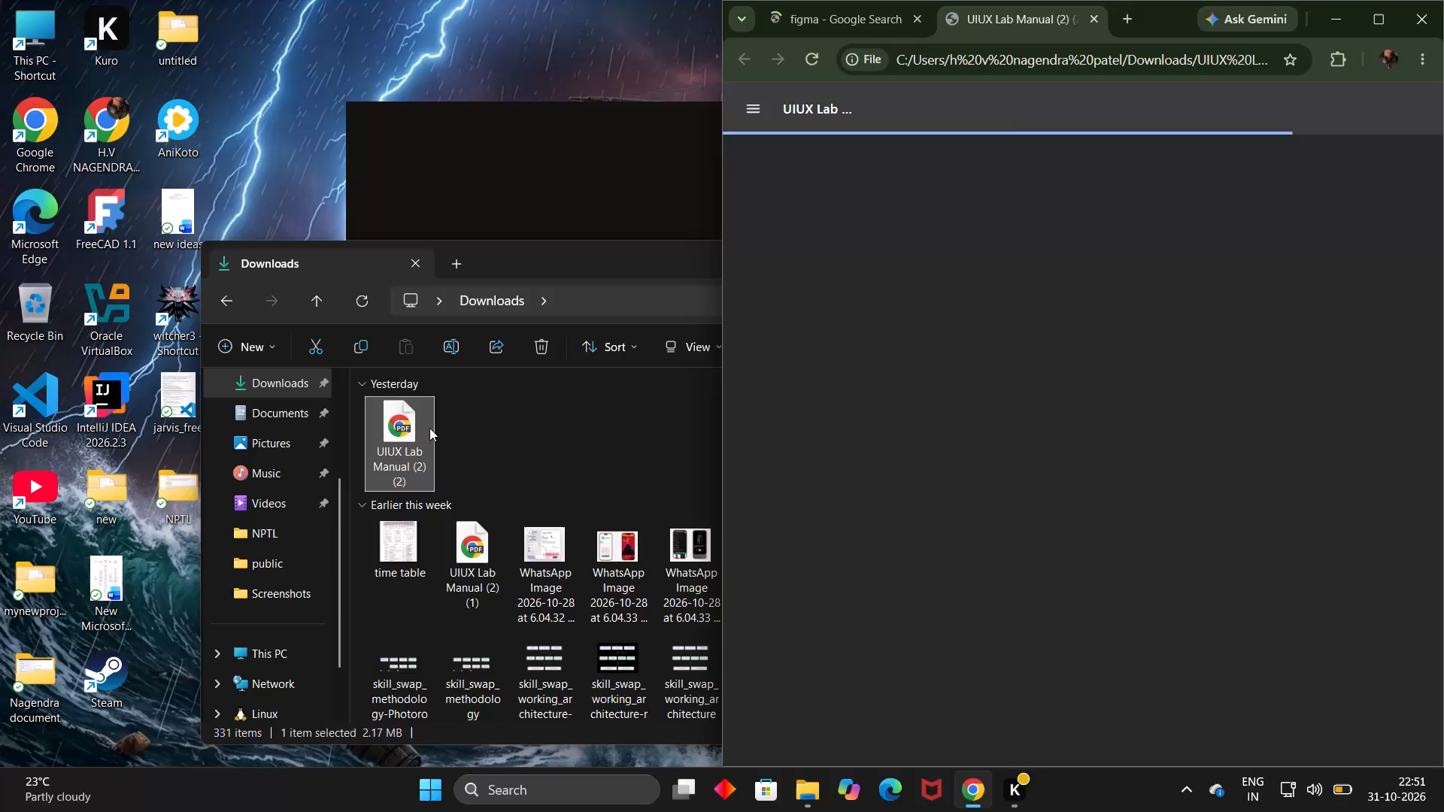
Detach the UIUX Lab Manual PDF into its own window and snap it to the left half of the screen, beside the Figma search.
drag(990, 18, 796, 160)
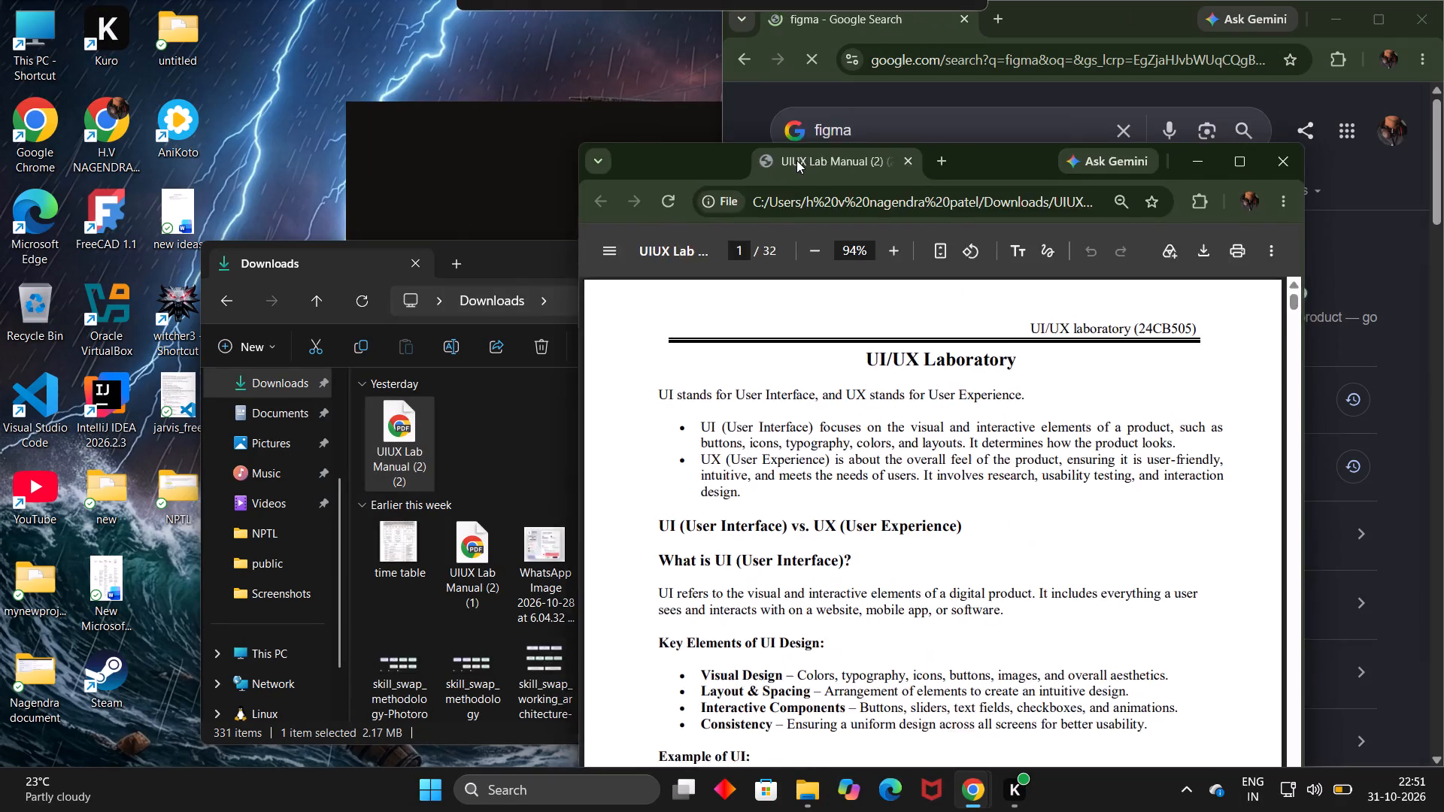
drag(796, 160, 578, 117)
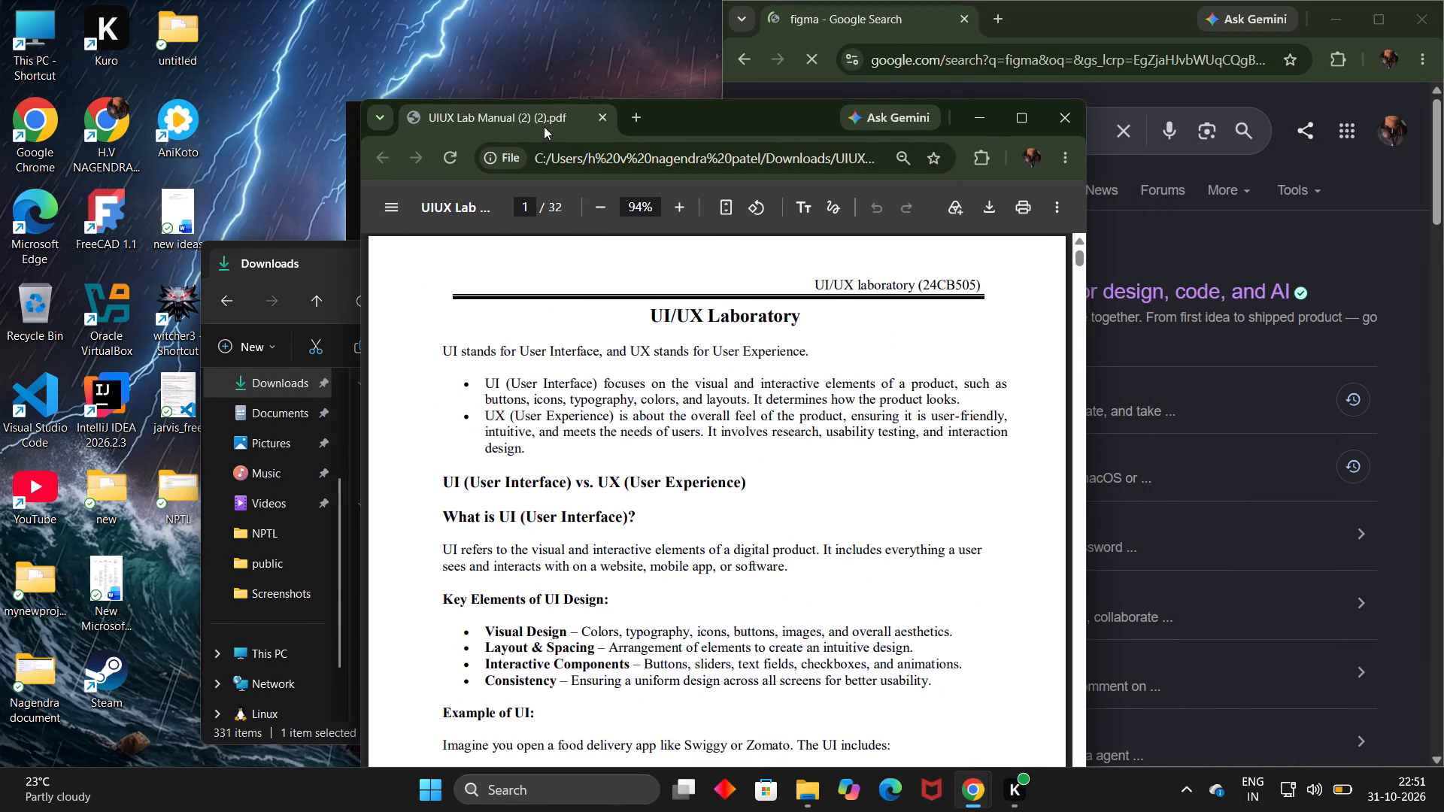
drag(544, 126, 475, 65)
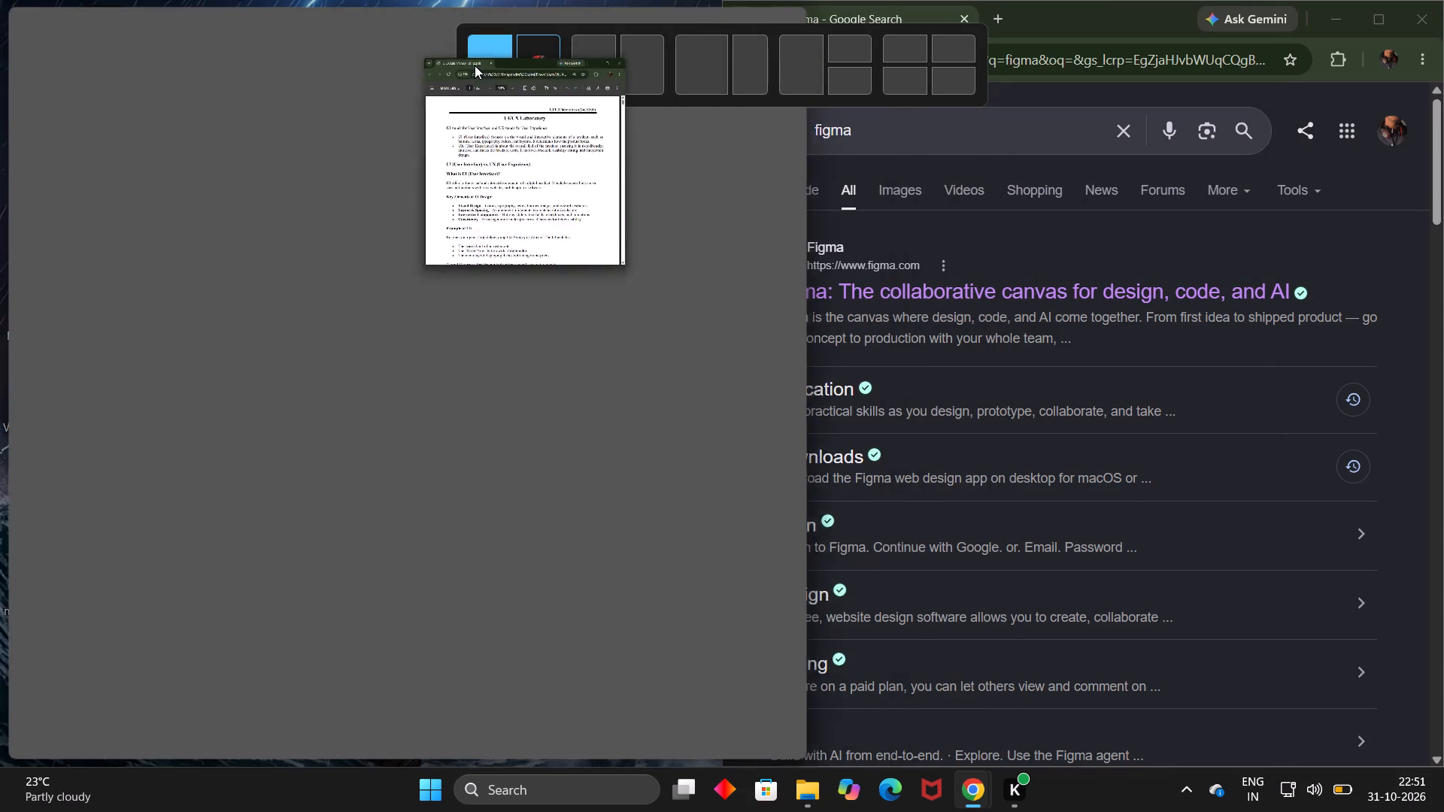
drag(475, 65, 477, 64)
click(812, 262)
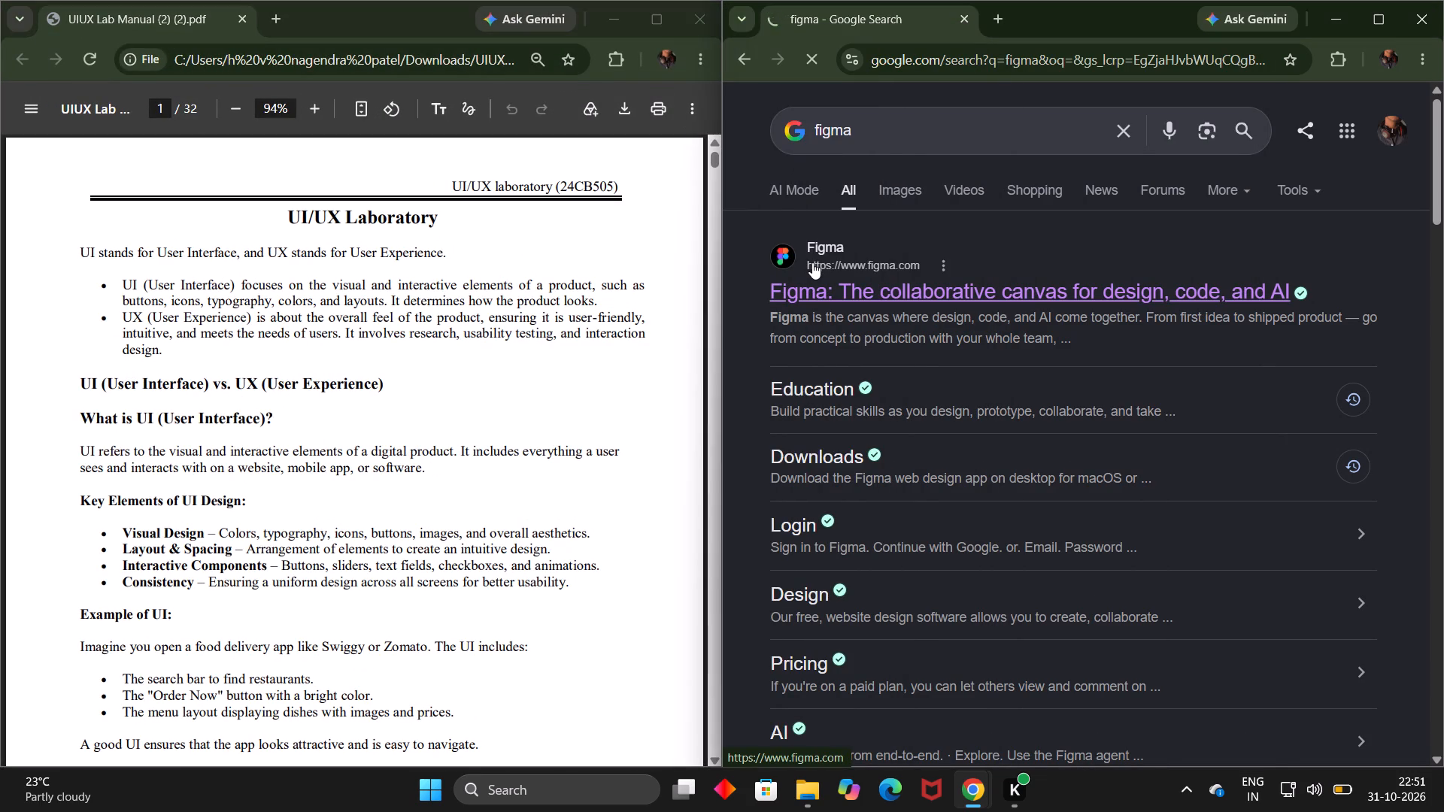
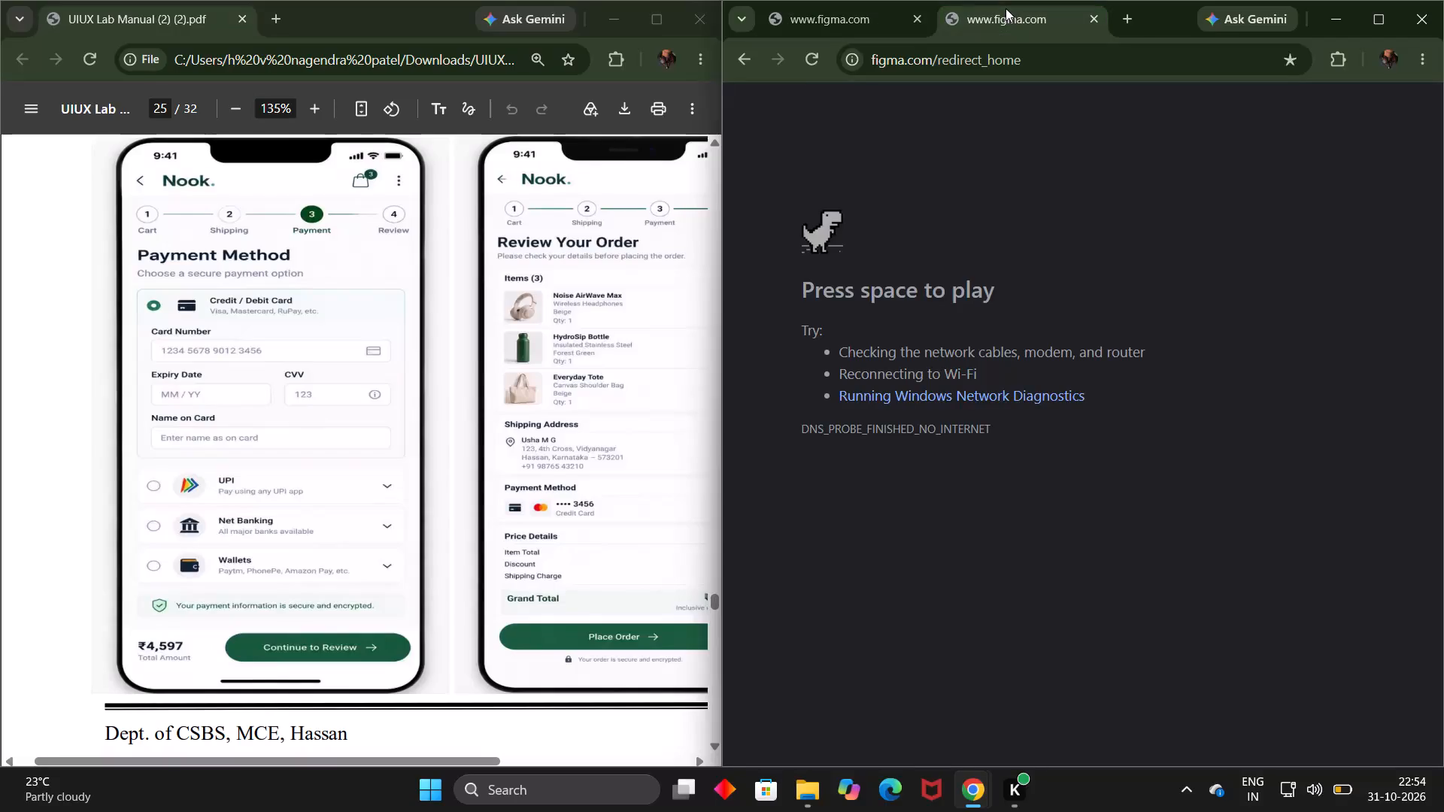
Search Google for "figma" in a new browser tab.
click(1137, 18)
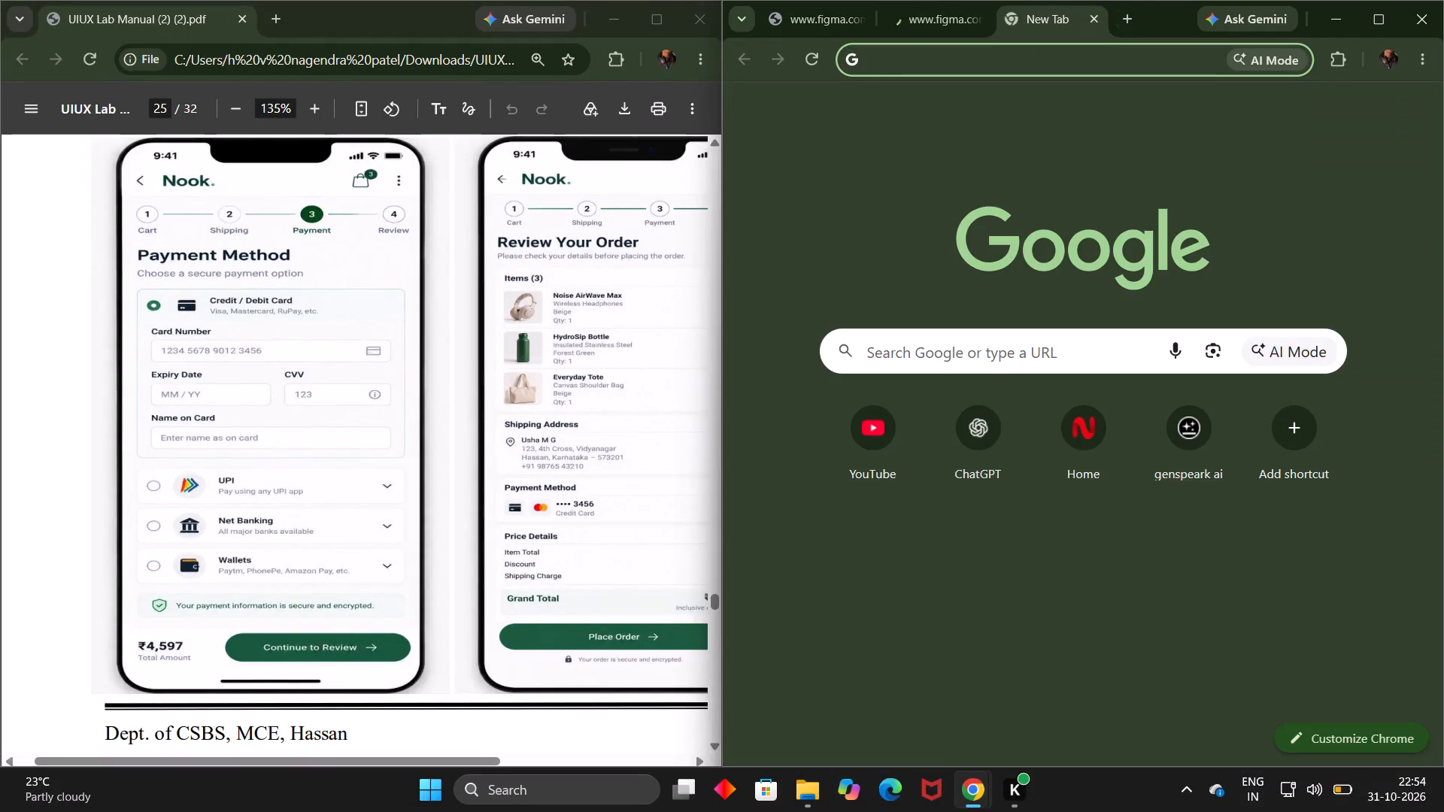
click(1015, 56)
key(g)
key(BackSpace)
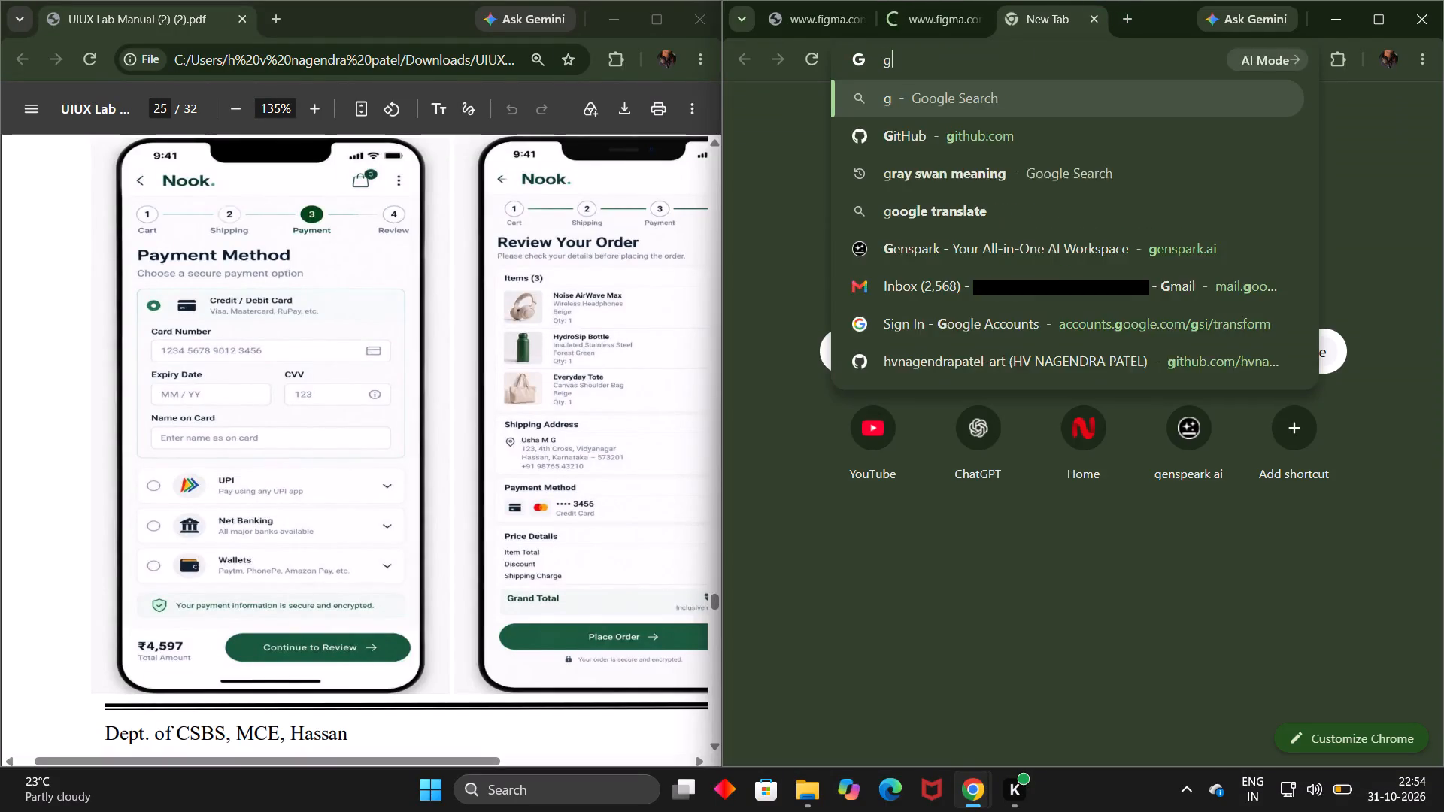
text(fi)
key(BackSpace)
key(BackSpace)
key(BackSpace)
key(BackSpace)
text(figma)
key(space)
key(Return)
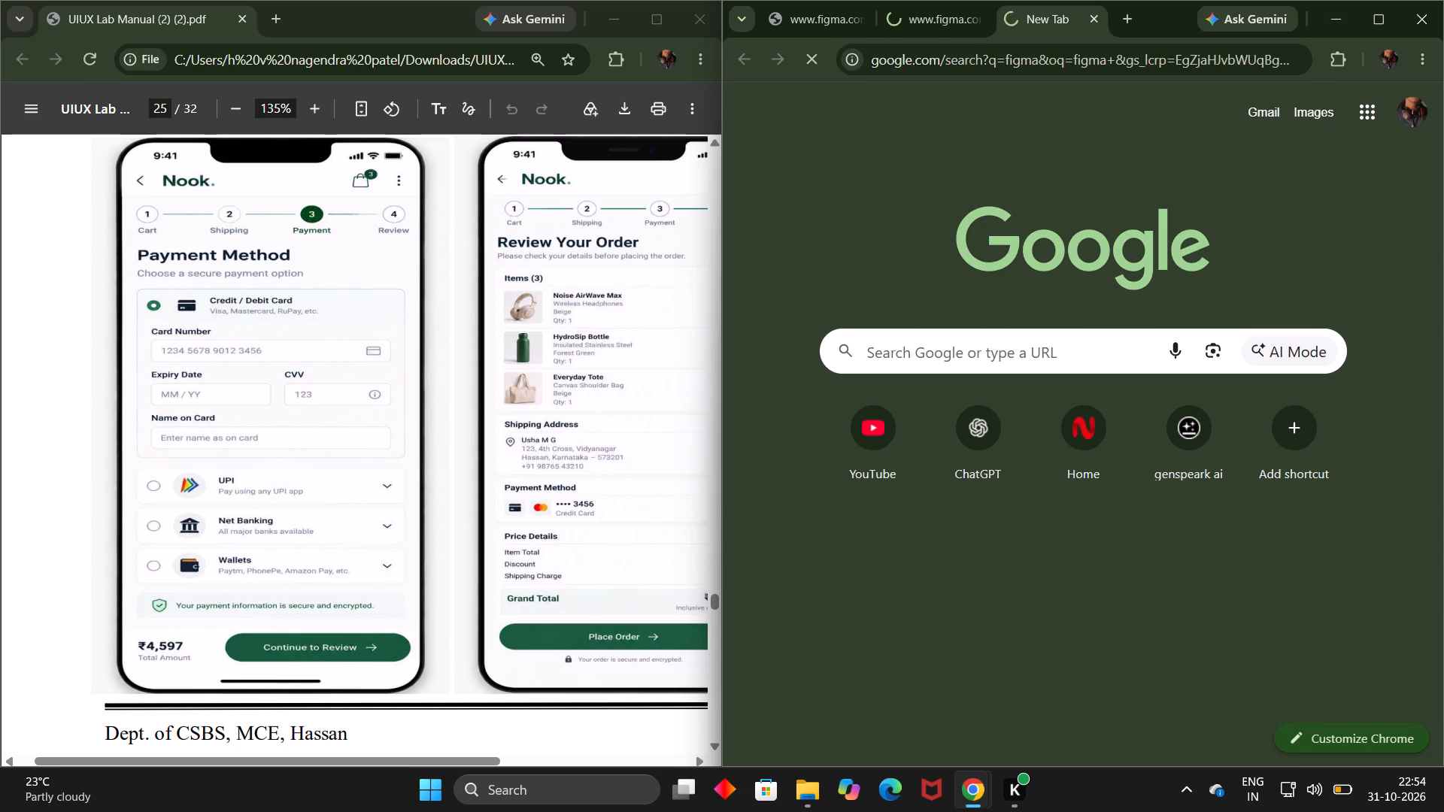
click(954, 13)
click(865, 15)
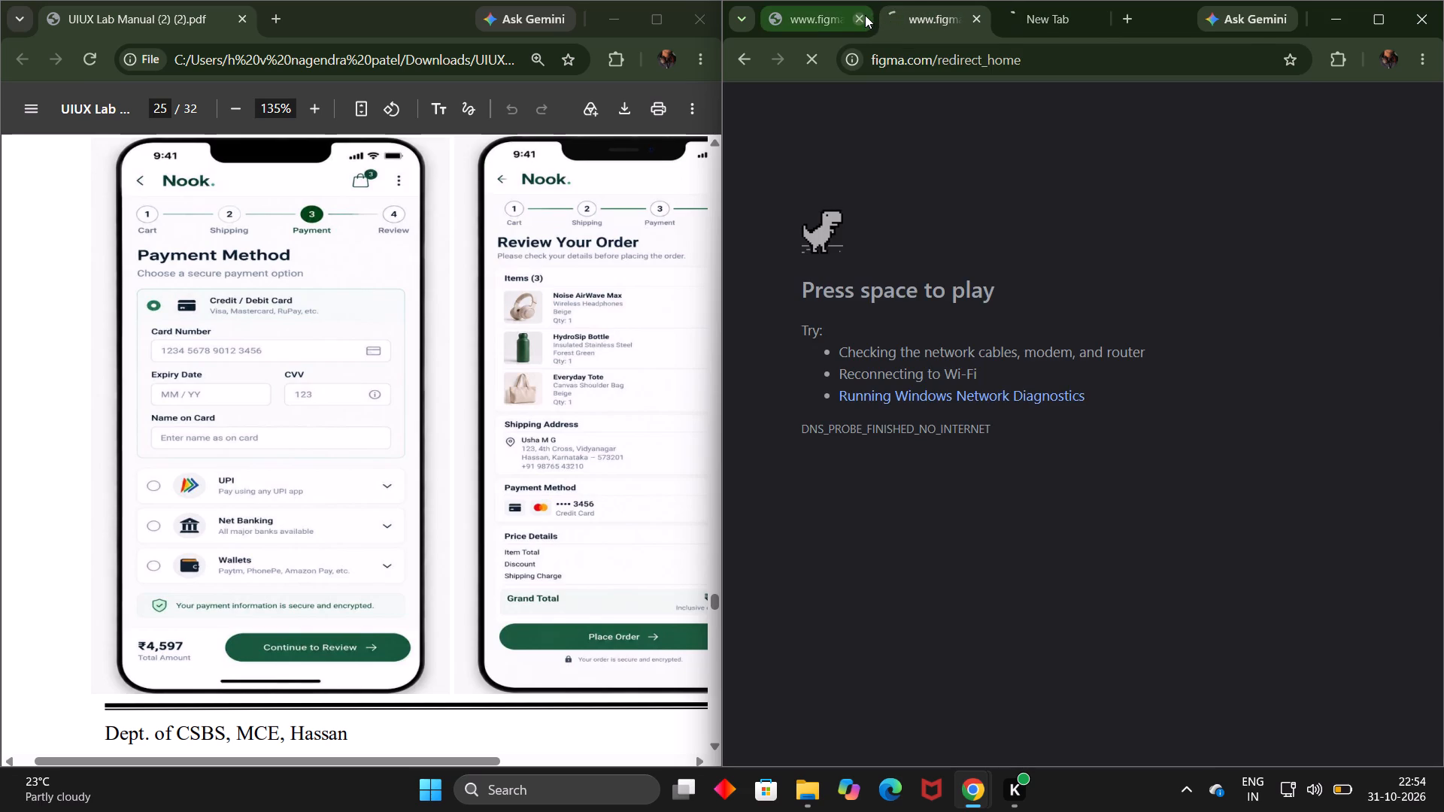
click(865, 15)
click(856, 17)
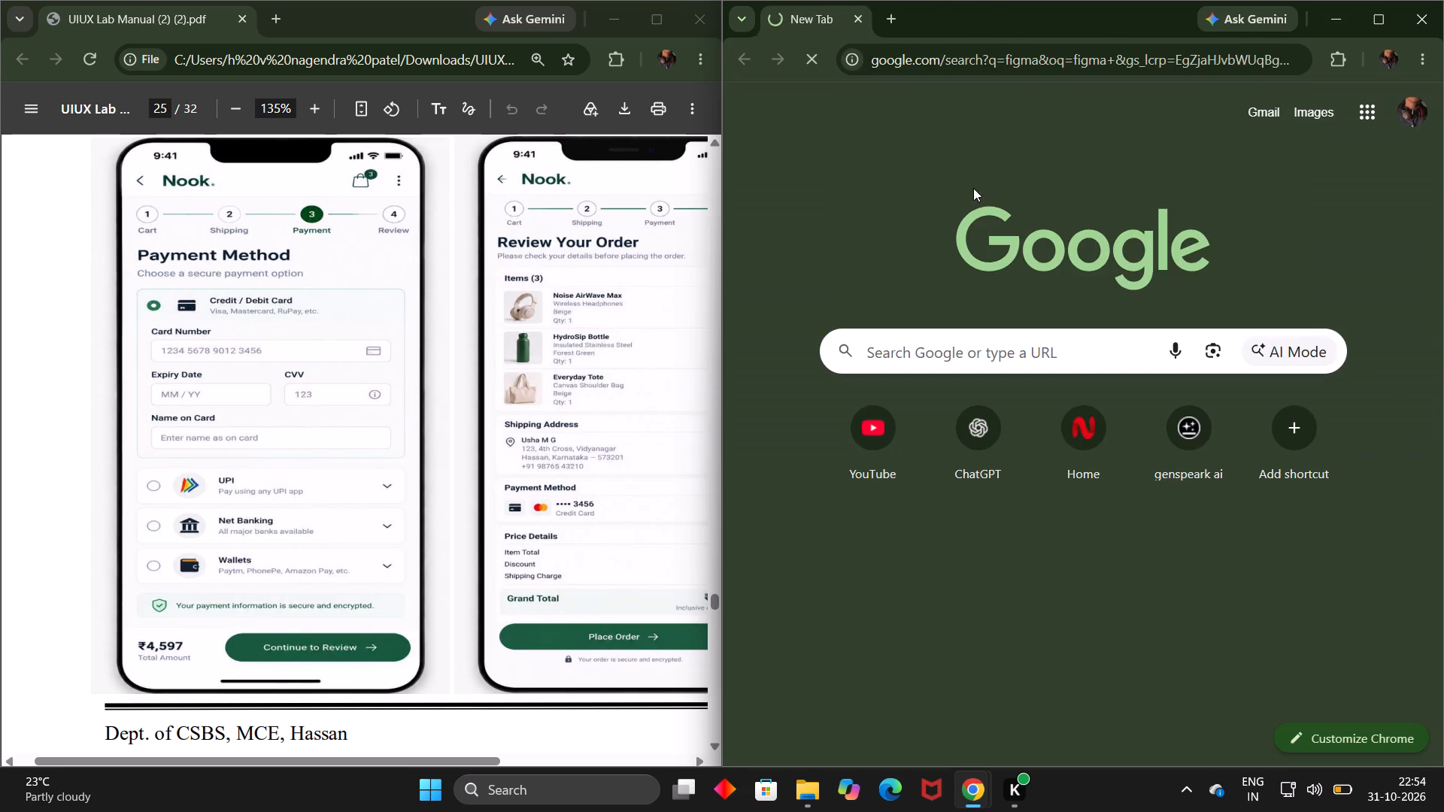
click(1128, 301)
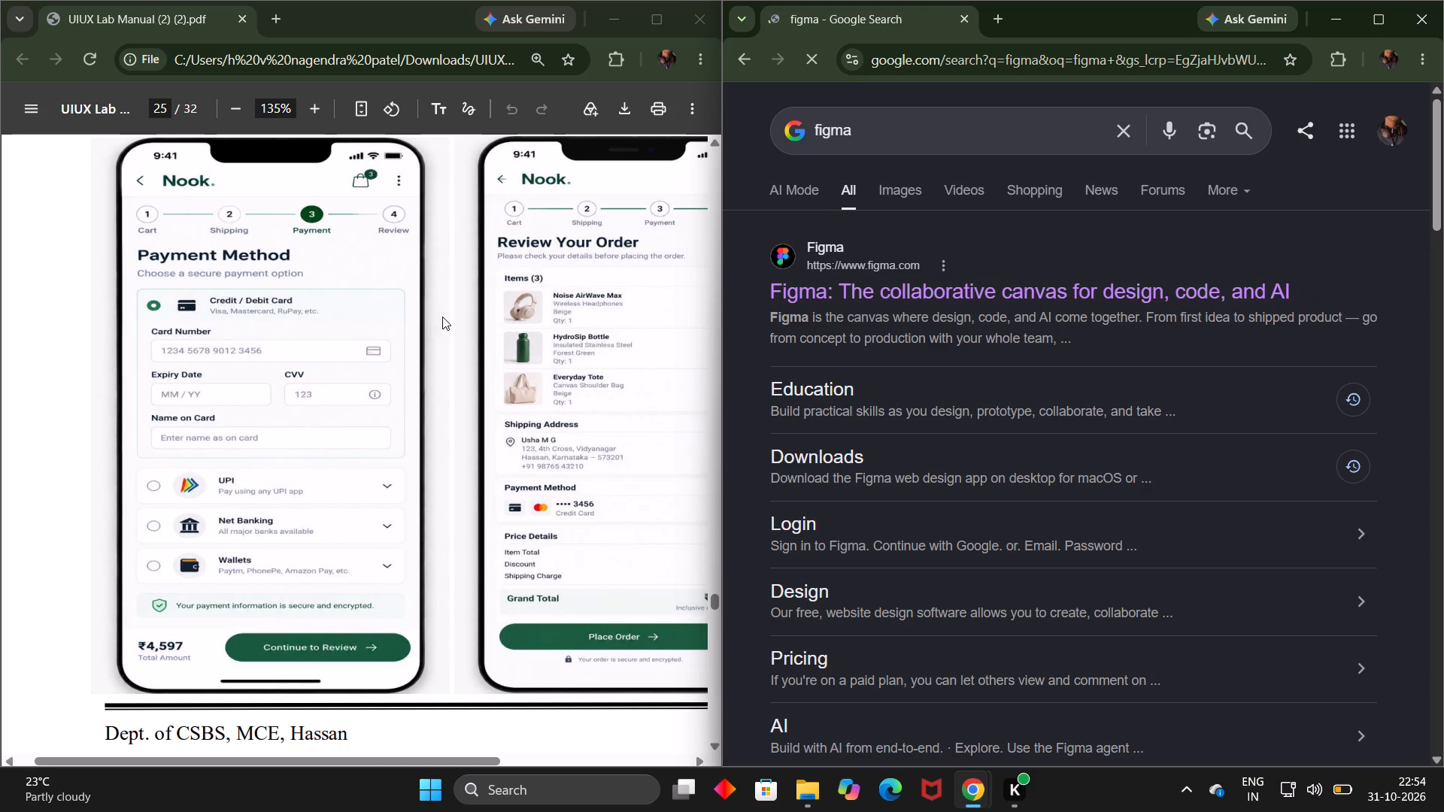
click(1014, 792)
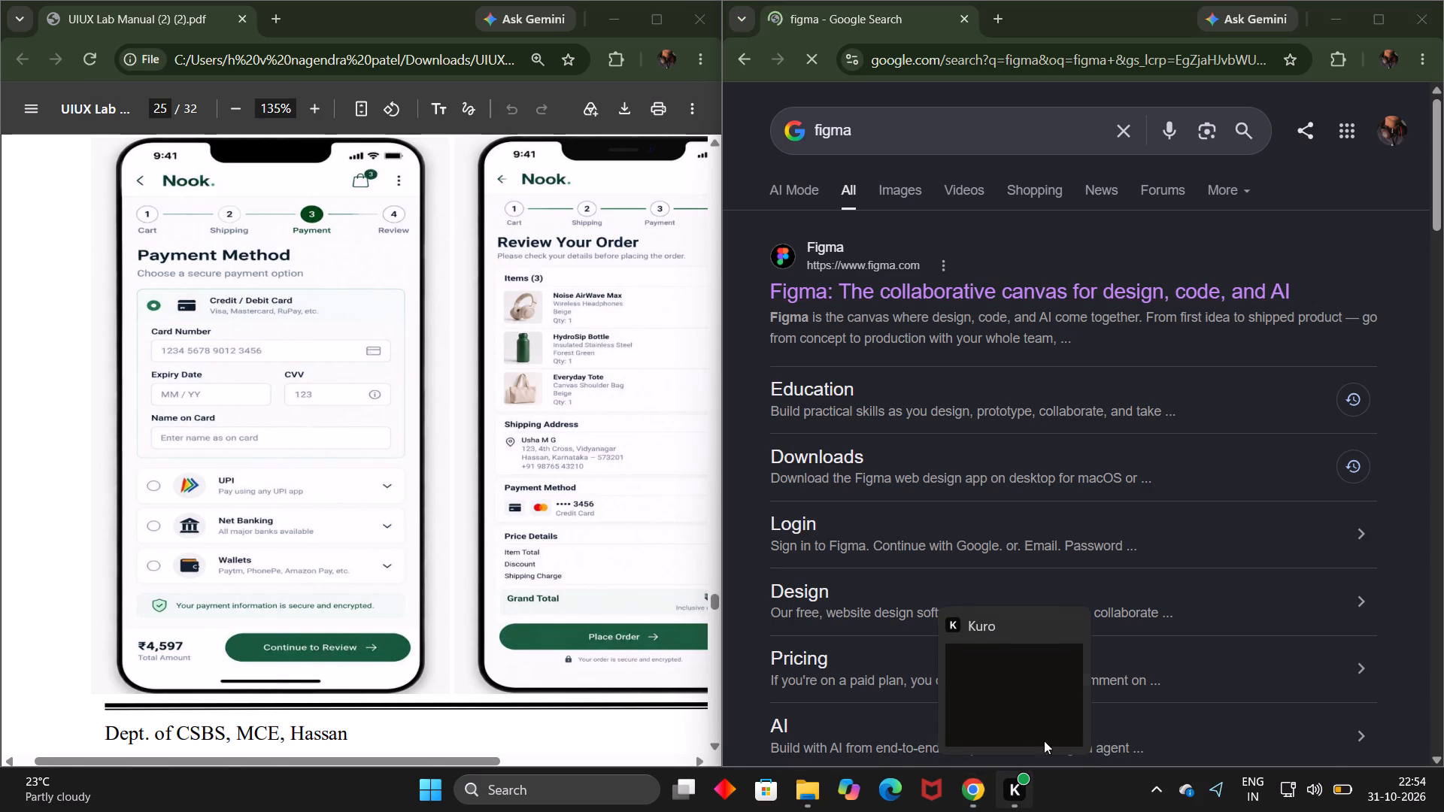
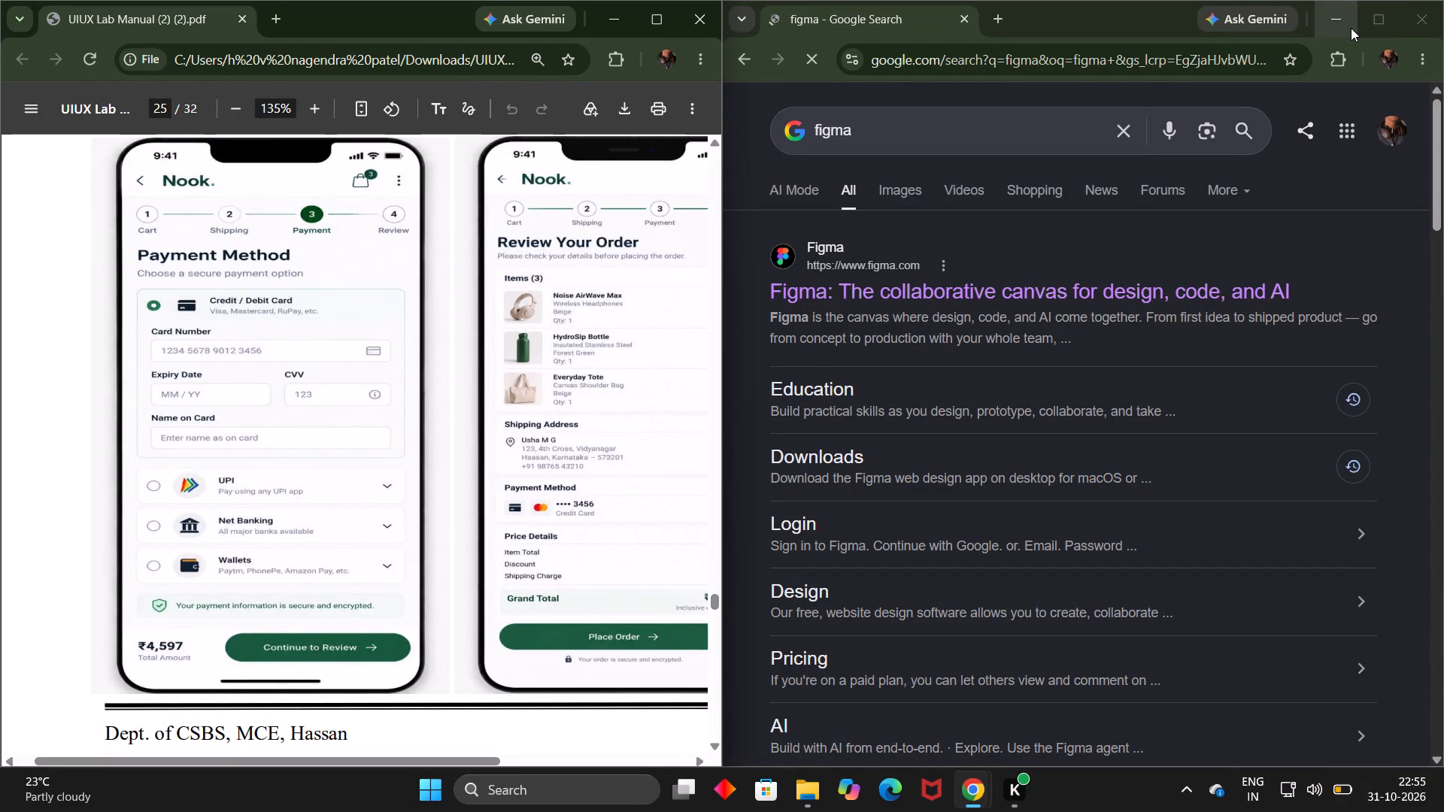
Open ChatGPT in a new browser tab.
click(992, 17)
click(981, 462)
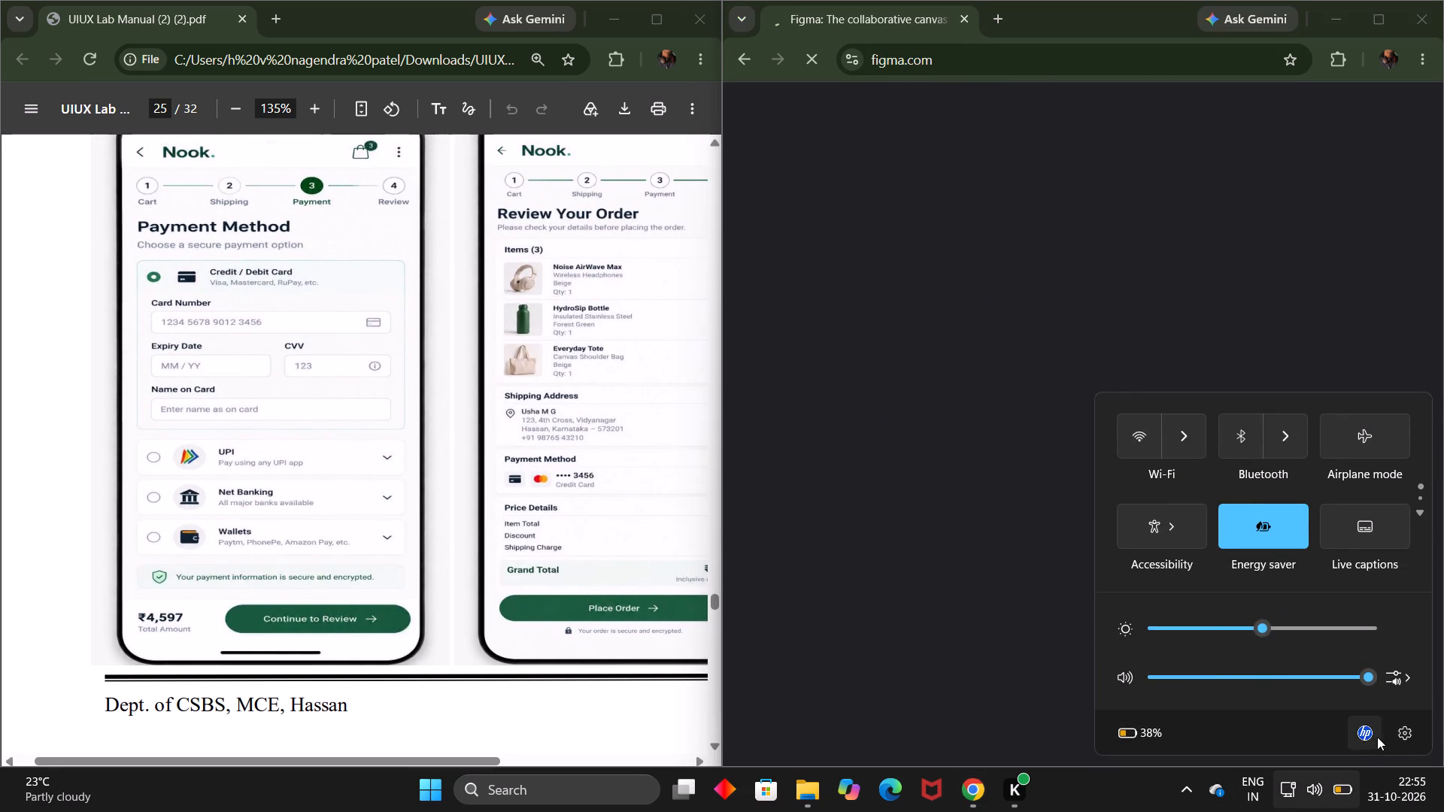
Open the Windows Settings app and check the Wi-Fi settings page, returning to the Settings home page.
click(1403, 736)
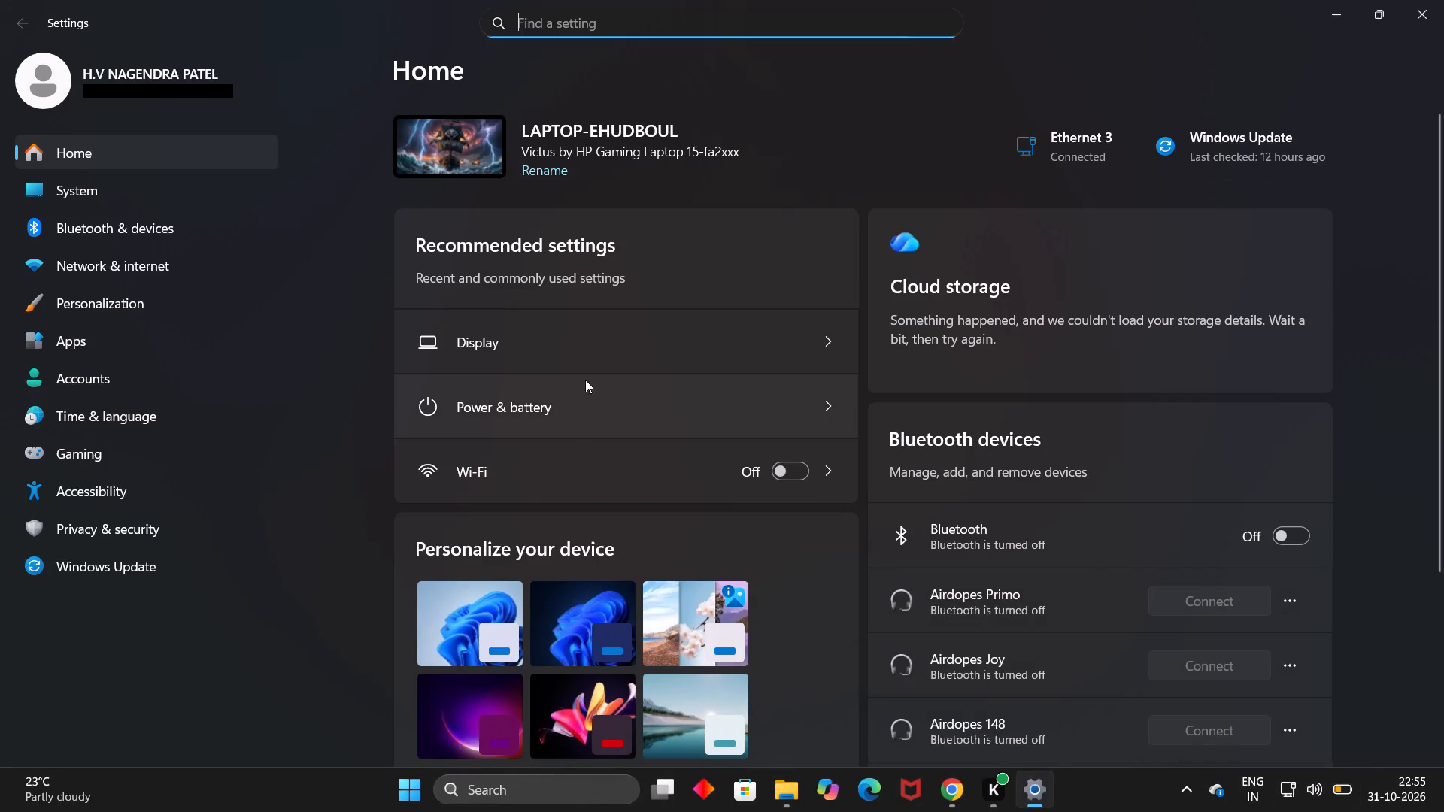
click(824, 475)
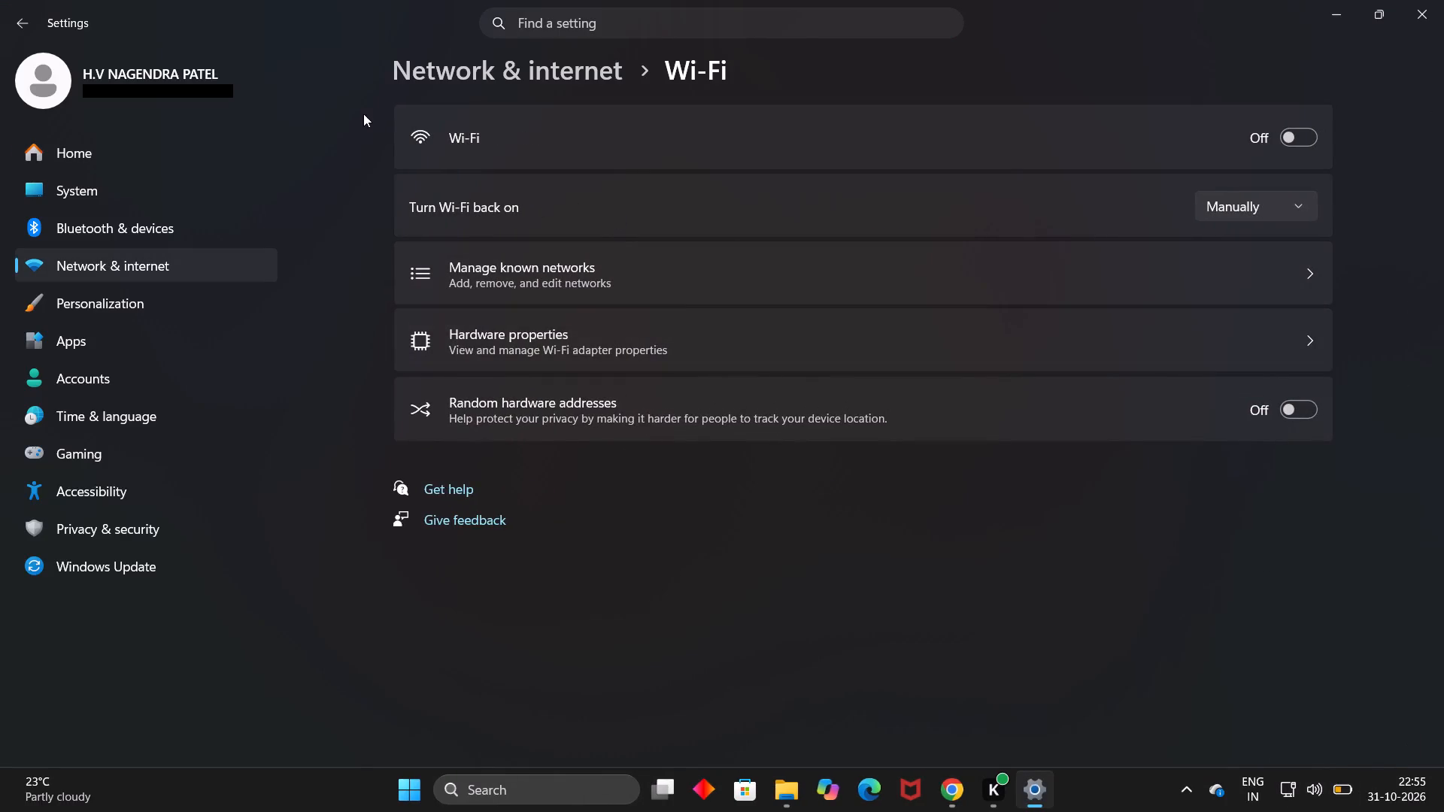
click(20, 12)
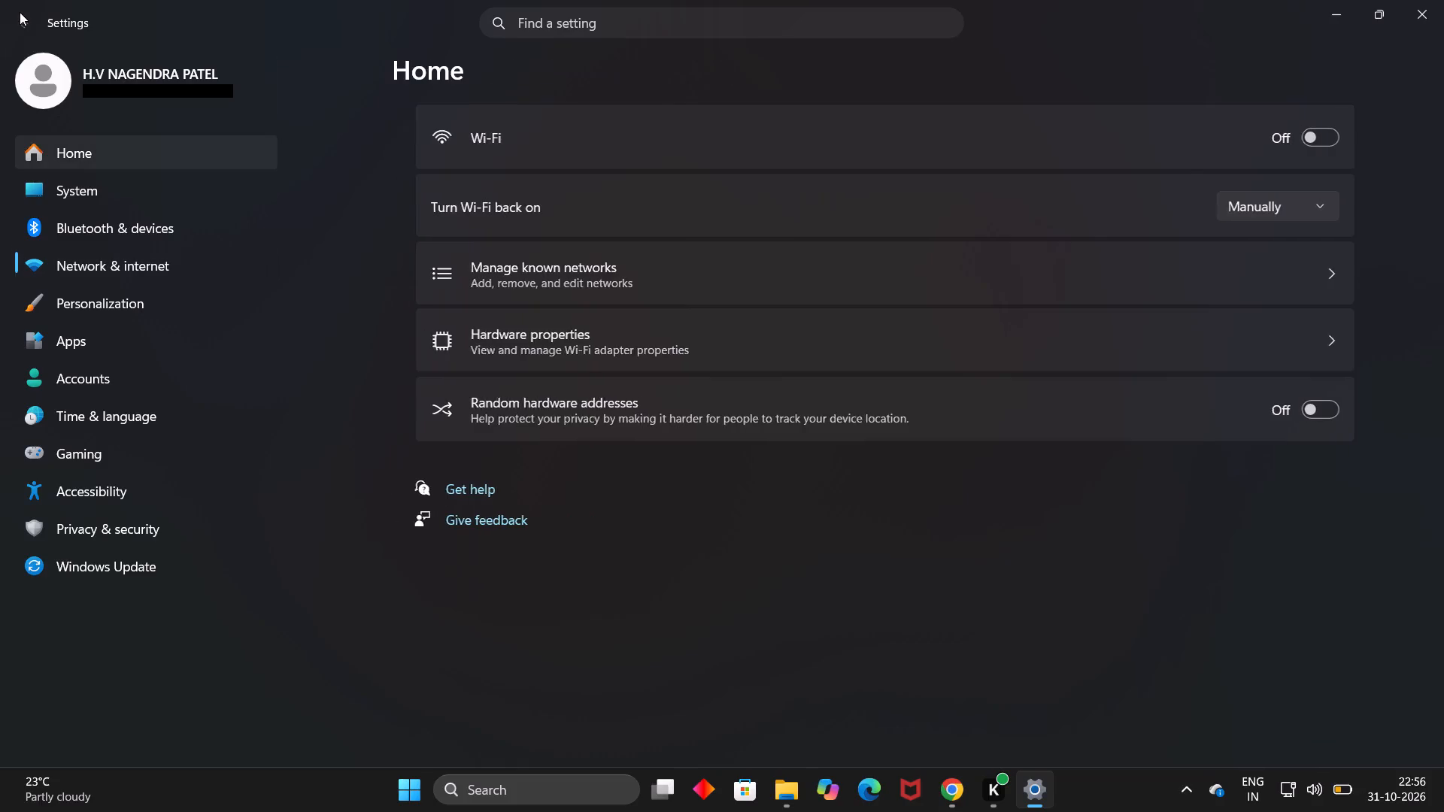
Examine the Bluetooth devices page in Settings, expand the motorola edge 40 neo entry, and close Settings.
scroll(702, 330, down, 1)
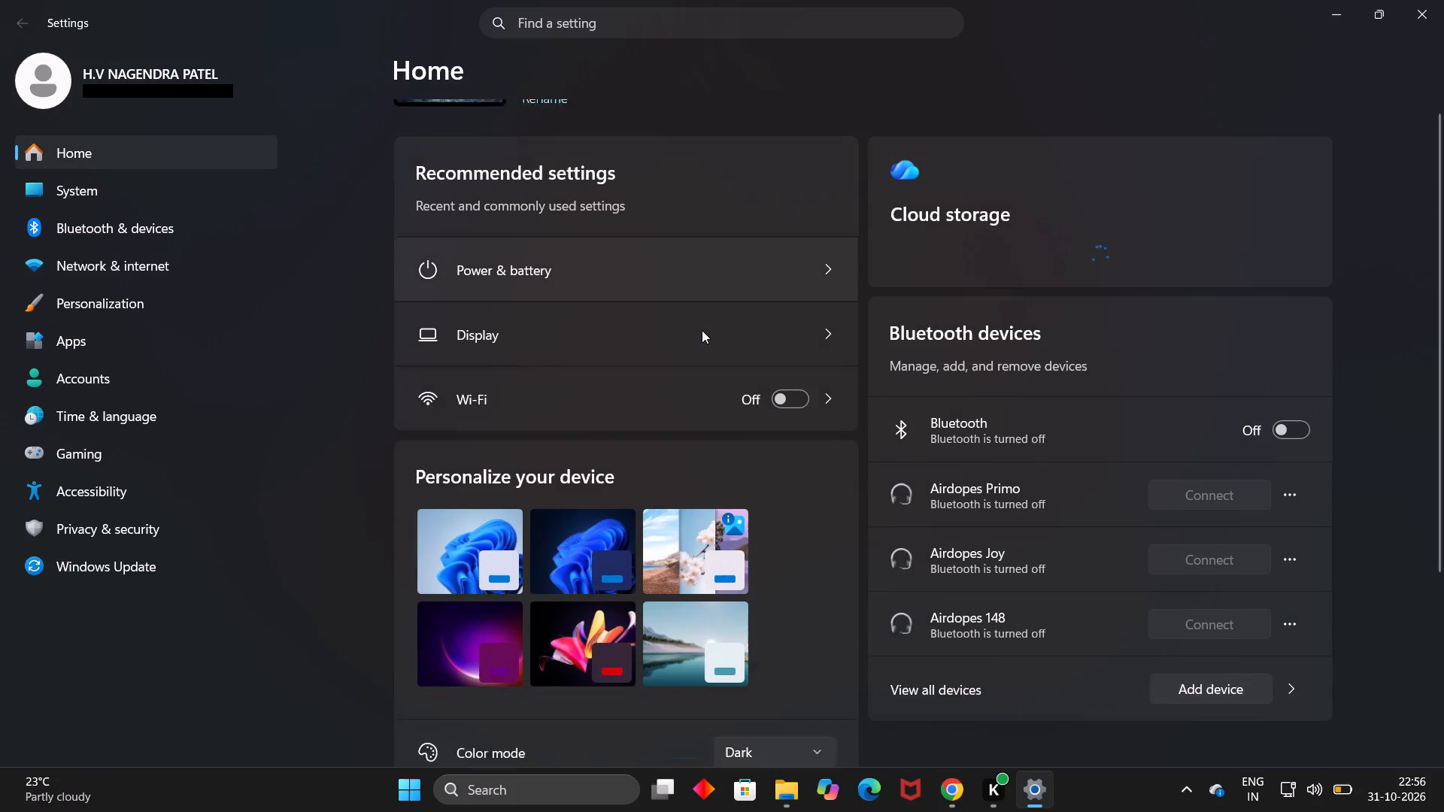
scroll(702, 330, down, 1)
scroll(1070, 497, down, 1)
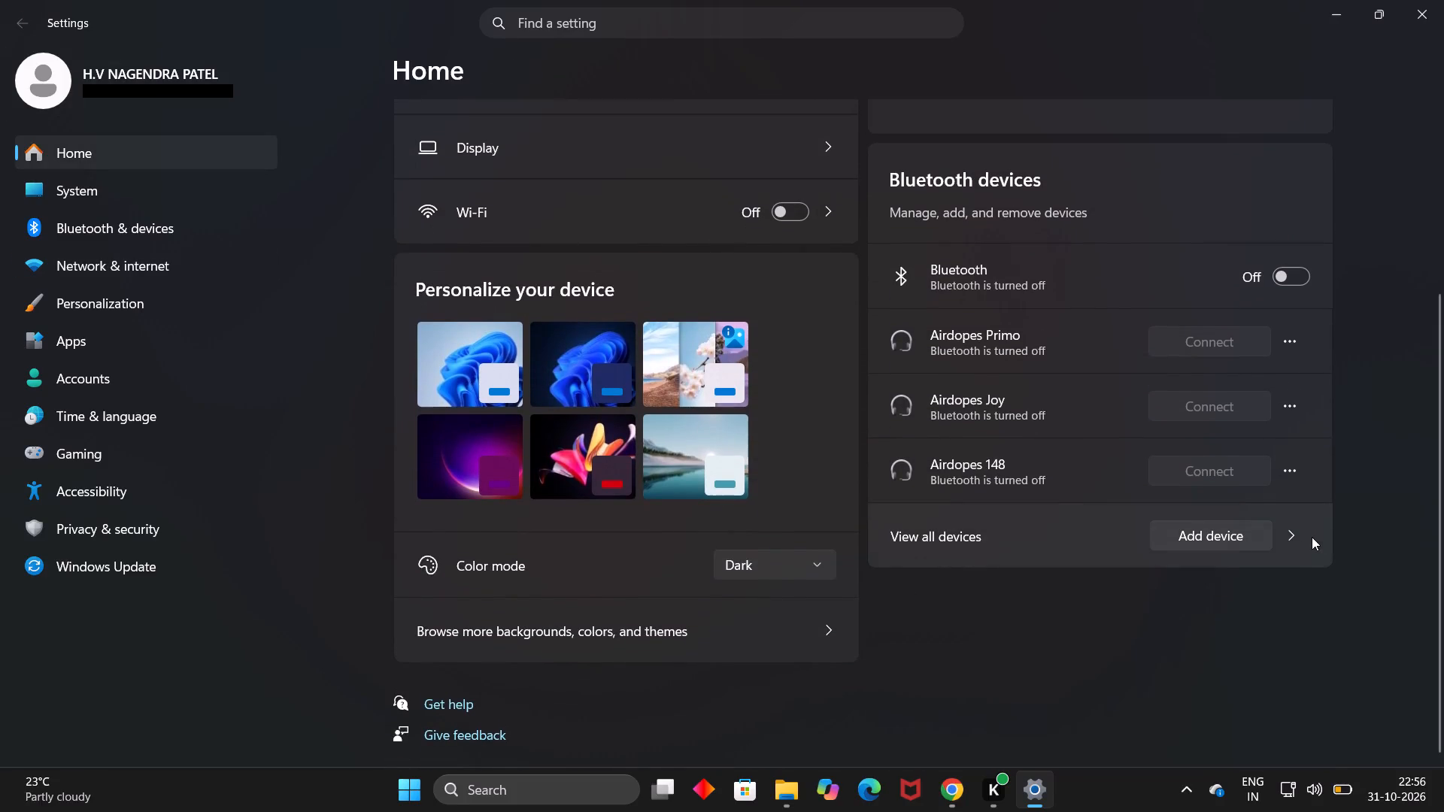
click(1307, 536)
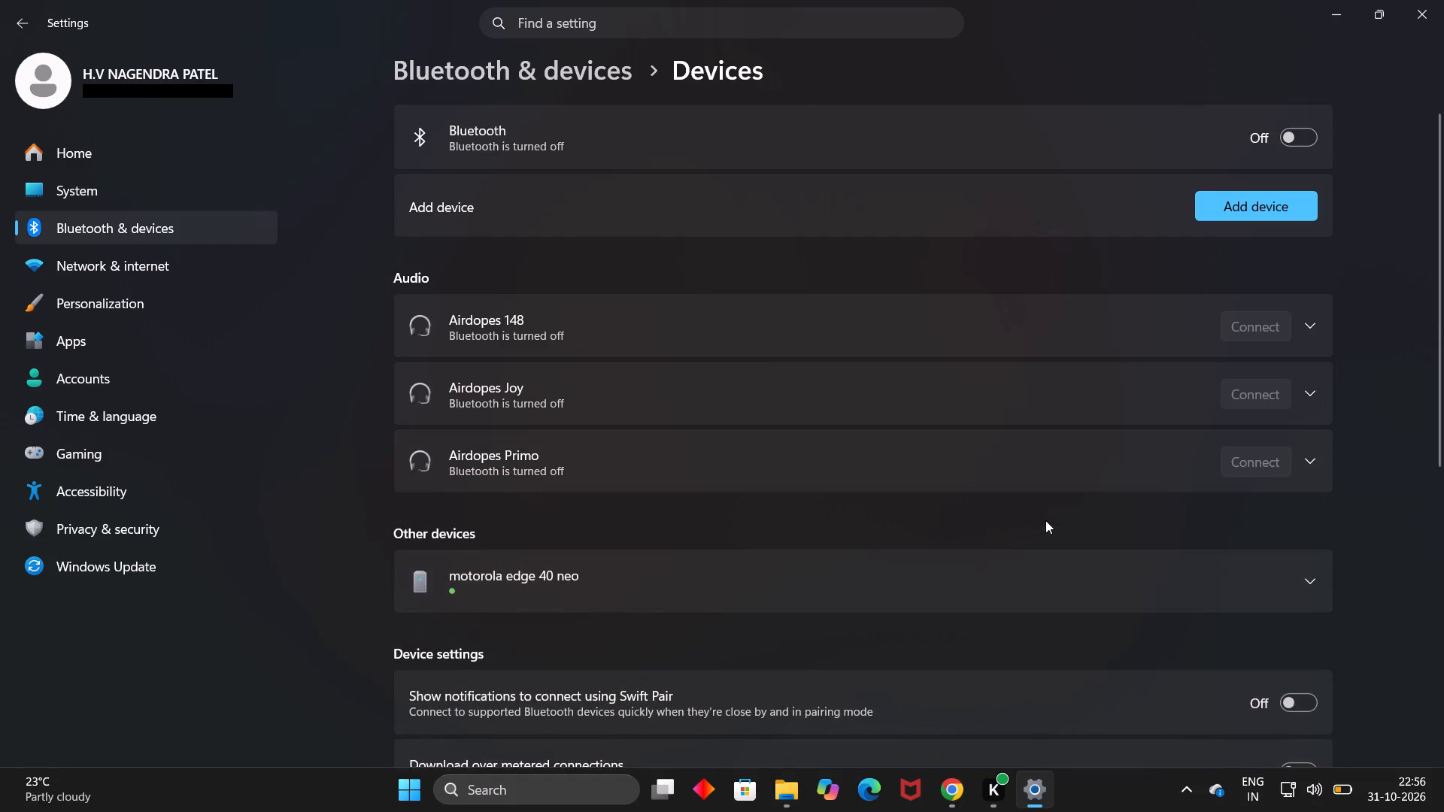
click(755, 599)
scroll(891, 623, down, 1)
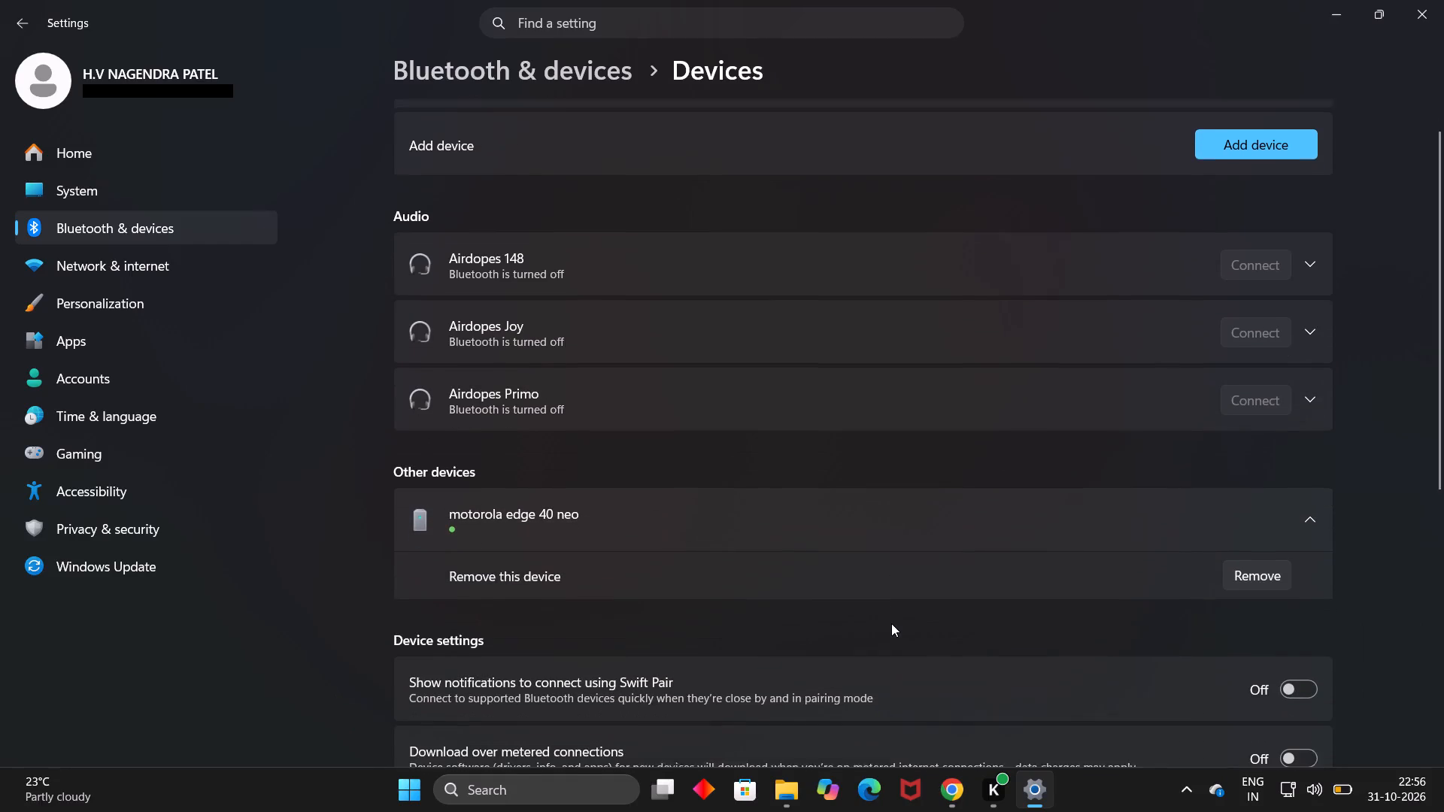
scroll(891, 623, down, 1)
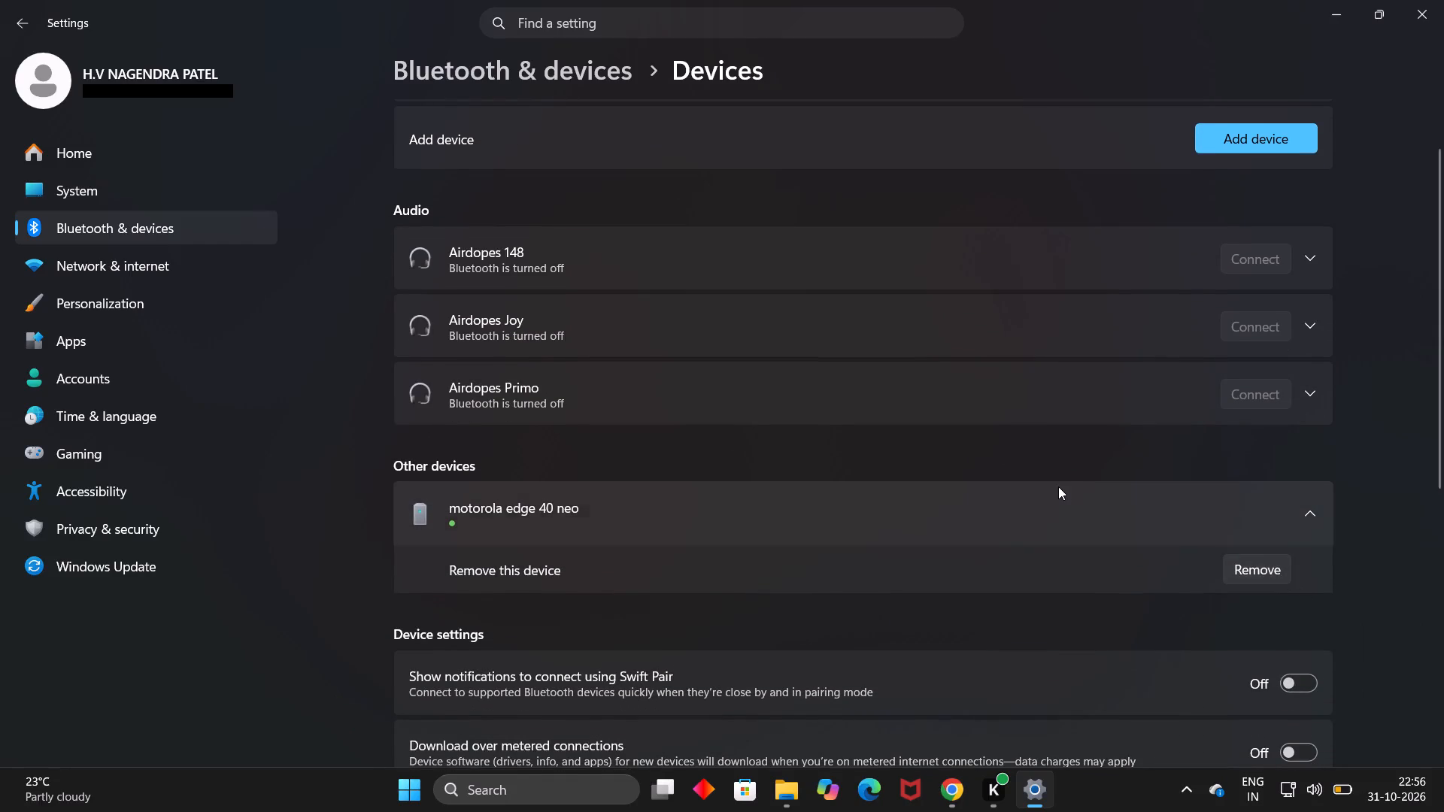
scroll(1058, 486, up, 2)
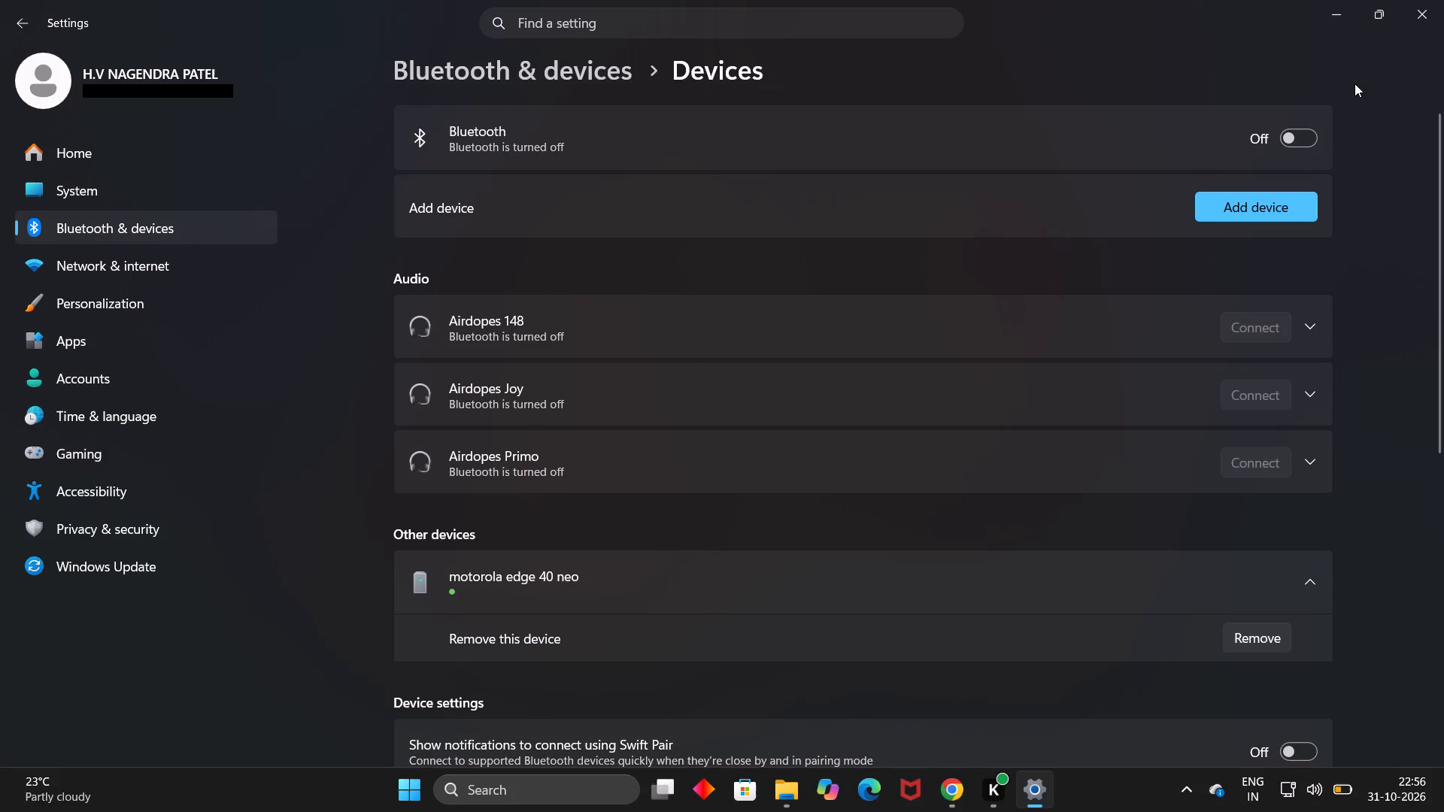
click(1443, 0)
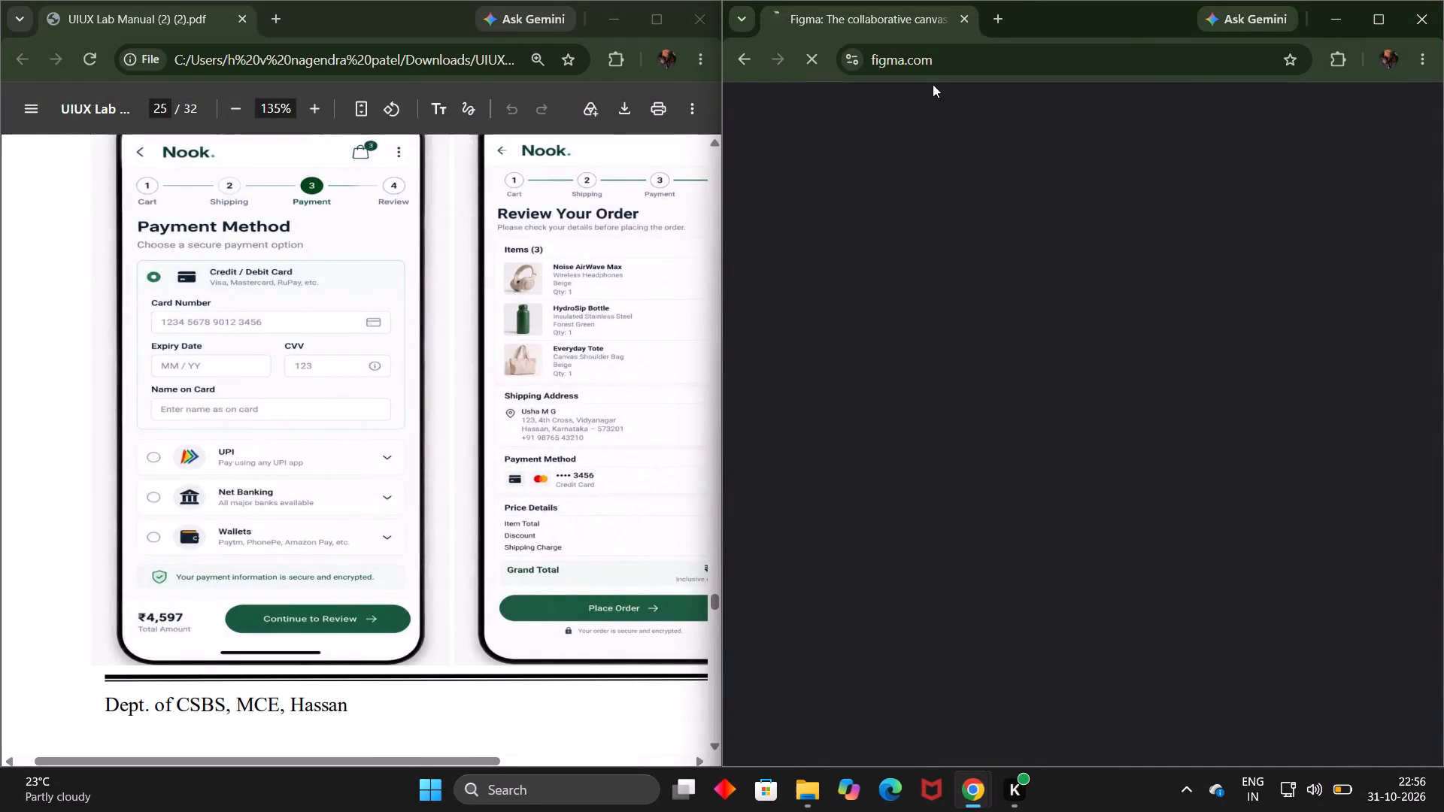
Open the Home shortcut (net77.cc) in a new browser tab beside the Figma tab.
drag(933, 85, 997, 24)
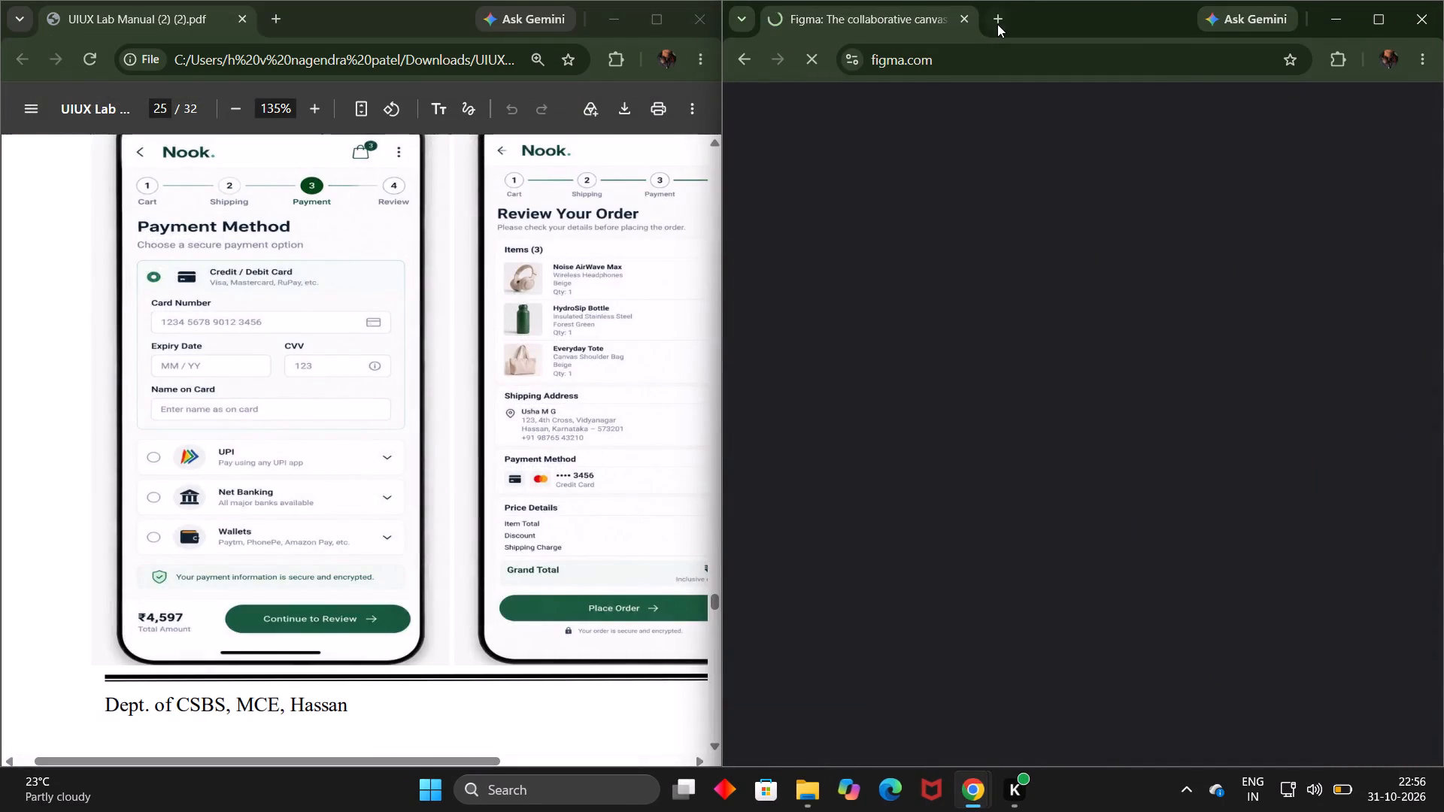
click(997, 24)
click(1079, 446)
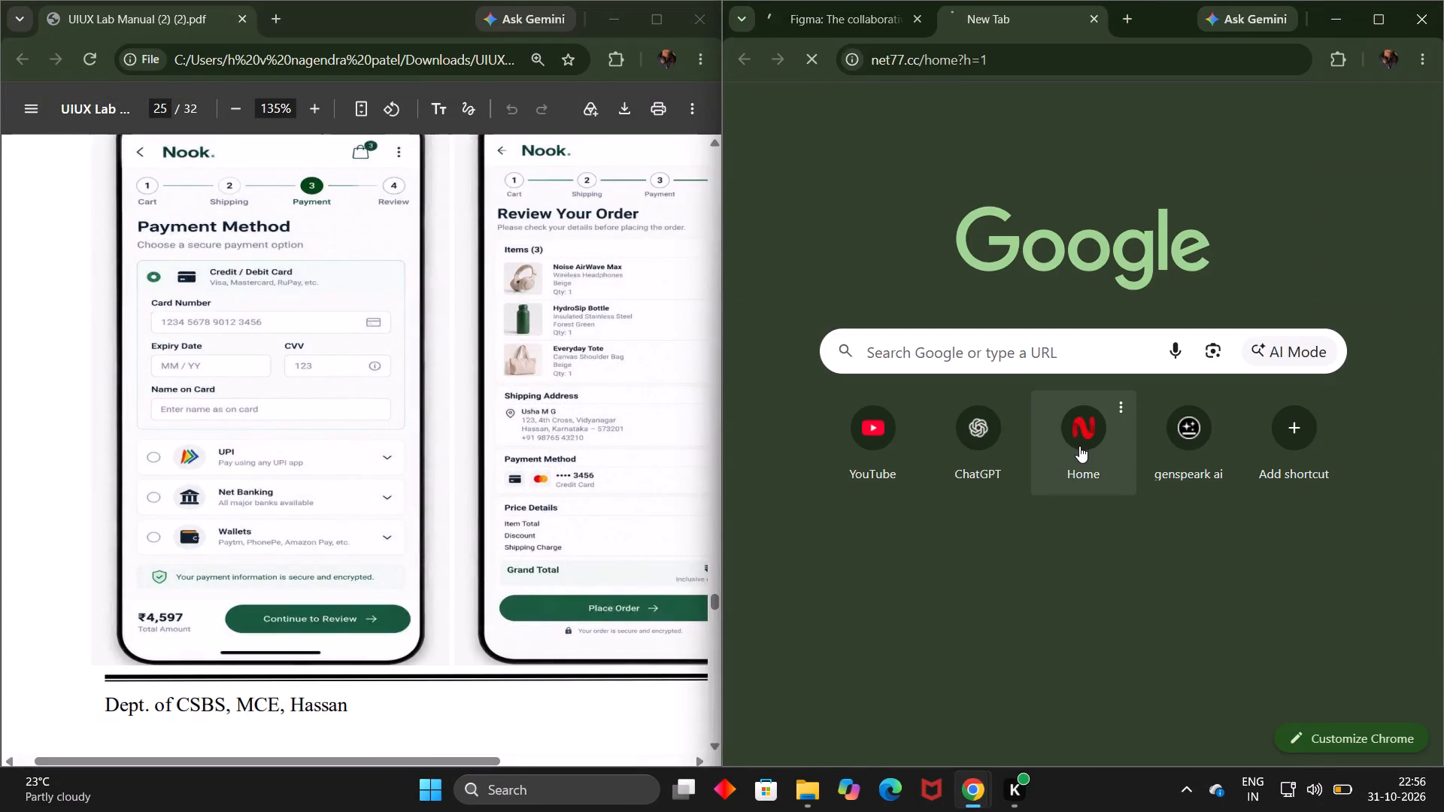
Return to the Figma tab and reload its page.
click(869, 27)
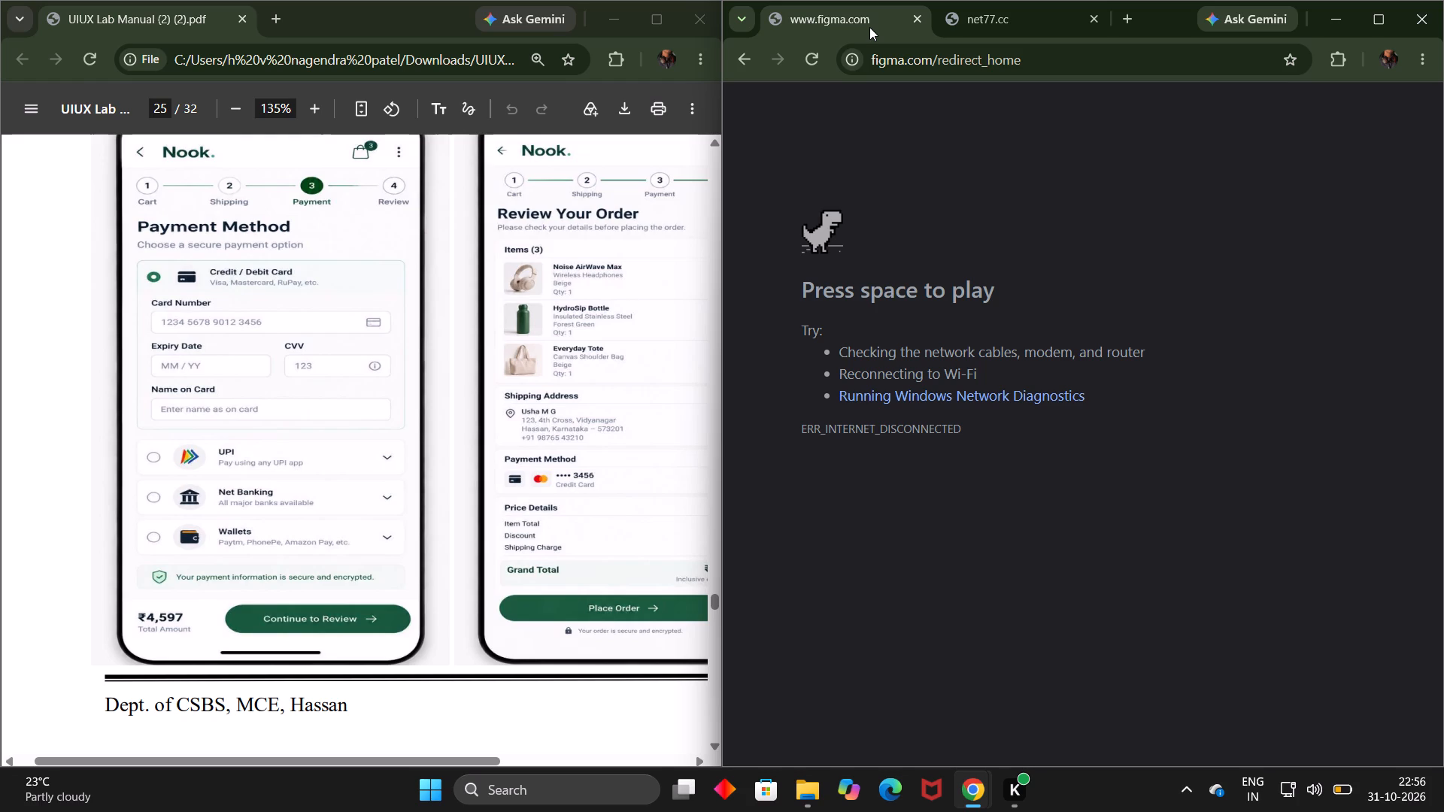
click(802, 59)
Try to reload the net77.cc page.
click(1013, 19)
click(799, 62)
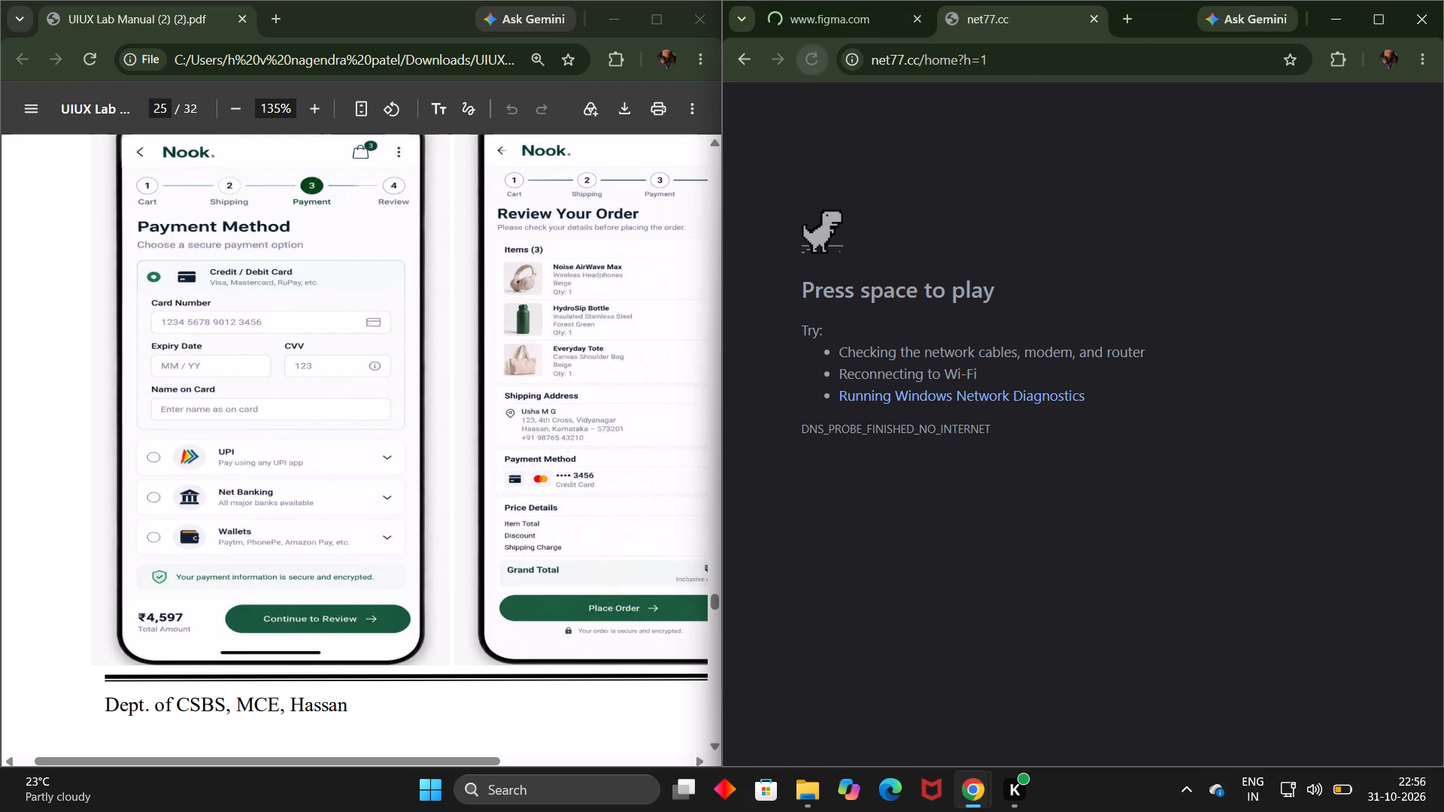
Replace the net77.cc tab with a new blank tab.
click(1125, 24)
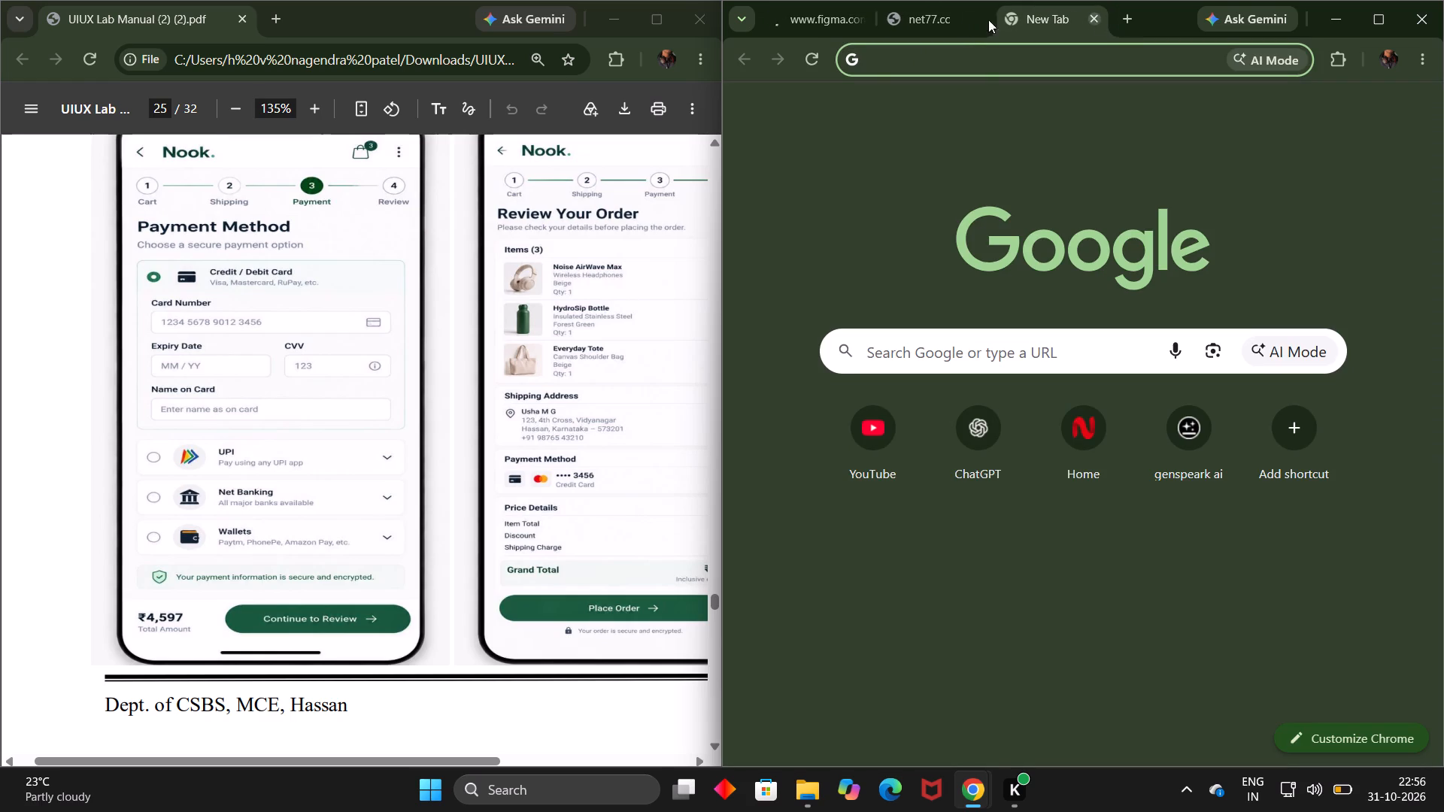
click(977, 26)
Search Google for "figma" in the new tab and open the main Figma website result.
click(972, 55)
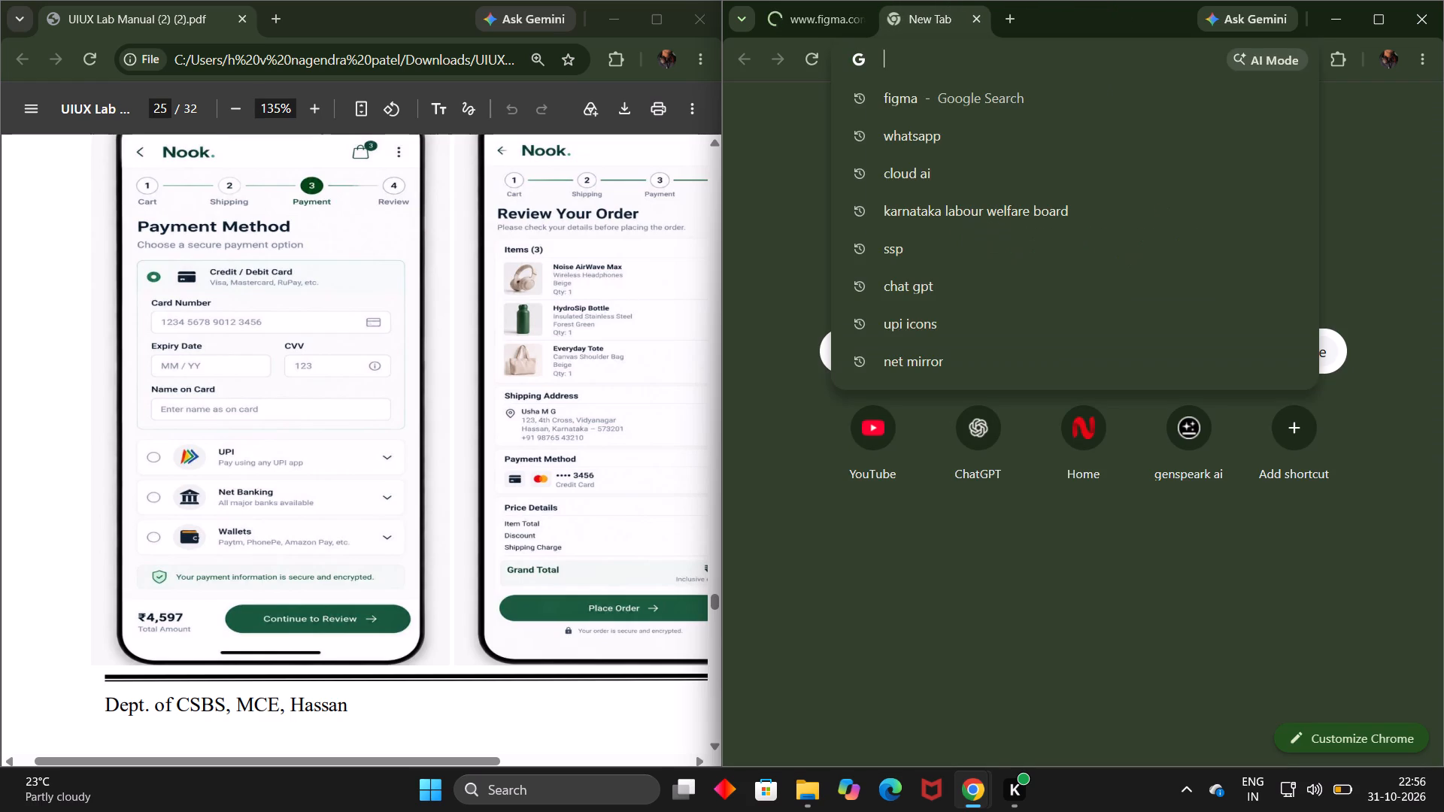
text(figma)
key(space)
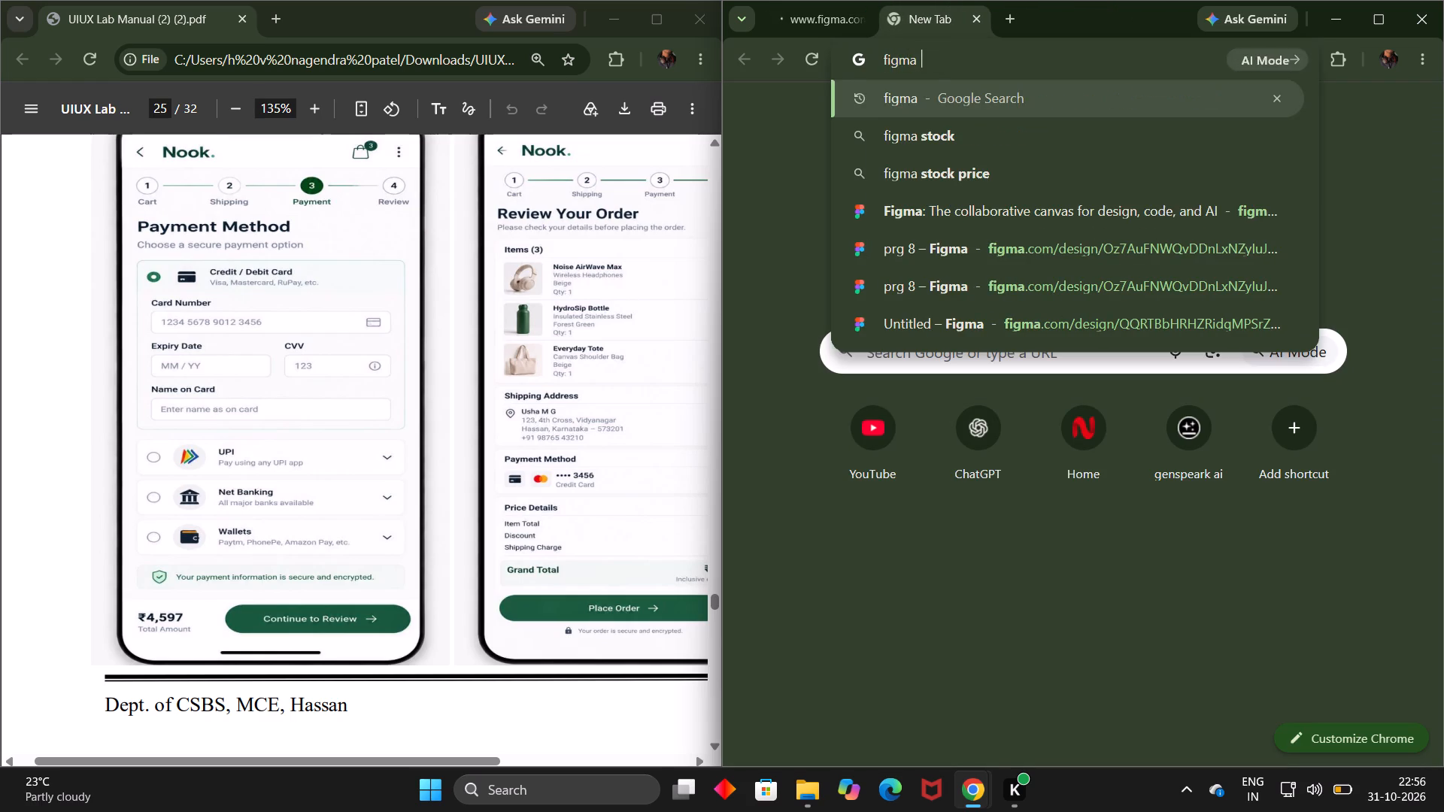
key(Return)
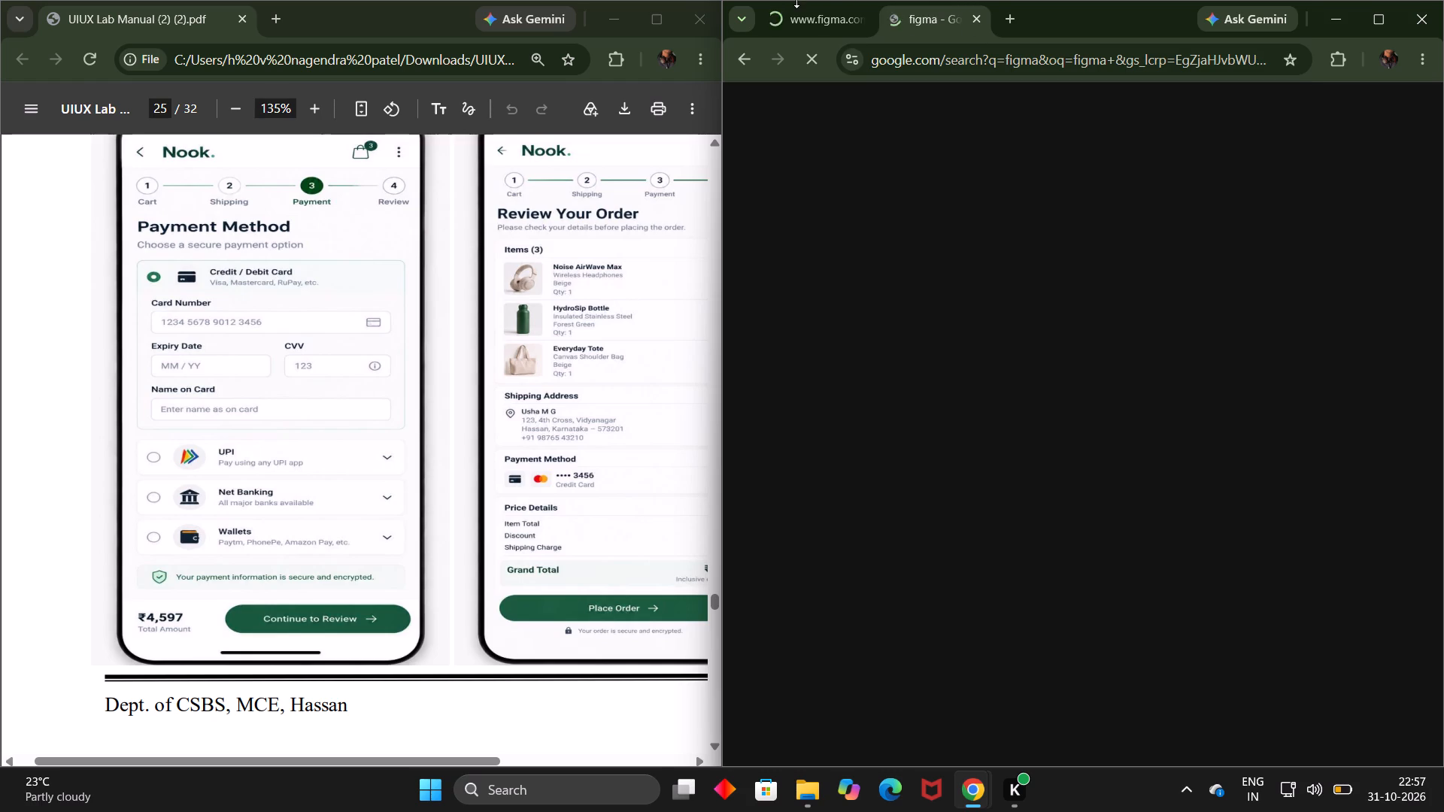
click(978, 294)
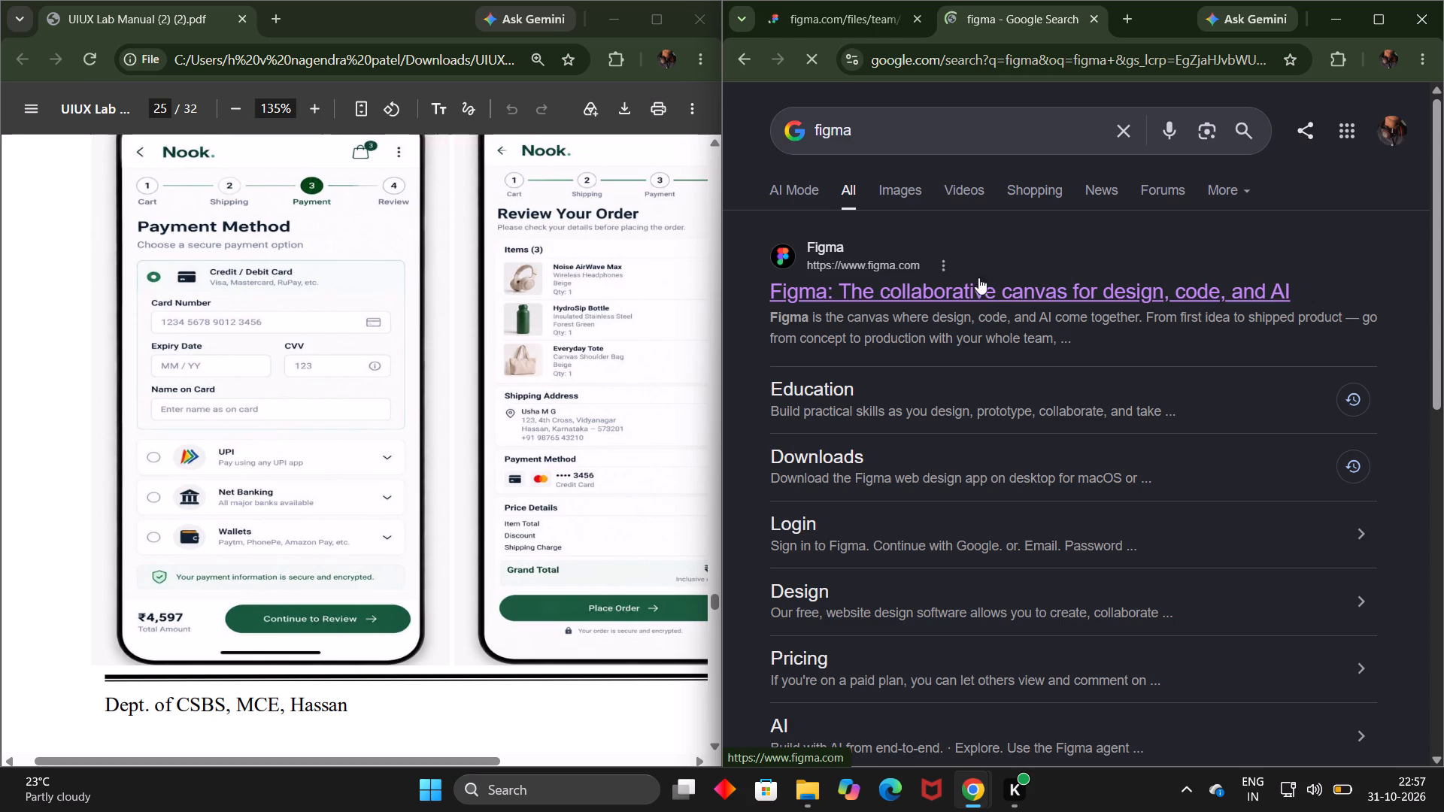
Close the Google search tab and keep only the tab with Figma's Recents page.
click(831, 30)
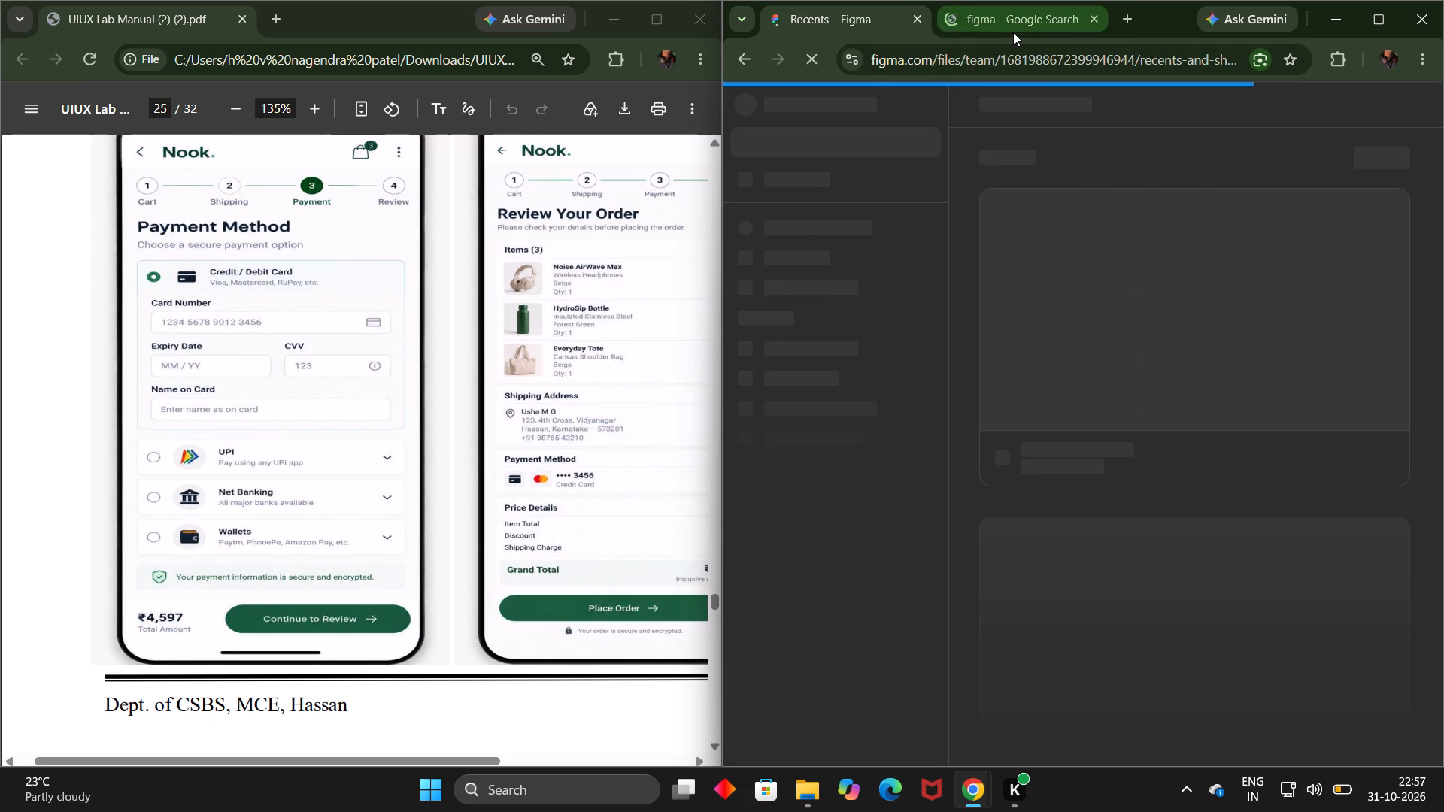
click(1013, 32)
click(1094, 20)
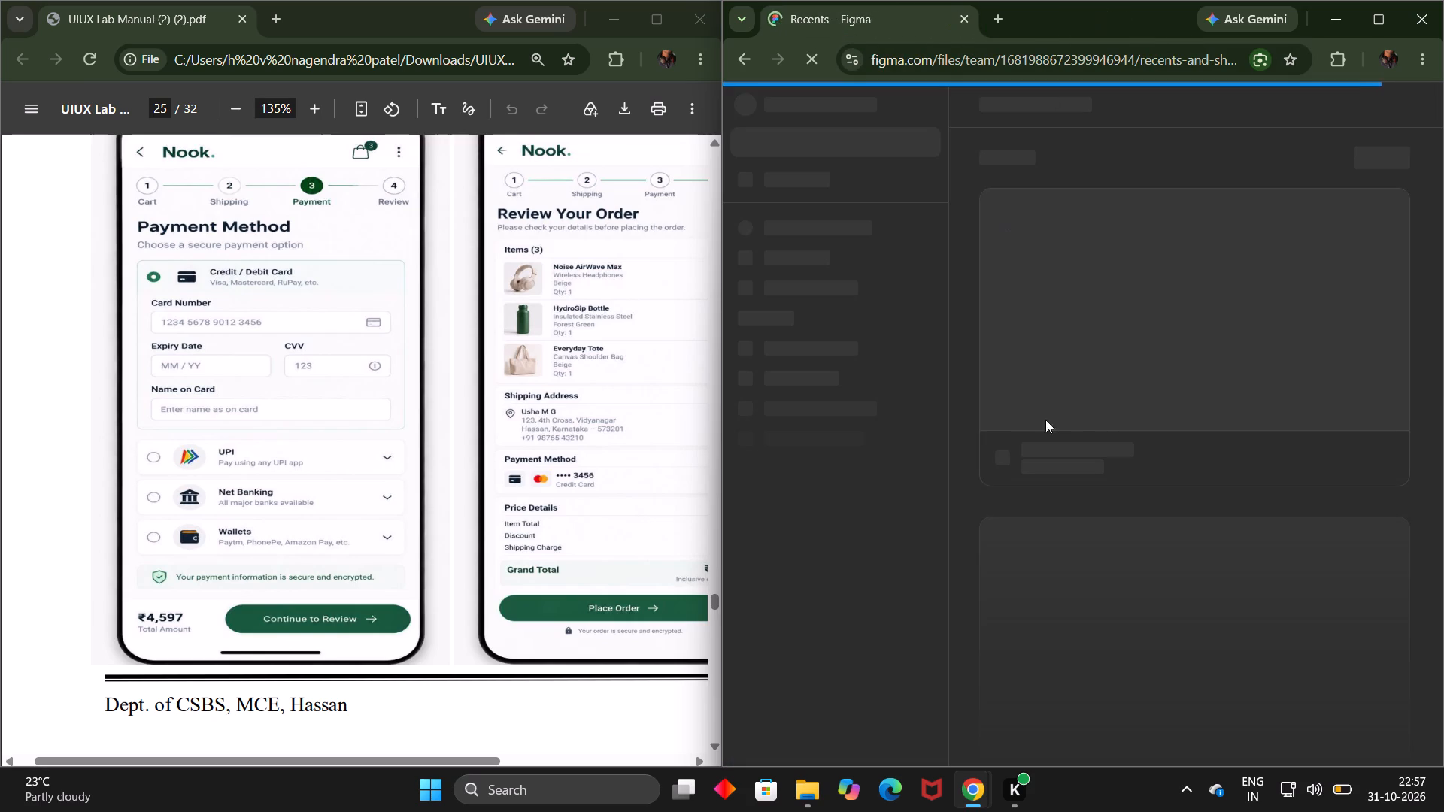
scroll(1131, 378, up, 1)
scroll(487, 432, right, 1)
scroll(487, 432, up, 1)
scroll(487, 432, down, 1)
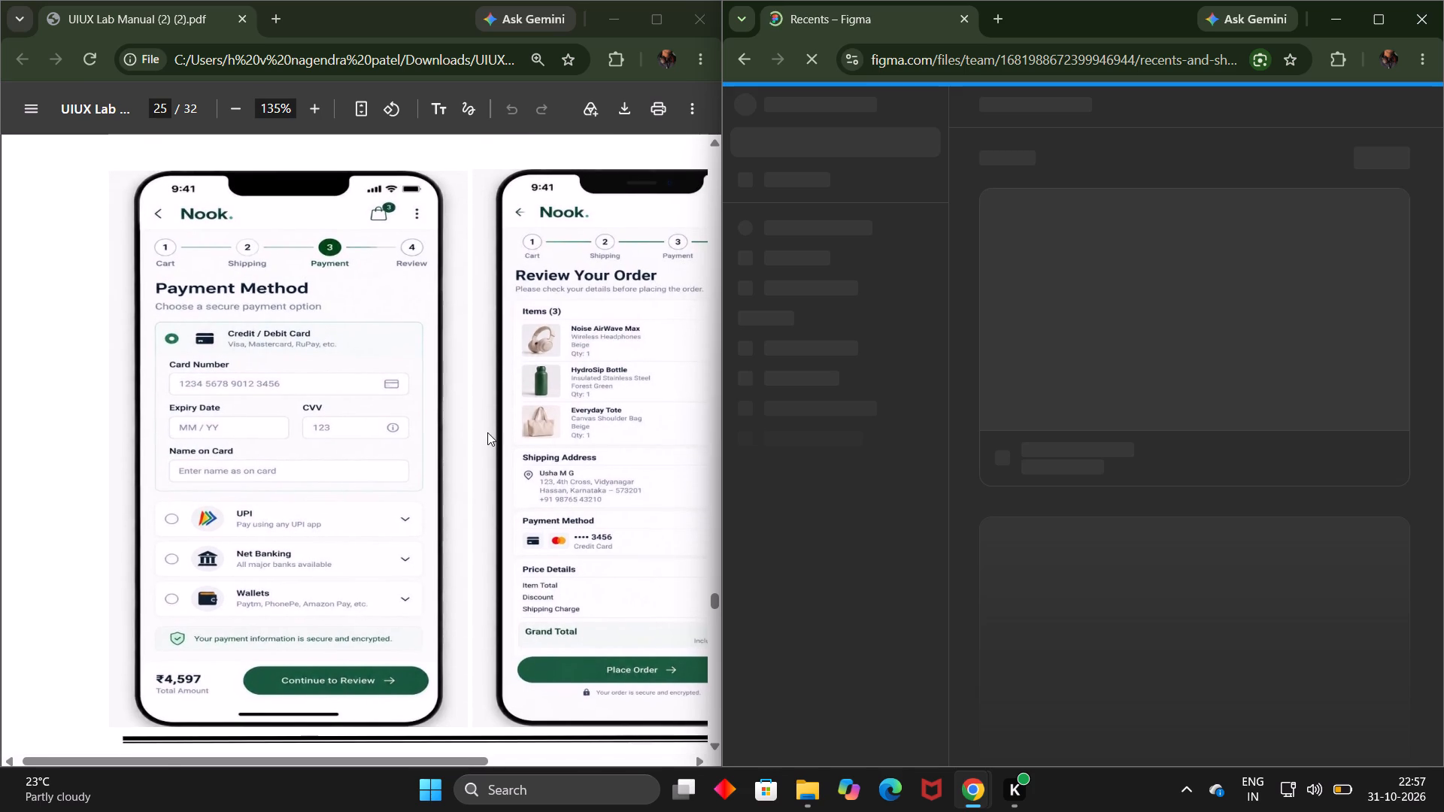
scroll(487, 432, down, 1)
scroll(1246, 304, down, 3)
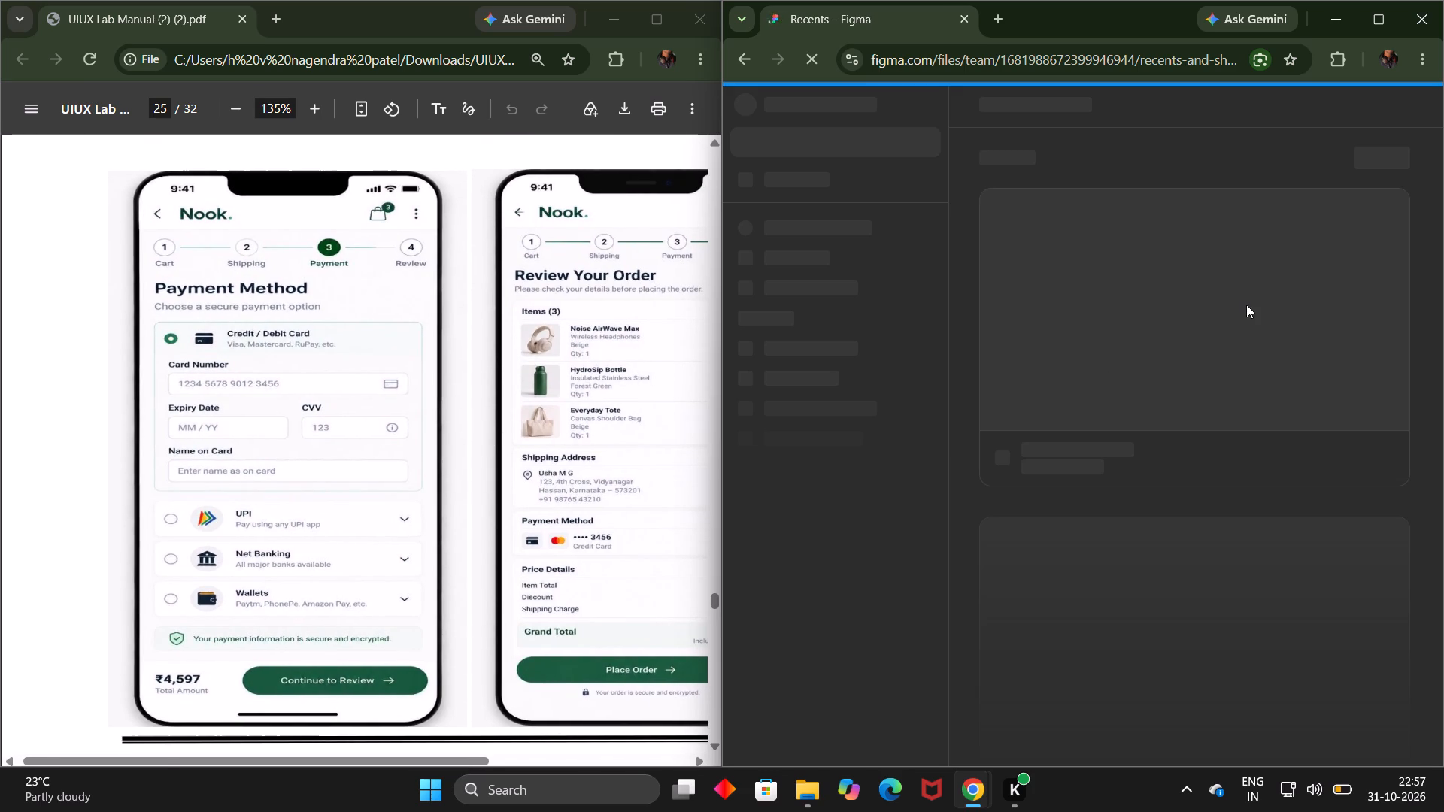
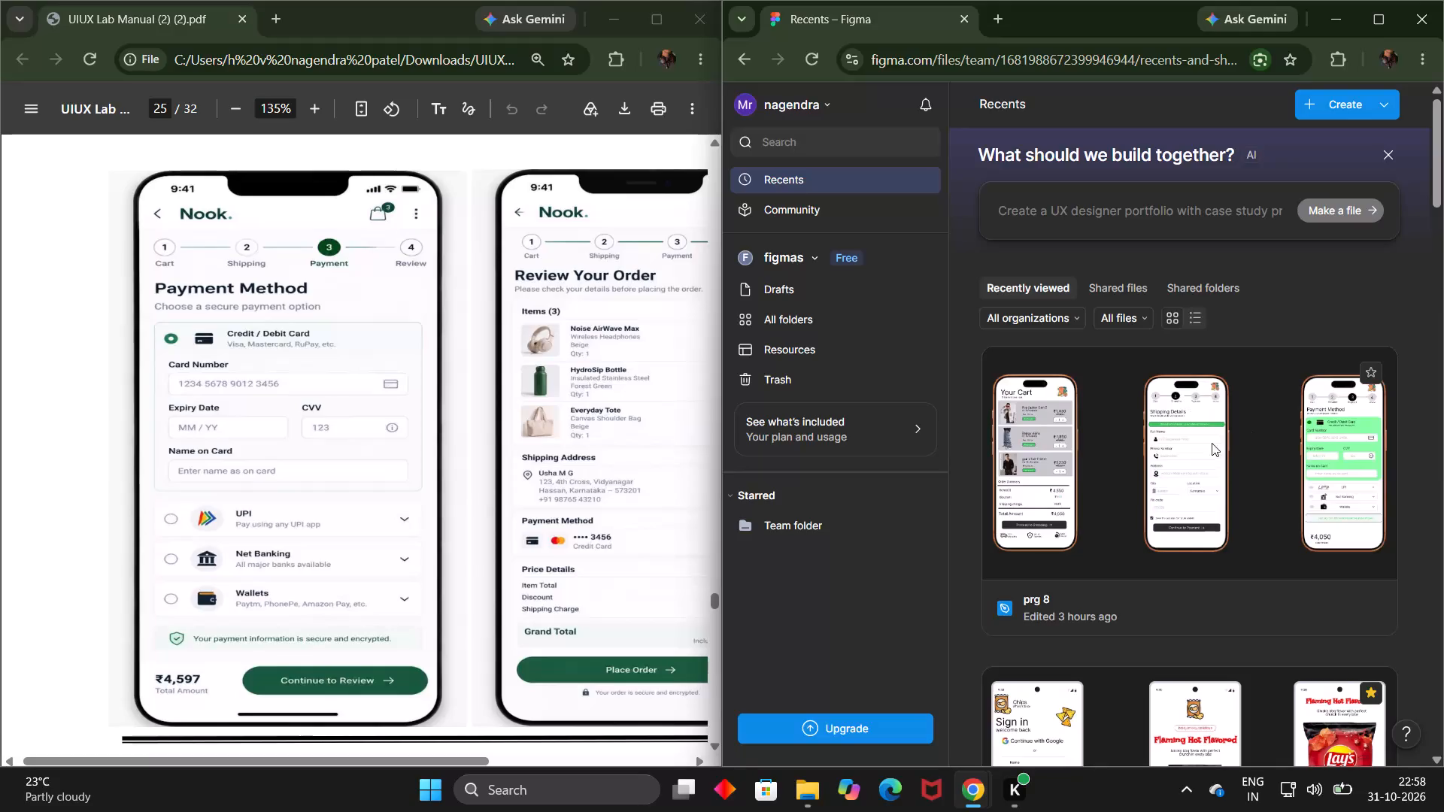
Open the prg 8 design file from the recently viewed files.
double_click(1157, 464)
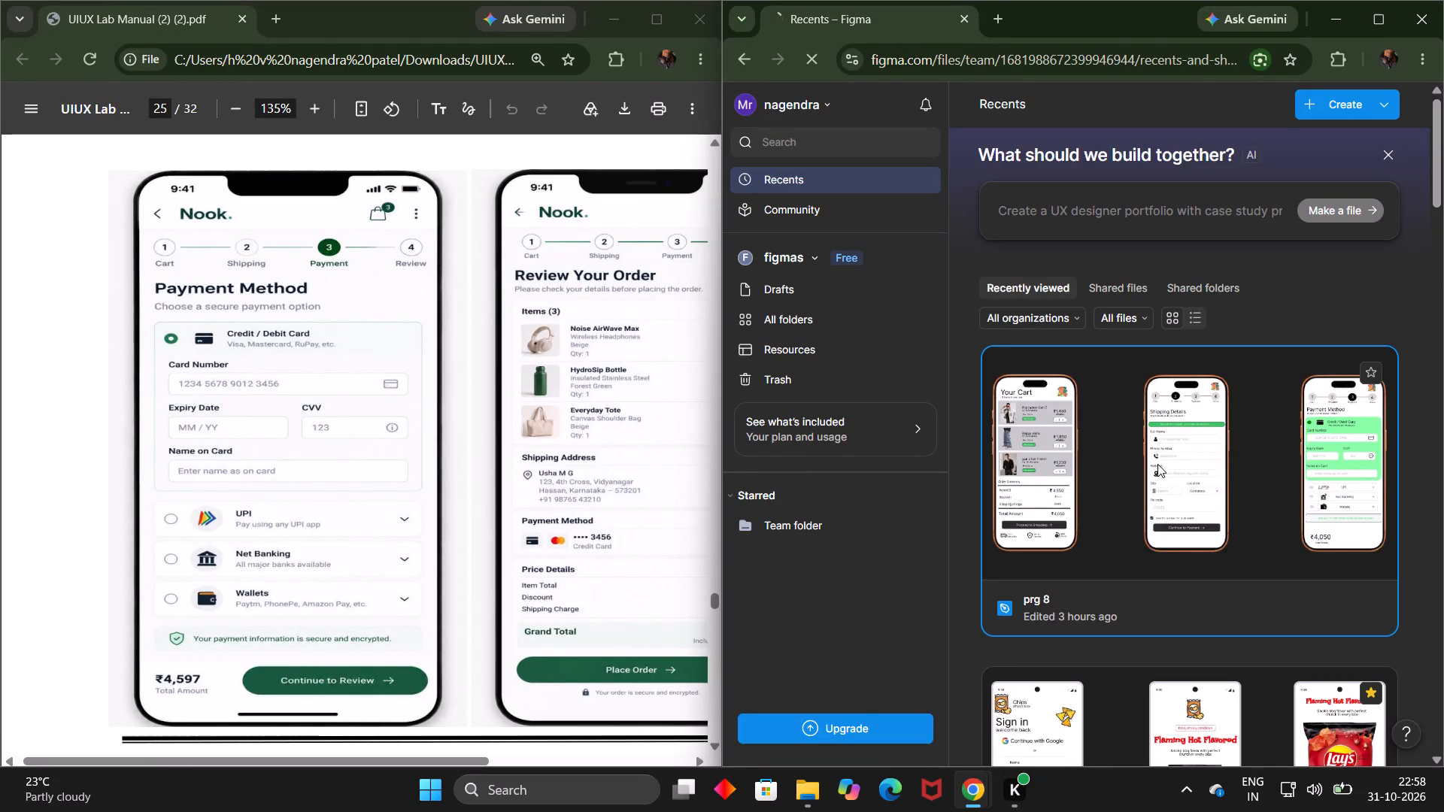
double_click(1157, 464)
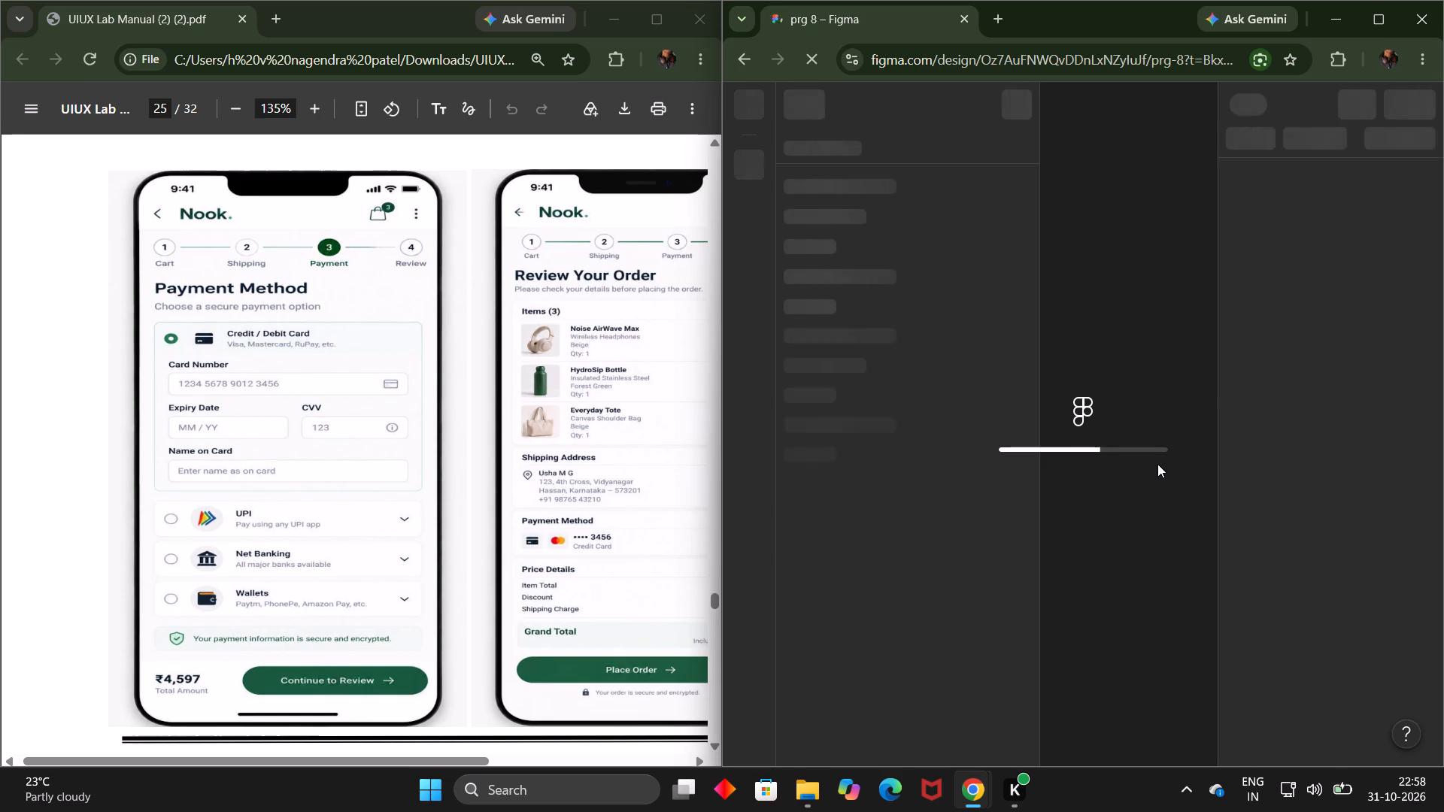
Turn on Bluetooth and connect the Airdopes Primo earbuds.
click(1309, 809)
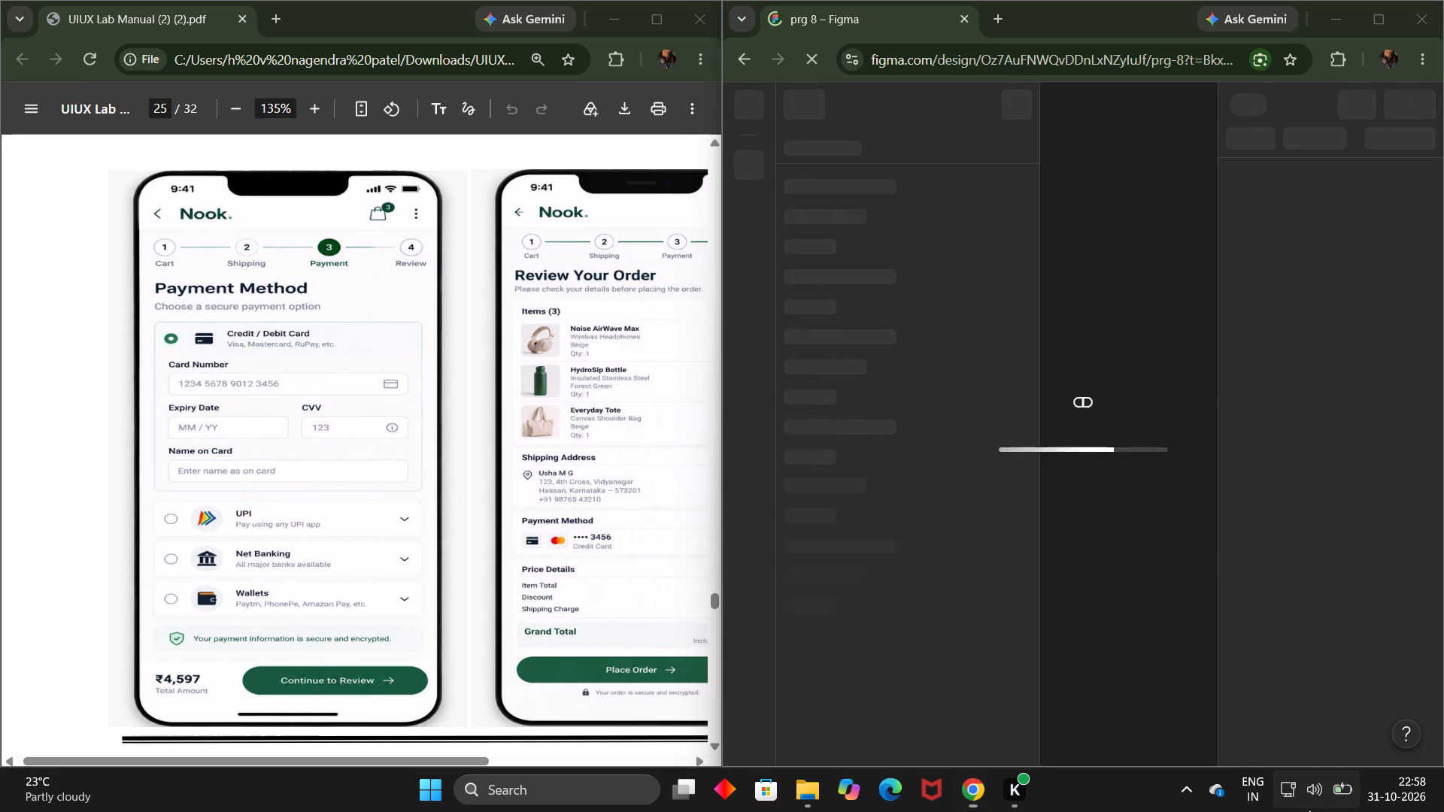
click(1260, 452)
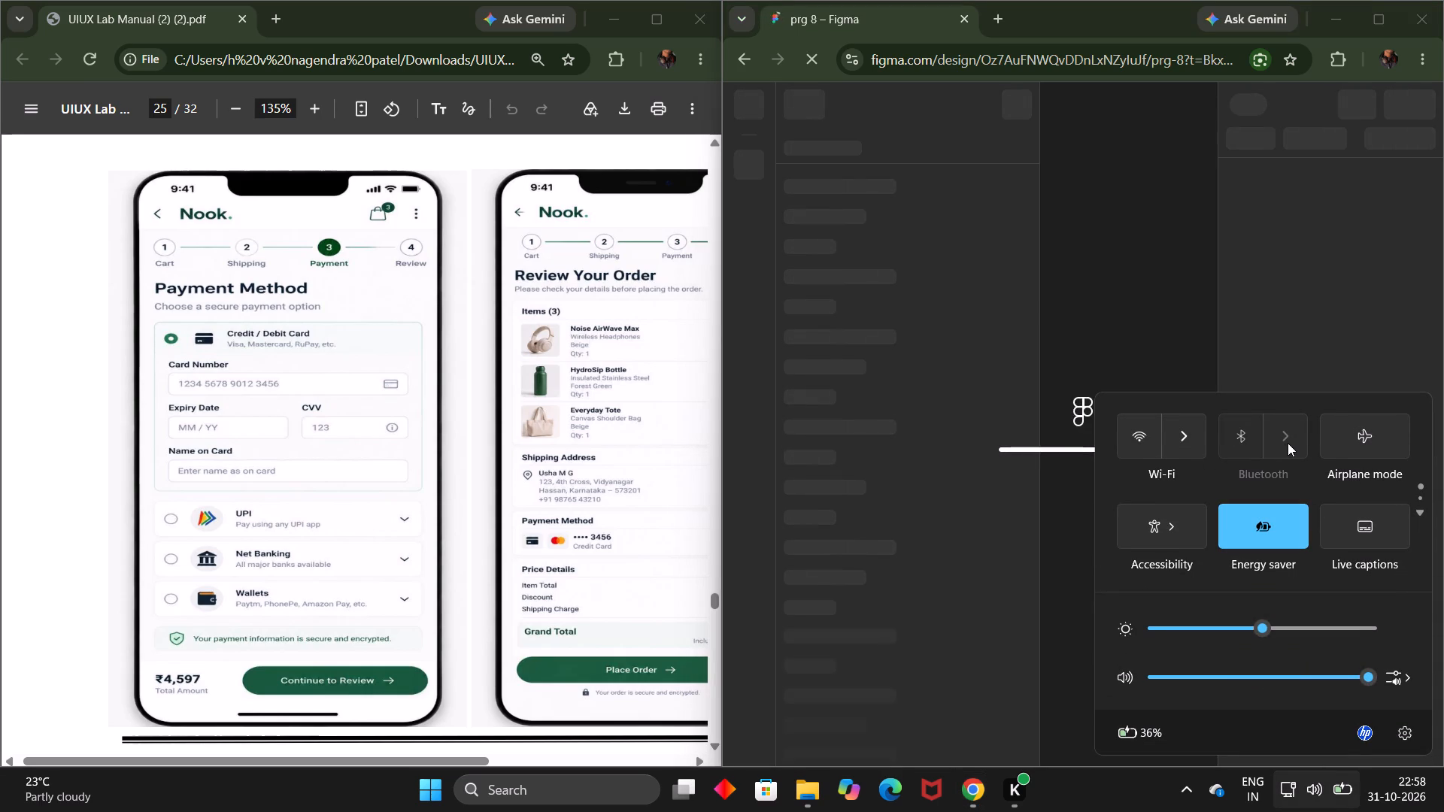
click(1288, 442)
click(1265, 441)
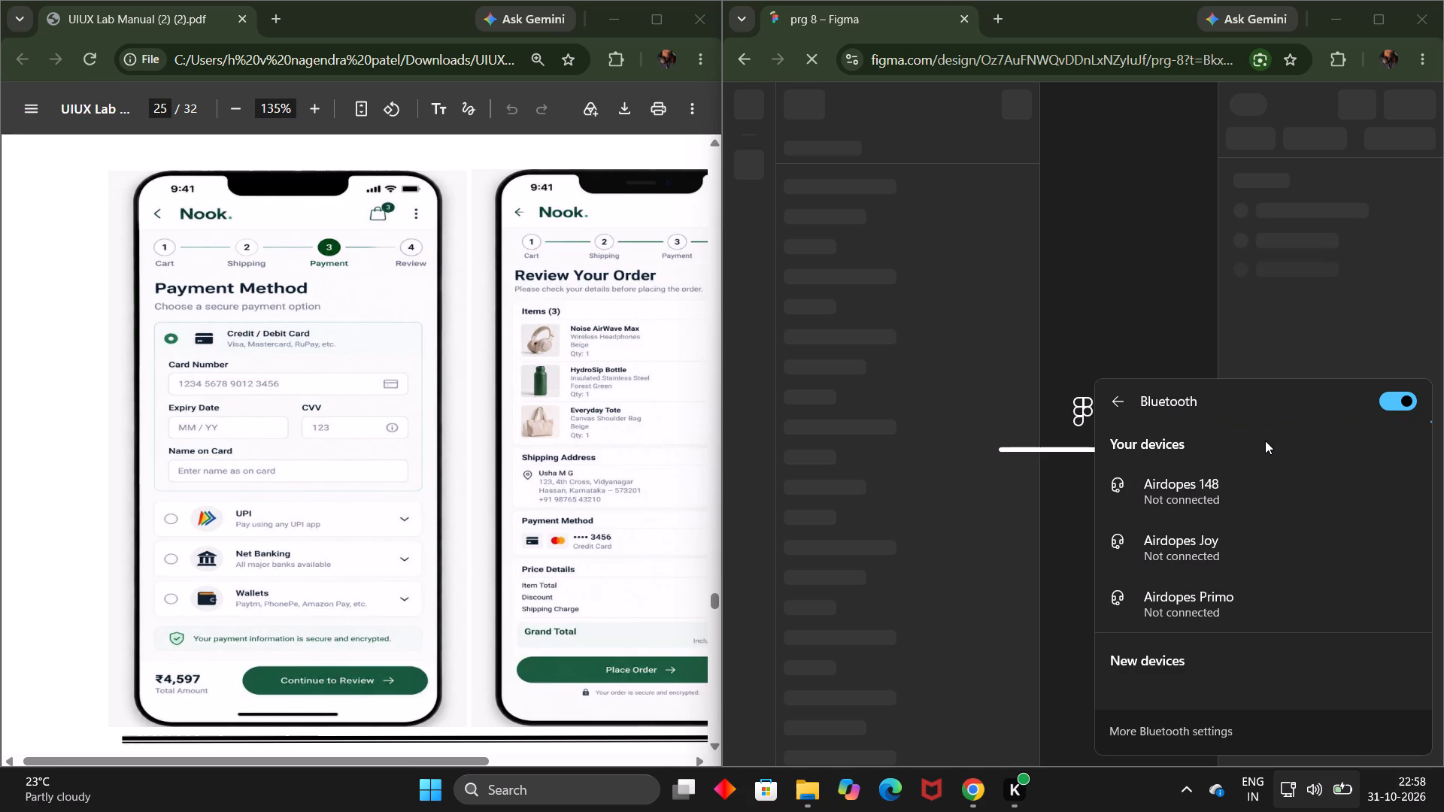
click(1212, 603)
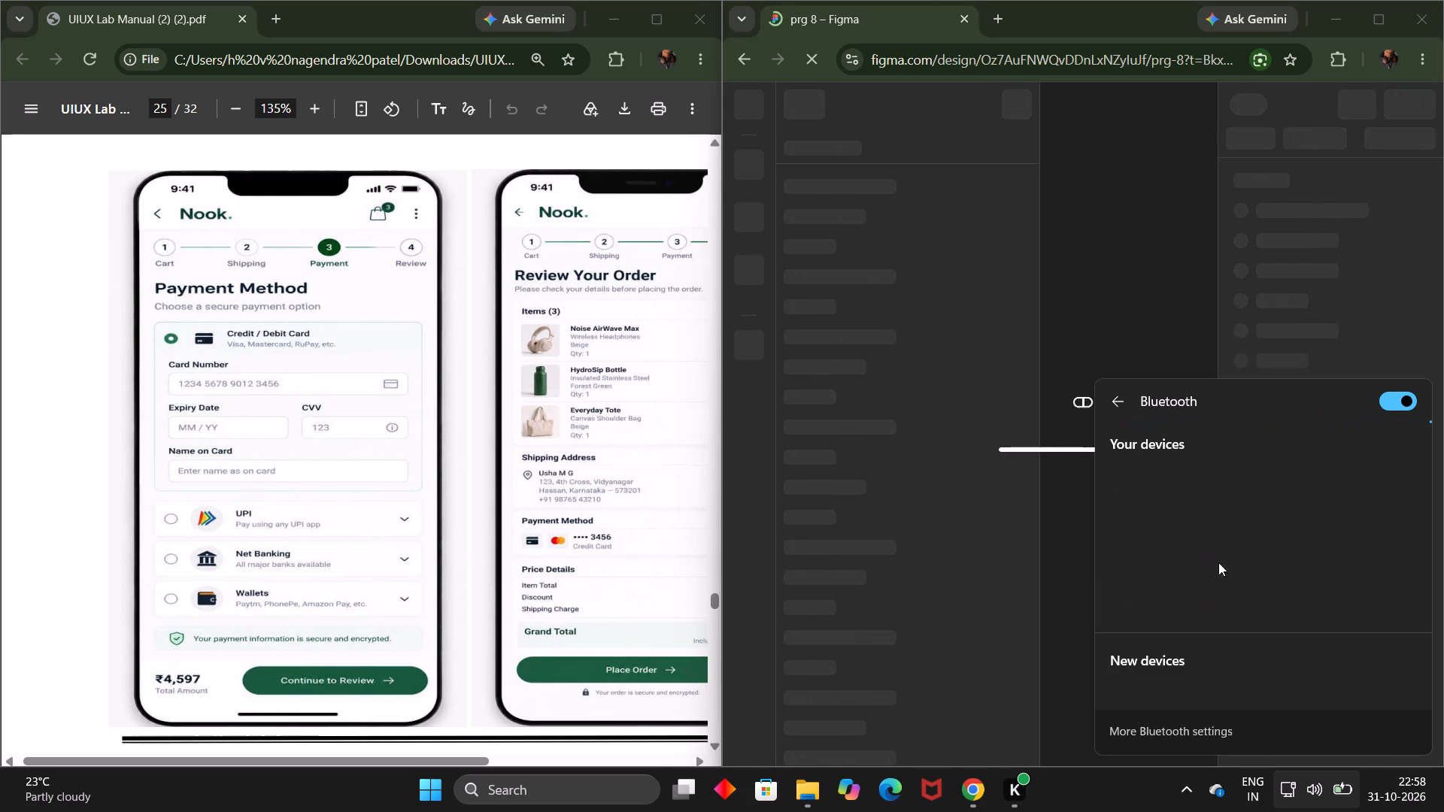
click(1133, 326)
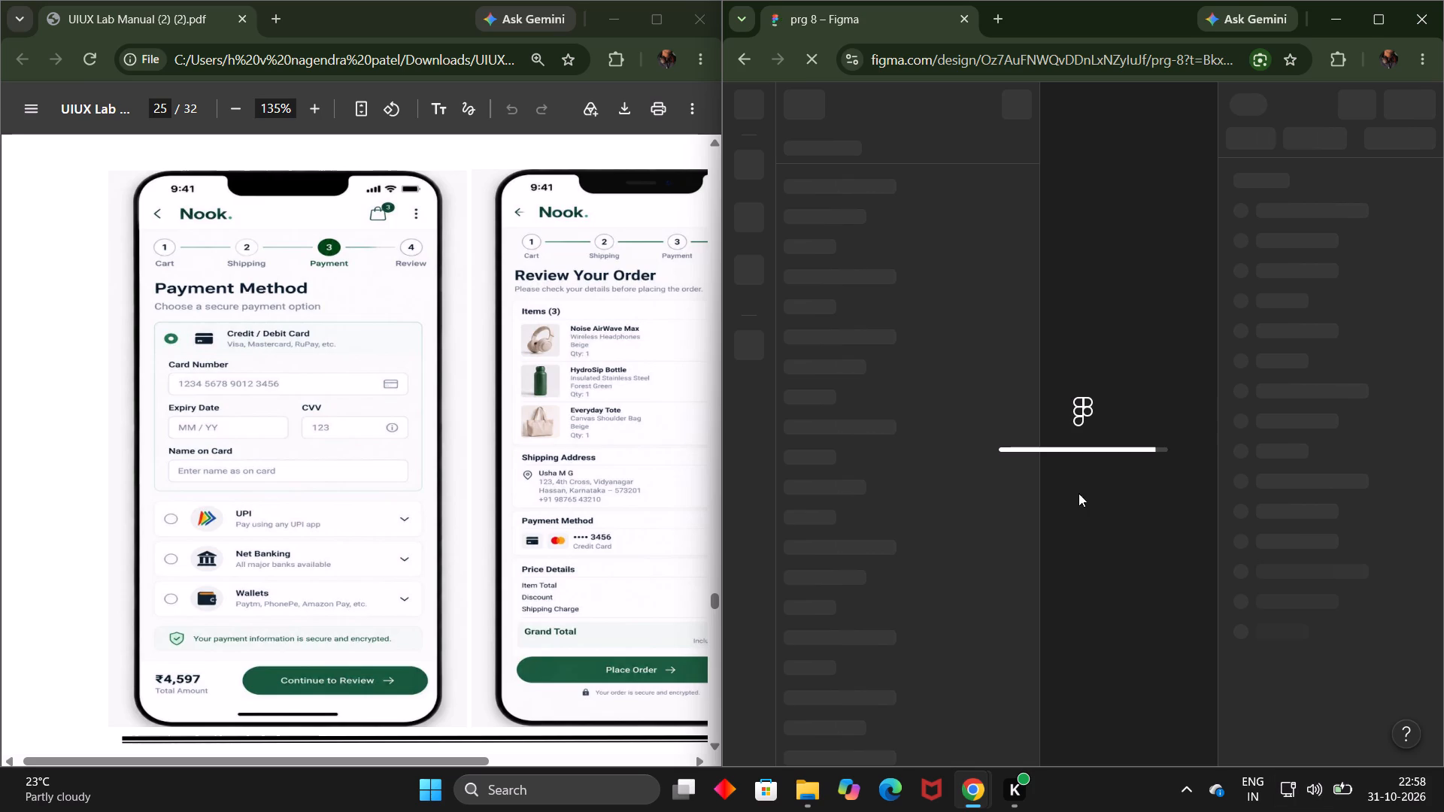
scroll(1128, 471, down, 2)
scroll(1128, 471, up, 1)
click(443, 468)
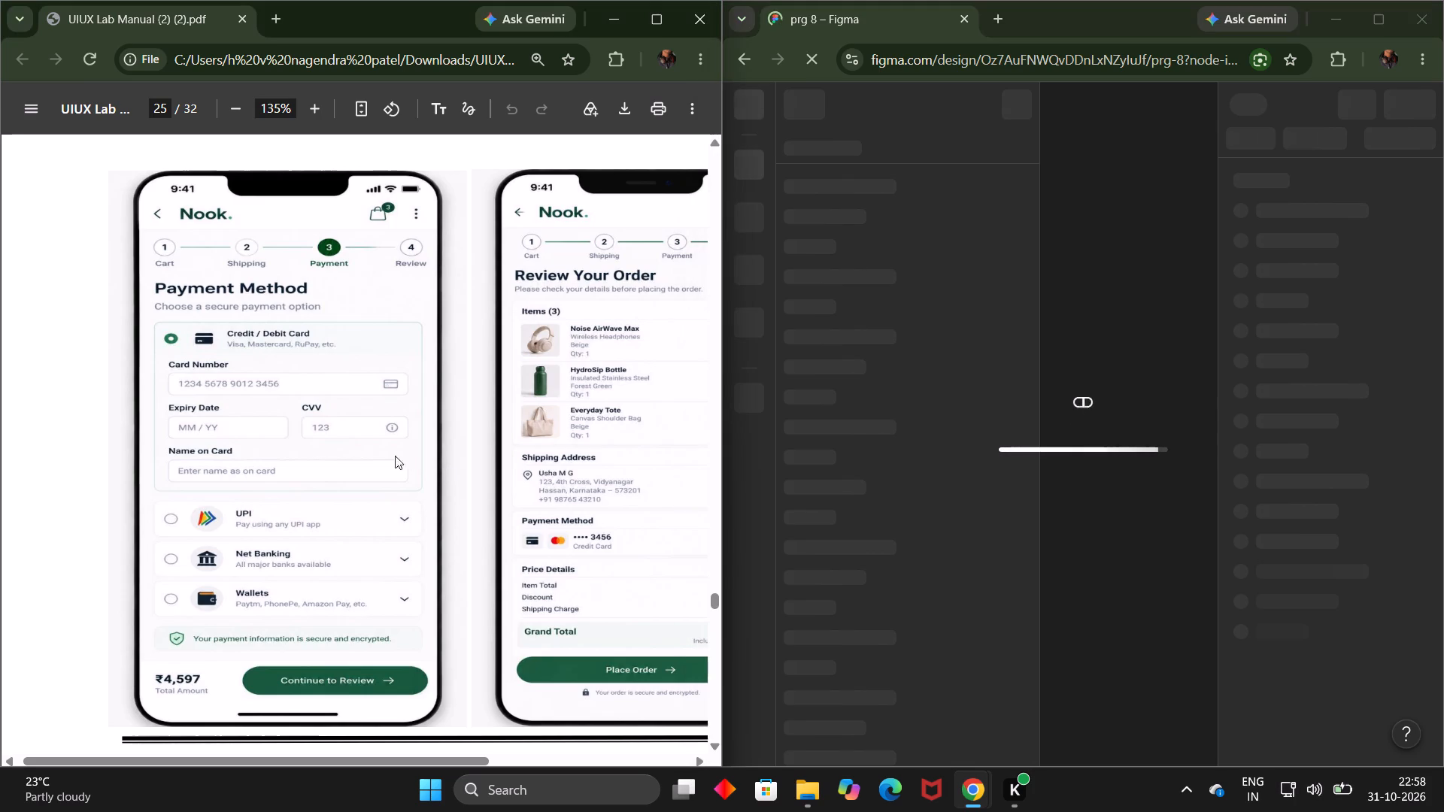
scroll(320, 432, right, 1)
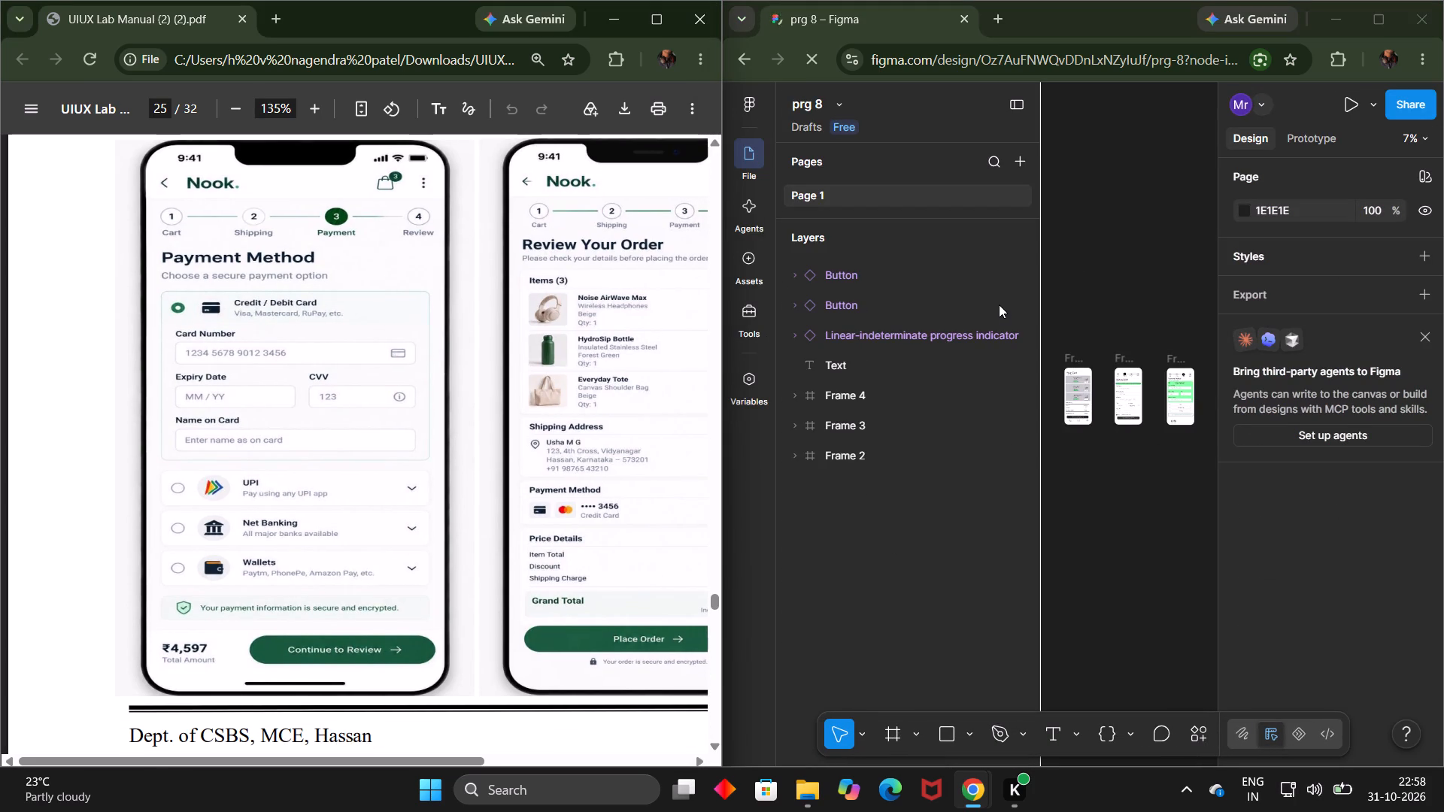
Minimise the Figma side panels to give the canvas more room.
click(1014, 103)
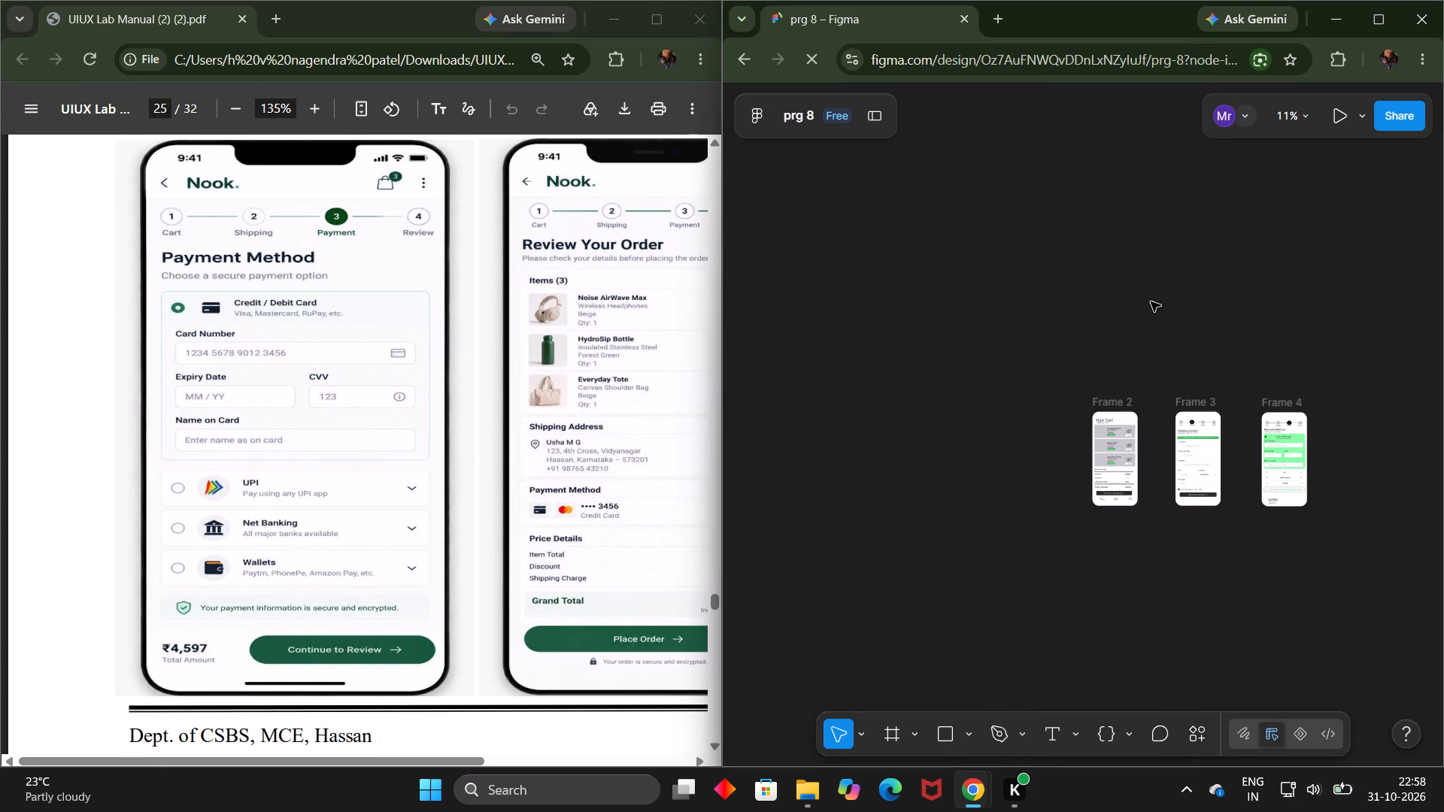
Examine the Payment Method screen in Frame 4 beside the manual's version for what is still missing.
scroll(1156, 303, left, 2)
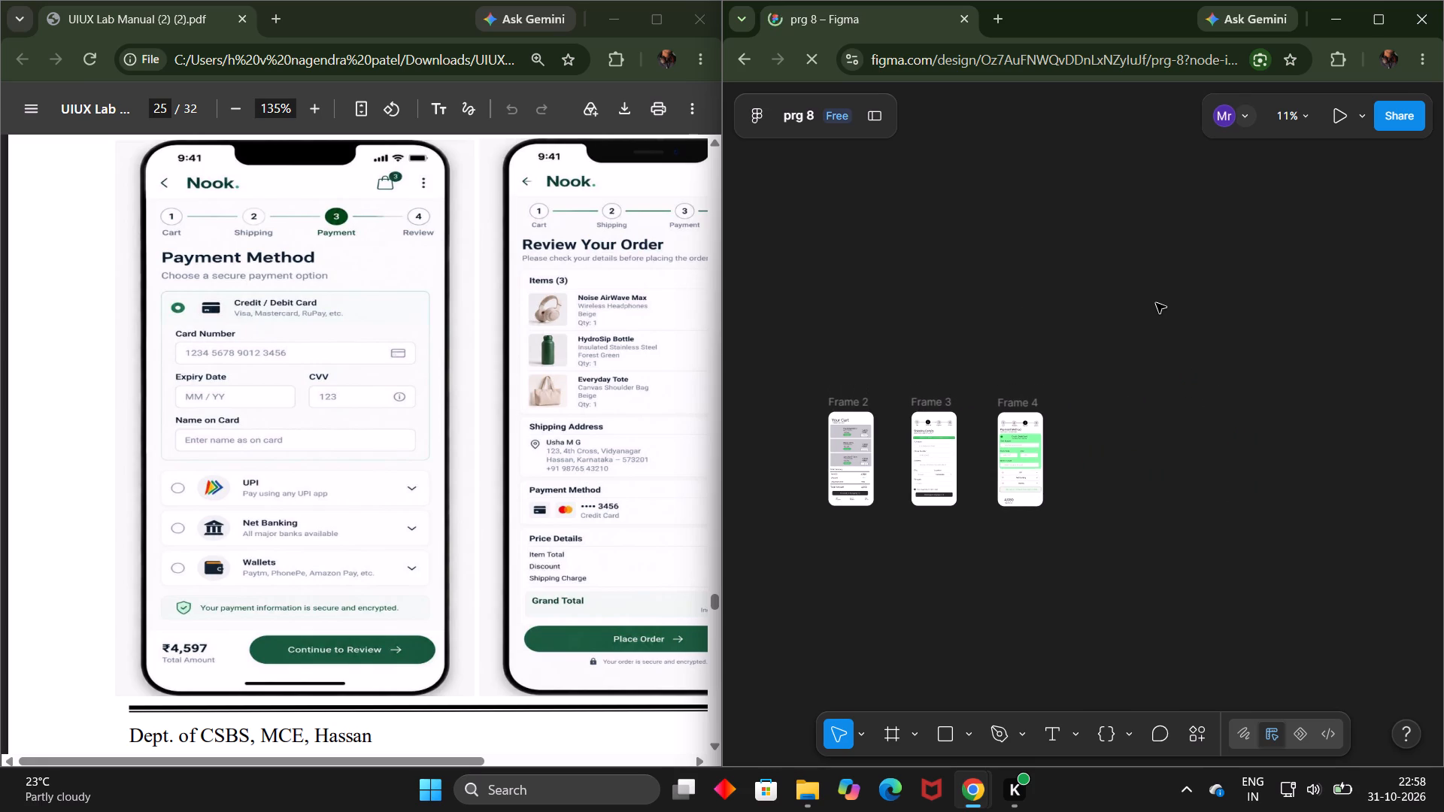
scroll(1156, 303, down, 2)
scroll(1156, 303, right, 1)
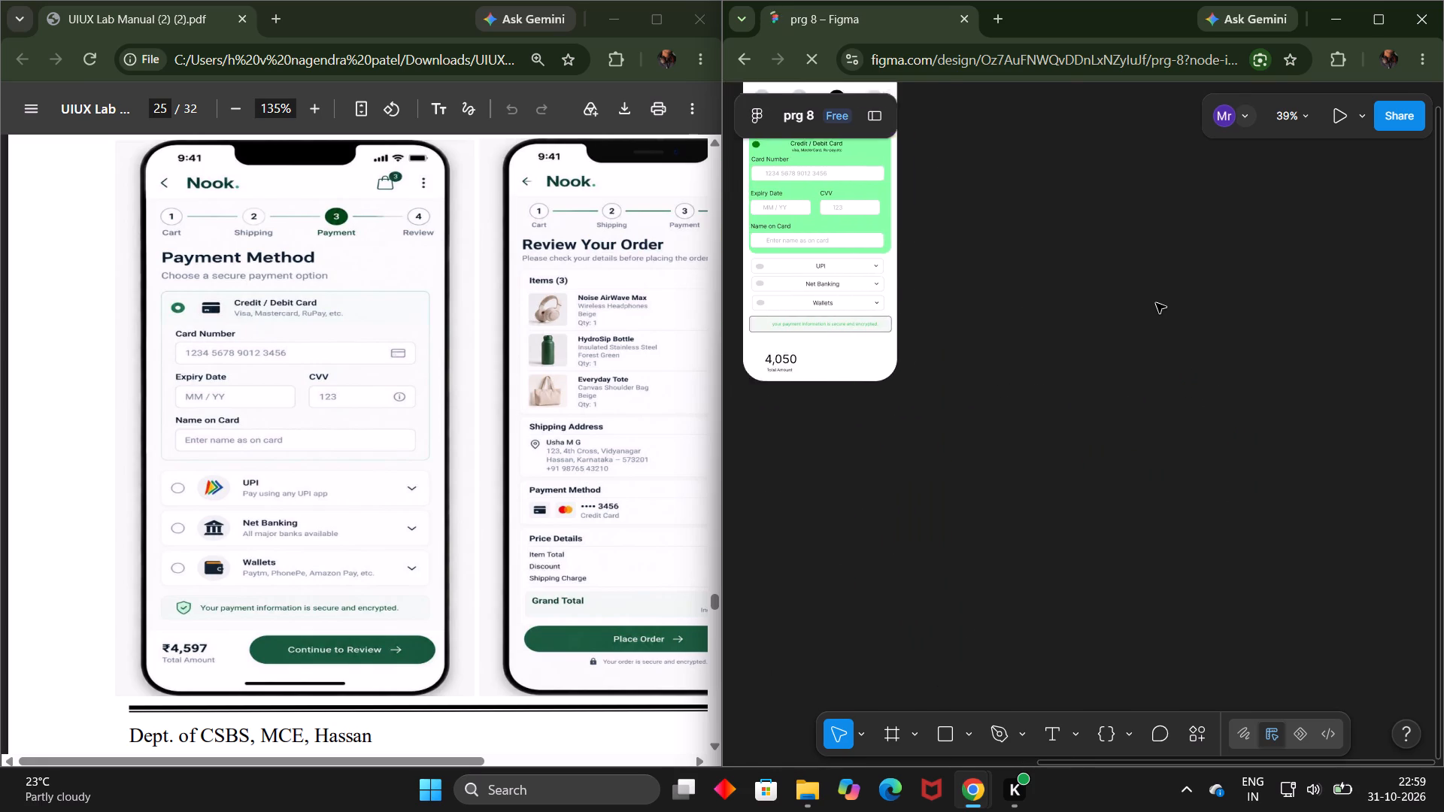
scroll(1156, 303, right, 3)
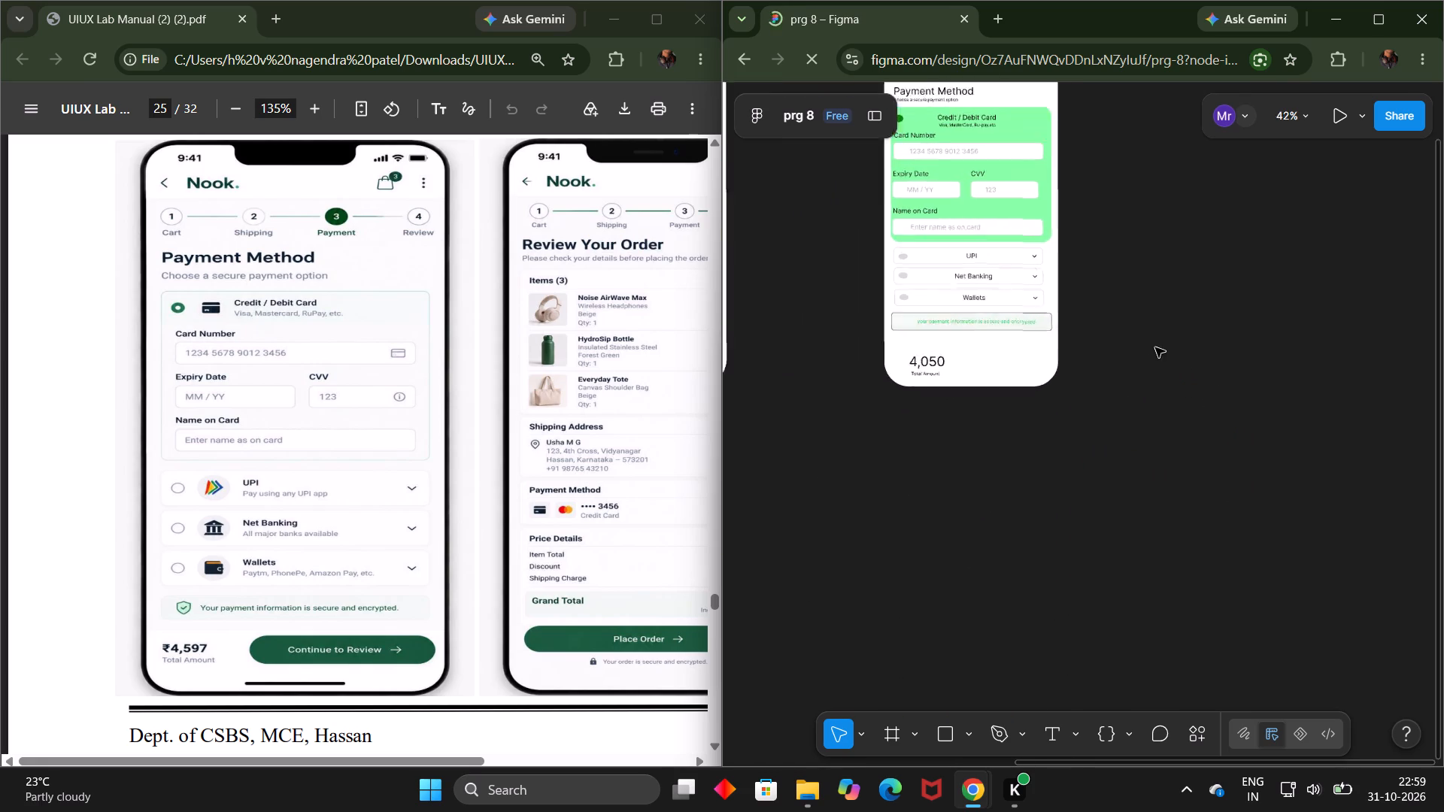
scroll(1155, 347, up, 2)
scroll(1155, 347, down, 1)
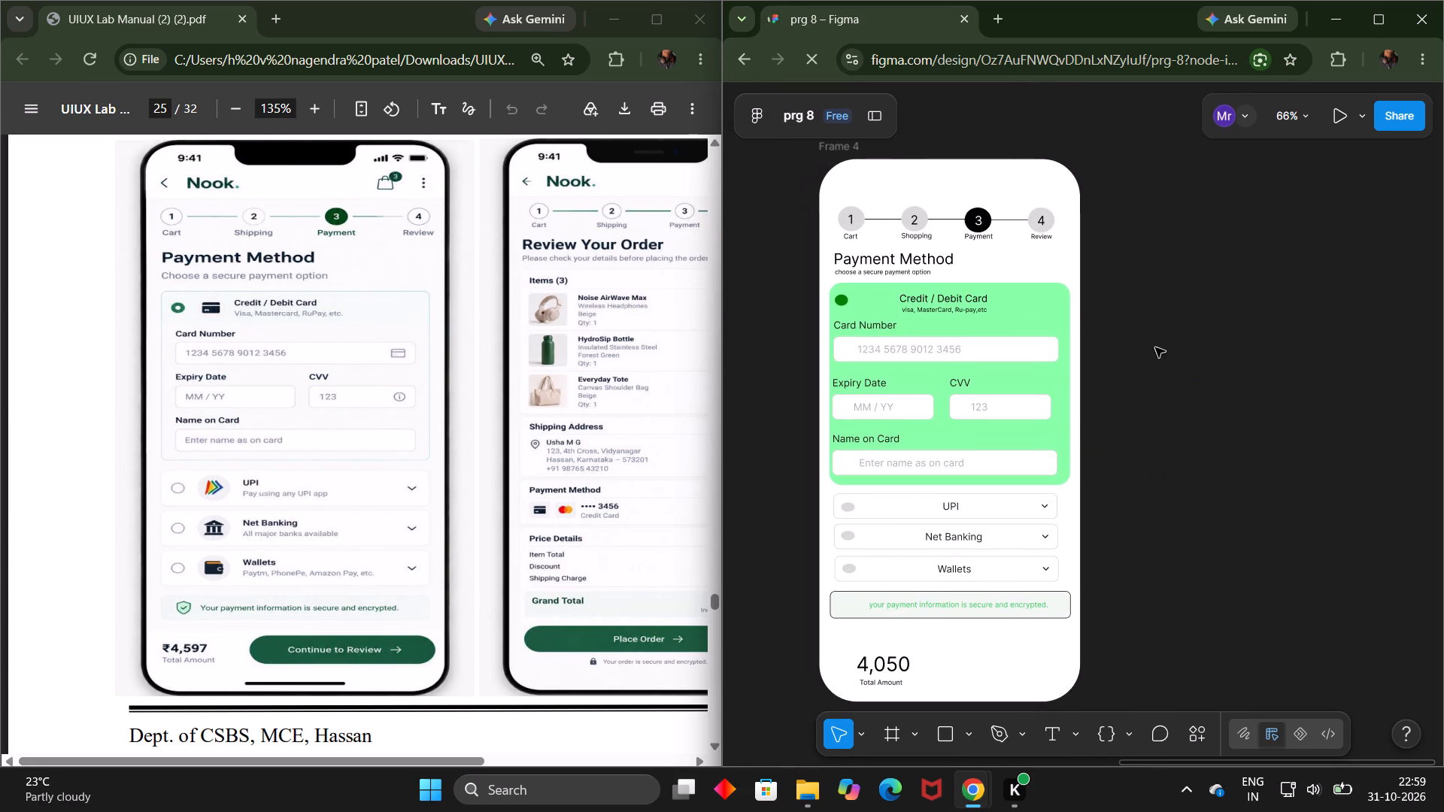
scroll(1155, 347, down, 1)
scroll(1155, 347, right, 2)
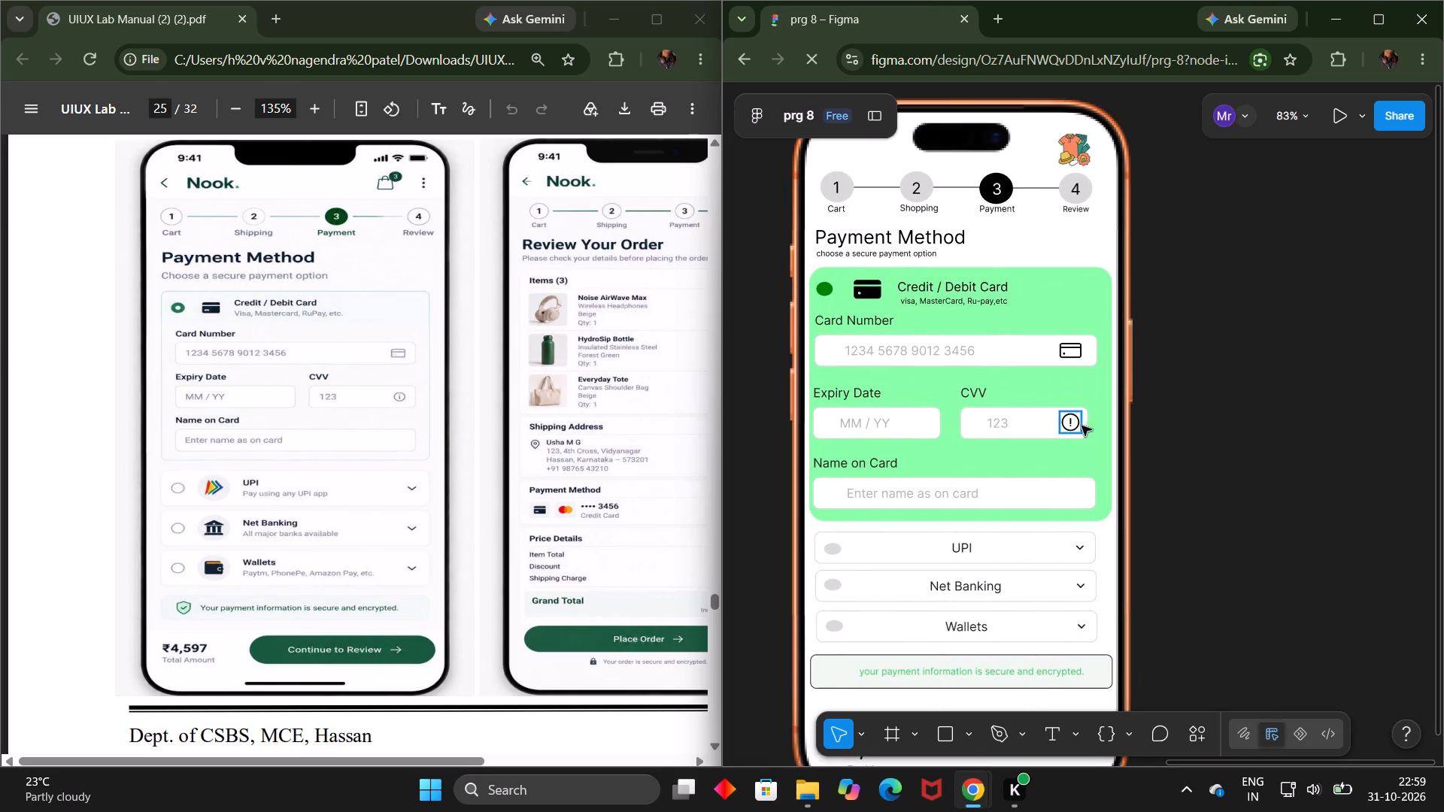
scroll(1226, 400, down, 1)
scroll(1226, 400, up, 1)
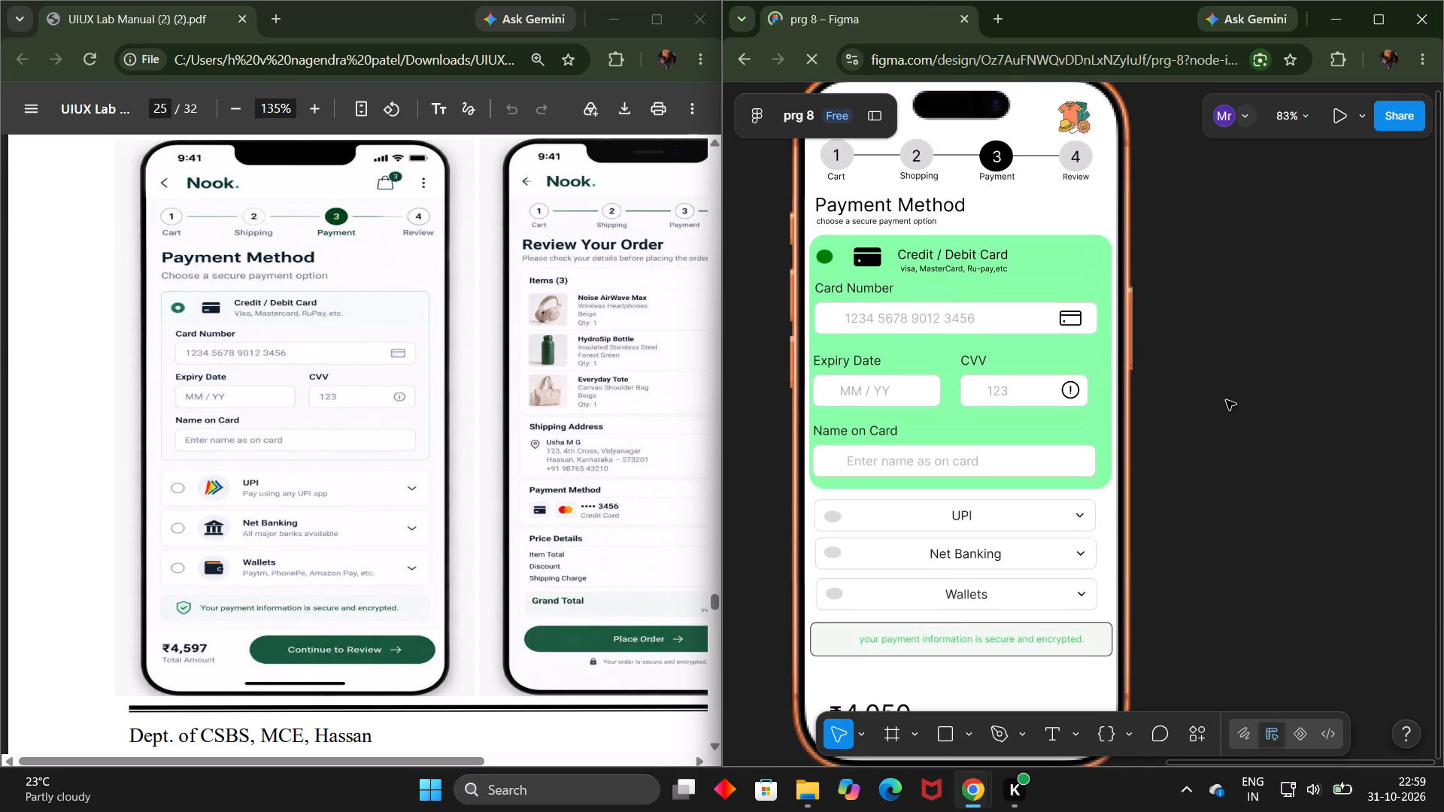
scroll(1226, 400, up, 1)
right_click(1226, 400)
click(1221, 356)
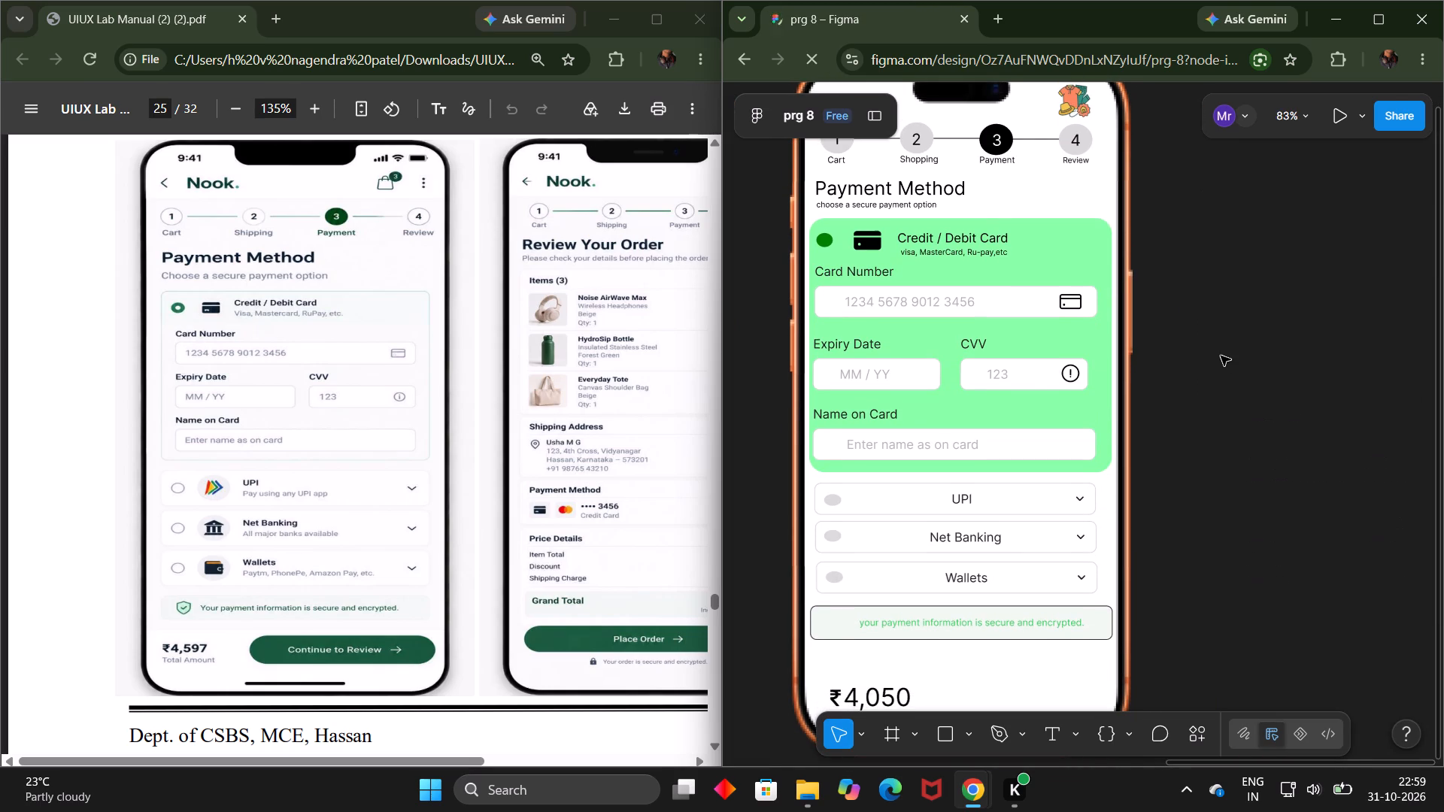
Look over the Shipping Details and Your Cart screens in Frames 3 and 2.
scroll(1221, 356, right, 3)
scroll(1221, 356, left, 1)
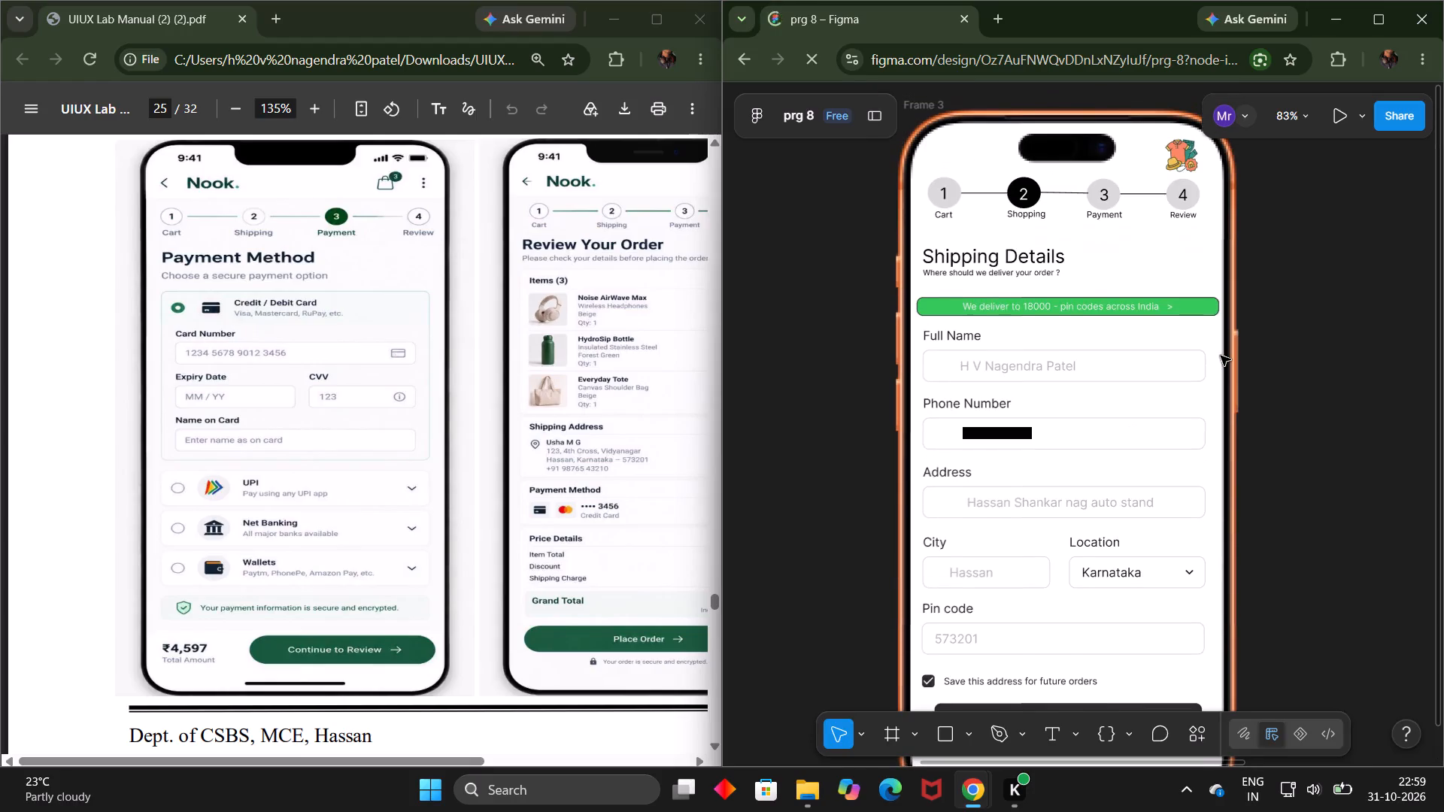
scroll(1221, 356, down, 1)
scroll(1221, 356, right, 1)
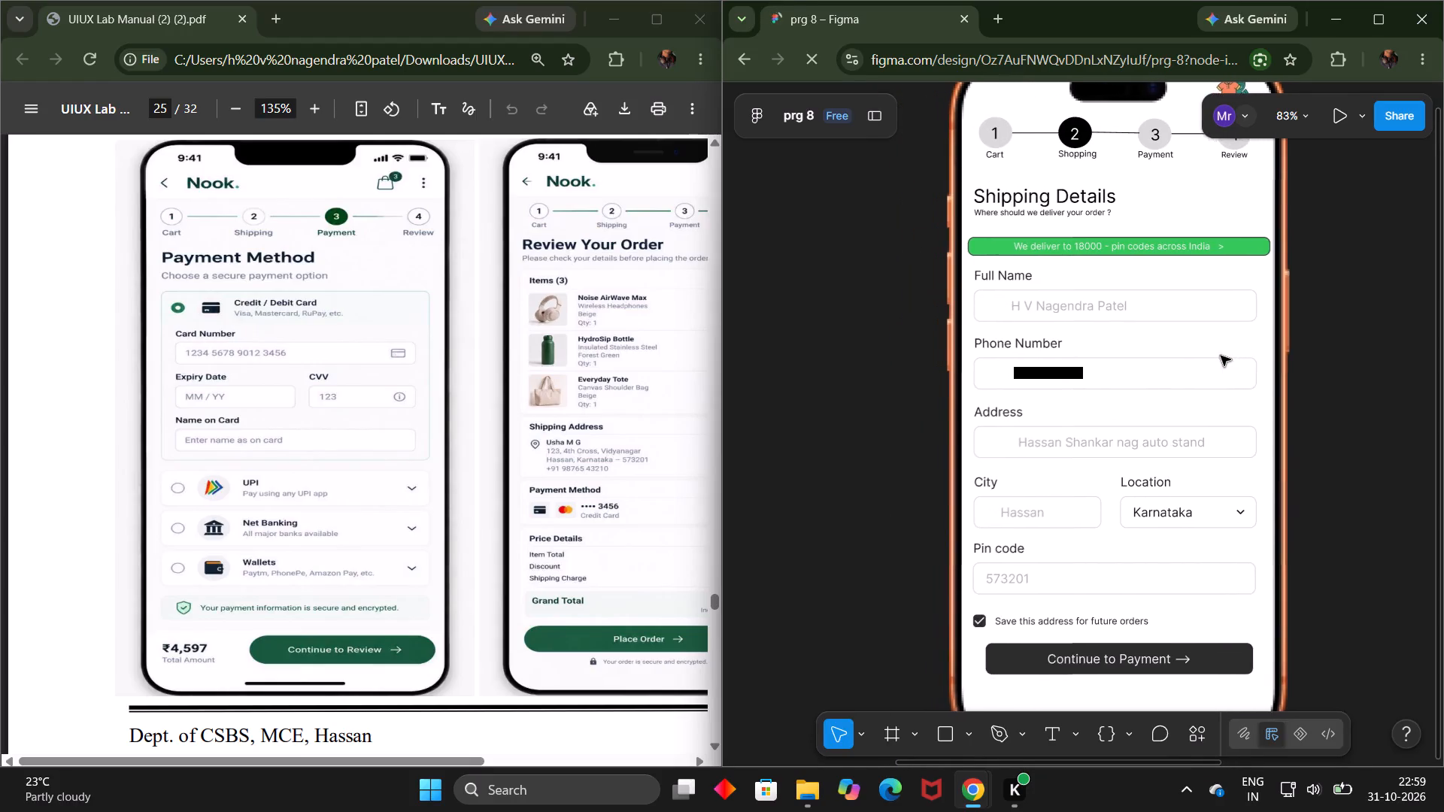
scroll(1221, 356, right, 2)
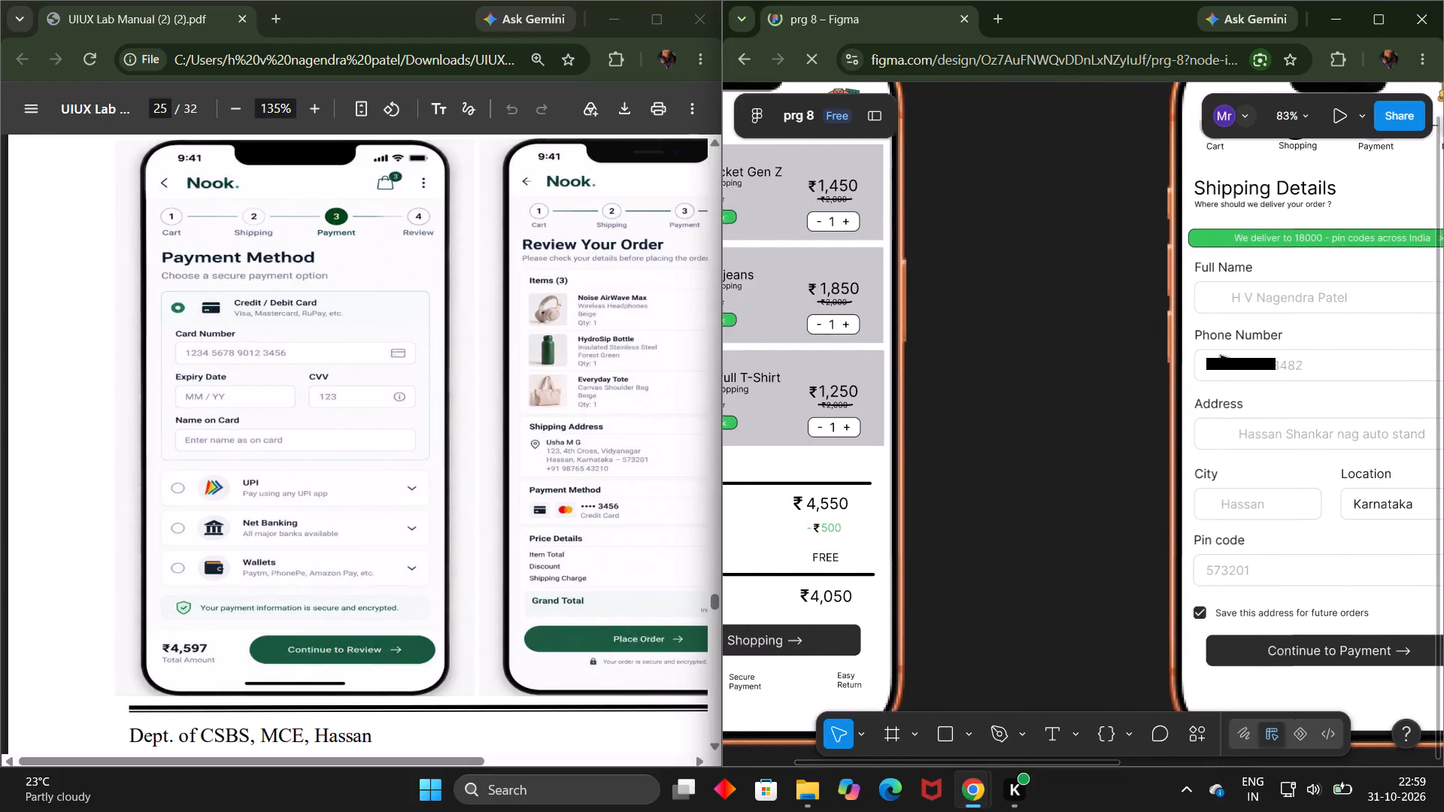
scroll(1221, 356, right, 1)
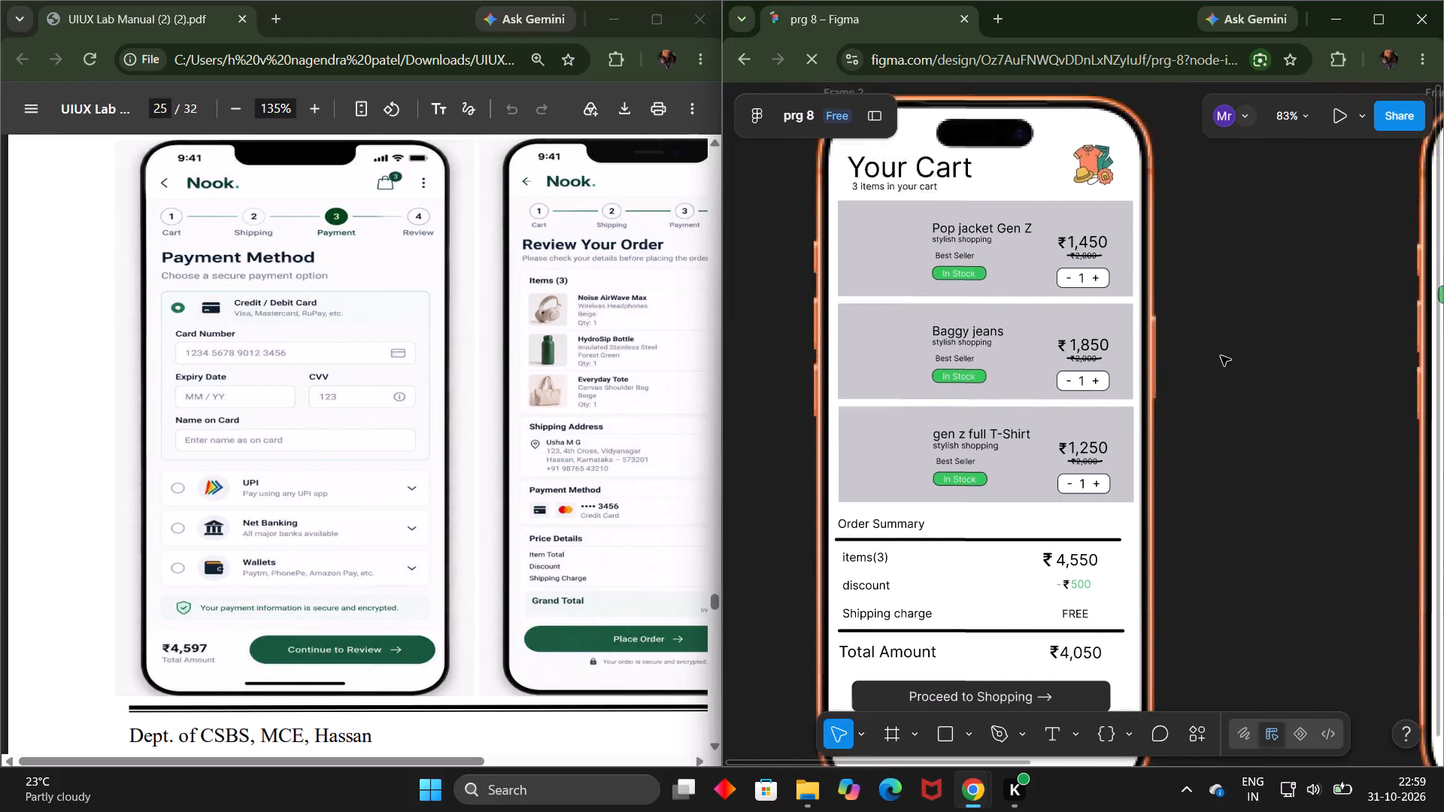
right_click(1221, 356)
click(1221, 356)
scroll(1221, 356, down, 1)
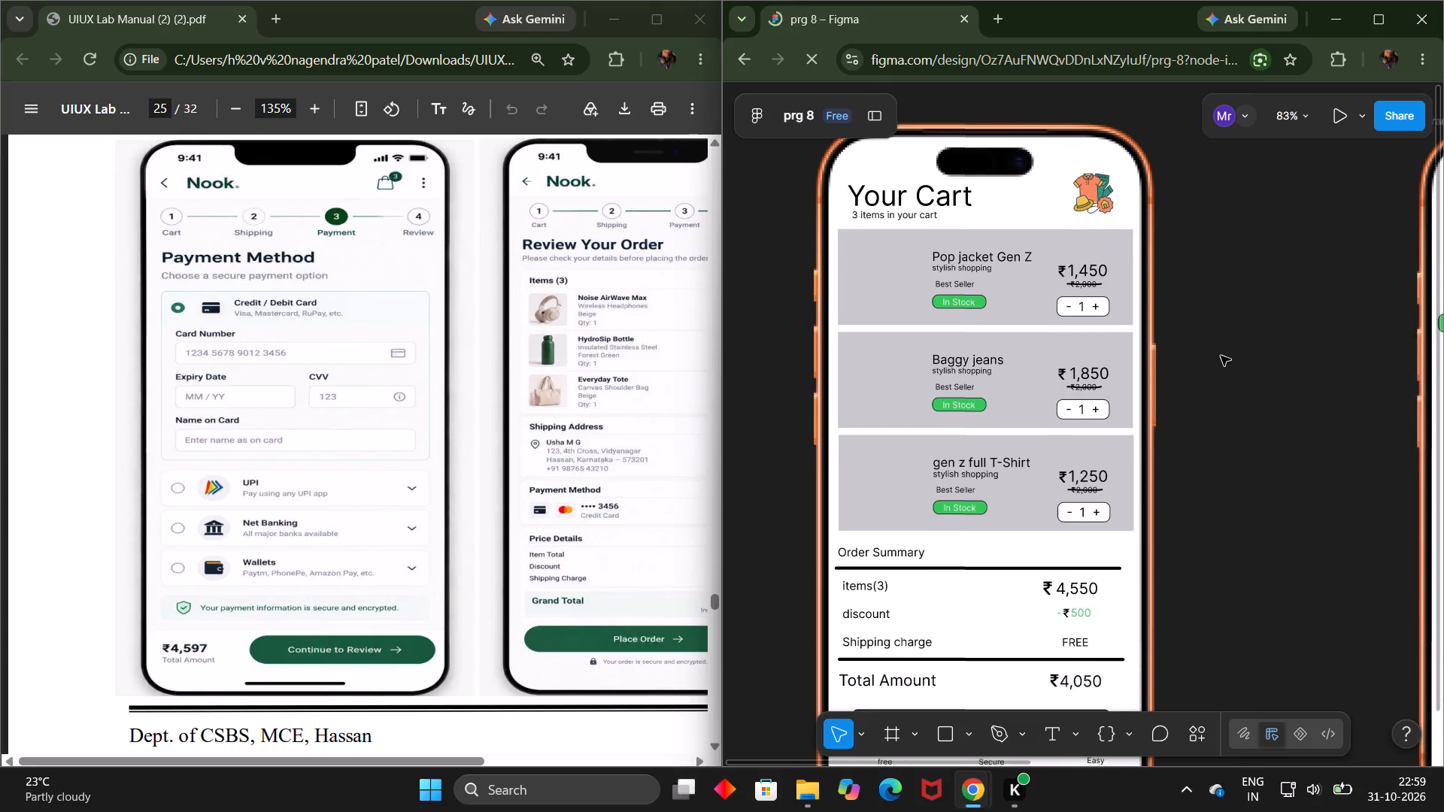
scroll(1221, 356, down, 1)
scroll(1221, 356, left, 6)
Check the Payment Method screen's total amount area and review the earlier checkout screens for a reusable button.
scroll(1221, 356, down, 1)
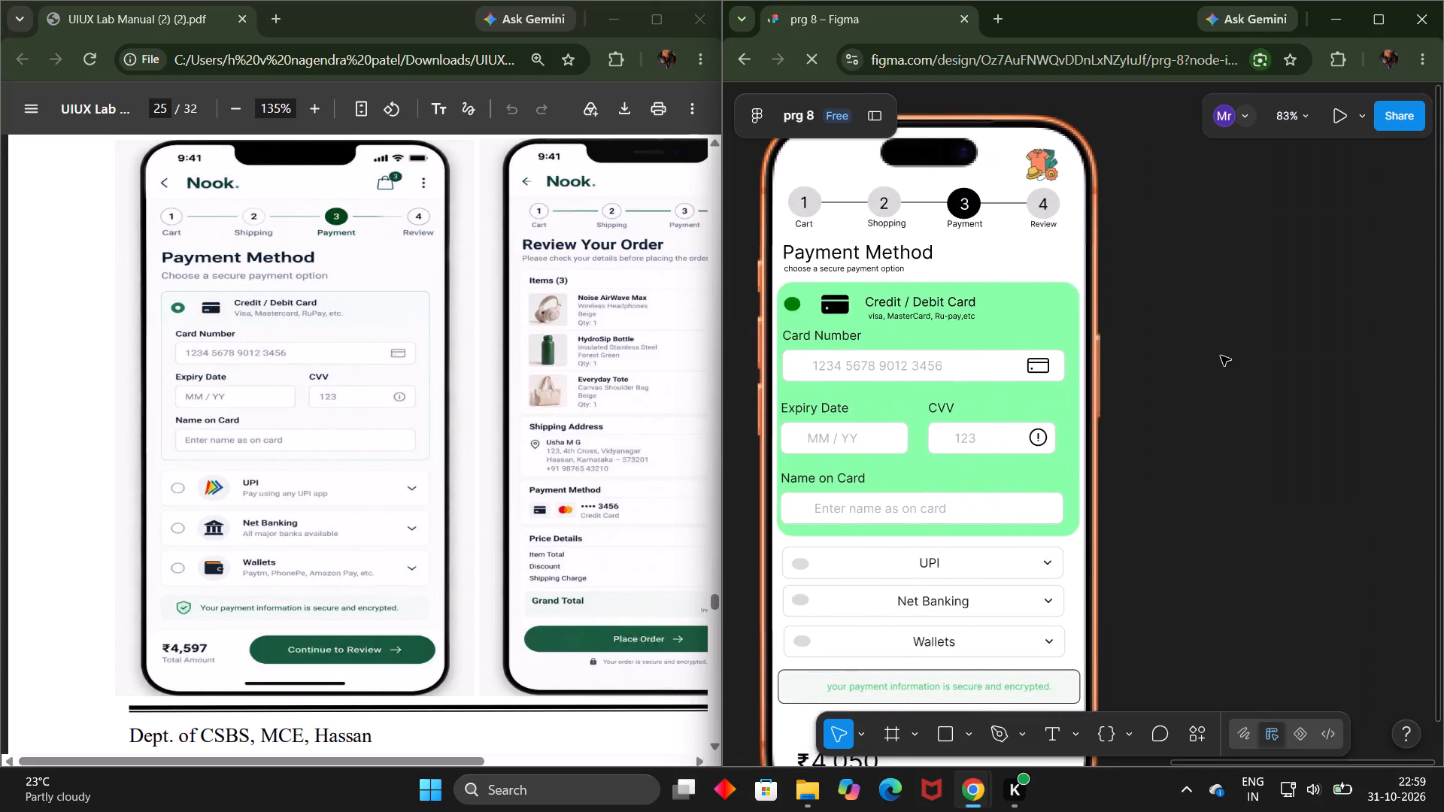
scroll(1221, 356, down, 1)
scroll(1221, 356, up, 1)
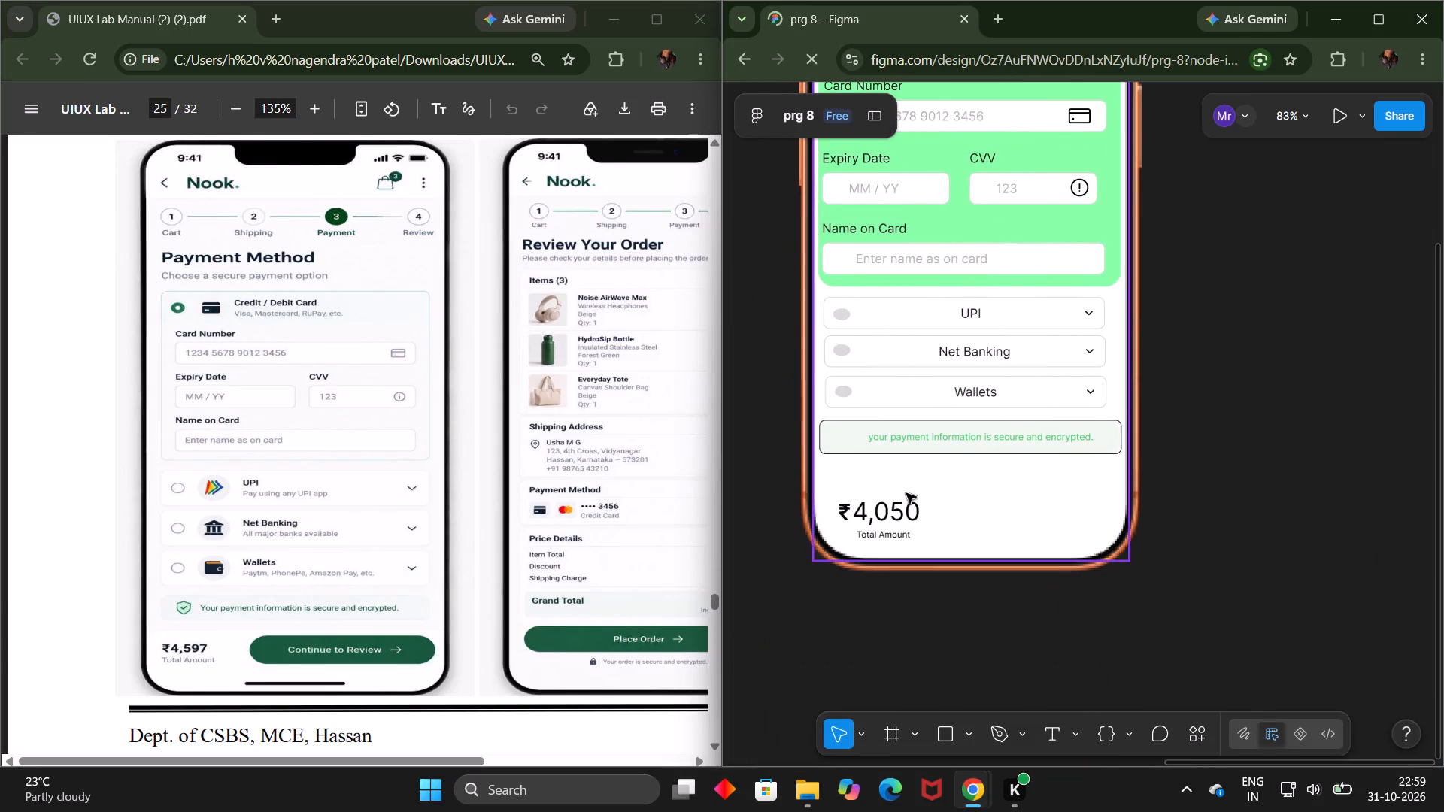
click(887, 525)
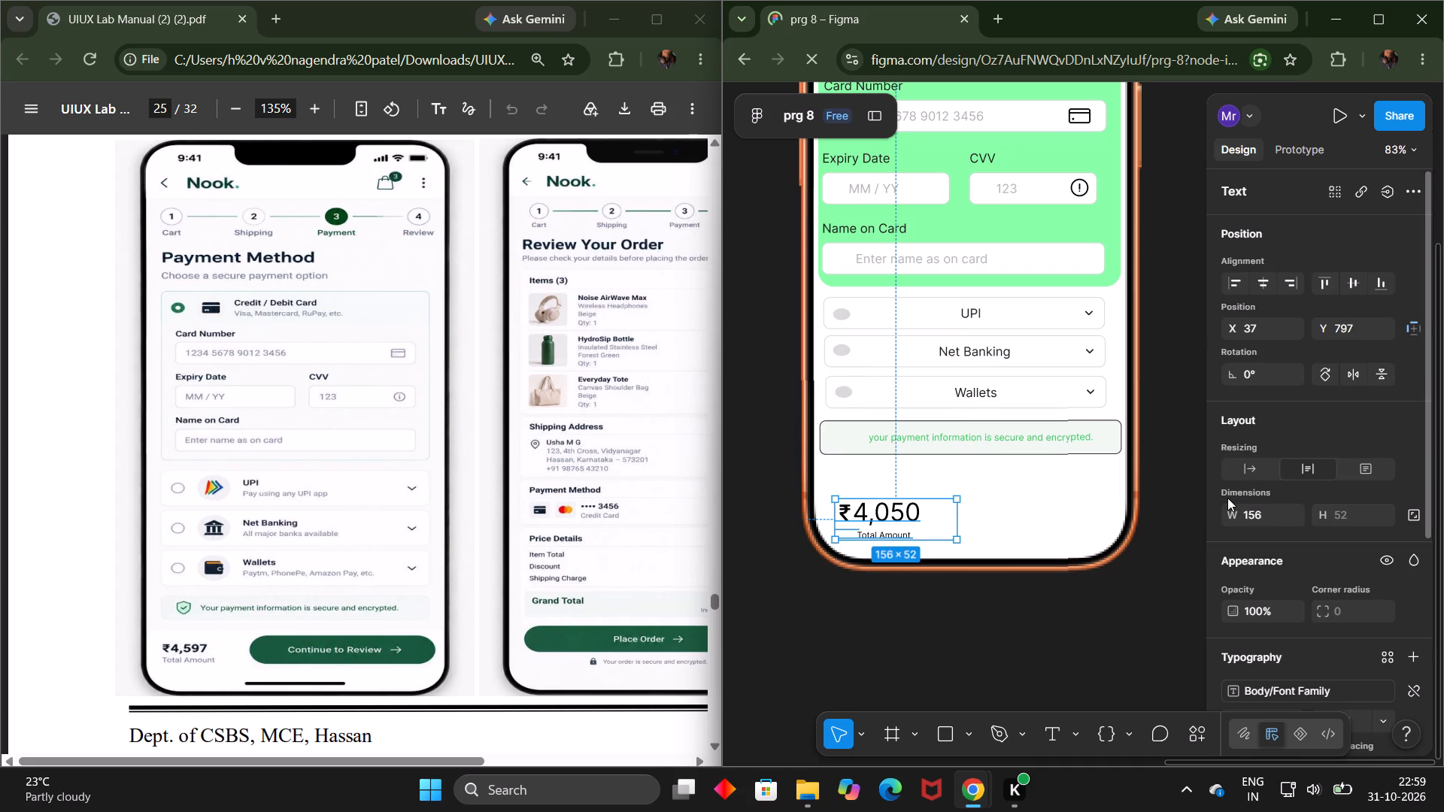
click(1227, 498)
click(1188, 506)
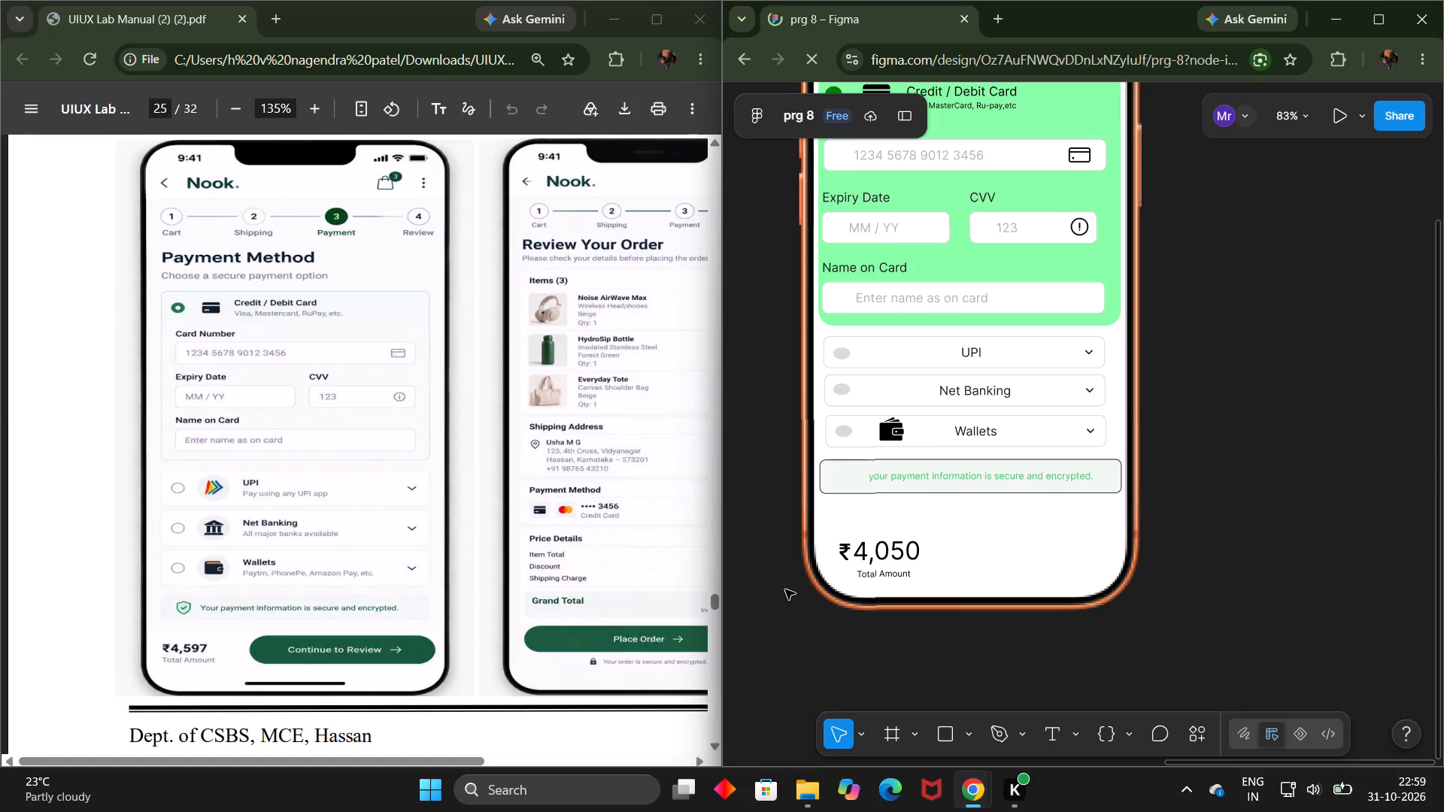
scroll(761, 487, up, 1)
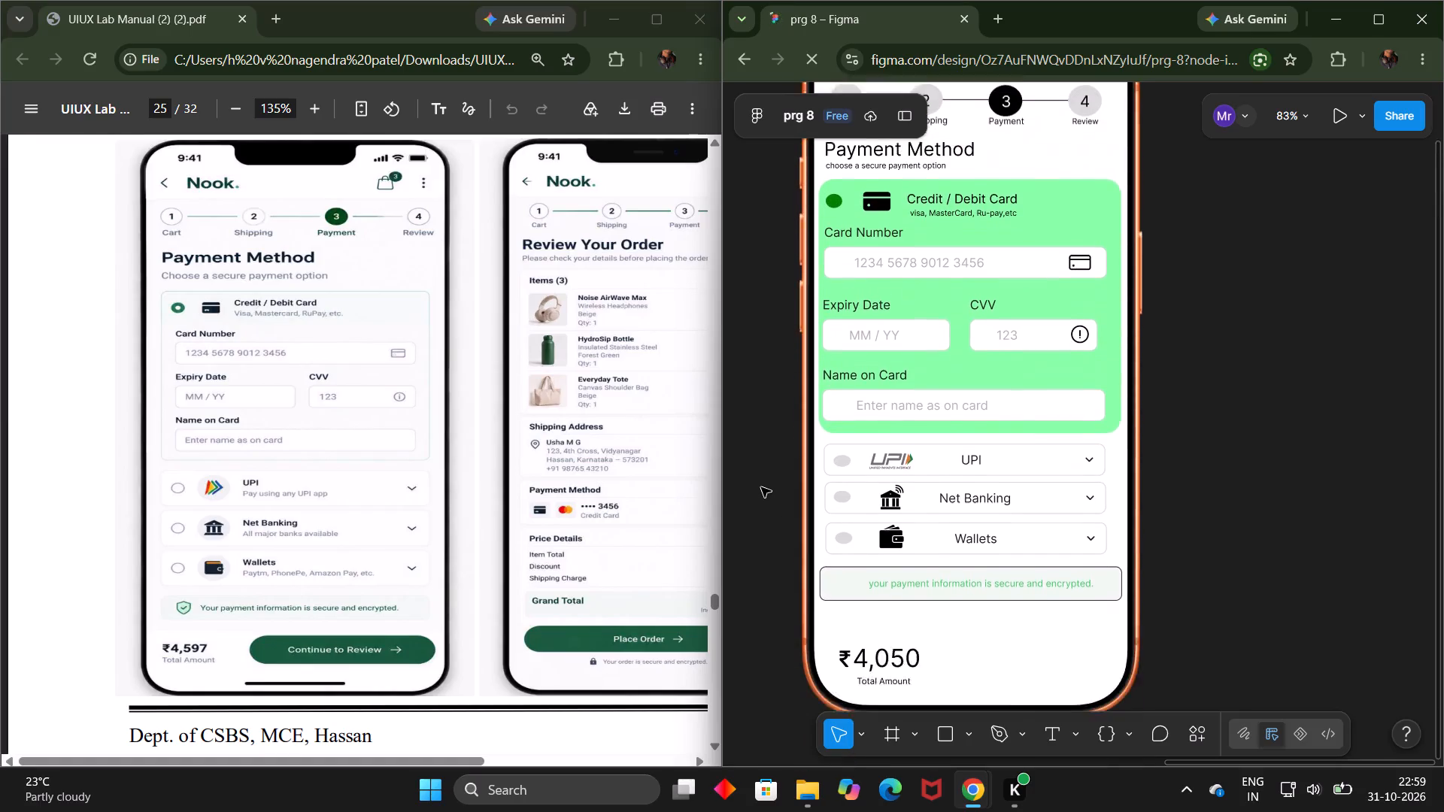
scroll(761, 487, up, 1)
scroll(761, 487, right, 4)
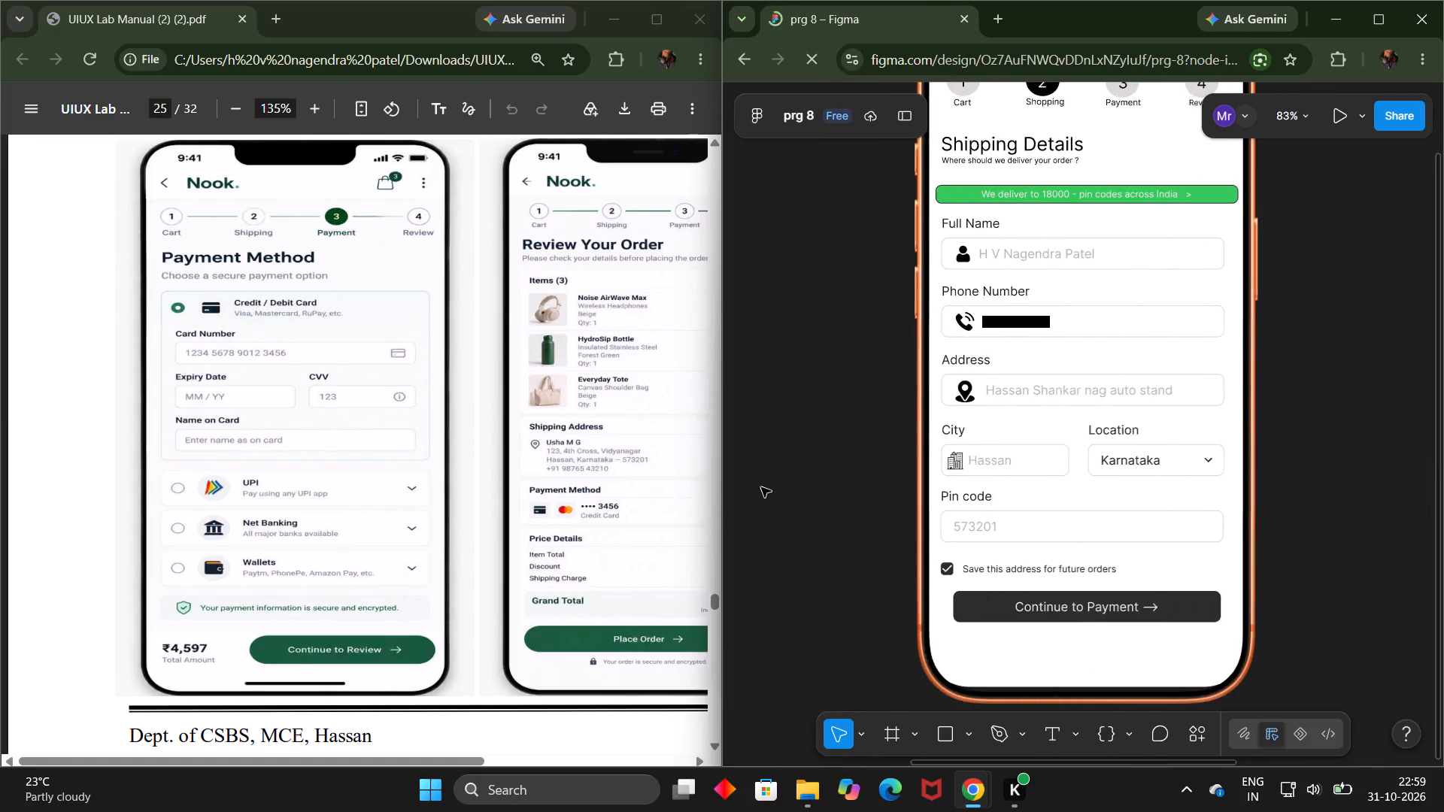
scroll(761, 487, up, 1)
scroll(761, 487, down, 1)
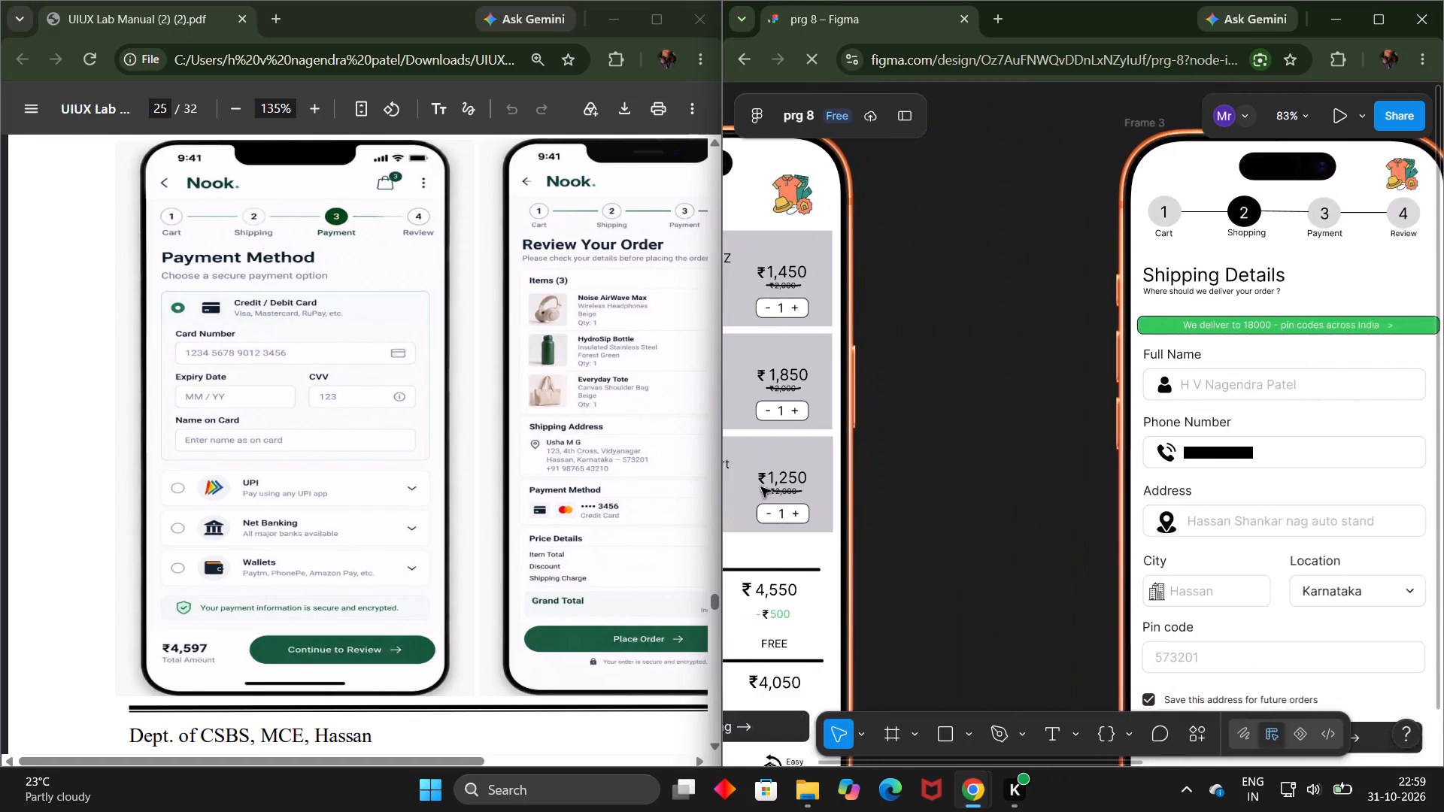
scroll(761, 487, left, 5)
scroll(761, 487, down, 1)
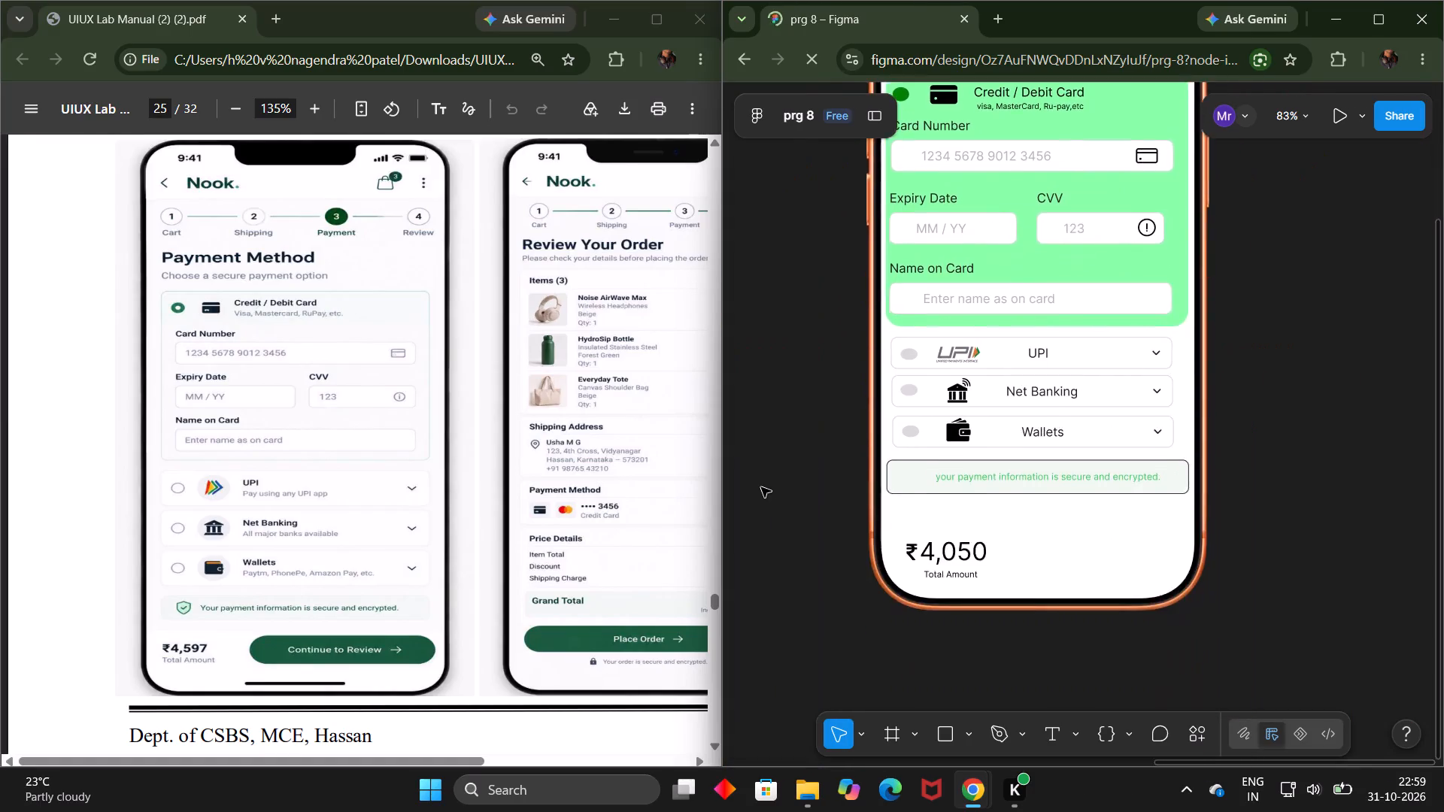
Copy the Continue to Payment button from the Shipping Details screen and place it at the bottom of the Payment Method screen.
scroll(761, 487, left, 1)
scroll(761, 487, right, 2)
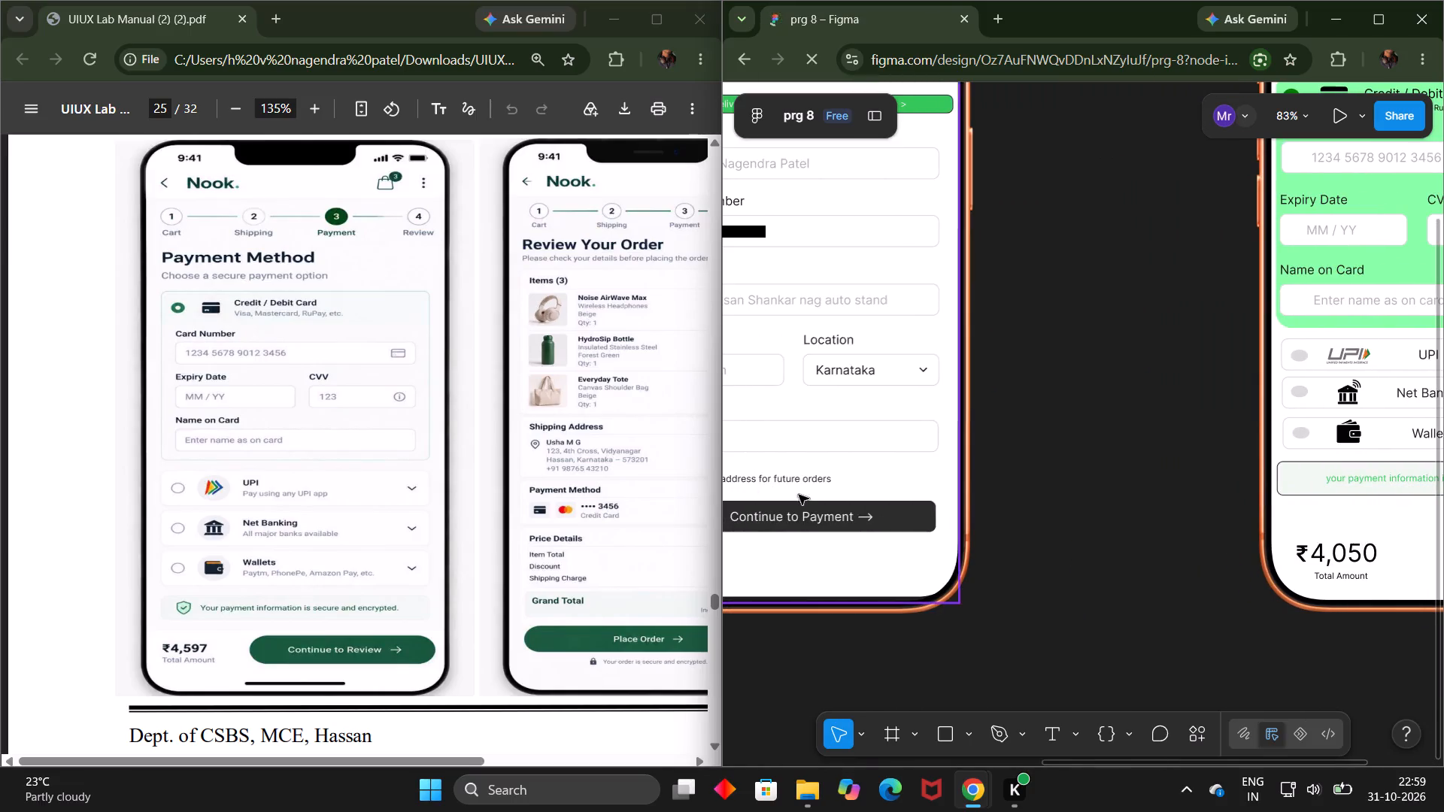
scroll(805, 507, right, 1)
click(942, 513)
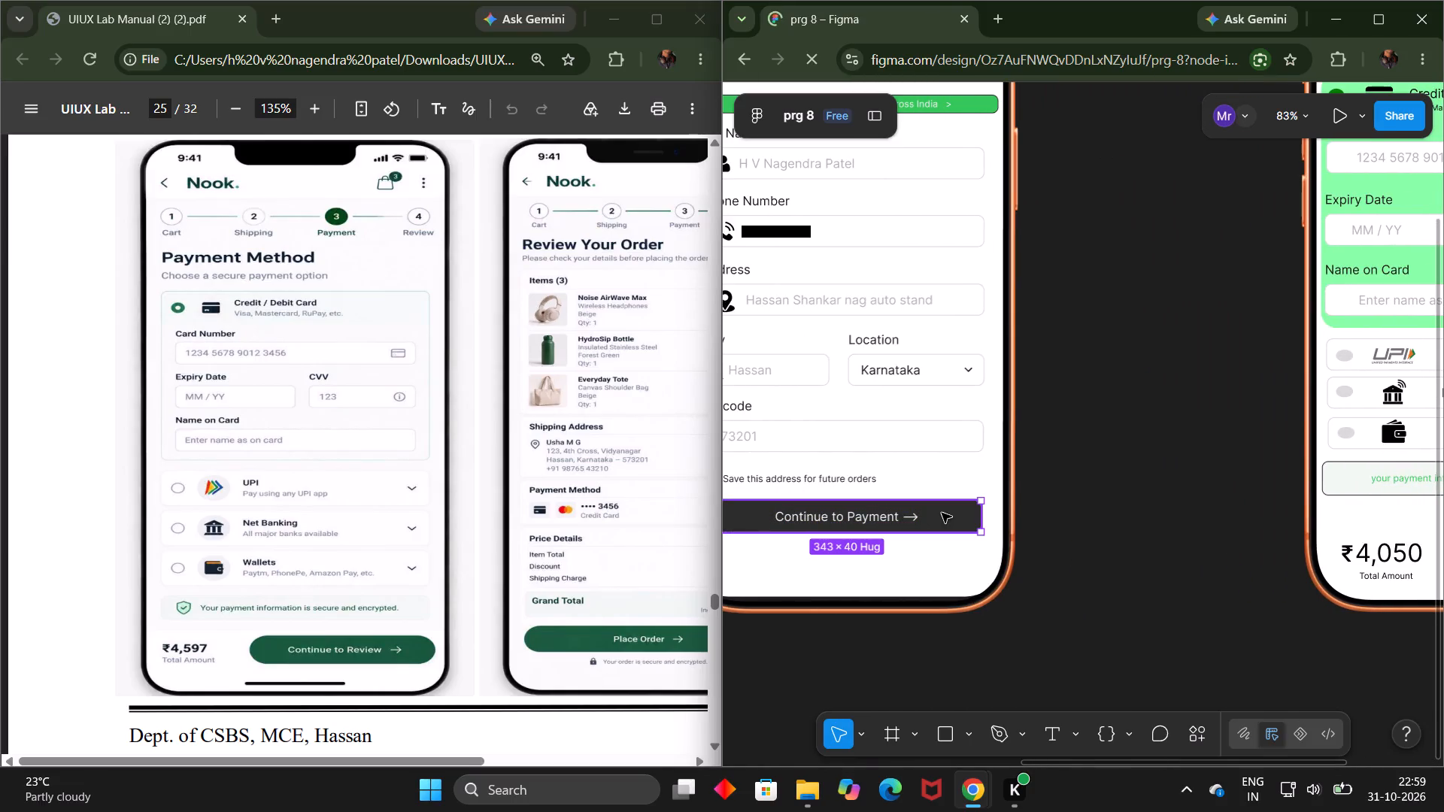
key(ctrl+c)
key(ctrl+v)
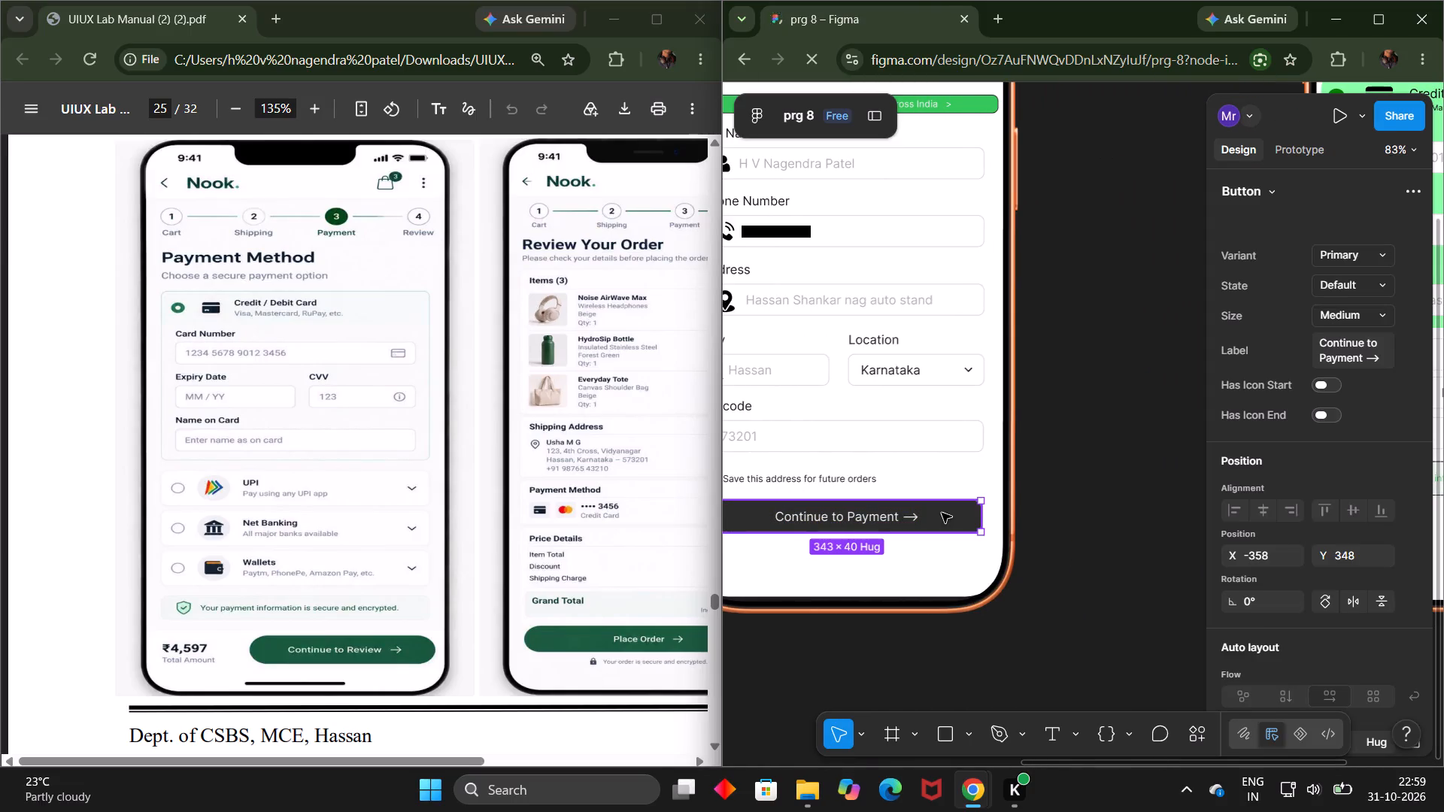
drag(942, 513, 1092, 596)
scroll(1092, 596, left, 1)
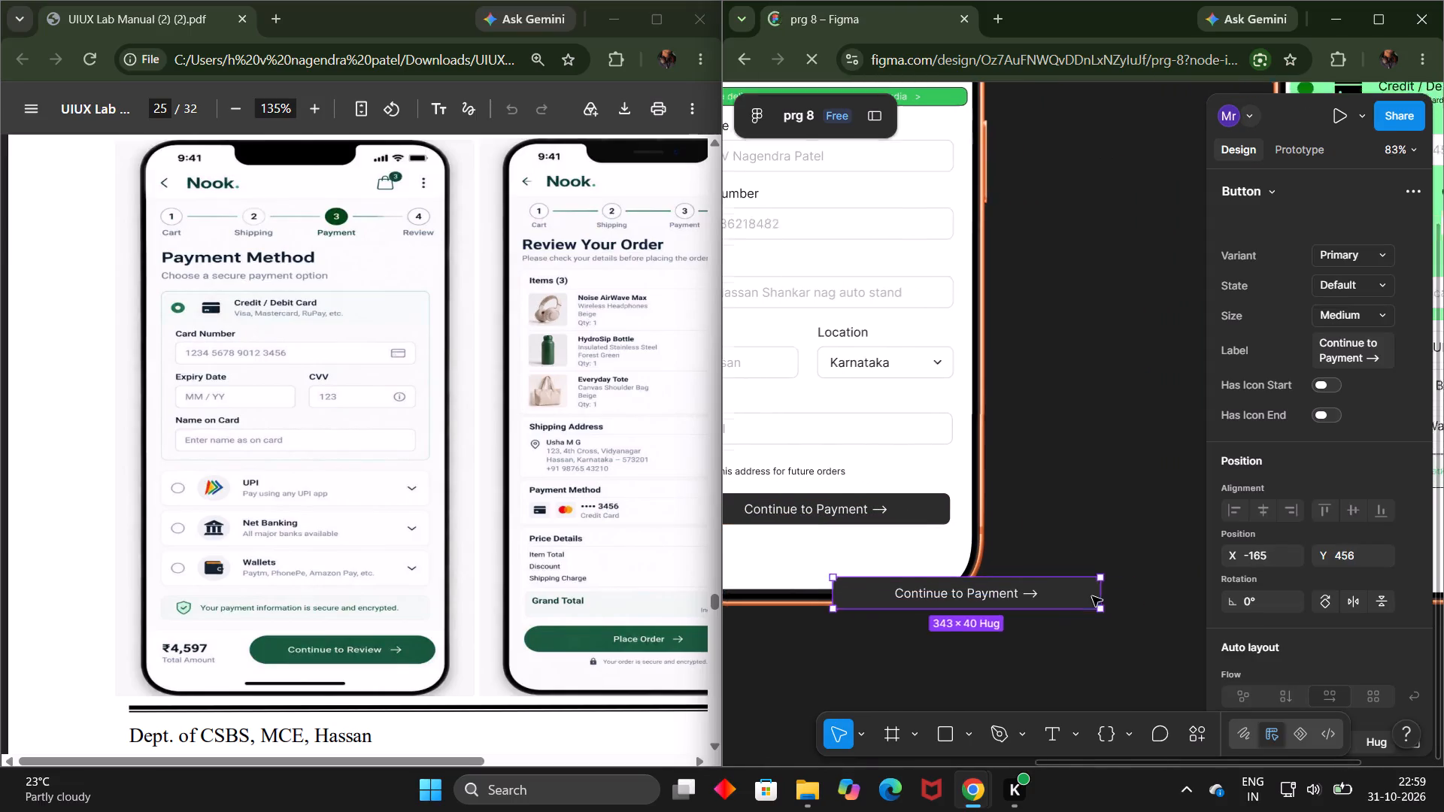
scroll(1092, 596, left, 2)
drag(835, 580, 1042, 595)
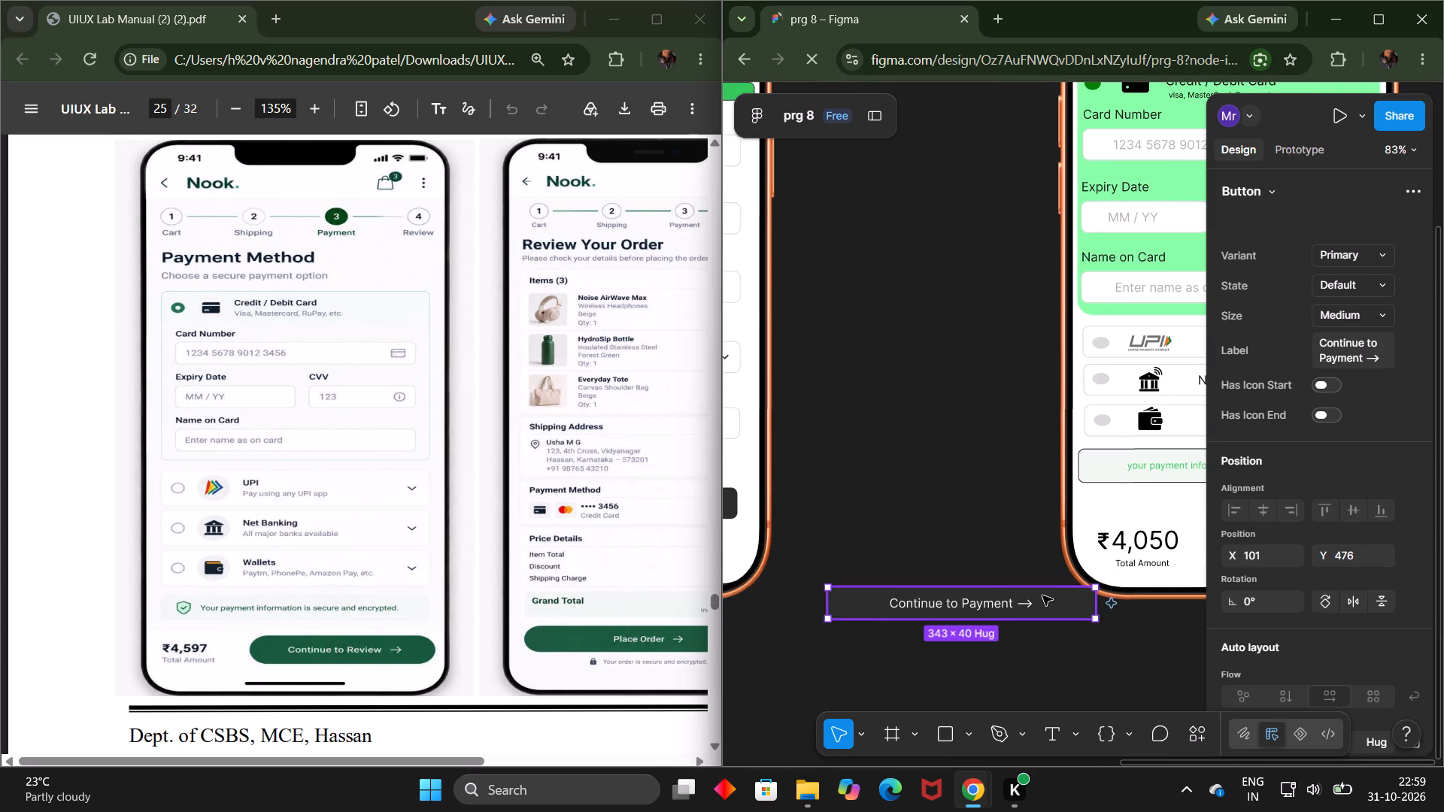
scroll(1042, 595, left, 2)
drag(824, 606, 1118, 549)
scroll(1118, 549, left, 1)
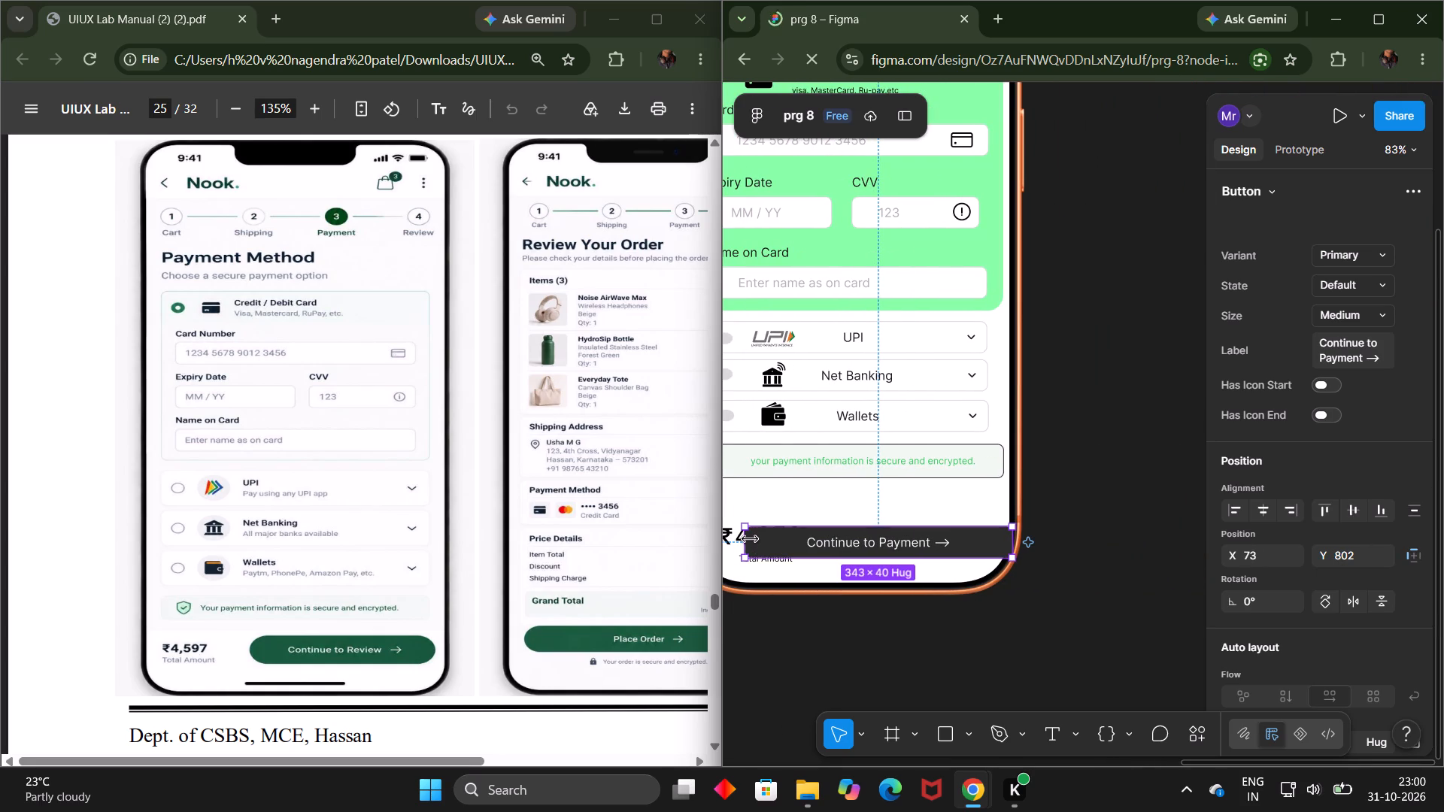
Narrow the copied button to about 227 × 40 and place it at about X 165, Y 797, beside the total amount.
drag(750, 538, 818, 543)
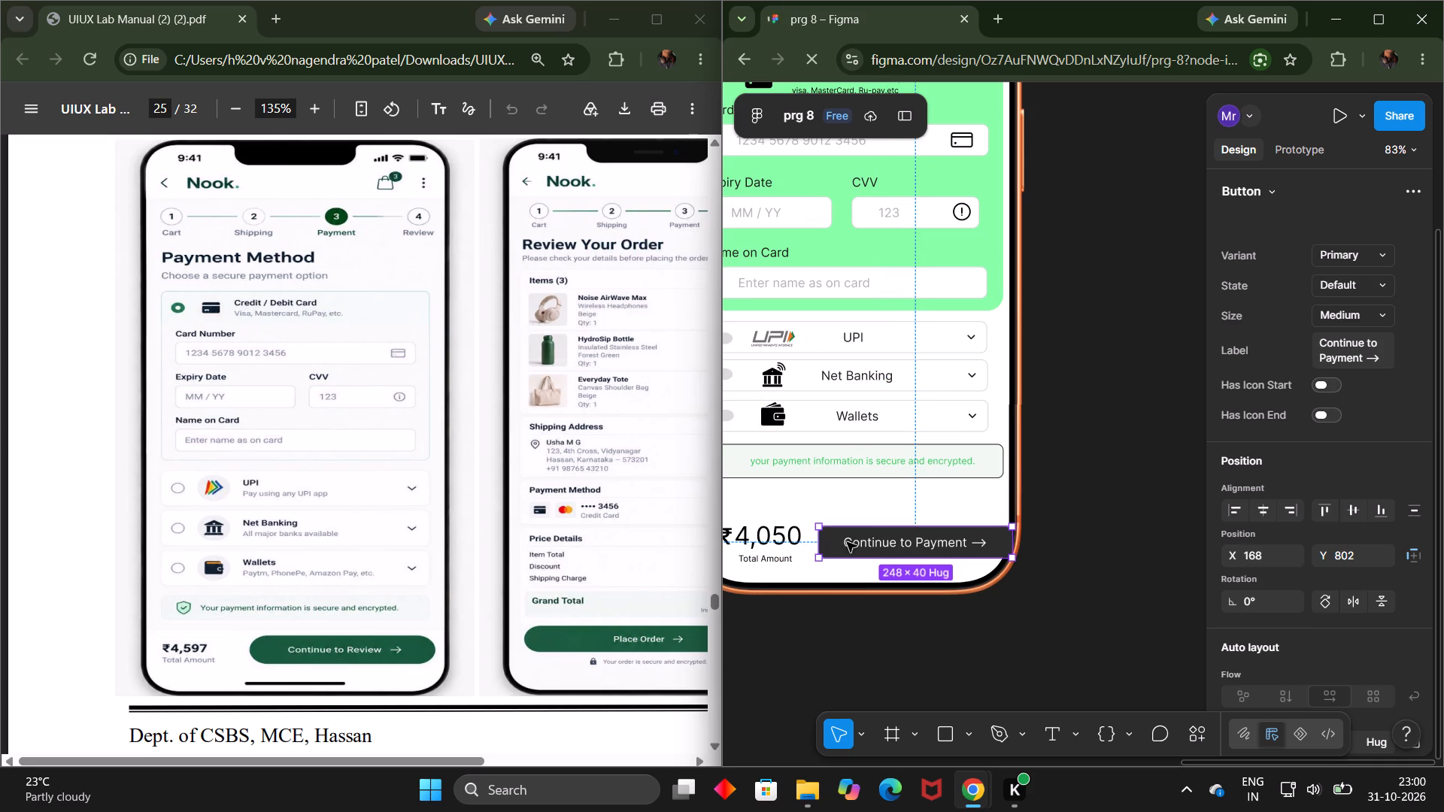
click(859, 542)
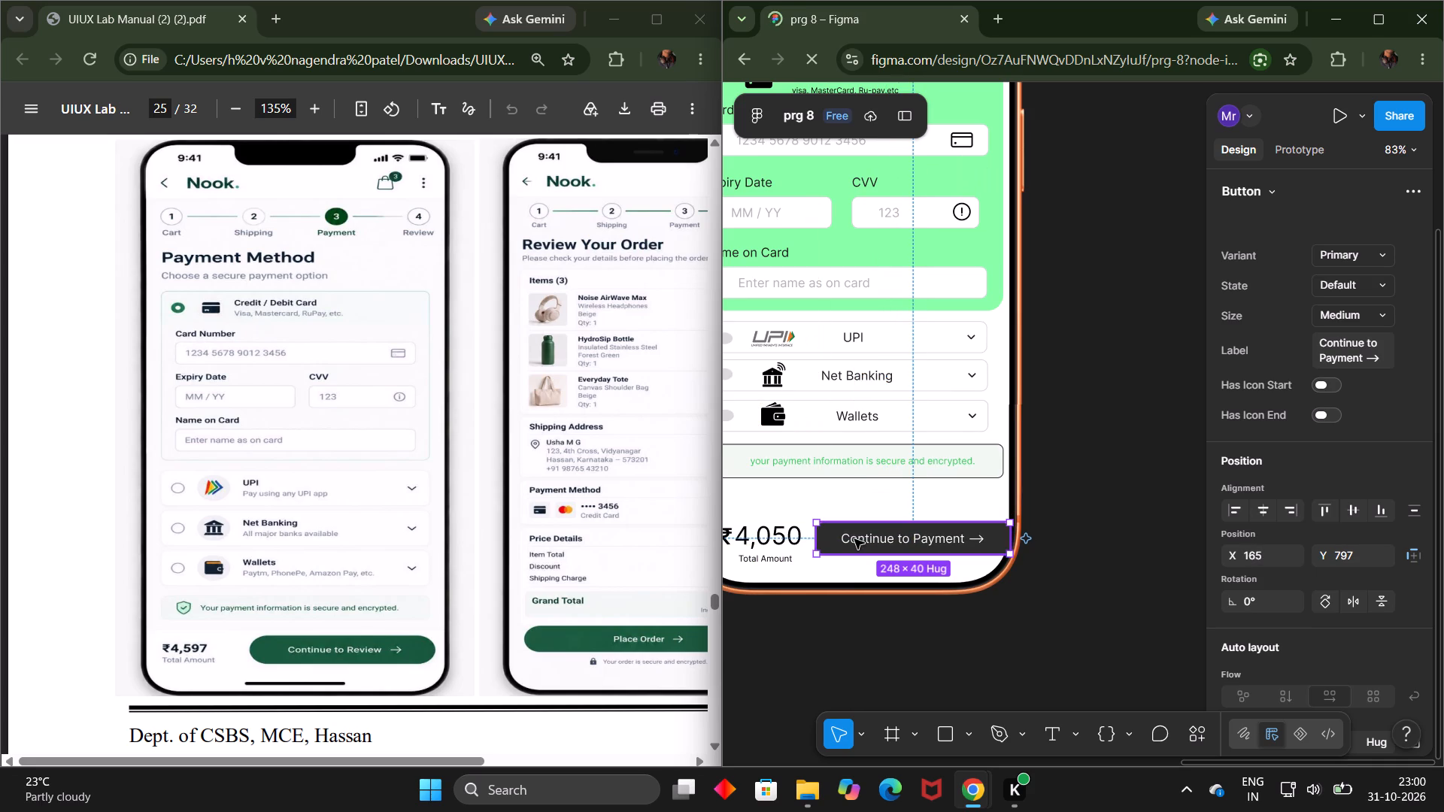
drag(1010, 540, 989, 541)
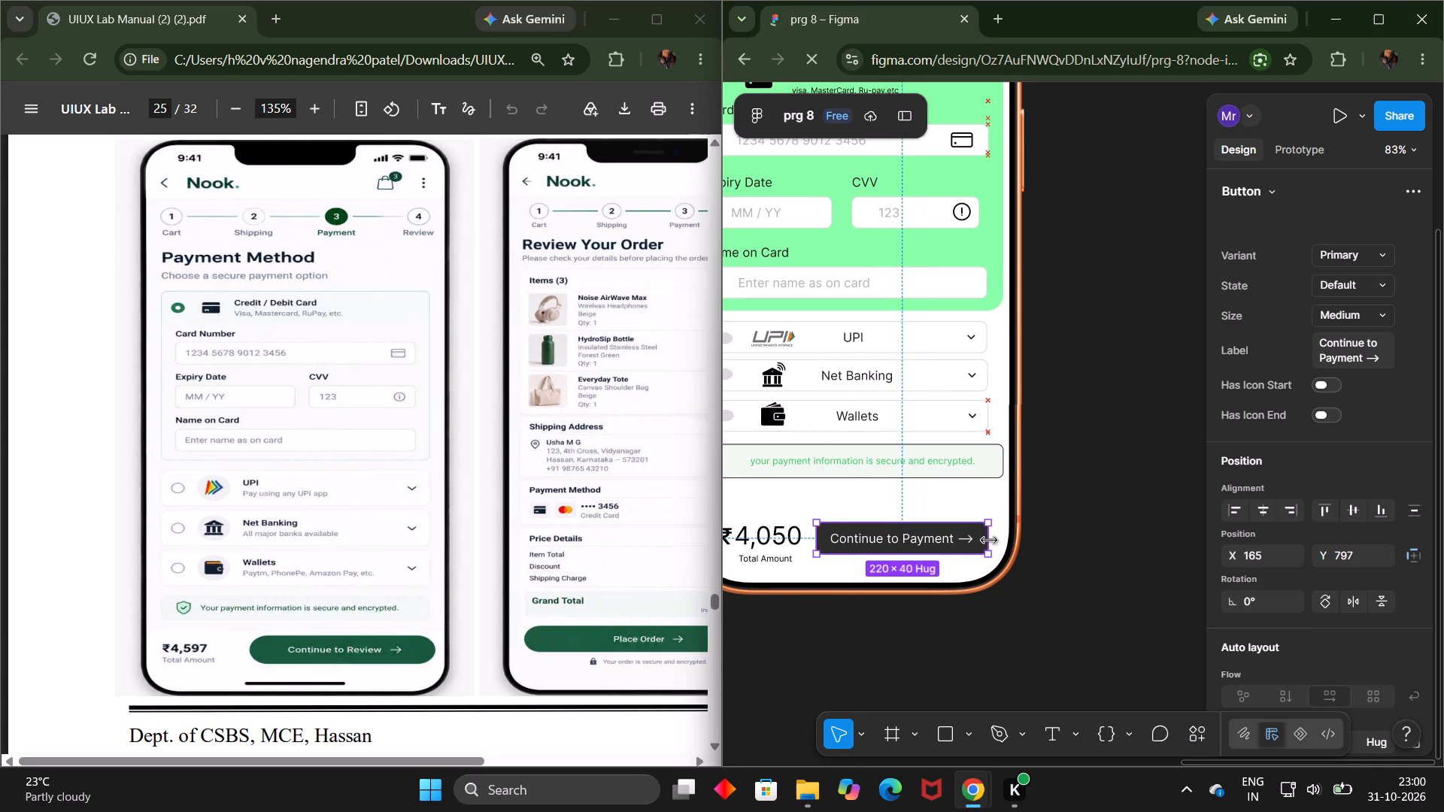
drag(989, 541, 994, 542)
click(1082, 621)
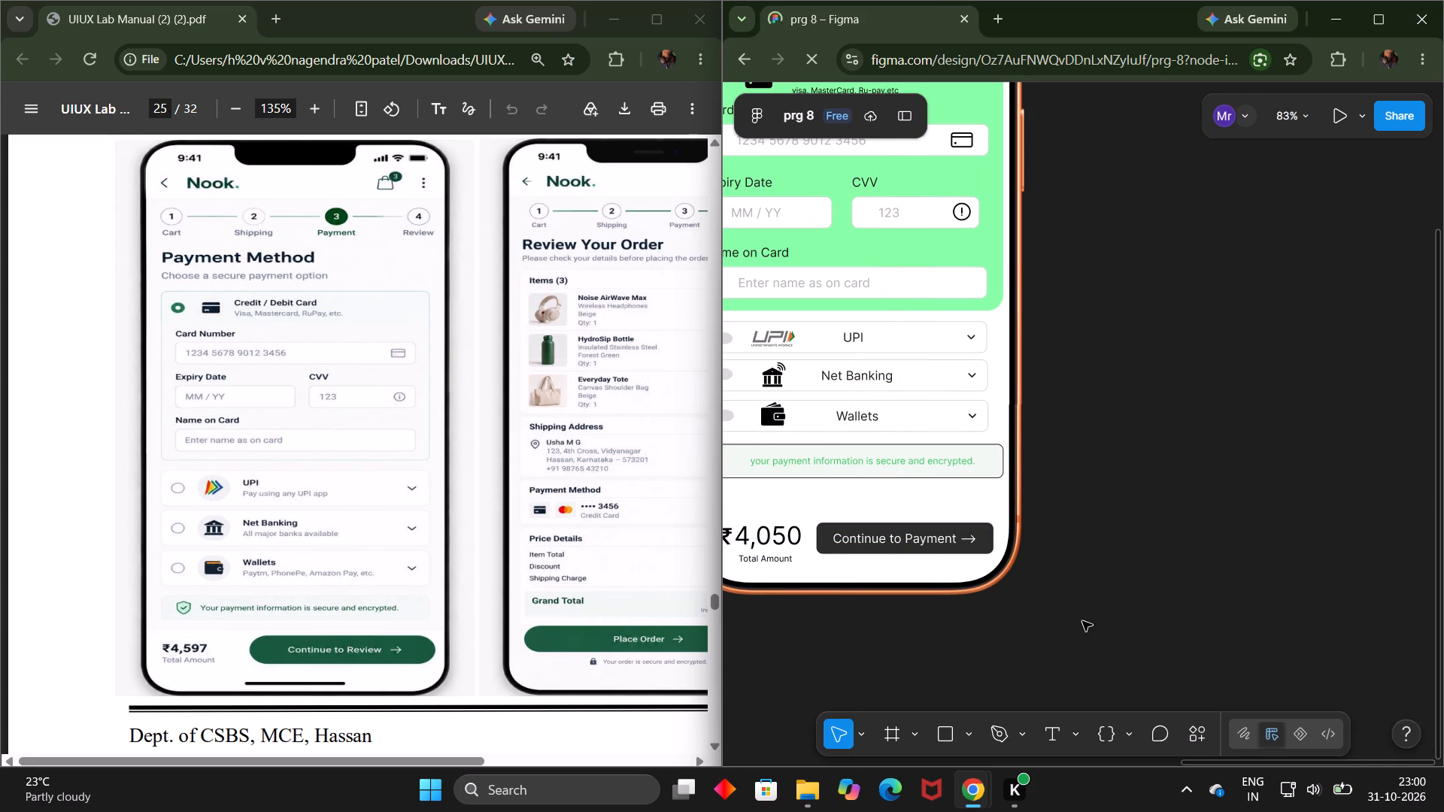
Reposition the rupee symbol and the 4,050 Total Amount text at about X 16, Y 797, and shift the button to X 158.
scroll(964, 693, right, 1)
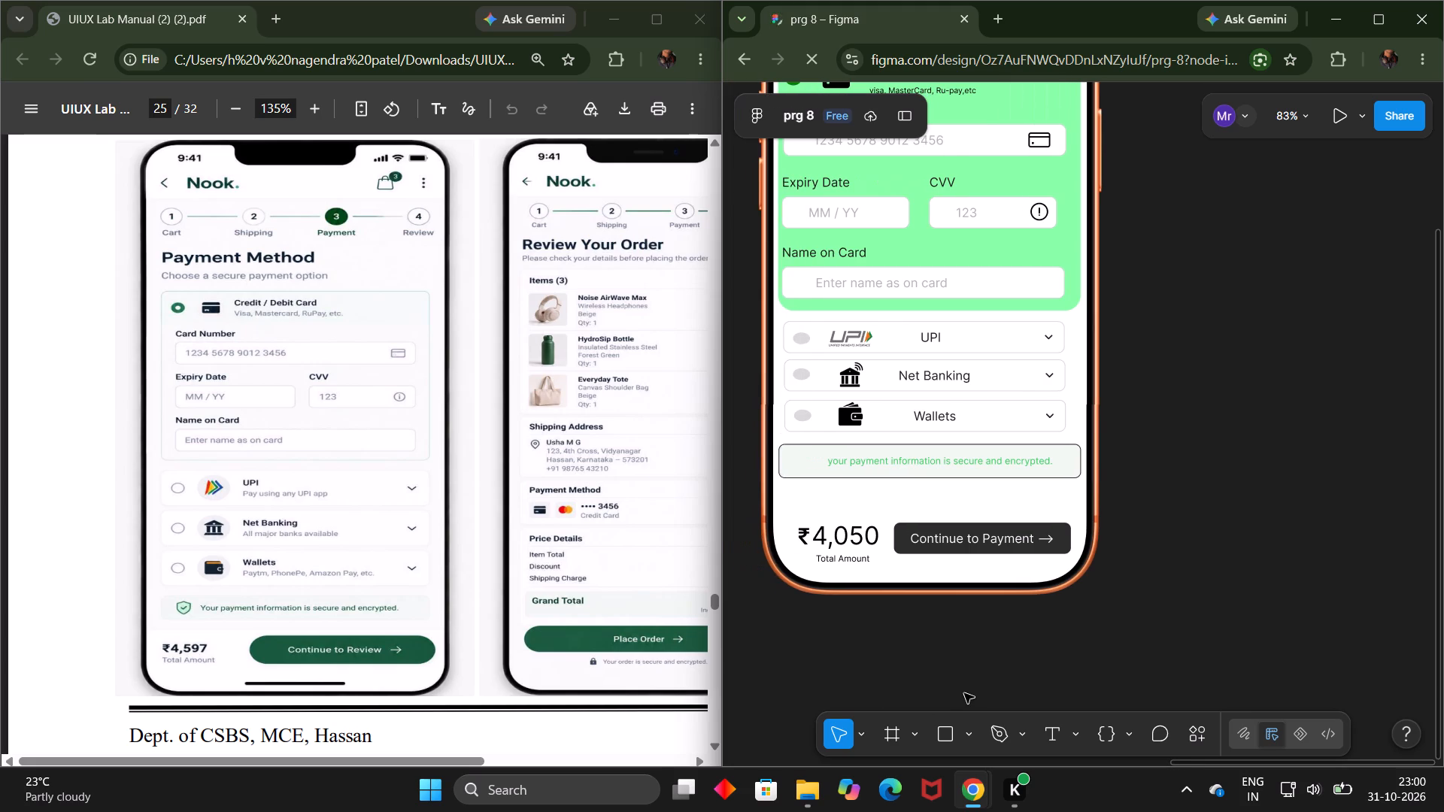
scroll(964, 693, right, 1)
drag(844, 559, 824, 555)
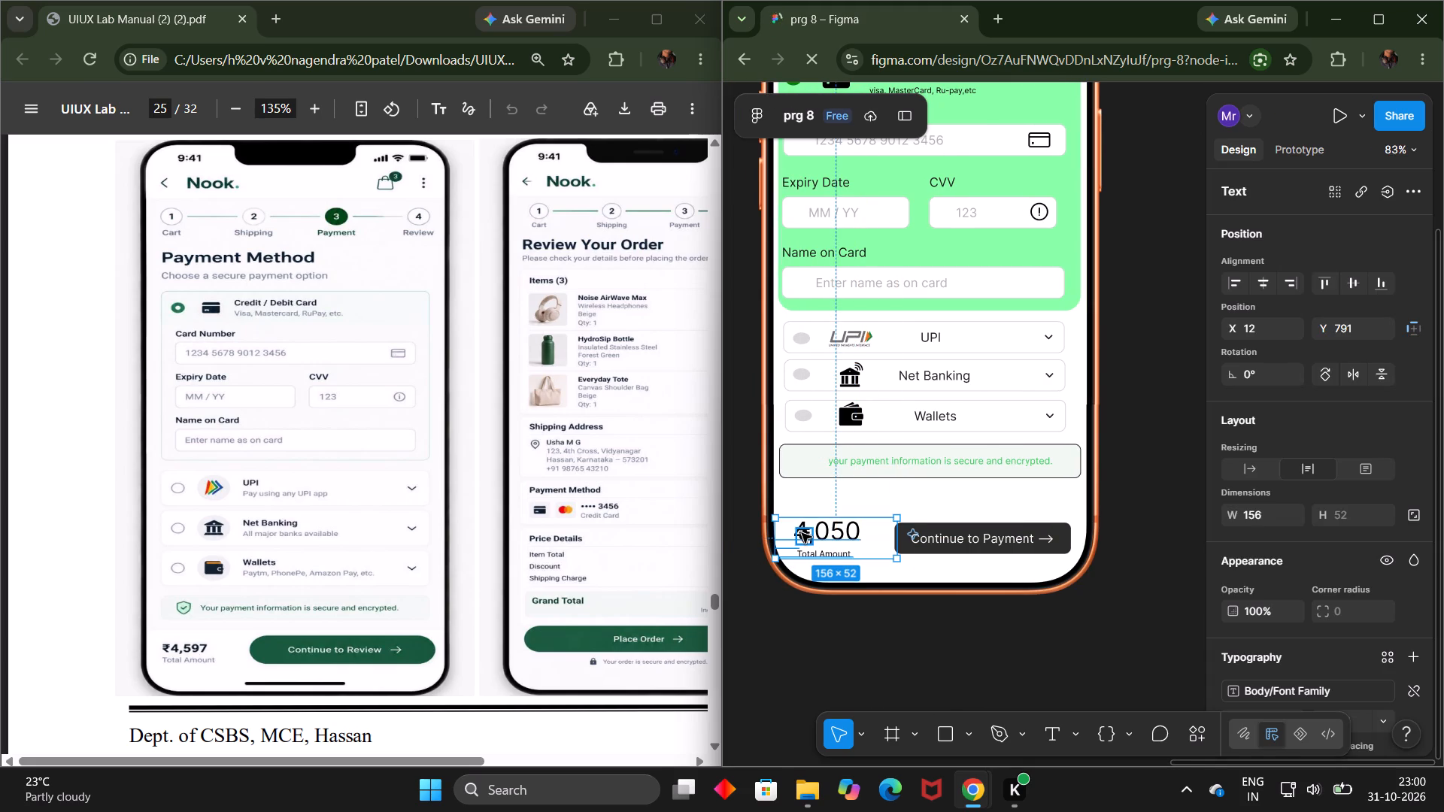
drag(801, 533, 818, 546)
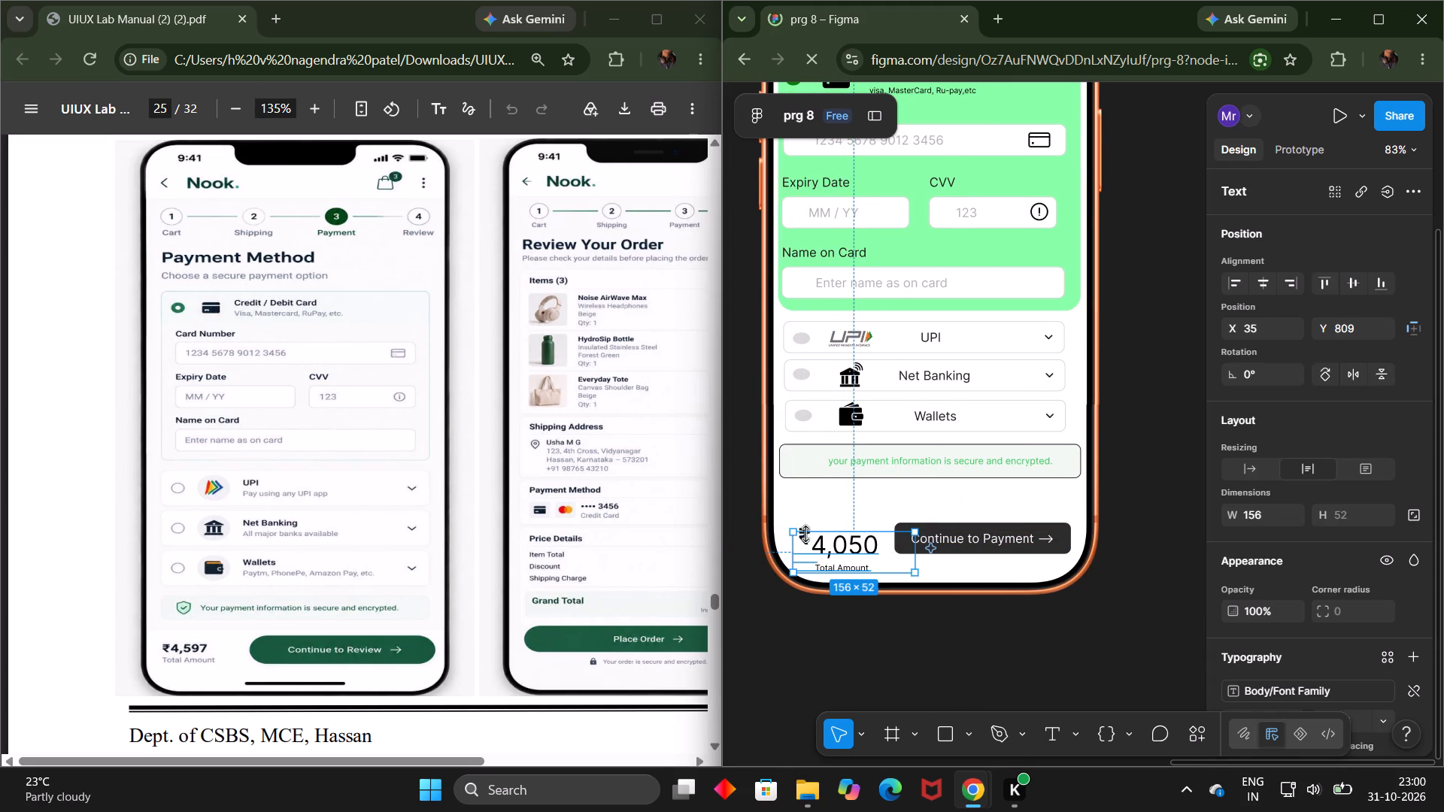
click(808, 540)
drag(808, 540, 793, 539)
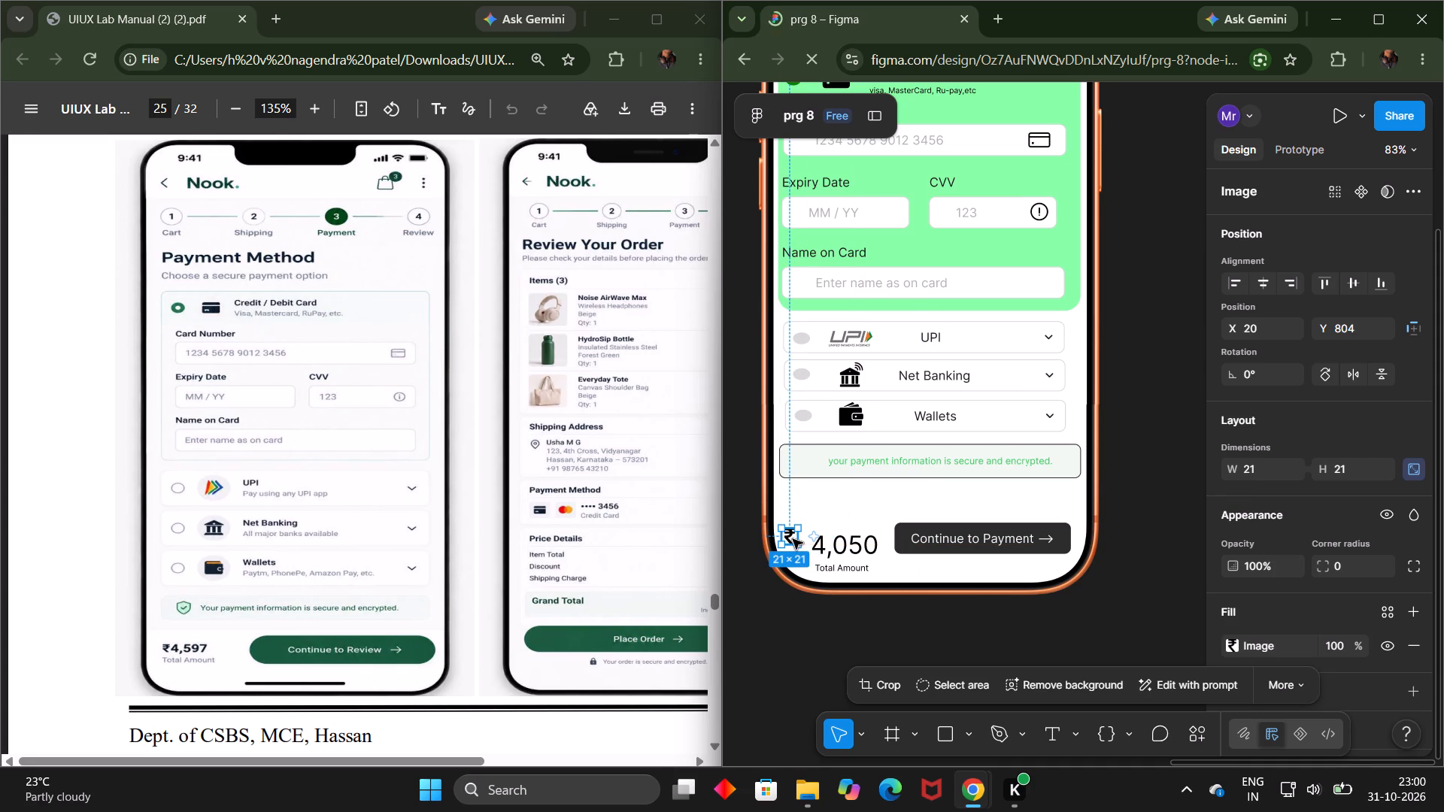
click(839, 553)
drag(839, 553, 823, 545)
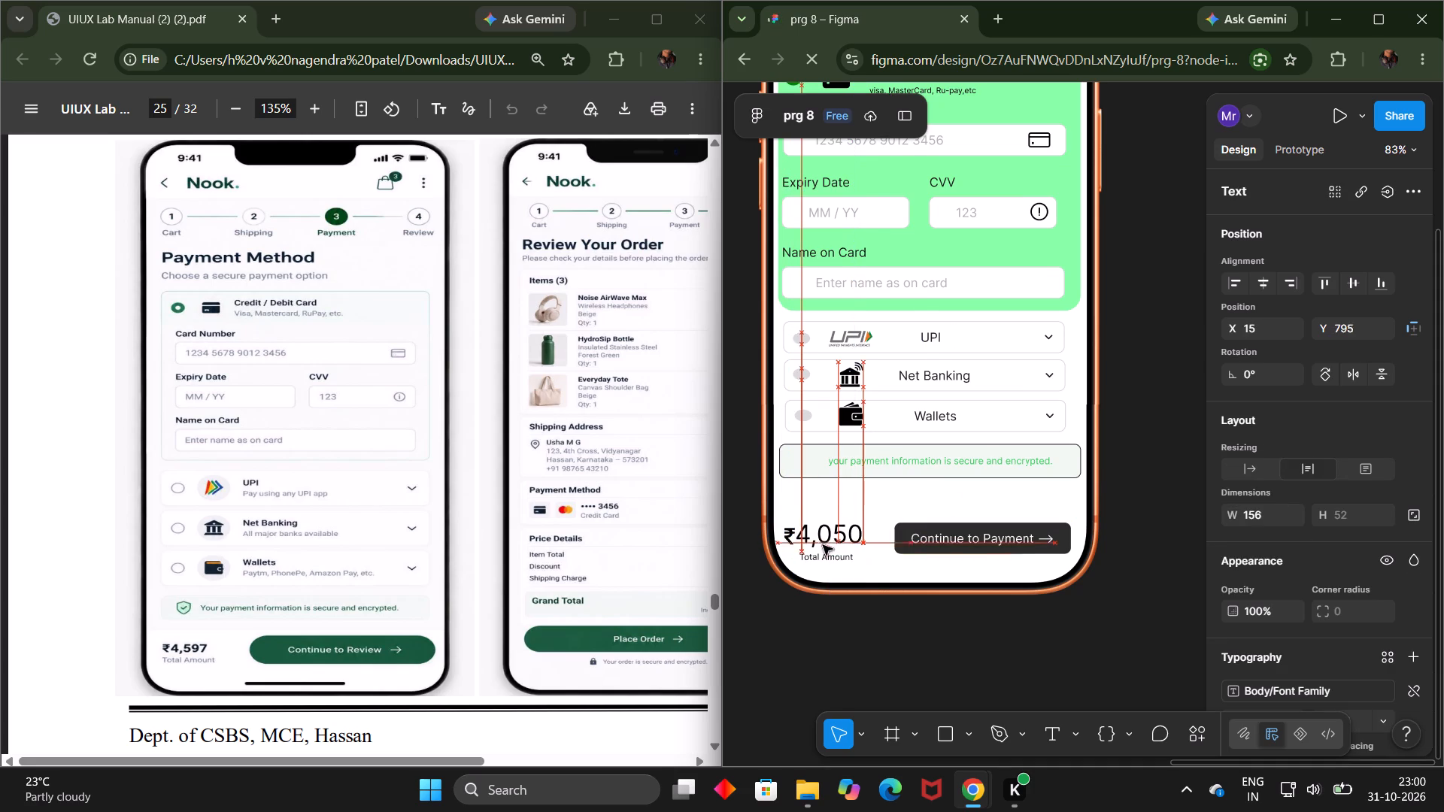
drag(823, 545, 824, 544)
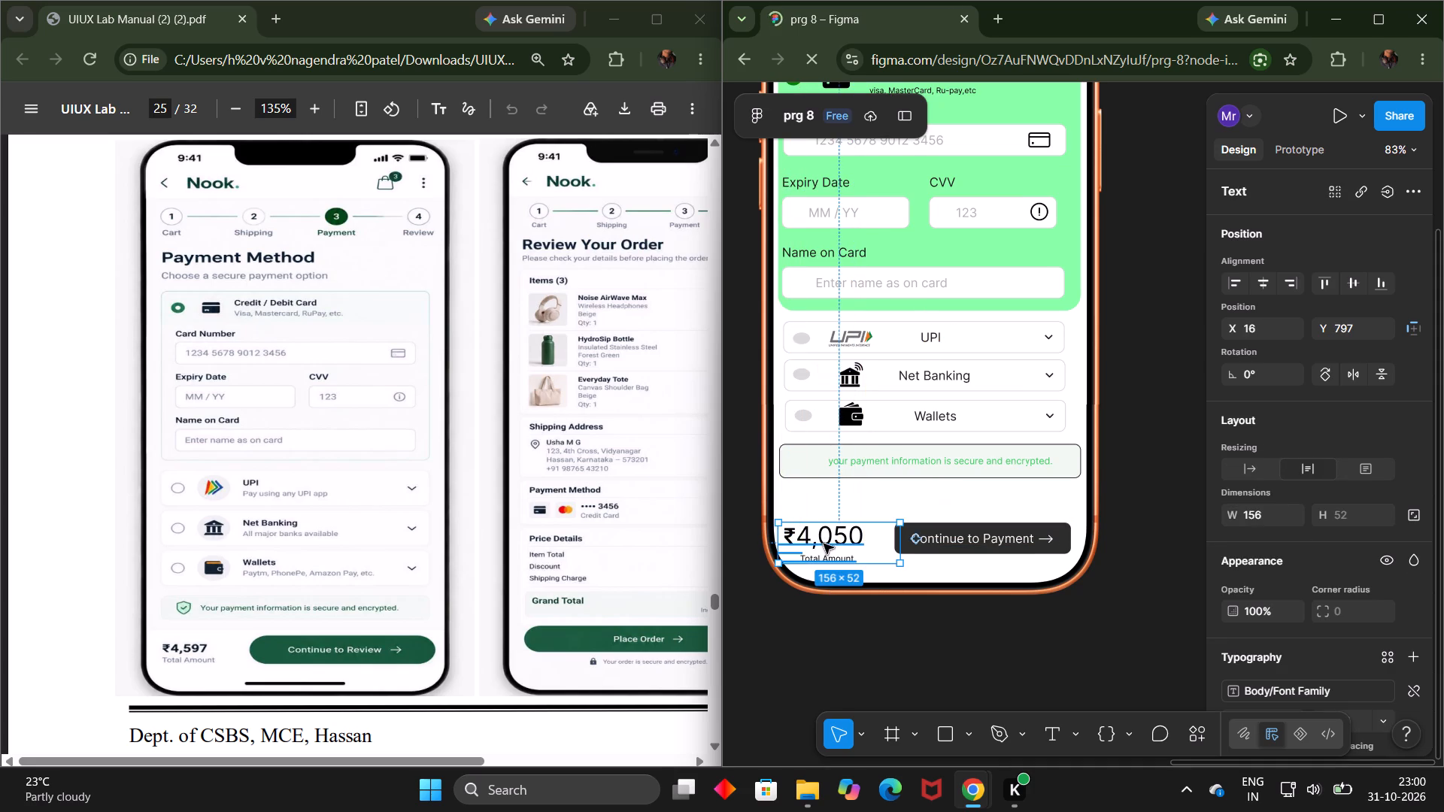
click(836, 660)
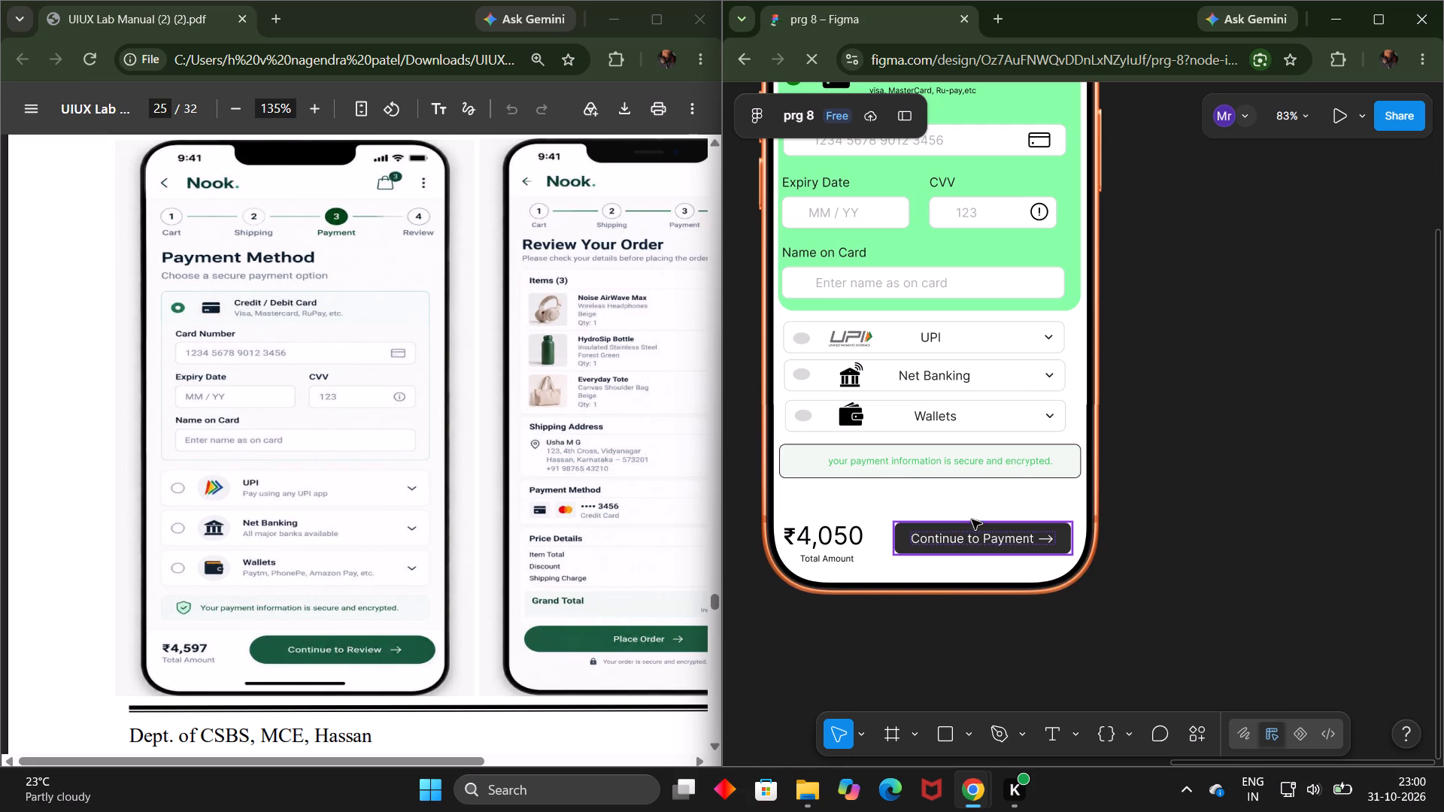
click(969, 535)
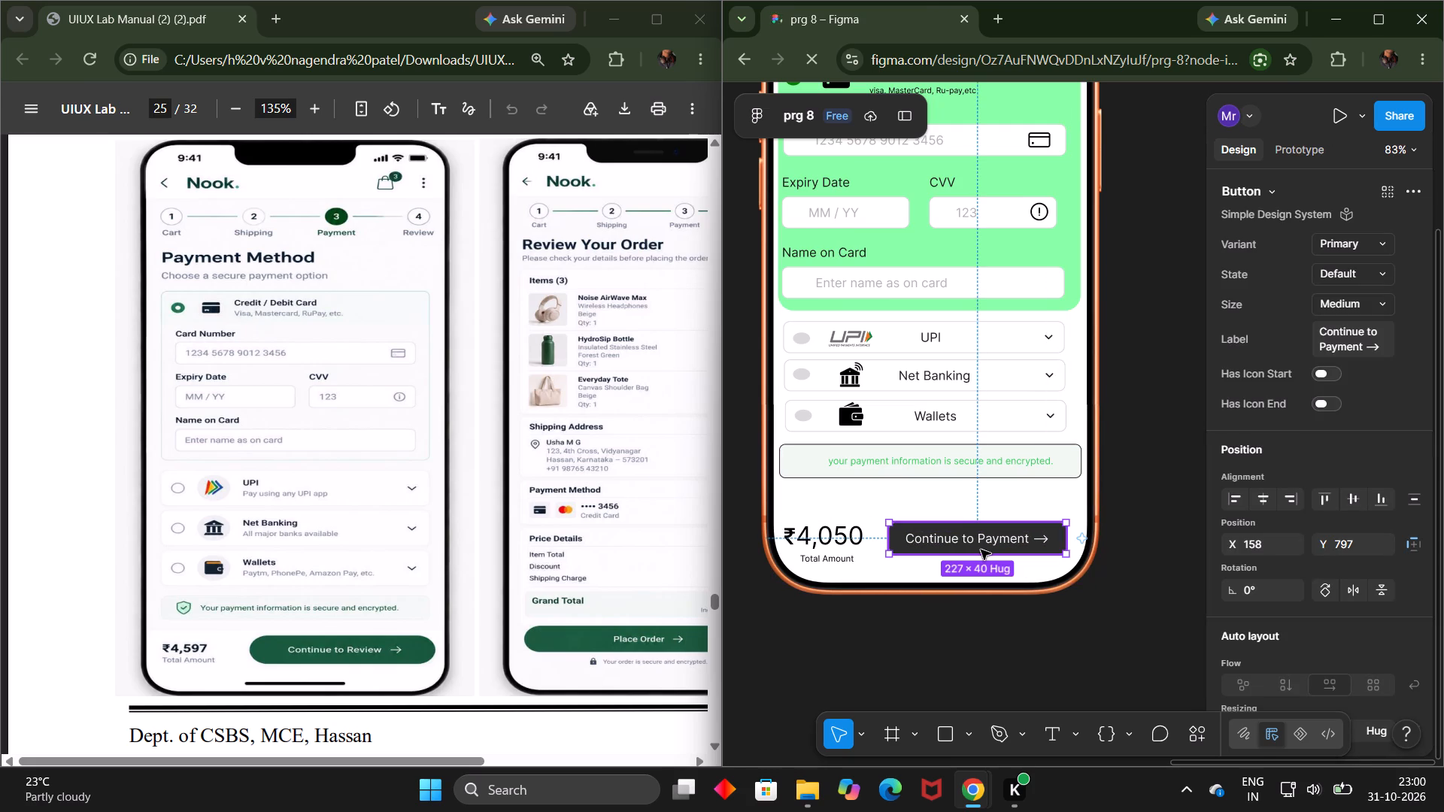
Change the copied button's label to "Continue to Review →", with extra space before the arrow.
double_click(1006, 530)
double_click(1009, 538)
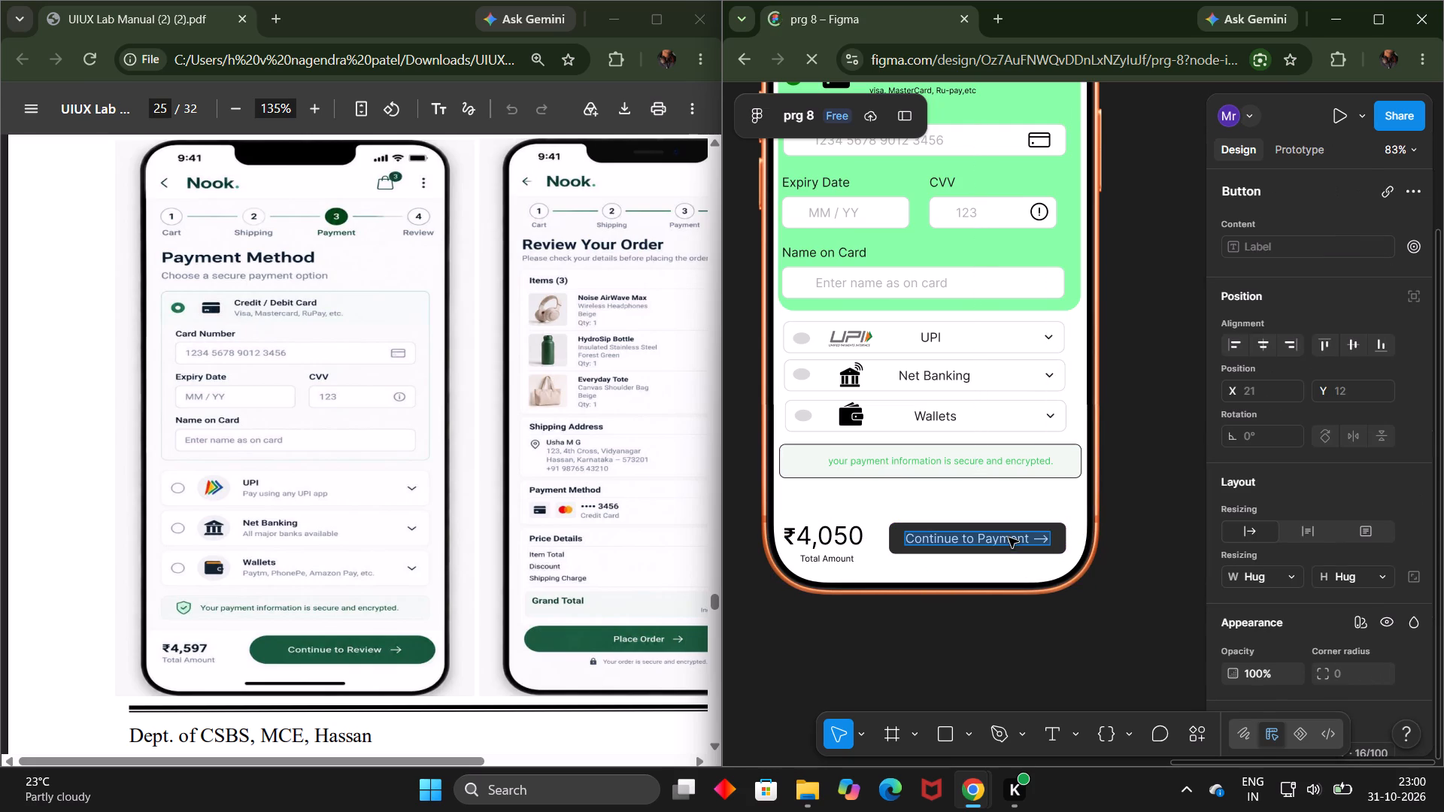
click(1009, 538)
click(1030, 542)
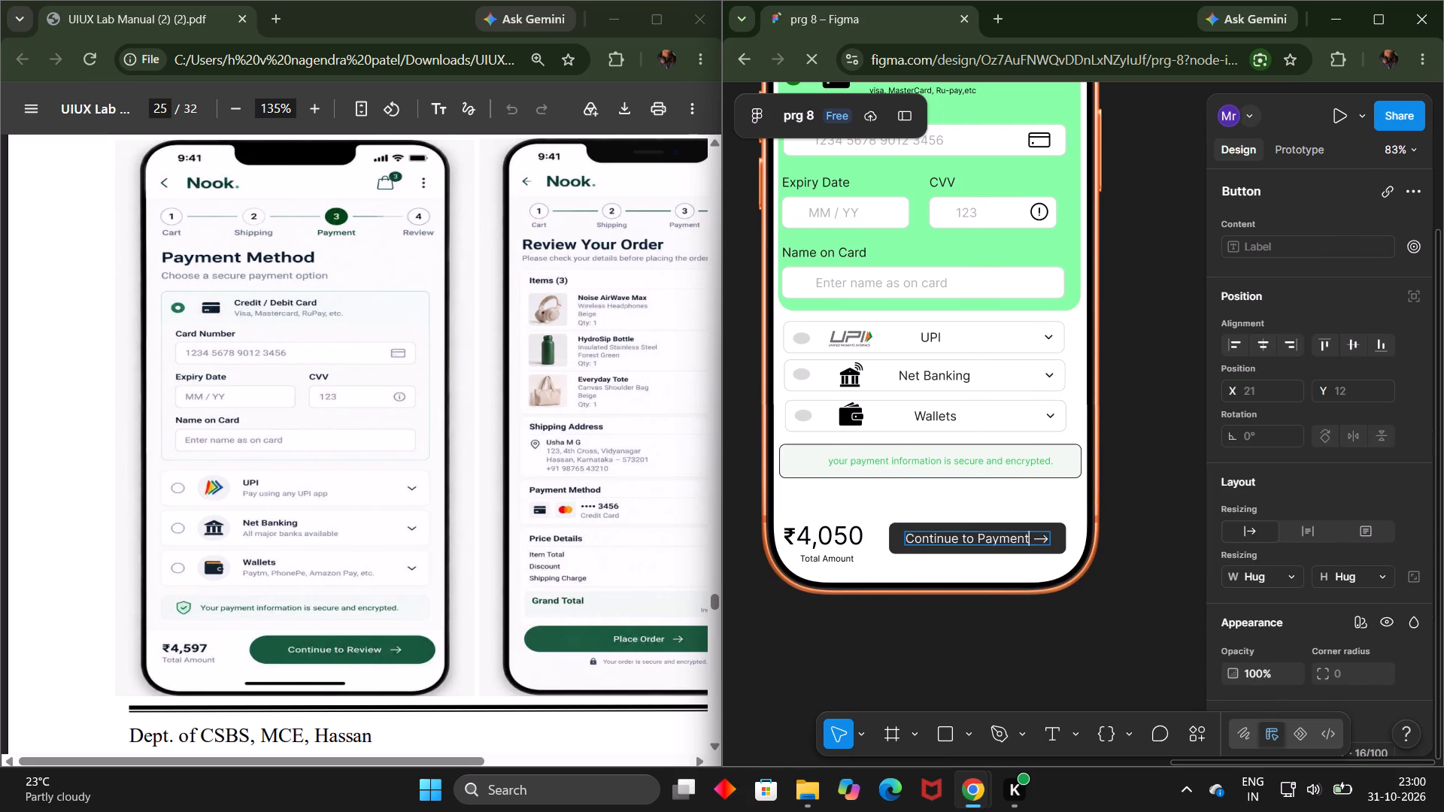
key(BackSpace)
key(BackSpace)
key(BackSpace)
key(BackSpace)
key(BackSpace)
key(BackSpace)
key(BackSpace)
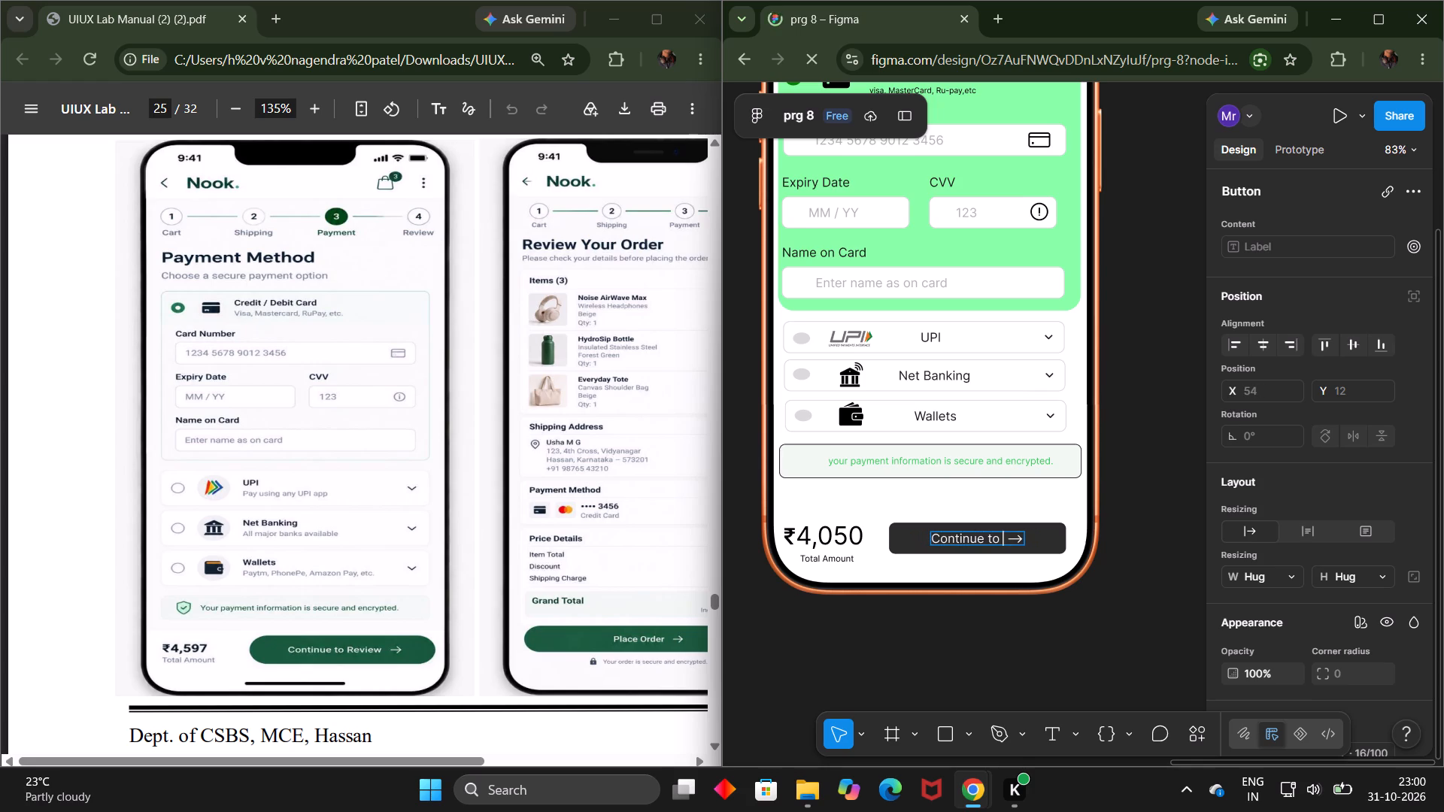
text(Rw)
key(BackSpace)
key(e)
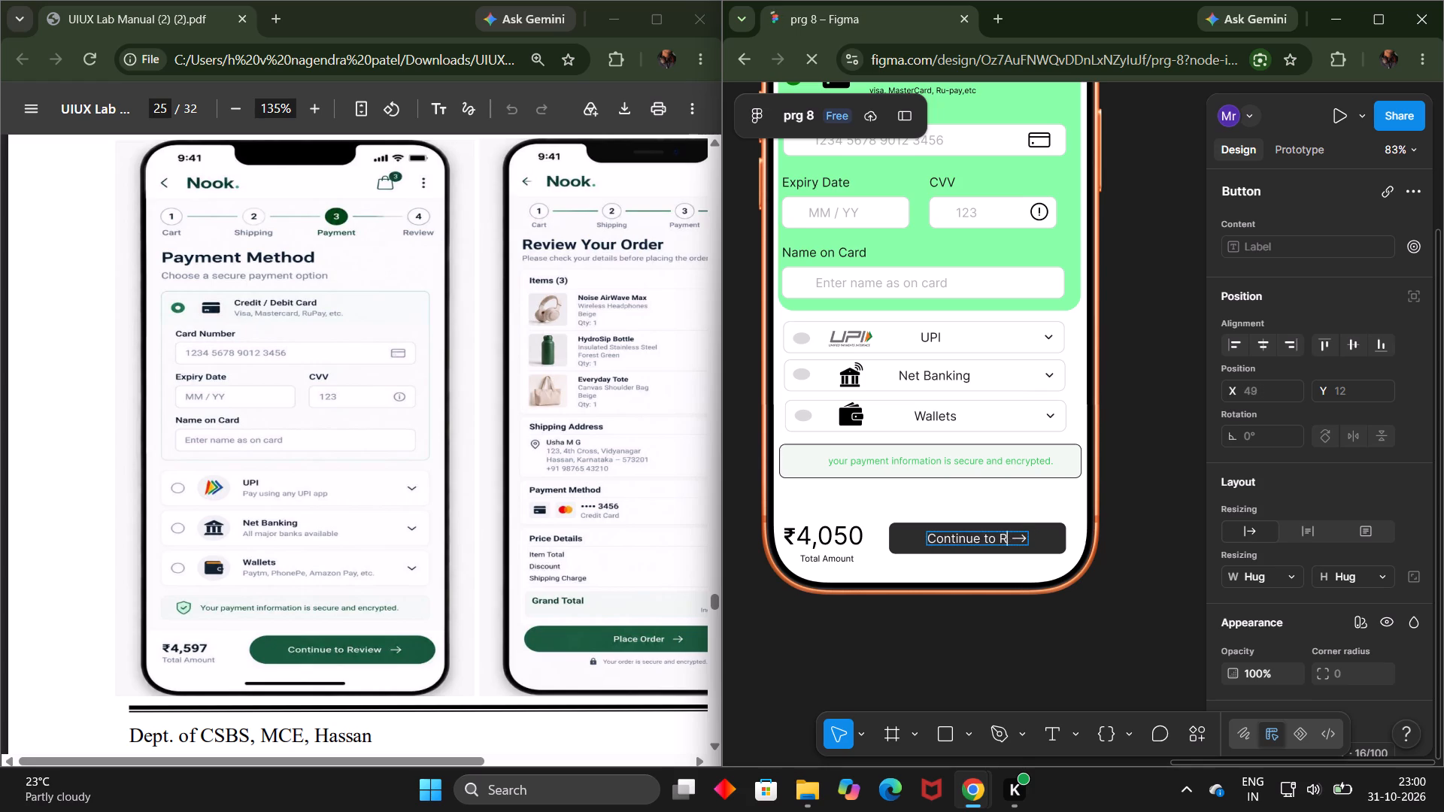
text(view)
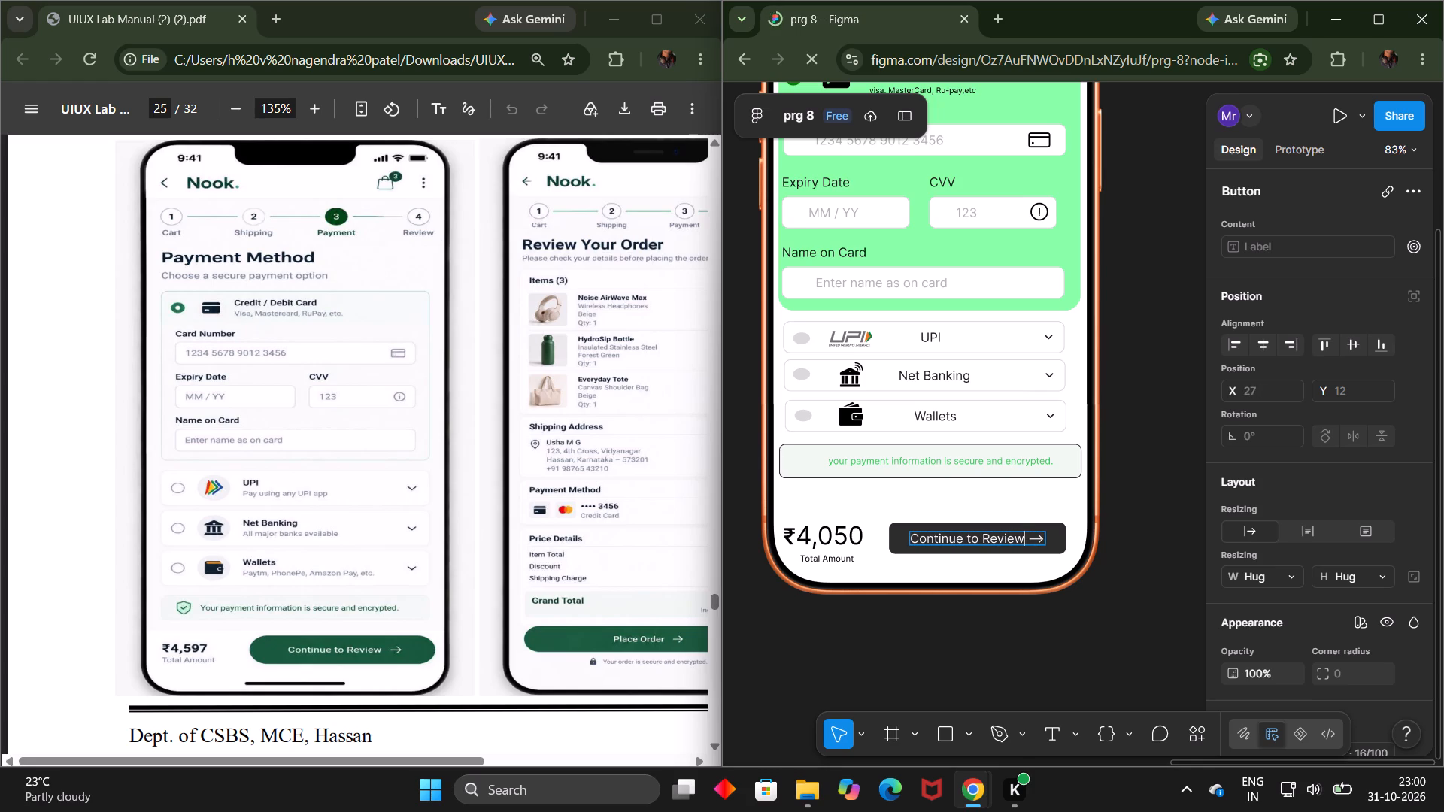
key(space)
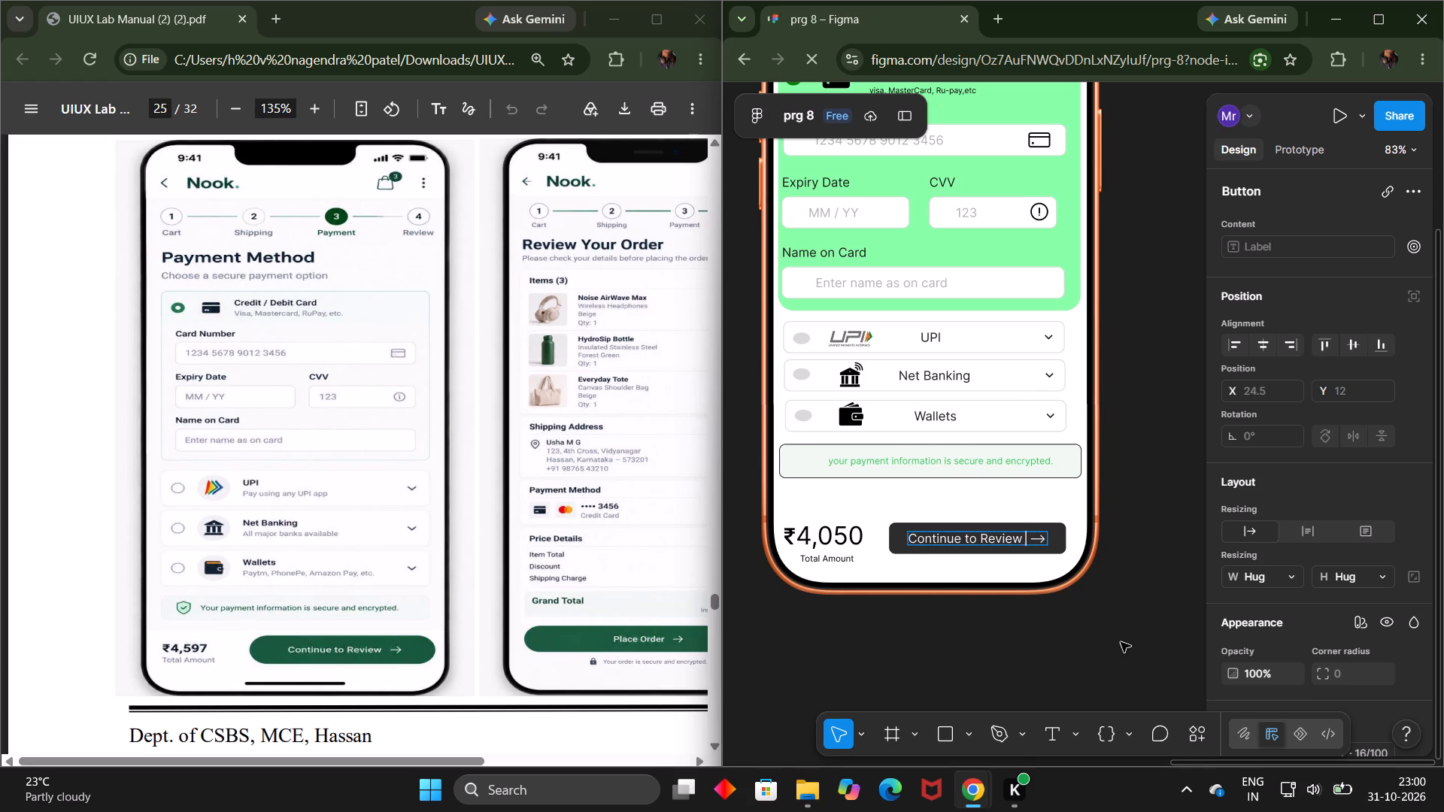
click(1121, 642)
click(1121, 642)
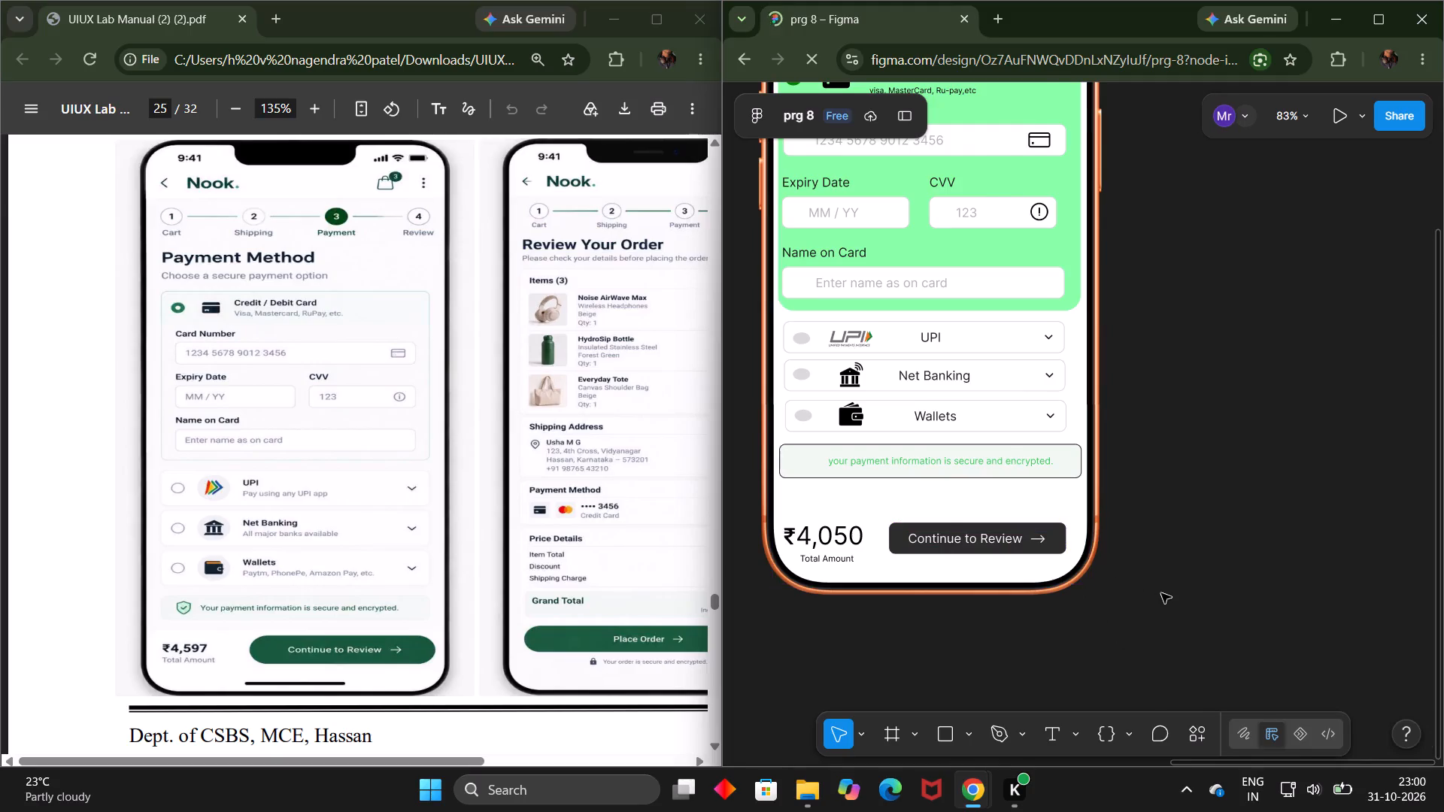
Reopen the side panels and select Frame 4, the whole Payment Method screen.
scroll(1161, 593, right, 3)
scroll(1161, 593, up, 1)
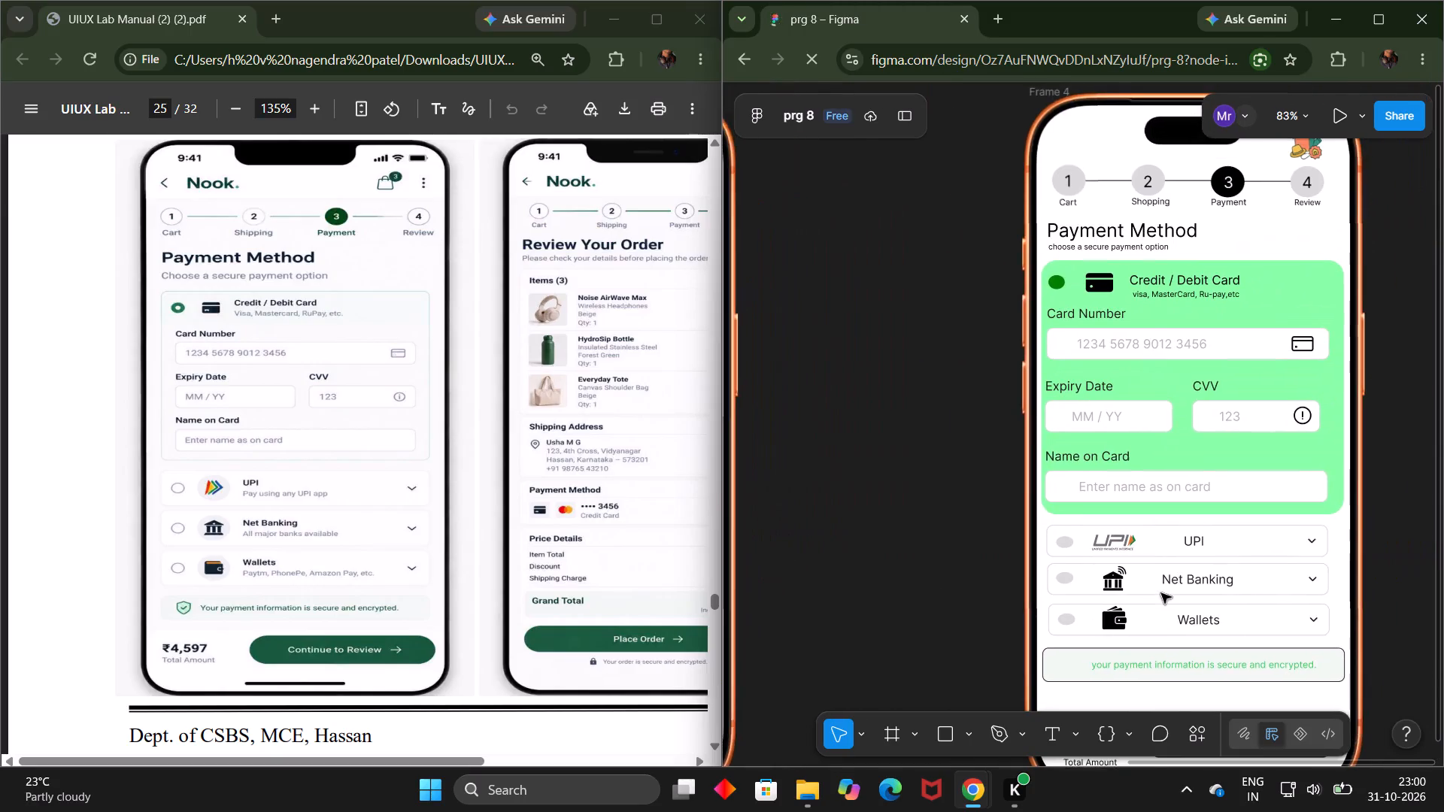
scroll(1161, 593, up, 1)
scroll(1333, 457, up, 1)
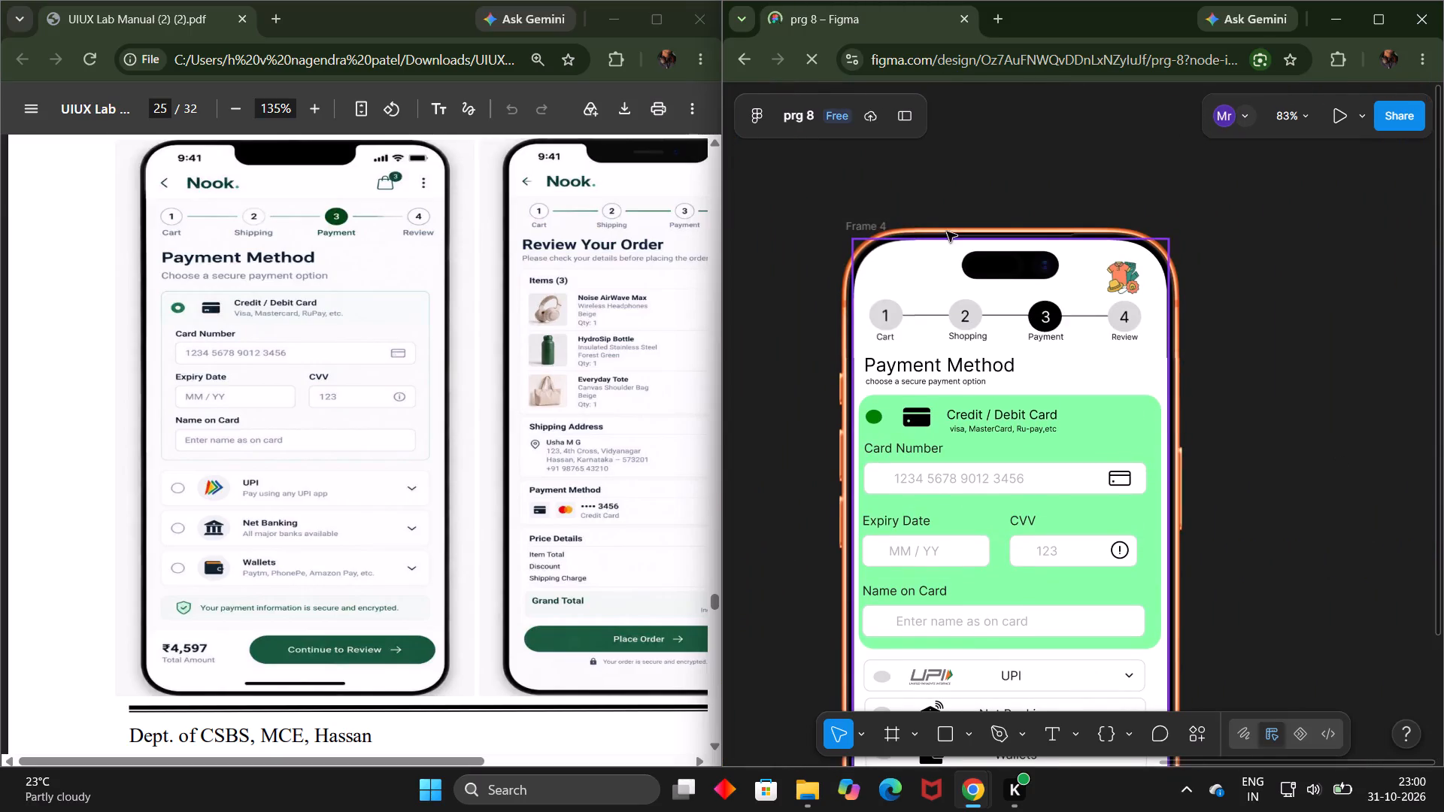
drag(879, 224, 845, 220)
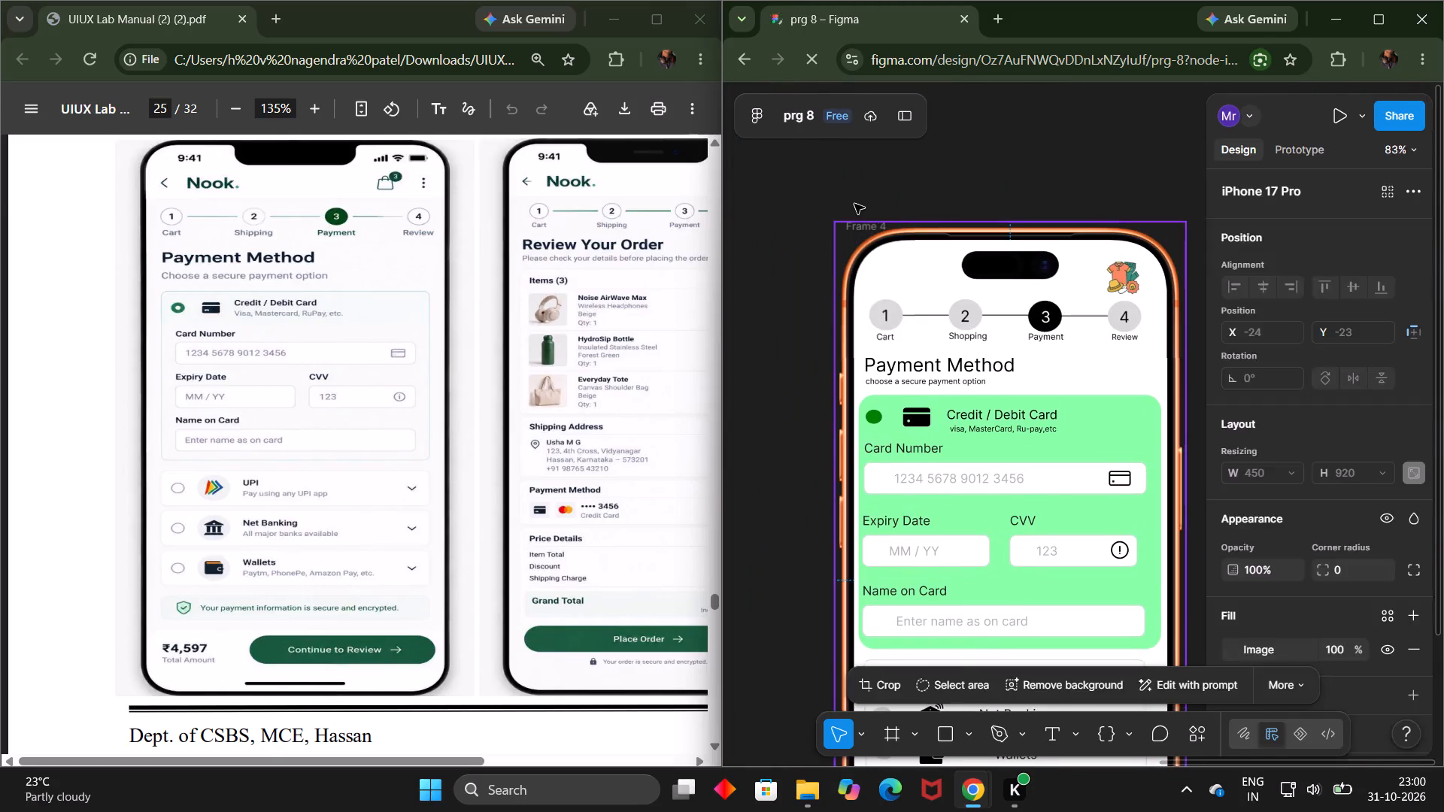
click(854, 203)
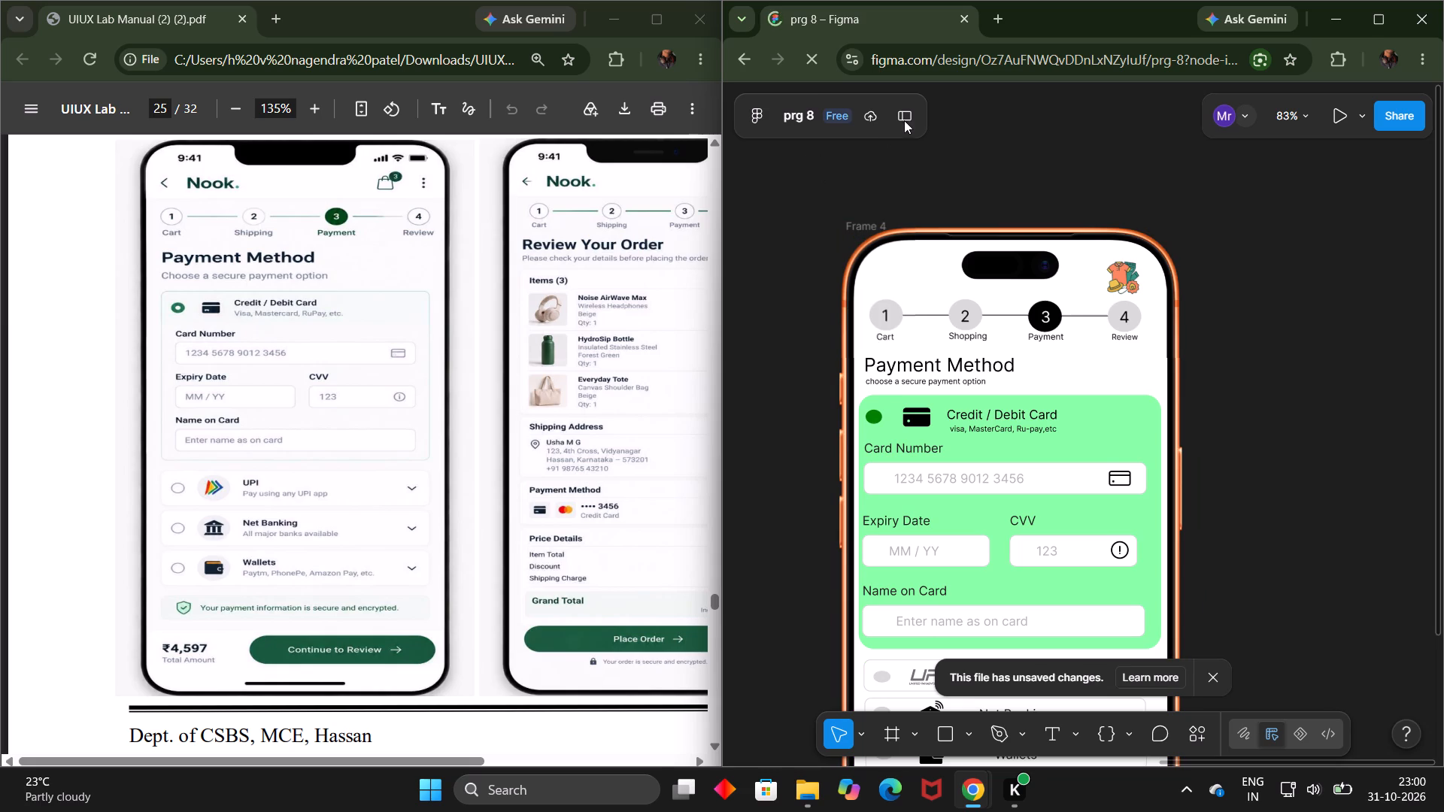
click(904, 118)
click(904, 118)
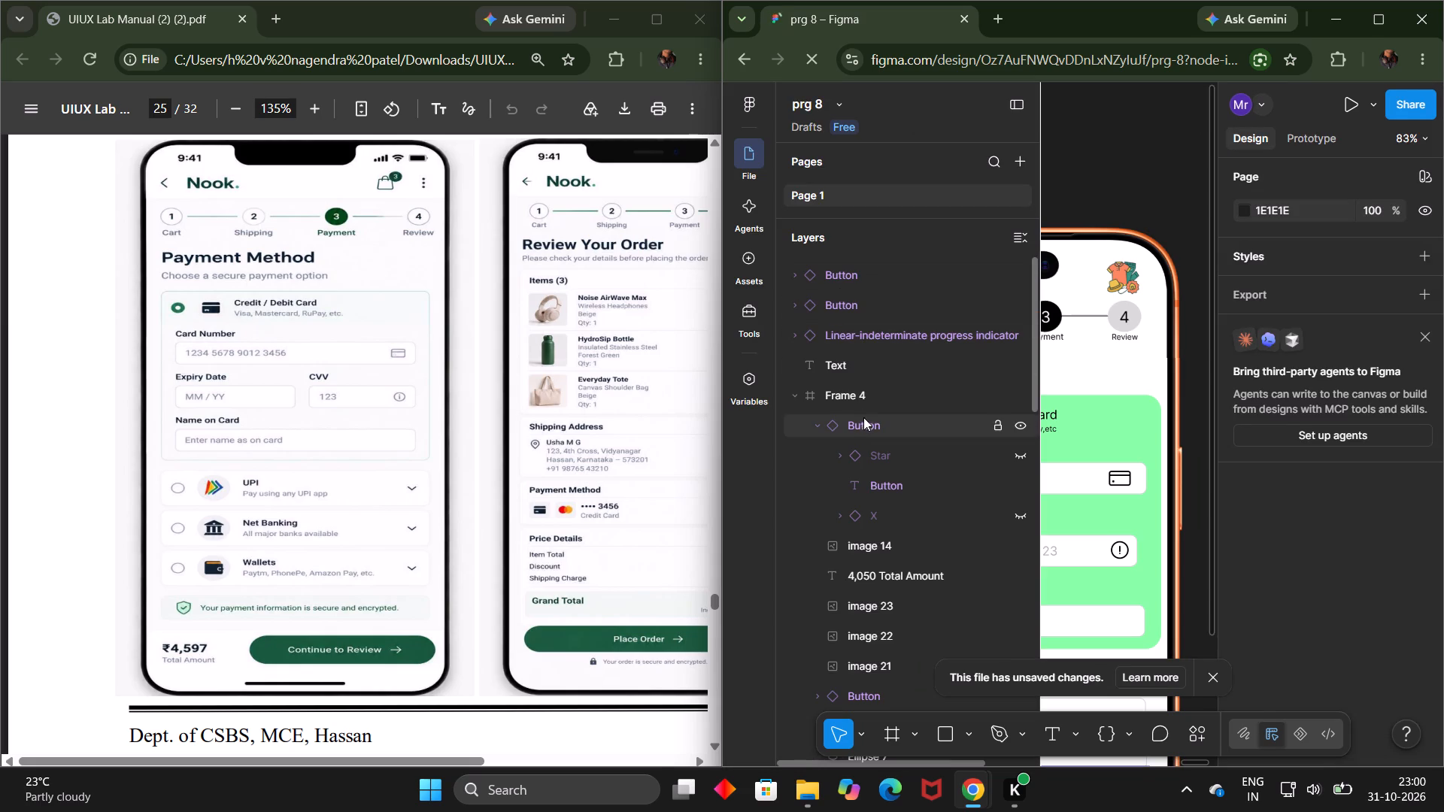
click(869, 401)
click(1065, 167)
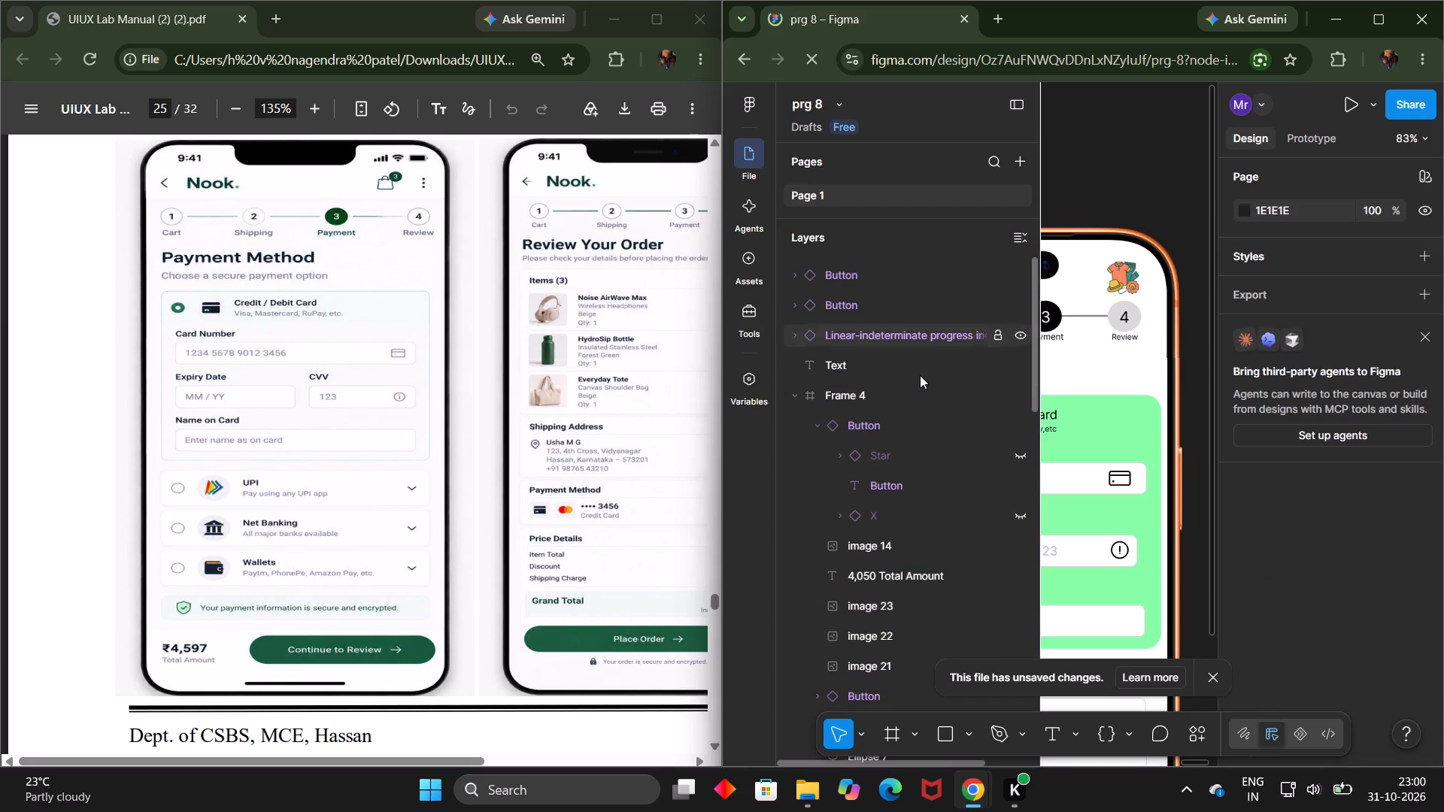
click(912, 385)
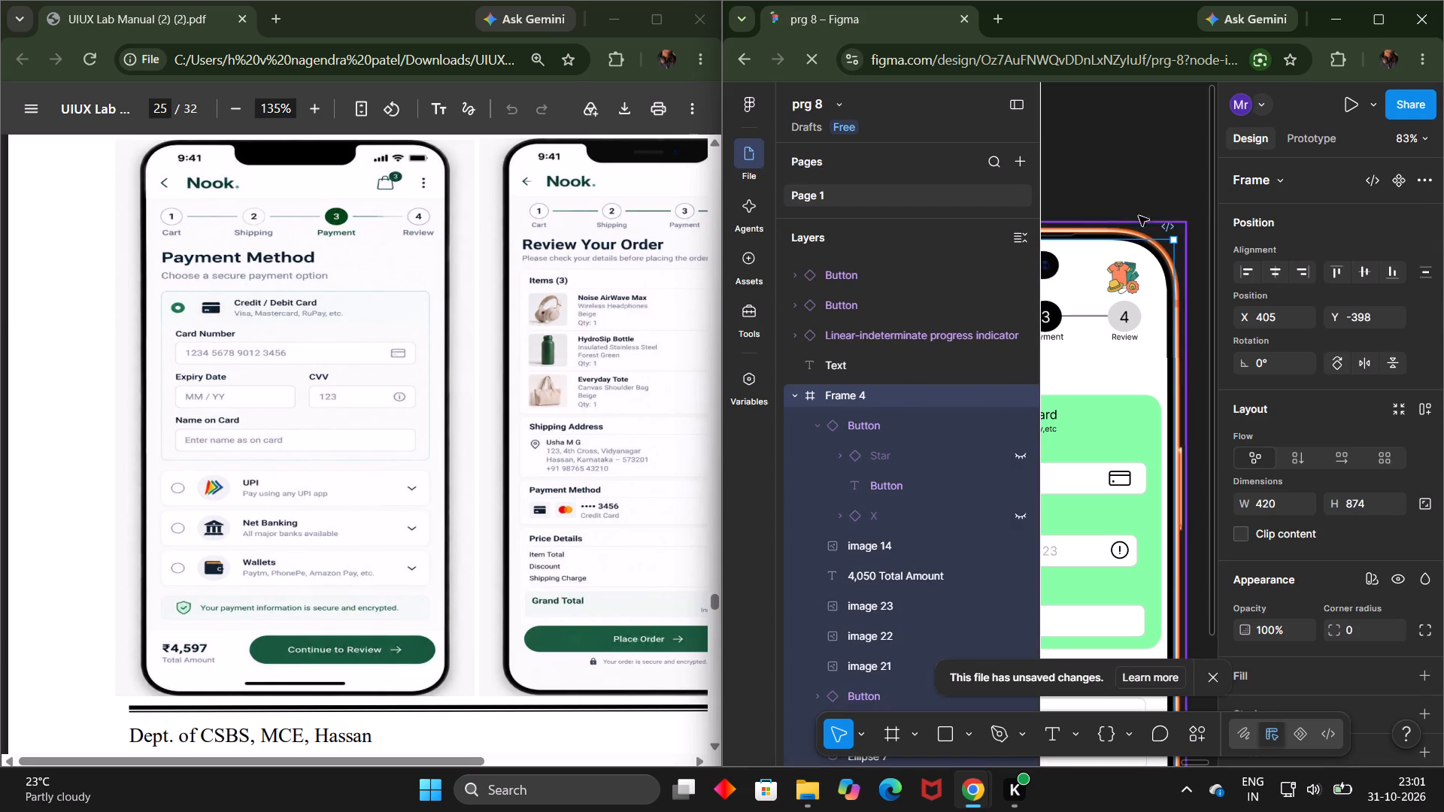
Maximise the Figma window to see the checkout frames at full width.
click(1388, 3)
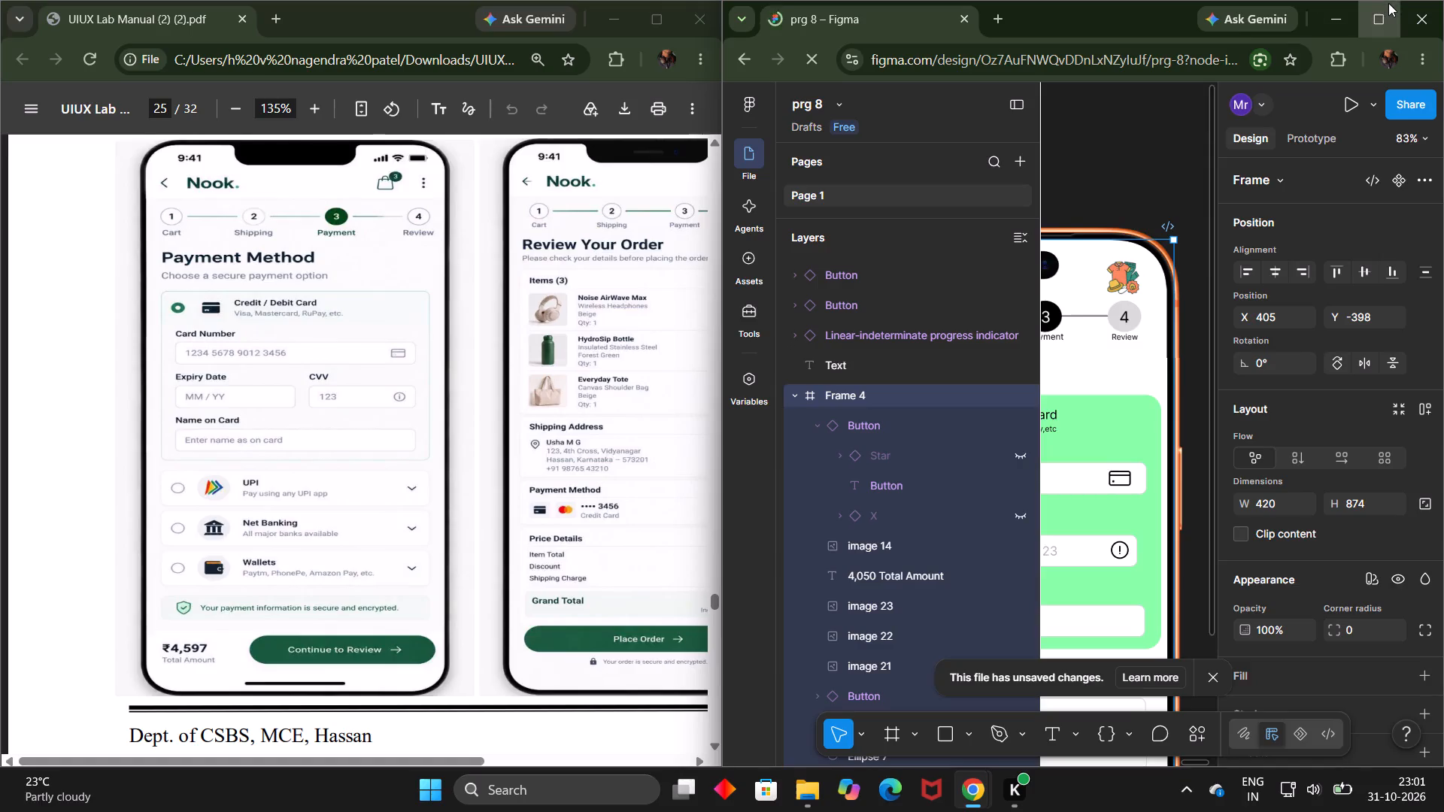
scroll(663, 251, right, 4)
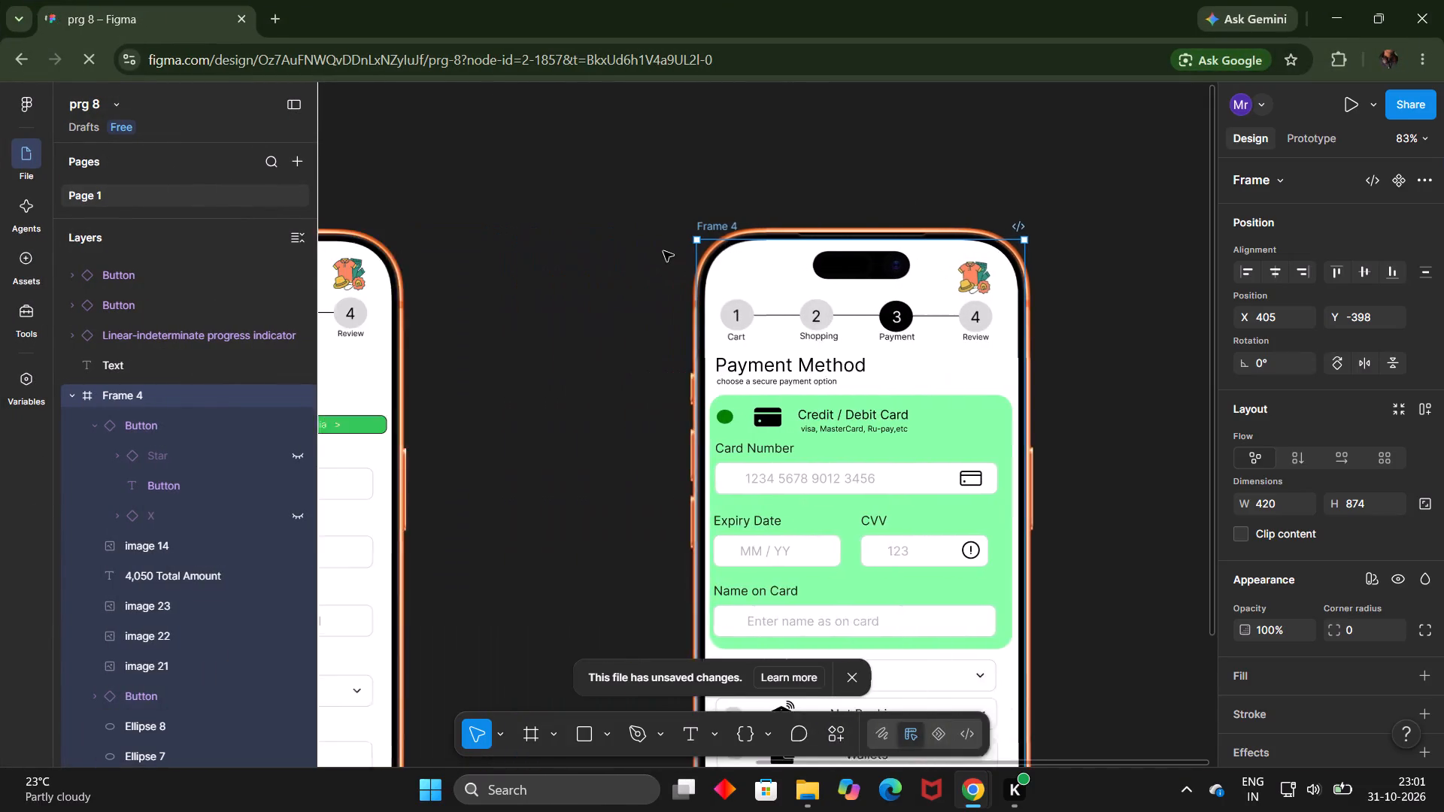
scroll(663, 251, right, 8)
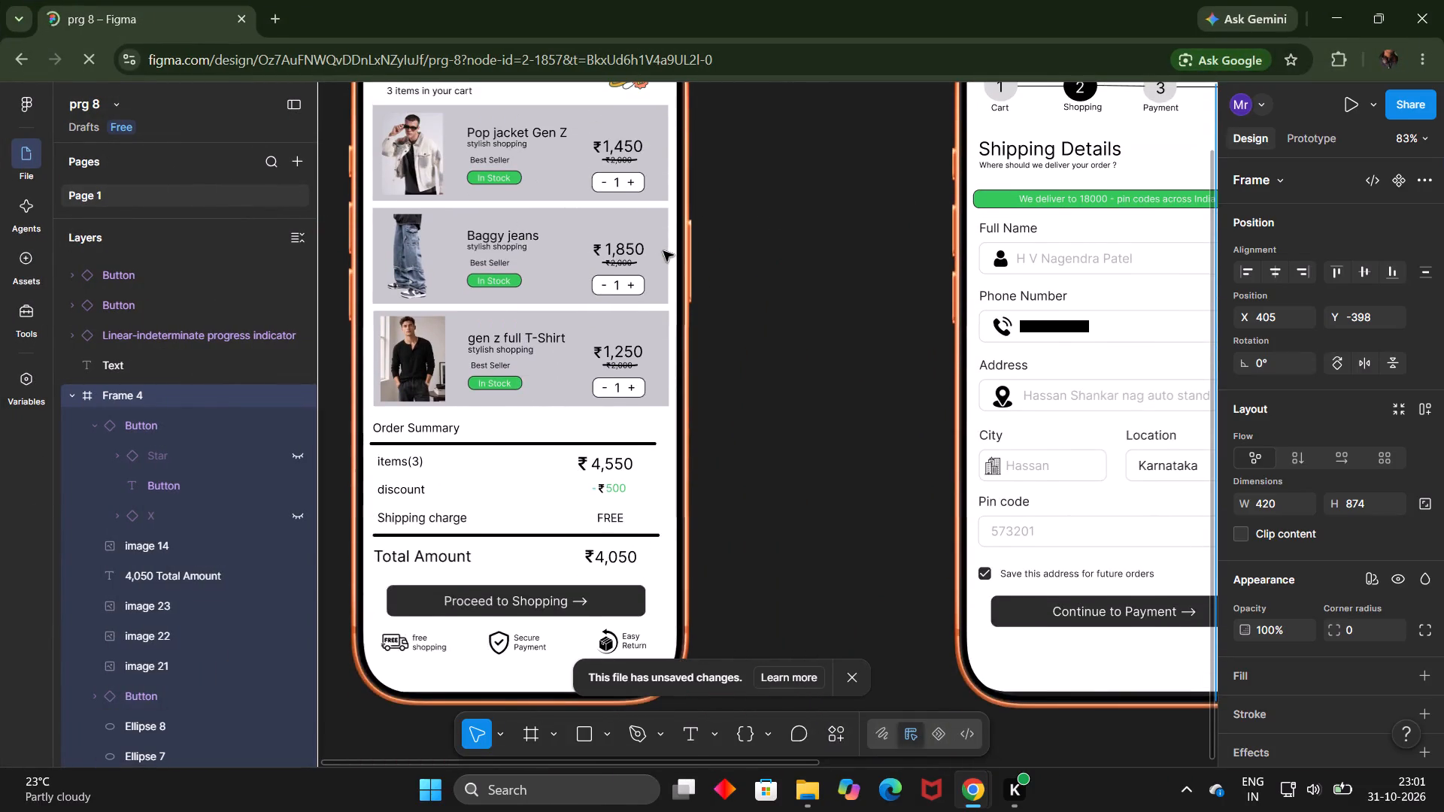
Look over the cart, Shipping Details and Payment Method frames, checking the Payment Method screen down to its bottom row.
scroll(663, 251, right, 1)
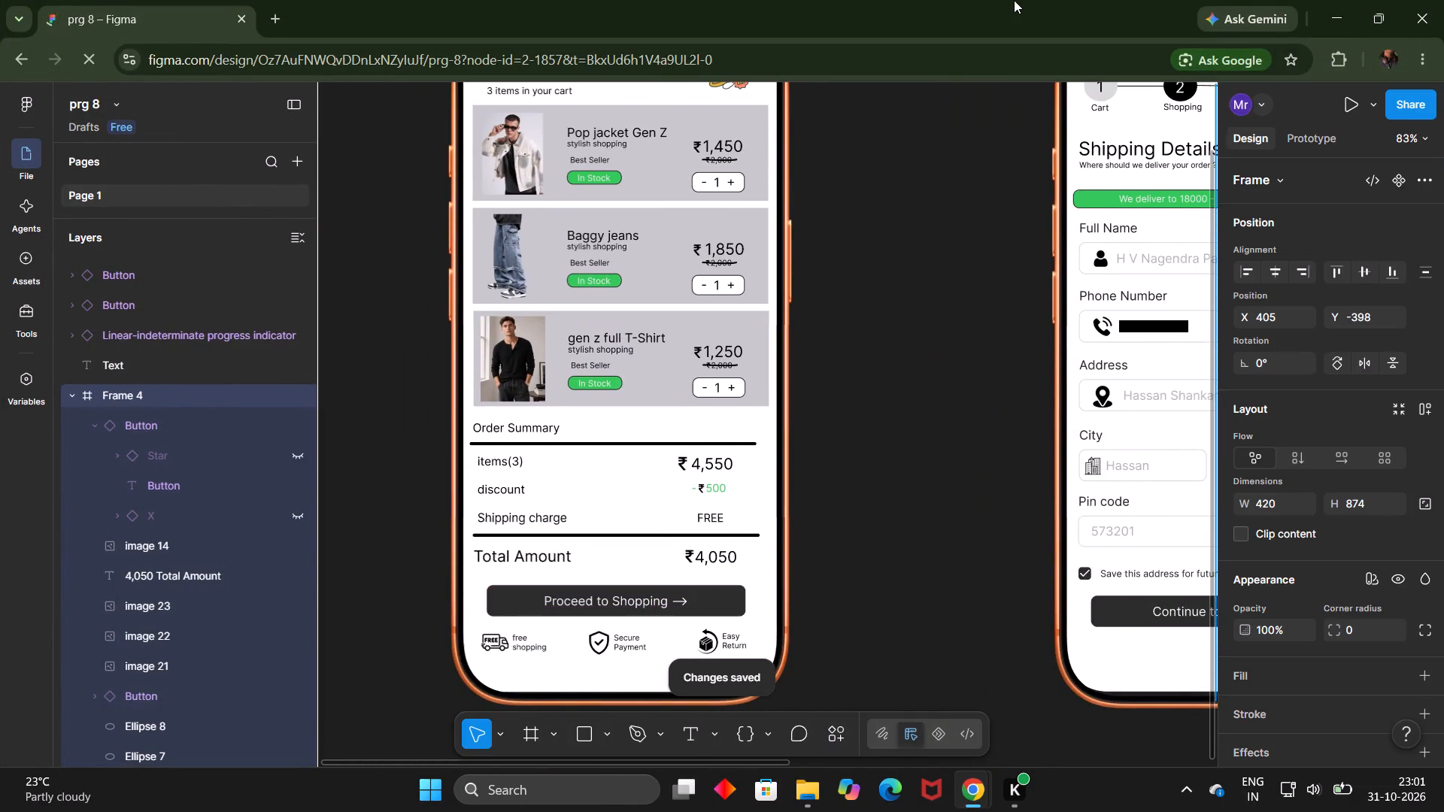
click(899, 389)
scroll(899, 389, left, 3)
scroll(899, 389, up, 1)
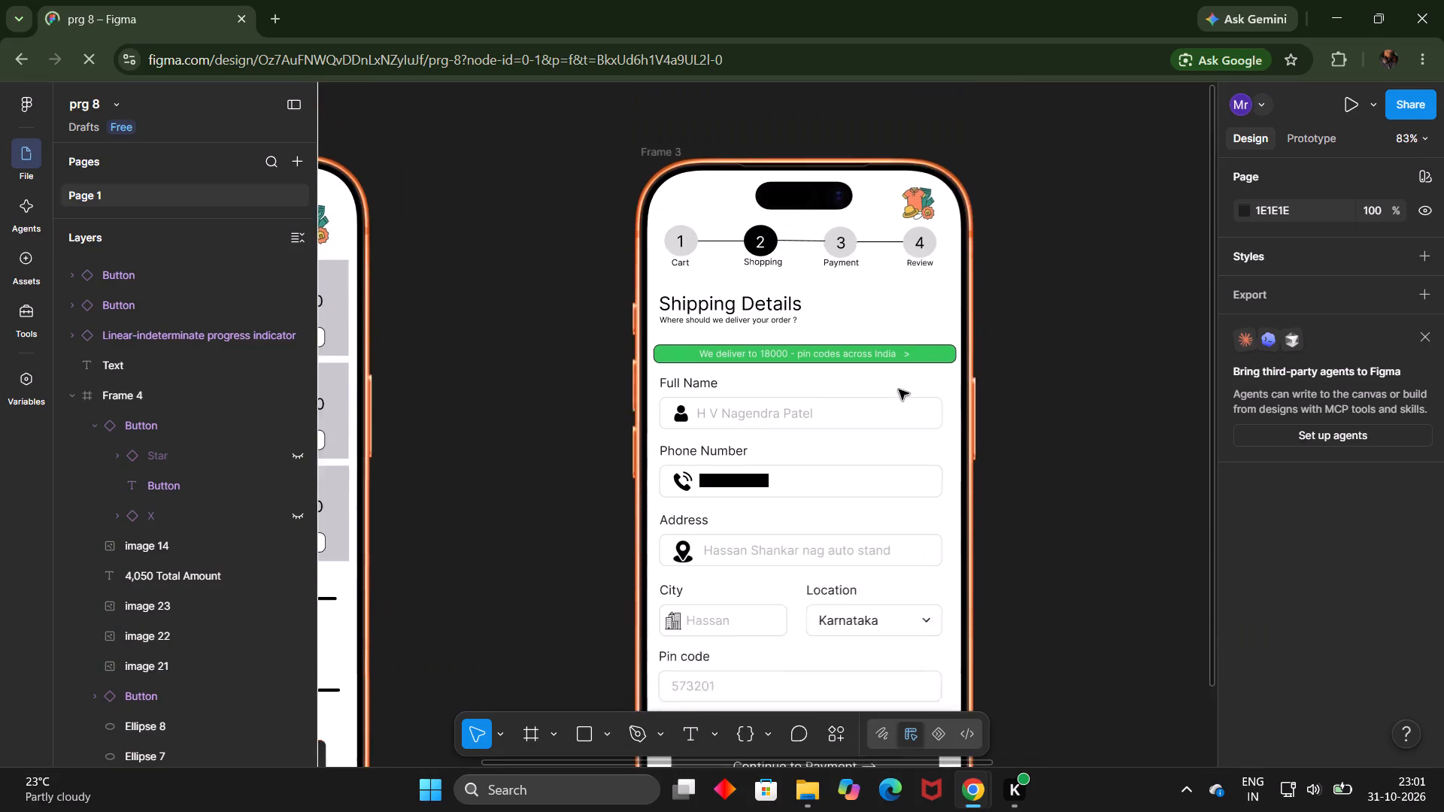
scroll(899, 389, up, 1)
scroll(899, 389, left, 1)
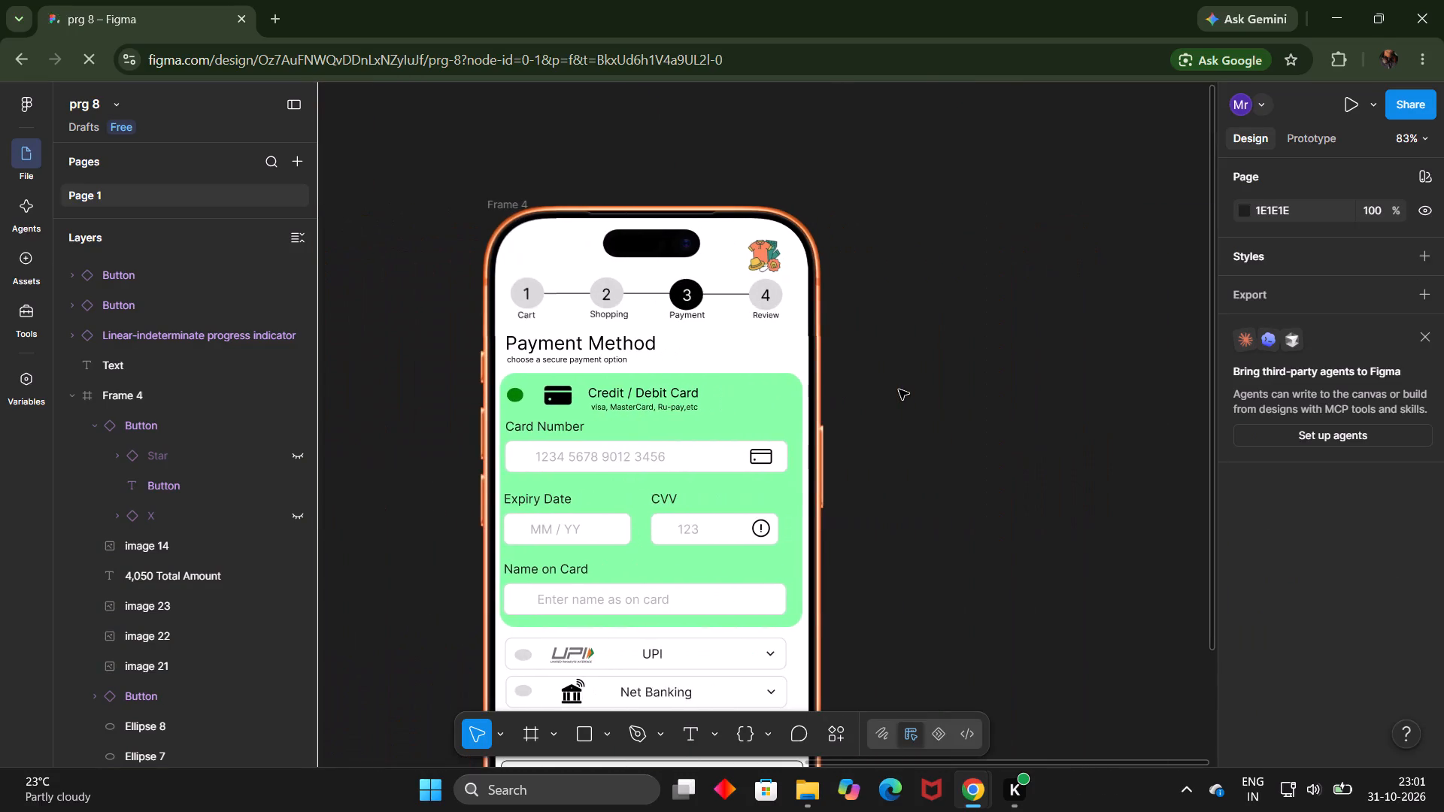
scroll(899, 389, left, 1)
scroll(899, 389, down, 1)
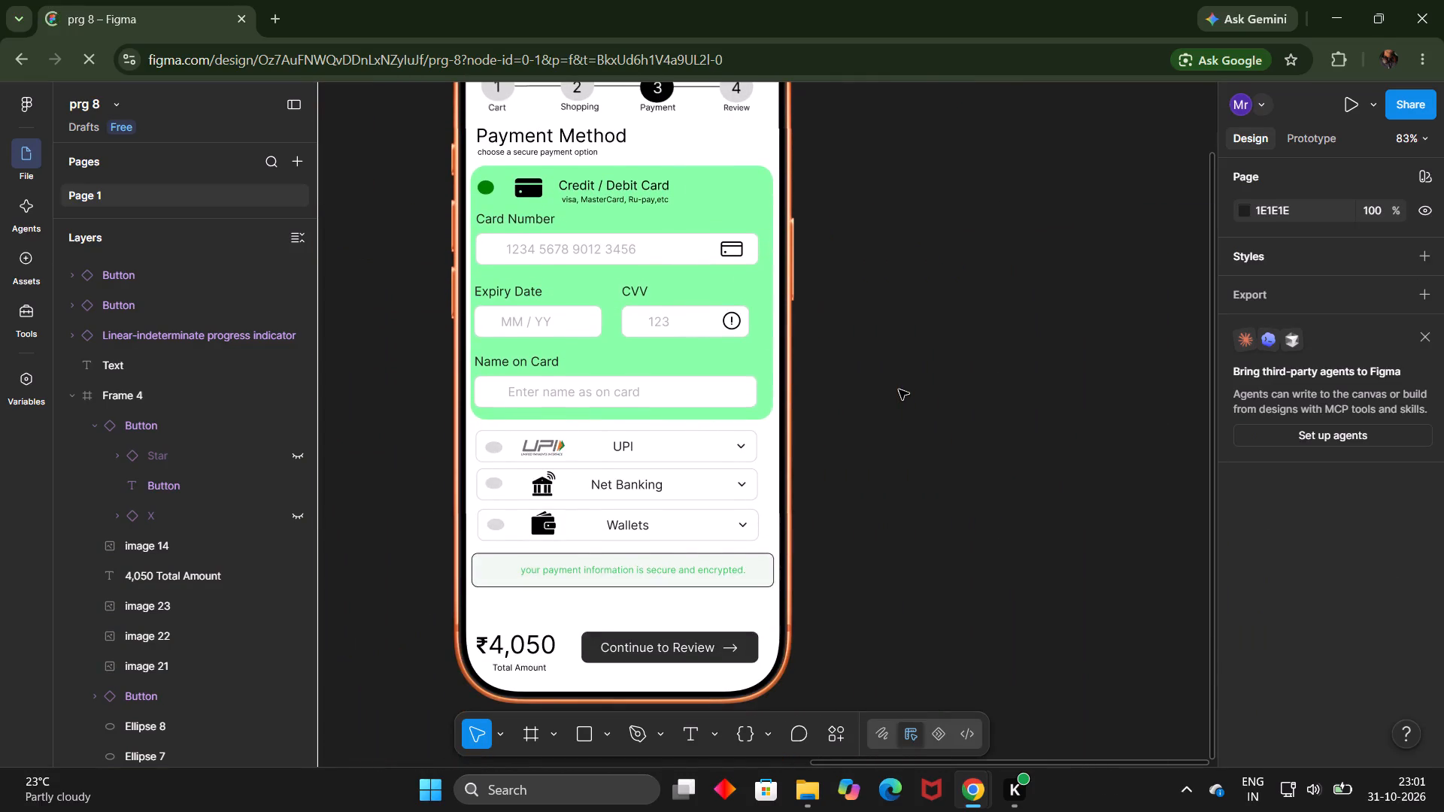
Restore the Figma window to a smaller size and arrange it side by side with the UIUX Lab Manual PDF.
click(1363, 5)
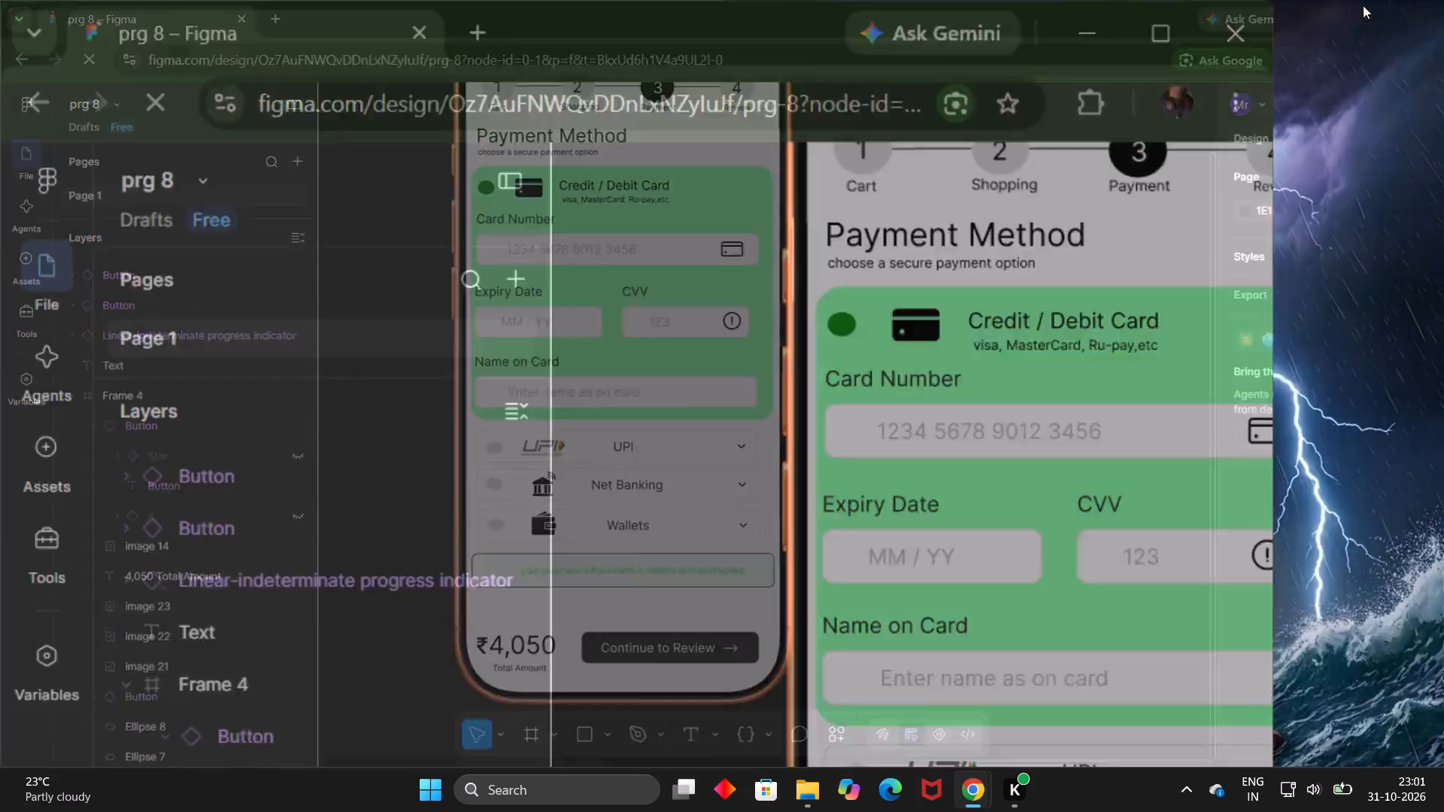
drag(418, 26, 402, 98)
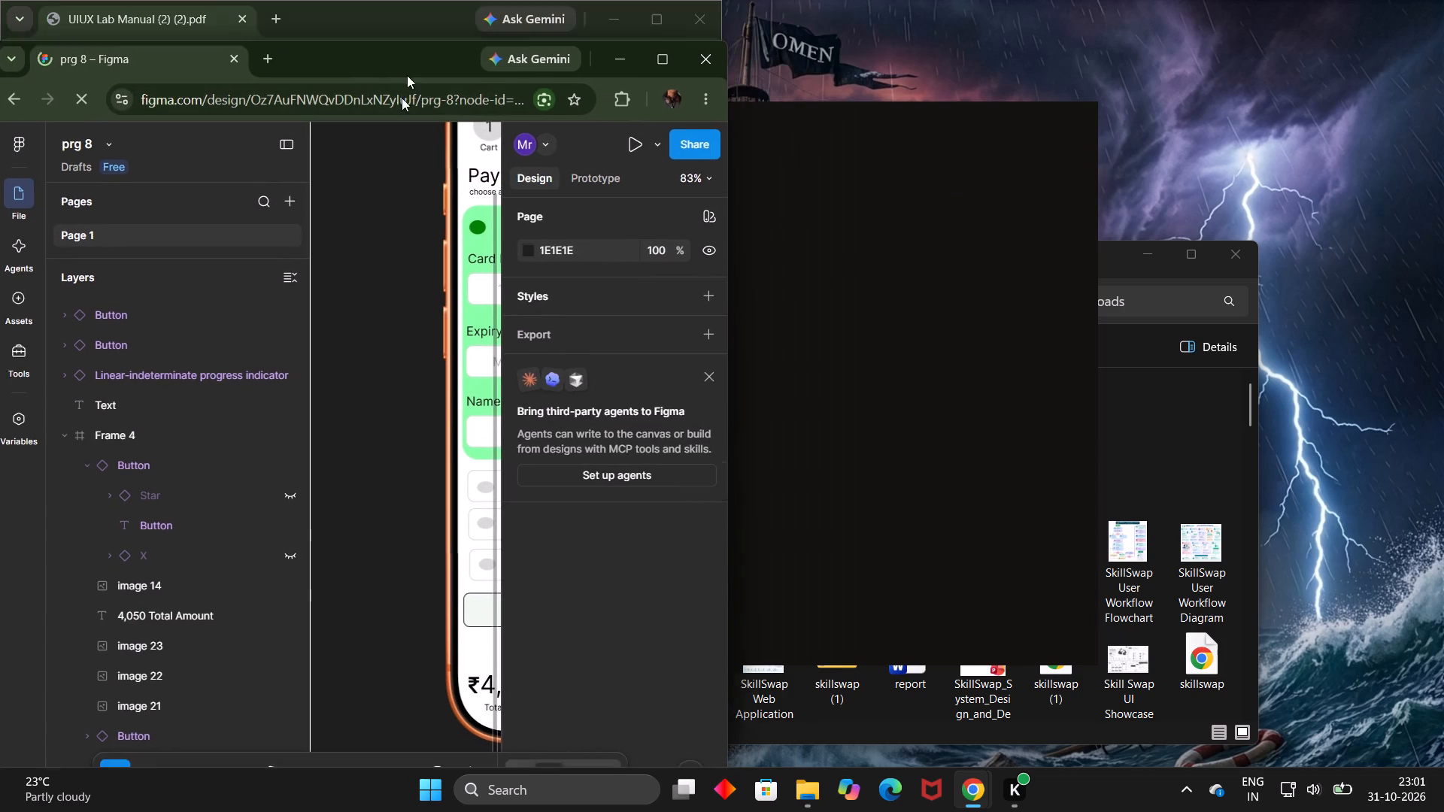
drag(402, 98, 647, 75)
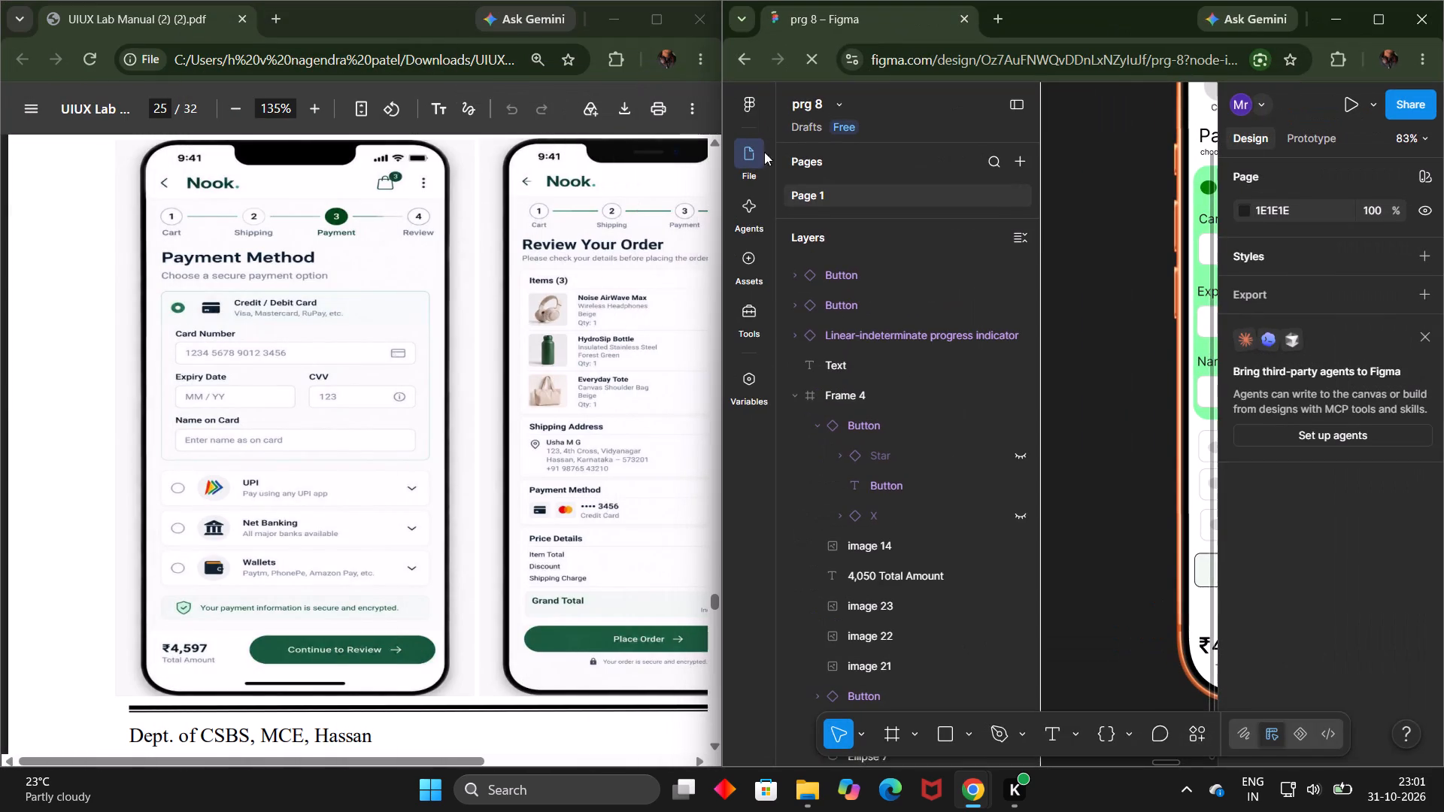
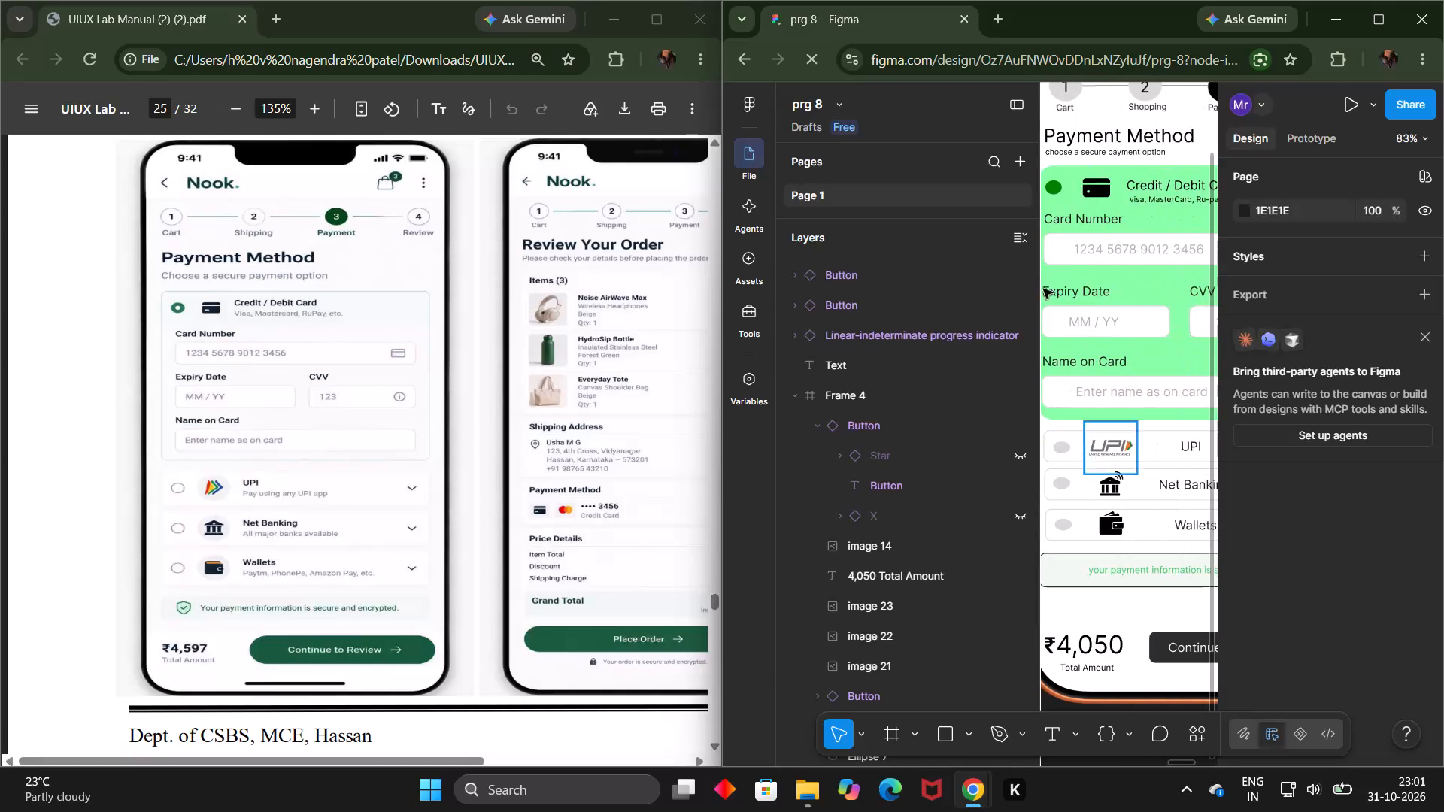
Hide the side panels and look over the Payment Method and cart frames against the manual's Review Your Order screen.
click(1020, 113)
scroll(1018, 355, up, 1)
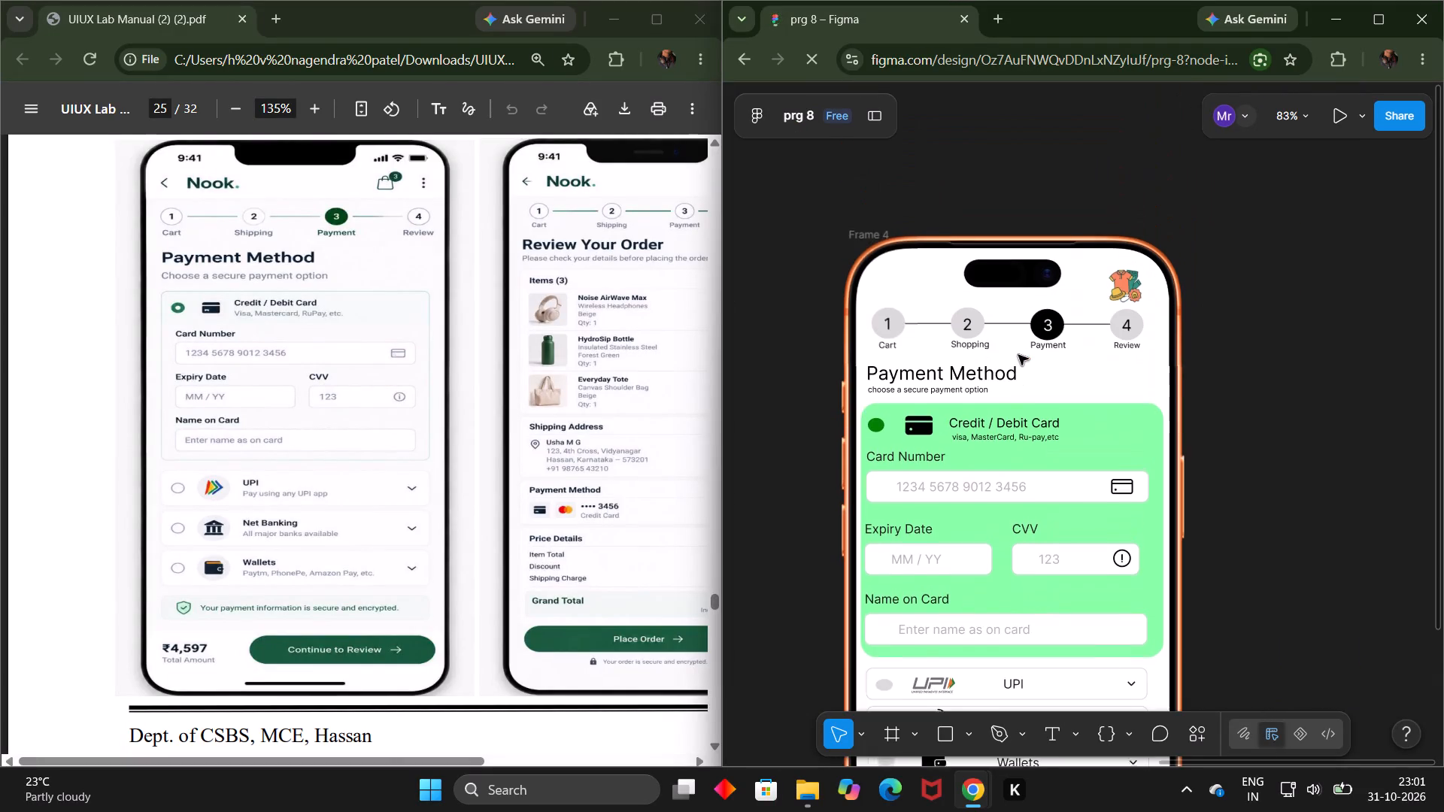
scroll(1018, 355, up, 1)
scroll(1018, 355, down, 1)
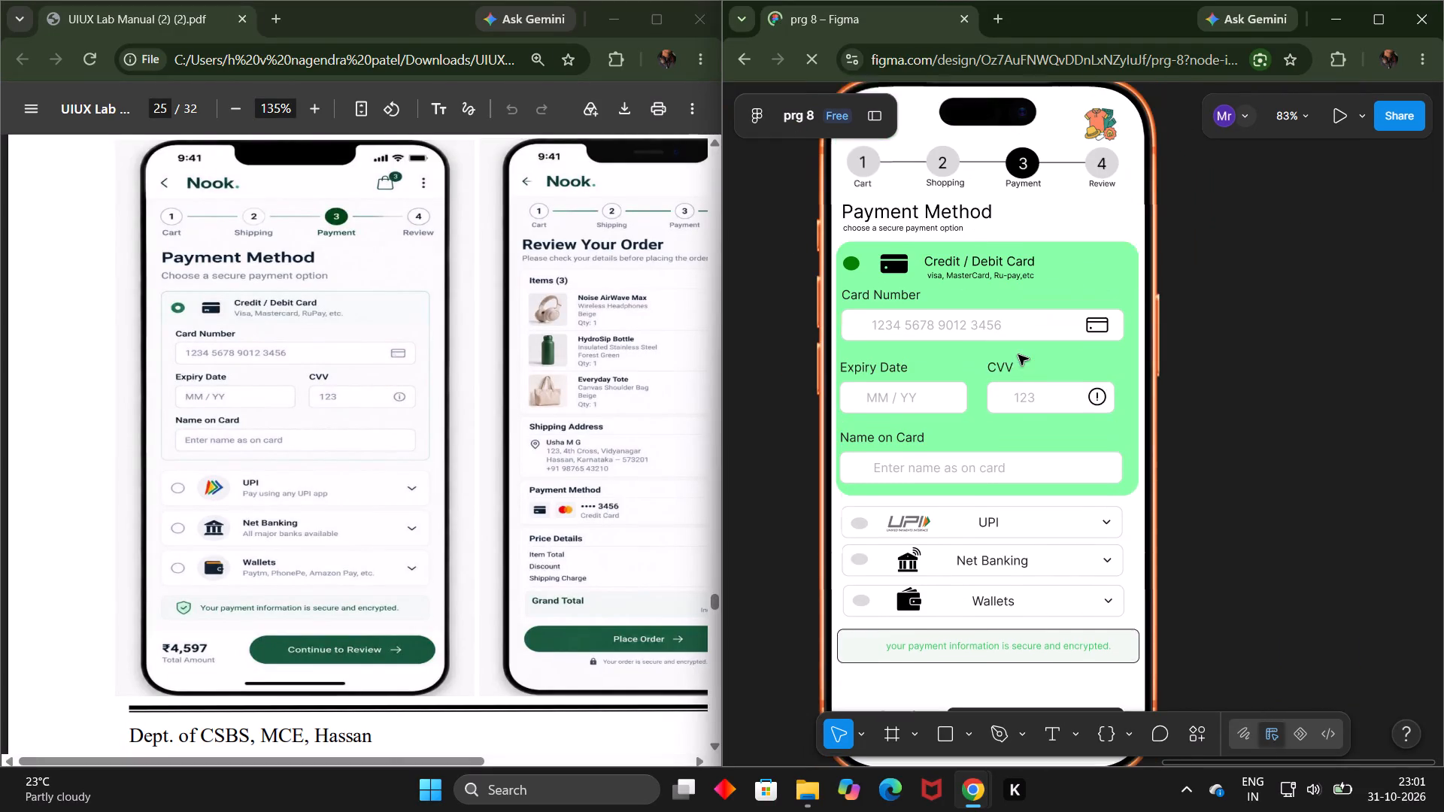
scroll(1018, 355, down, 1)
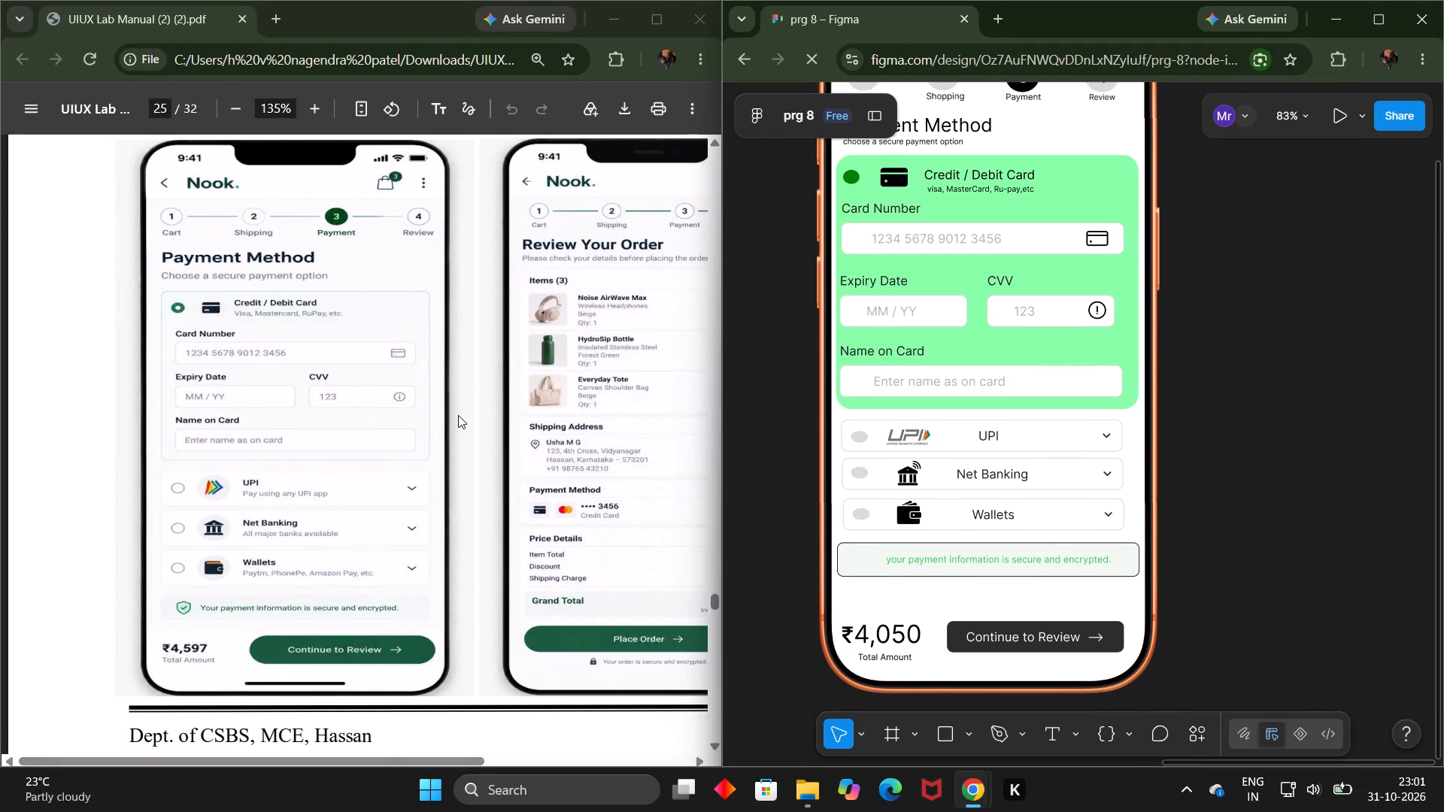
scroll(458, 415, left, 3)
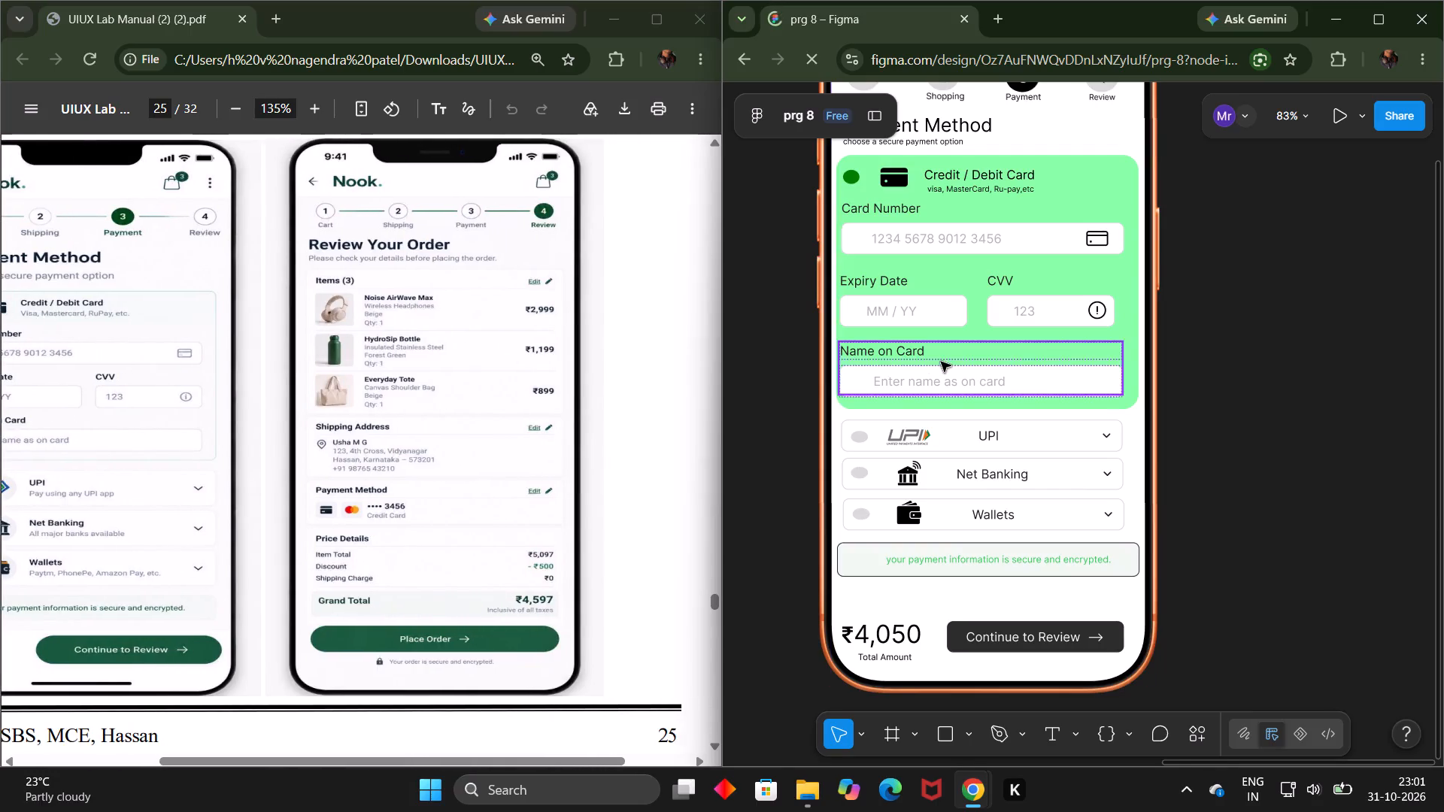
scroll(939, 432, up, 1)
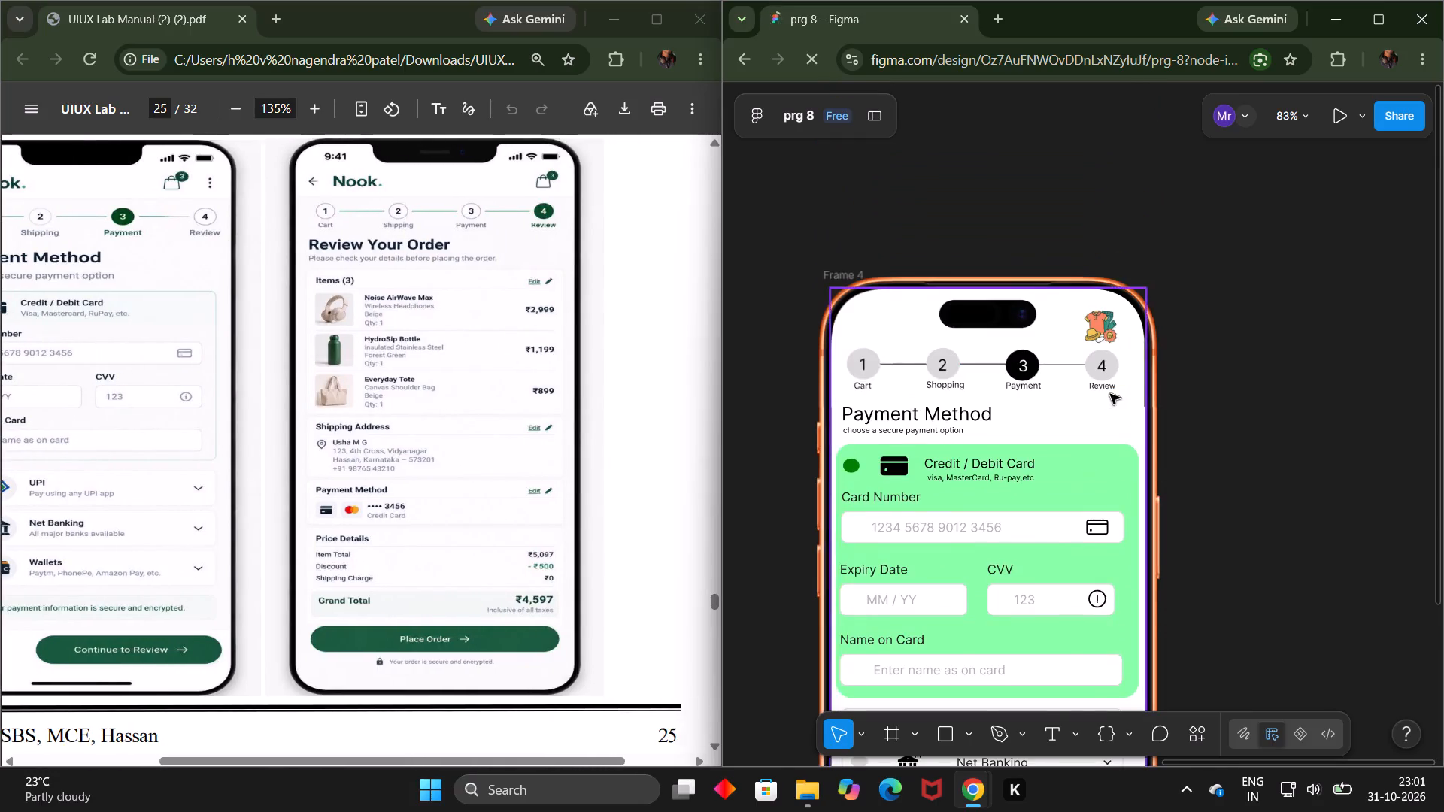
scroll(1110, 394, right, 8)
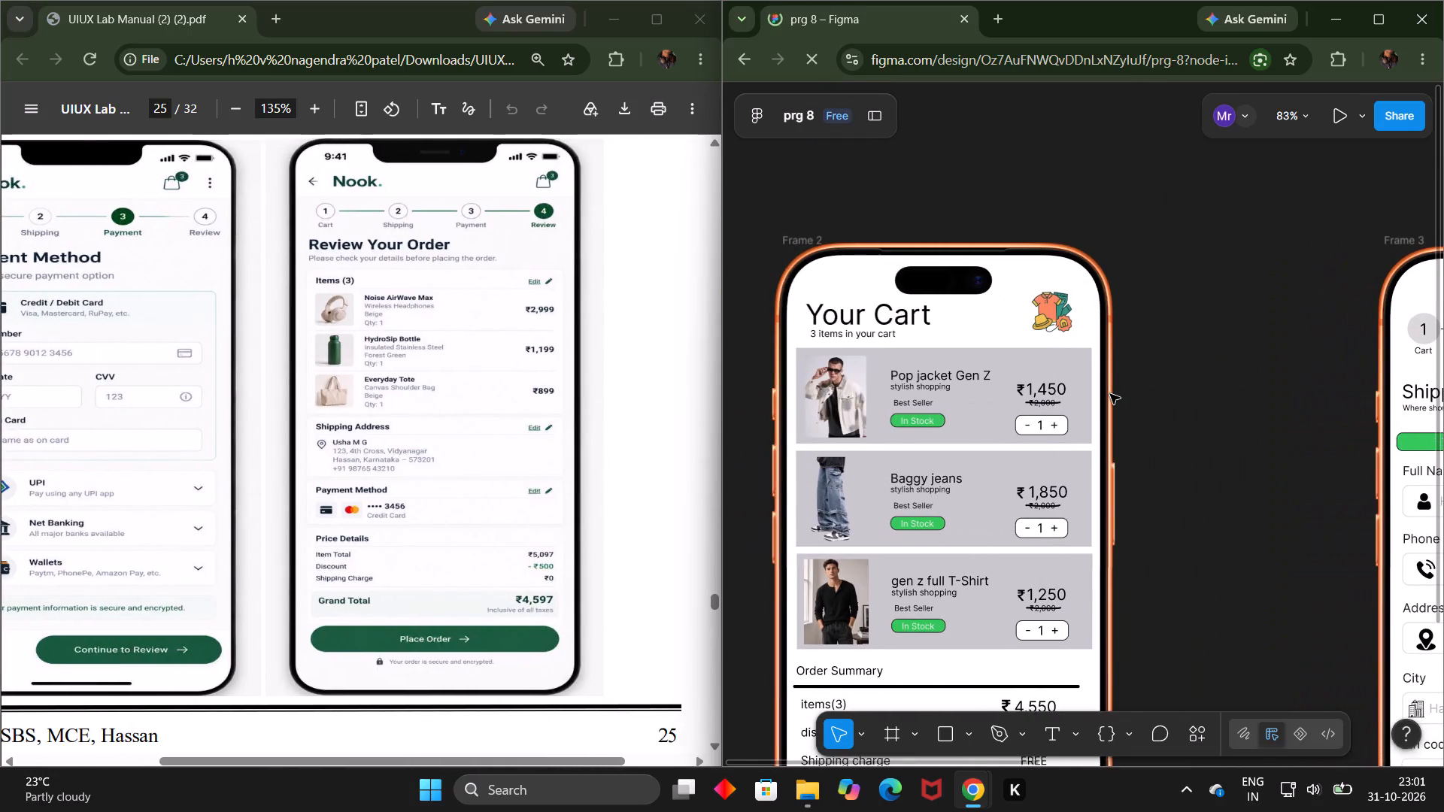
scroll(1110, 394, down, 1)
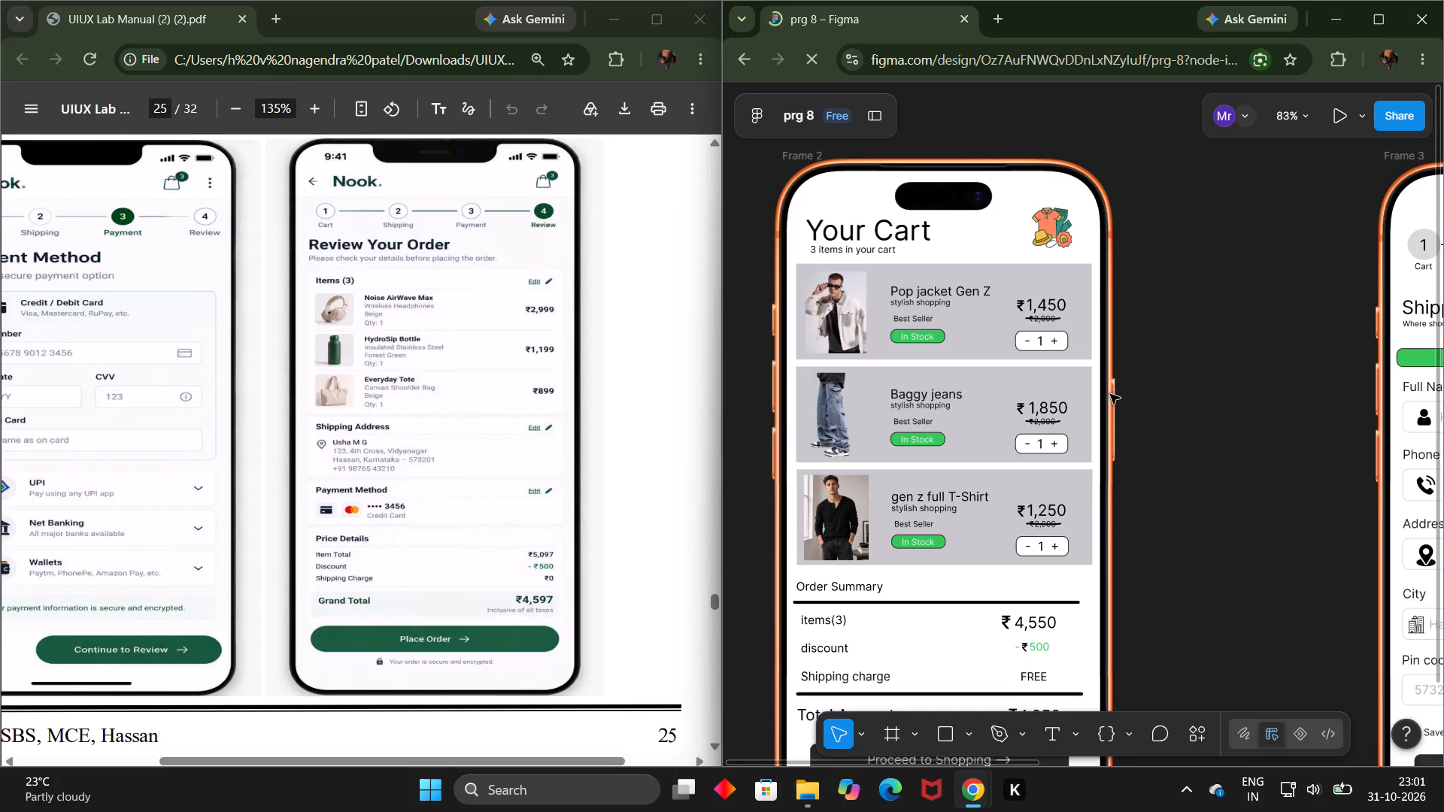
scroll(1110, 394, left, 7)
scroll(1110, 394, right, 1)
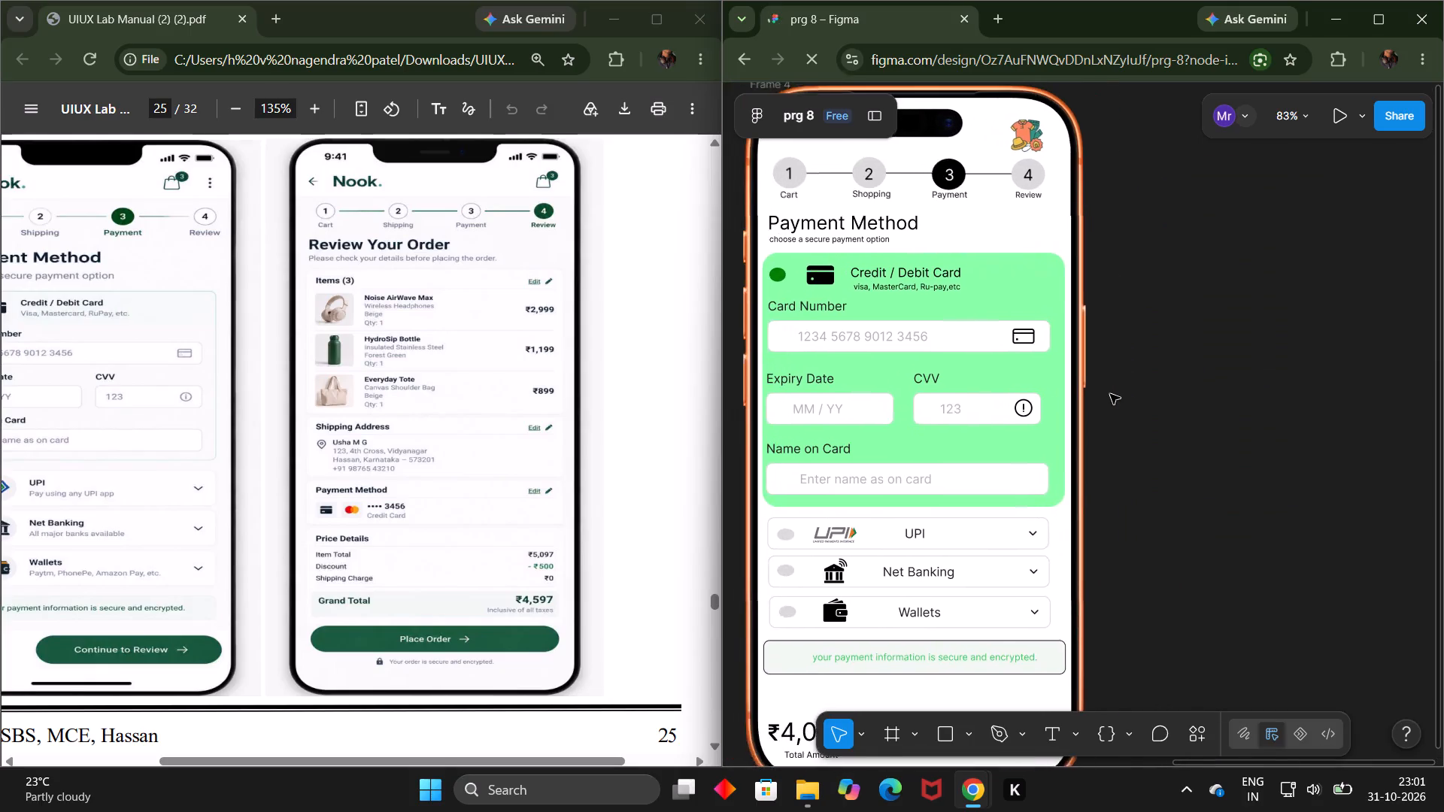
scroll(1110, 394, right, 1)
Copy Frame 4, the whole Payment Method screen, and paste the duplicate onto empty canvas beside the original.
click(1126, 206)
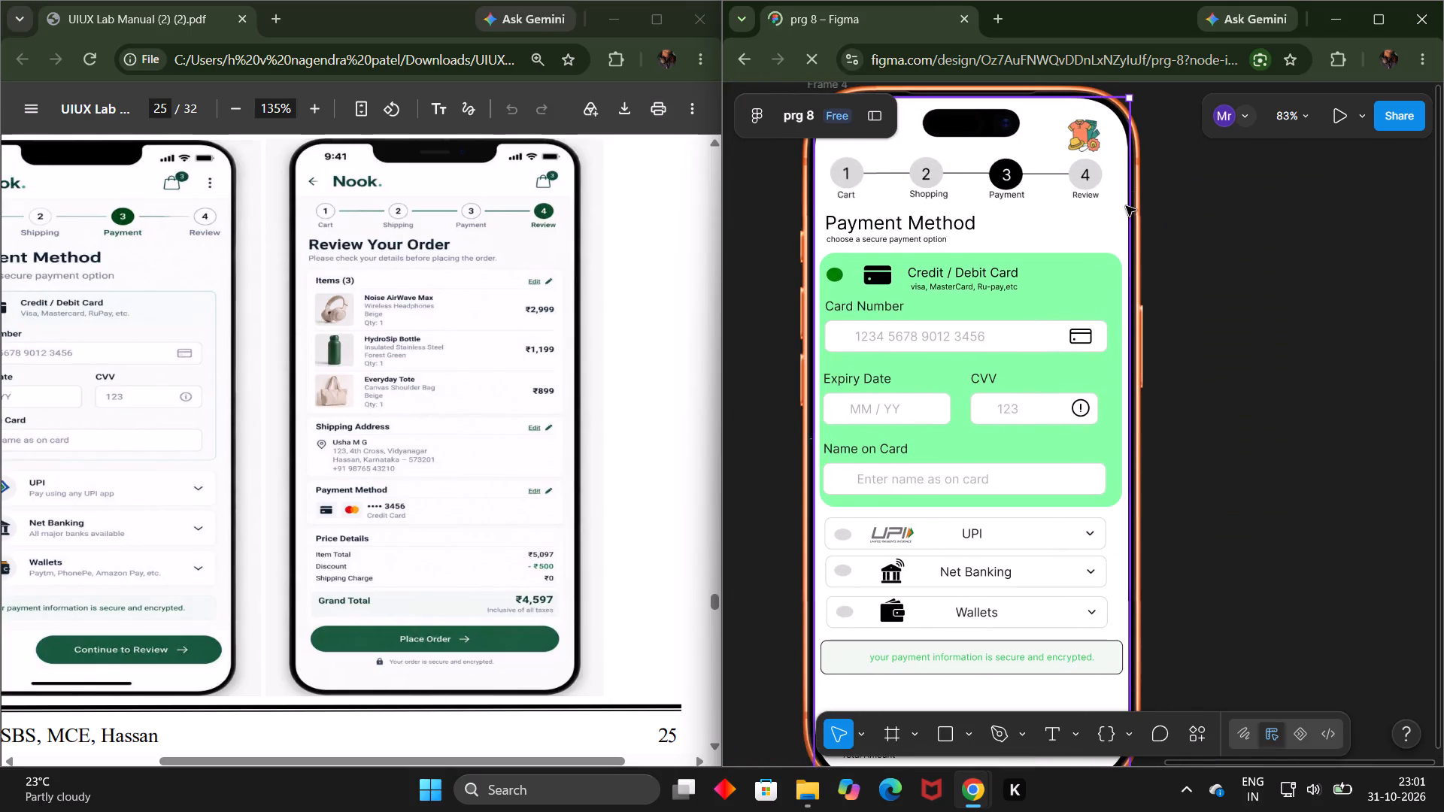
scroll(1236, 260, up, 1)
scroll(1185, 218, up, 1)
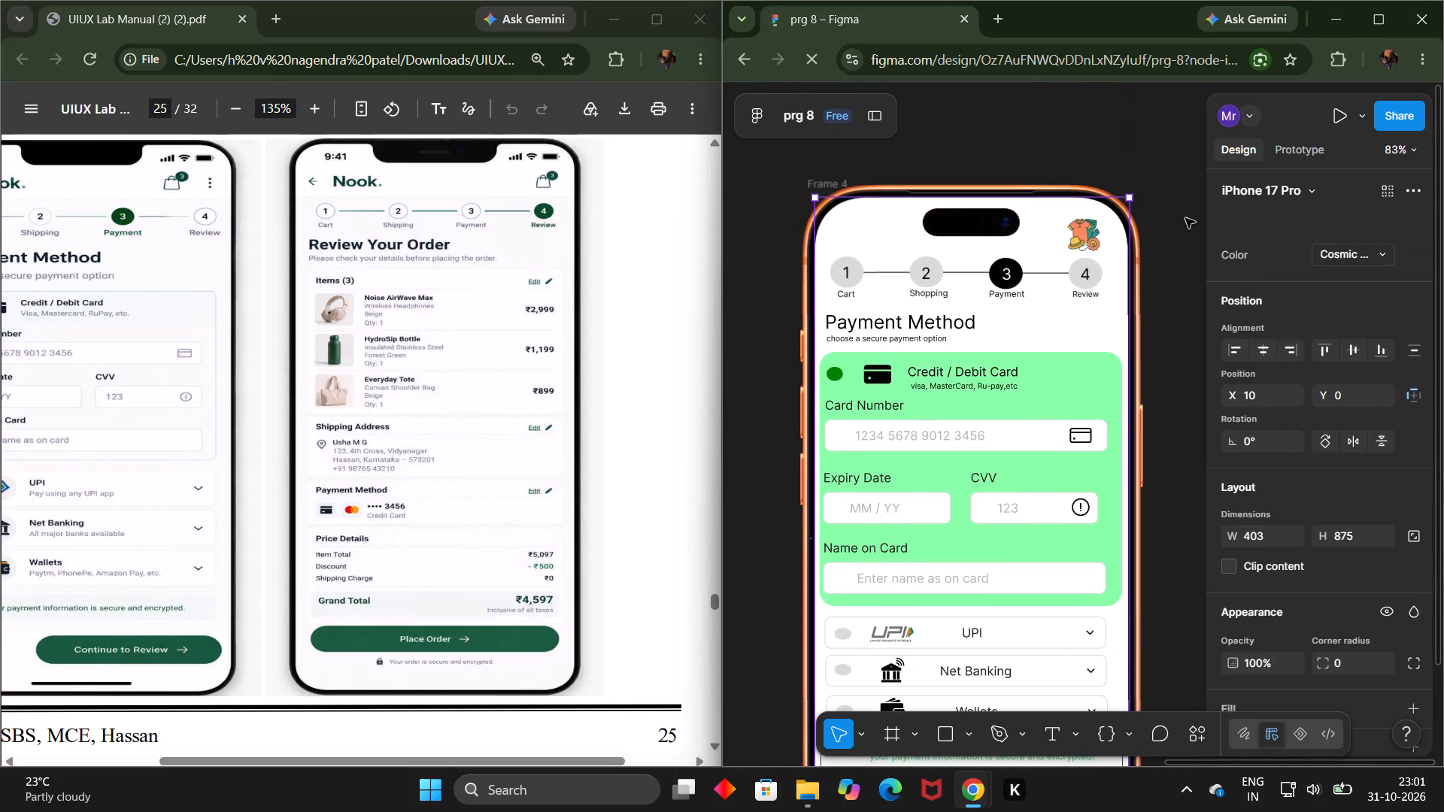
click(840, 188)
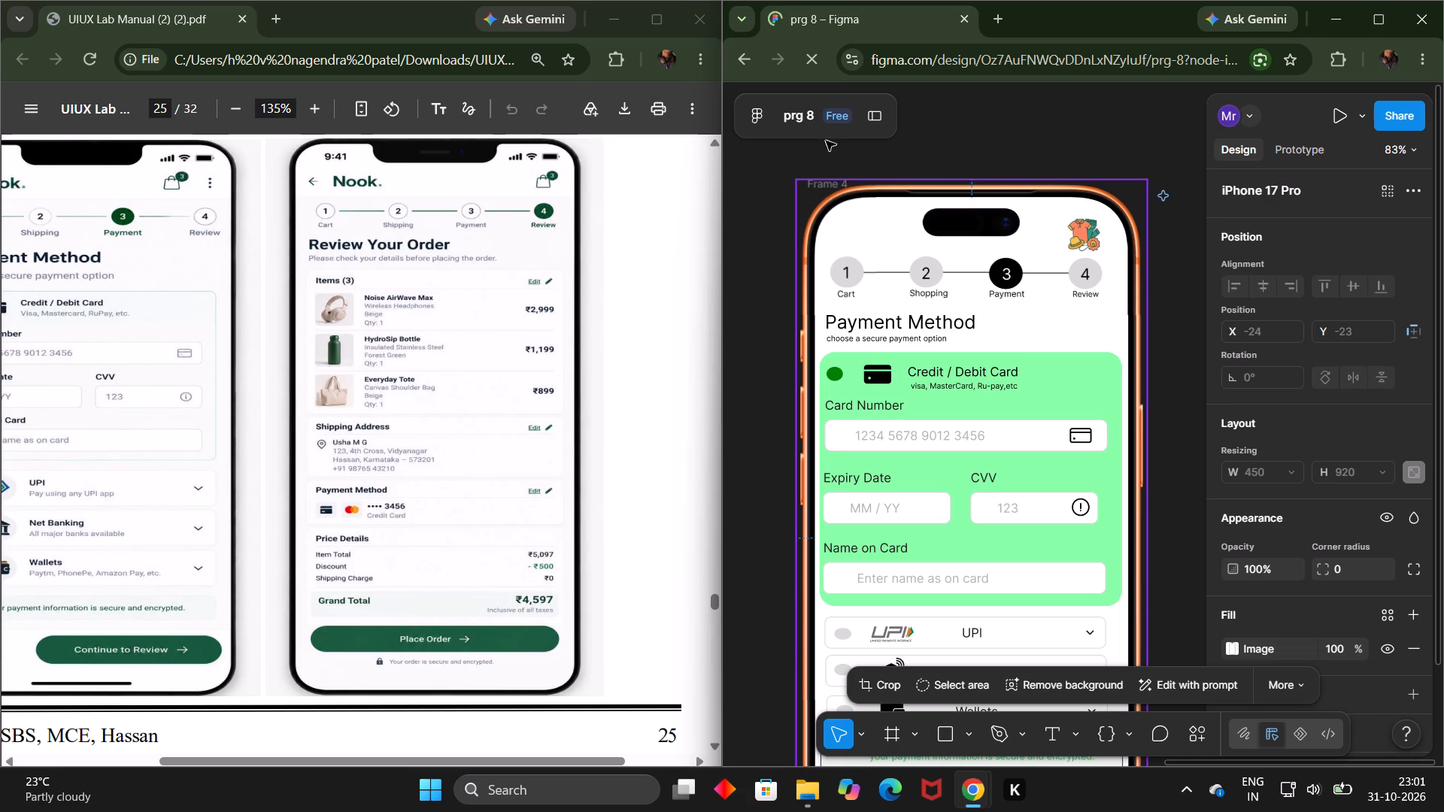
click(868, 120)
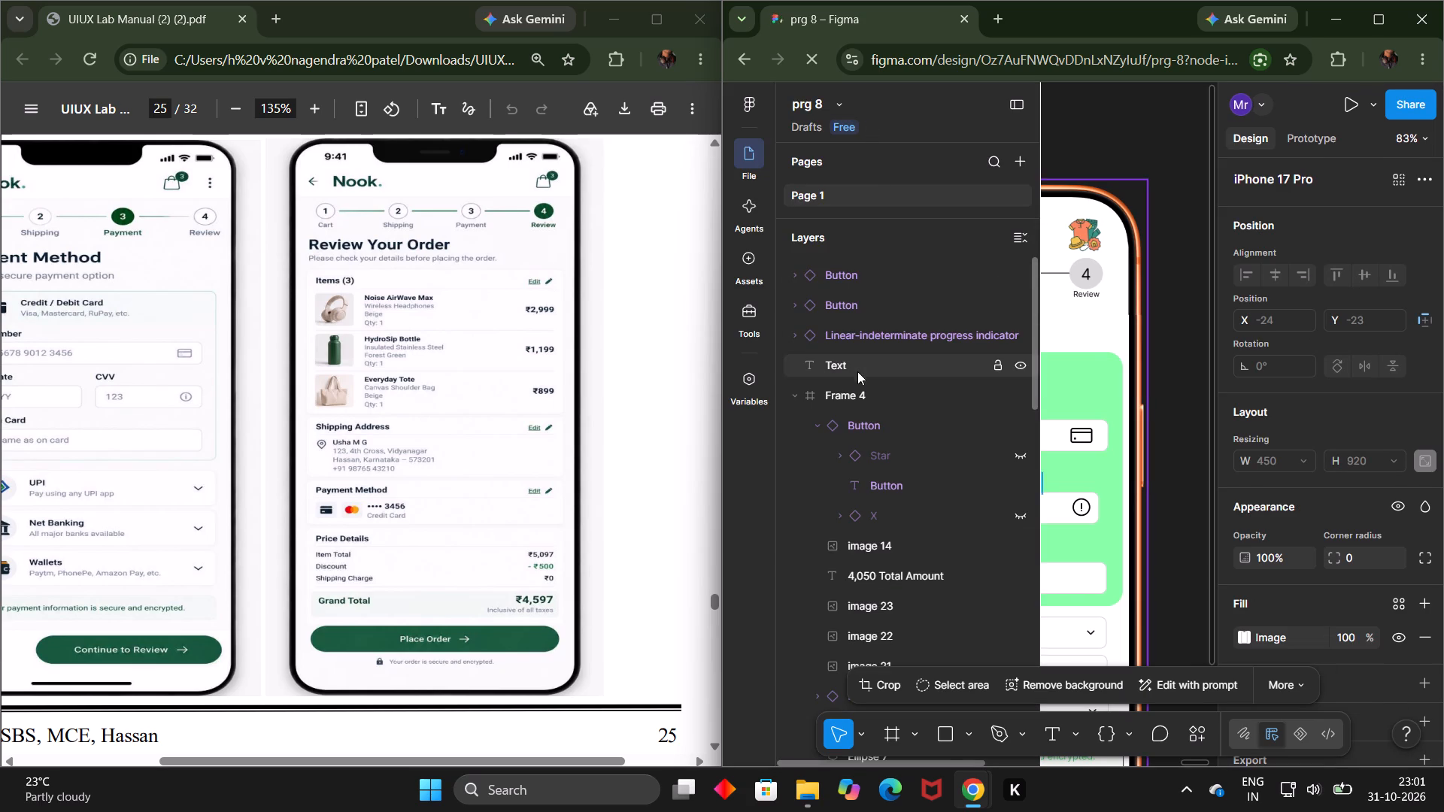
click(857, 386)
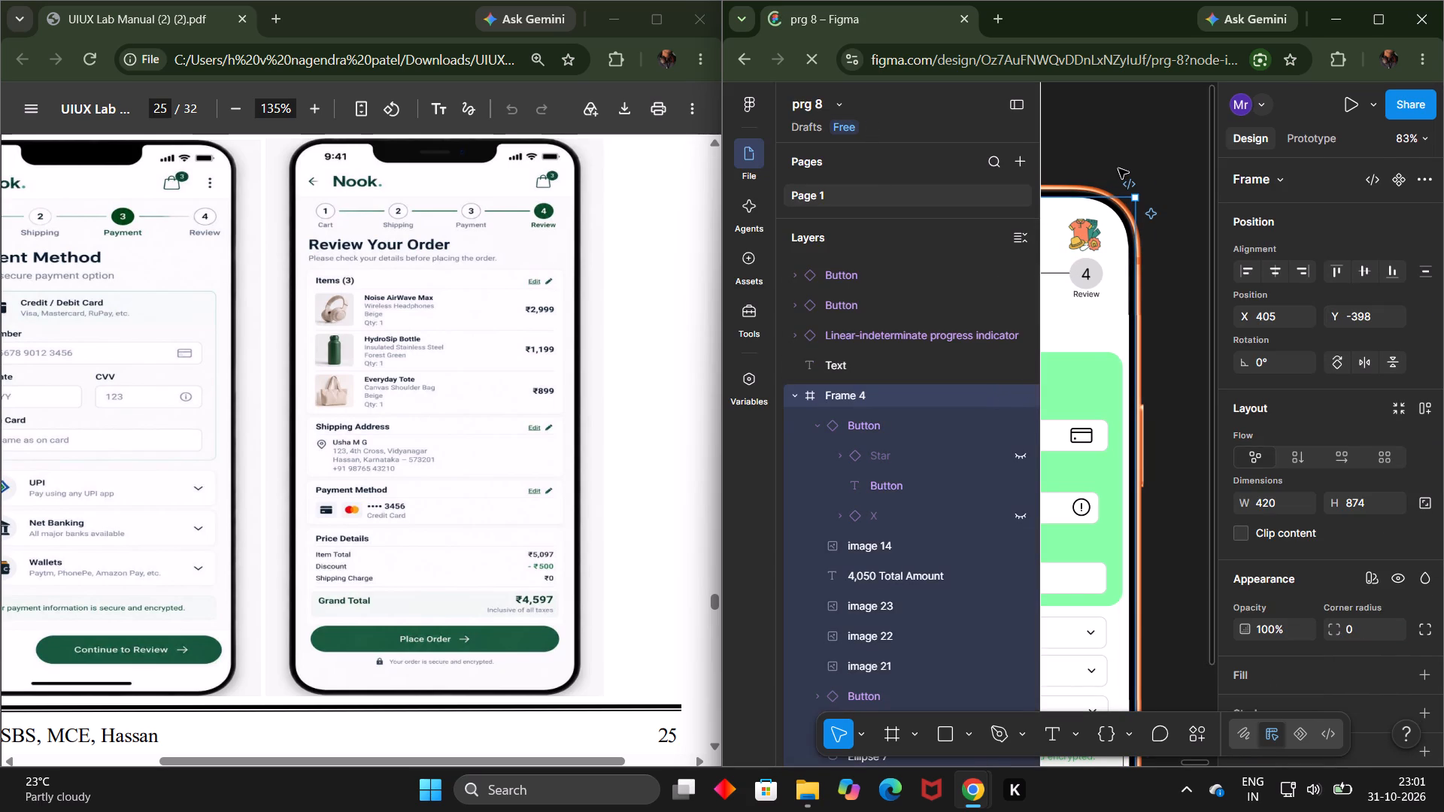
click(1118, 168)
click(936, 398)
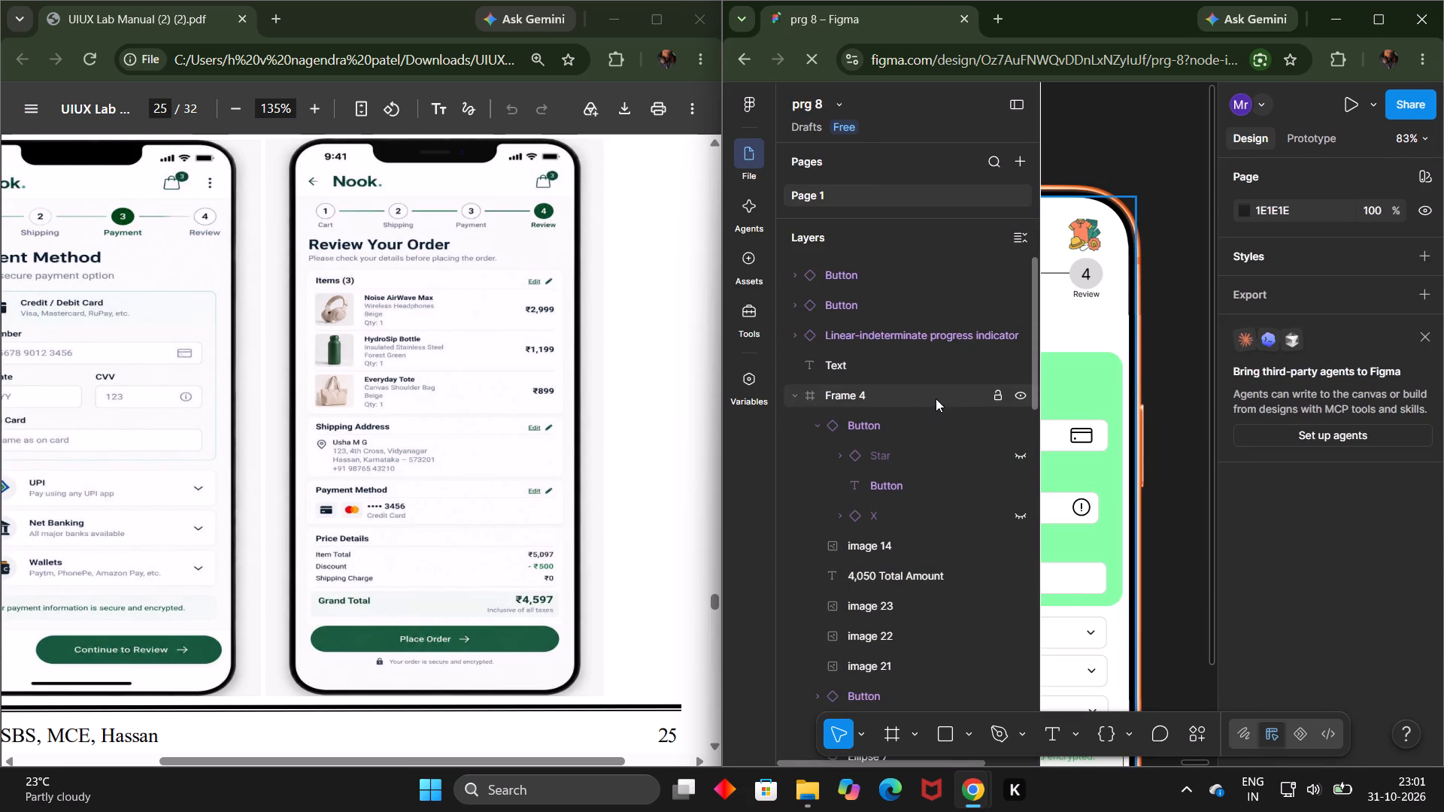
key(ctrl+c)
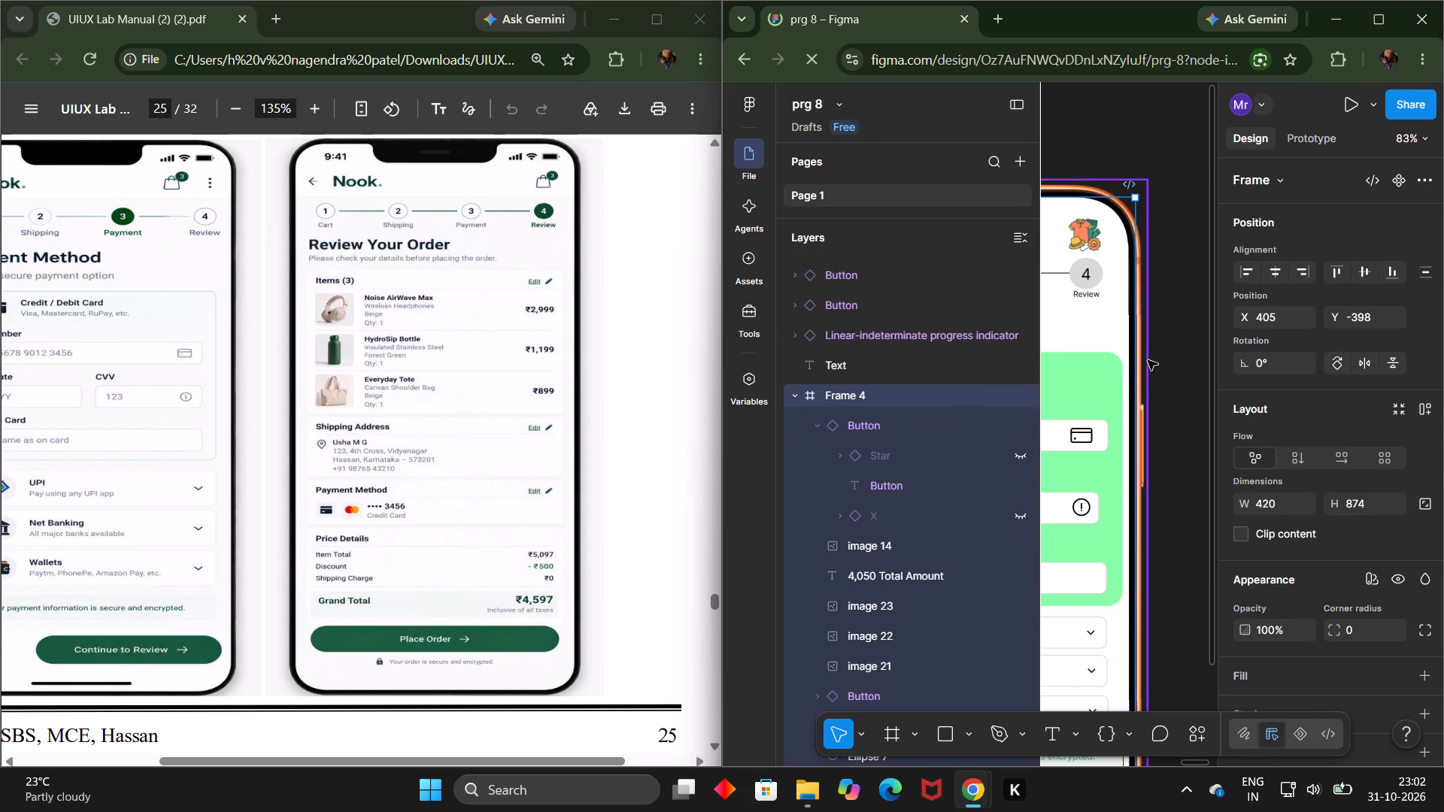
click(1166, 363)
click(1166, 363)
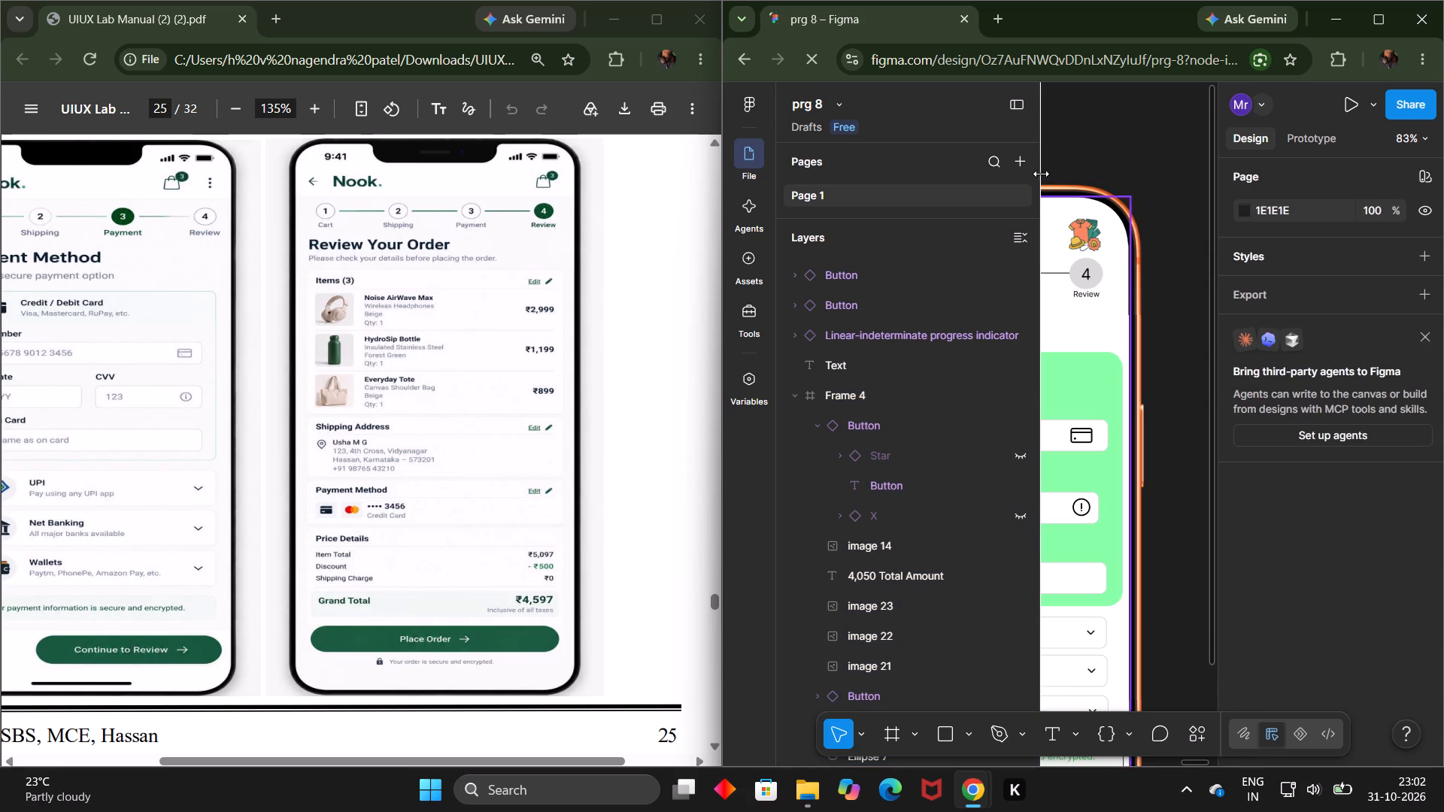
click(1019, 99)
scroll(1217, 344, left, 1)
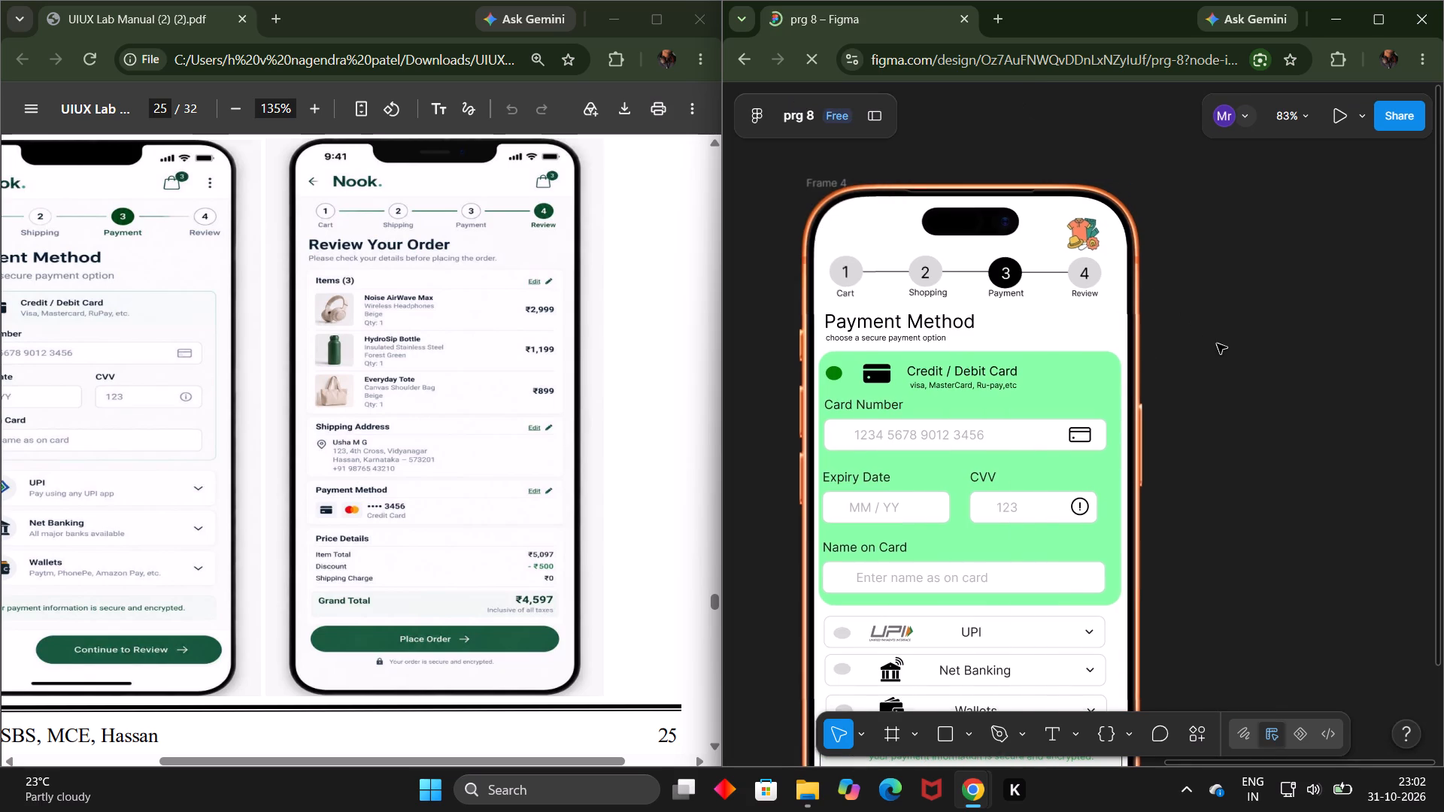
scroll(1217, 344, left, 1)
key(ctrl+v)
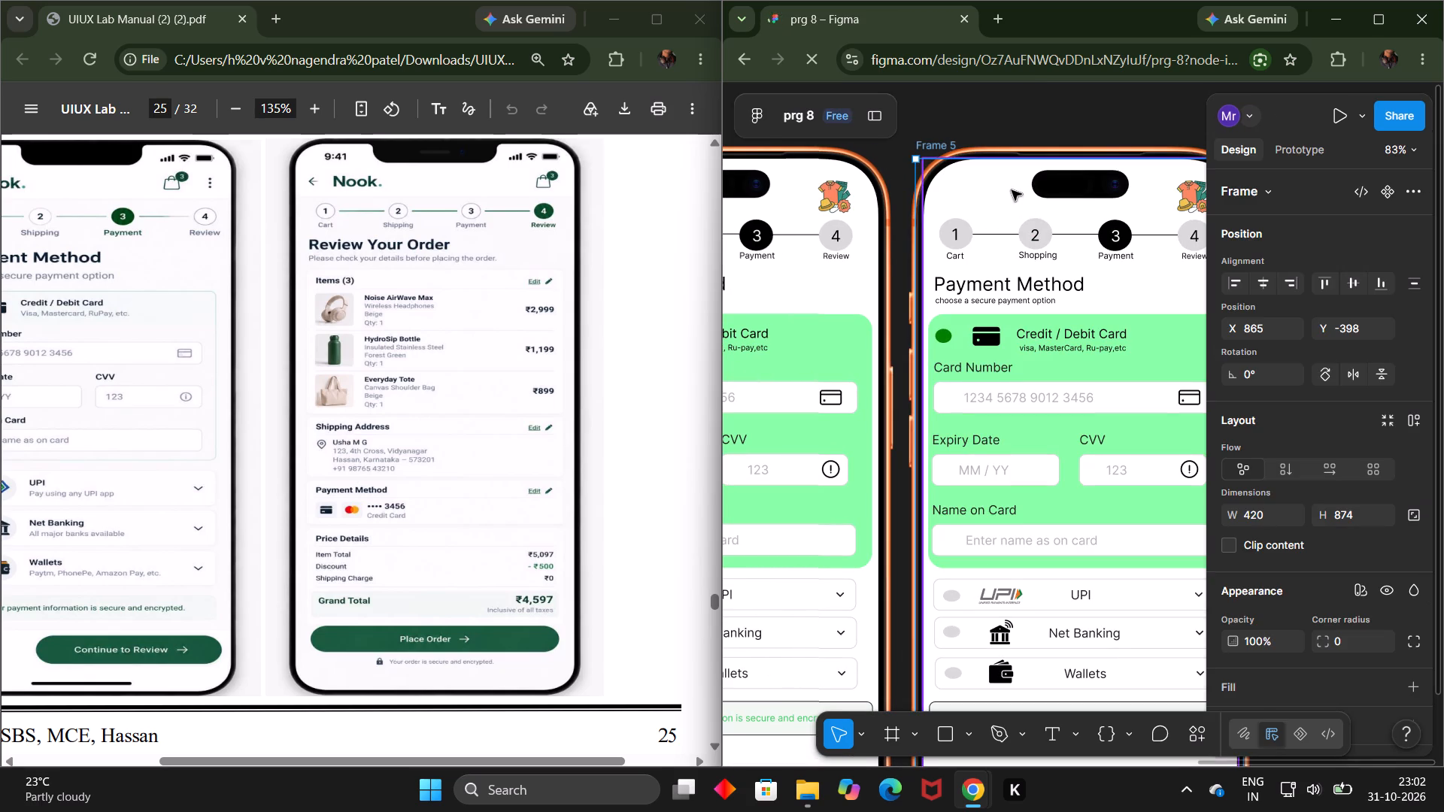
Move the pasted copy of the Payment Method frame farther from the original, to about X 952, Y -402.
scroll(1006, 290, up, 1)
scroll(1006, 290, right, 1)
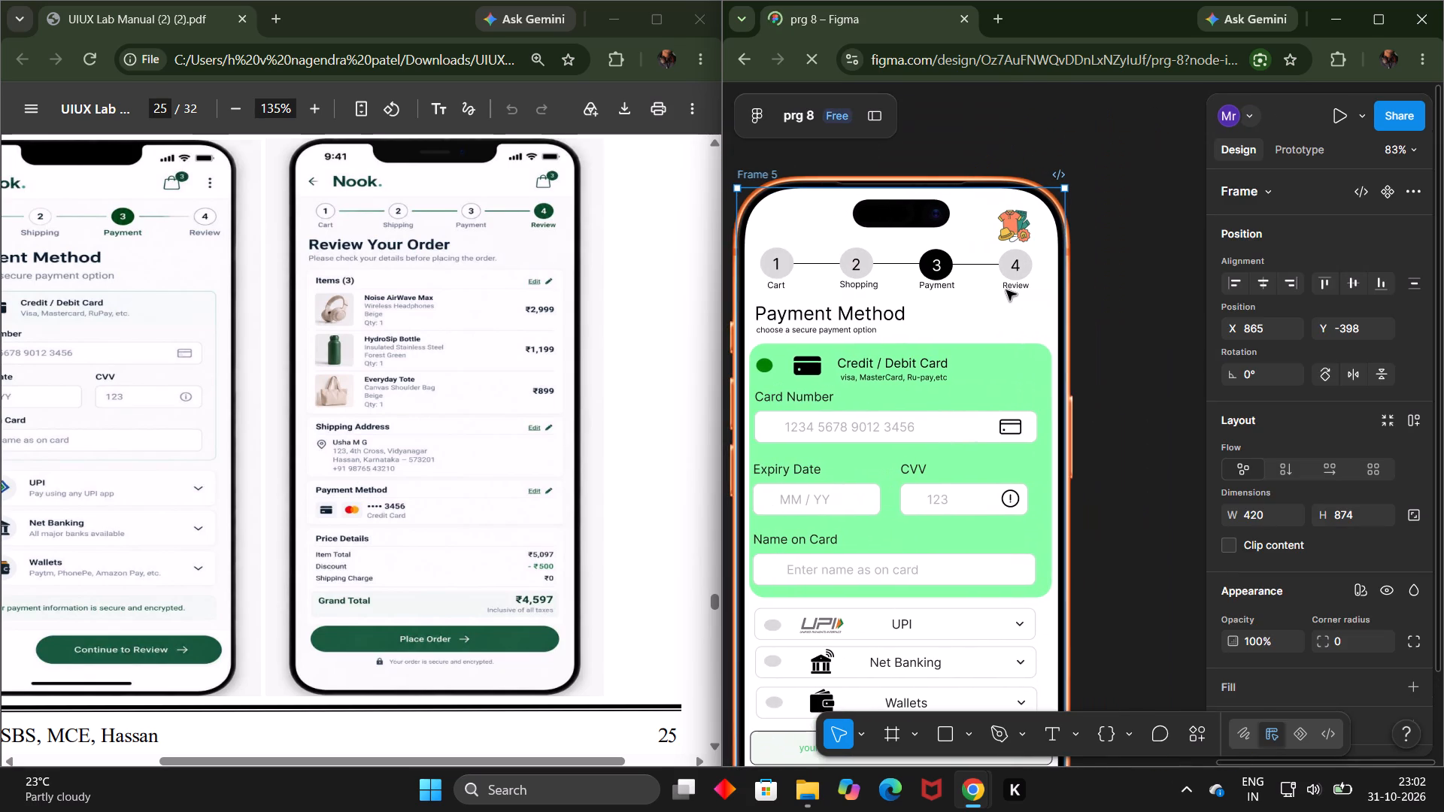
drag(755, 174, 824, 171)
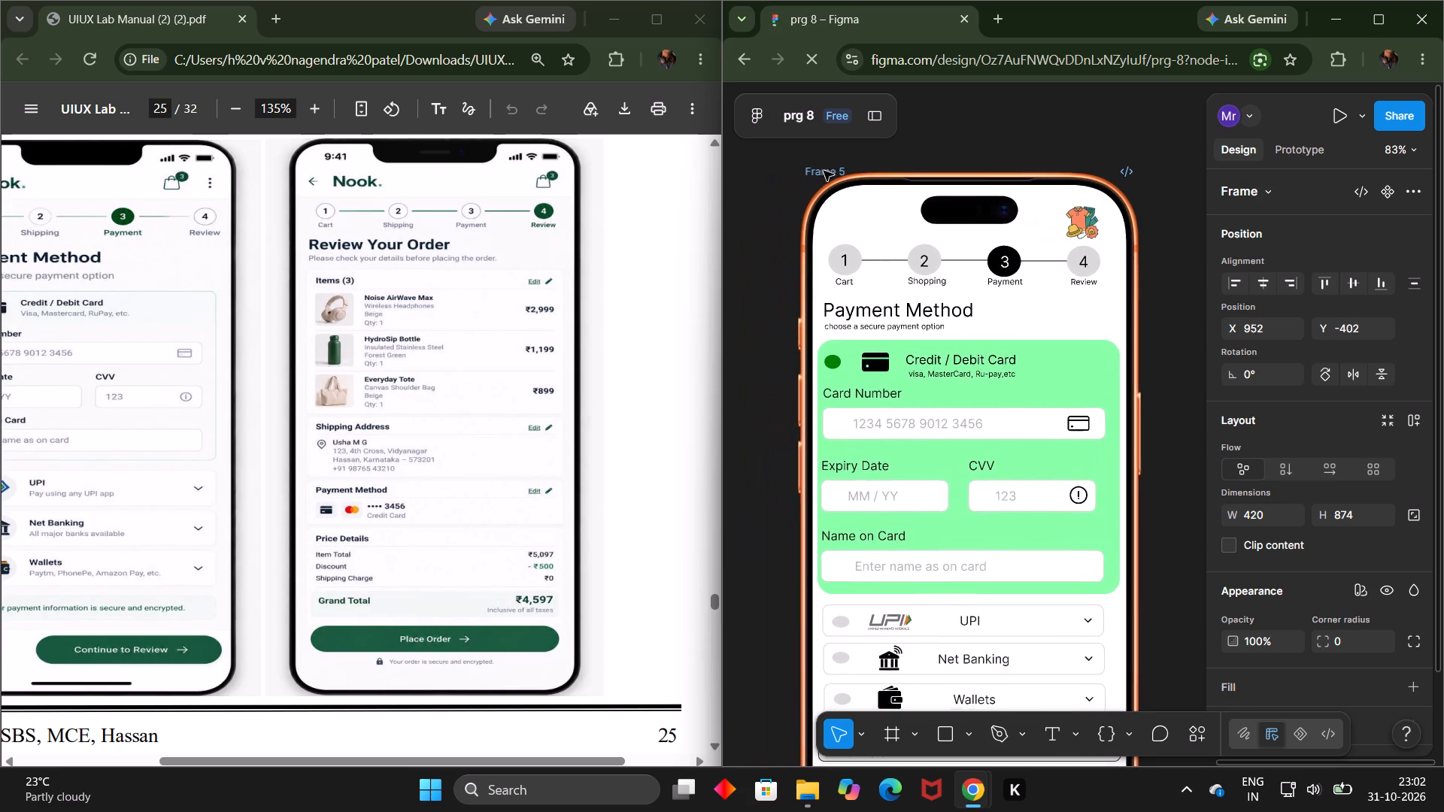
drag(824, 171, 824, 171)
click(1172, 346)
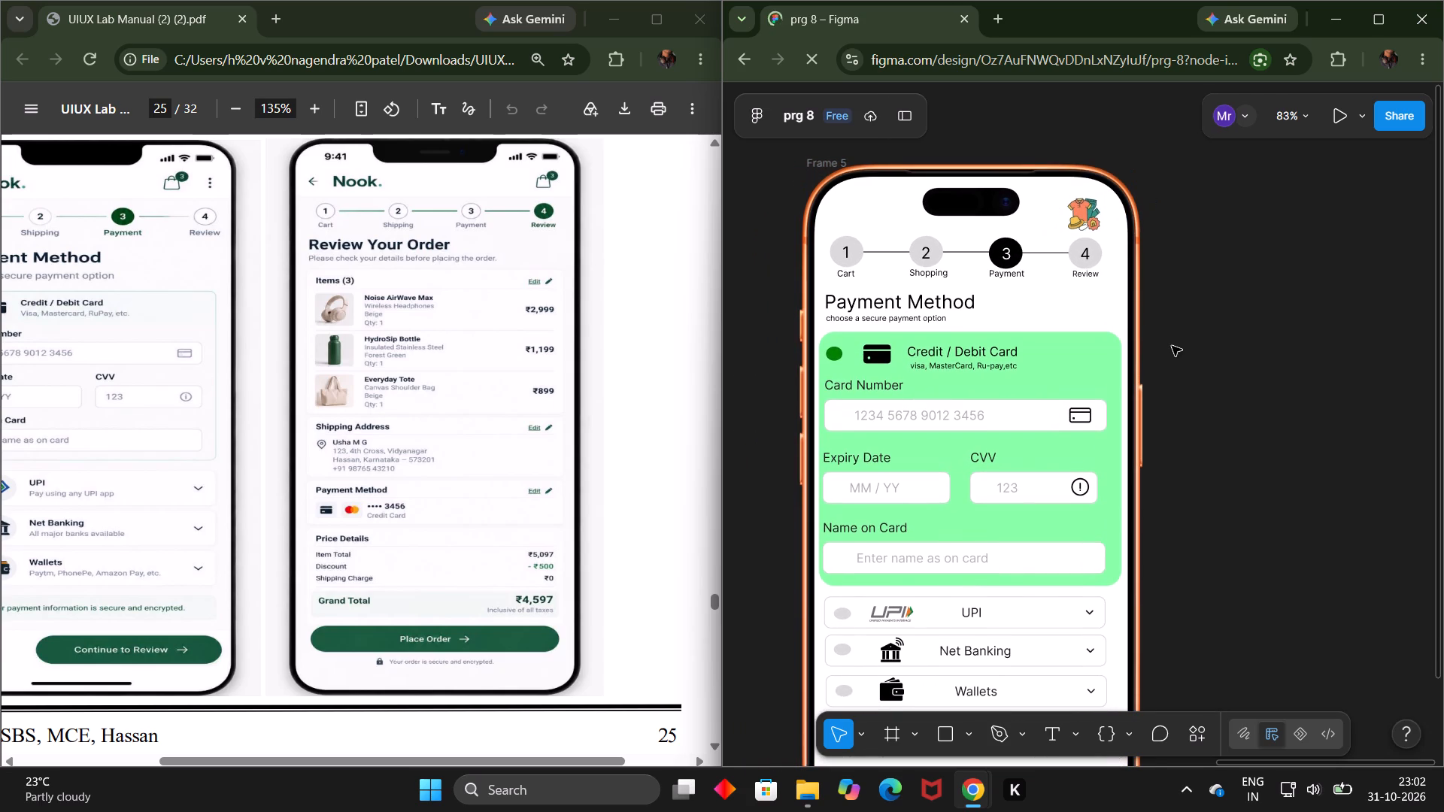
Select the black step 3 circle in the copied frame and search the library colours for "gray" for its fill.
double_click(1009, 257)
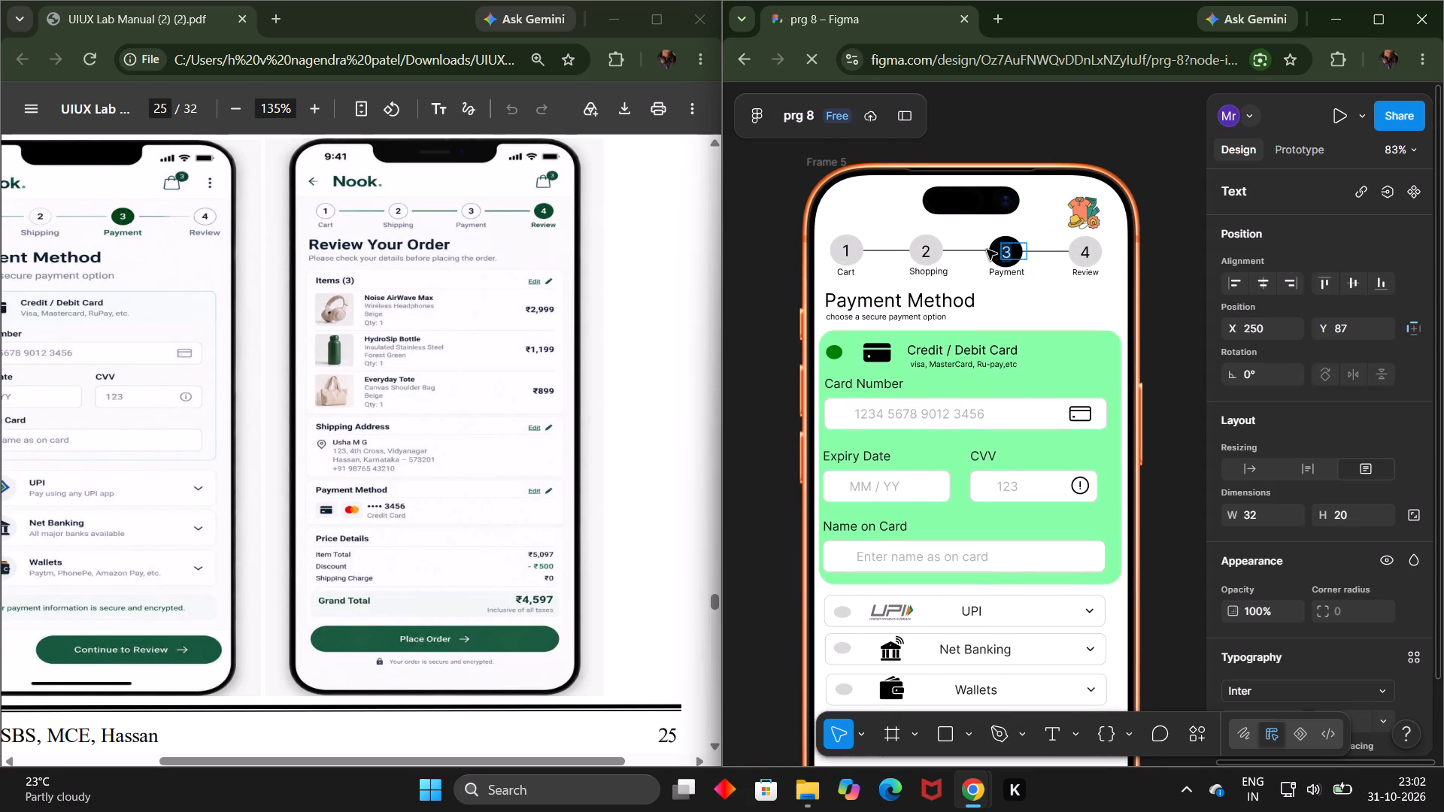
click(990, 251)
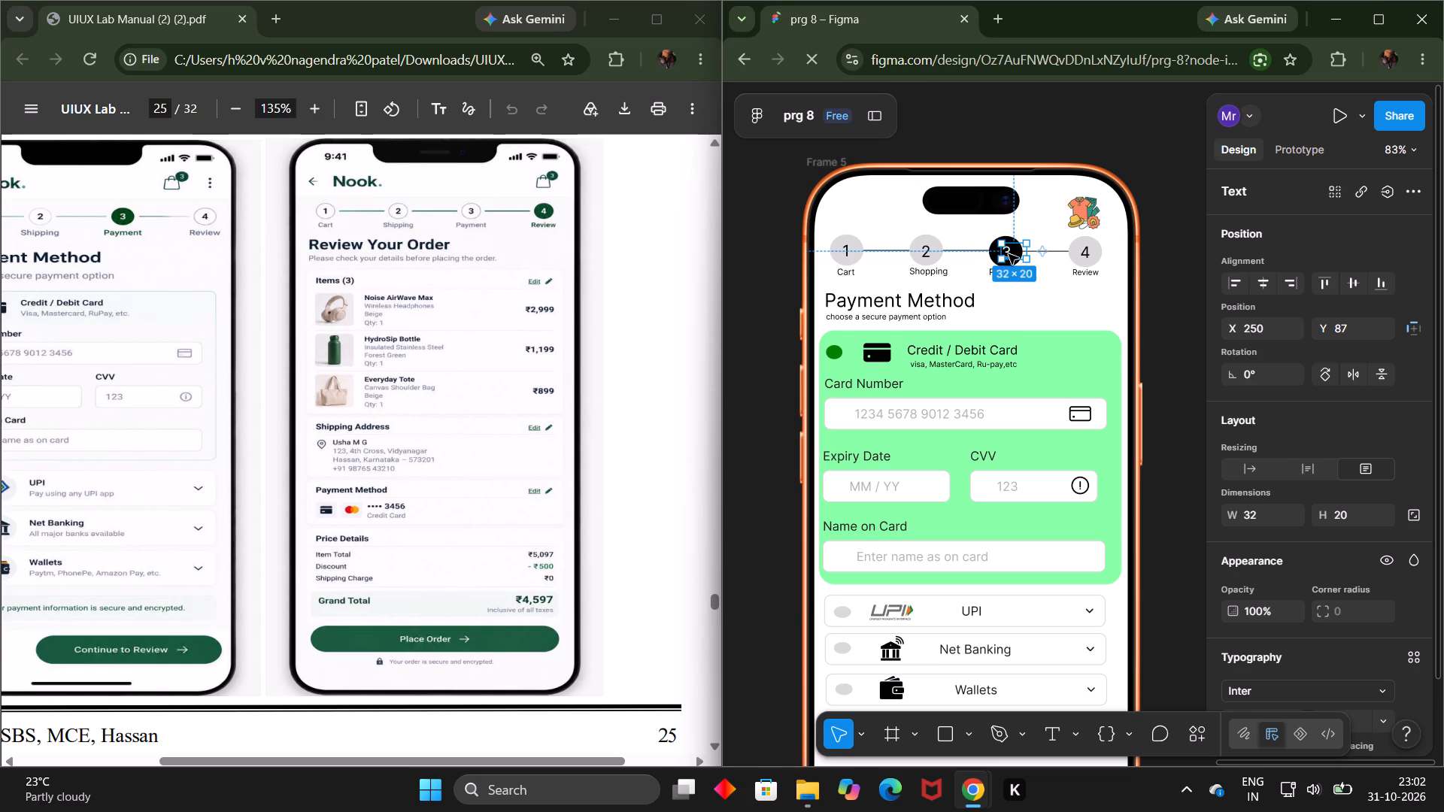
double_click(1013, 254)
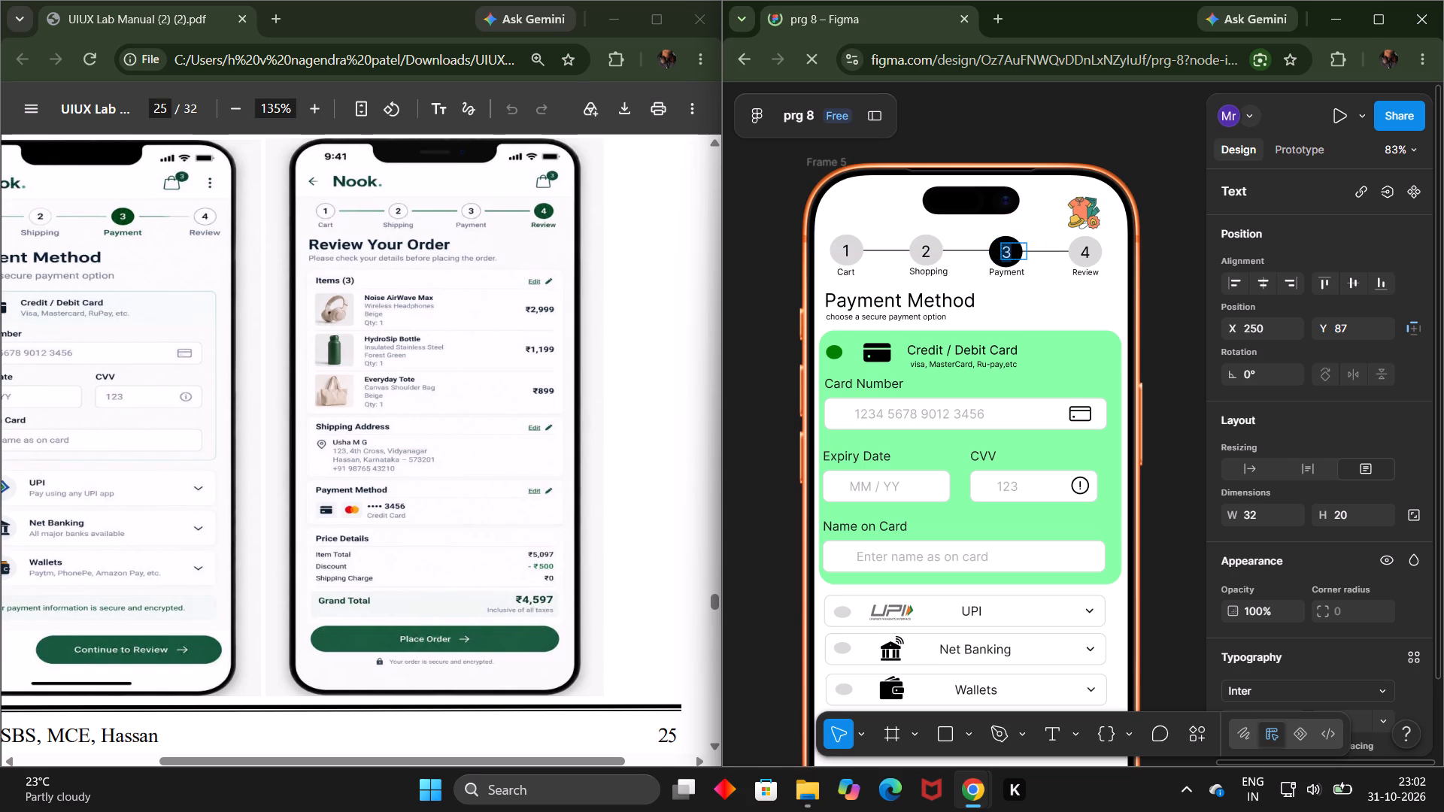
click(1003, 262)
double_click(994, 255)
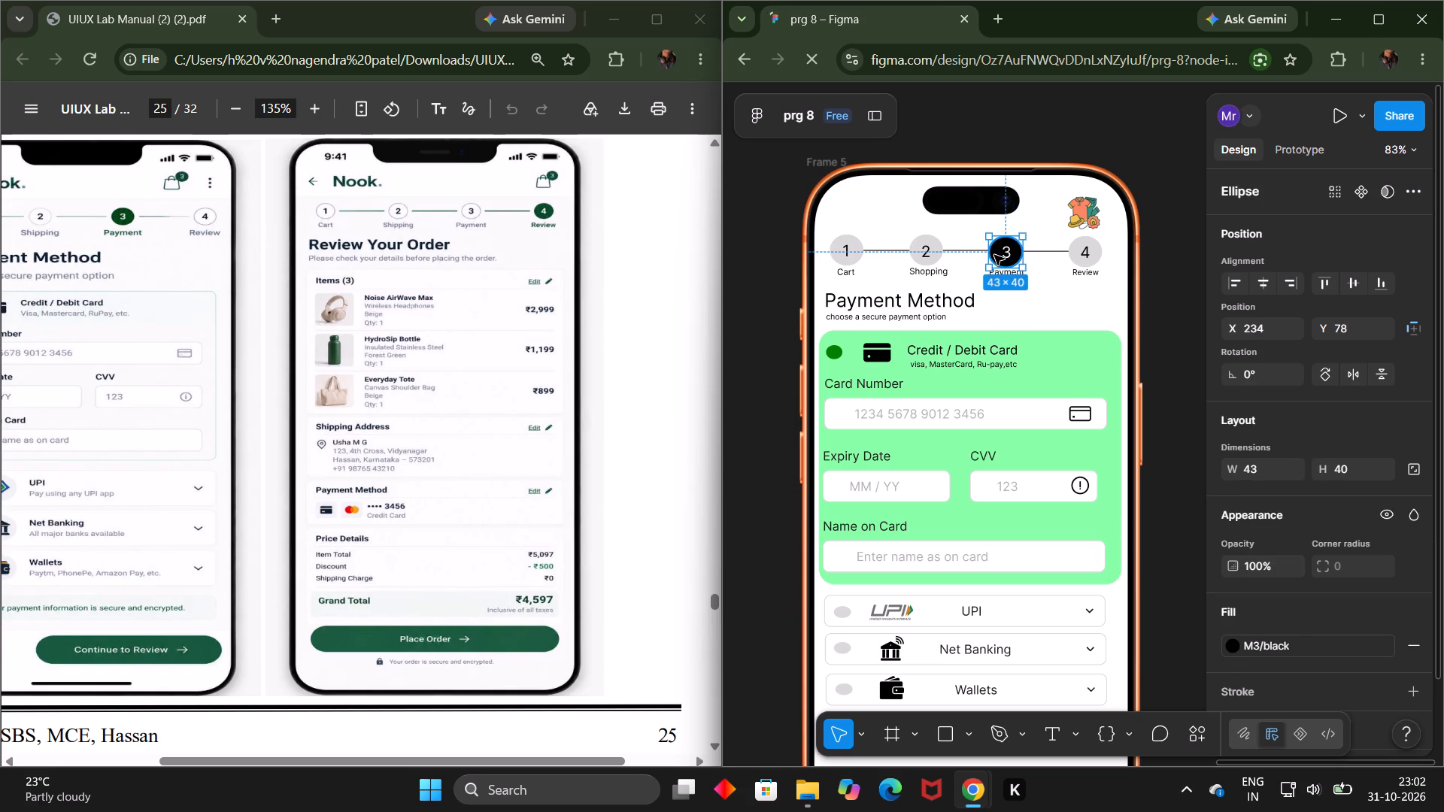
click(1297, 656)
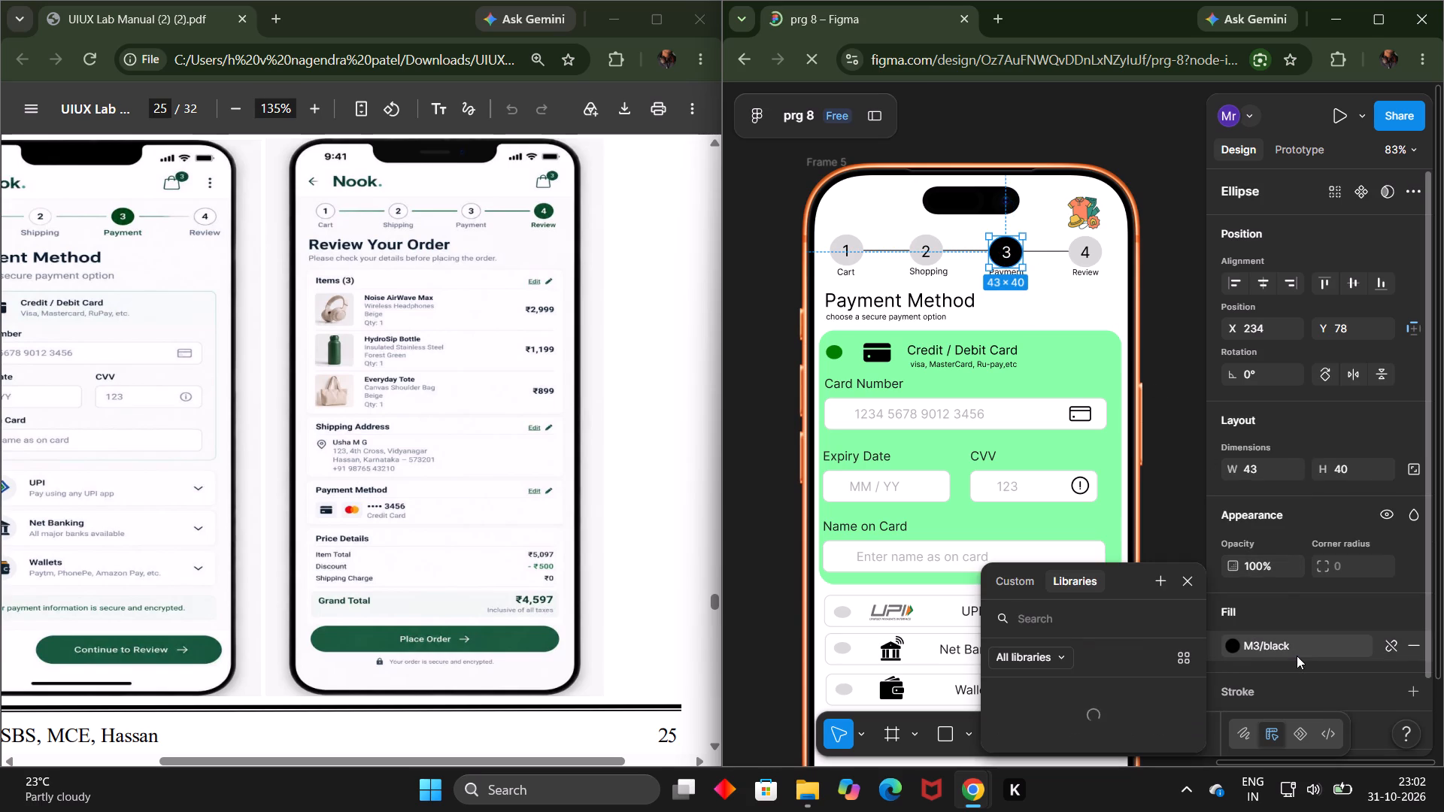
text(gr)
text(ay)
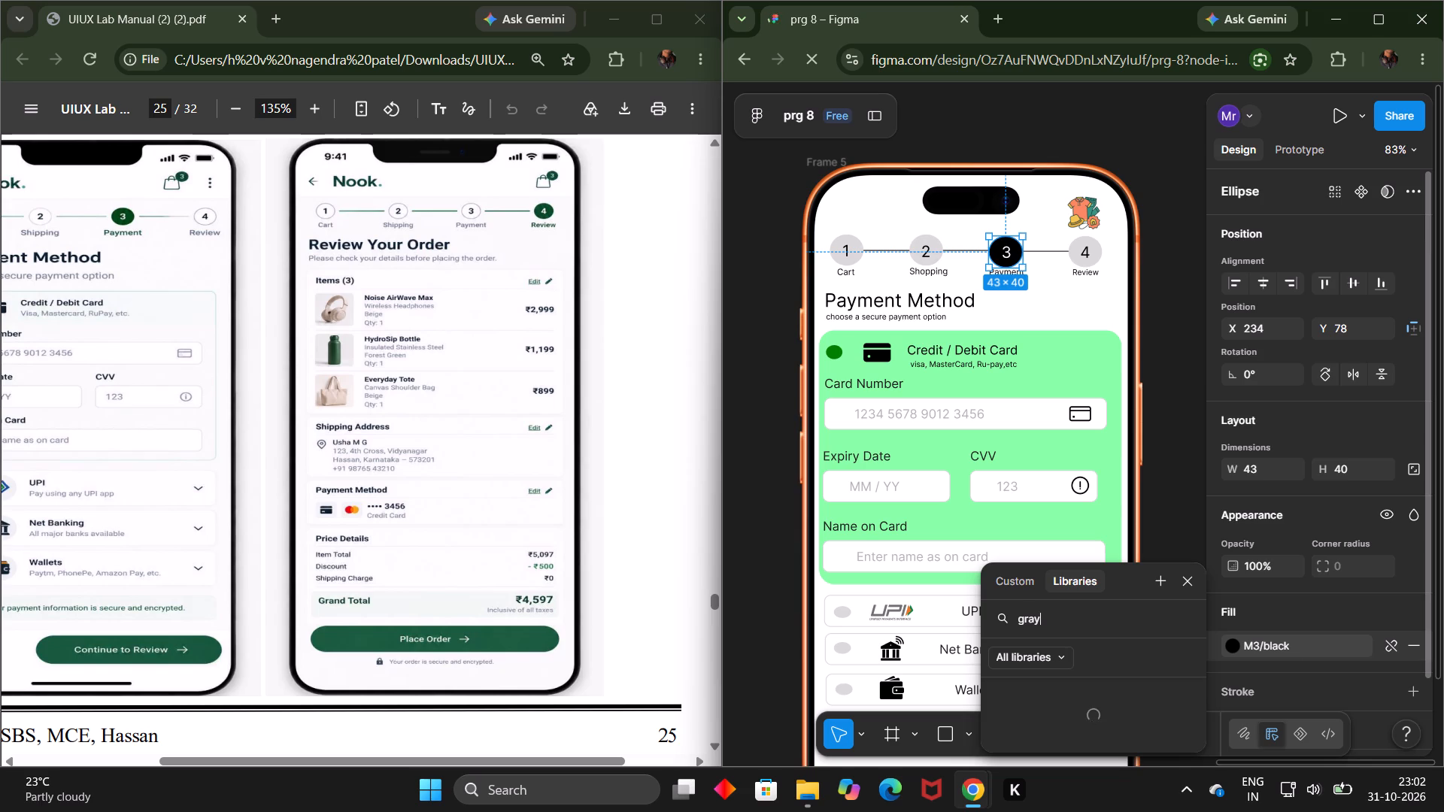
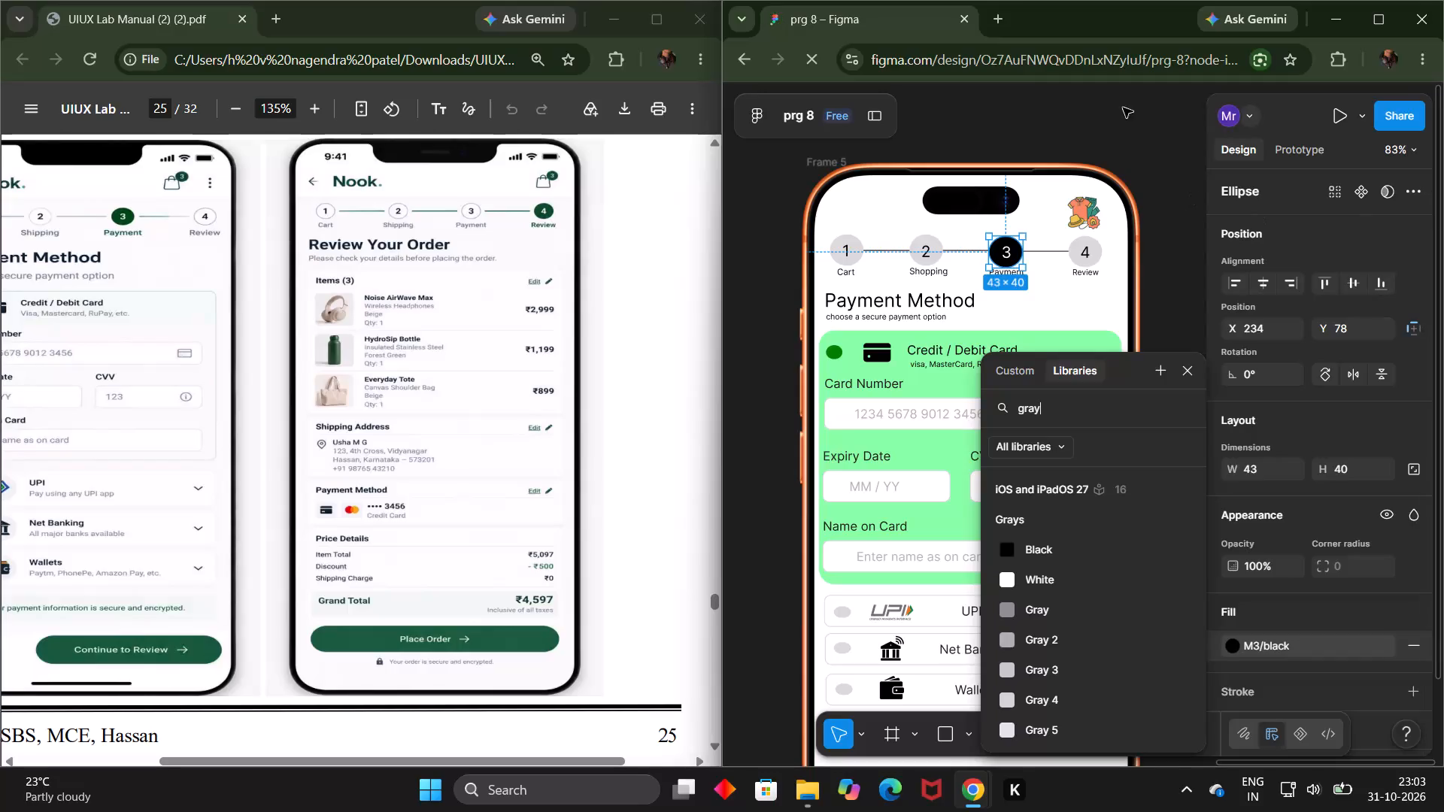
Open YouTube in a new tab, browse the home feed and start playing the Humraah song mix.
click(998, 26)
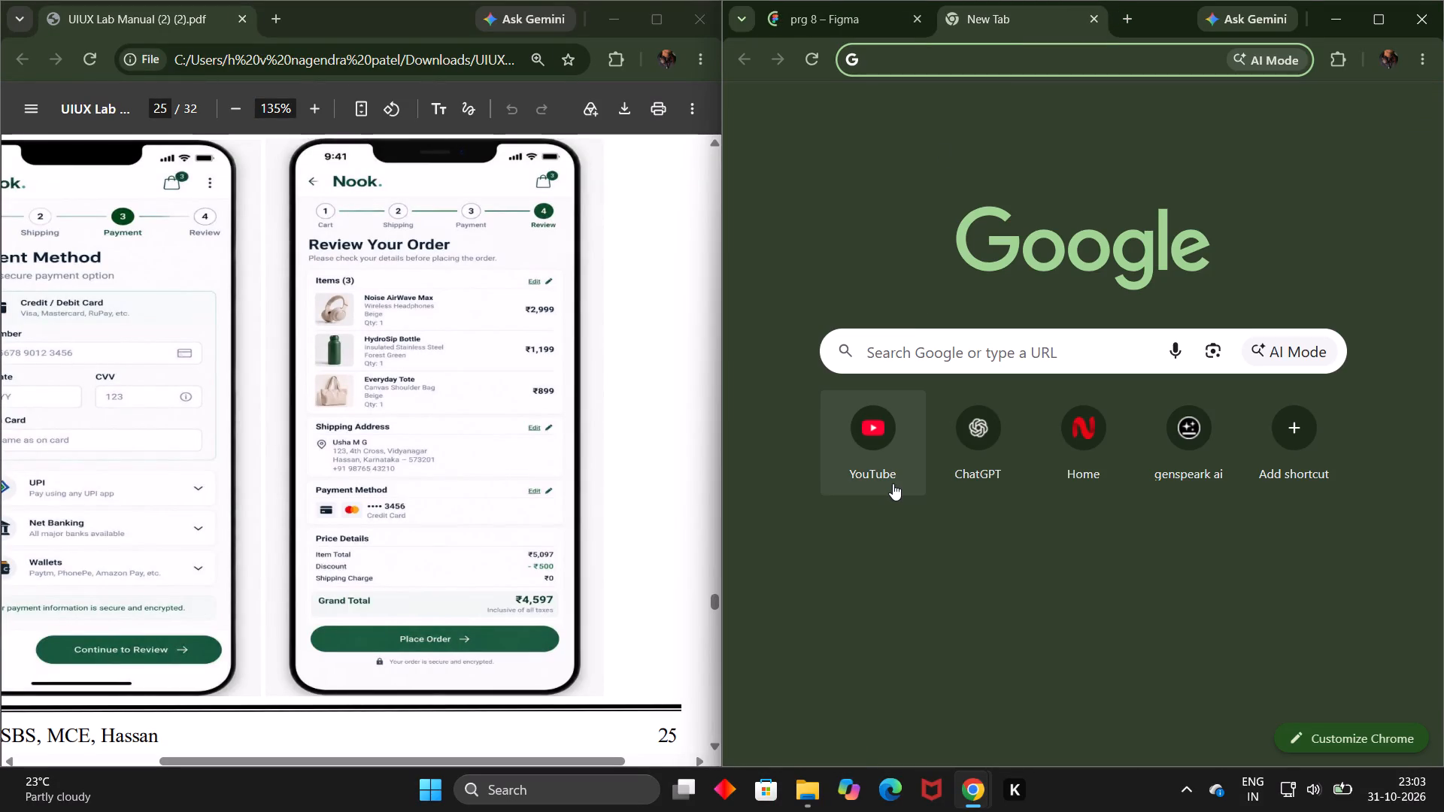
click(890, 481)
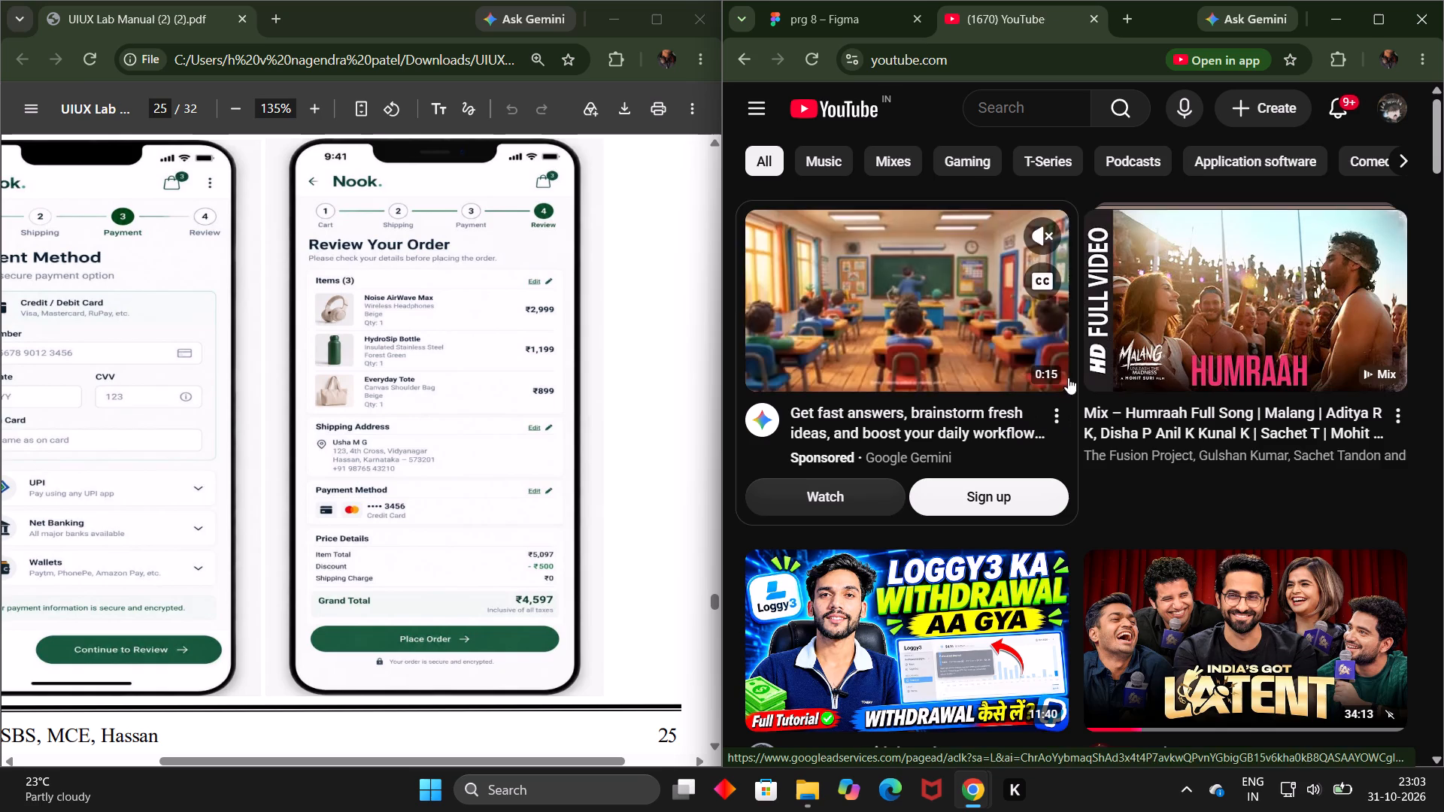
scroll(1282, 359, down, 2)
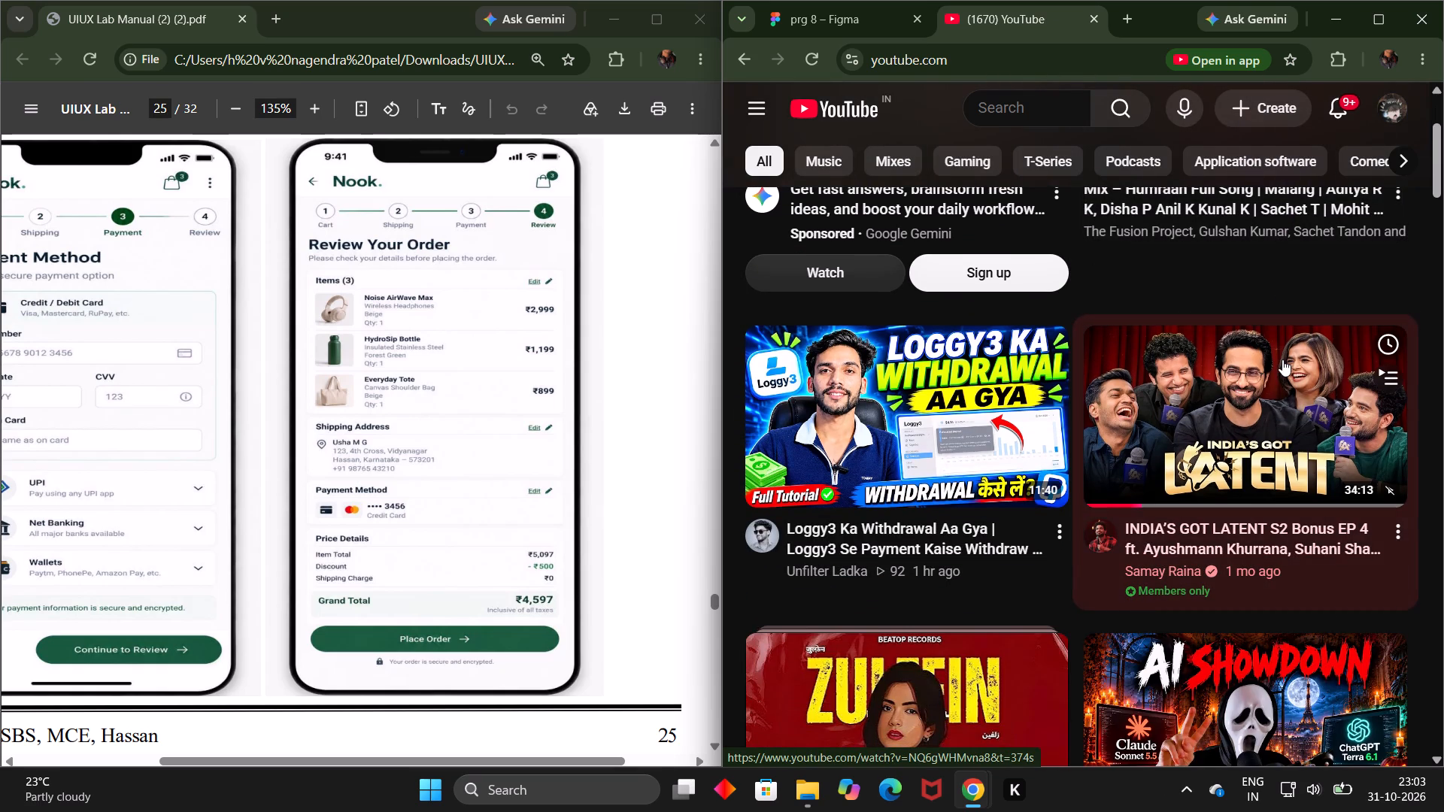
scroll(1305, 82, down, 1)
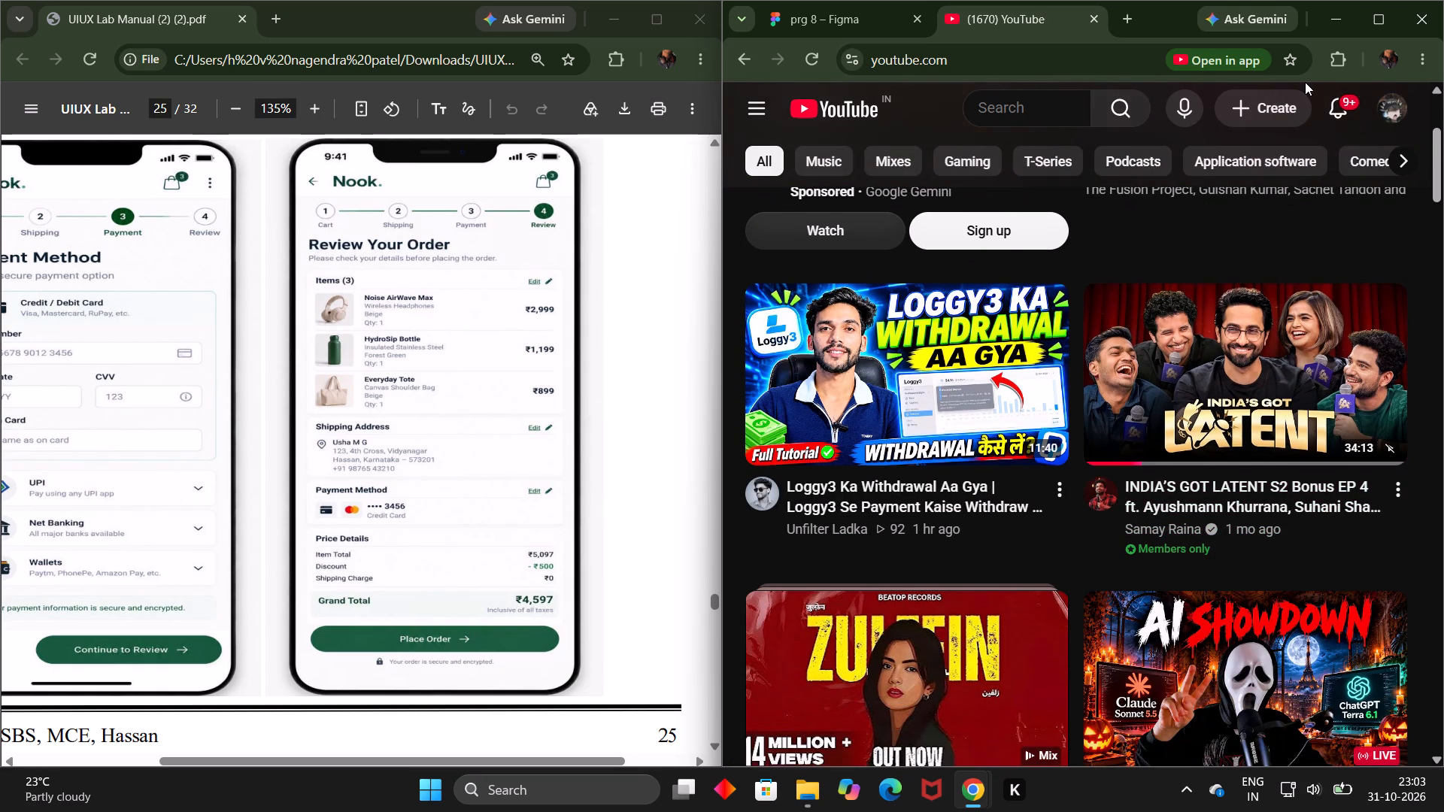
scroll(1305, 82, down, 1)
scroll(1356, 268, down, 2)
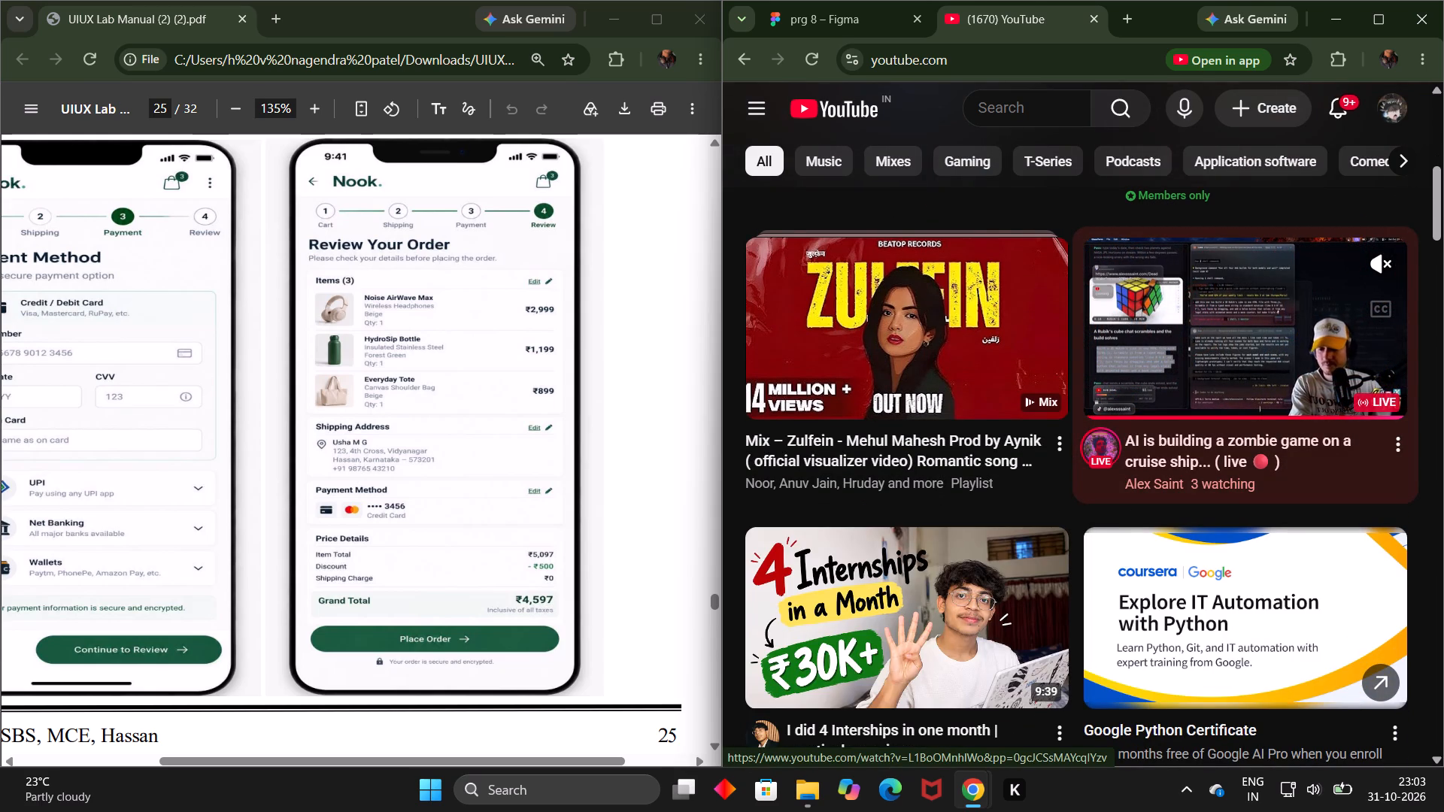
scroll(1356, 268, up, 4)
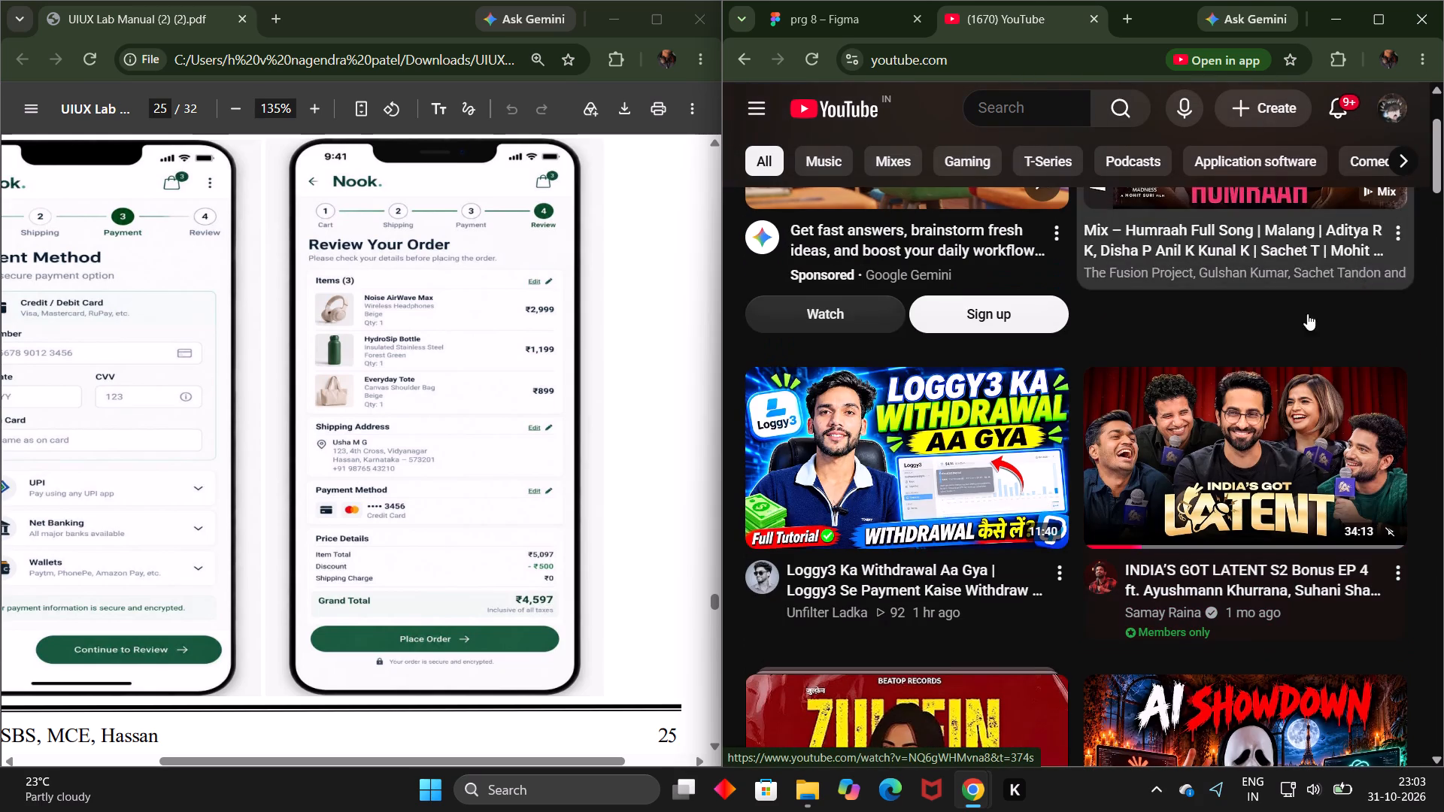
click(1310, 239)
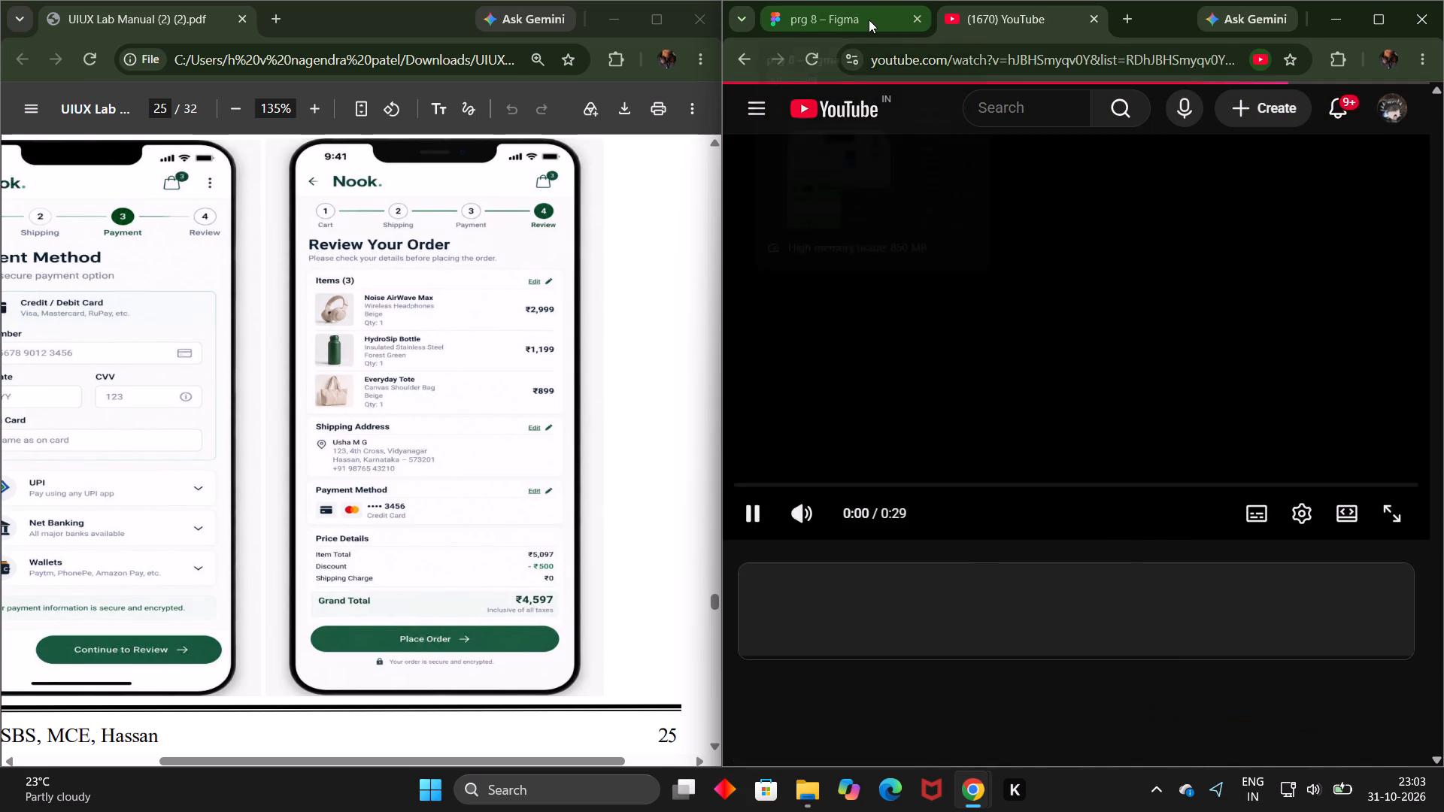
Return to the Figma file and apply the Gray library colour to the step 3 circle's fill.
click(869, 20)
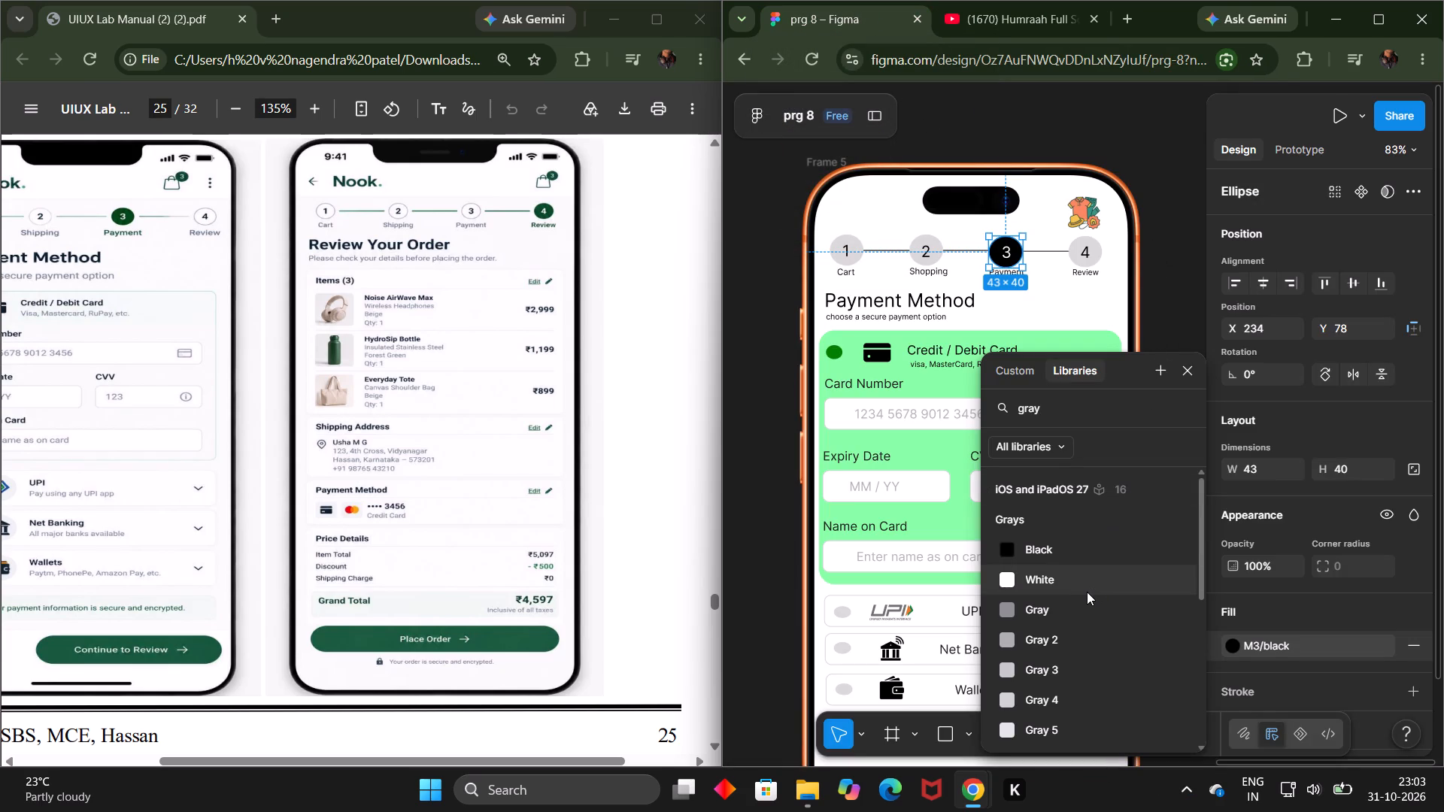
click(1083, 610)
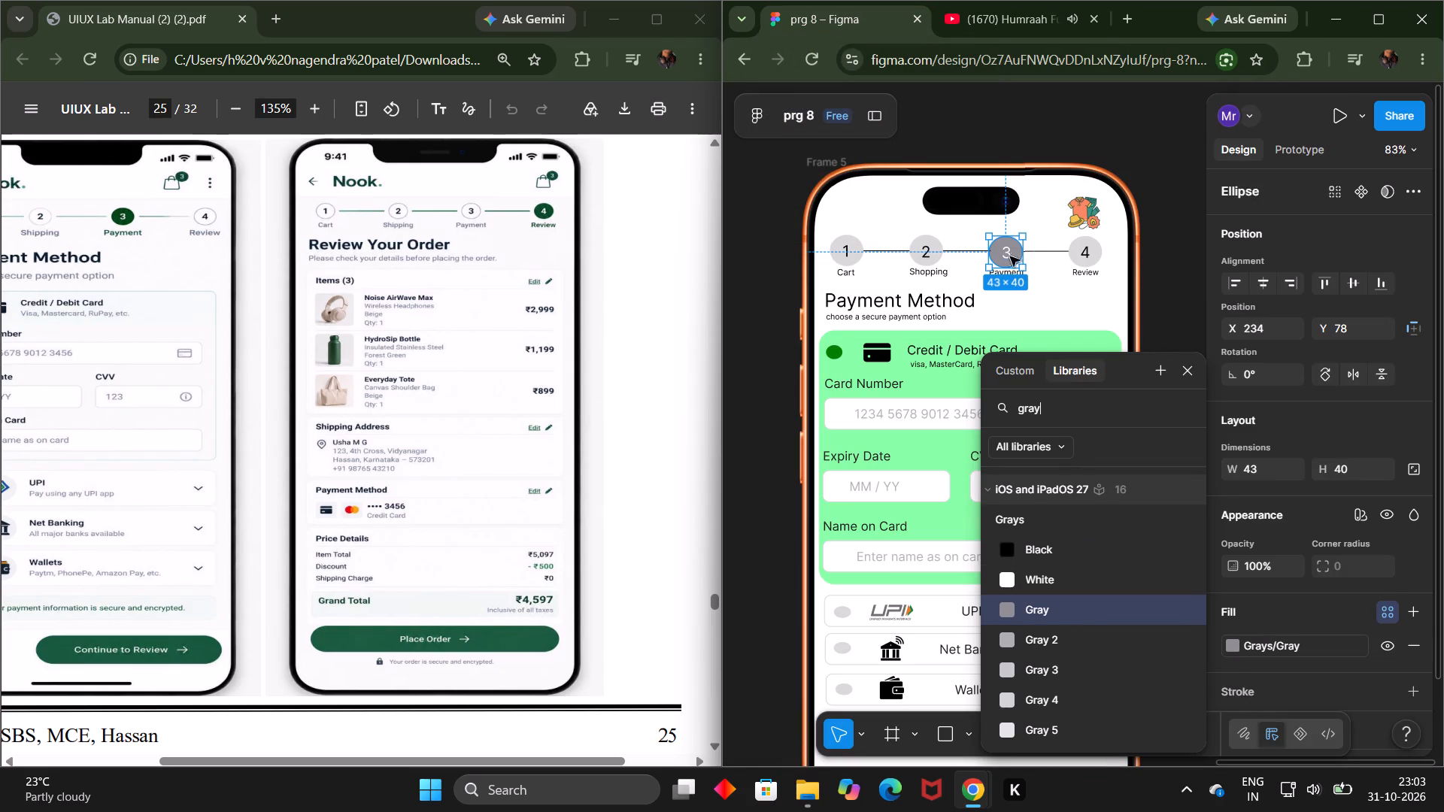
Change the number 3 inside the copied frame's Payment step circle to the M3 black colour style.
double_click(1006, 251)
double_click(1006, 251)
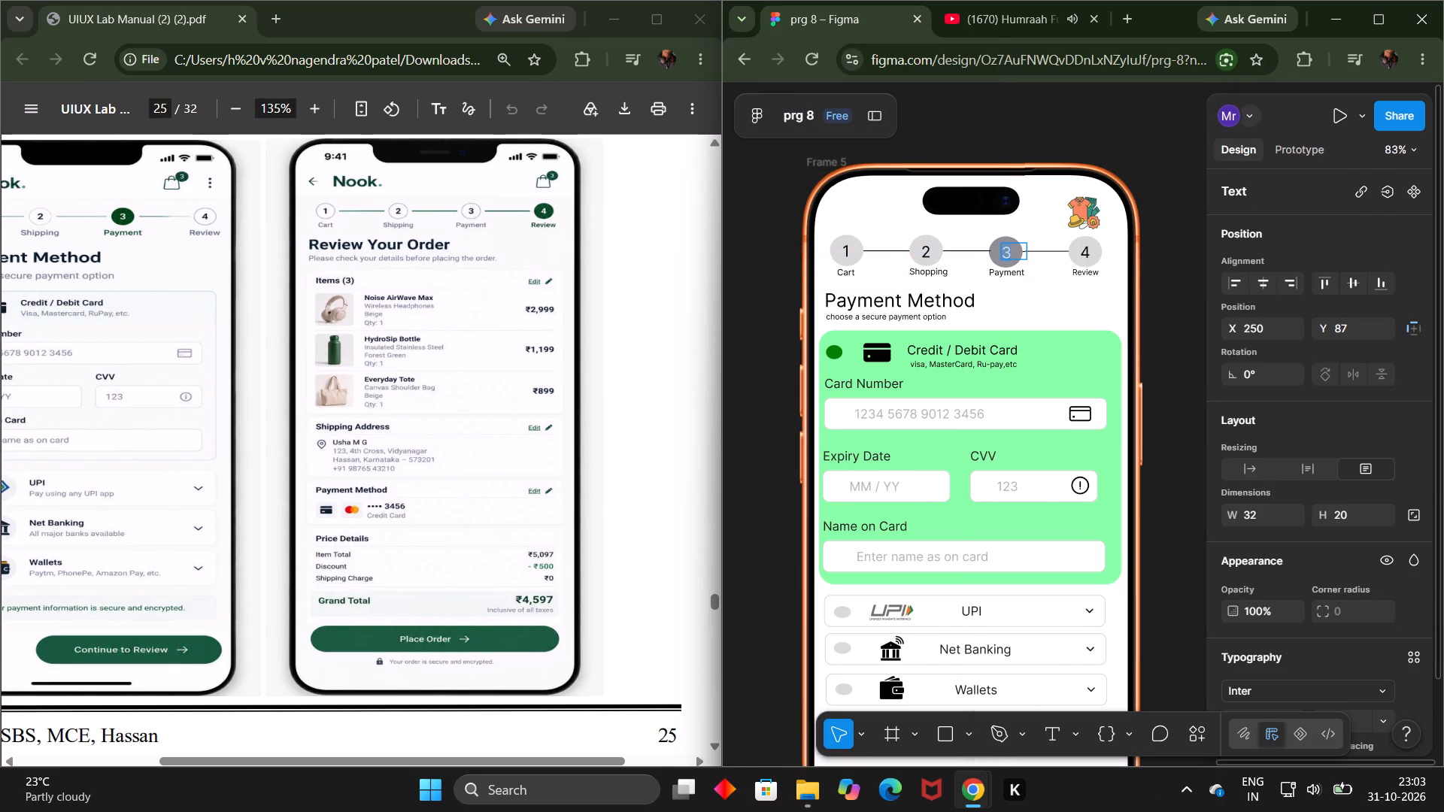
scroll(1338, 534, down, 3)
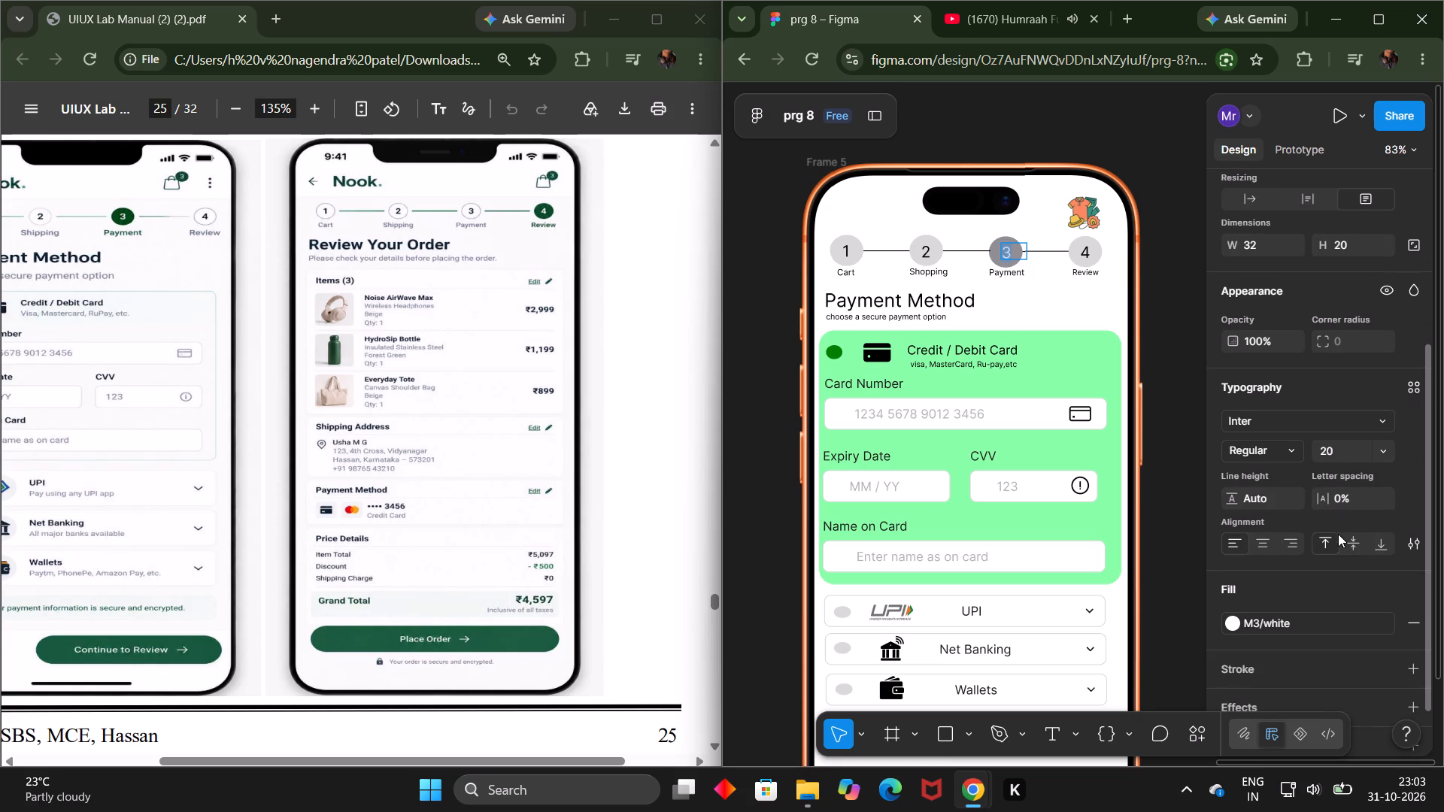
click(1295, 616)
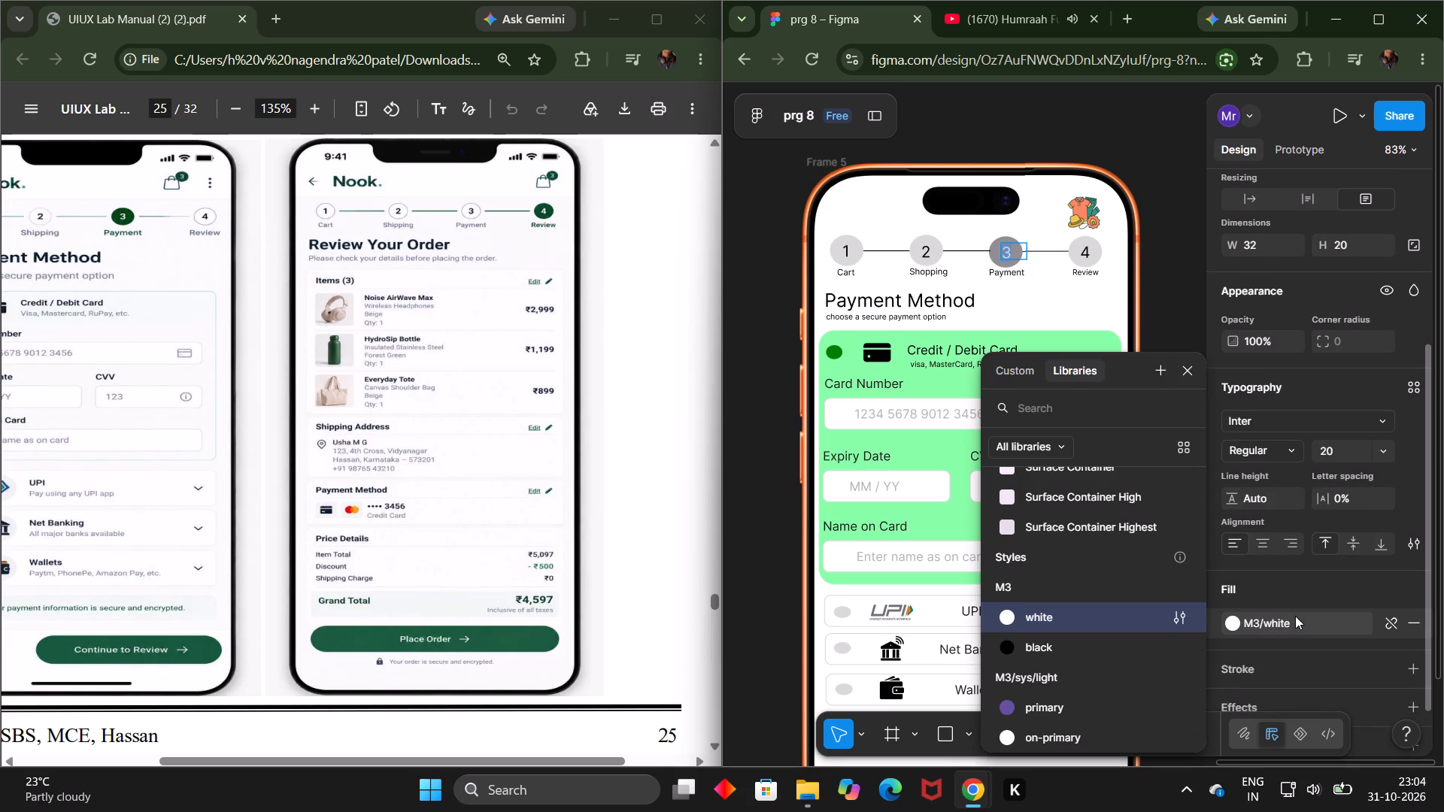
key(Down)
key(Return)
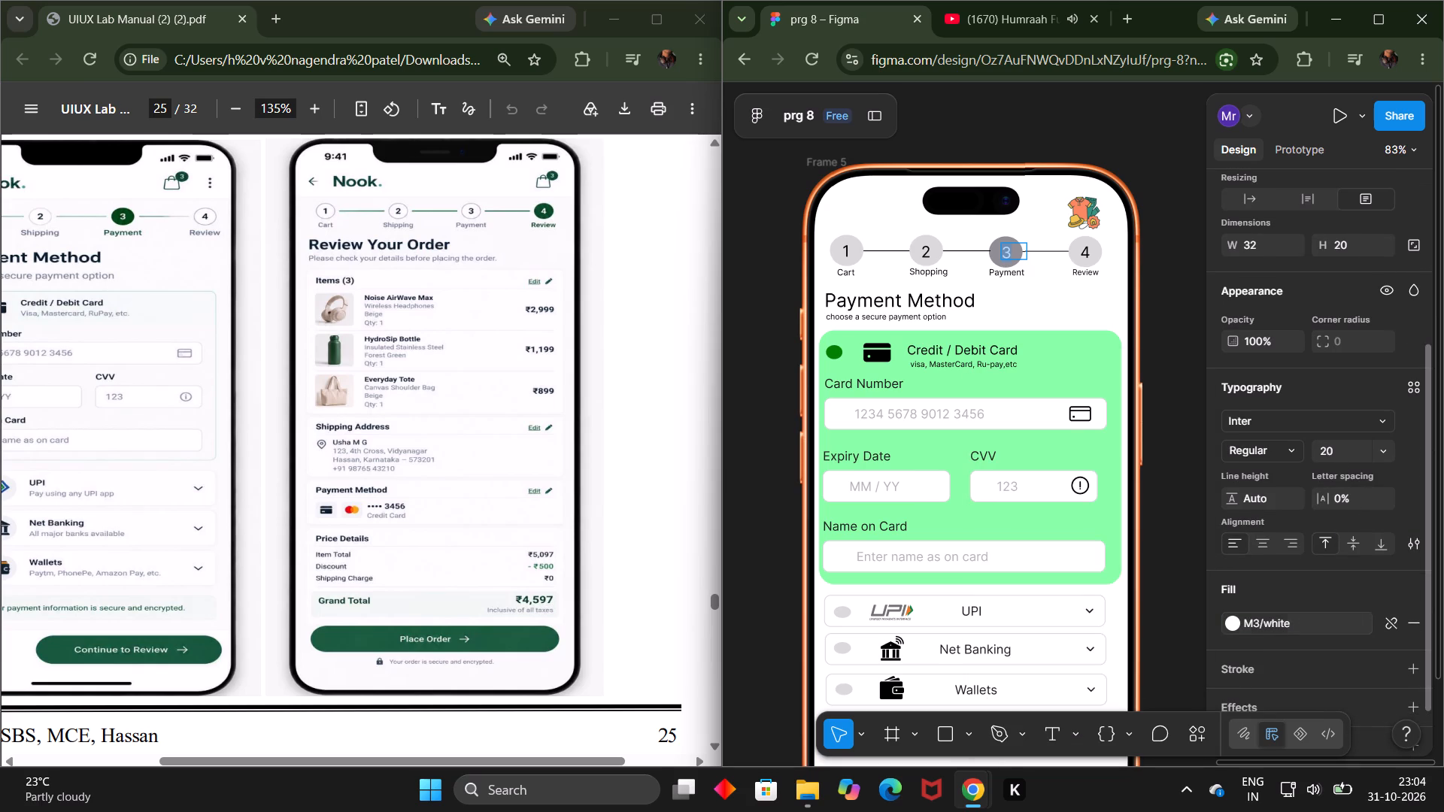
click(1155, 386)
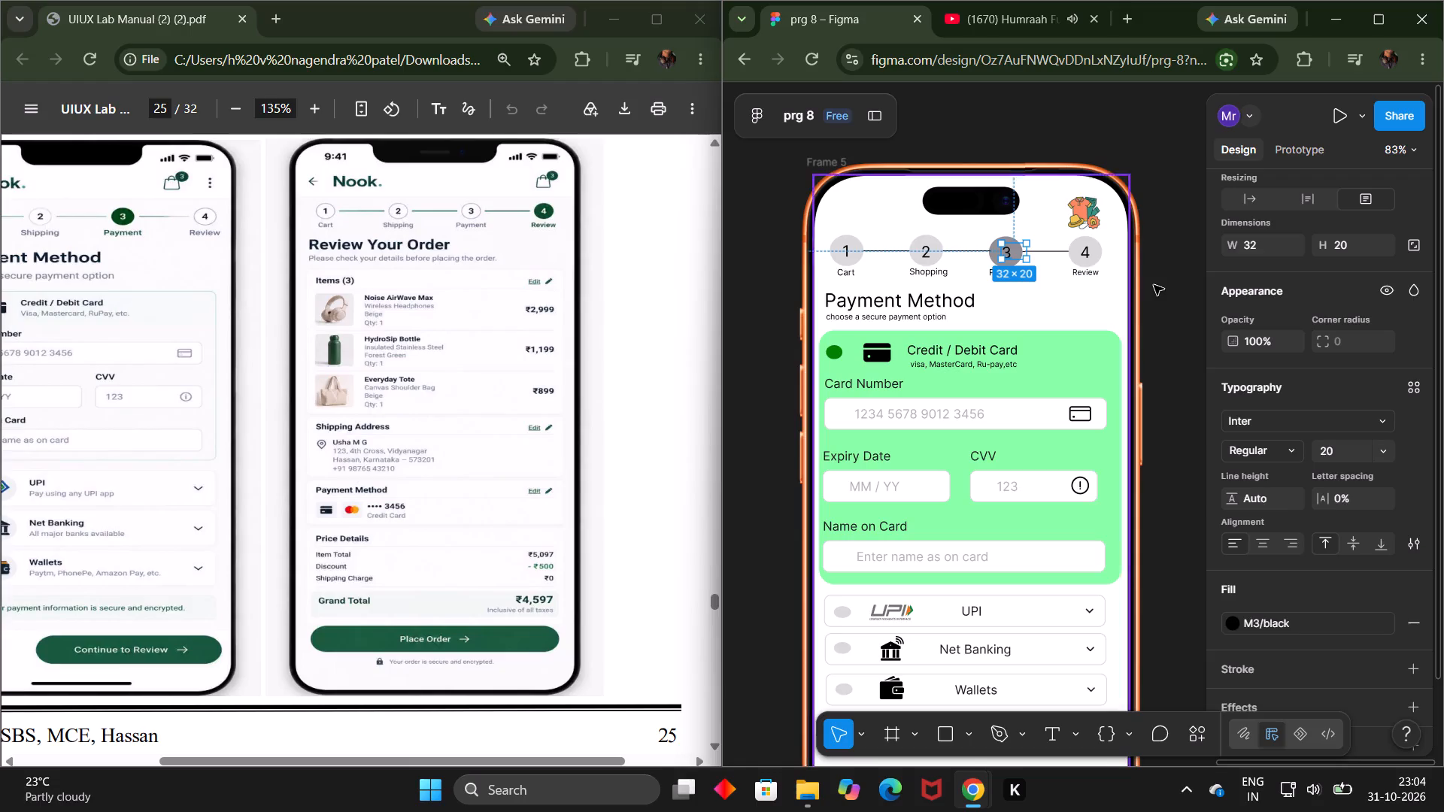
click(1156, 287)
Copy the fill hex code D9D9D9 from the step 1 circle in the copied Payment Method frame.
scroll(1156, 287, right, 3)
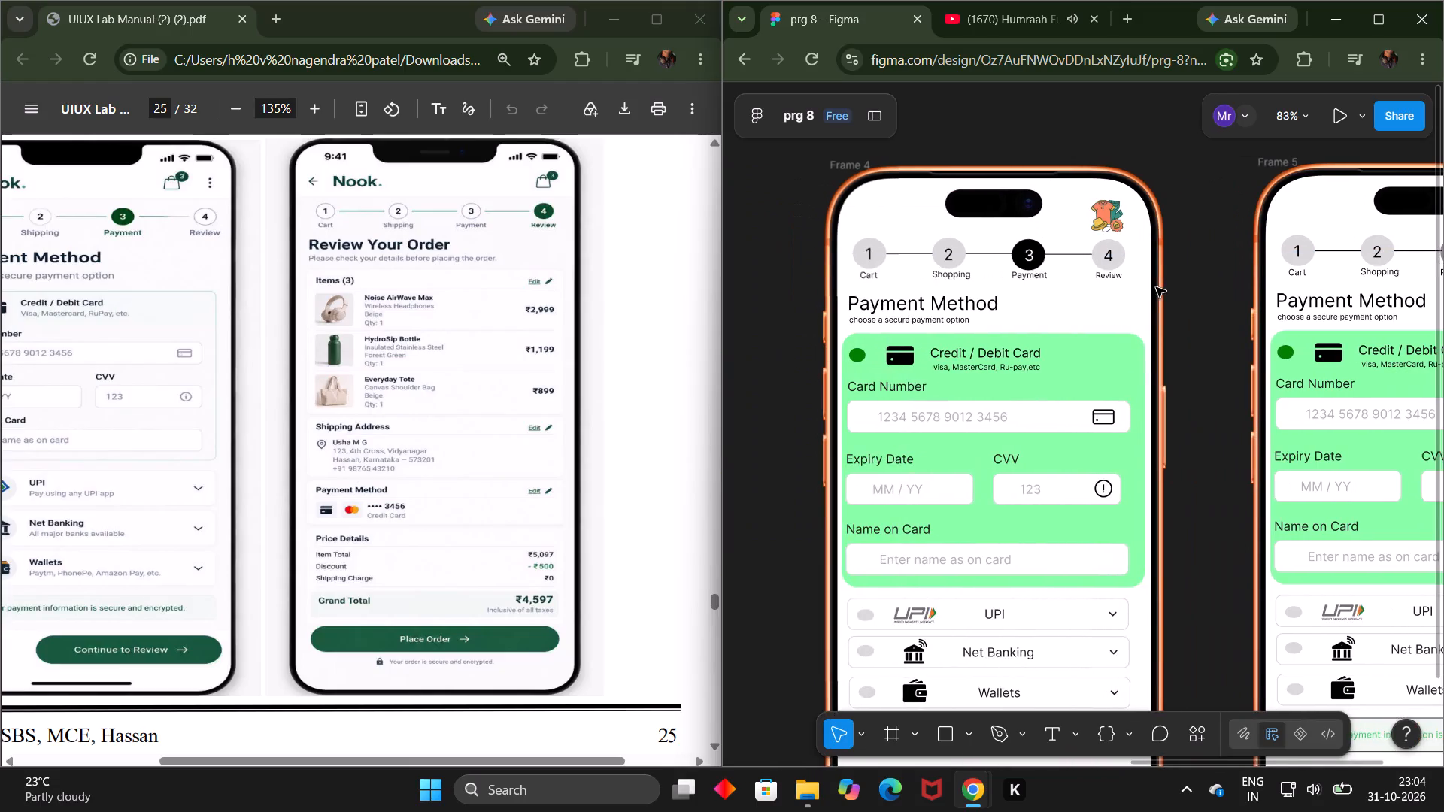
scroll(1156, 287, right, 3)
scroll(1156, 287, left, 2)
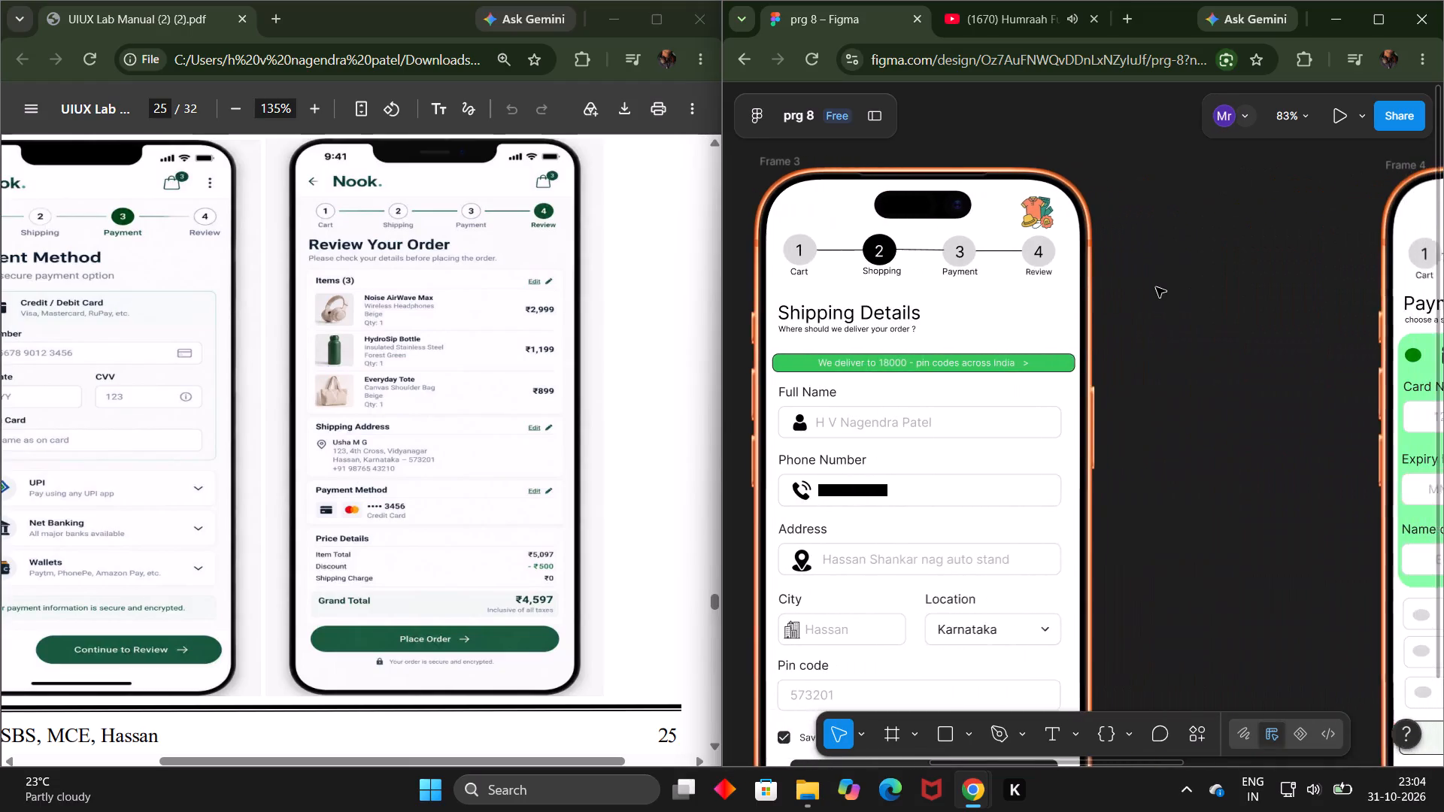
scroll(1156, 287, left, 5)
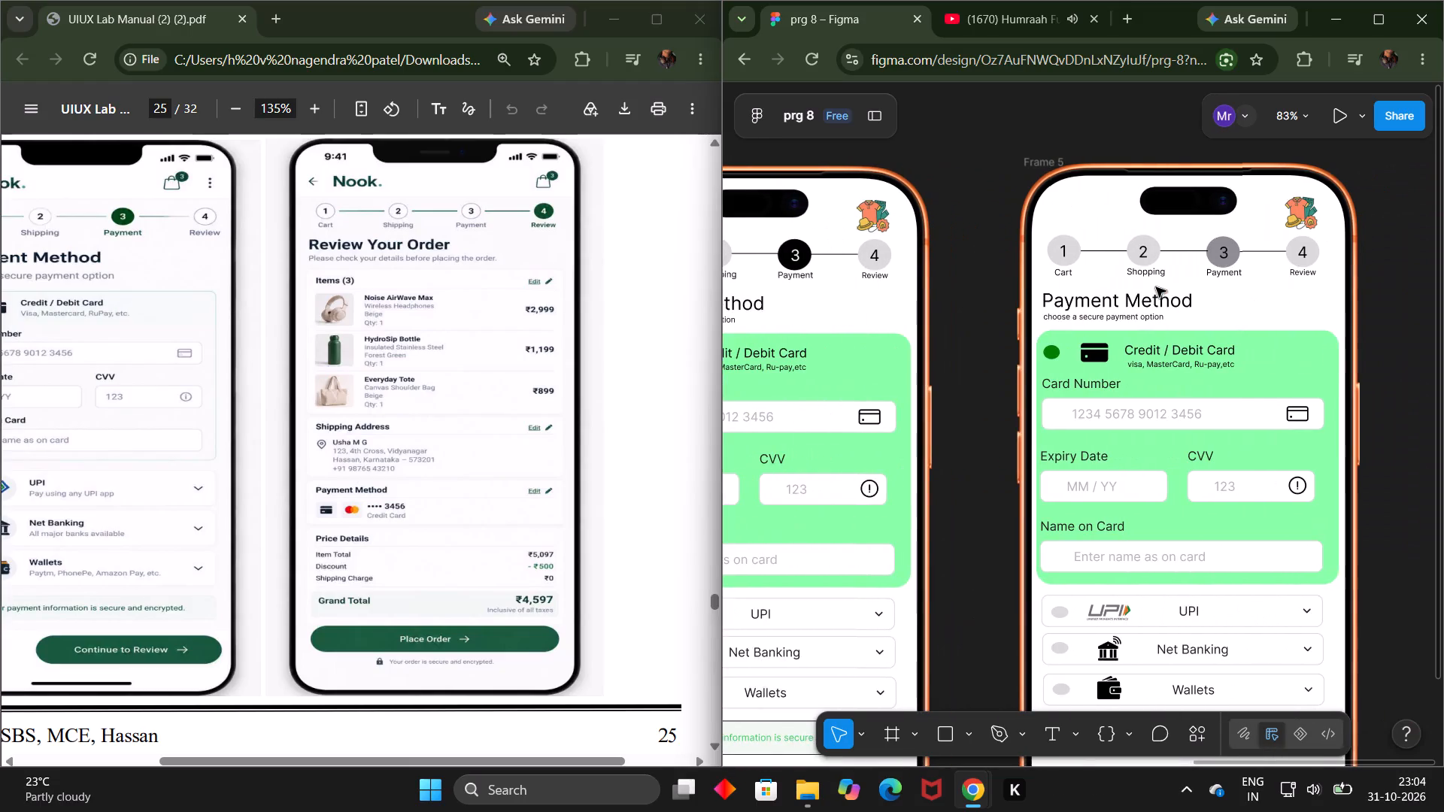
click(1136, 259)
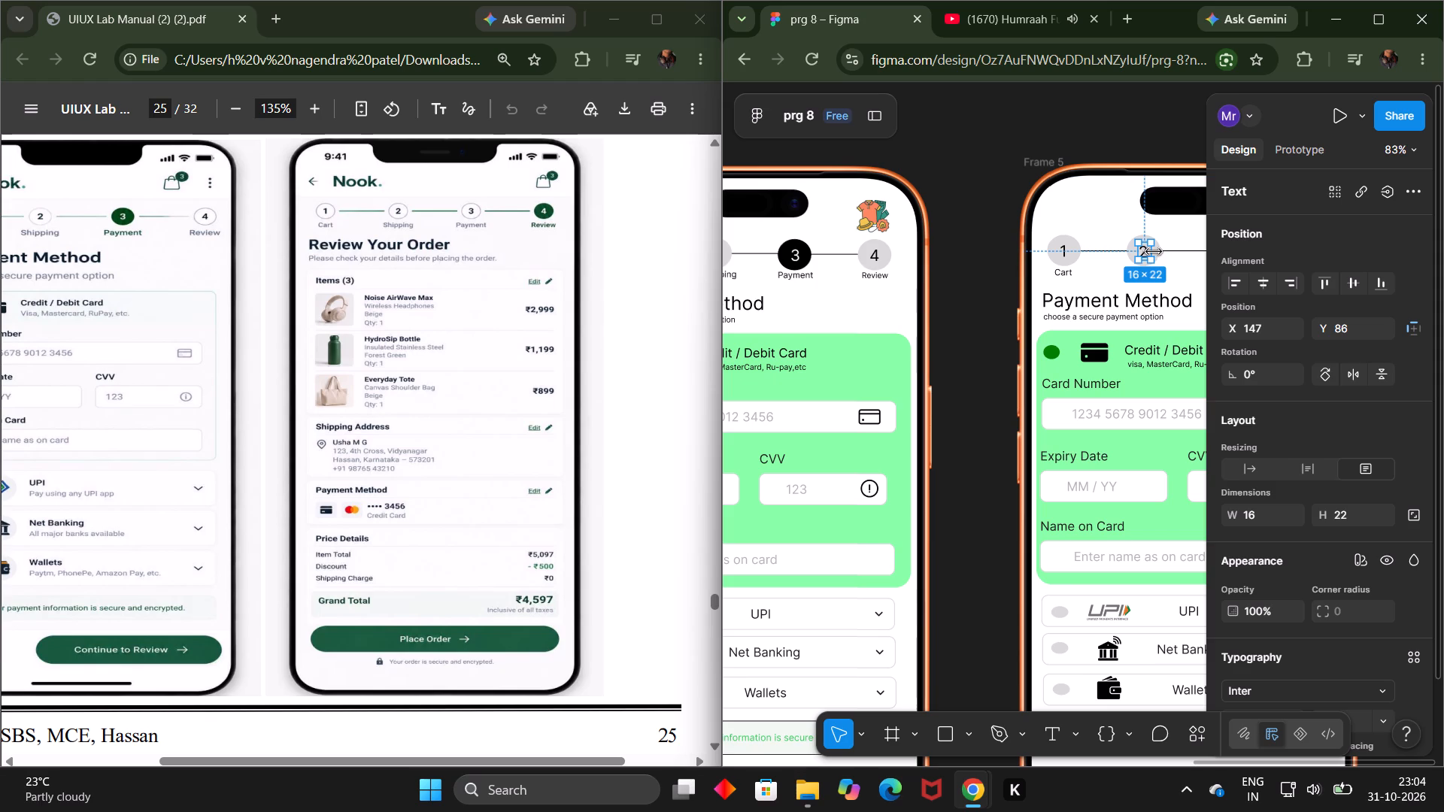
click(1072, 253)
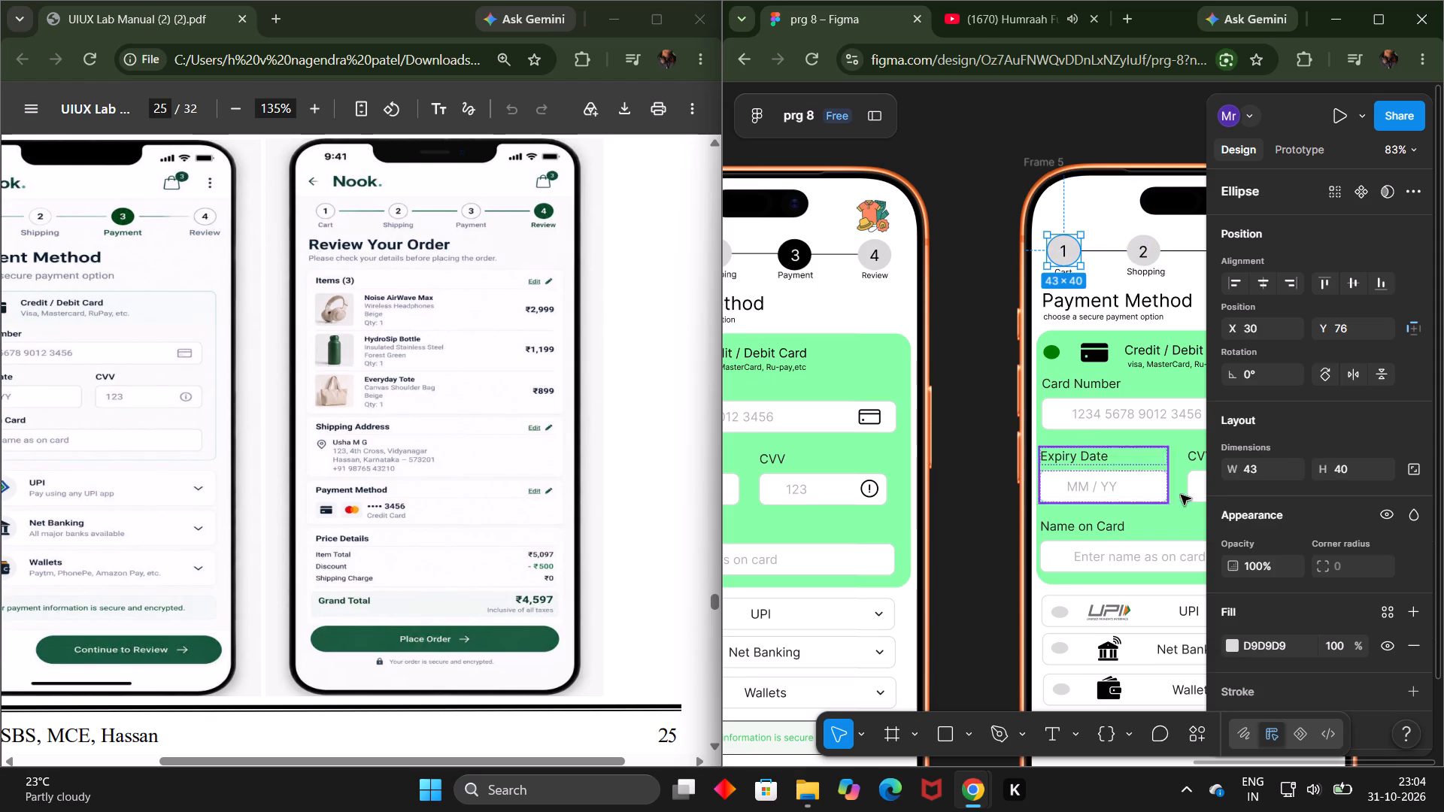
double_click(1268, 636)
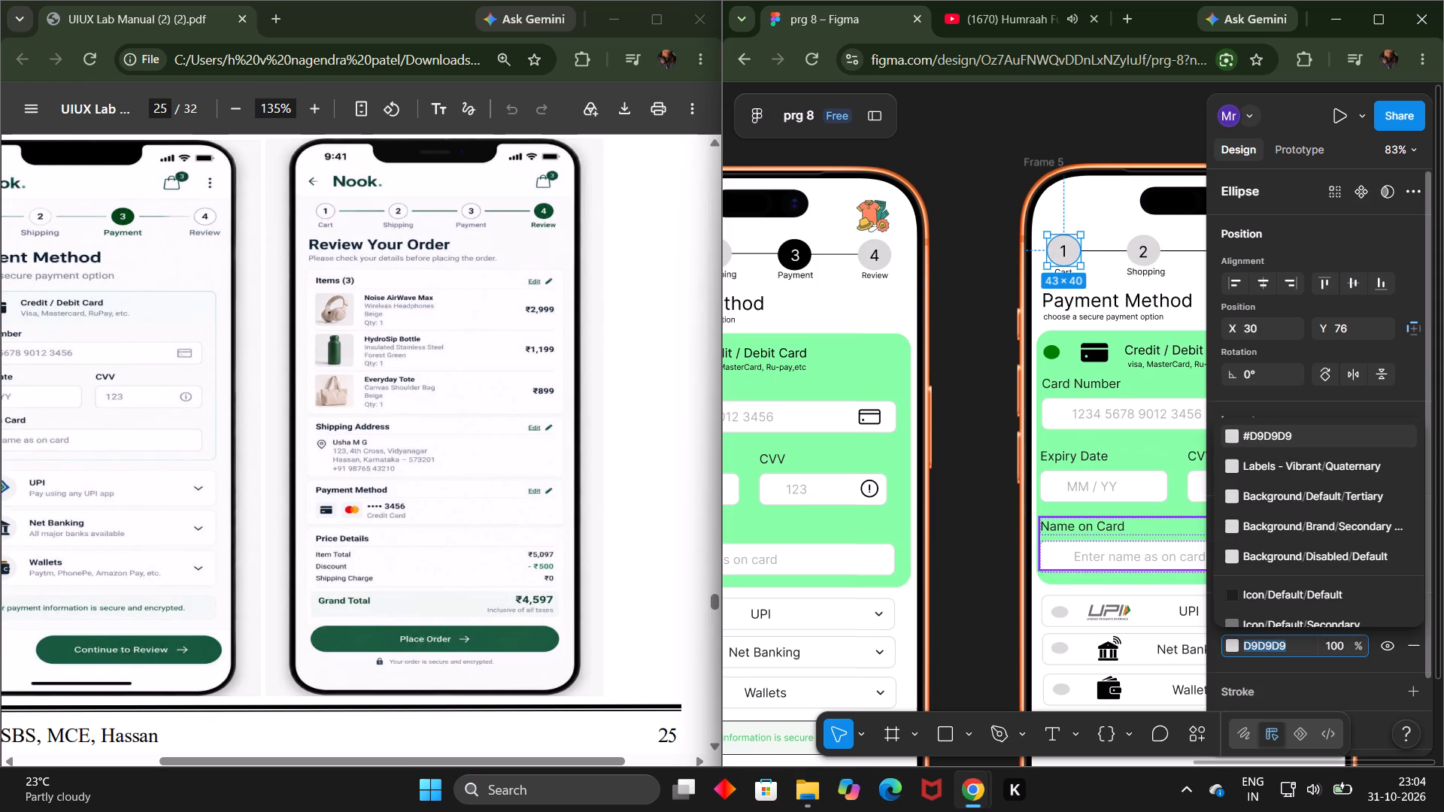
key(ctrl+c)
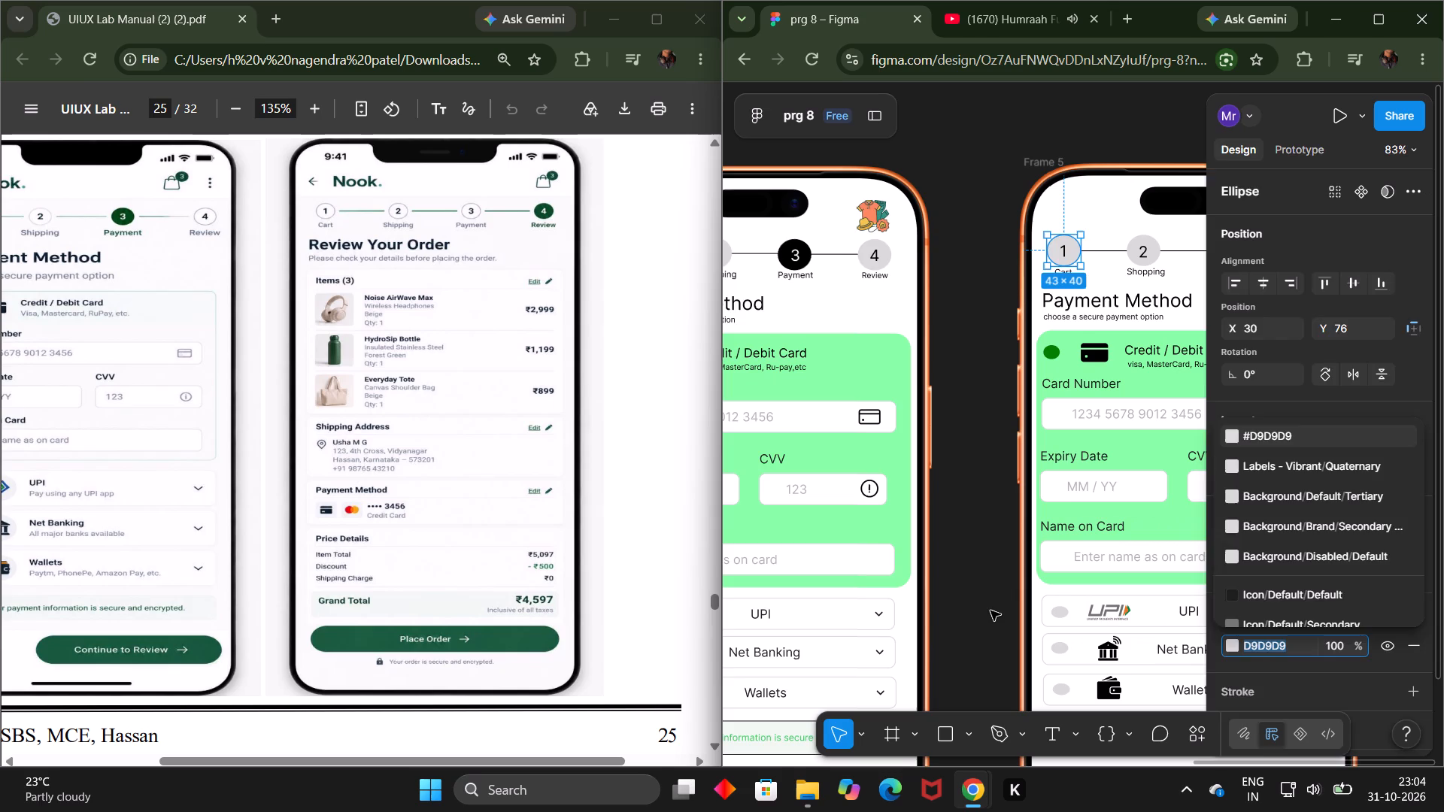
click(990, 611)
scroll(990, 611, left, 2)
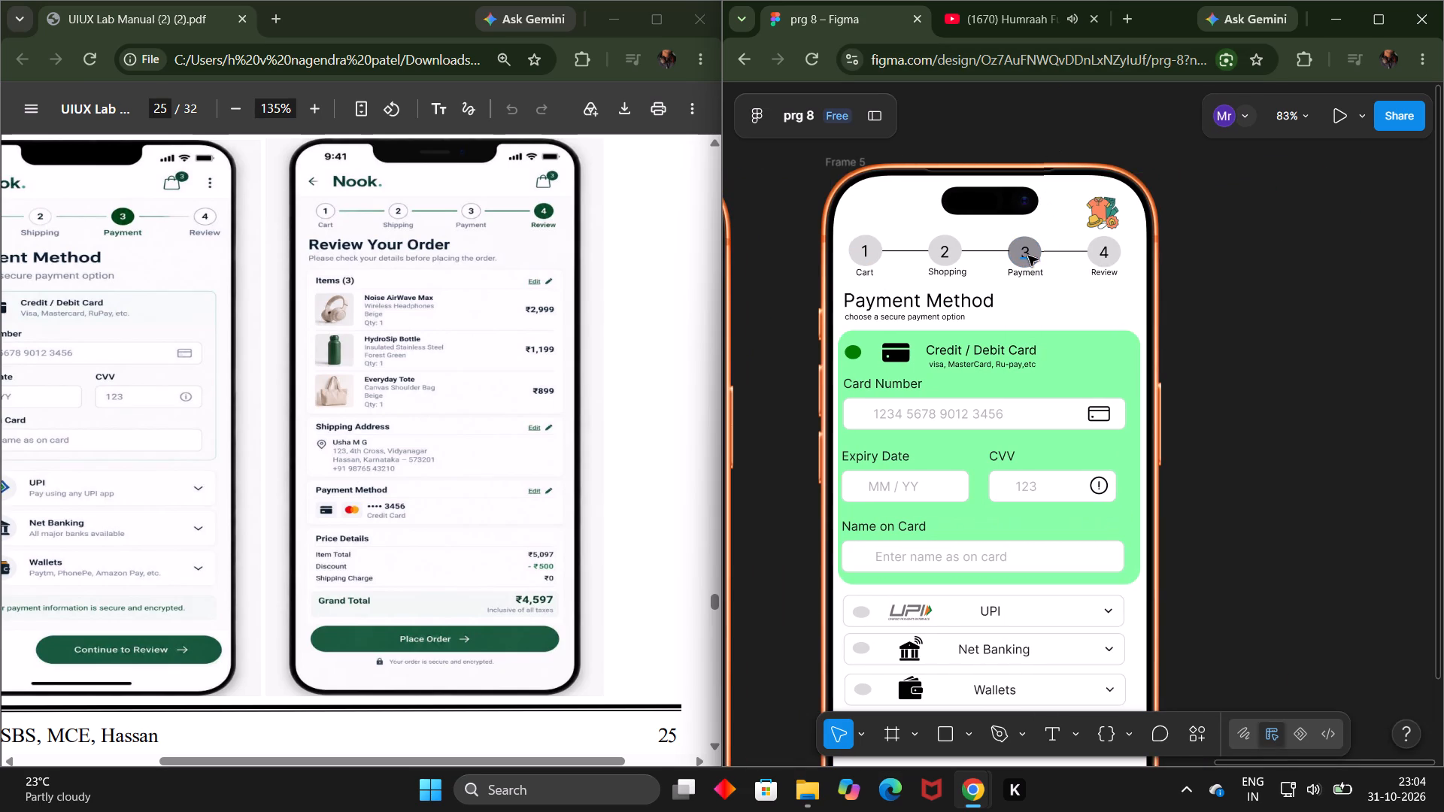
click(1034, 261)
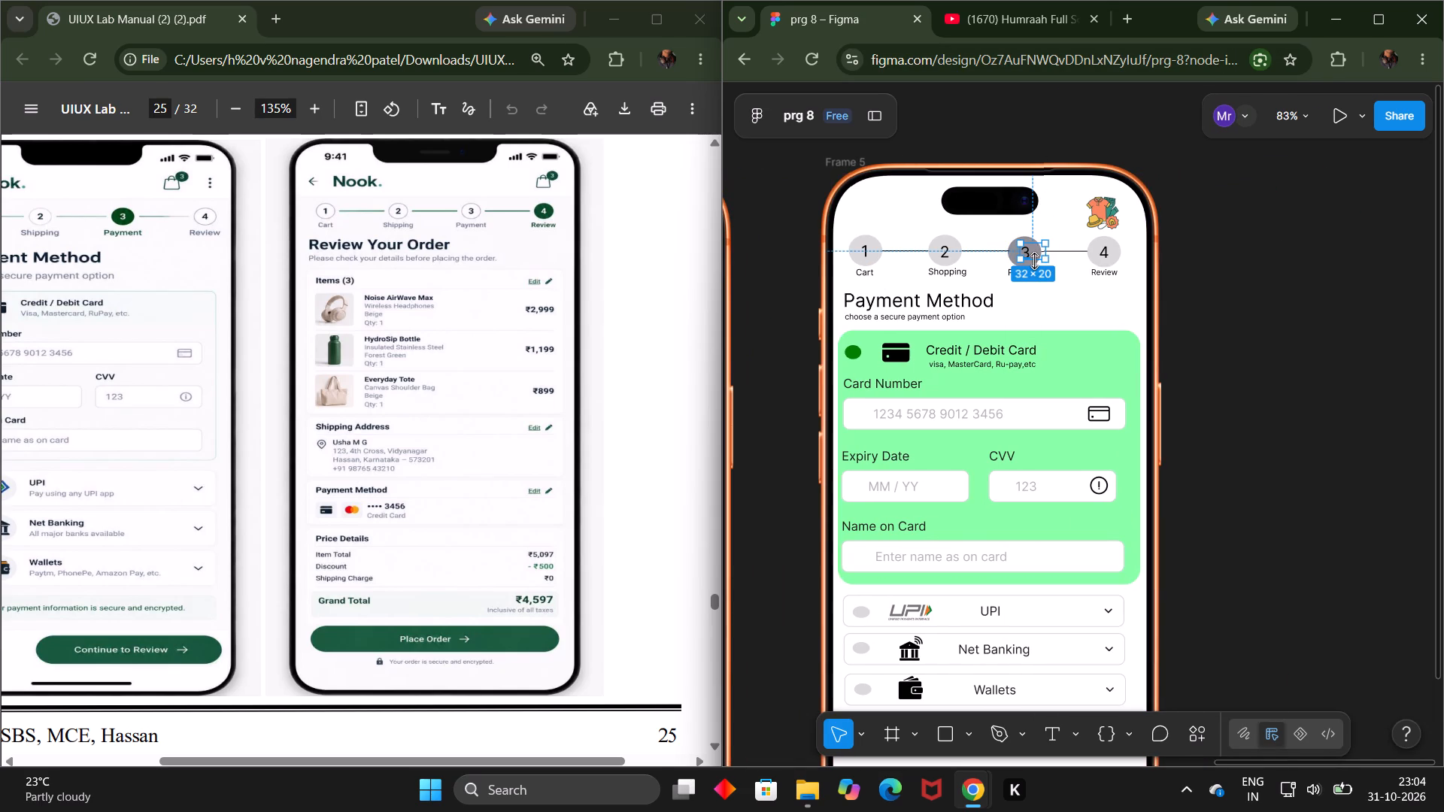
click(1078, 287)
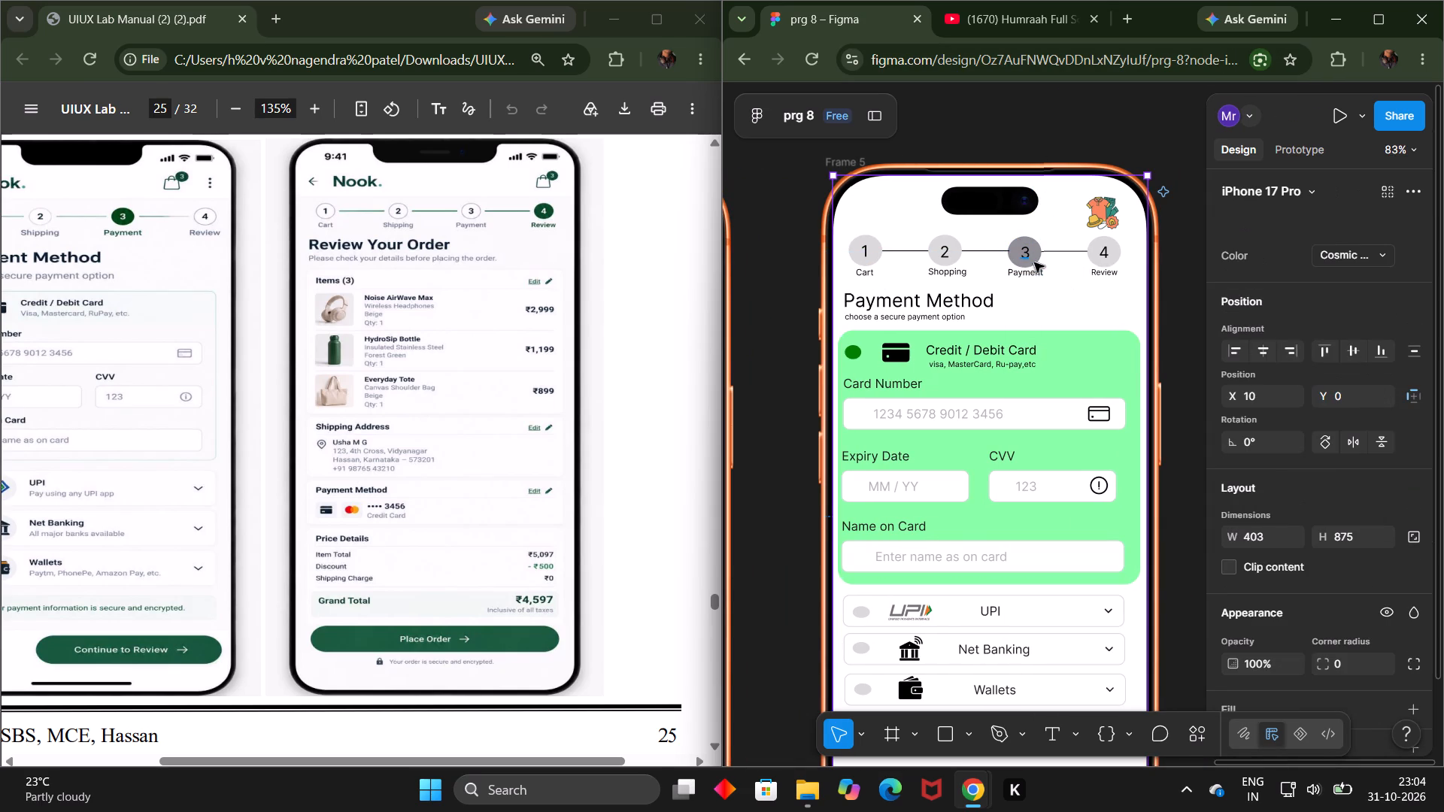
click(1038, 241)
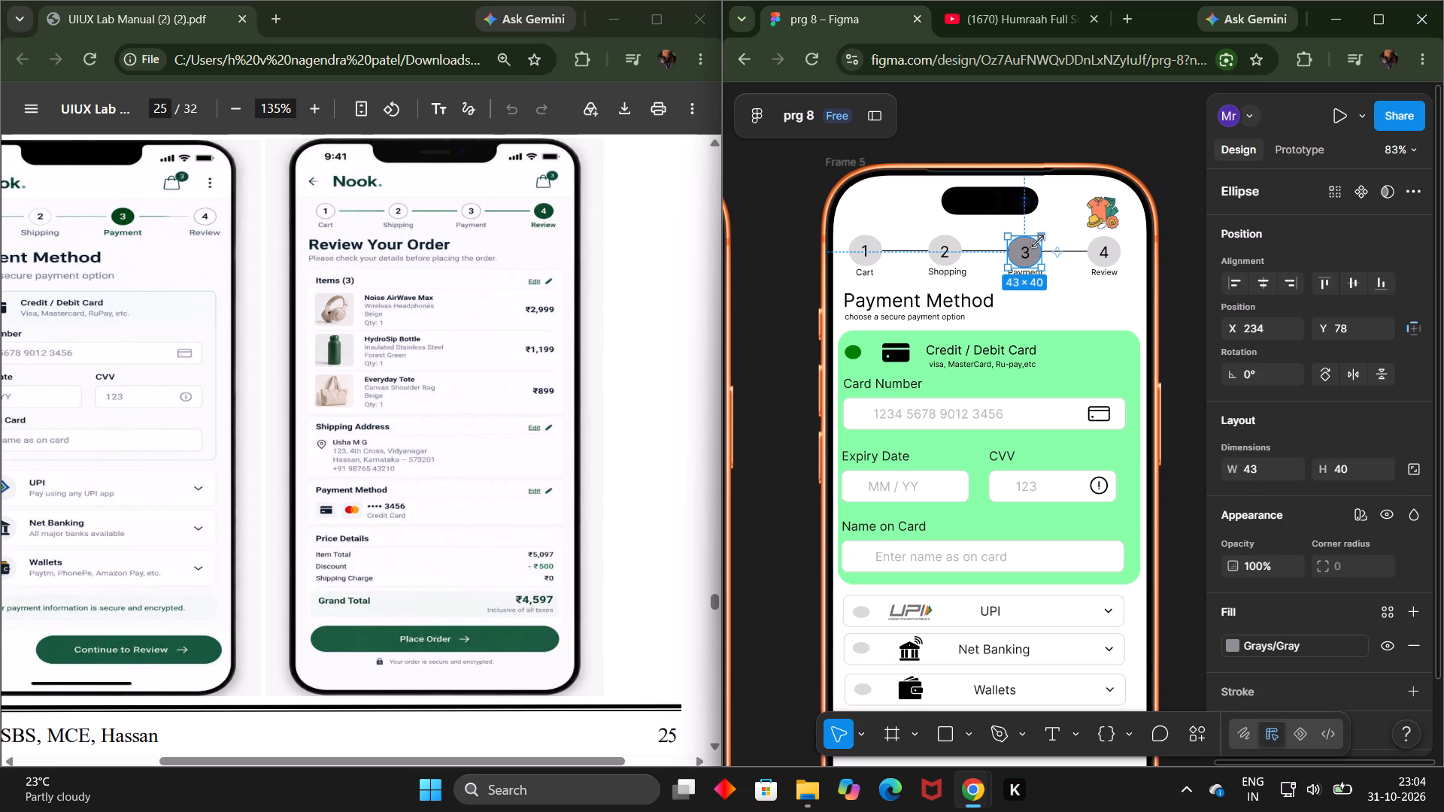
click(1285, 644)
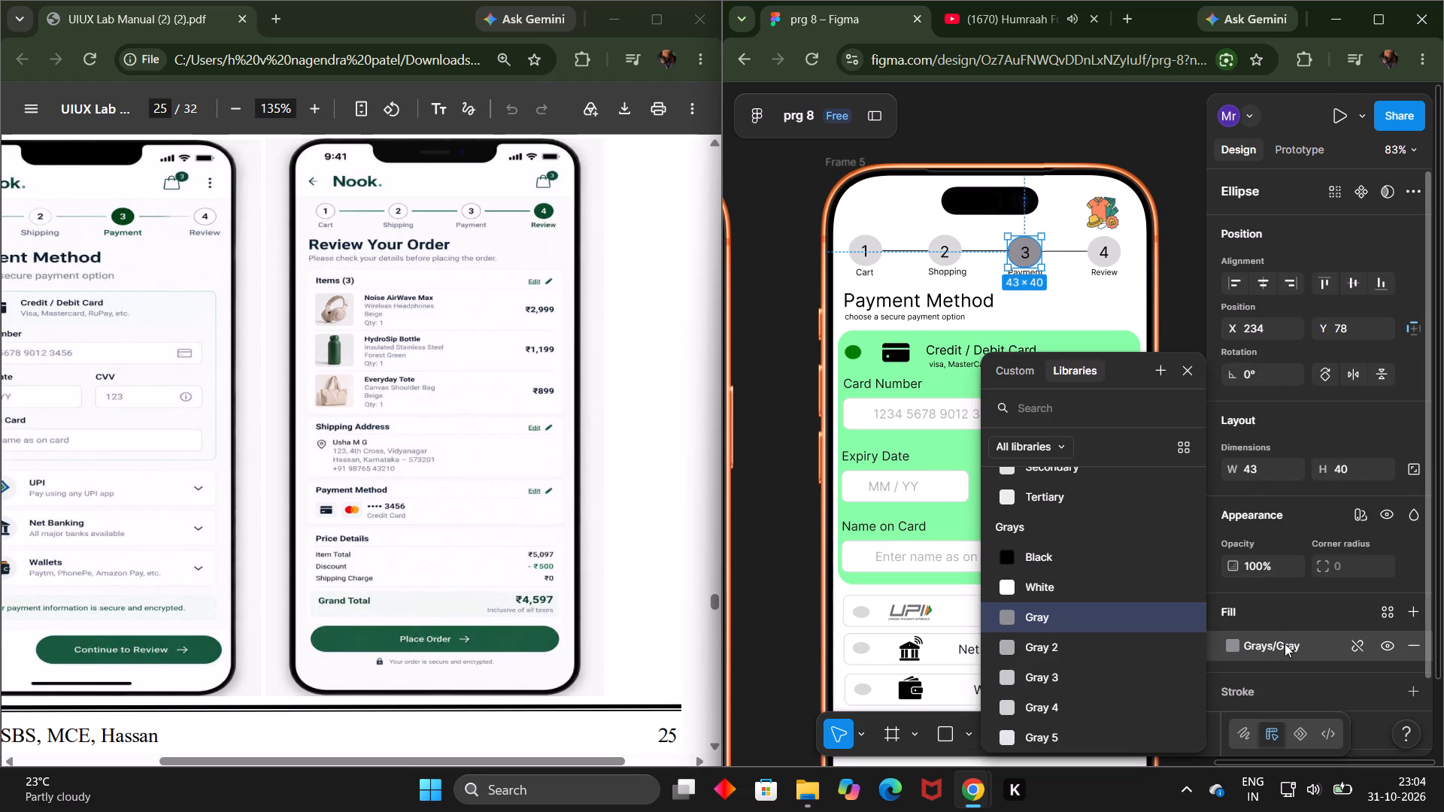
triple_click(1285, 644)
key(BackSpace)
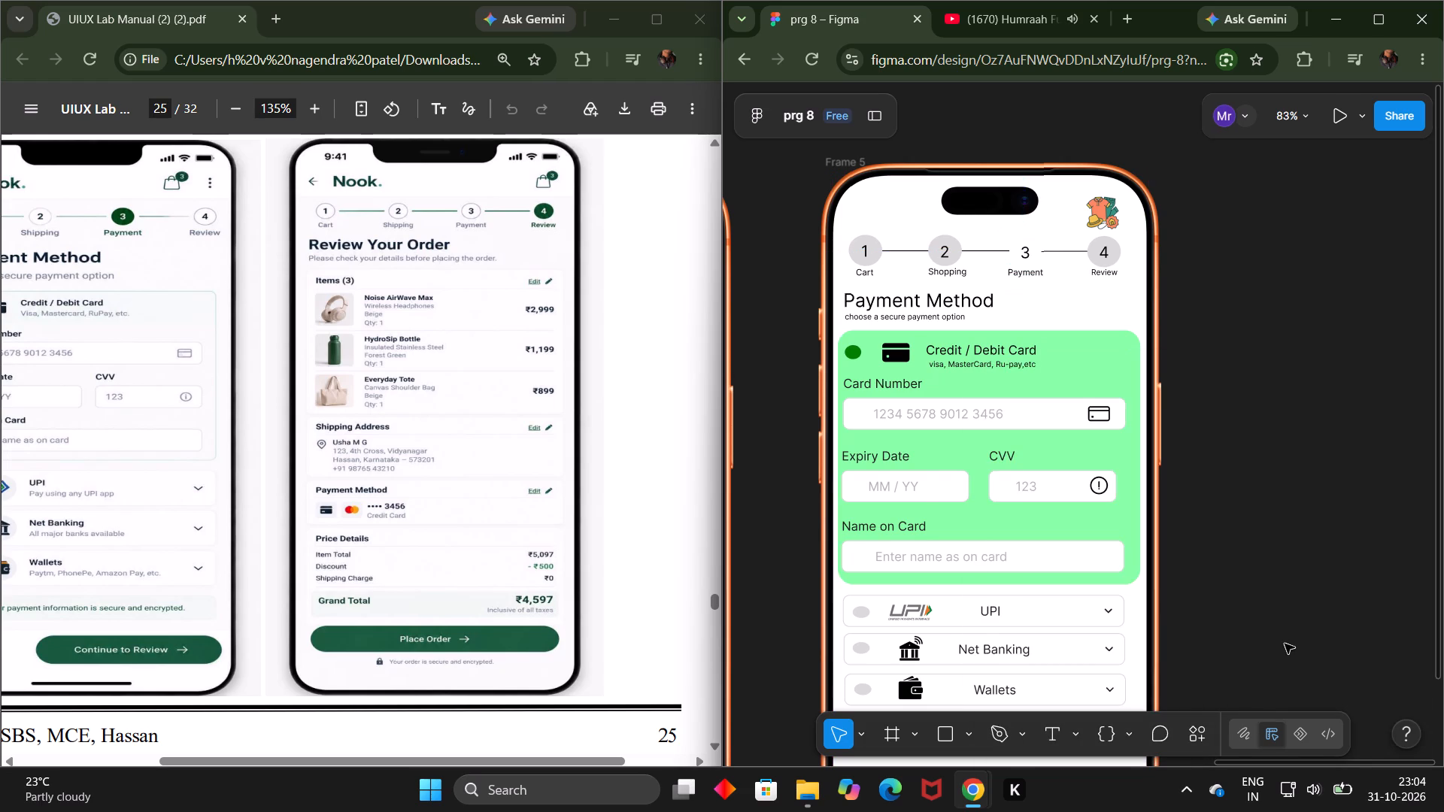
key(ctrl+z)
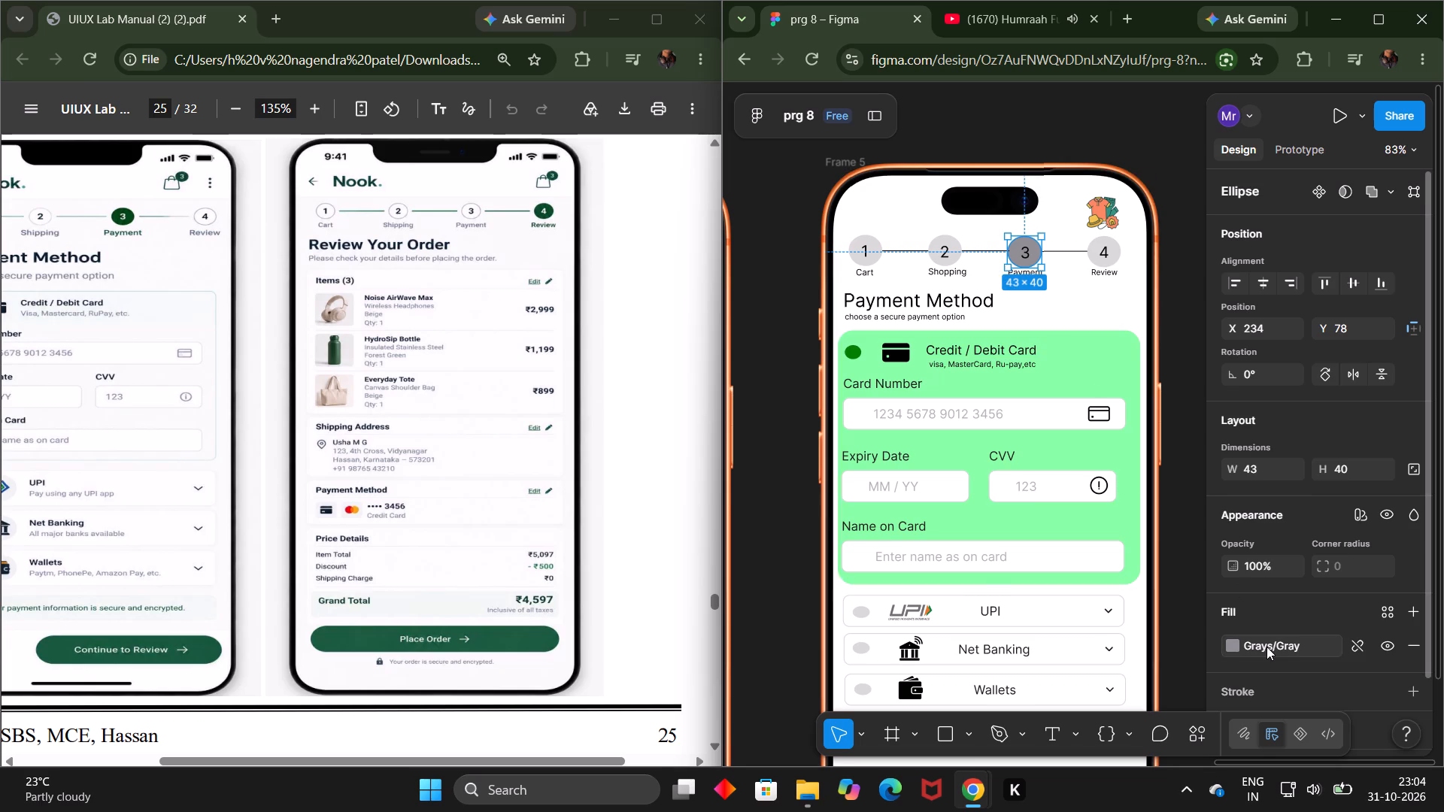
Detach the Gray colour style from the step 3 circle and set its fill to the copied D9D9D9.
click(1267, 647)
click(1367, 644)
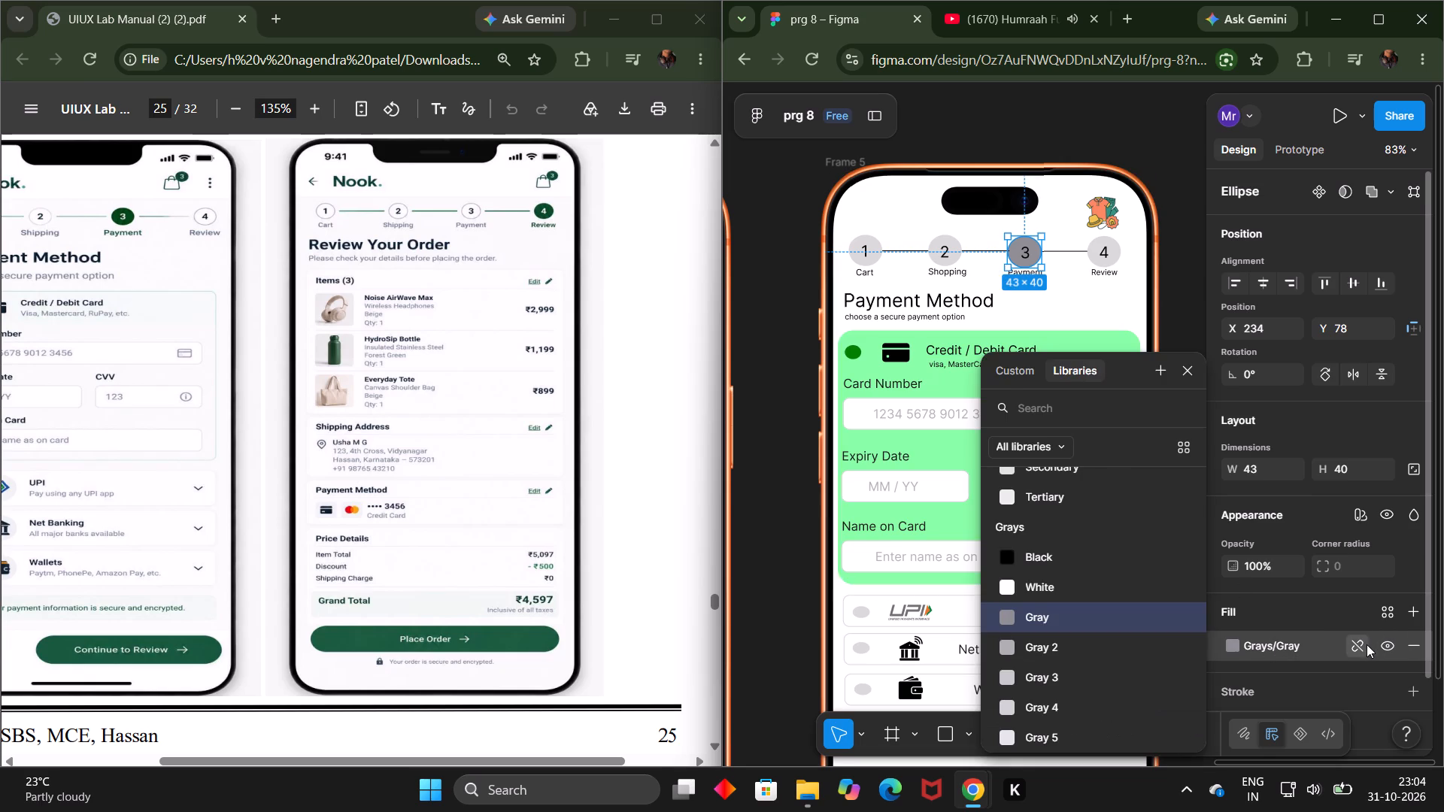
double_click(1295, 641)
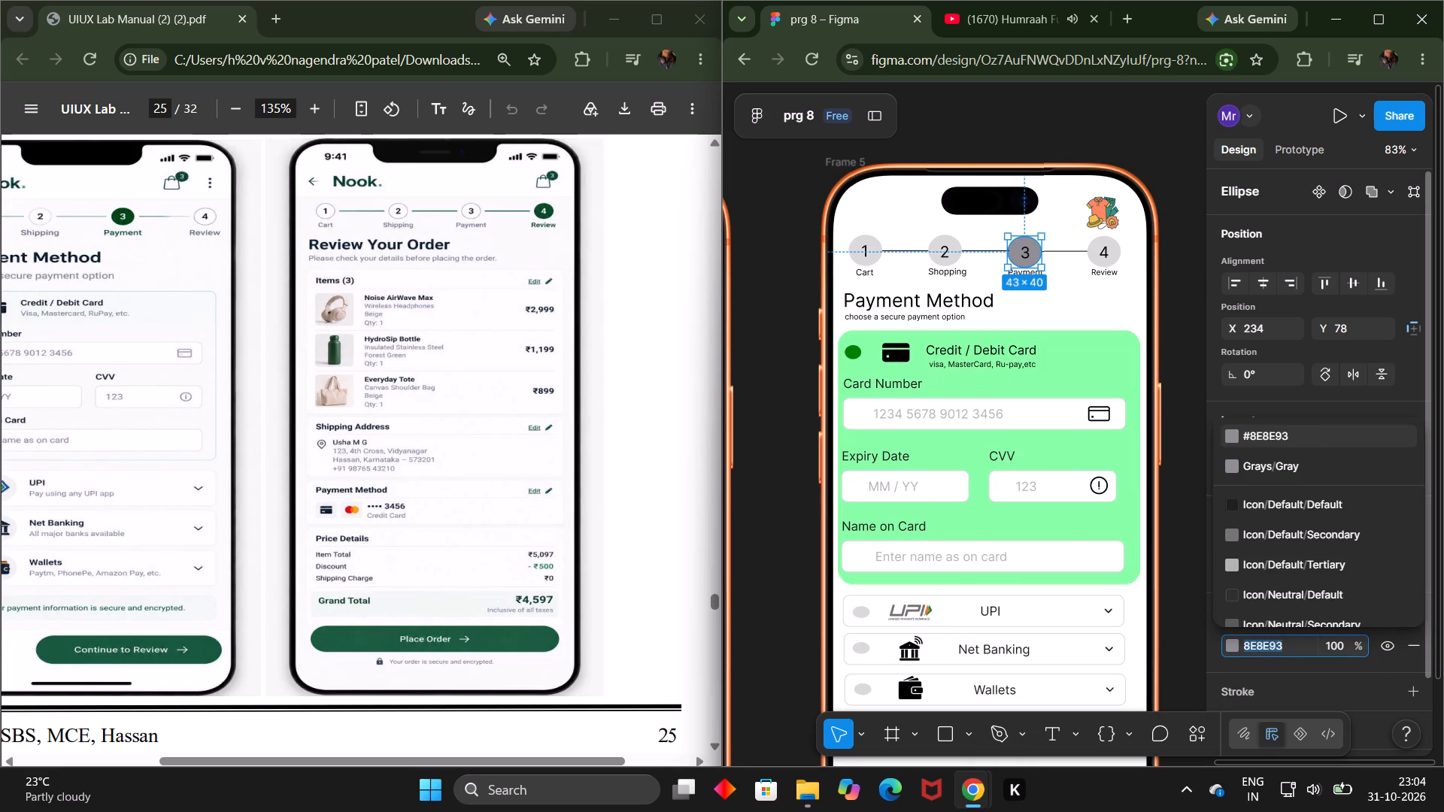
key(BackSpace)
key(BackSpace)
key(ctrl+v)
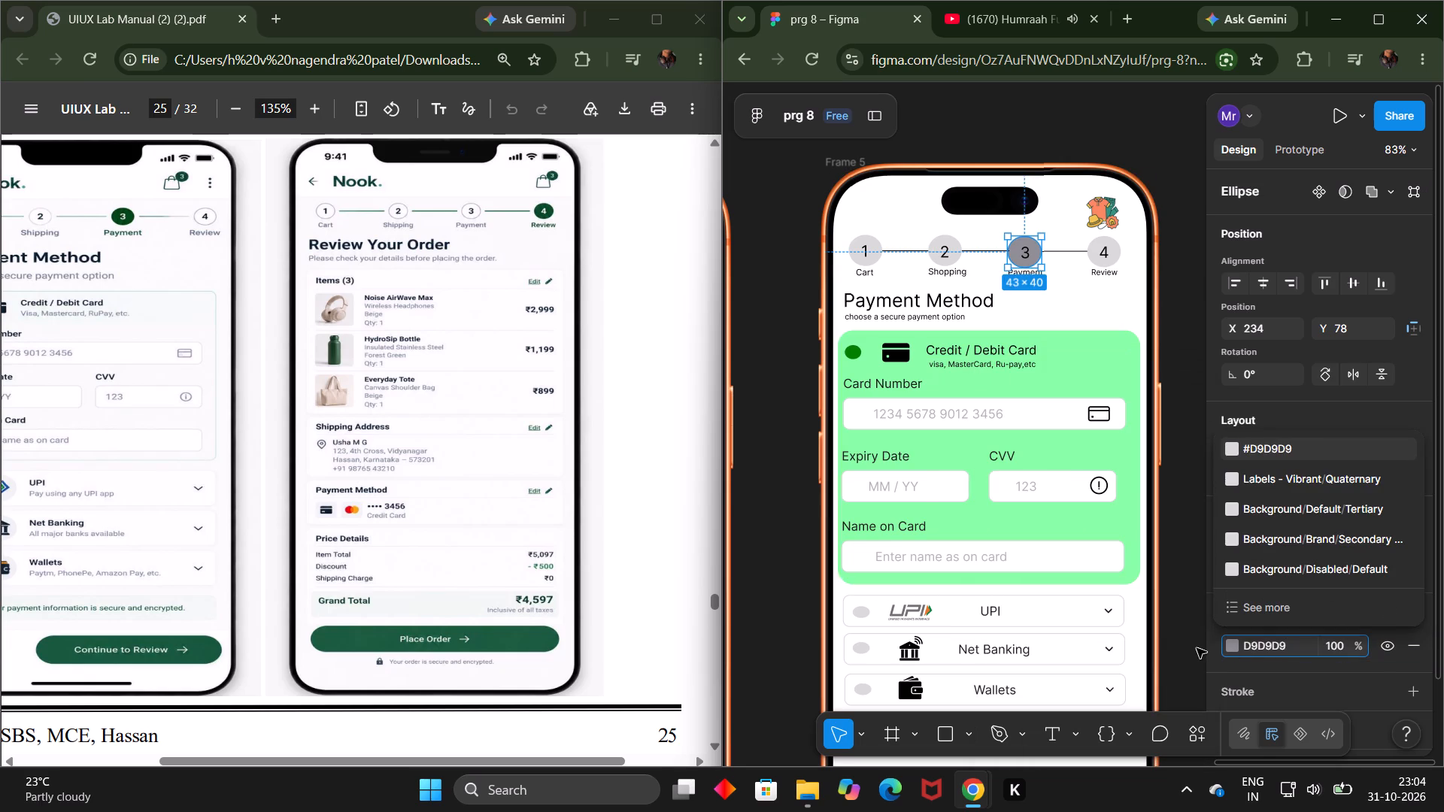
click(1197, 647)
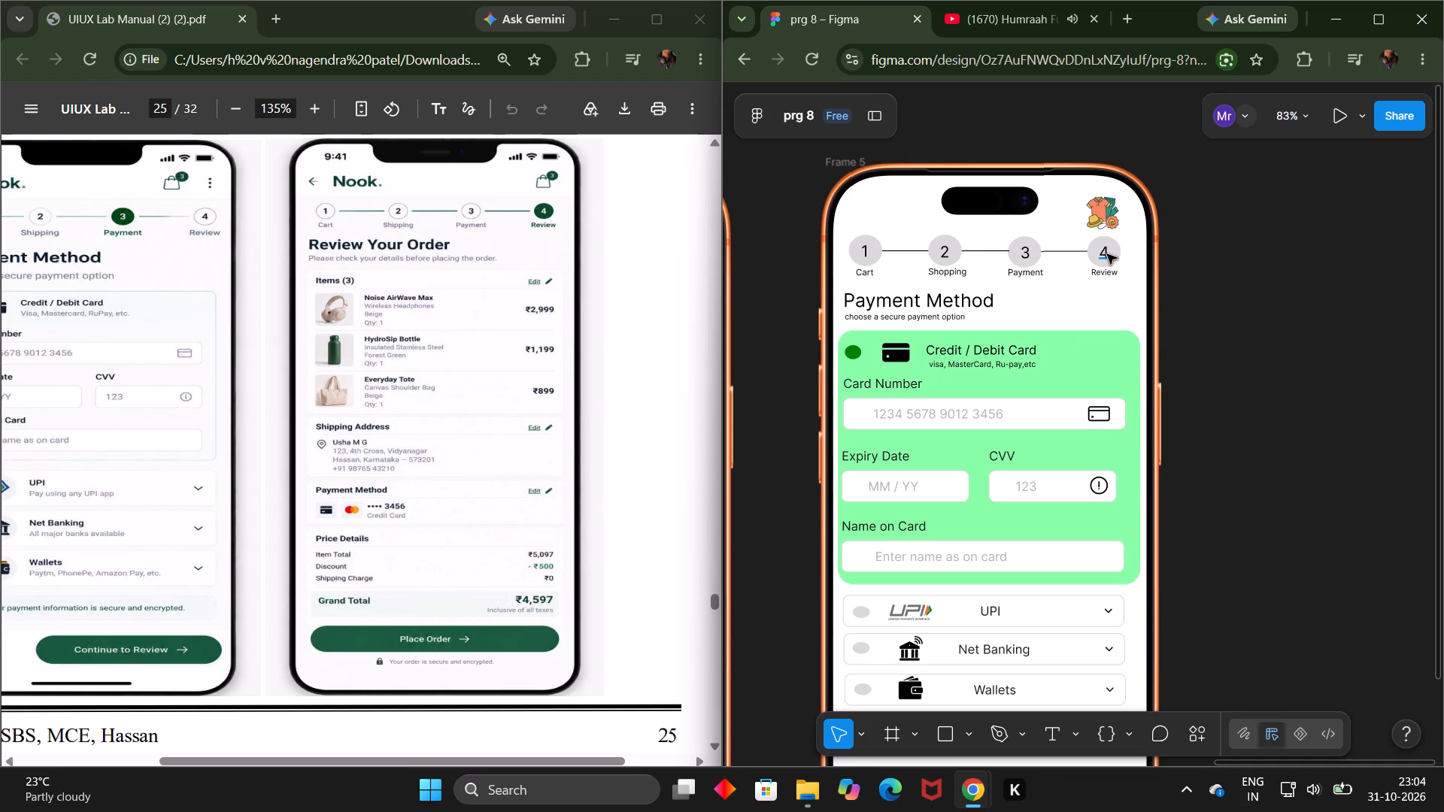
Apply the Grays/White colour style to the number 4 in the copied frame's Review step circle.
double_click(1106, 253)
scroll(1361, 622, down, 1)
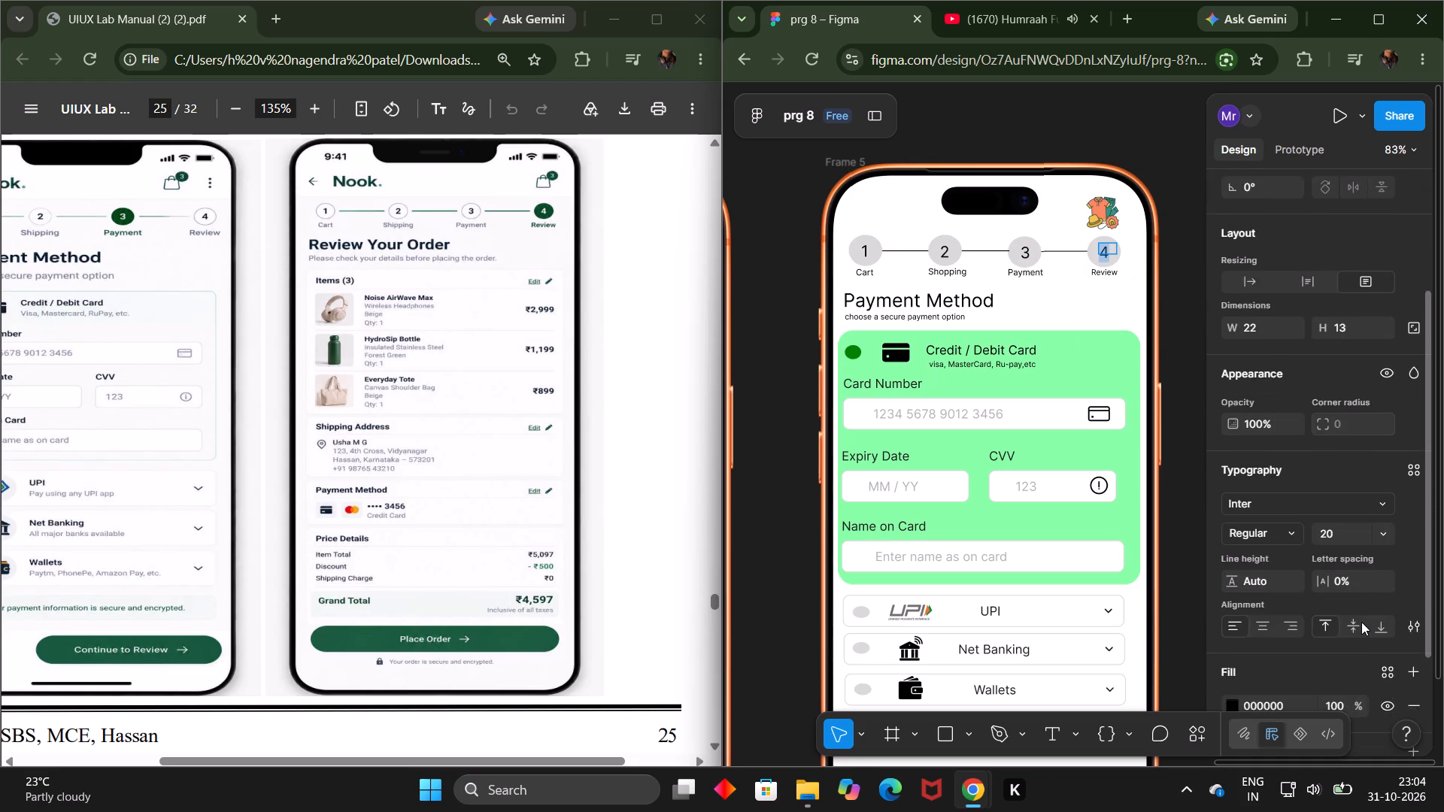
scroll(1361, 622, down, 2)
click(1302, 576)
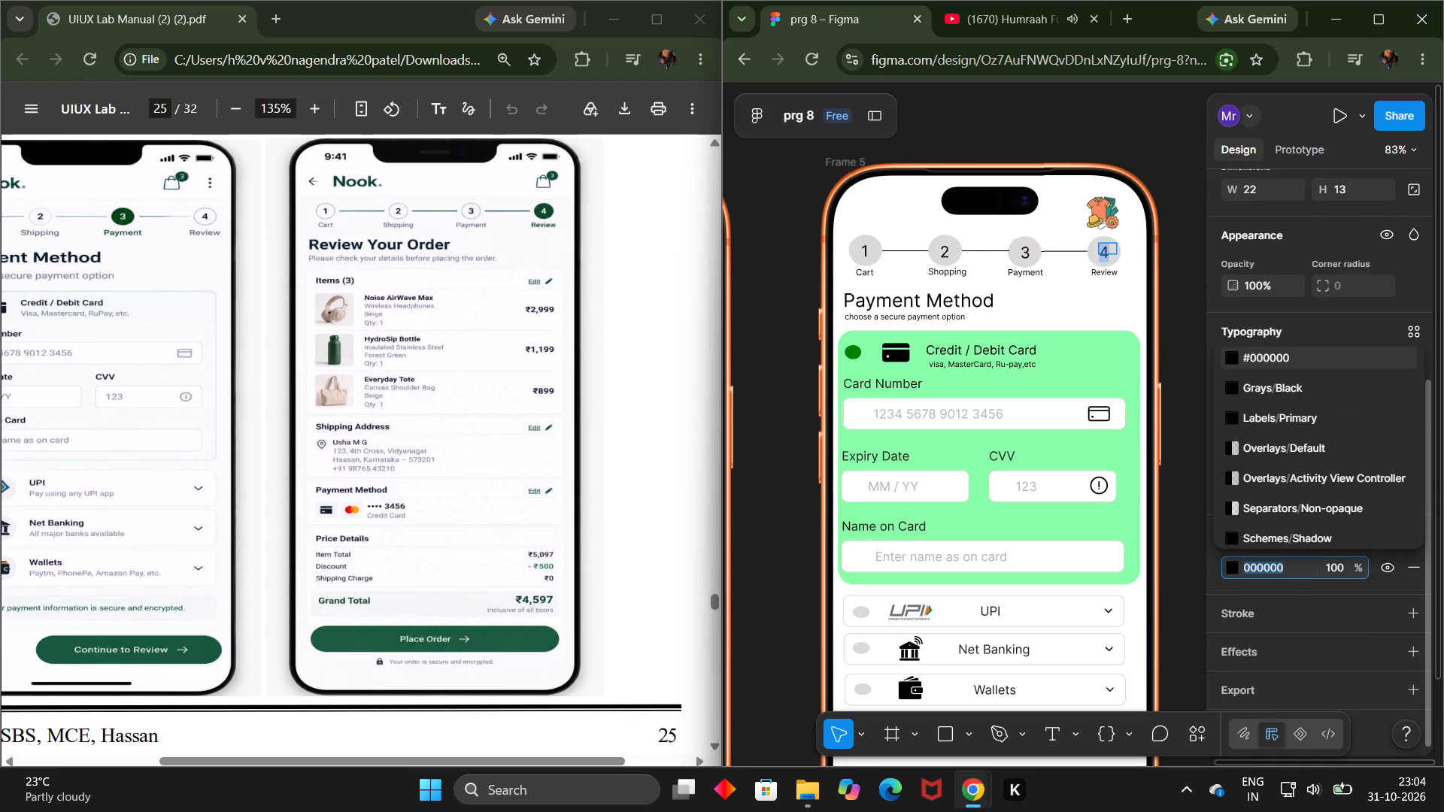
text(whir)
key(BackSpace)
text(te)
click(1324, 496)
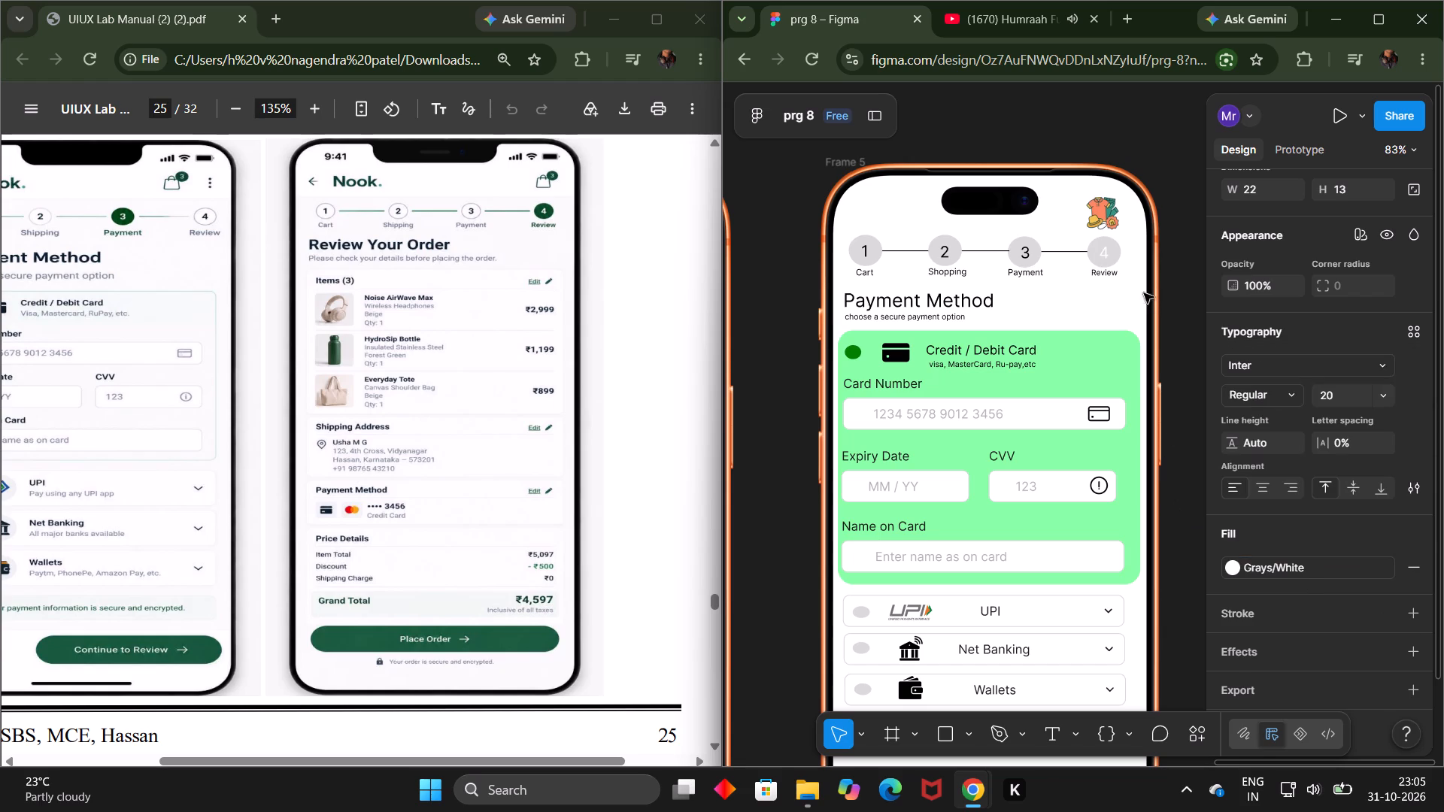
click(1194, 336)
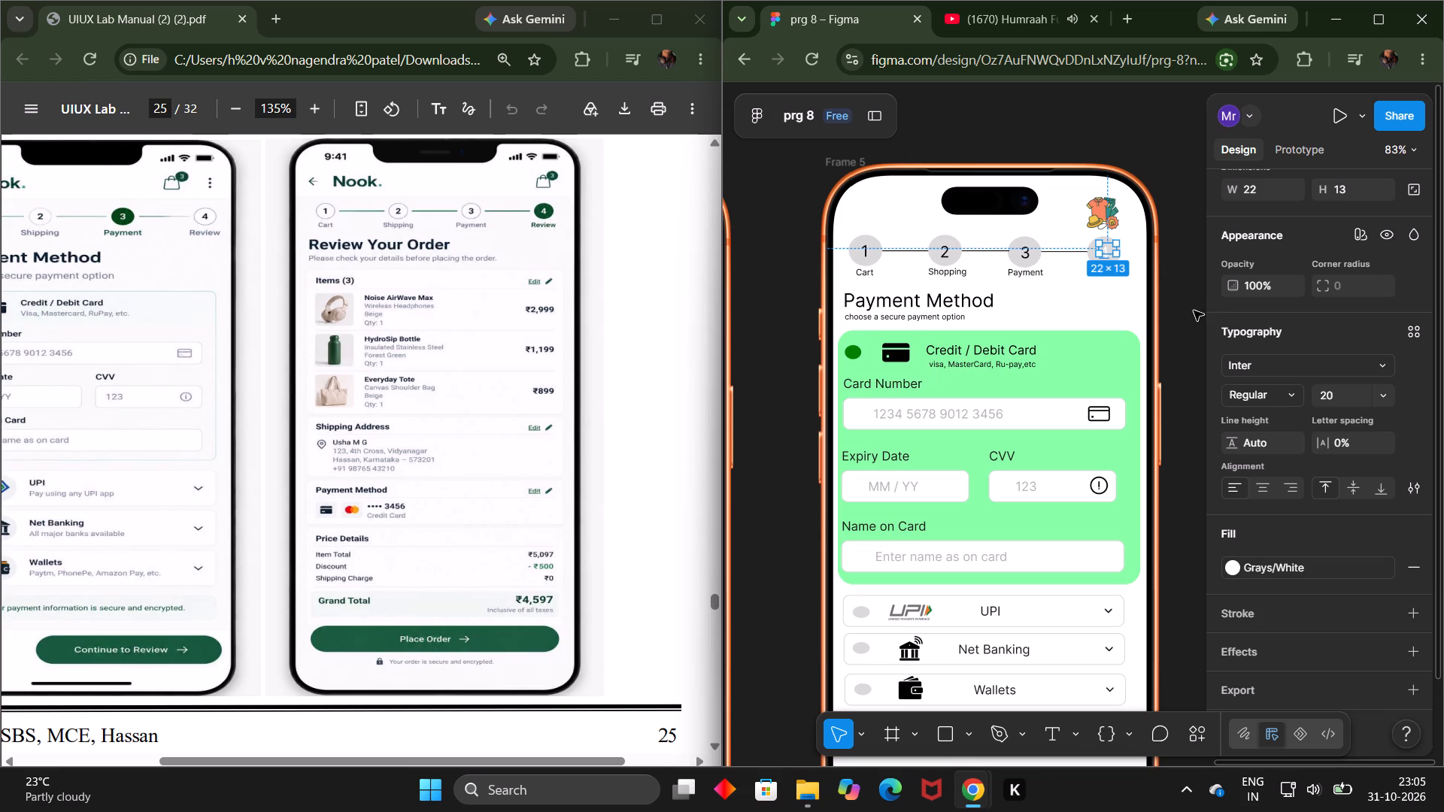
click(1194, 311)
Apply the Grays/Black colour style to the fill of the Review step circle behind the number 4.
click(1118, 254)
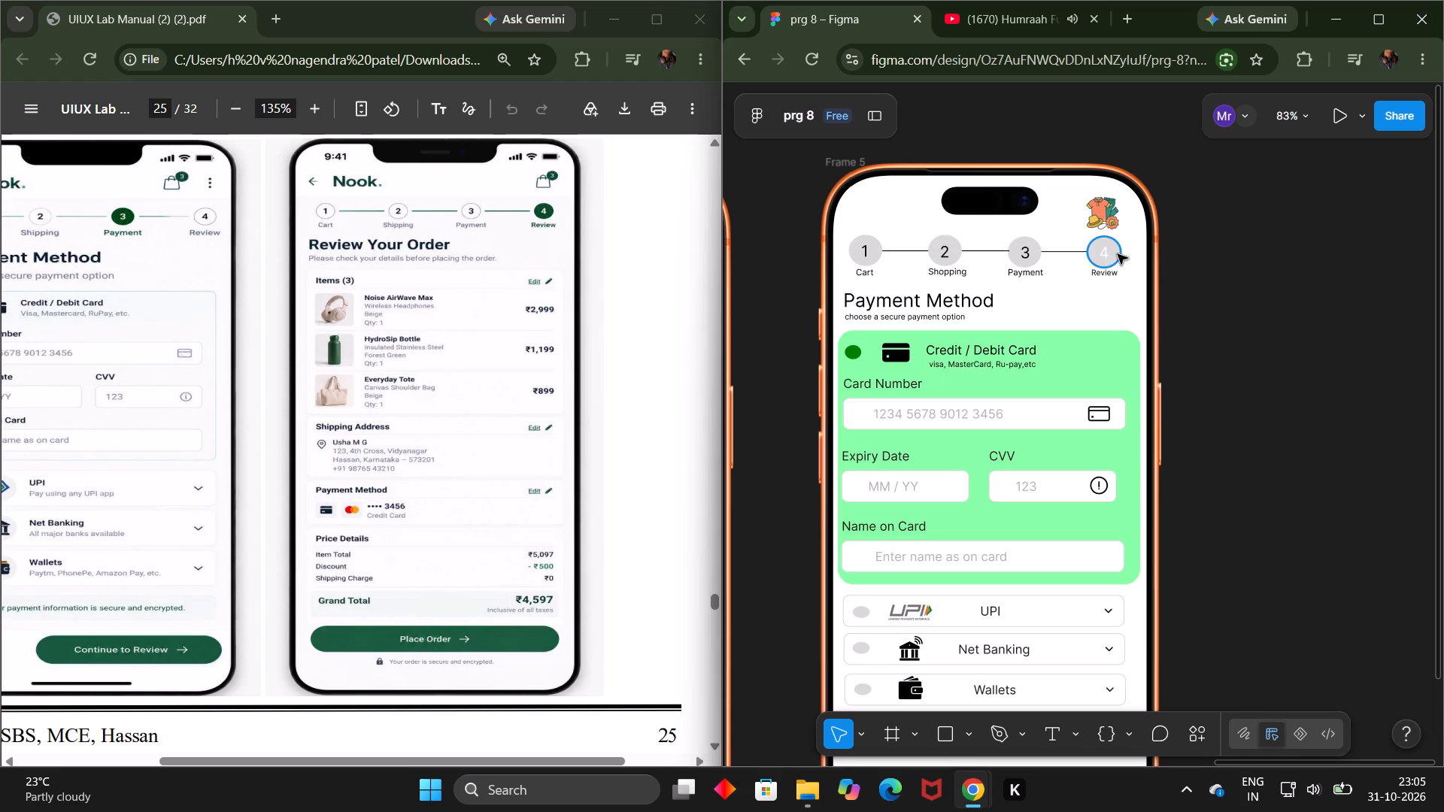
scroll(1375, 541, down, 2)
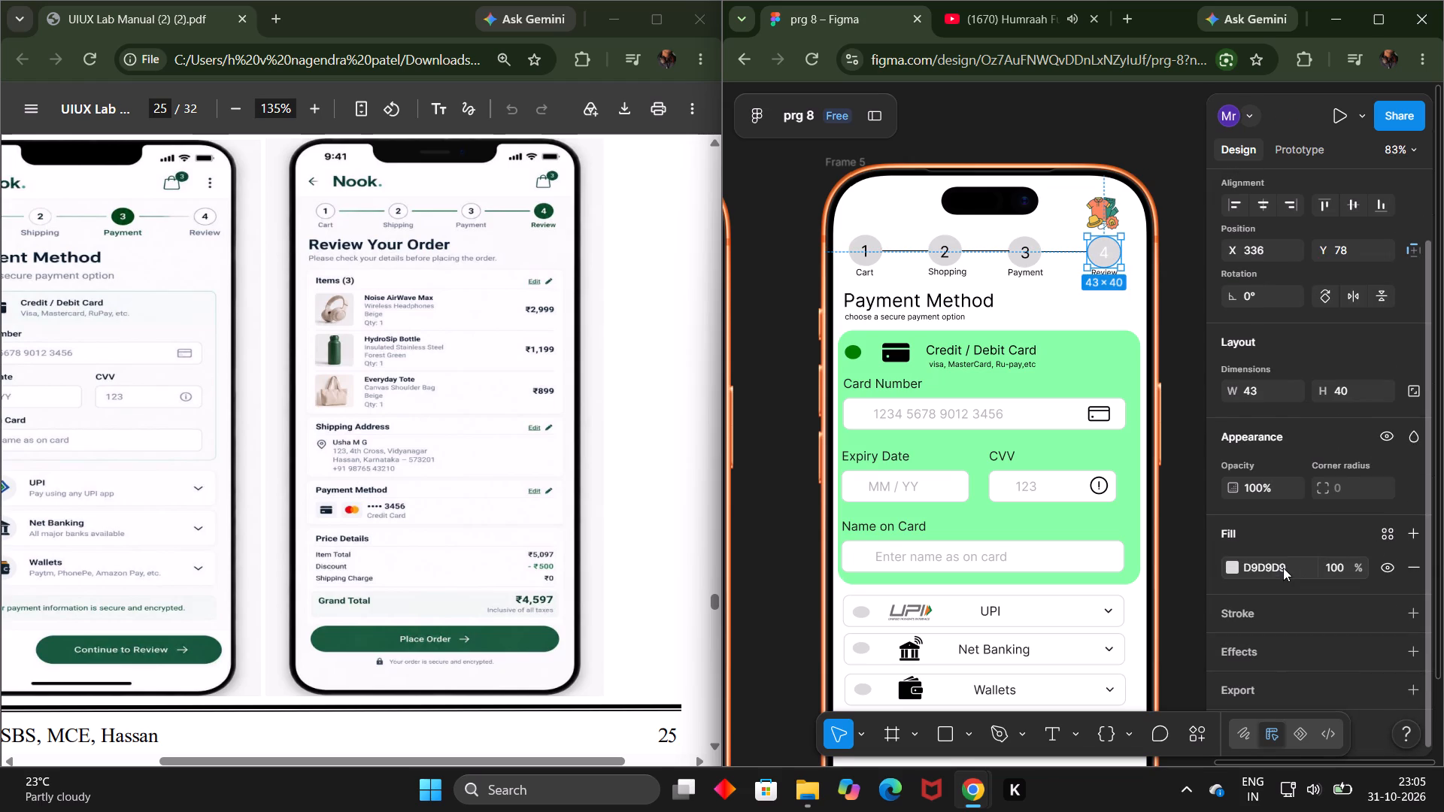
click(1283, 568)
click(1283, 568)
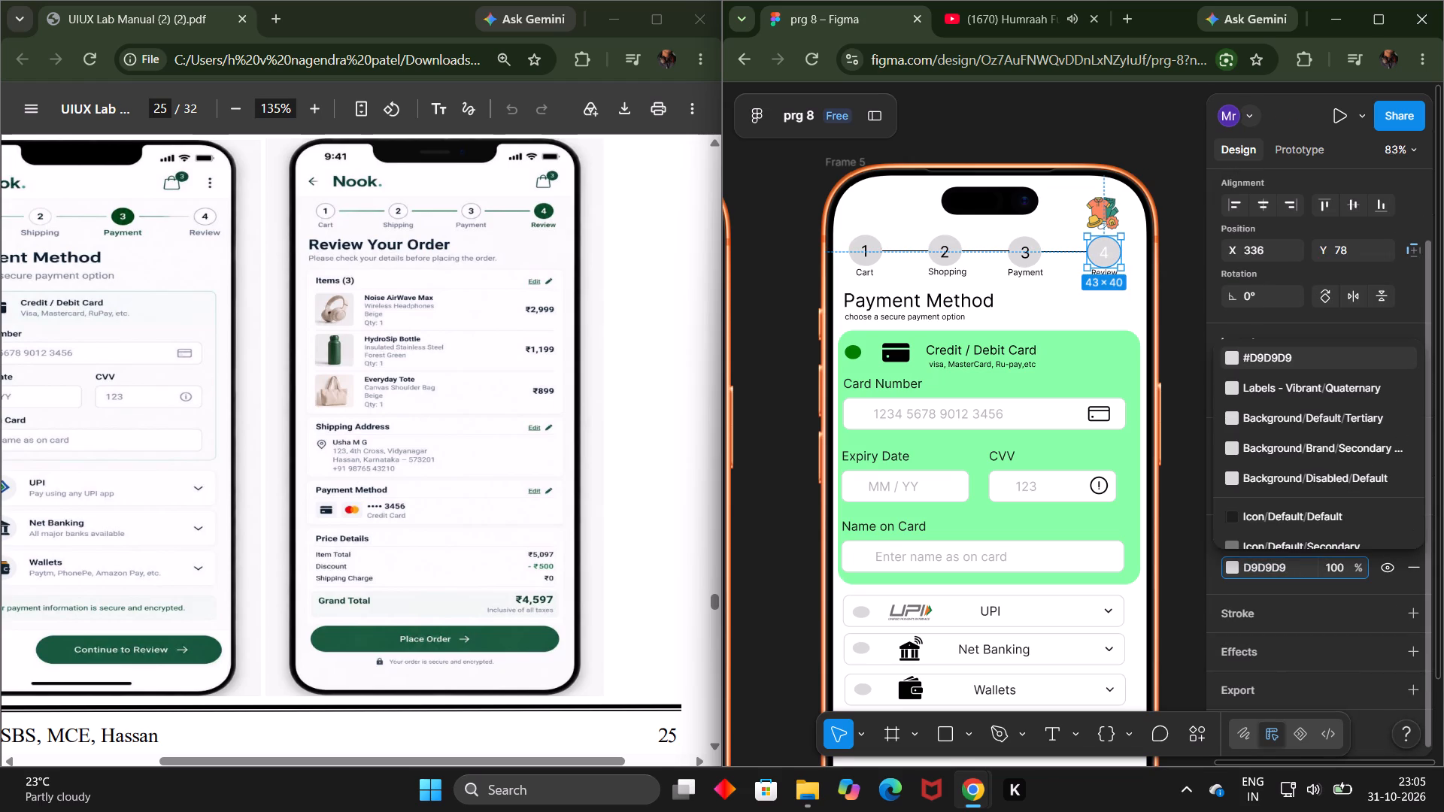
text(bl)
key(BackSpace)
key(BackSpace)
key(BackSpace)
key(BackSpace)
key(BackSpace)
key(BackSpace)
key(BackSpace)
key(BackSpace)
key(BackSpace)
key(BackSpace)
key(BackSpace)
key(BackSpace)
key(BackSpace)
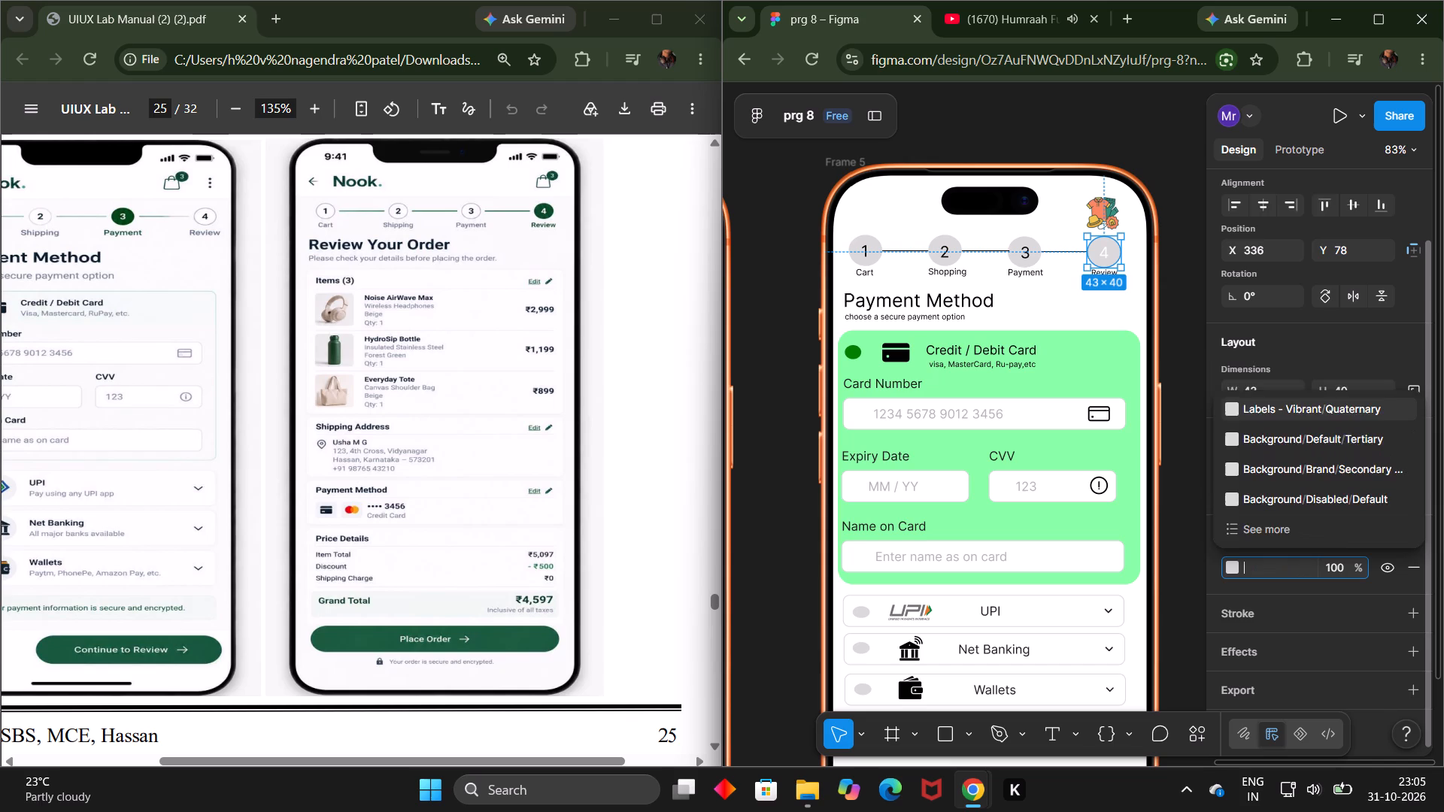
text(black)
click(1282, 383)
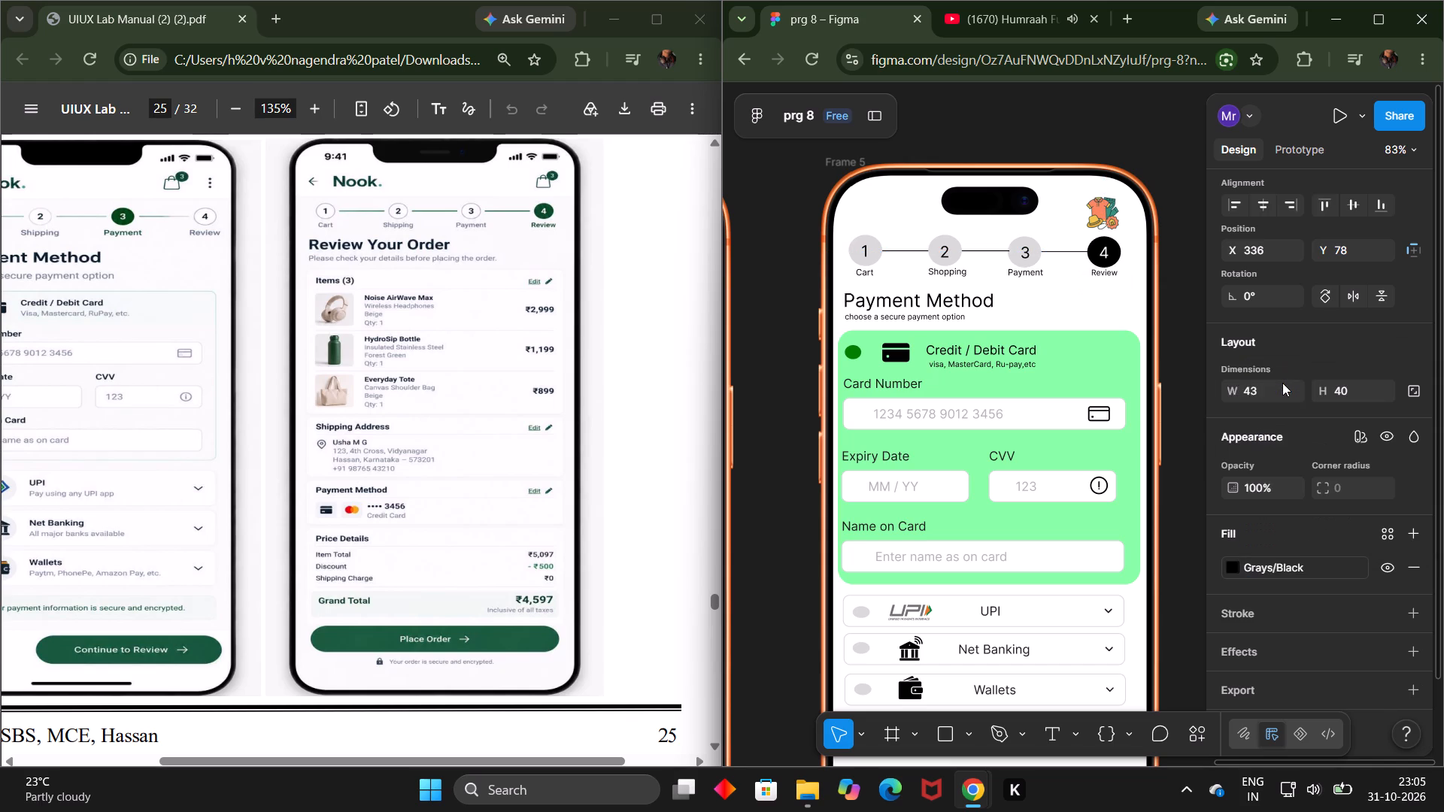
click(1184, 395)
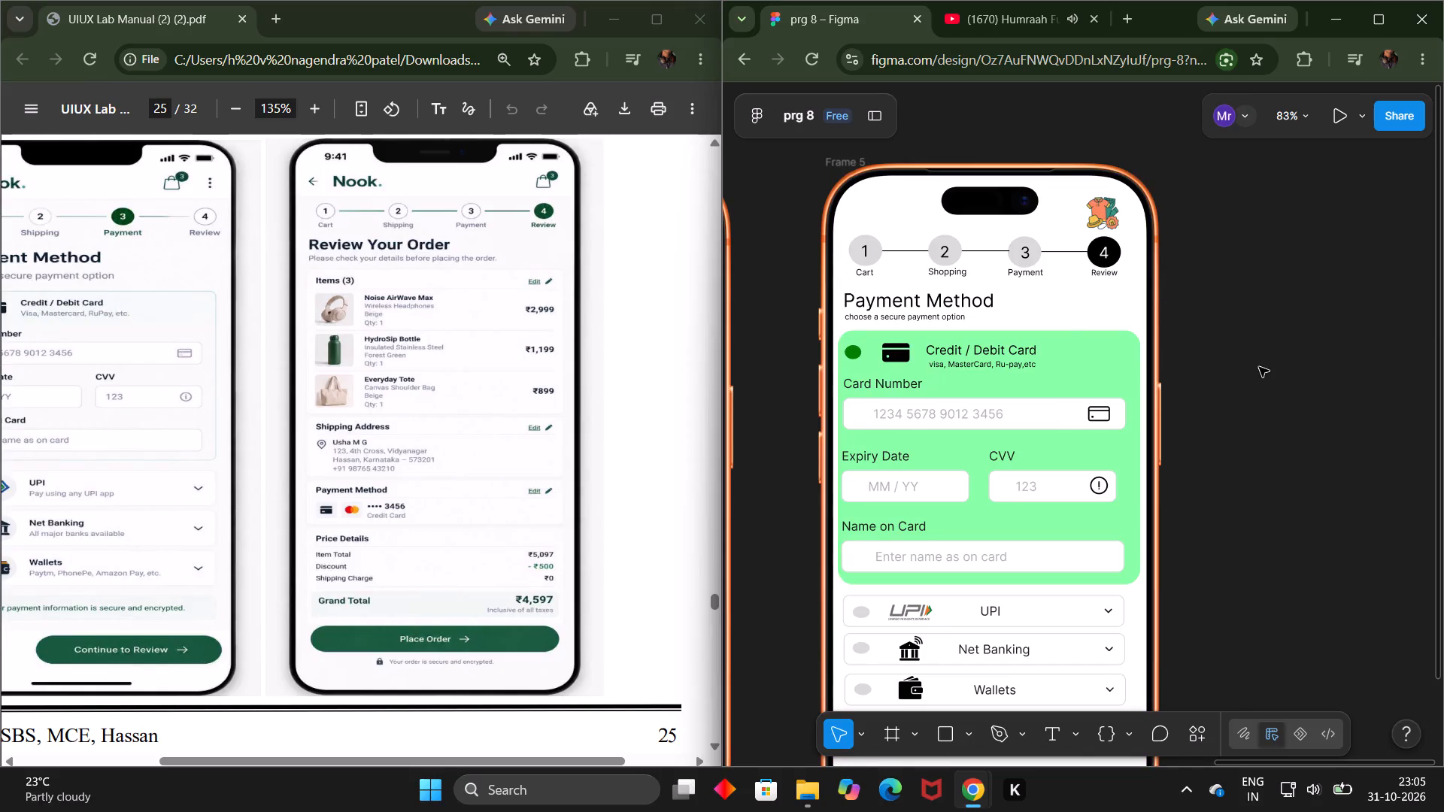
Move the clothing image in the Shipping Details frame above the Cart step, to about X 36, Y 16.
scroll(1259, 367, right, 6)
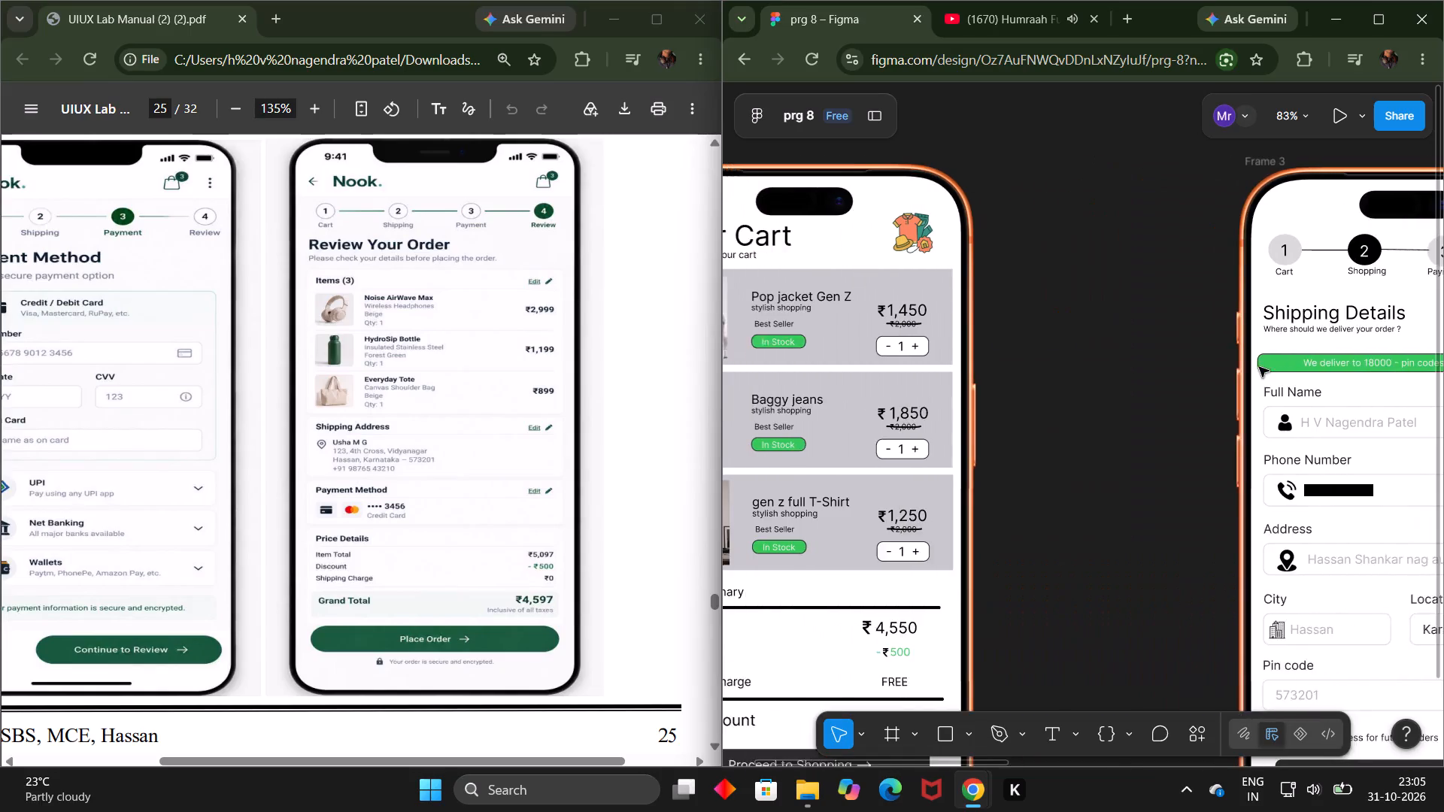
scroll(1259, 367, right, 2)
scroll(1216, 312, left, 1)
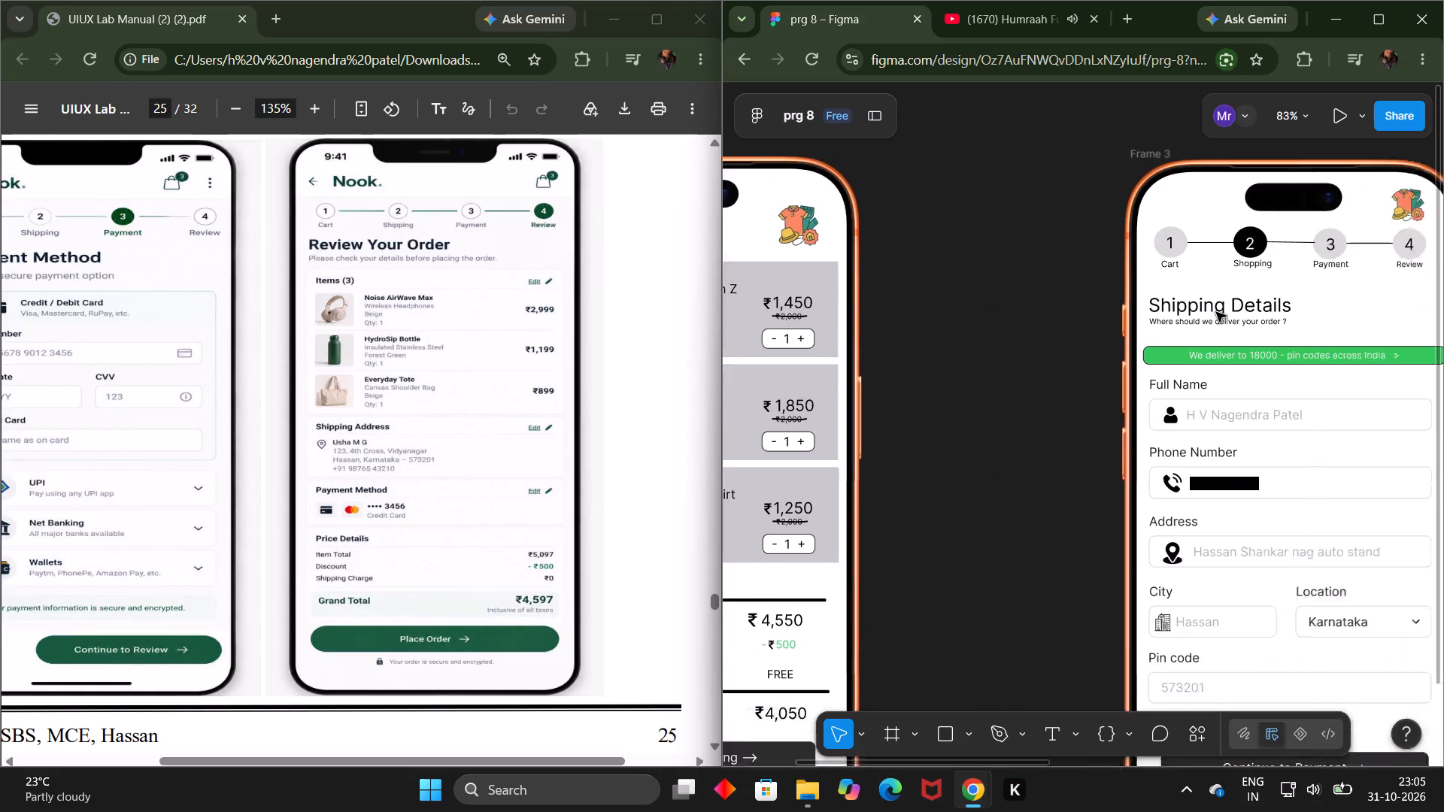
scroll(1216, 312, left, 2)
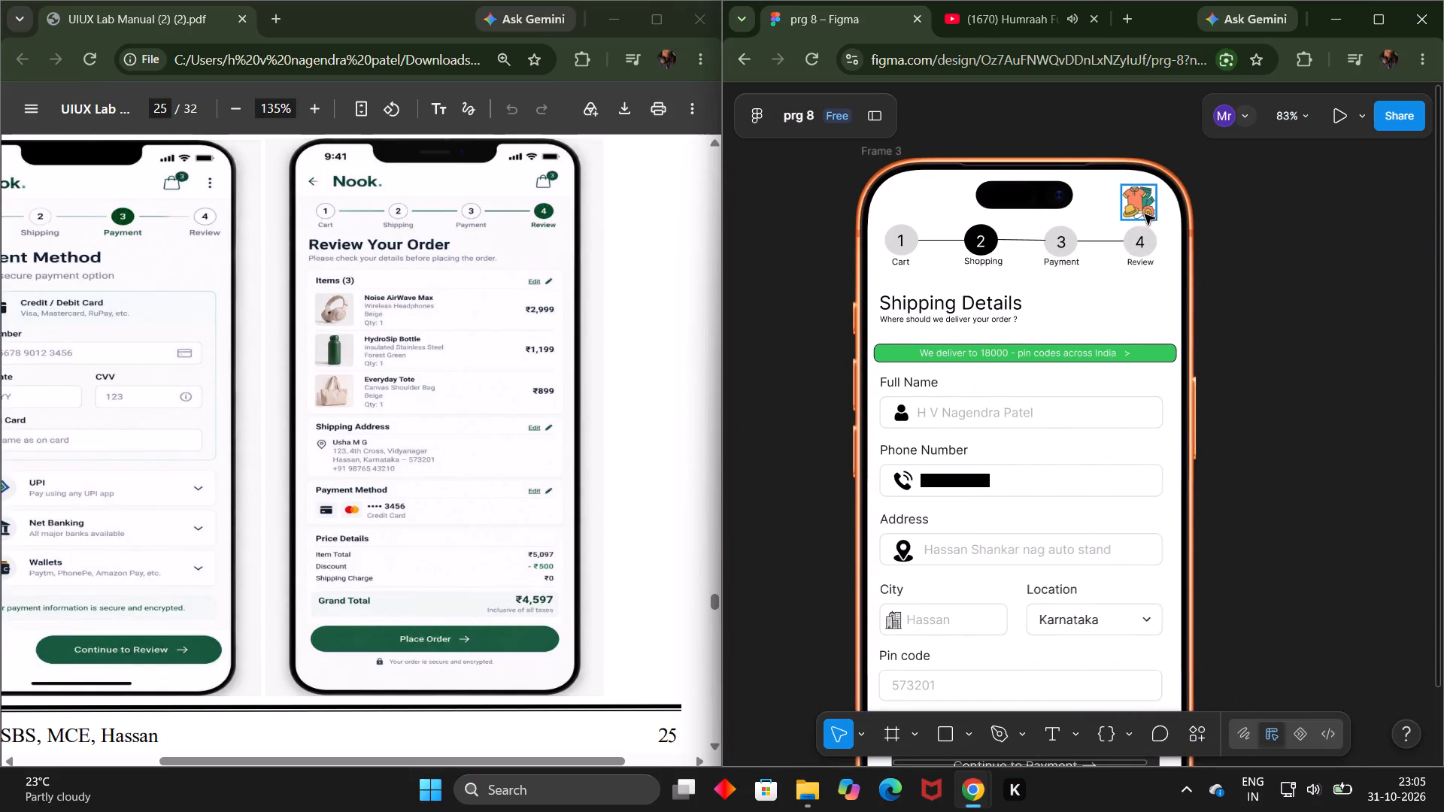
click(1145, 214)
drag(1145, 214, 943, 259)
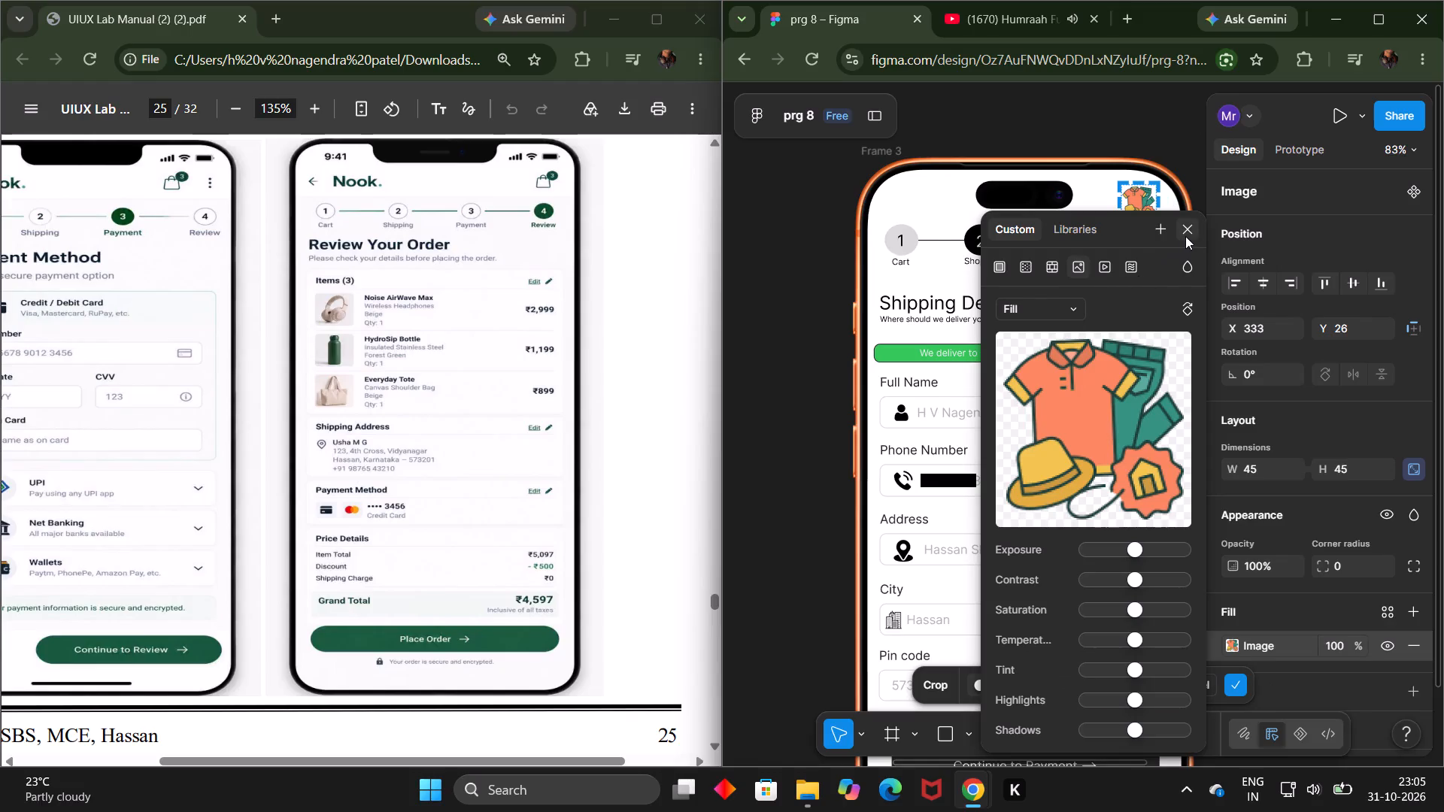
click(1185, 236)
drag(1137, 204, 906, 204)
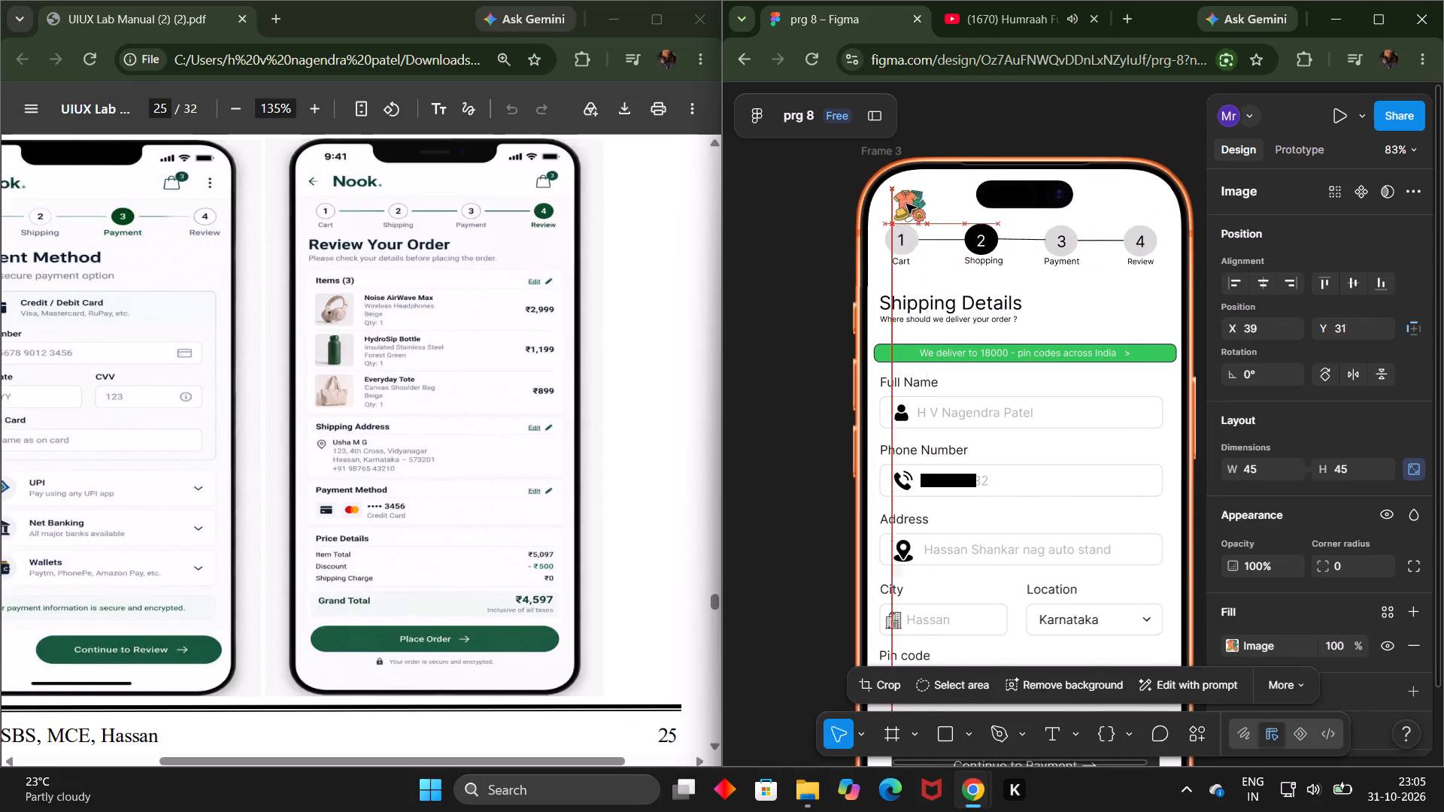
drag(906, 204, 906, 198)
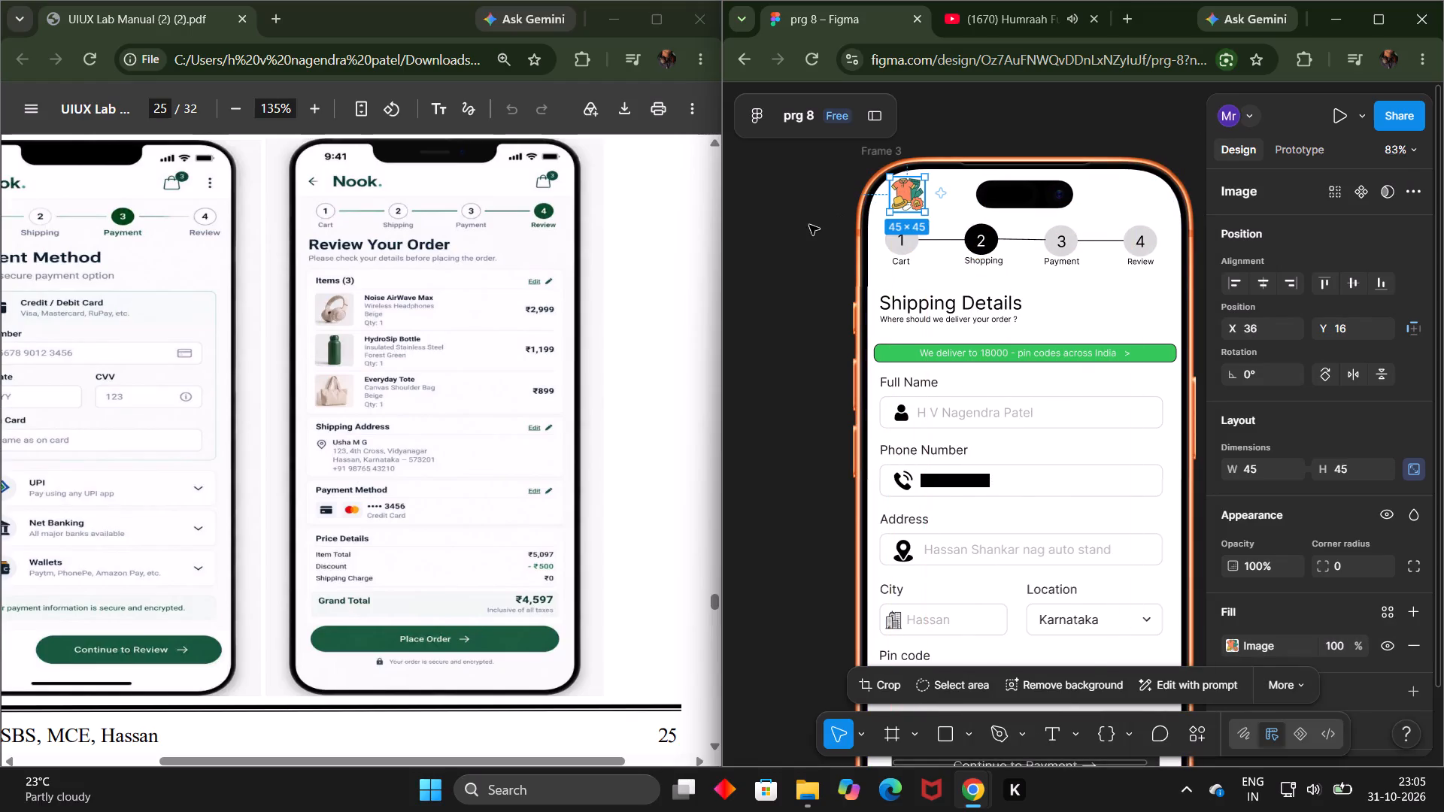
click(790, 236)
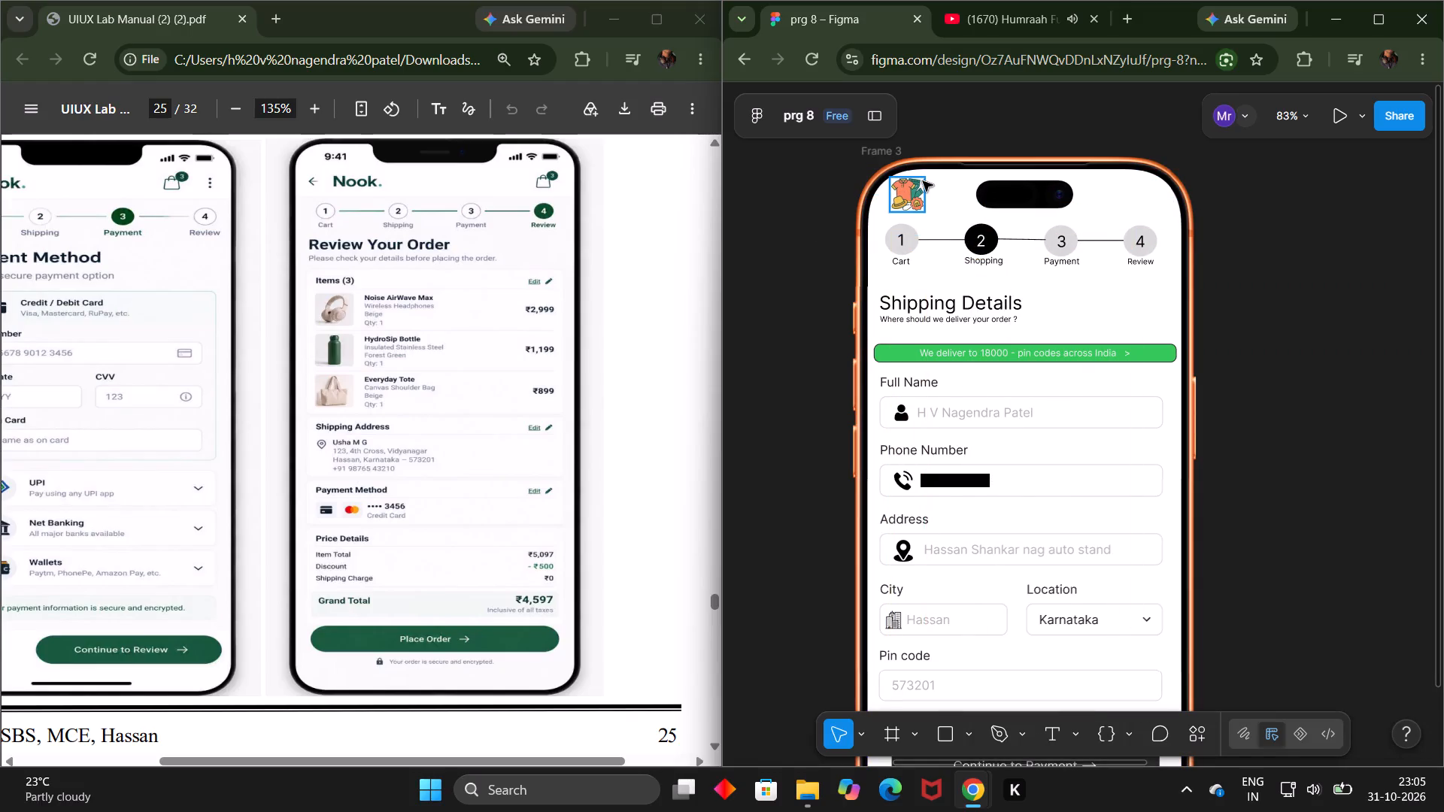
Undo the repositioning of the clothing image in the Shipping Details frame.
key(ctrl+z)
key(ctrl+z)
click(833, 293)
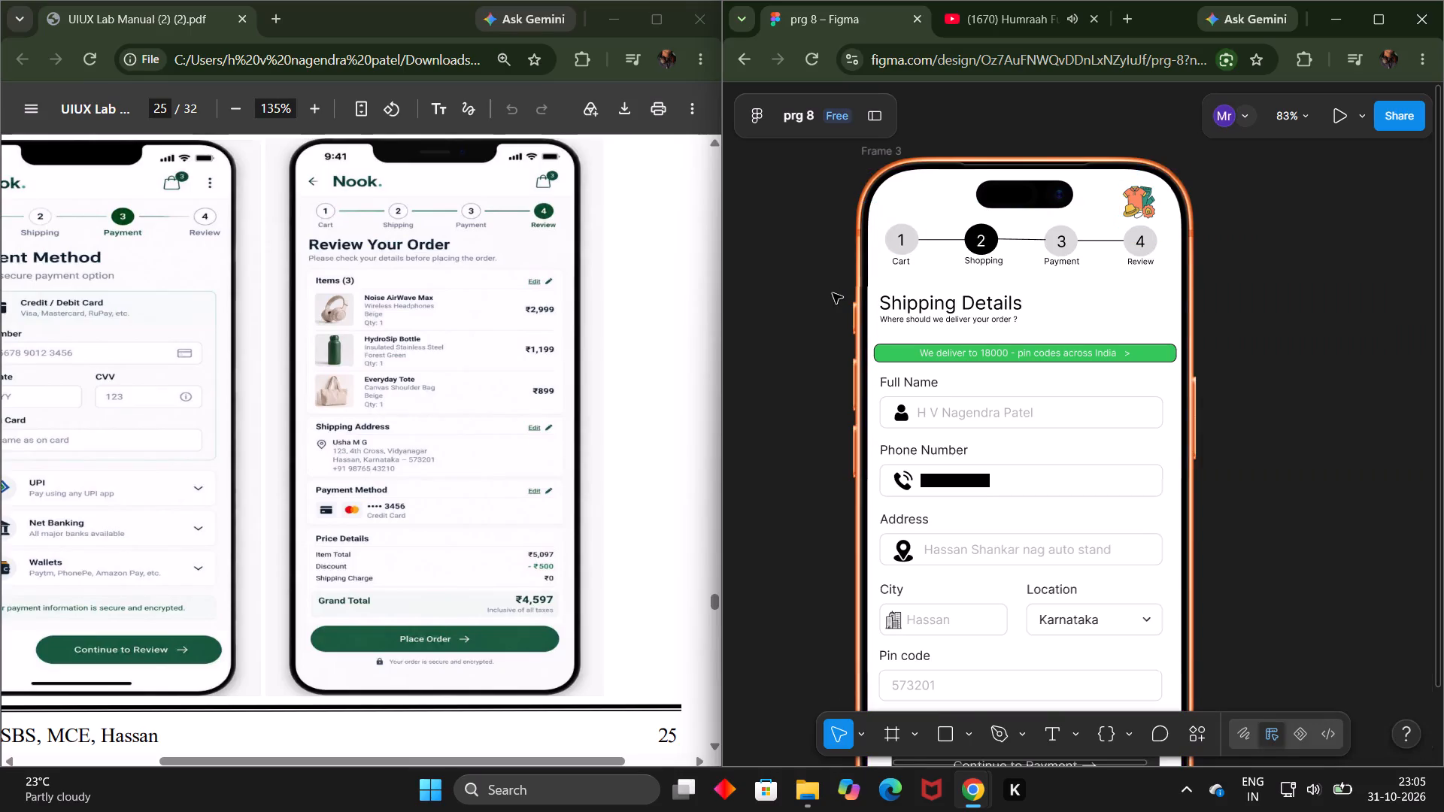
Replace the Payment Method heading in Frame 5 with the text "Review Your Order".
scroll(1265, 344, left, 5)
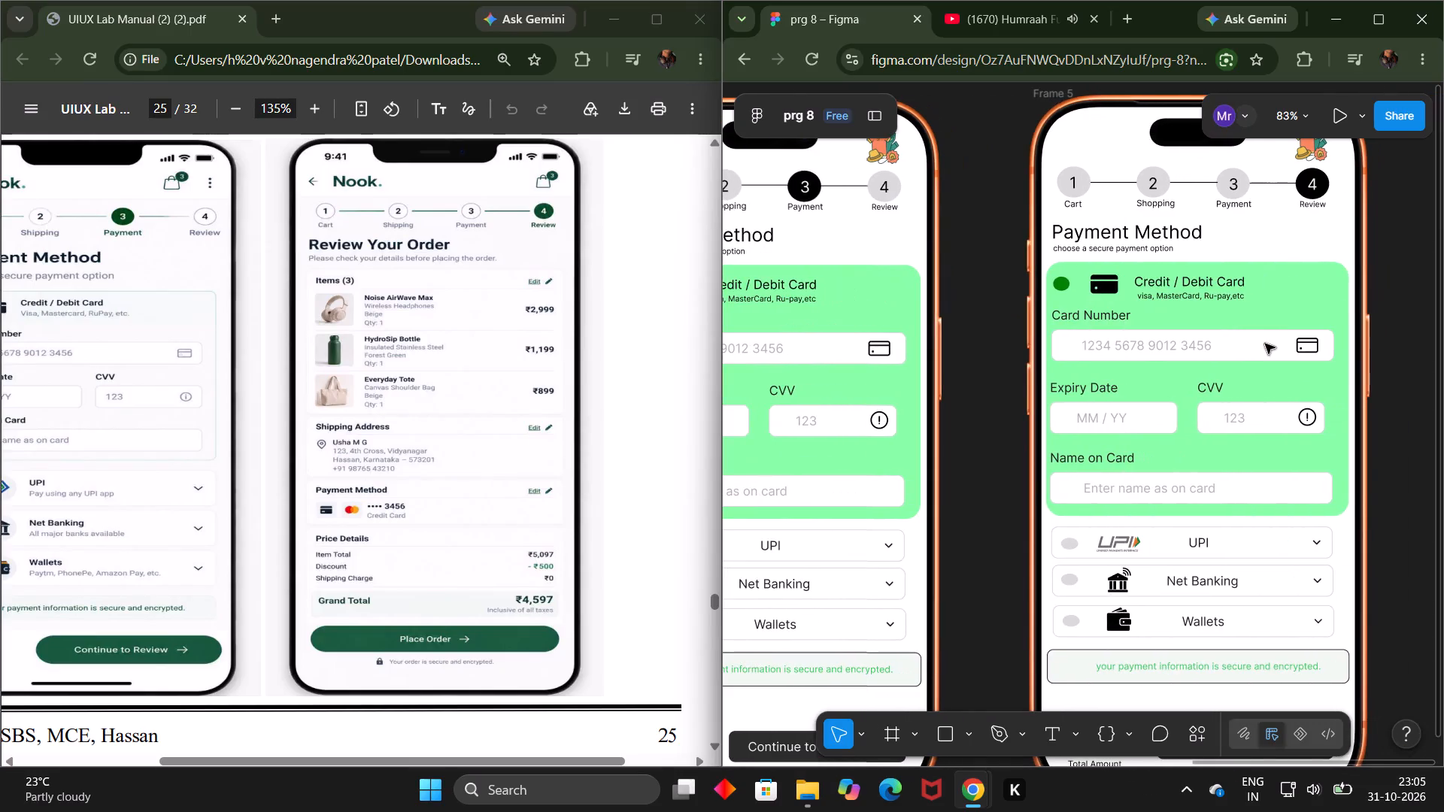
scroll(1265, 344, left, 1)
scroll(1265, 344, down, 1)
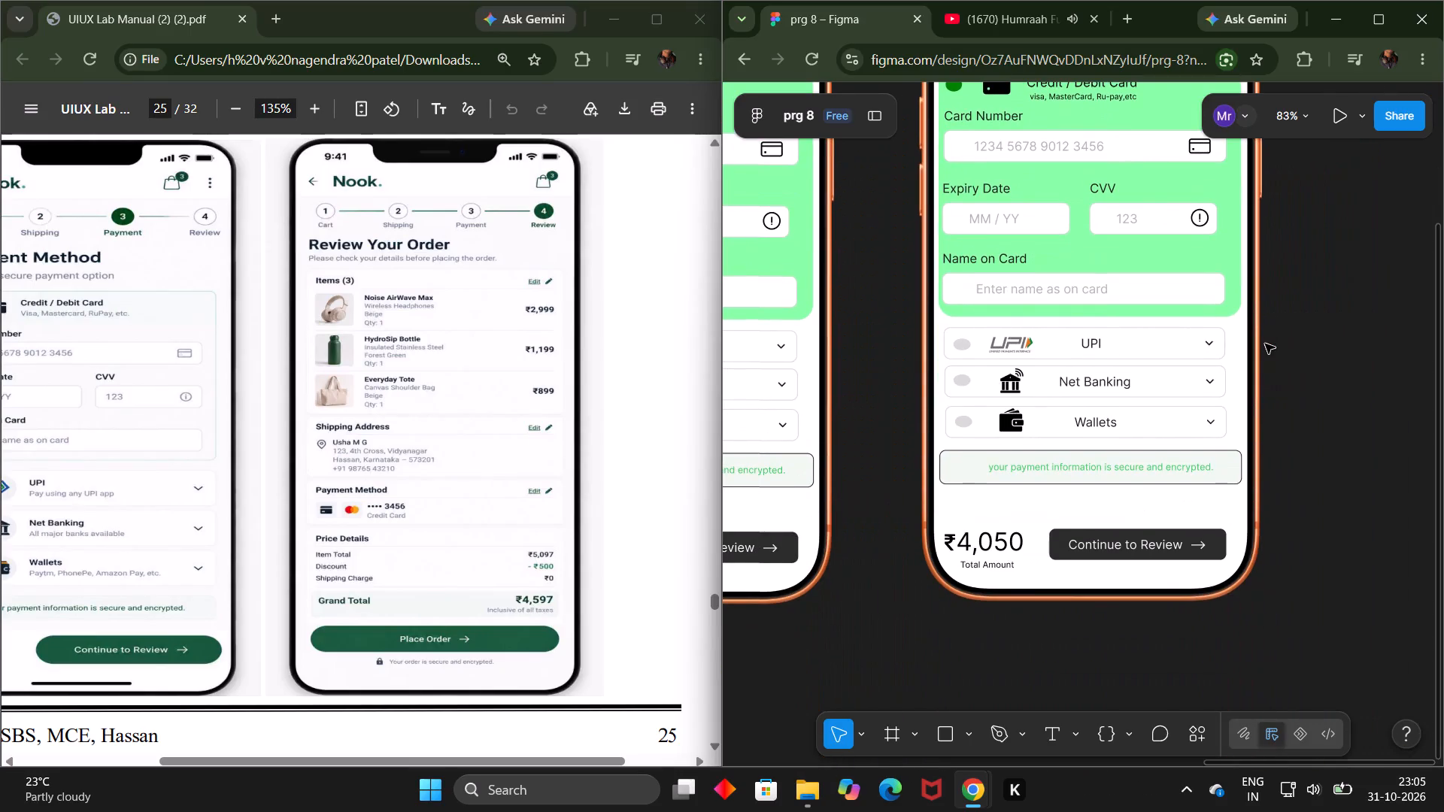
scroll(1265, 344, up, 2)
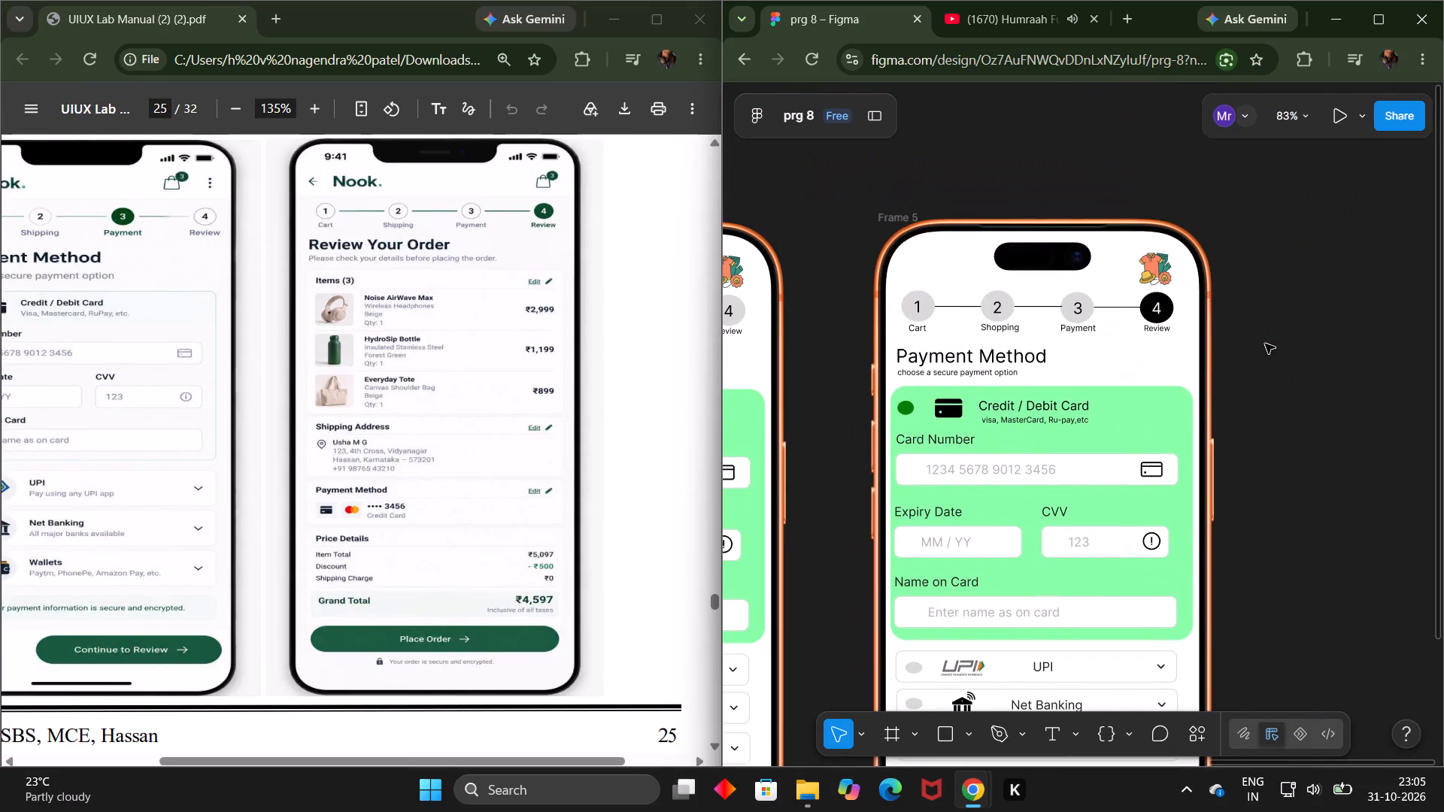
scroll(1265, 344, down, 1)
scroll(1265, 344, right, 1)
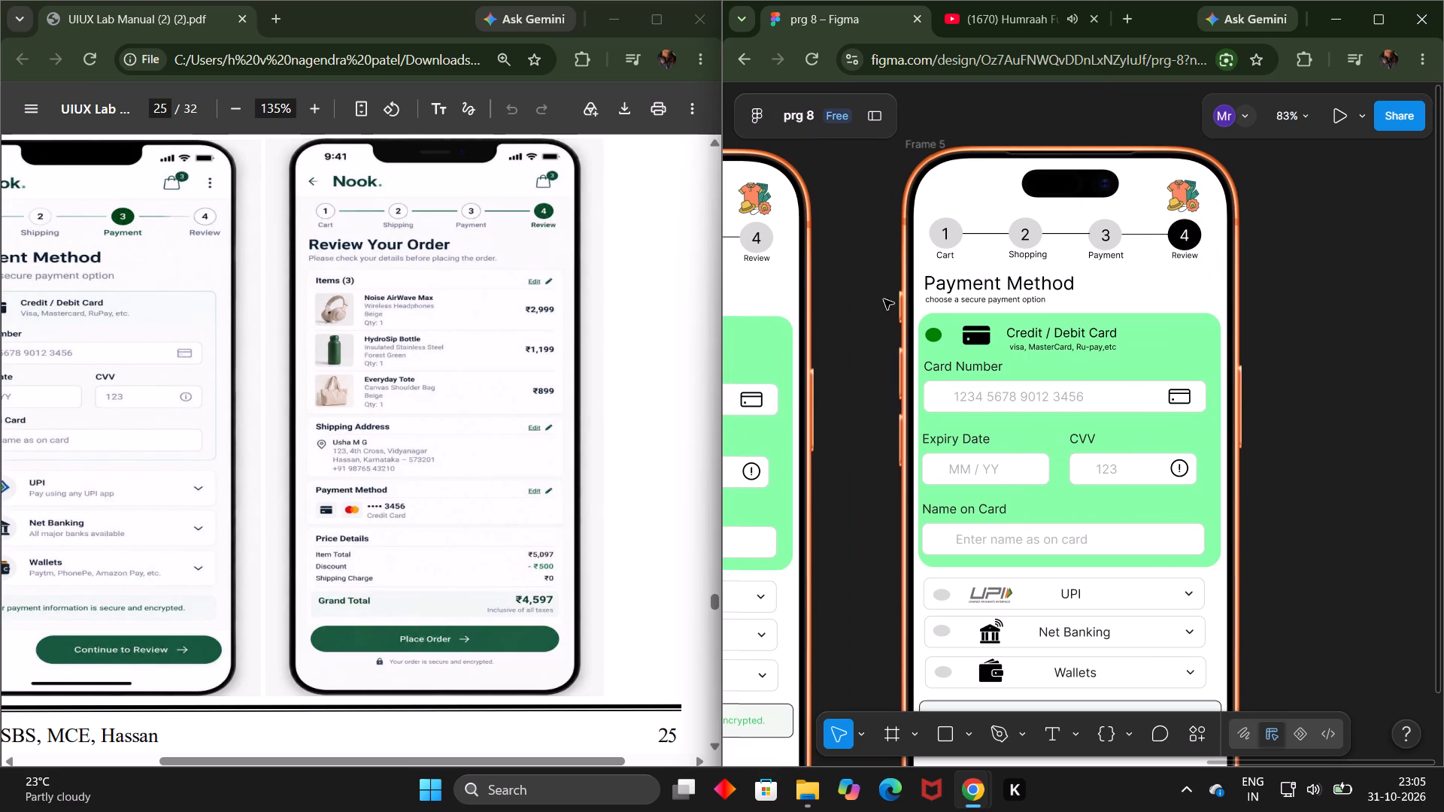
double_click(986, 283)
key(BackSpace)
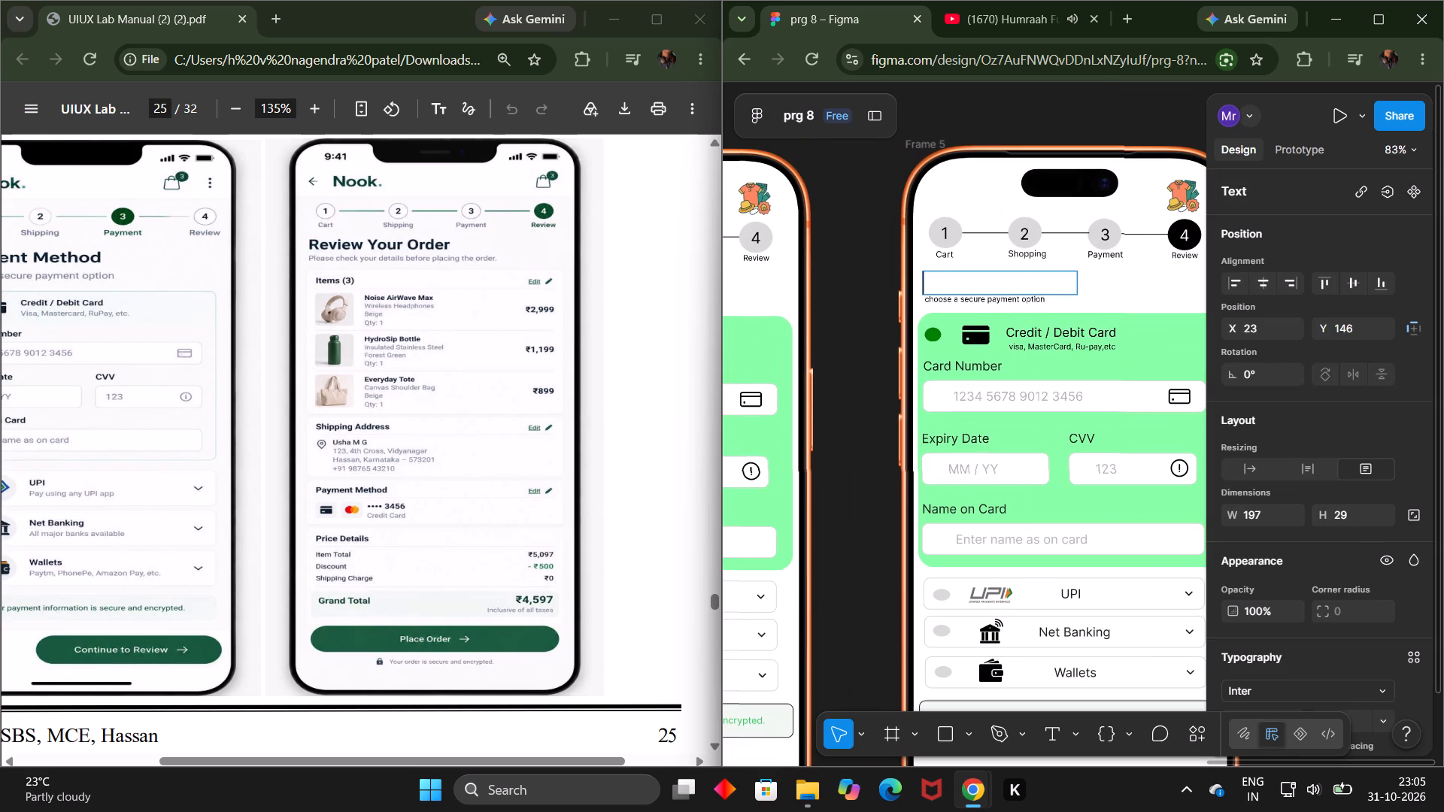
text(Re)
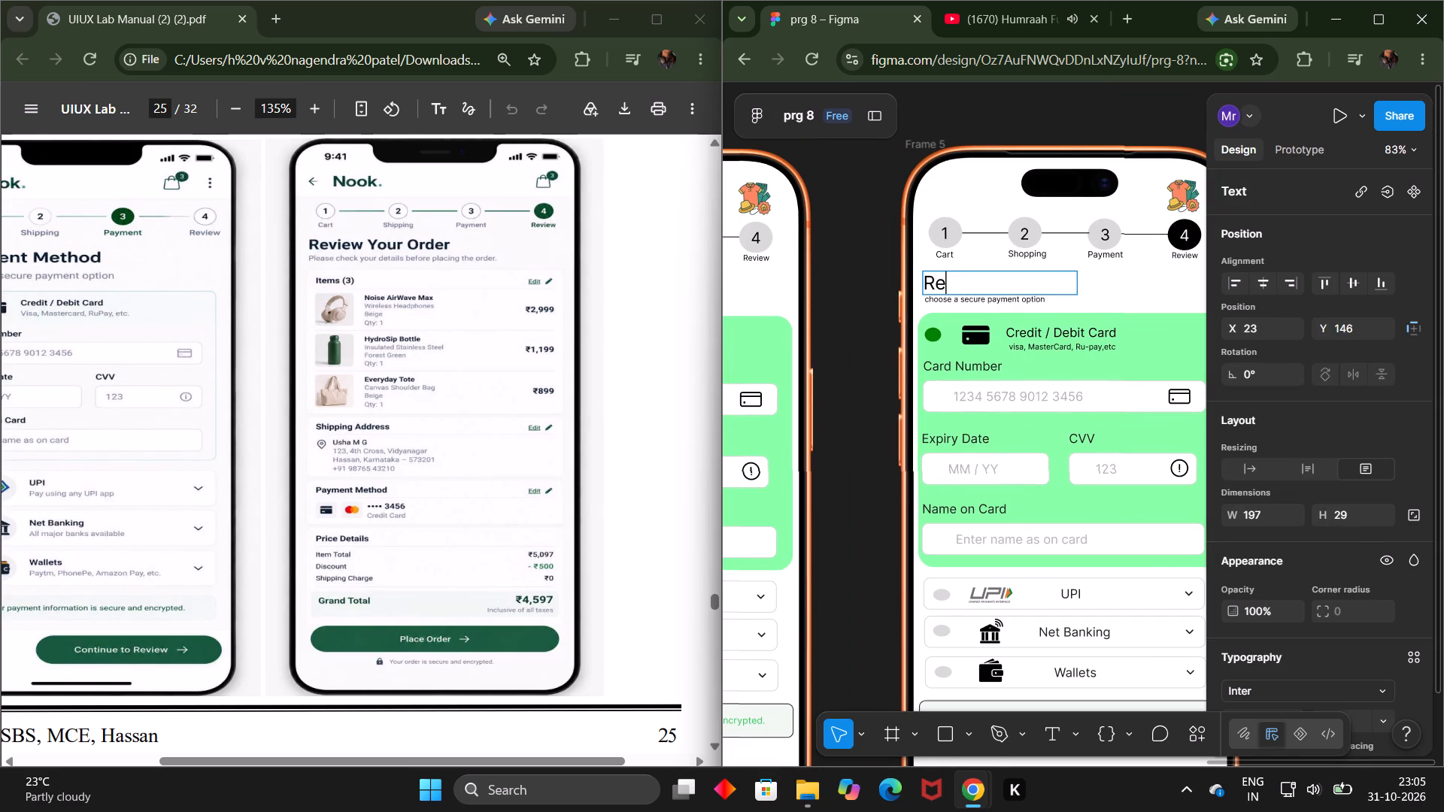
text(view)
key(space)
text(Yp)
key(BackSpace)
text(our)
key(space)
text(Order)
click(1086, 286)
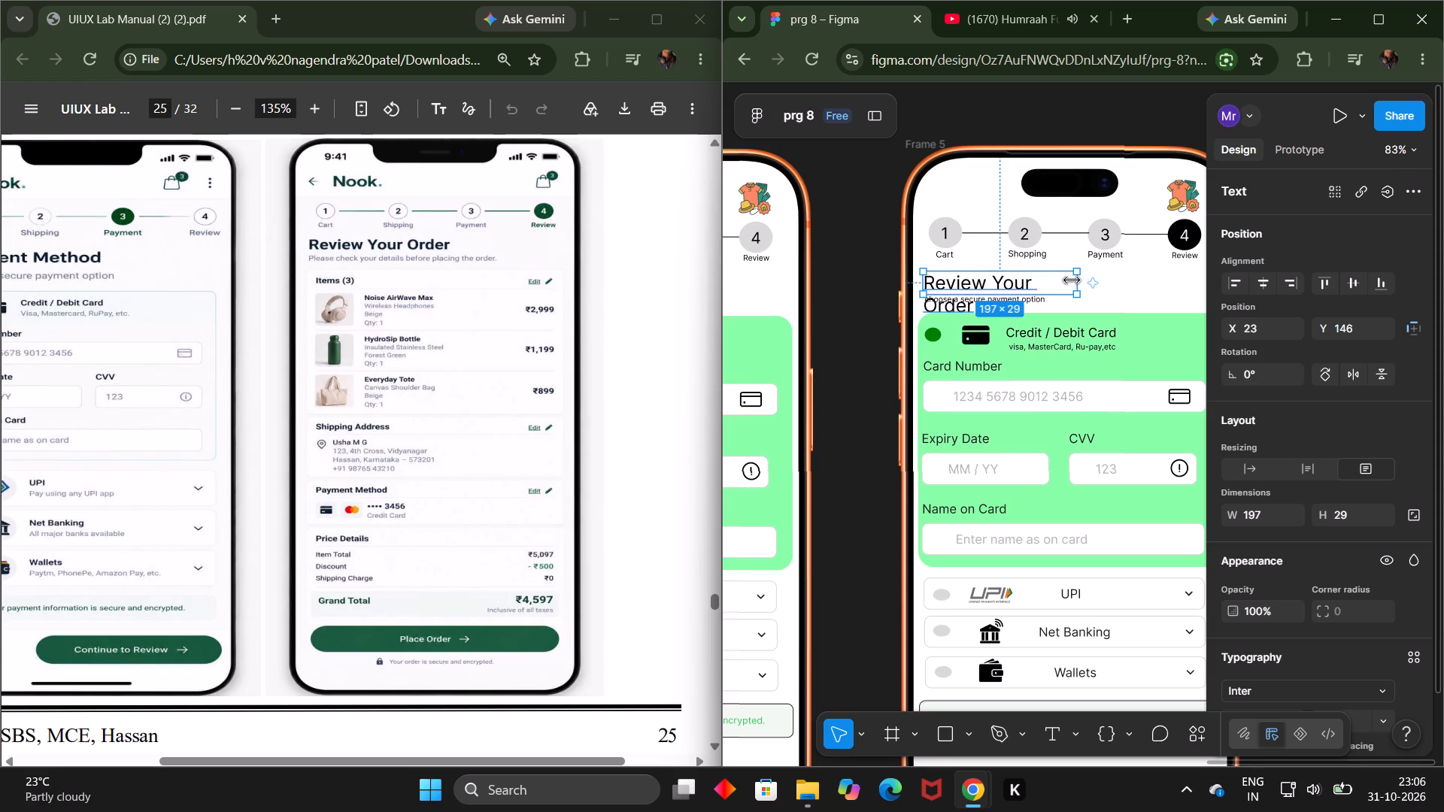
Widen the Review Your Order heading's text box so the heading fits on one line.
drag(1072, 280, 1093, 282)
click(850, 336)
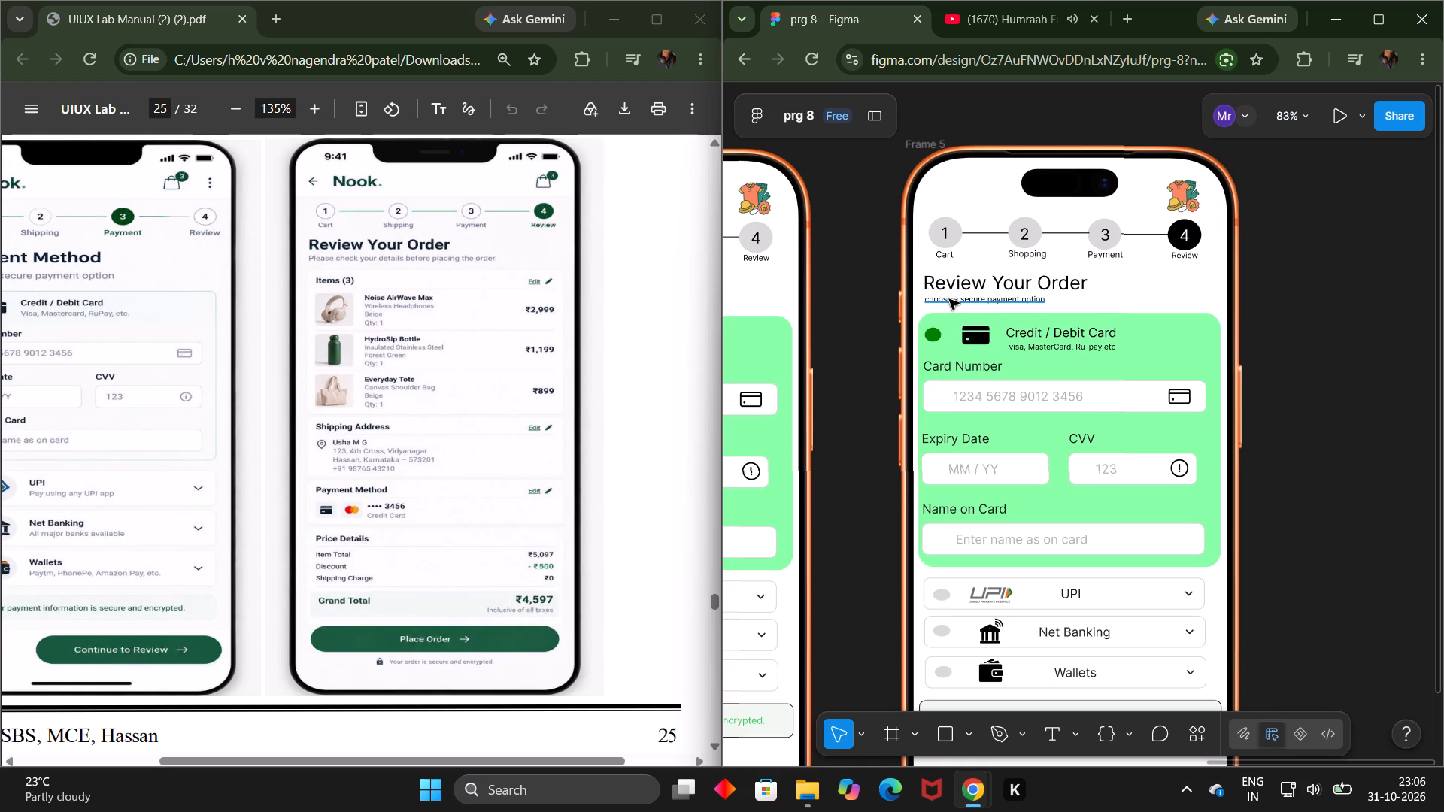
Replace the subtitle under the Review Your Order heading with "Please check your details before placing the order".
double_click(949, 299)
key(BackSpace)
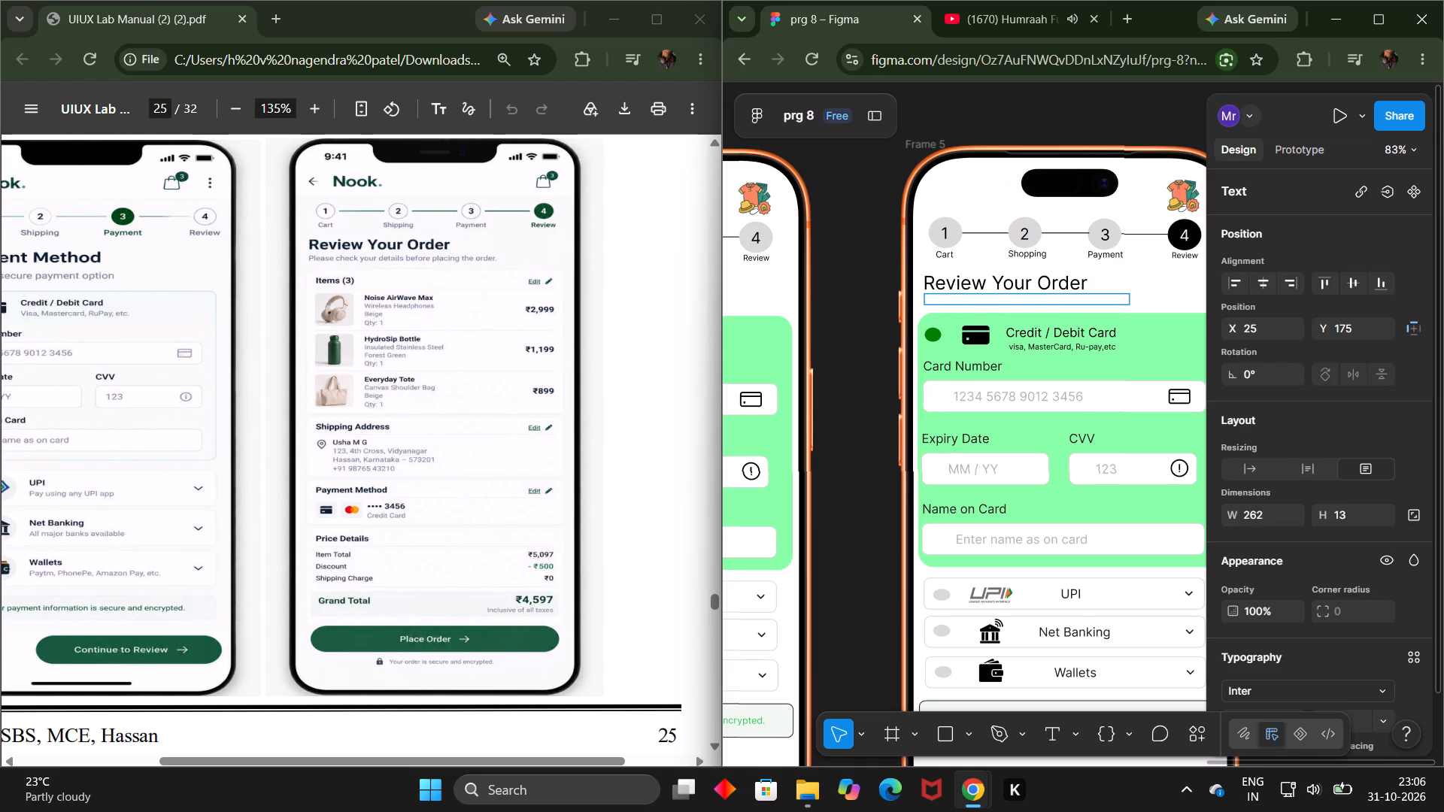
text(Pl)
text(ease check your details befor)
key(e)
key(space)
text(p)
key(BackSpace)
key(shift+p)
key(BackSpace)
text(pla)
text(cing)
key(space)
text(the)
key(space)
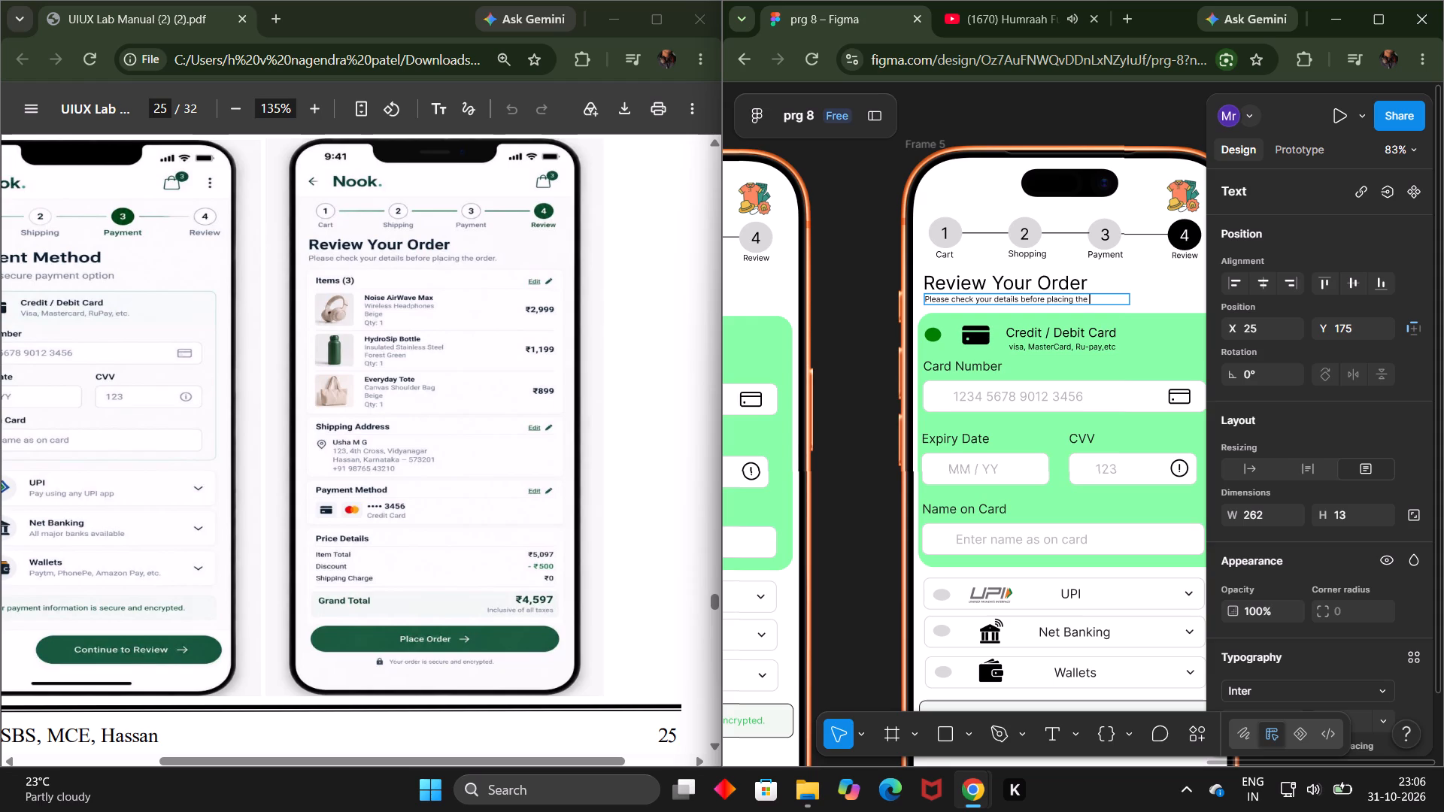
text(order)
click(841, 349)
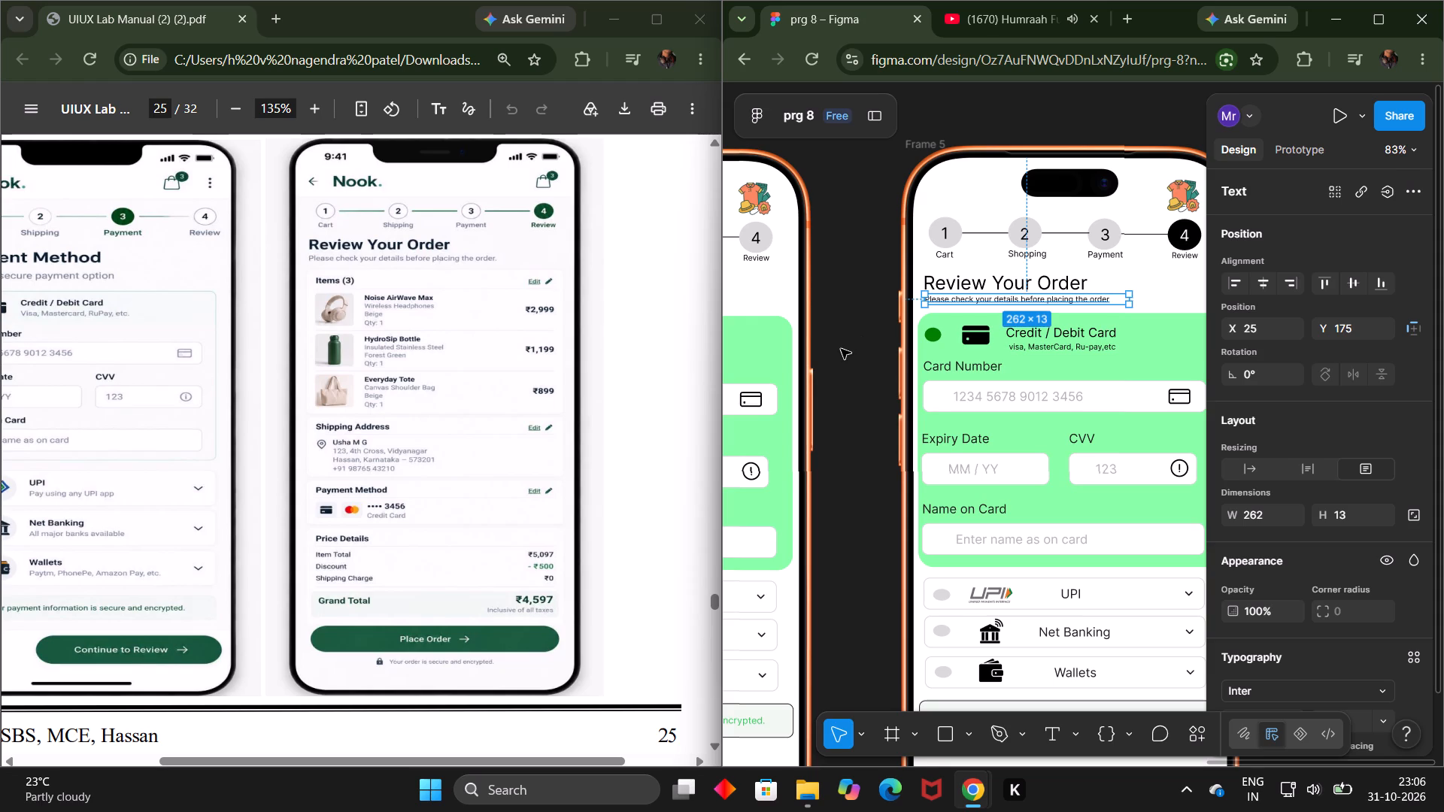
Add a period to the end of the subtitle under the Review Your Order heading.
click(1117, 298)
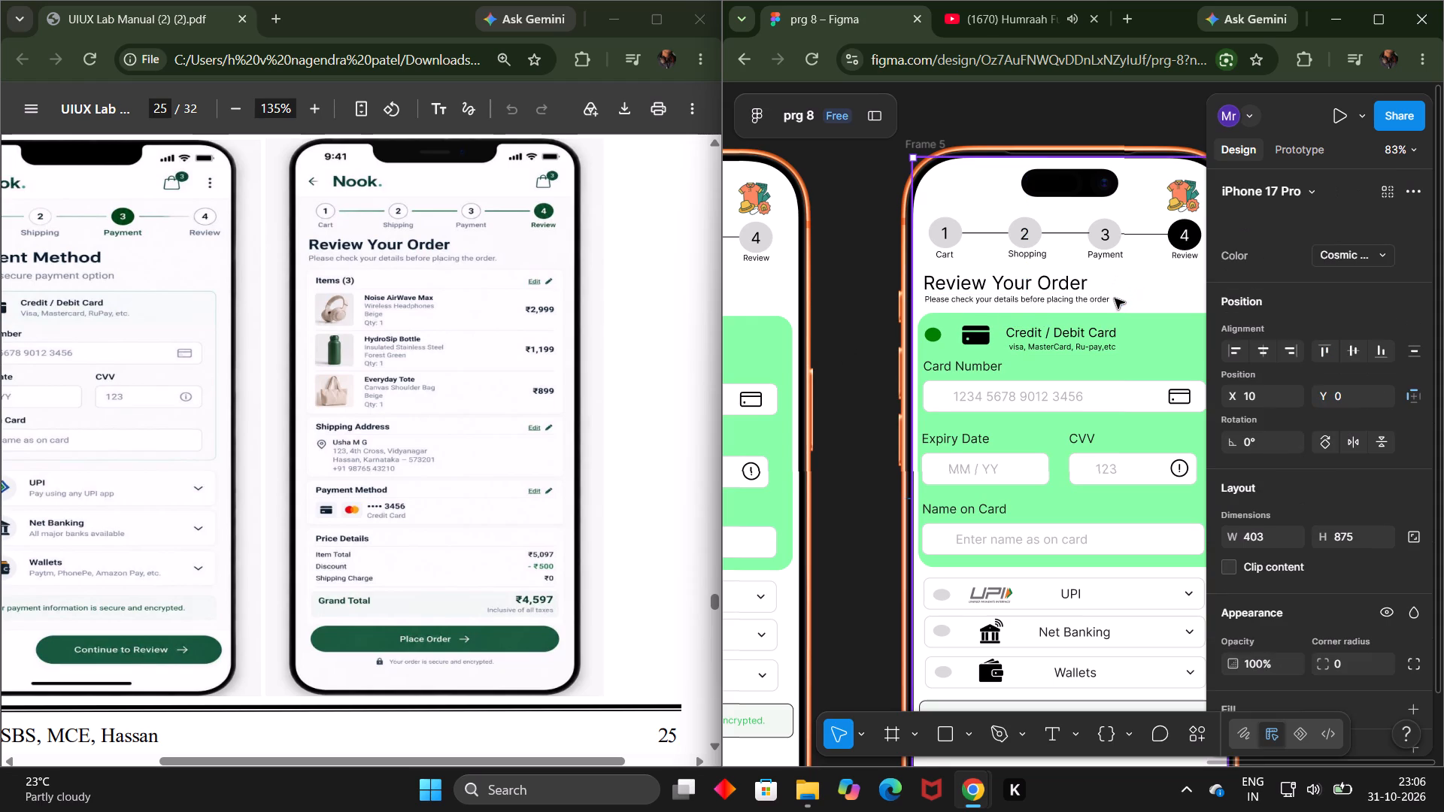
double_click(1112, 298)
click(1112, 298)
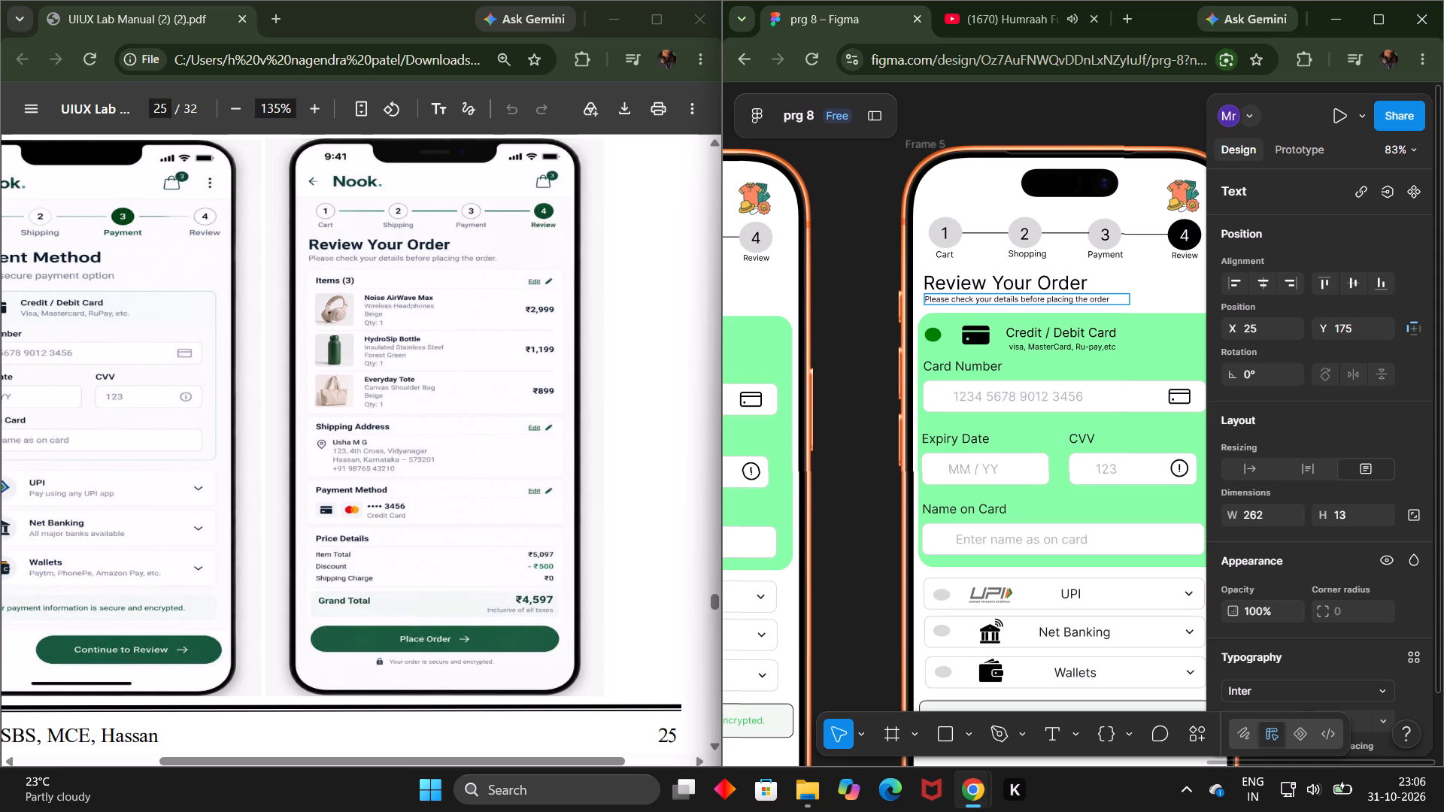
key(period)
double_click(891, 398)
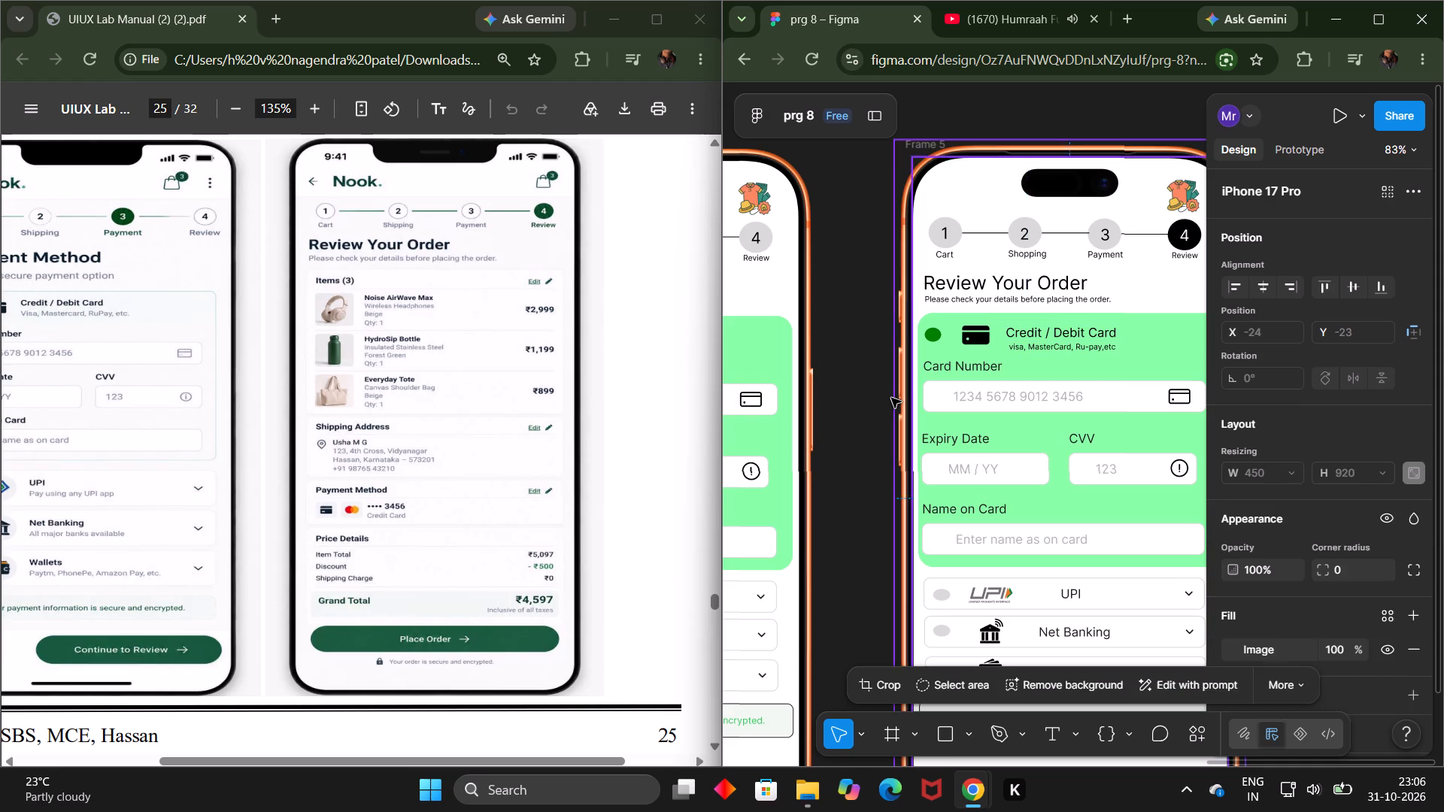
click(869, 398)
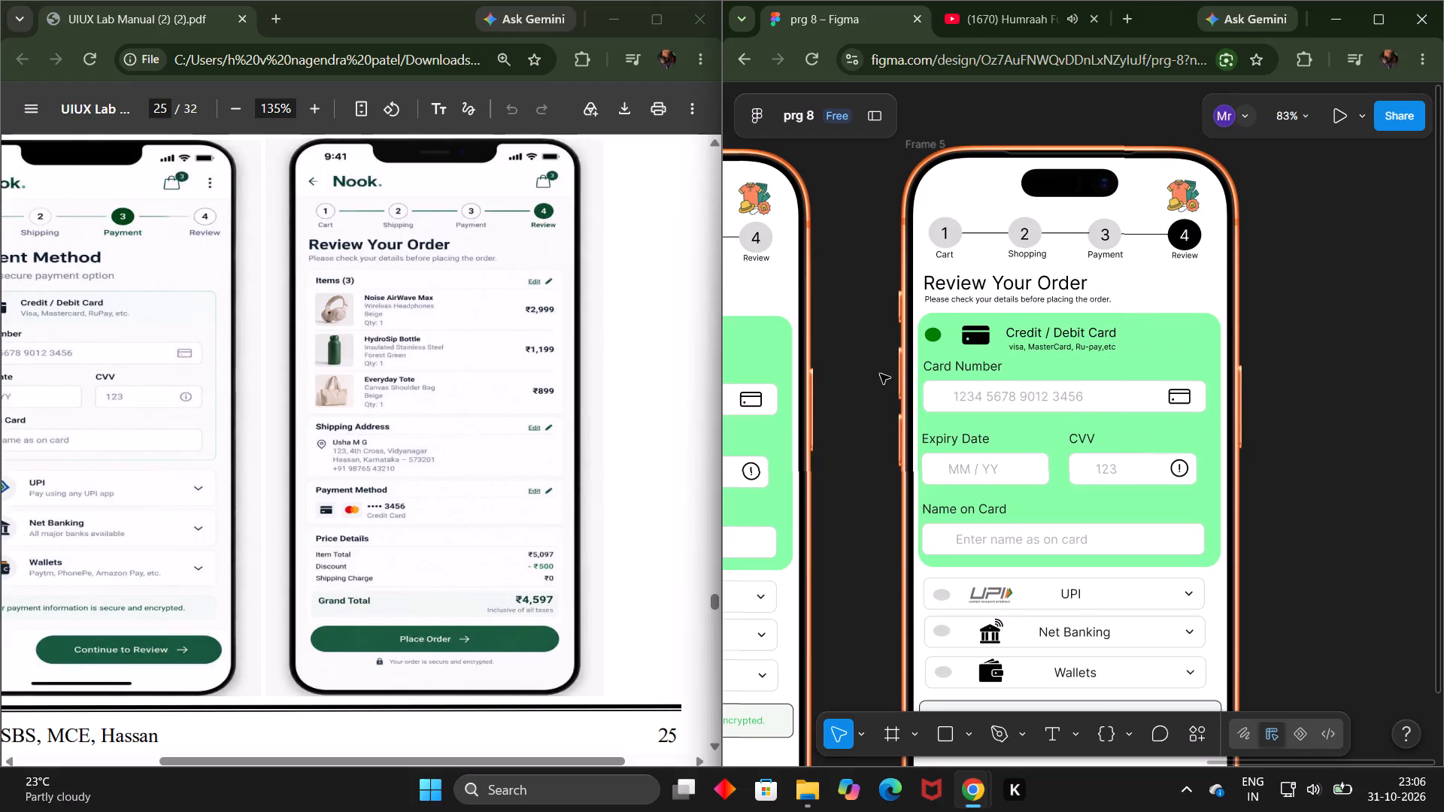
Enlarge the CVV field's info icon in the Payment Method frame to 32 × 32.
scroll(880, 374, right, 6)
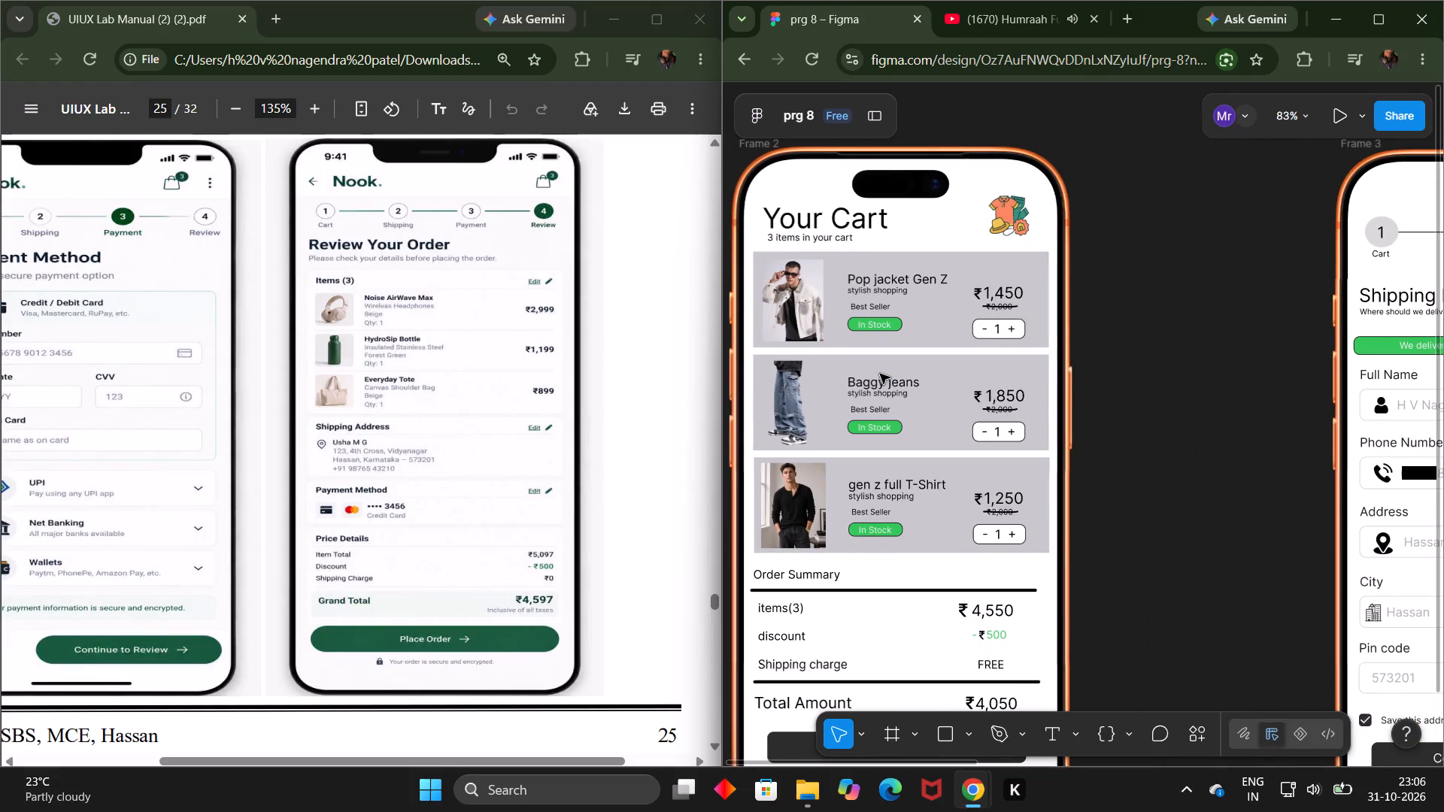
scroll(1201, 458, left, 3)
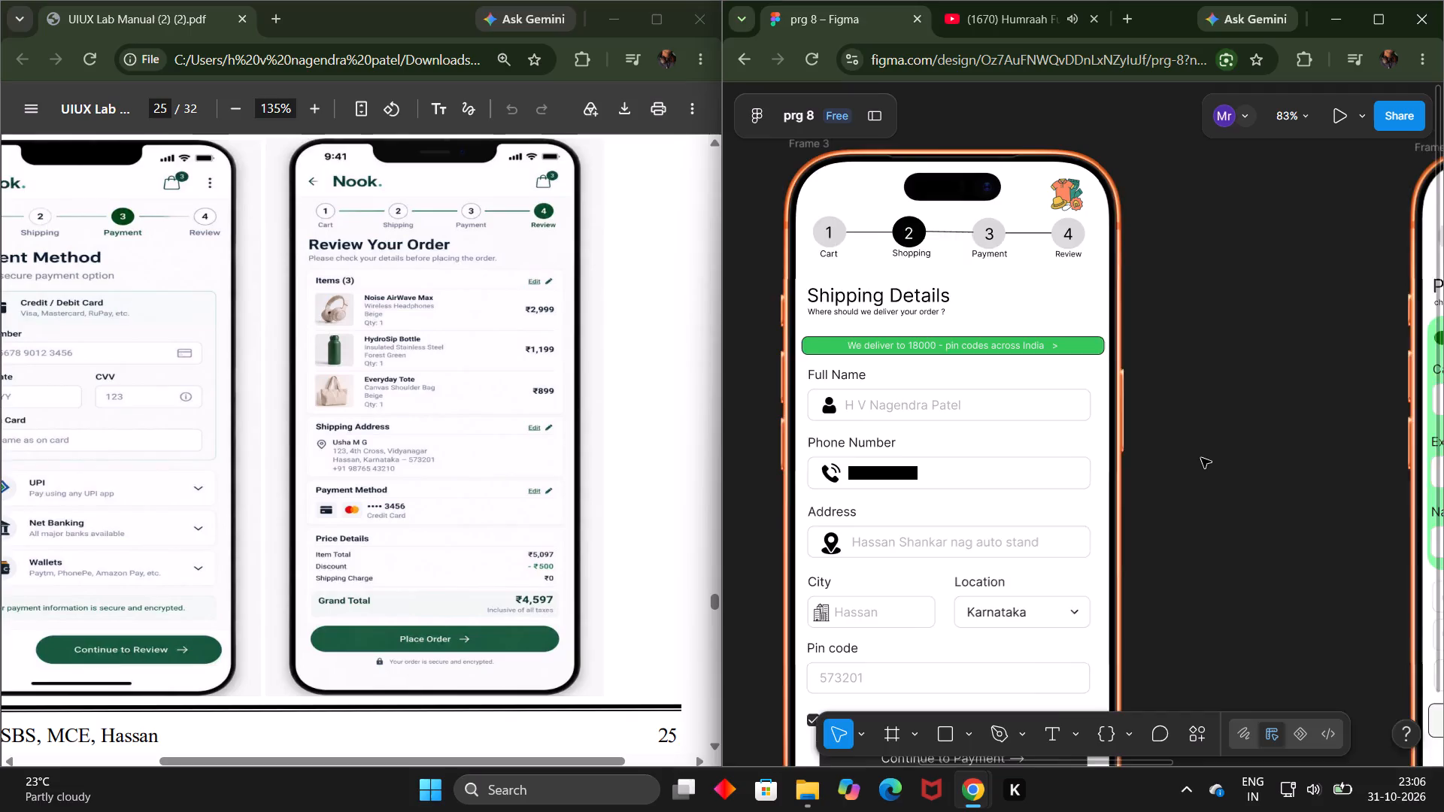
scroll(1201, 458, left, 5)
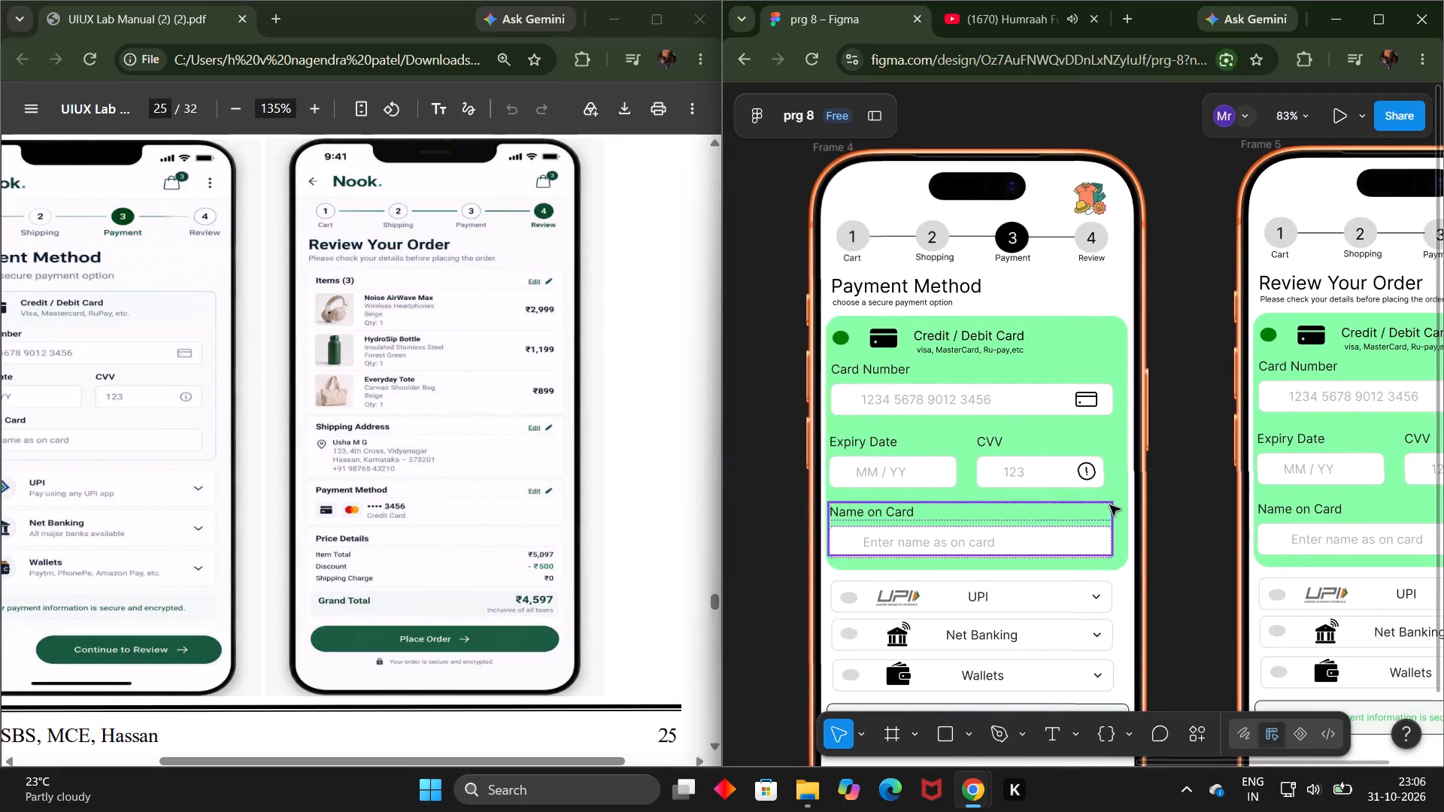
click(1118, 498)
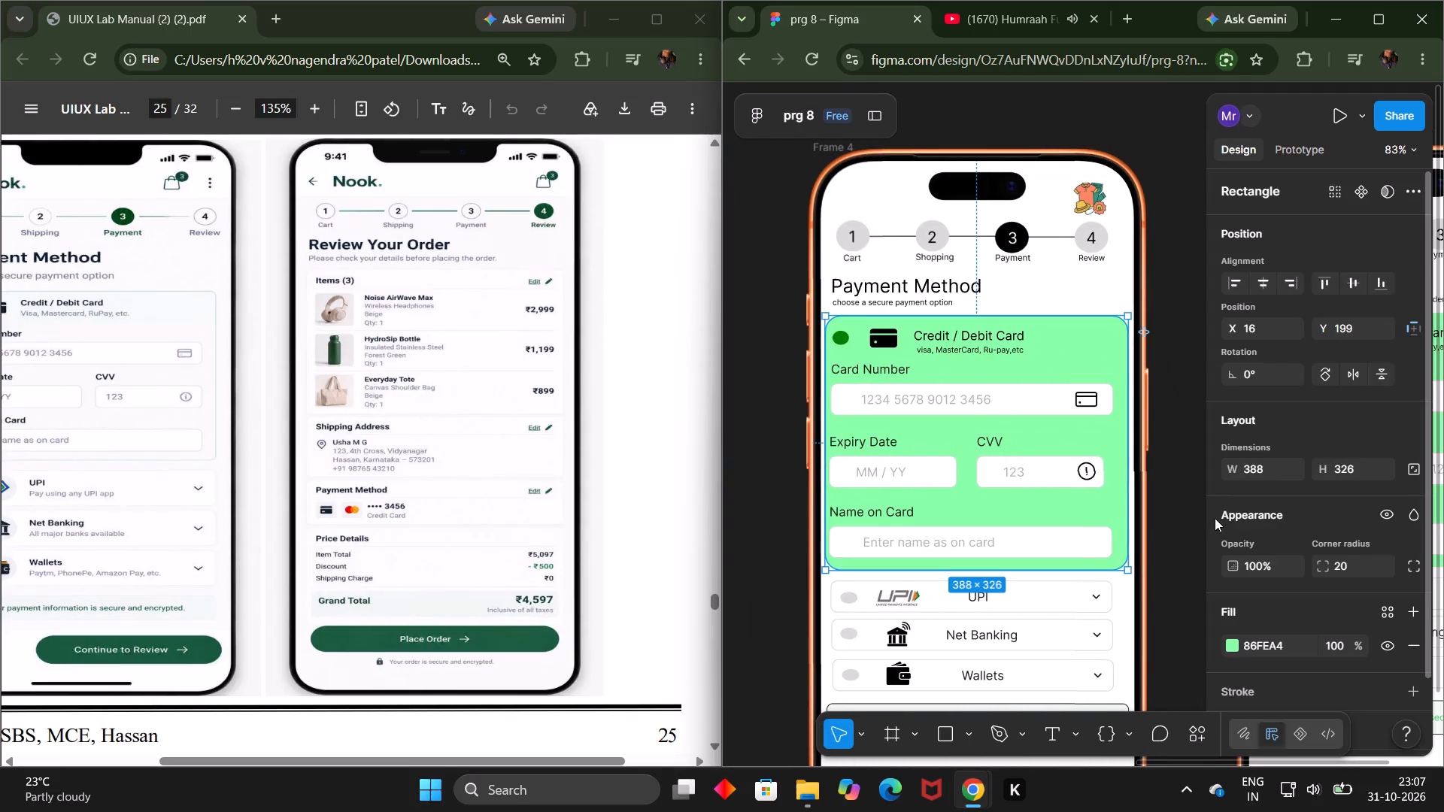
click(1180, 526)
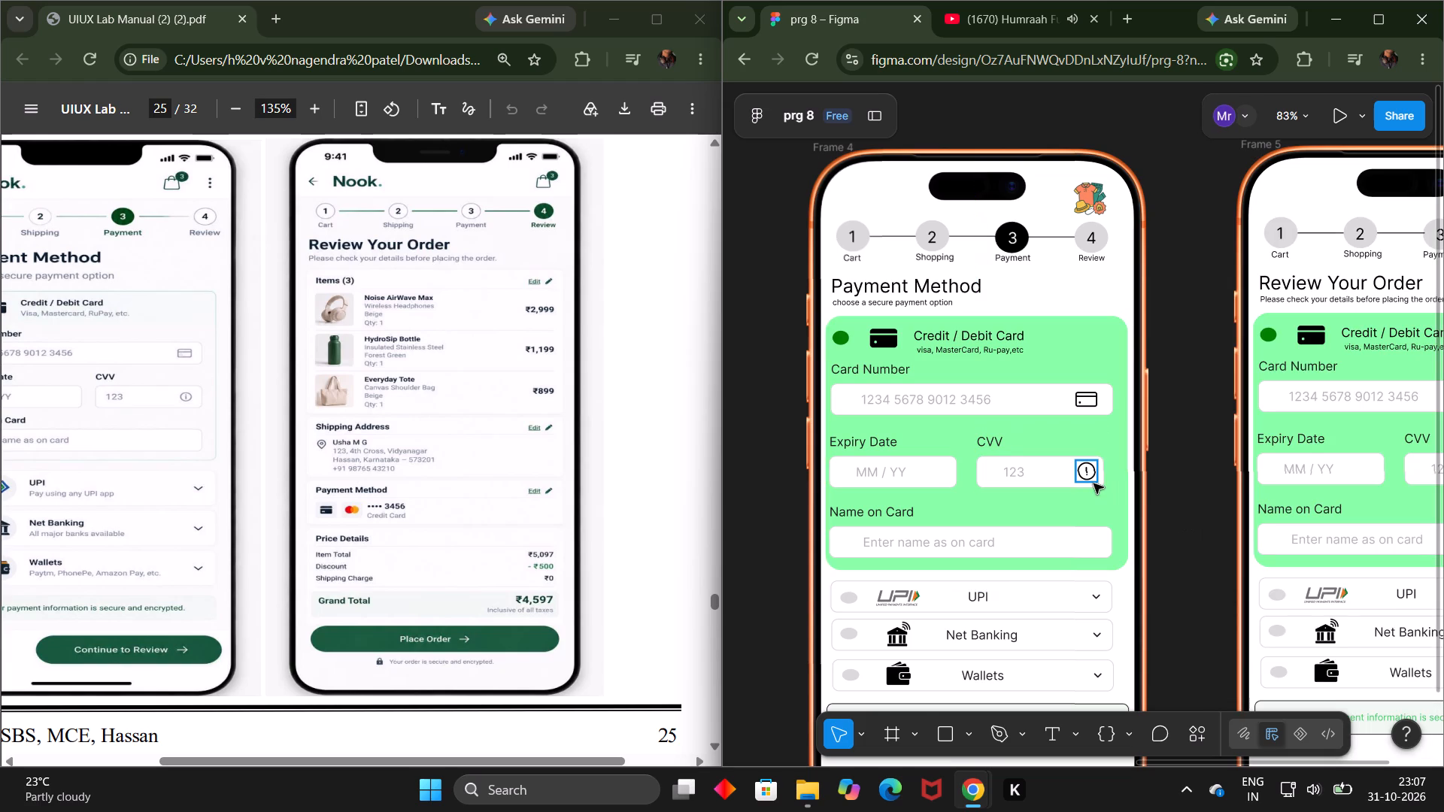
click(1094, 483)
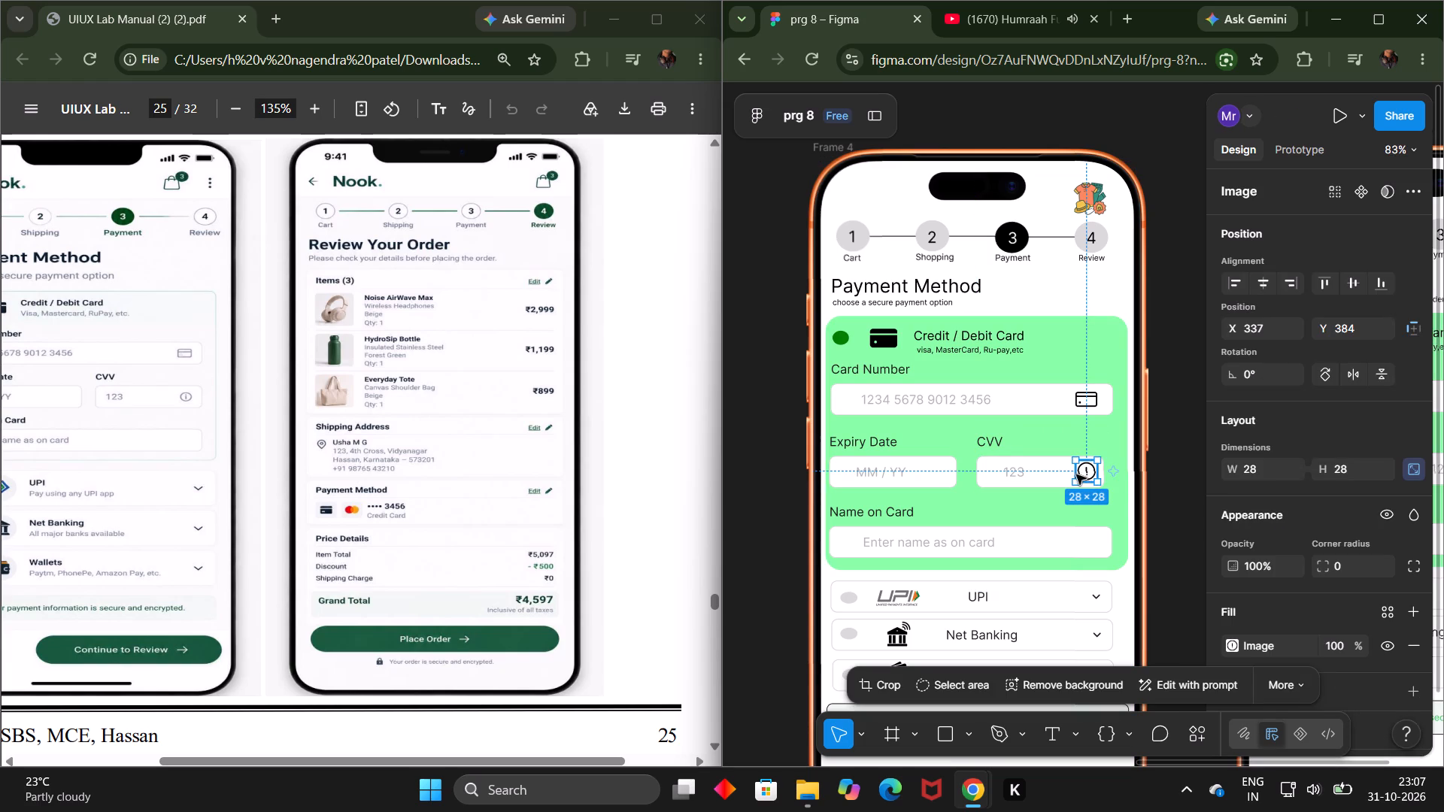
click(1074, 469)
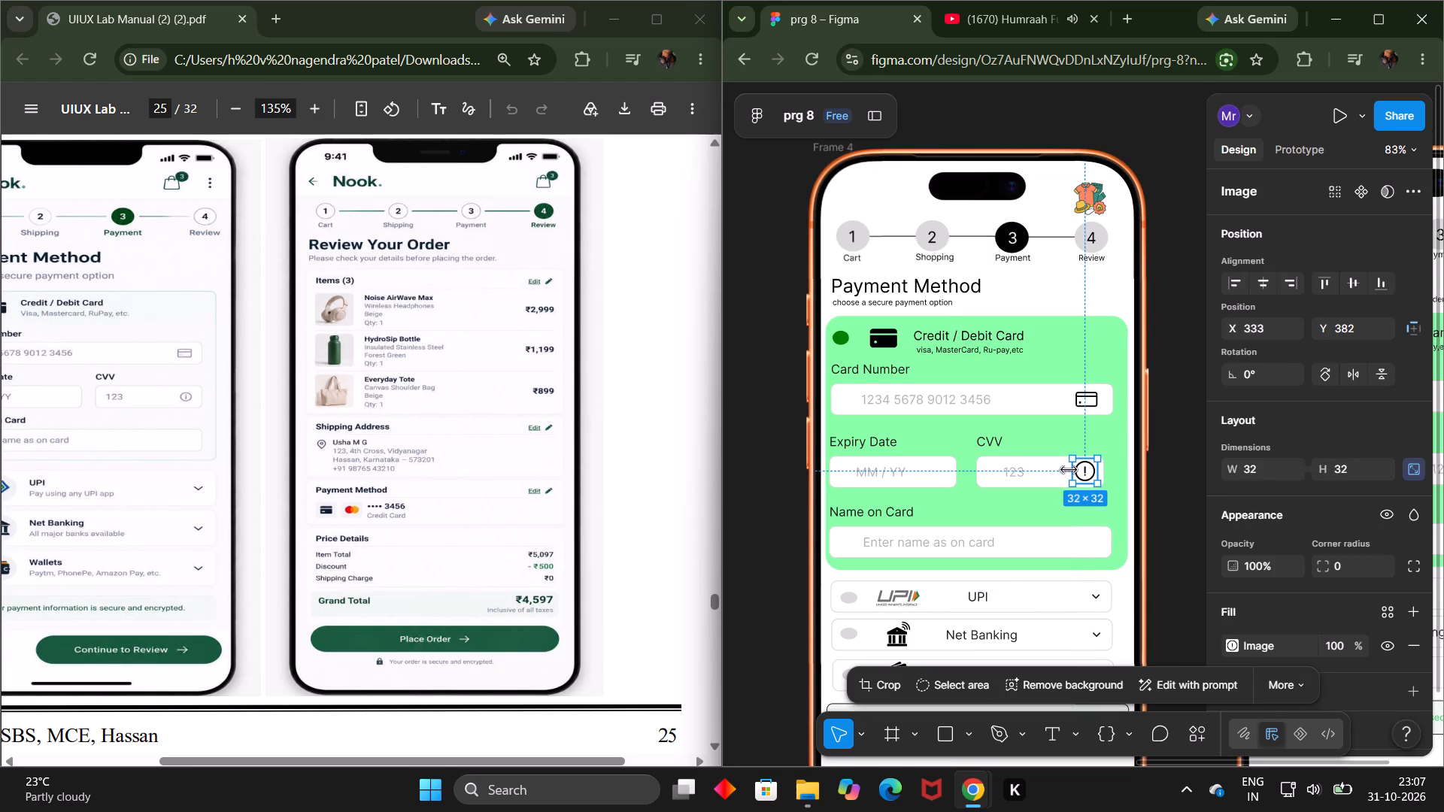
click(1179, 516)
Delete the CVV, Expiry Date, Name on Card and Card Number fields and the info icon from Frame 5.
scroll(1179, 516, left, 1)
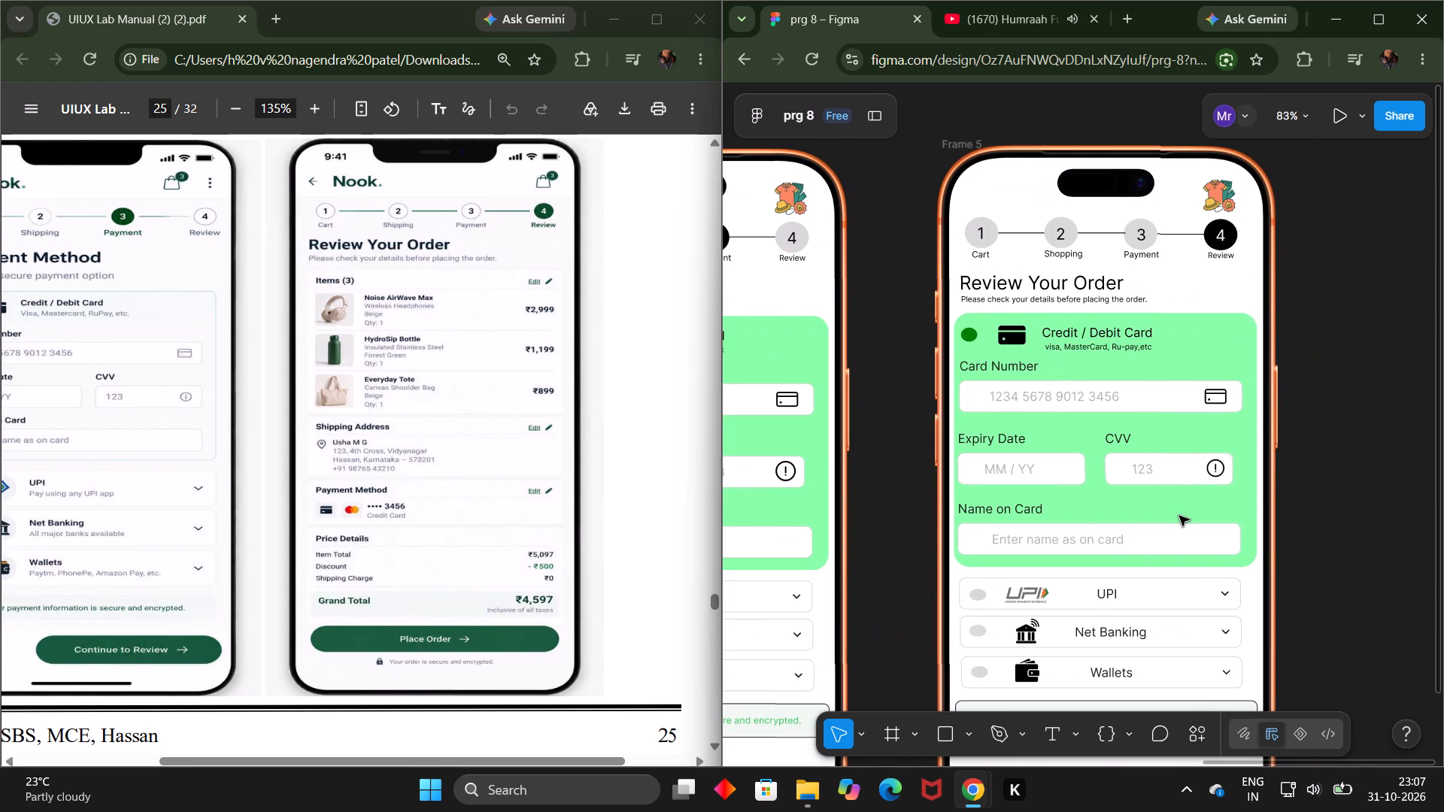
scroll(1179, 516, left, 1)
click(1191, 471)
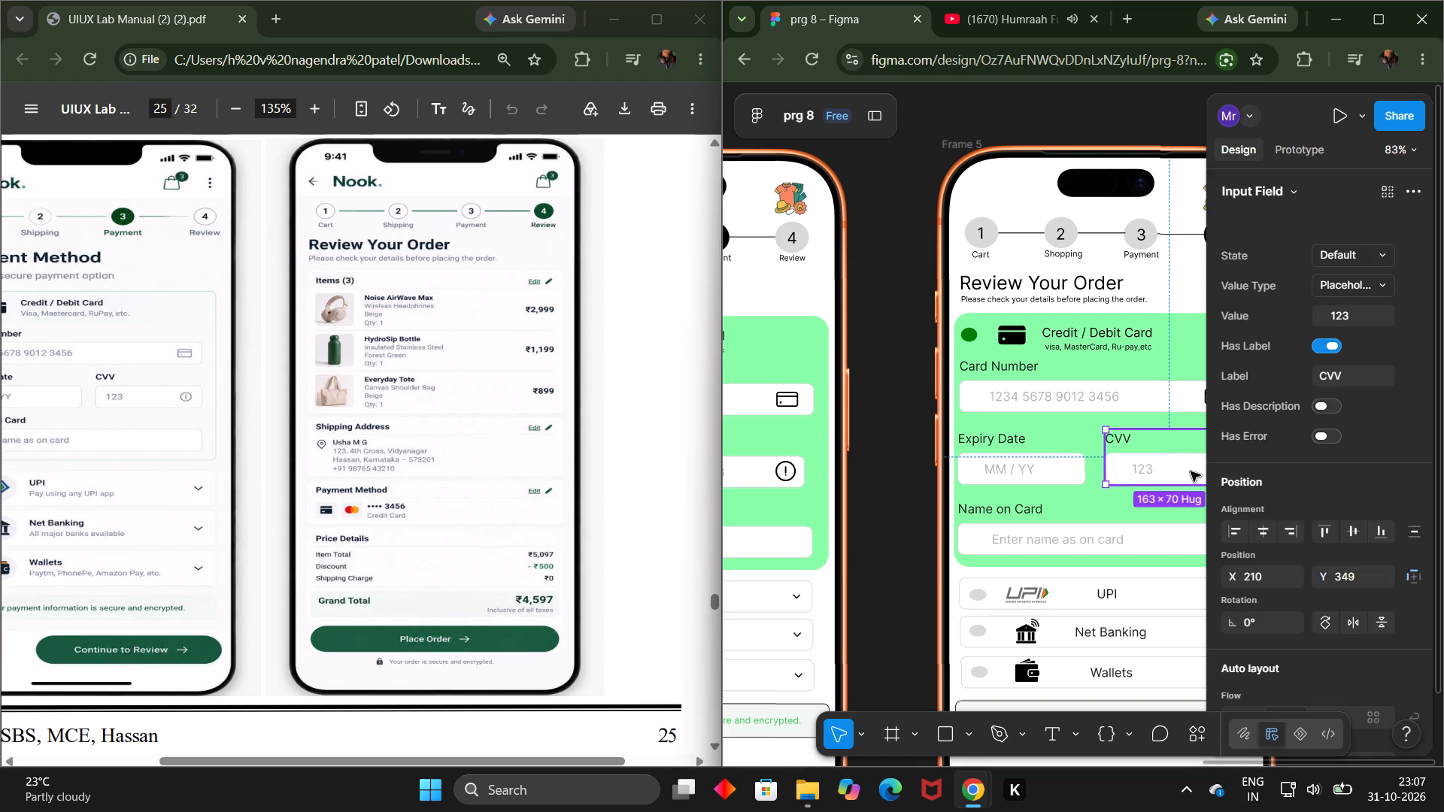
key(Delete)
click(1015, 469)
key(Delete)
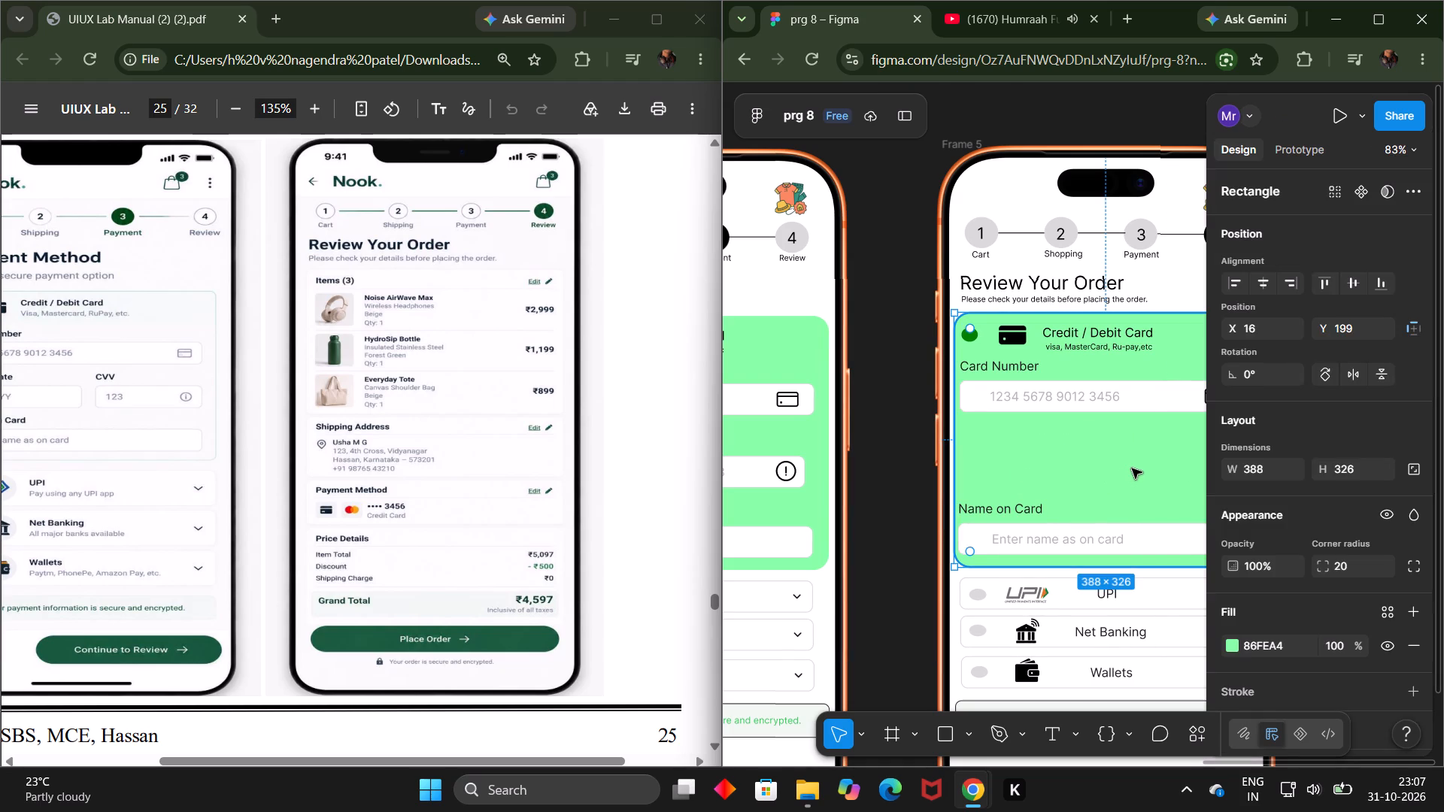
click(1135, 468)
click(1109, 529)
key(Delete)
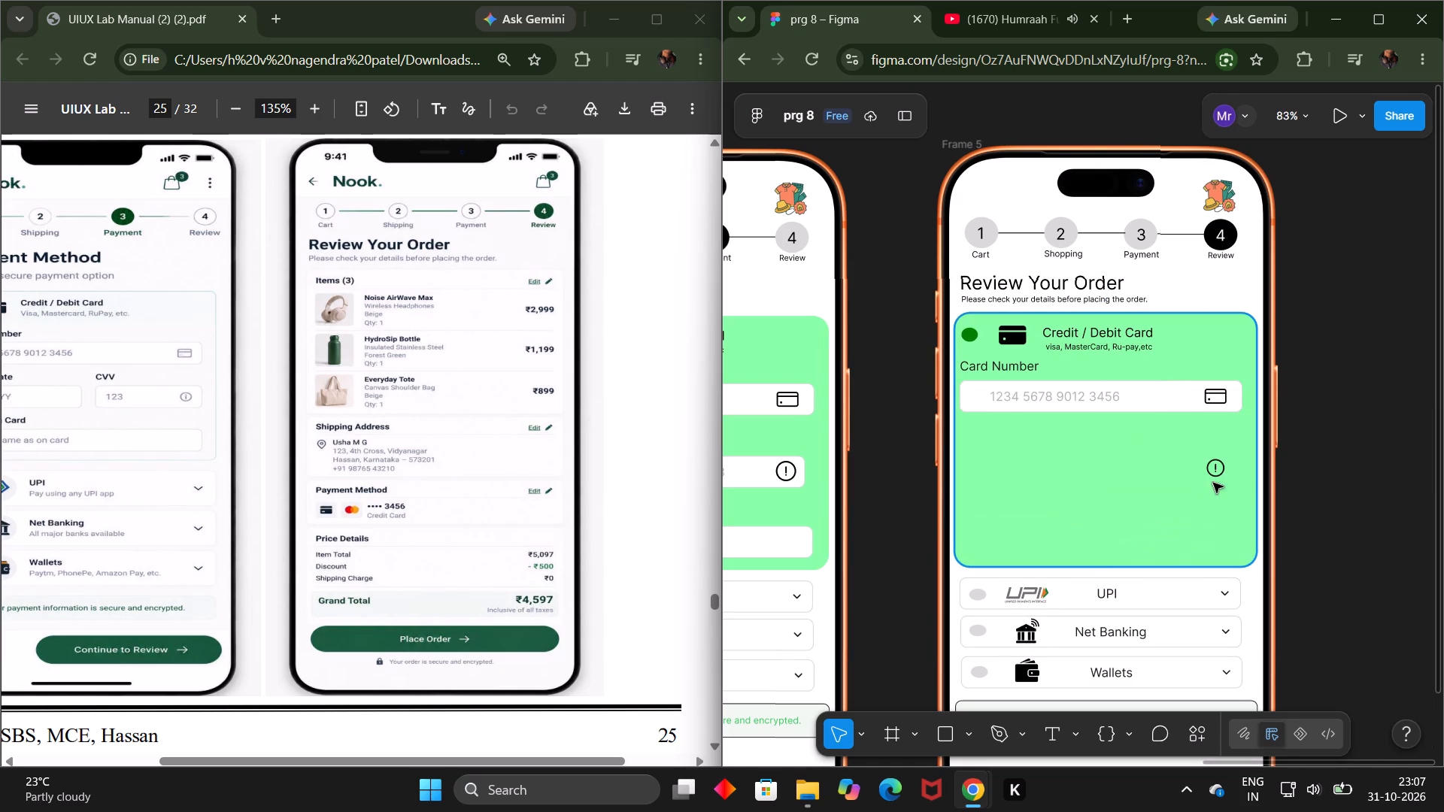
click(1218, 474)
key(Delete)
click(1173, 398)
key(Delete)
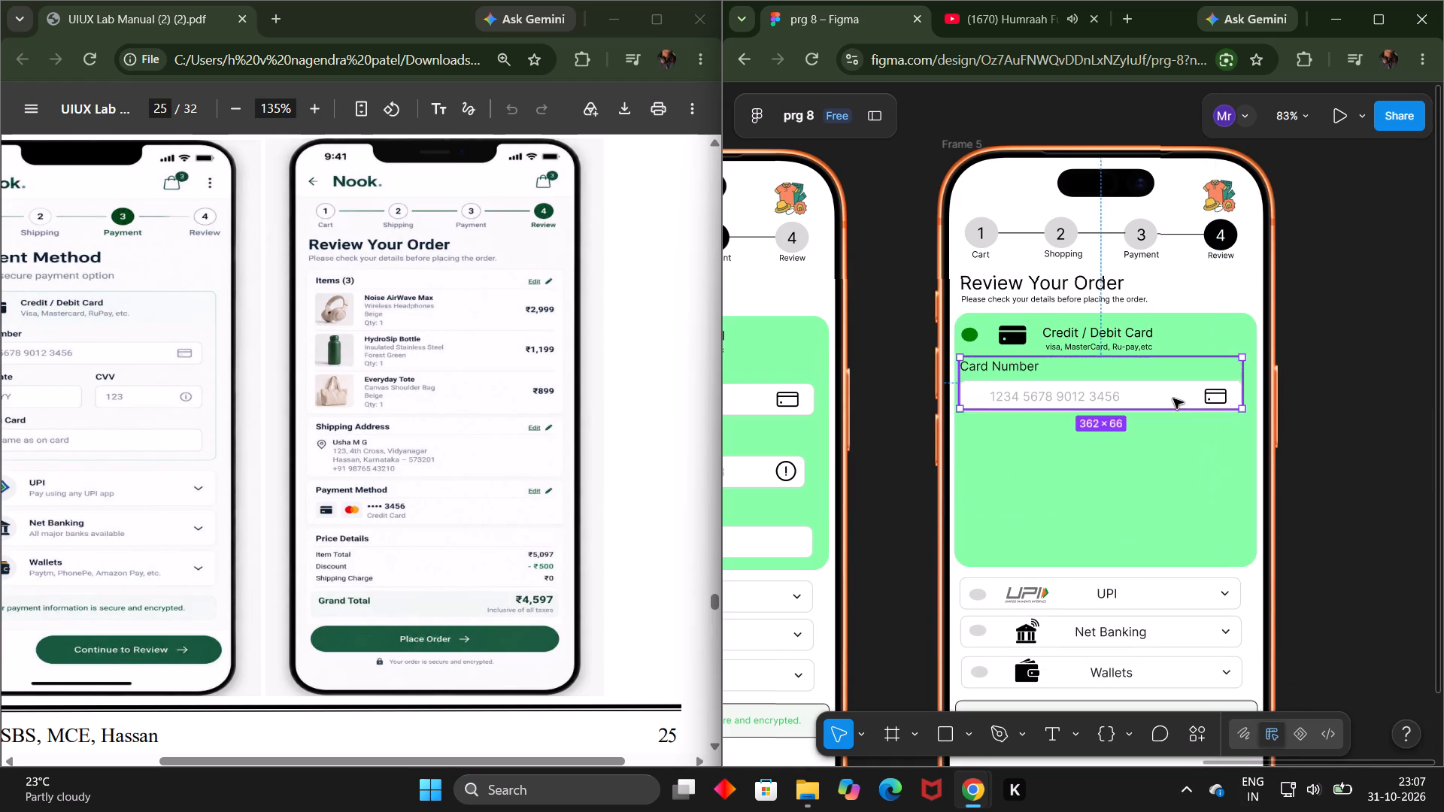
Delete the Credit / Debit Card label, its green background, both card icons, the green dot and the card-brands text from Frame 5.
click(1113, 333)
key(Delete)
click(1112, 340)
key(Delete)
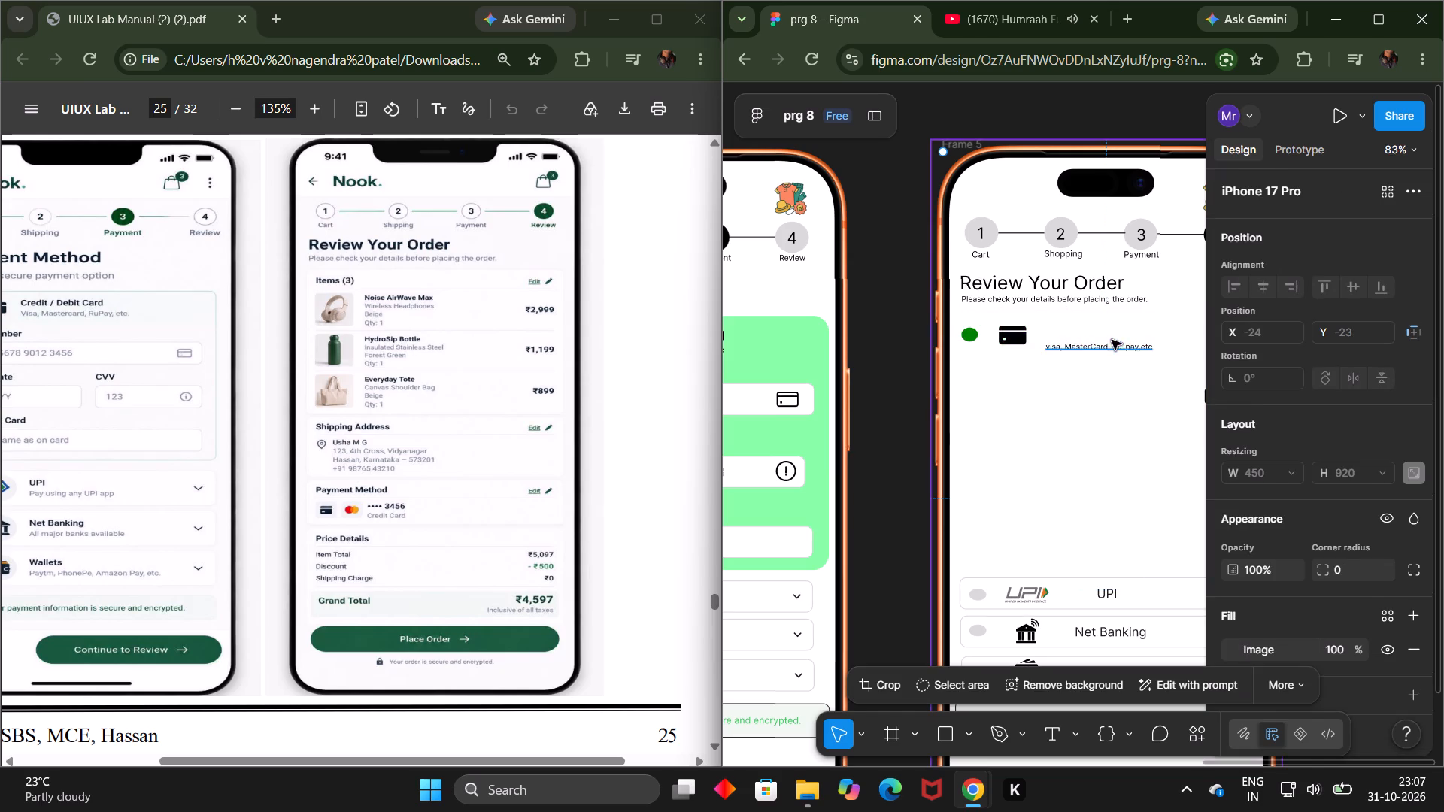
key(ctrl+z)
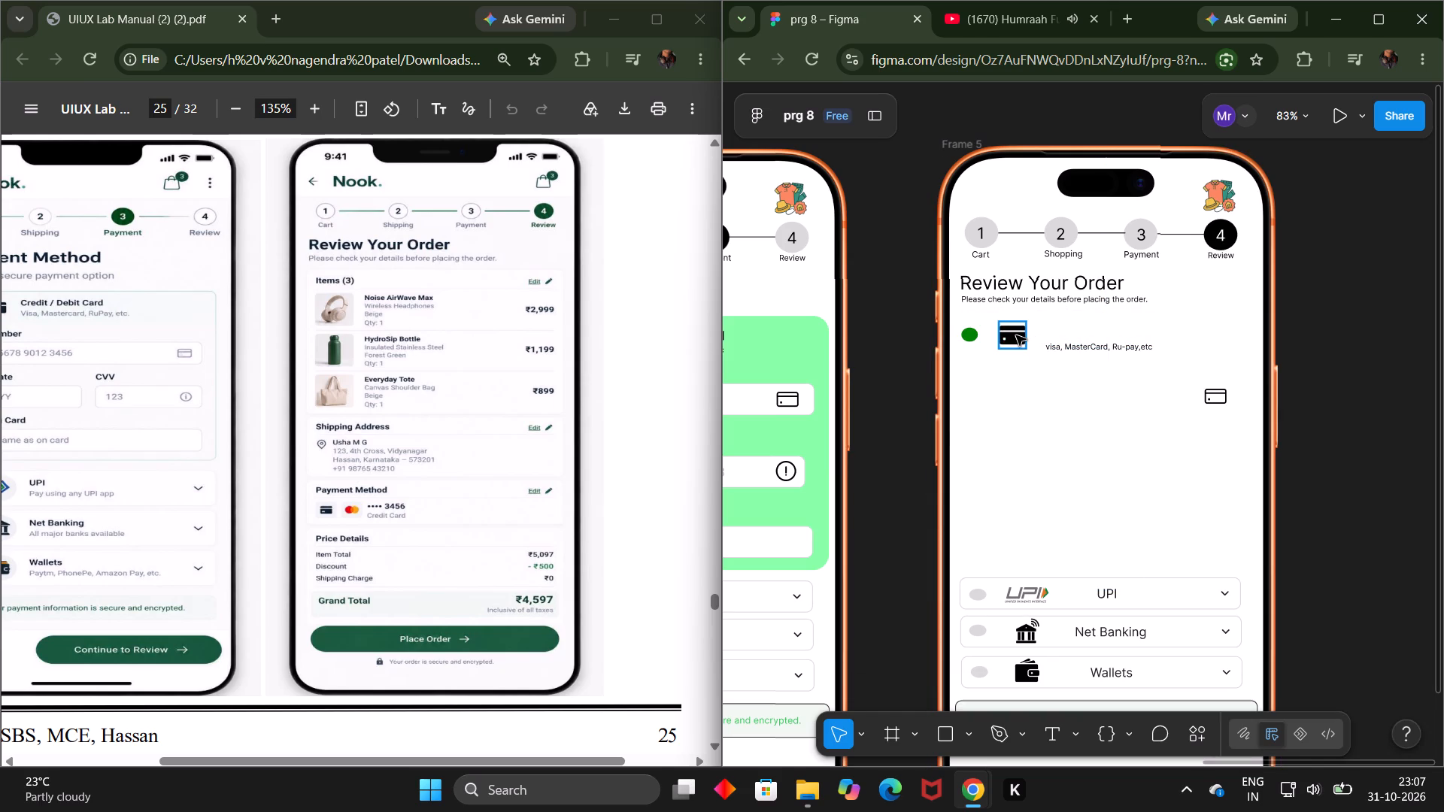
click(1010, 337)
key(Delete)
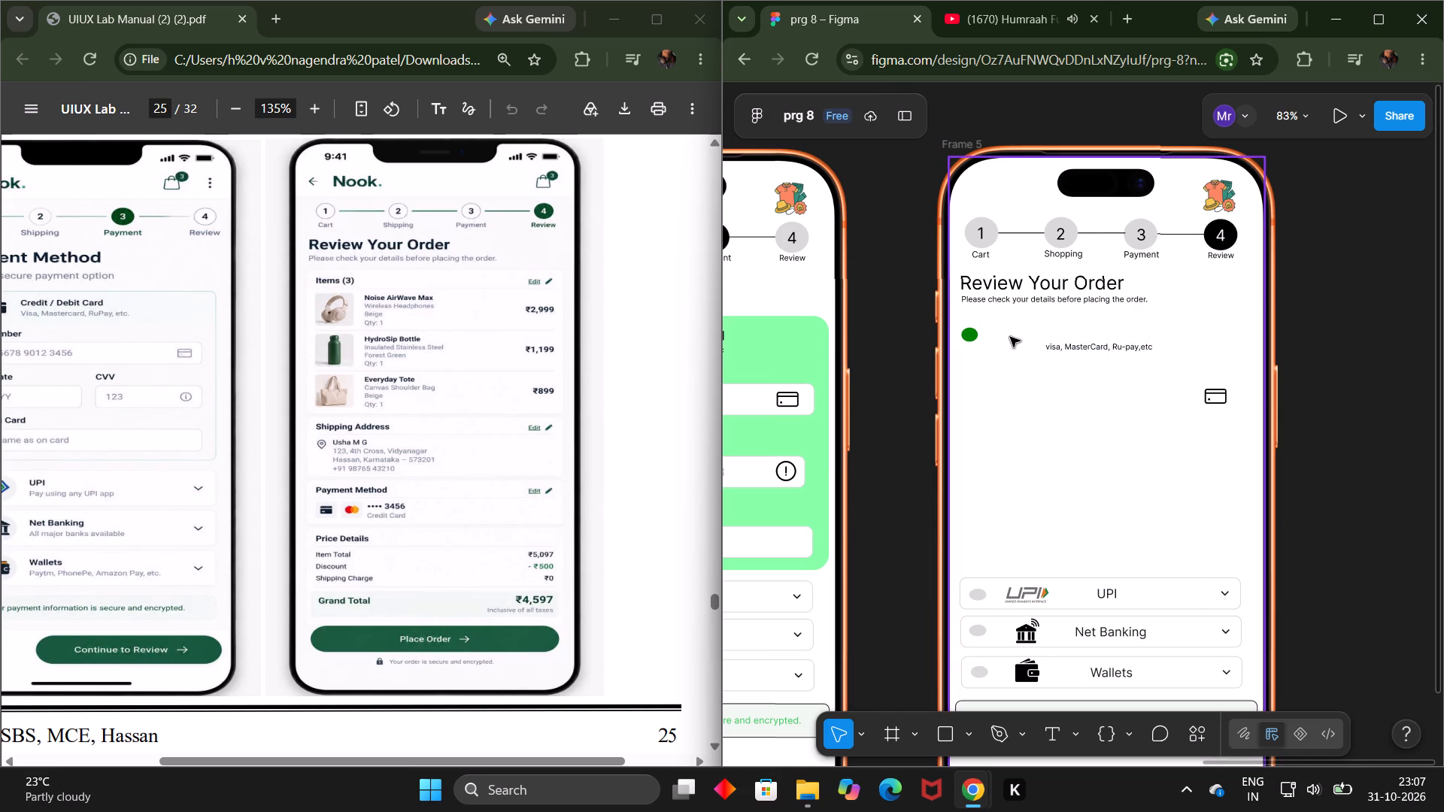
click(975, 343)
key(Delete)
click(1068, 352)
key(Delete)
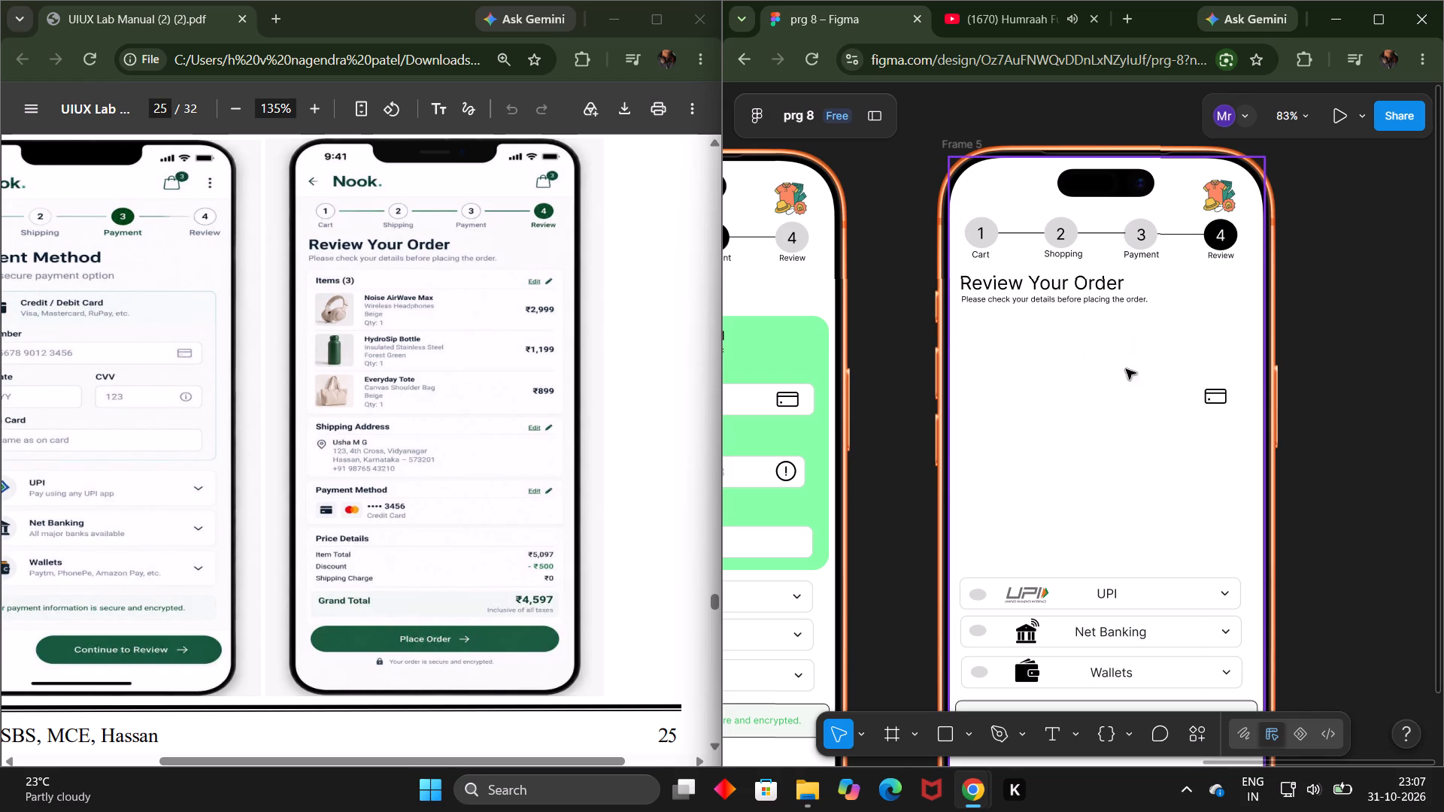
click(1206, 401)
key(Delete)
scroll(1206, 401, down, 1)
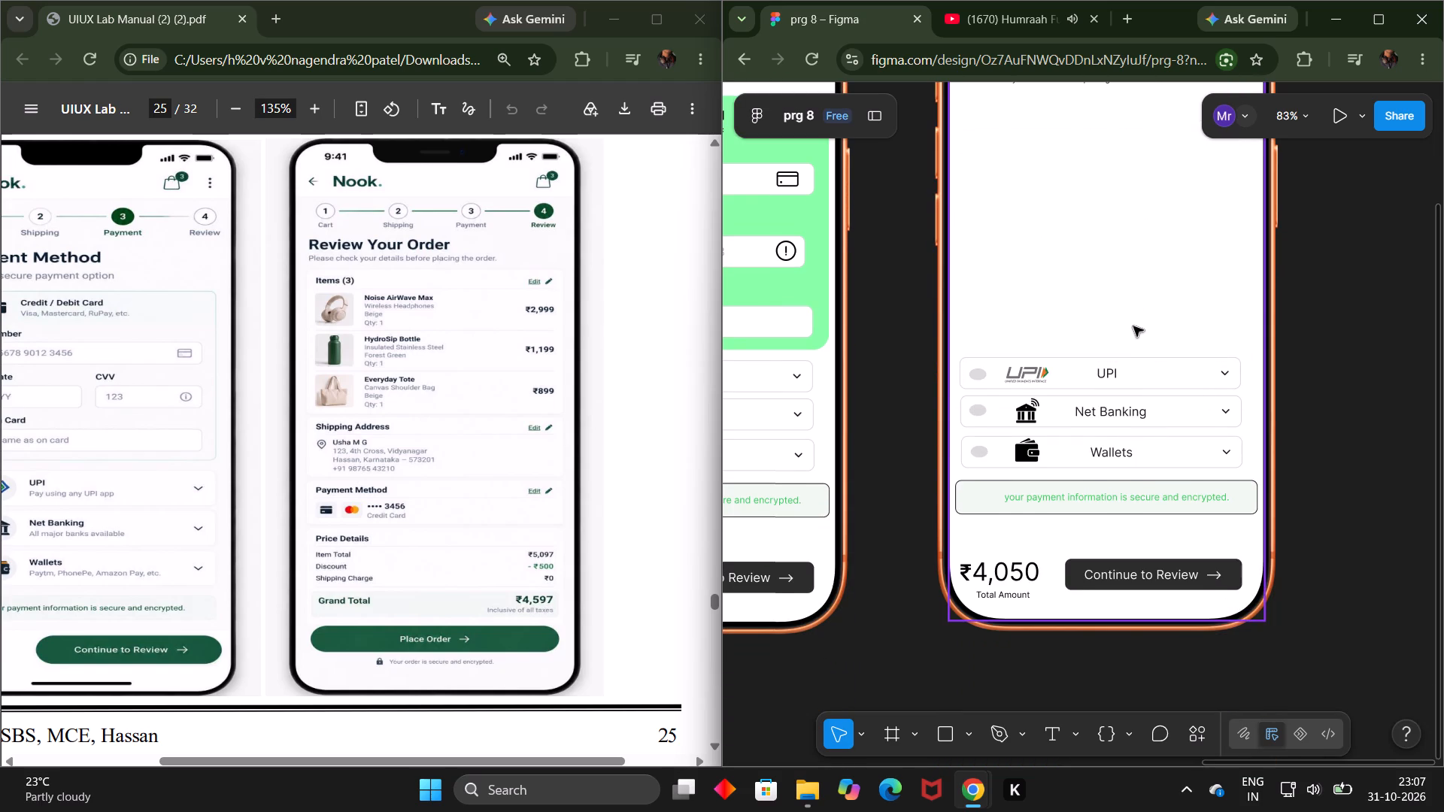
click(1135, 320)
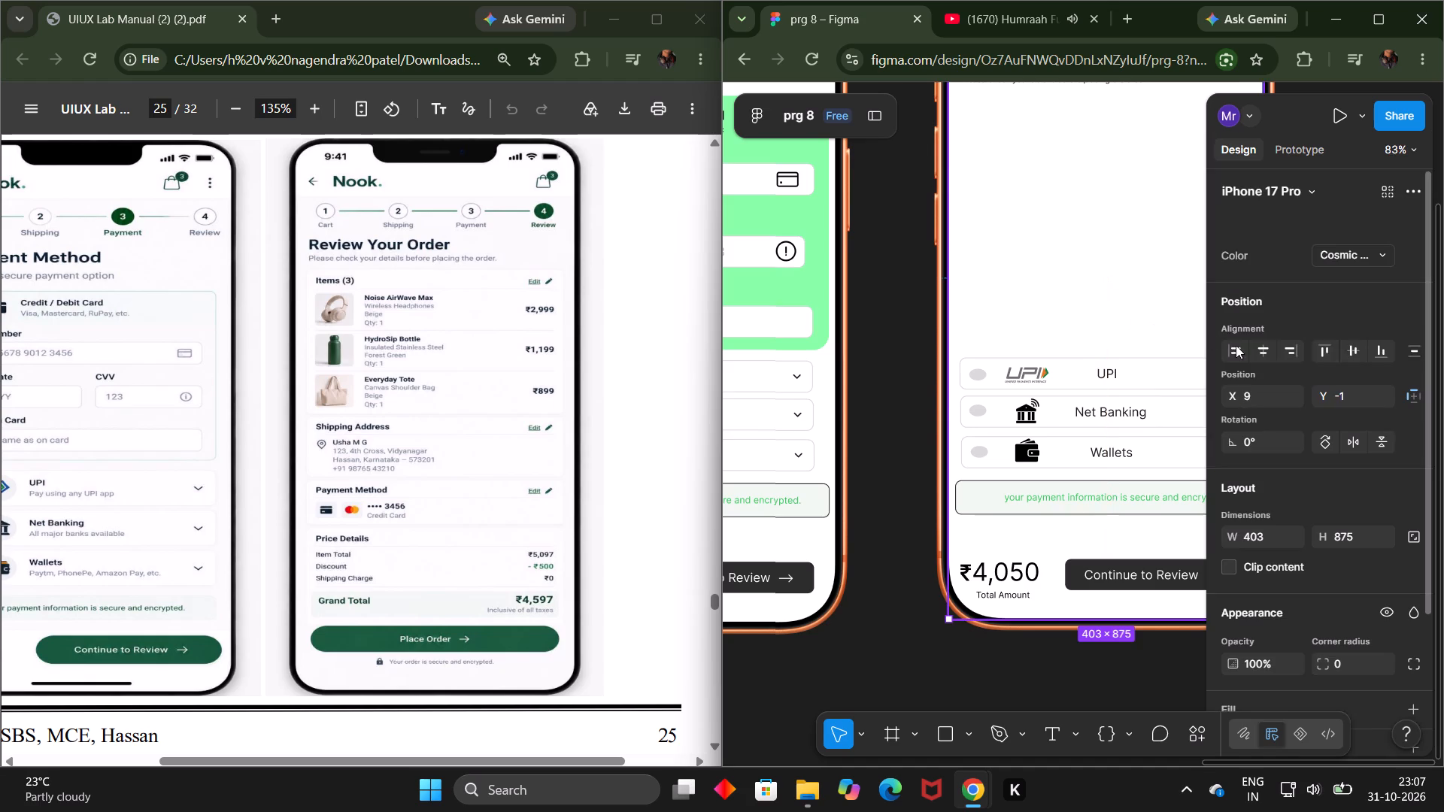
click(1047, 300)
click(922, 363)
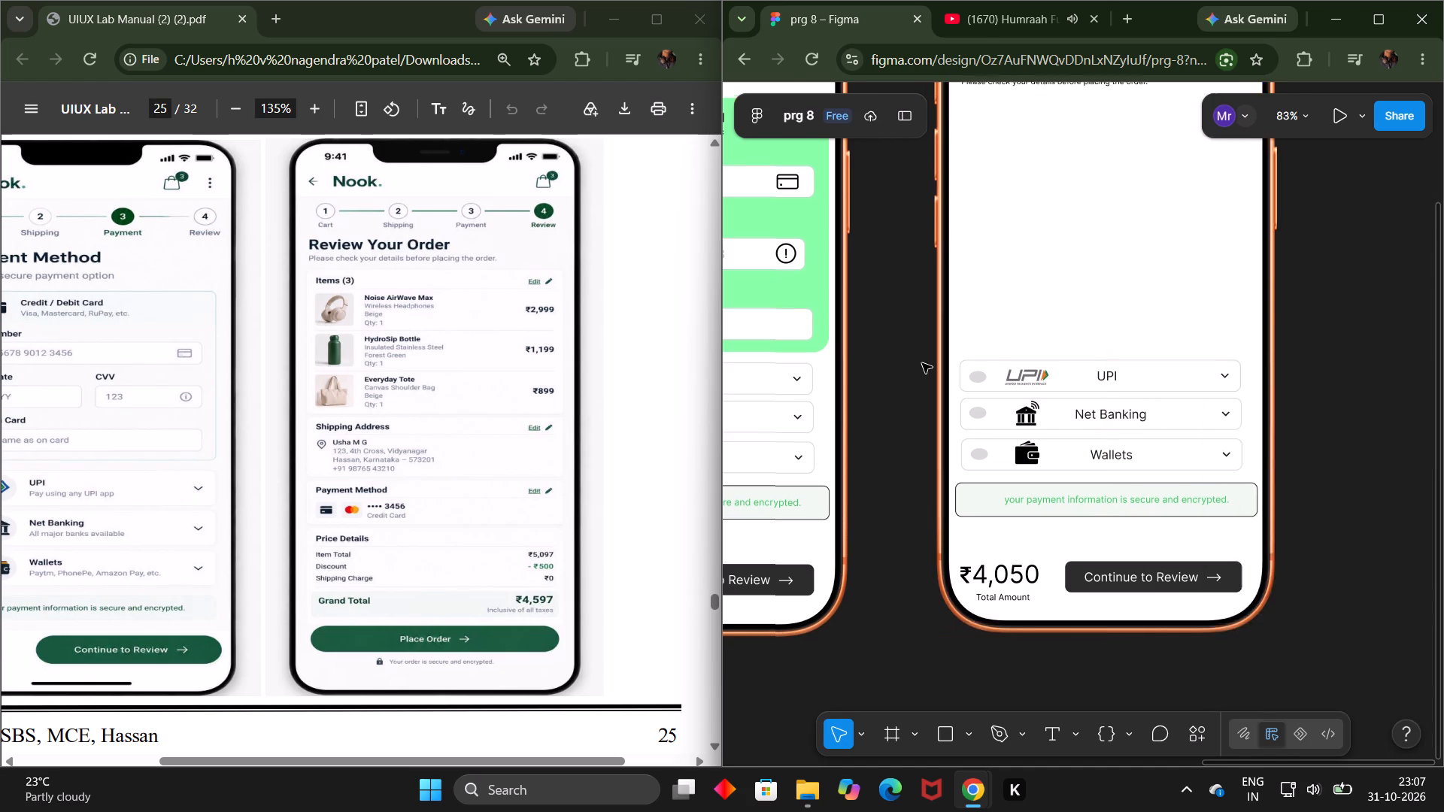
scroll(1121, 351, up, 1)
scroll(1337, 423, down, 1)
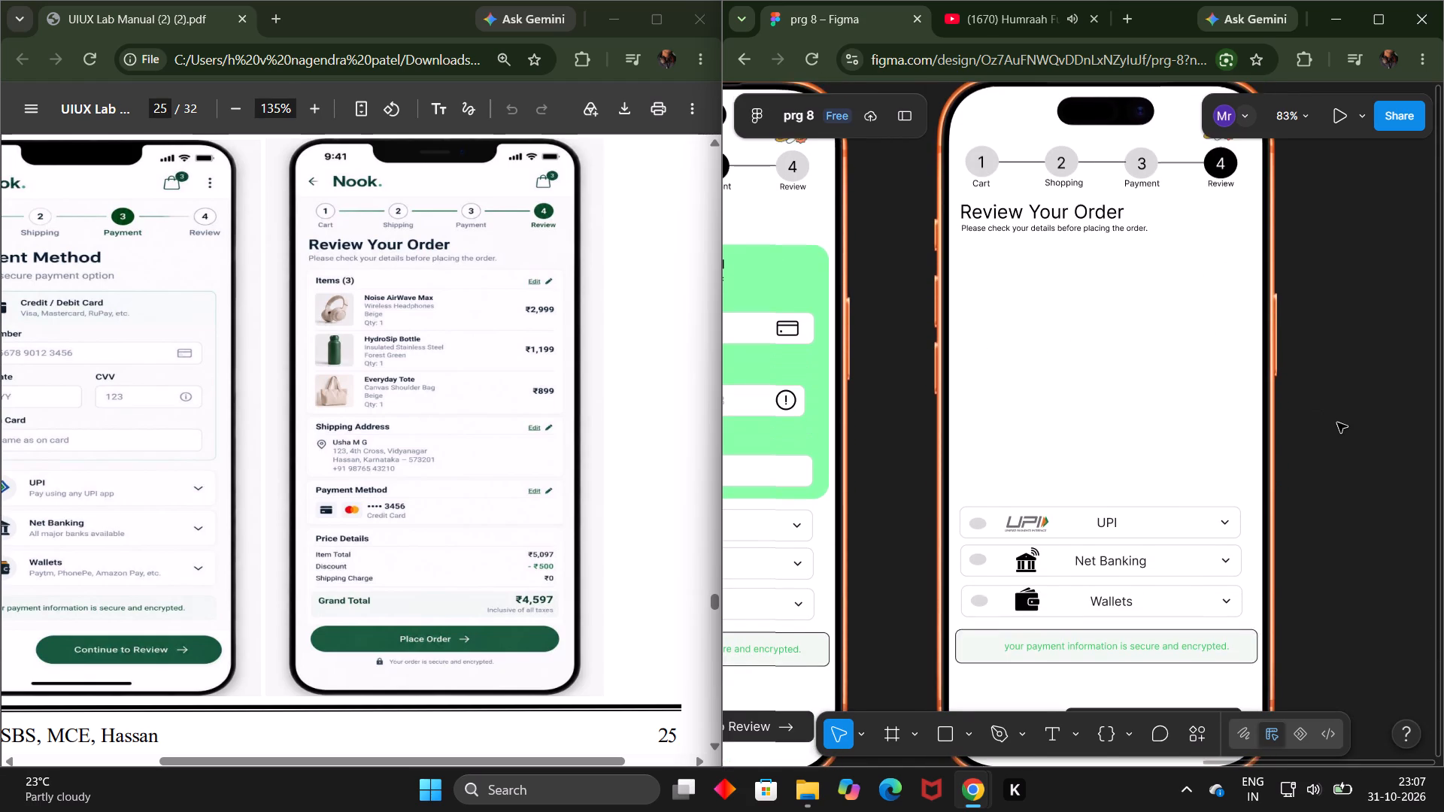
Delete the UPI, Net Banking and Wallets dropdown fields and the wallet icon from Frame 5.
scroll(1337, 423, down, 1)
click(1152, 470)
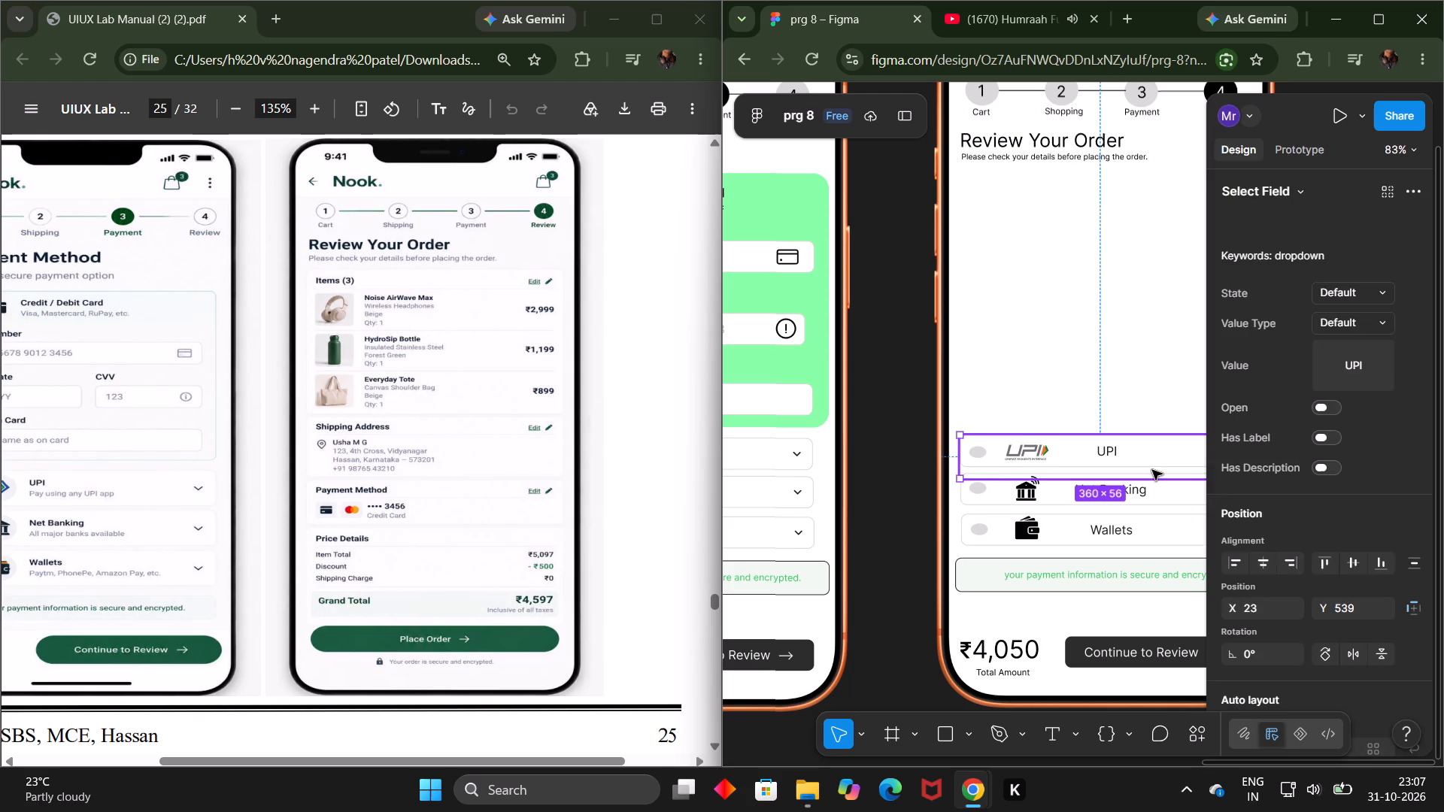
key(Delete)
key(Delete)
key(Delete)
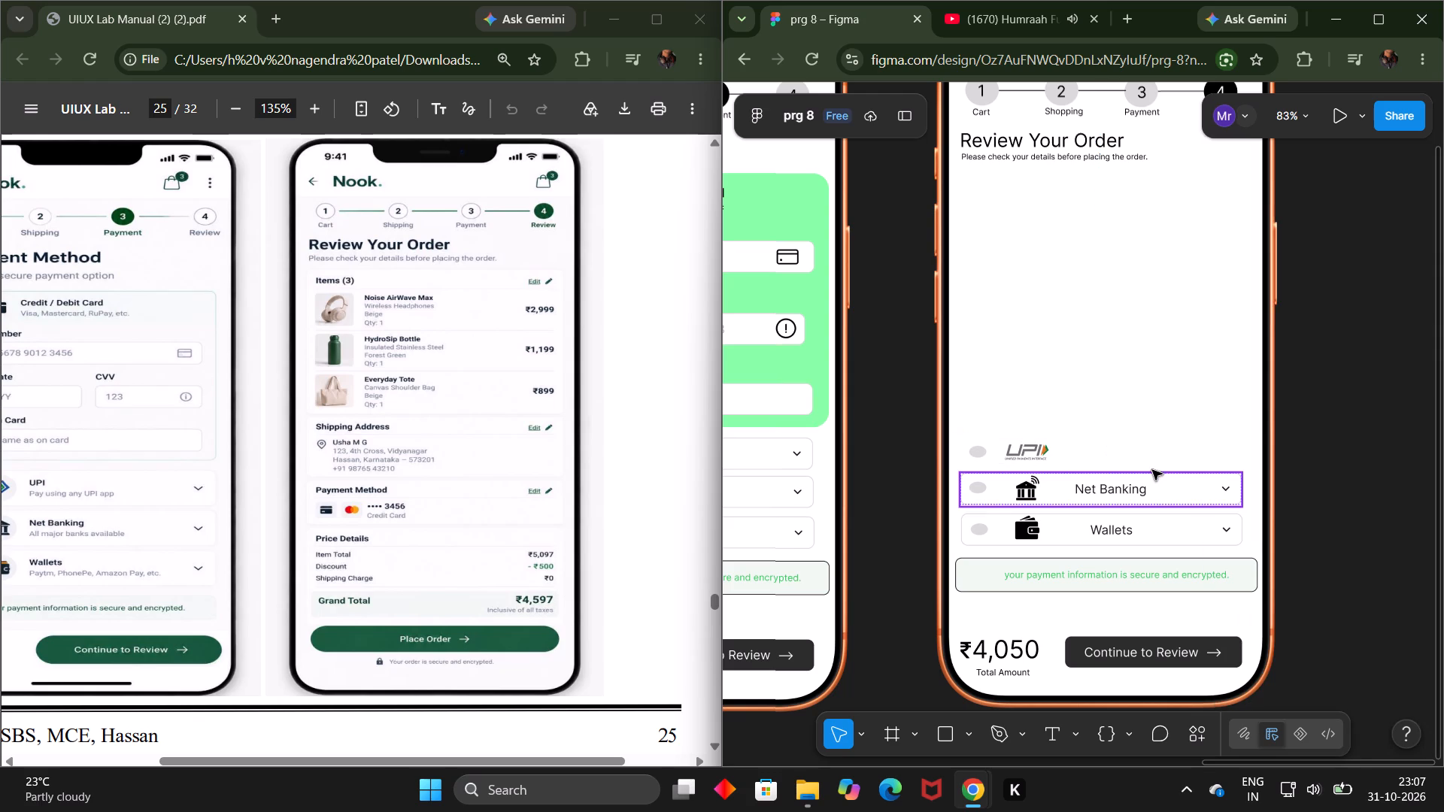
click(1148, 487)
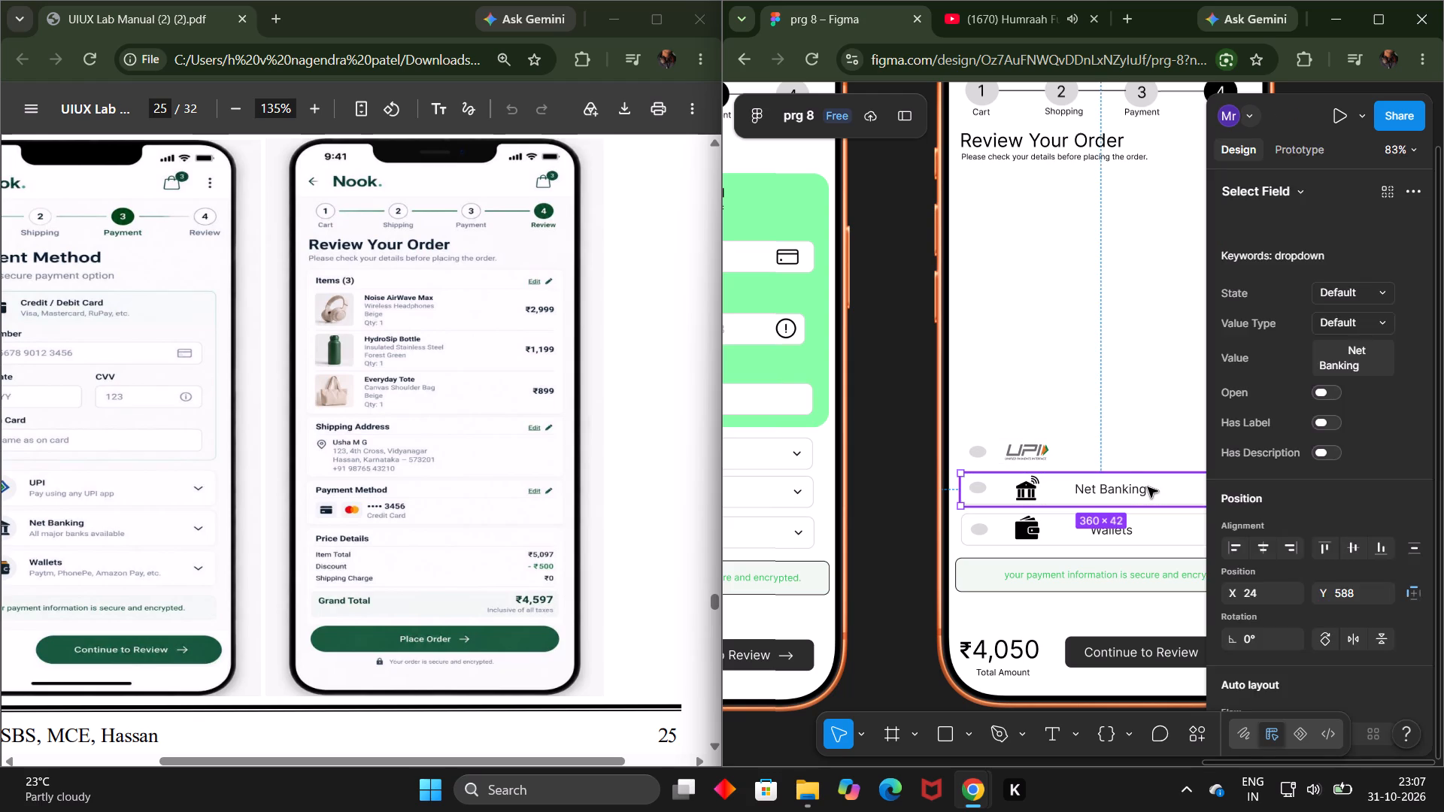
key(Delete)
click(1131, 533)
key(Delete)
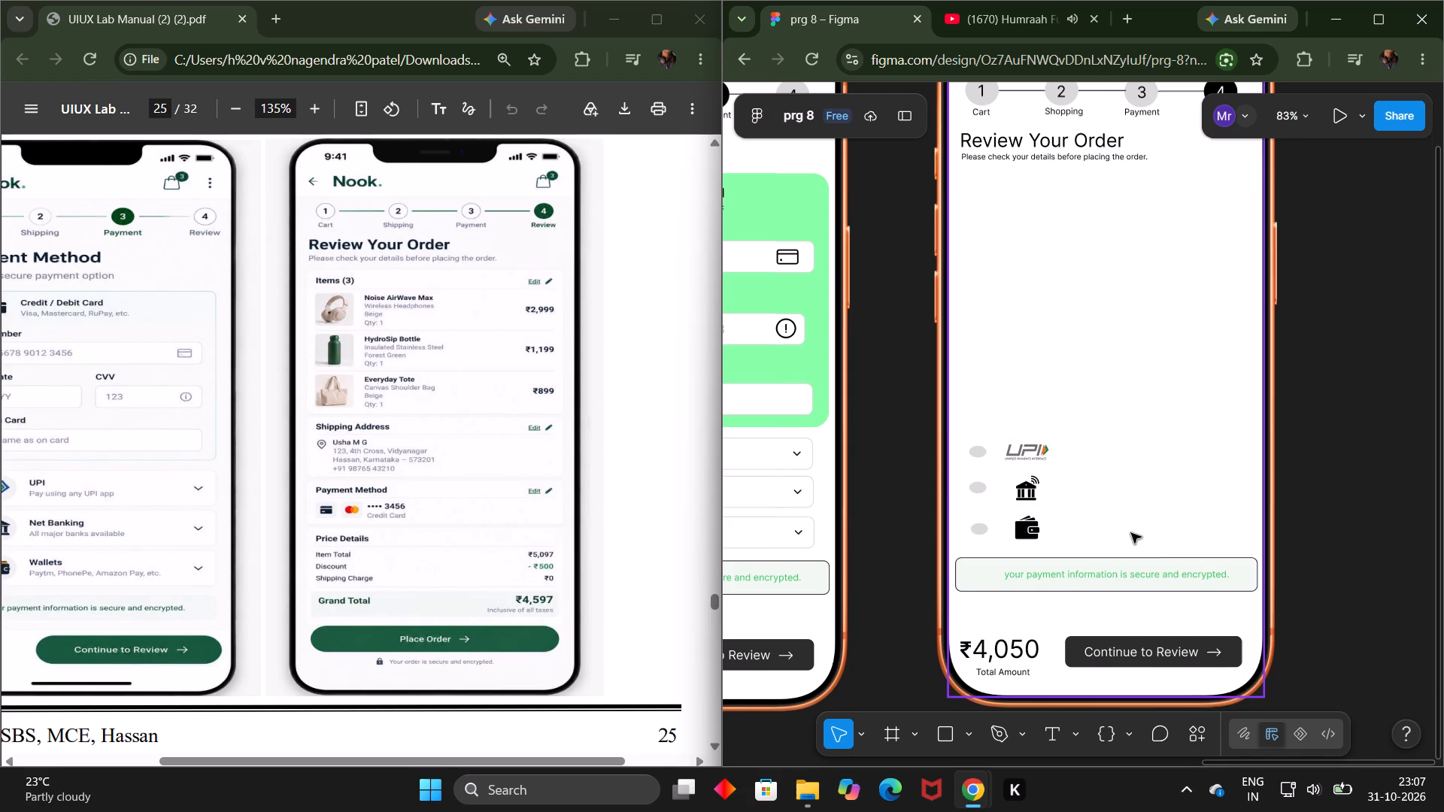
click(1039, 523)
key(Delete)
Move the iPhone 17 Pro mockup in Frame 5 to X 2, Y -1.
drag(1039, 523, 1036, 492)
click(1036, 492)
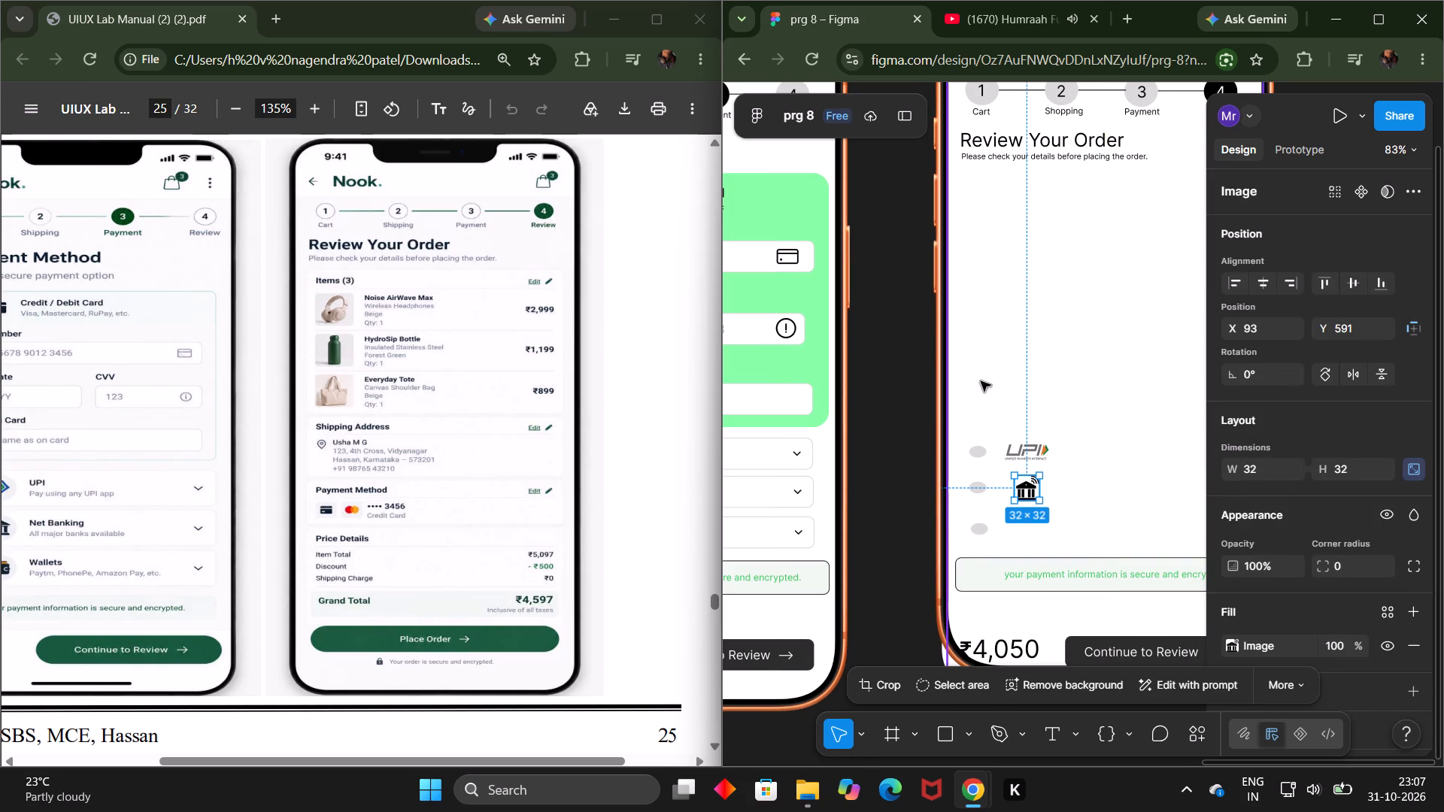
drag(1057, 343, 1052, 369)
scroll(850, 423, up, 1)
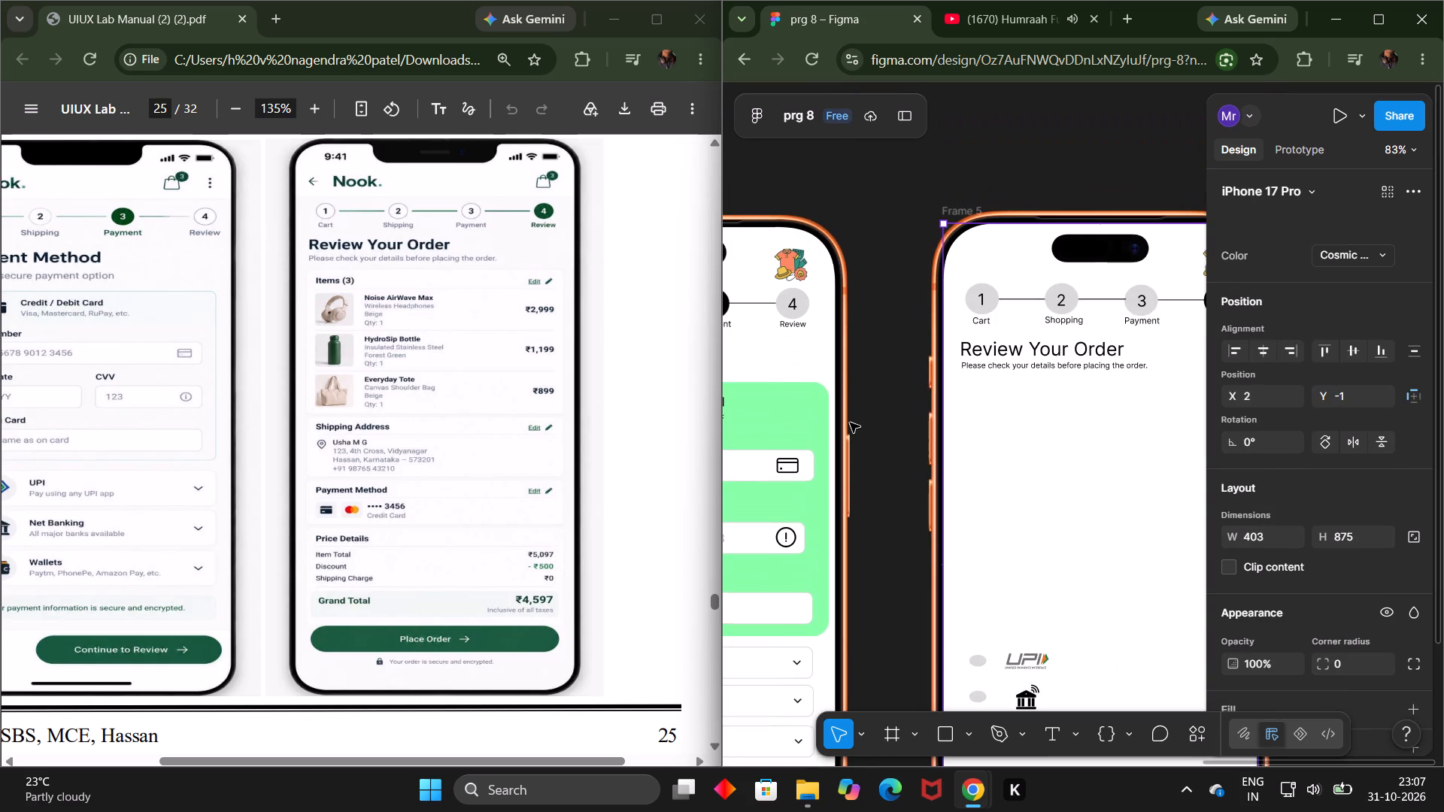
scroll(906, 432, left, 1)
scroll(906, 432, right, 1)
click(1139, 465)
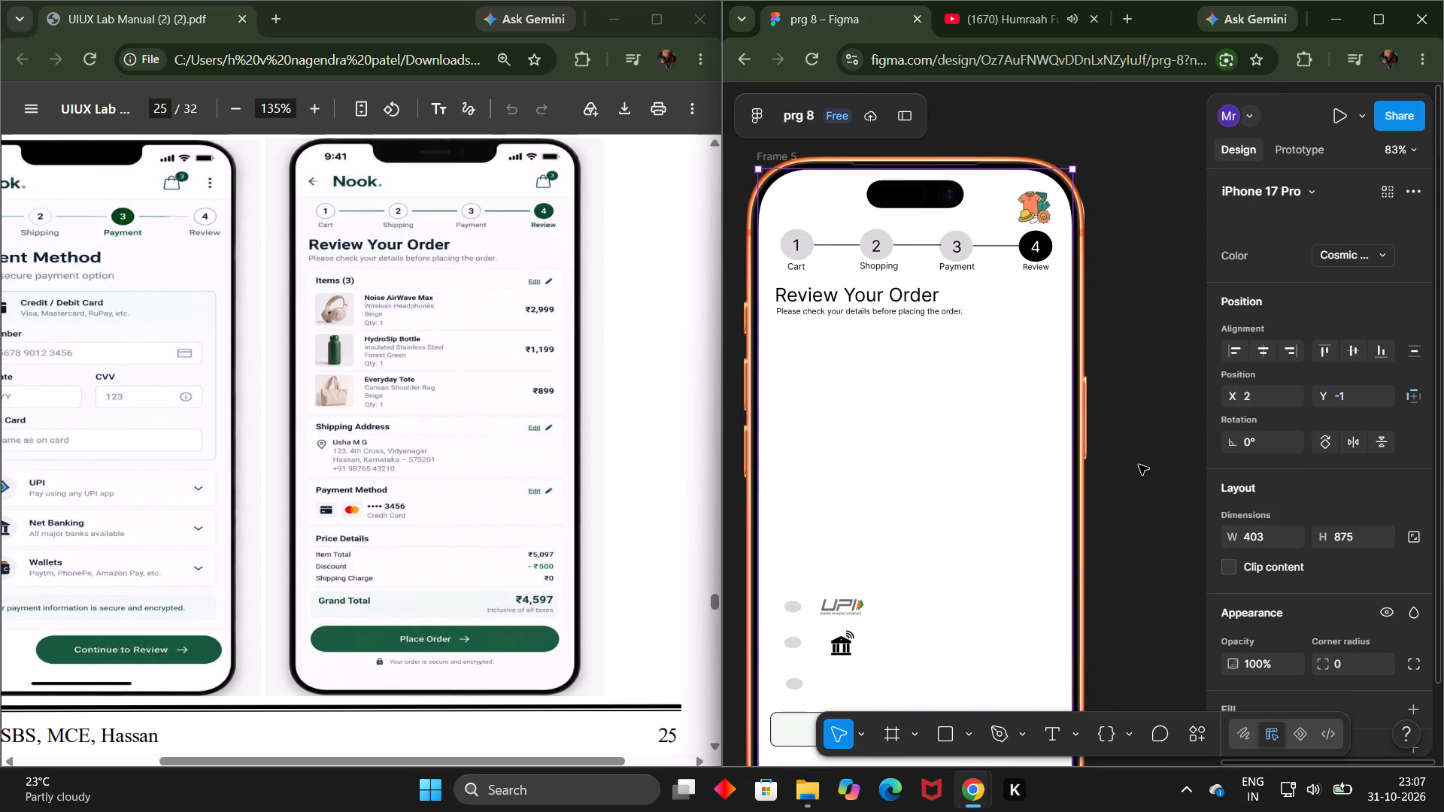
Delete the UPI logo, the Net Banking icon and the three grey radio dots from Frame 5.
scroll(1139, 465, down, 1)
click(844, 406)
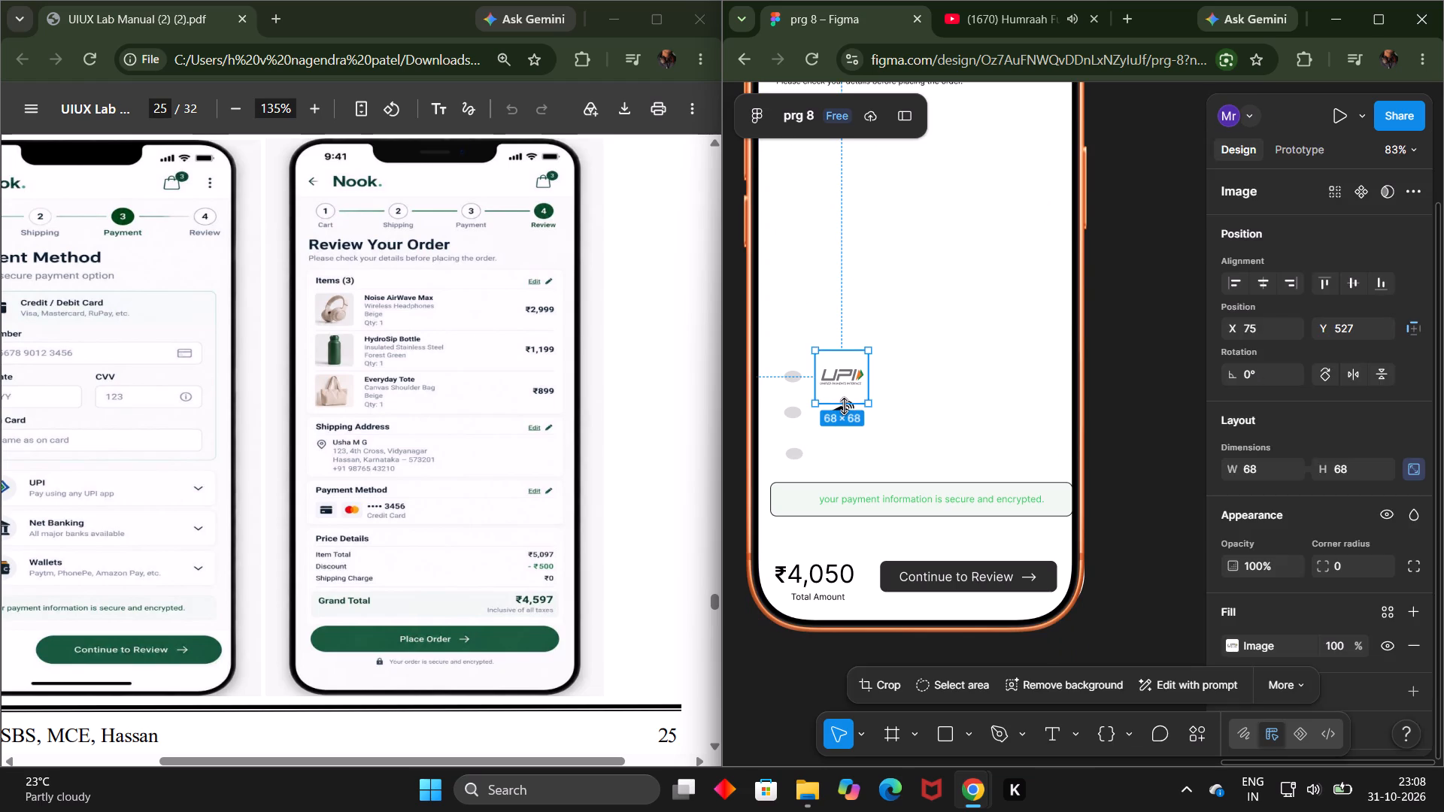
key(Delete)
click(844, 406)
key(Delete)
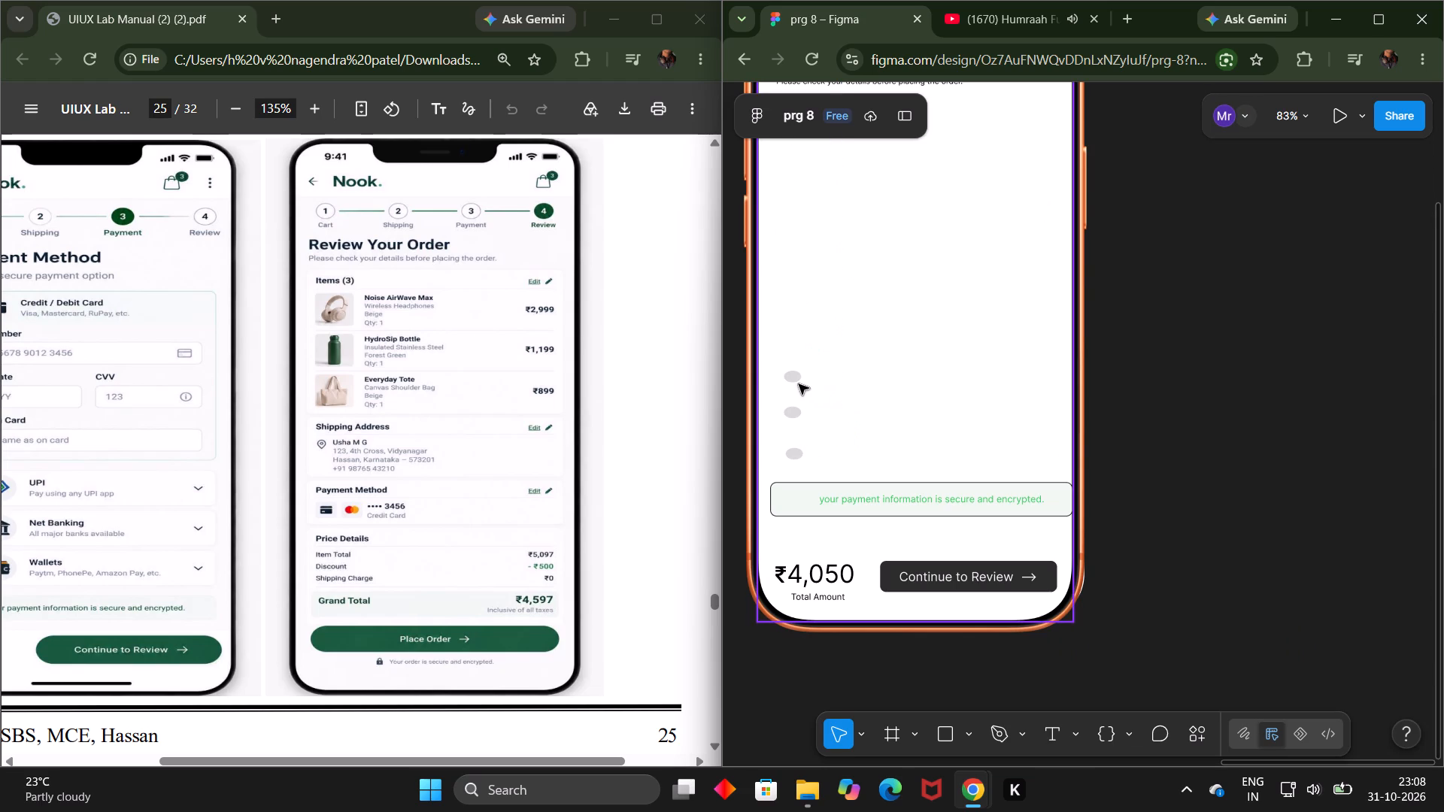
click(794, 379)
key(Delete)
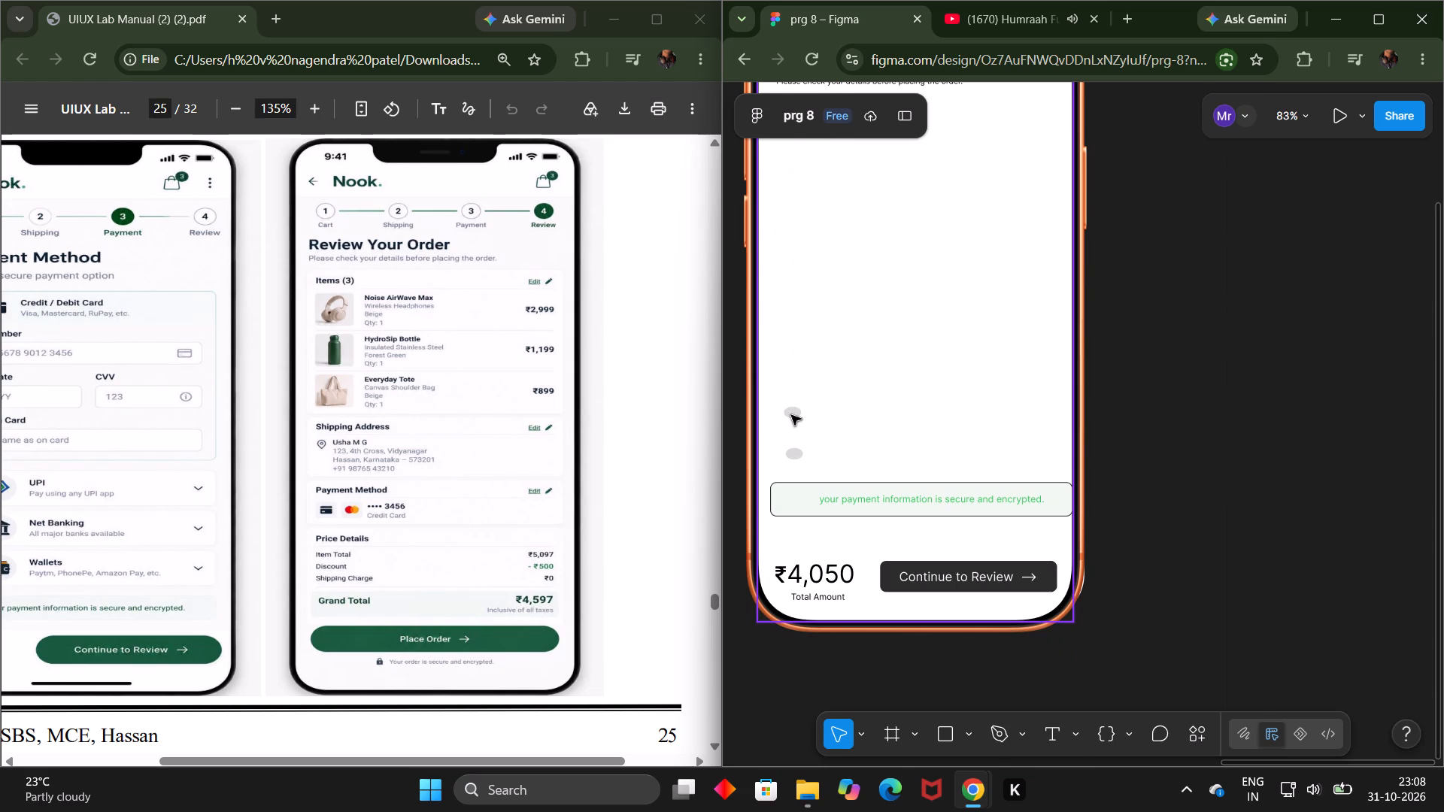
click(792, 421)
key(Delete)
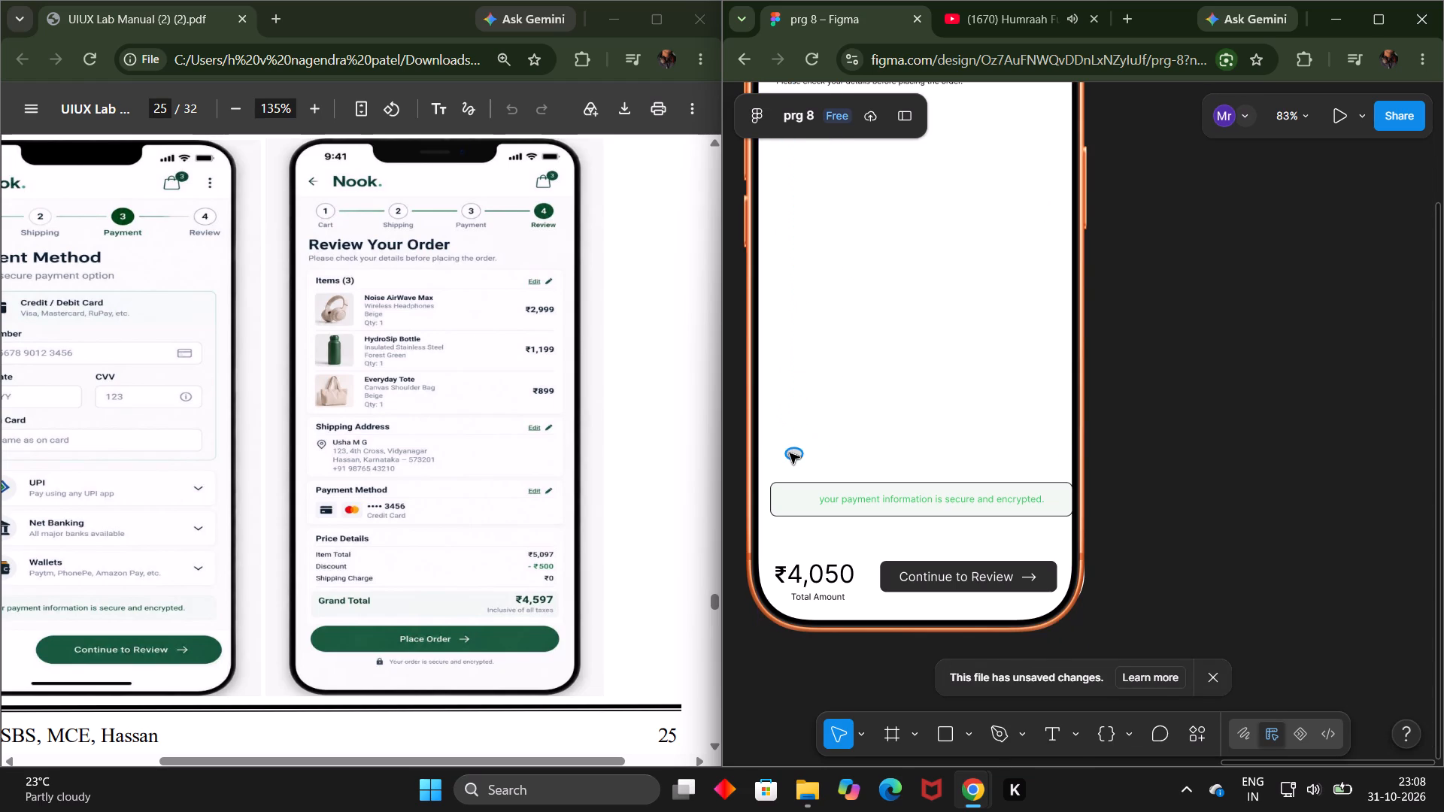
click(790, 454)
key(Delete)
Delete the secure-payment banner, the ₹4,050 Total Amount text, the Continue to Review button and the rupee symbol from the Review Your Order screen.
scroll(790, 454, right, 3)
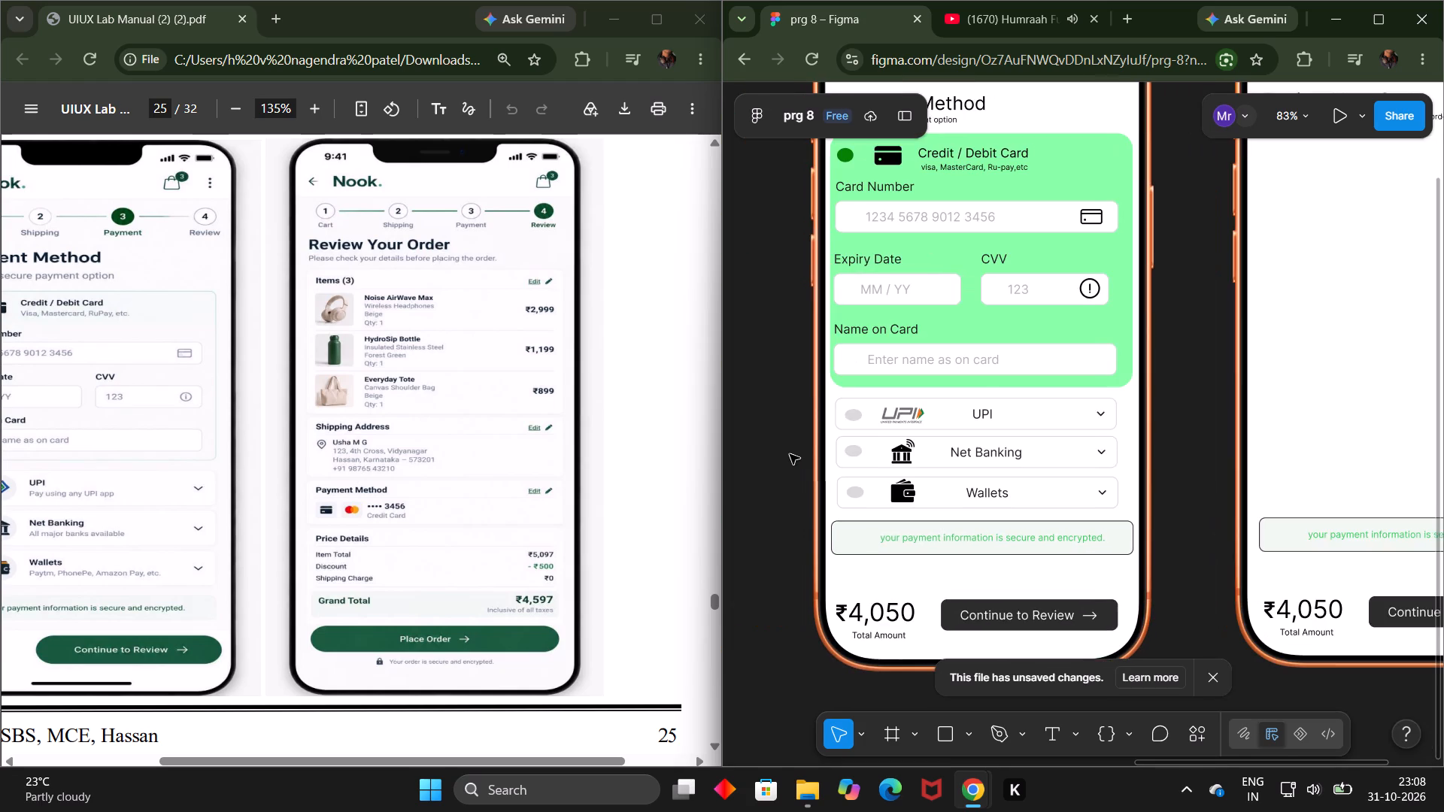
scroll(790, 454, left, 3)
click(1096, 507)
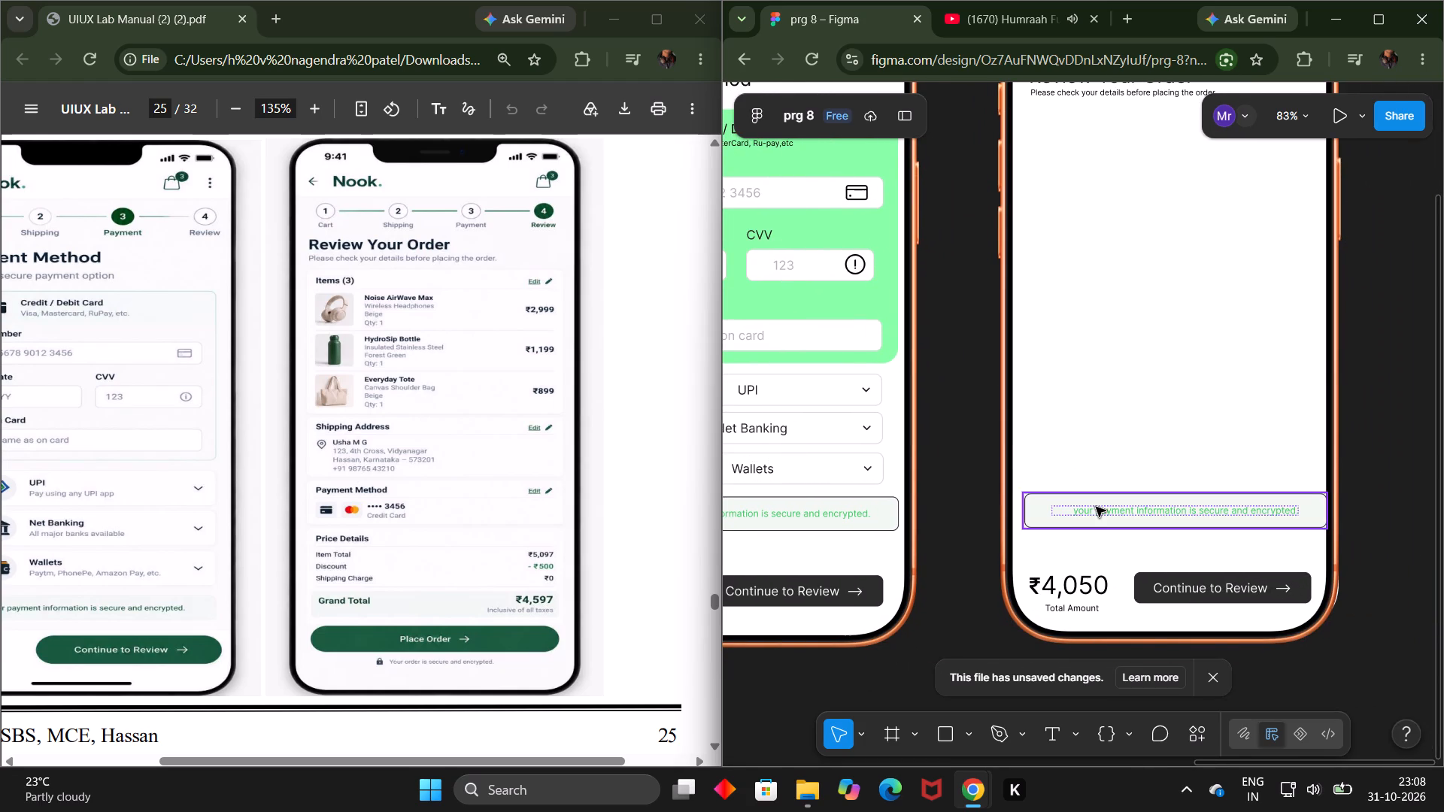
key(Delete)
click(1081, 607)
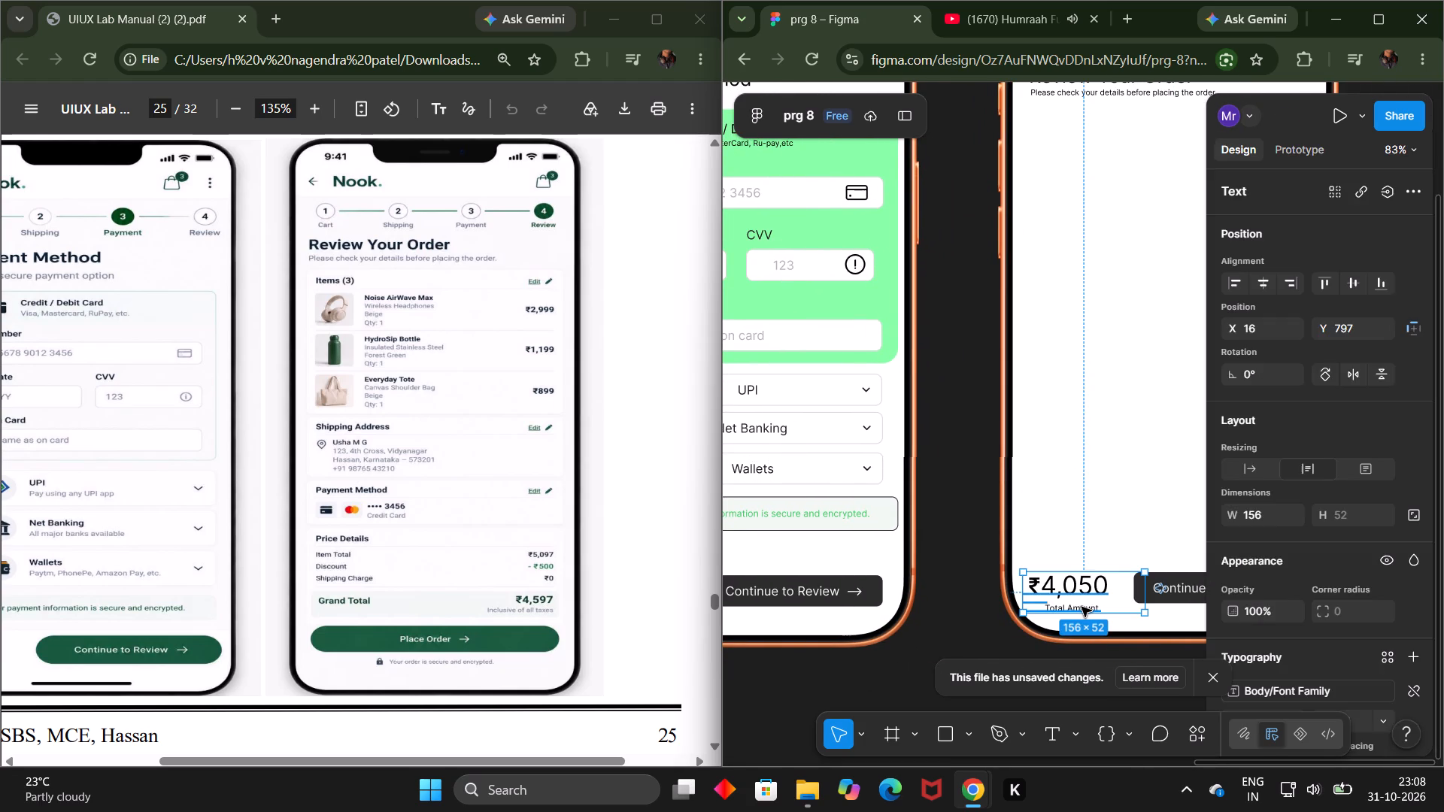
key(Delete)
click(1206, 588)
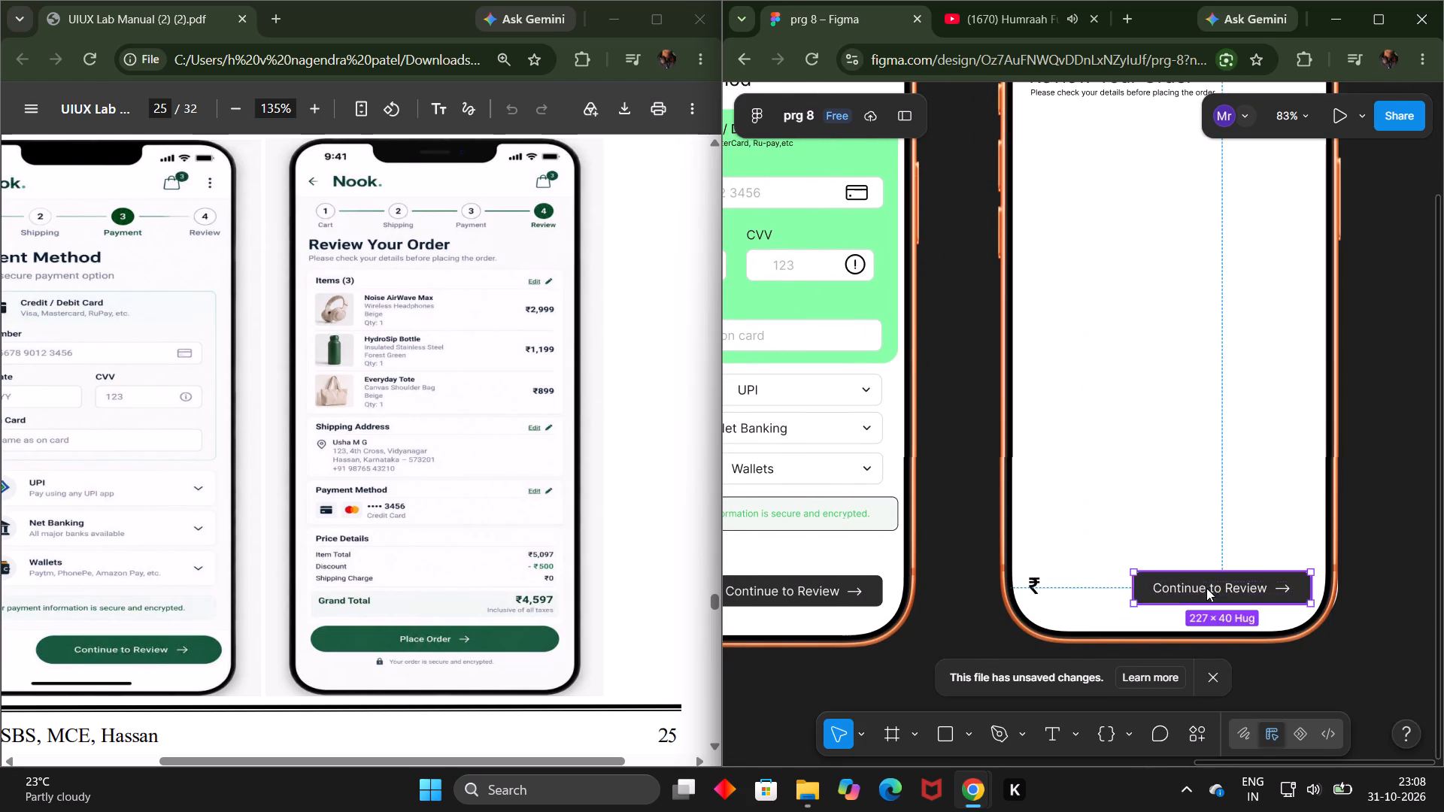
key(Delete)
click(1041, 588)
key(Delete)
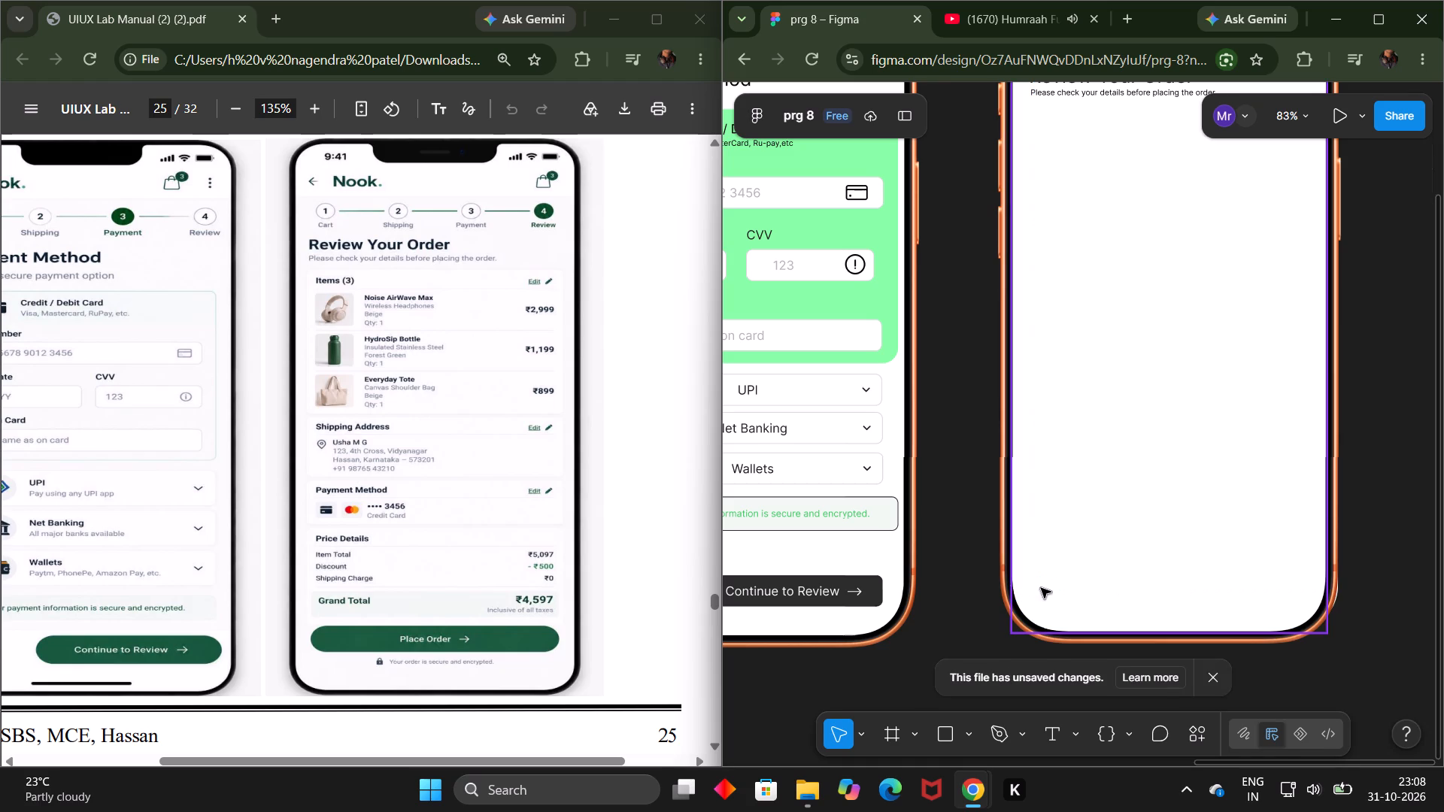
Search Google for "secure icons" in a new browser tab and retry loading the results page.
click(994, 11)
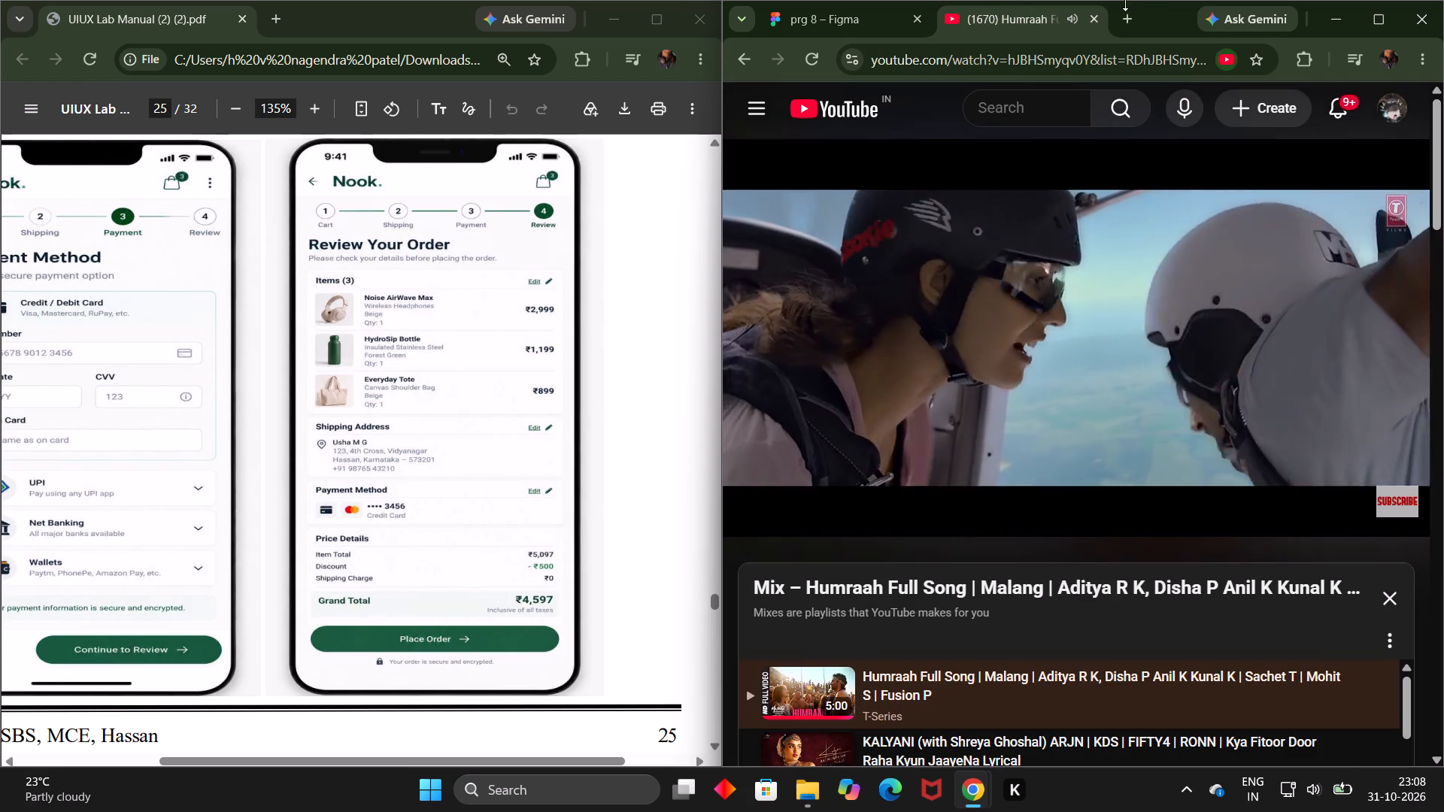
click(1130, 11)
click(1081, 61)
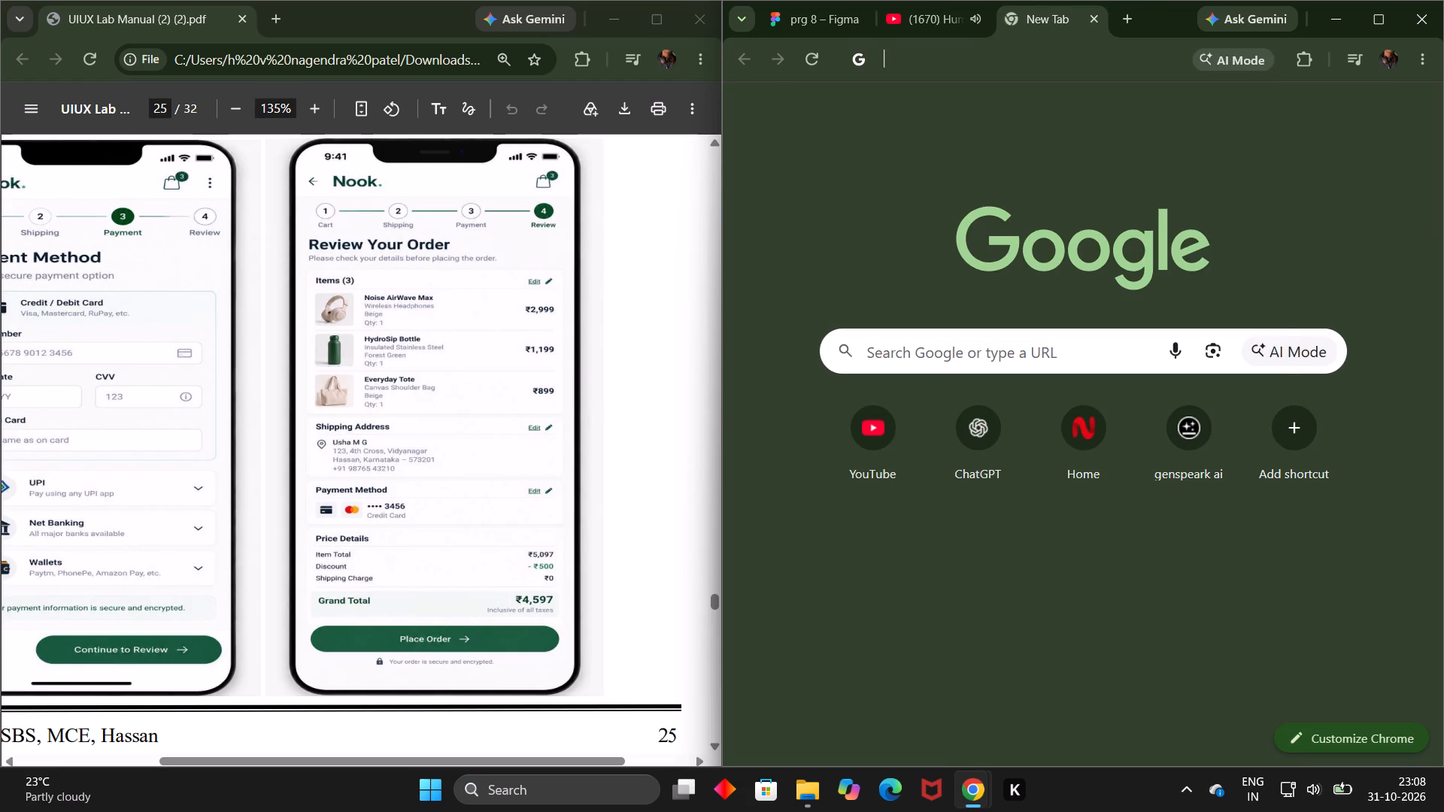
key(a)
key(BackSpace)
key(s)
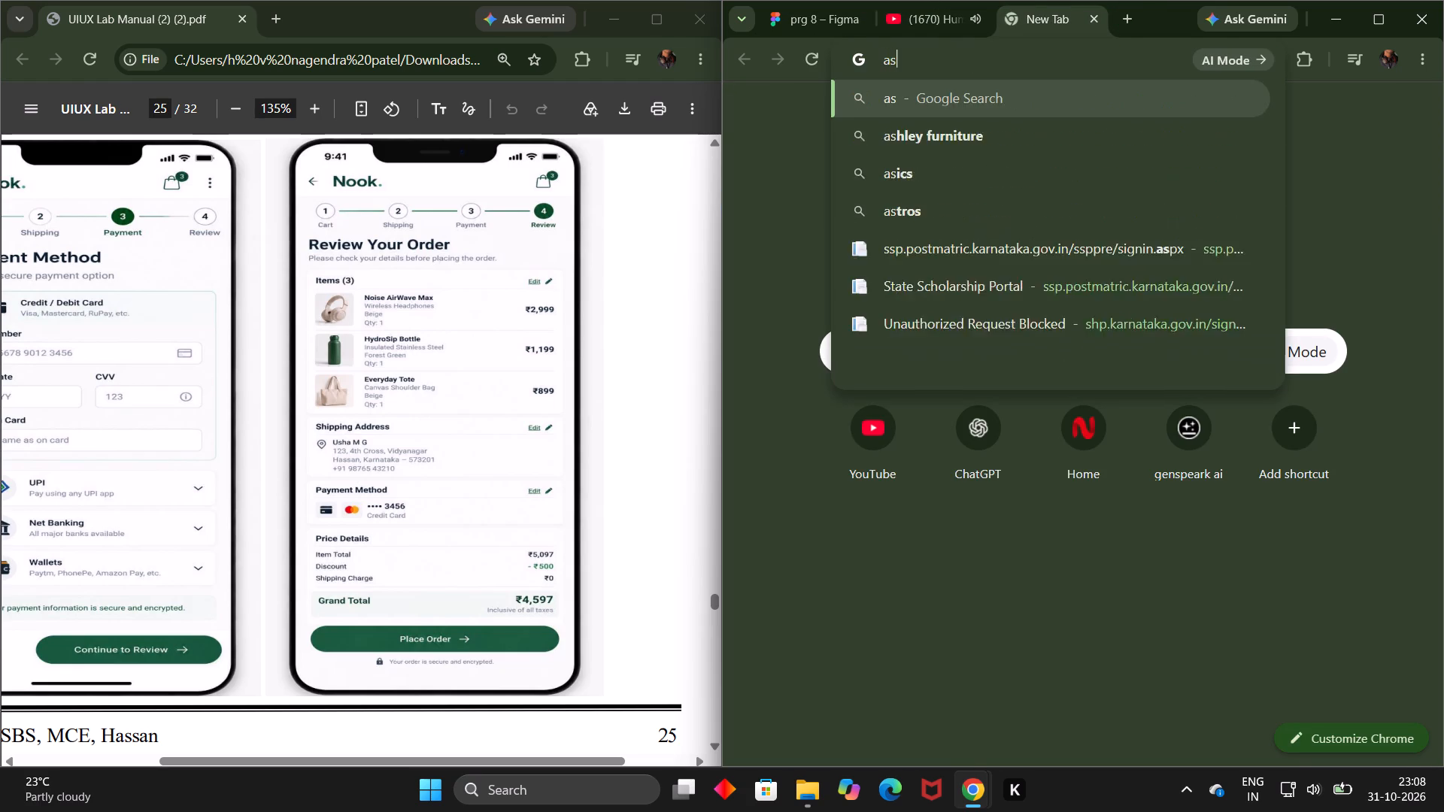
key(BackSpace)
key(BackSpace)
key(BackSpace)
text(secure)
key(space)
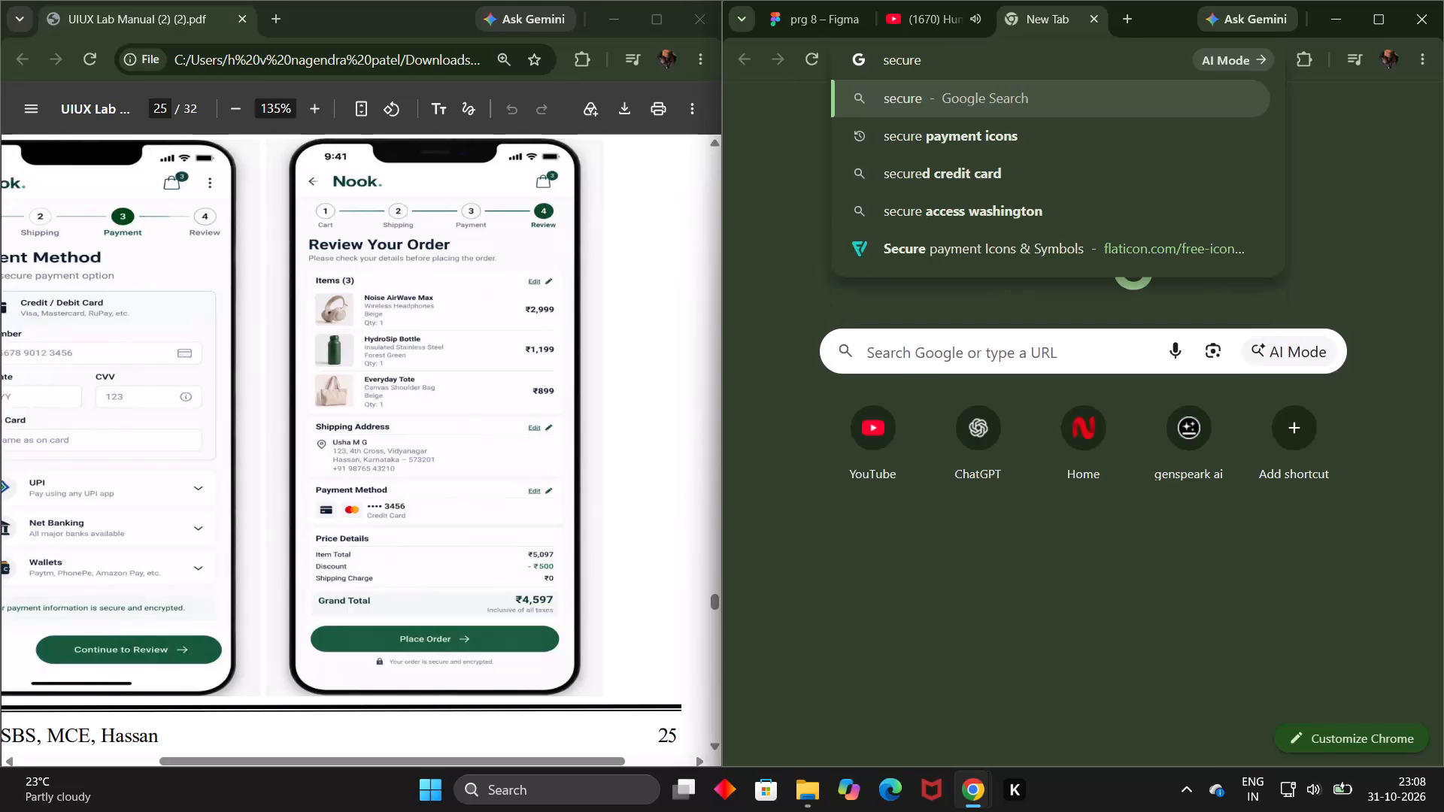
key(space)
text(icons)
key(Return)
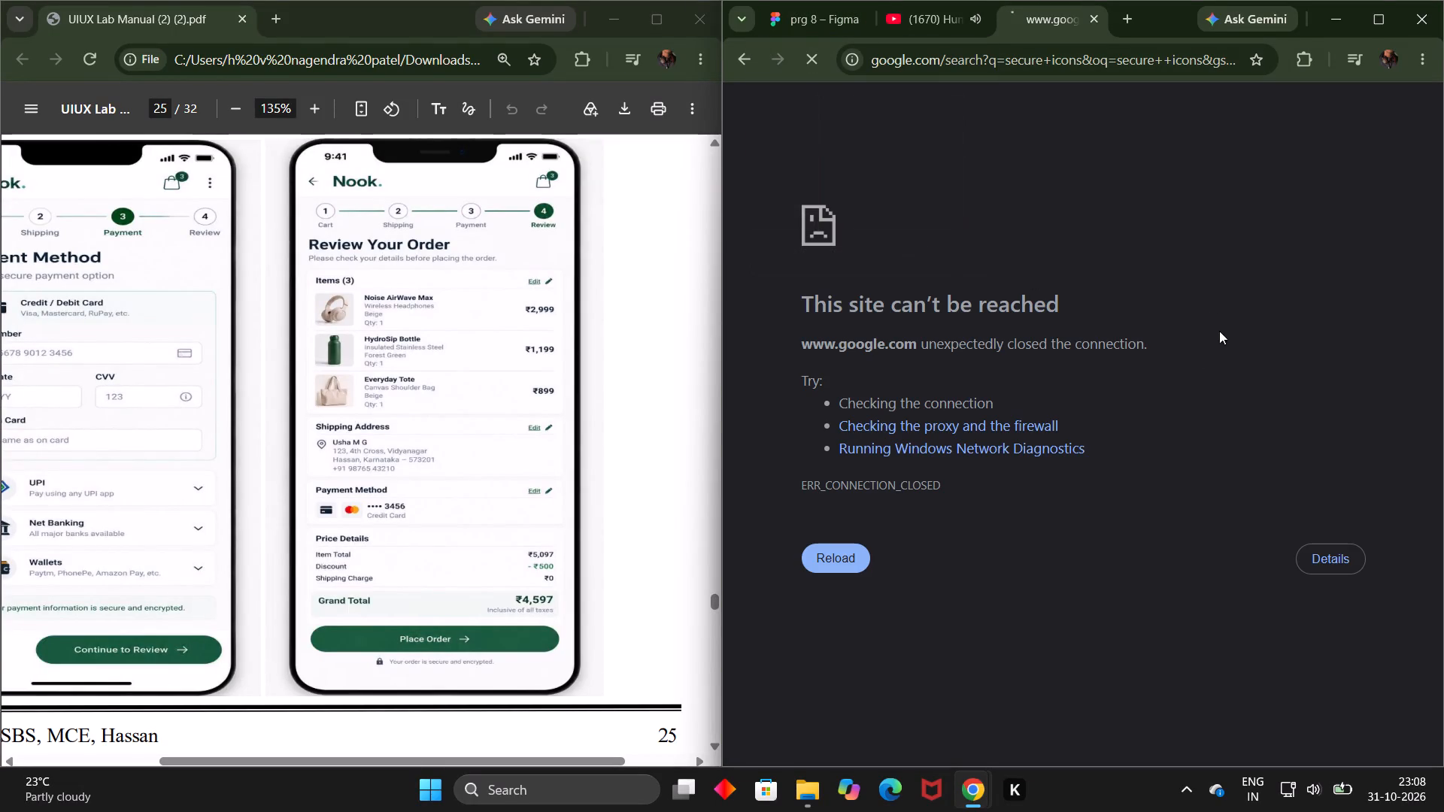
click(845, 554)
click(841, 555)
triple_click(836, 568)
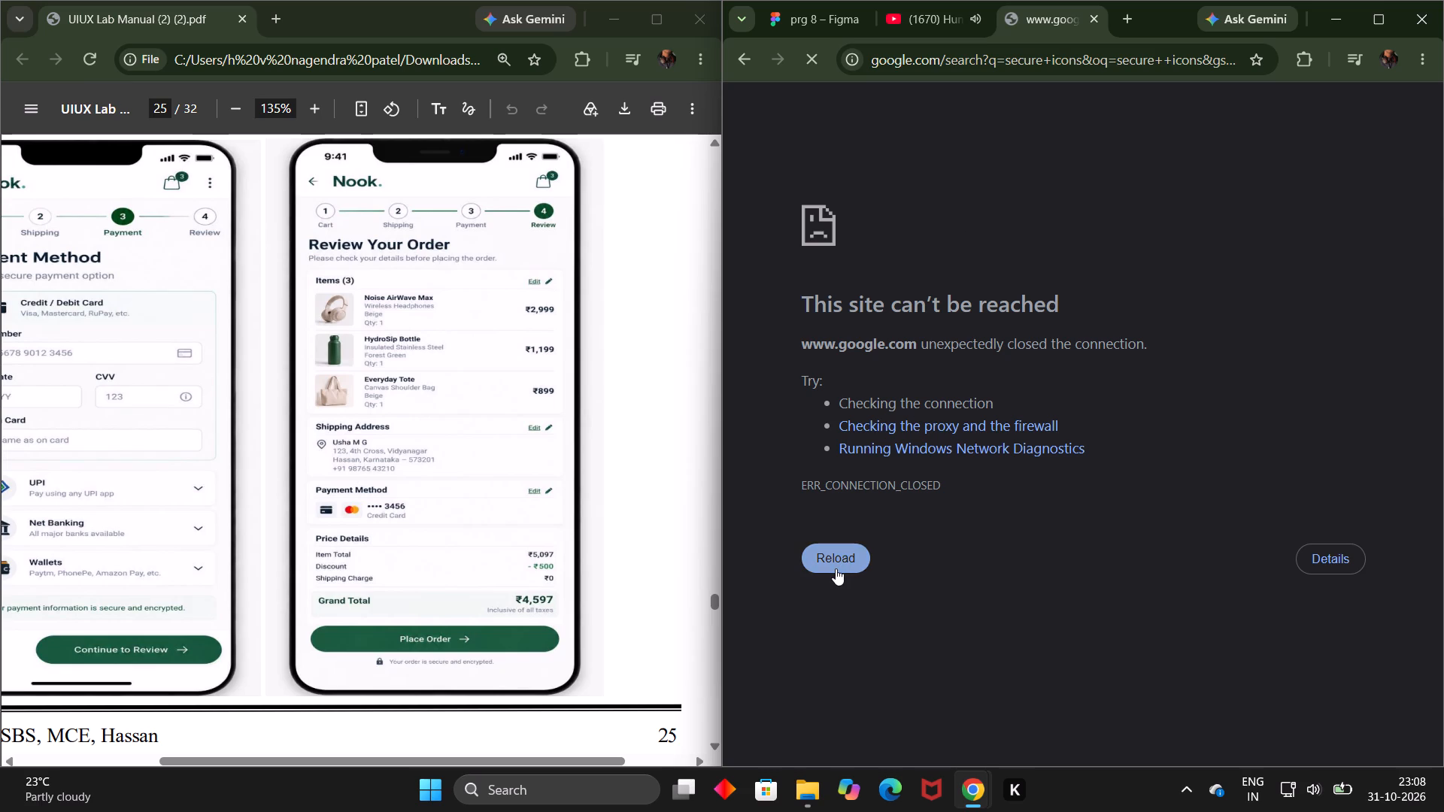
triple_click(836, 568)
triple_click(836, 568)
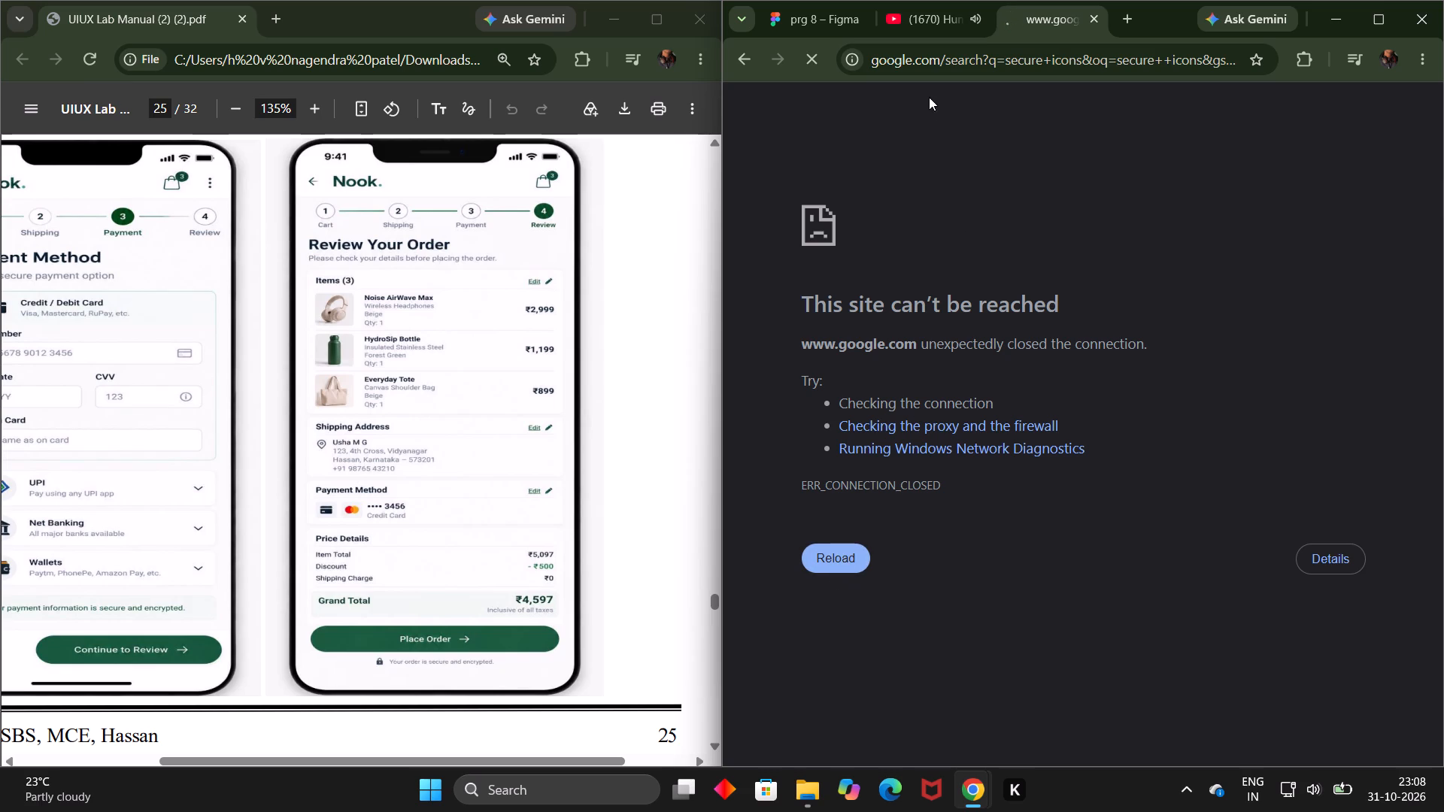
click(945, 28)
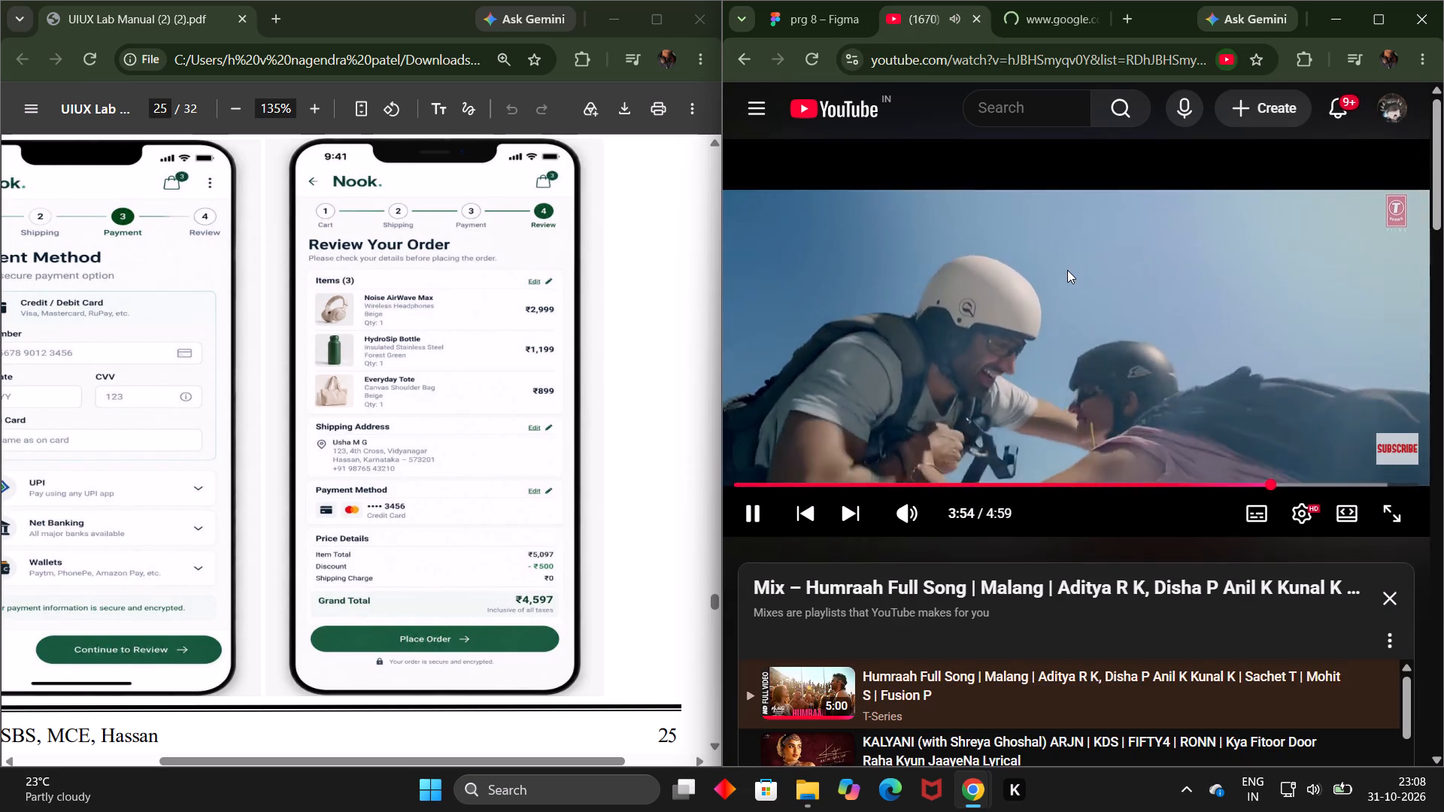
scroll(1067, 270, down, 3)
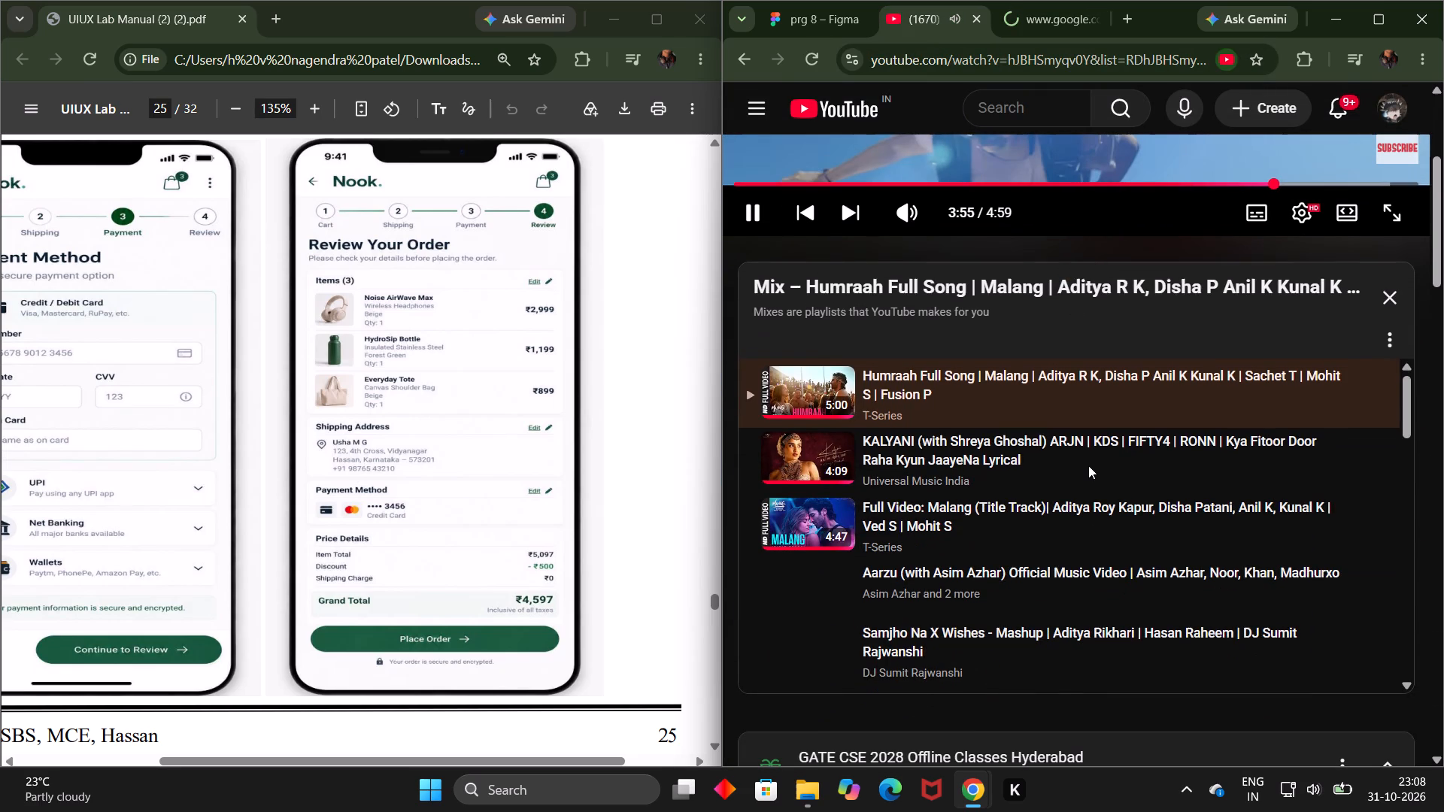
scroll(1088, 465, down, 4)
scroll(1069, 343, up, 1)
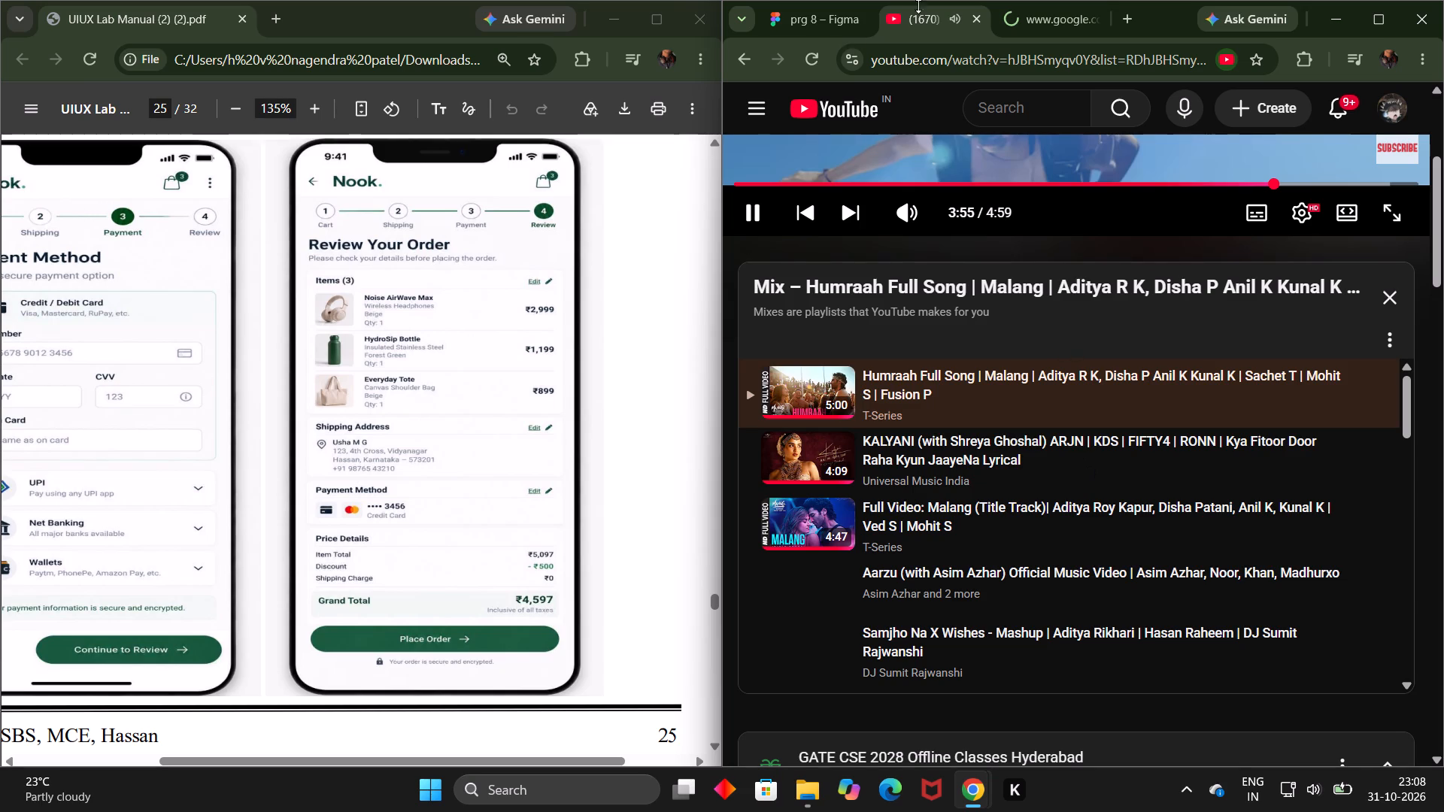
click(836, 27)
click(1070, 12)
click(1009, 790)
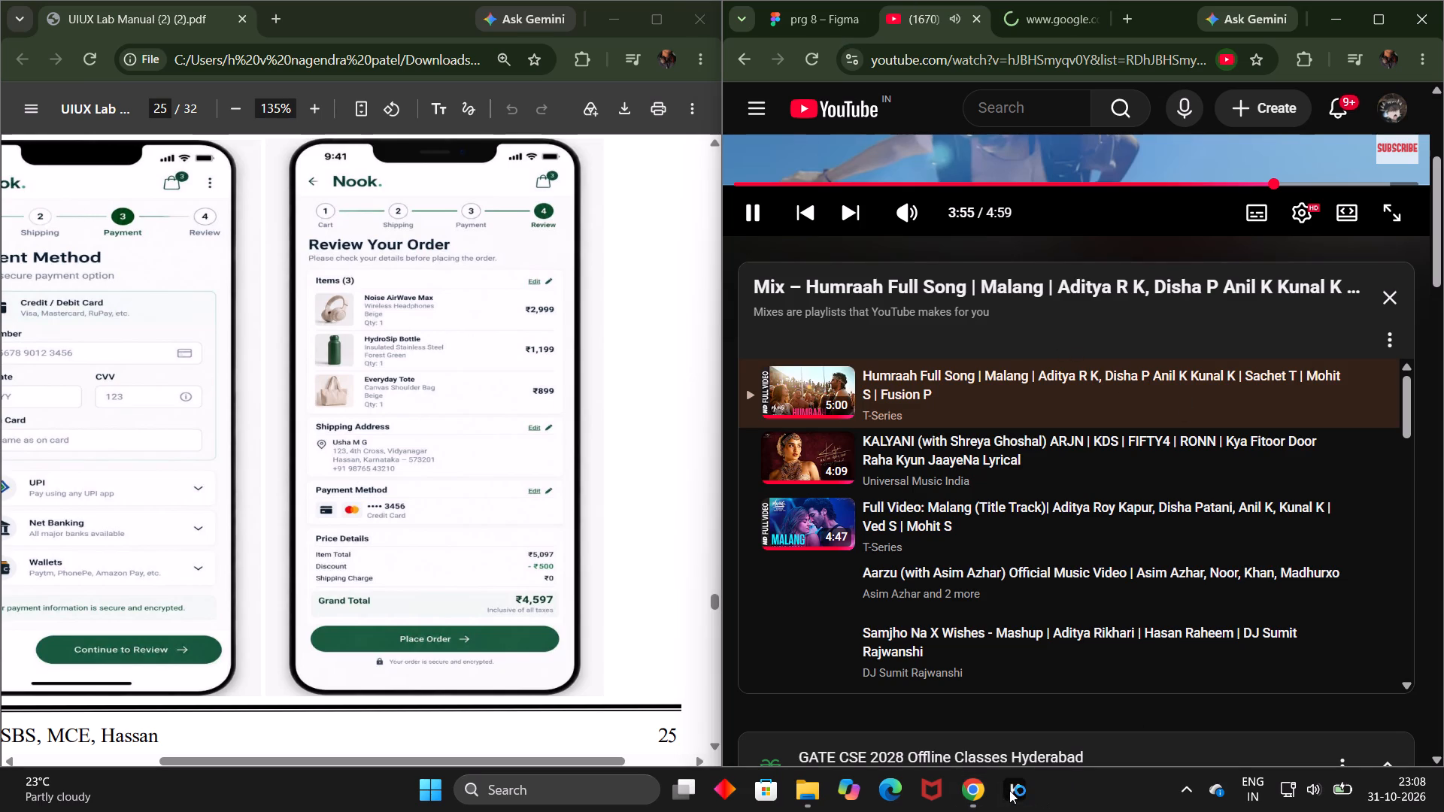
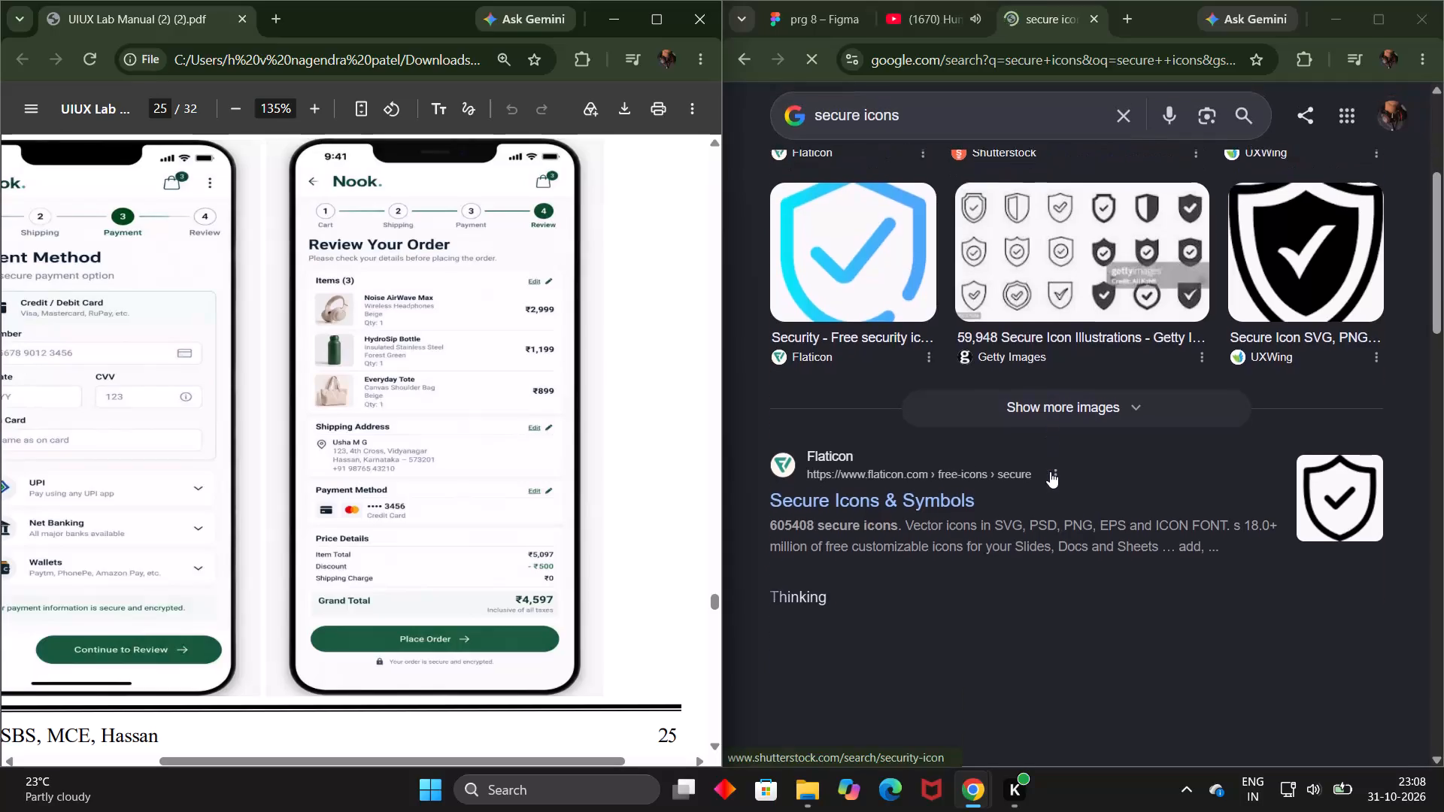
Open Flaticon's Secure Icons & Symbols page from the Google results for secure icons.
click(921, 498)
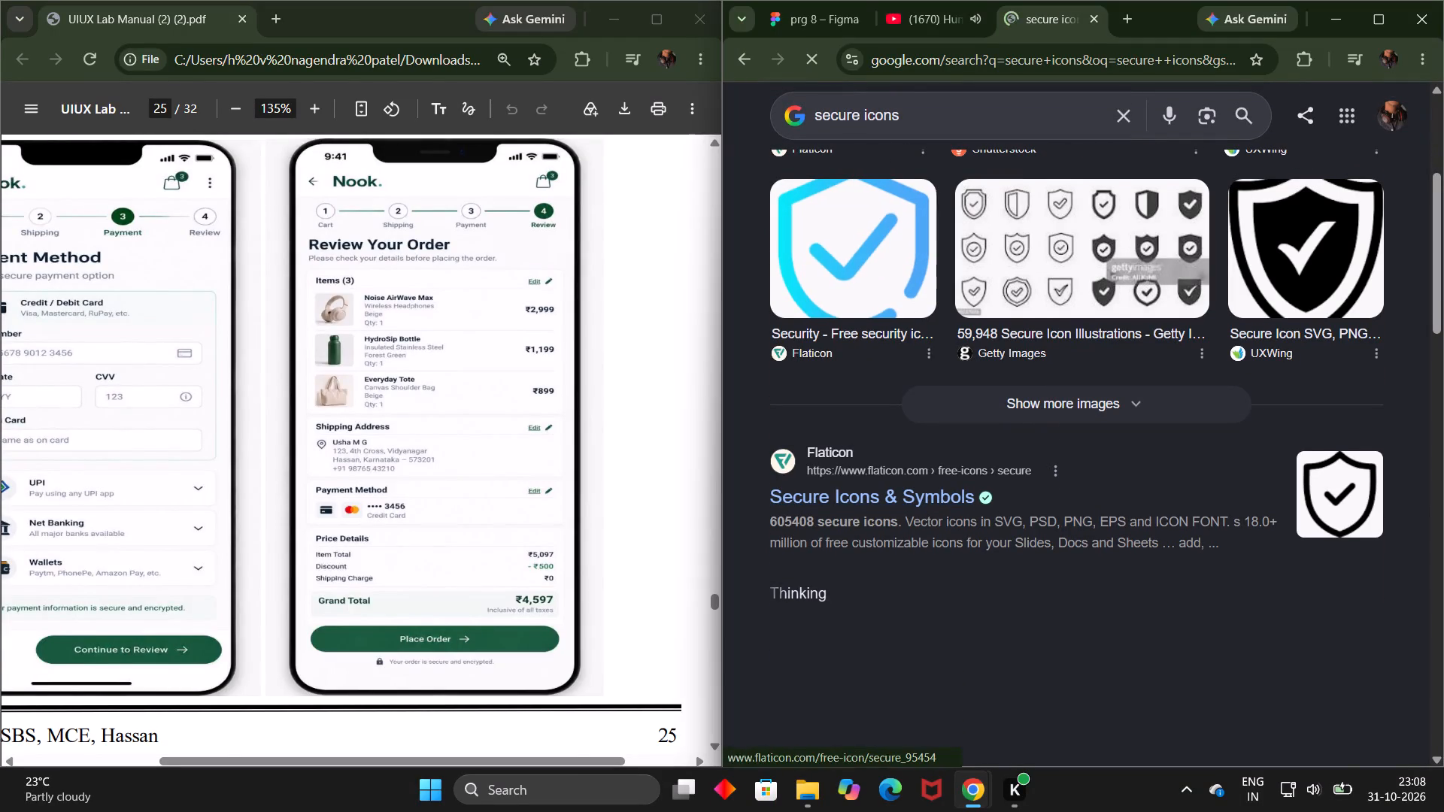
click(917, 20)
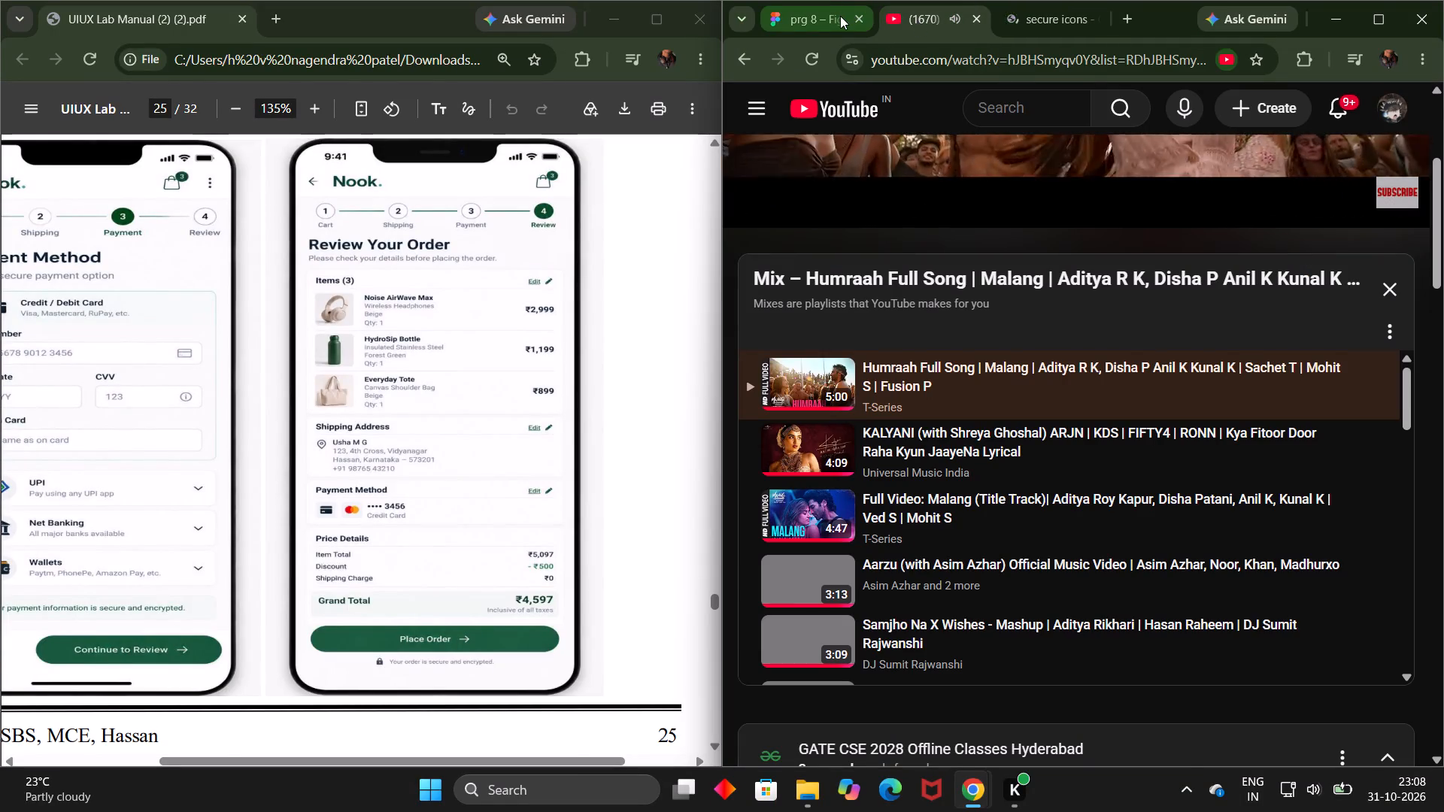
click(840, 16)
scroll(1097, 293, up, 1)
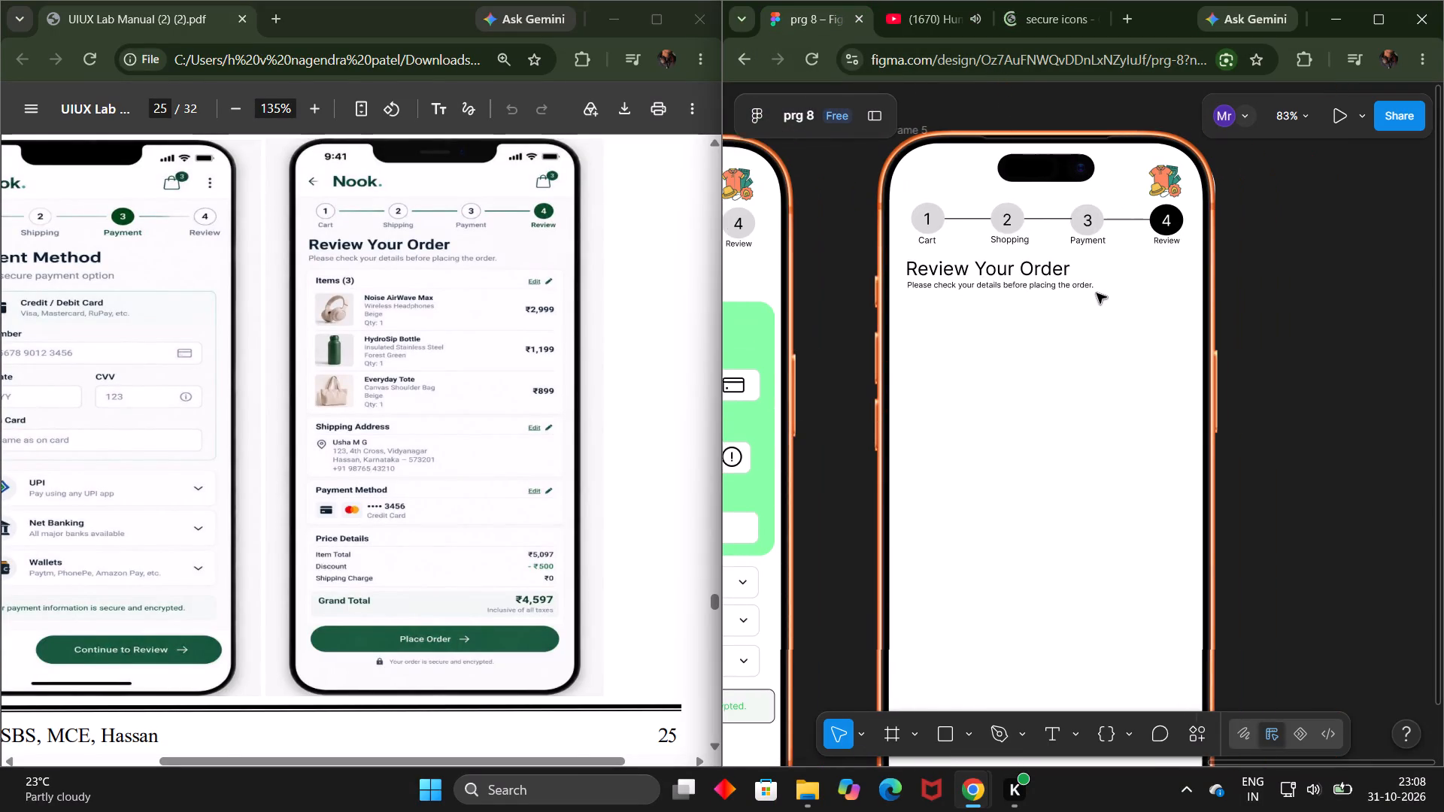
scroll(1097, 293, up, 1)
click(1059, 26)
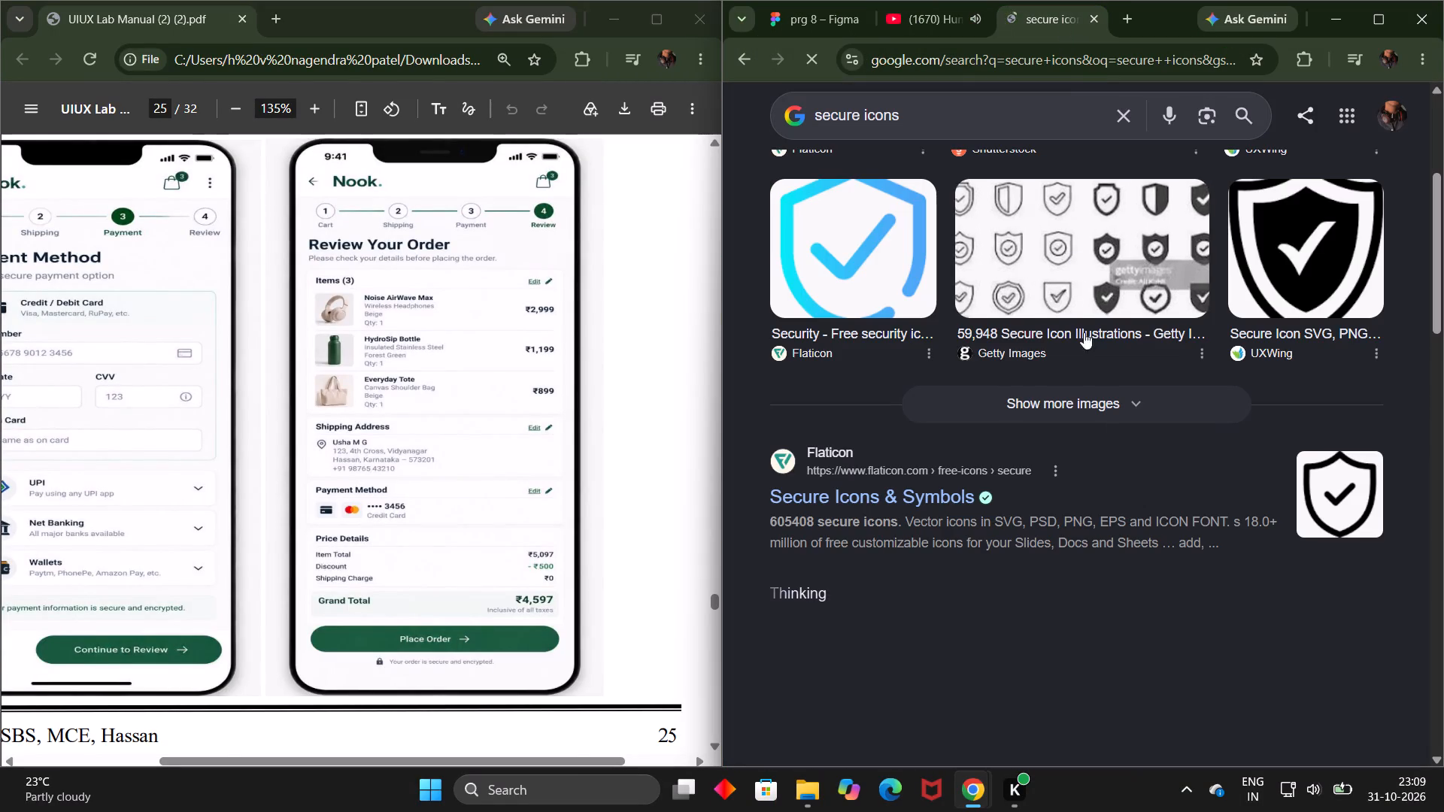
click(894, 476)
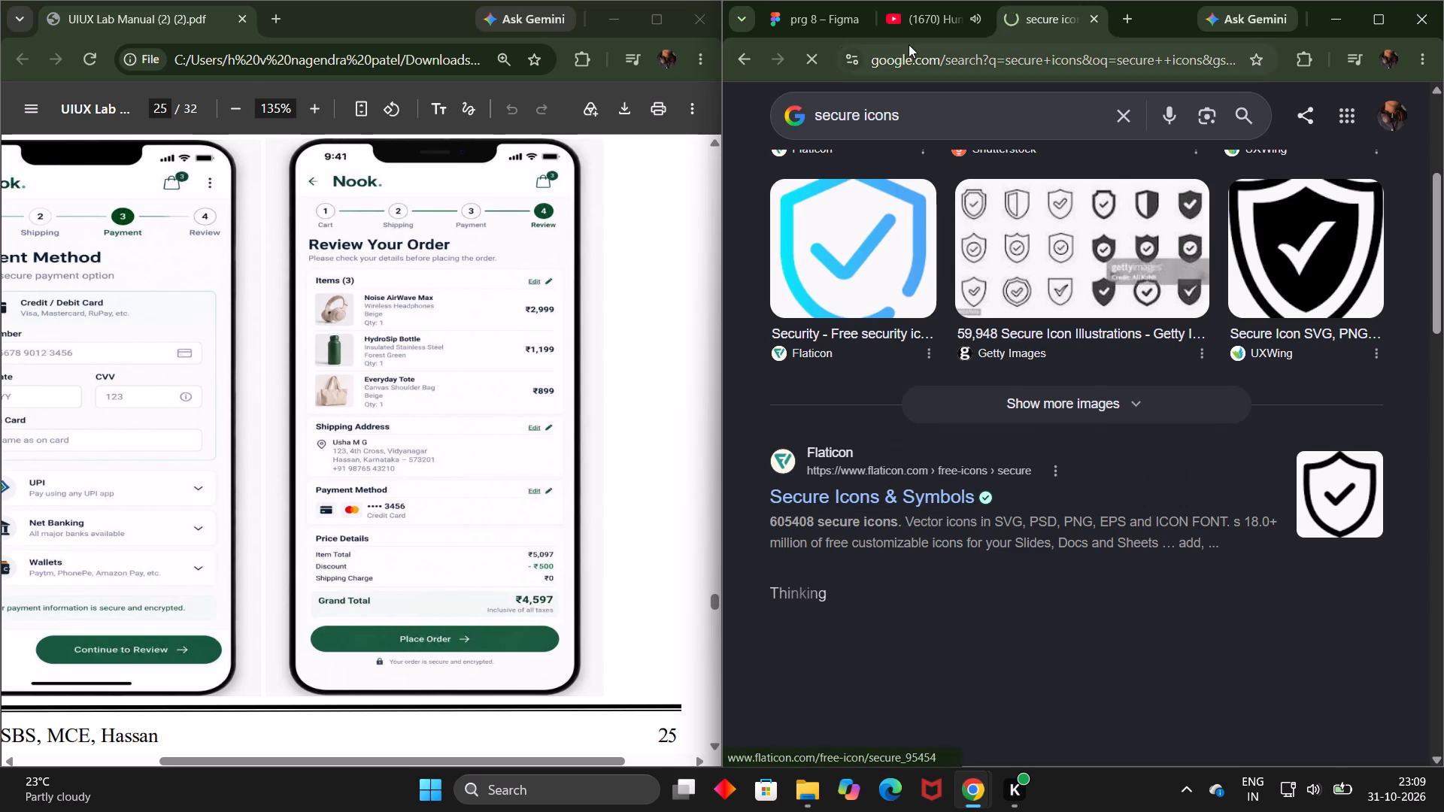
Return to the prg 8 design file and move Frame 5 horizontally away from Frame 4 to widen the gap between them.
click(918, 29)
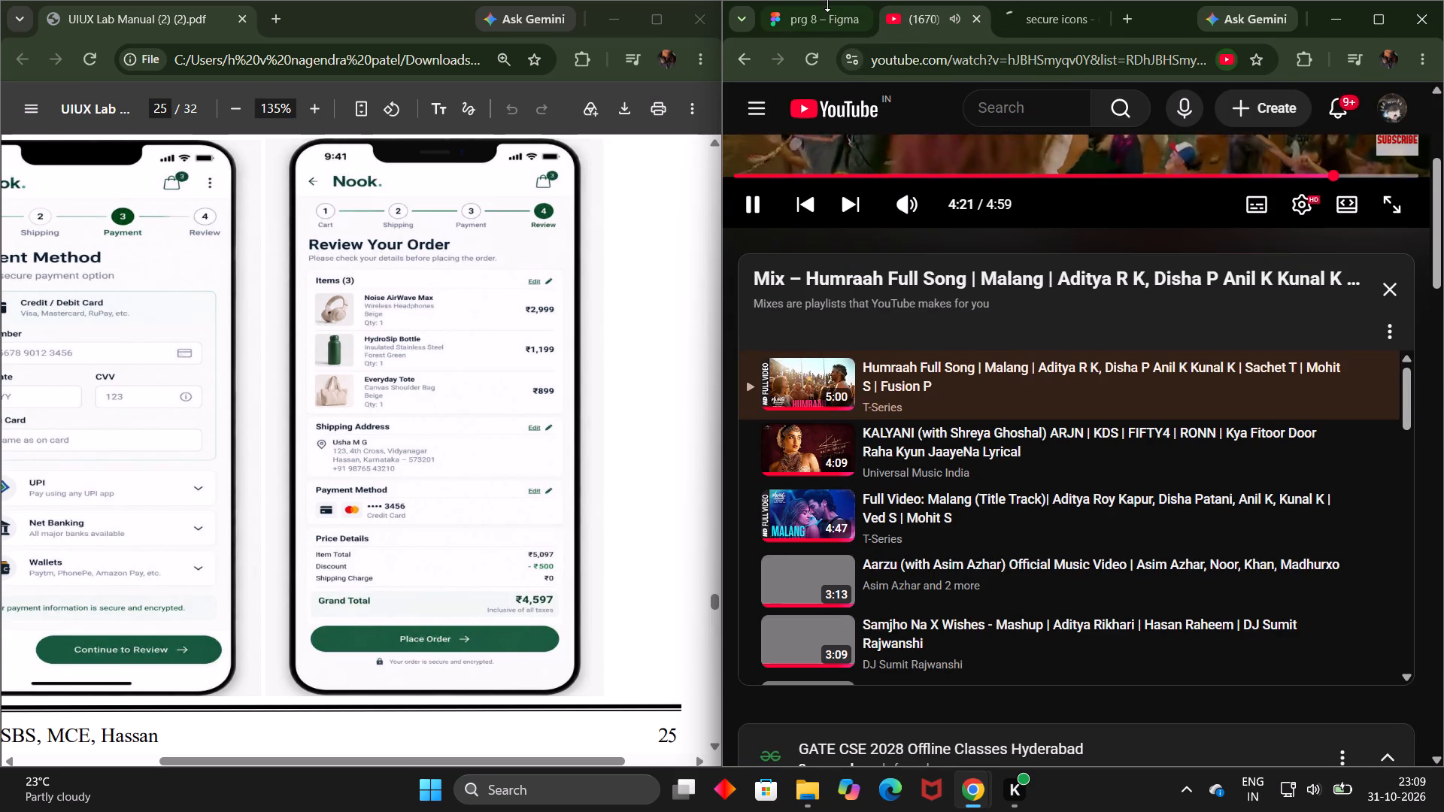
click(827, 4)
click(822, 14)
scroll(1267, 354, up, 1)
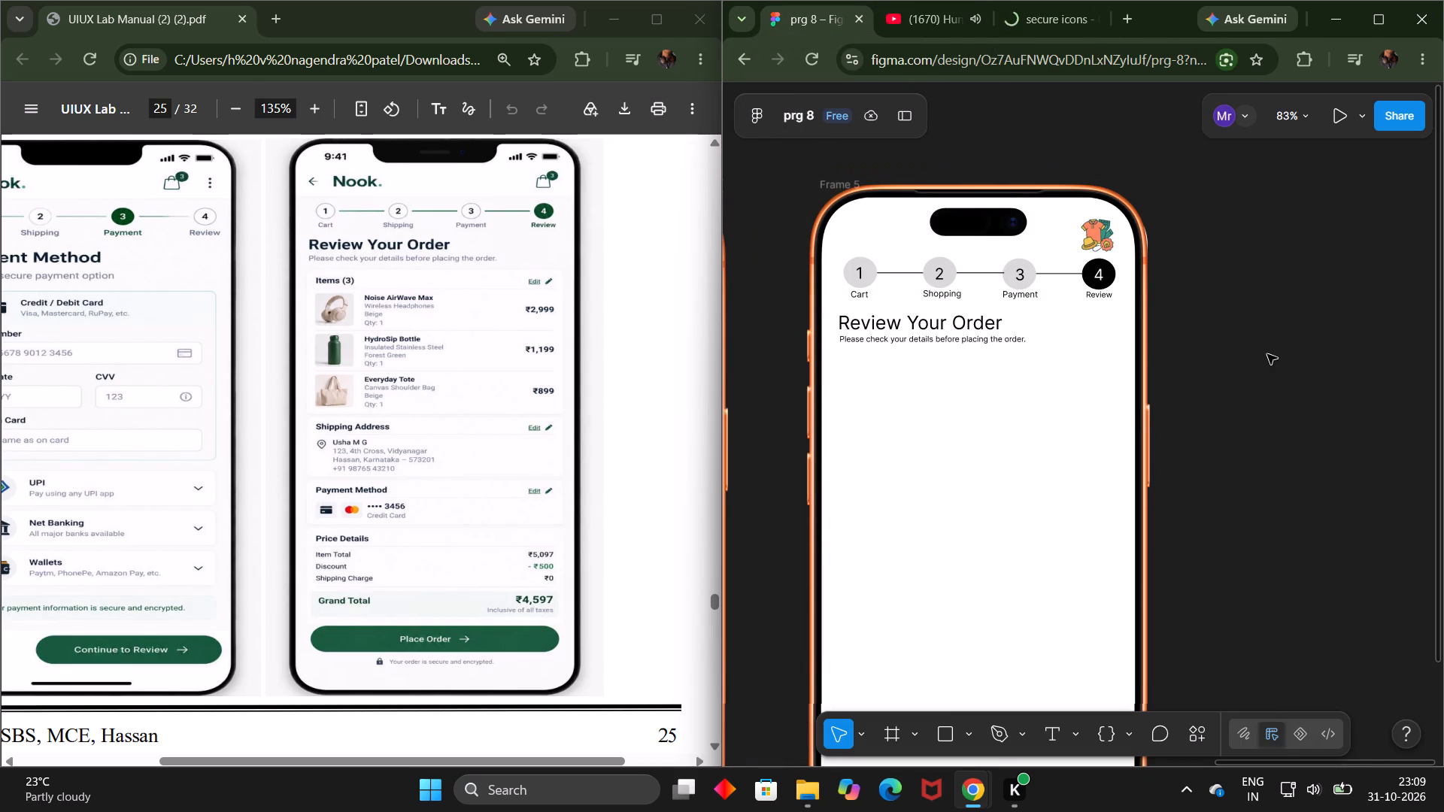
scroll(1267, 354, up, 1)
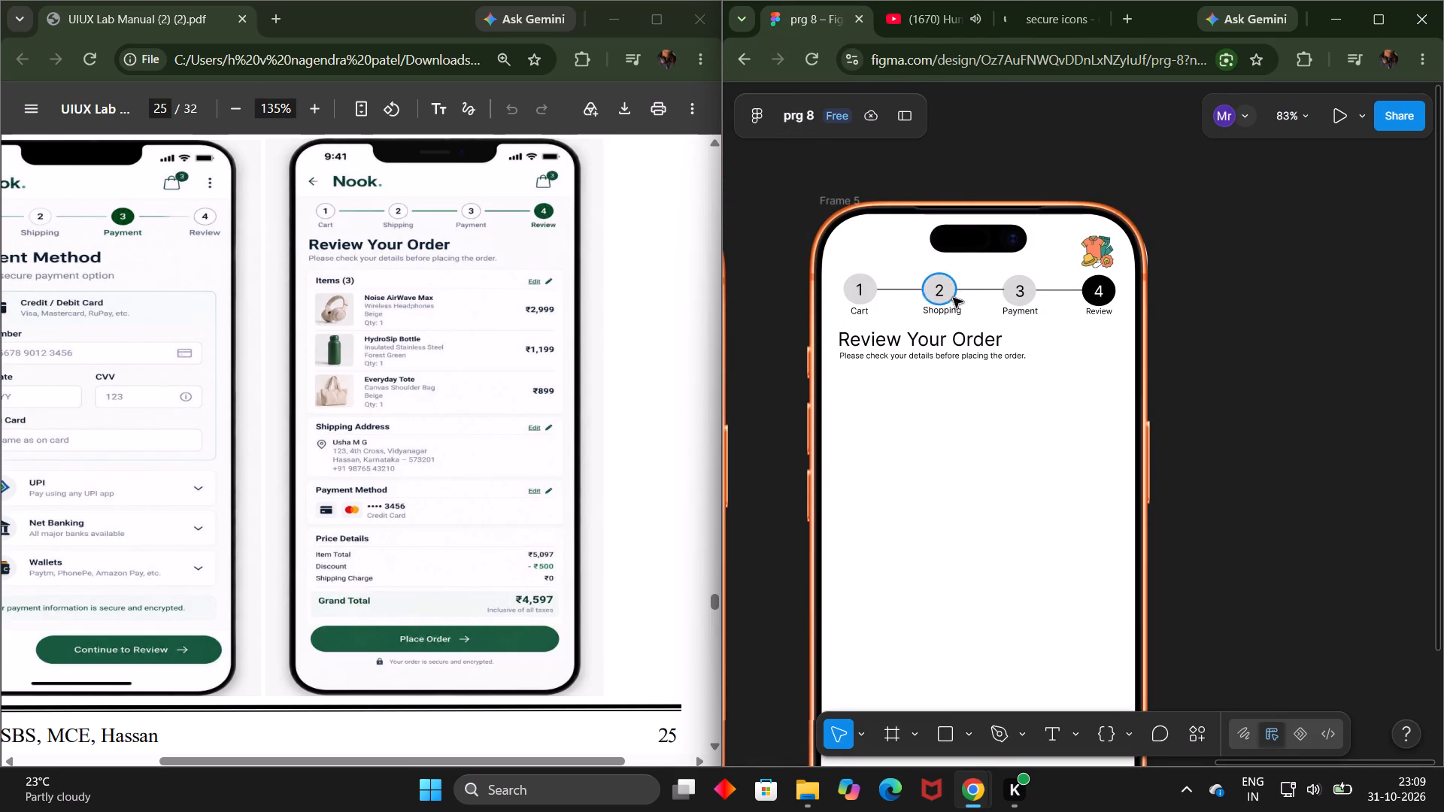
scroll(1242, 416, down, 1)
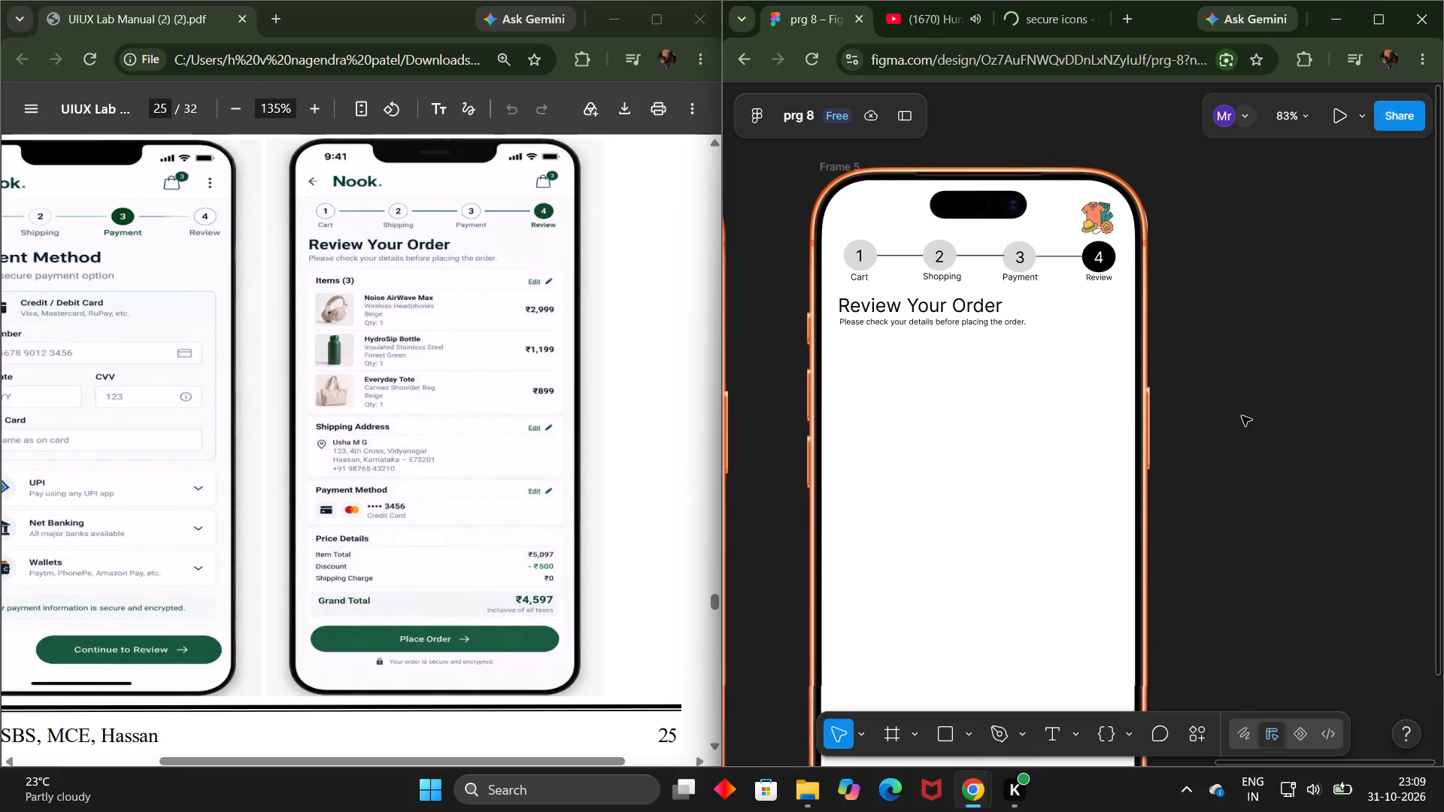
scroll(1242, 416, down, 1)
scroll(865, 409, right, 4)
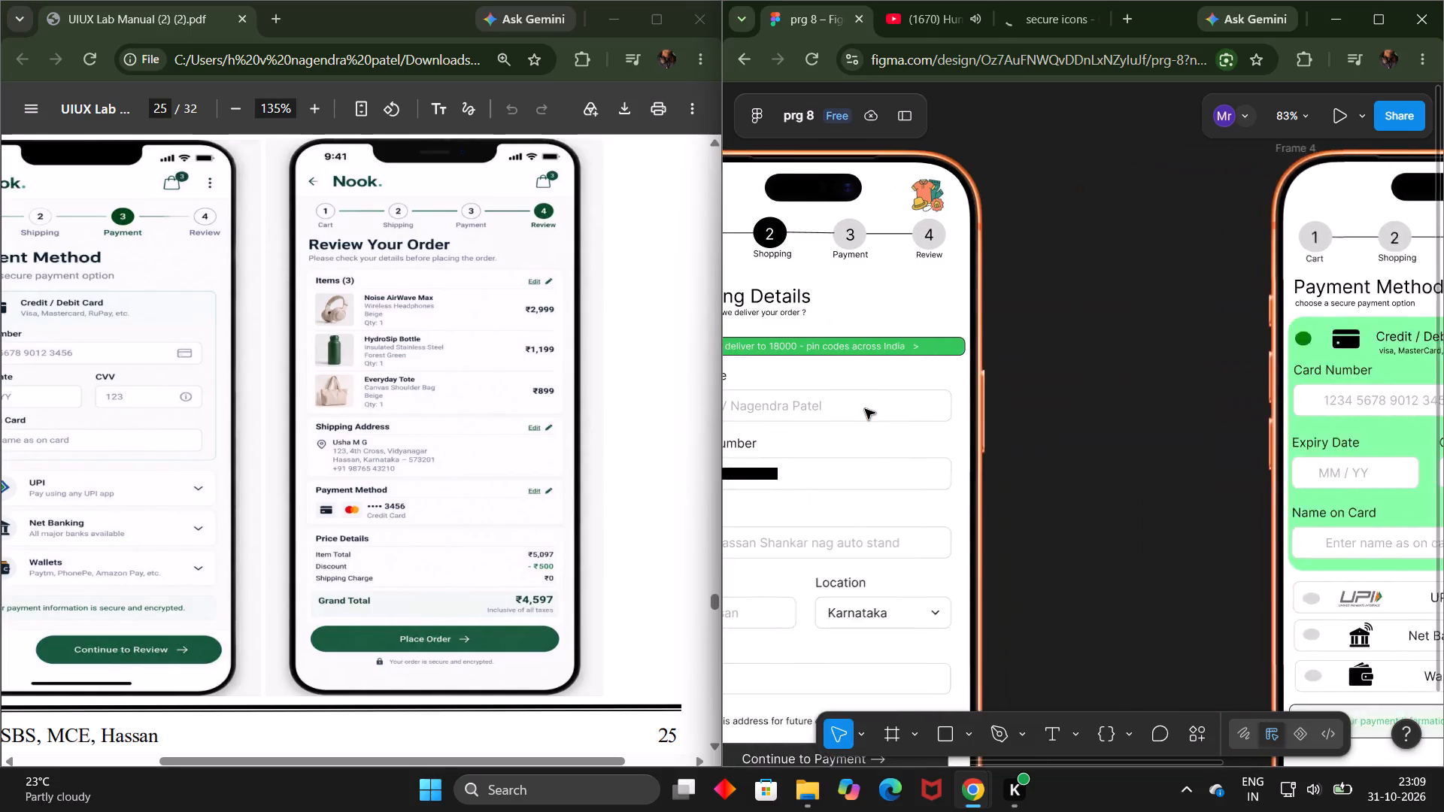
scroll(865, 409, right, 2)
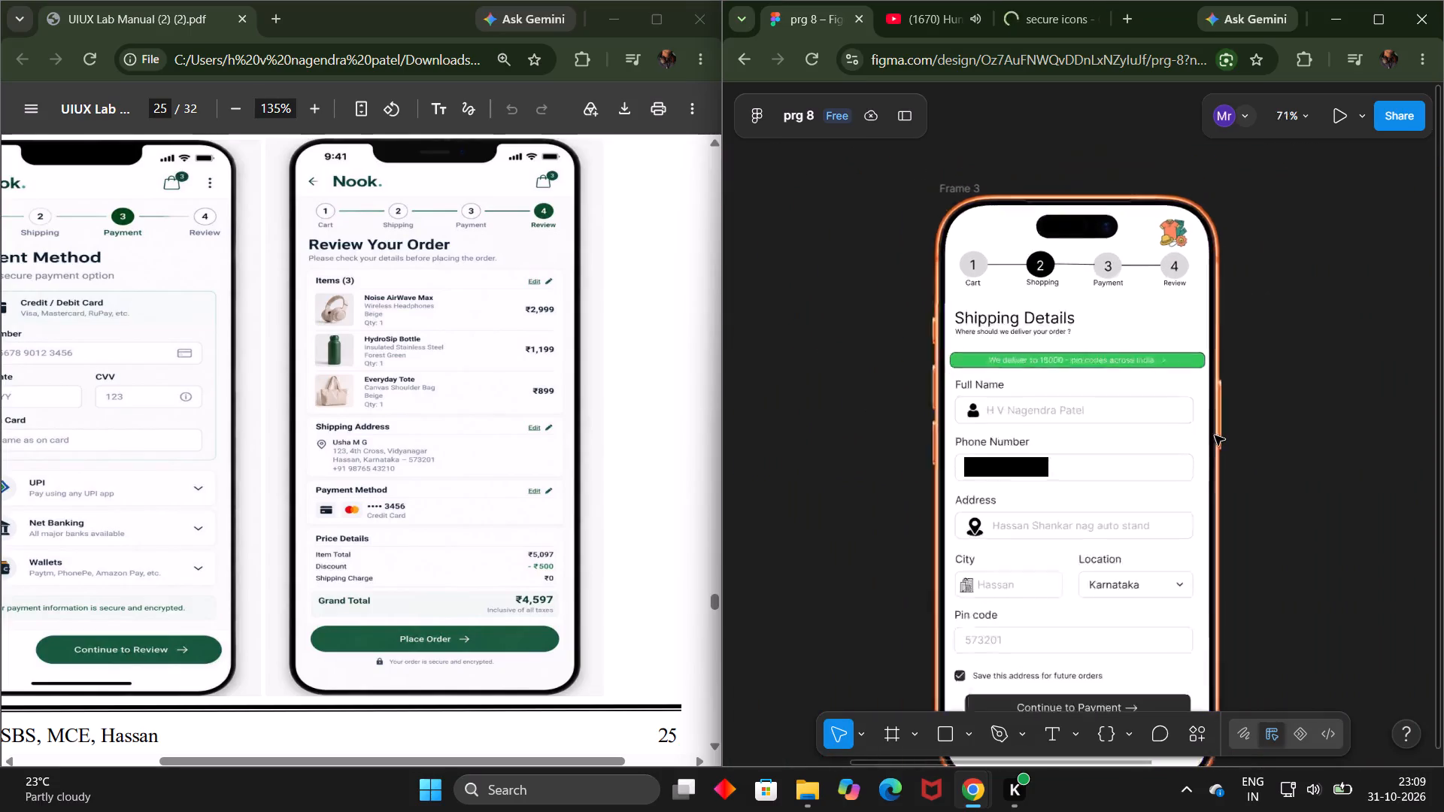
scroll(1215, 435, left, 3)
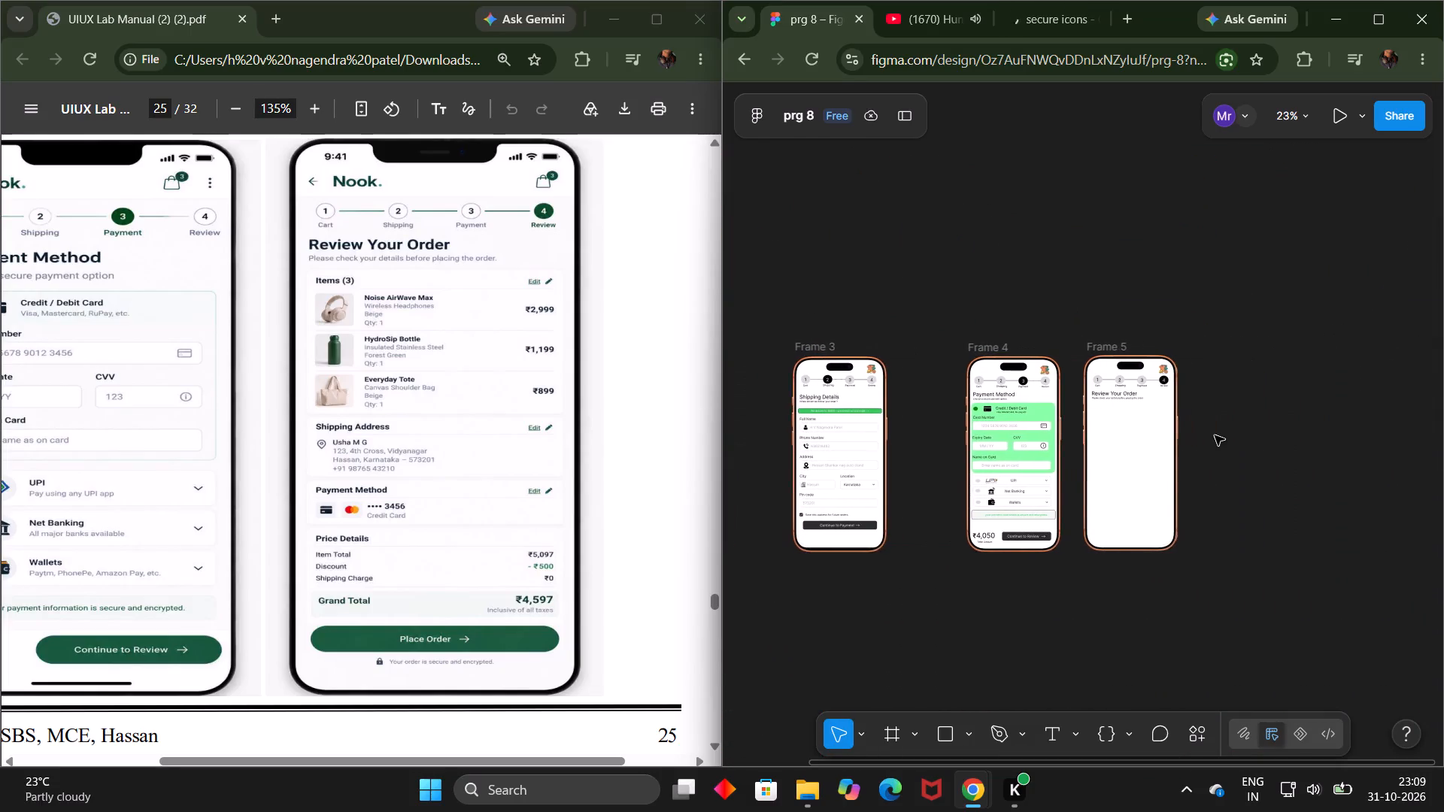
scroll(1215, 435, left, 1)
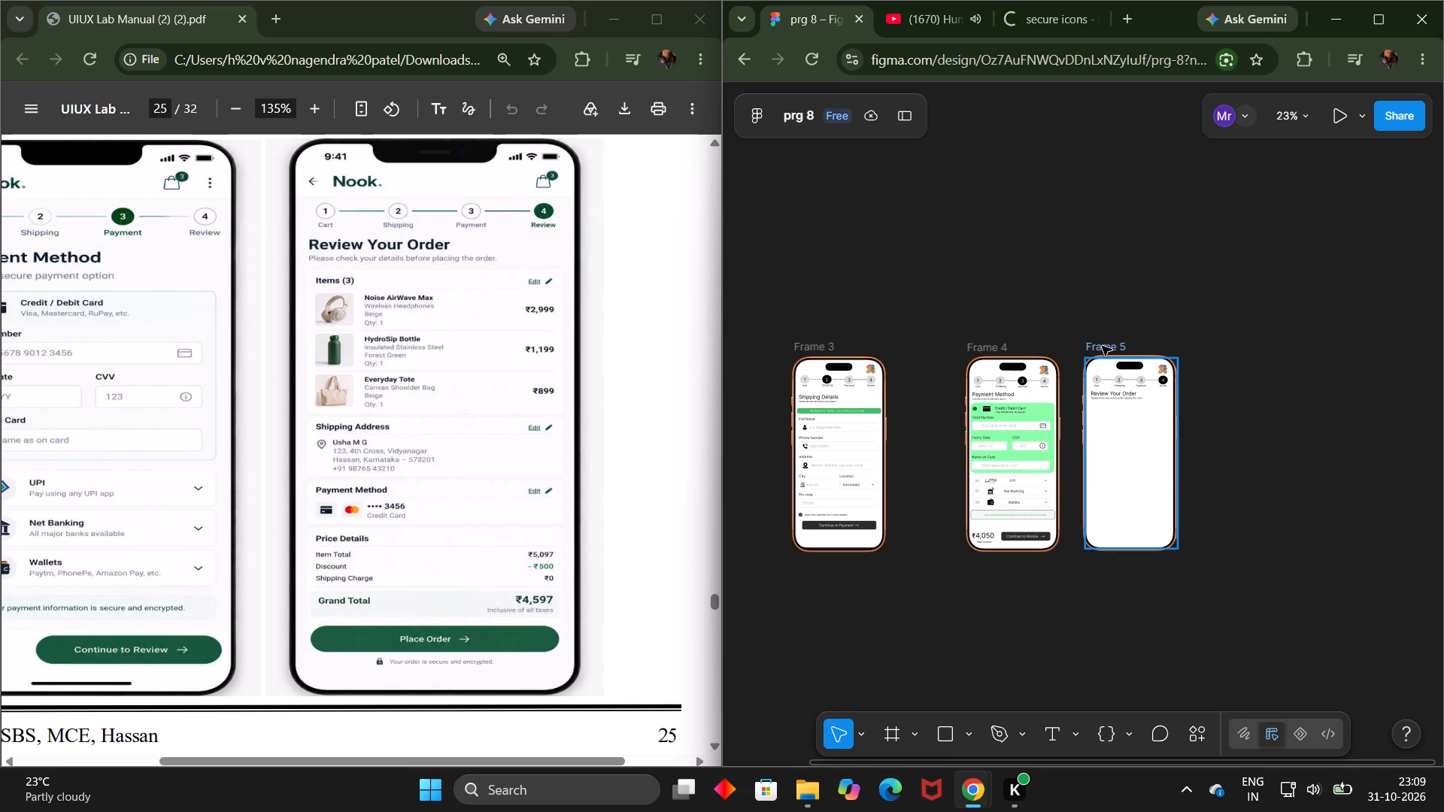
drag(1102, 346, 1176, 347)
click(1169, 657)
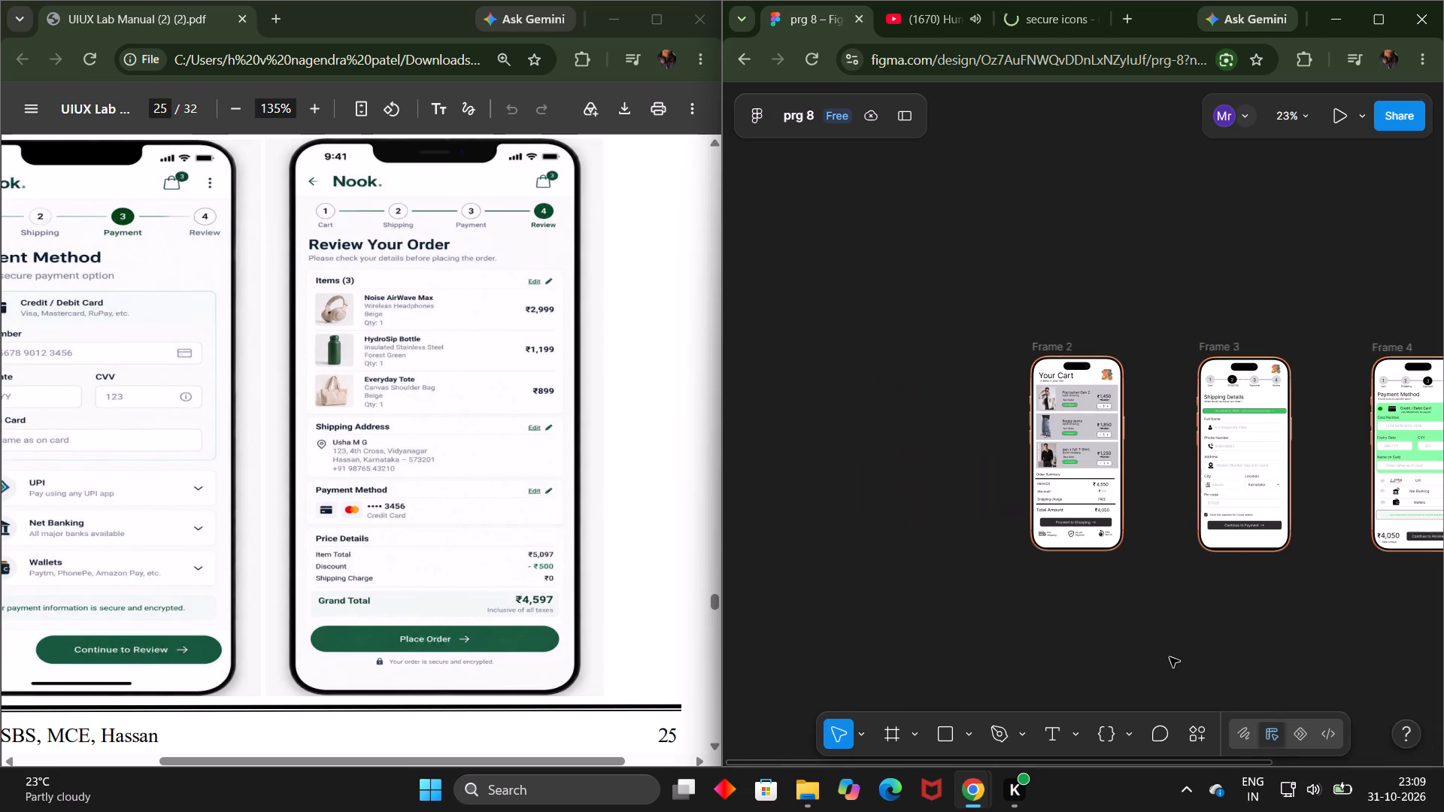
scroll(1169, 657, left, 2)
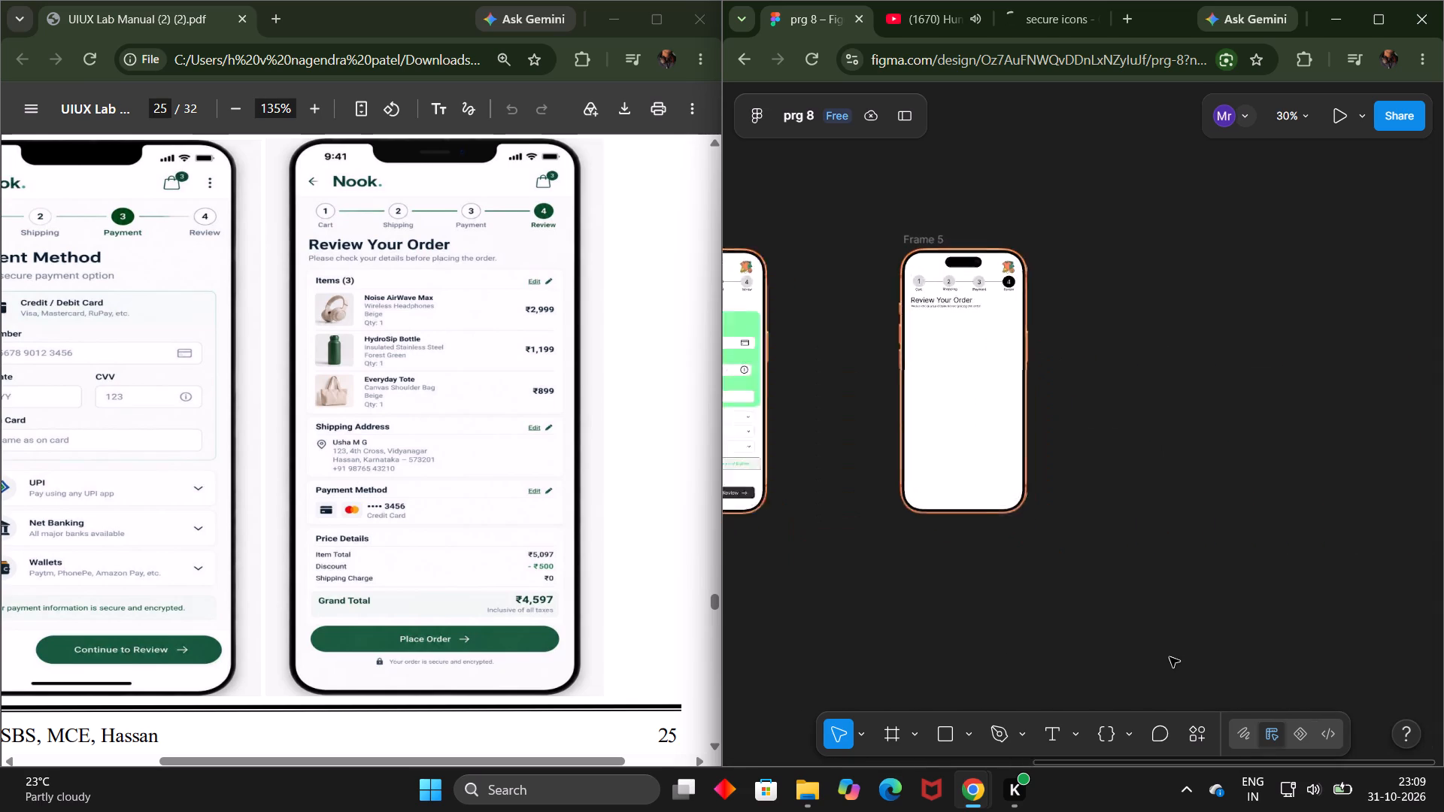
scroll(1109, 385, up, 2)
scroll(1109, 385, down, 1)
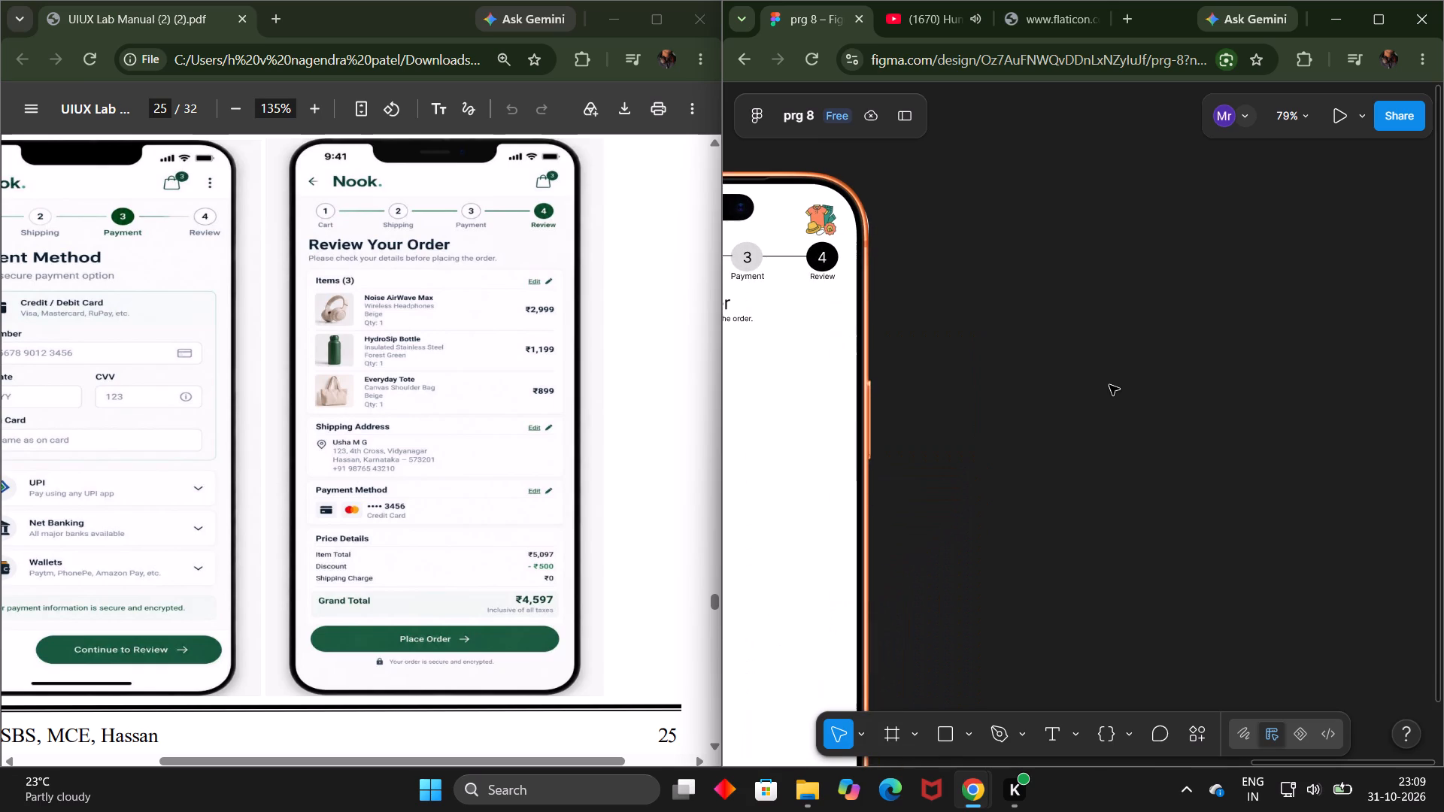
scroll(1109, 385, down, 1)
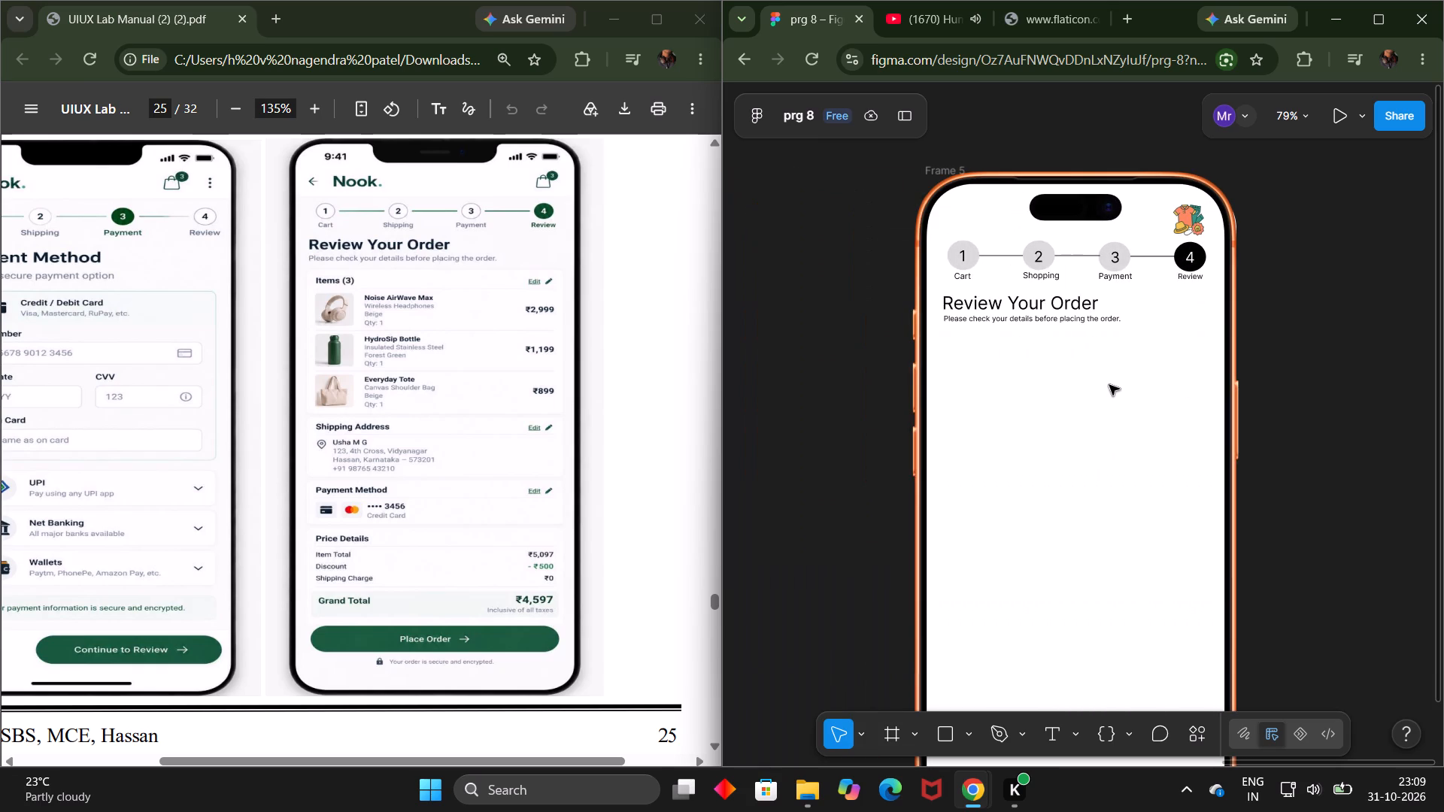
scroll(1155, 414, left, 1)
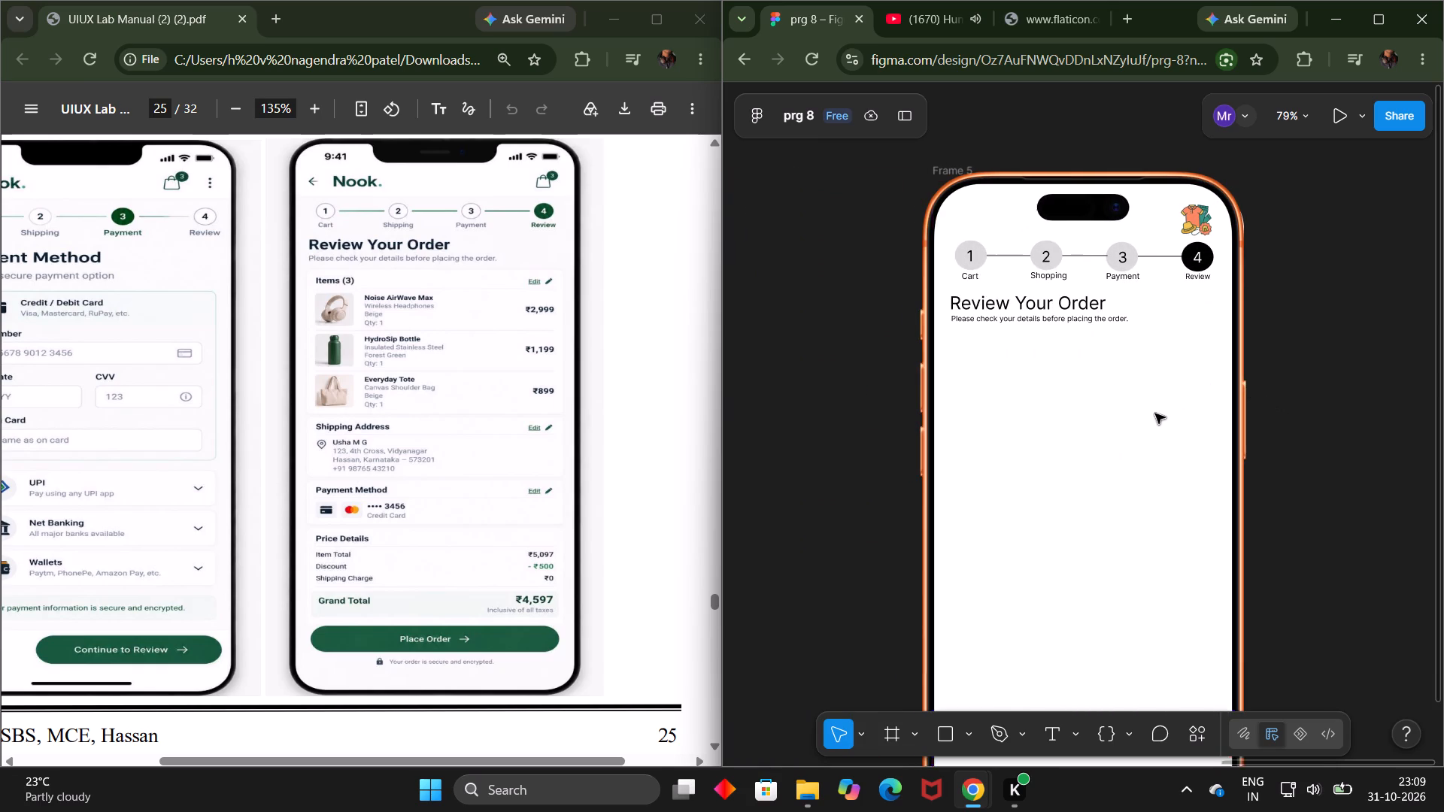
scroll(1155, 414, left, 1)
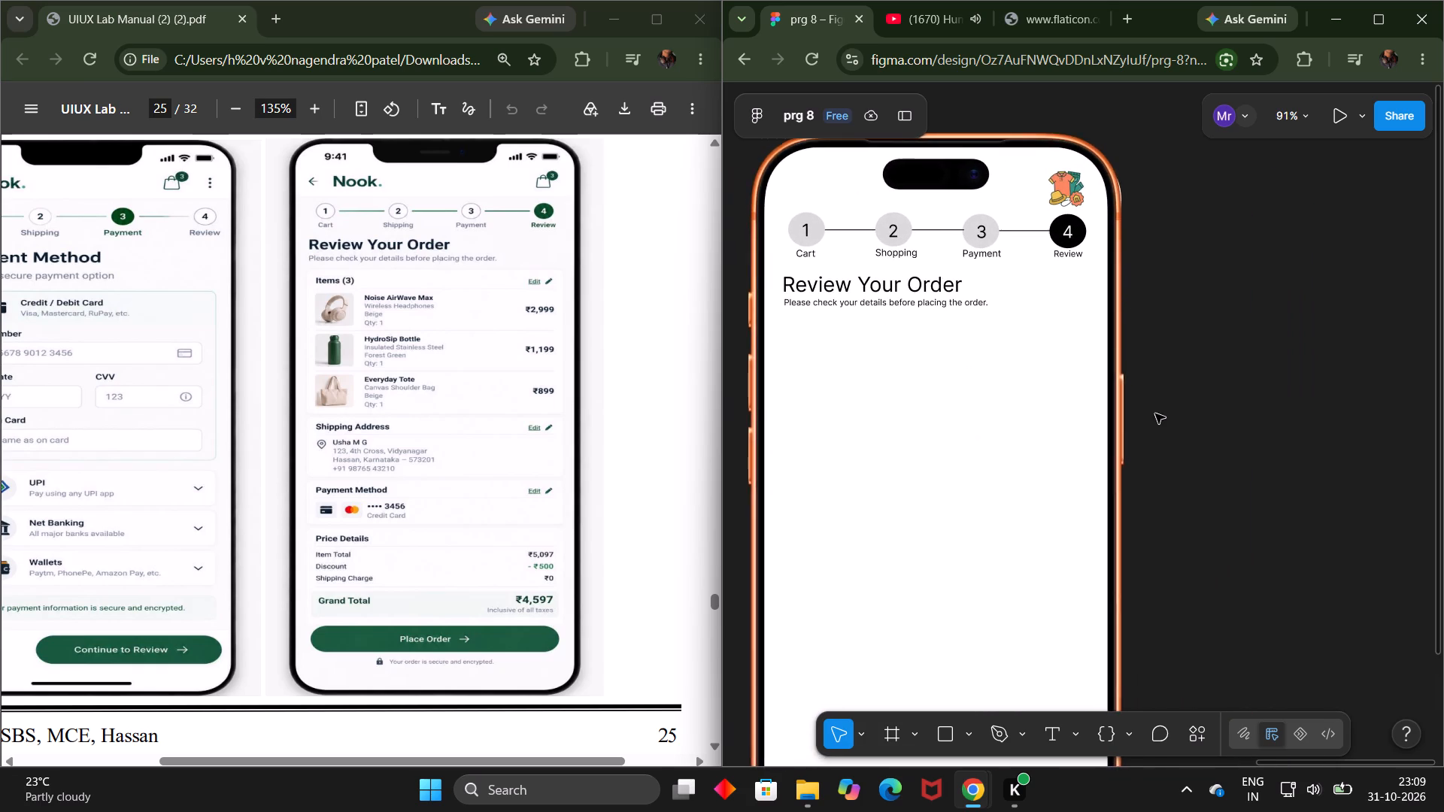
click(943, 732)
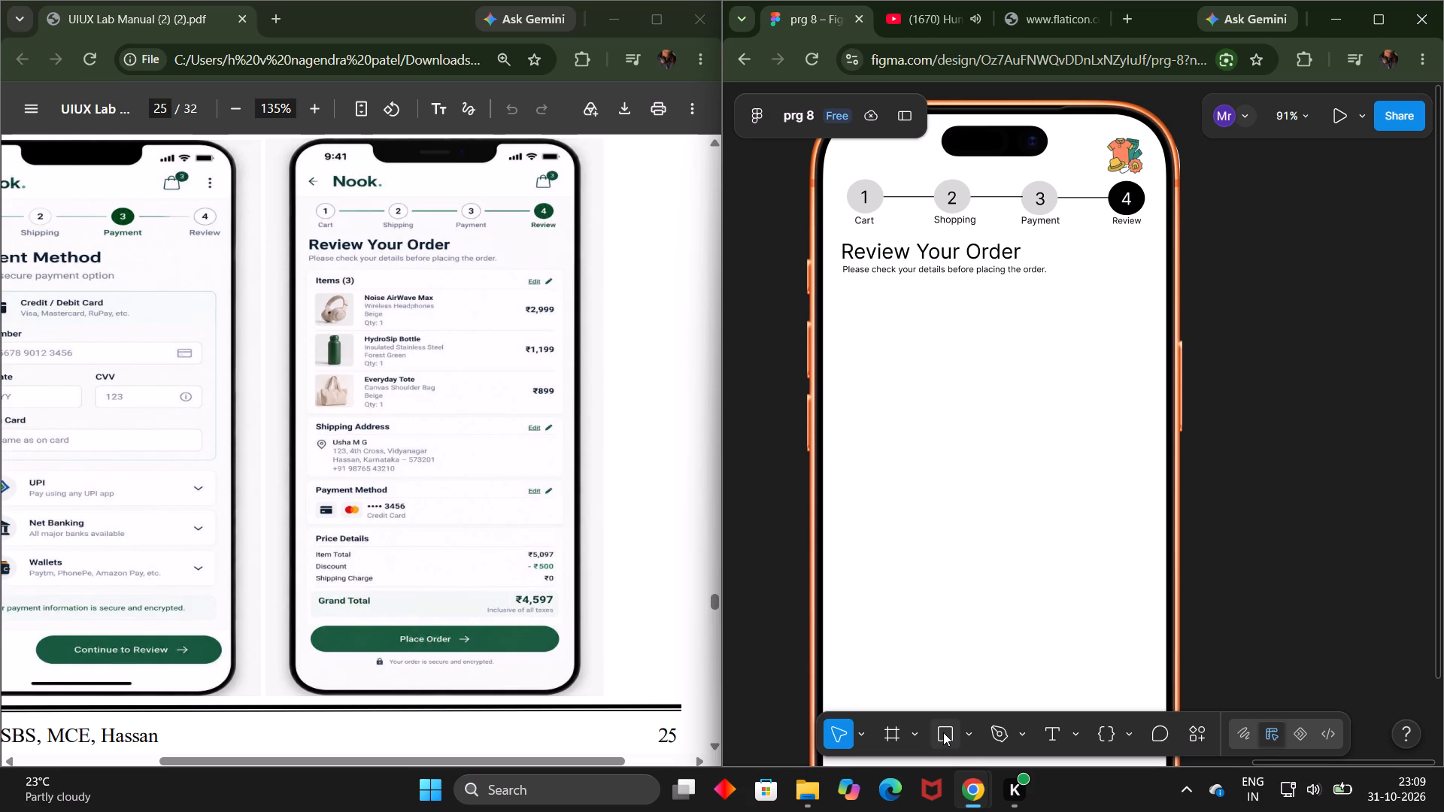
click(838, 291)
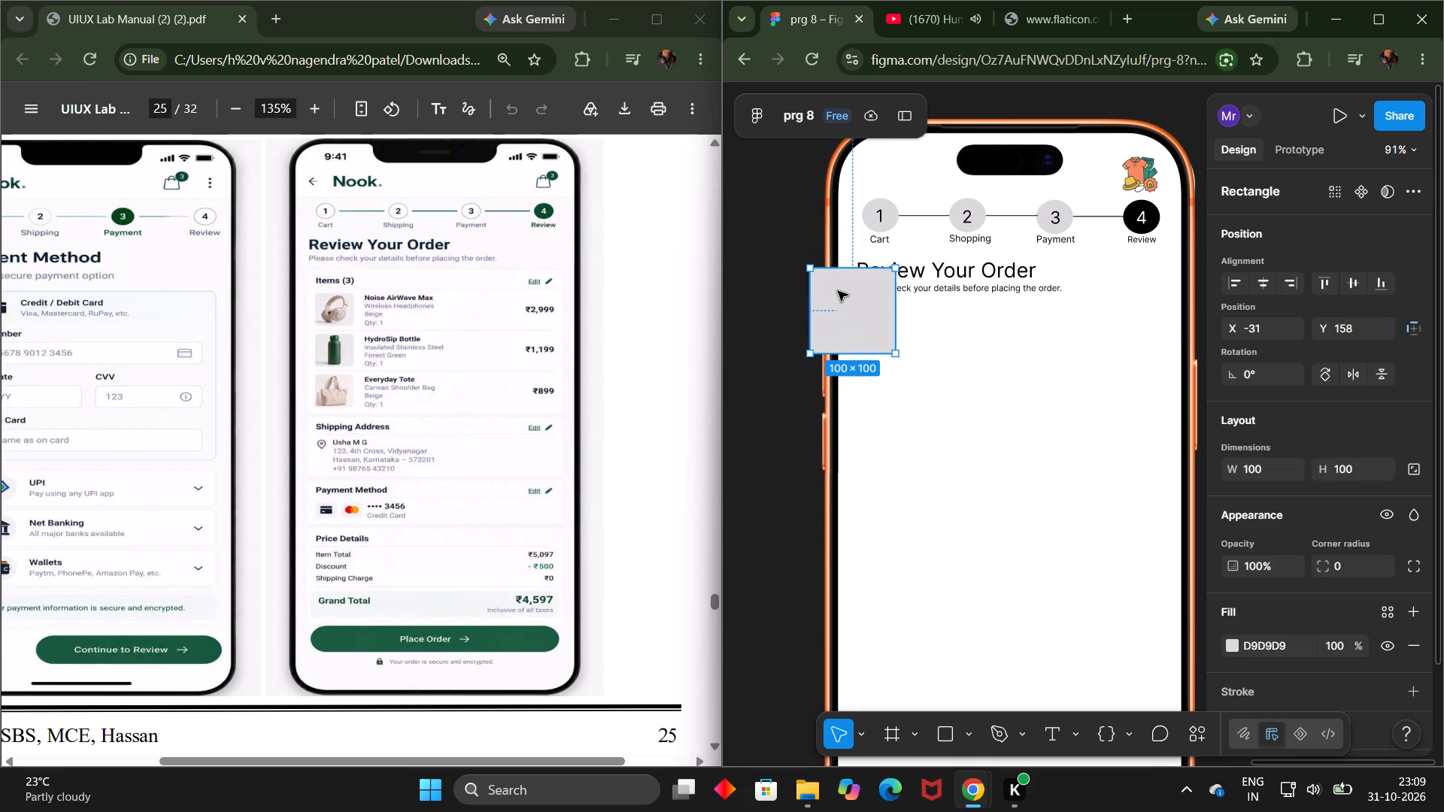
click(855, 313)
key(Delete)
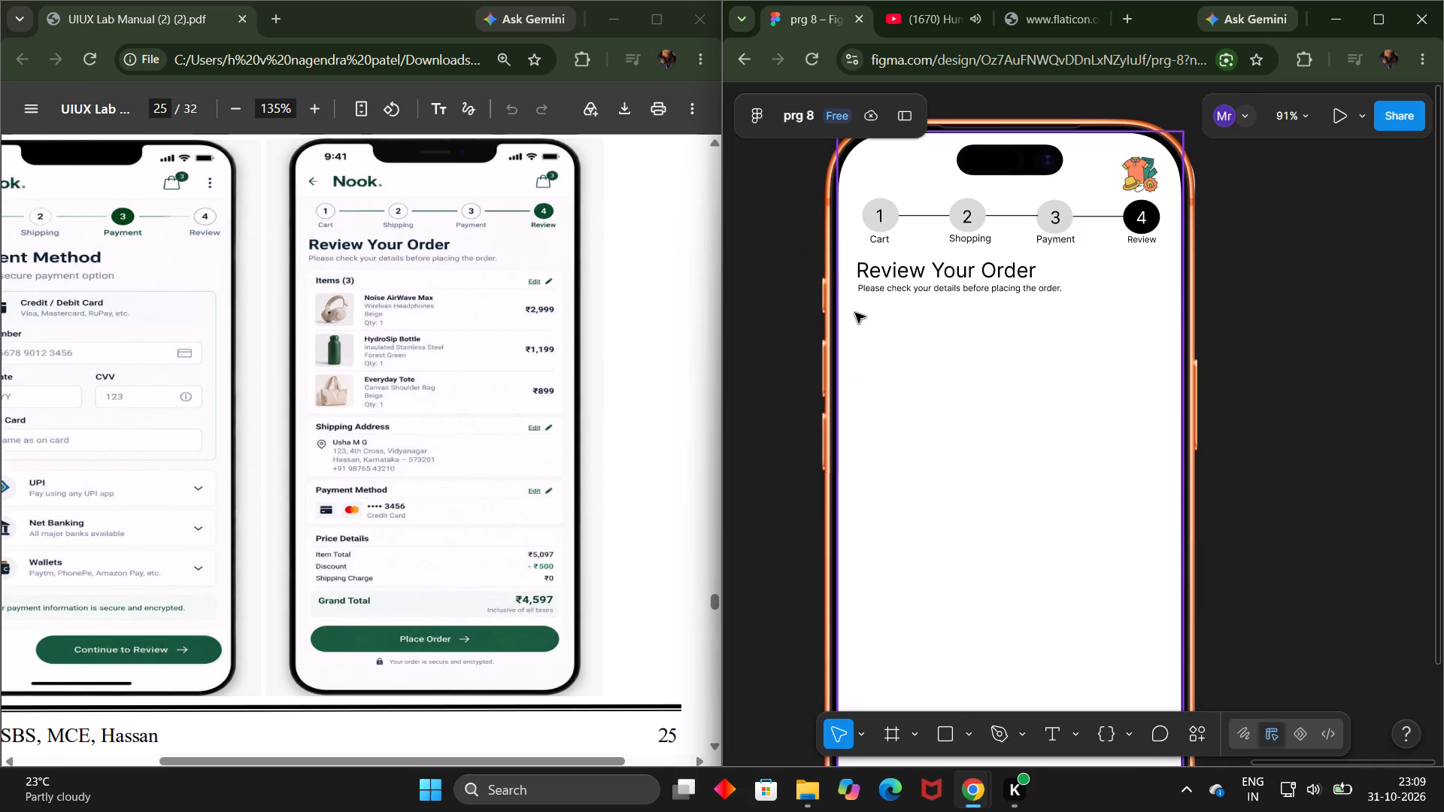
Draw a rectangle about 387 × 265 at about X 12, Y 211, below the Review Your Order subtitle in Frame 5.
scroll(855, 313, left, 1)
click(952, 726)
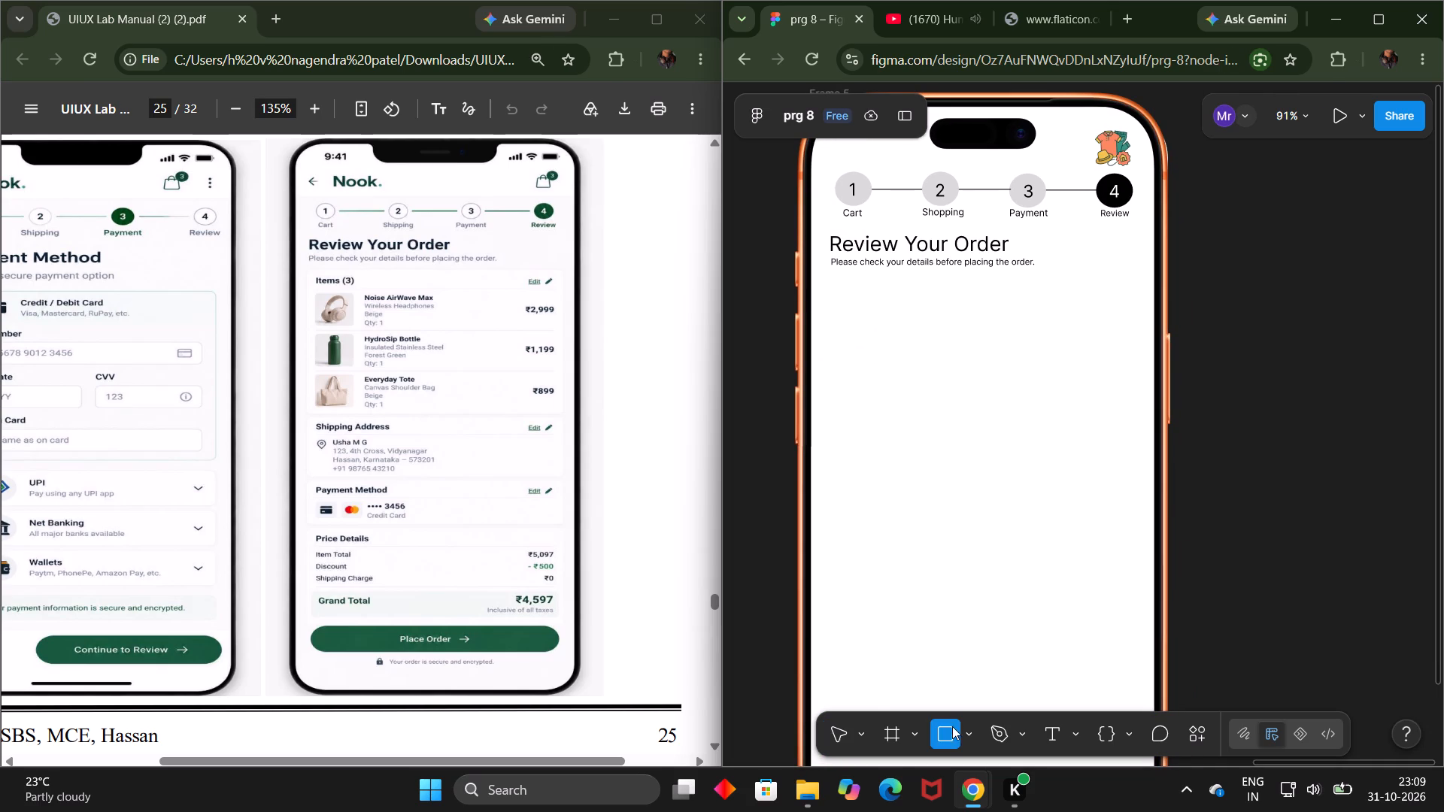
drag(822, 286, 1021, 465)
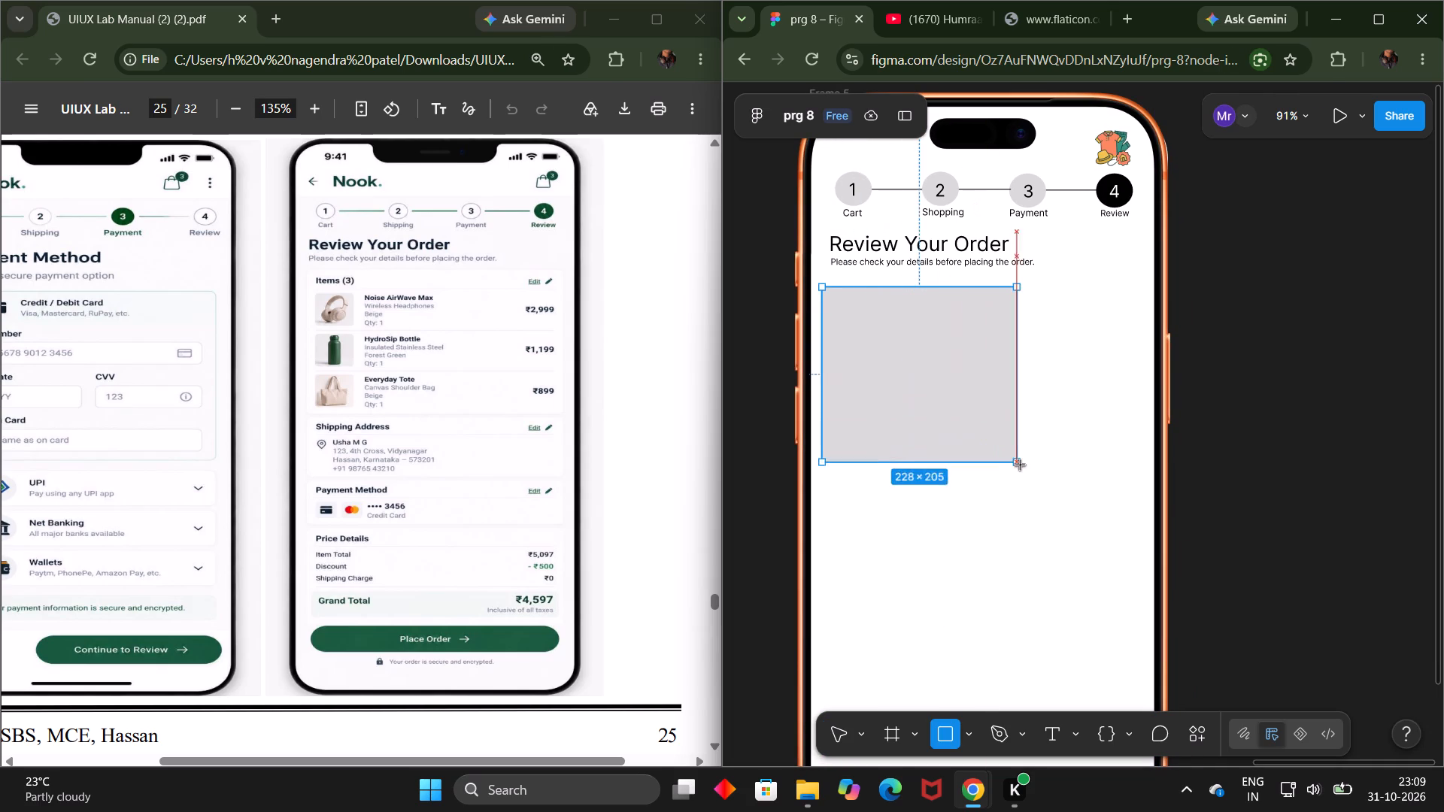
drag(1021, 465, 1137, 534)
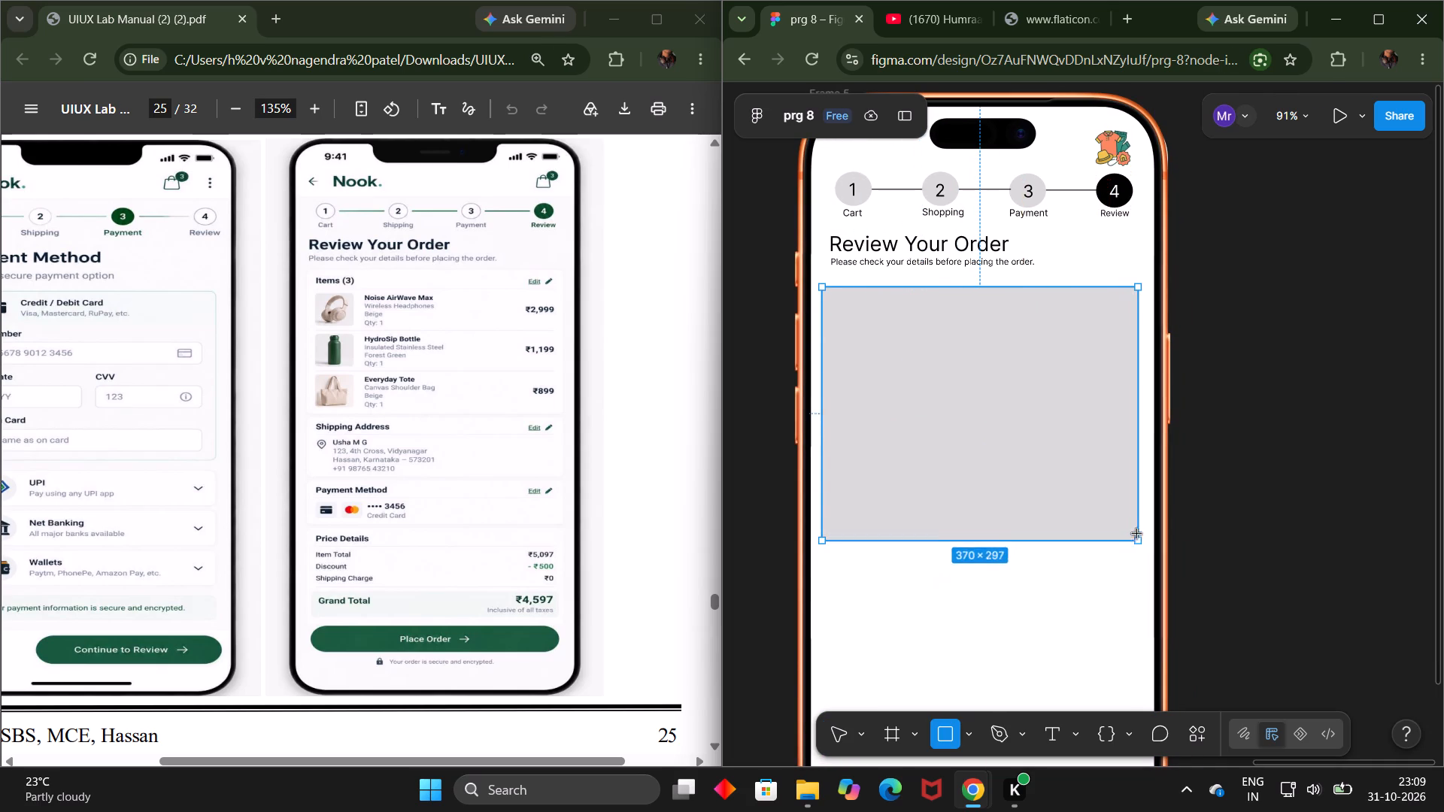
drag(1137, 534, 1137, 514)
drag(1130, 486, 1145, 488)
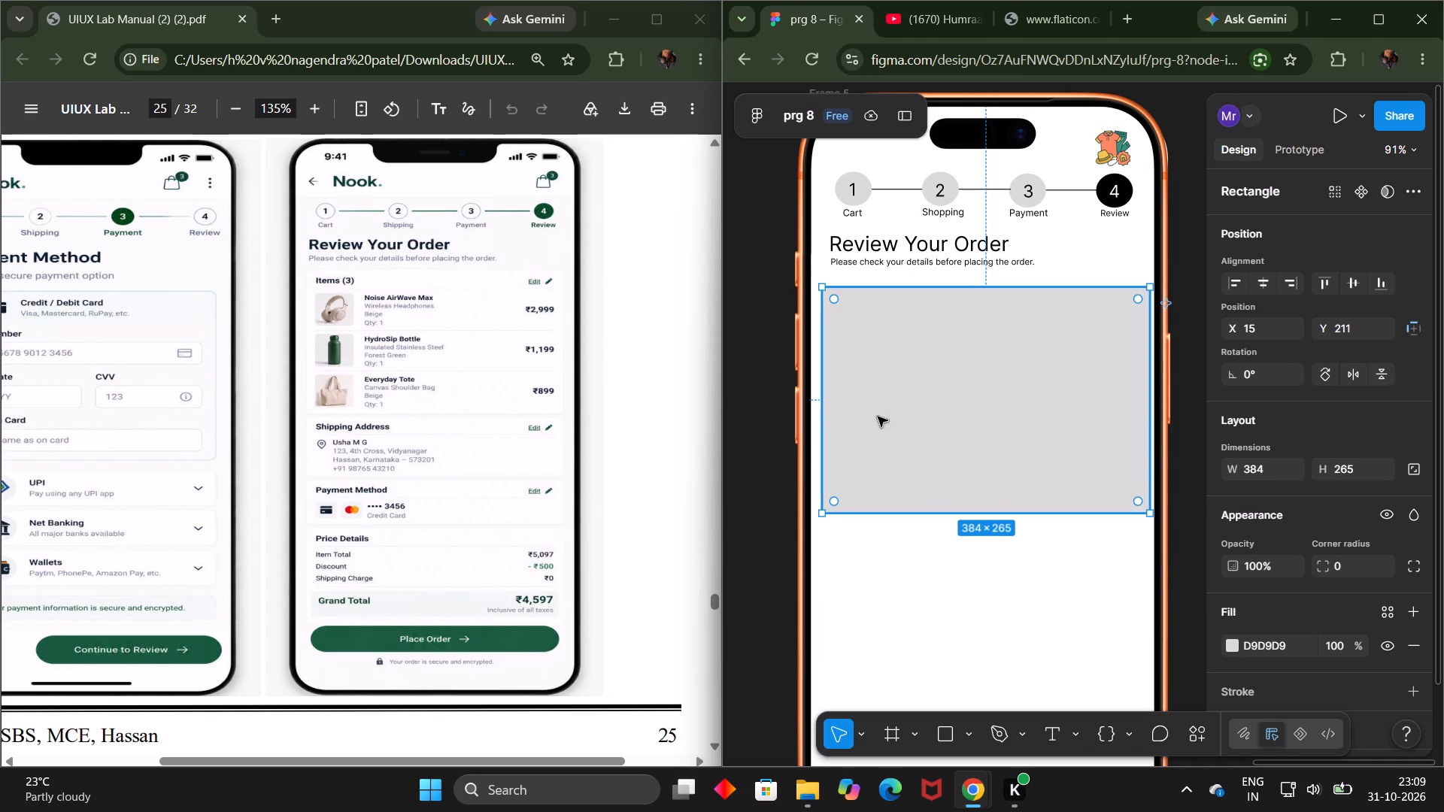
click(821, 407)
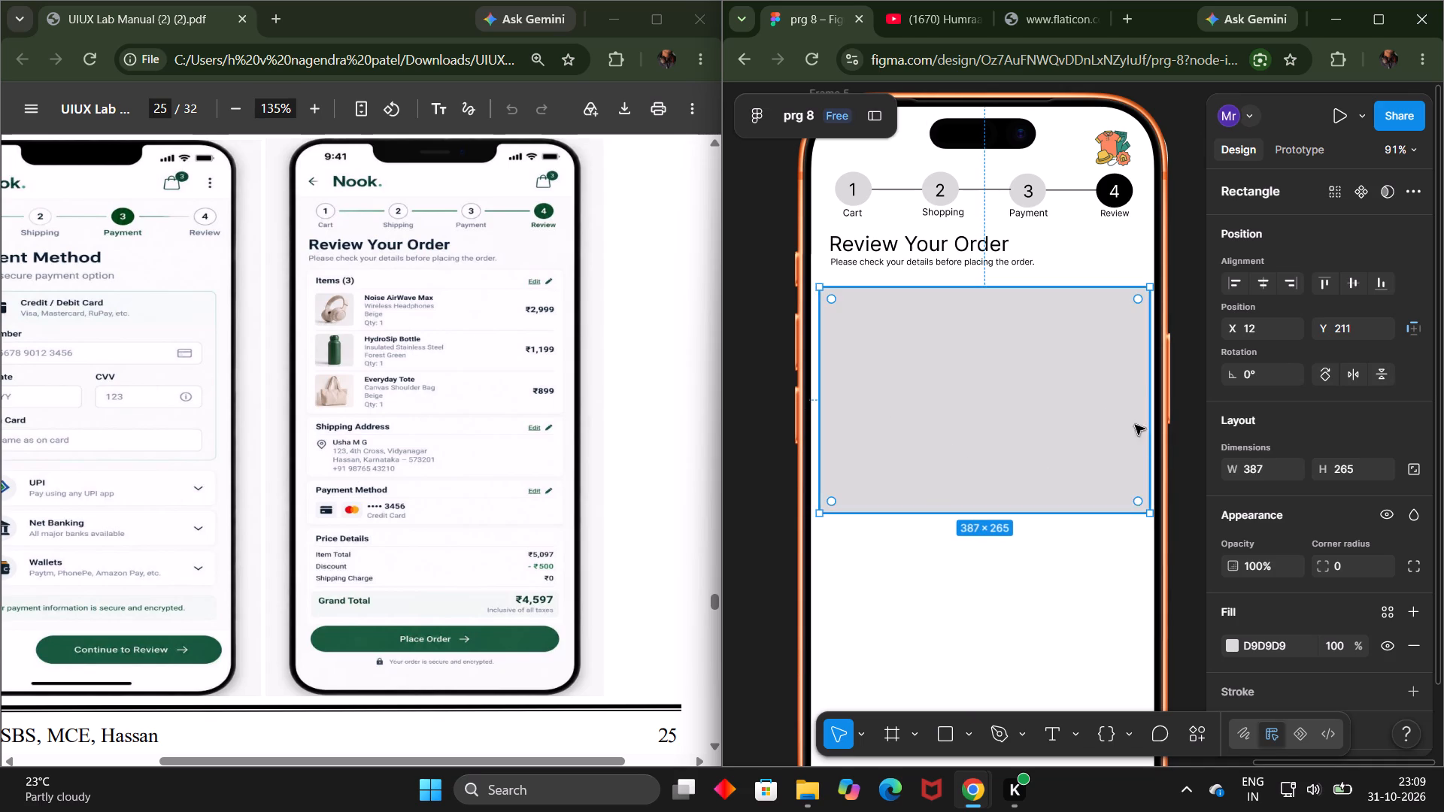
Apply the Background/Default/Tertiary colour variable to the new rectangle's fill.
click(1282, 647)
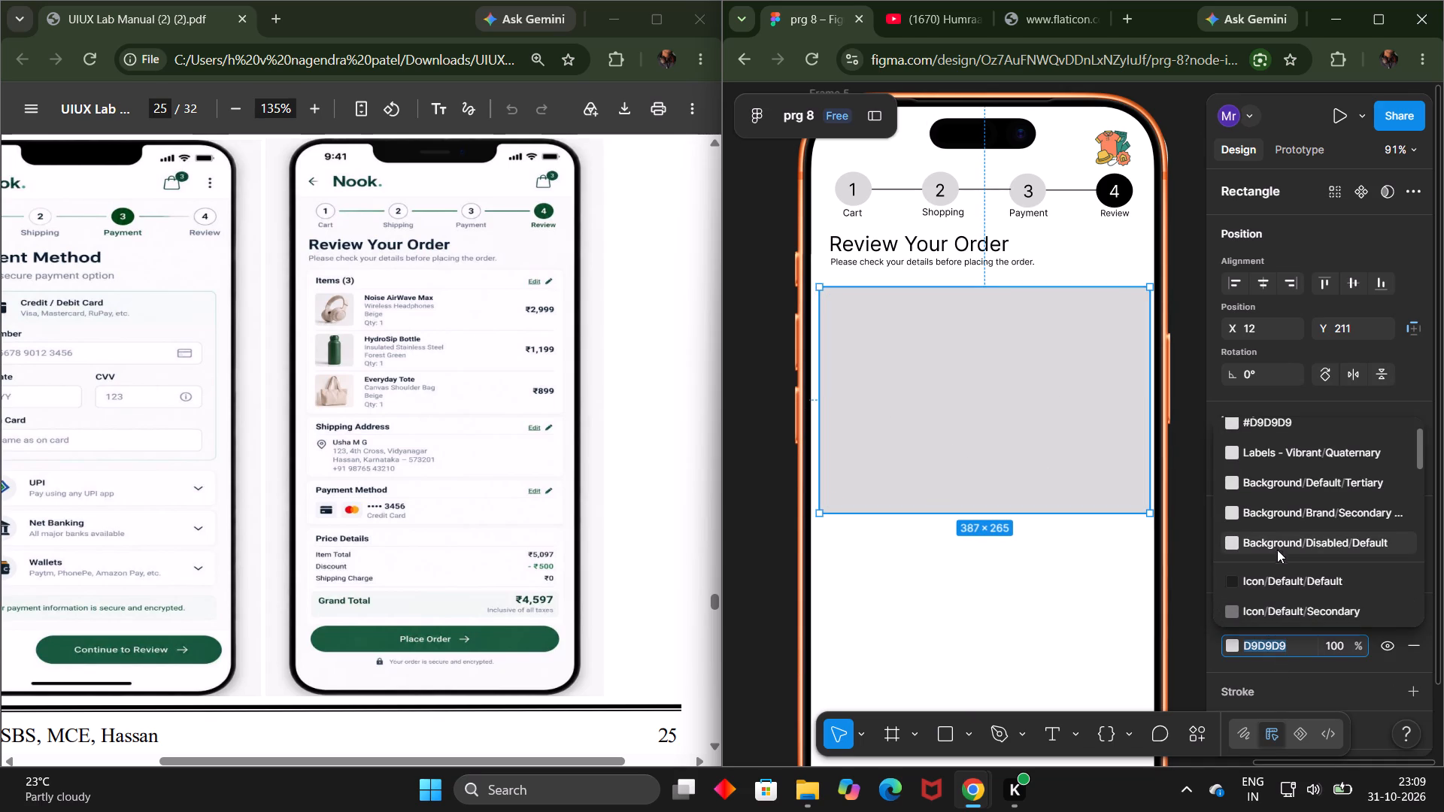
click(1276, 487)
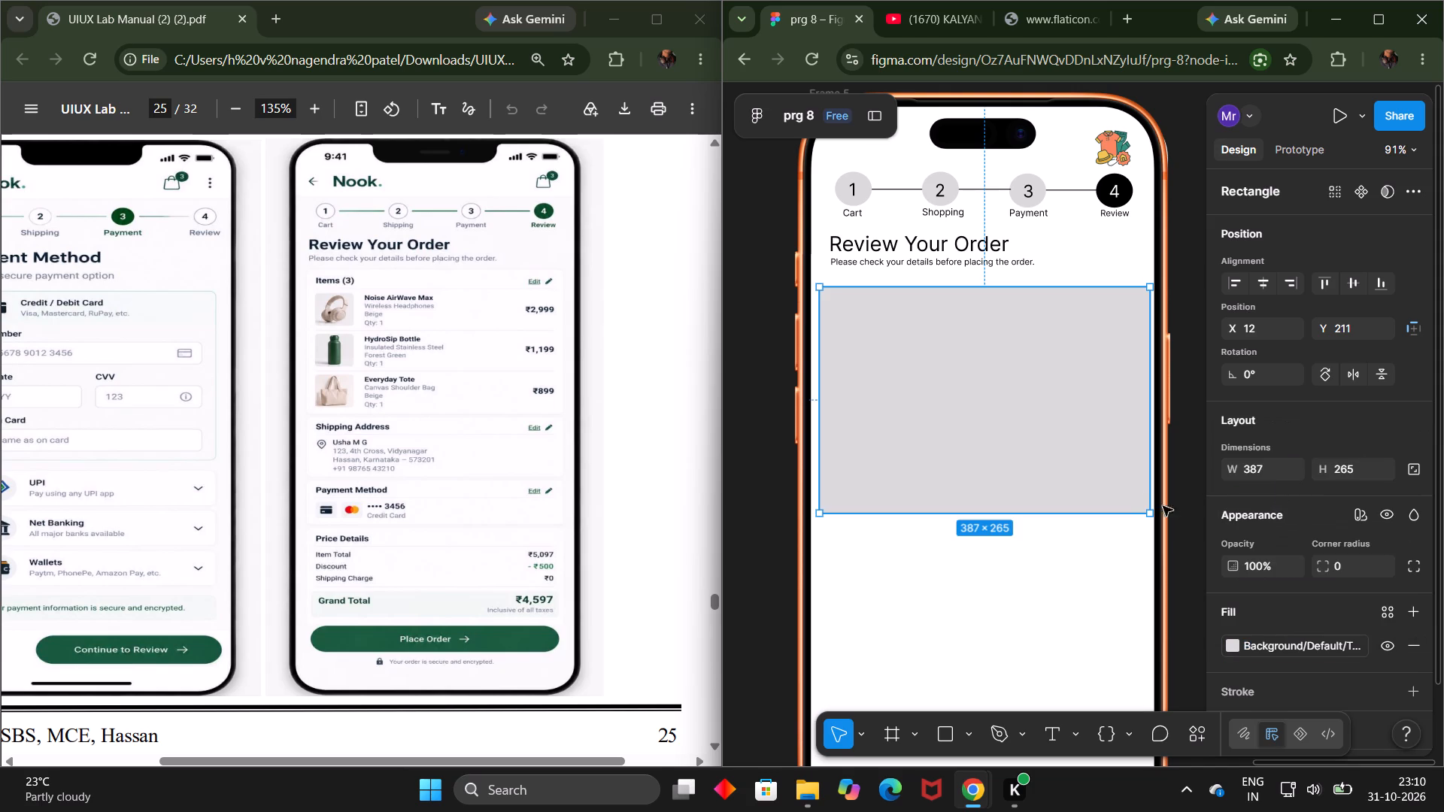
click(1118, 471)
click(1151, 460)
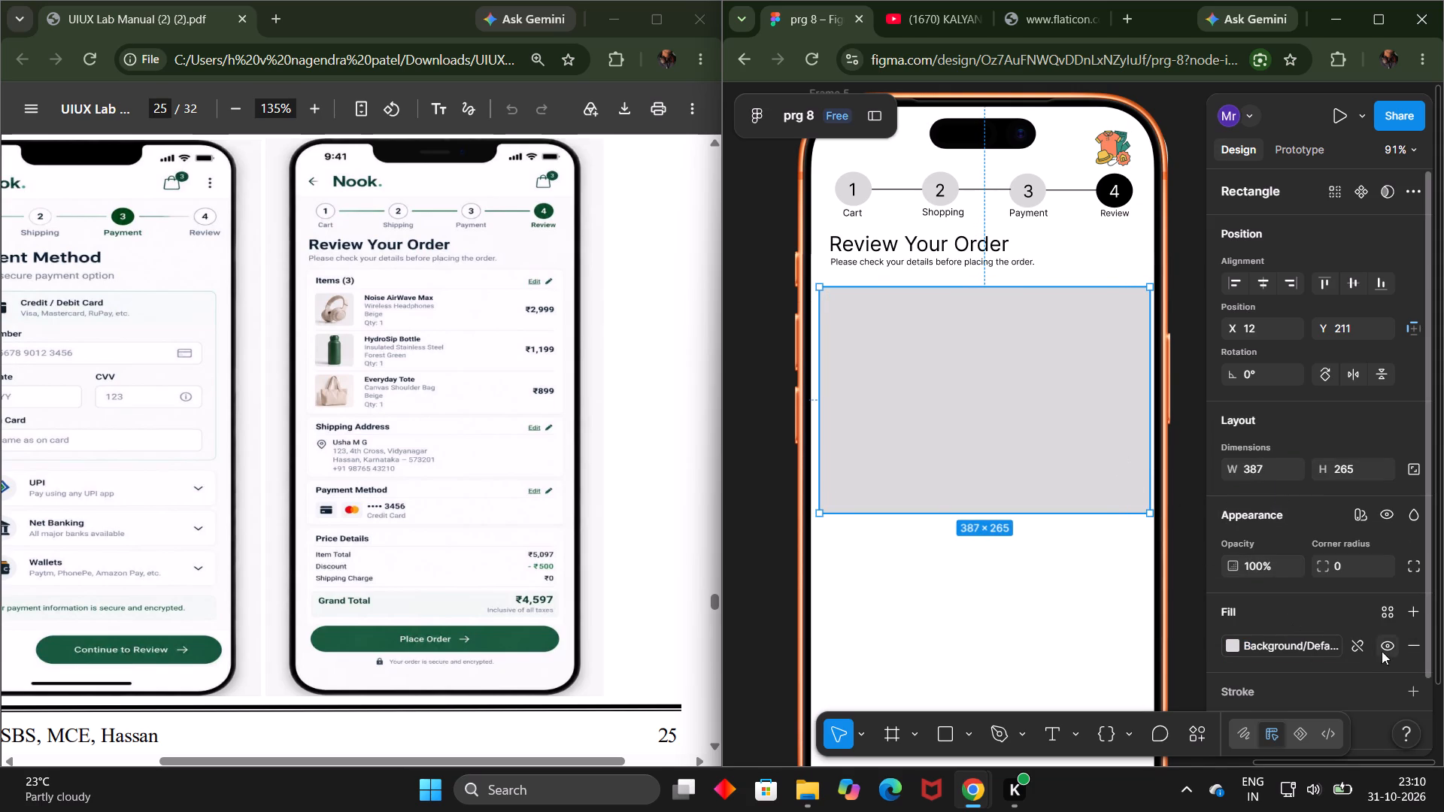
Detach the rectangle's fill variable and apply Icon/Neutral/On Neutral as its fill instead.
click(1364, 651)
click(1292, 643)
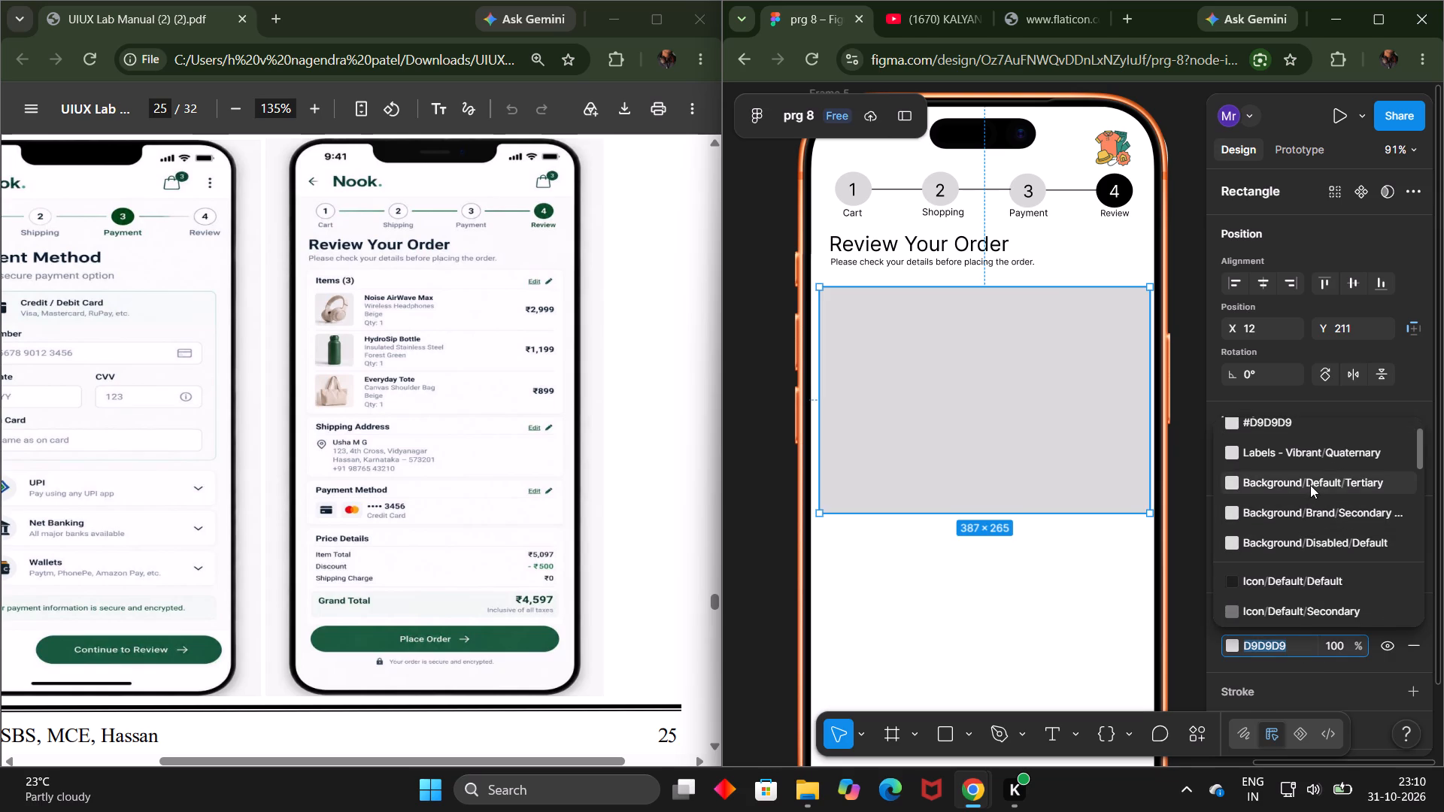
scroll(1310, 485, up, 1)
scroll(1276, 547, down, 2)
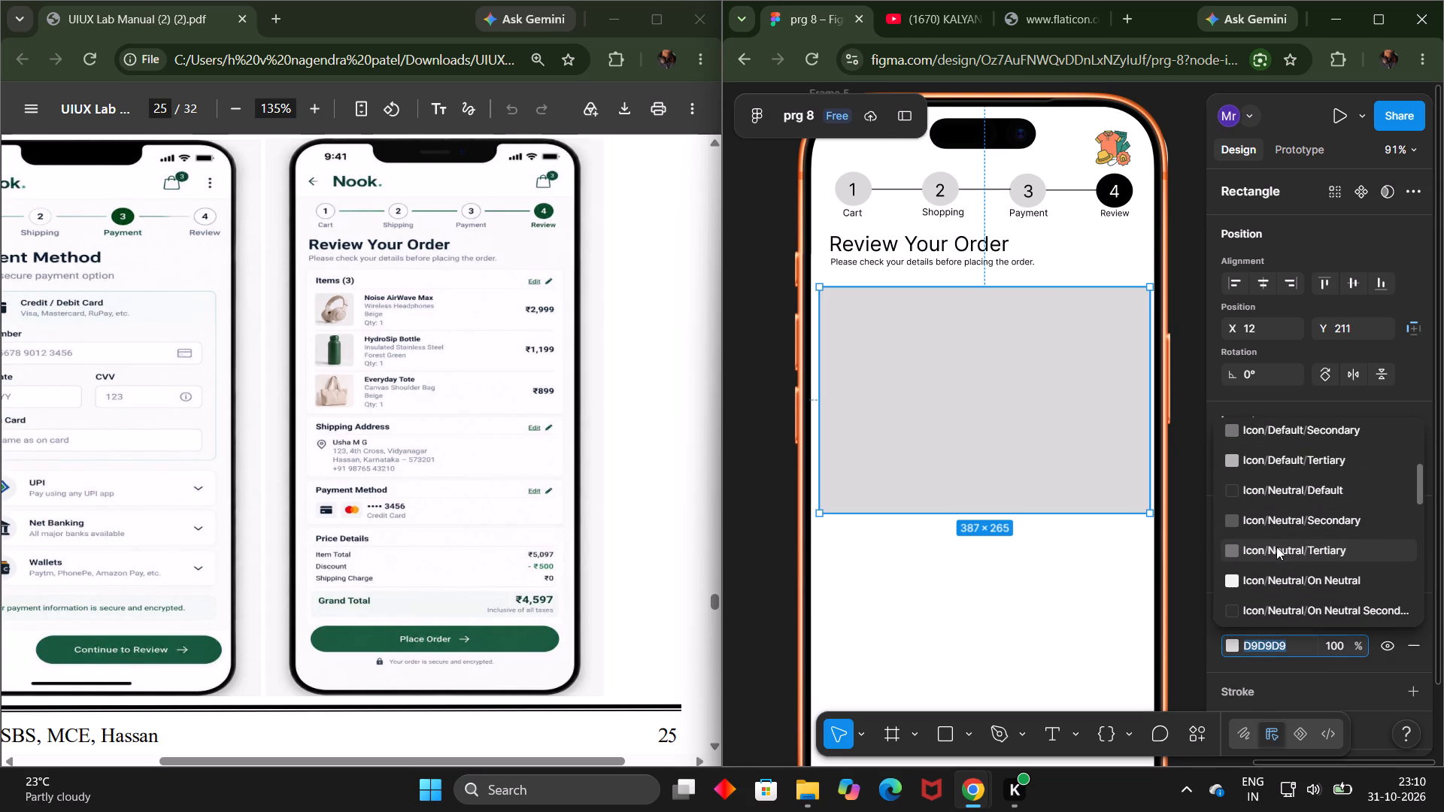
click(1270, 568)
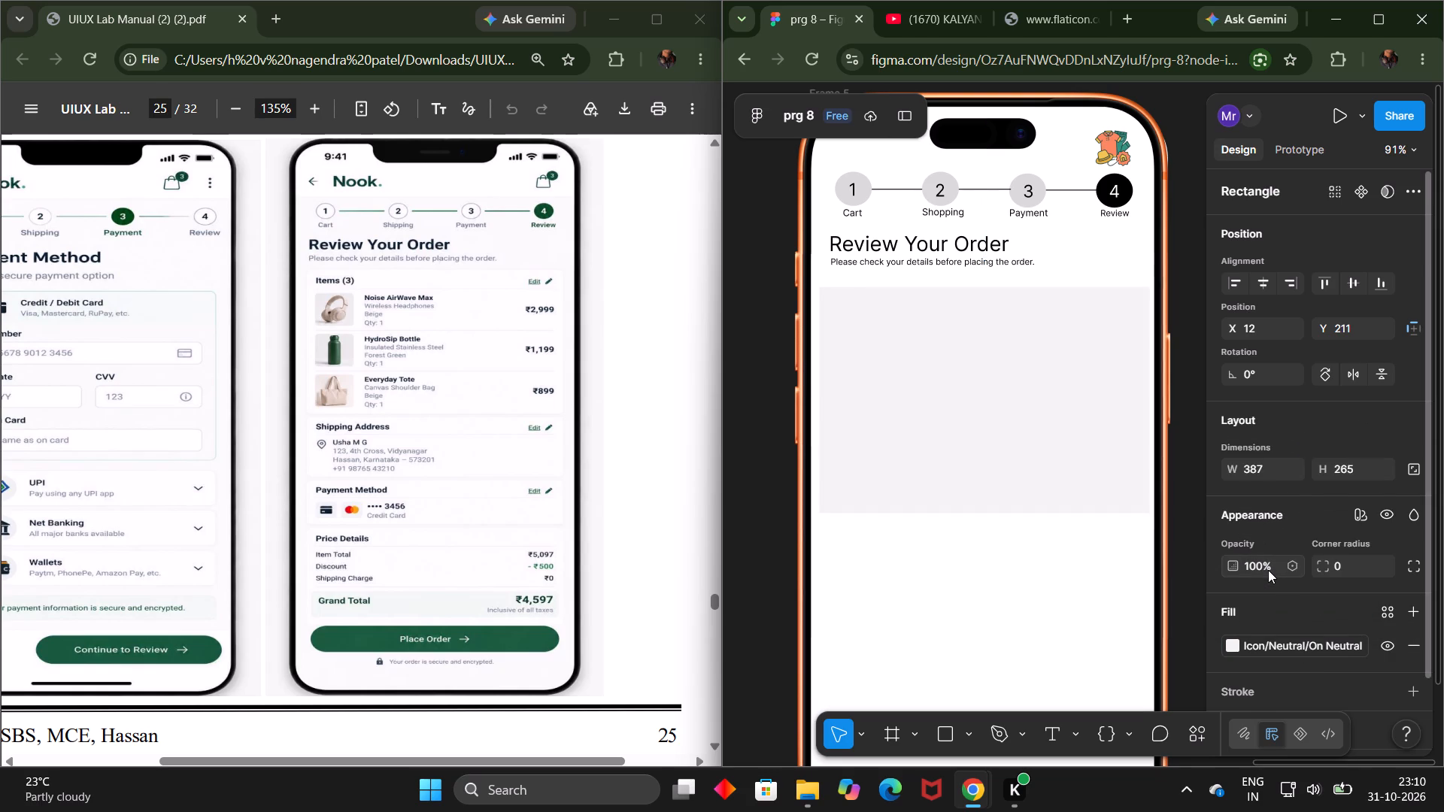
Move the rectangle to X 10, Y 208, centred across the Review Your Order screen.
click(942, 450)
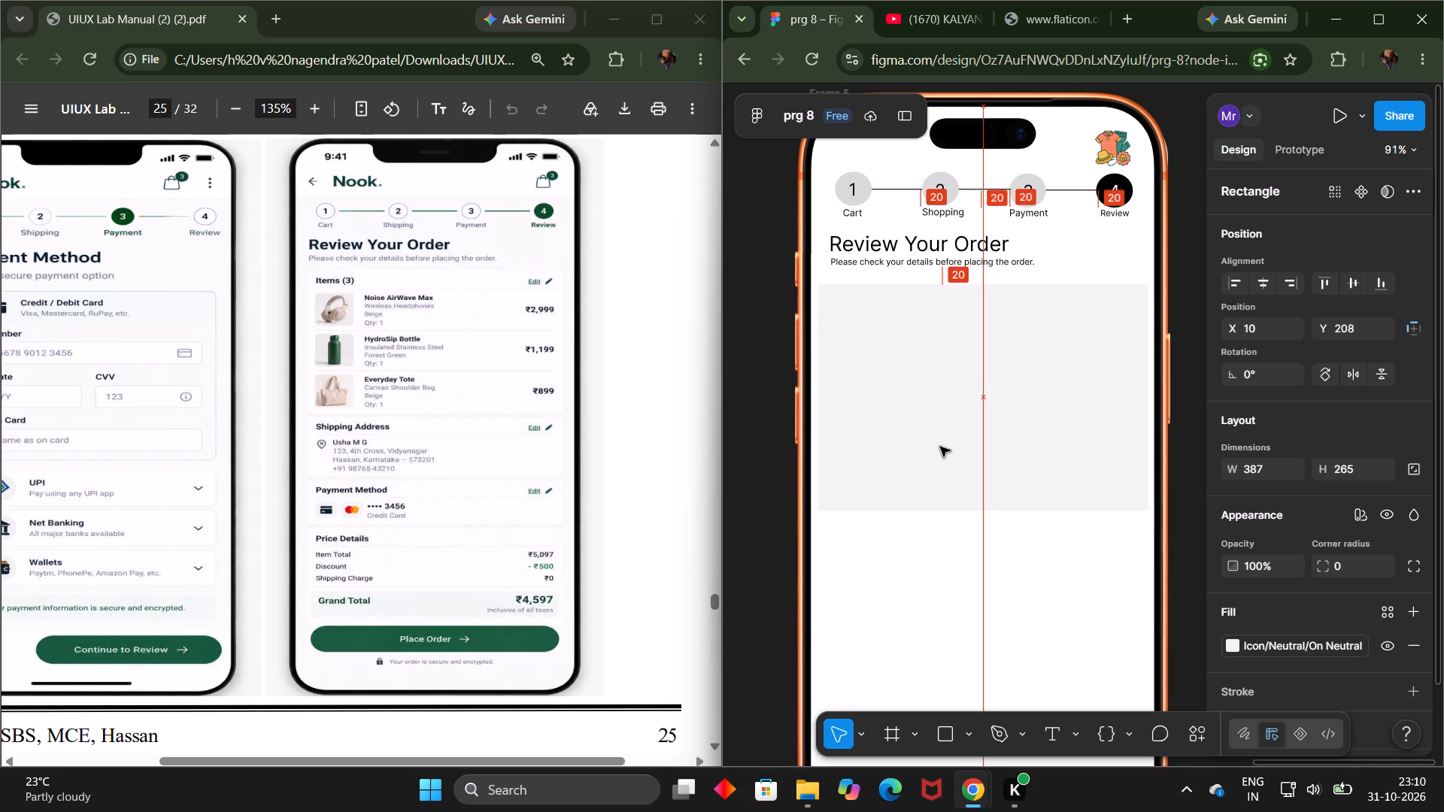
Replace the Items card rectangle's Icon/Neutral/On Neutral fill with a custom white, FFFFFF.
click(1288, 651)
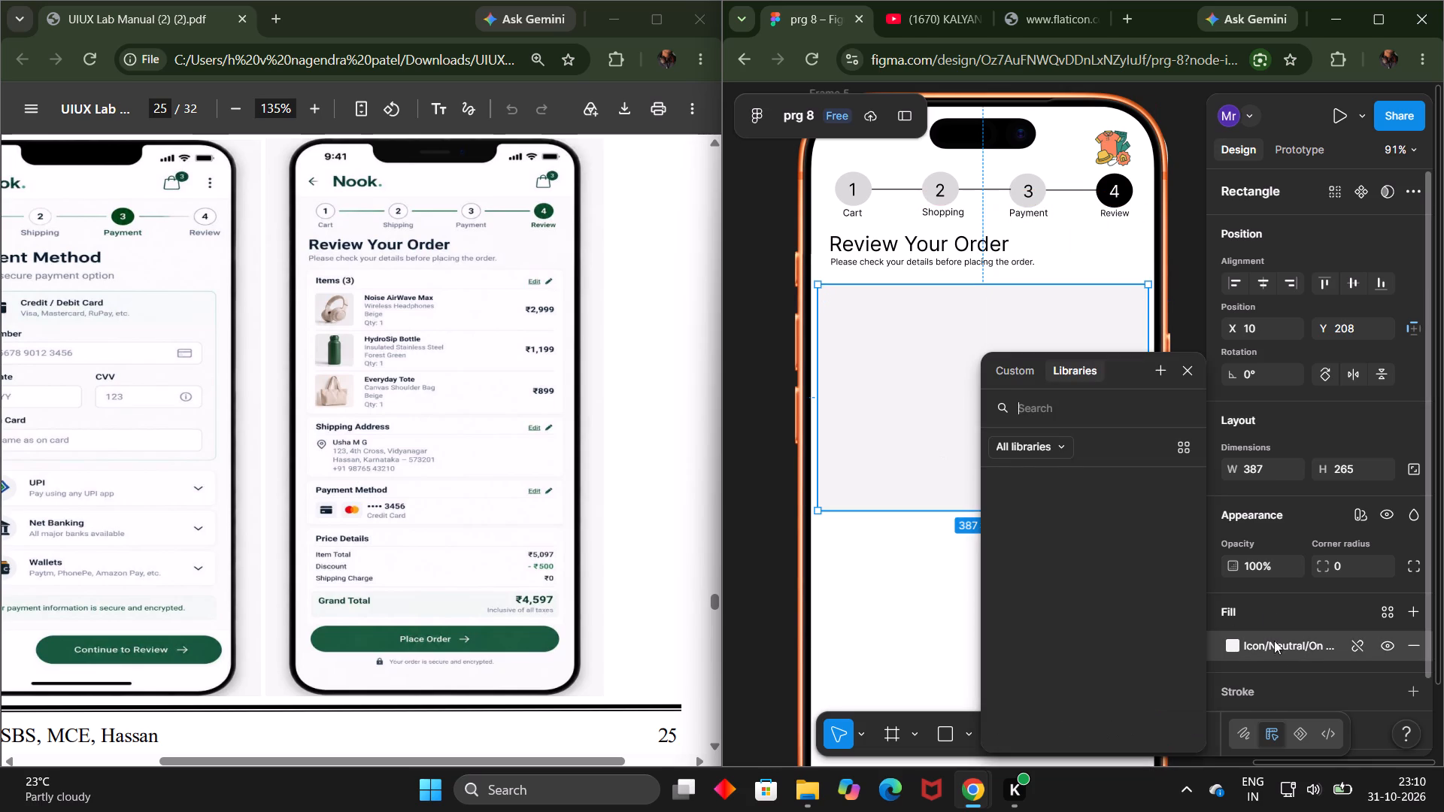
text(wg)
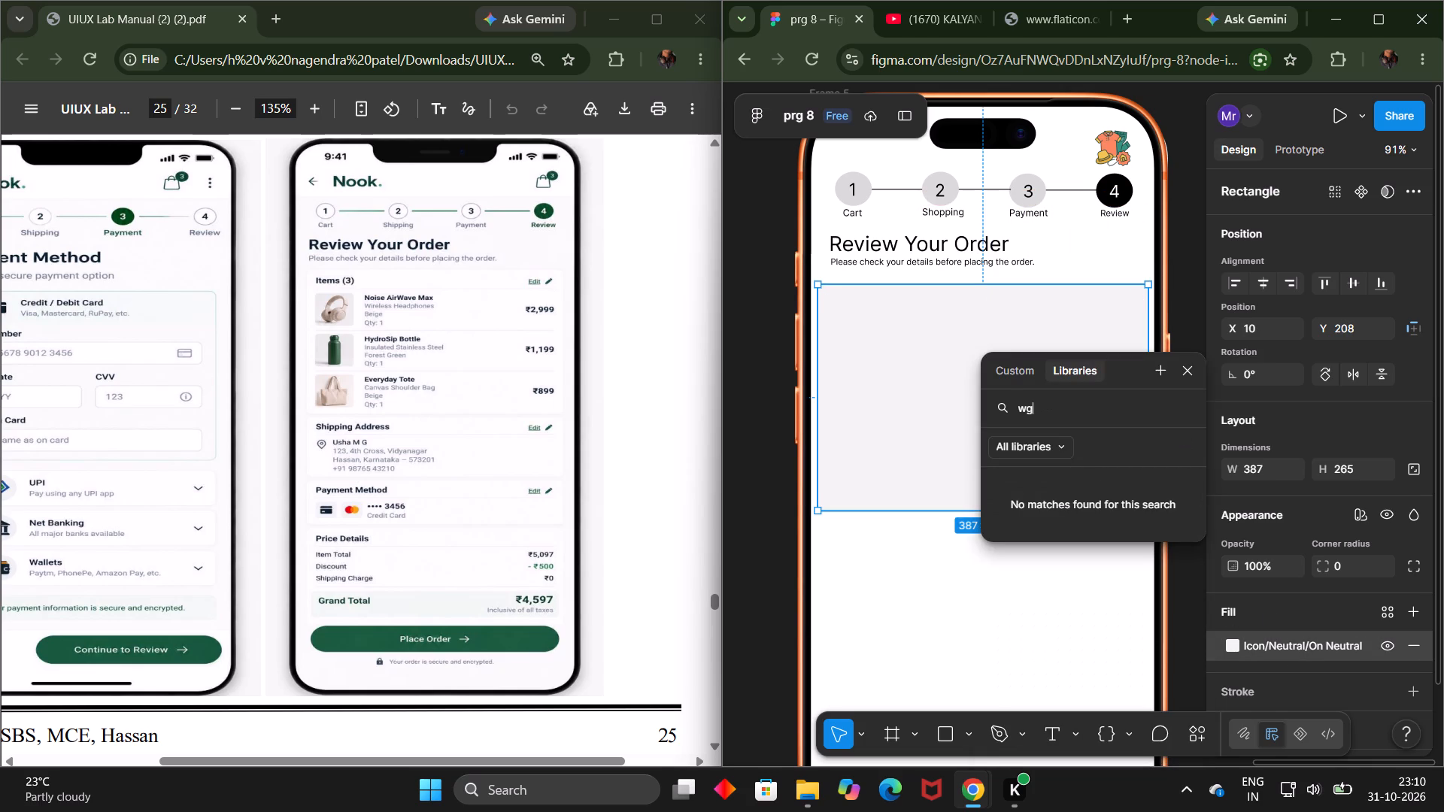
key(BackSpace)
click(1024, 356)
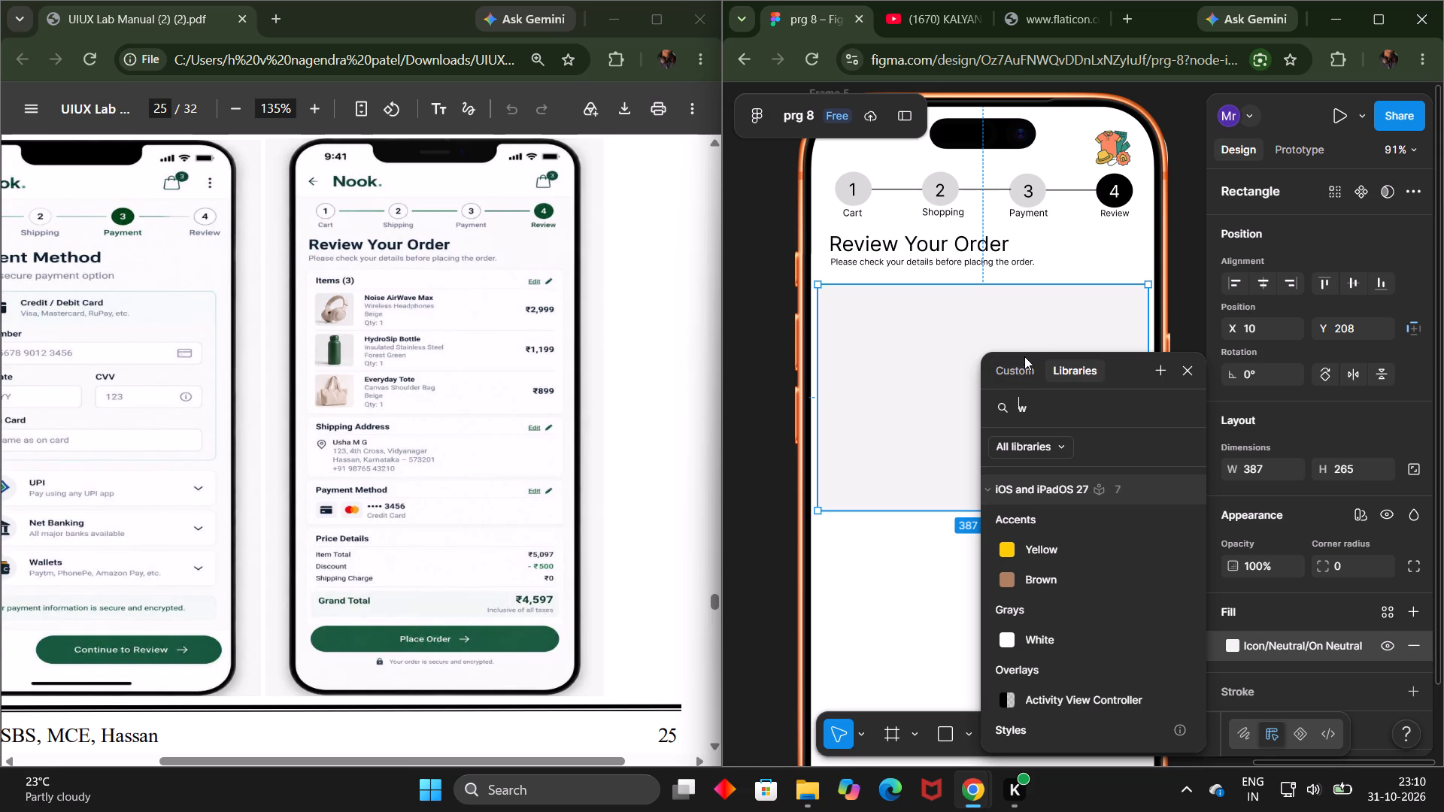
click(1023, 361)
drag(1042, 373, 1036, 368)
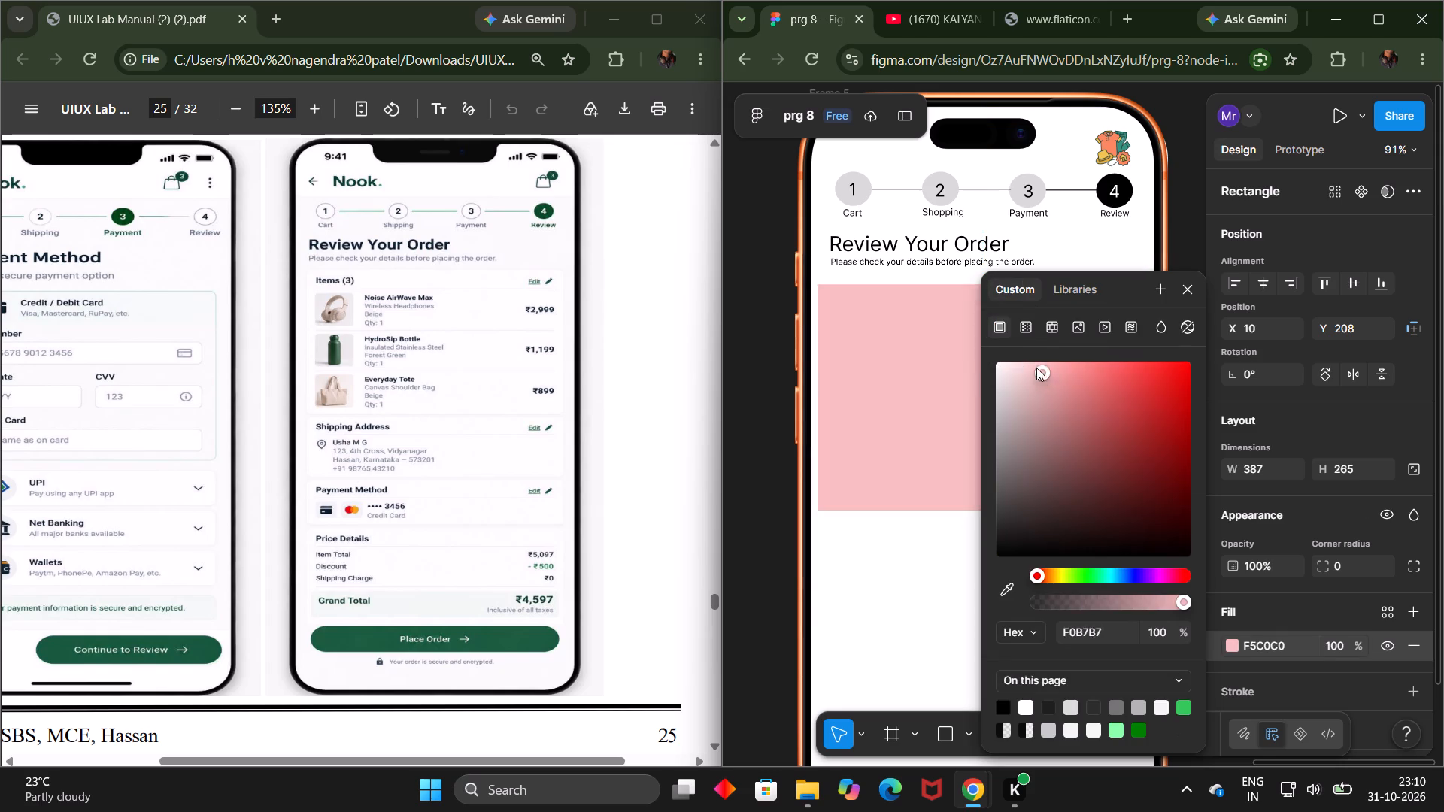
drag(1036, 368, 1044, 404)
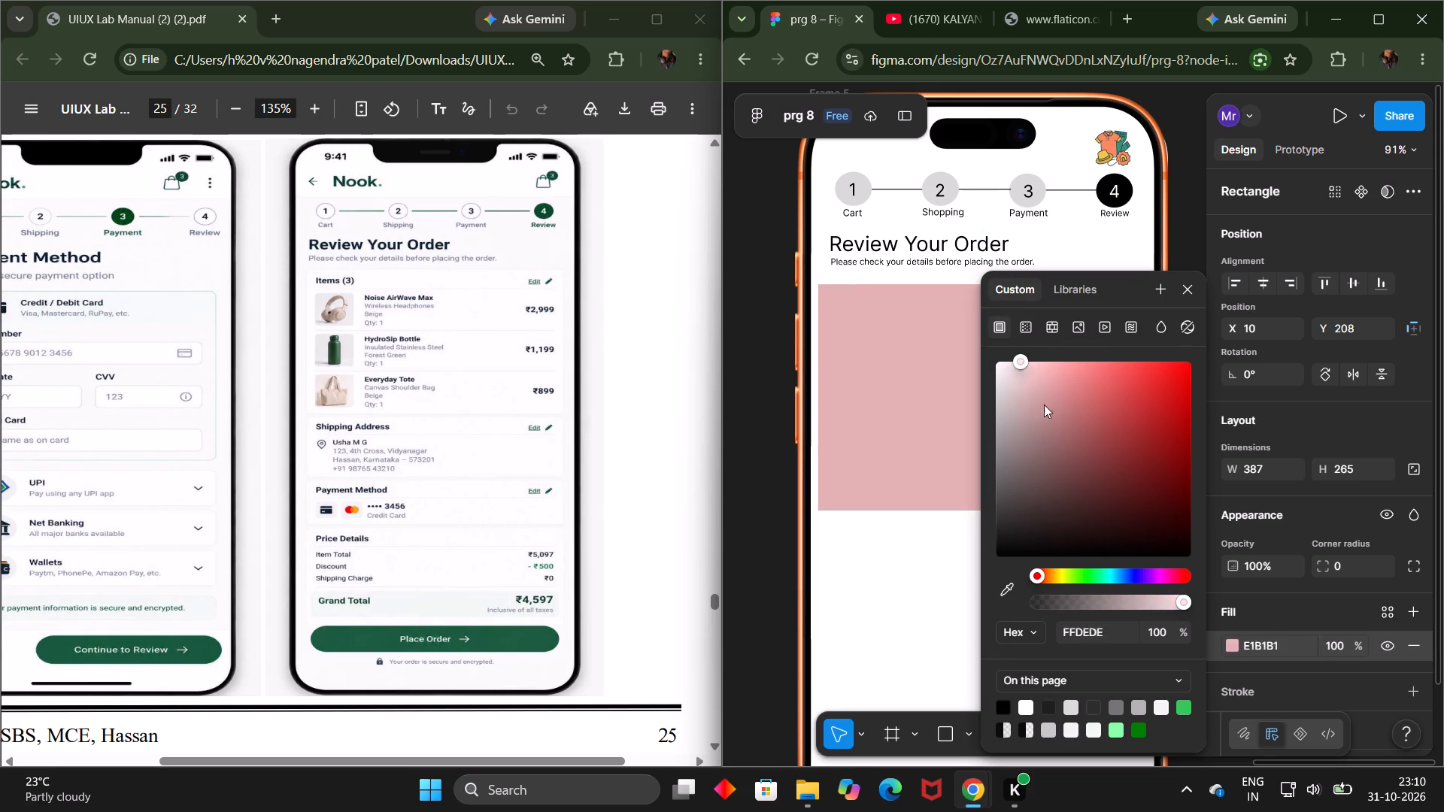
drag(1044, 404, 1000, 456)
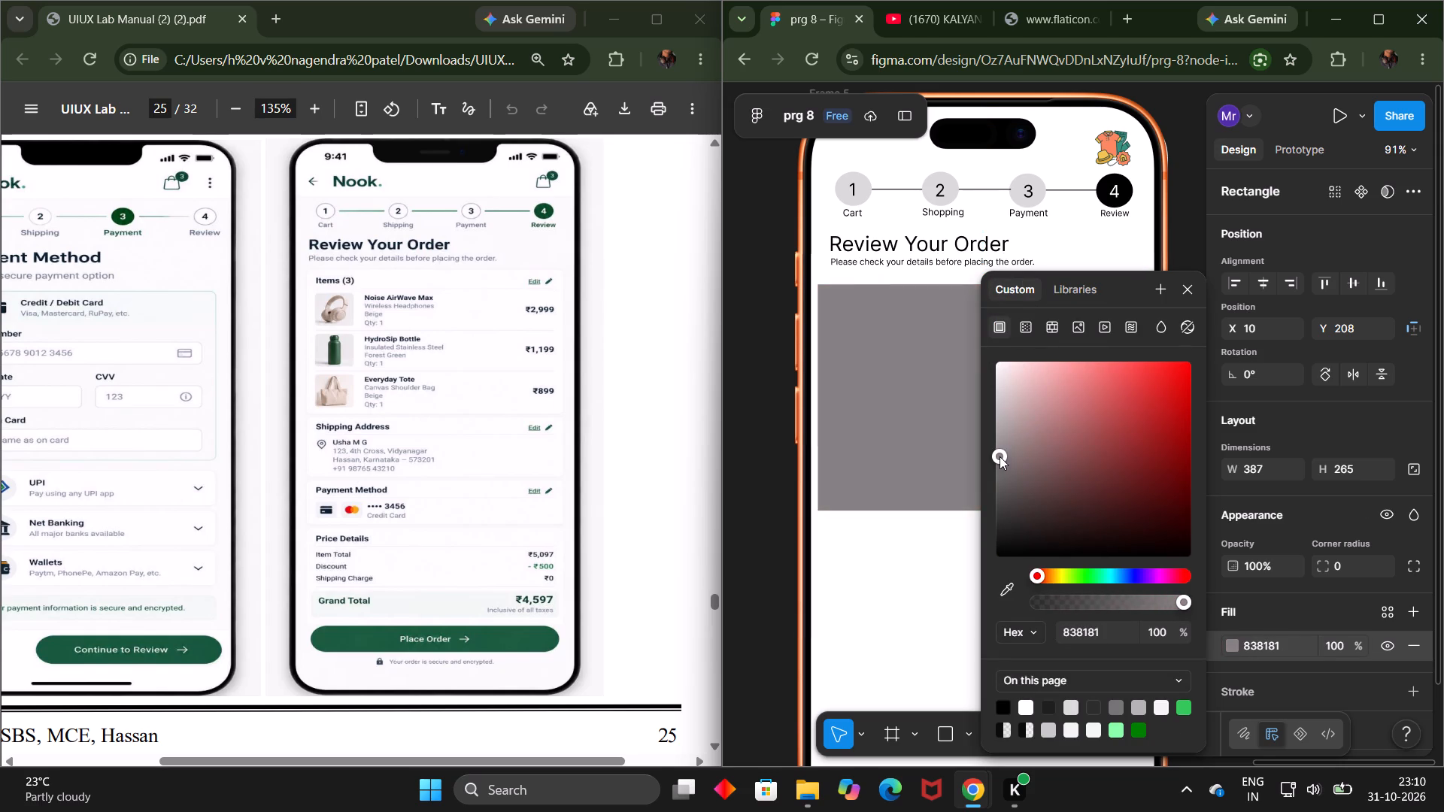
drag(1000, 456, 1020, 372)
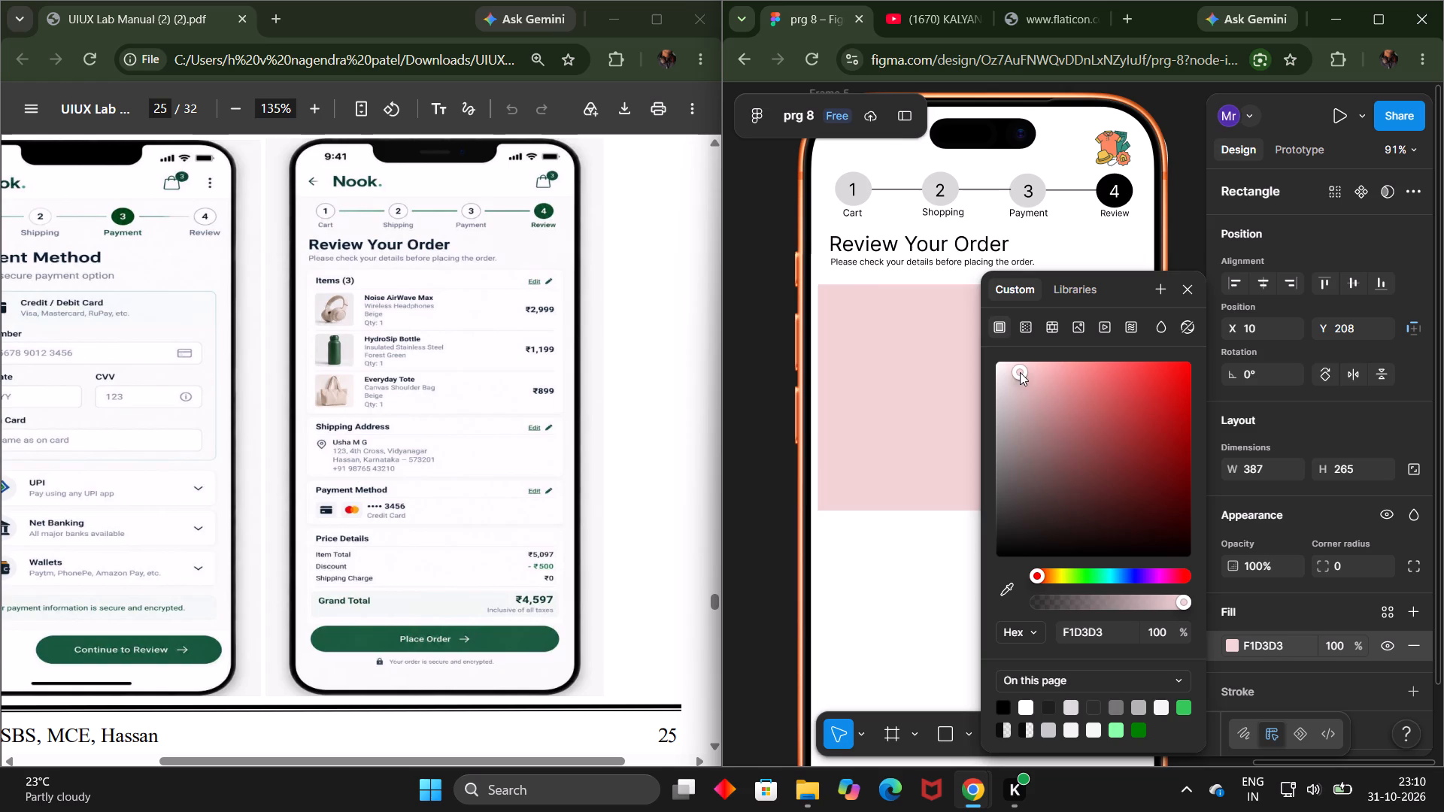
drag(1020, 372, 976, 357)
Add a drop shadow effect to the white card rectangle on the Review Your Order screen.
scroll(1282, 648, down, 1)
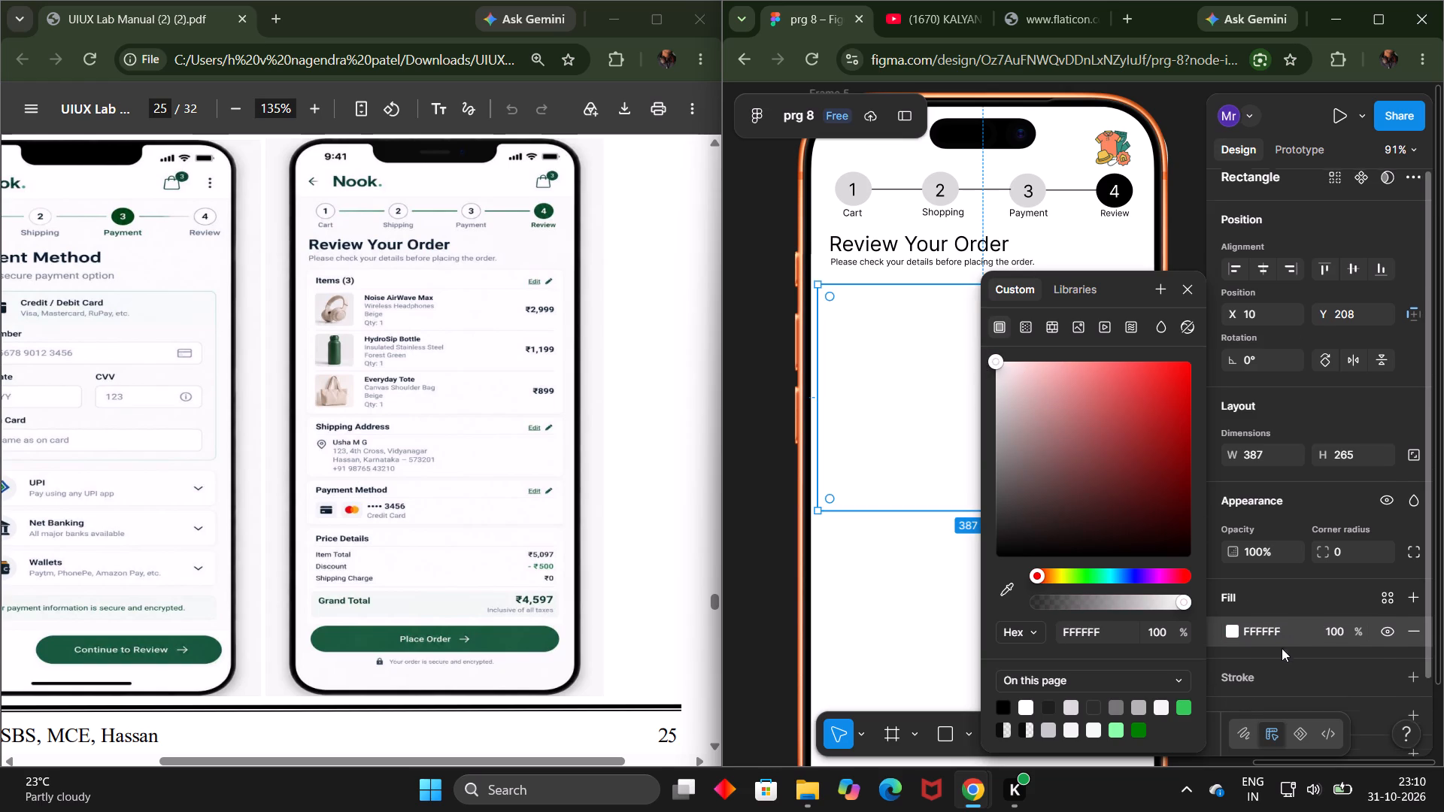
scroll(1282, 648, down, 2)
click(1276, 655)
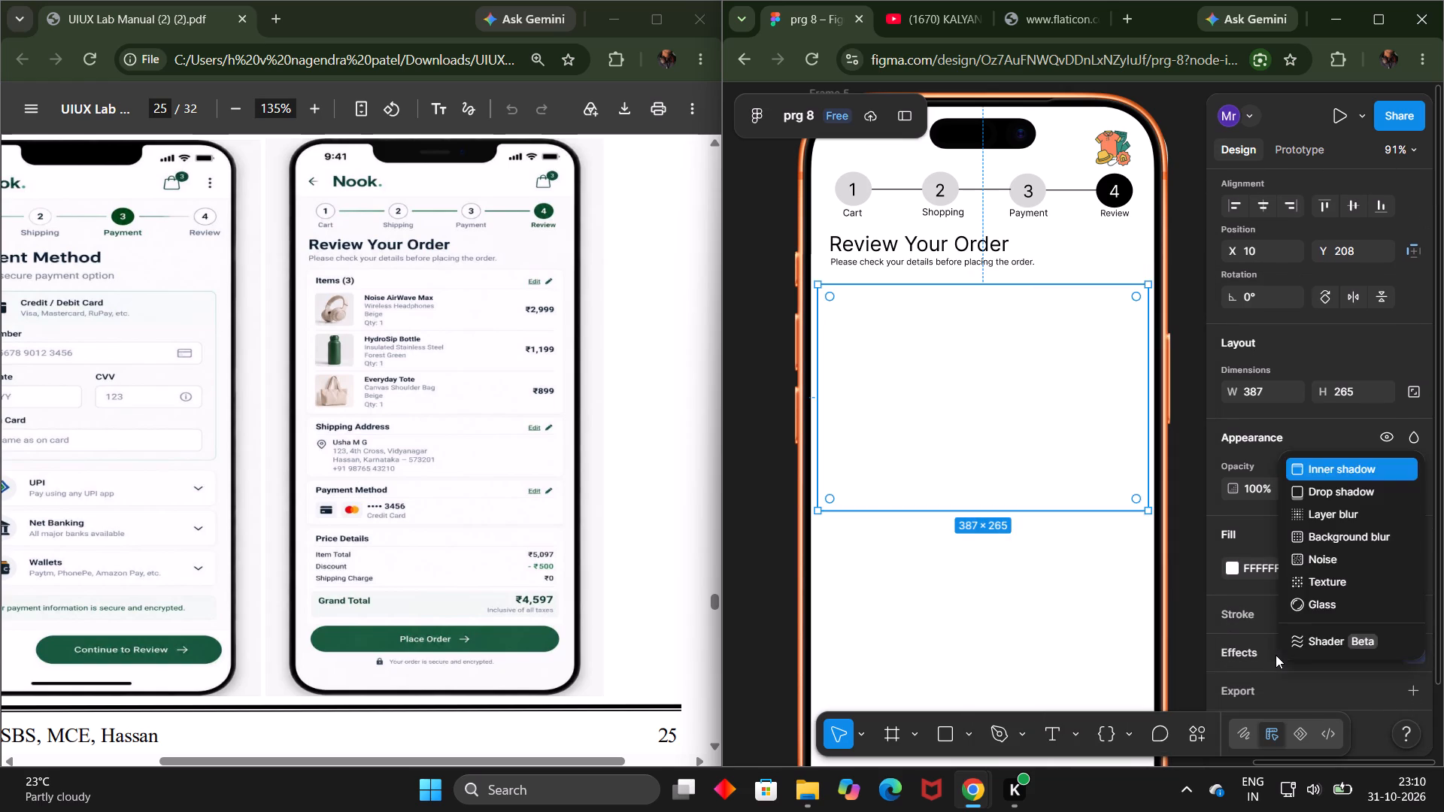
click(1357, 483)
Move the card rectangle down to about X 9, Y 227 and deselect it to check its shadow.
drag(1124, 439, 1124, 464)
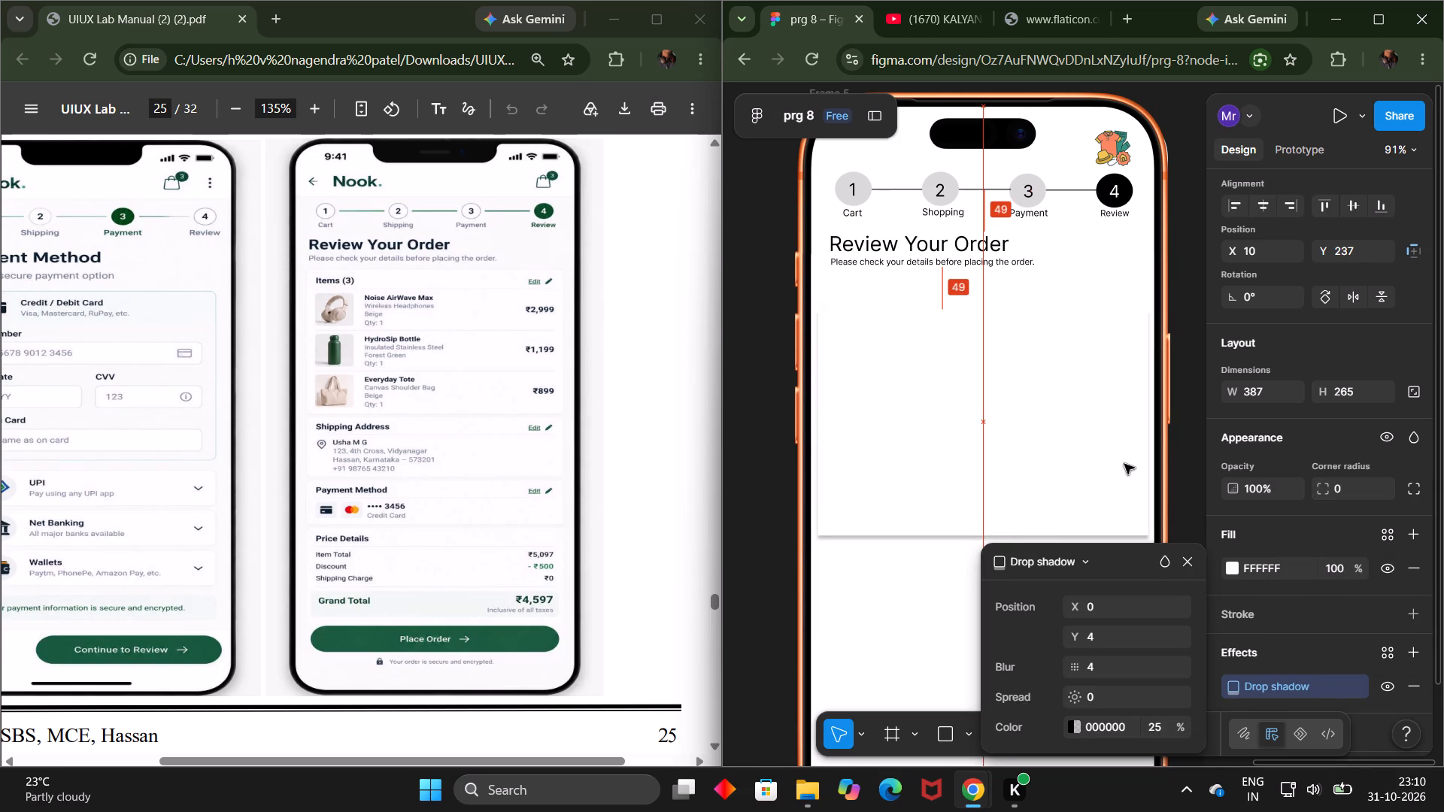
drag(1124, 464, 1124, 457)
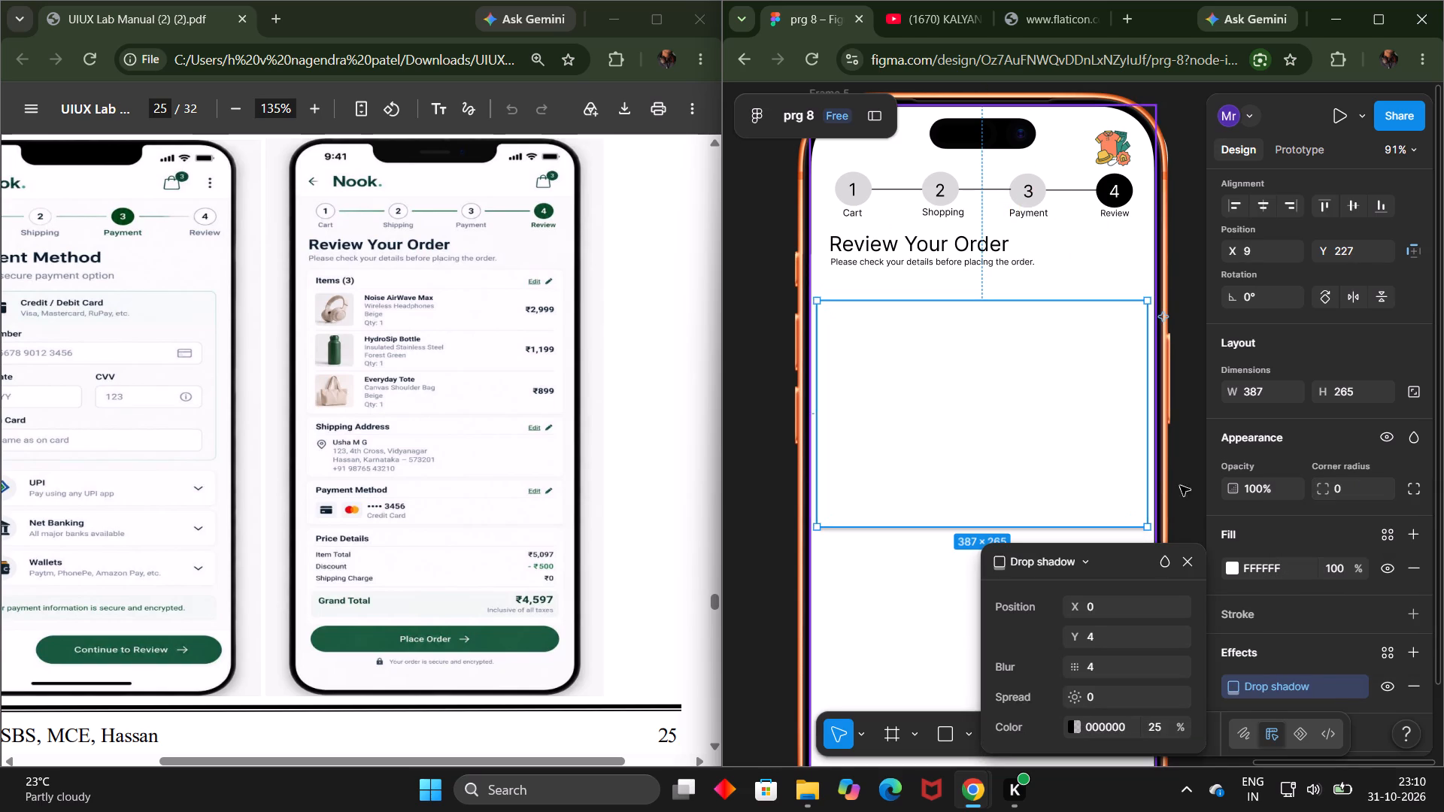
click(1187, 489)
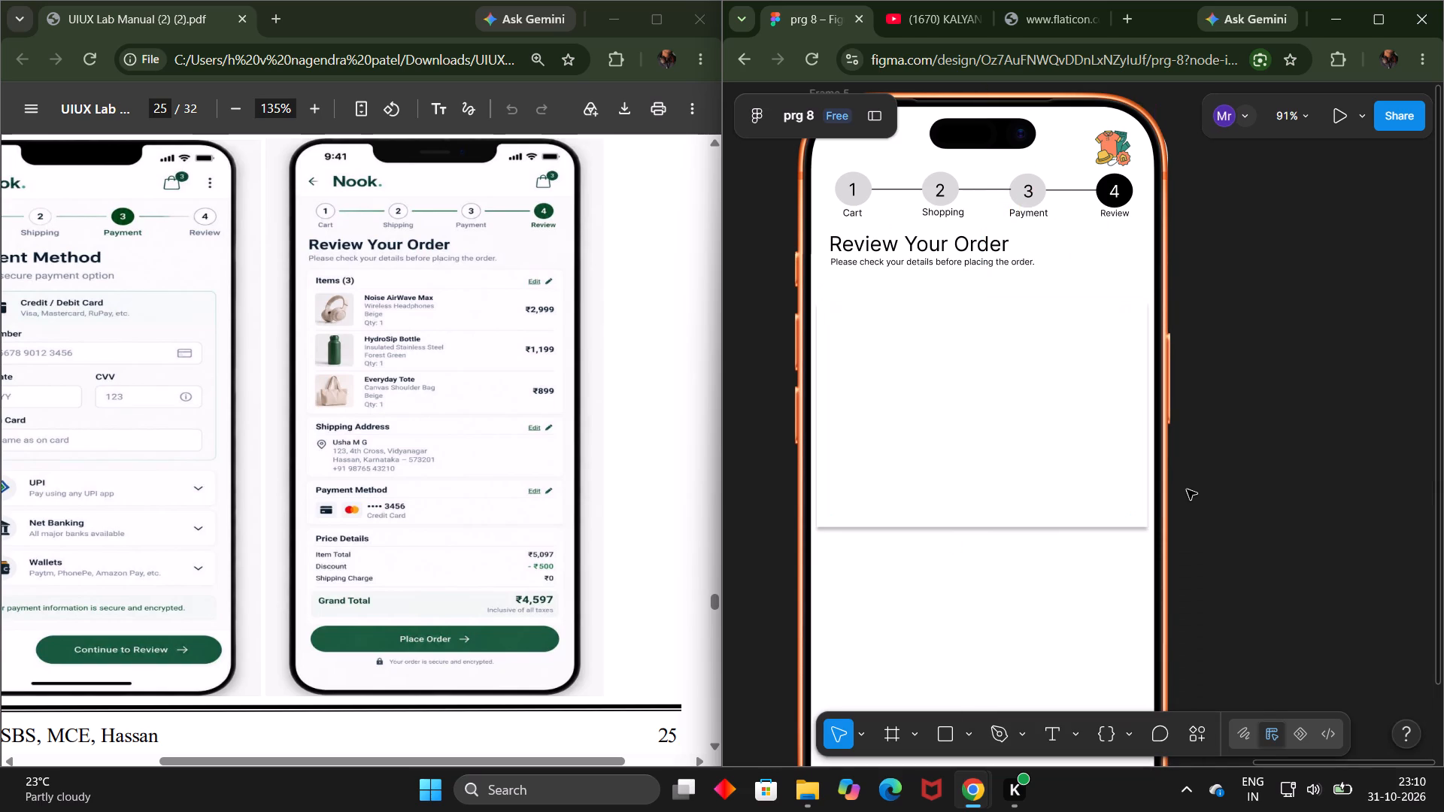
Add an inner shadow effect to the card rectangle in addition to its drop shadow.
click(1057, 435)
scroll(1300, 501, down, 1)
scroll(1322, 617, down, 1)
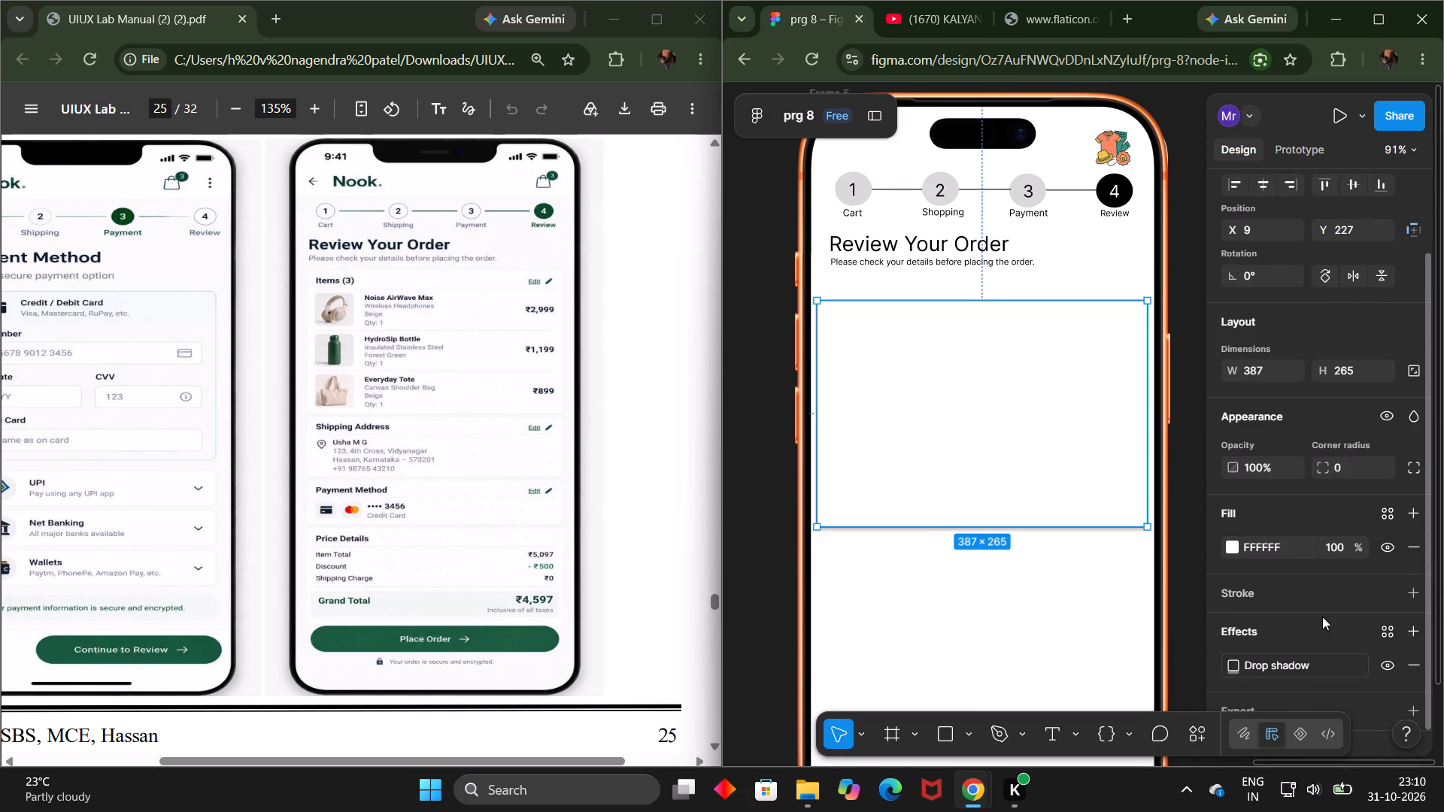
scroll(1322, 617, down, 1)
click(1413, 617)
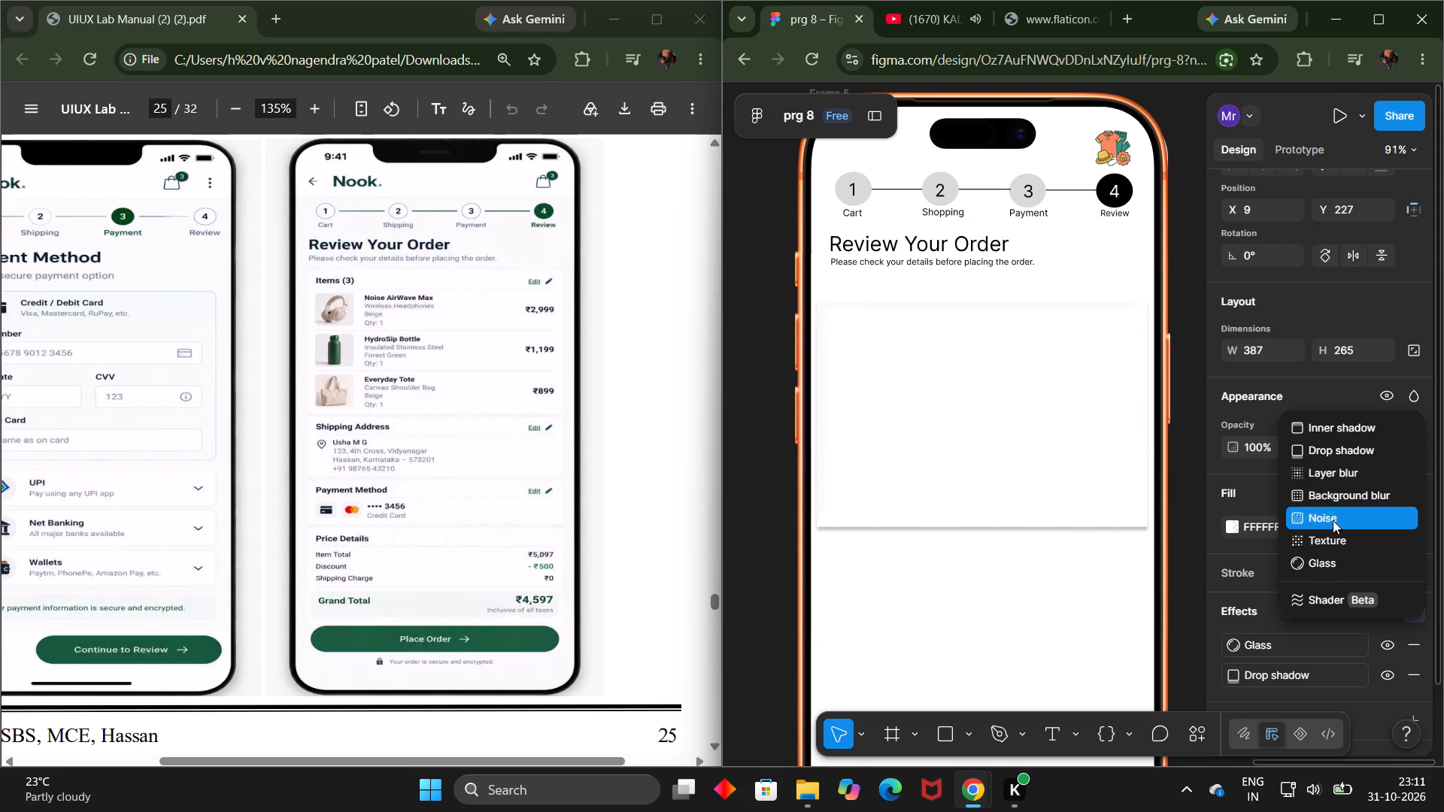
click(1344, 418)
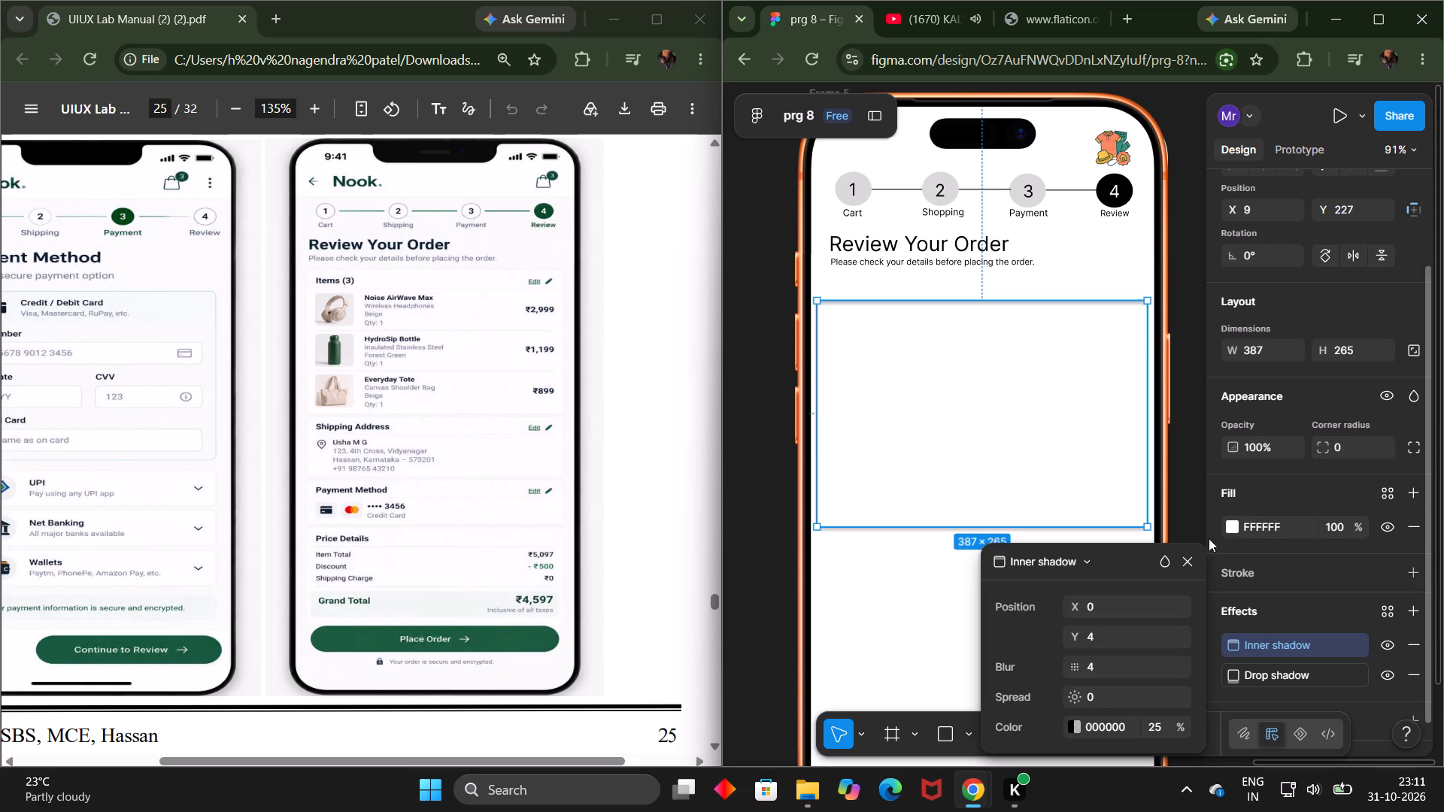
click(1193, 532)
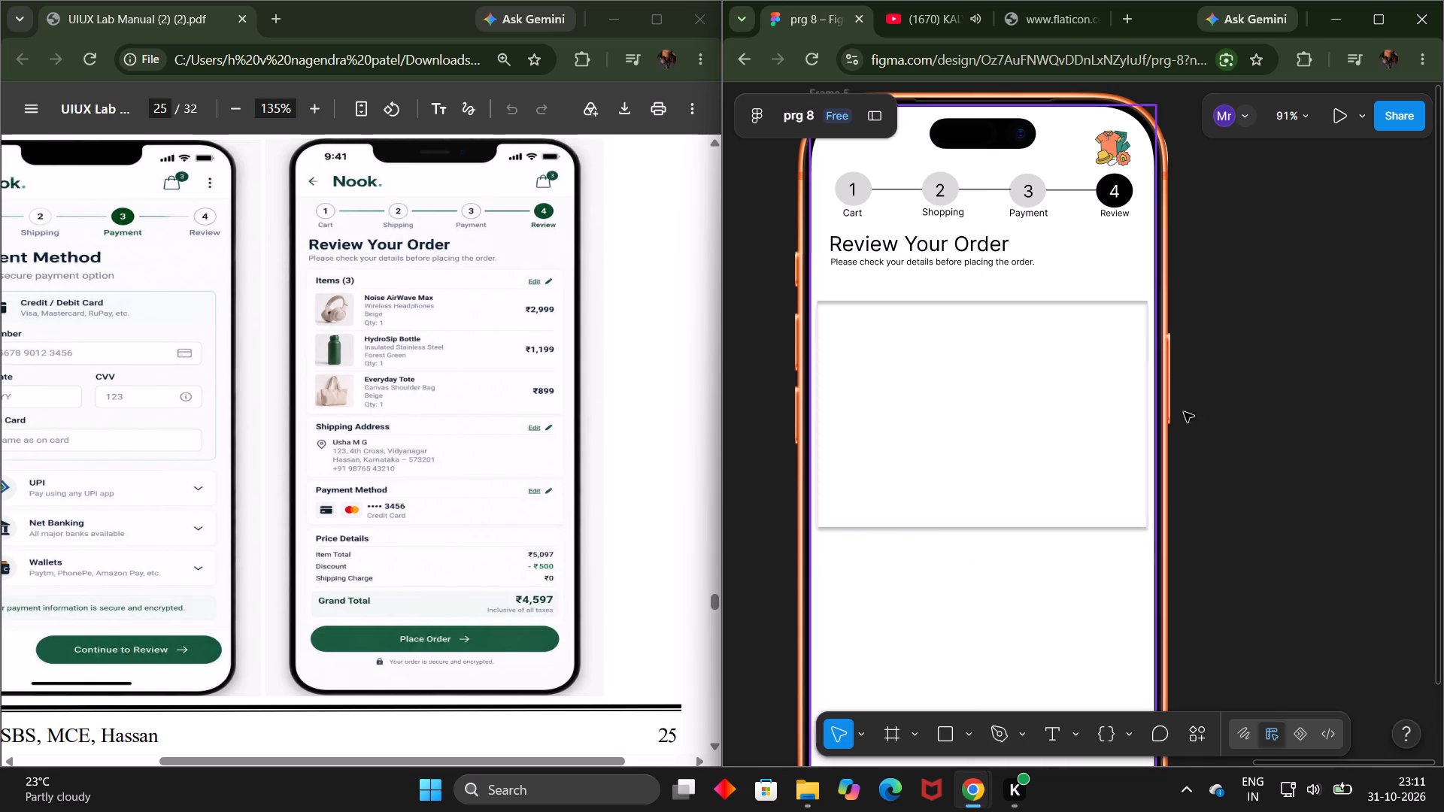
click(1217, 432)
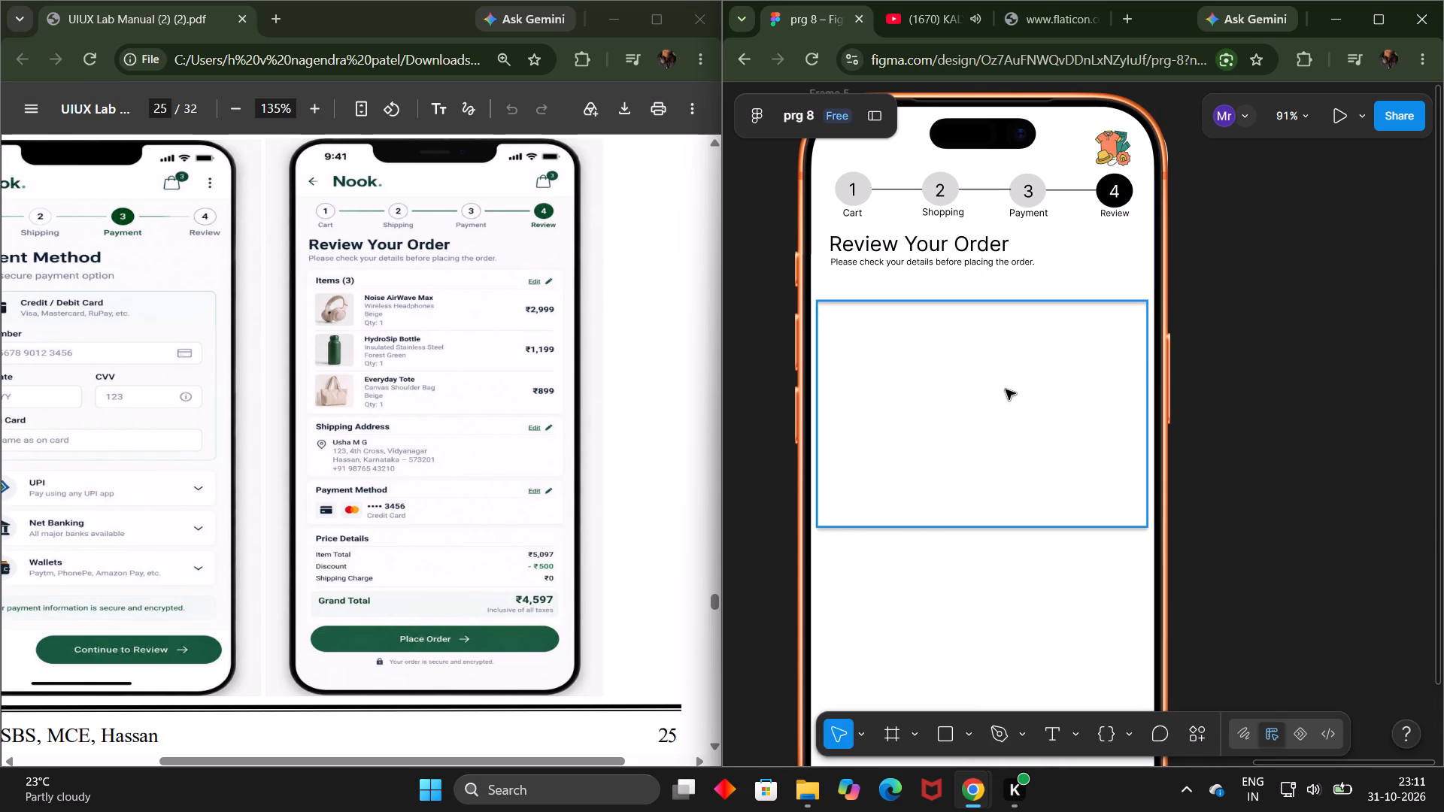
Move the card rectangle up to X 9, Y 199, just below the Review Your Order subtitle.
drag(1006, 387, 1007, 364)
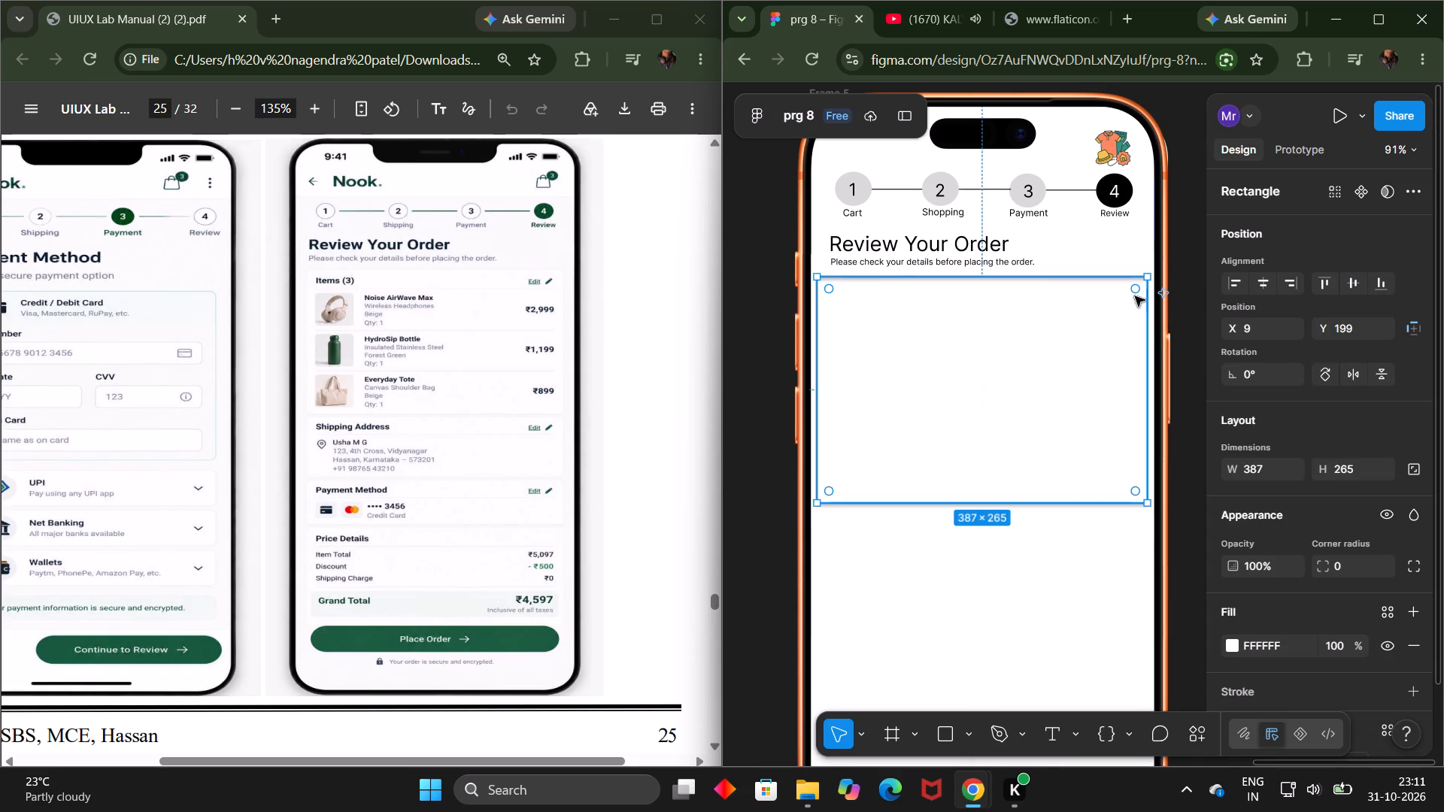
click(1188, 275)
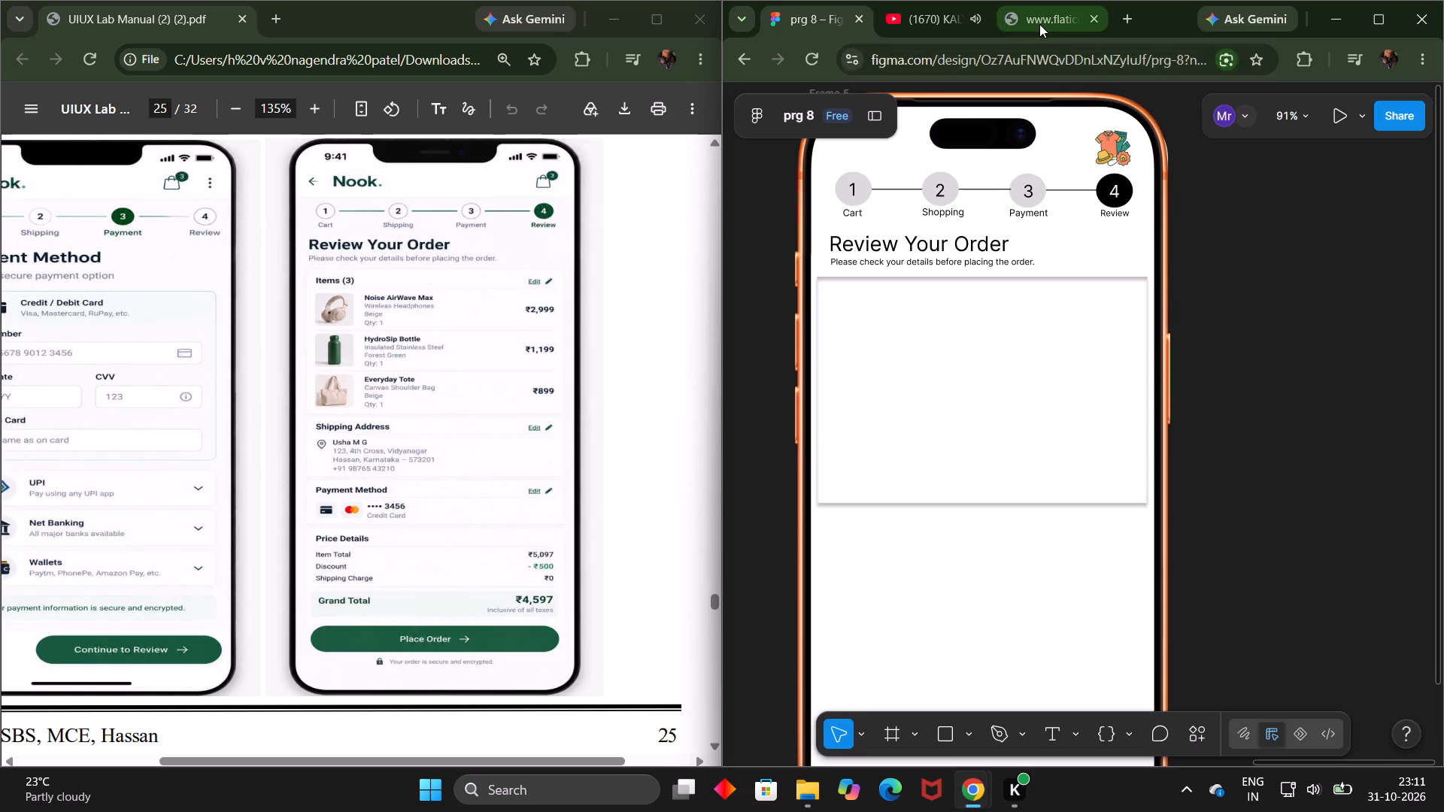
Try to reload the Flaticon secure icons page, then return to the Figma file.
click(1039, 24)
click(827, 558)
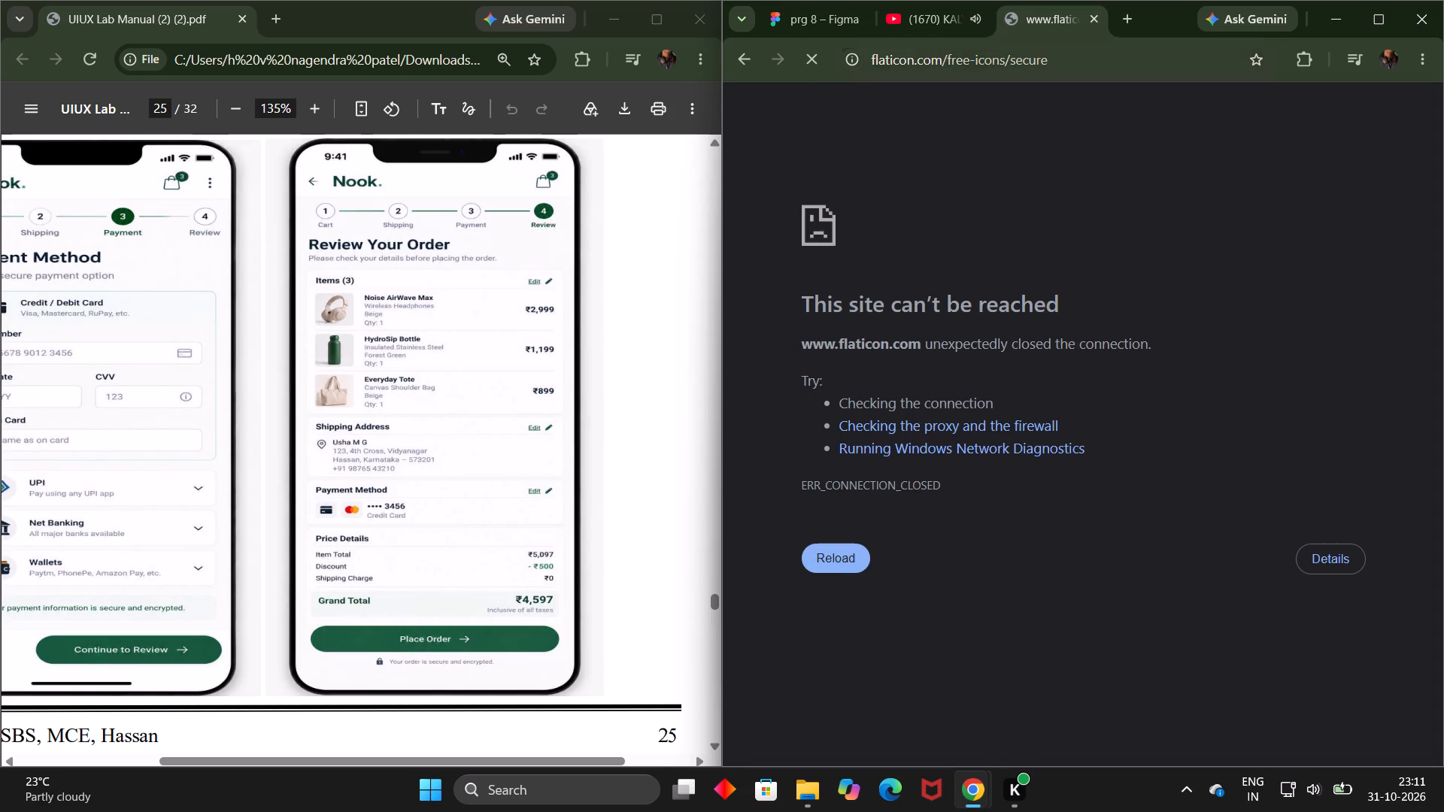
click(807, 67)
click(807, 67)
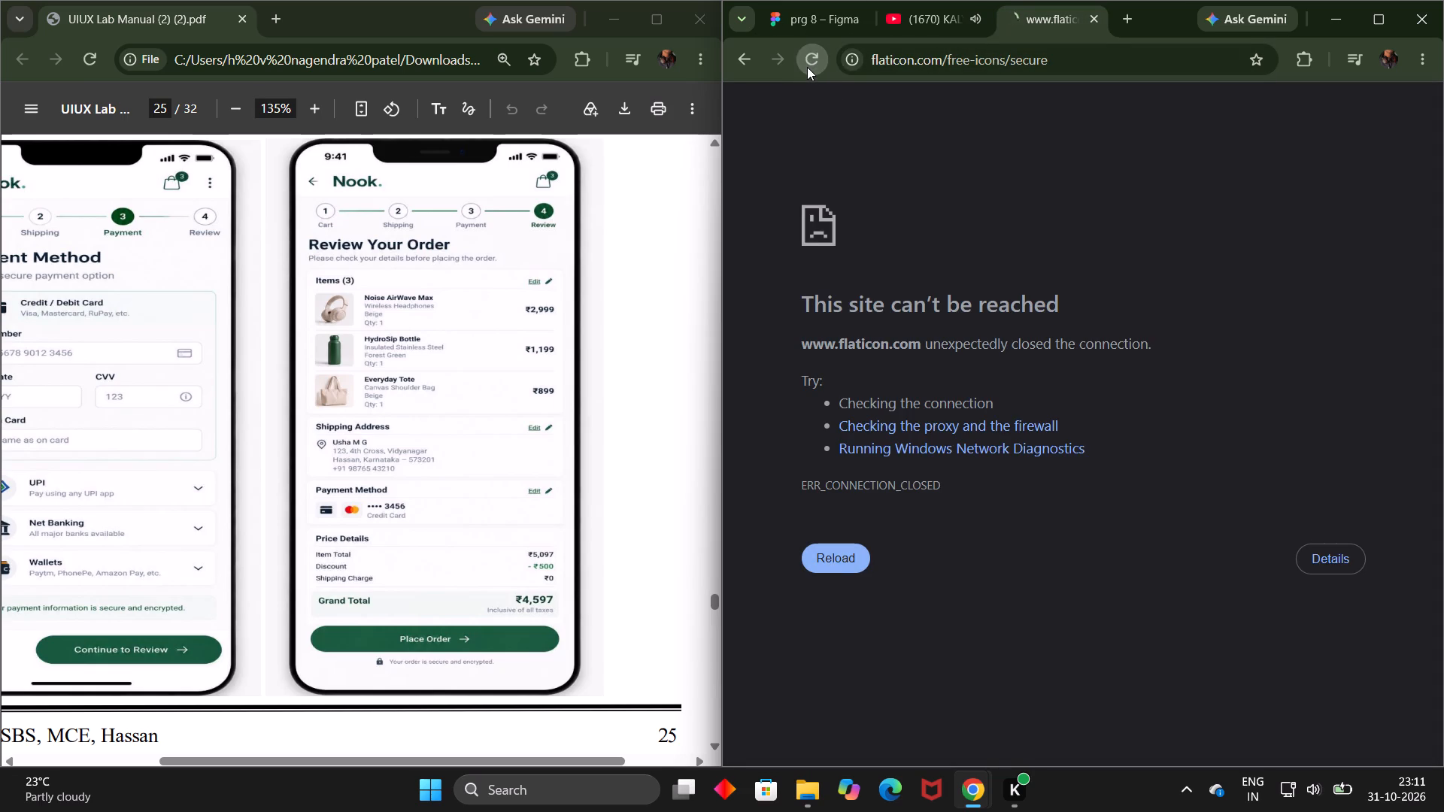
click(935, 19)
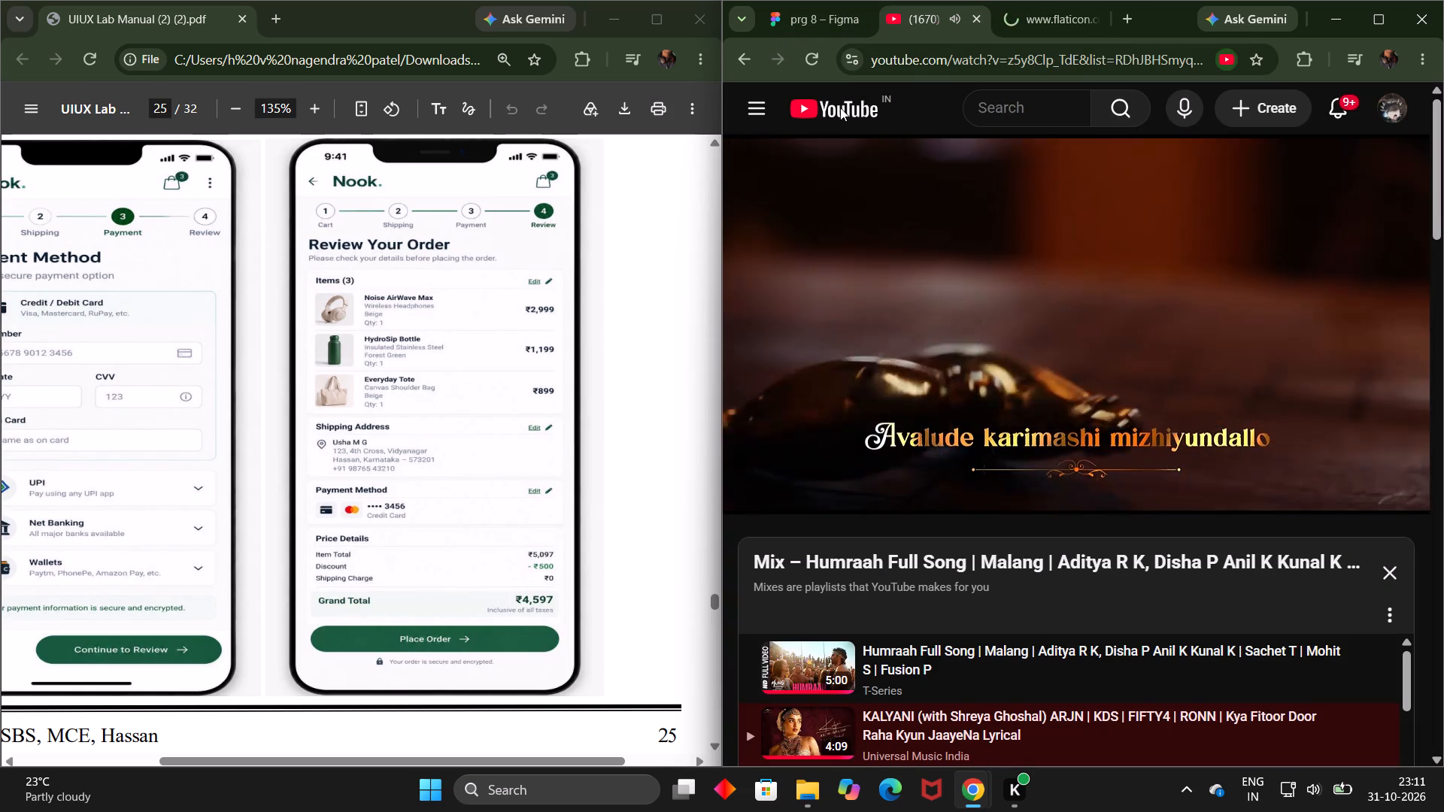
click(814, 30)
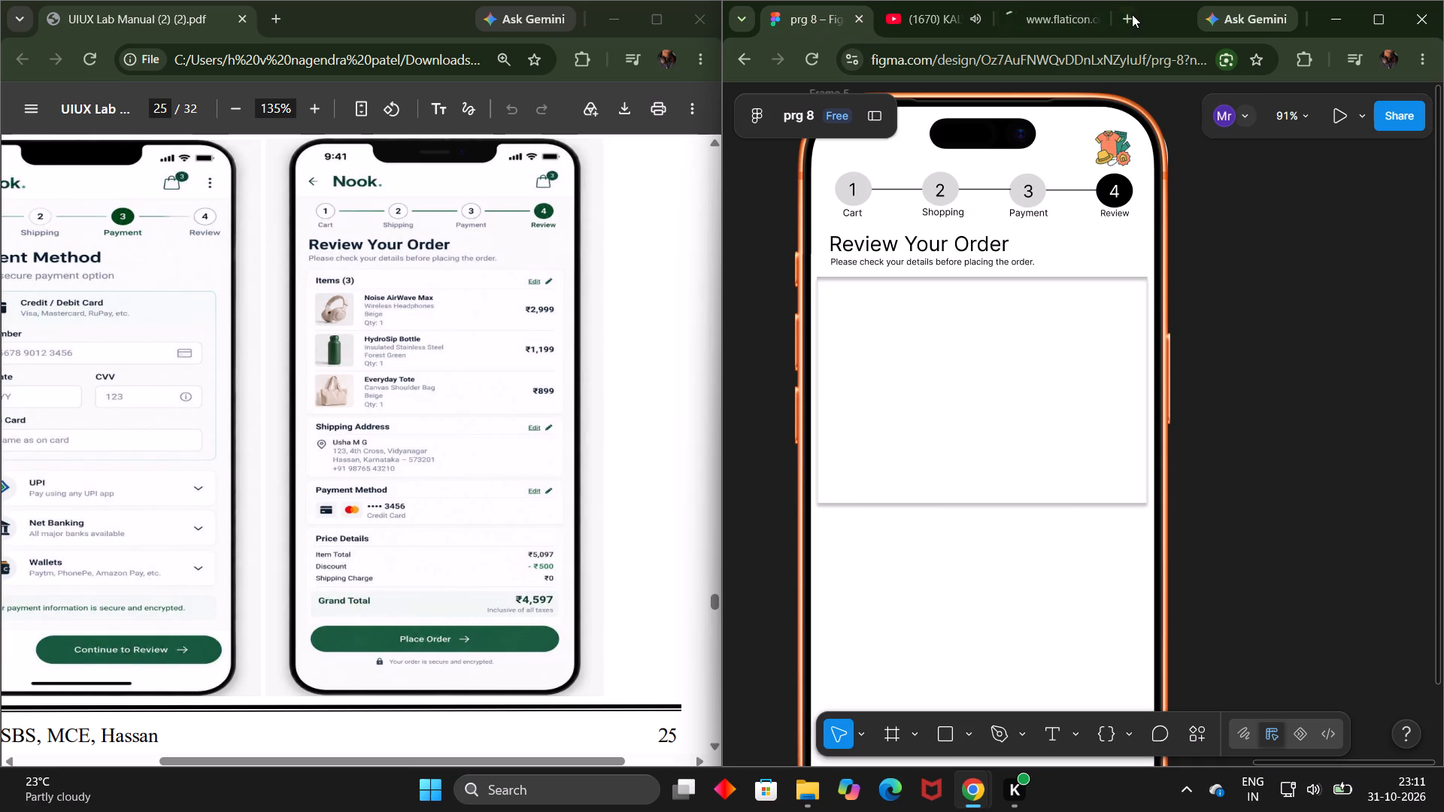
Search Google for "secure icons" in a new browser tab.
click(1130, 27)
click(1075, 62)
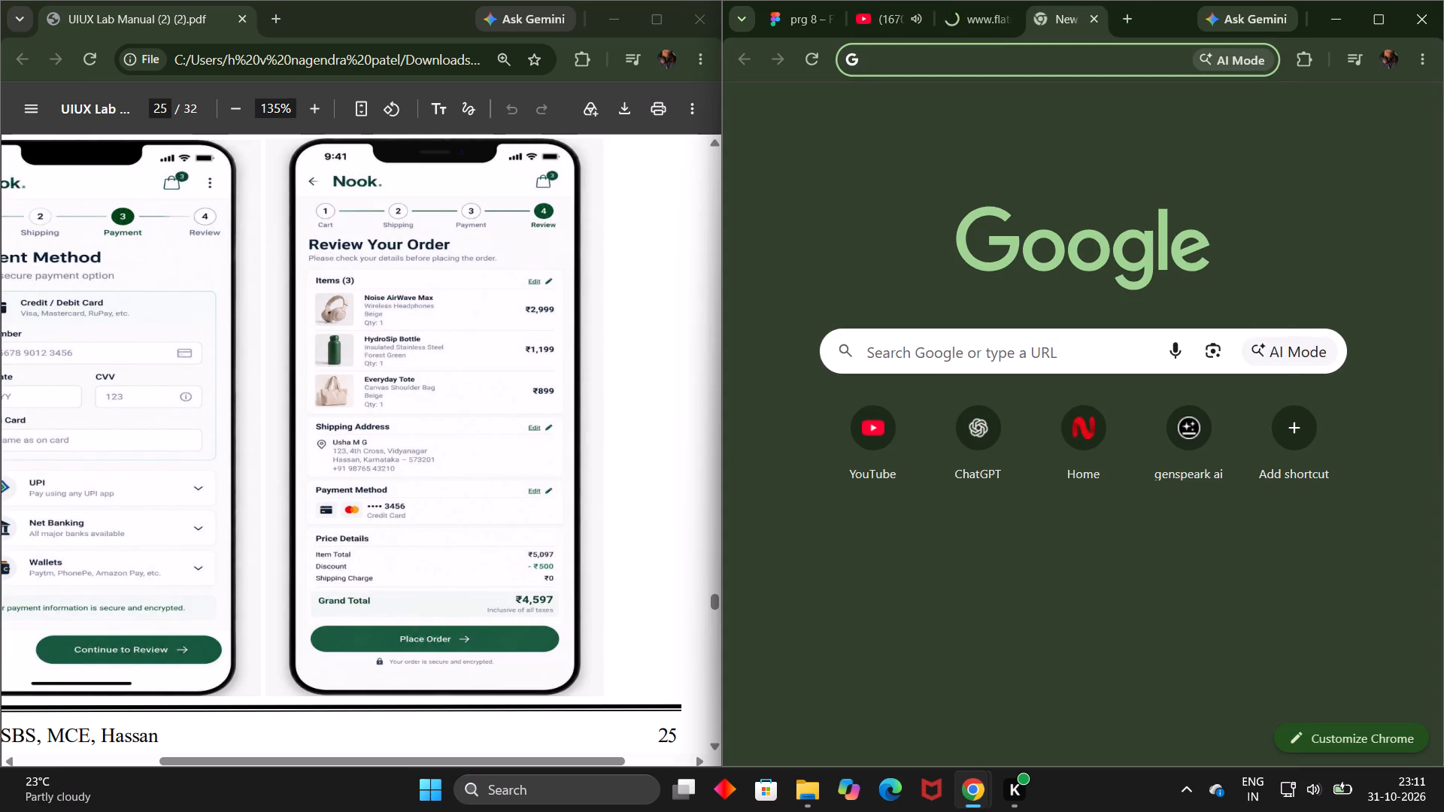
text(secure)
key(space)
key(Down)
key(Return)
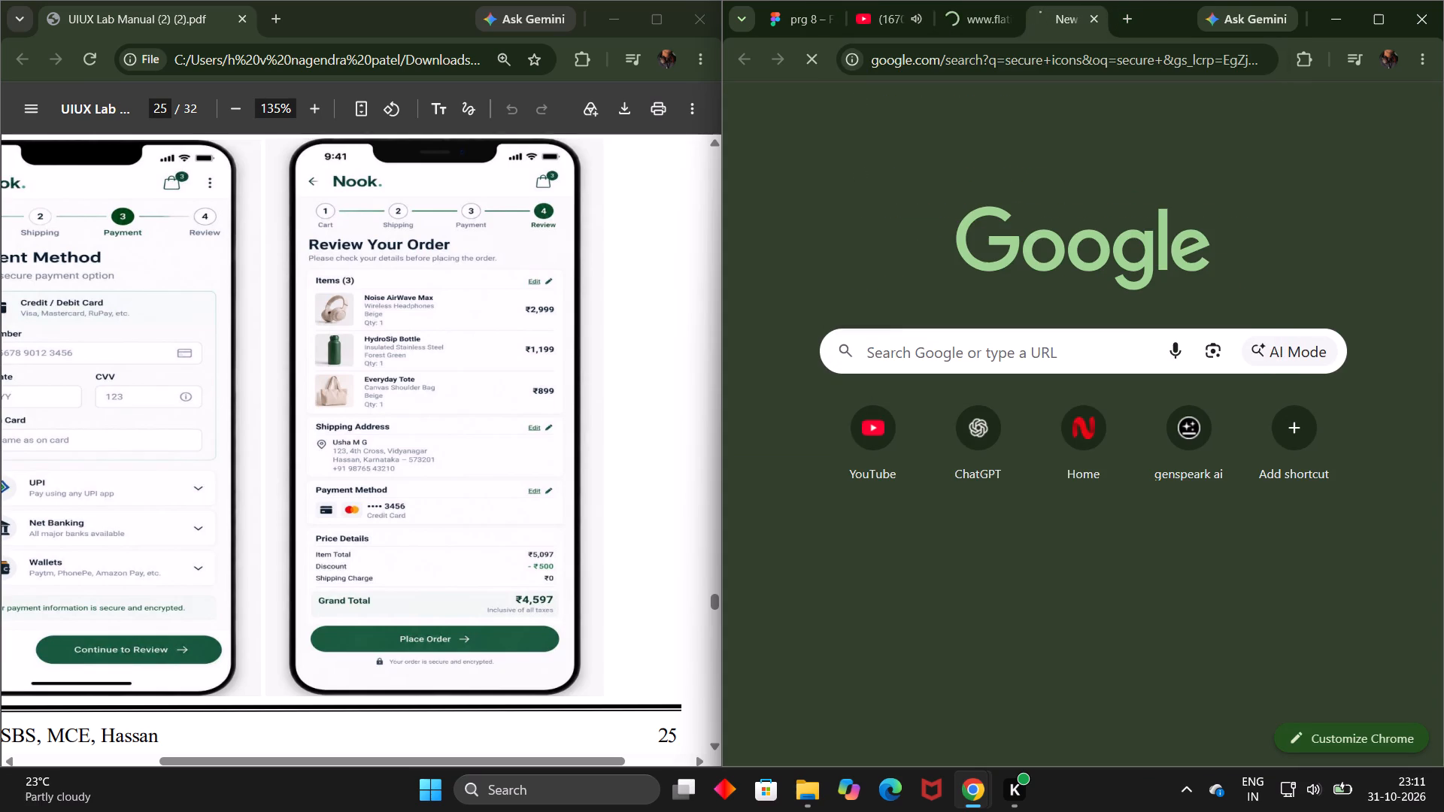
Close the Flaticon tab and return to the Review Your Order screen in the Figma prg 8 file.
click(1009, 13)
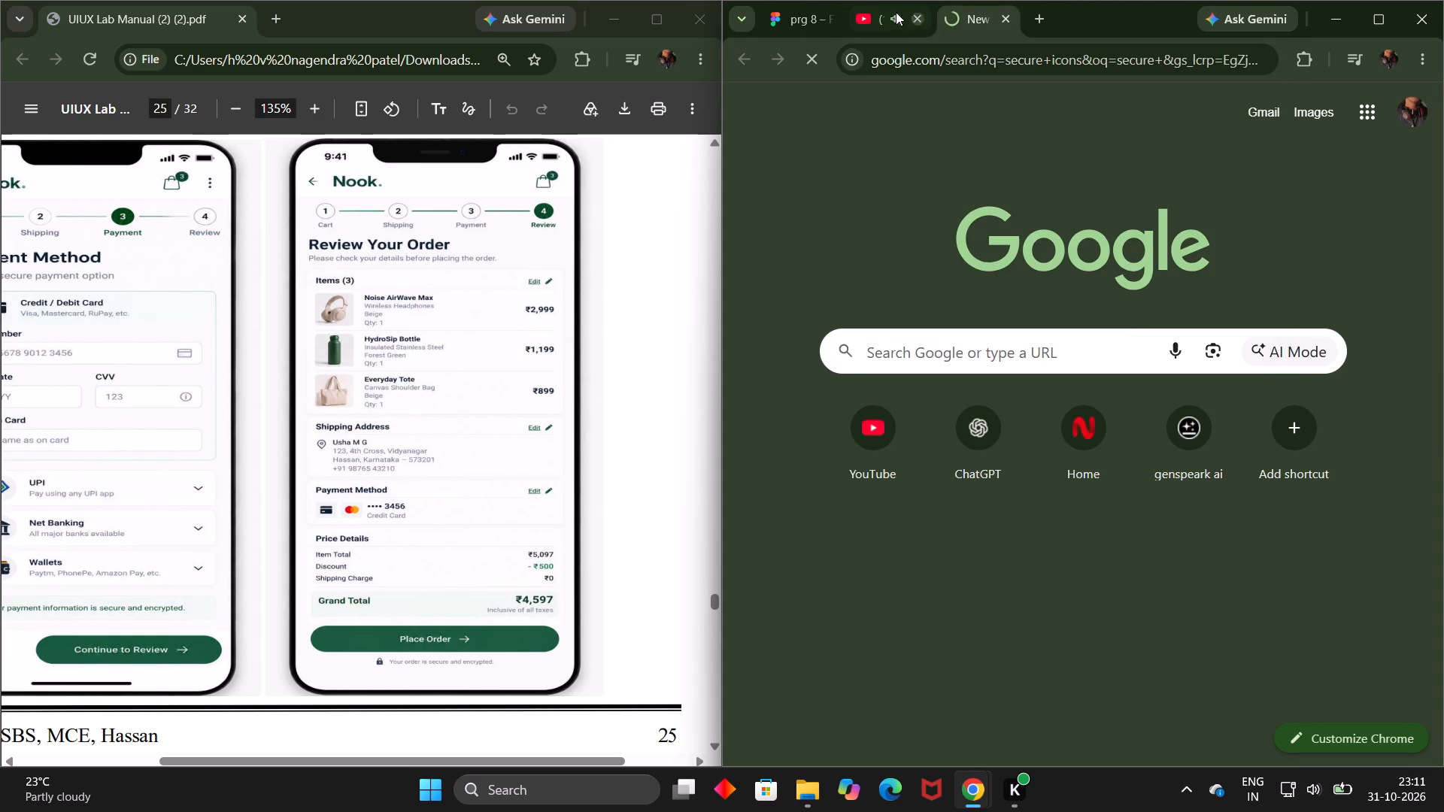
click(812, 18)
scroll(1233, 326, up, 1)
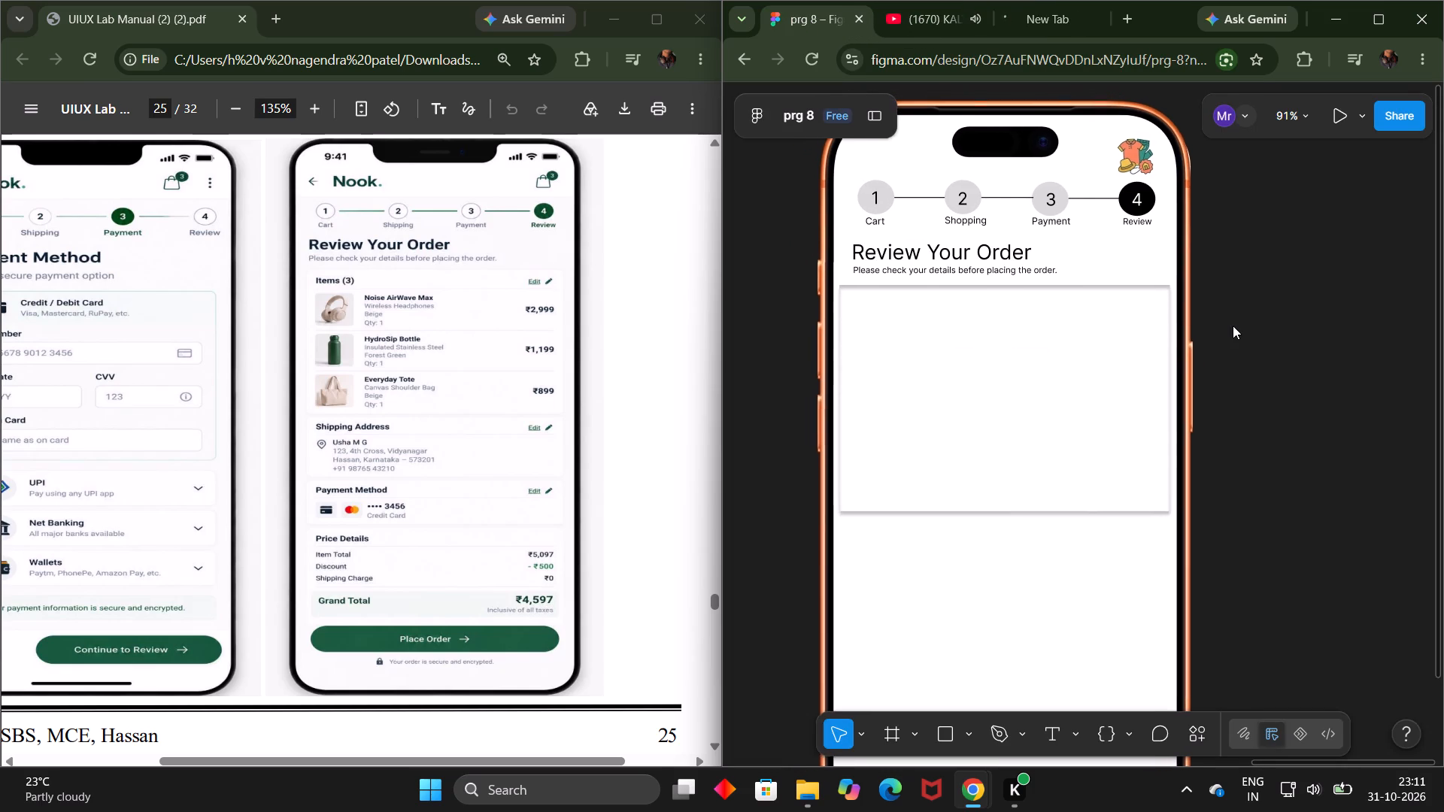
scroll(1233, 326, up, 1)
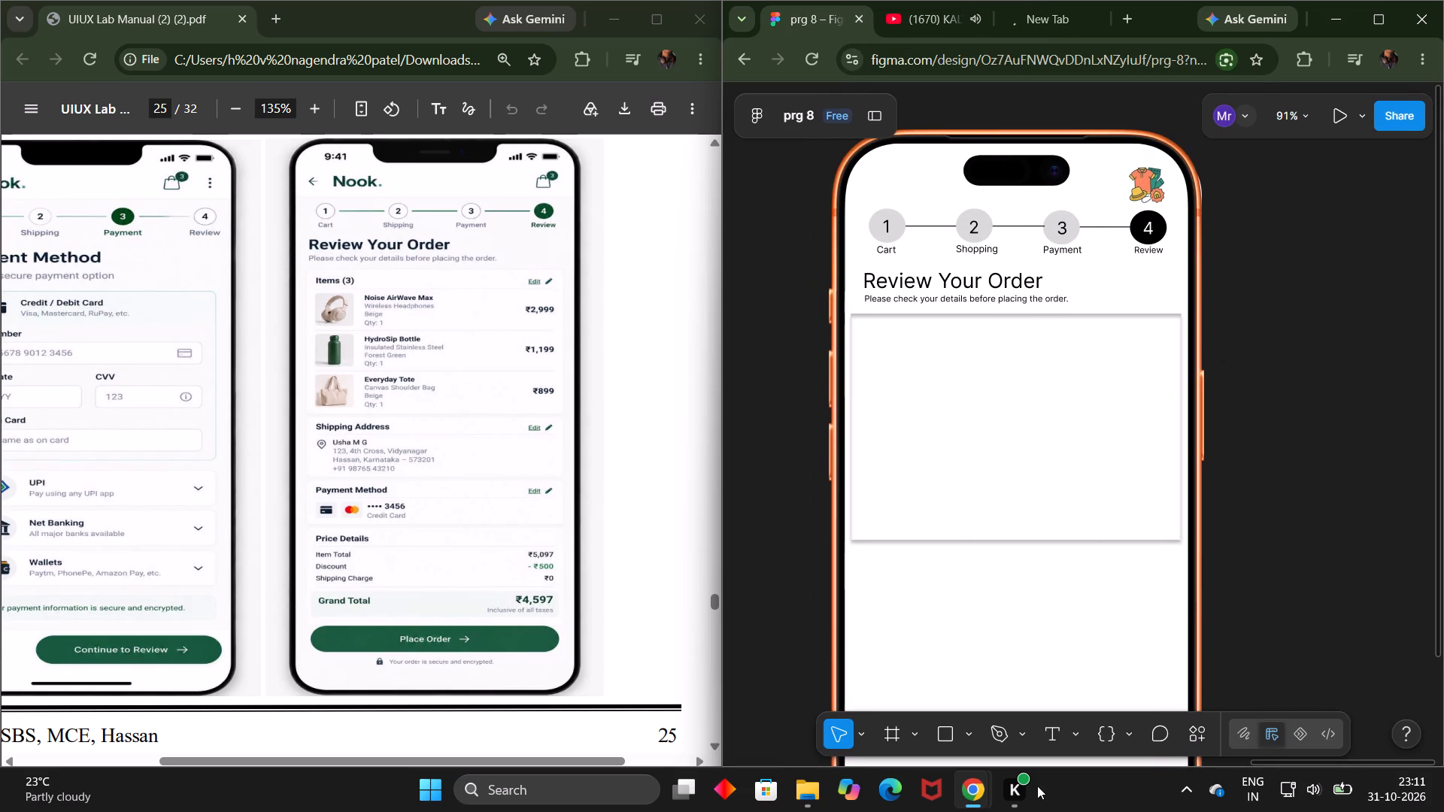
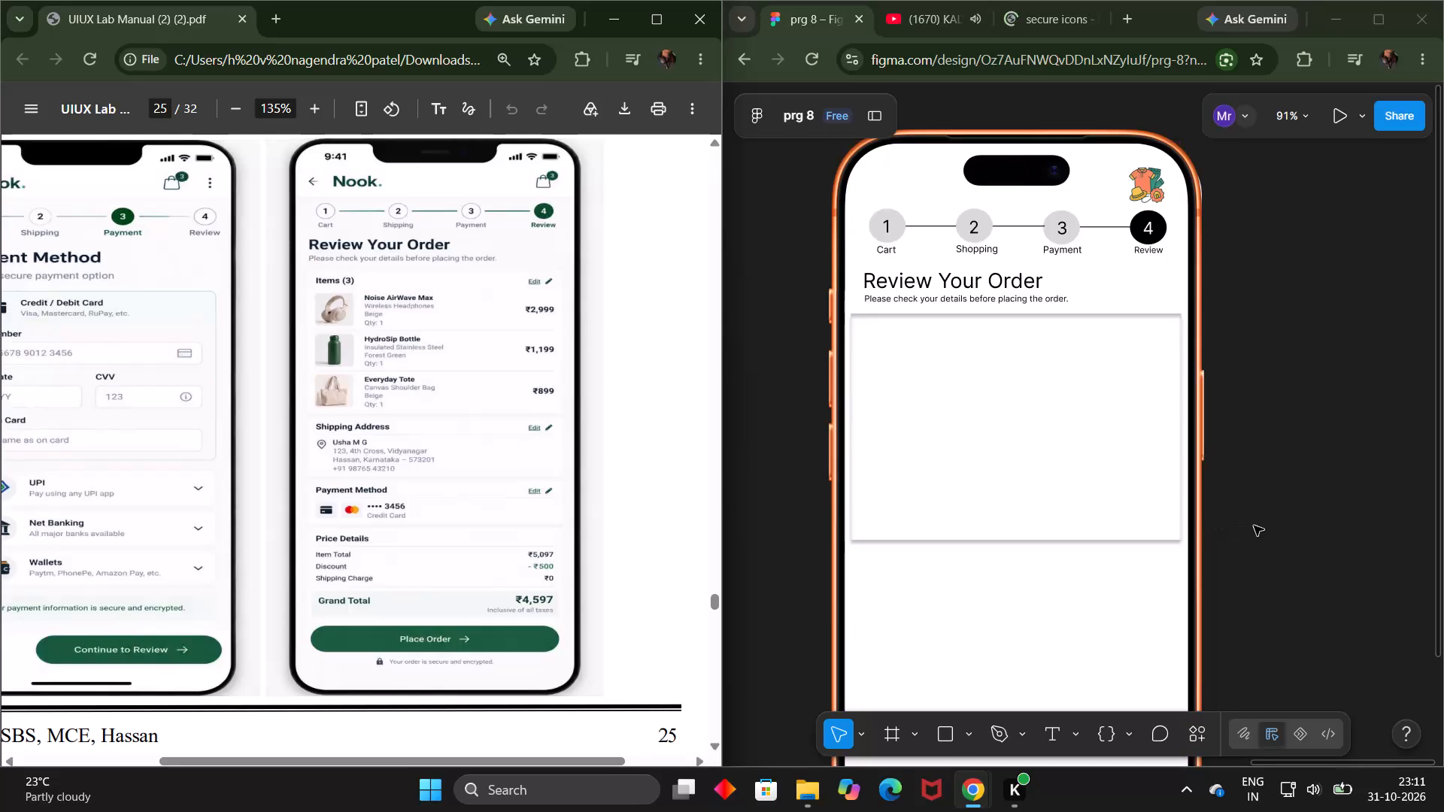
Add an "items (3)" text box, about 82 × 14, at X 21, Y 212 inside the card on the Review Your Order screen.
click(1058, 744)
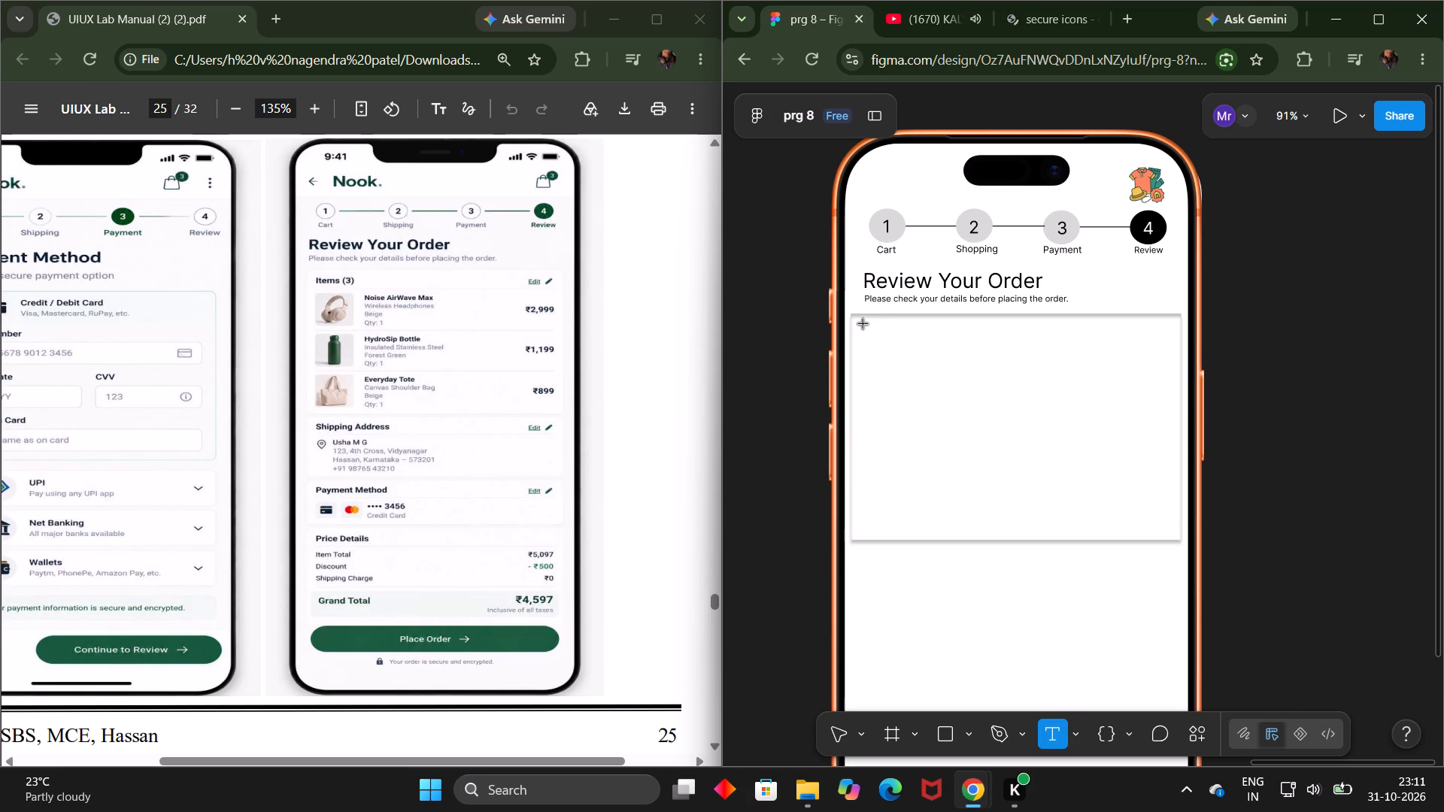
drag(861, 324, 927, 333)
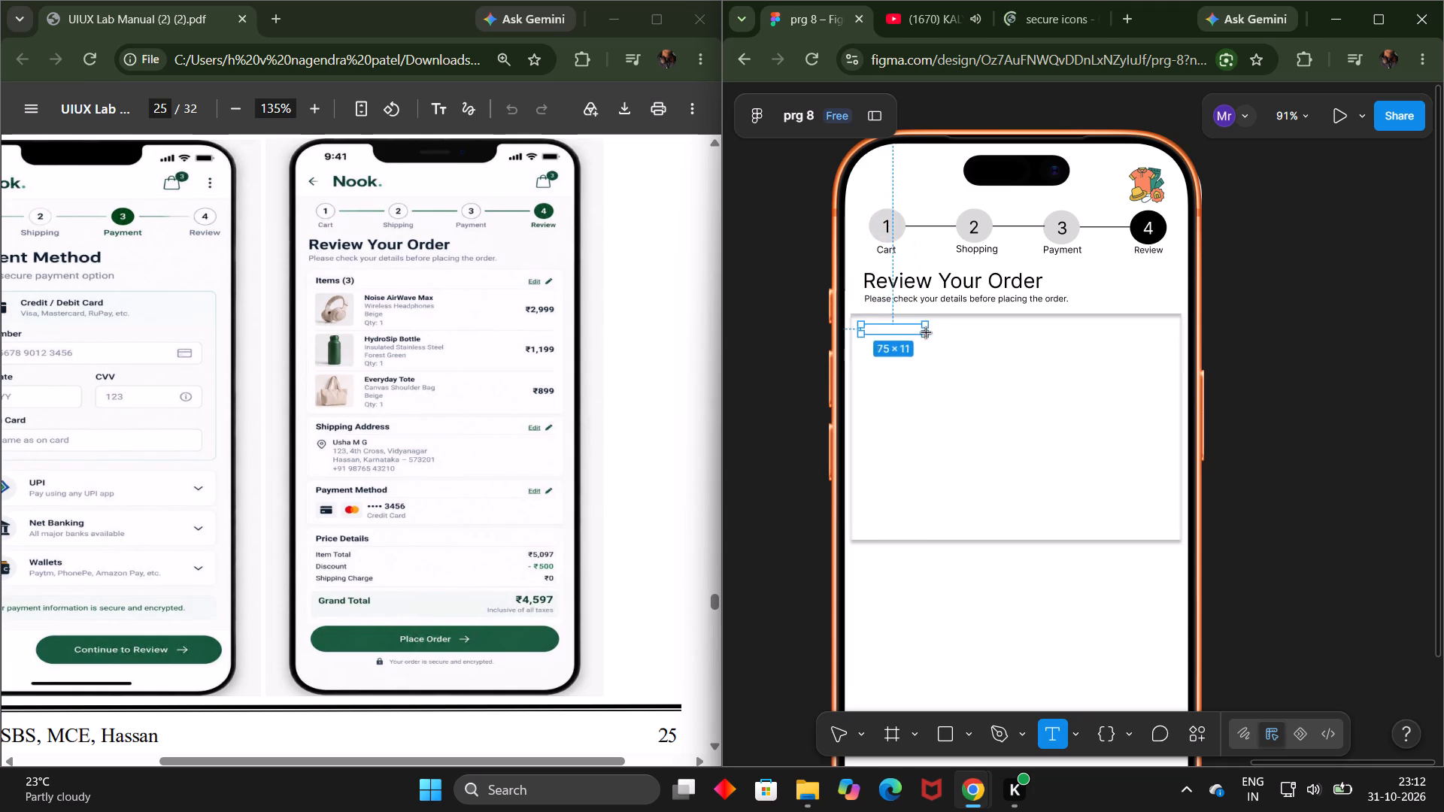
drag(927, 333, 933, 337)
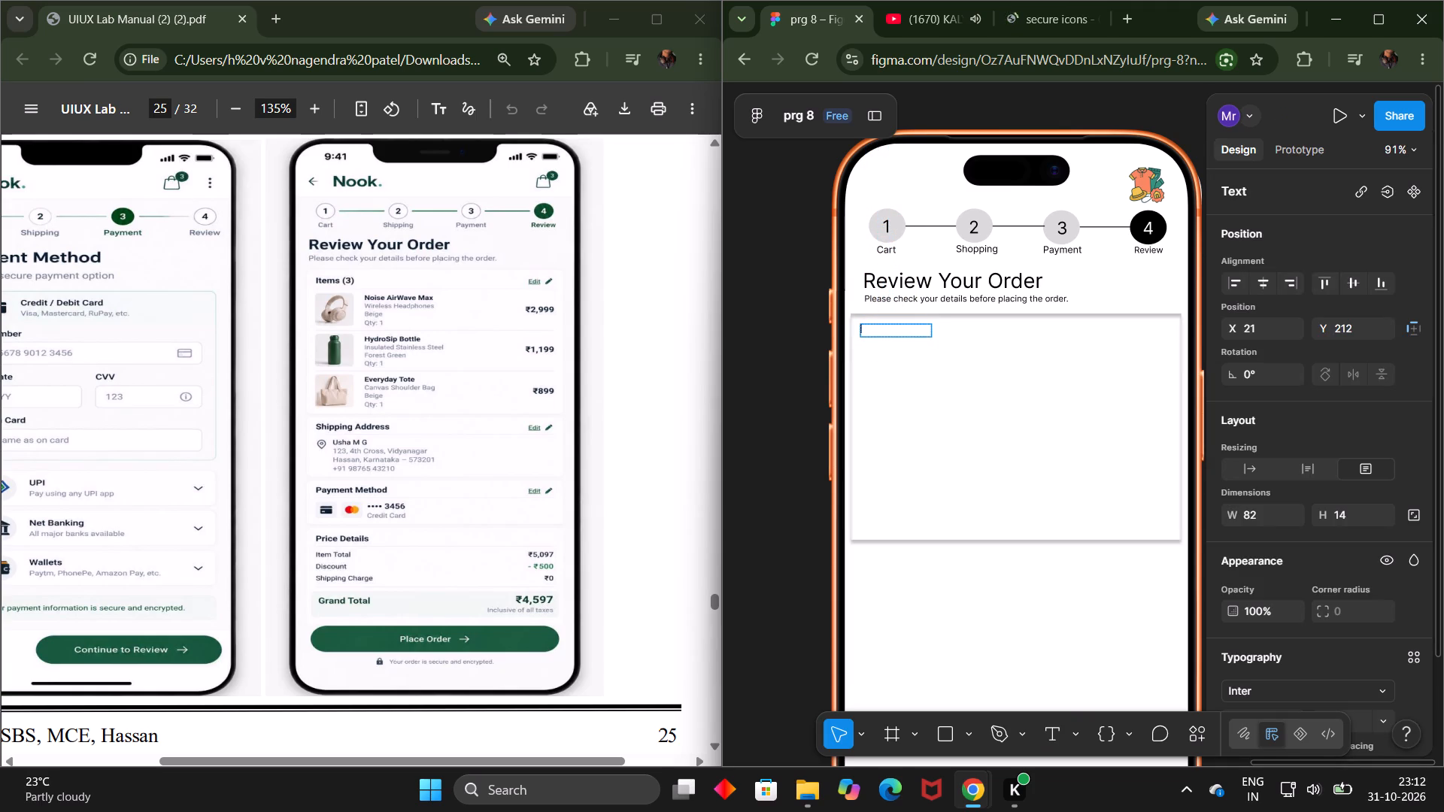
text(ite)
text(ms)
key(space)
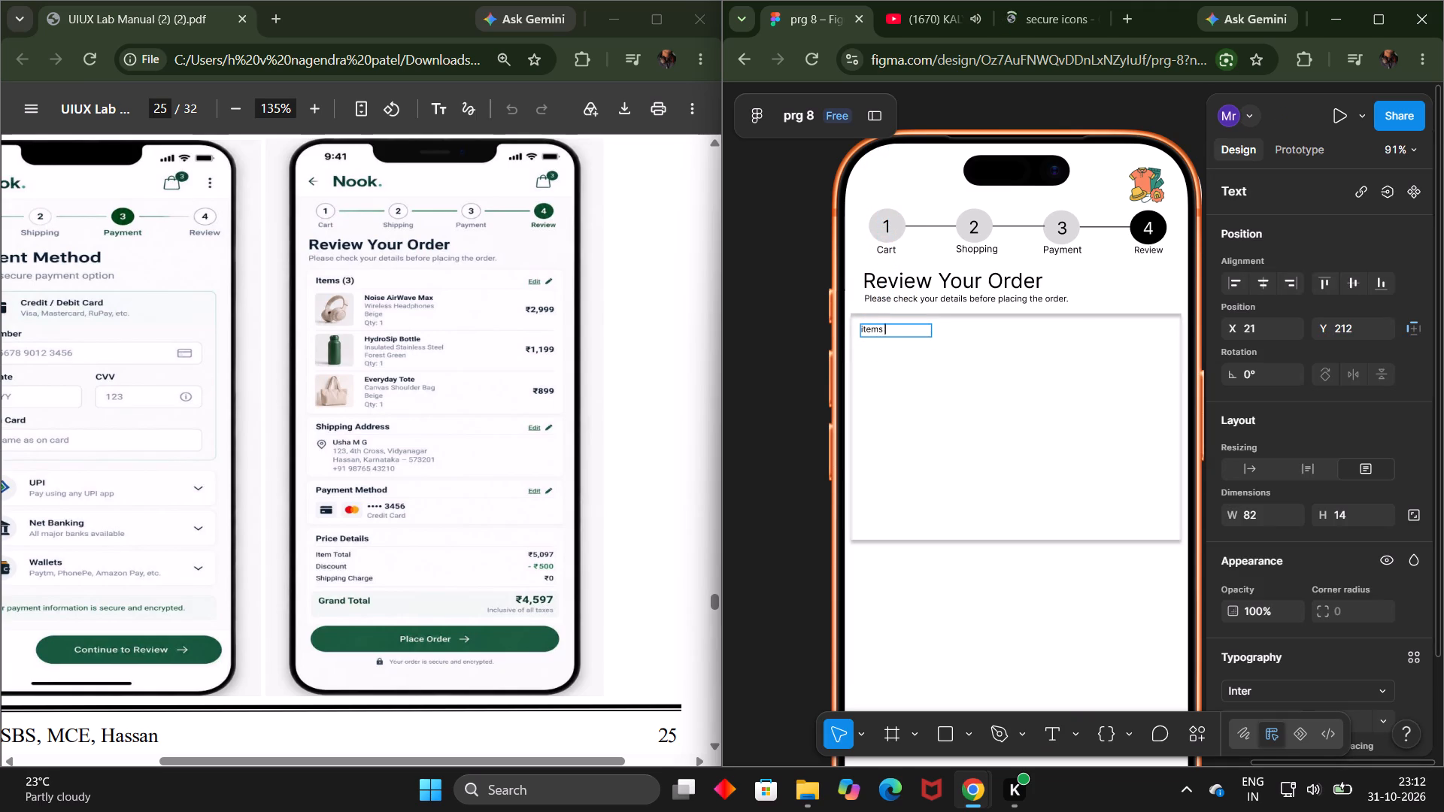
text(9)
key(BackSpace)
key(shift+parenleft)
key(3)
key(shift+parenright)
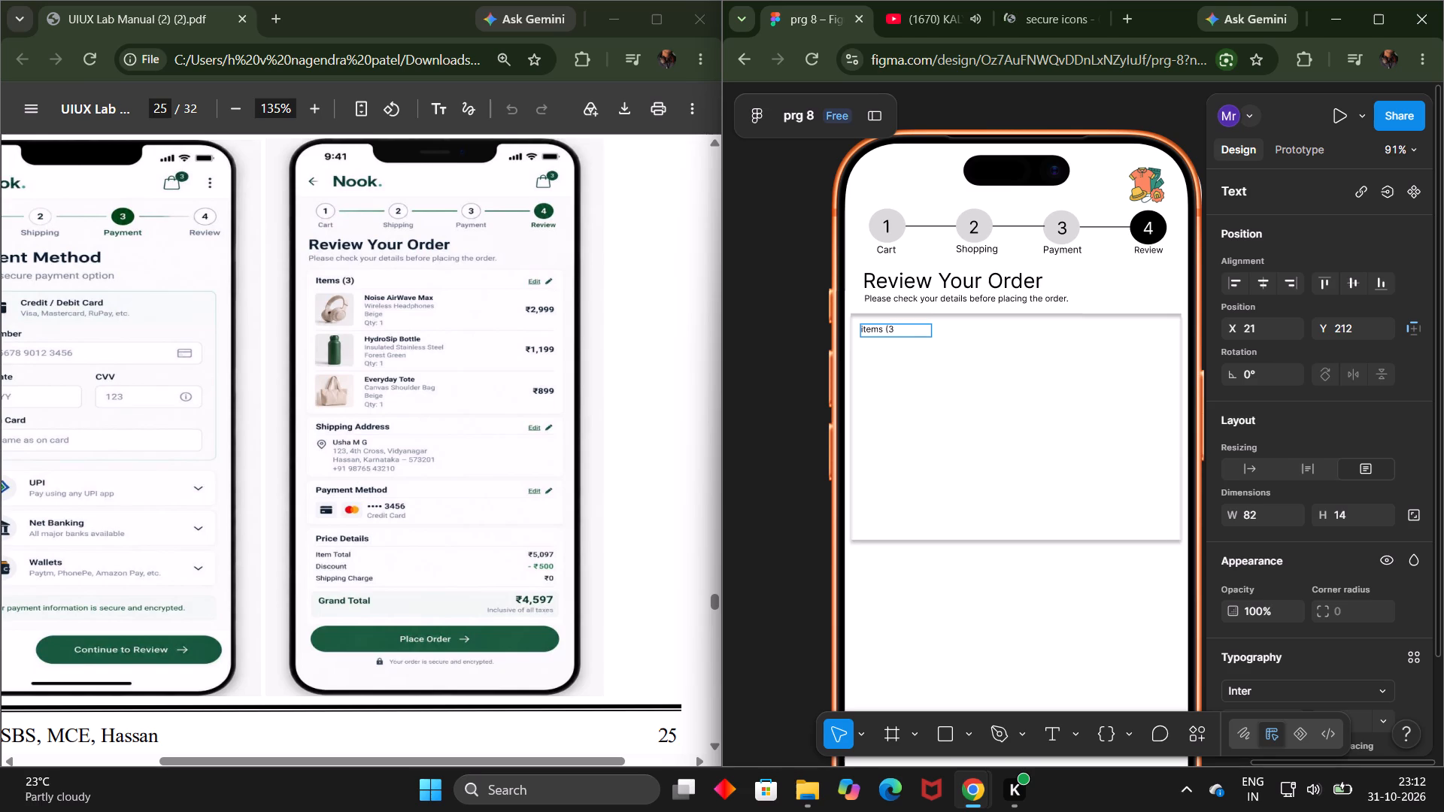
Set the fill of the items (3) text to Labels/Primary and keep the text left-aligned.
double_click(882, 326)
click(882, 326)
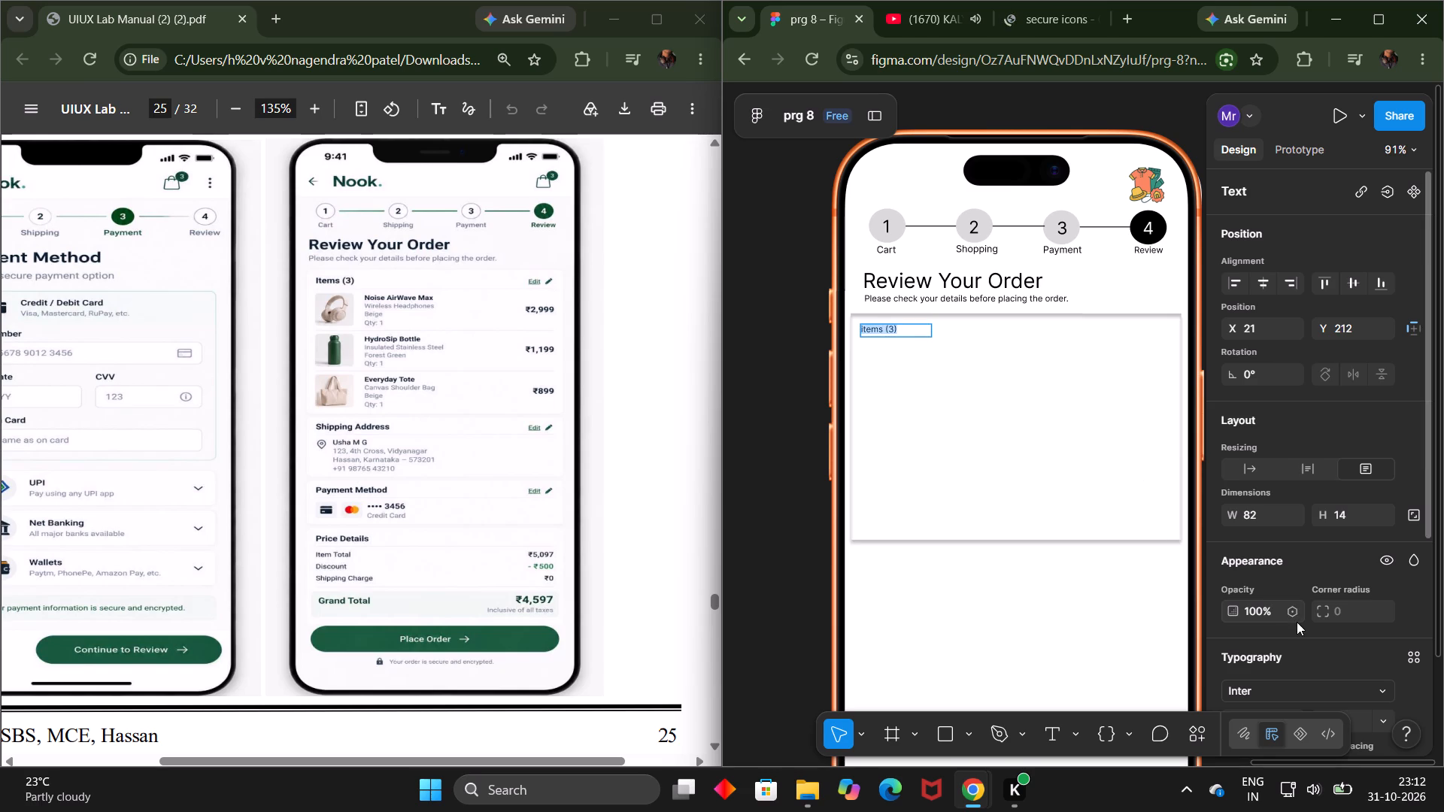
scroll(1297, 622, down, 3)
scroll(1309, 605, up, 1)
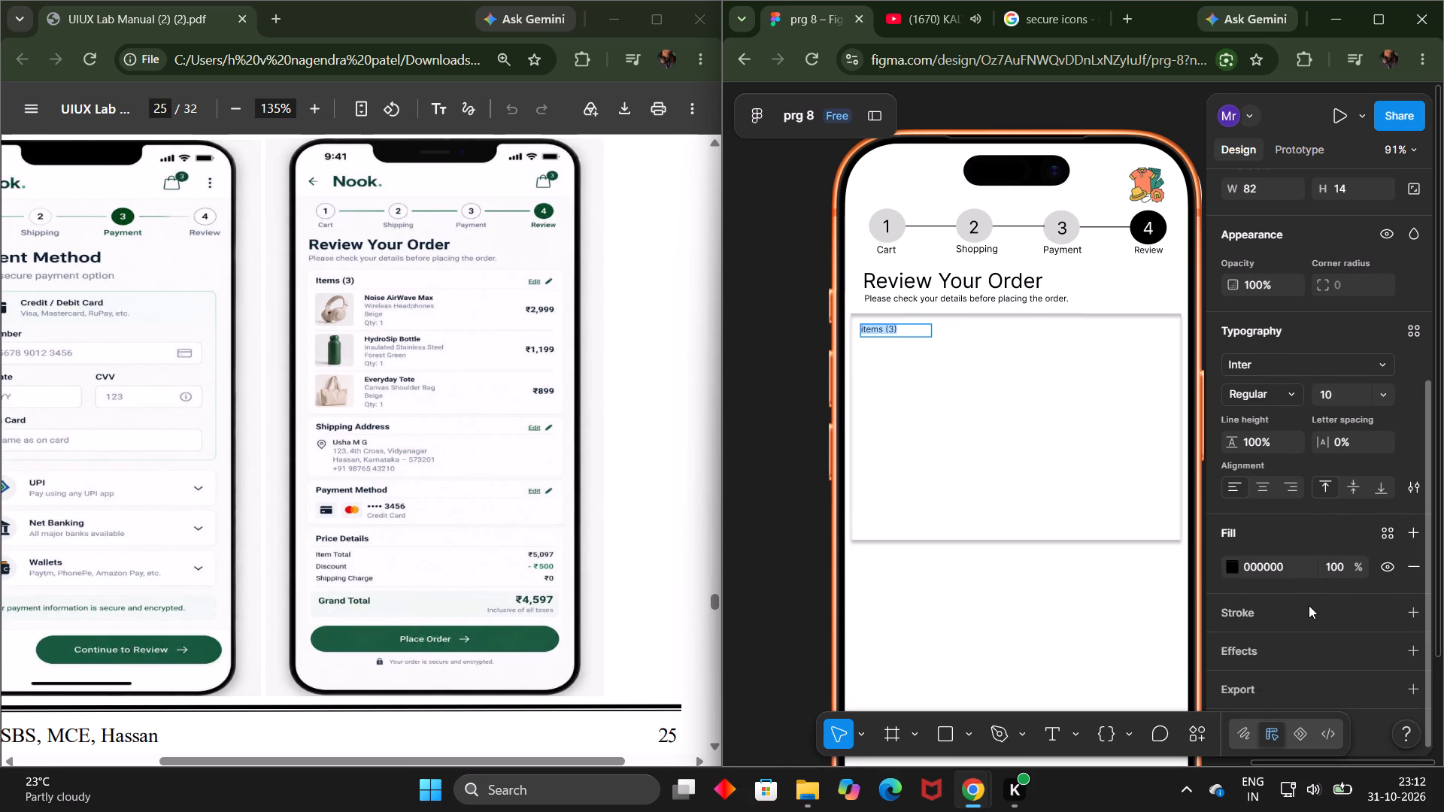
scroll(1309, 605, up, 1)
scroll(1309, 605, down, 1)
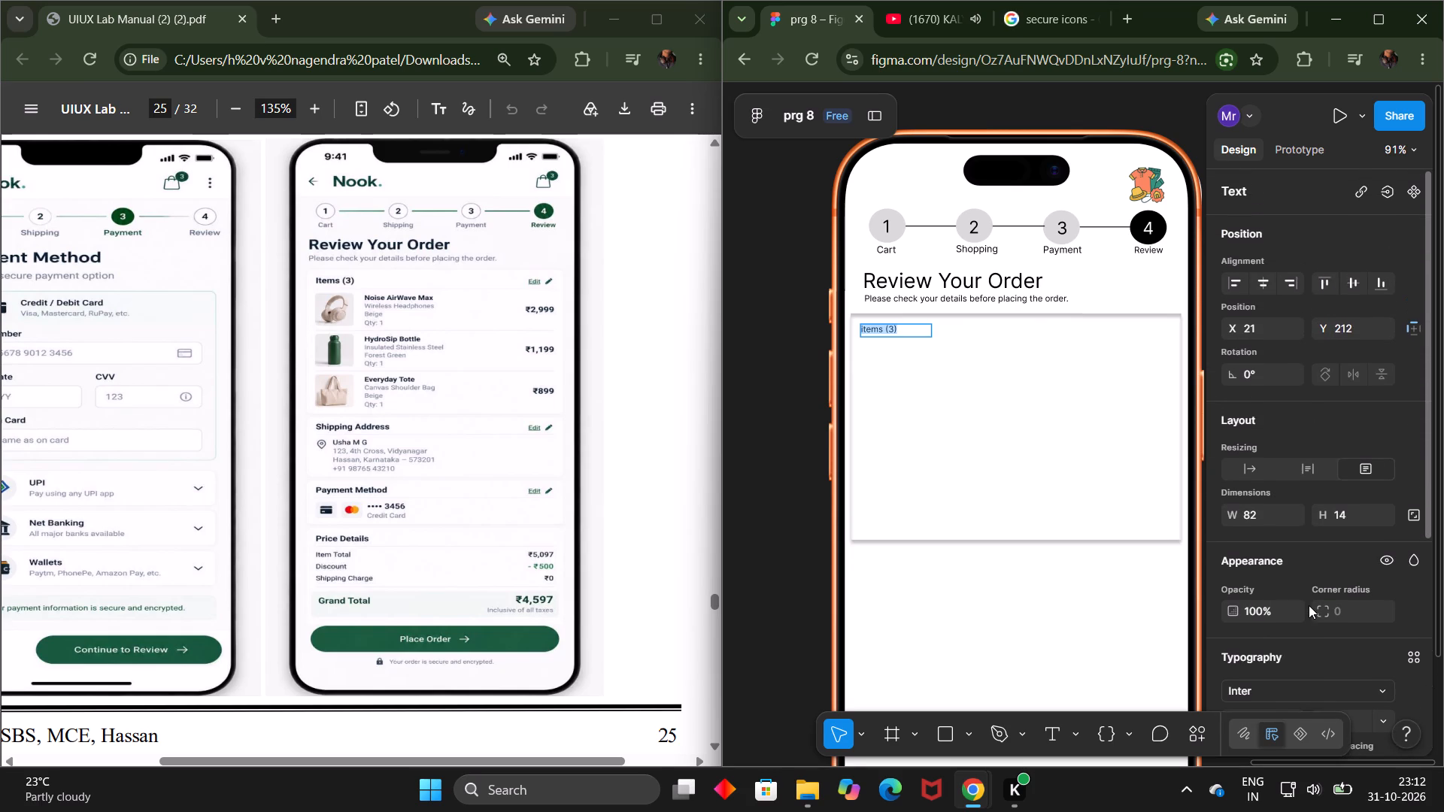
scroll(1309, 605, down, 2)
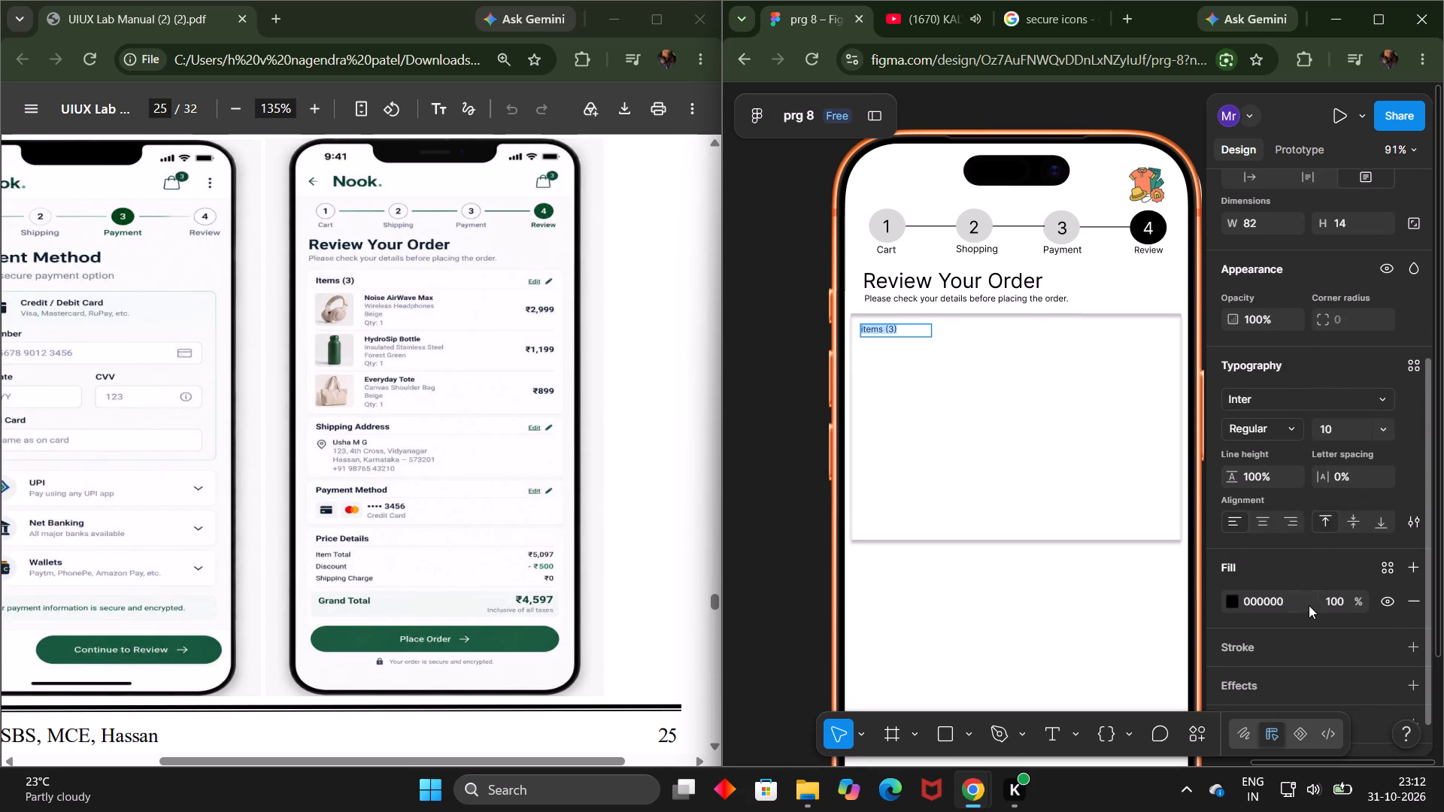
click(1309, 605)
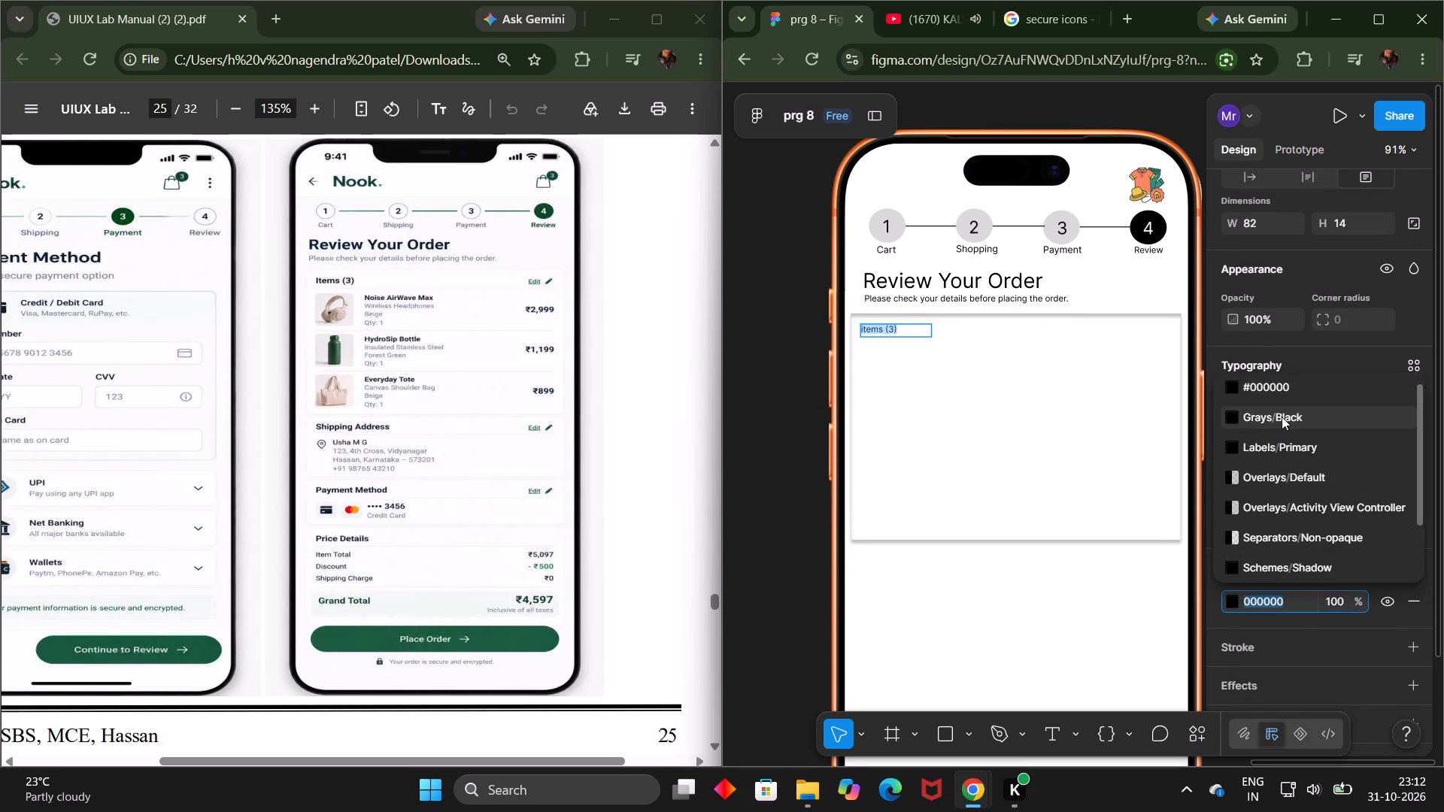
click(1284, 441)
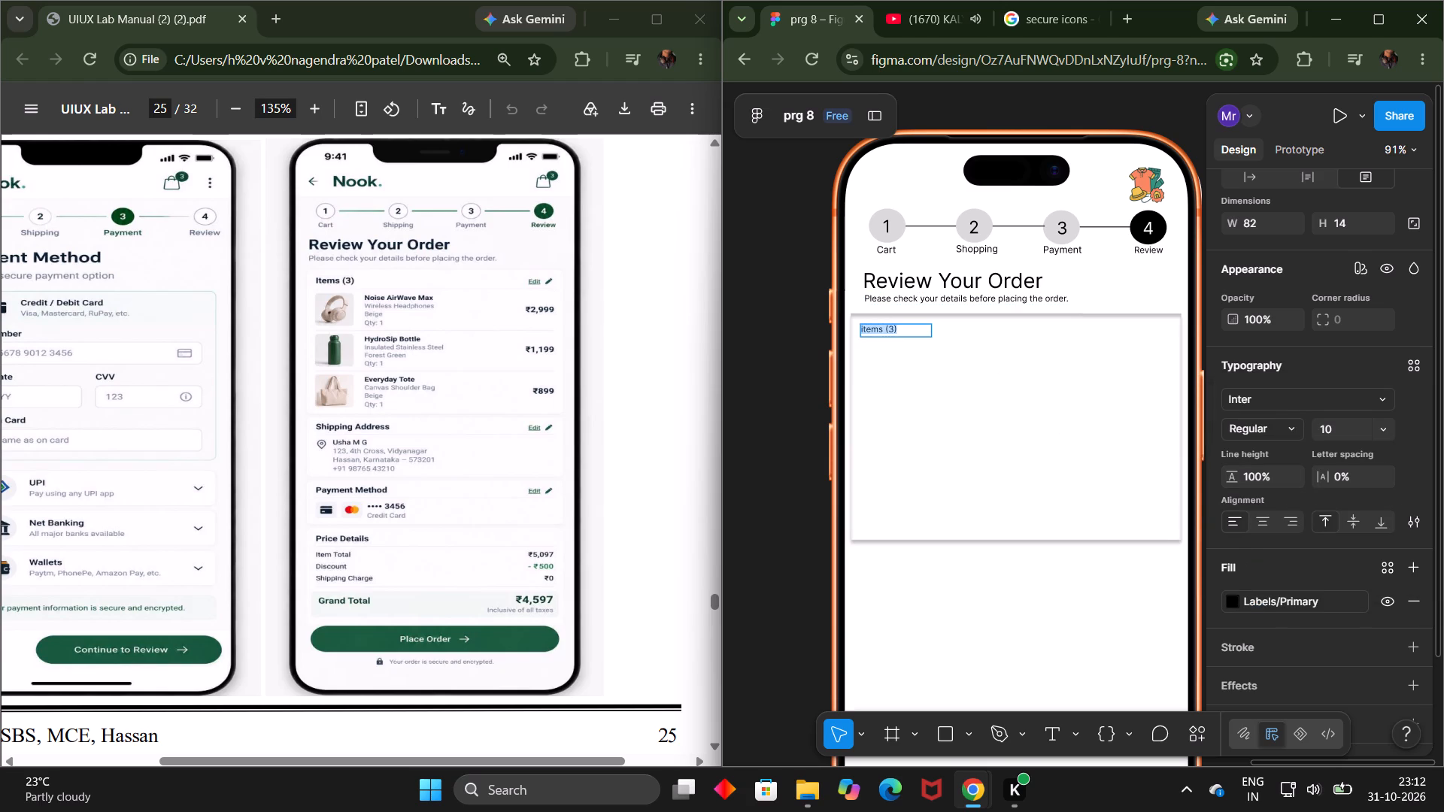
click(1270, 523)
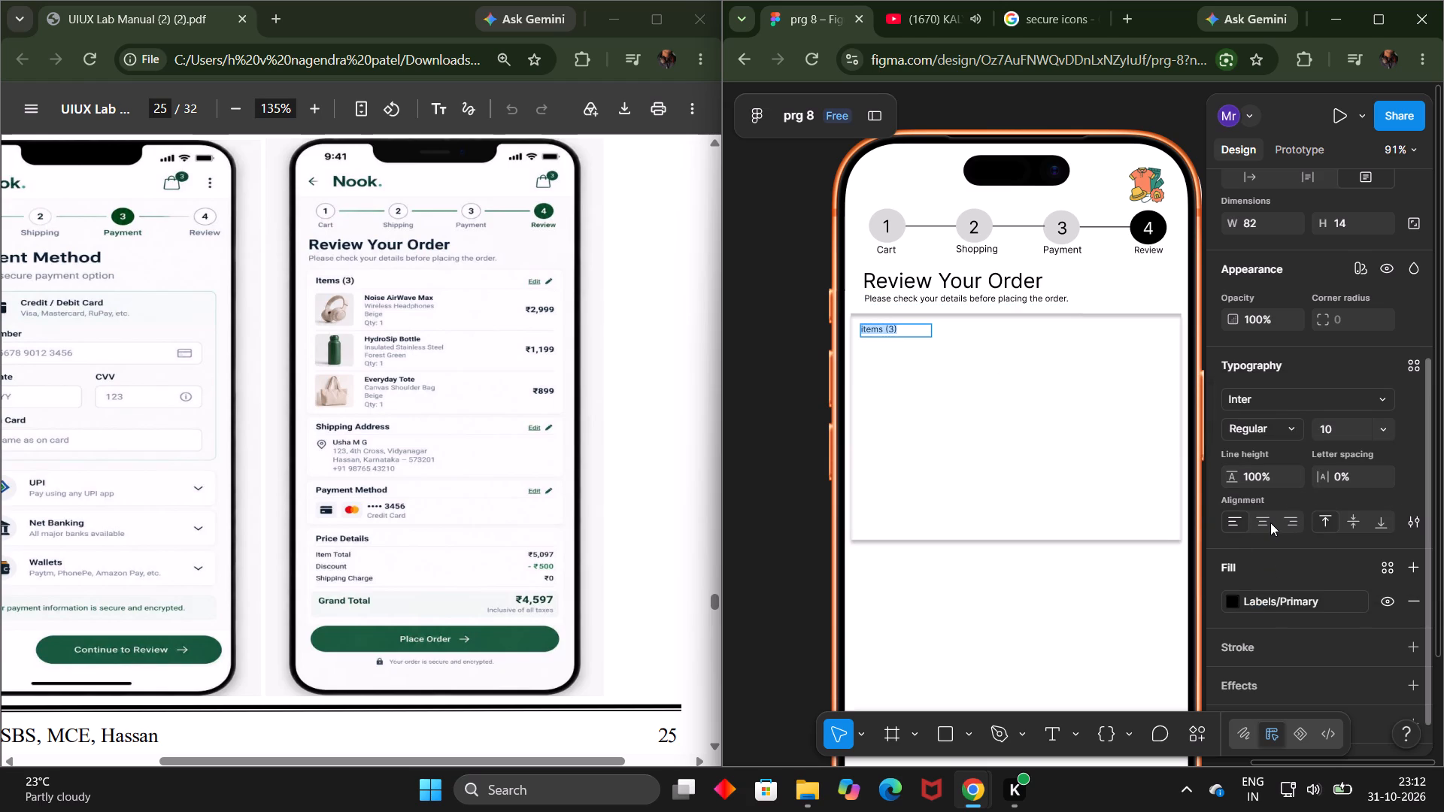
click(1241, 520)
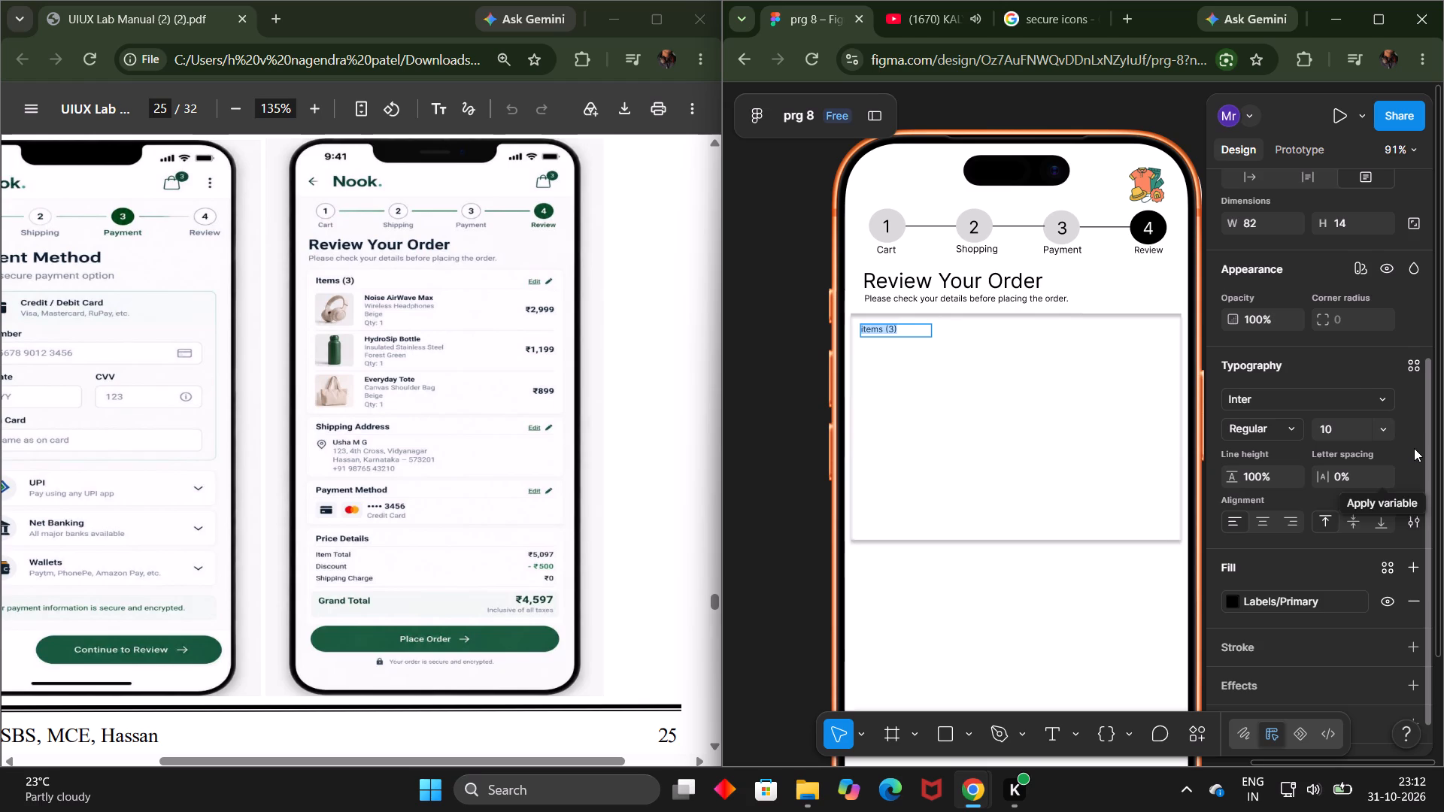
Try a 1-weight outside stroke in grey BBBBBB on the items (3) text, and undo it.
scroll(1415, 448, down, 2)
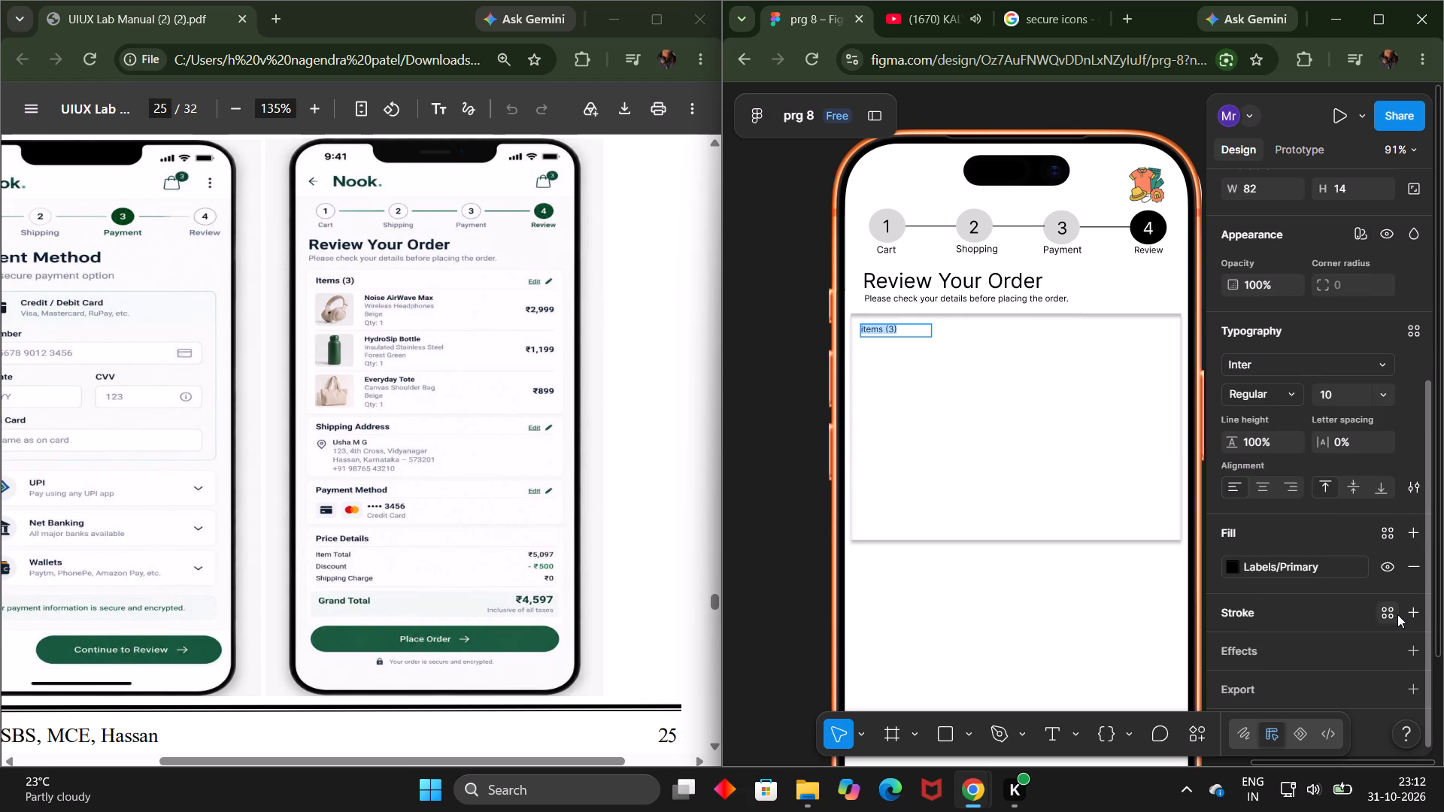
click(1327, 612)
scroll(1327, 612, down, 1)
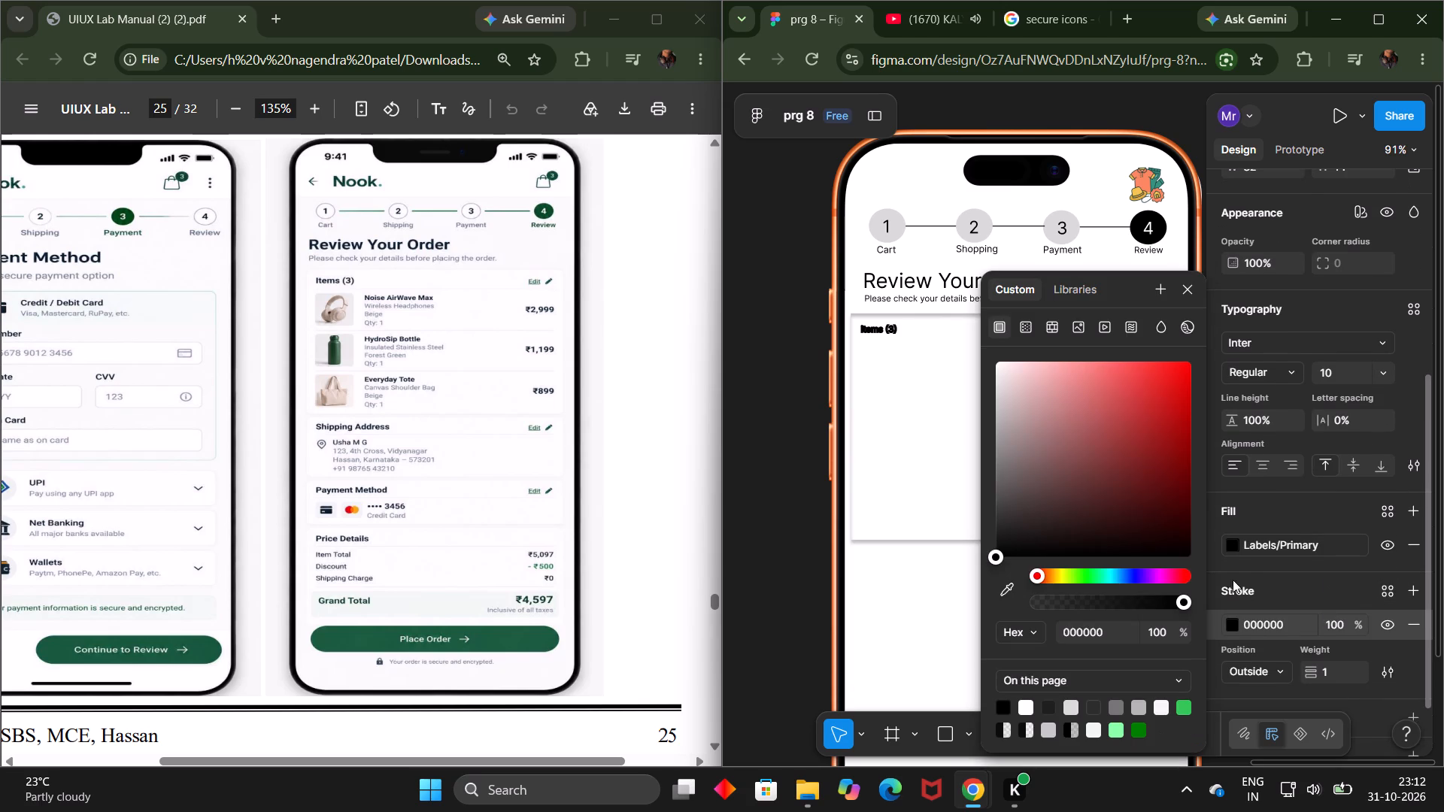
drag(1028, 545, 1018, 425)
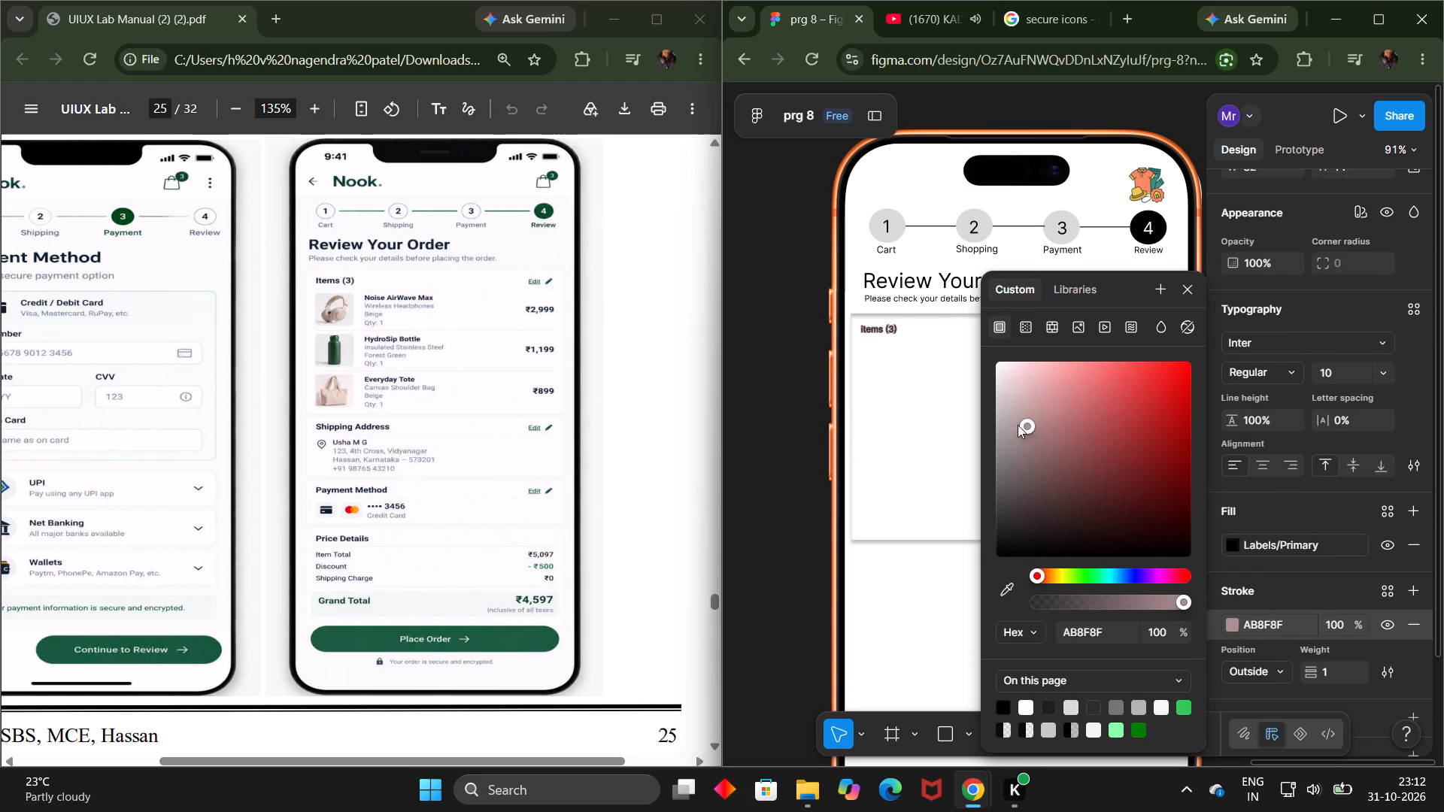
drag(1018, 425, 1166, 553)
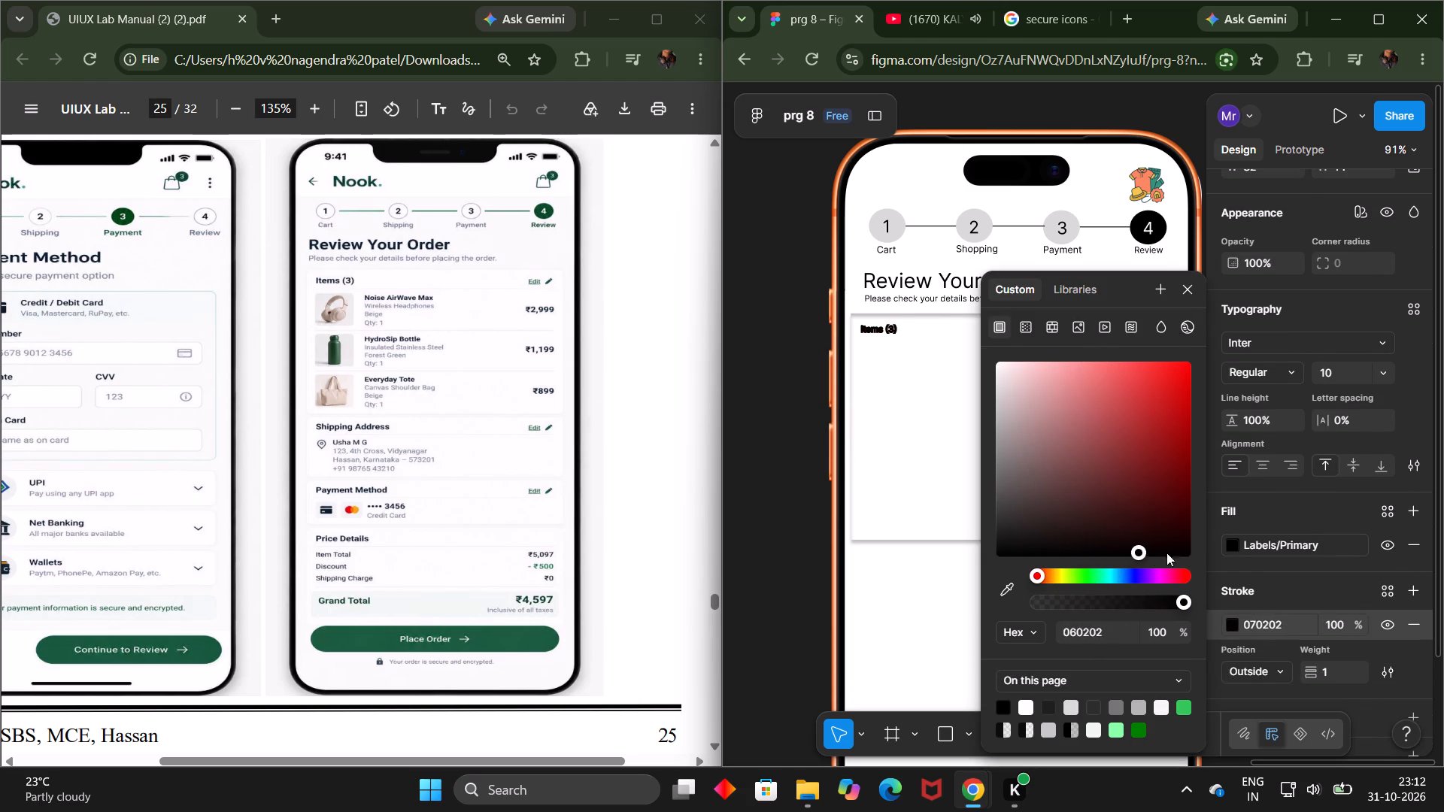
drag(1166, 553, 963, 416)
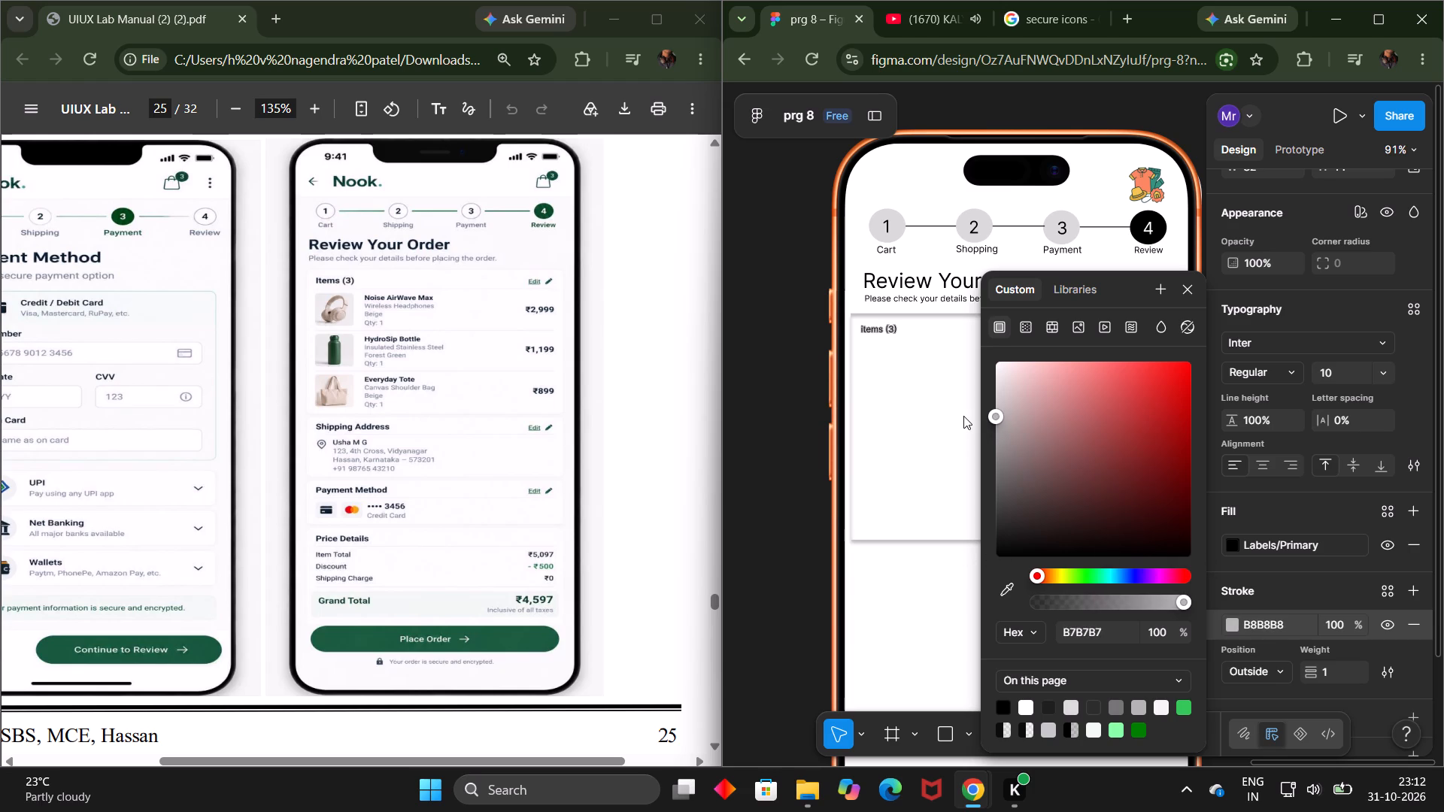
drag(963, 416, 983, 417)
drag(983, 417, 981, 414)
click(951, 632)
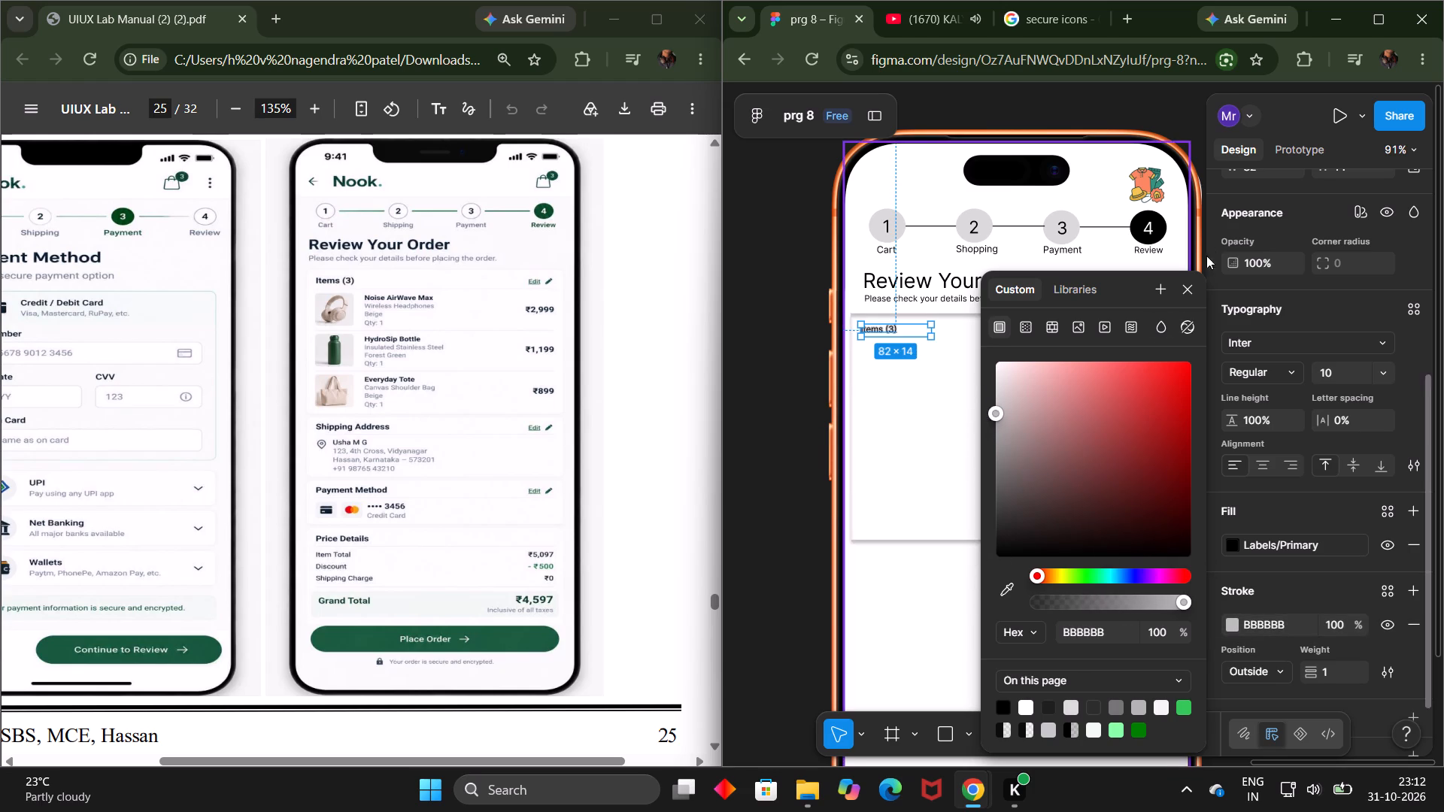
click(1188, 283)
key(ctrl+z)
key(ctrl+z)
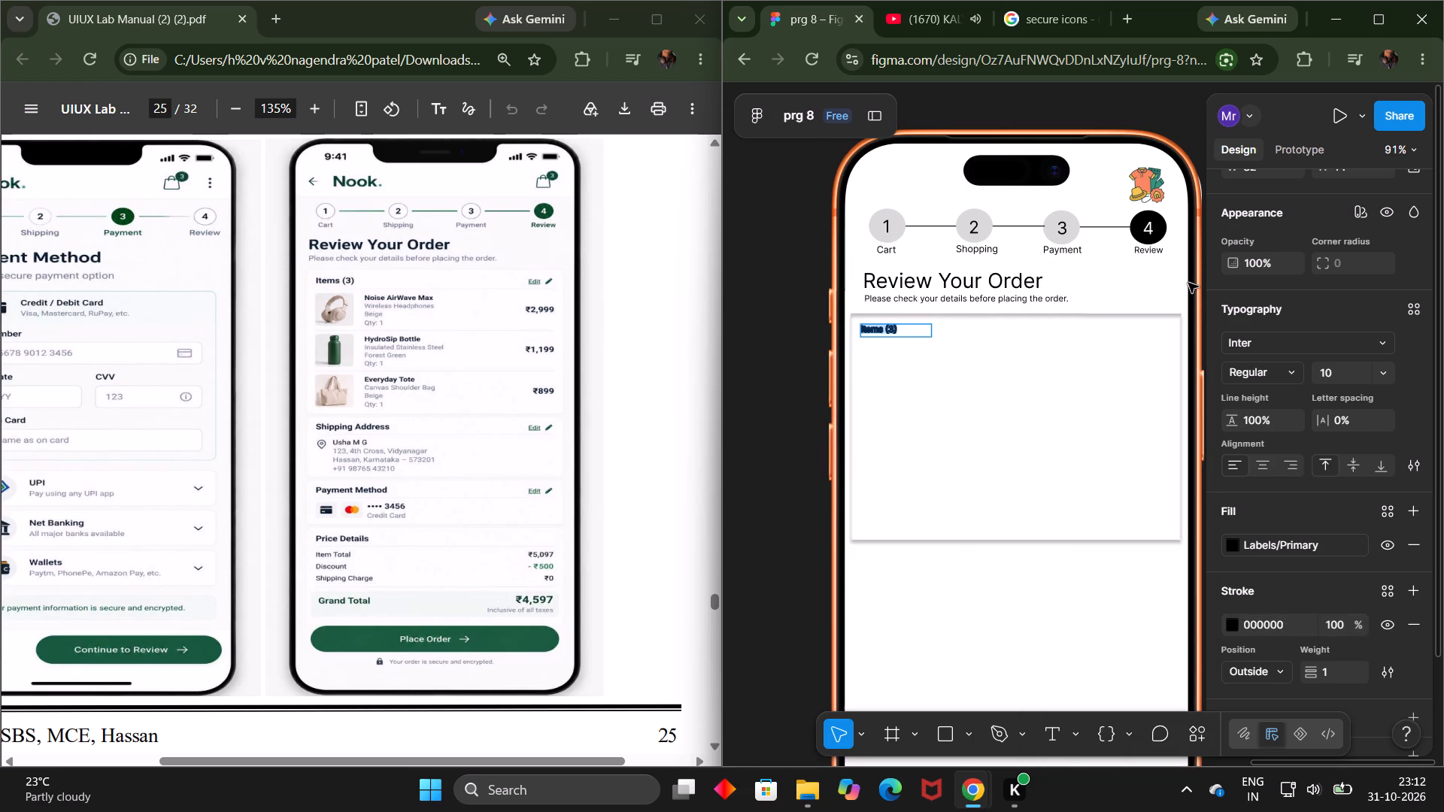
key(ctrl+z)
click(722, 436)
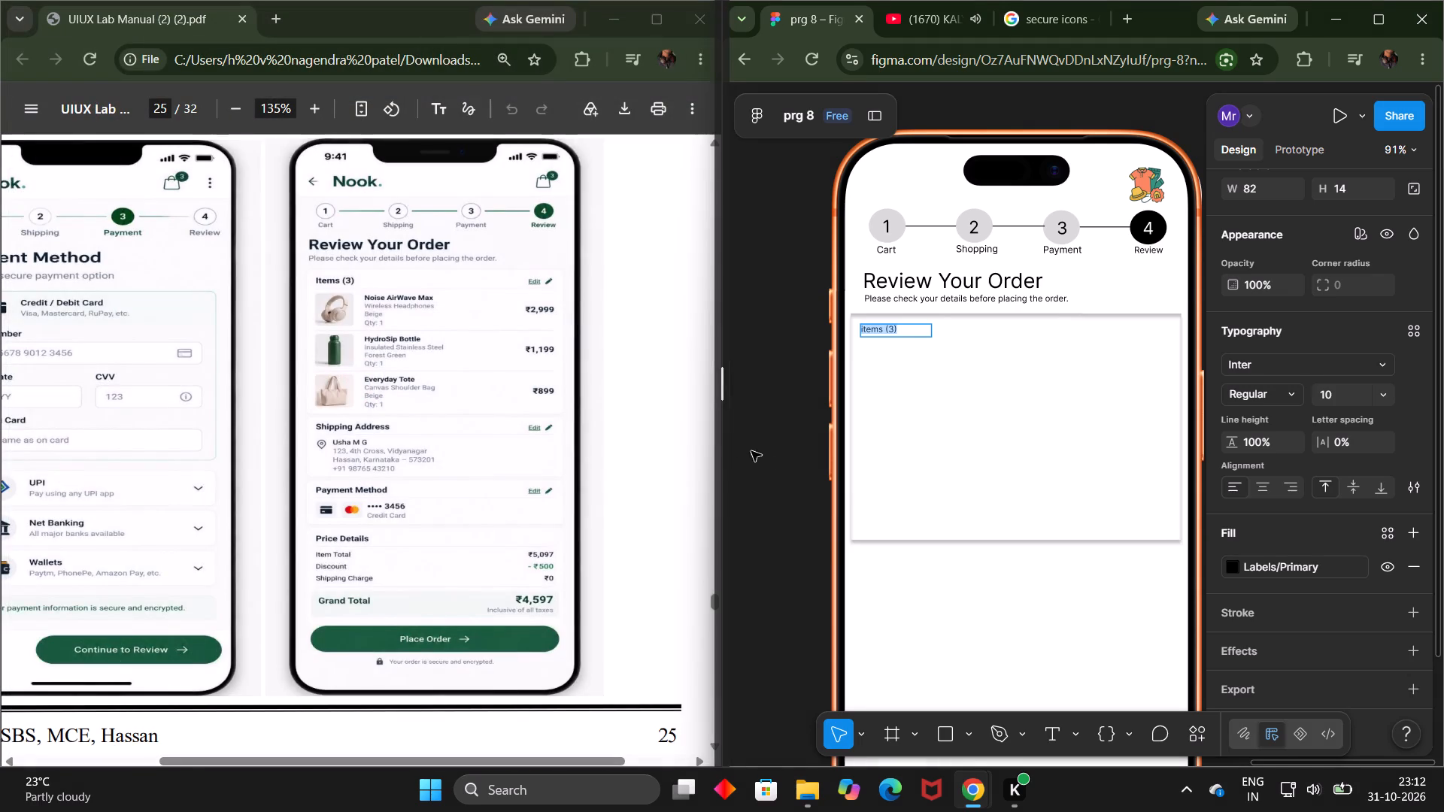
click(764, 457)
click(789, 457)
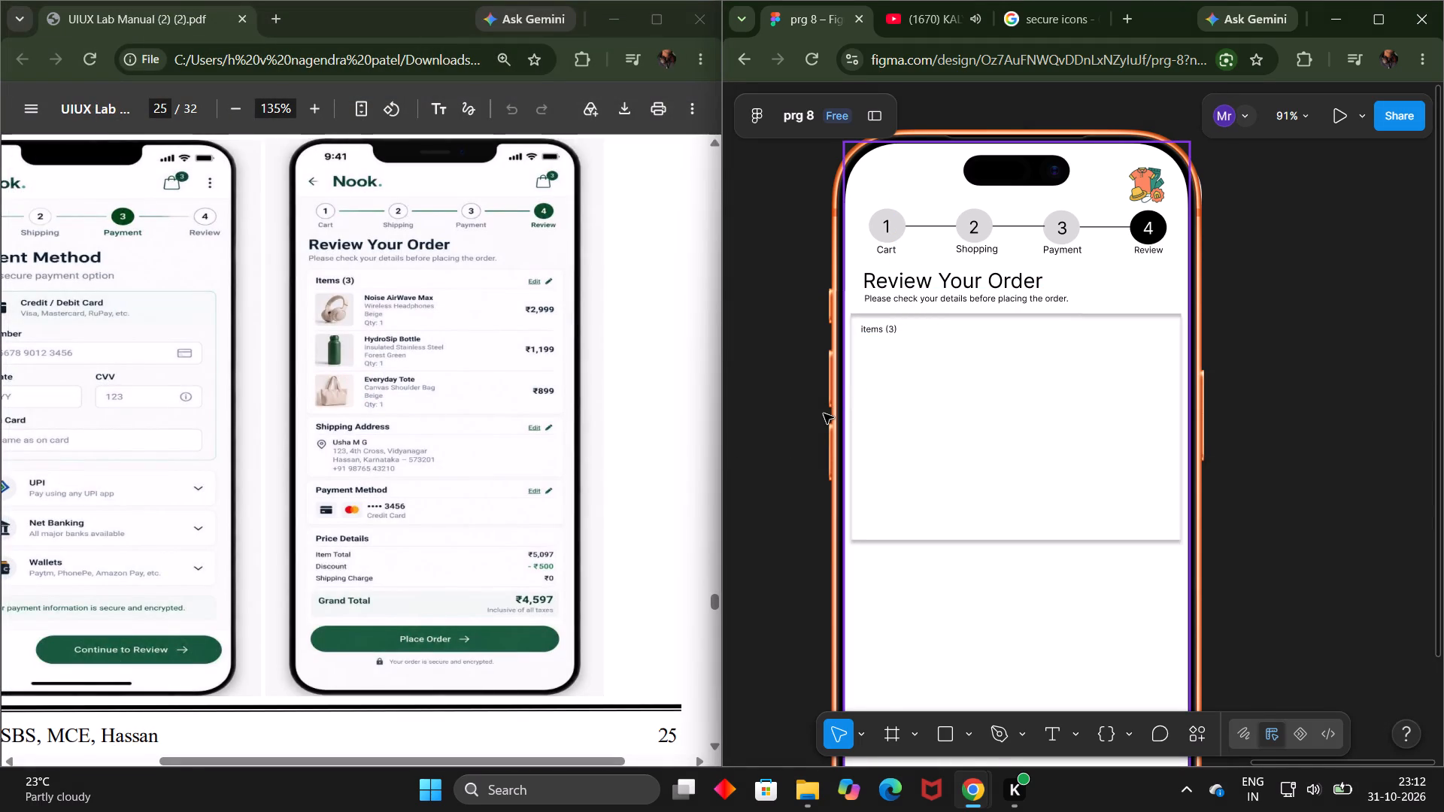
Examine the three product cards and their images, titles and prices on the Your Cart screen.
click(795, 451)
scroll(795, 451, right, 3)
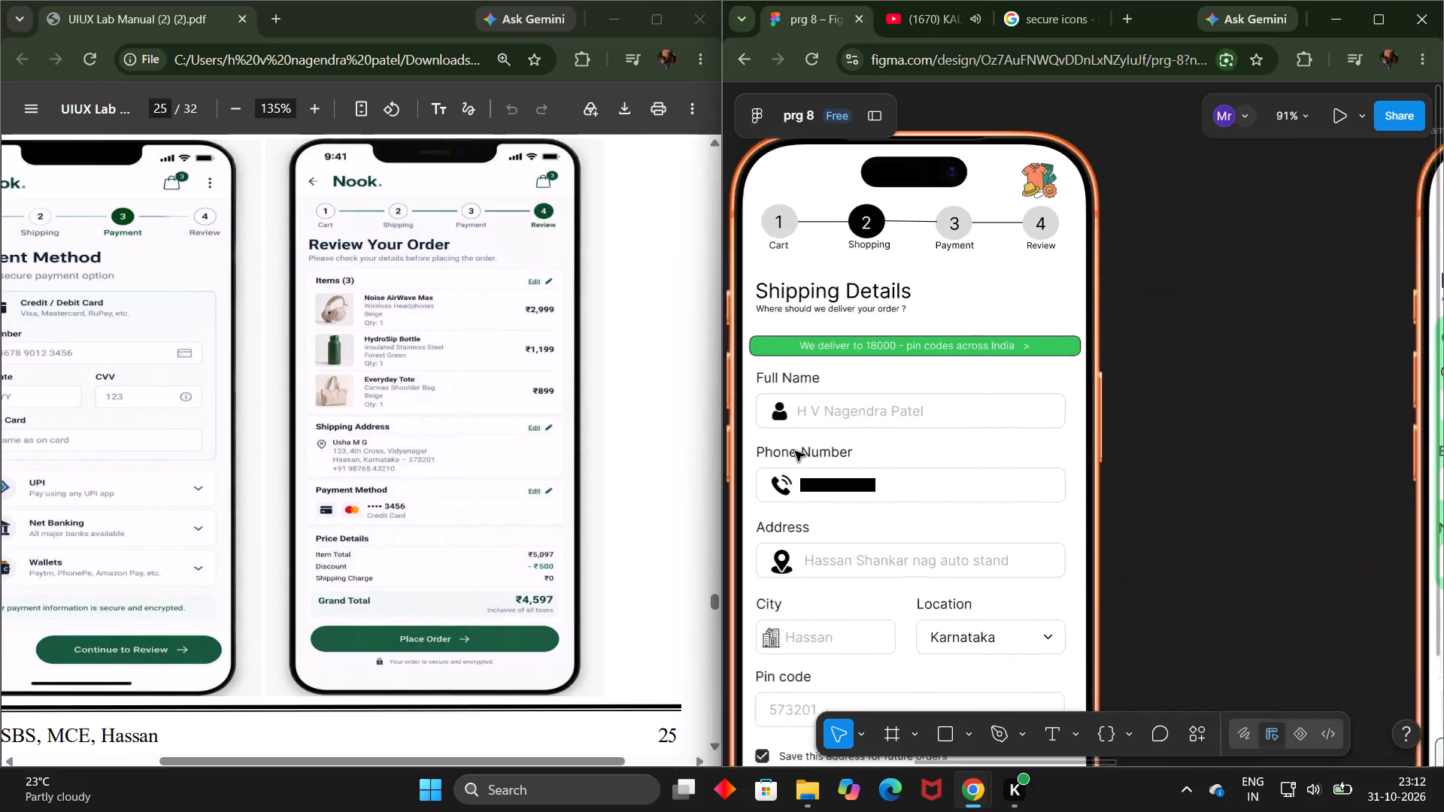
scroll(795, 451, right, 5)
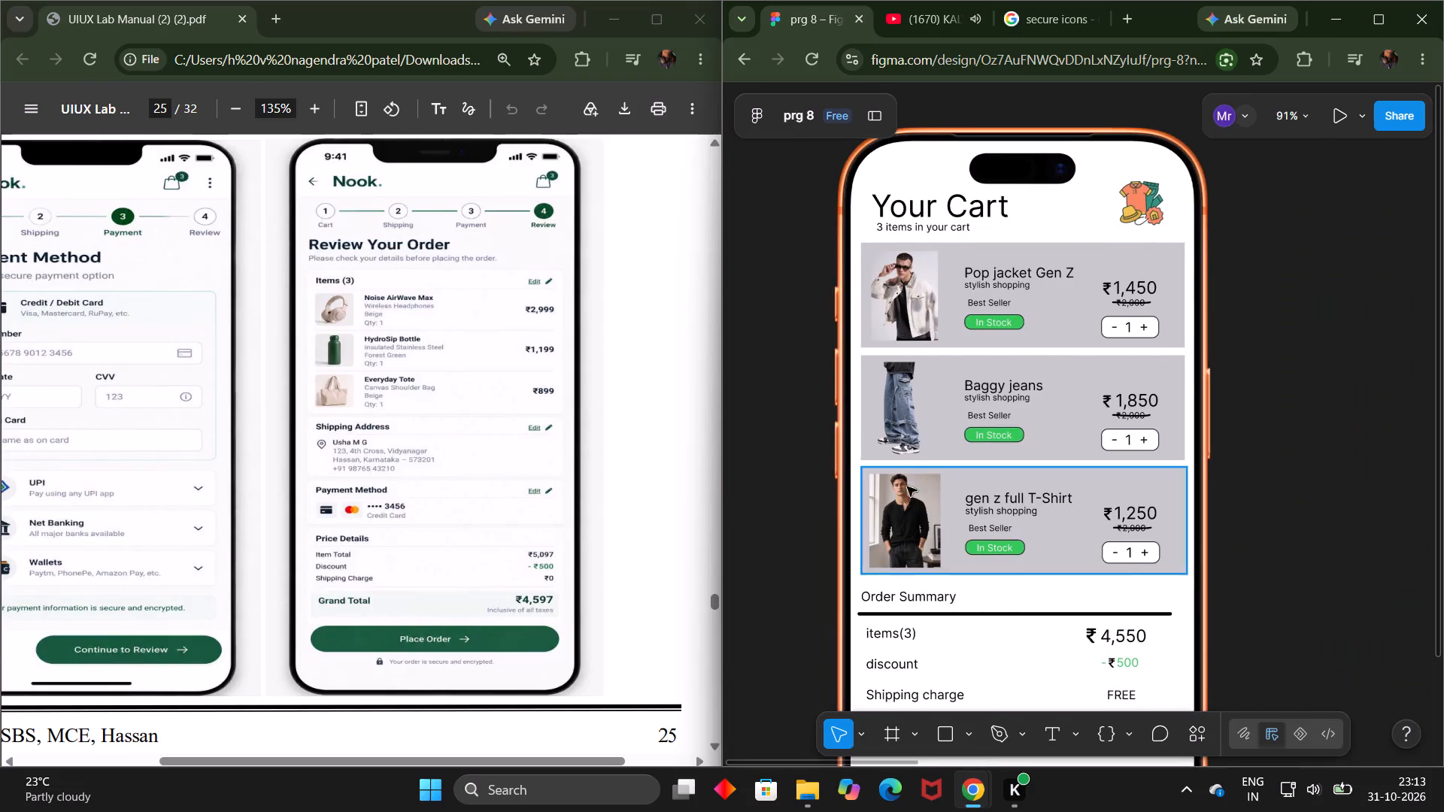
ctrl+click(911, 496)
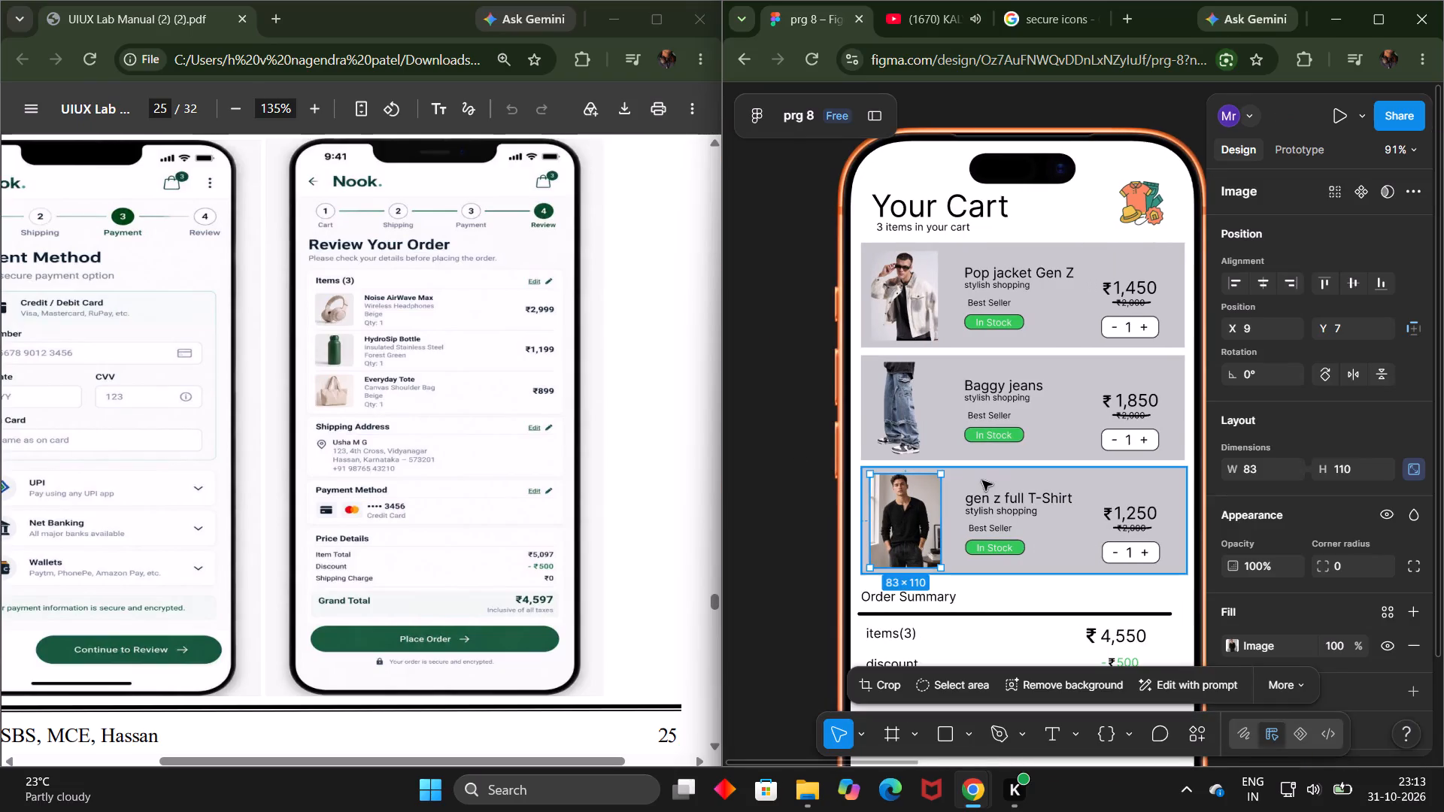
ctrl+click(982, 480)
ctrl+click(1076, 432)
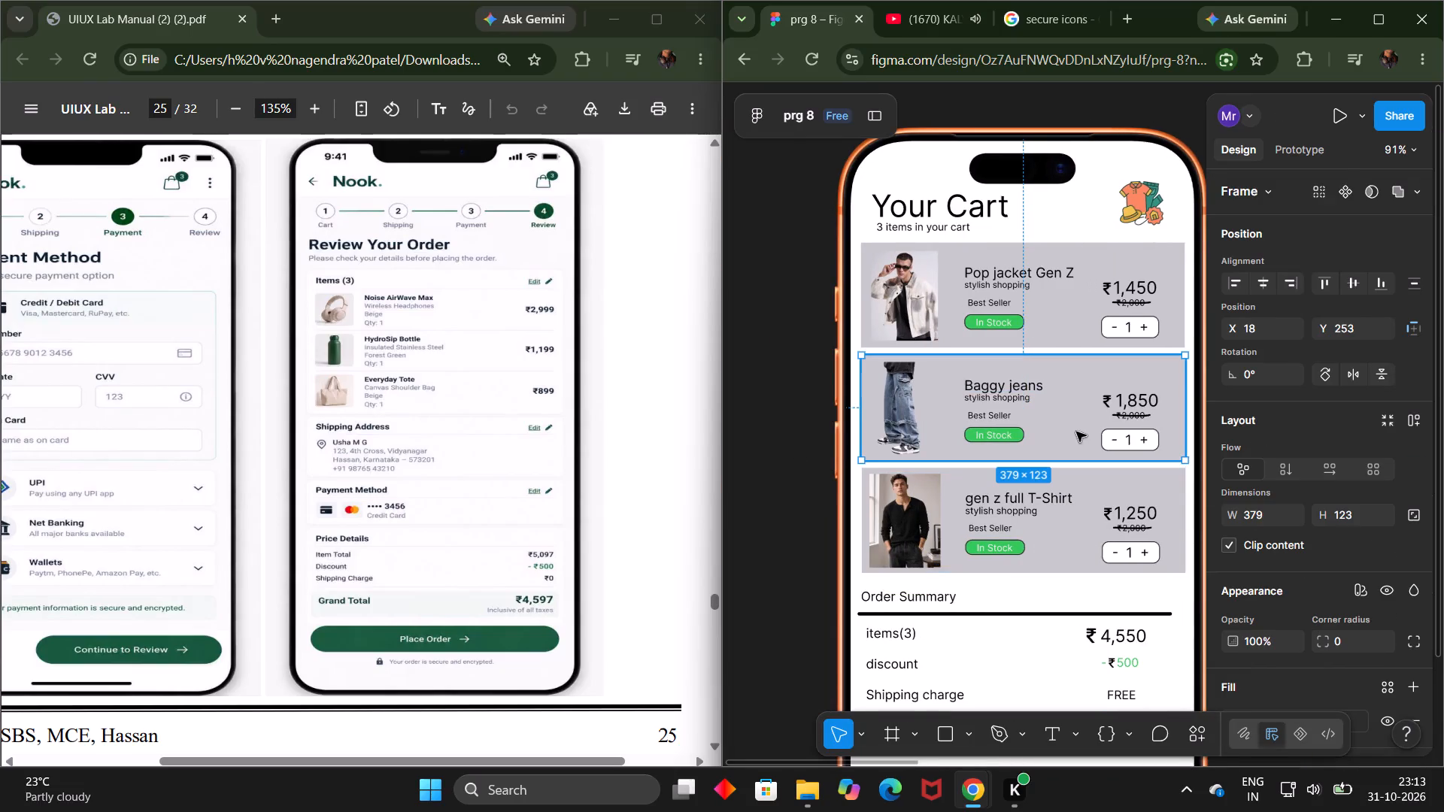
ctrl+click(948, 486)
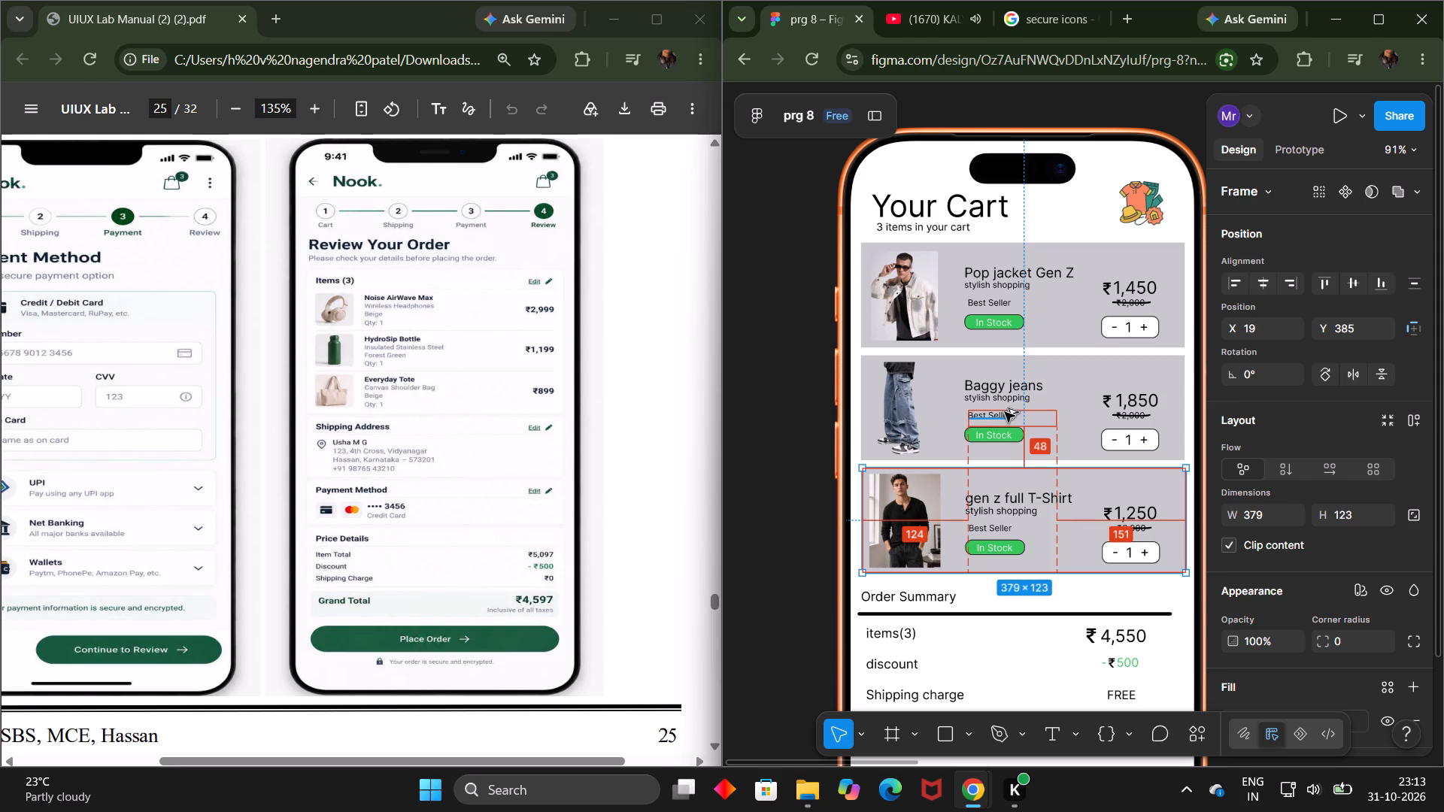
ctrl+alt+click(1068, 404)
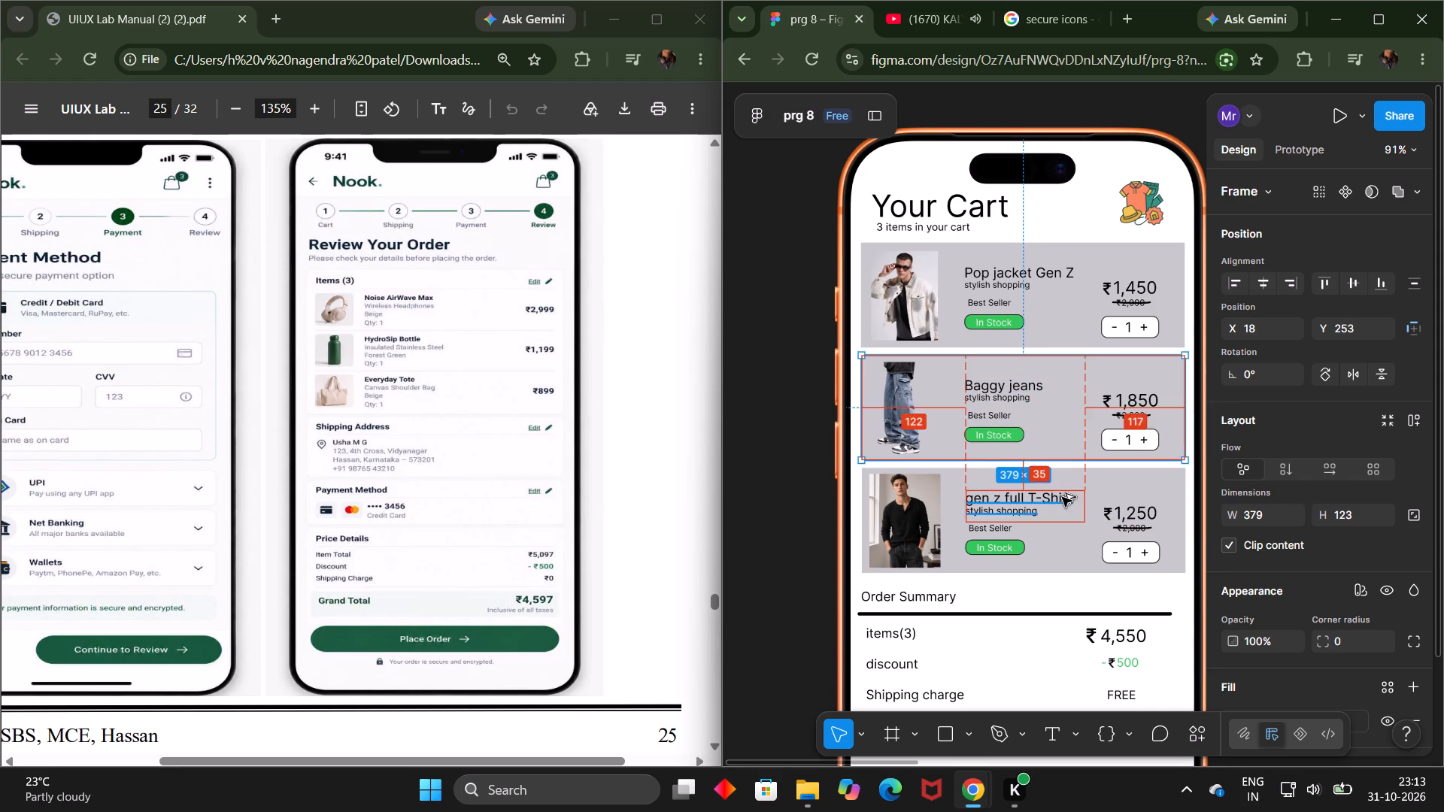
ctrl+alt+click(1078, 524)
ctrl+alt+drag(1078, 524, 1157, 535)
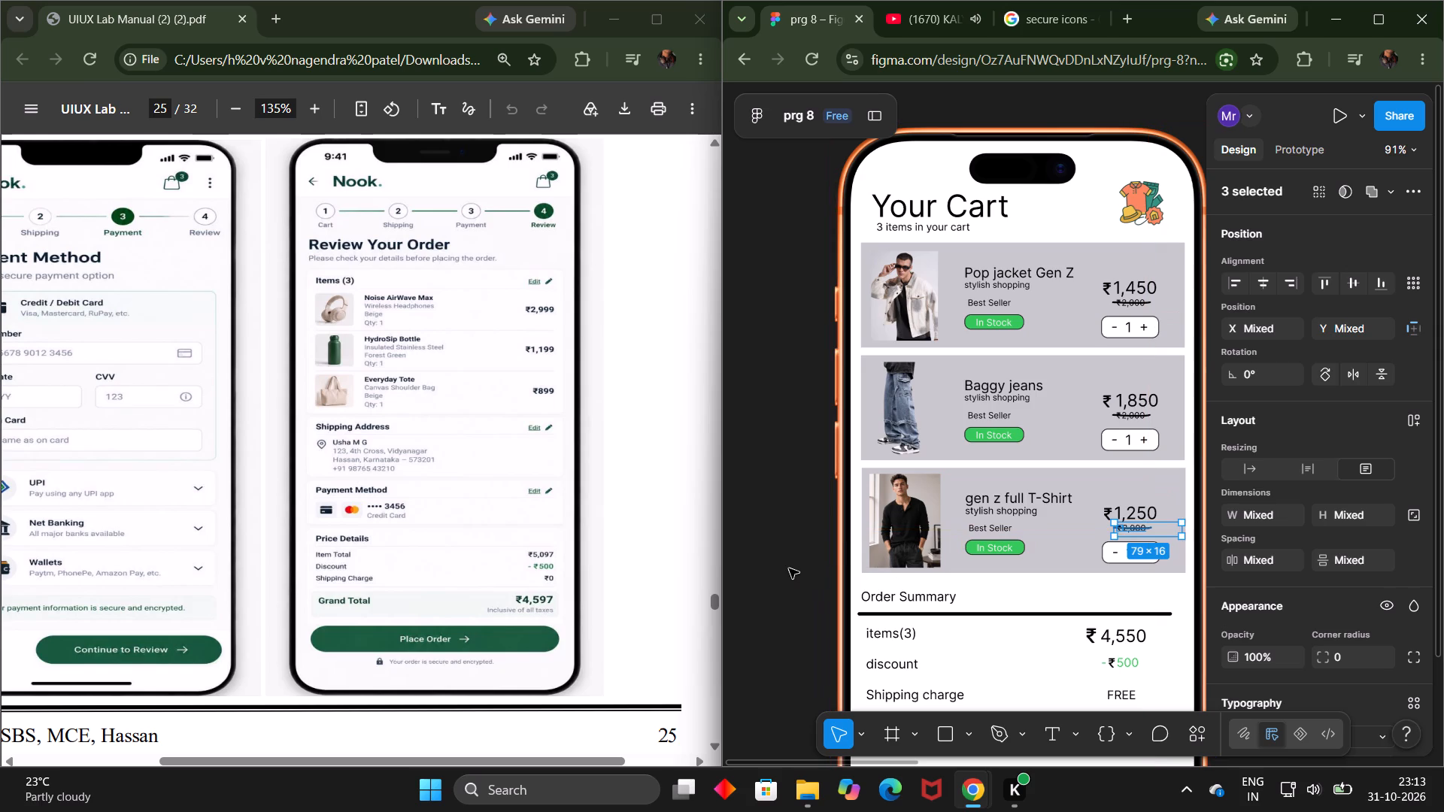
ctrl+alt+click(789, 568)
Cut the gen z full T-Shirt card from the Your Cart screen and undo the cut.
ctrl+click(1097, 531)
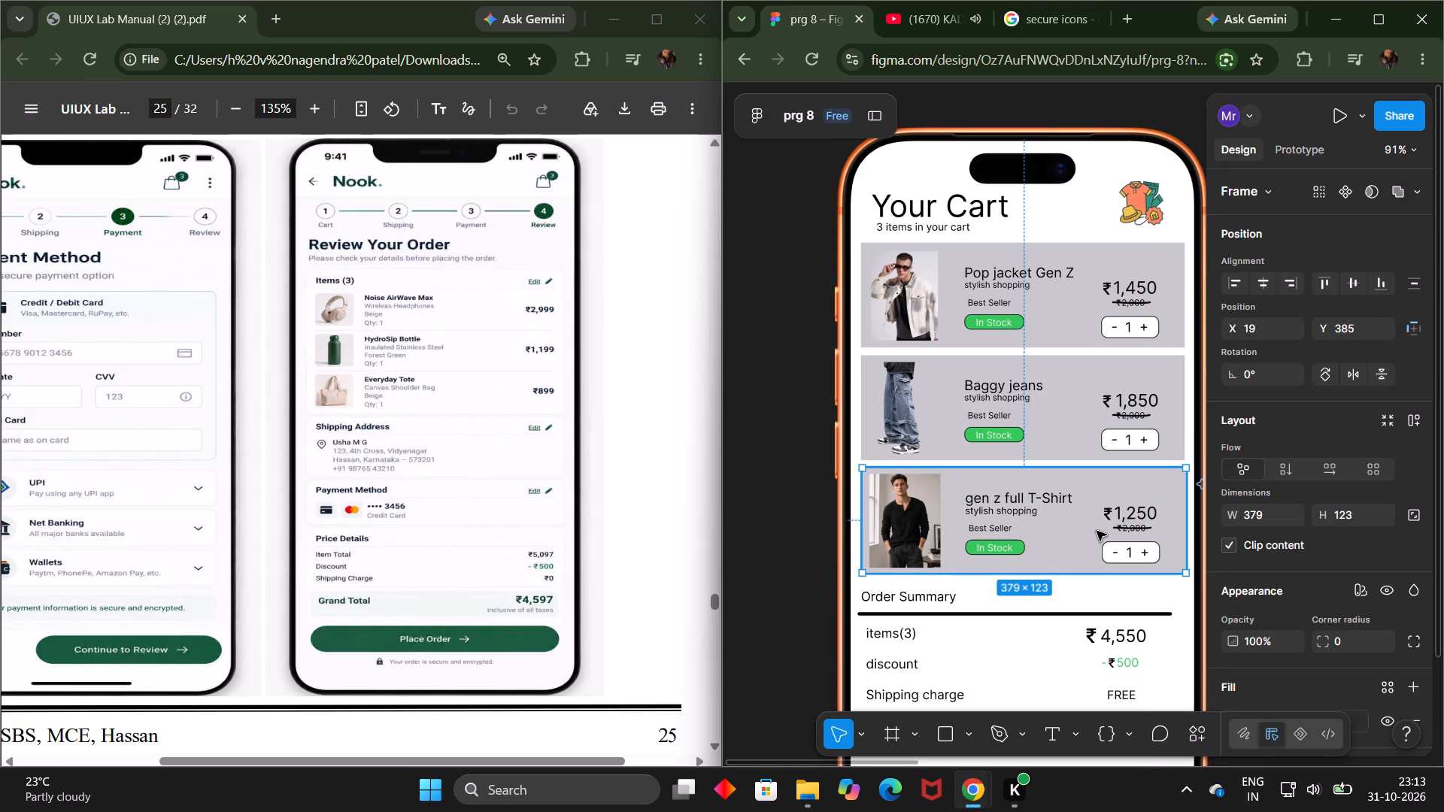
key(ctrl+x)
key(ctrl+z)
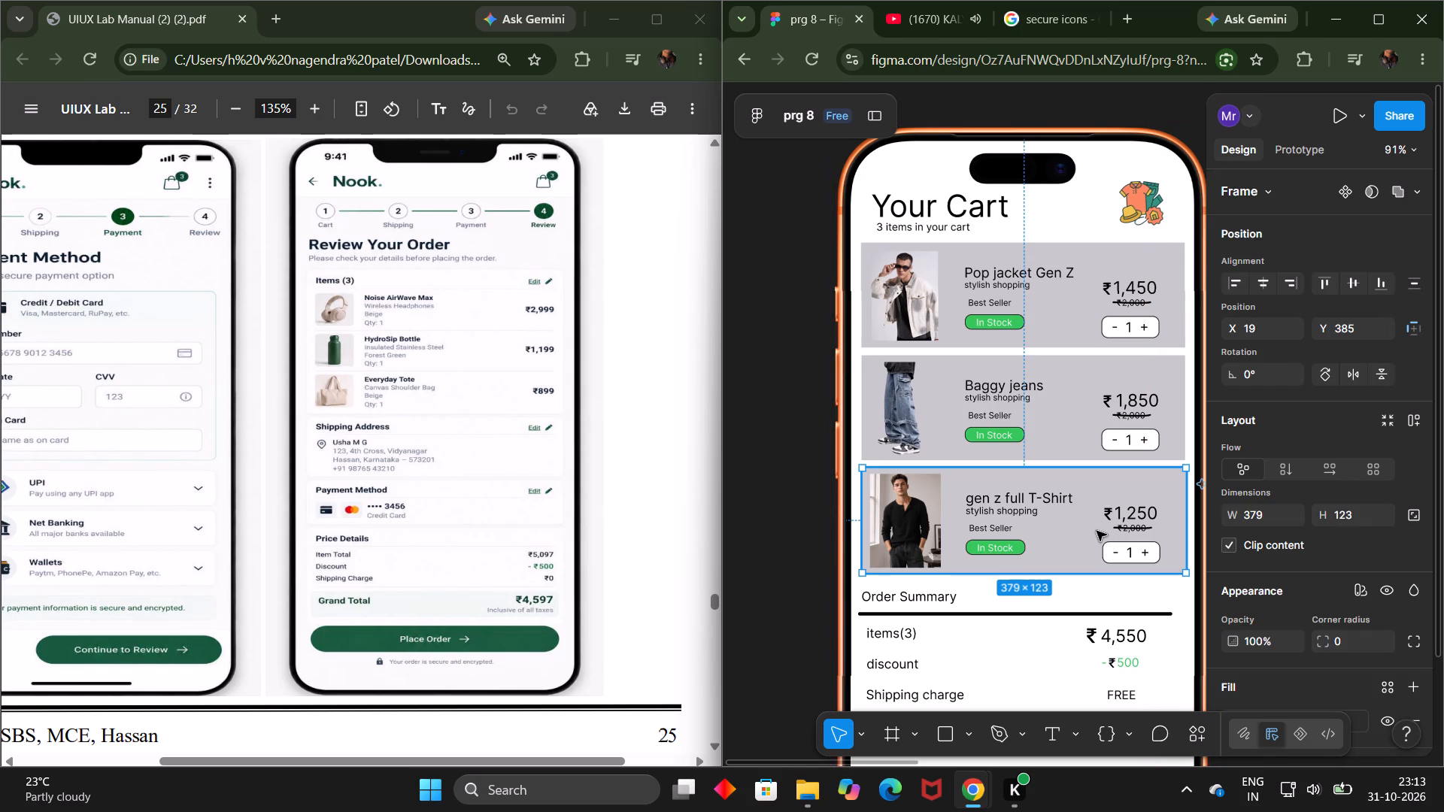
Duplicate the Pop jacket Gen Z title text in place and duplicate its whole product card on the Your Cart screen.
click(1035, 278)
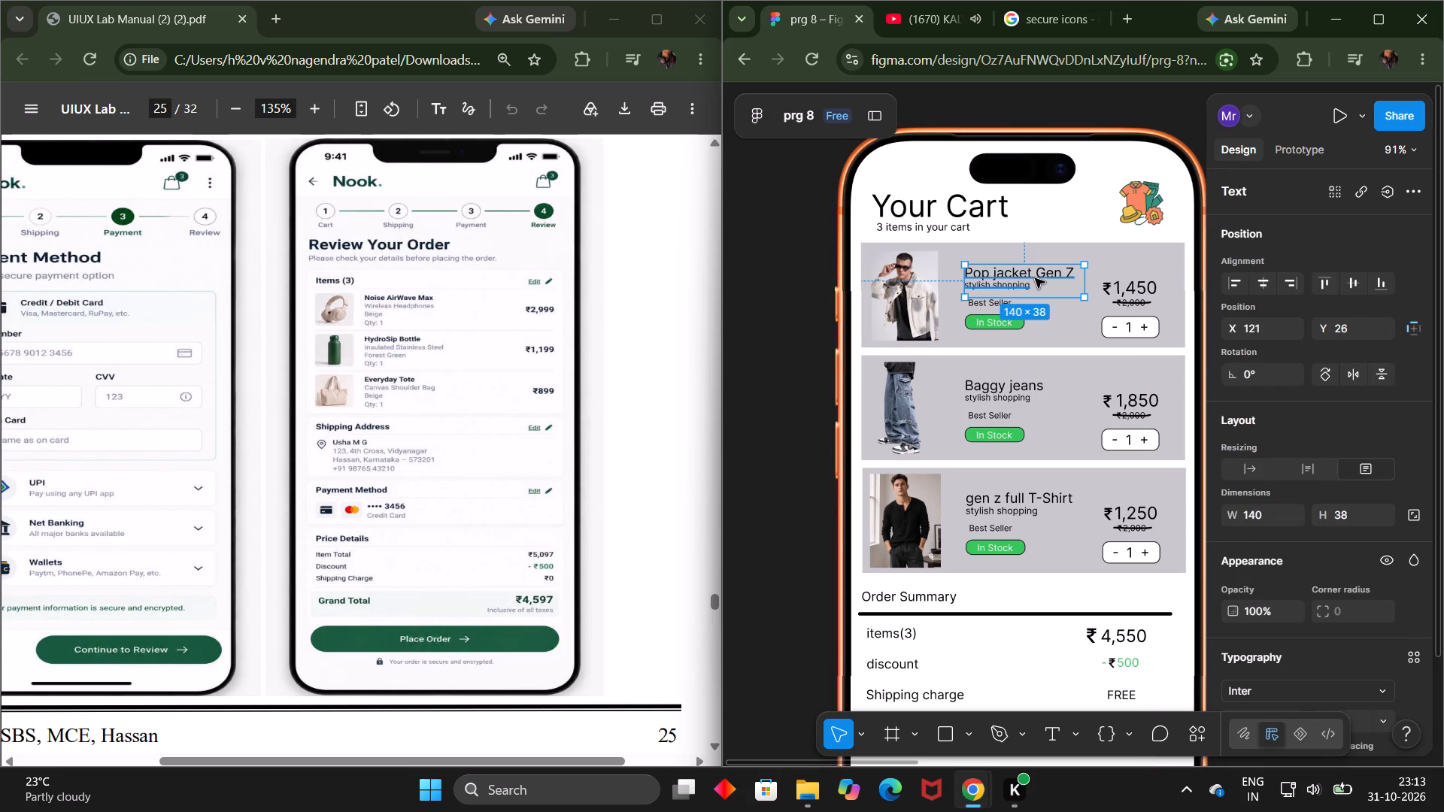
key(ctrl+c)
key(ctrl+v)
click(1069, 319)
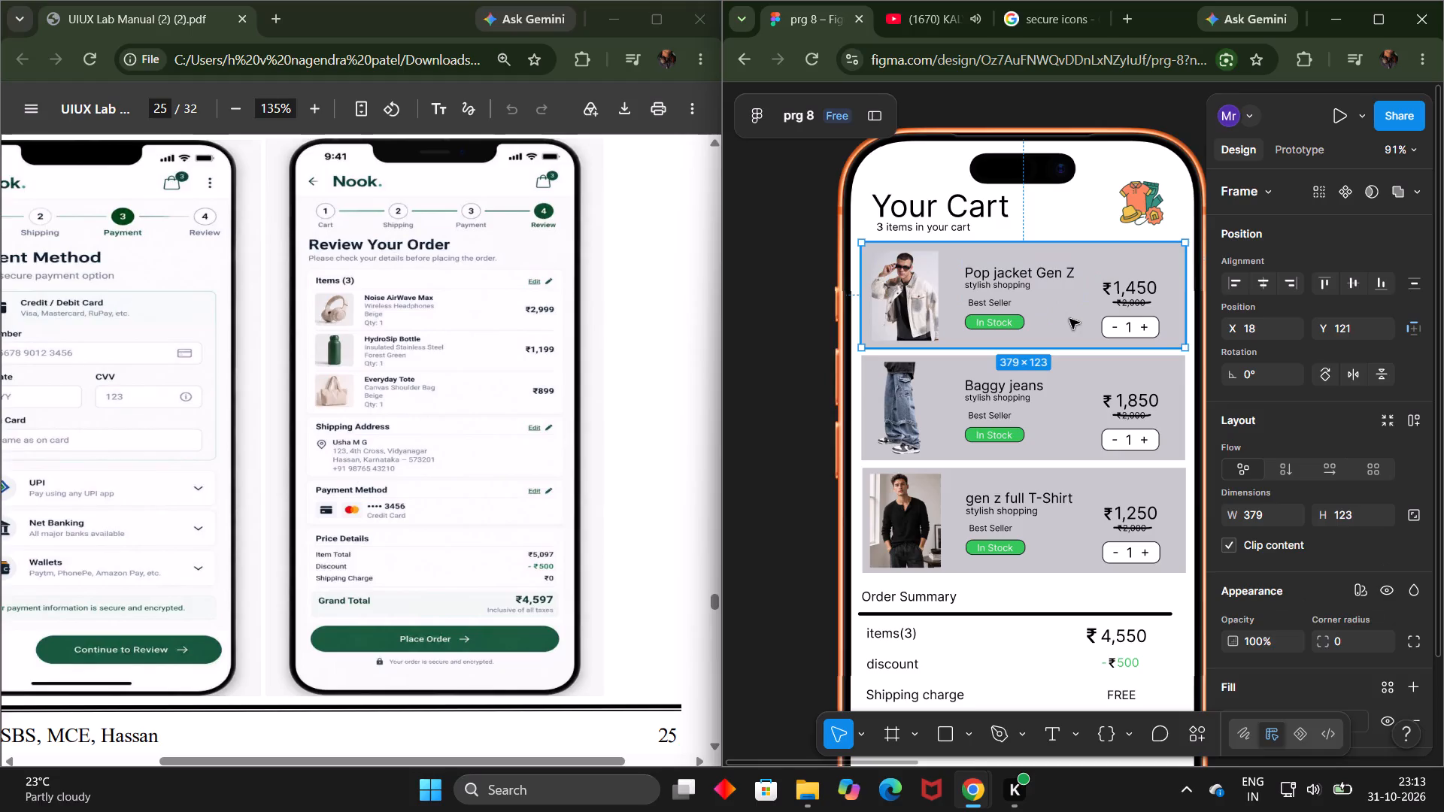
key(ctrl+c)
key(ctrl+v)
Move the duplicated Pop jacket Gen Z card to Frame 5's Review Your Order screen, under items (3), at about X 20, Y 245.
drag(1069, 319, 1308, 513)
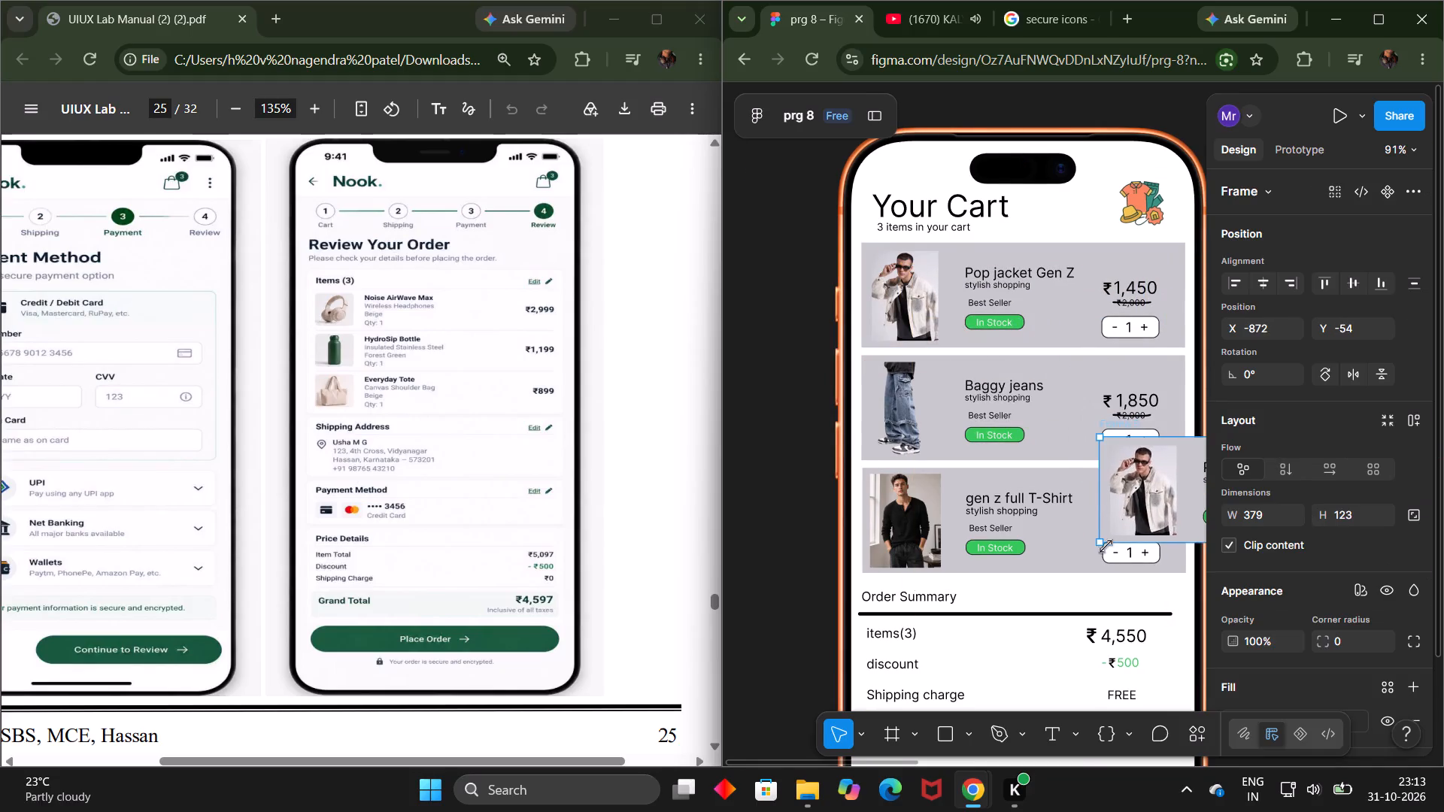
scroll(1106, 546, left, 2)
drag(1048, 511, 1151, 559)
scroll(1151, 559, left, 3)
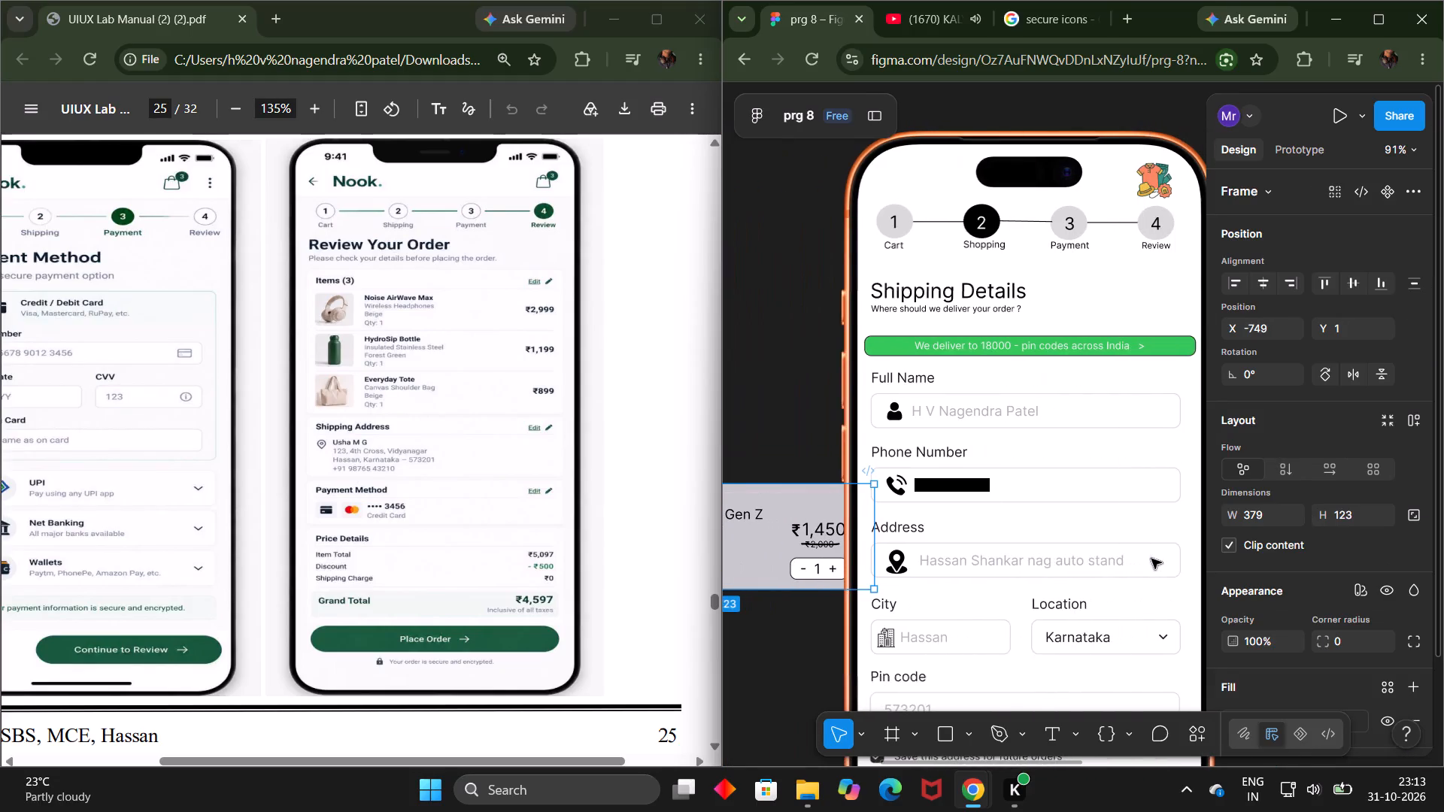
drag(794, 532, 1132, 530)
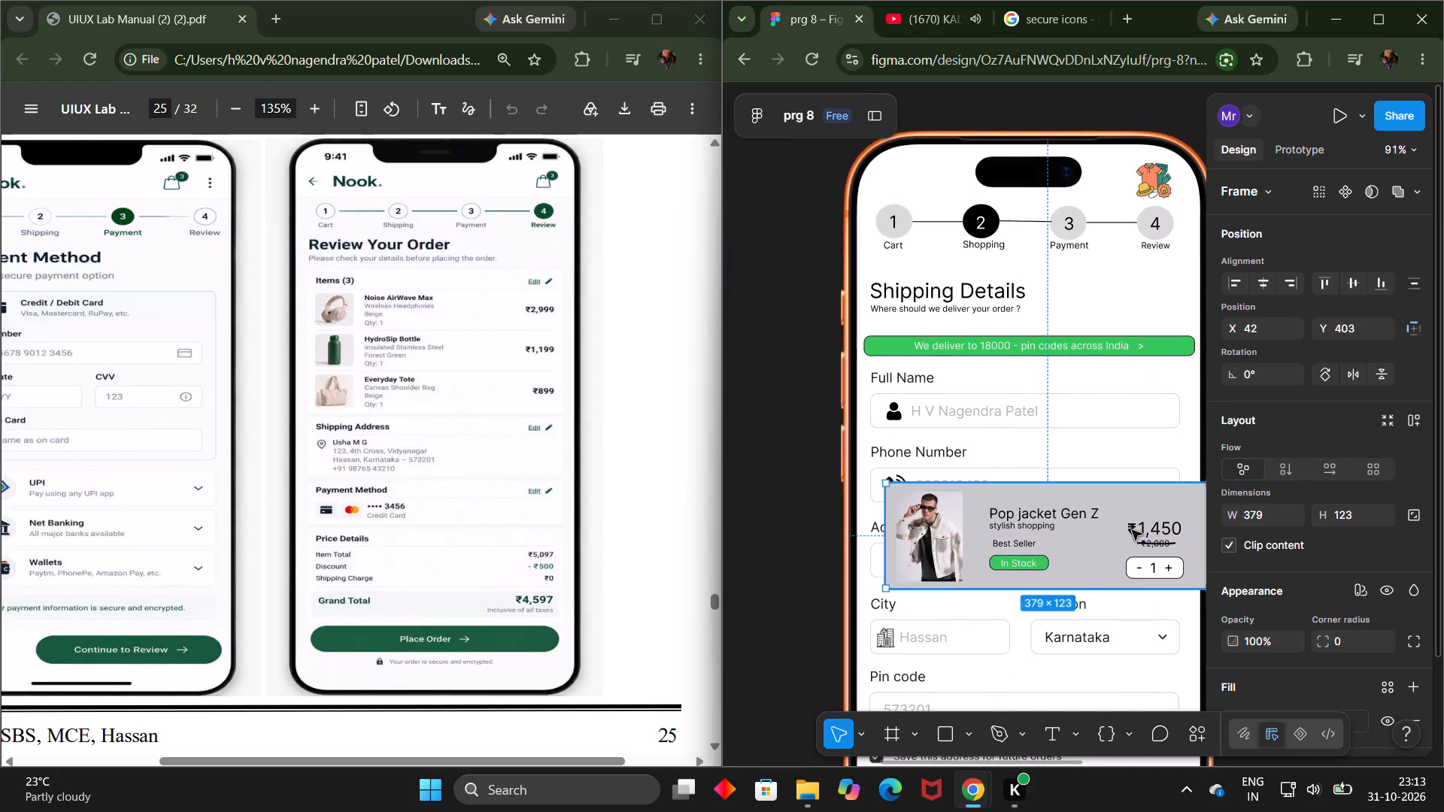
scroll(1132, 530, left, 3)
drag(805, 526, 1041, 532)
scroll(1041, 532, left, 1)
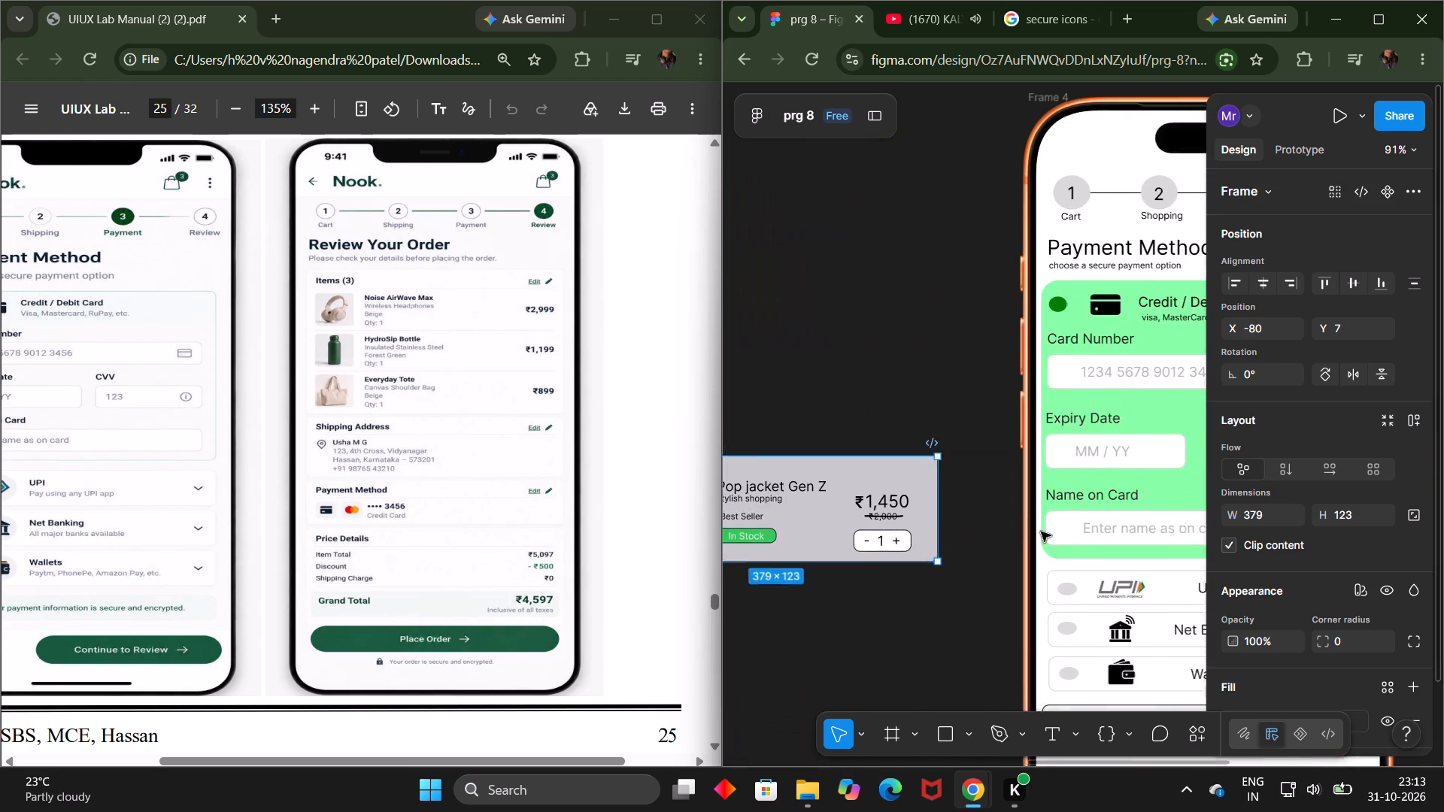
scroll(1041, 532, left, 1)
drag(769, 489, 1042, 520)
scroll(1042, 520, left, 2)
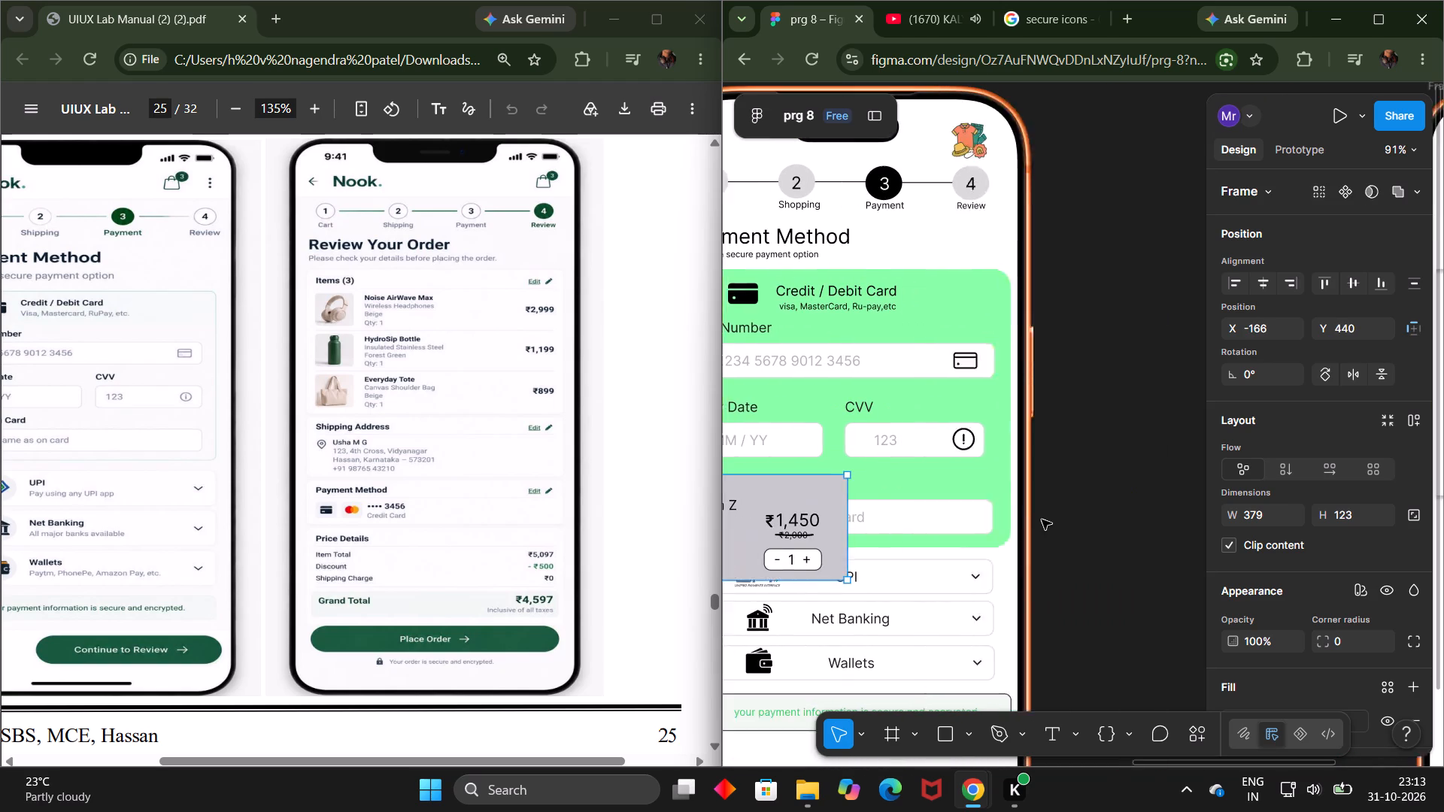
scroll(1042, 520, left, 1)
drag(757, 494, 1094, 508)
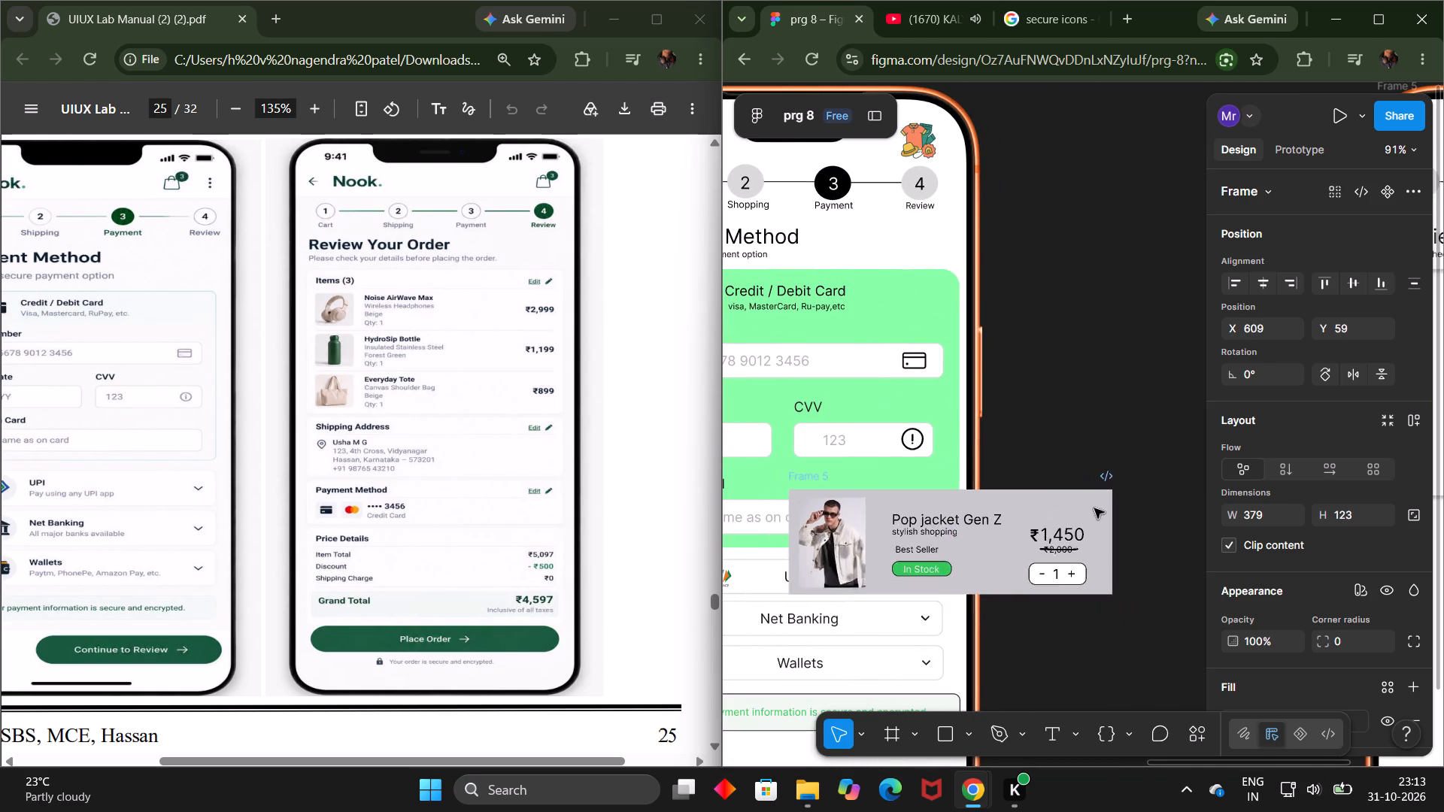
drag(1094, 508, 1108, 507)
scroll(1108, 507, left, 2)
drag(785, 511, 985, 525)
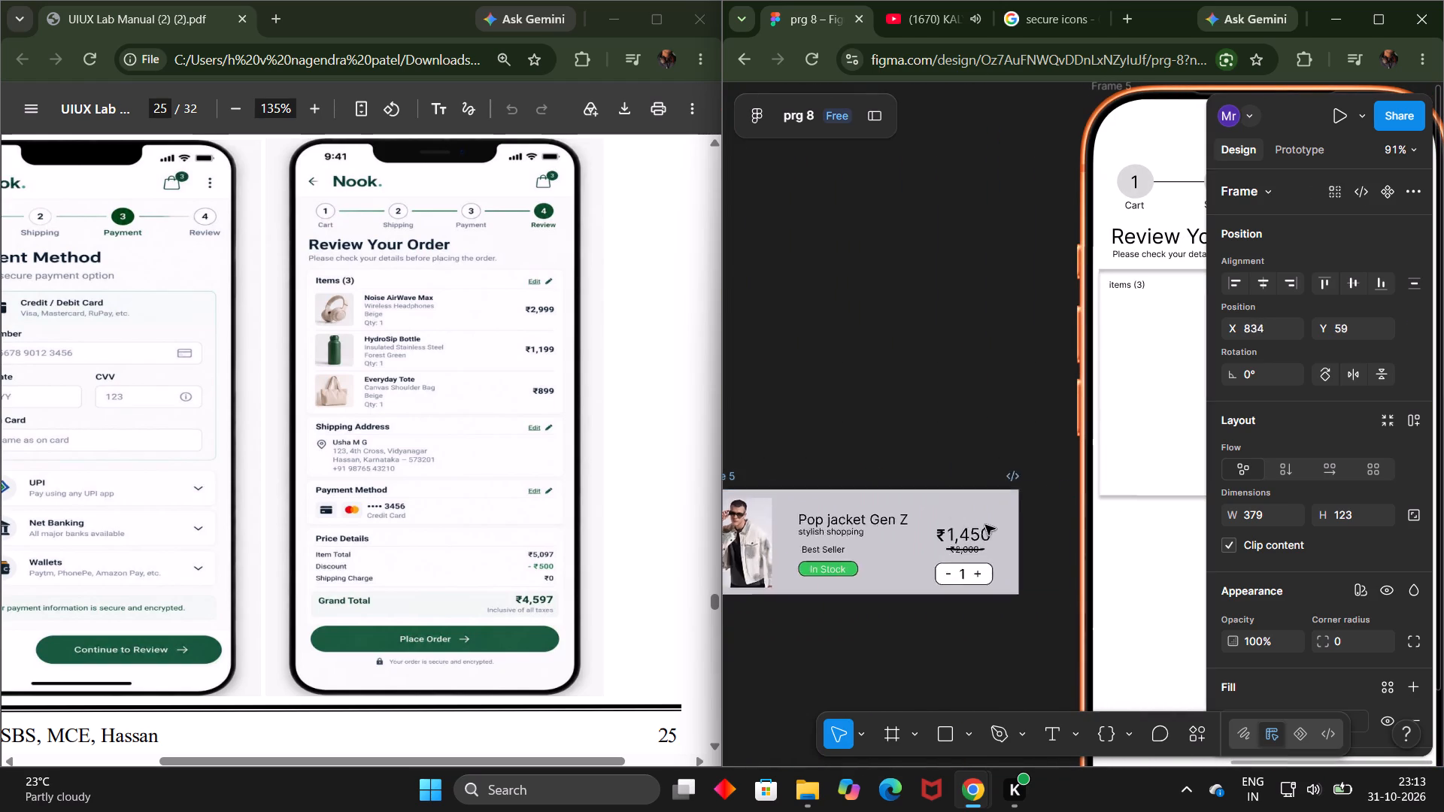
drag(985, 525, 997, 525)
scroll(997, 525, left, 1)
drag(862, 524, 1078, 435)
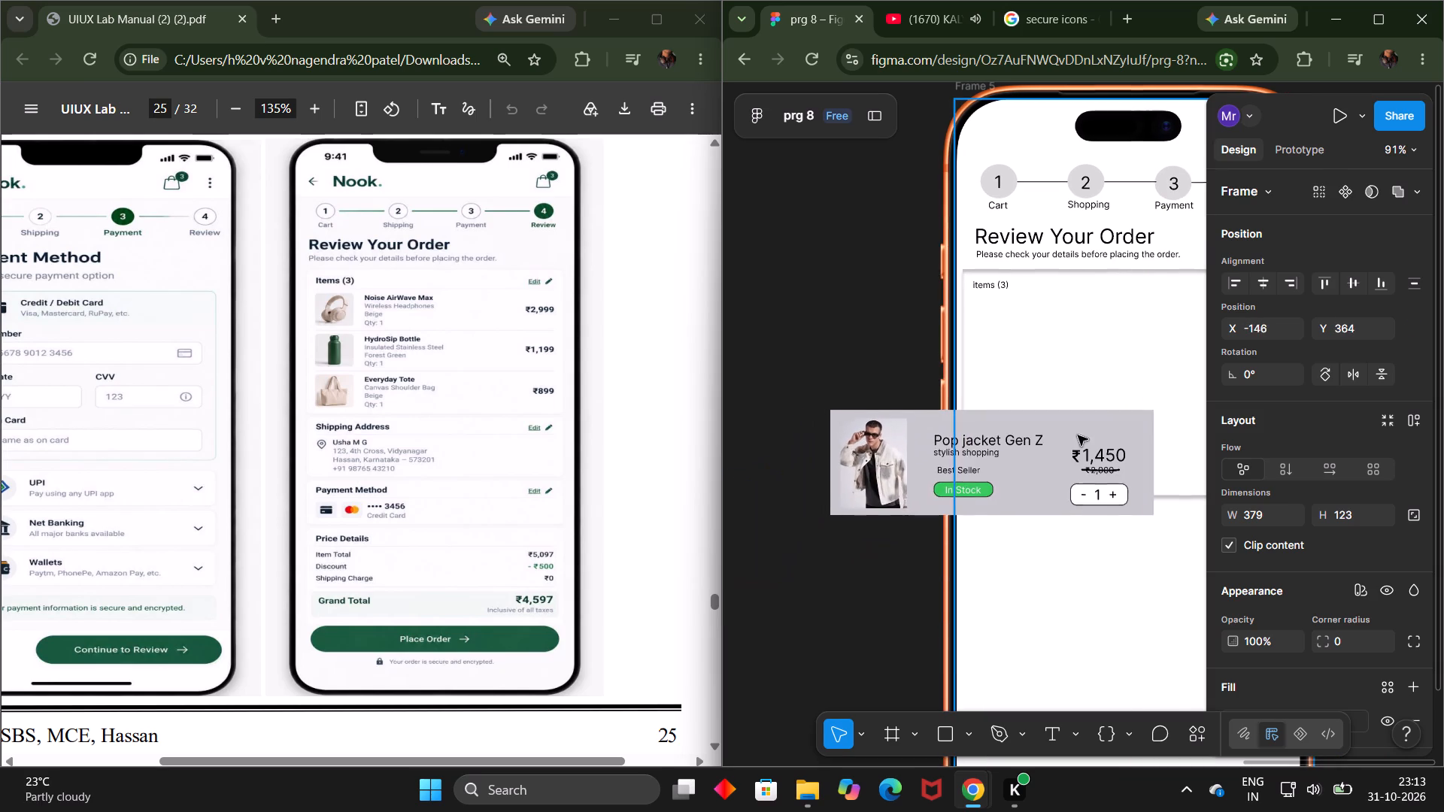
drag(1078, 435, 1182, 354)
scroll(1182, 354, left, 2)
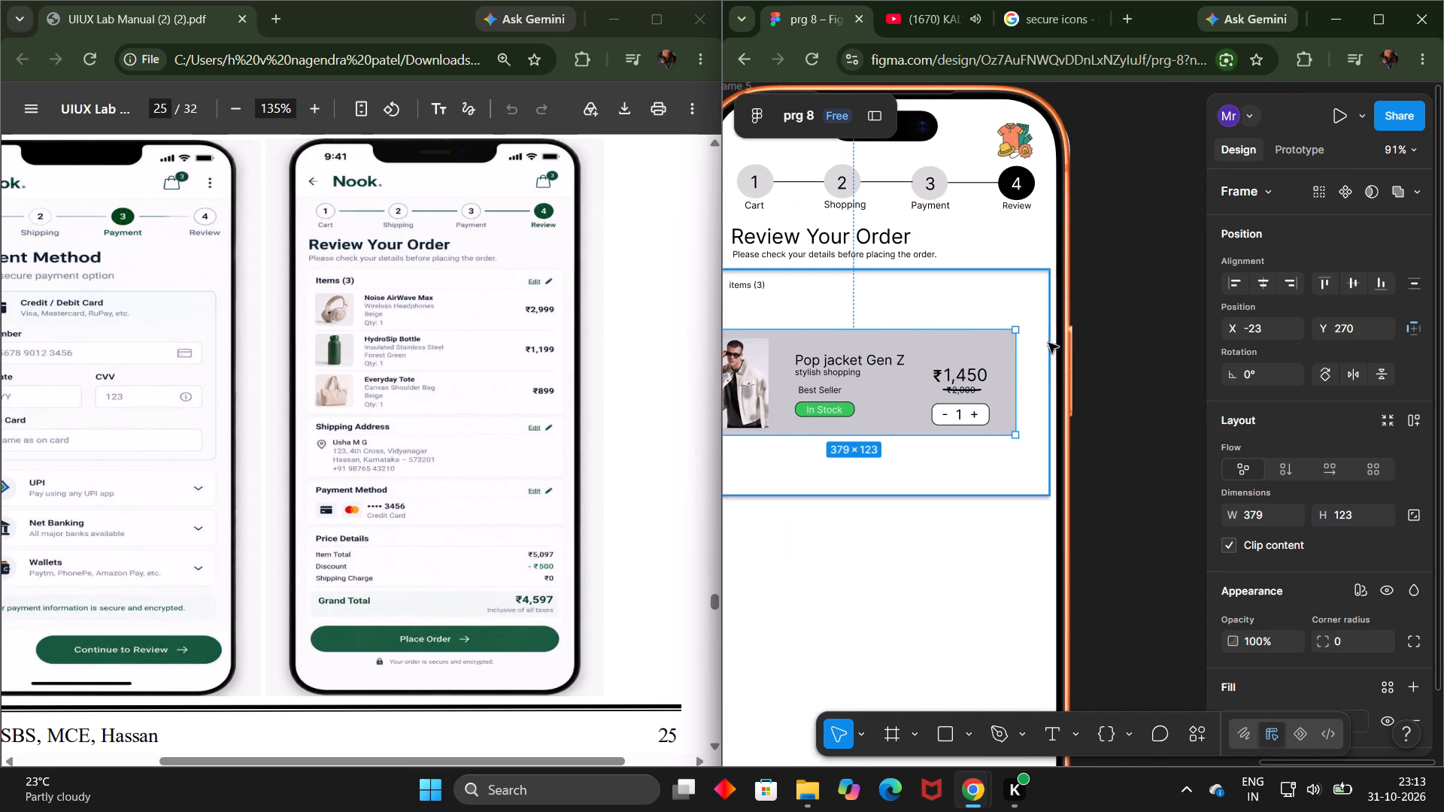
scroll(999, 360, up, 1)
drag(991, 413, 1027, 391)
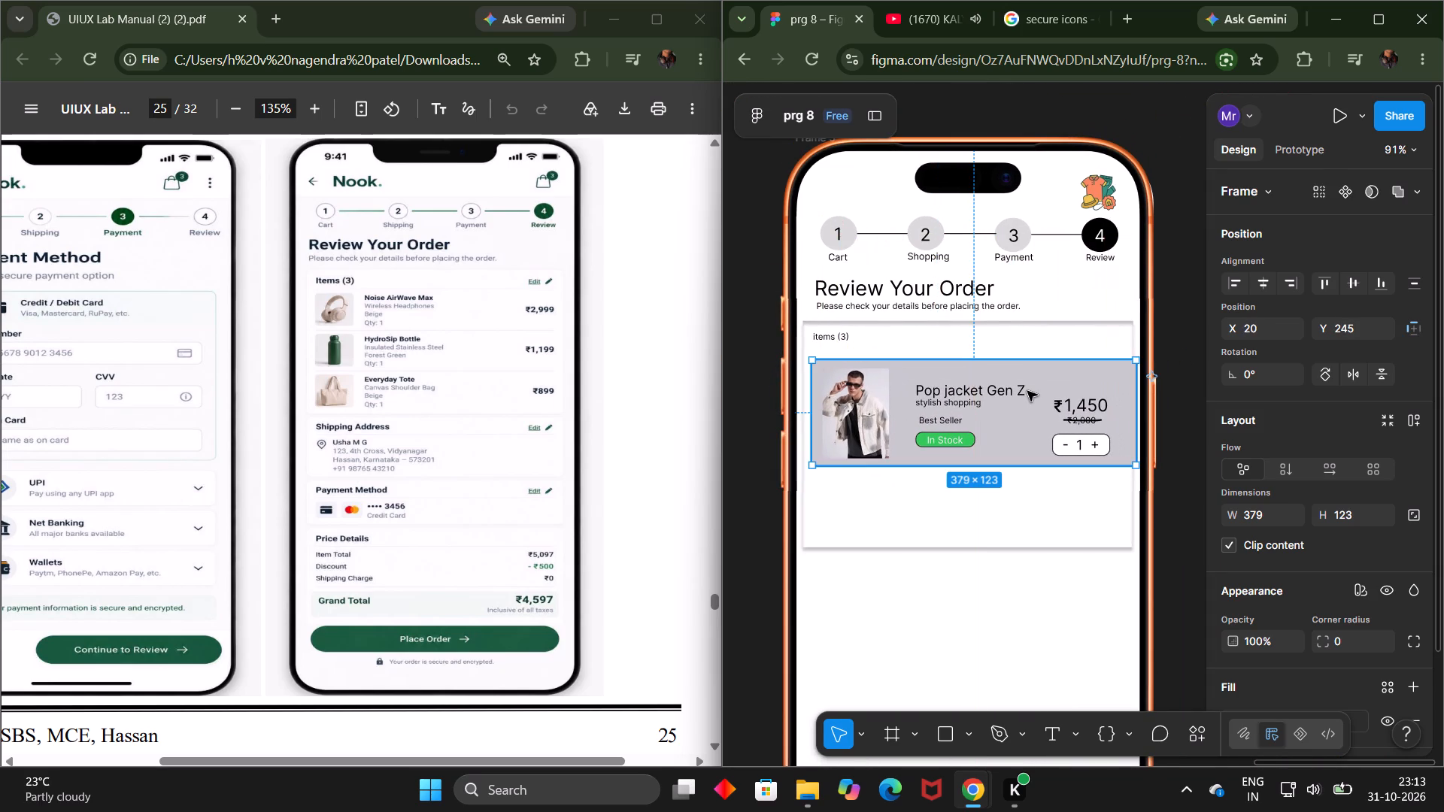
Adjust the copied card's height to about 125 and place it within the Items card at about X 13, Y 235.
click(975, 464)
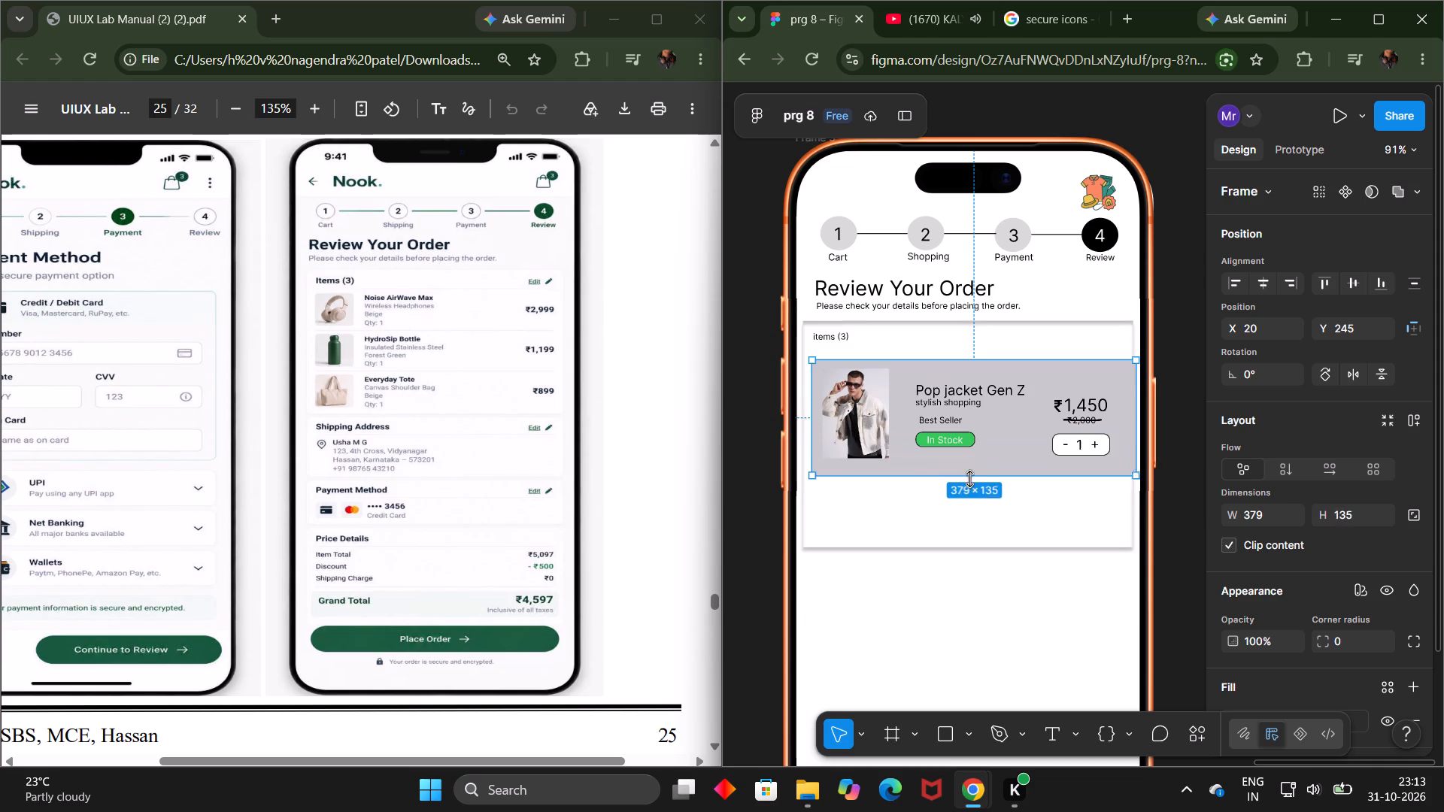
click(1005, 441)
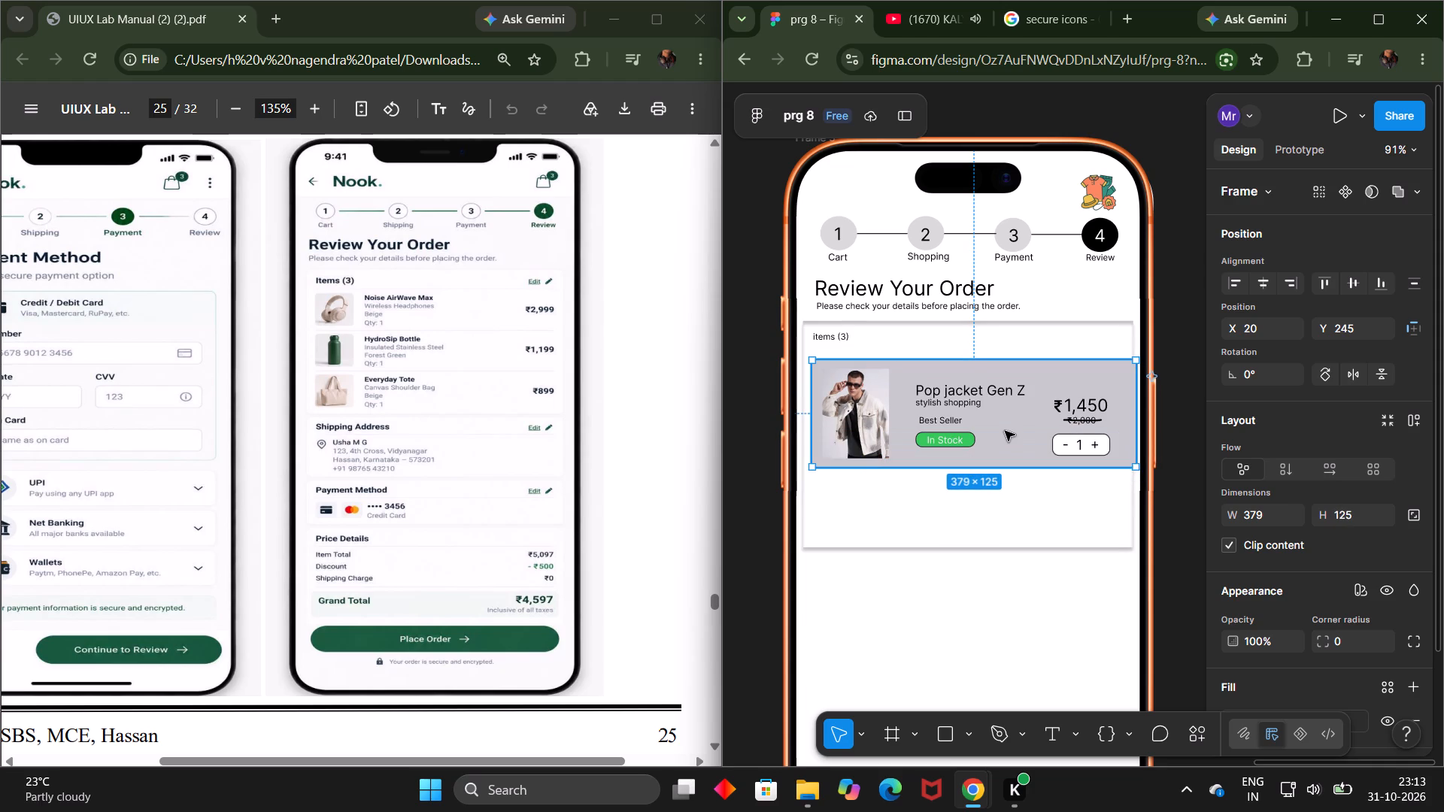
drag(1005, 431, 1000, 423)
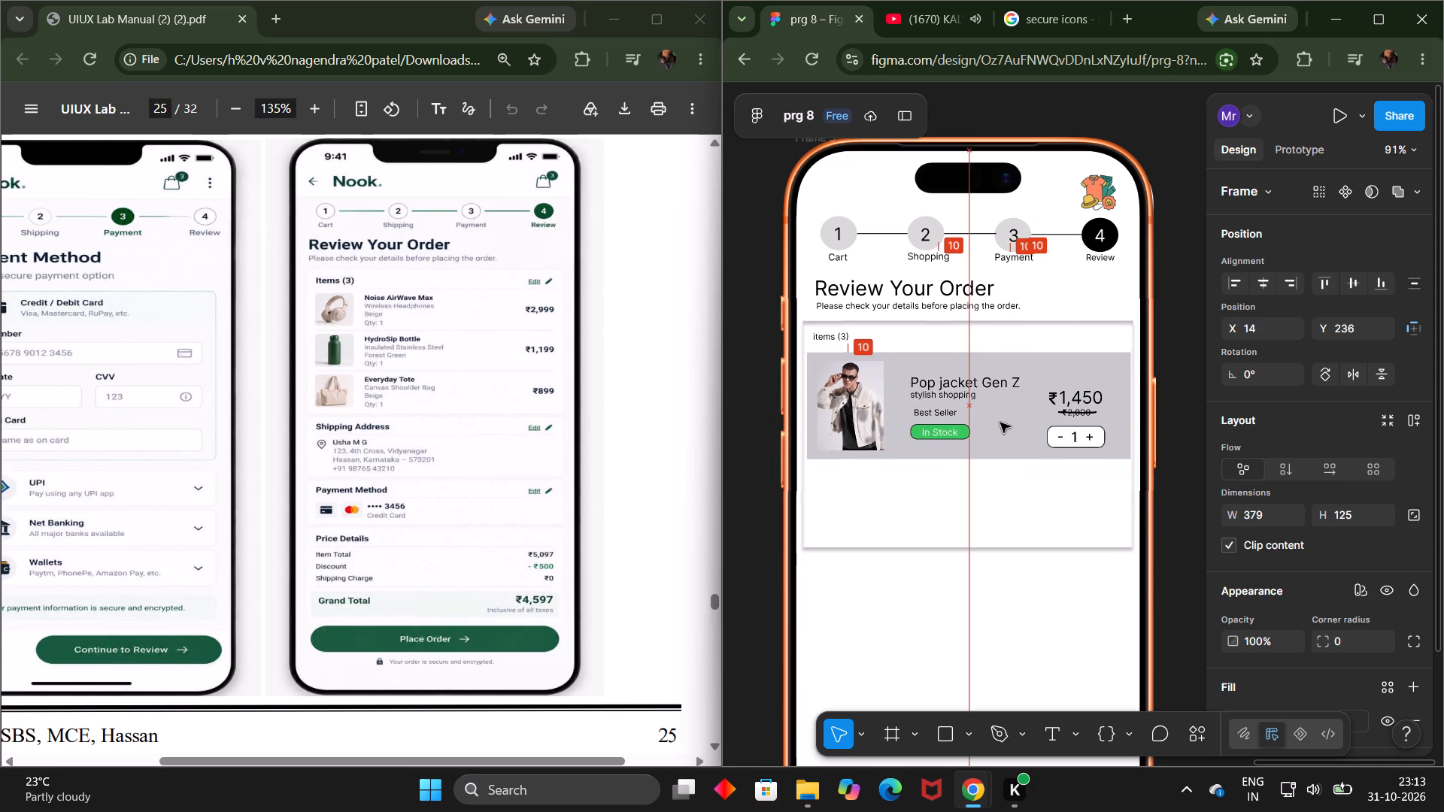
drag(1000, 423, 998, 422)
Delete the - 1 + quantity button and the struck-through ₹2,000 price, including its line and rupee image, from the copied card.
double_click(1067, 436)
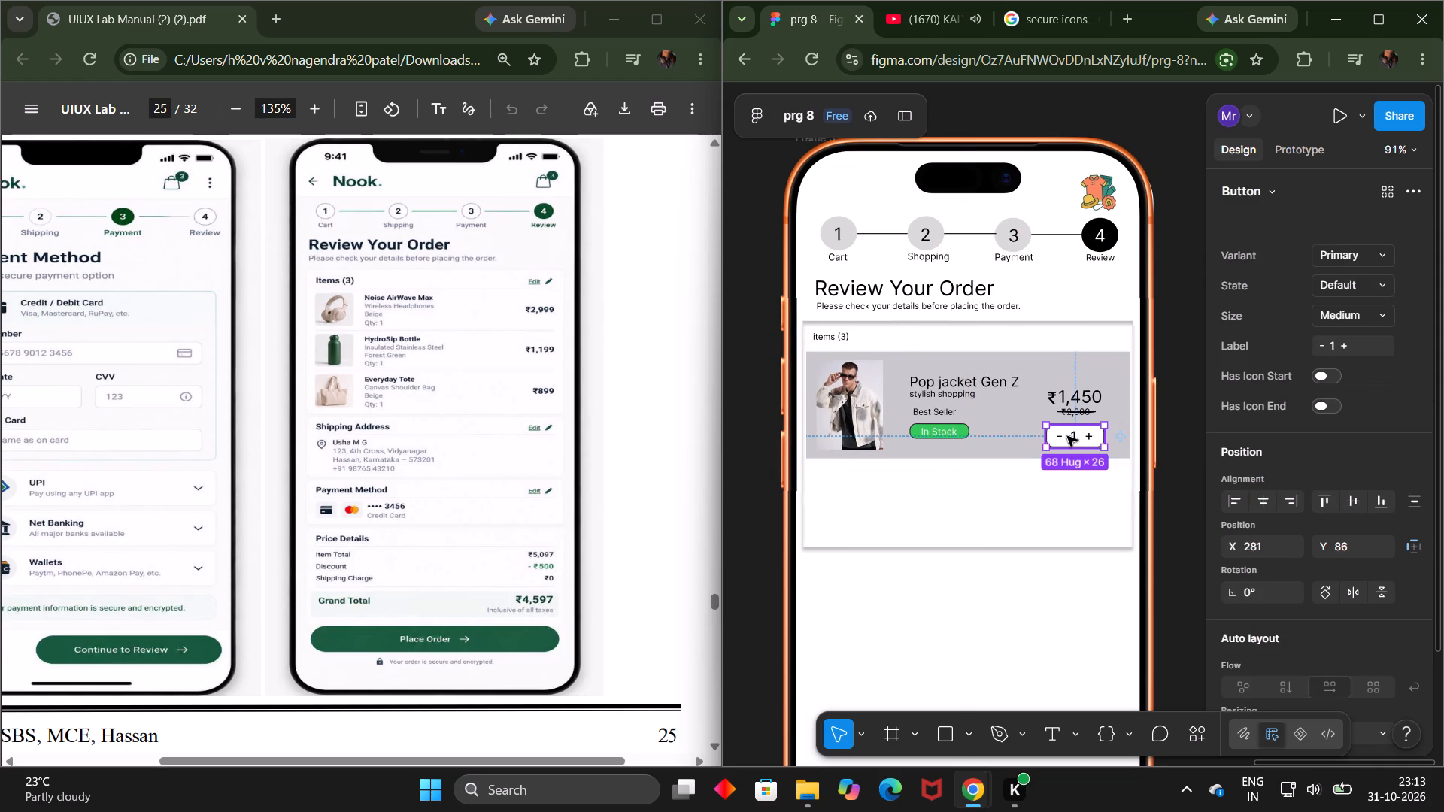
key(Delete)
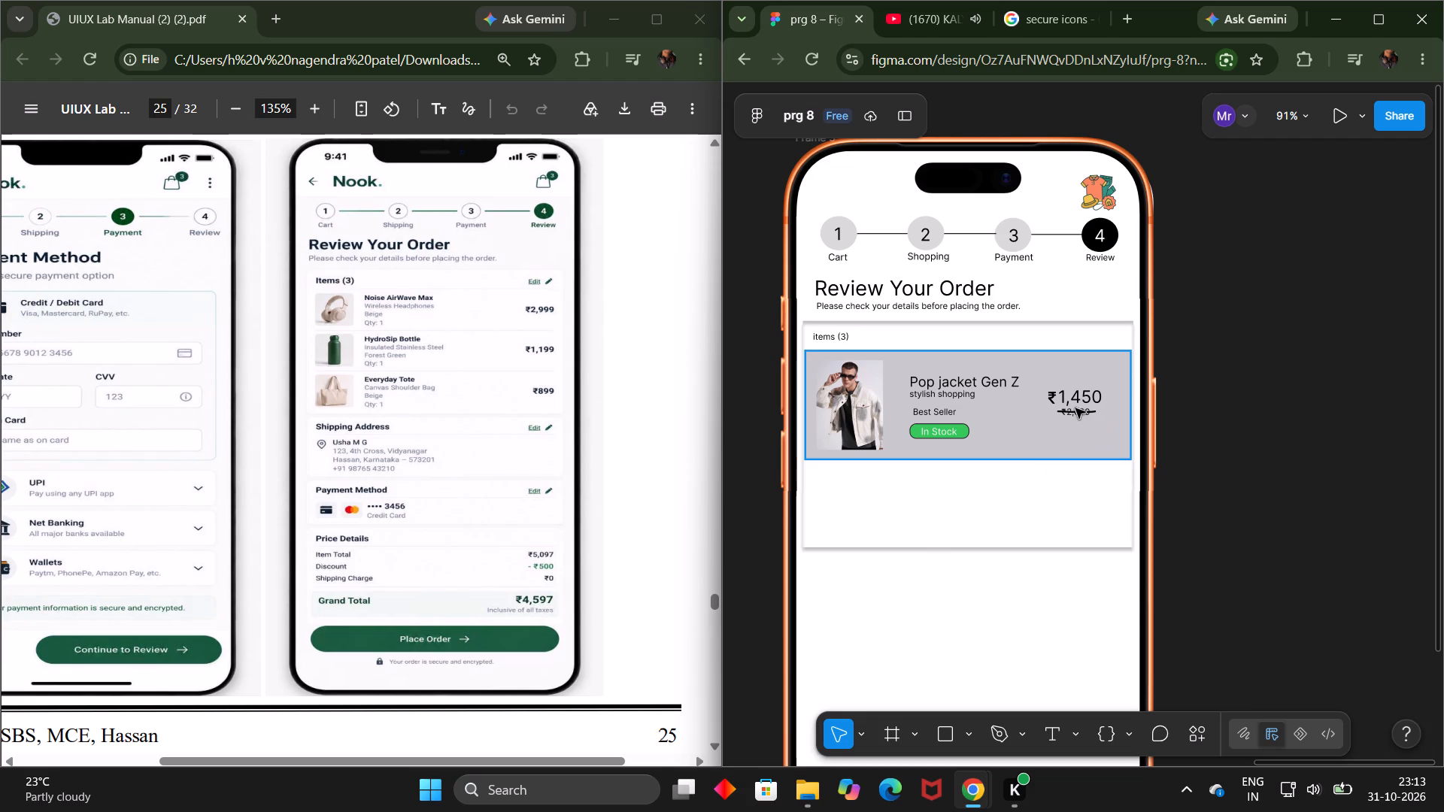
double_click(1075, 408)
key(Delete)
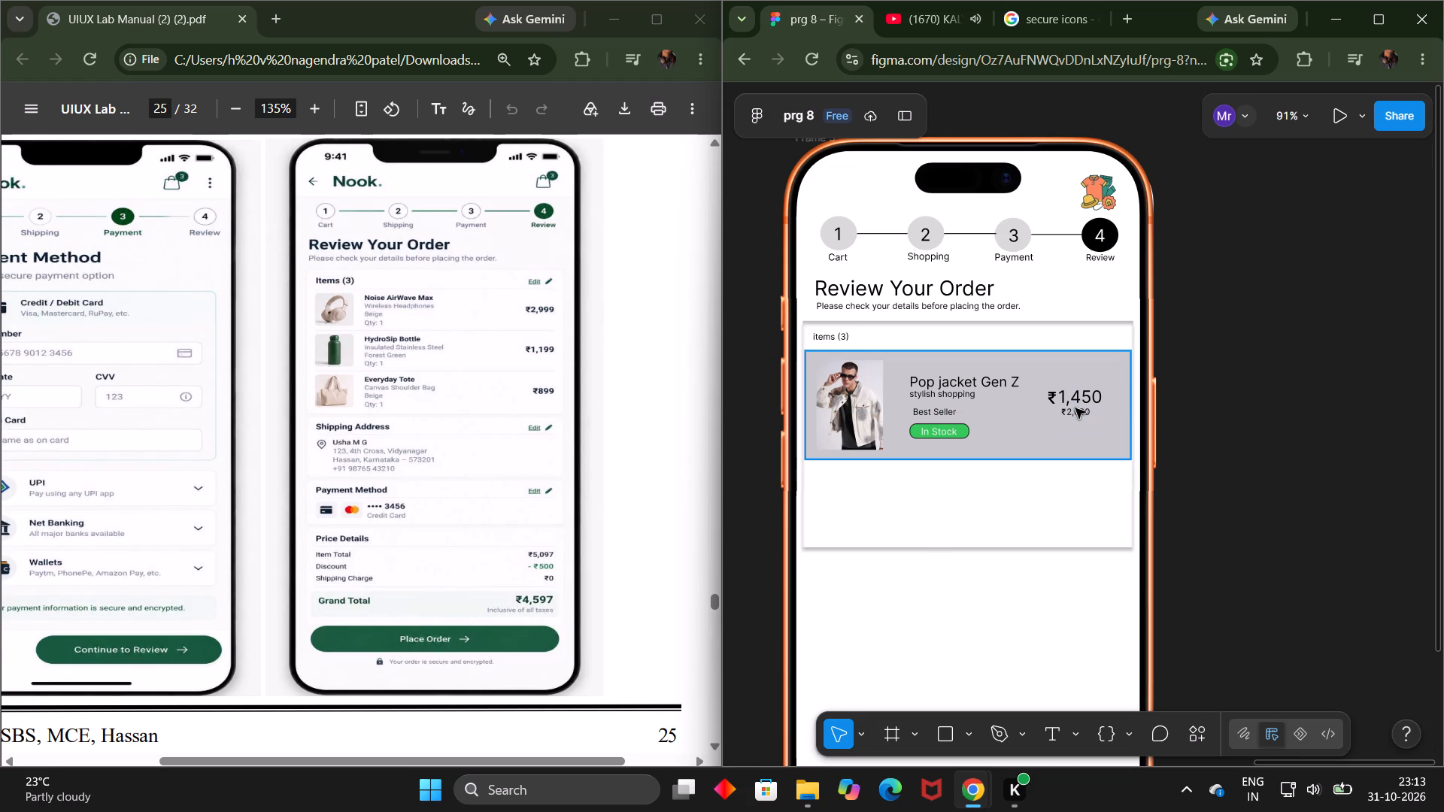
click(1075, 411)
double_click(1075, 411)
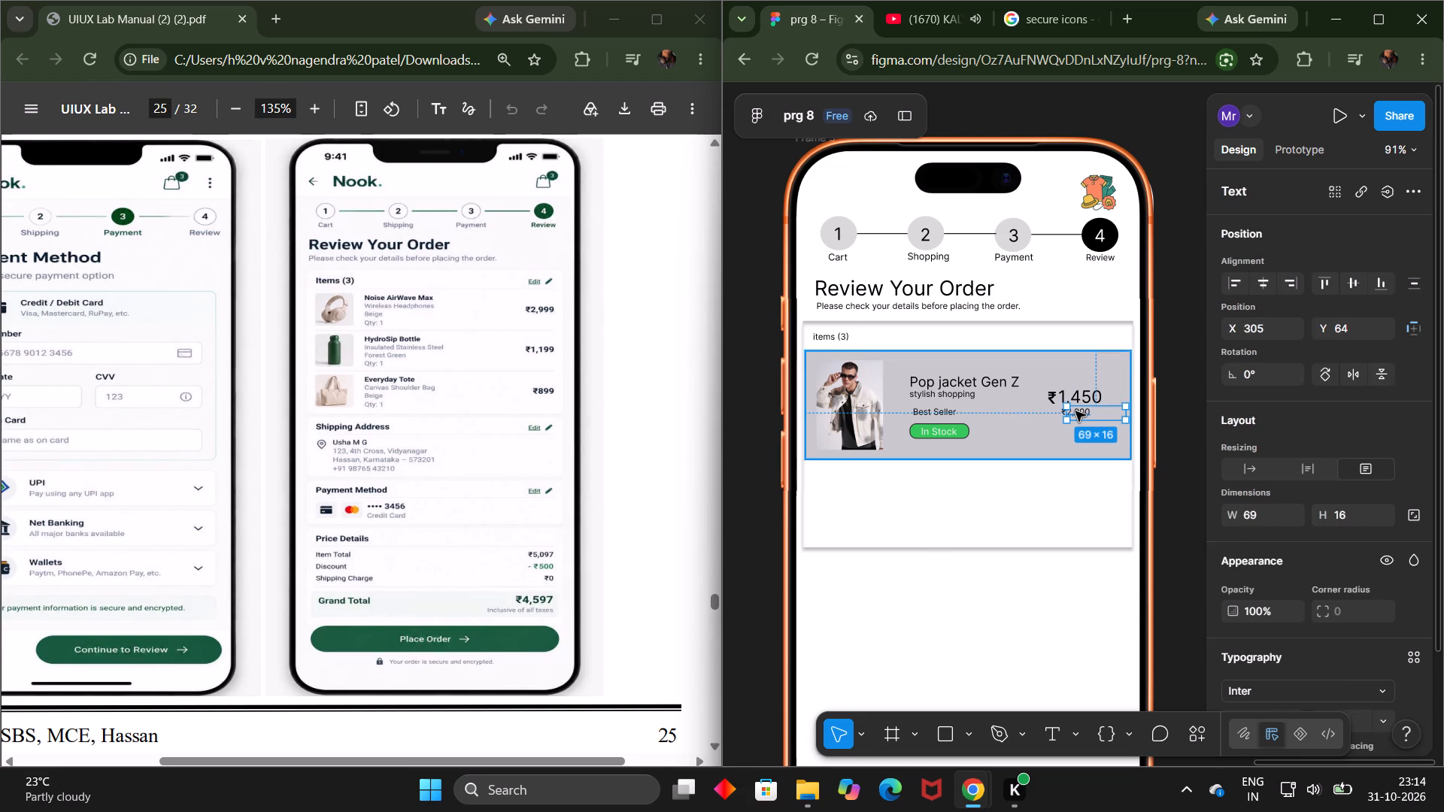
click(1075, 411)
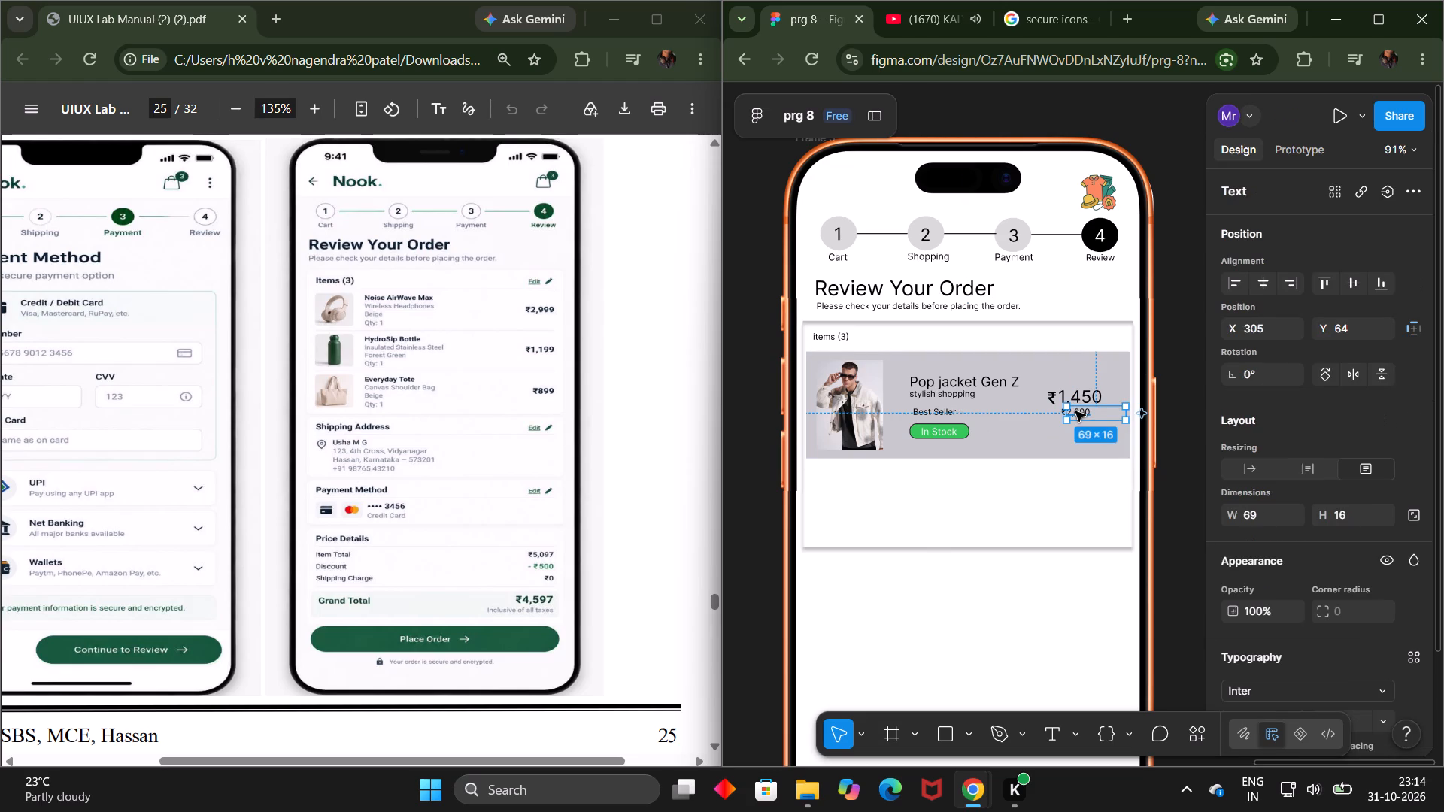
key(Delete)
click(1060, 417)
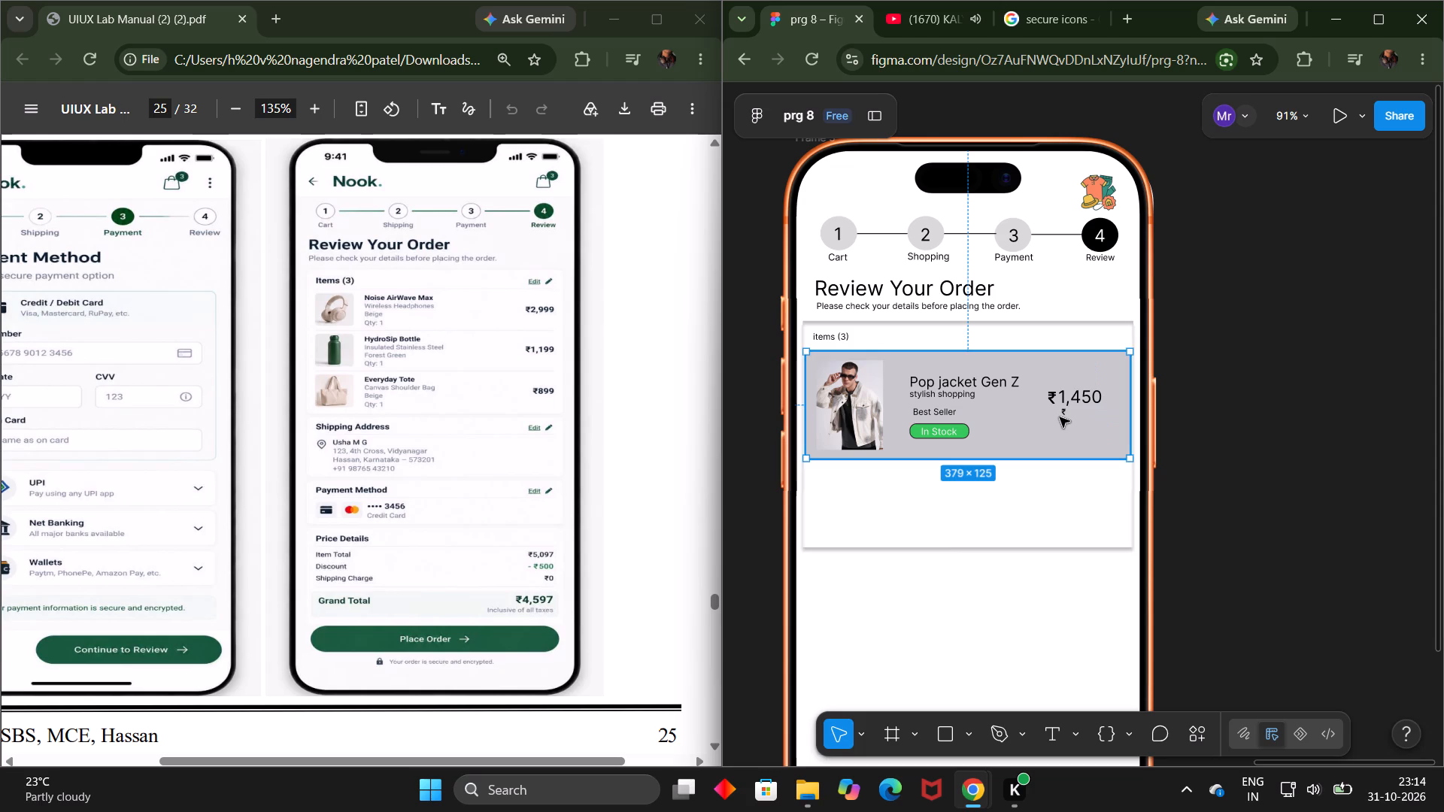
click(1063, 413)
double_click(1063, 413)
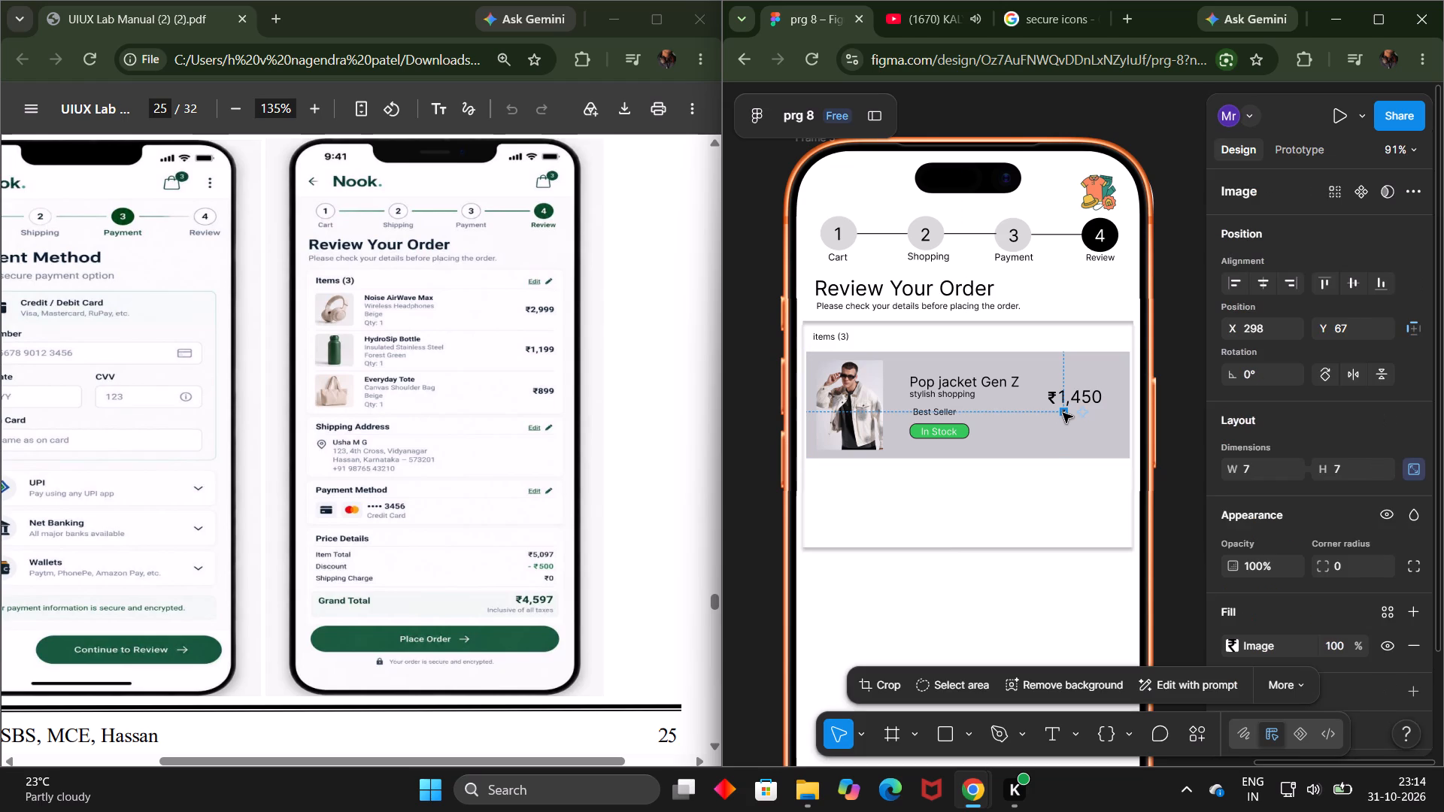
key(Delete)
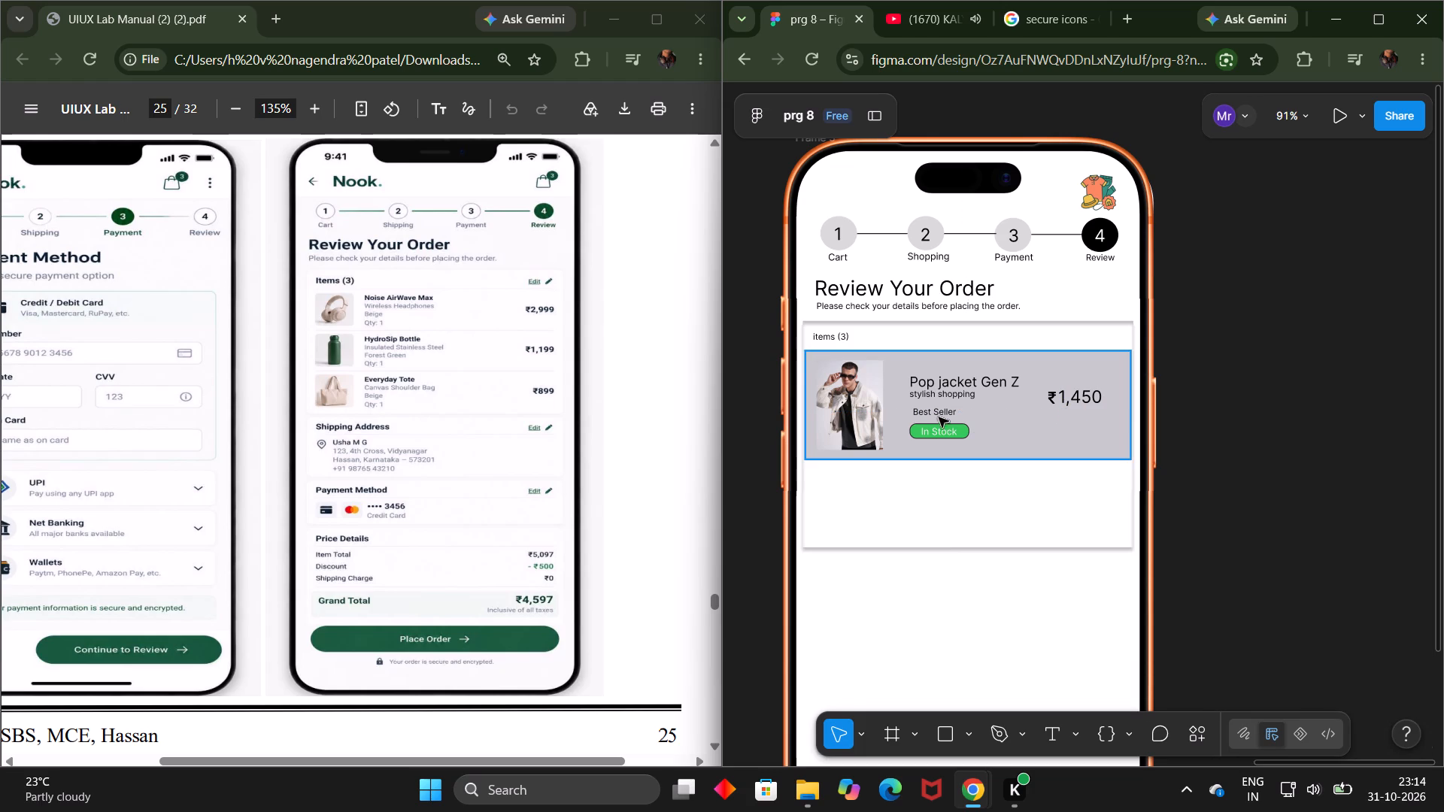
Delete the Best Seller text and the green In Stock badge from the copied card.
double_click(936, 409)
click(936, 409)
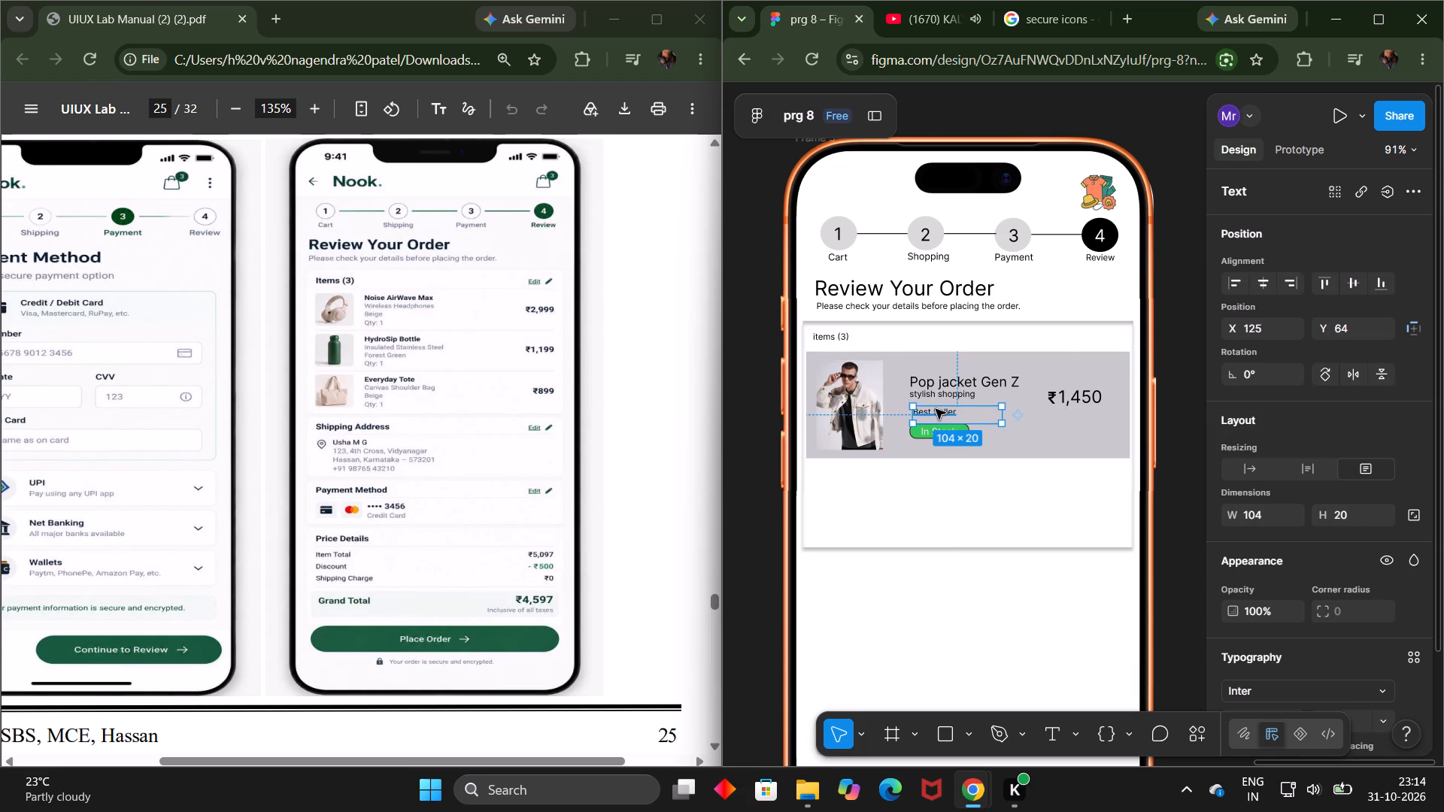
key(BackSpace)
double_click(936, 428)
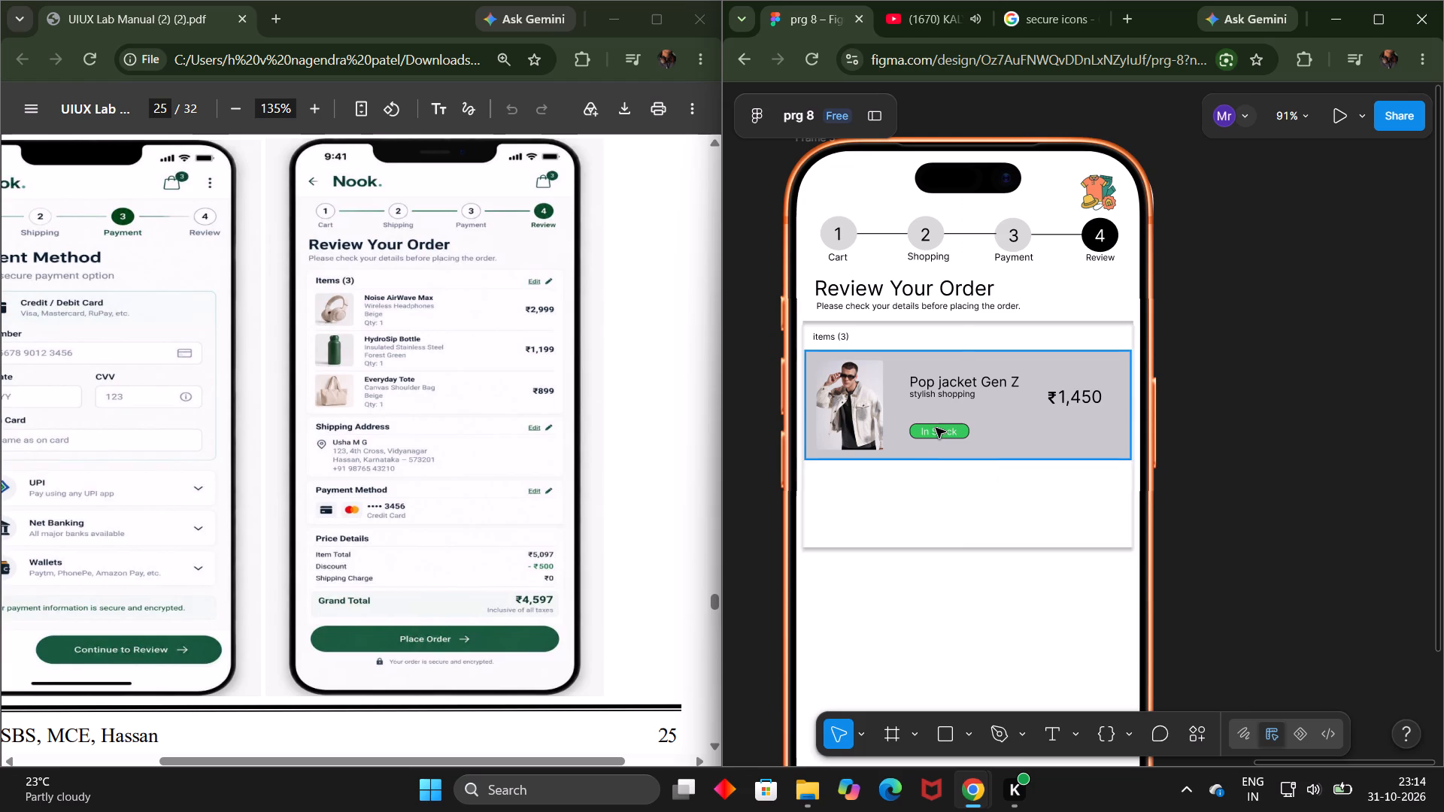
key(Delete)
Shrink the jacket image in the copied card to about 65 × 86.
click(870, 420)
click(870, 420)
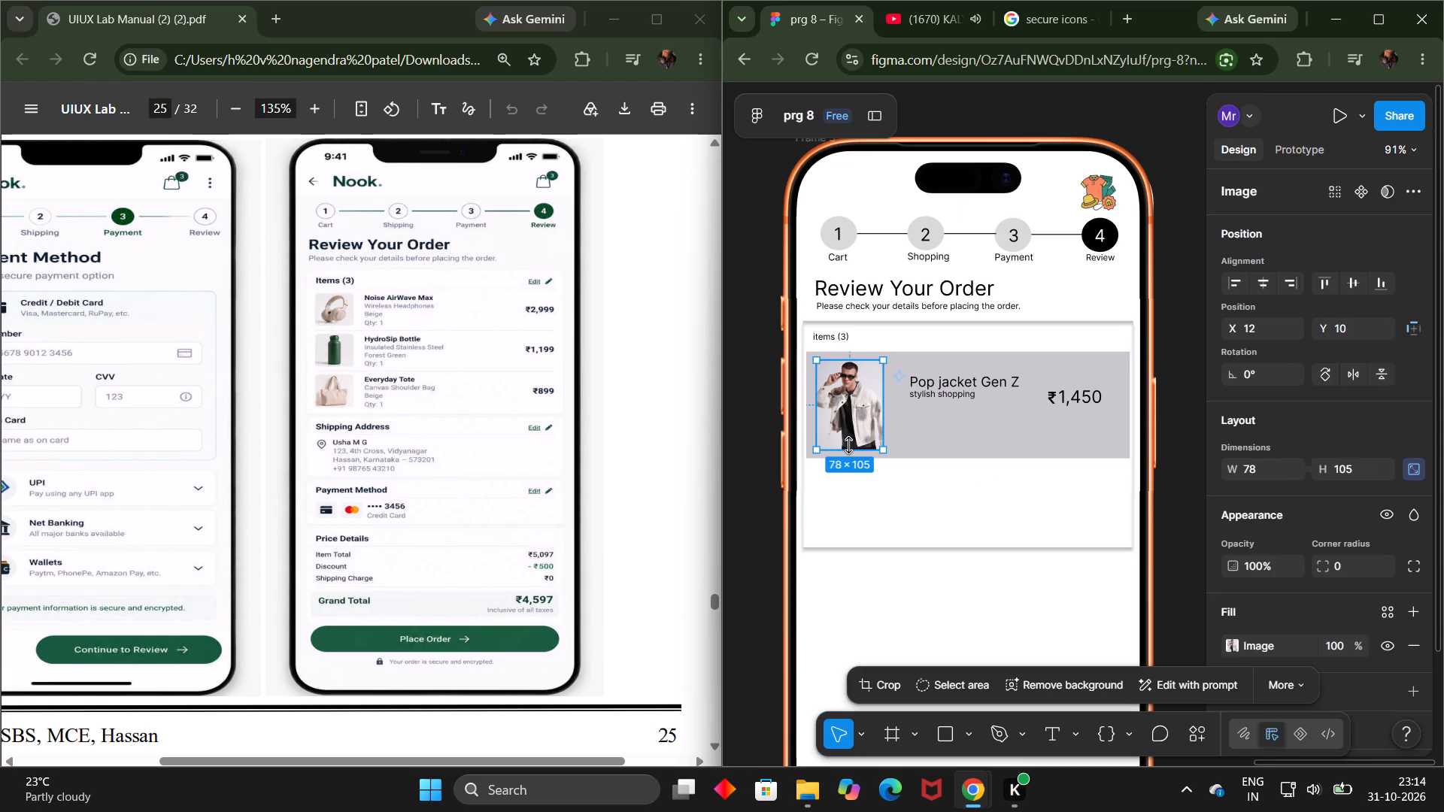
drag(848, 445, 849, 433)
Resize the Pop jacket Gen Z card to about 362 × 96 and place it under items (3) at about X 21, Y 233.
click(906, 437)
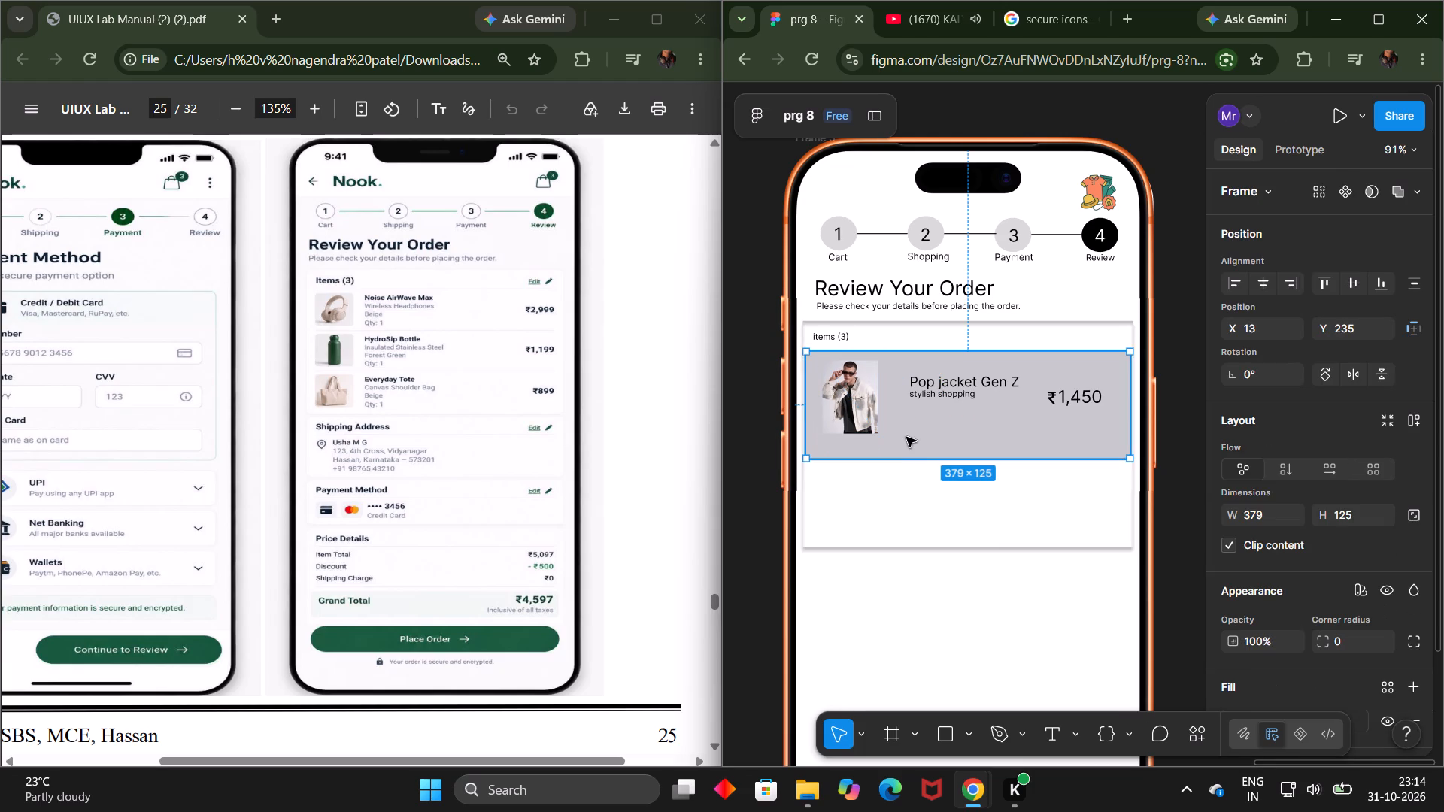
drag(914, 459, 921, 438)
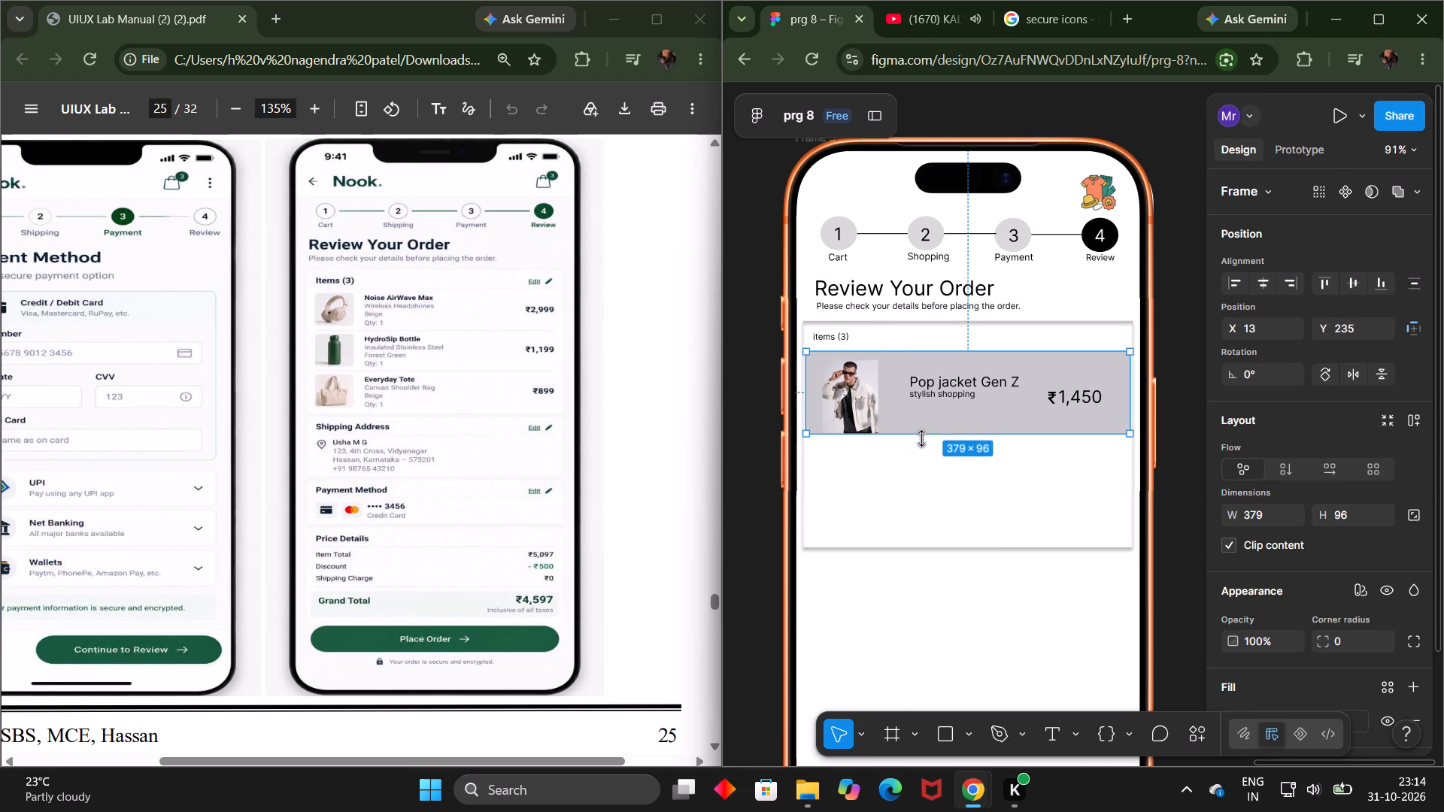
drag(802, 386, 818, 386)
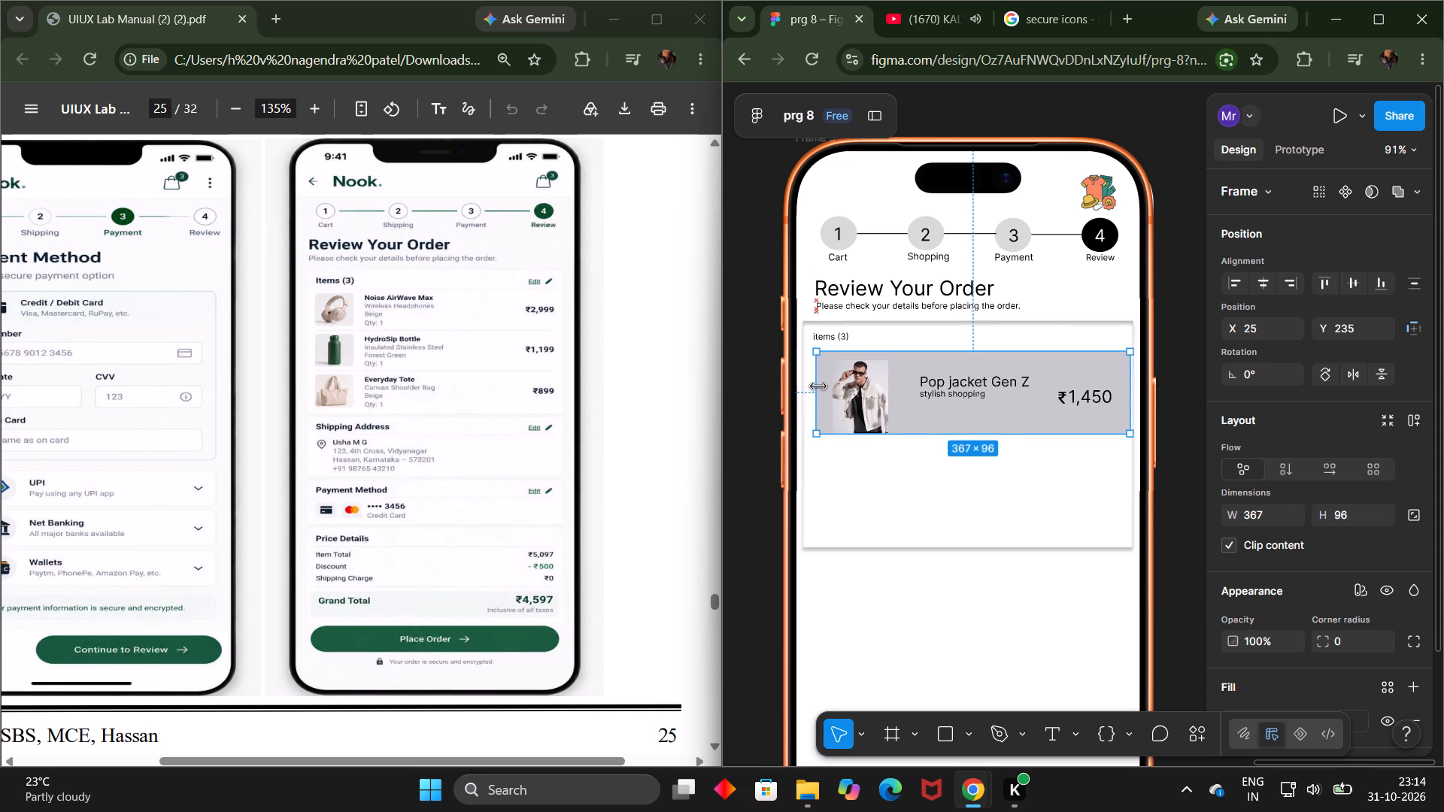
drag(818, 386, 820, 386)
drag(897, 390, 890, 386)
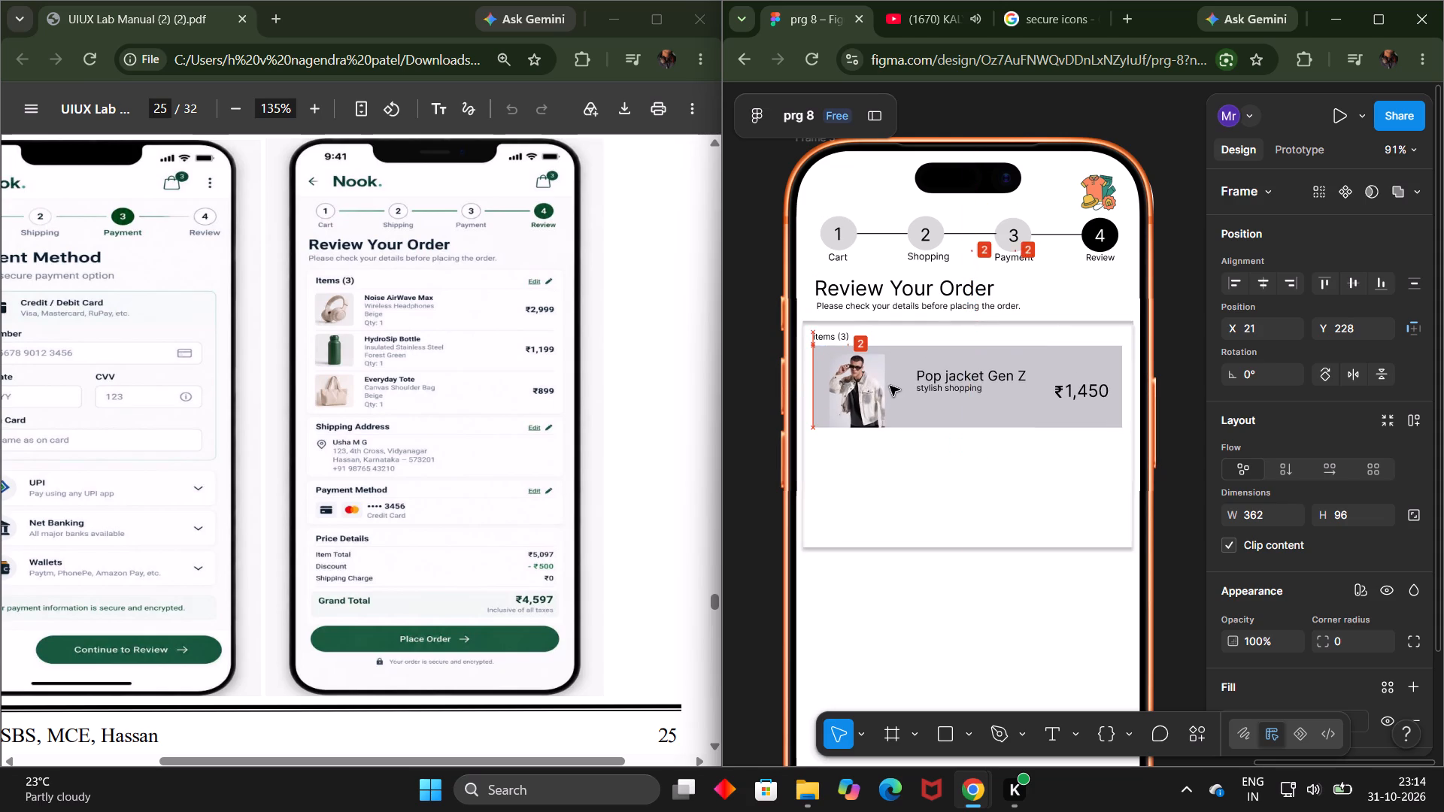
drag(890, 386, 890, 388)
Position the jacket image inside its card at about X 11, Y 5.
click(850, 389)
double_click(850, 389)
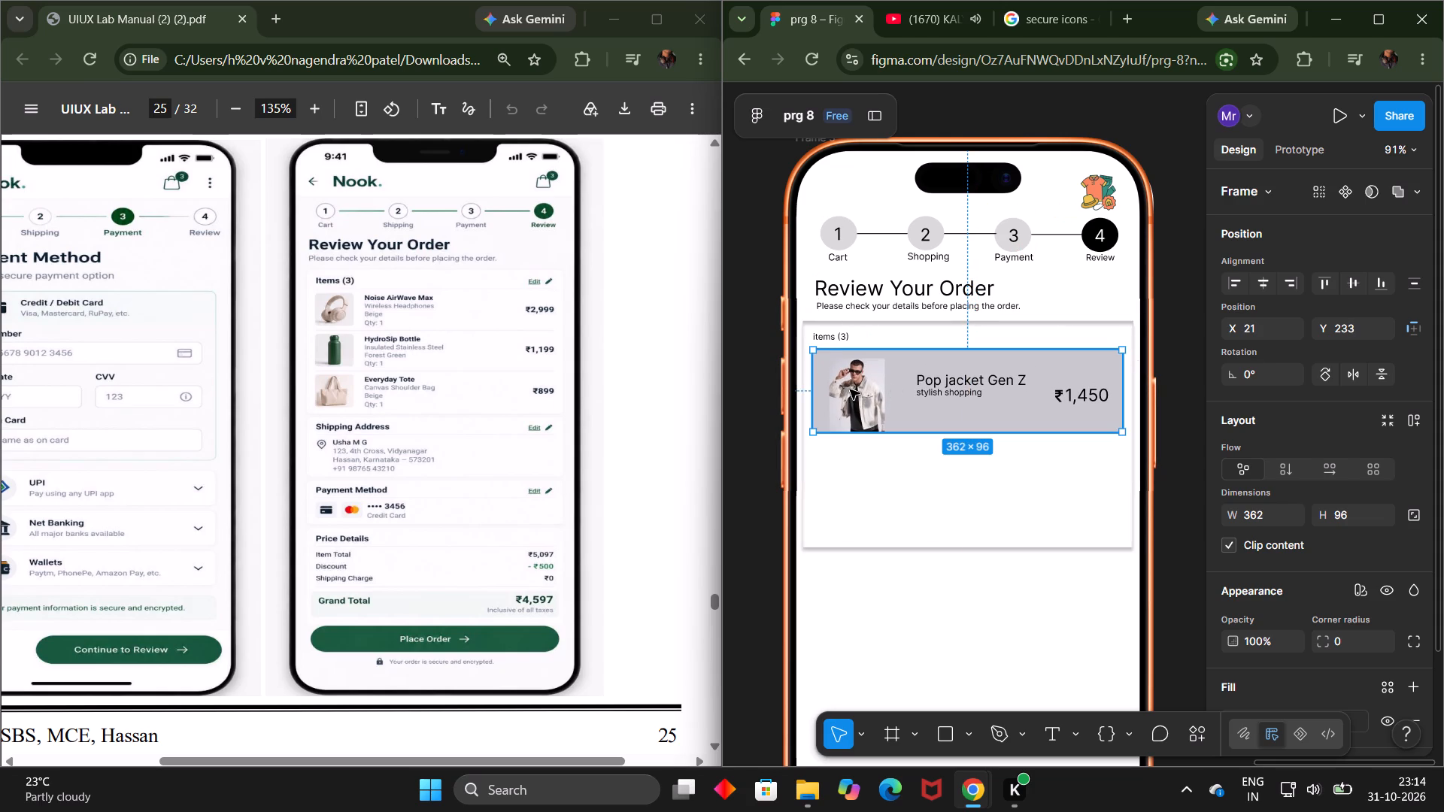
drag(850, 389, 845, 382)
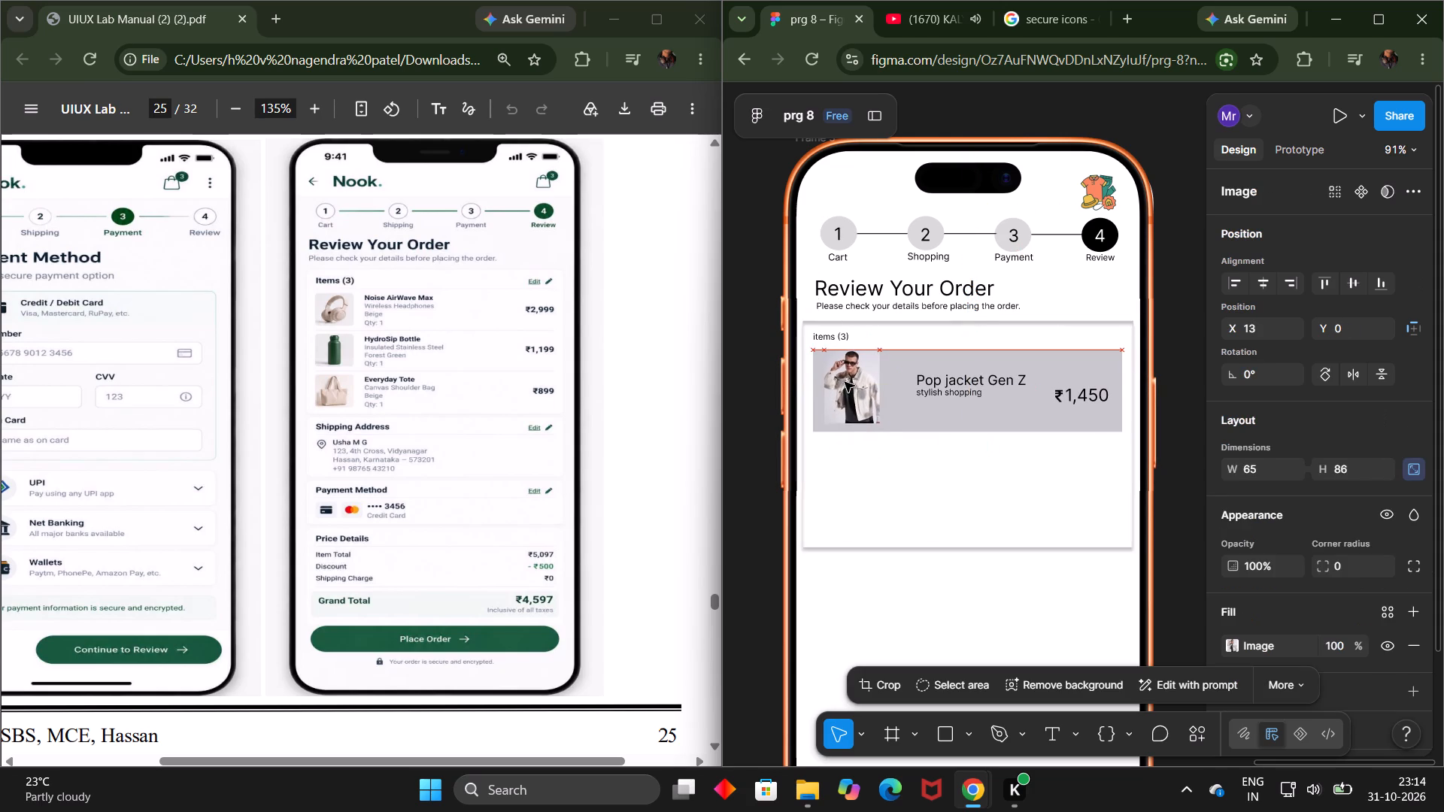
drag(845, 382, 843, 386)
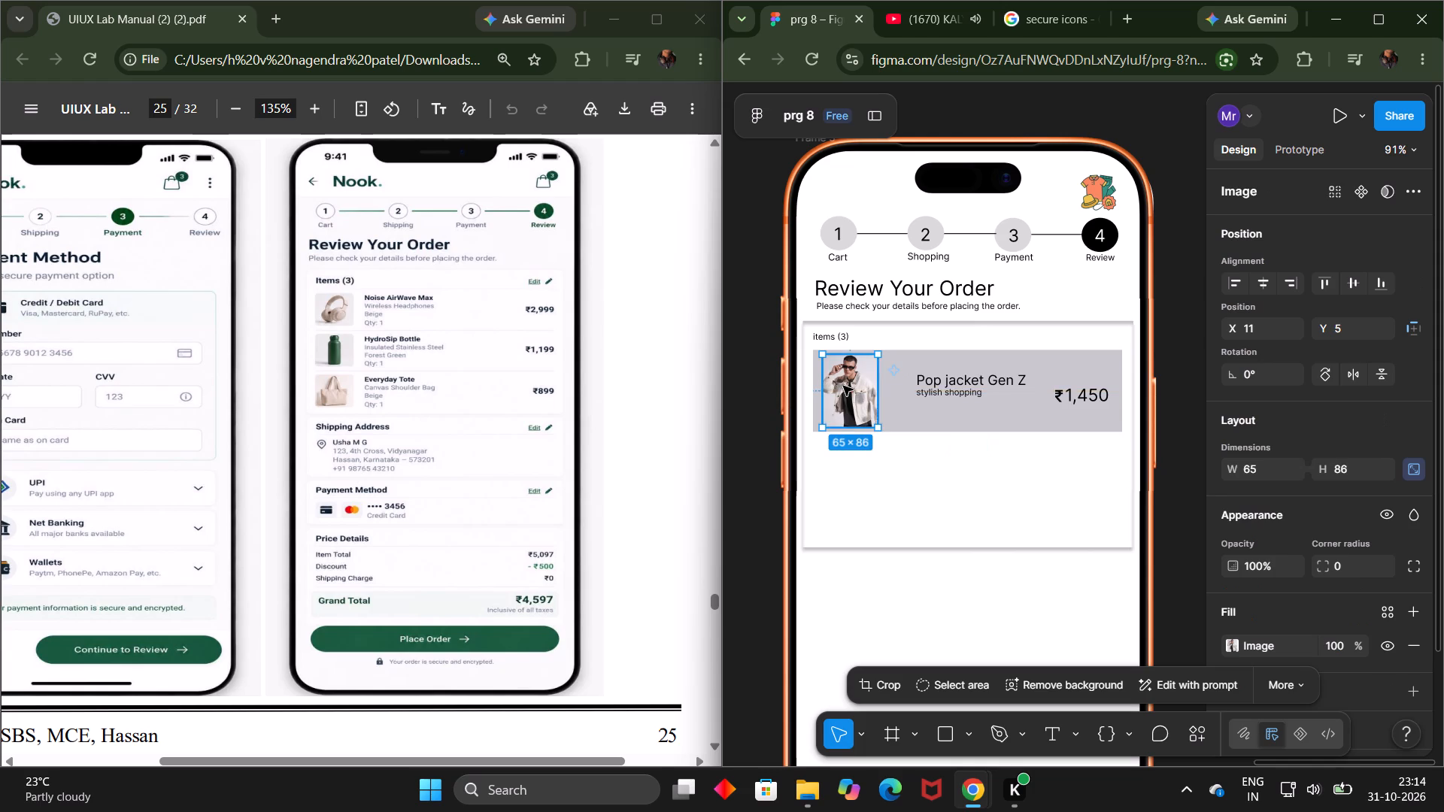
Delete the duplicate Pop jacket Gen Z text stacked over the original in the jacket card.
click(939, 392)
drag(939, 392, 921, 392)
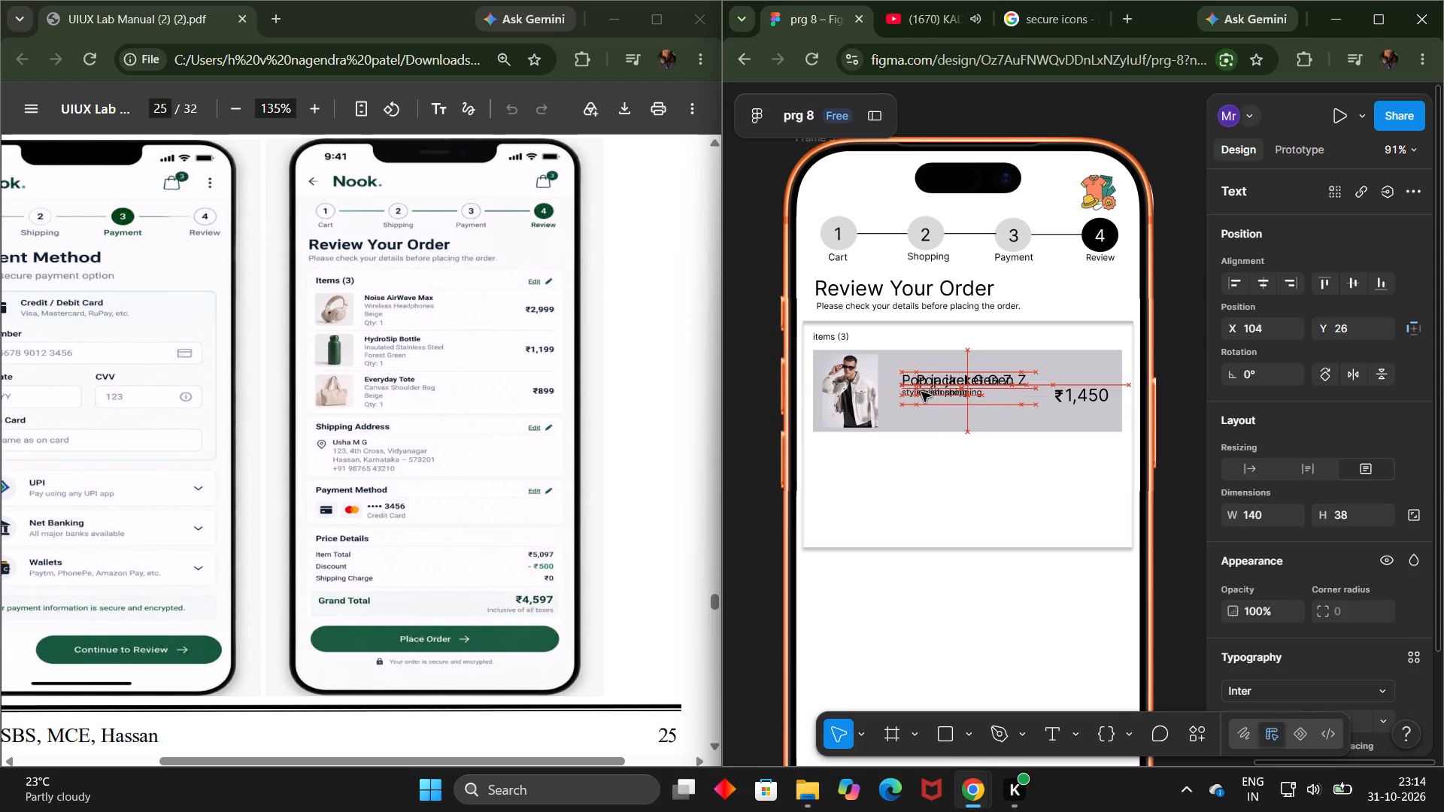
drag(921, 392, 914, 390)
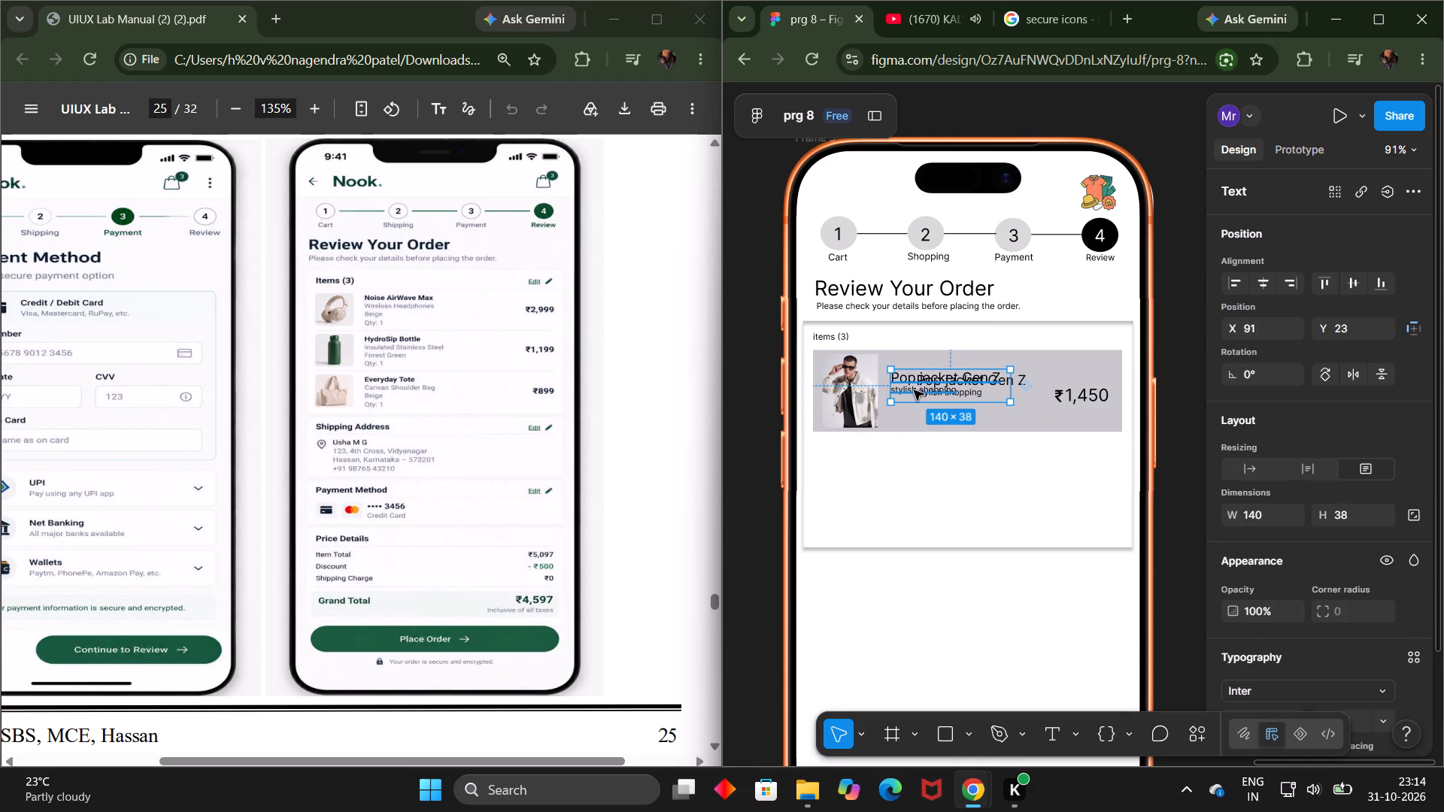
key(Delete)
Move the remaining Pop jacket Gen Z text beside the jacket image, at about X 89, Y 10.
click(949, 389)
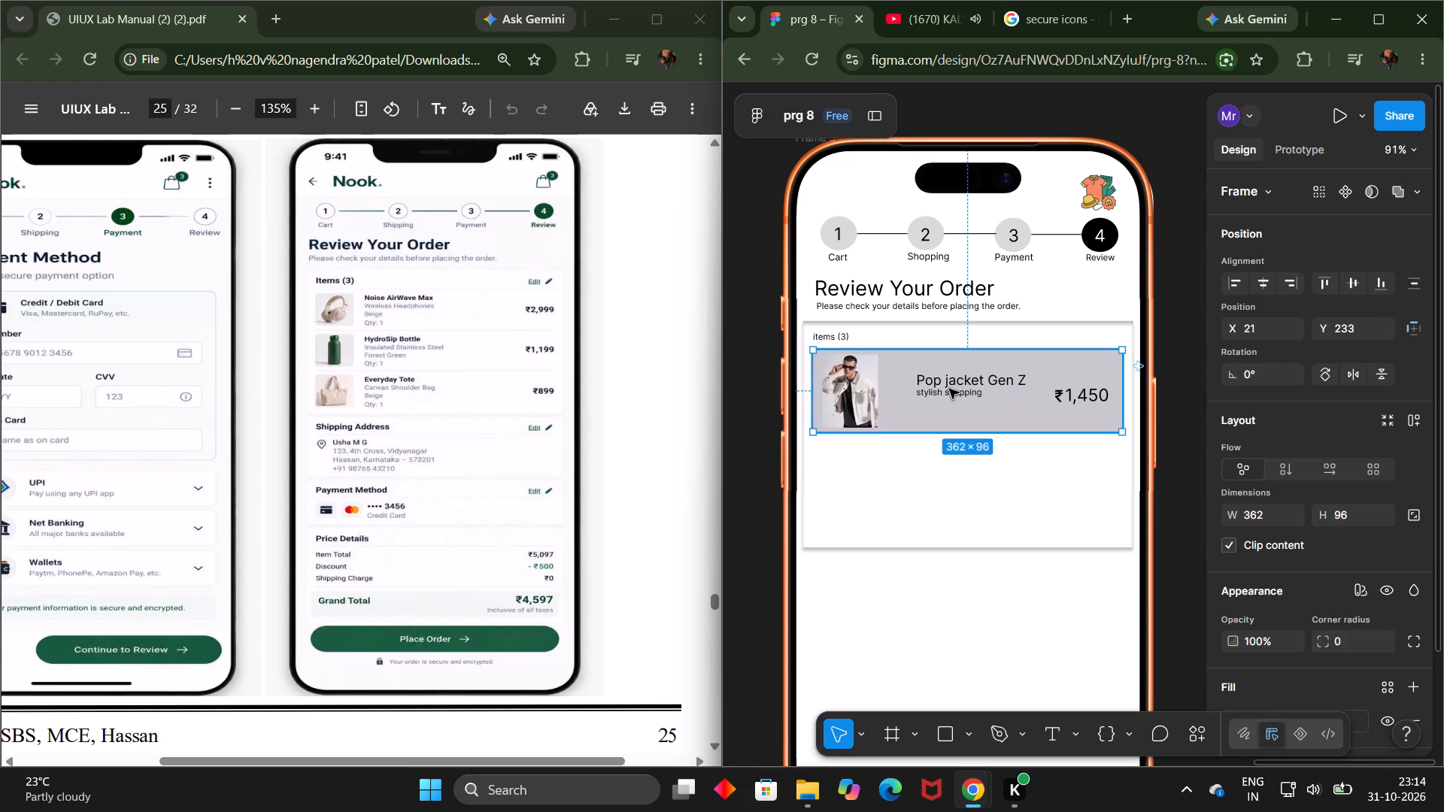
triple_click(949, 389)
drag(949, 389, 918, 388)
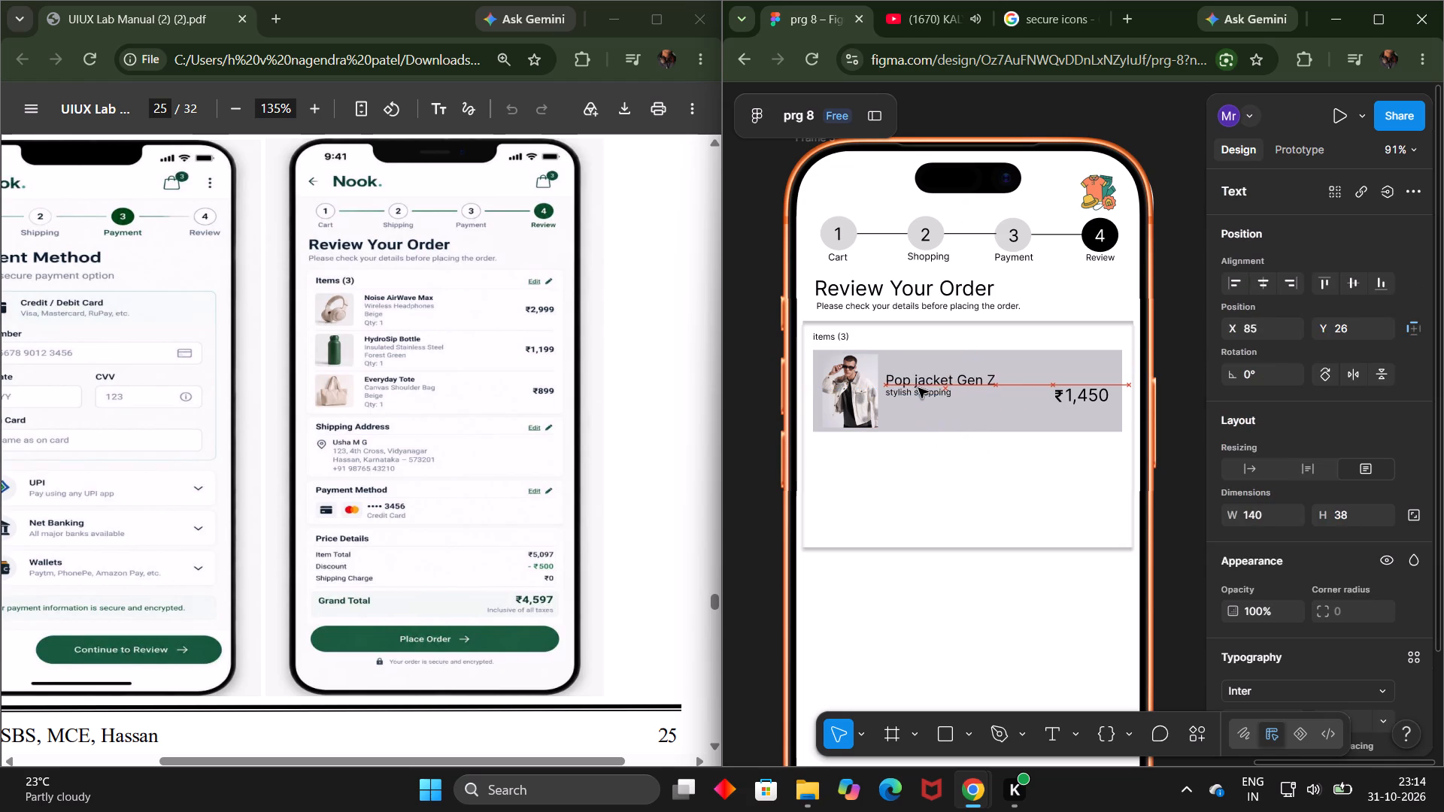
drag(918, 388, 927, 382)
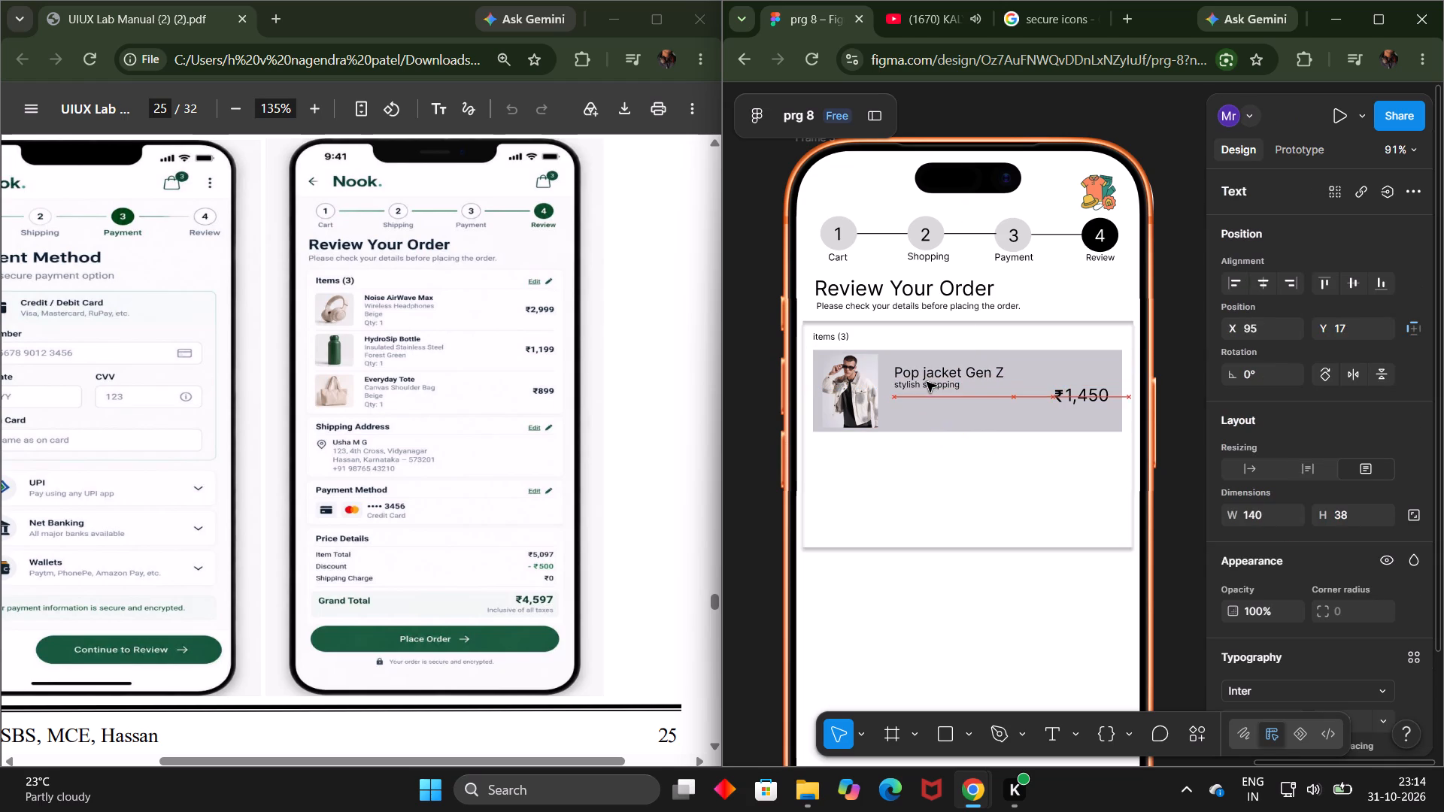
drag(927, 382, 922, 377)
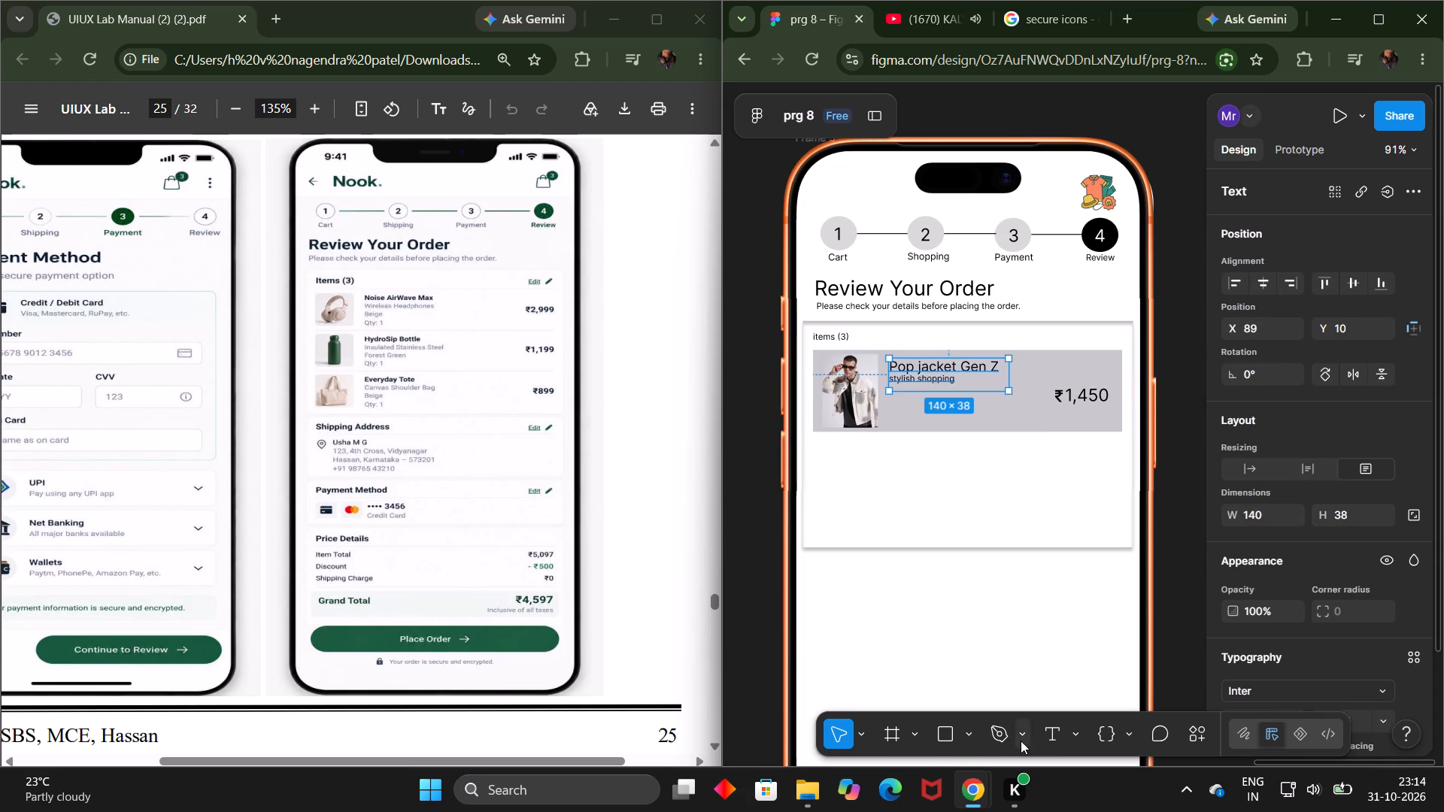
Add a text box of about 69 × 17 reading "Qty: 1" below the stylish shopping line in the jacket card.
click(1041, 741)
drag(901, 405, 960, 420)
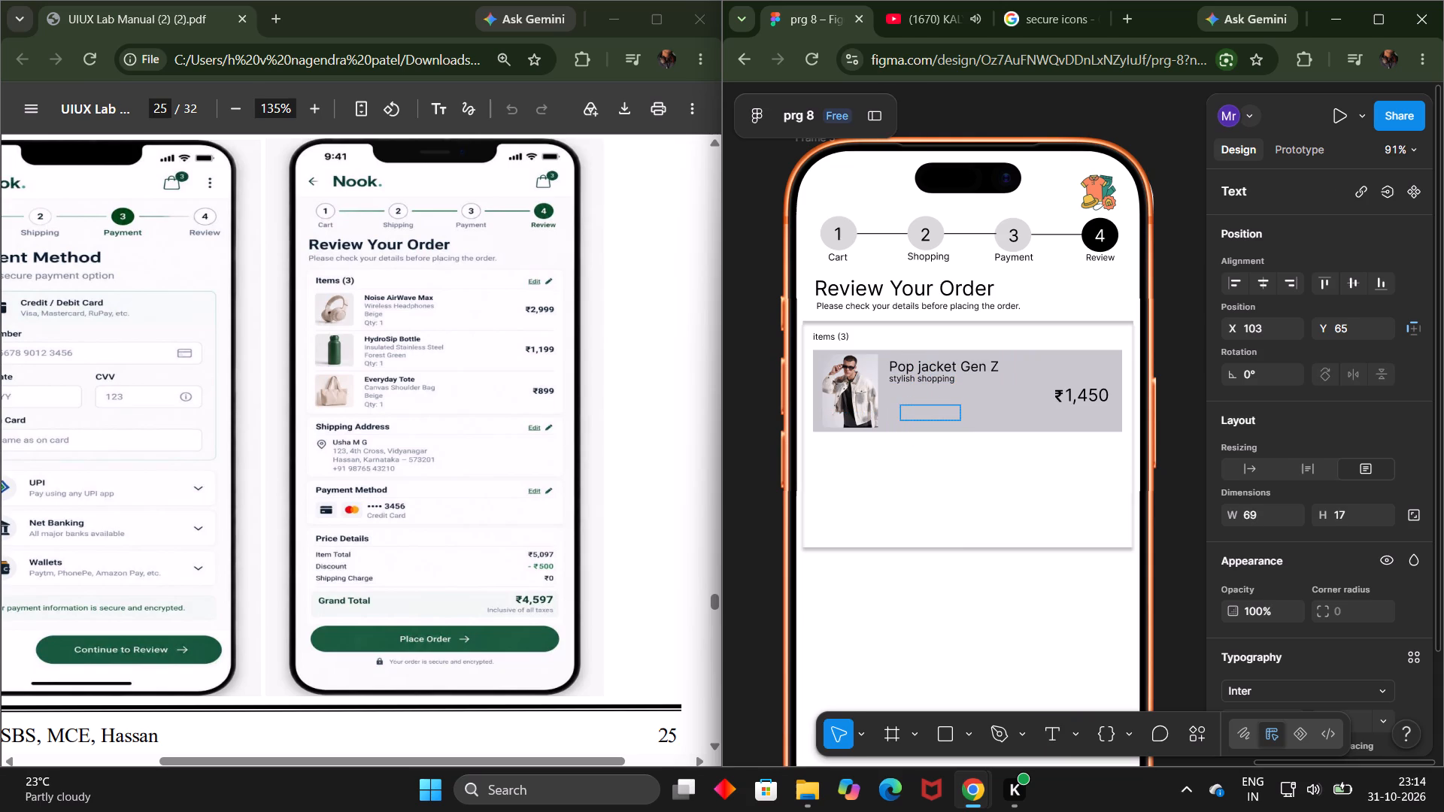
key(o)
text(ty)
key(BackSpace)
key(BackSpace)
key(BackSpace)
key(shift+q)
text(ty)
key(shift+colon)
key(space)
text(1)
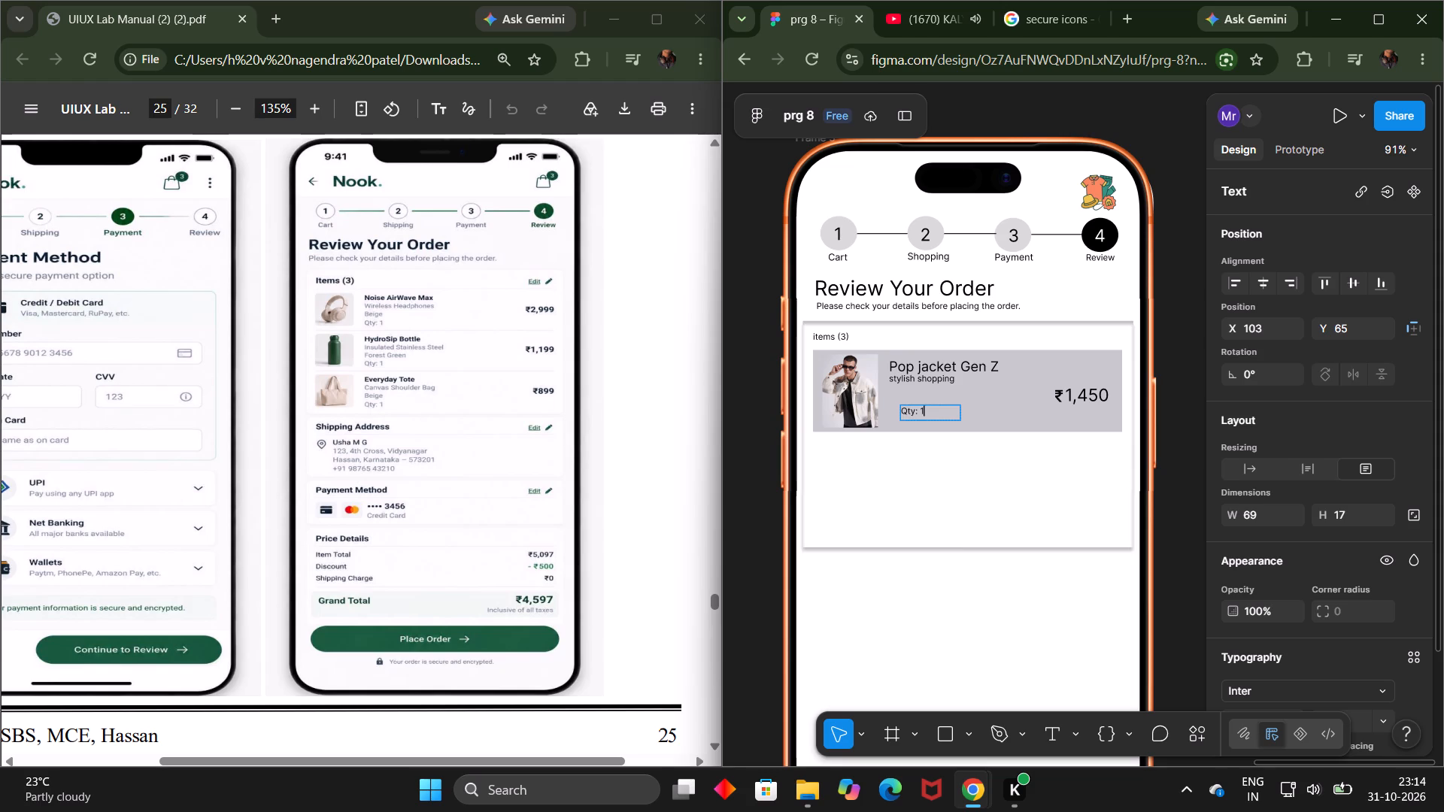
click(751, 618)
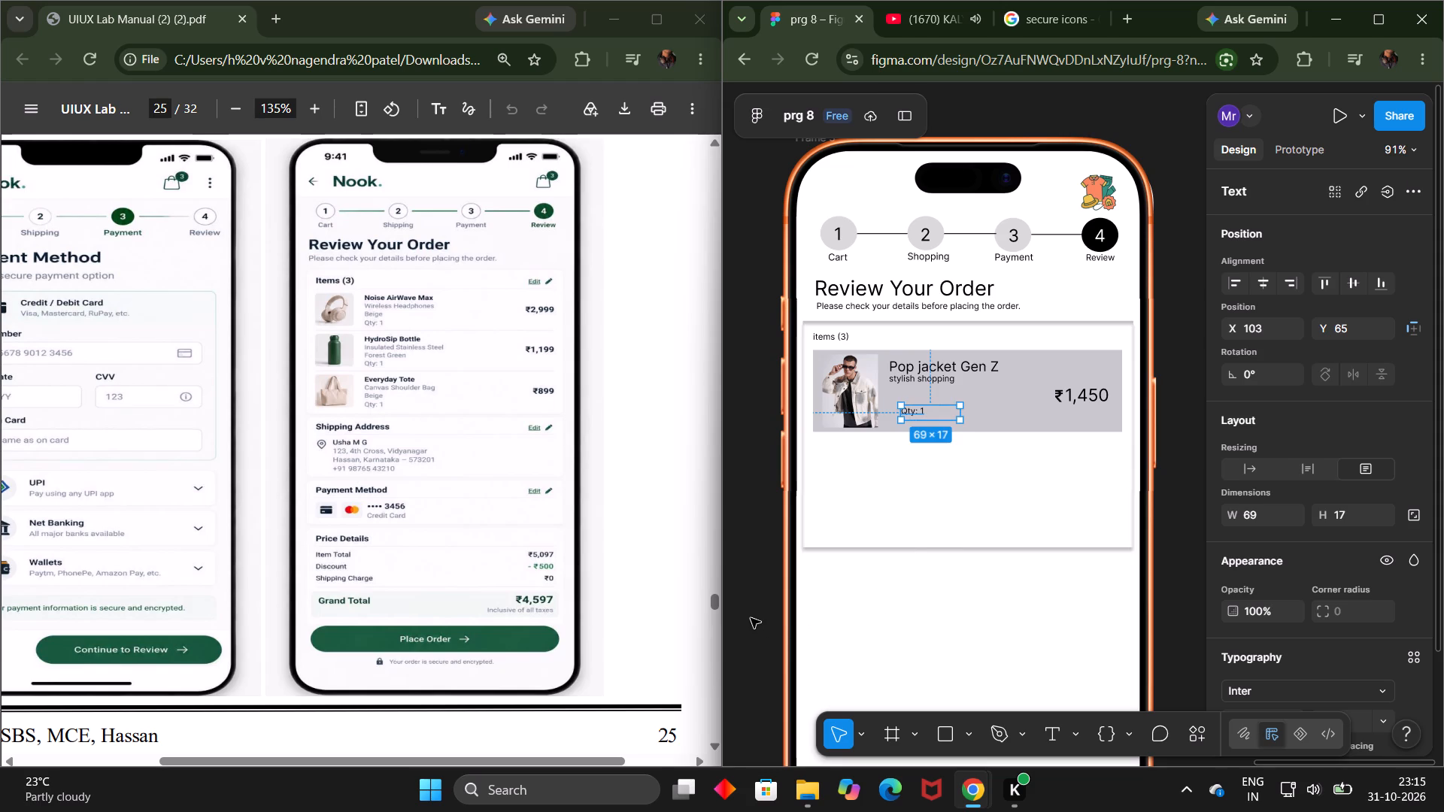
click(979, 632)
Move the Qty: 1 text into line with the product title, at about X 90, Y 62.
double_click(905, 414)
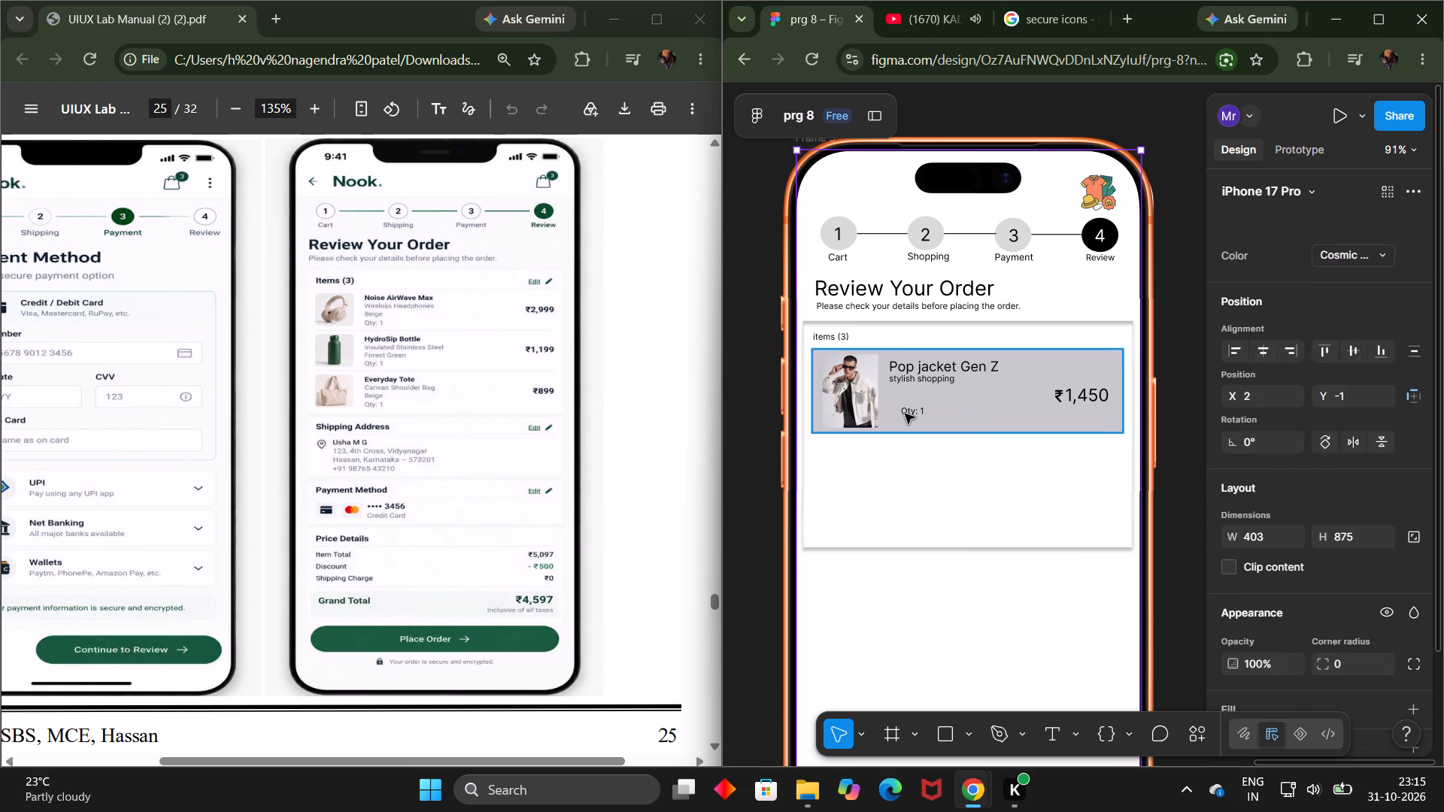
key(space)
key(space)
key(space)
key(space)
key(space)
key(space)
key(space)
key(space)
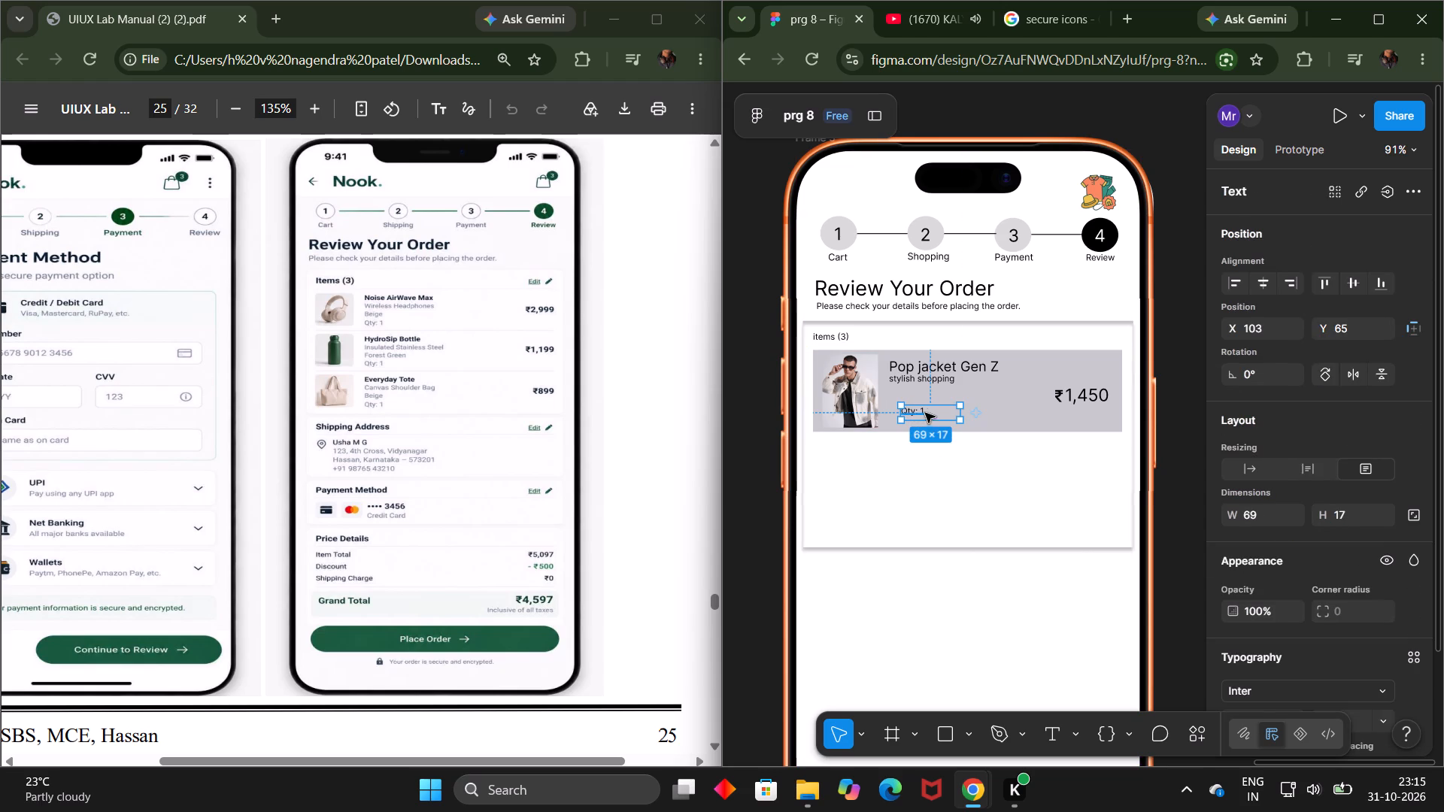
drag(926, 414, 922, 398)
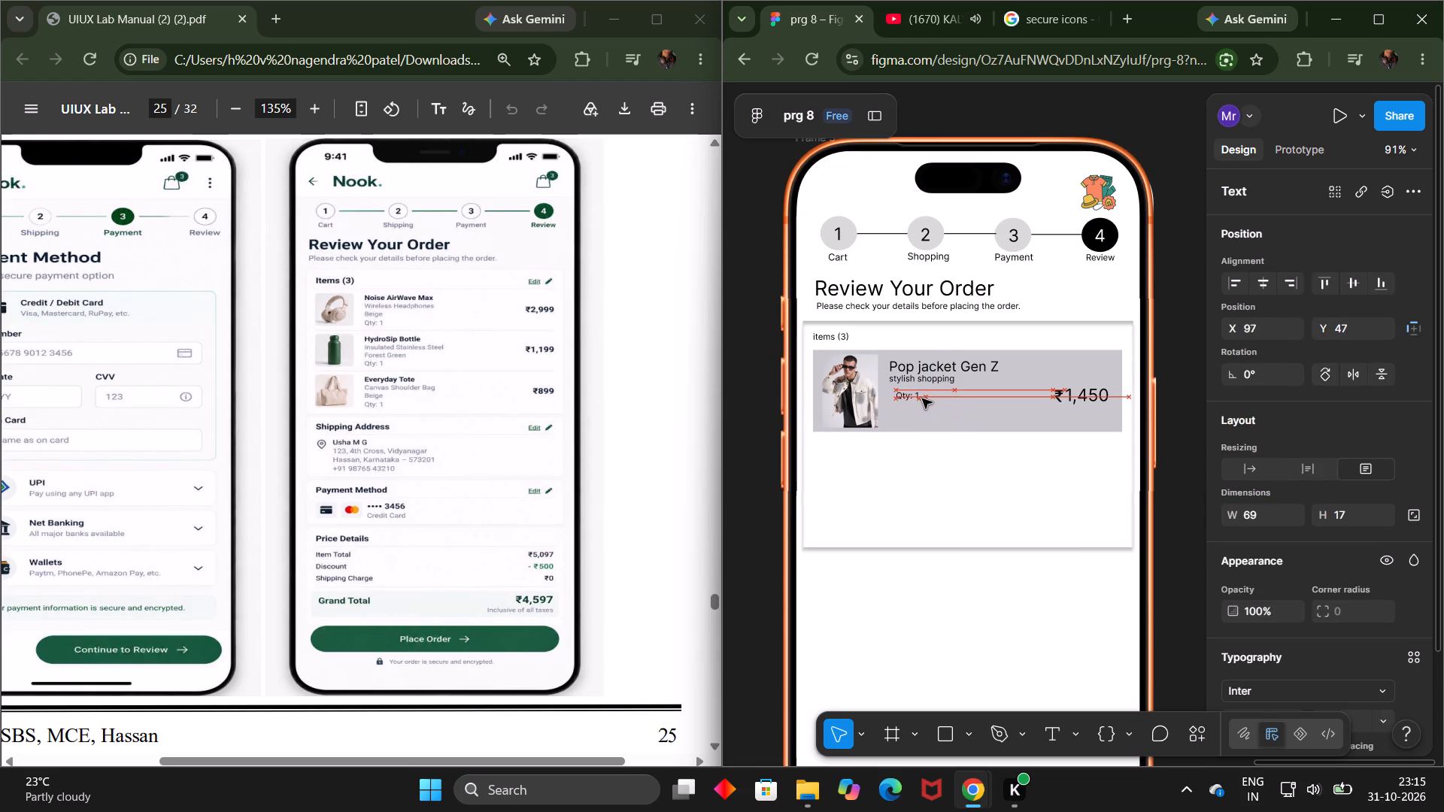
drag(922, 398, 923, 400)
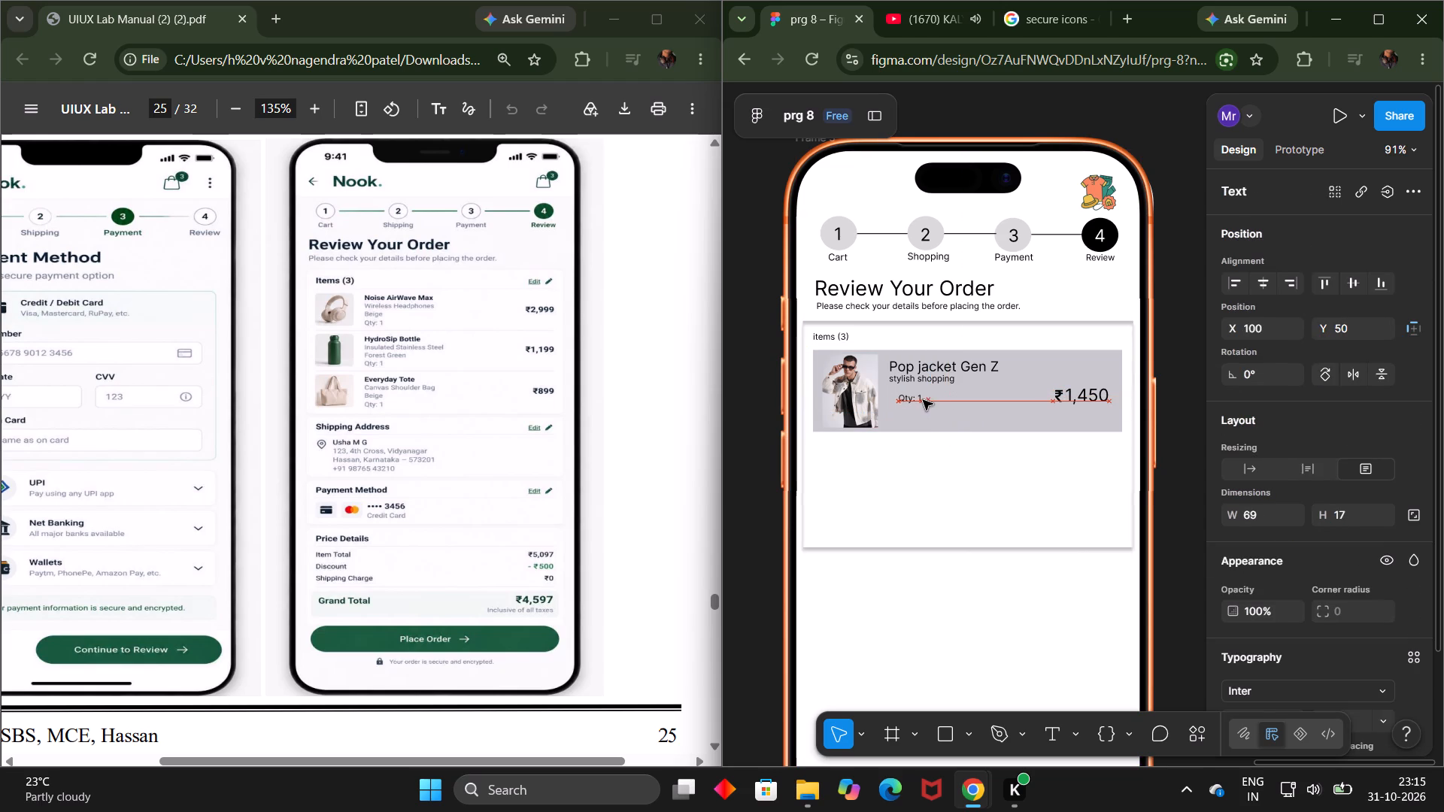
drag(923, 400, 916, 401)
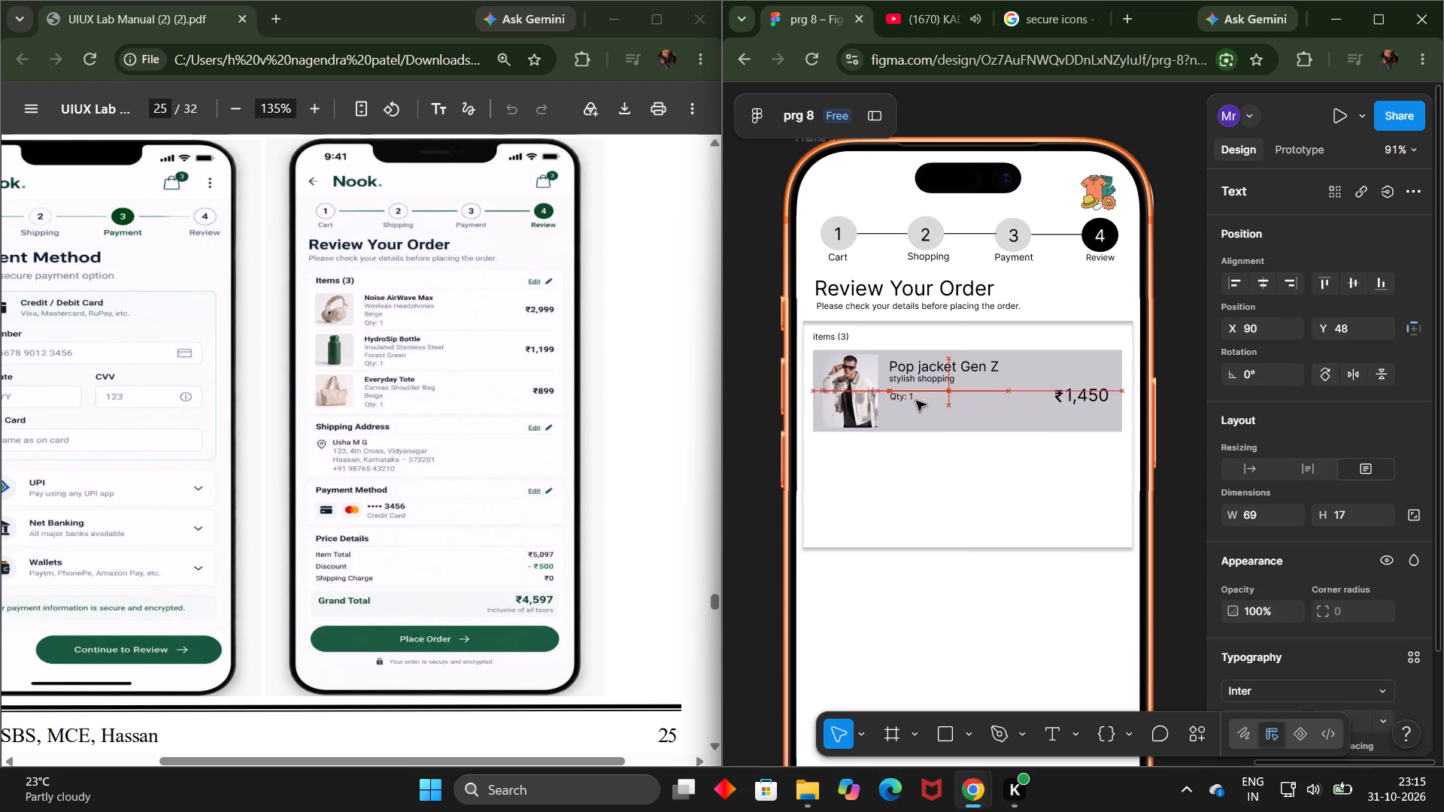
drag(916, 401, 918, 412)
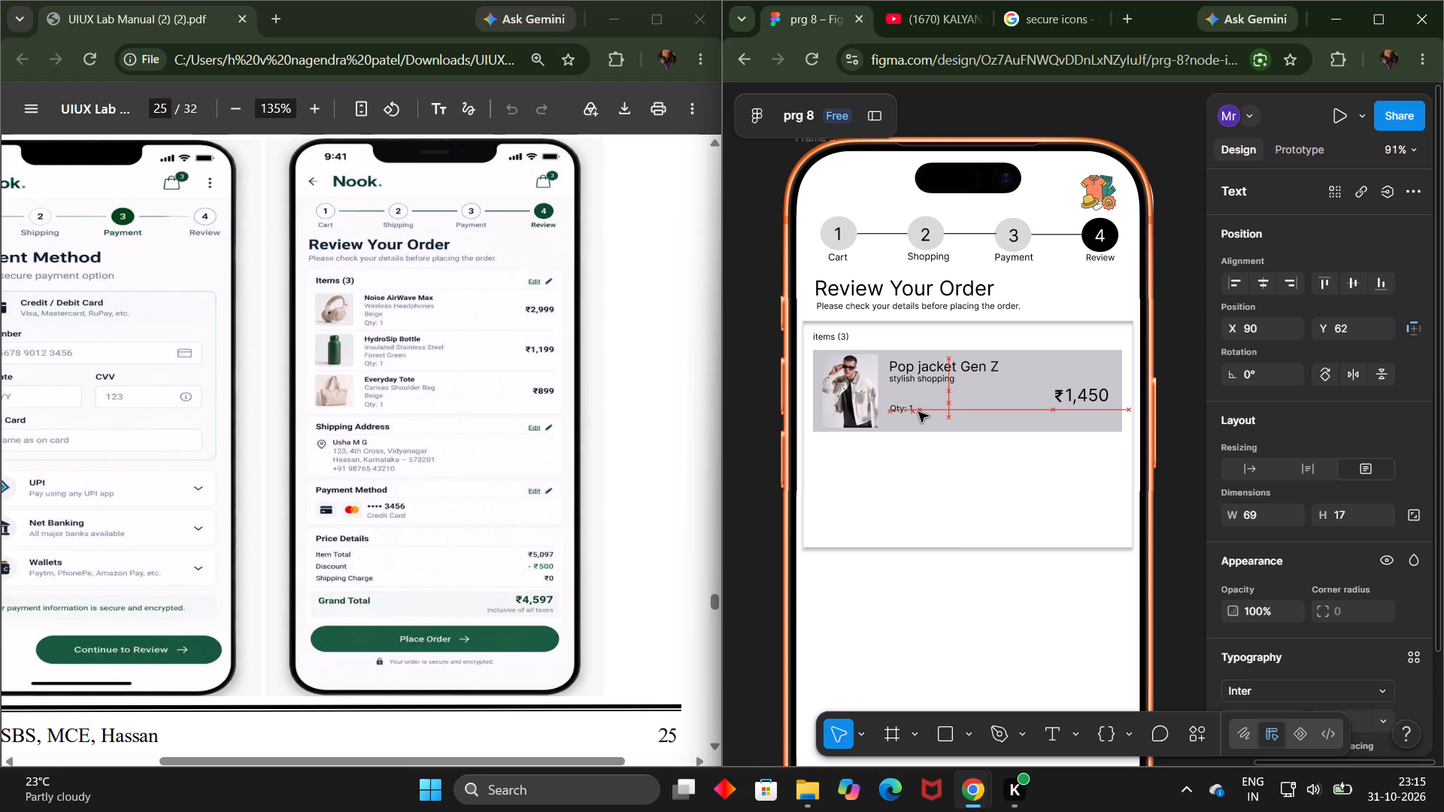
drag(918, 412, 919, 412)
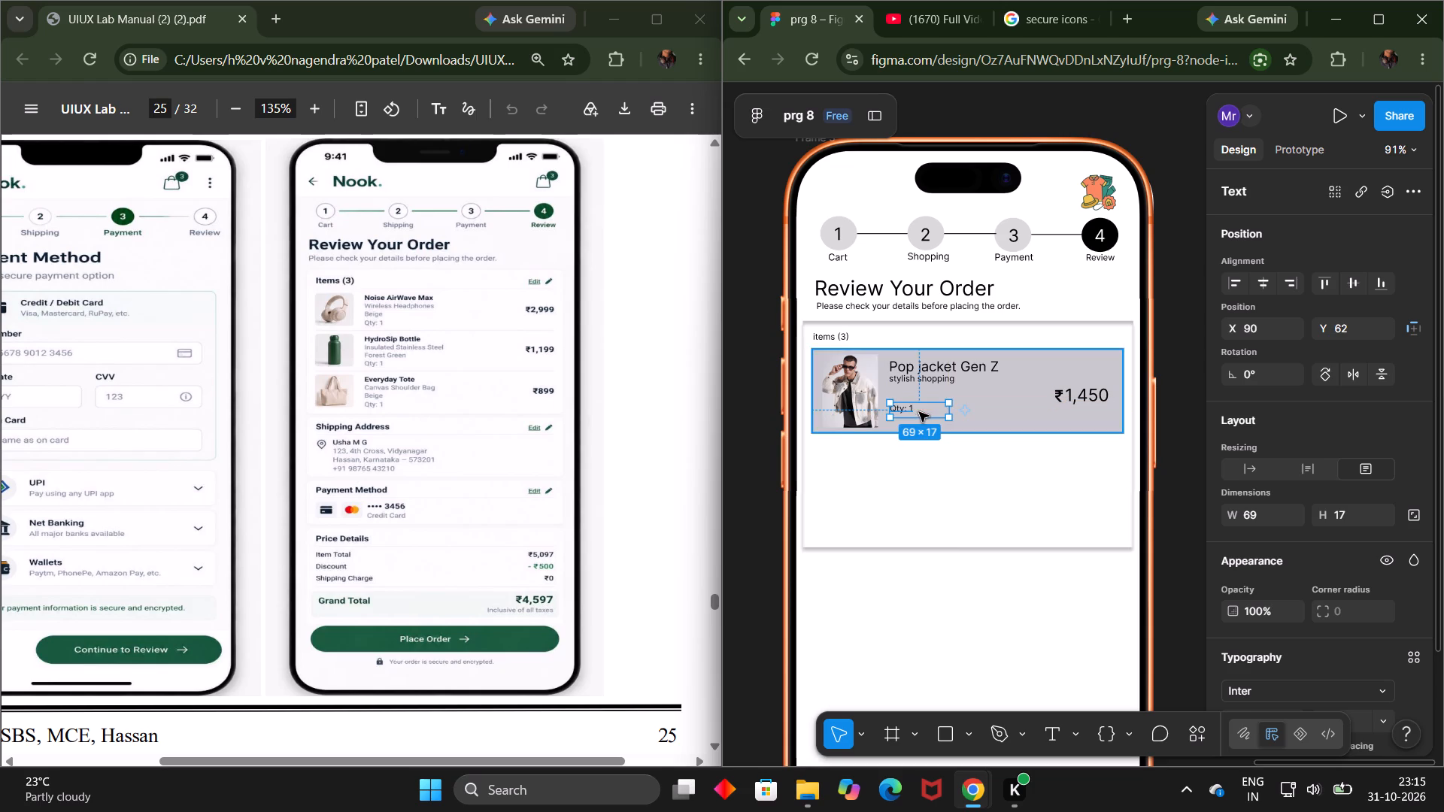
click(762, 469)
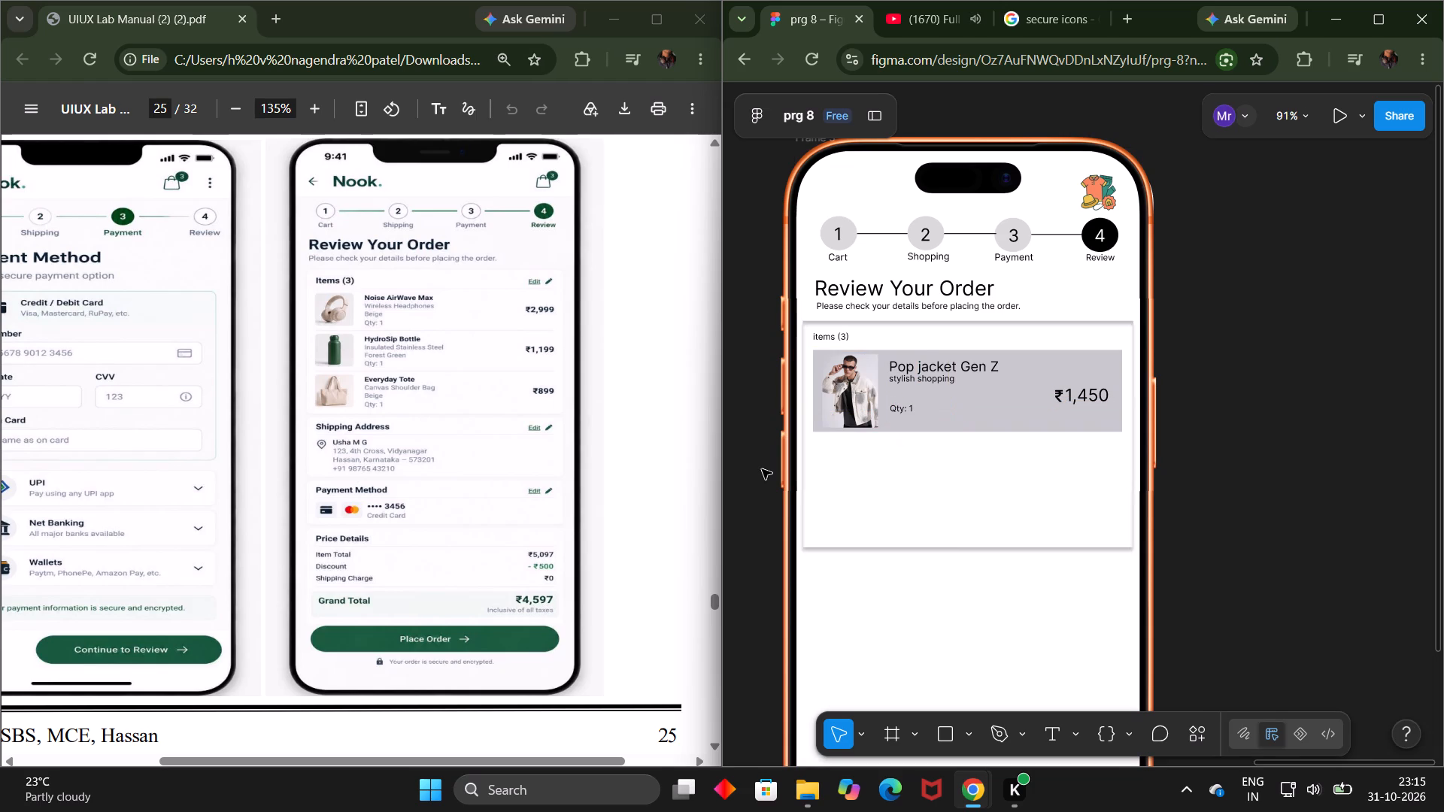
Reduce the jacket card's height to about 79.
click(967, 420)
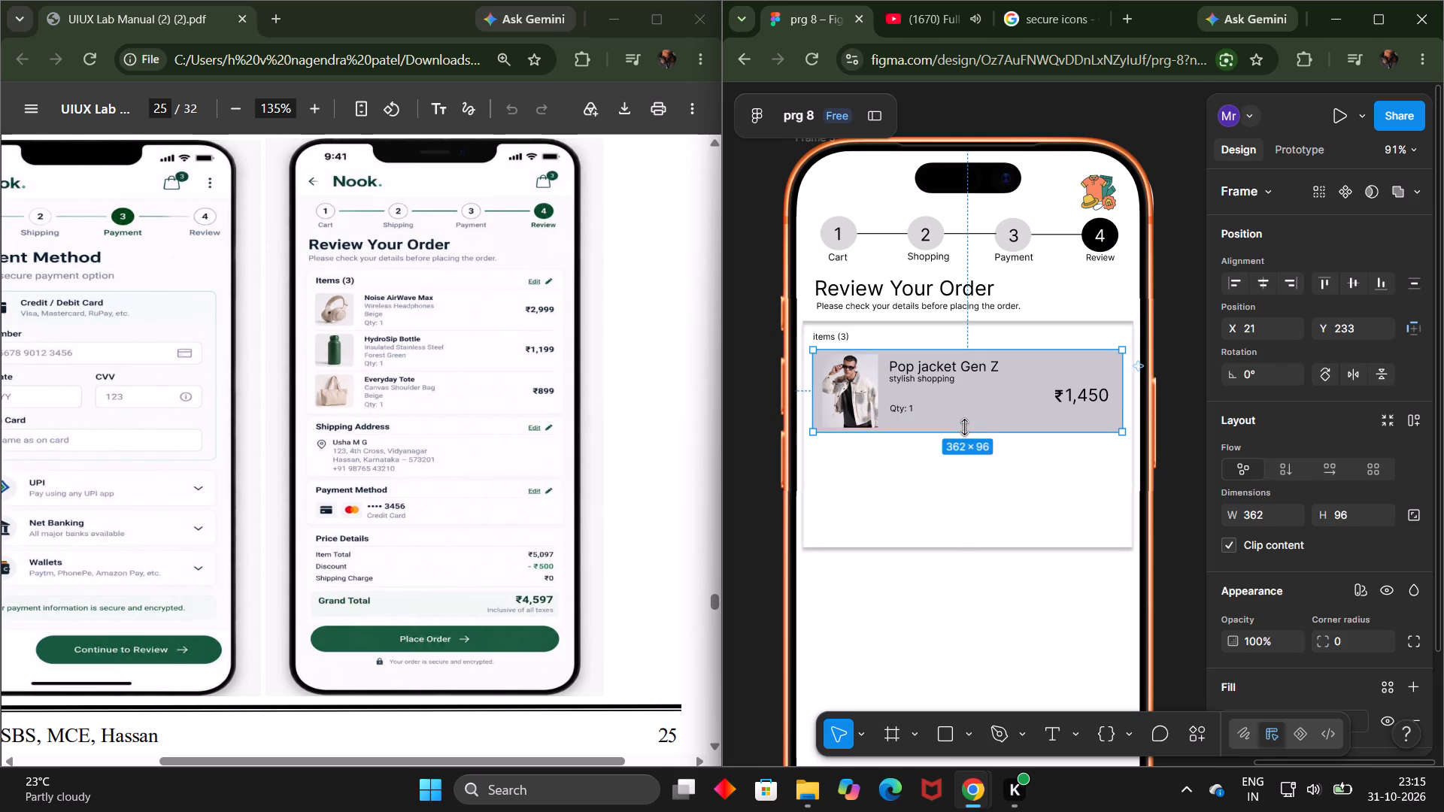
drag(964, 427, 964, 418)
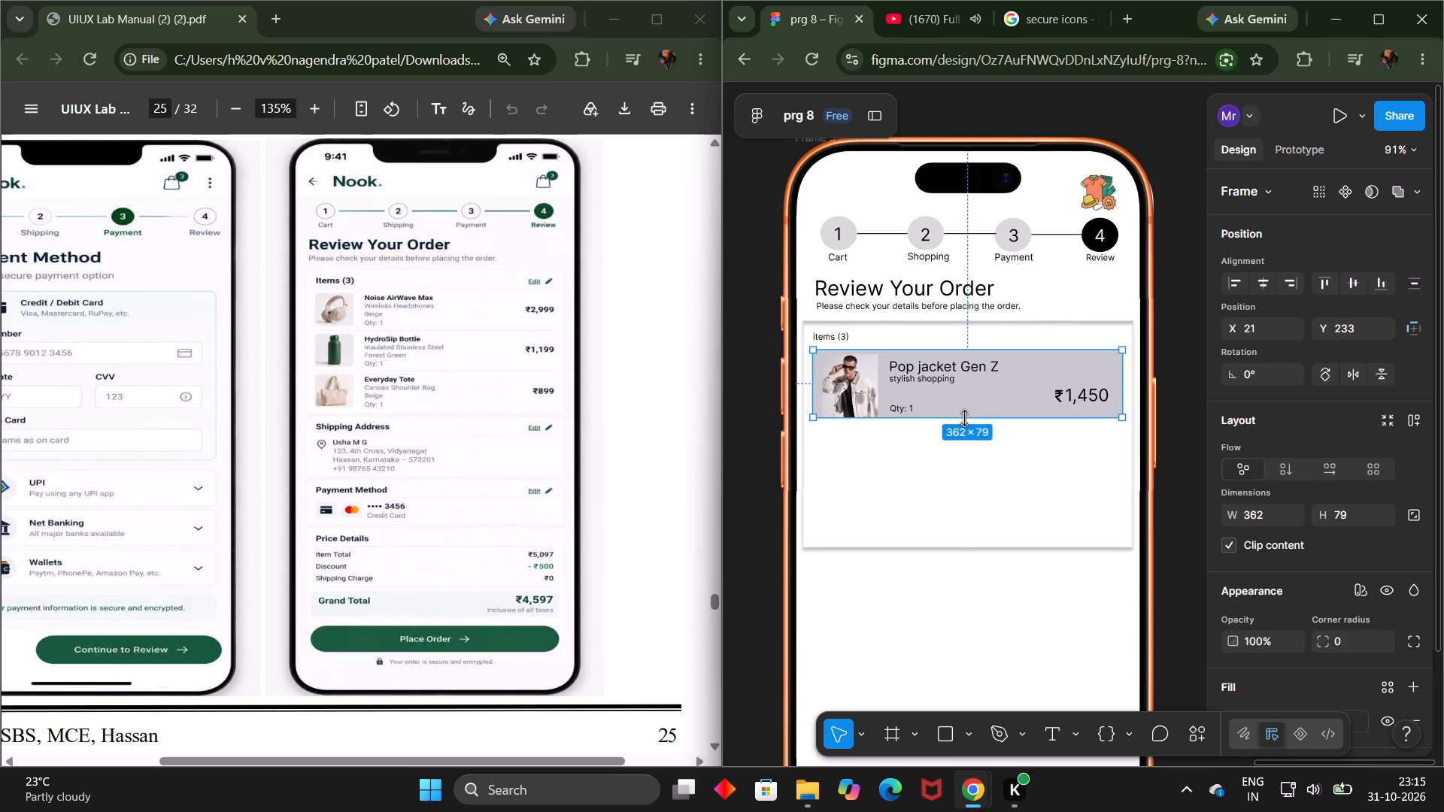
Move the 1,450 price text up within the jacket card to about X 281, Y 32.
click(1101, 398)
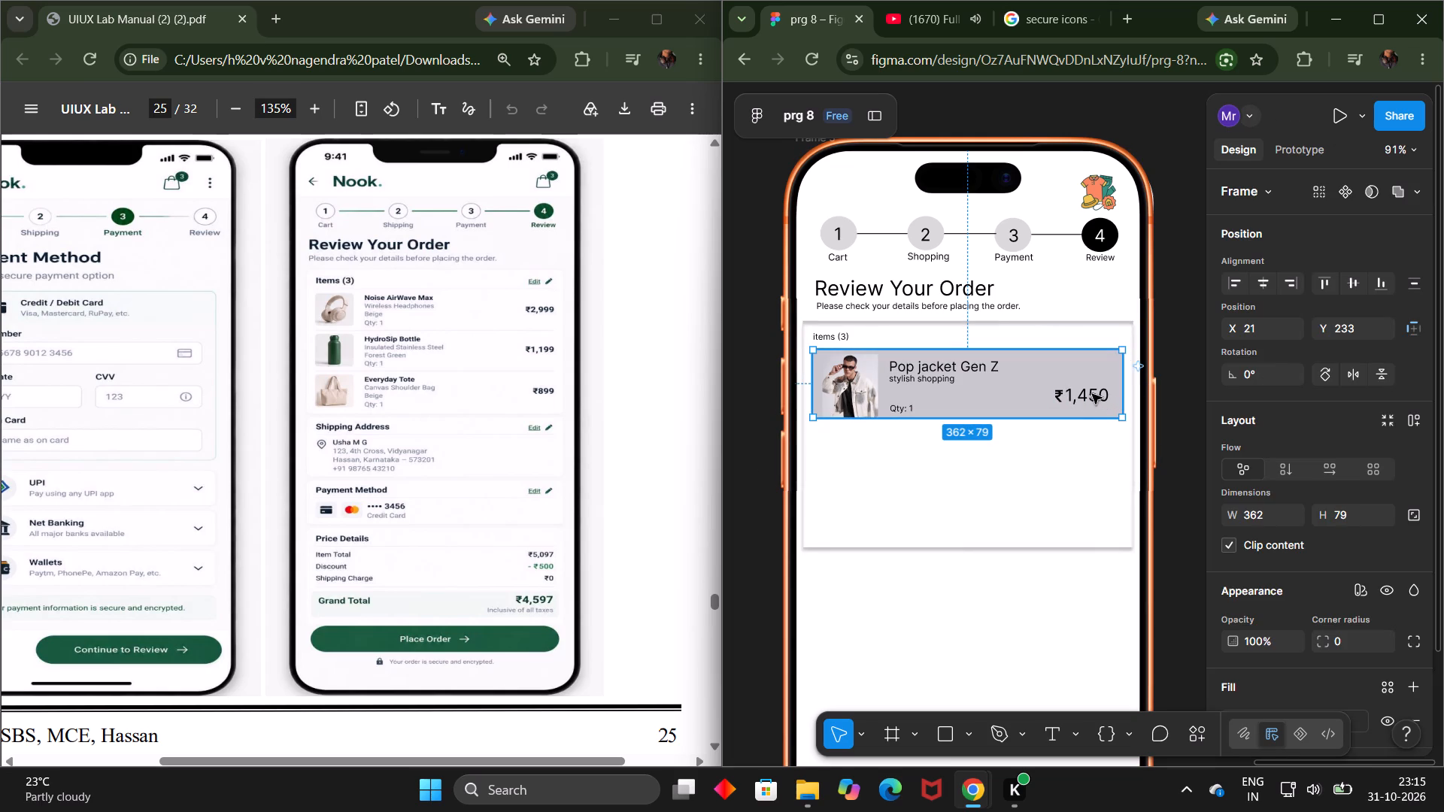
click(1091, 393)
click(1172, 448)
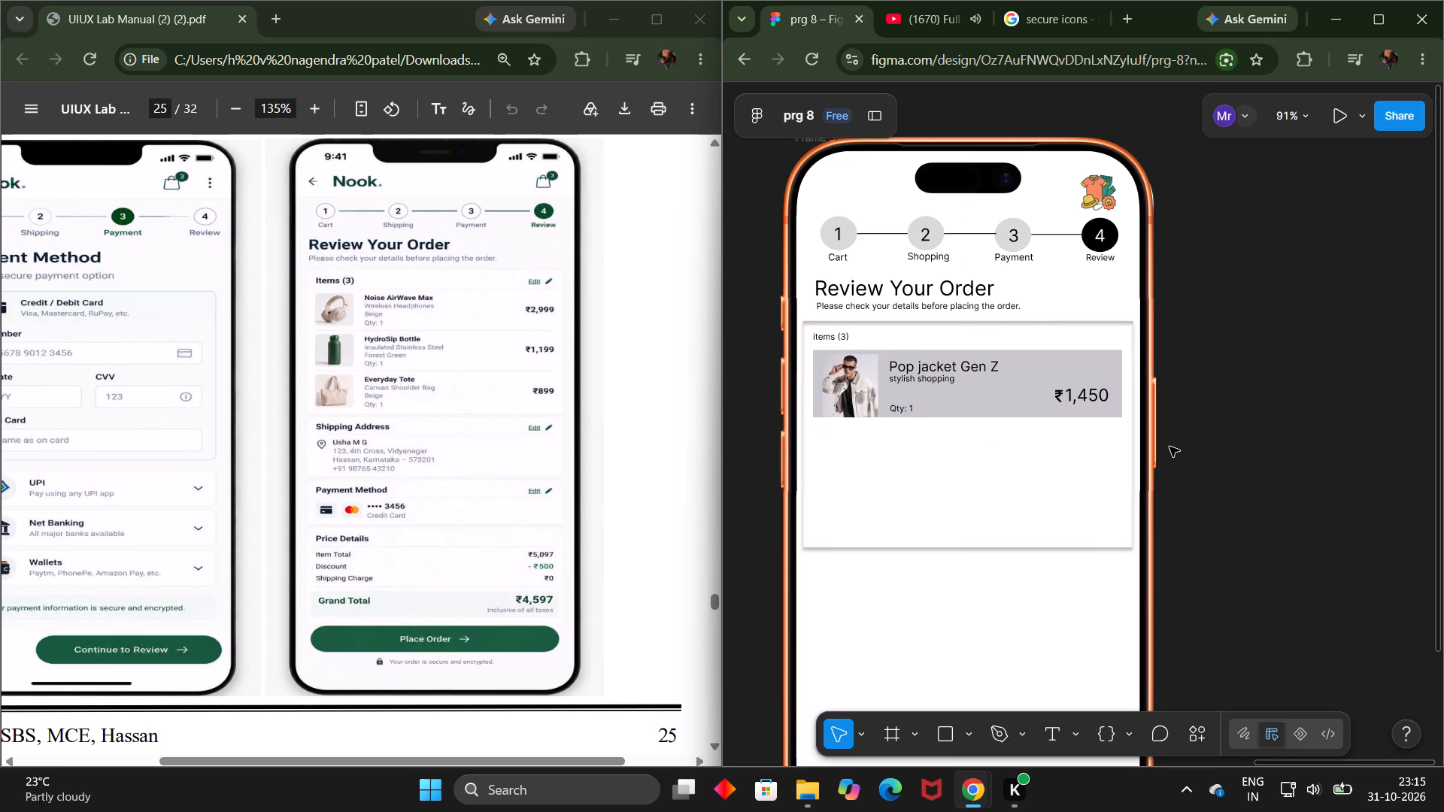
double_click(1086, 392)
click(1086, 392)
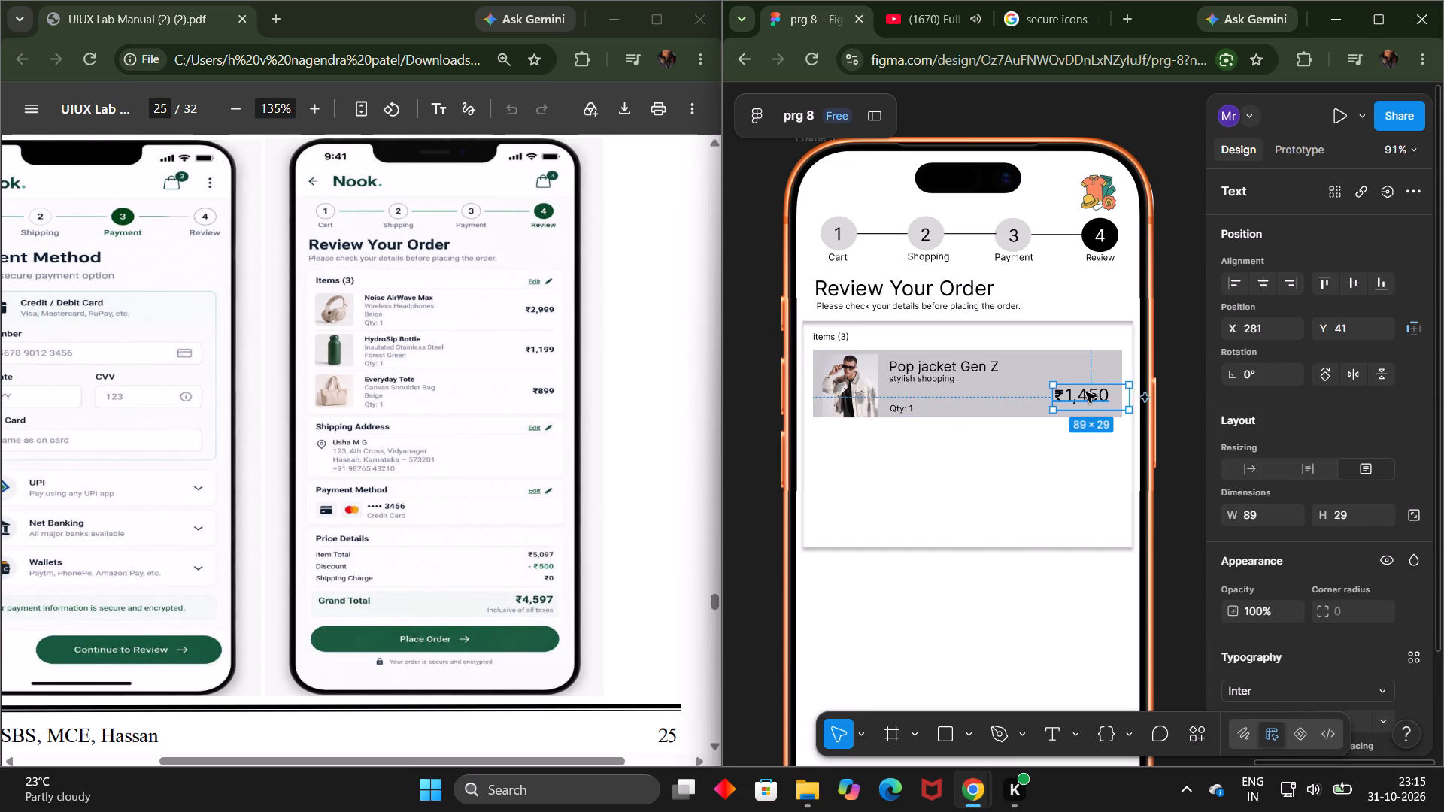
drag(1086, 392, 1085, 383)
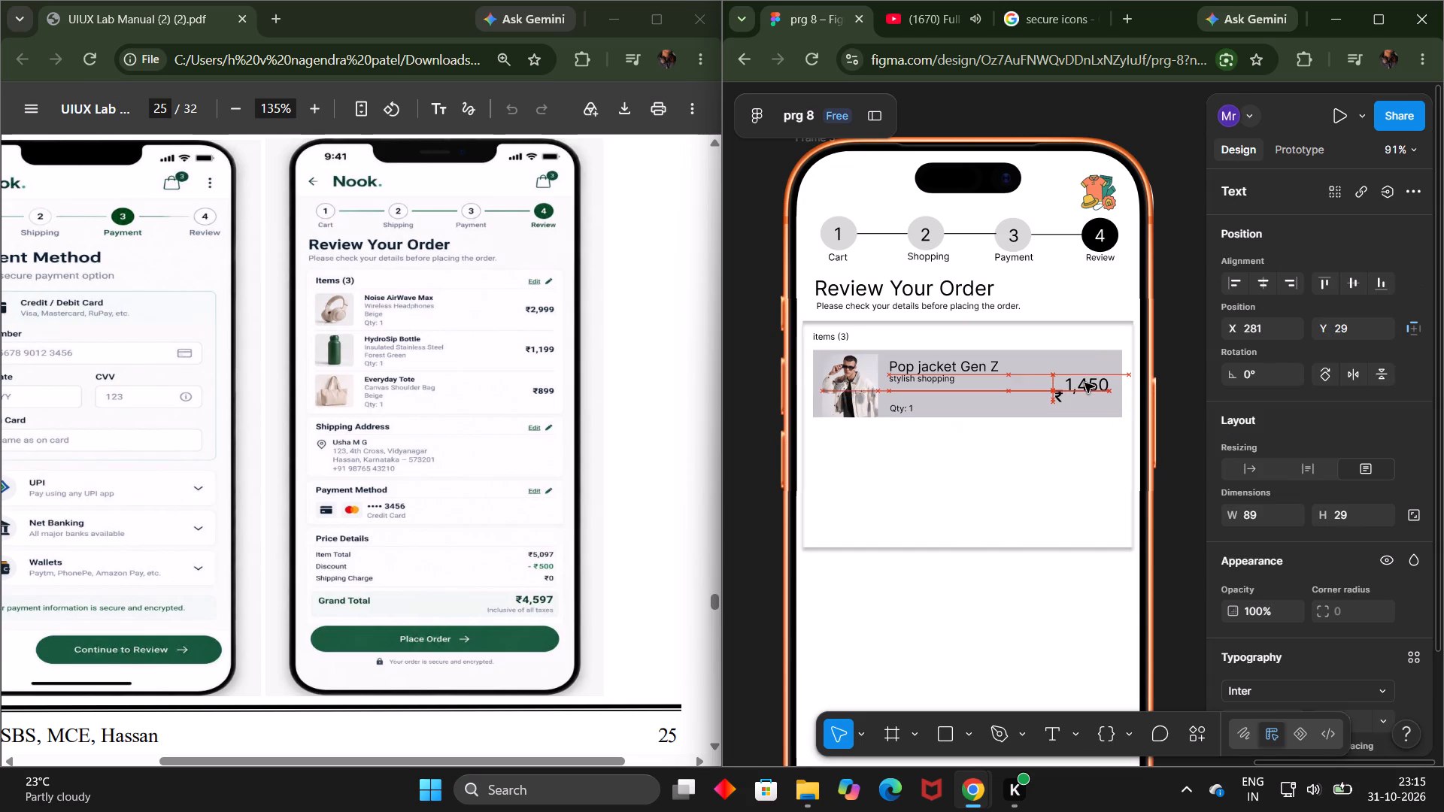
drag(1085, 383, 1085, 384)
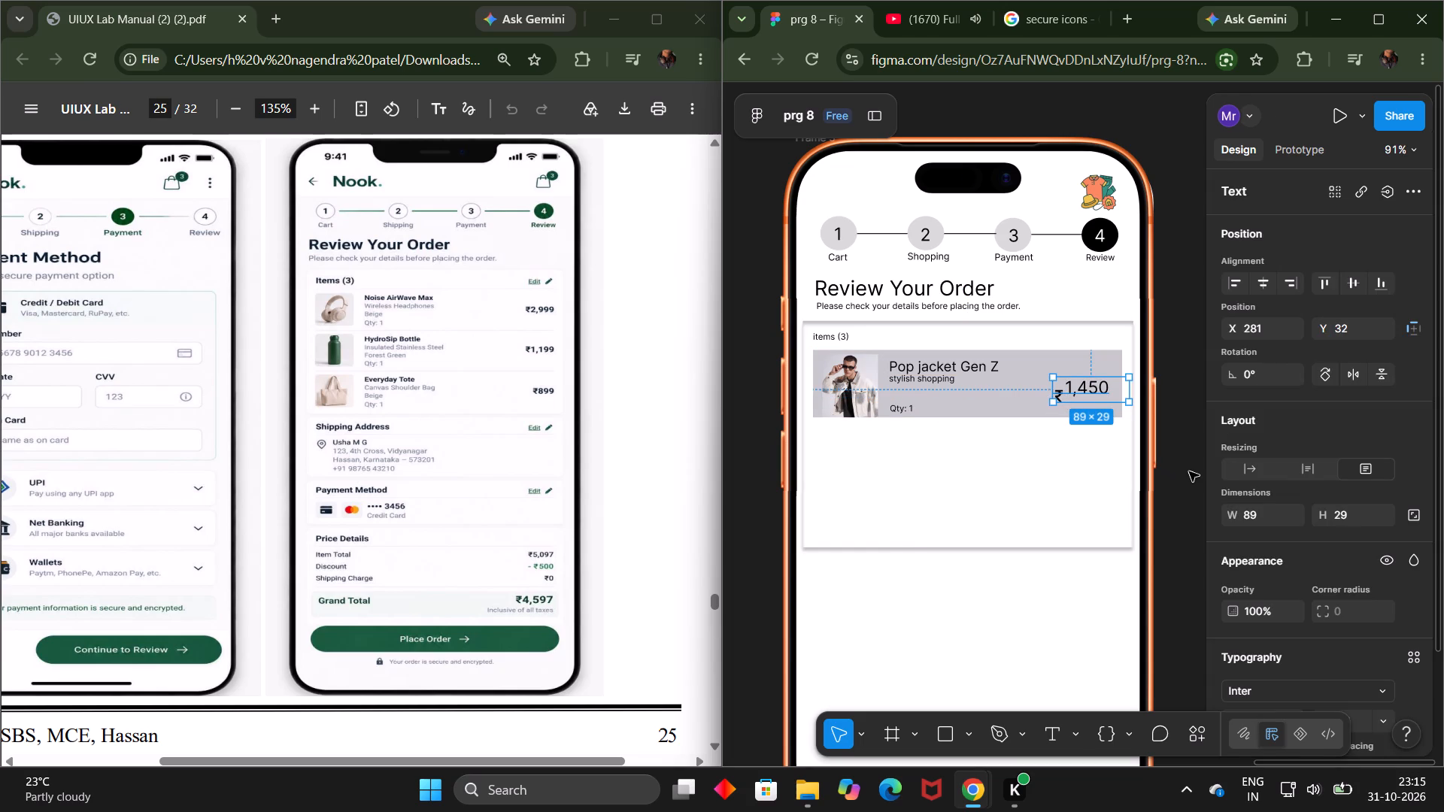
click(1189, 471)
Move the rupee symbol up to line up with the price, at about X 281, Y 37.
click(1057, 397)
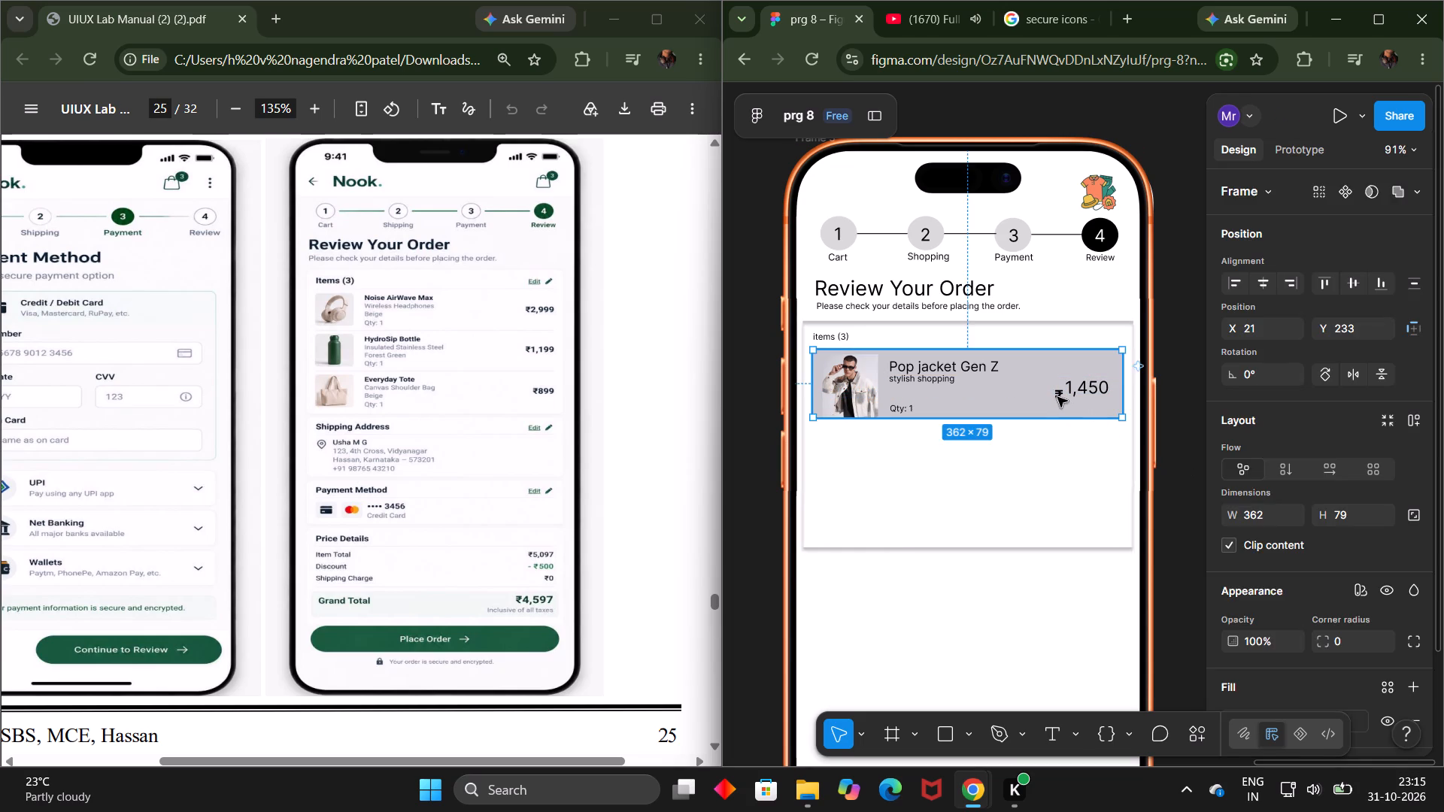
double_click(1057, 397)
drag(1057, 397, 1057, 387)
Open Flaticon's Secure Icons & Symbols result from the secure icons search in Google, and return to the Figma file.
click(1013, 16)
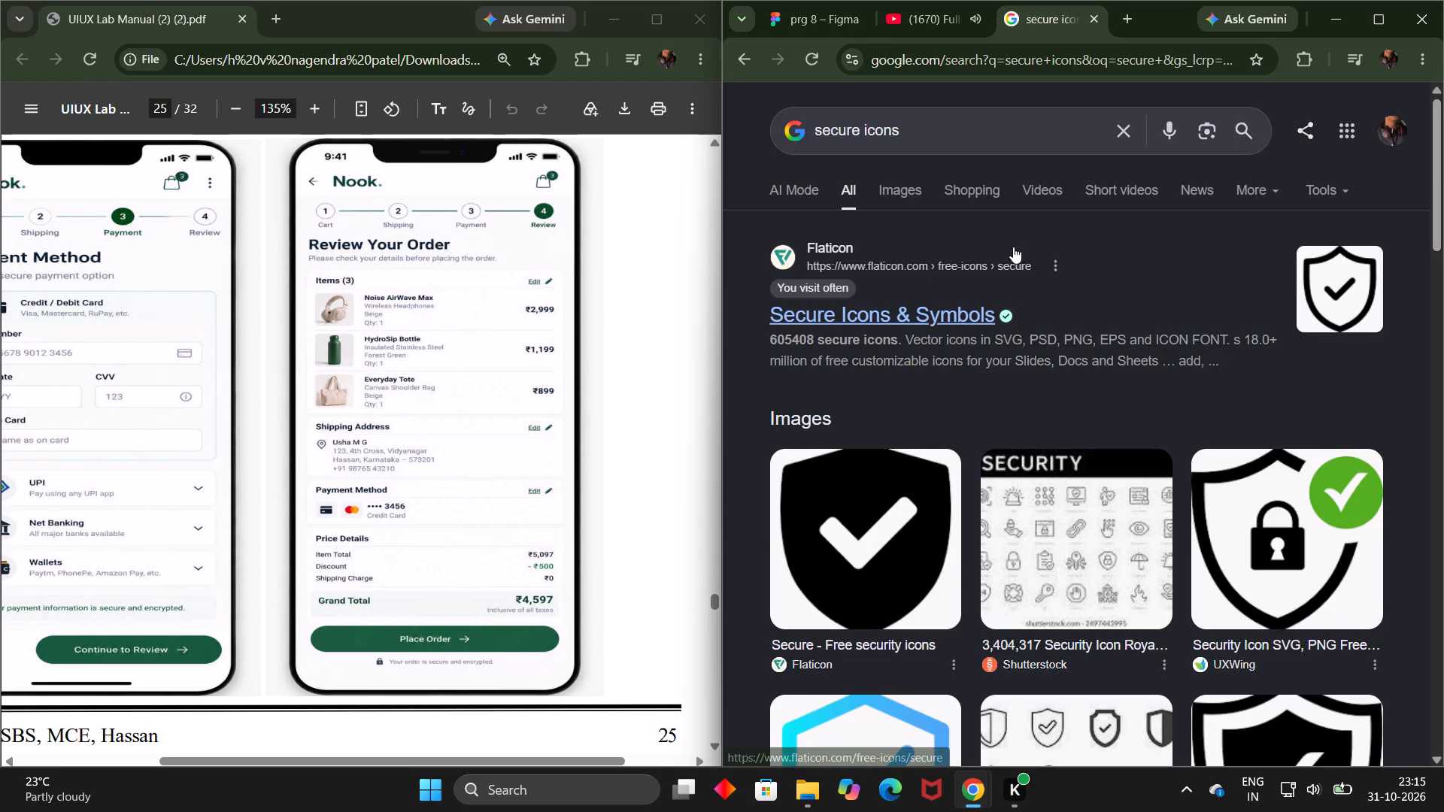
click(946, 295)
click(819, 17)
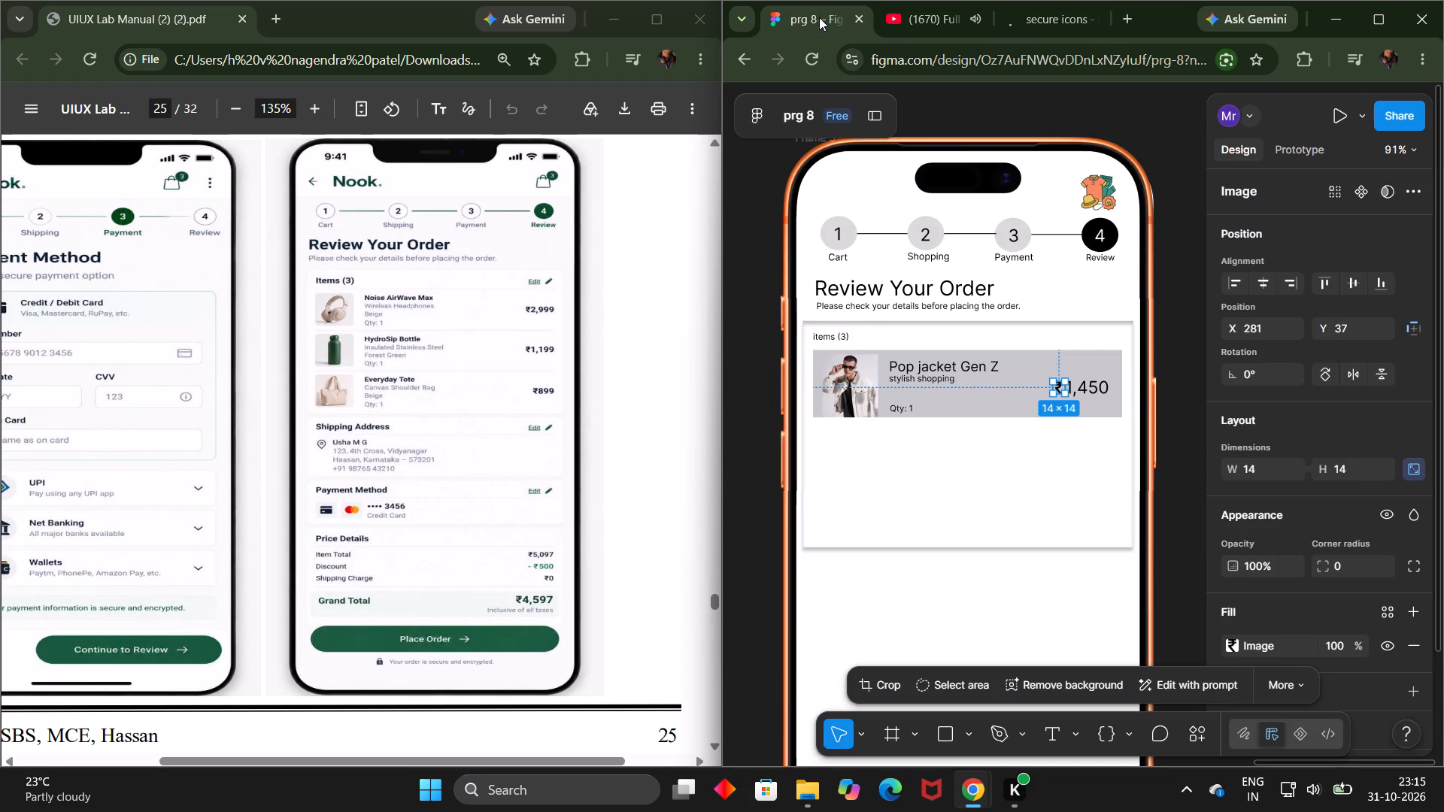
click(1198, 464)
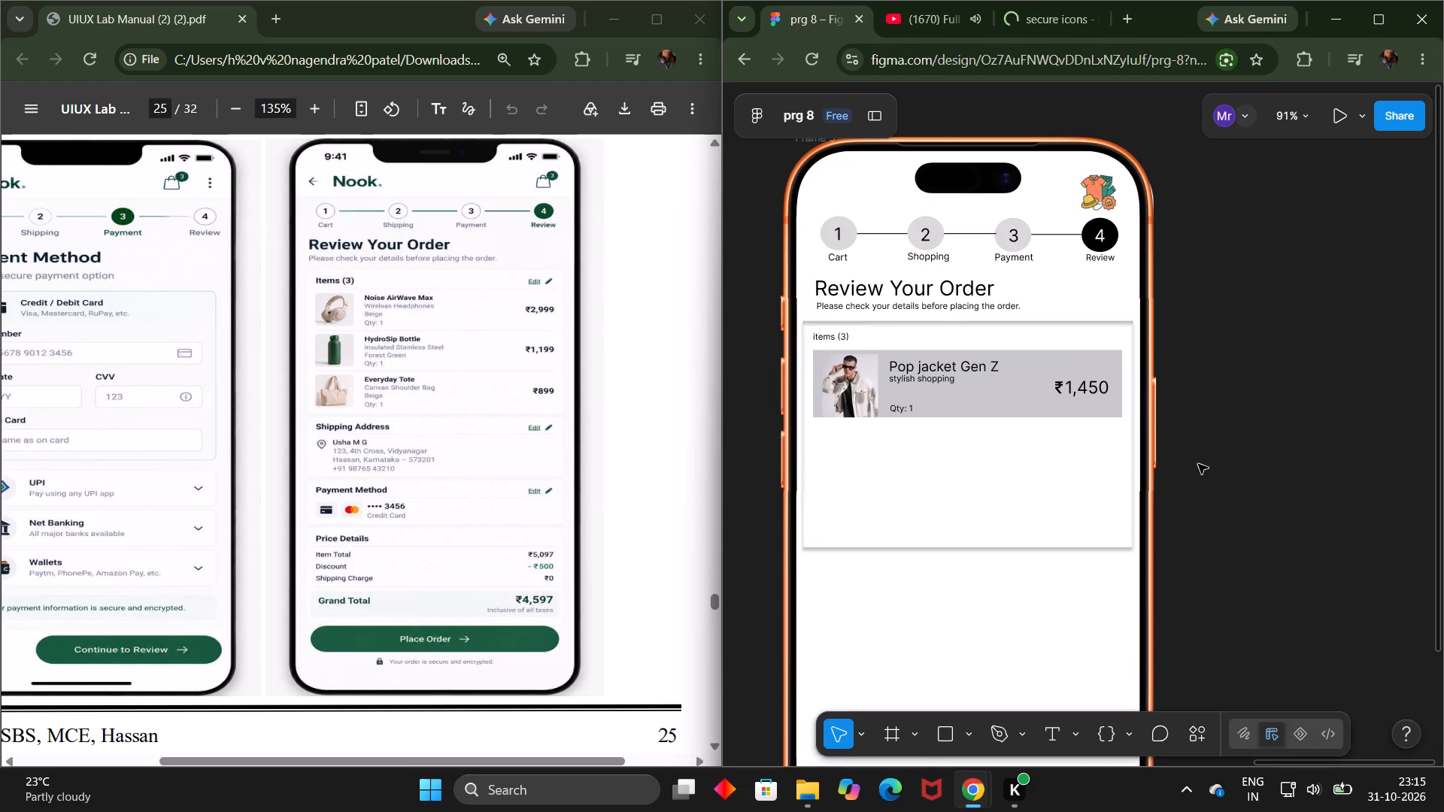
Move the Qty: 1 text up in the jacket card to about X 90, Y 48.
double_click(897, 405)
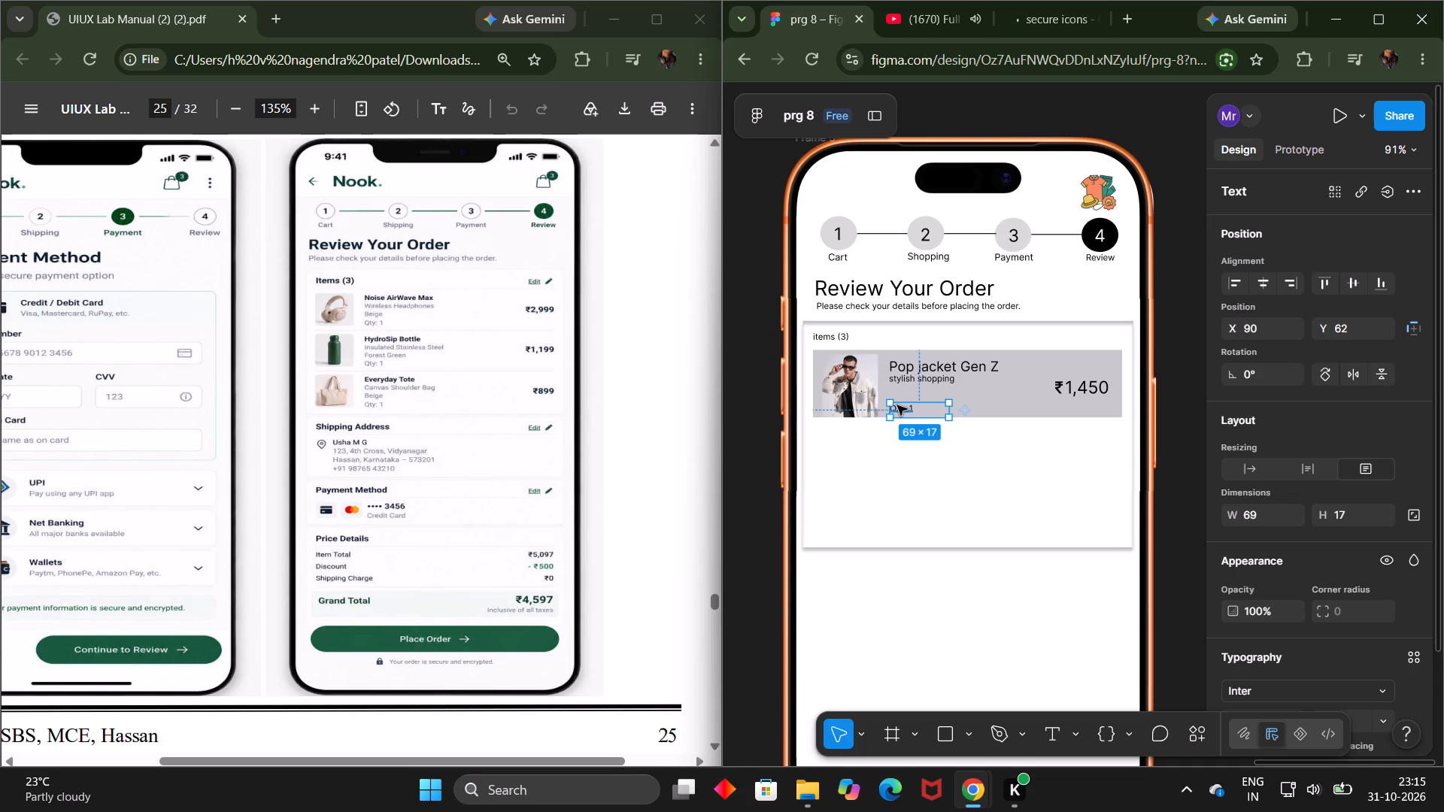
drag(897, 405, 899, 392)
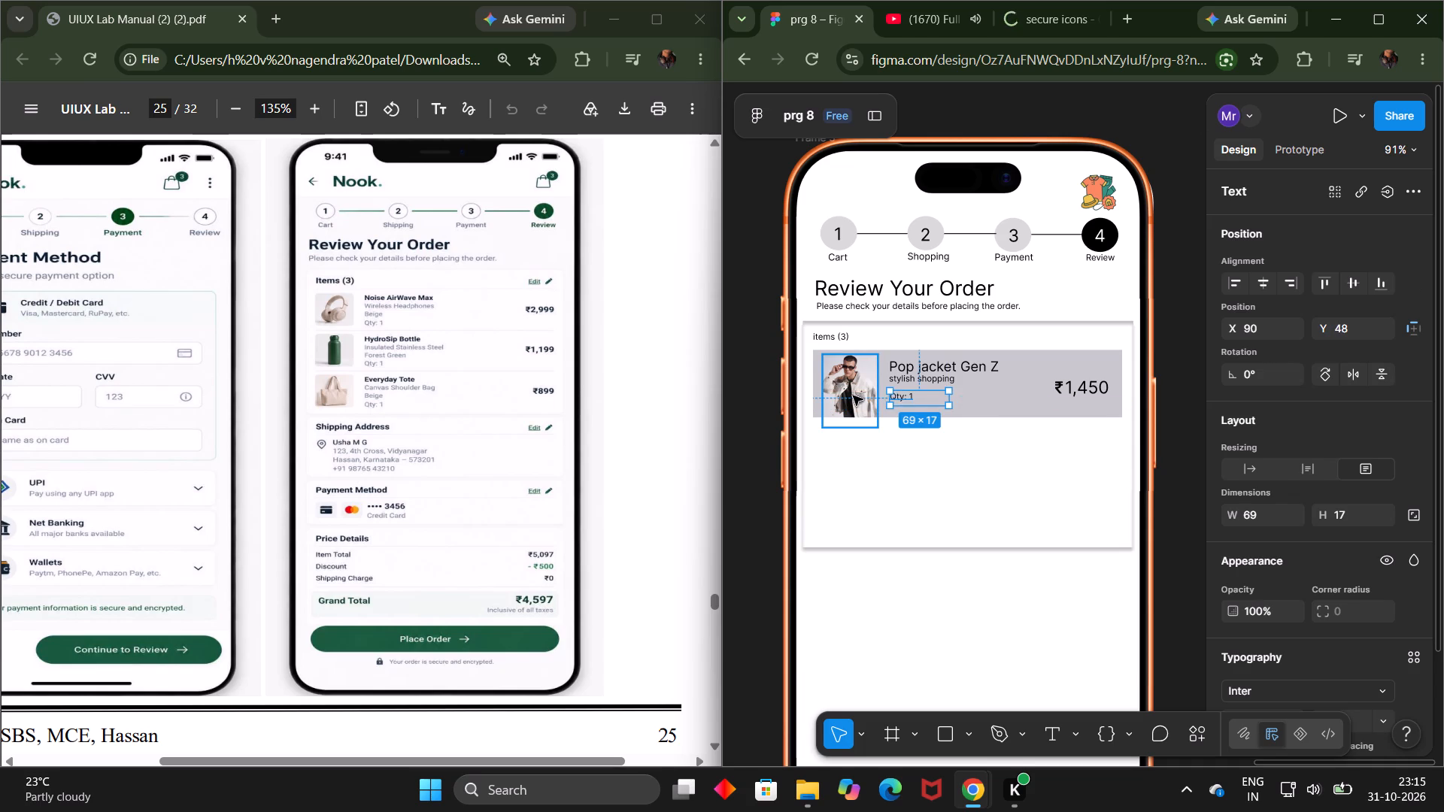
Shrink the jacket photo to about 55 × 74 and place it at about X 8, Y 2 within its product card.
click(853, 395)
drag(853, 430, 853, 404)
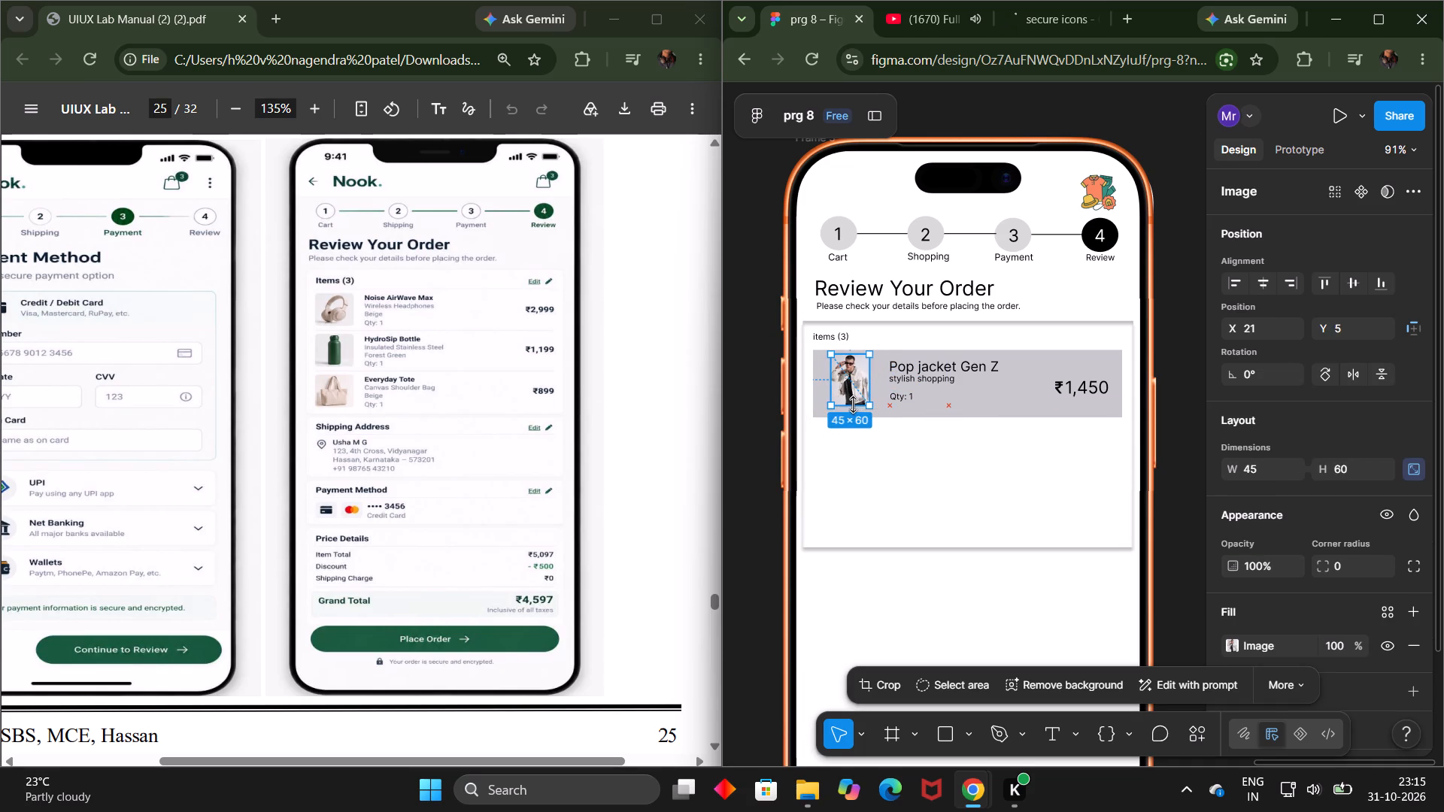
drag(853, 404, 853, 413)
drag(842, 399, 839, 398)
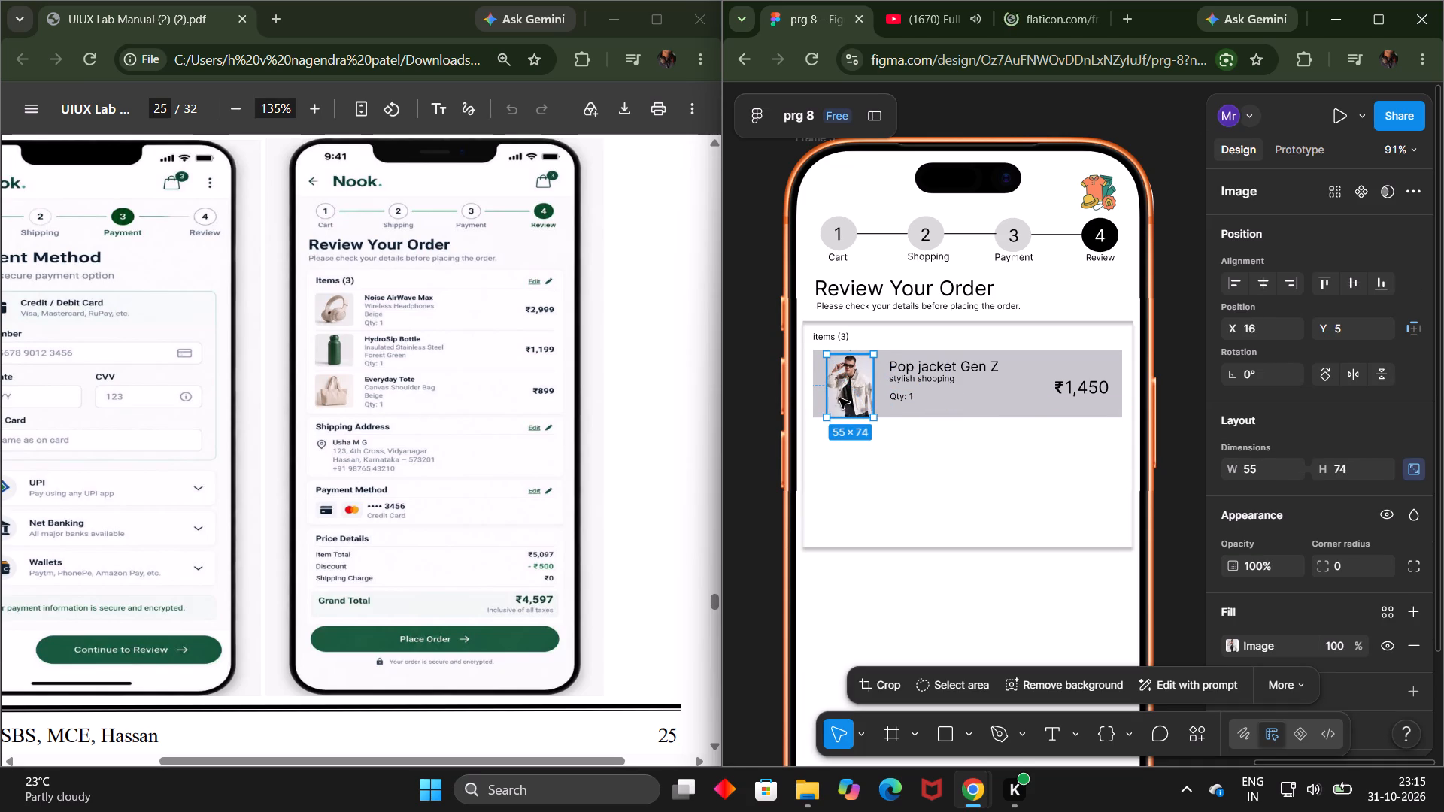
drag(839, 398, 836, 398)
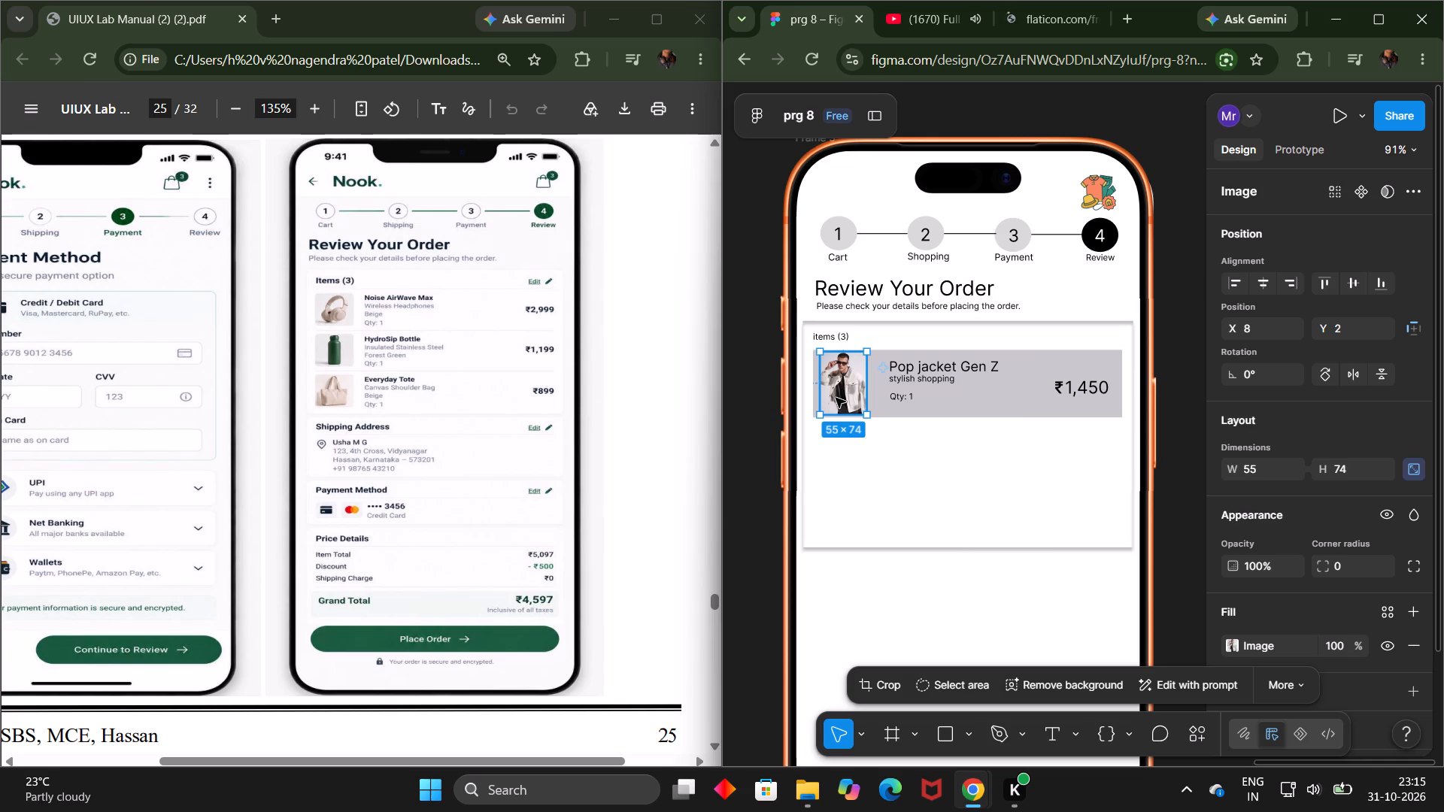
click(727, 472)
Extend the white Items card downward to a height of about 283.
click(881, 492)
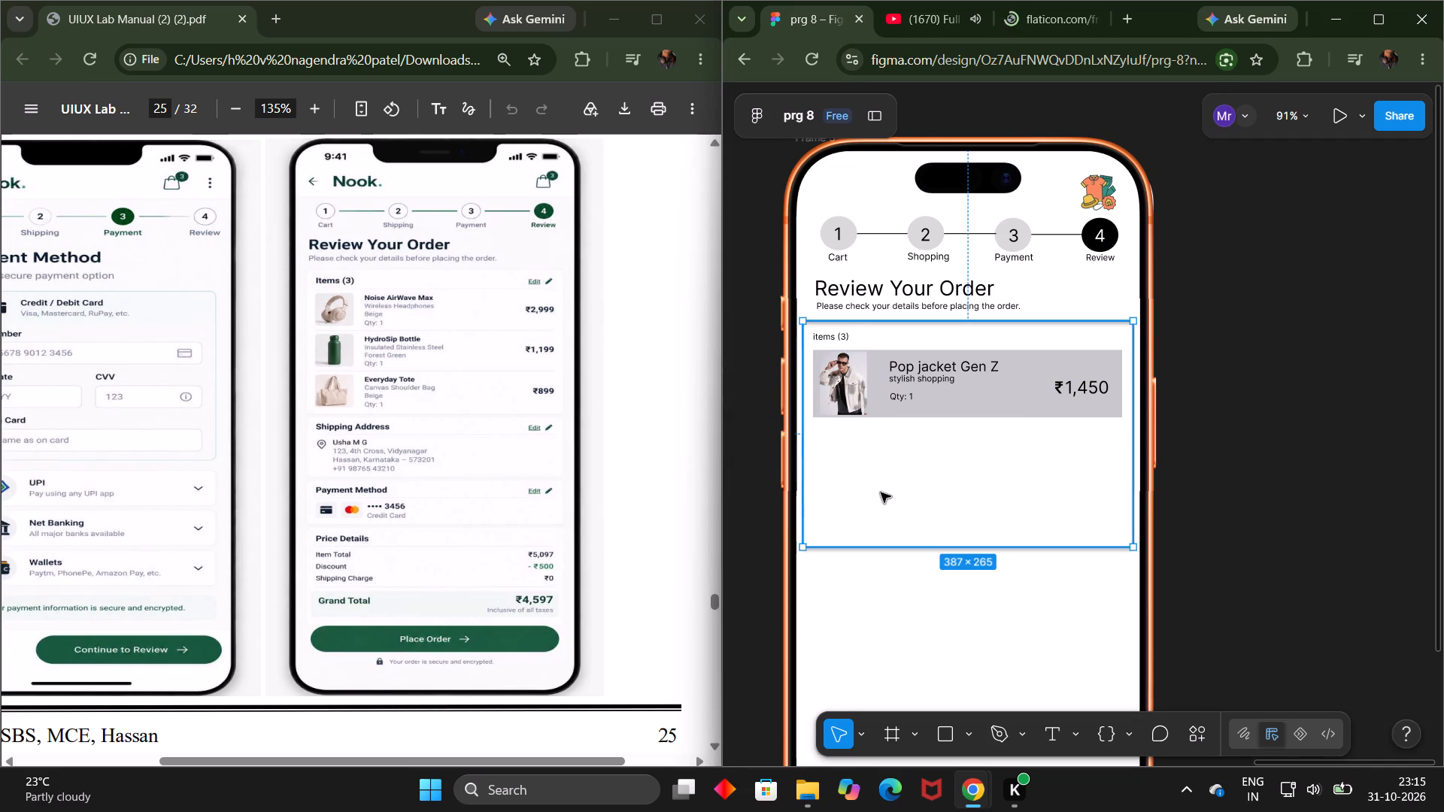
drag(959, 548, 959, 562)
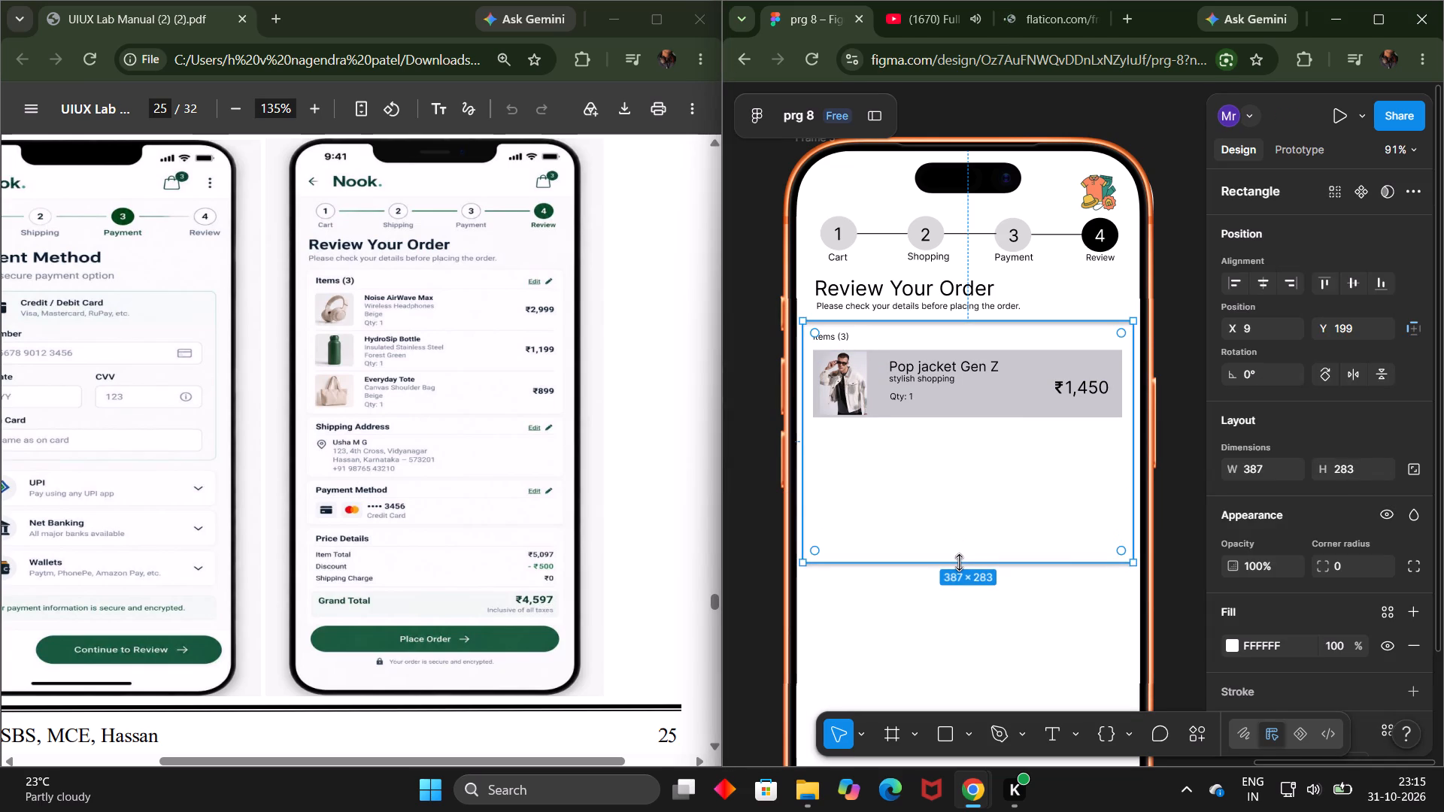
click(743, 554)
Draw a rectangle about 373 × 125 just below the Items card, at about X 18, Y 503.
scroll(1112, 604, down, 1)
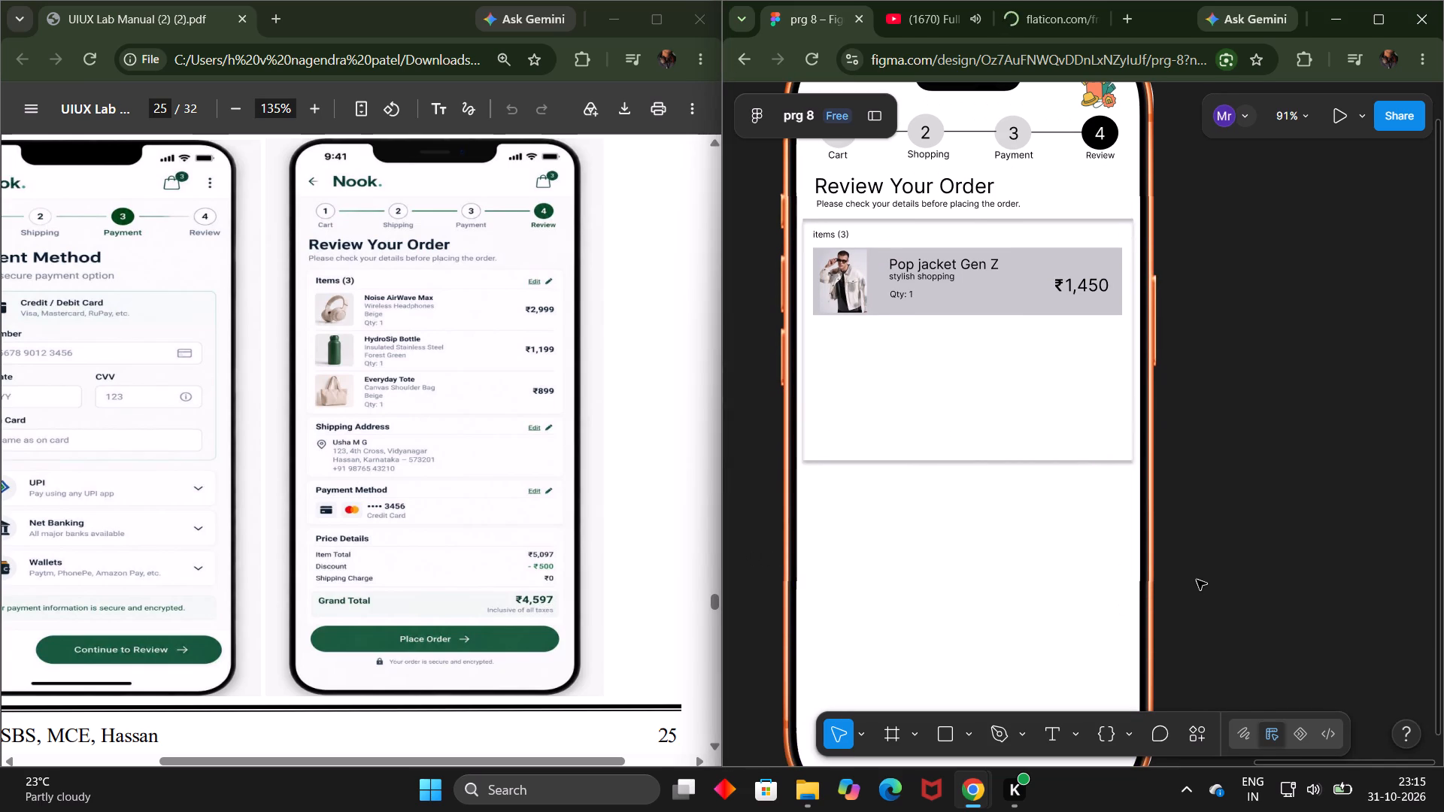
click(944, 747)
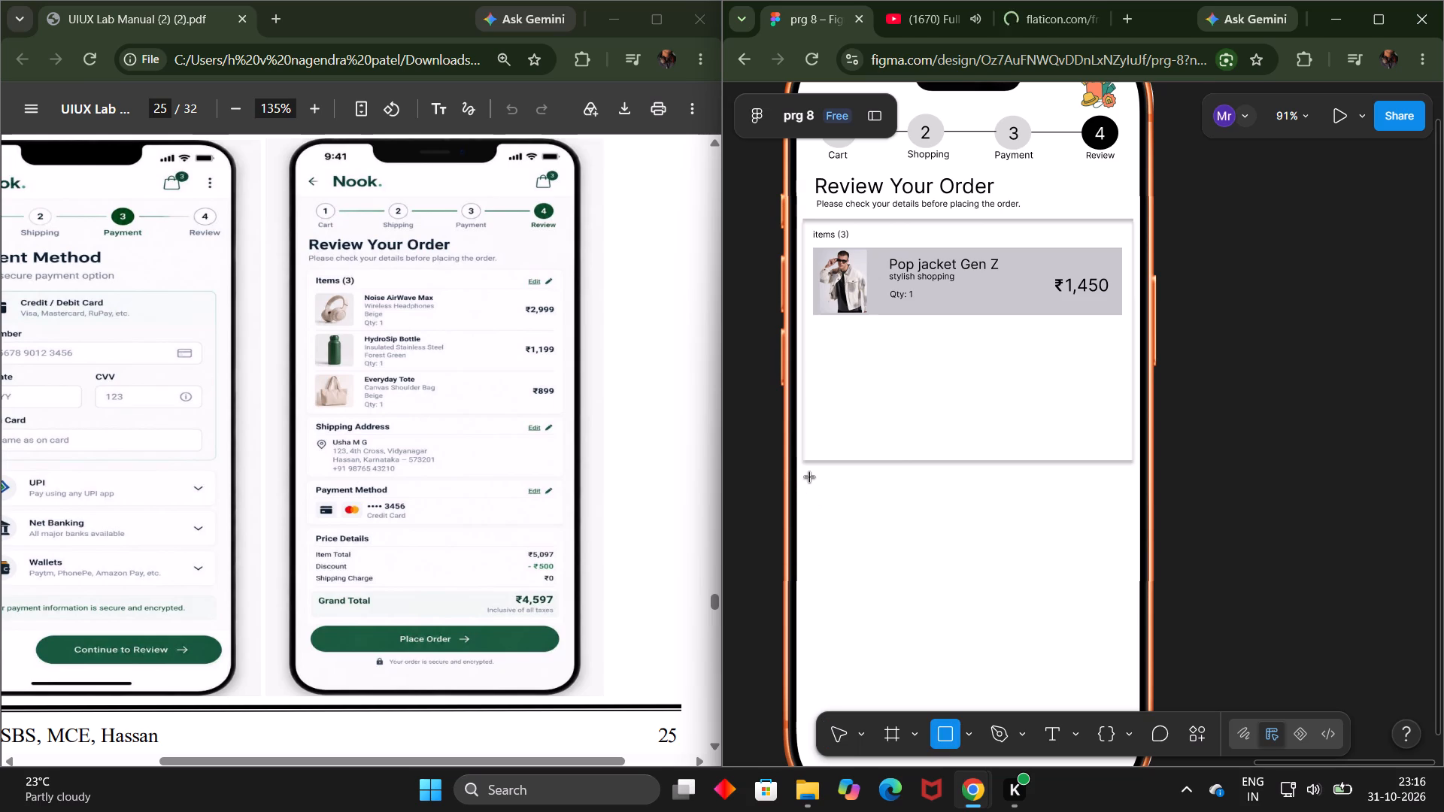
drag(810, 477, 1094, 587)
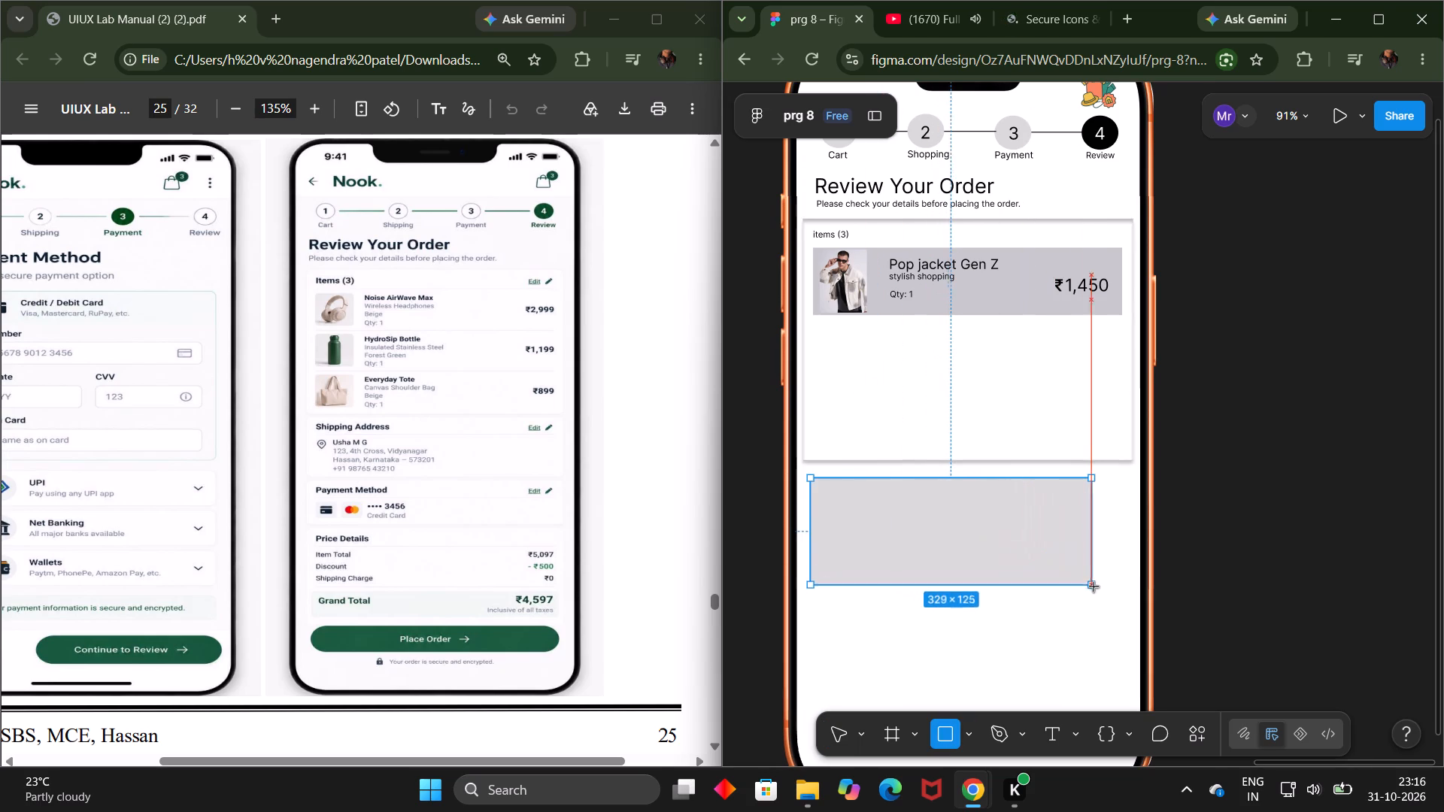
drag(1094, 587, 1129, 584)
scroll(1179, 588, down, 1)
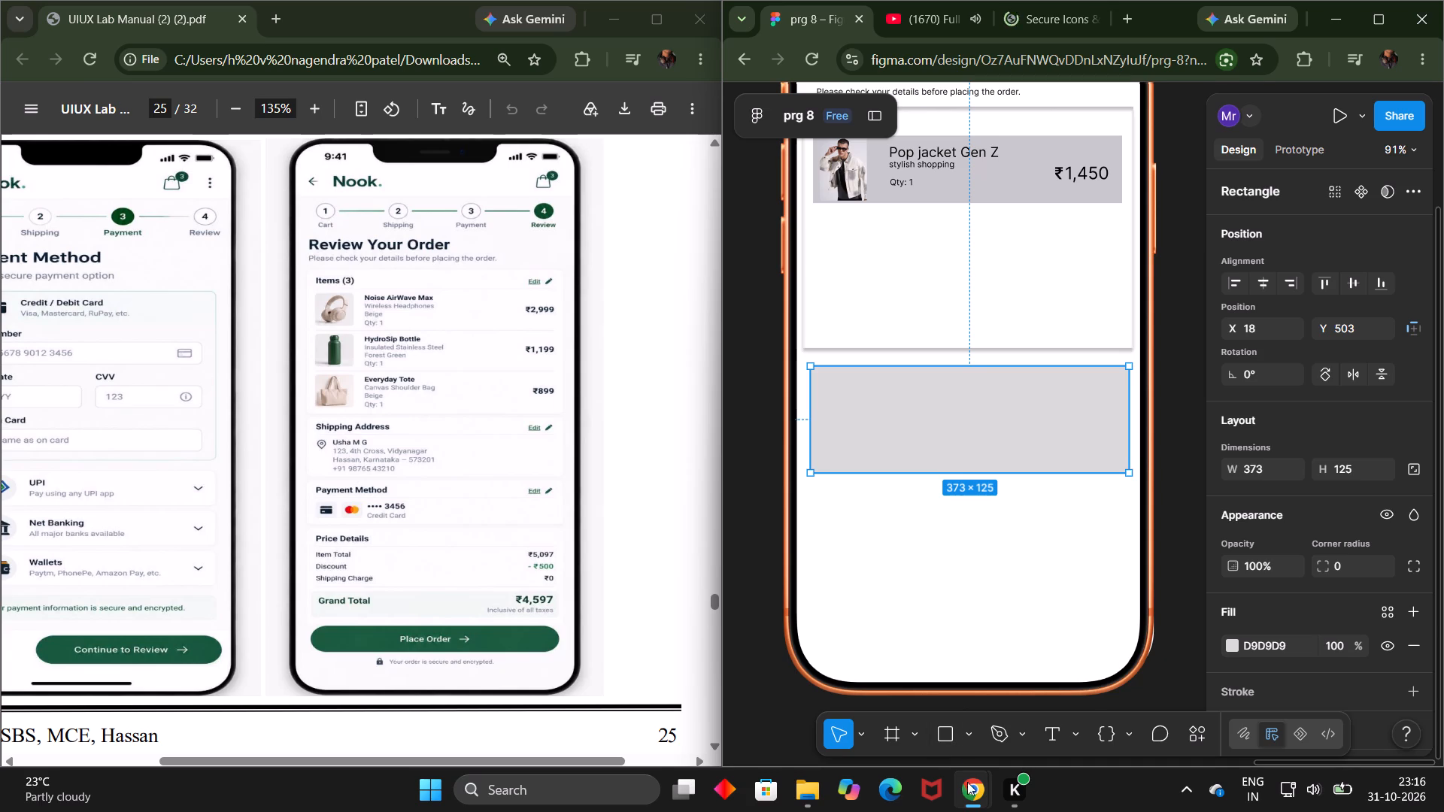
Close the YouTube song page and return to the prg 8 Figma file.
click(931, 28)
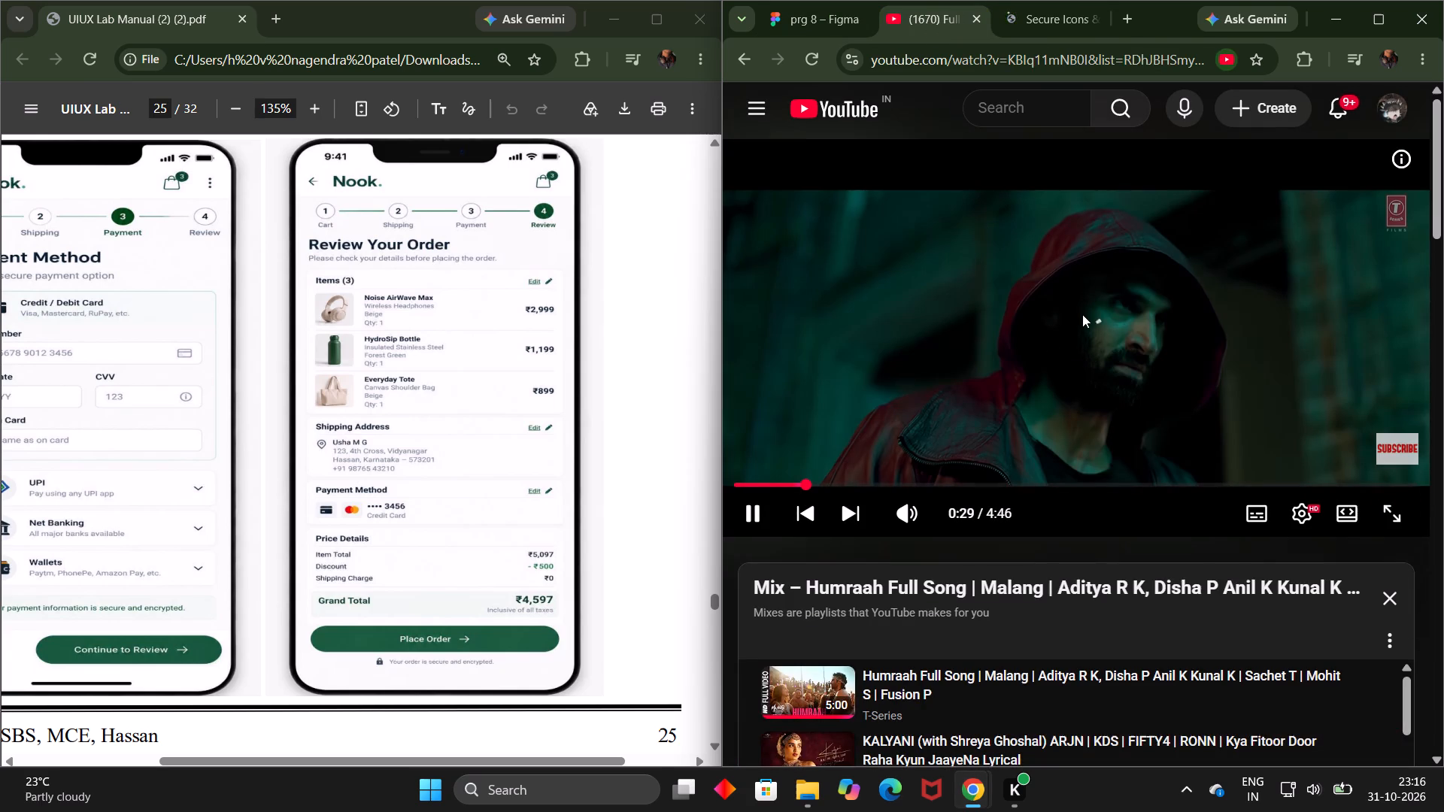
click(1082, 314)
click(1054, 5)
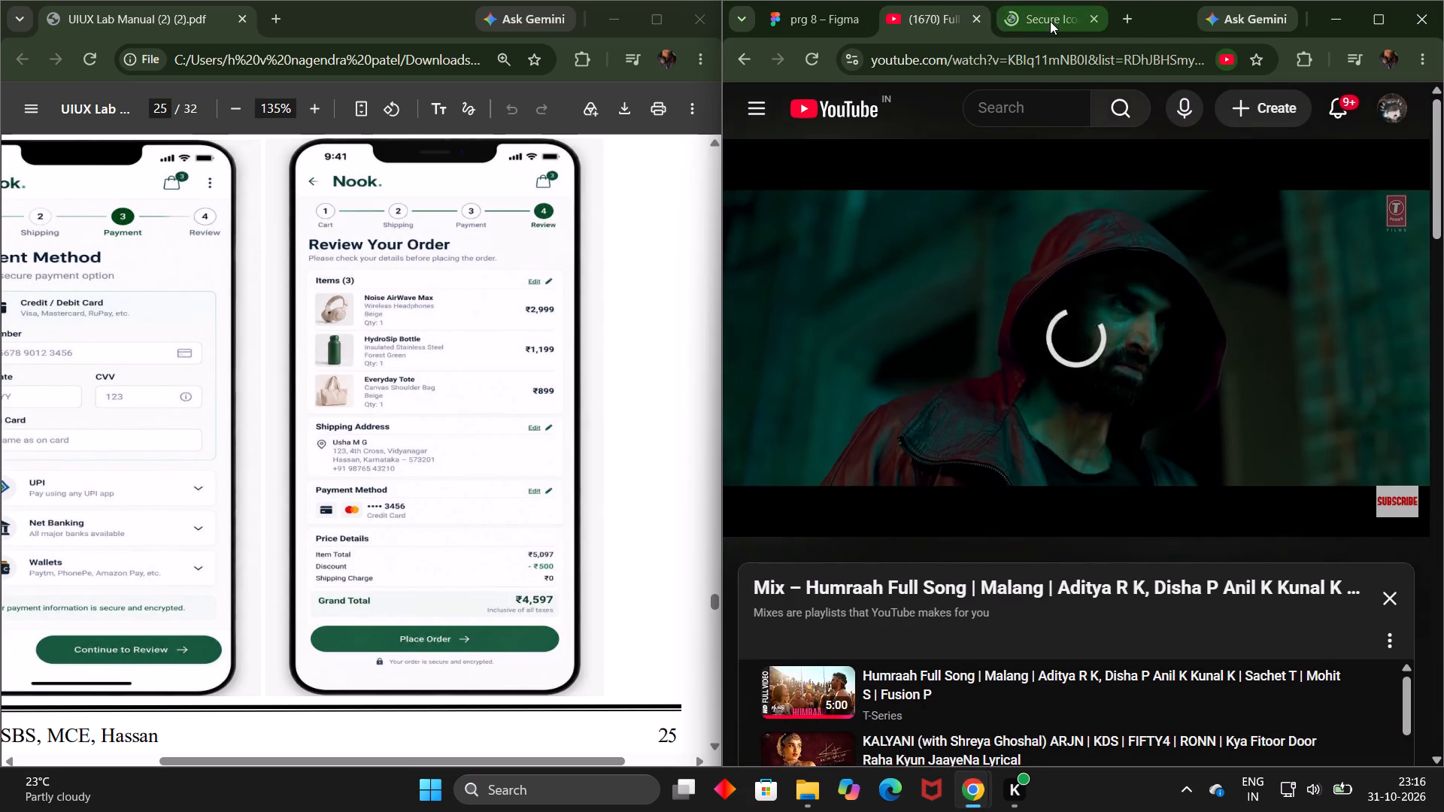
click(1050, 21)
scroll(1035, 269, down, 2)
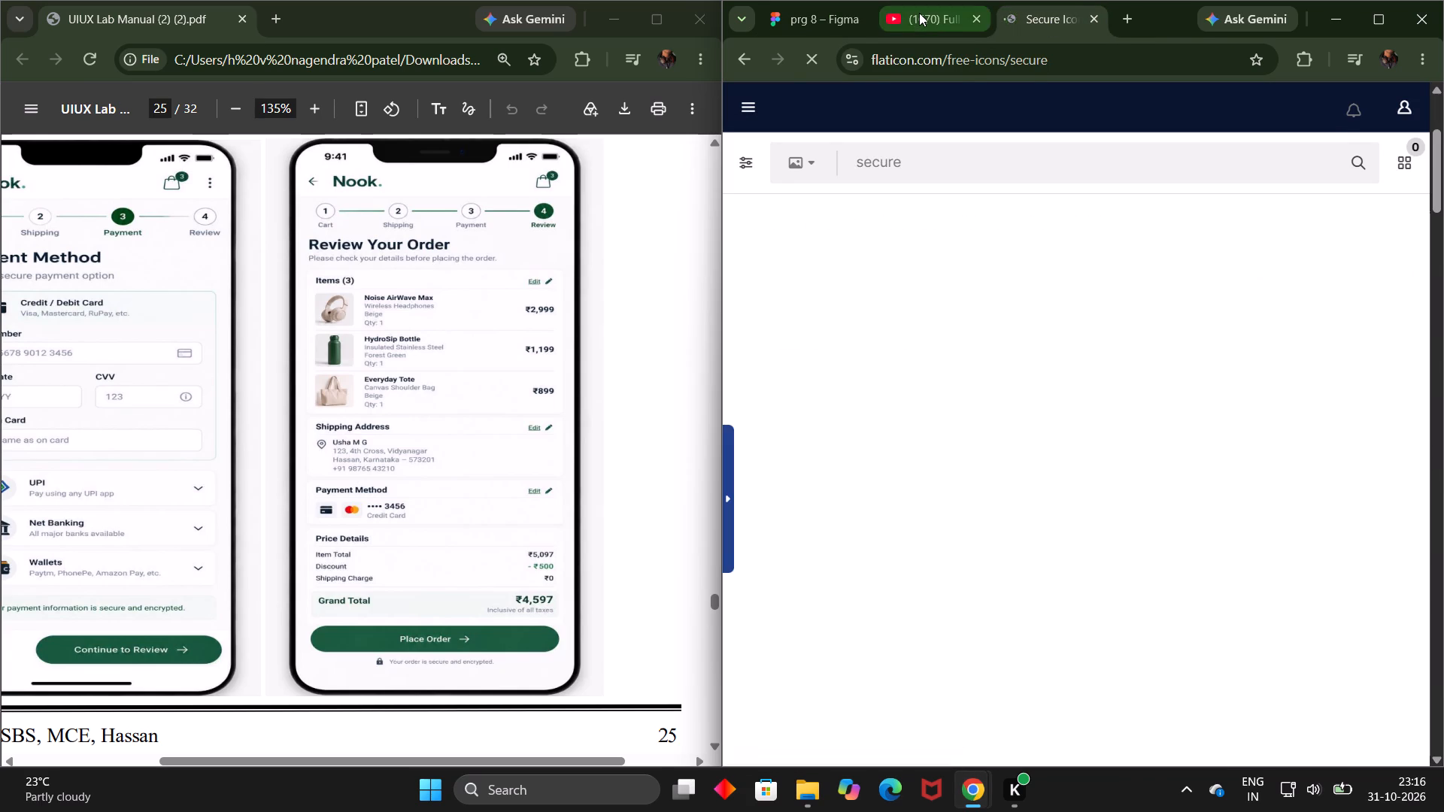
click(919, 13)
click(1036, 307)
click(751, 526)
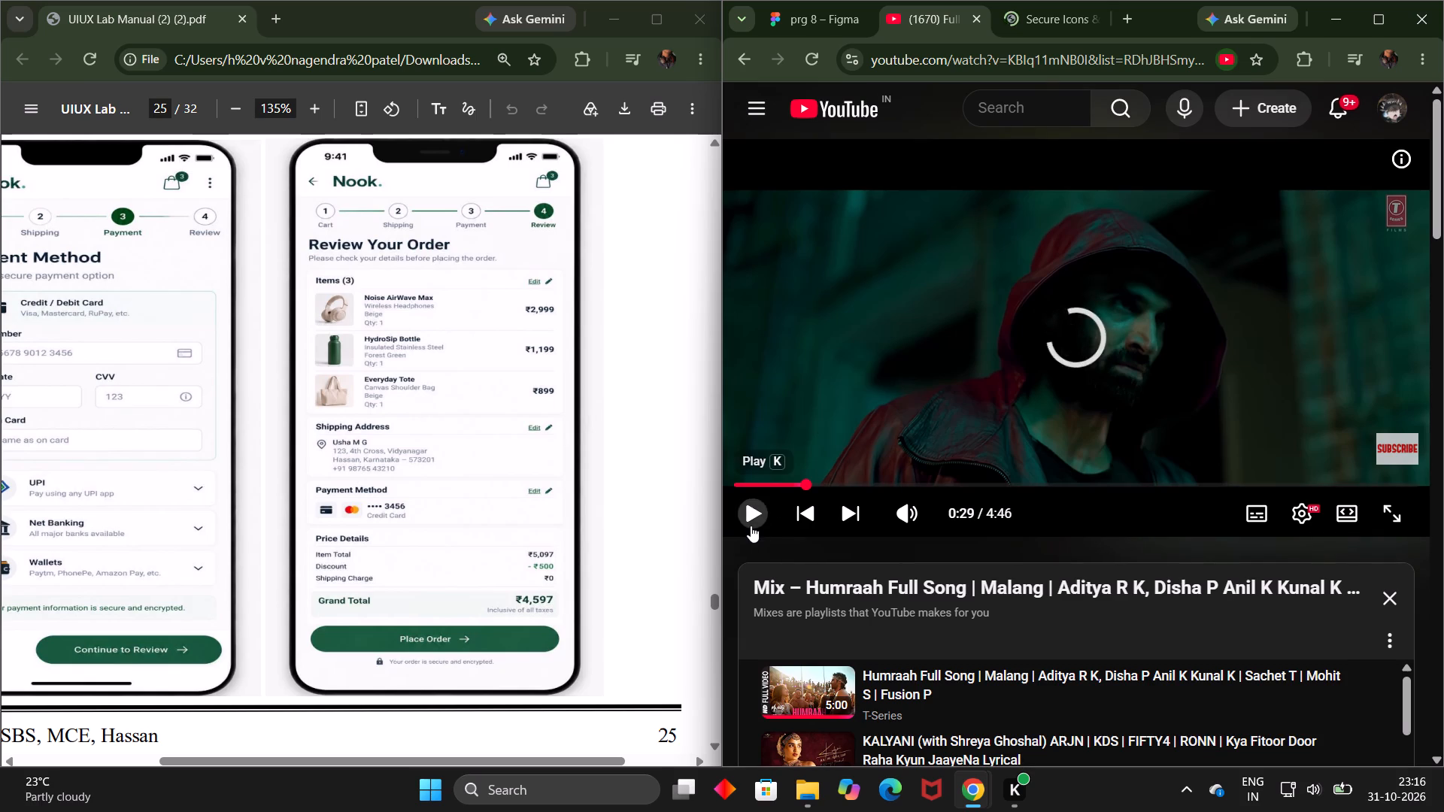
click(977, 25)
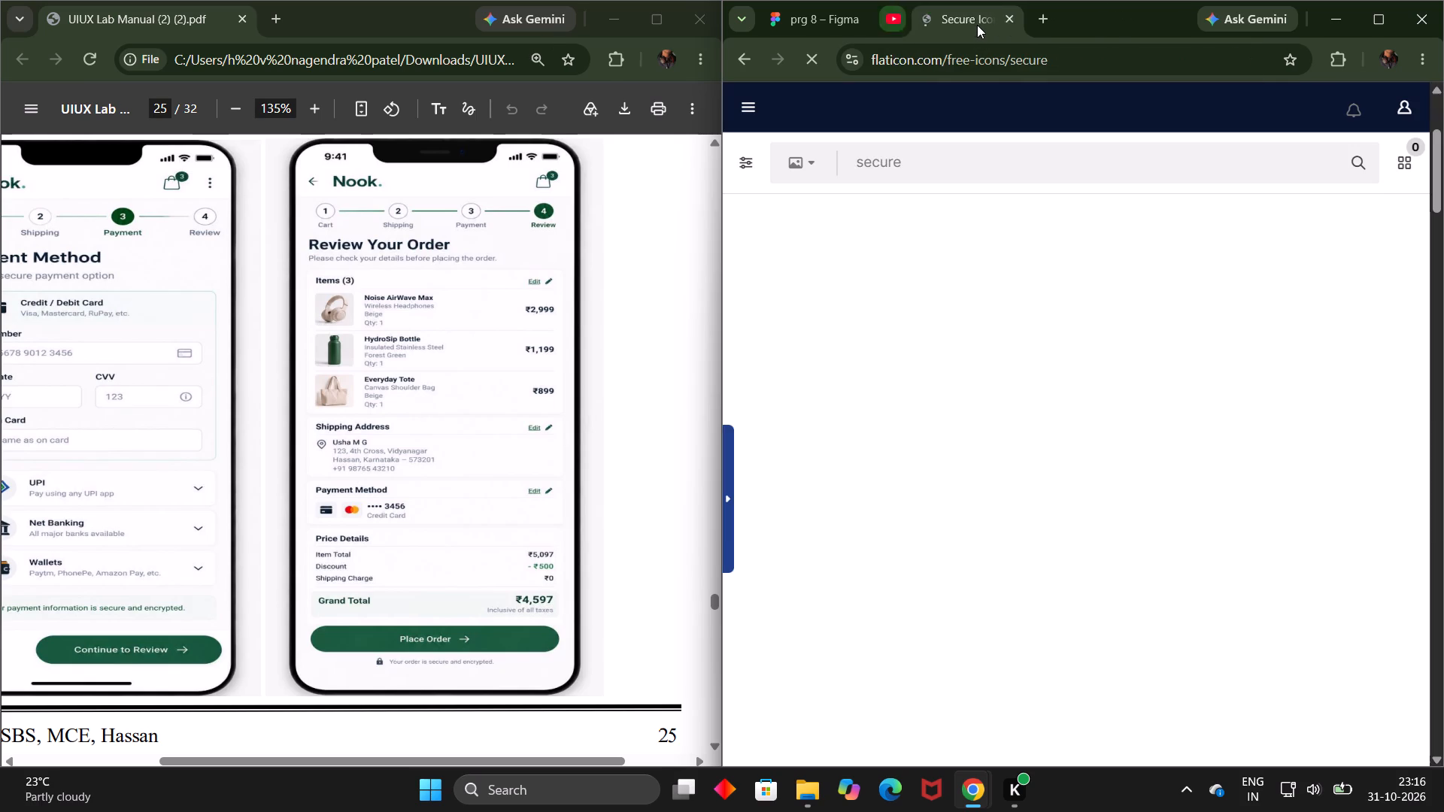
click(793, 27)
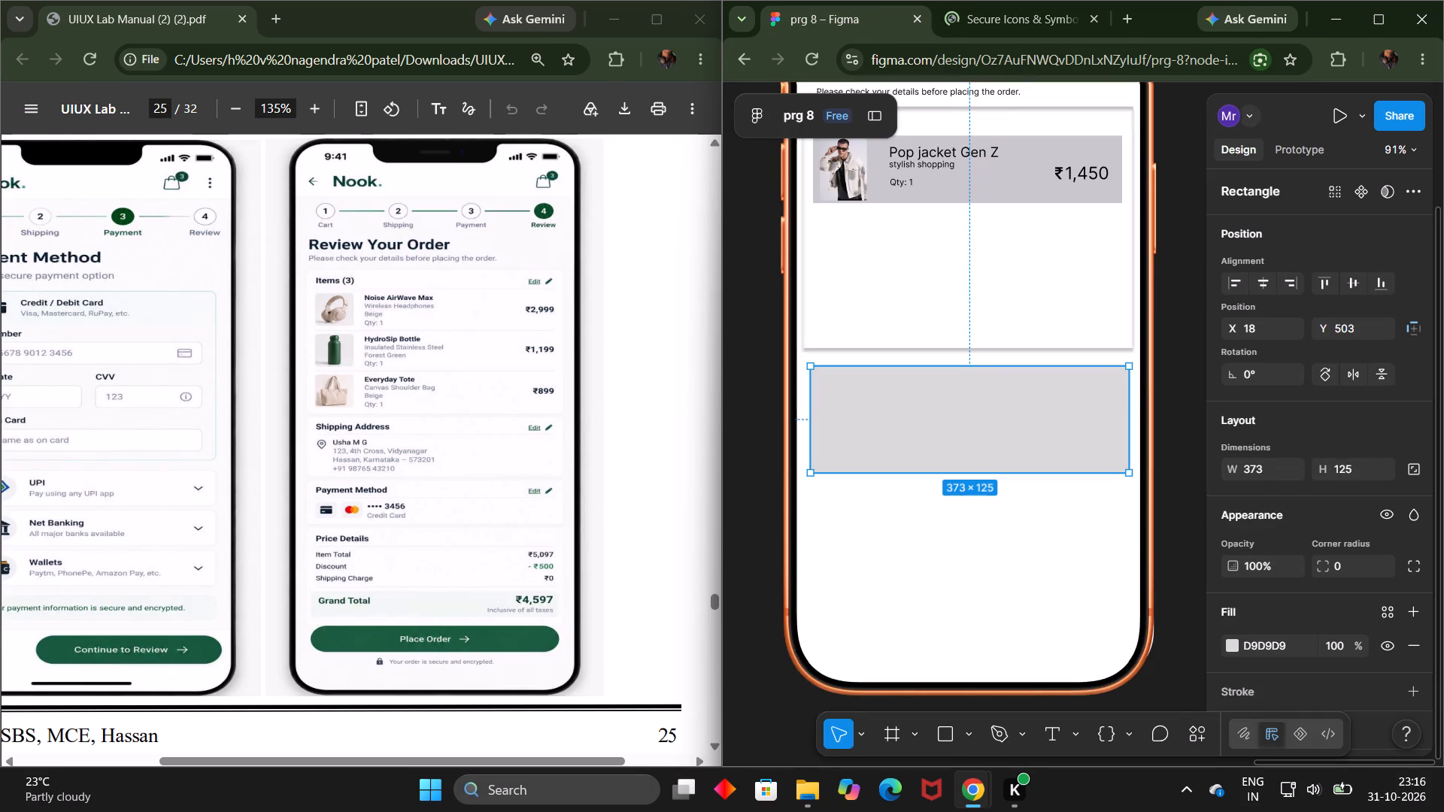
Open Media Player, play the Toxic (Kannada) full album, and return to the Figma file.
click(593, 798)
text(med)
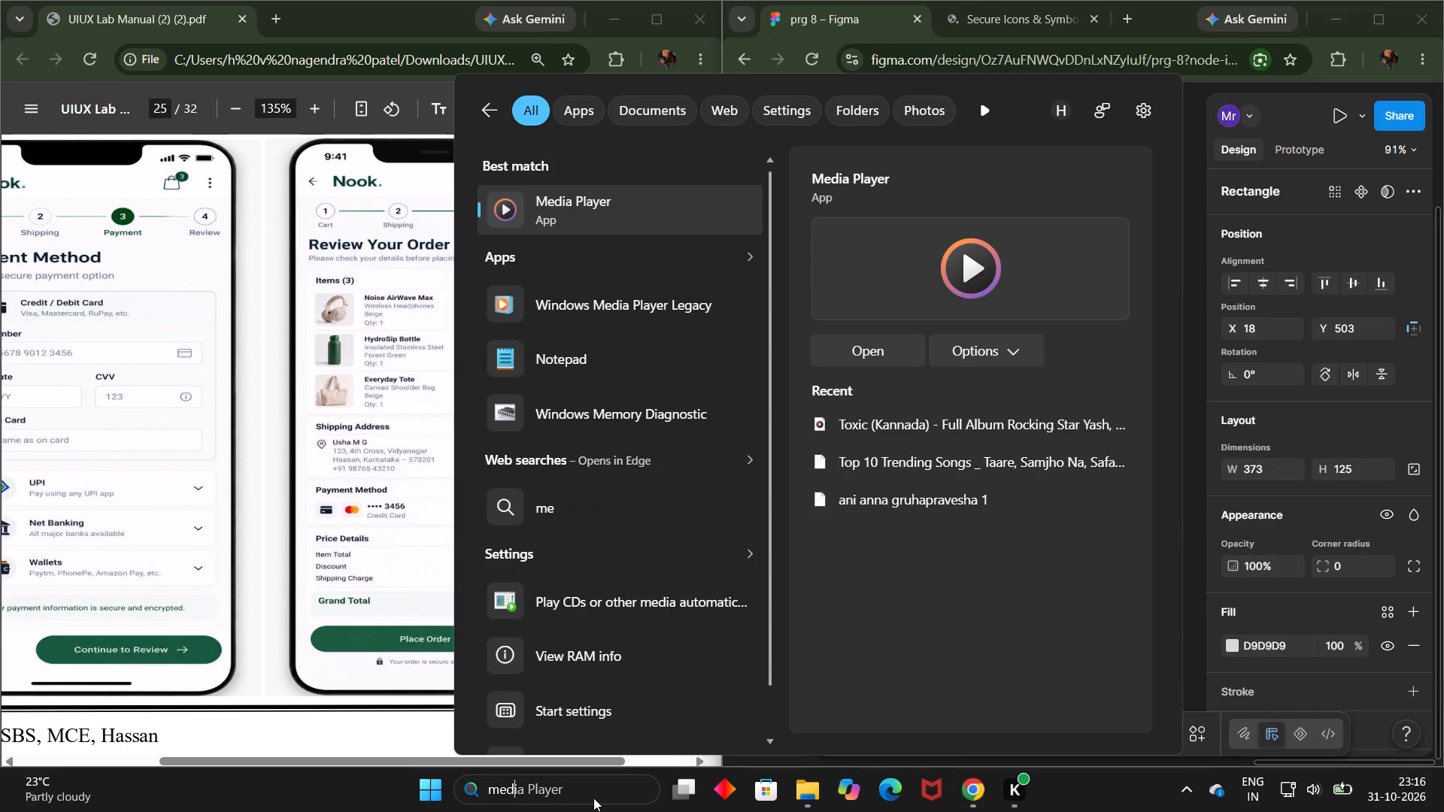
click(629, 232)
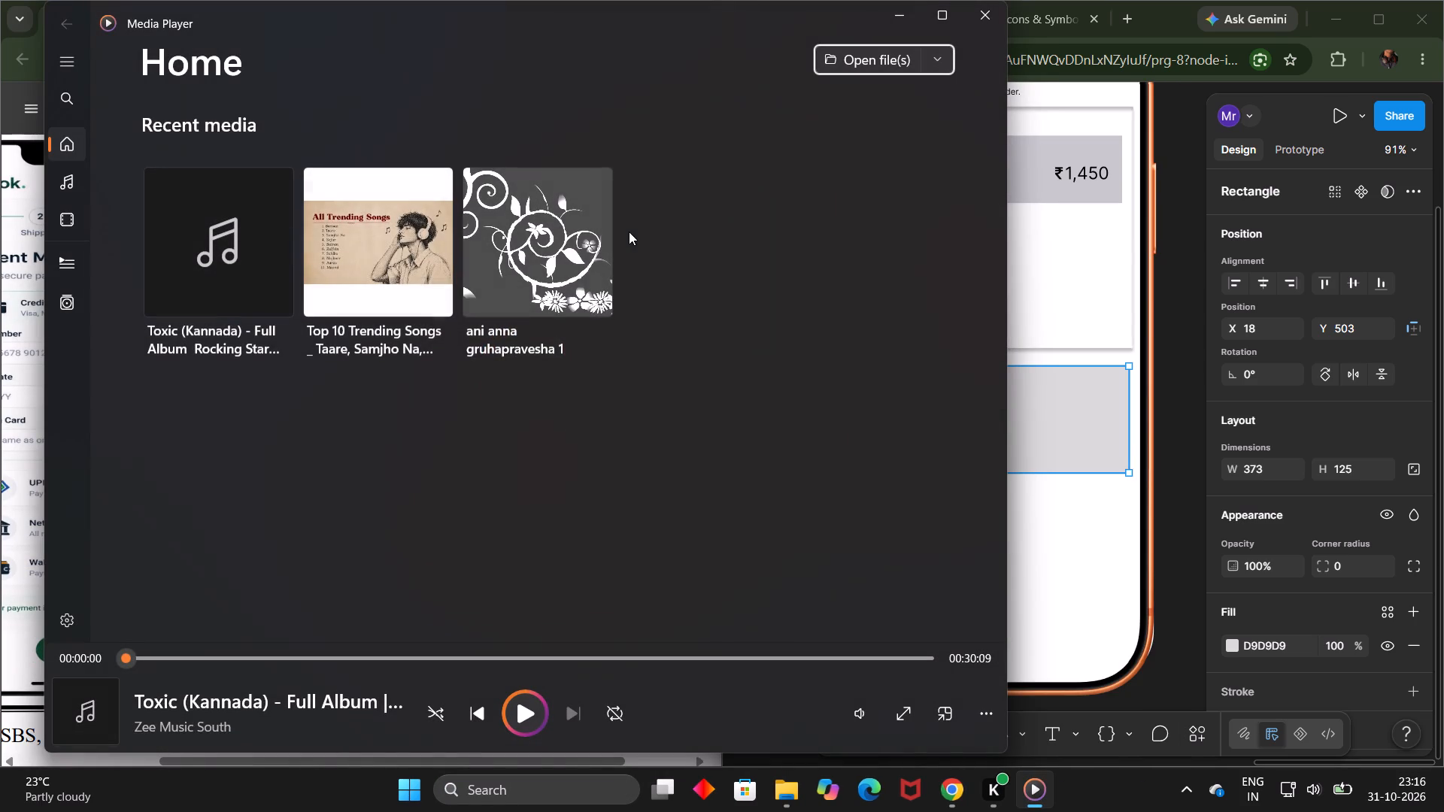
click(265, 288)
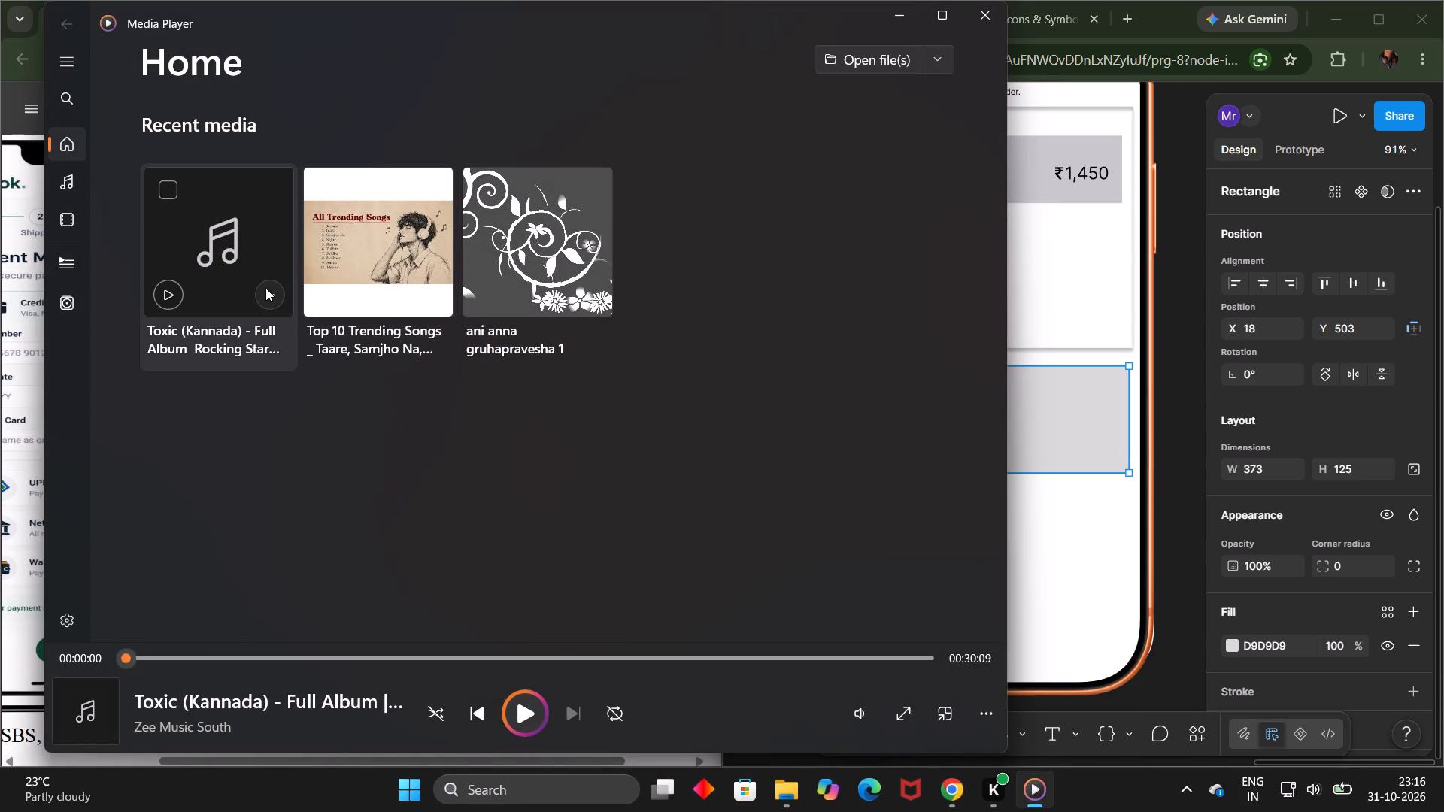
click(155, 296)
click(1063, 515)
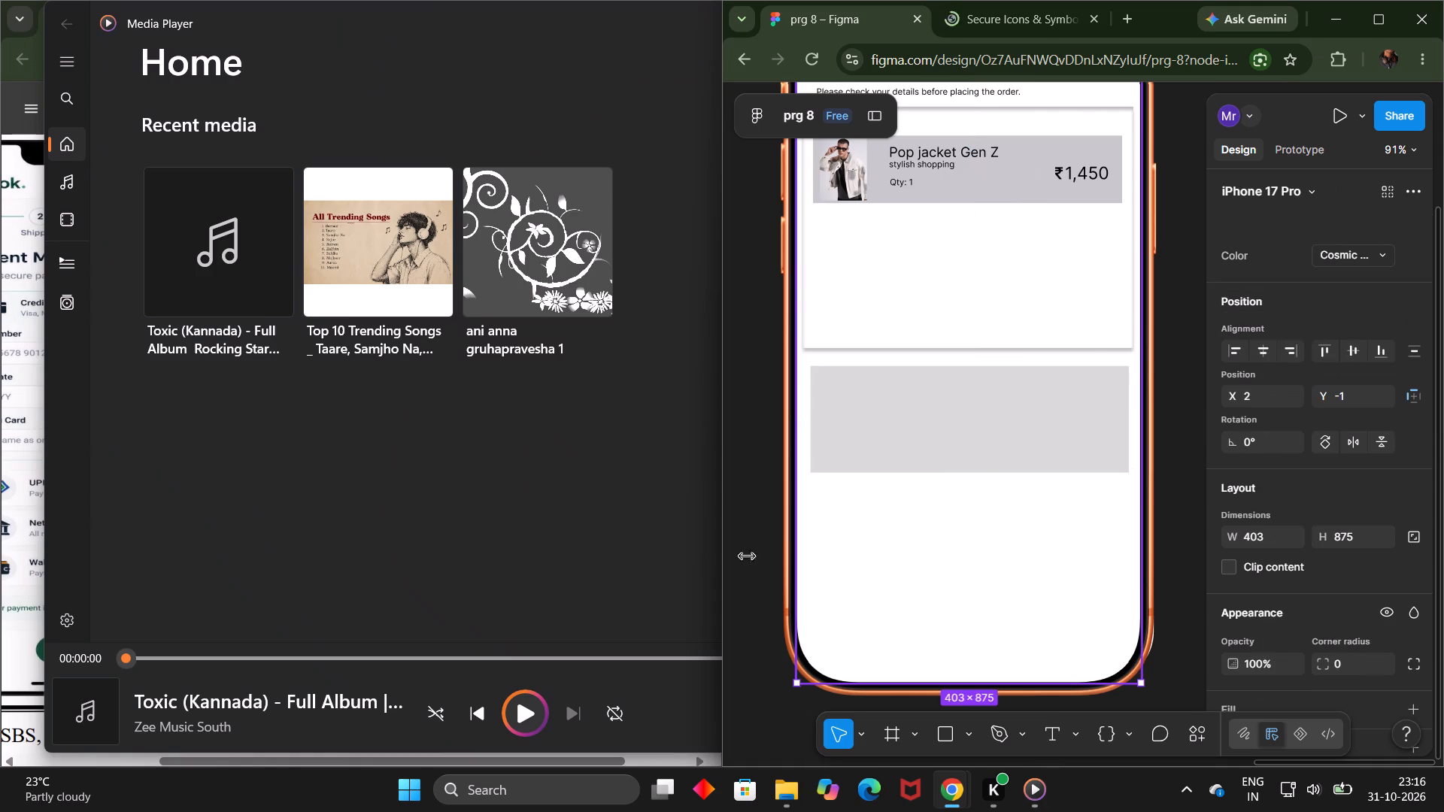
click(534, 714)
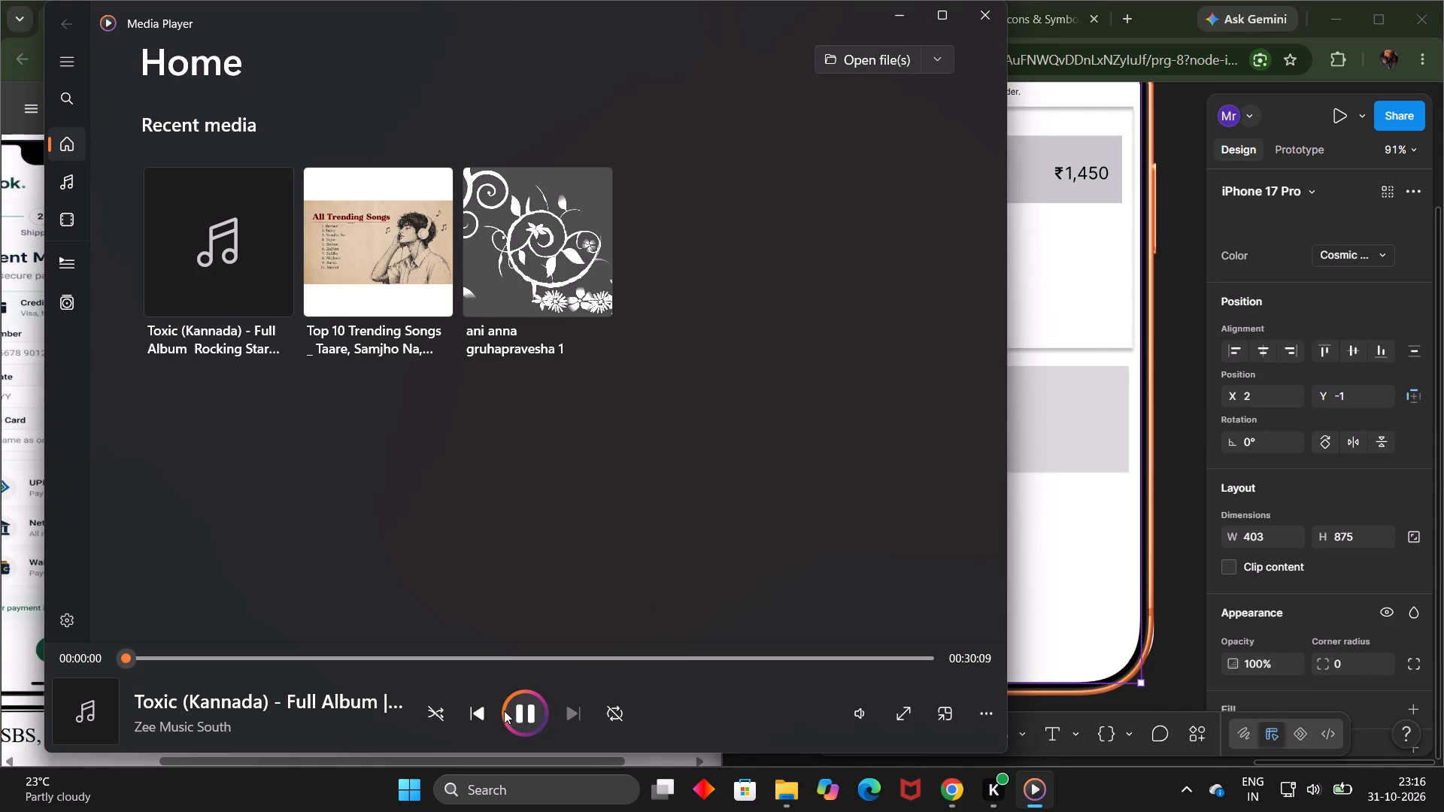
click(660, 760)
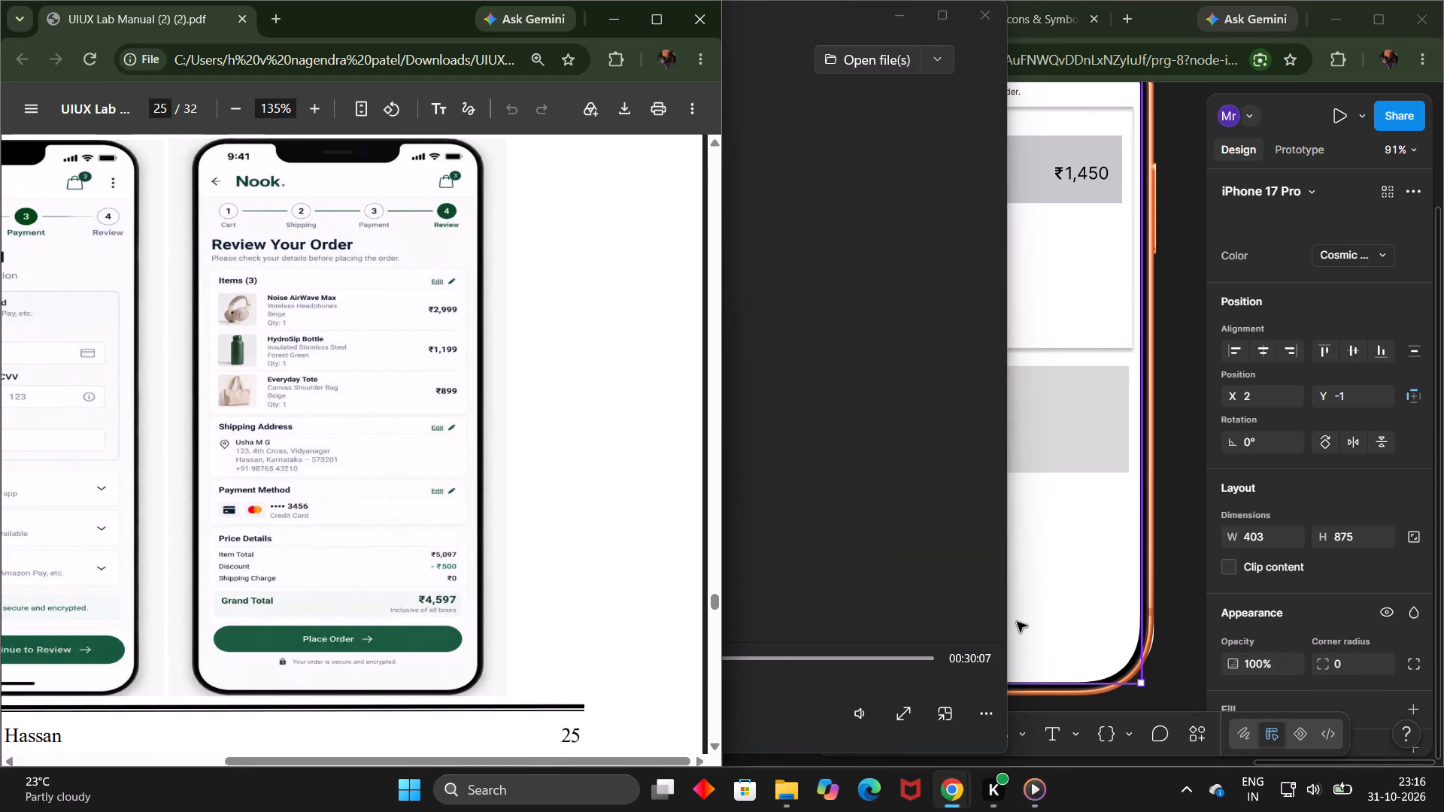
click(1017, 623)
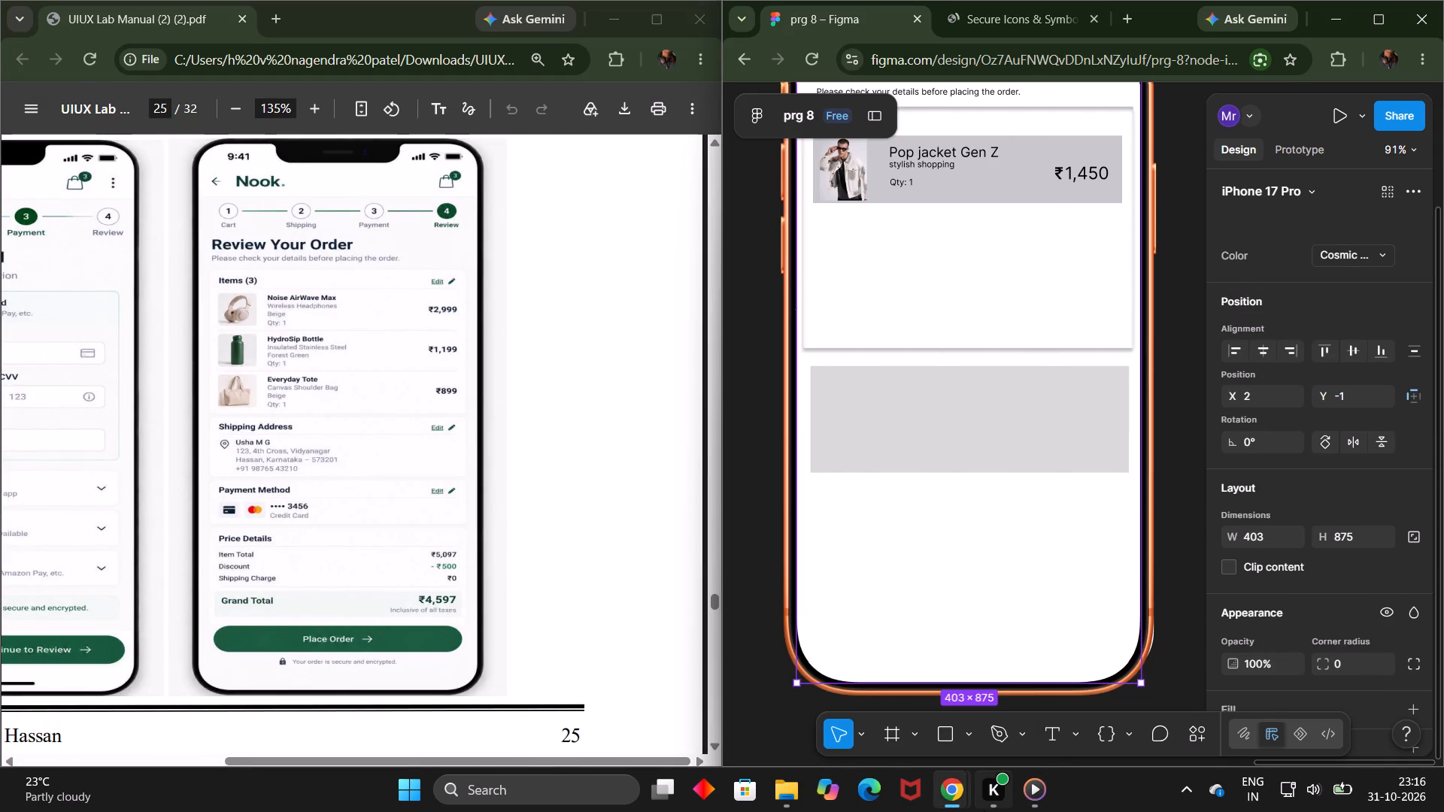
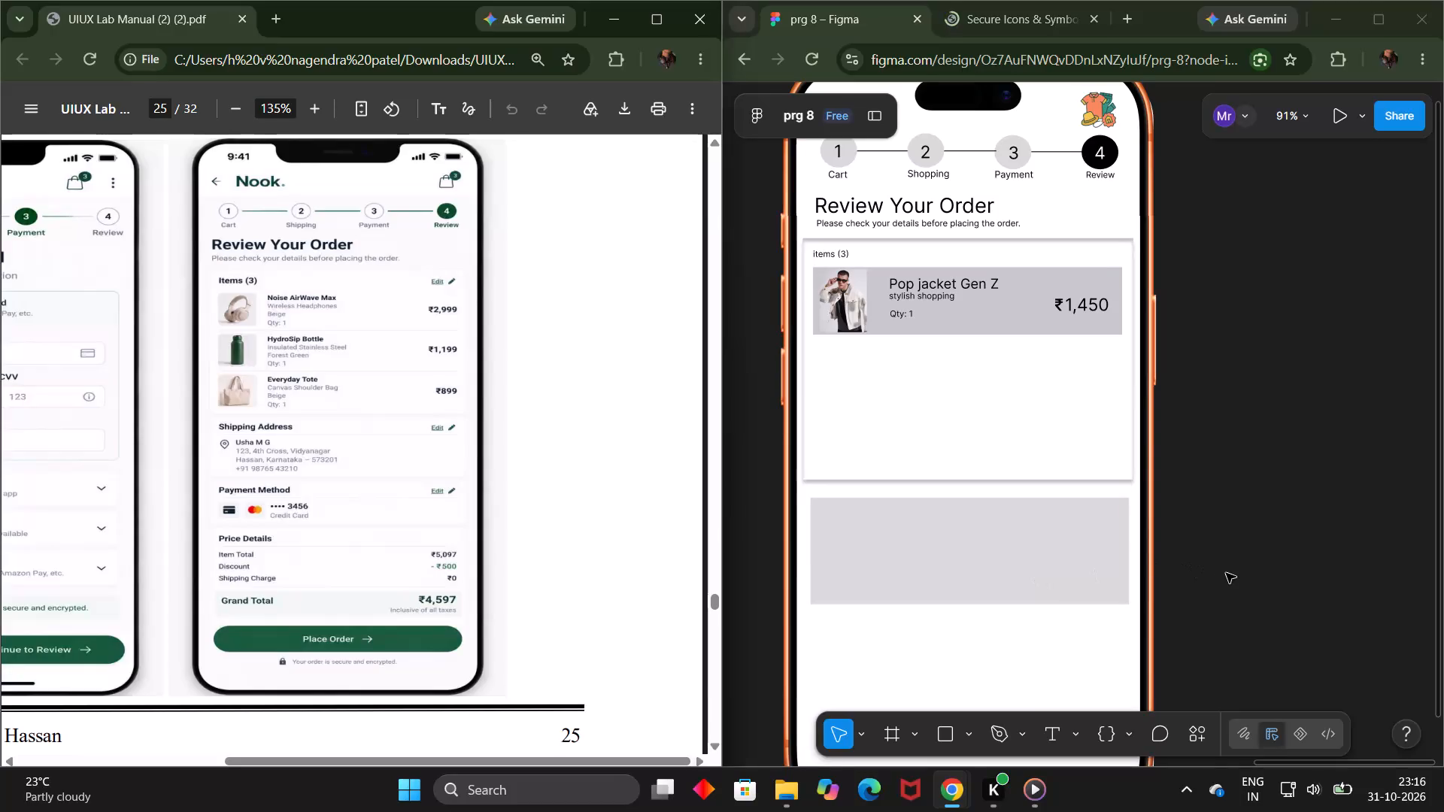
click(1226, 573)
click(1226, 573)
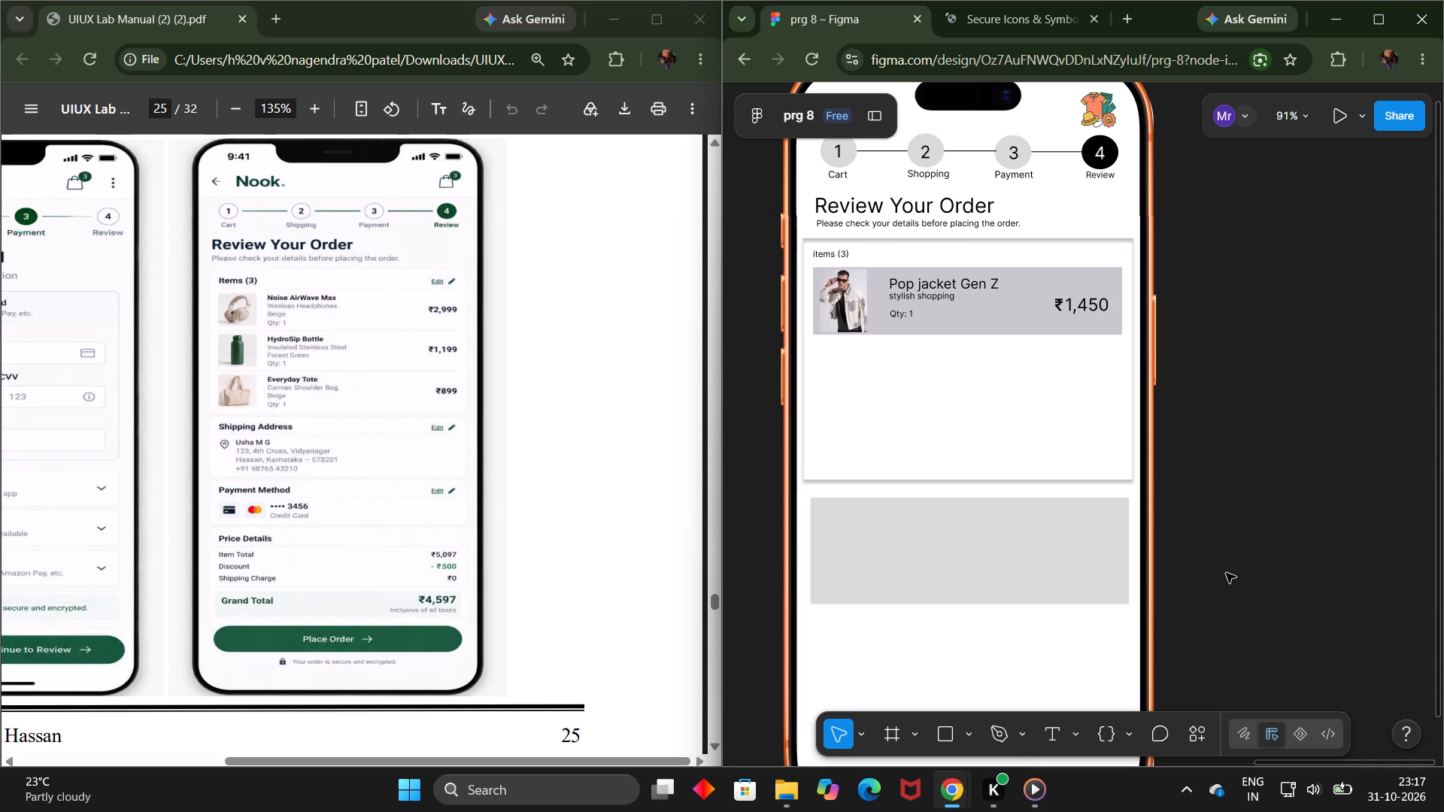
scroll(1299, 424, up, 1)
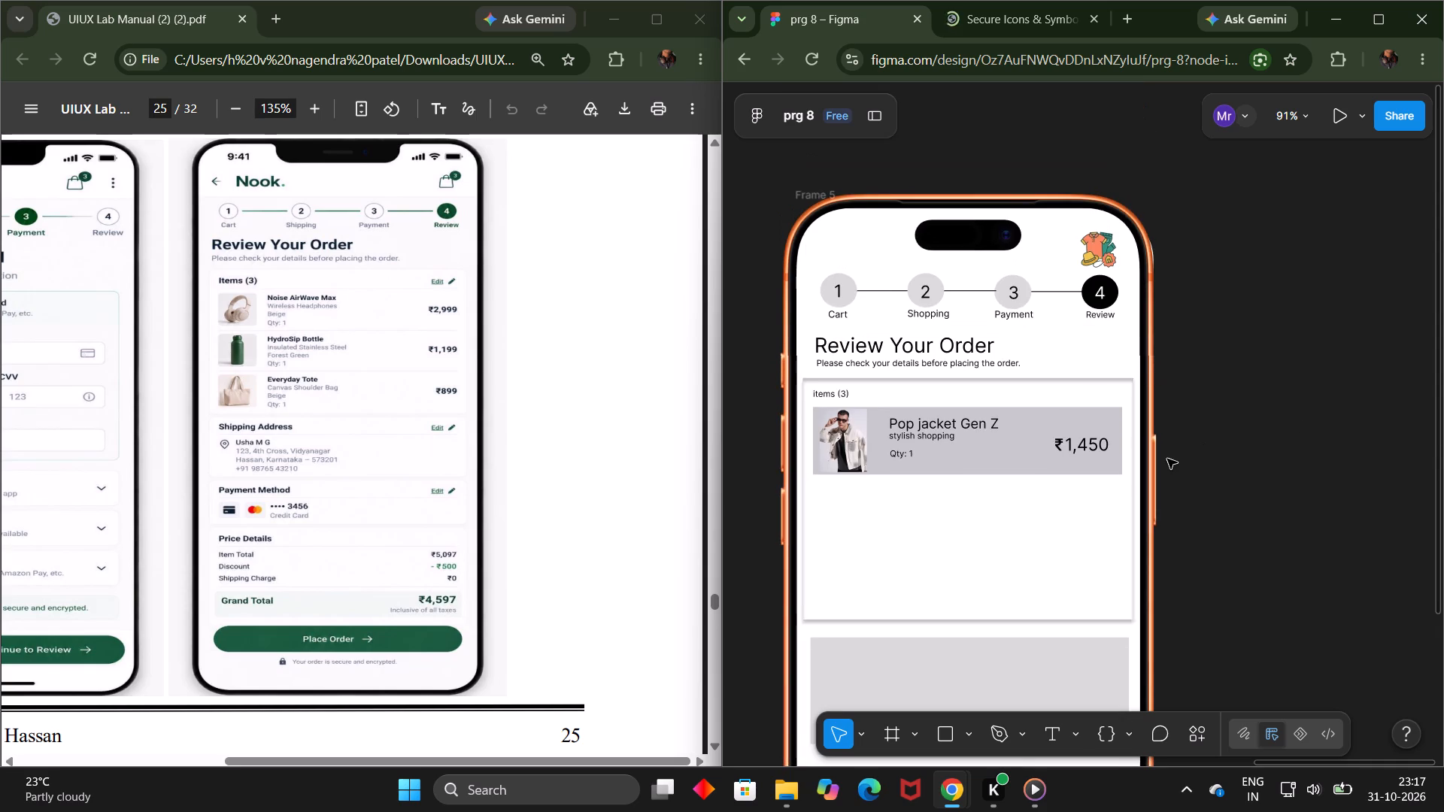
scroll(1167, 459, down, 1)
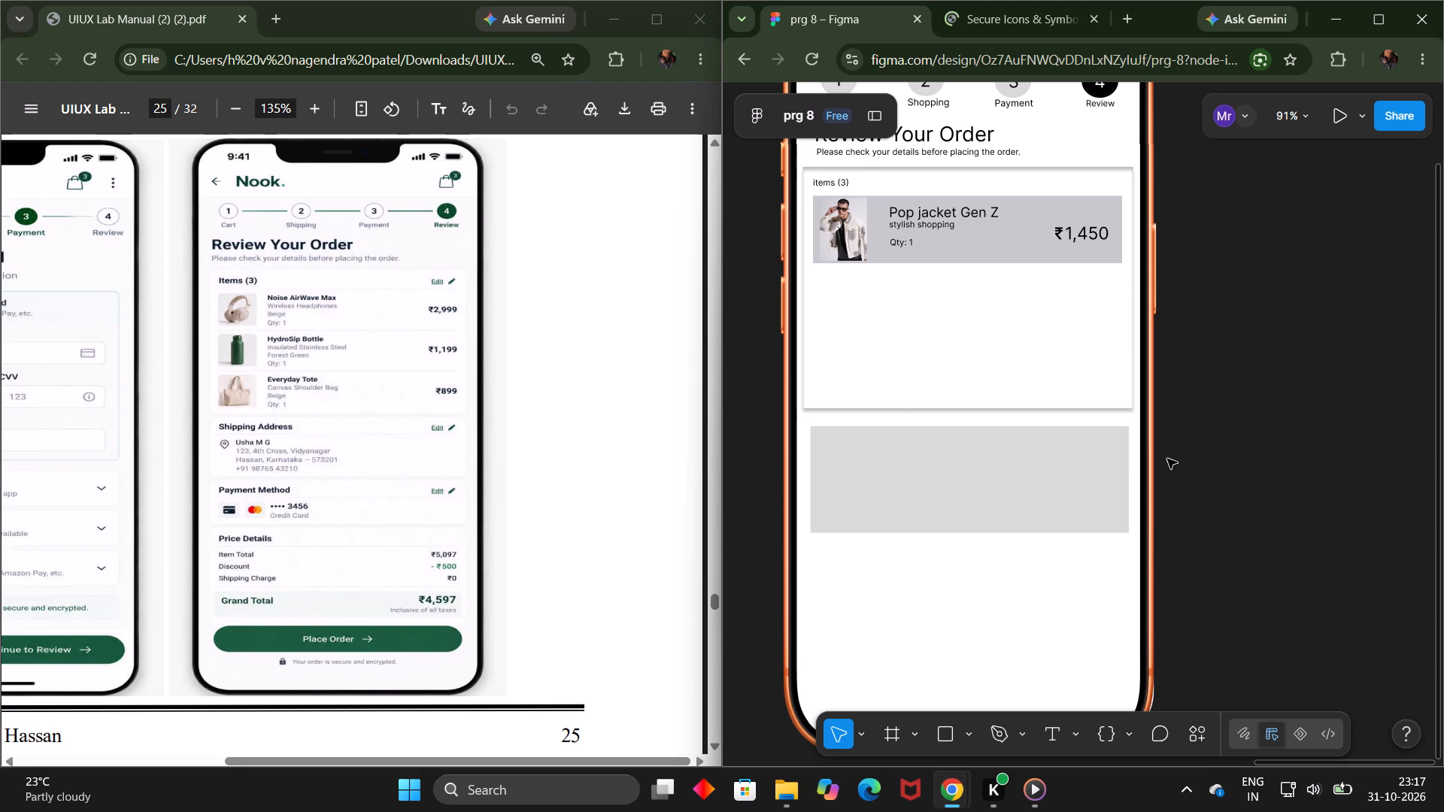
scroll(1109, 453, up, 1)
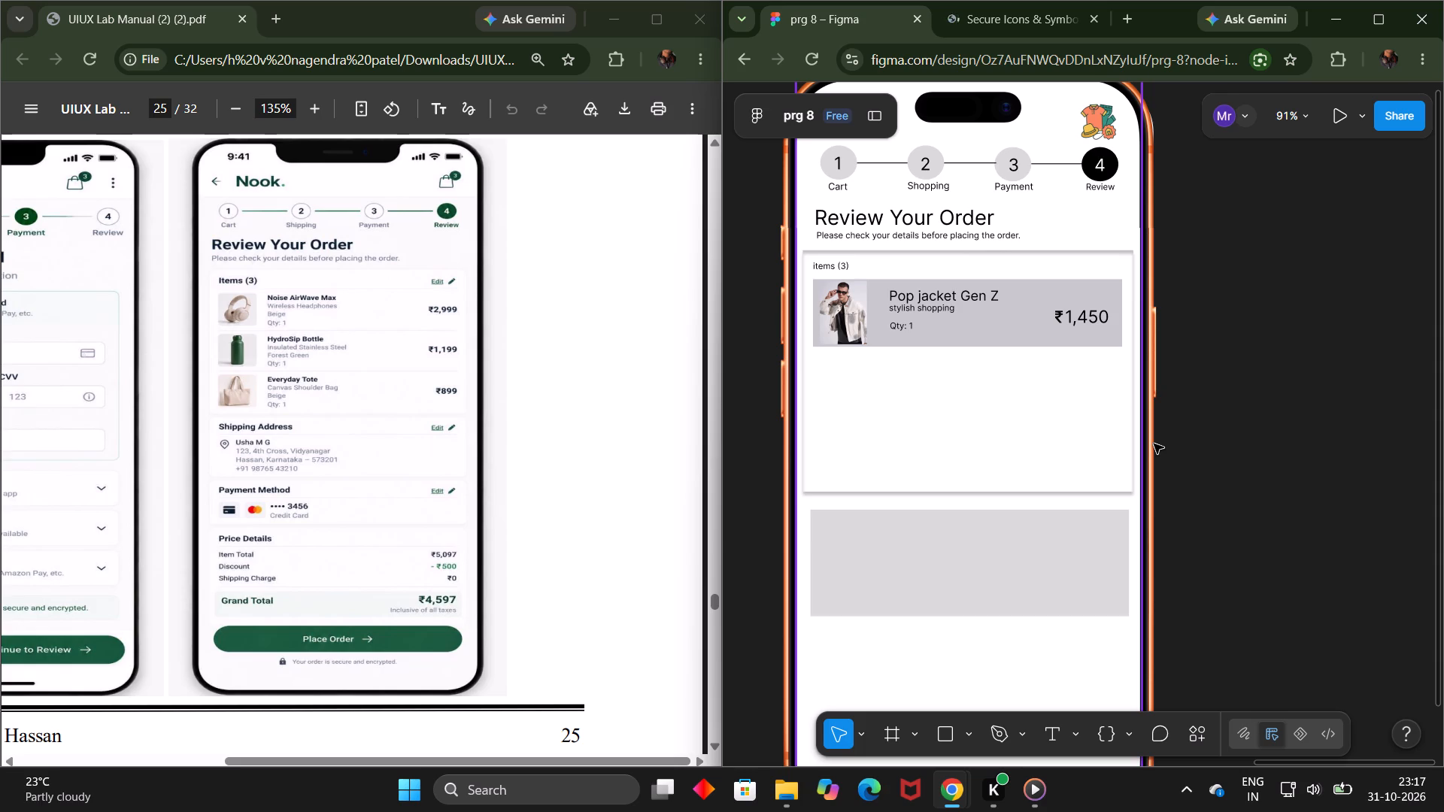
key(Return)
Copy the black shield checkmark image from the Flaticon secure icons page, close that page and return to the prg 8 Figma file.
click(1024, 26)
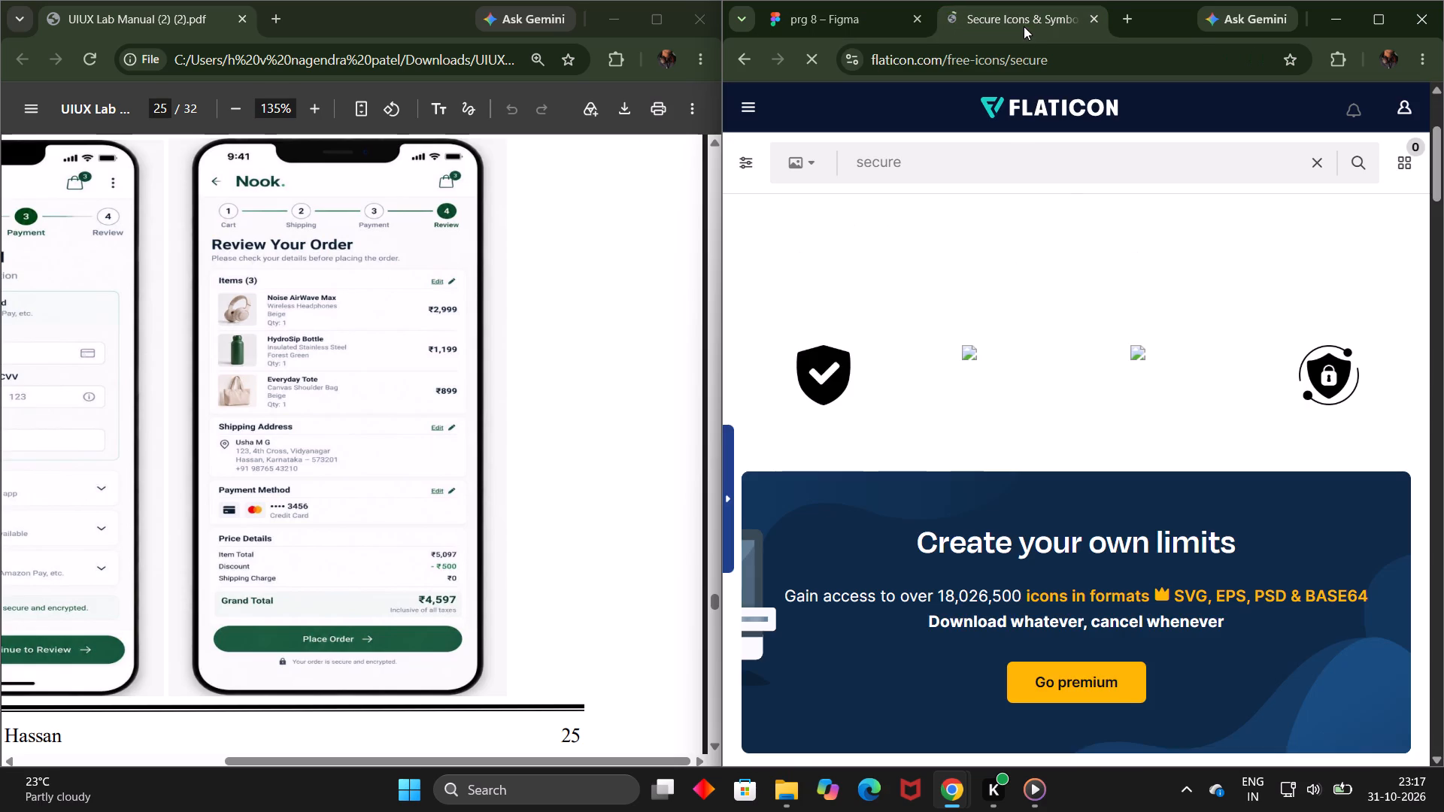
right_click(808, 351)
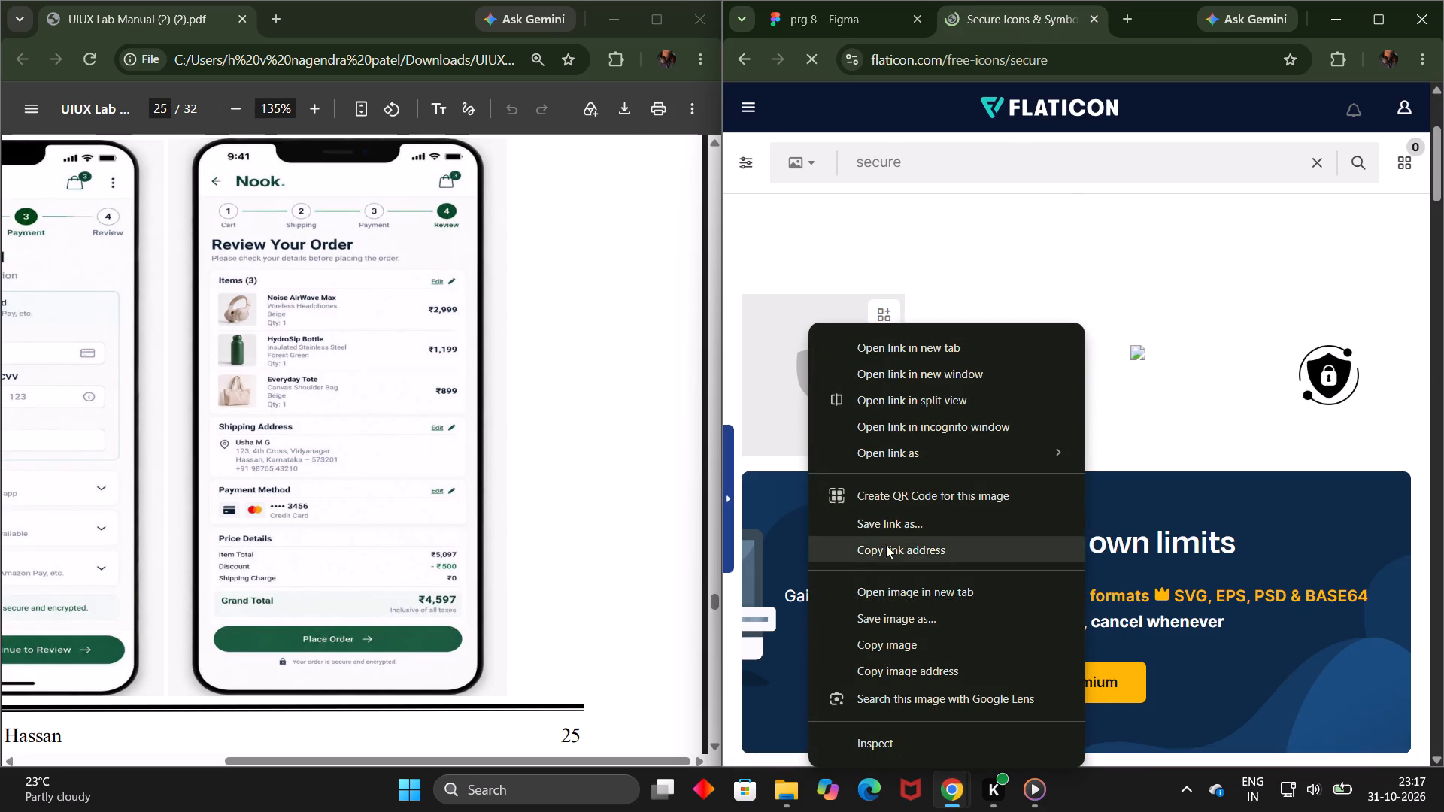
click(896, 650)
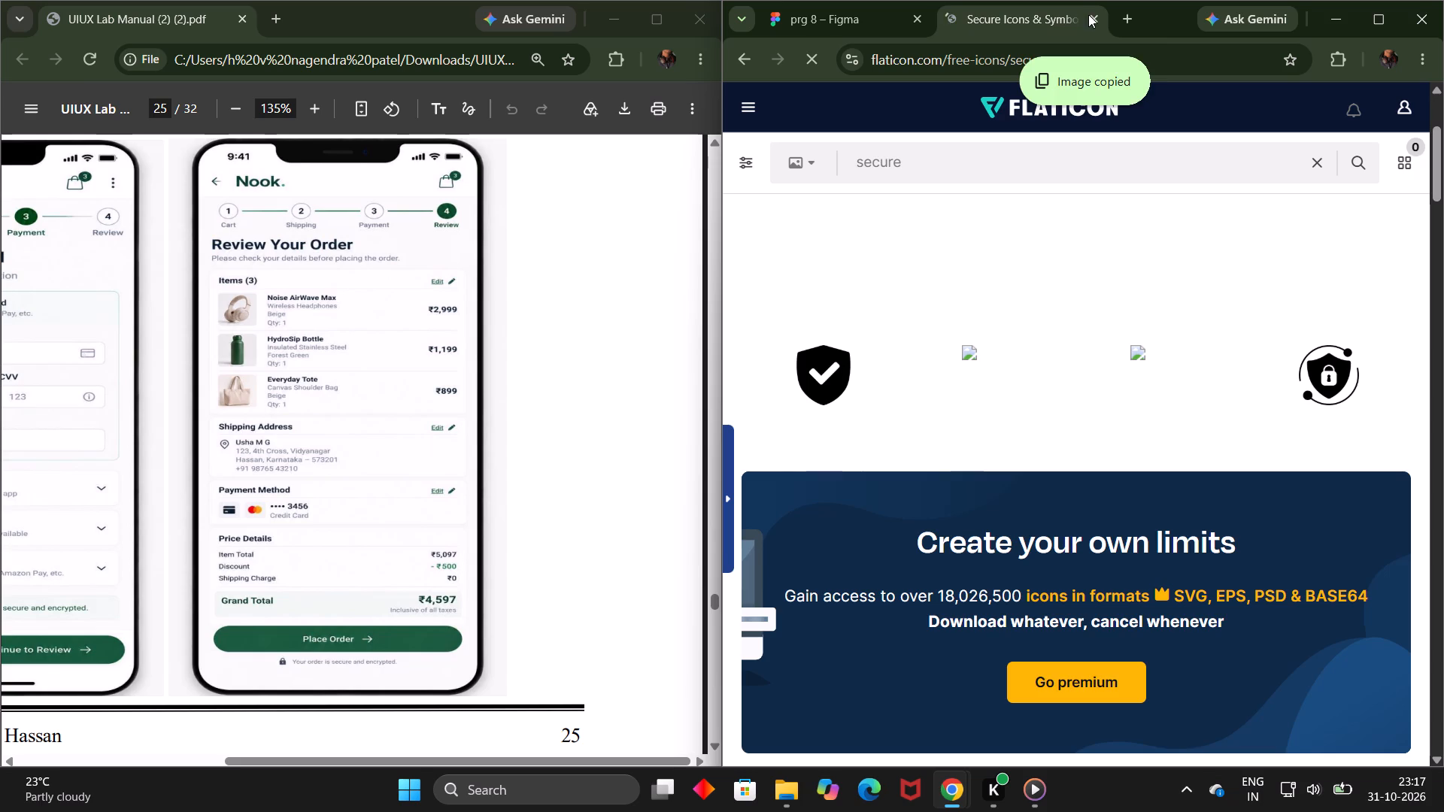
click(1095, 17)
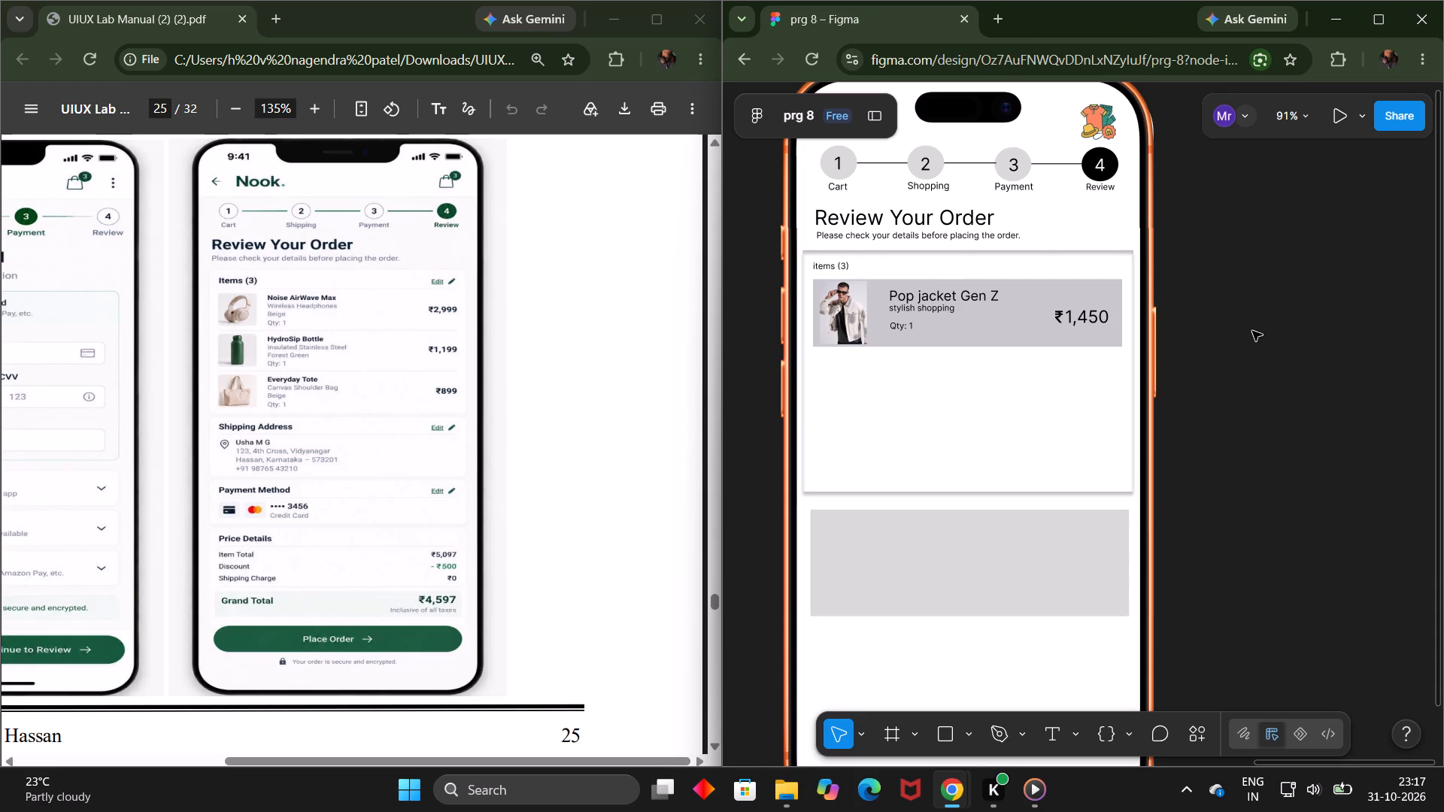
Change the fill of the grey 373 × 125 rectangle below the Items card to the Grays/White style.
scroll(1294, 356, right, 1)
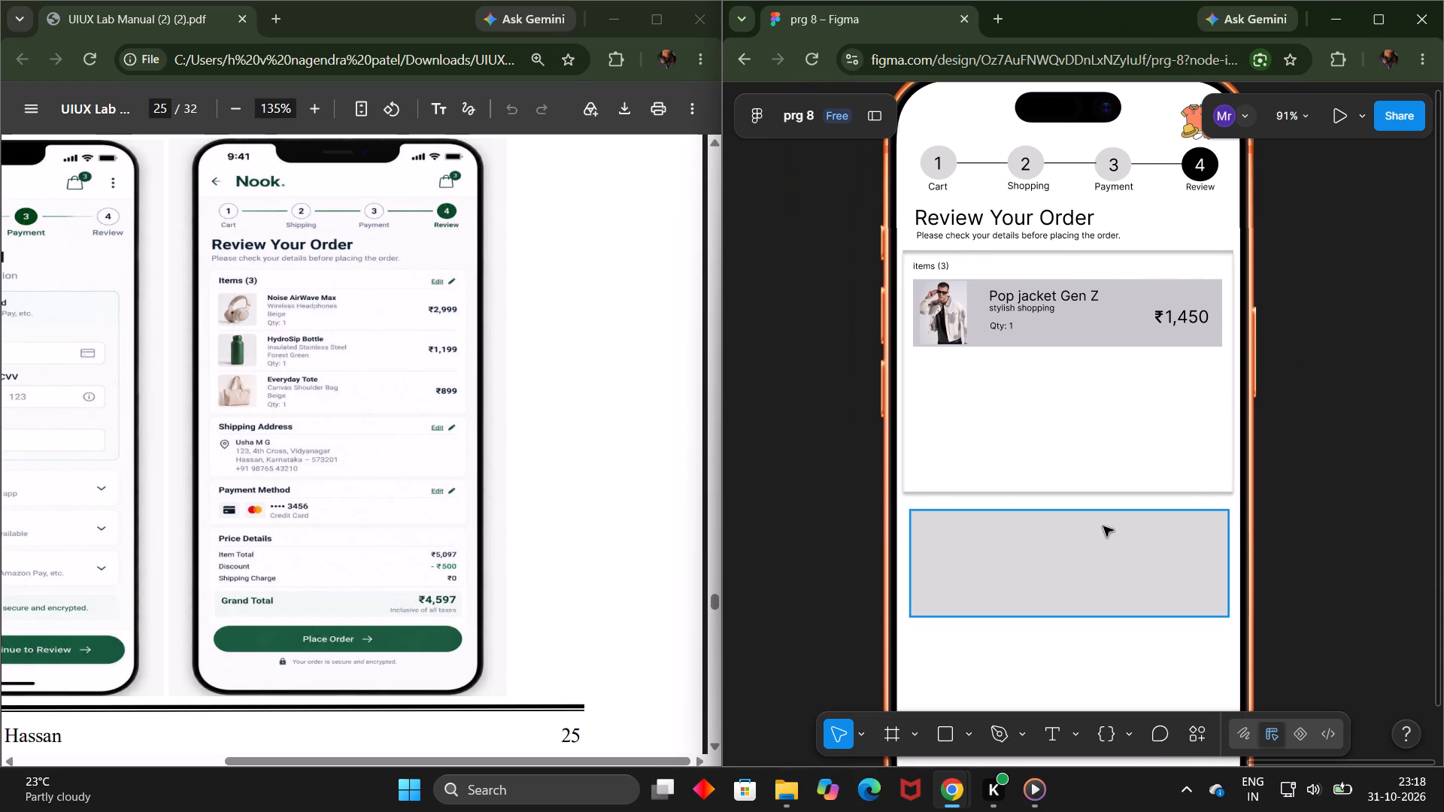
scroll(1100, 532, down, 1)
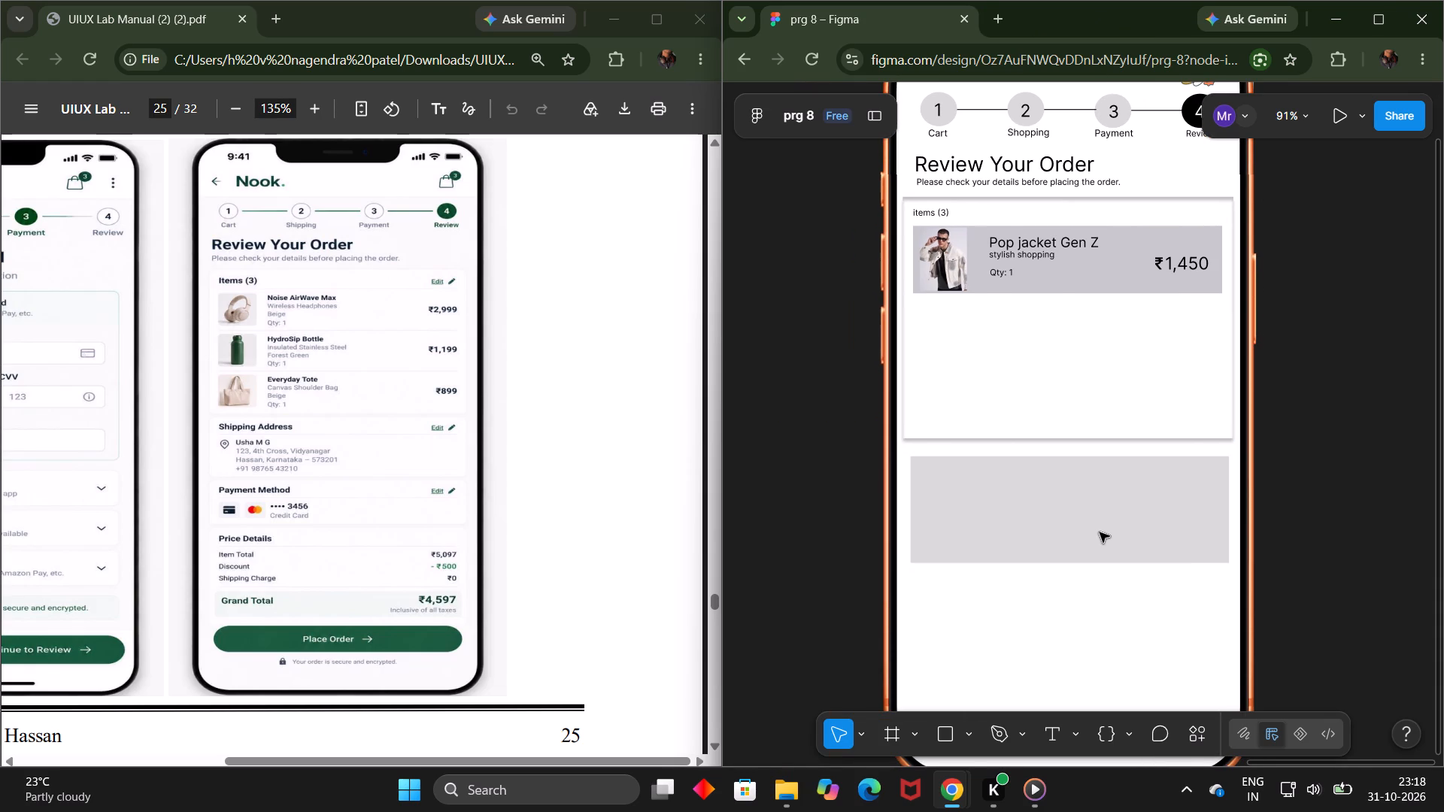
click(1057, 518)
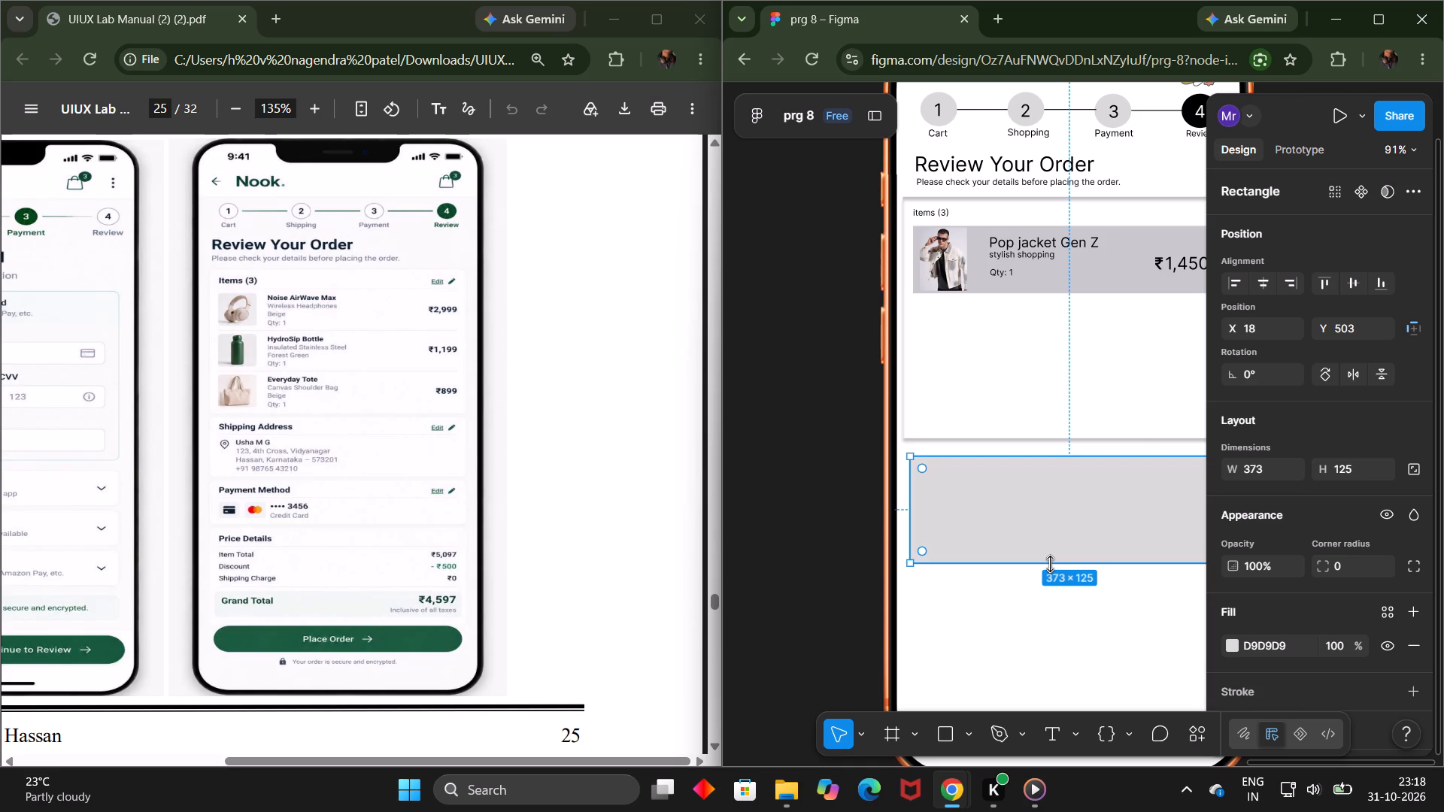
scroll(806, 480, left, 1)
scroll(1233, 523, up, 1)
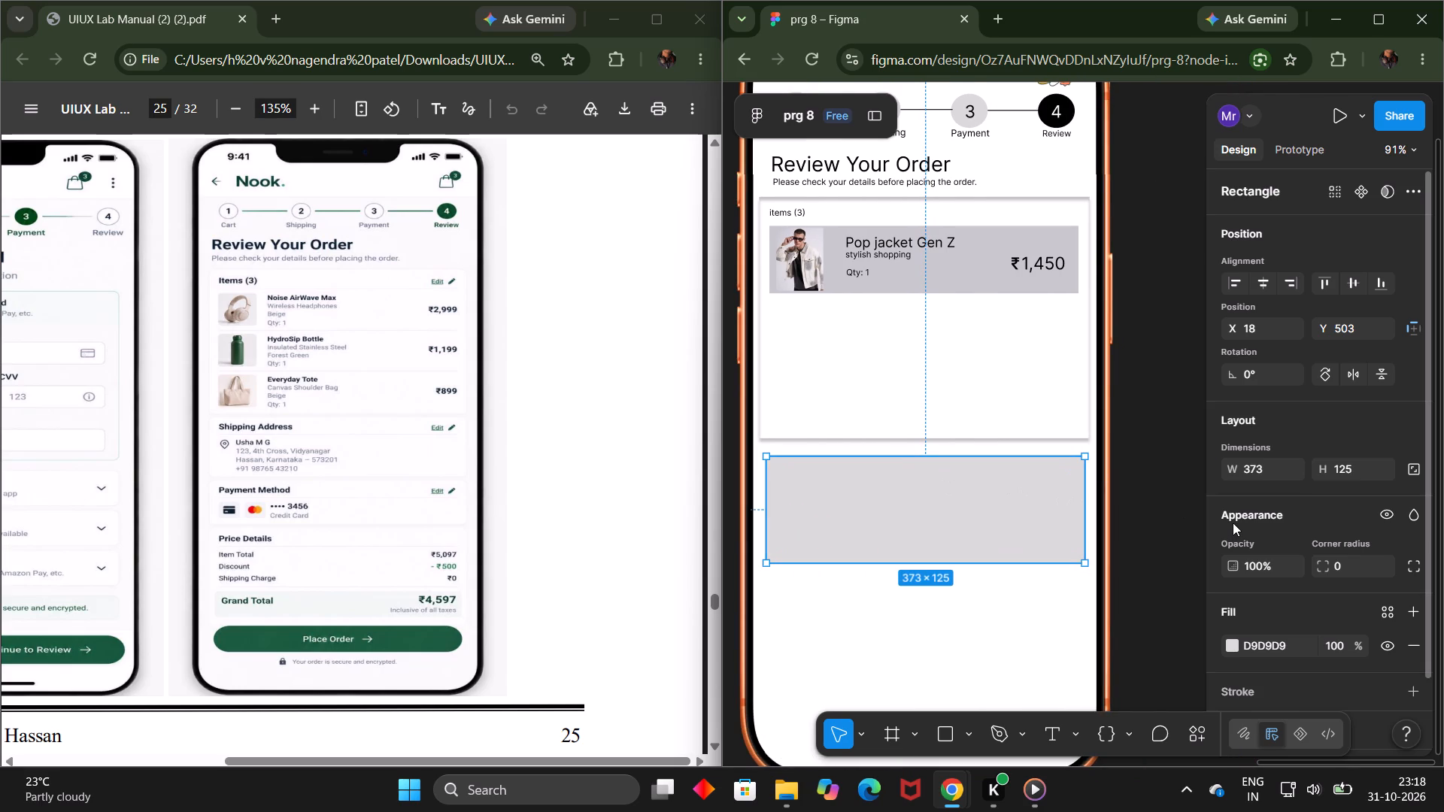
scroll(1233, 523, up, 1)
scroll(1179, 450, up, 1)
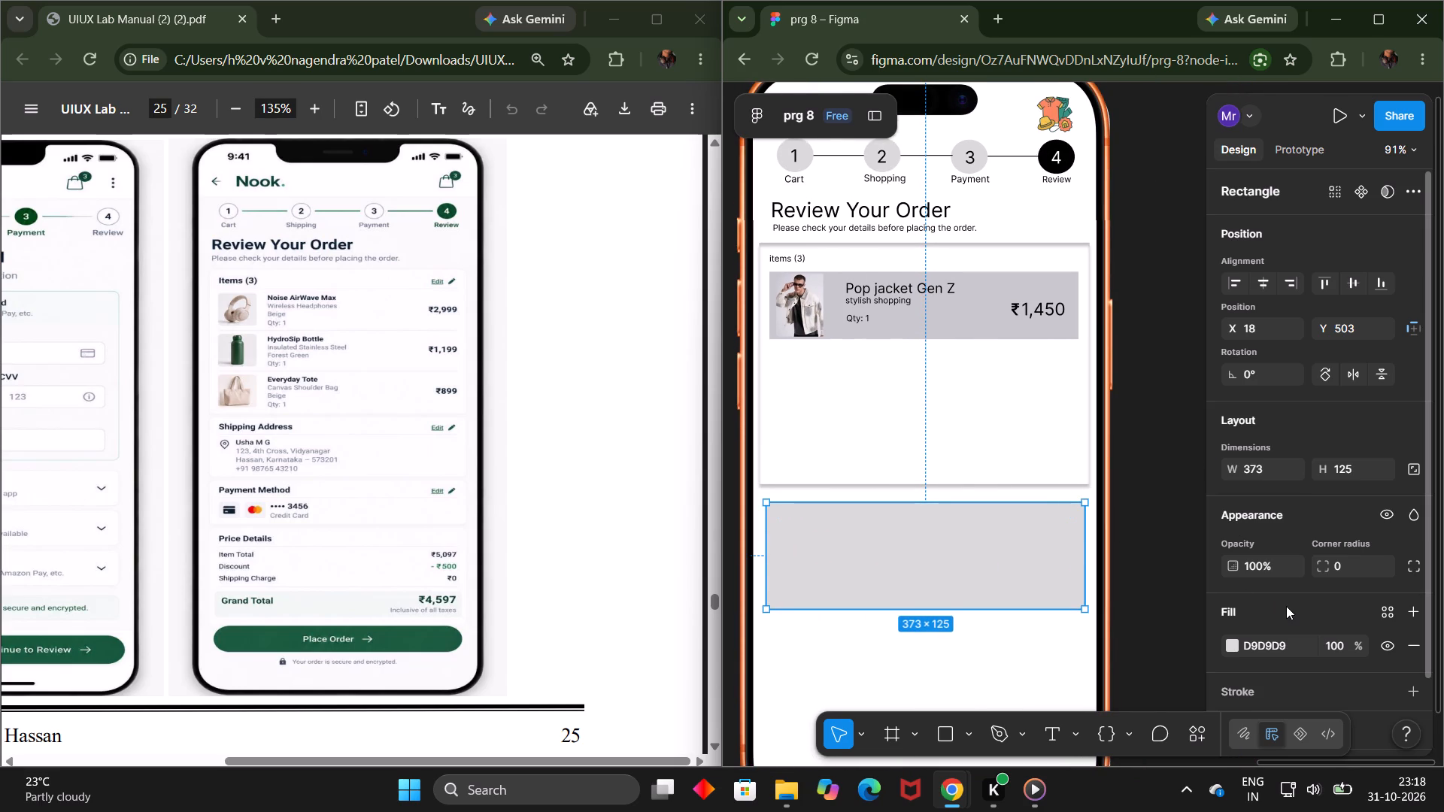
click(1260, 646)
text(whir)
key(BackSpace)
key(BackSpace)
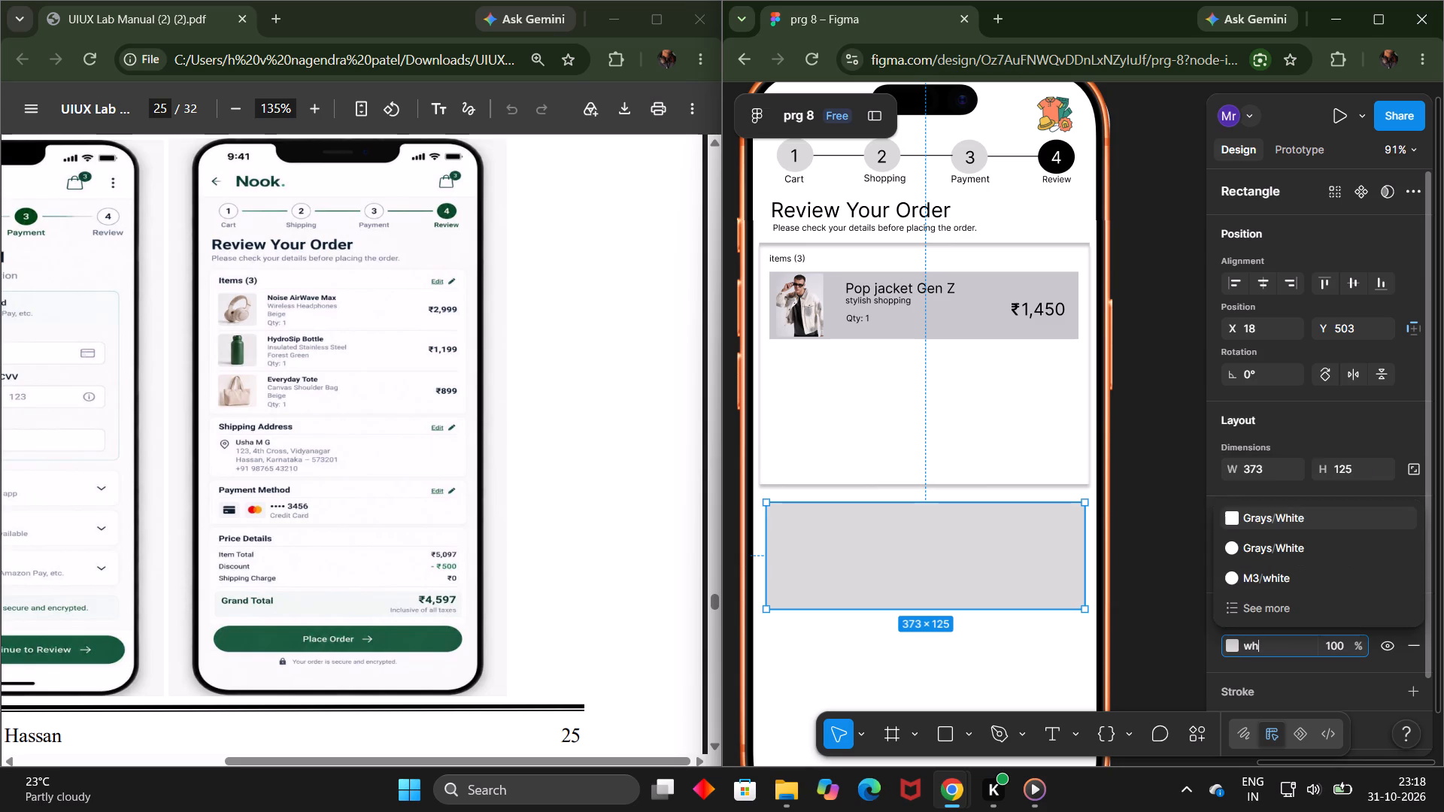
click(1290, 550)
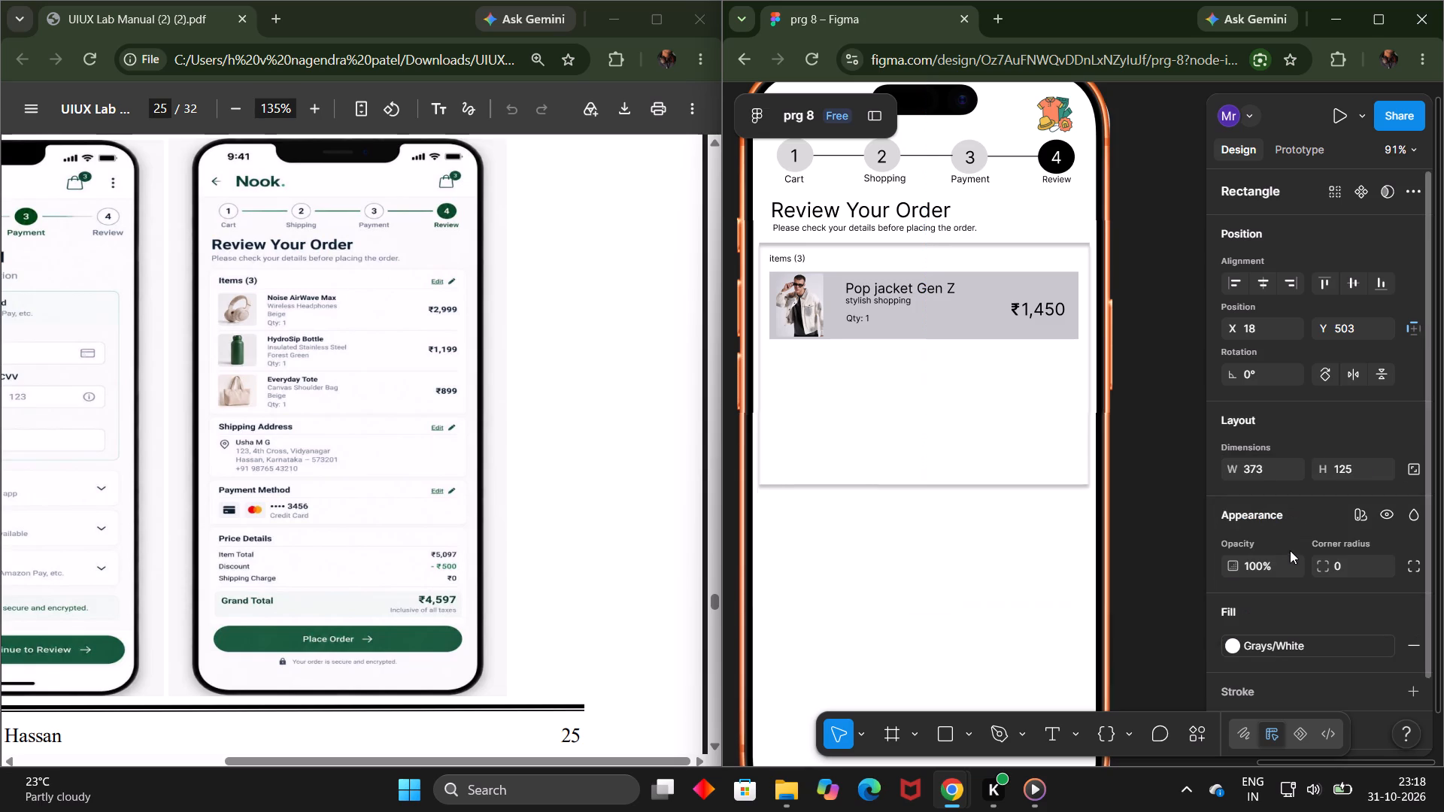
Add a drop shadow effect to the white rectangle below the Items card.
scroll(1296, 700, down, 1)
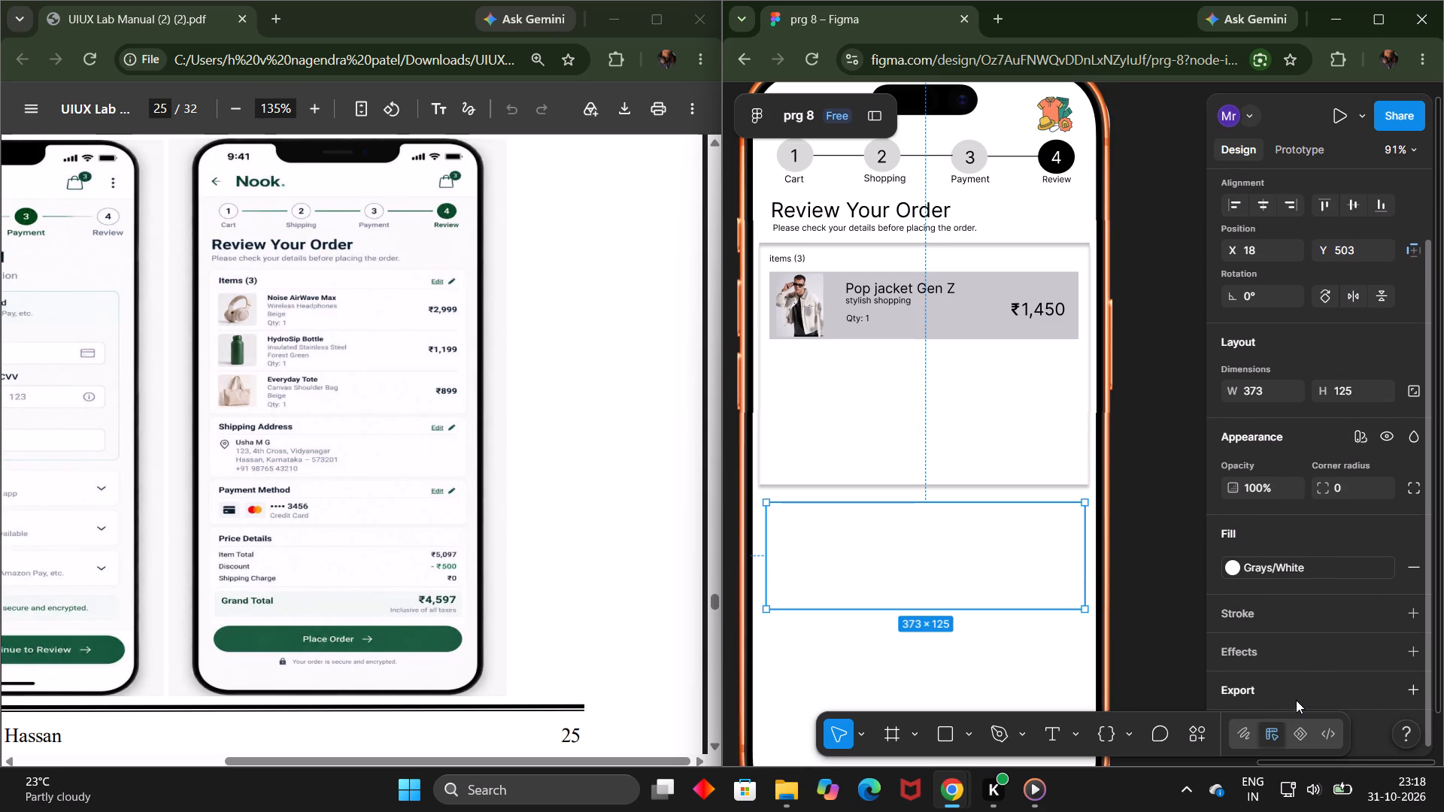
click(1412, 641)
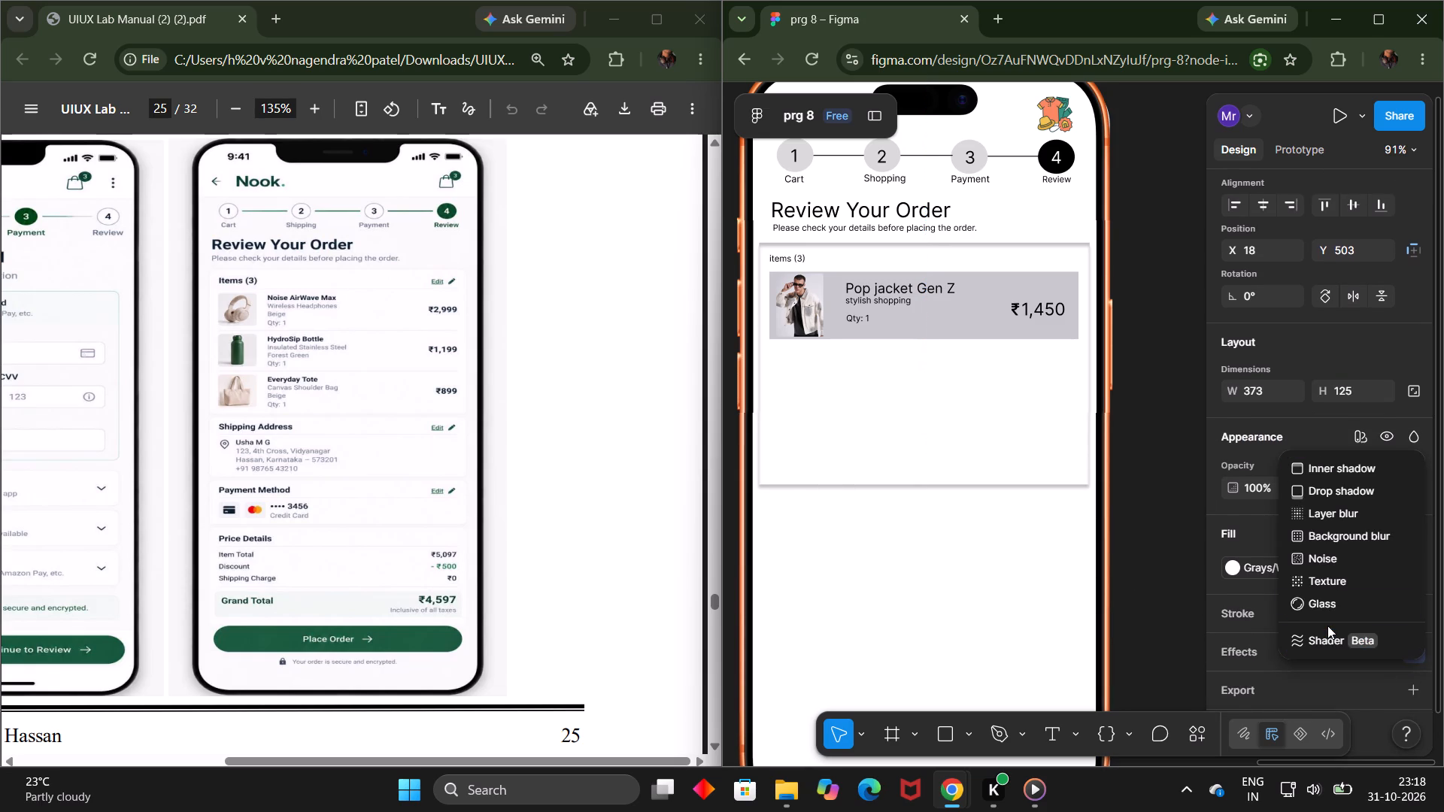
click(1345, 495)
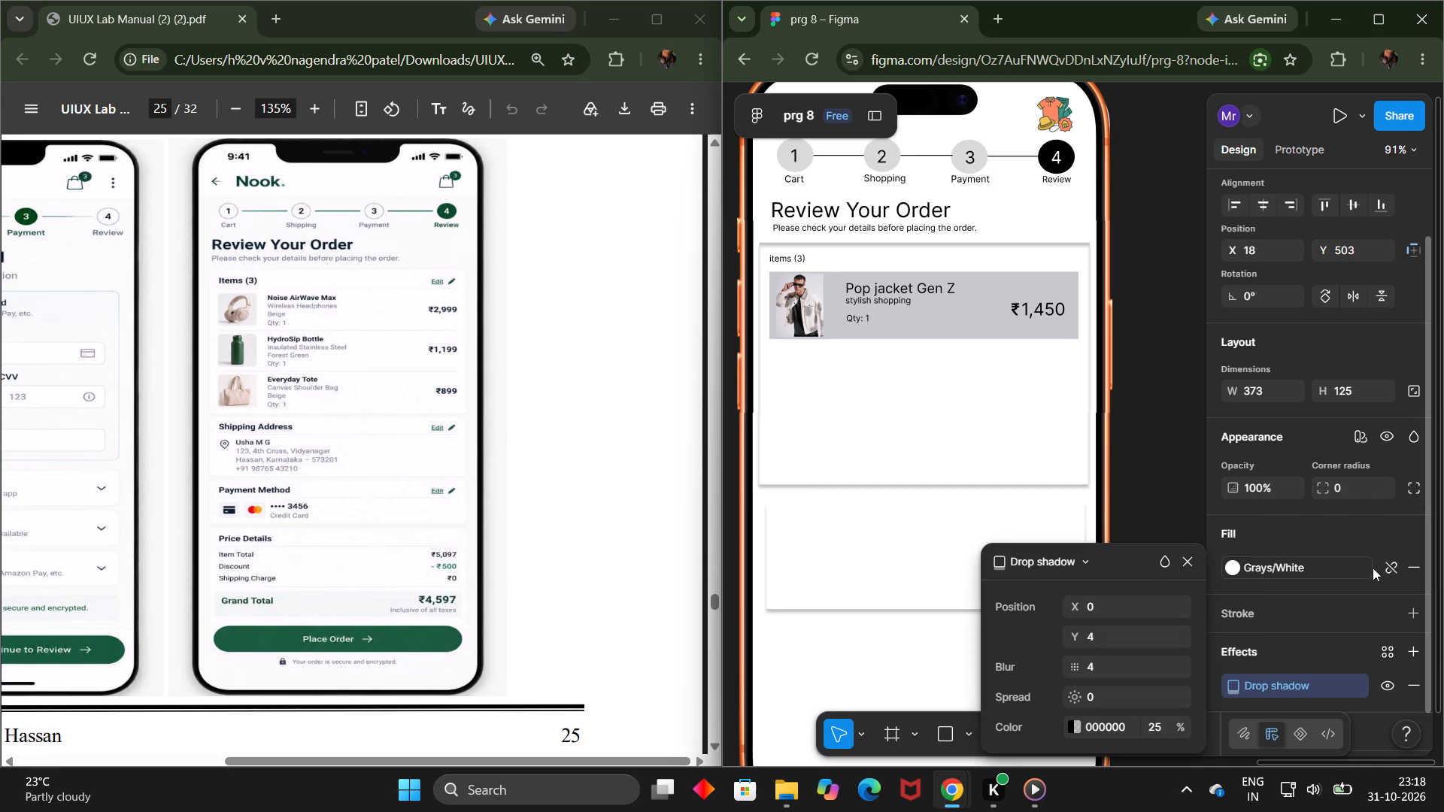
click(1184, 498)
Add the text "Shipping Address" in a box about 132 × 14 at the upper left of the new card, about X 31, Y 511.
scroll(1184, 498, down, 1)
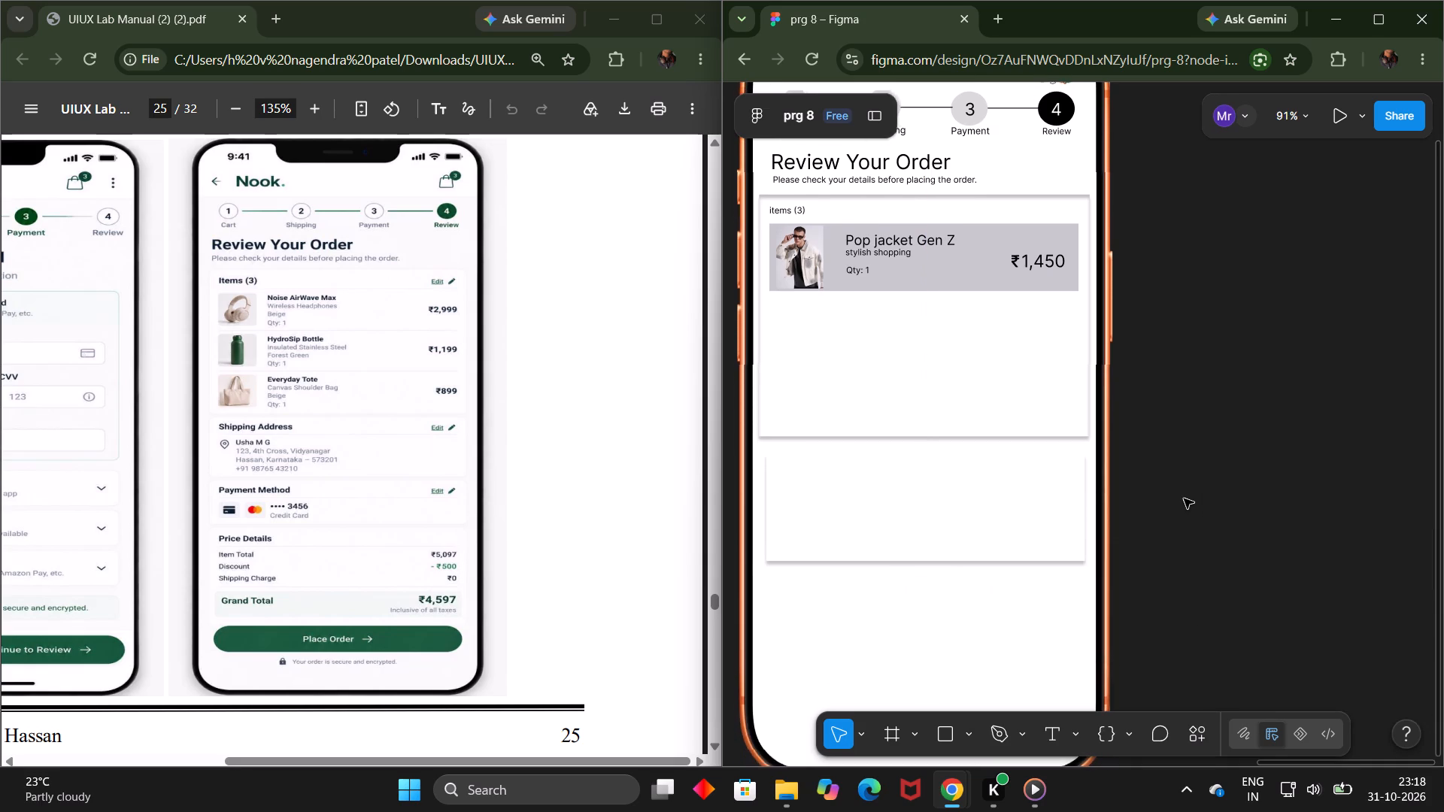
scroll(1184, 498, down, 1)
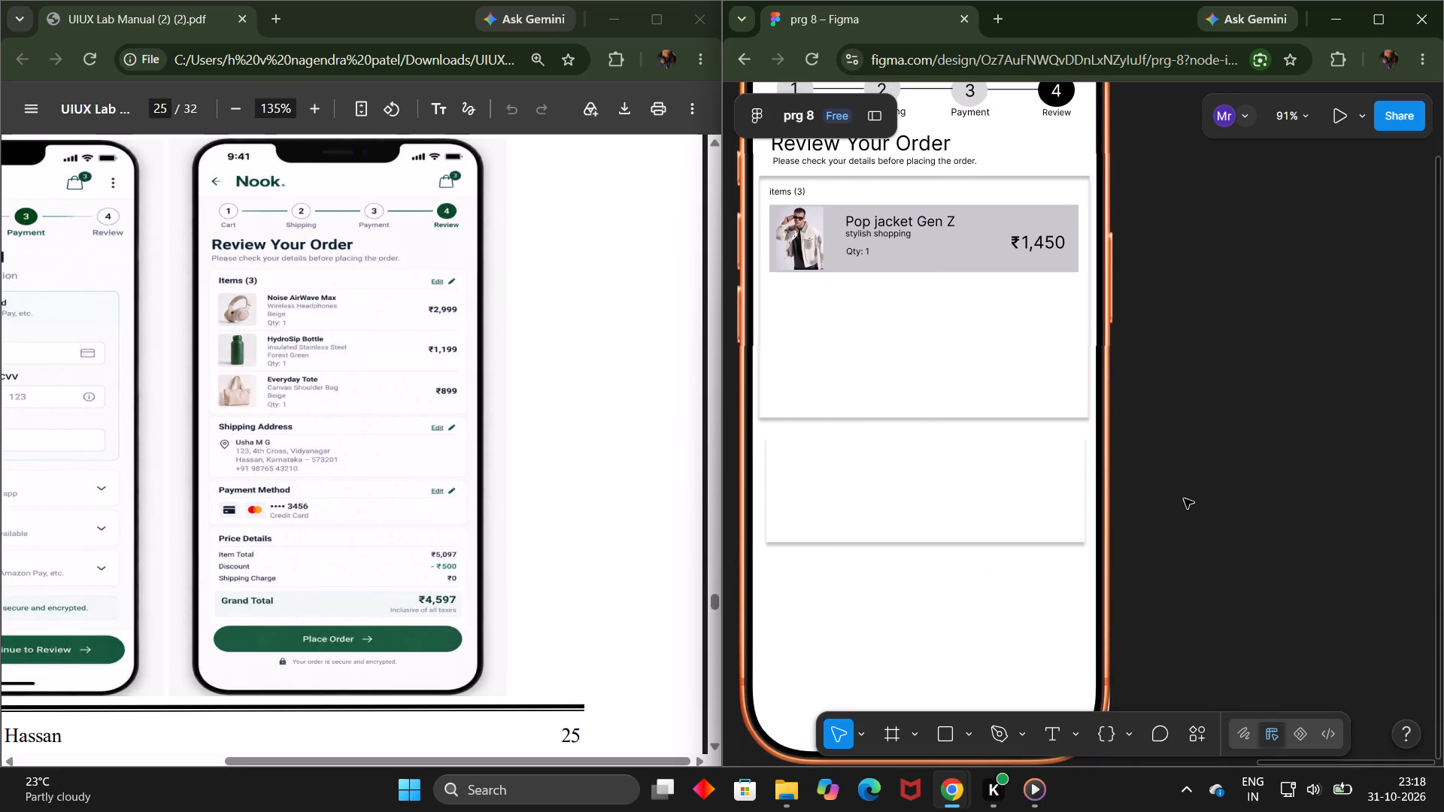
scroll(1184, 498, down, 1)
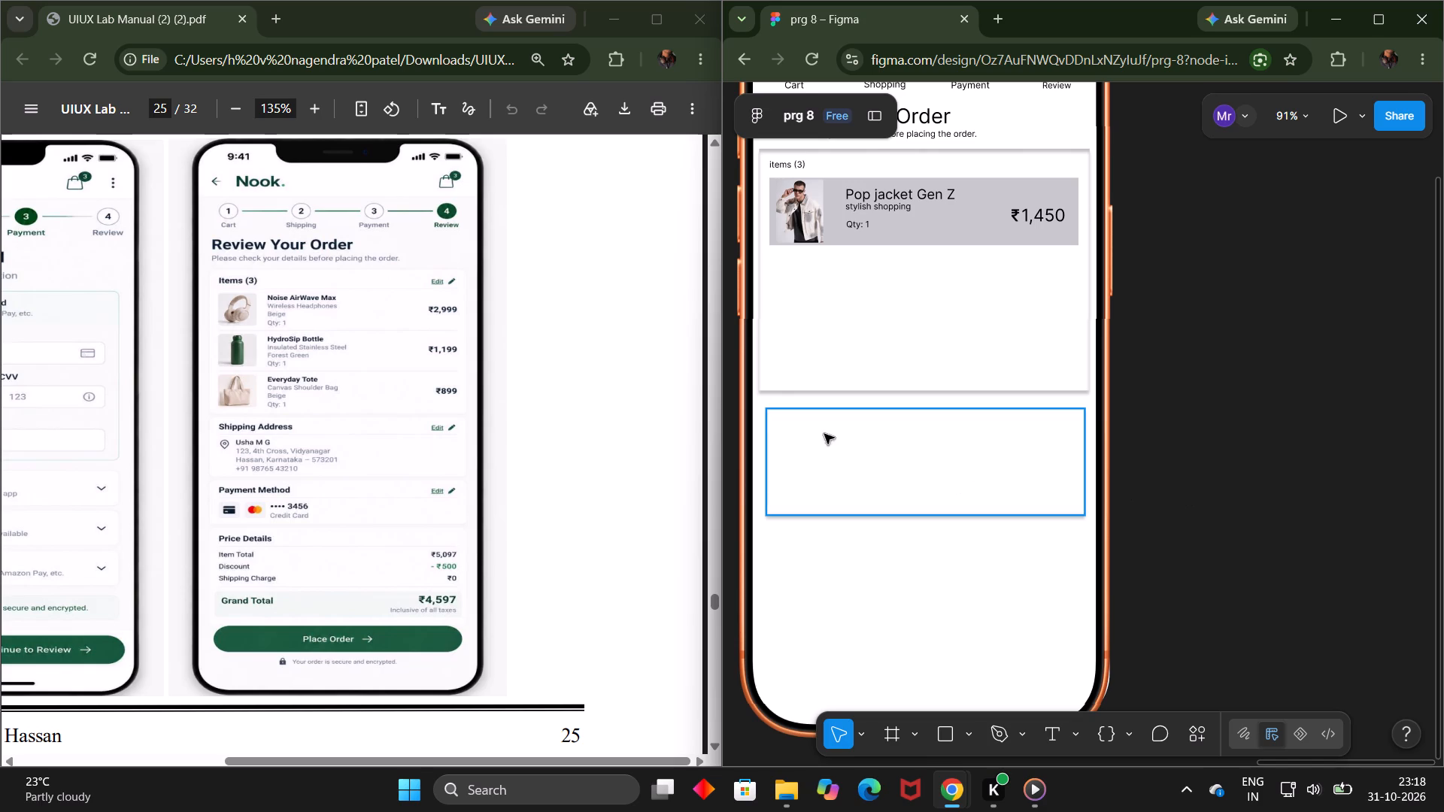
click(1050, 741)
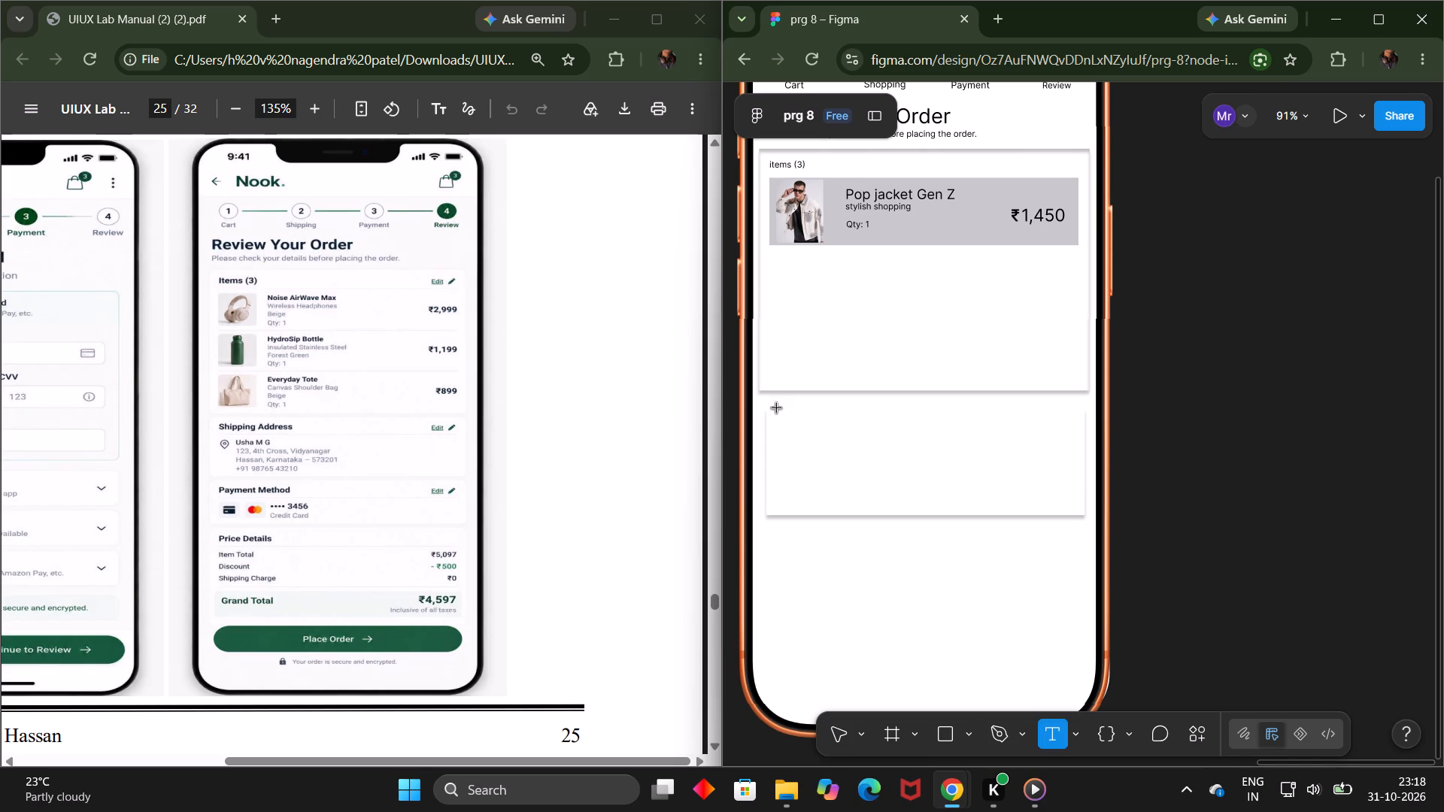
drag(777, 415, 827, 419)
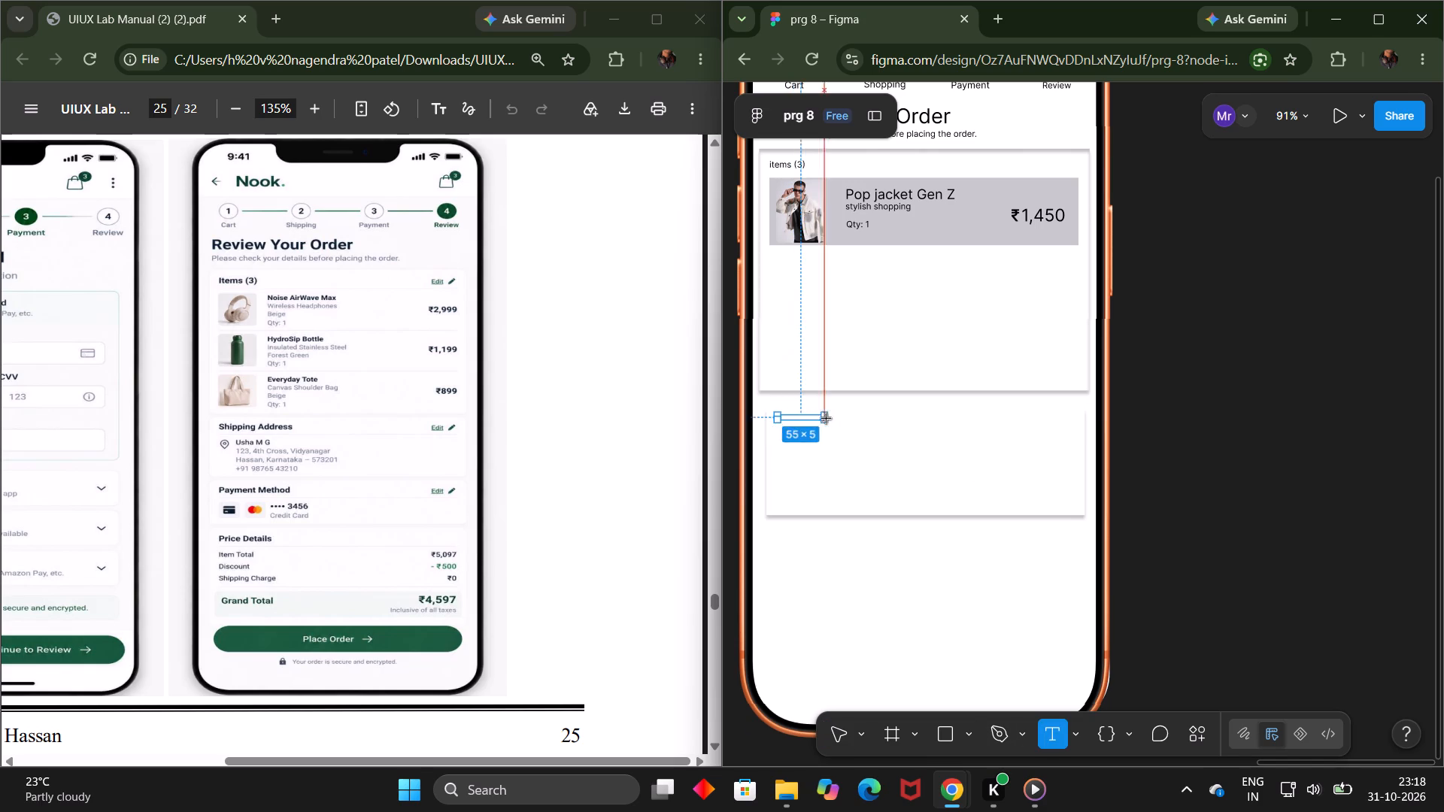
drag(827, 419, 889, 426)
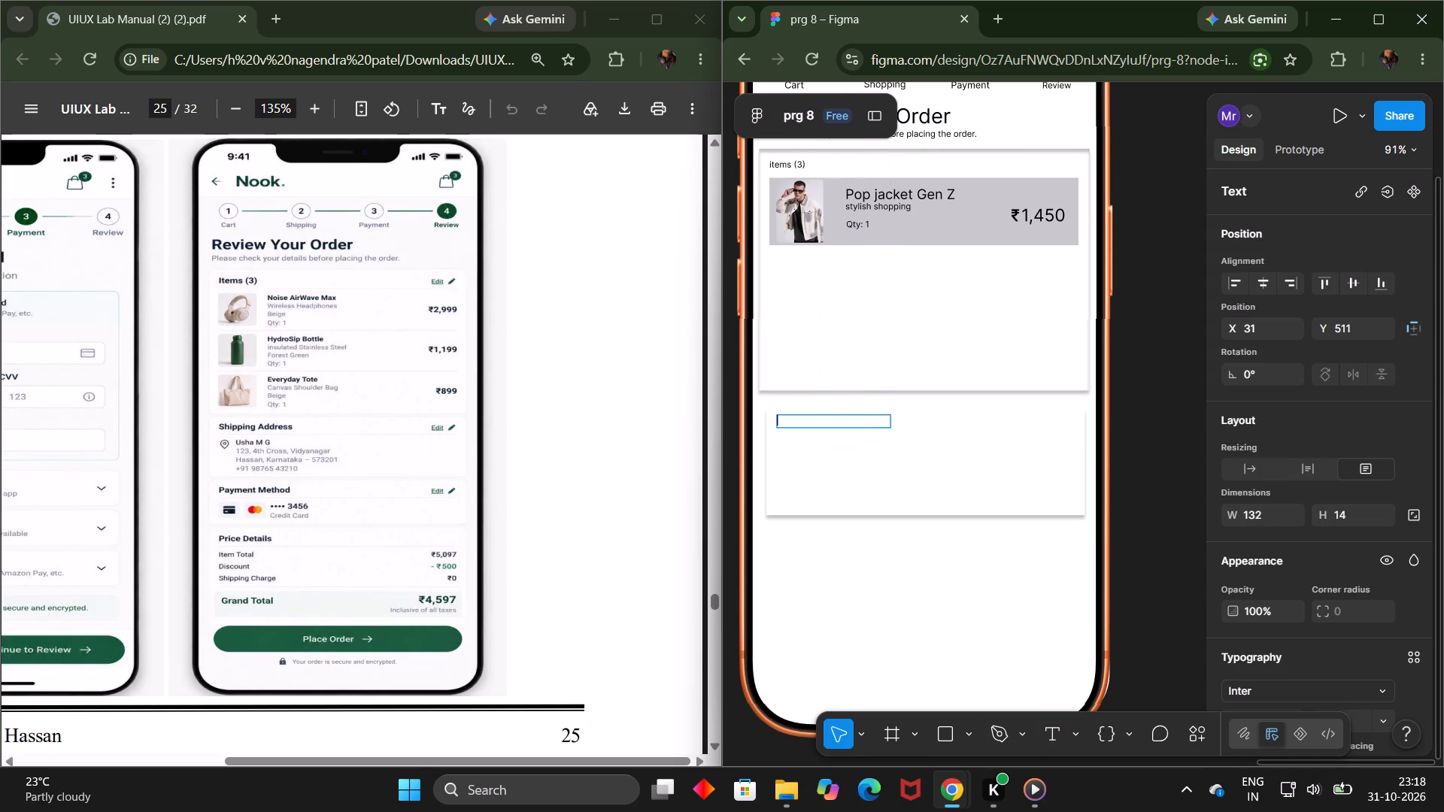
text(Shipping Address)
click(1131, 529)
click(1131, 529)
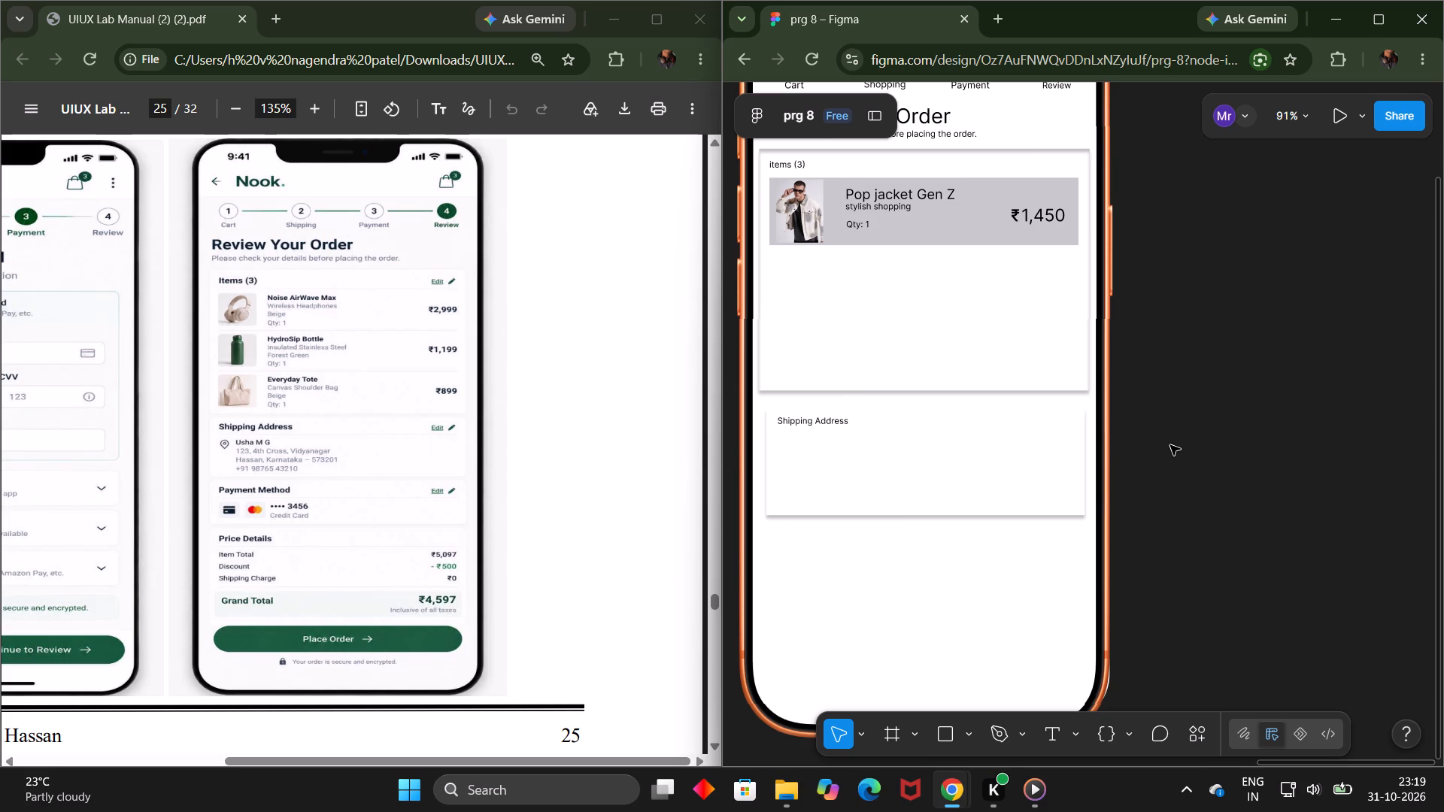
Search all asset libraries for "line", and leave the search with the side panels hidden.
click(873, 123)
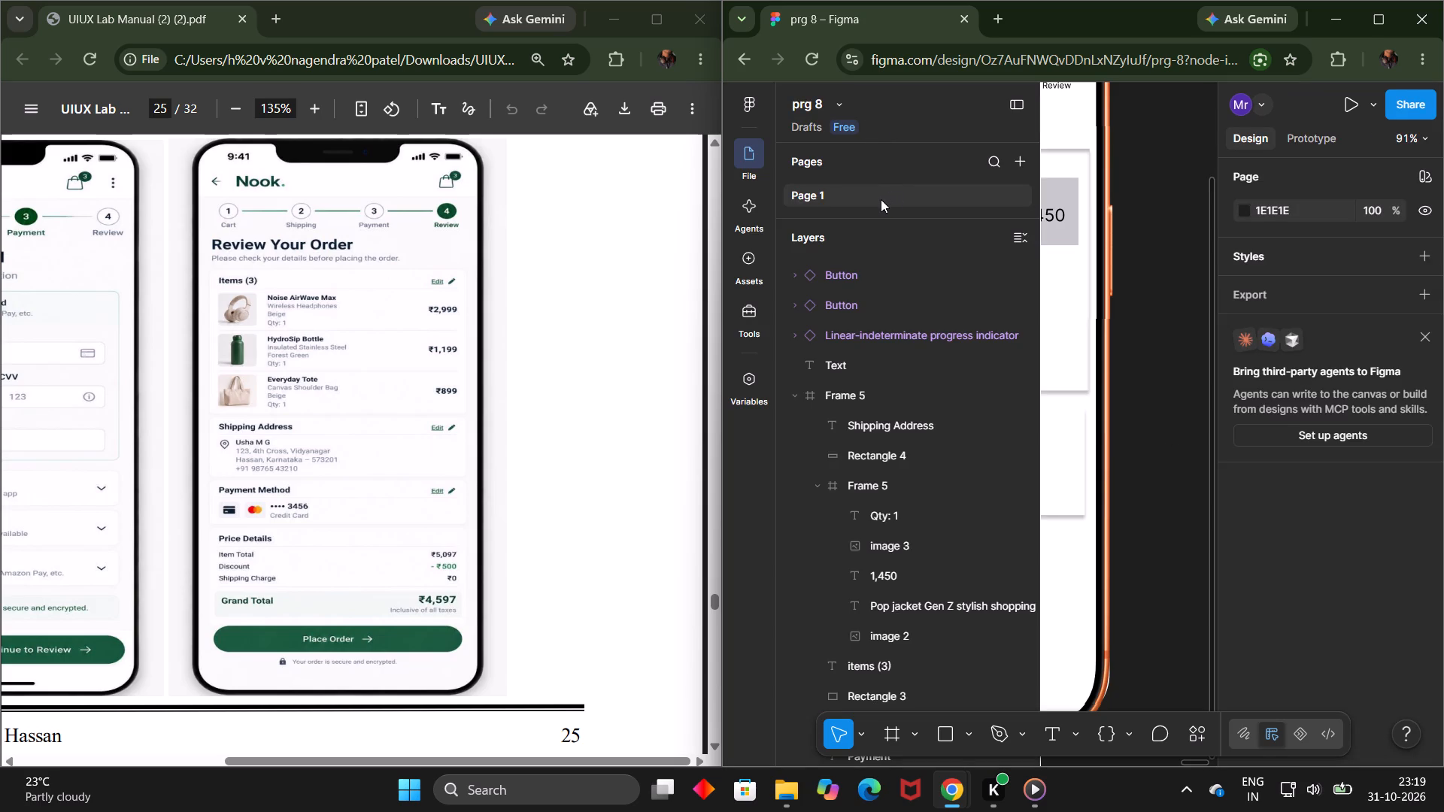
click(755, 235)
click(748, 260)
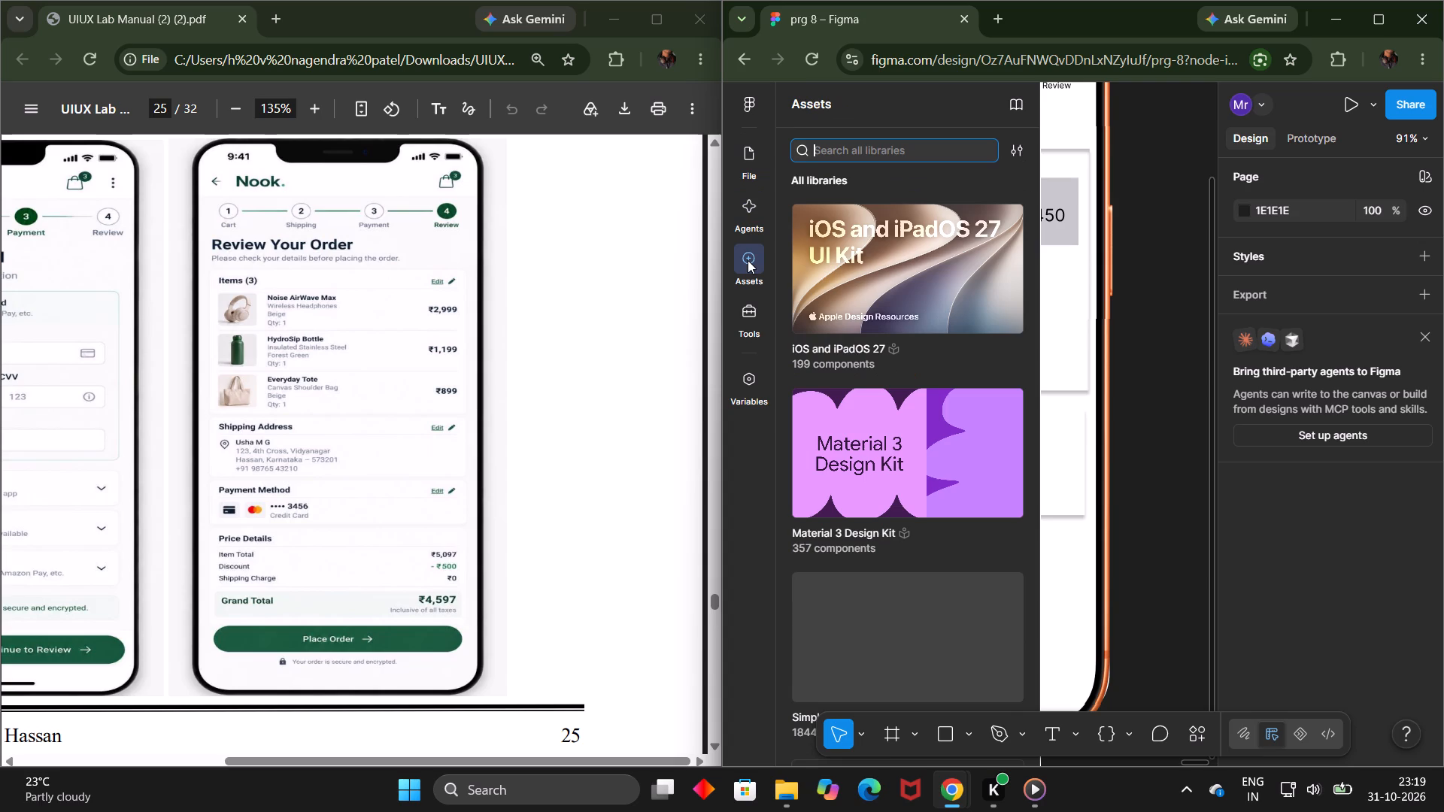
click(879, 141)
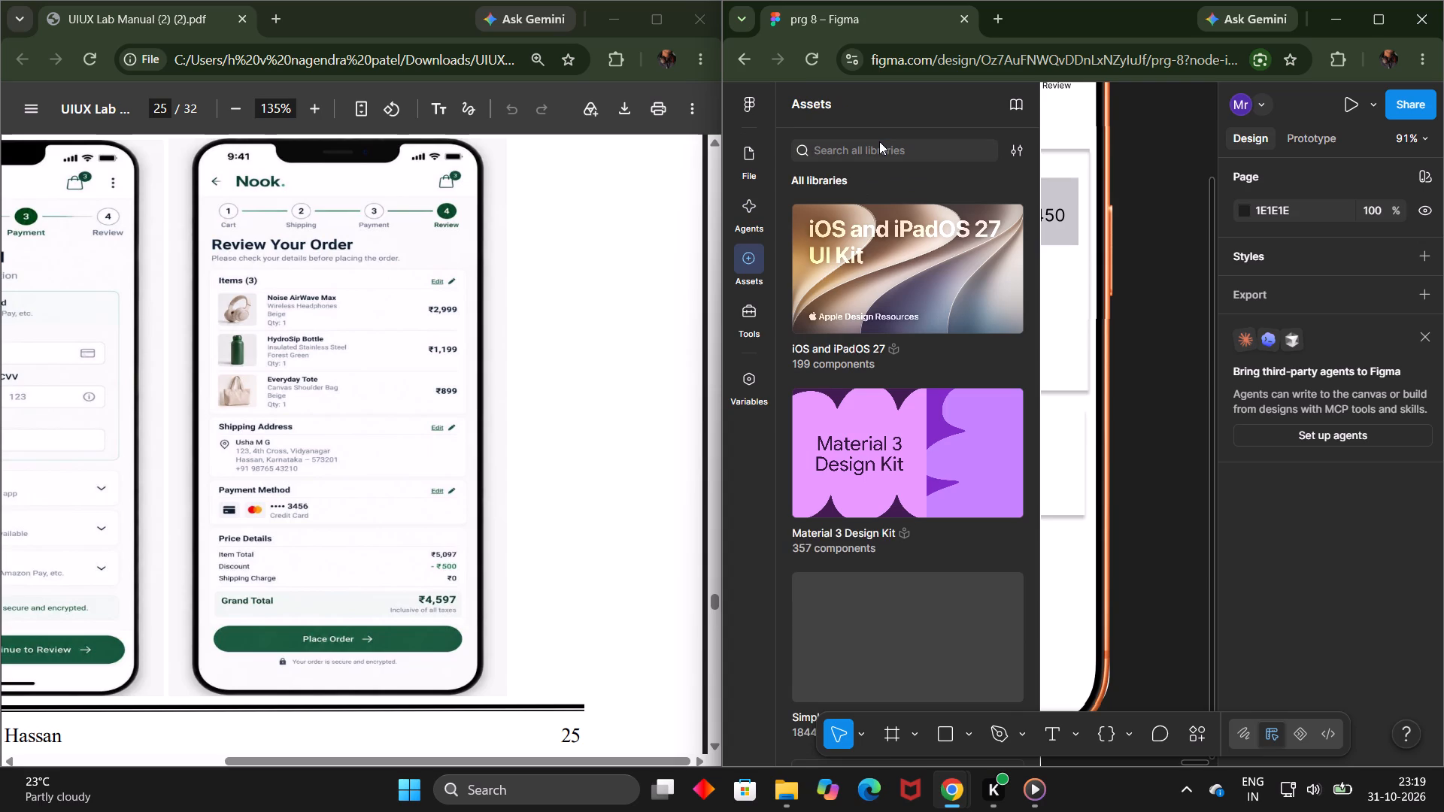
click(878, 141)
click(869, 151)
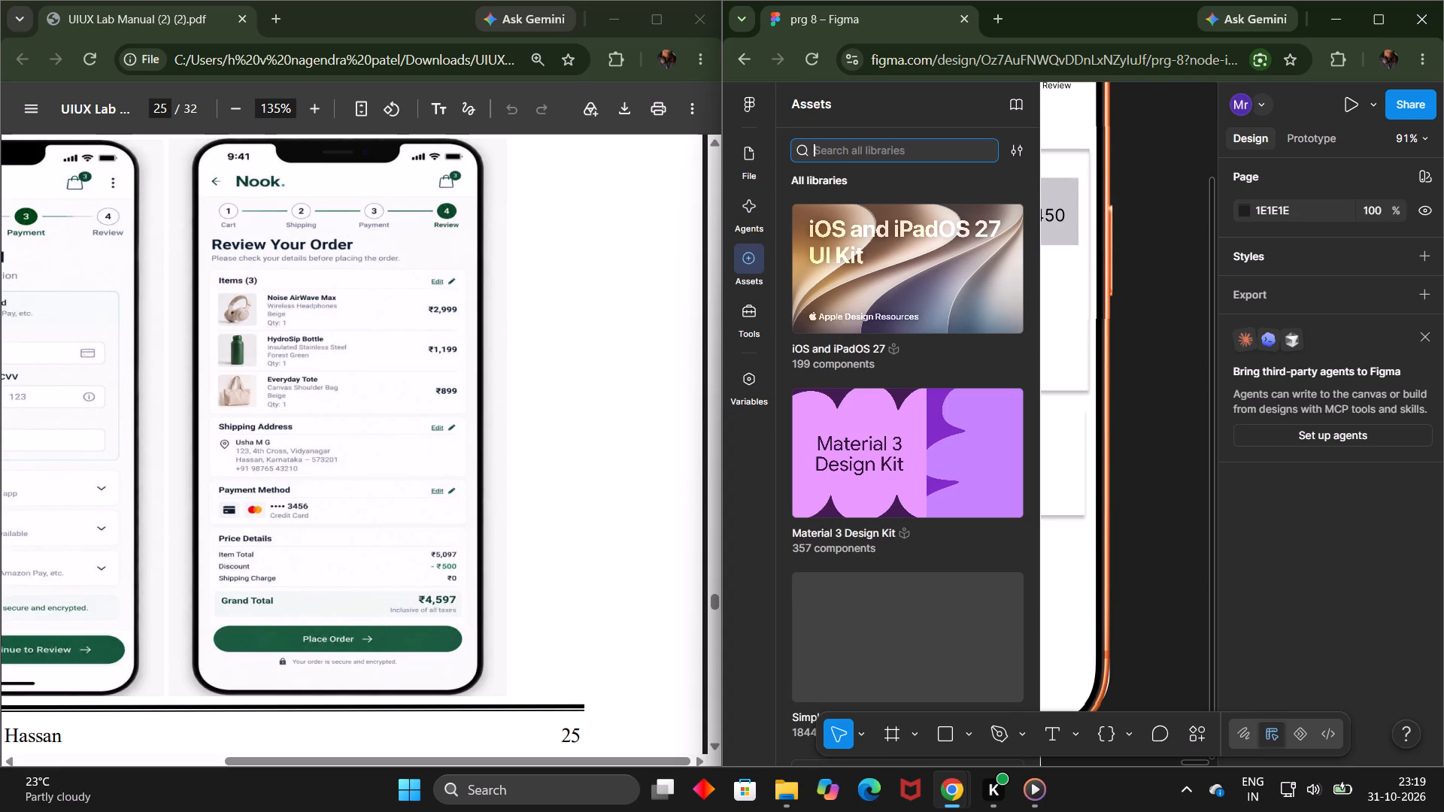
text(line)
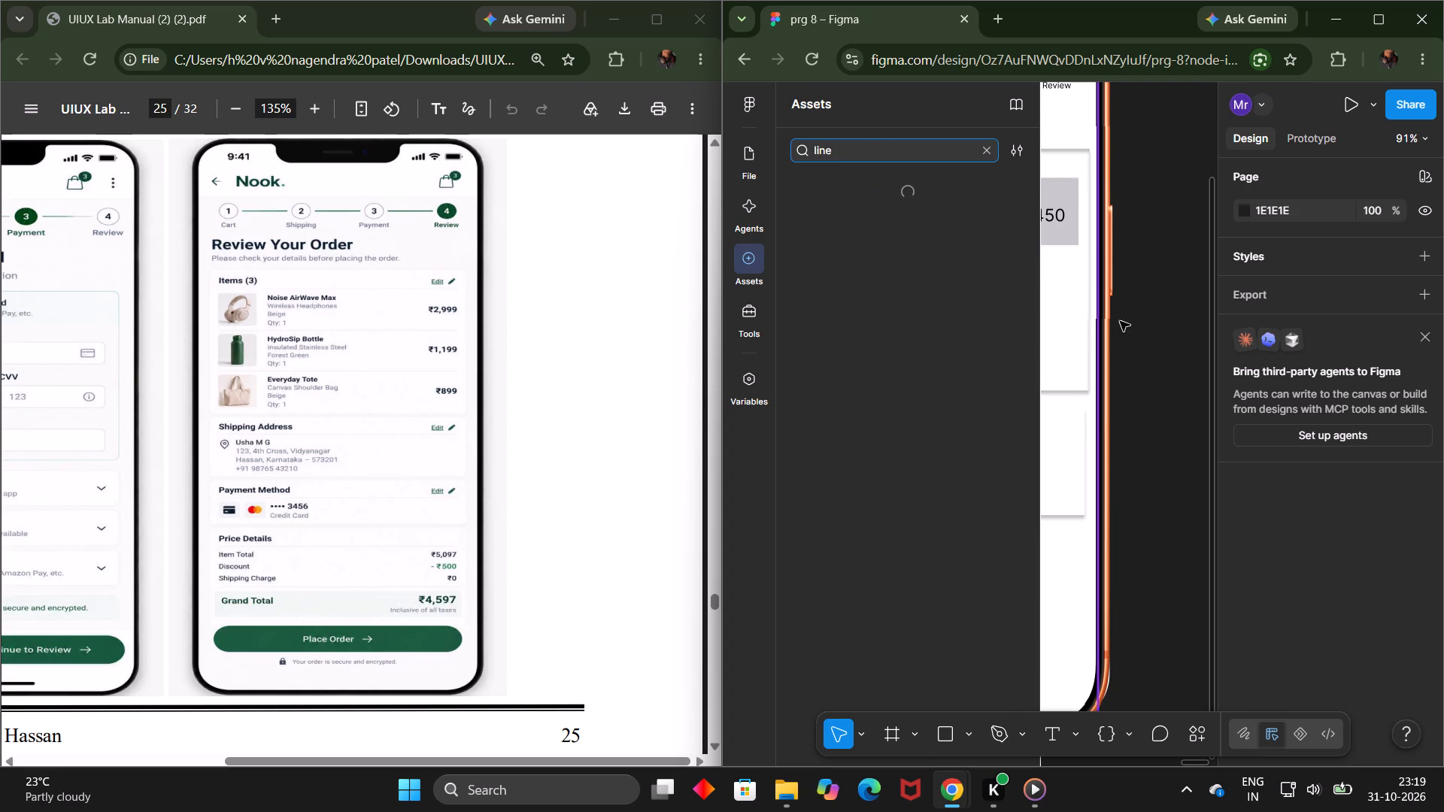
scroll(1121, 321, right, 1)
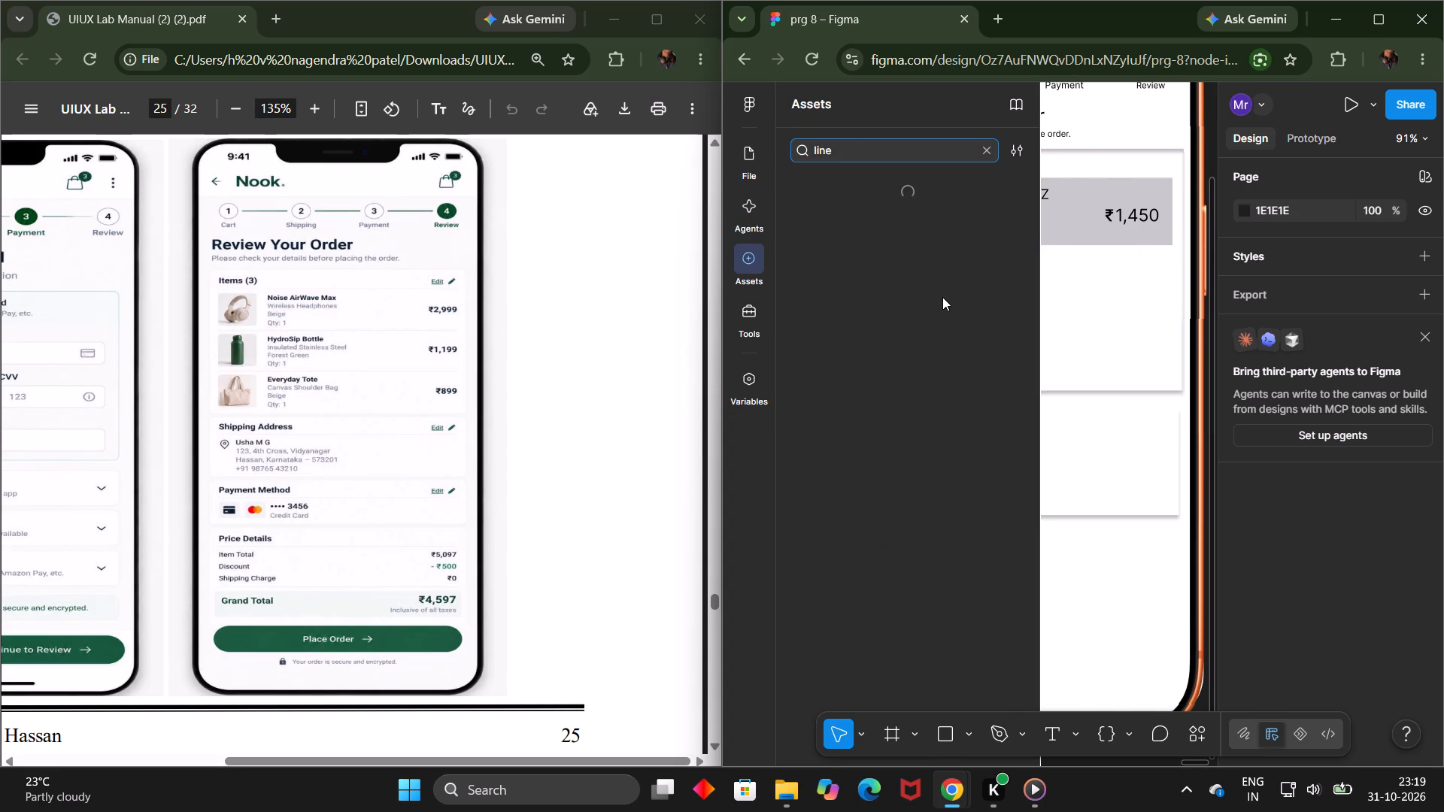
scroll(942, 297, left, 1)
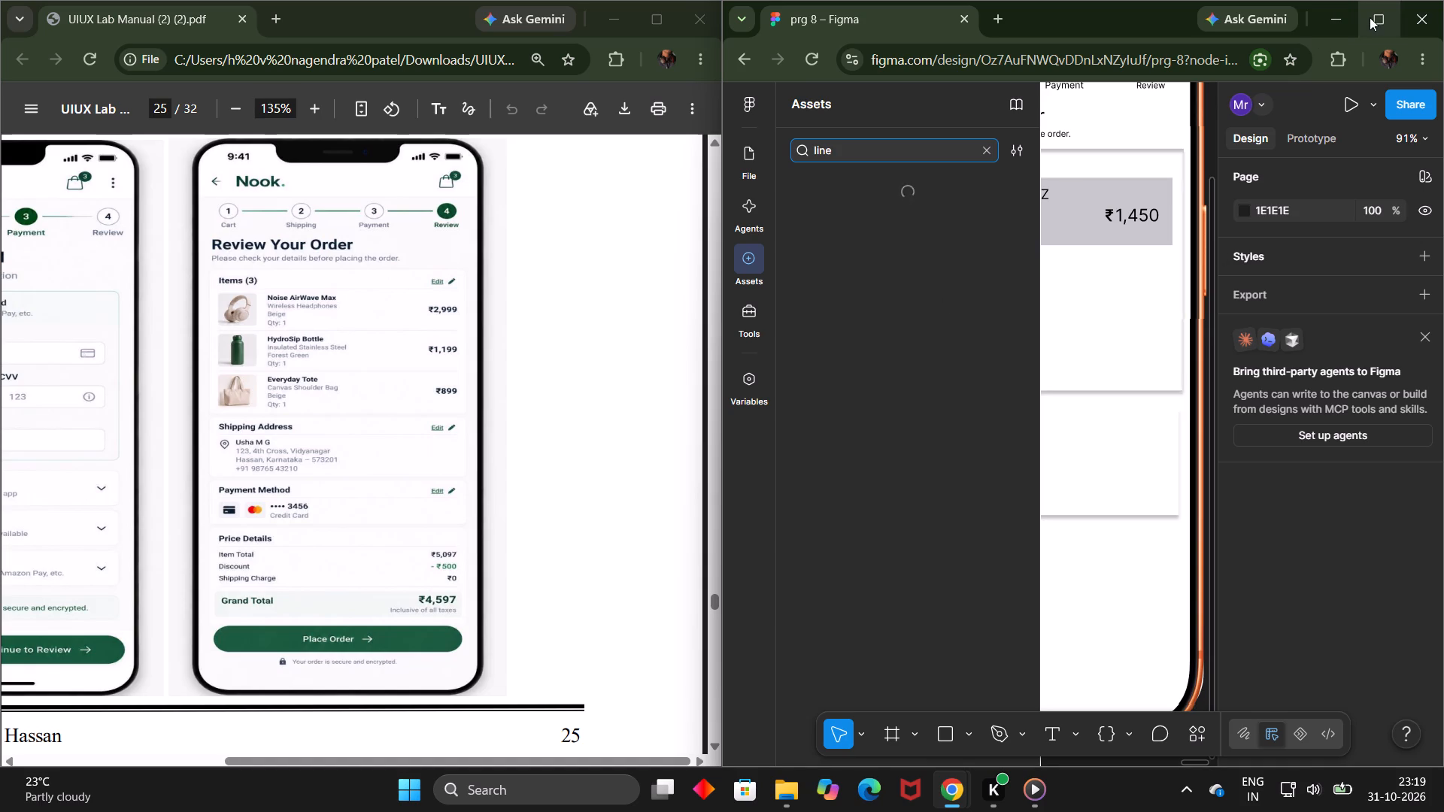
click(1370, 17)
scroll(881, 395, right, 3)
scroll(881, 395, down, 1)
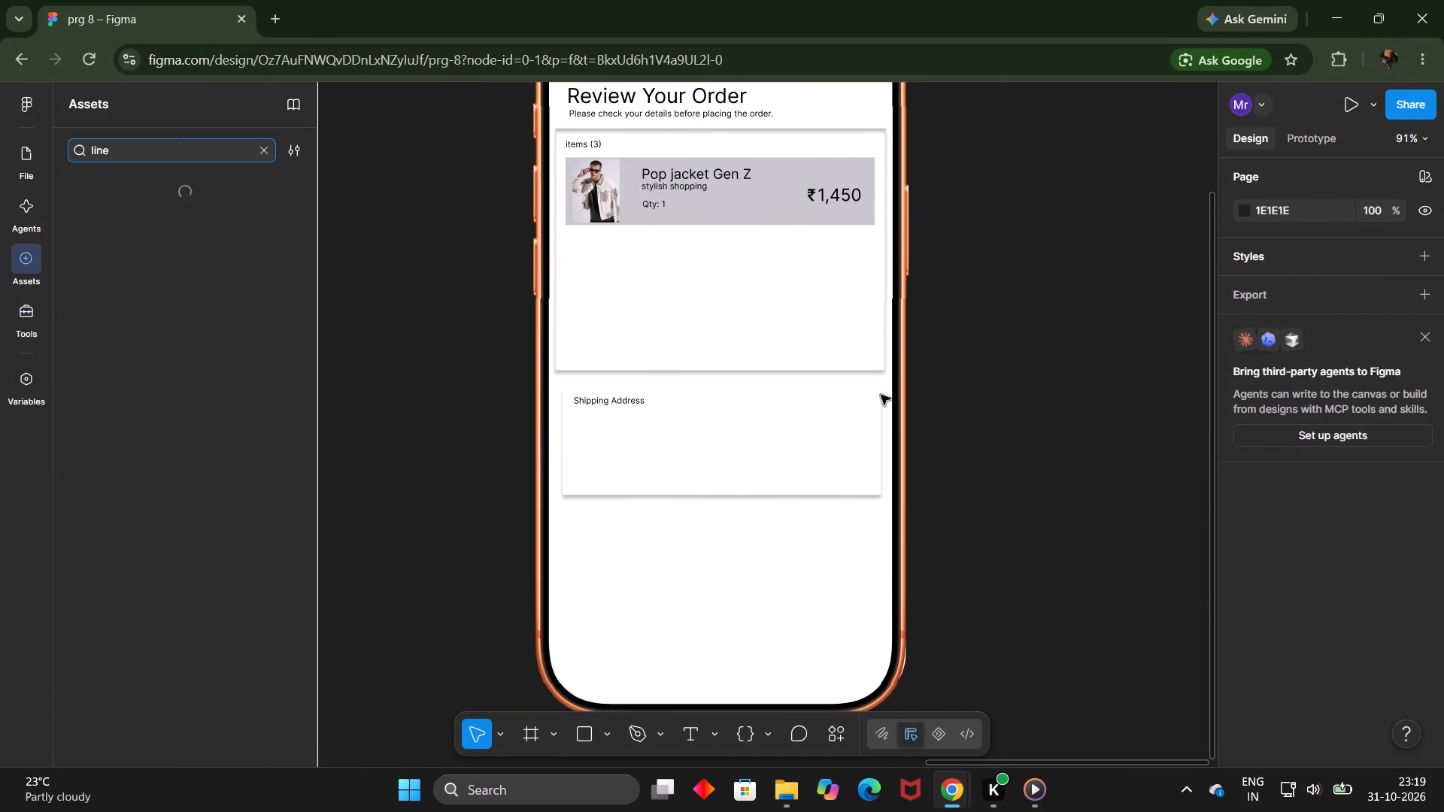
scroll(881, 395, down, 1)
scroll(881, 395, up, 1)
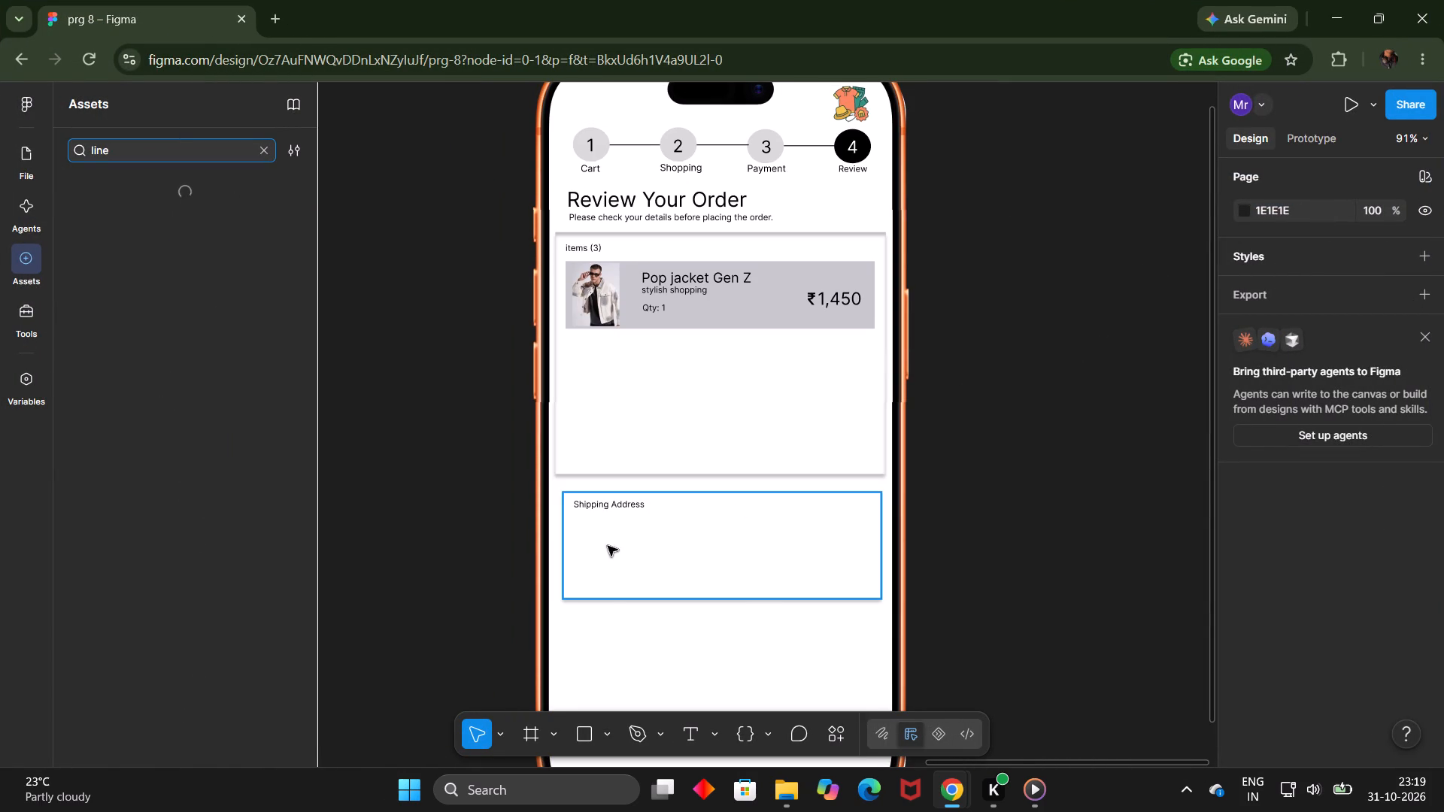
click(932, 556)
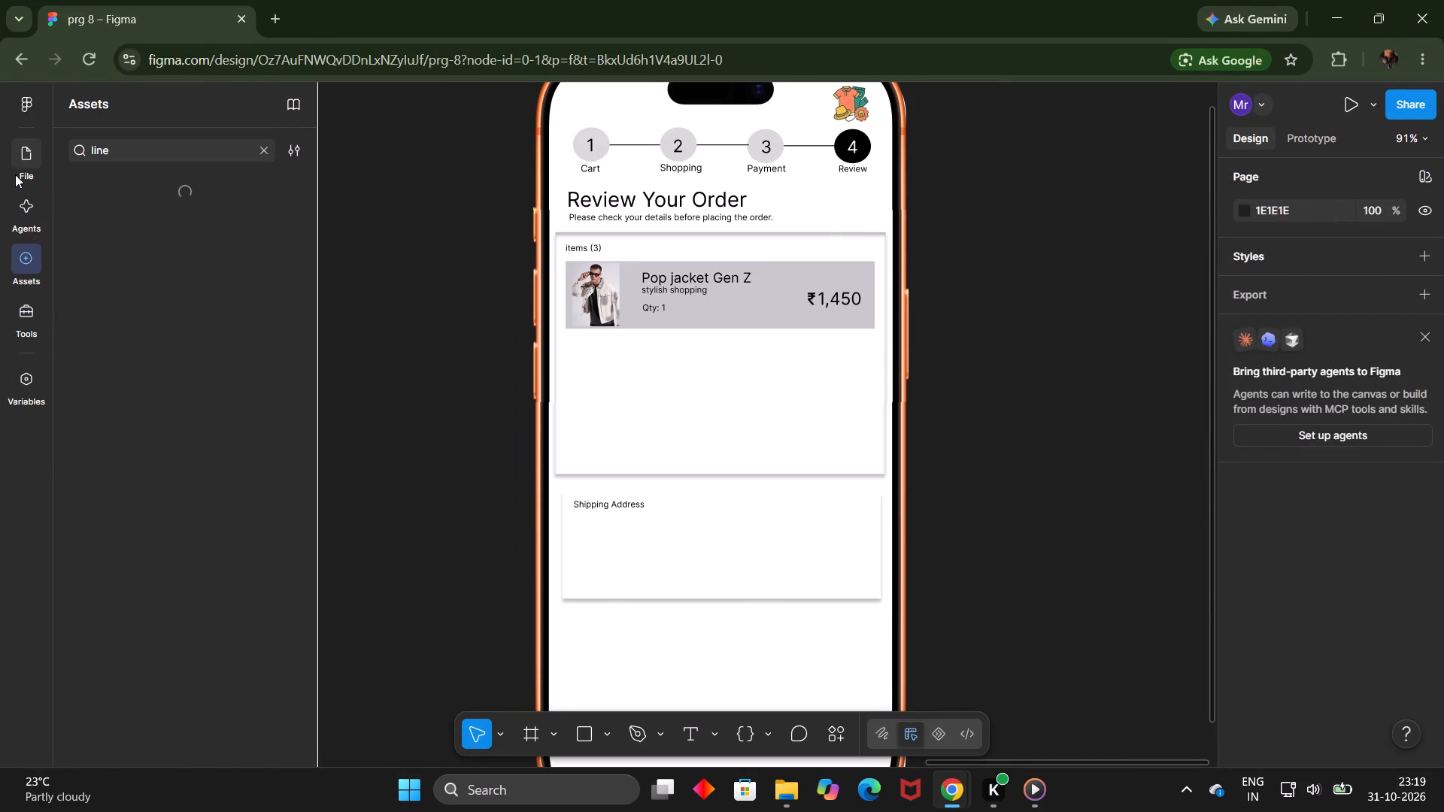
click(11, 173)
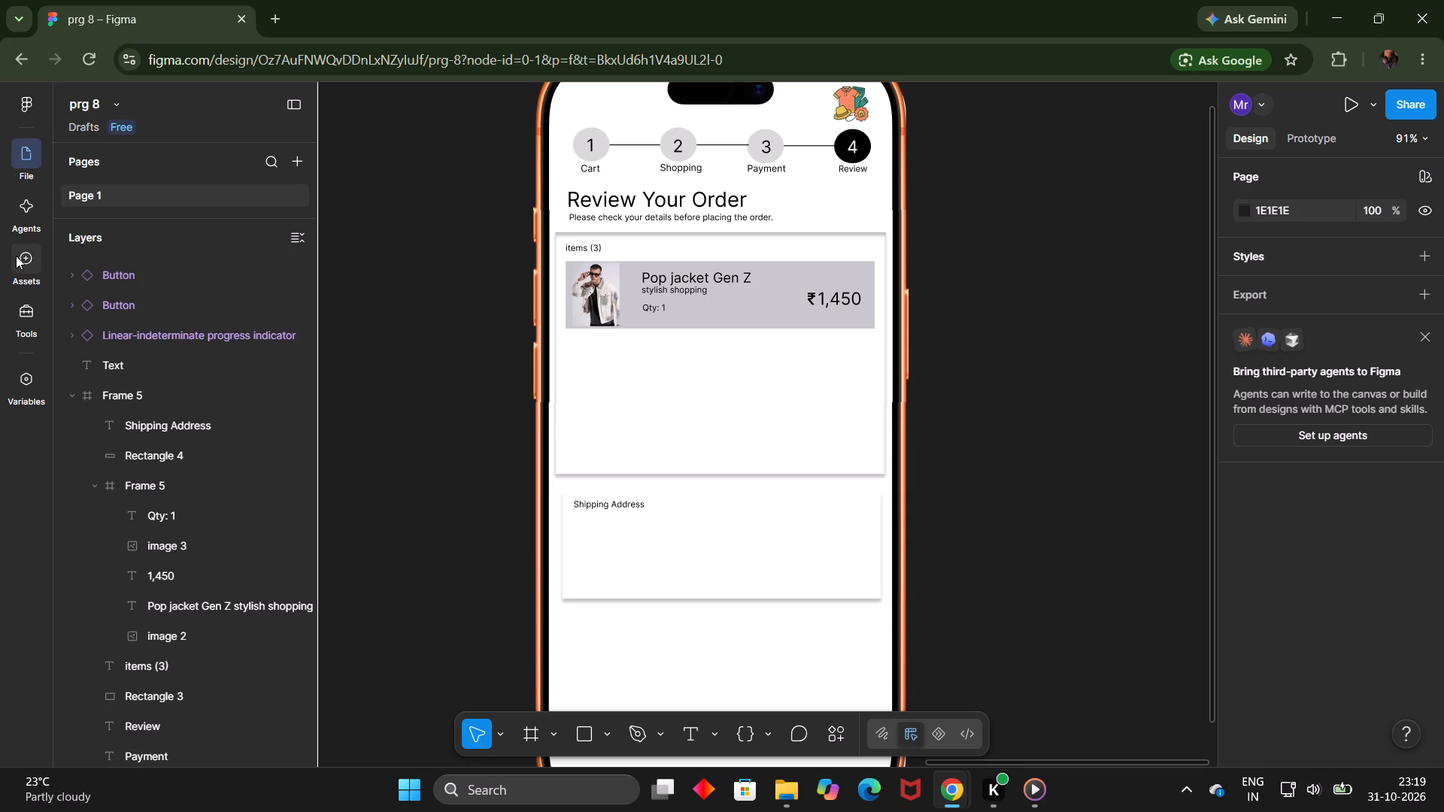
click(16, 258)
click(20, 149)
click(290, 92)
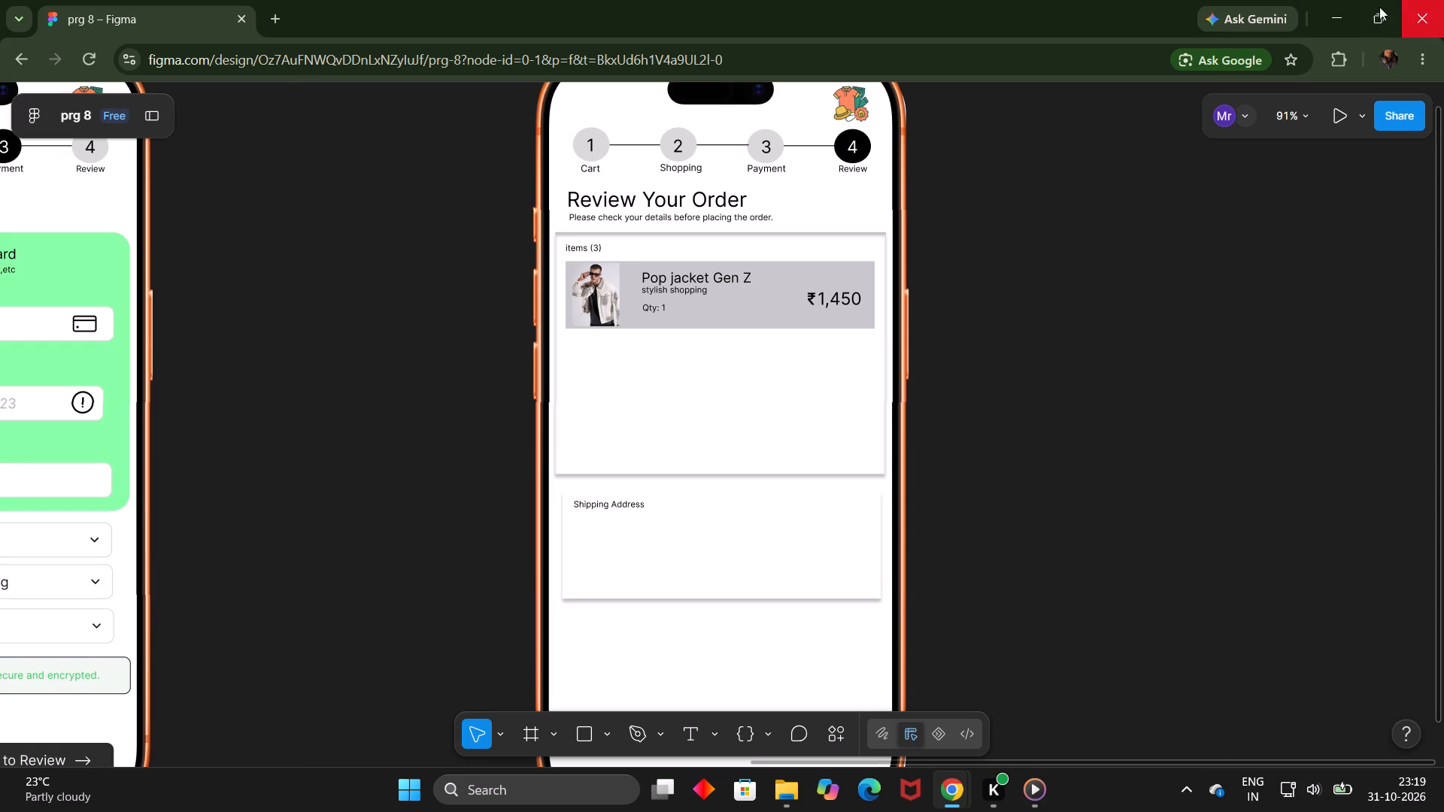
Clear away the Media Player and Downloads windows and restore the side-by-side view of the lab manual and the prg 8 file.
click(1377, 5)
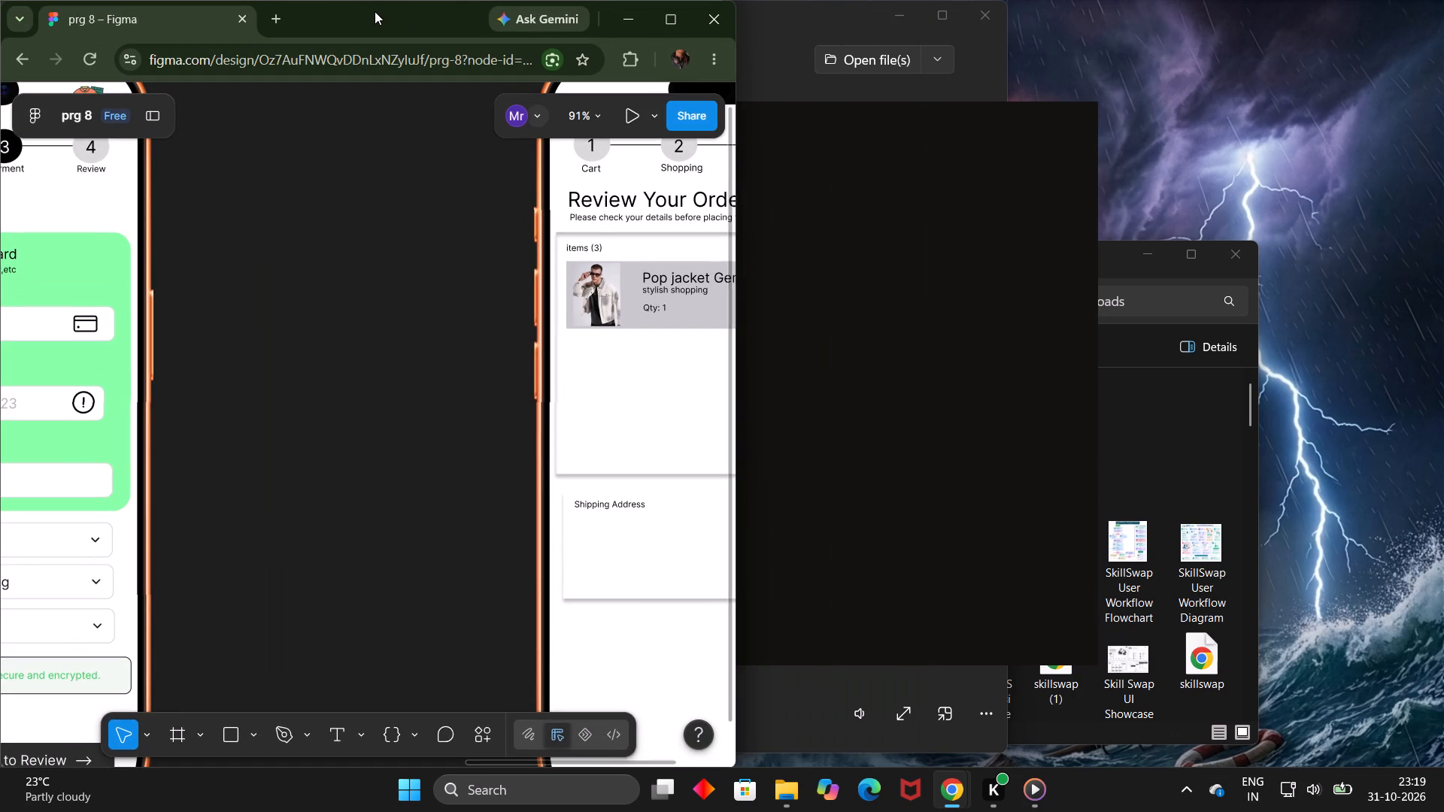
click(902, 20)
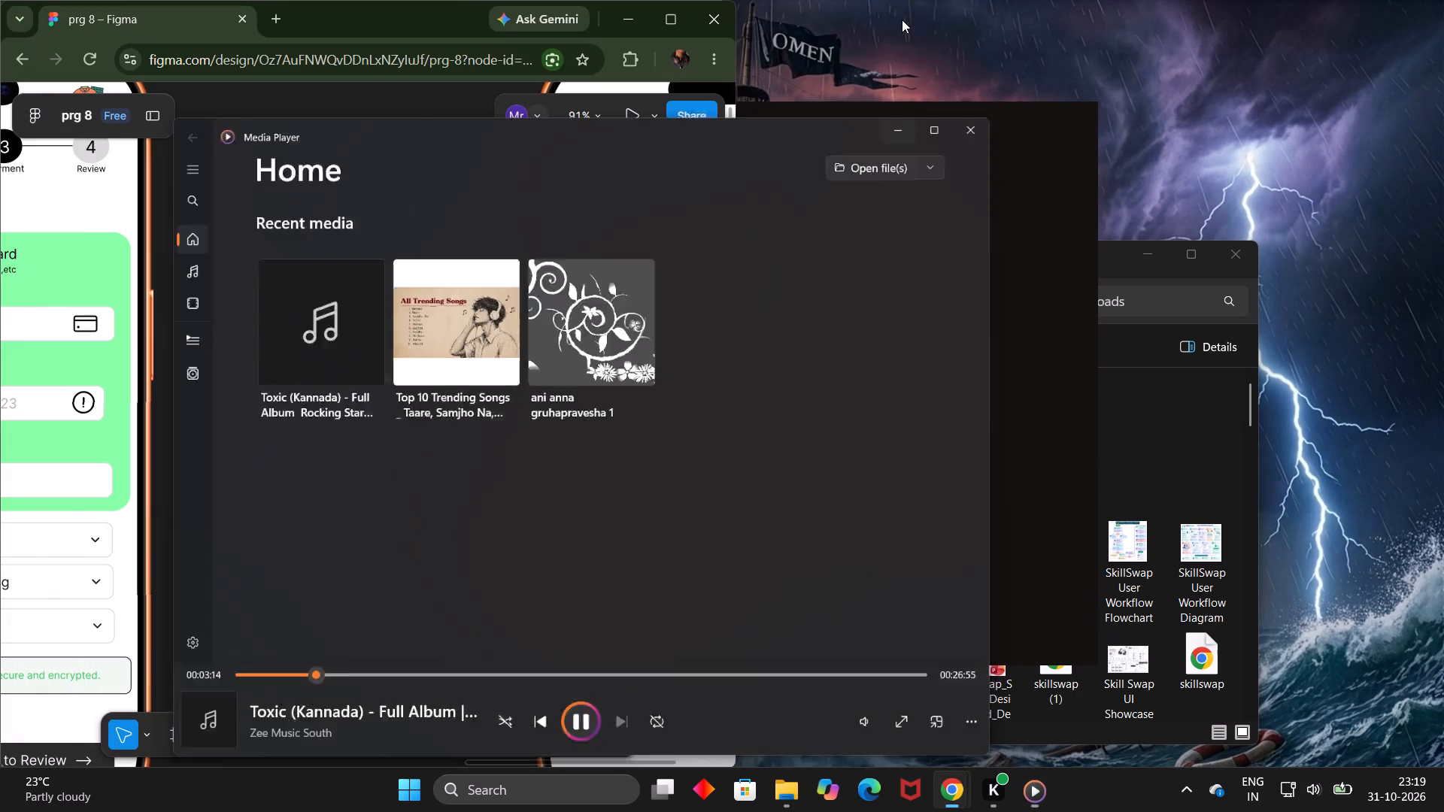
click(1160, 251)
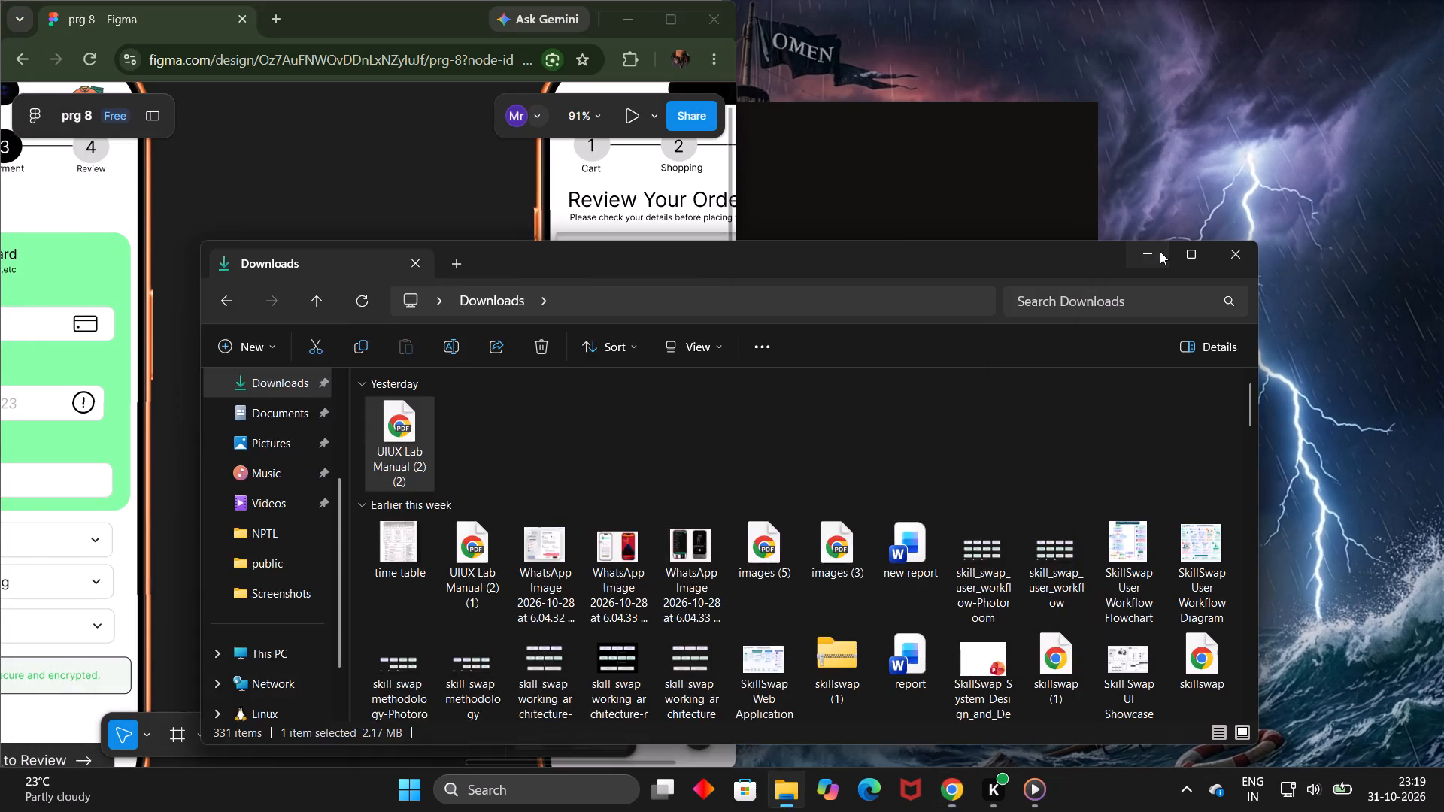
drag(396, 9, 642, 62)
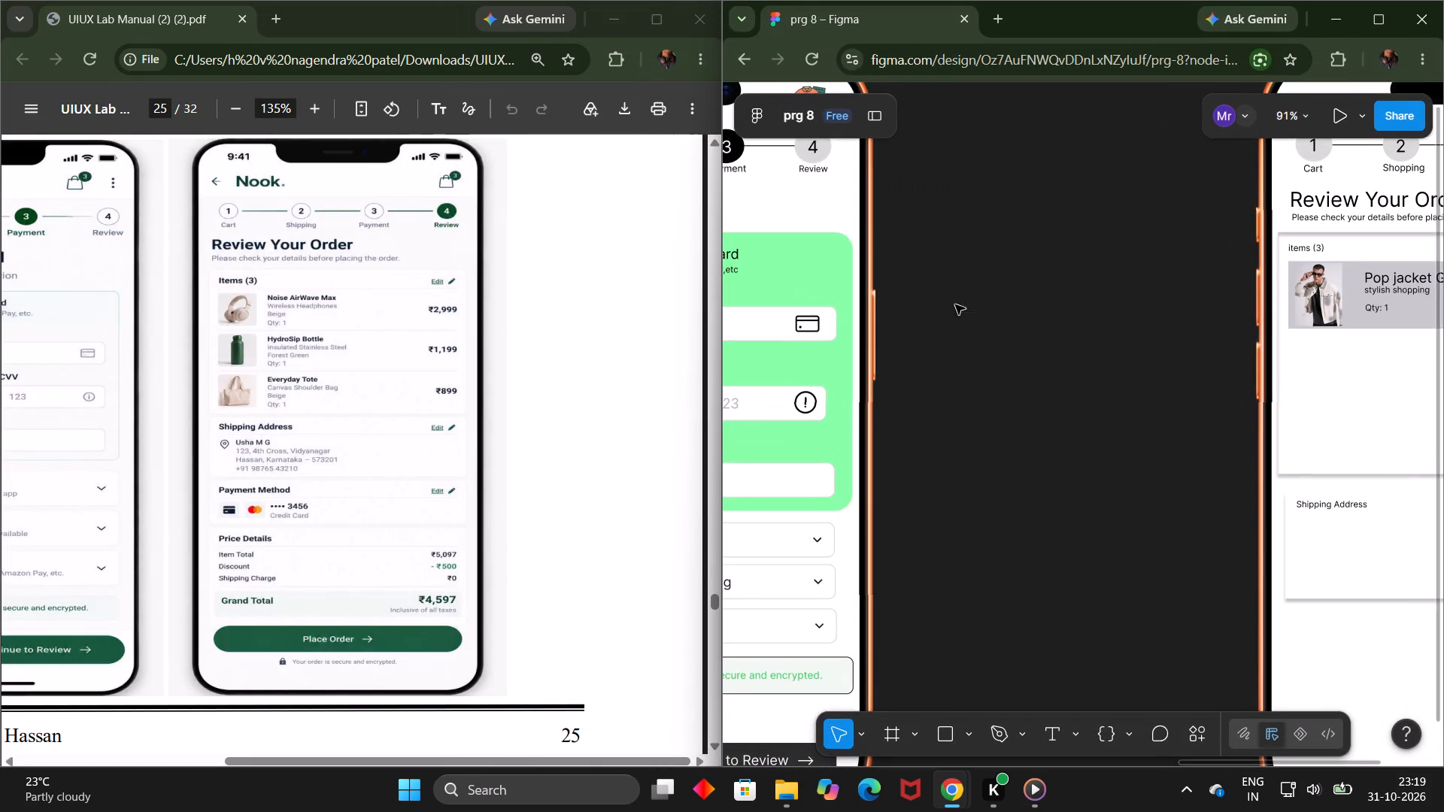
Draw a rectangle about 361 × 70 just below the Shipping Address card, at about X 22, Y 640.
scroll(975, 316, left, 3)
scroll(975, 316, right, 1)
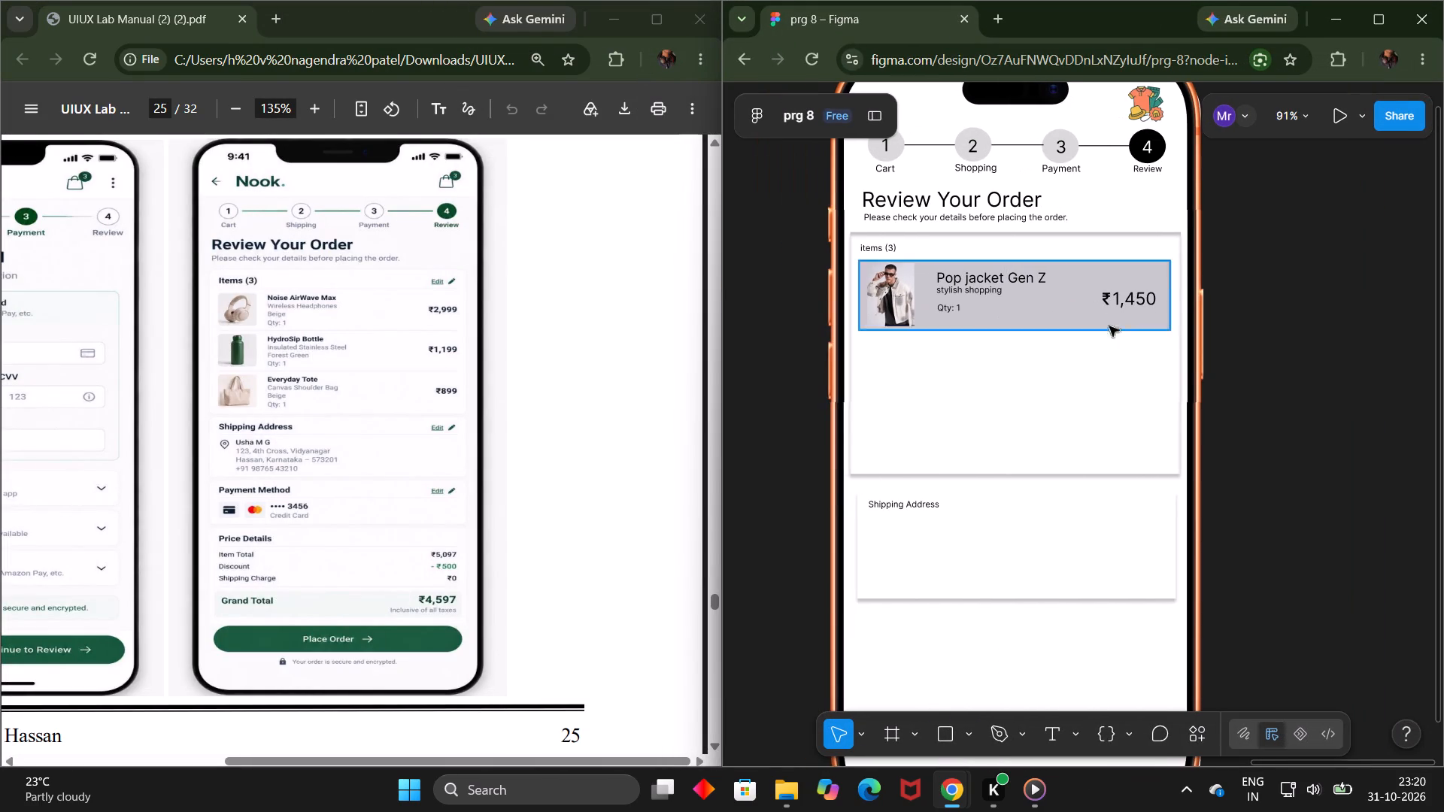
scroll(1237, 362, up, 1)
scroll(1237, 362, down, 1)
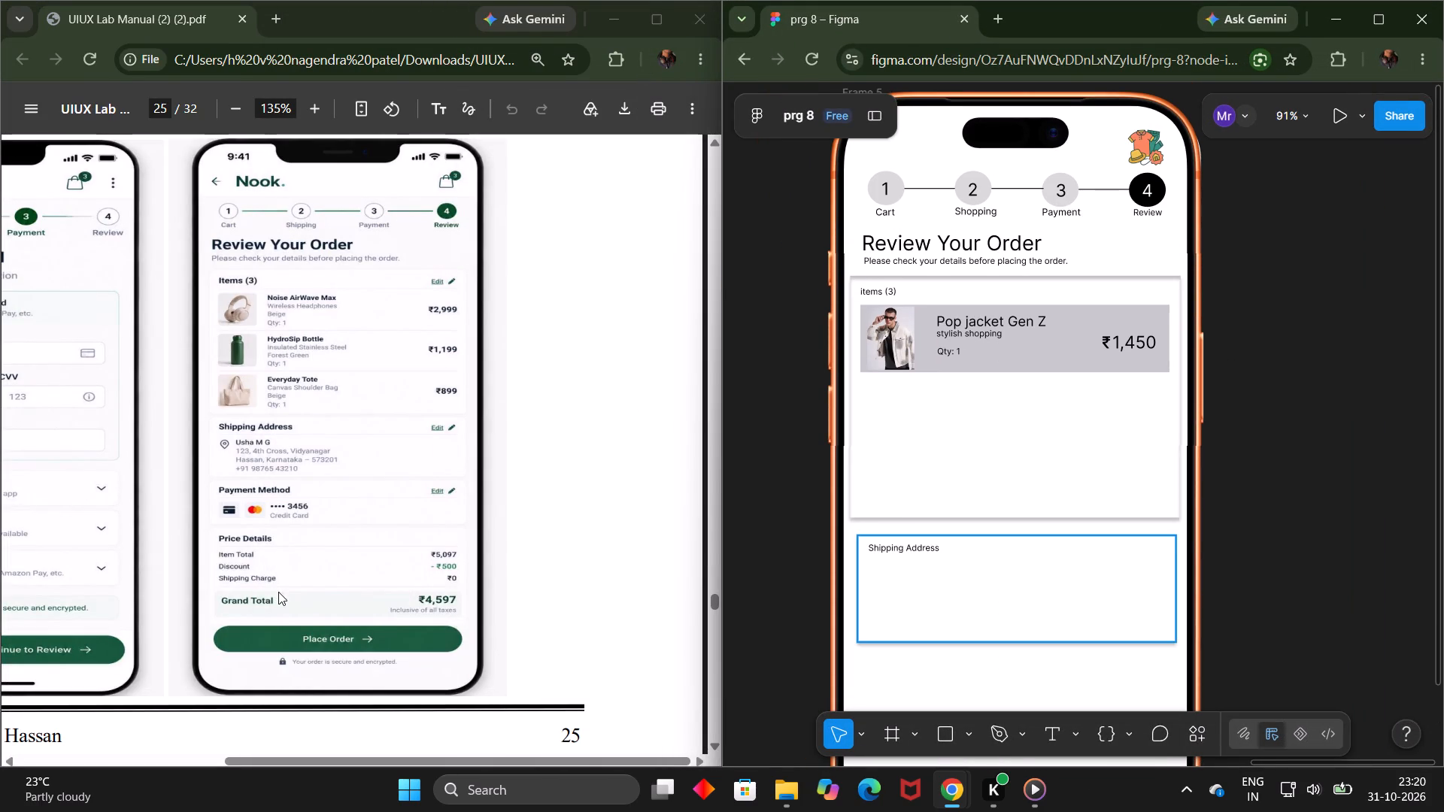
scroll(1114, 604, down, 1)
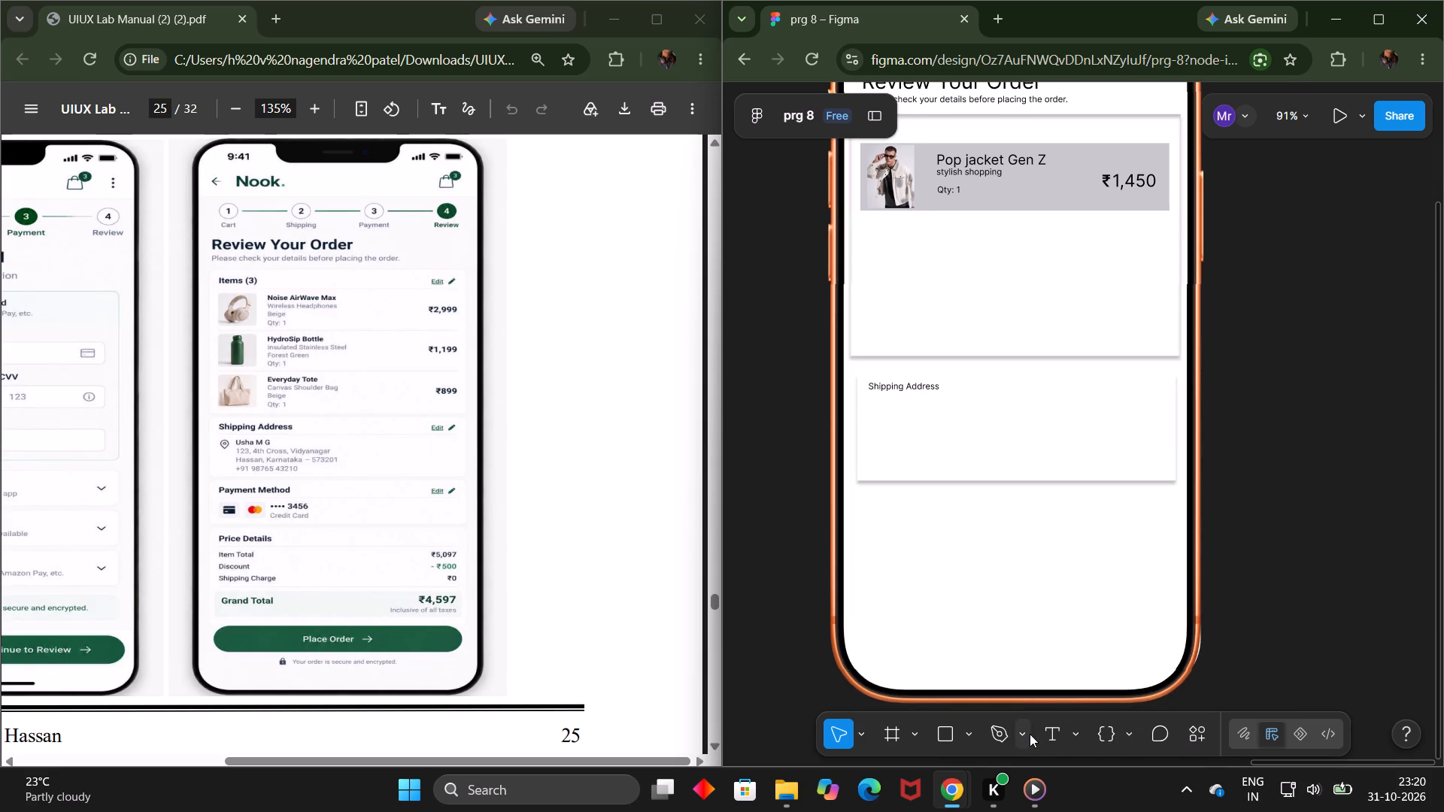
click(954, 735)
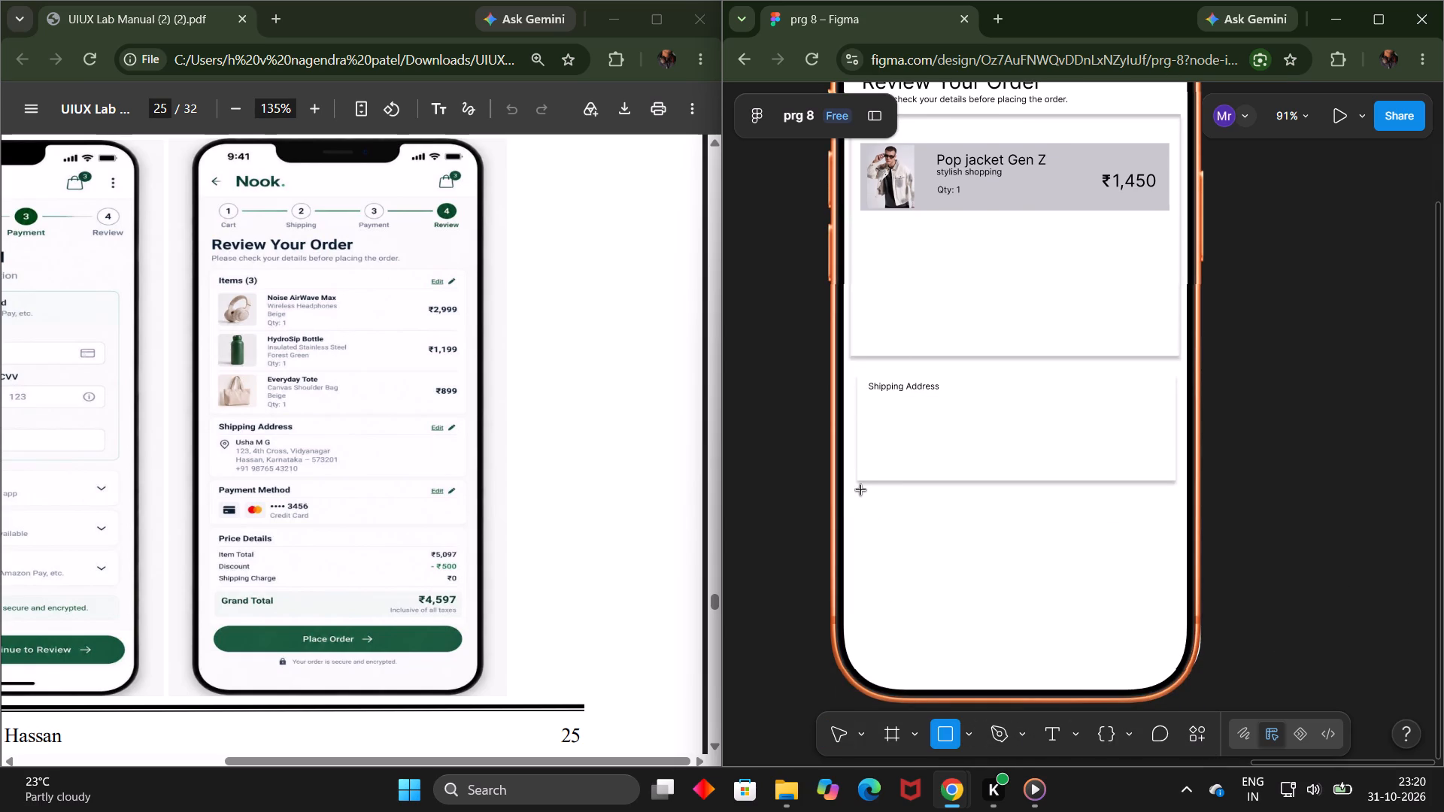
drag(861, 490, 1169, 541)
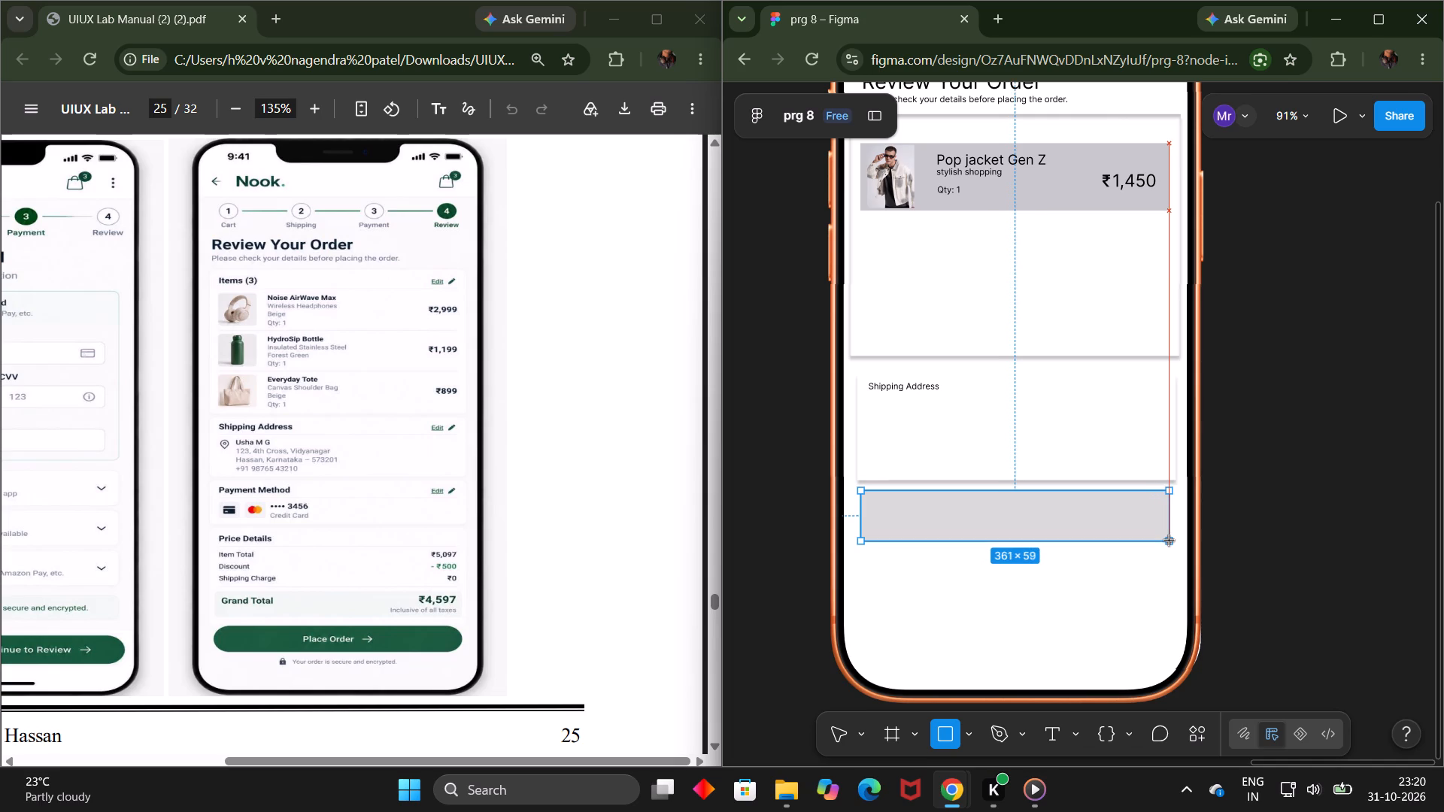
drag(1169, 541, 1172, 545)
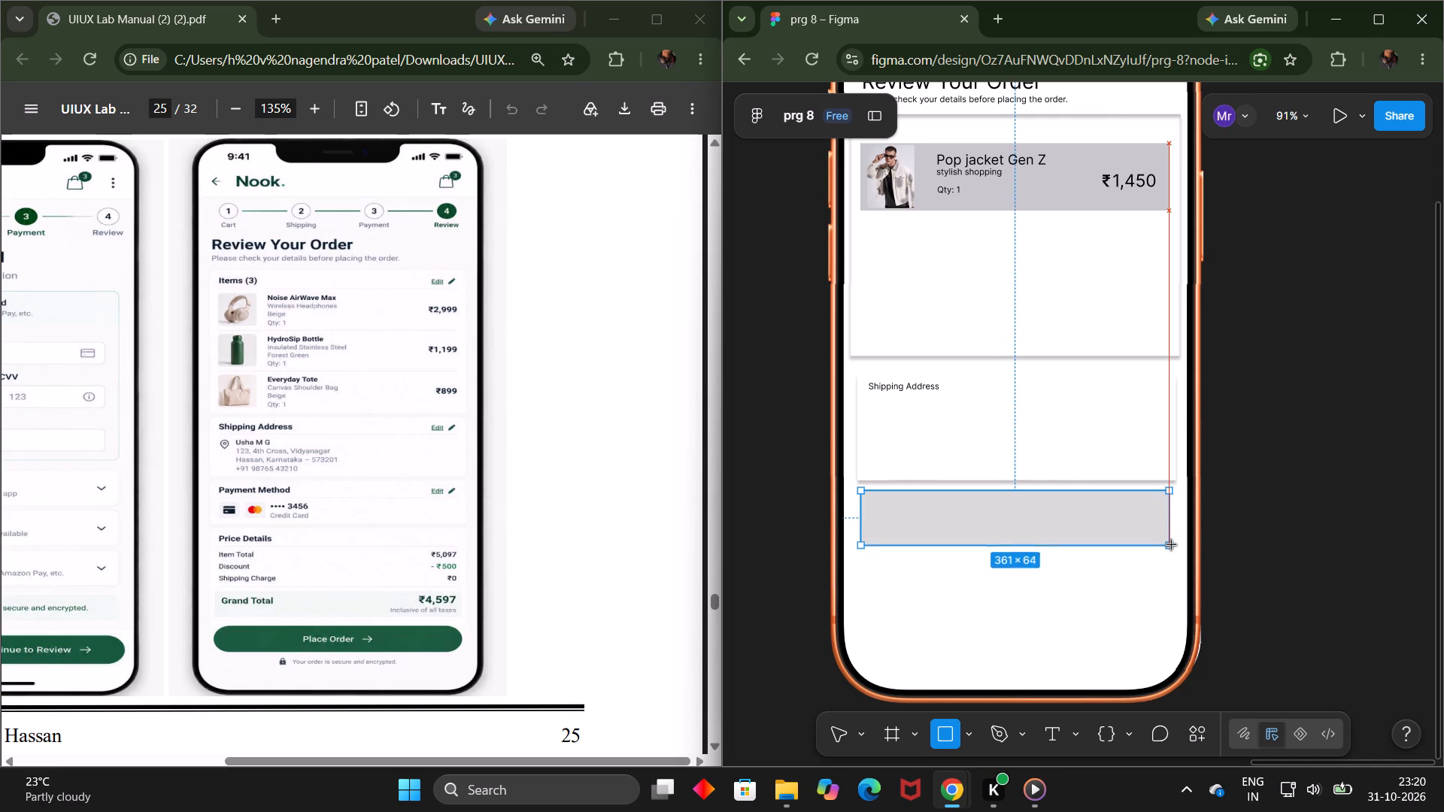
drag(1172, 545, 1172, 554)
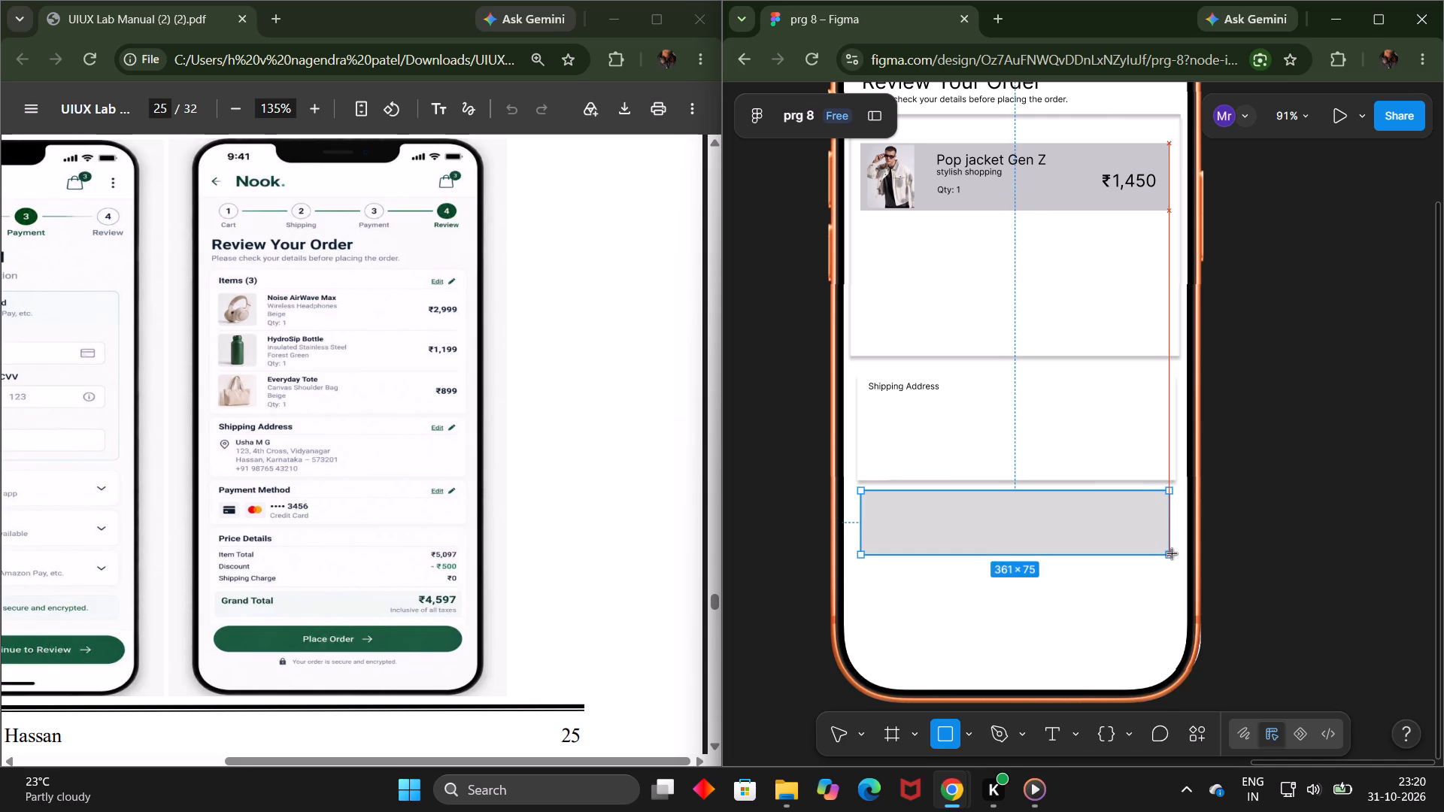
drag(1172, 554, 1172, 550)
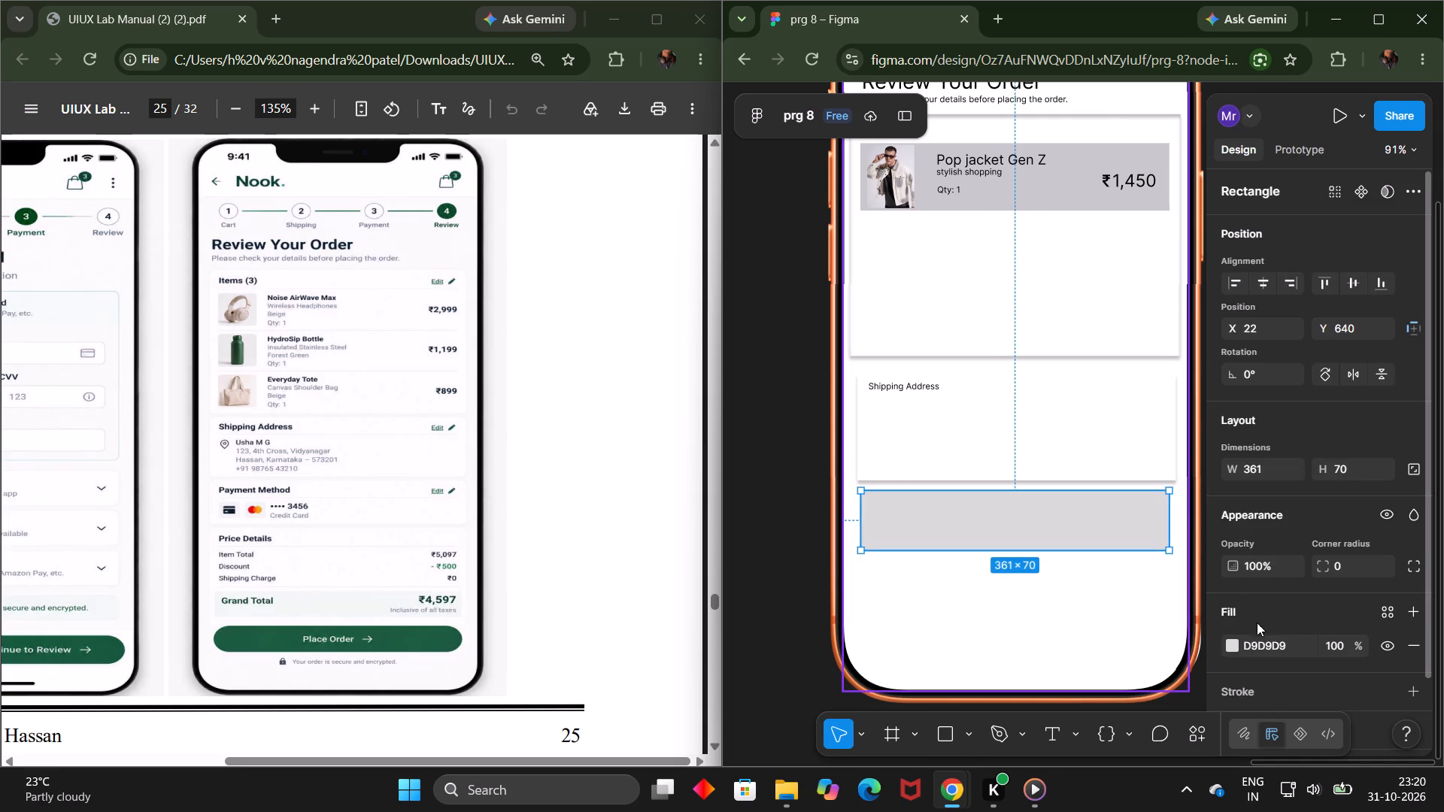
Change the fill of the grey rectangle below the Shipping Address card to the M3/white style.
click(1258, 637)
text(whire)
click(1288, 571)
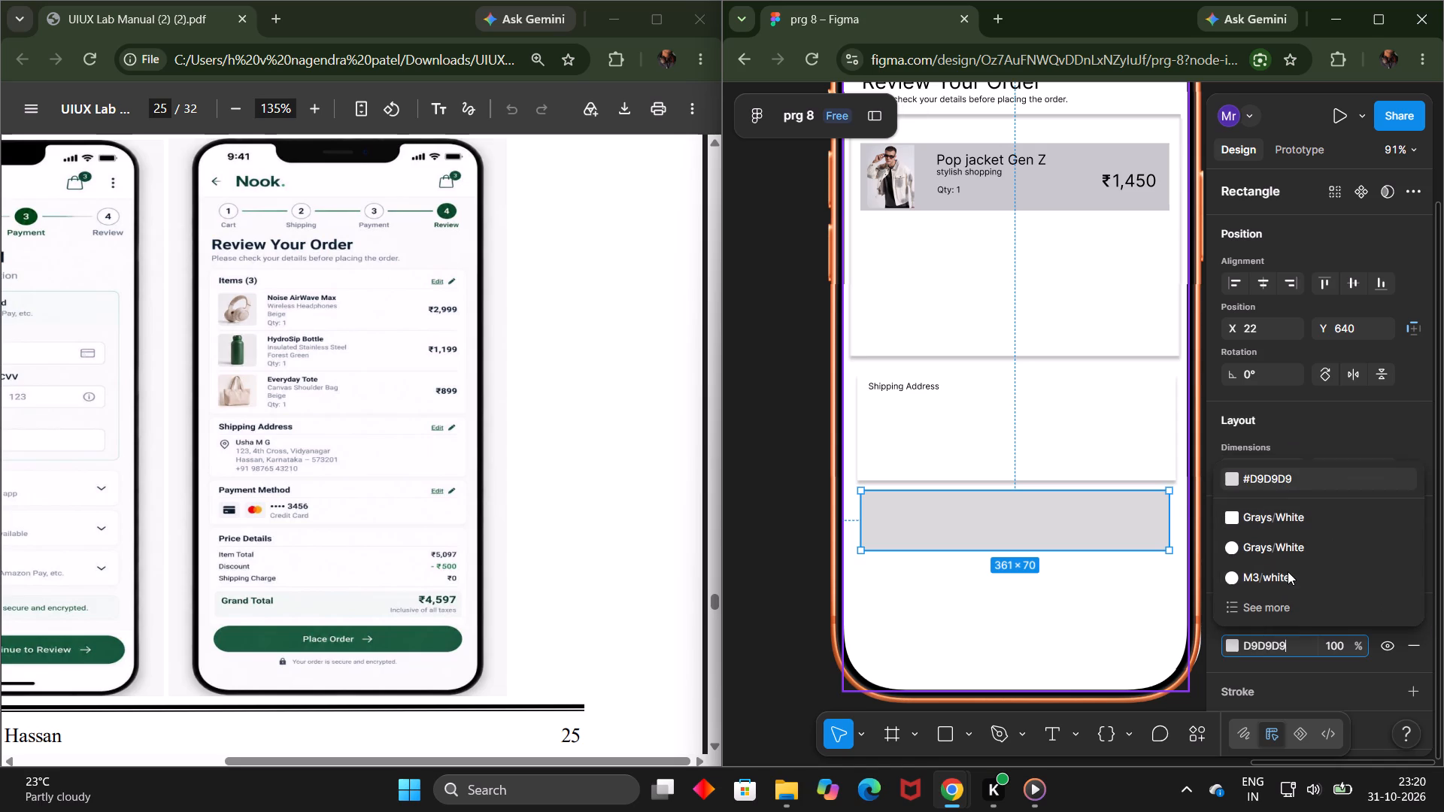
key(BackSpace)
key(BackSpace)
key(BackSpace)
key(BackSpace)
key(BackSpace)
key(BackSpace)
key(BackSpace)
key(BackSpace)
key(BackSpace)
key(BackSpace)
key(BackSpace)
key(BackSpace)
key(BackSpace)
key(BackSpace)
key(BackSpace)
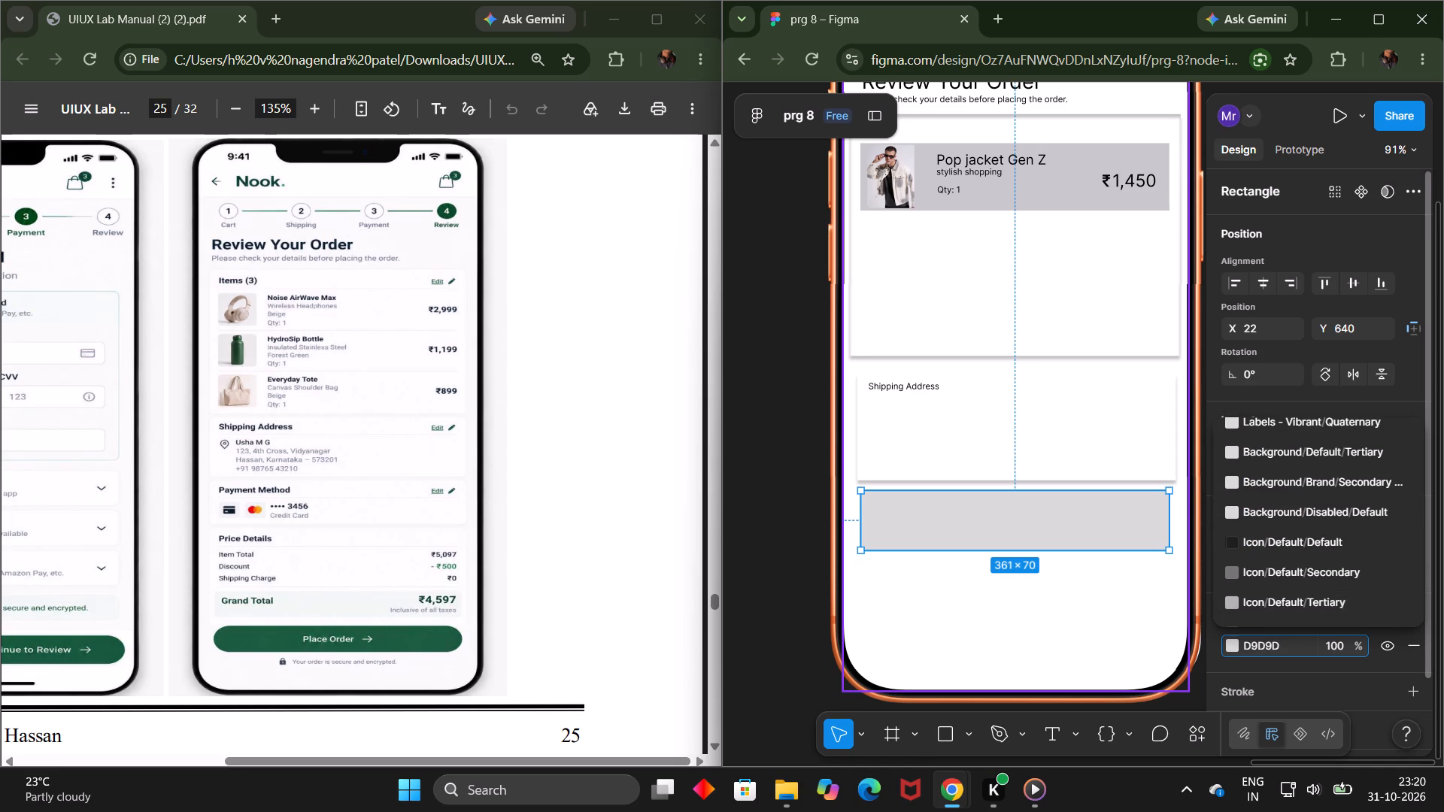
text(whire)
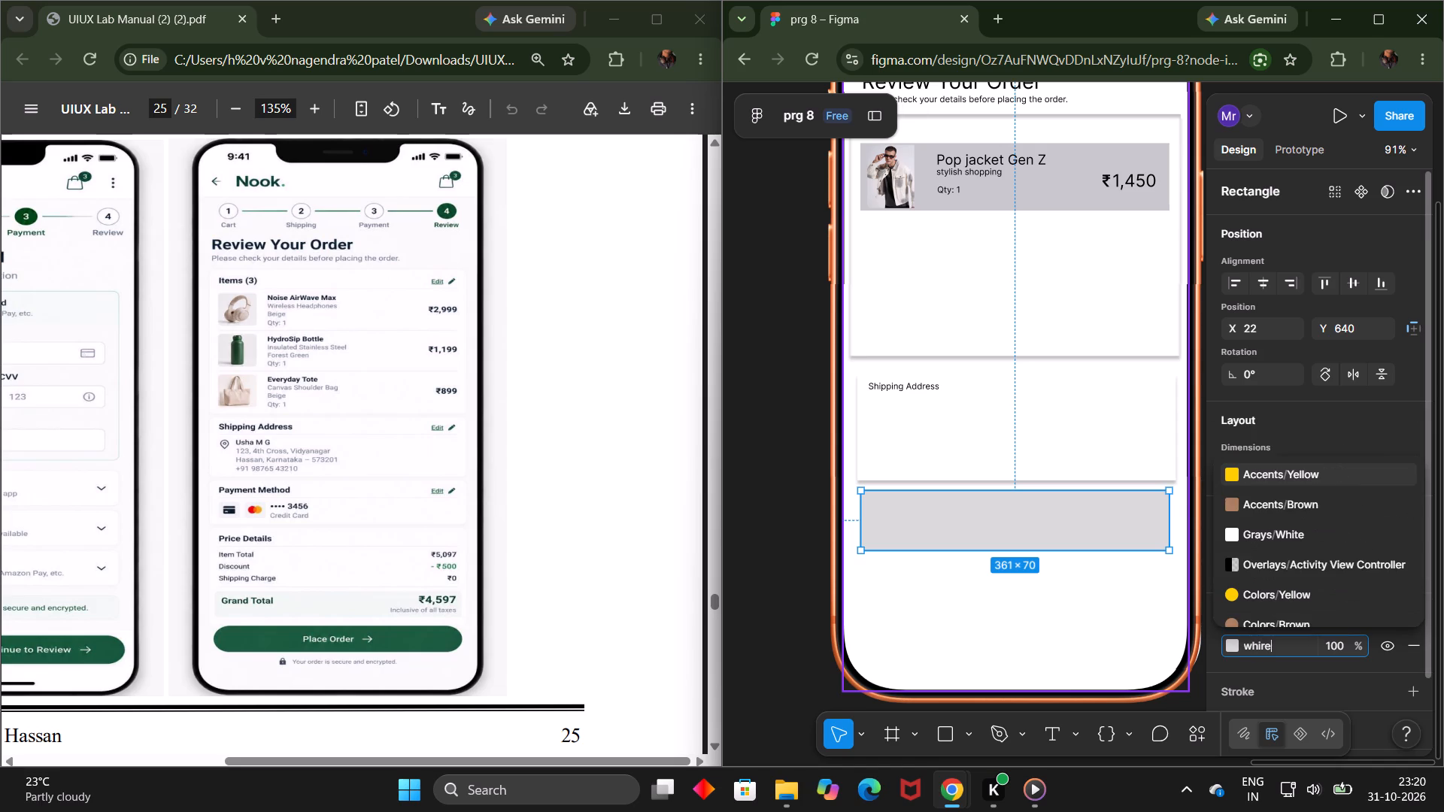
click(1312, 584)
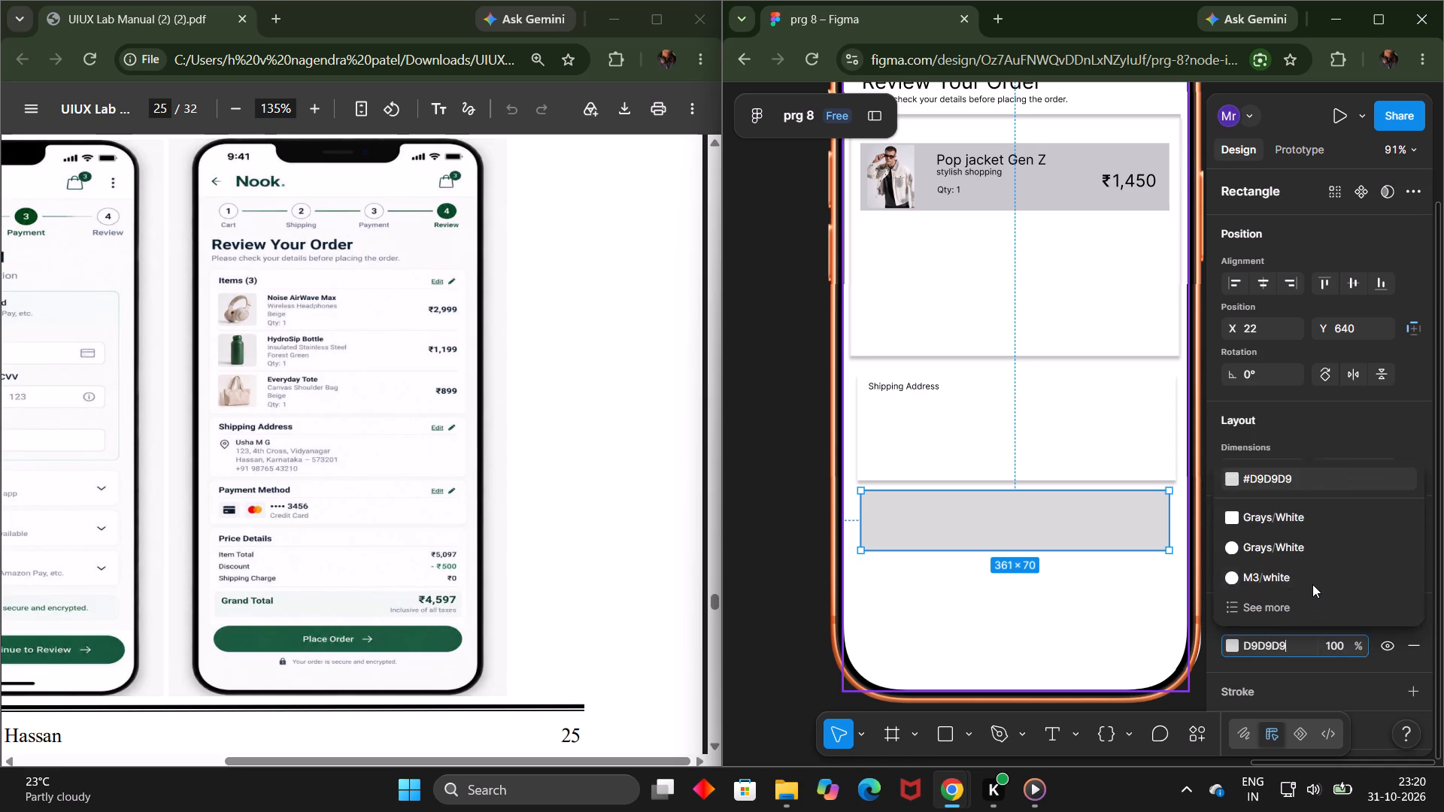
Add a drop shadow effect to the white rectangle below the Shipping Address card.
scroll(1298, 672, down, 1)
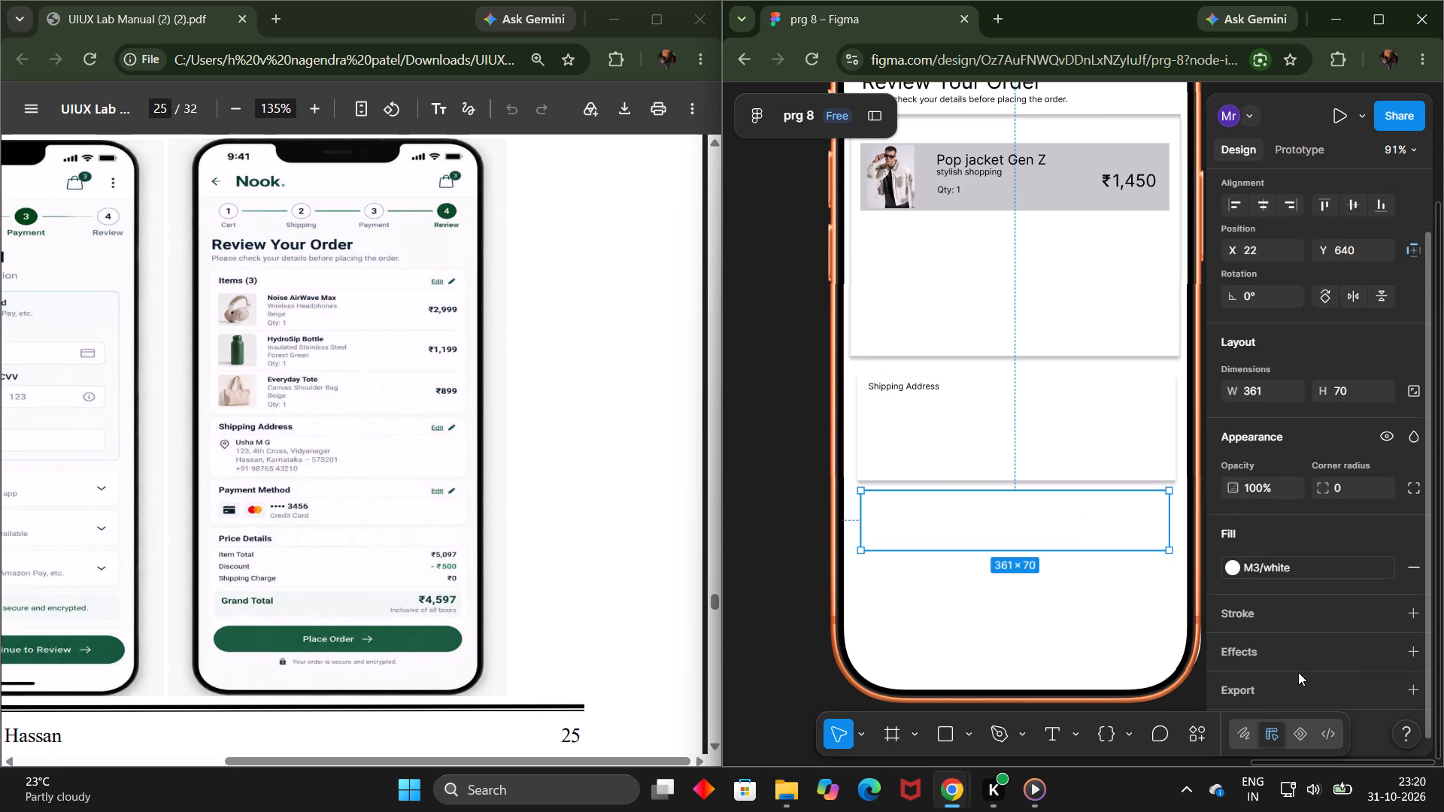
scroll(1298, 672, down, 1)
click(1414, 660)
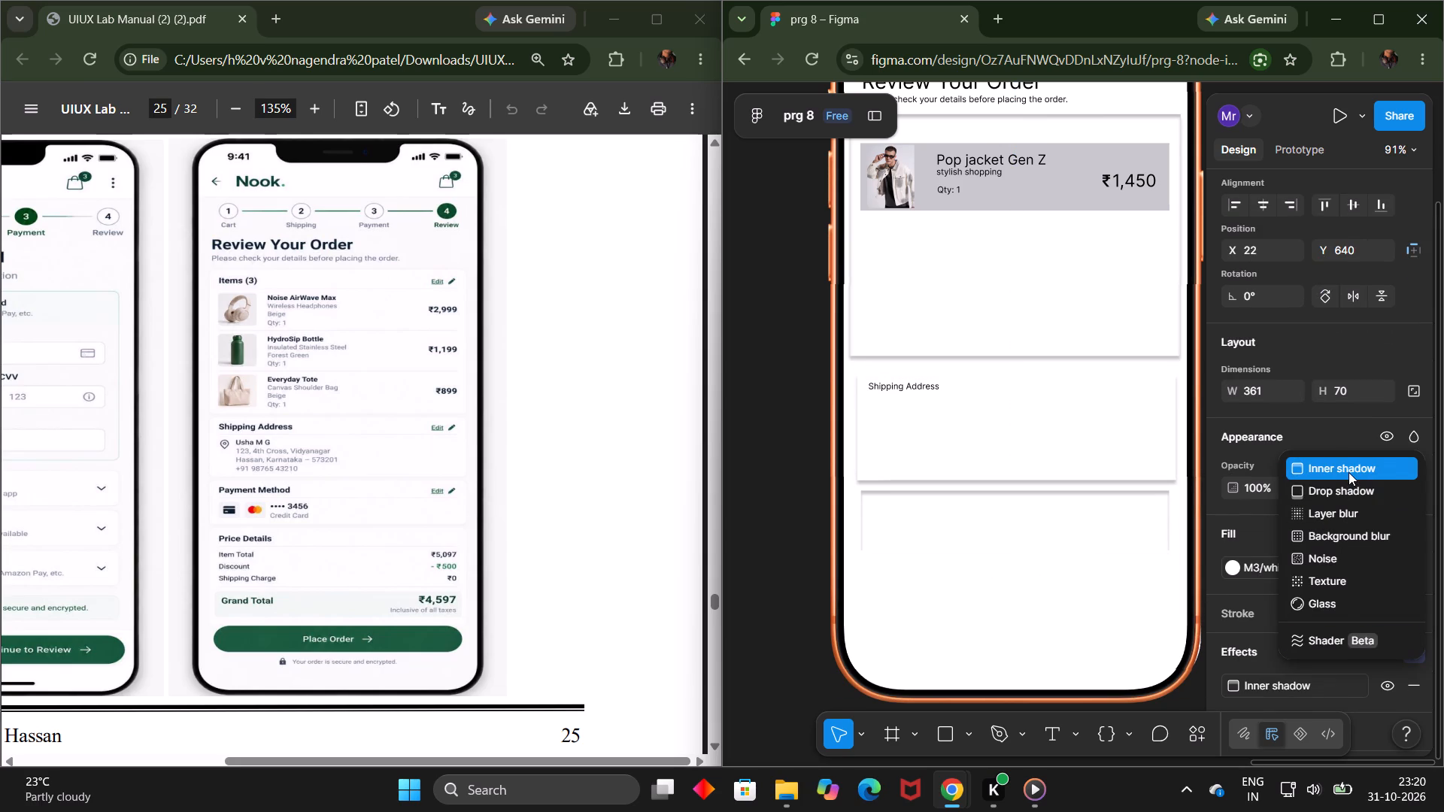
click(1348, 492)
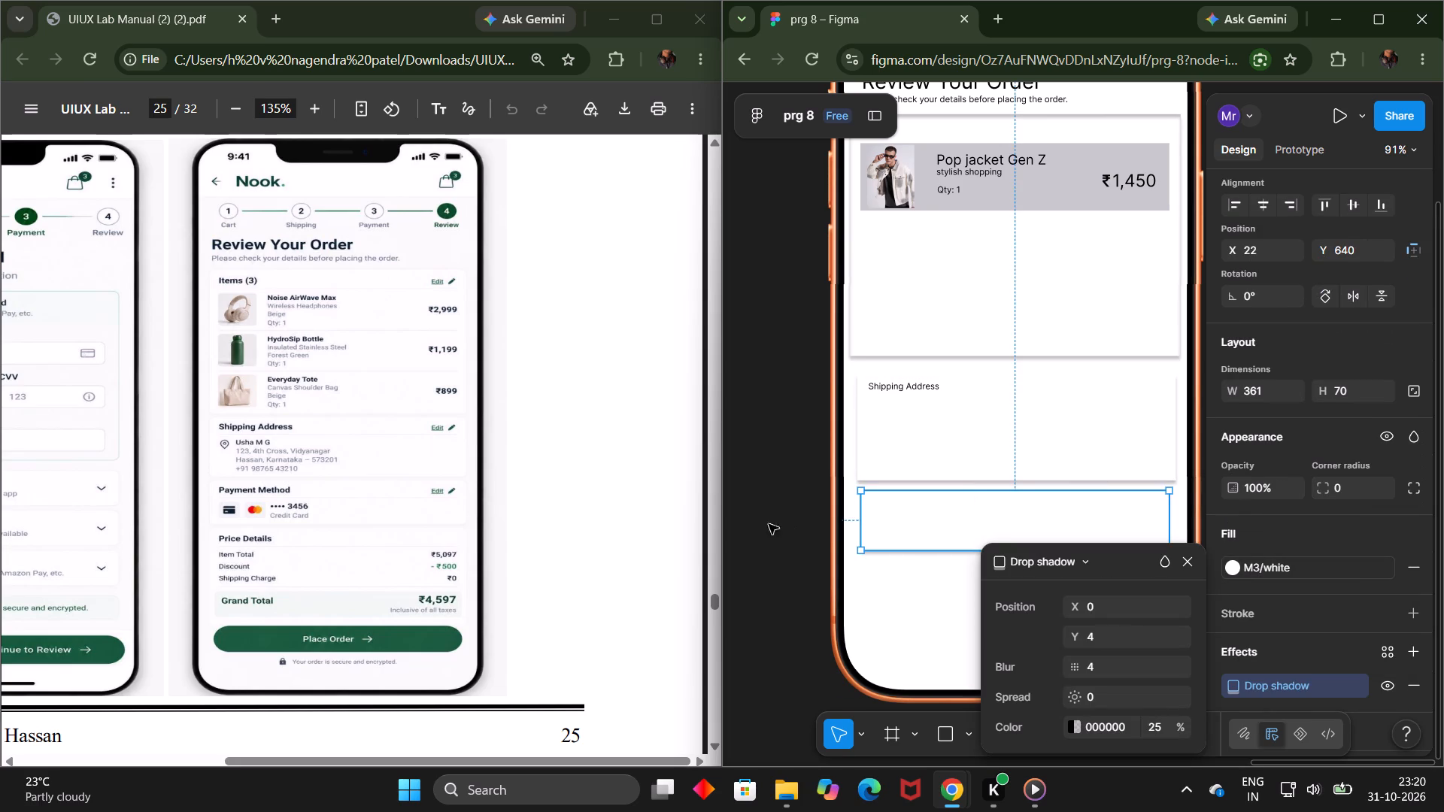
click(754, 523)
Widen the white card below the Shipping Address card to about 370 × 70, with its left edge at about X 21.
scroll(1235, 532, up, 1)
click(1117, 635)
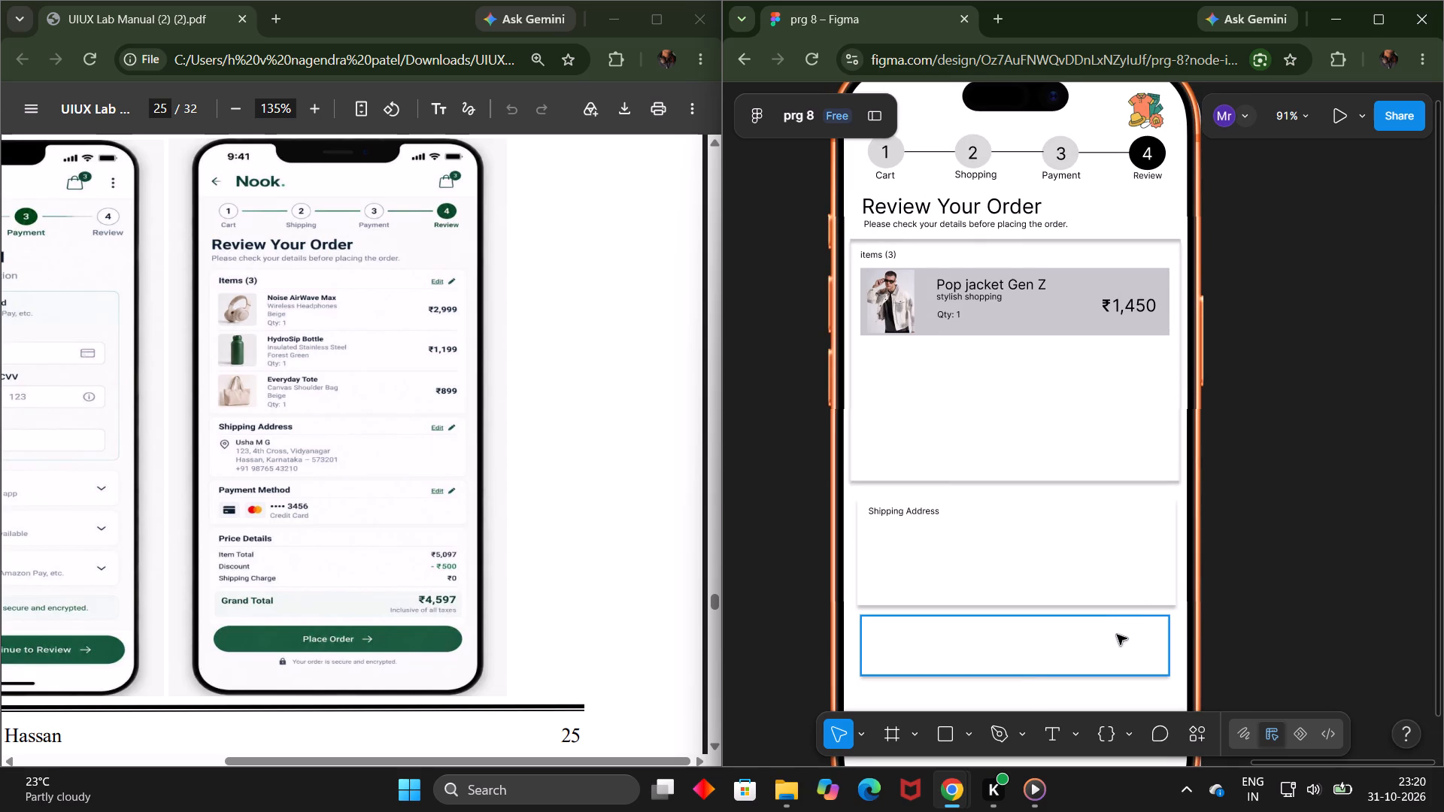
drag(1168, 647, 1177, 647)
click(859, 642)
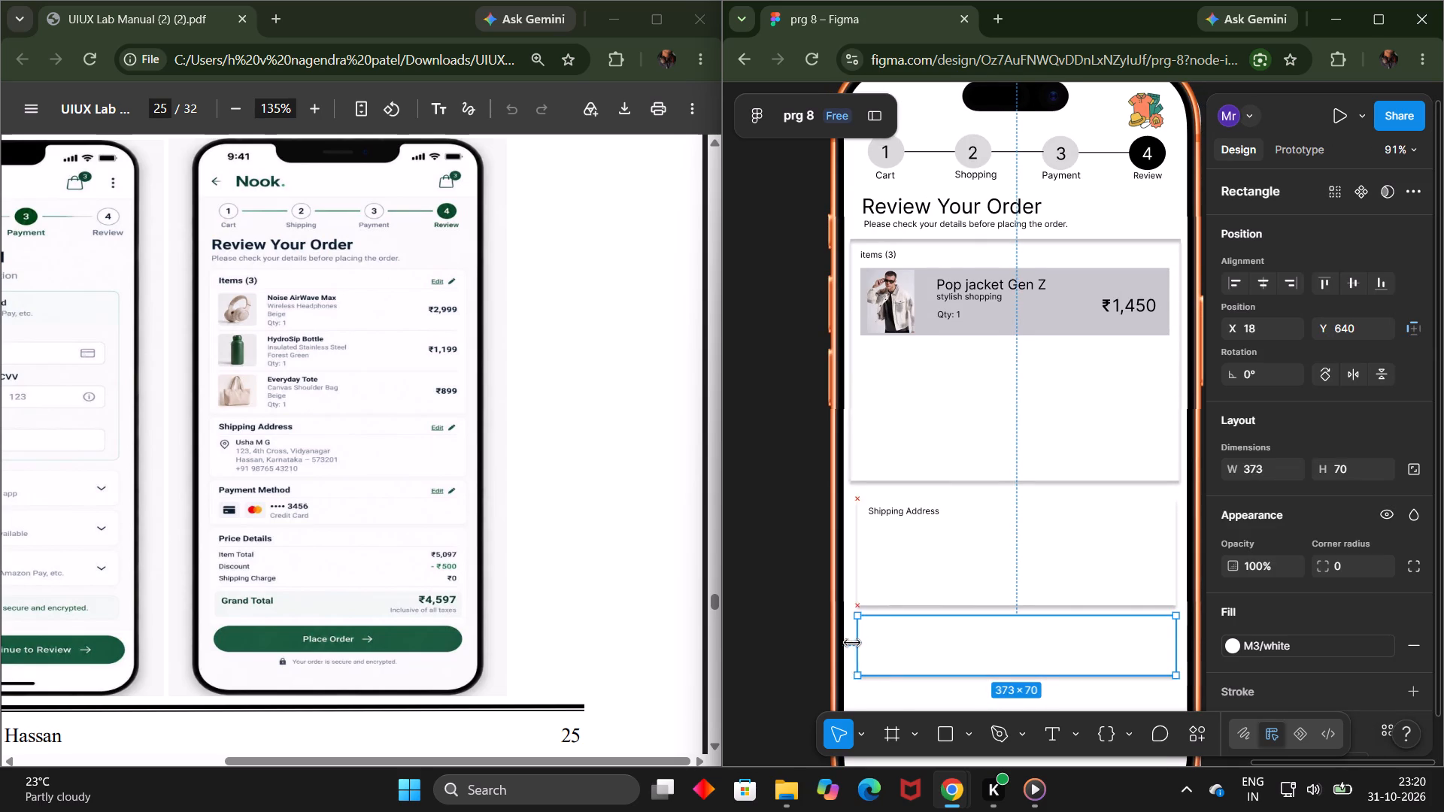
Examine the Review Your Order screen's cards and the spacing left between them.
click(699, 634)
click(760, 630)
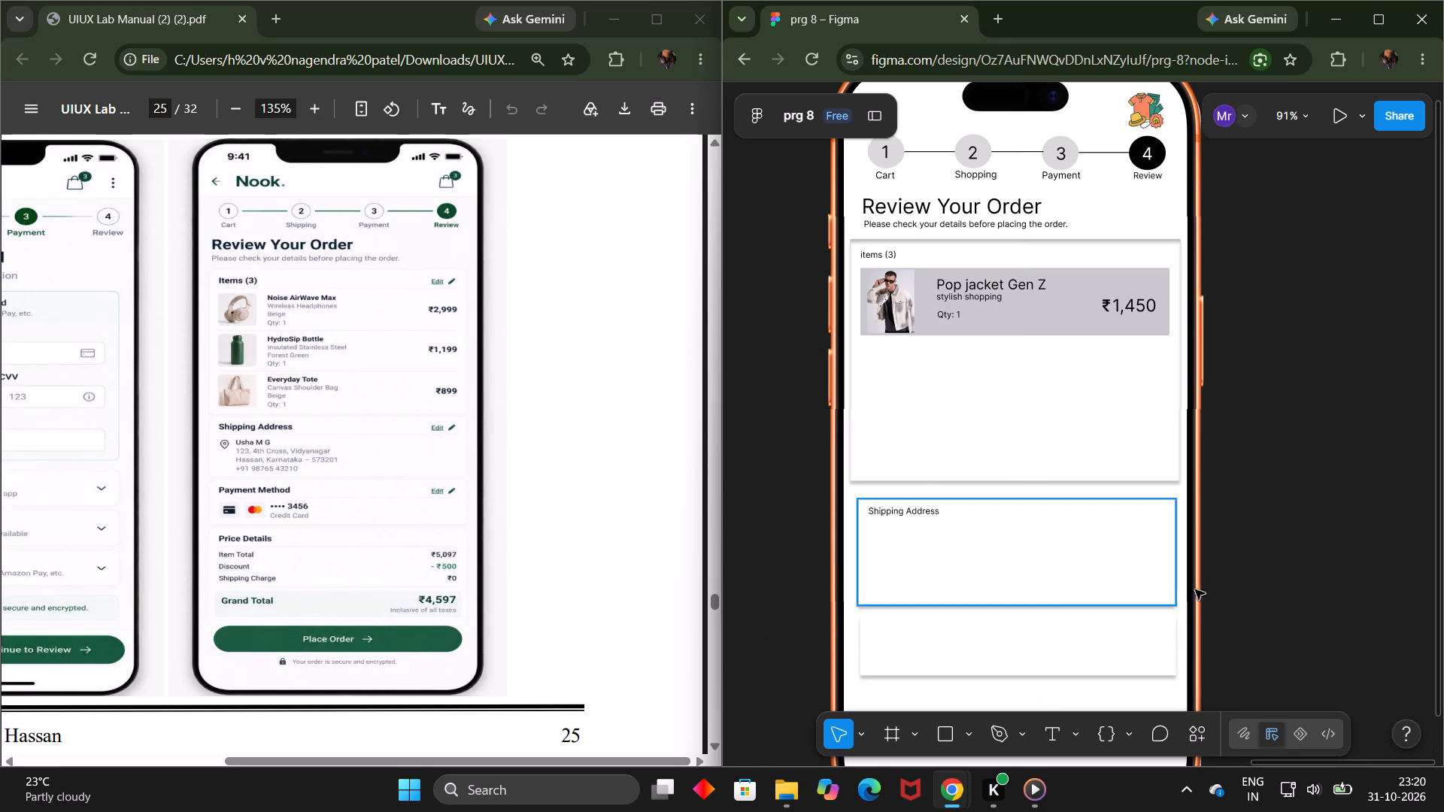
scroll(1223, 589, down, 1)
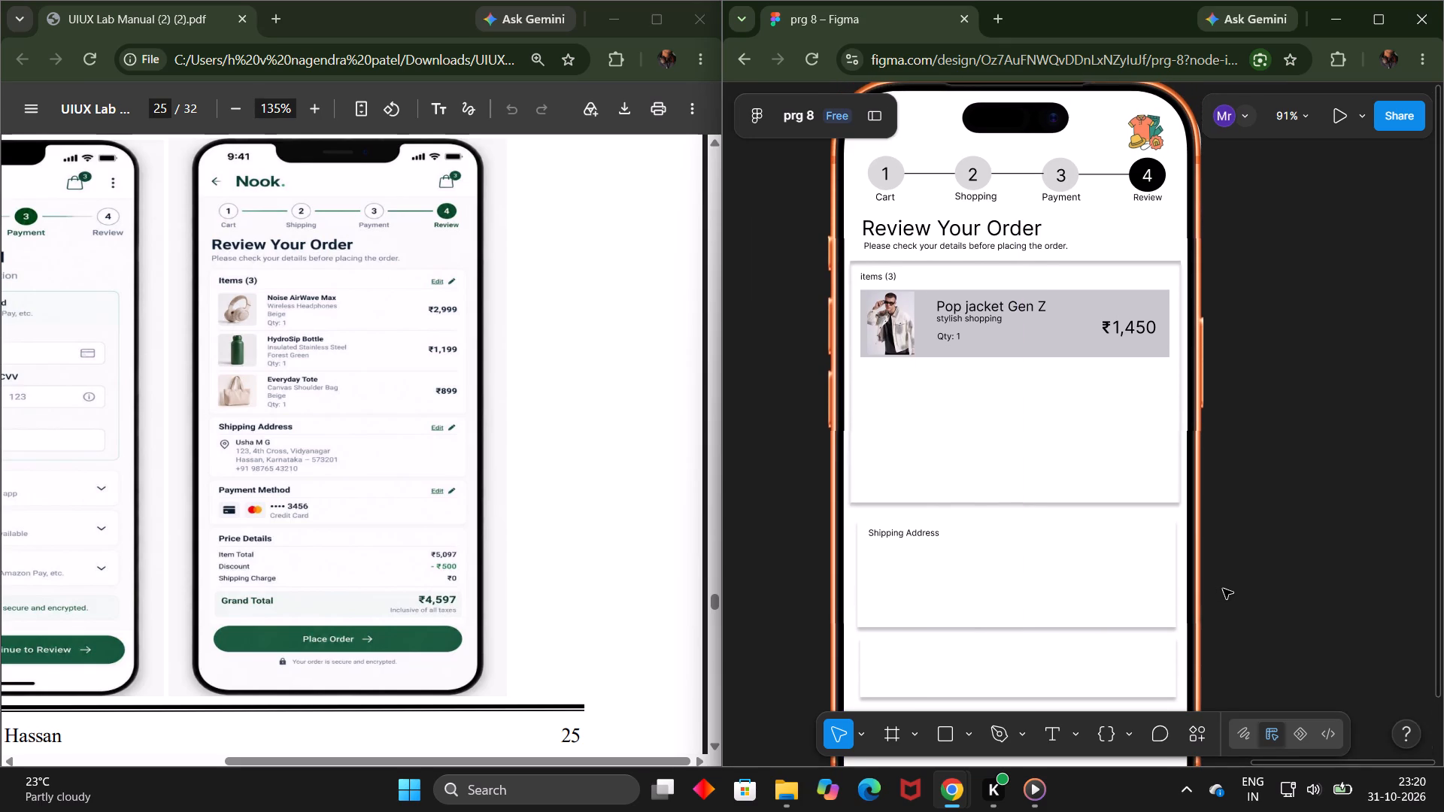
scroll(1223, 589, down, 1)
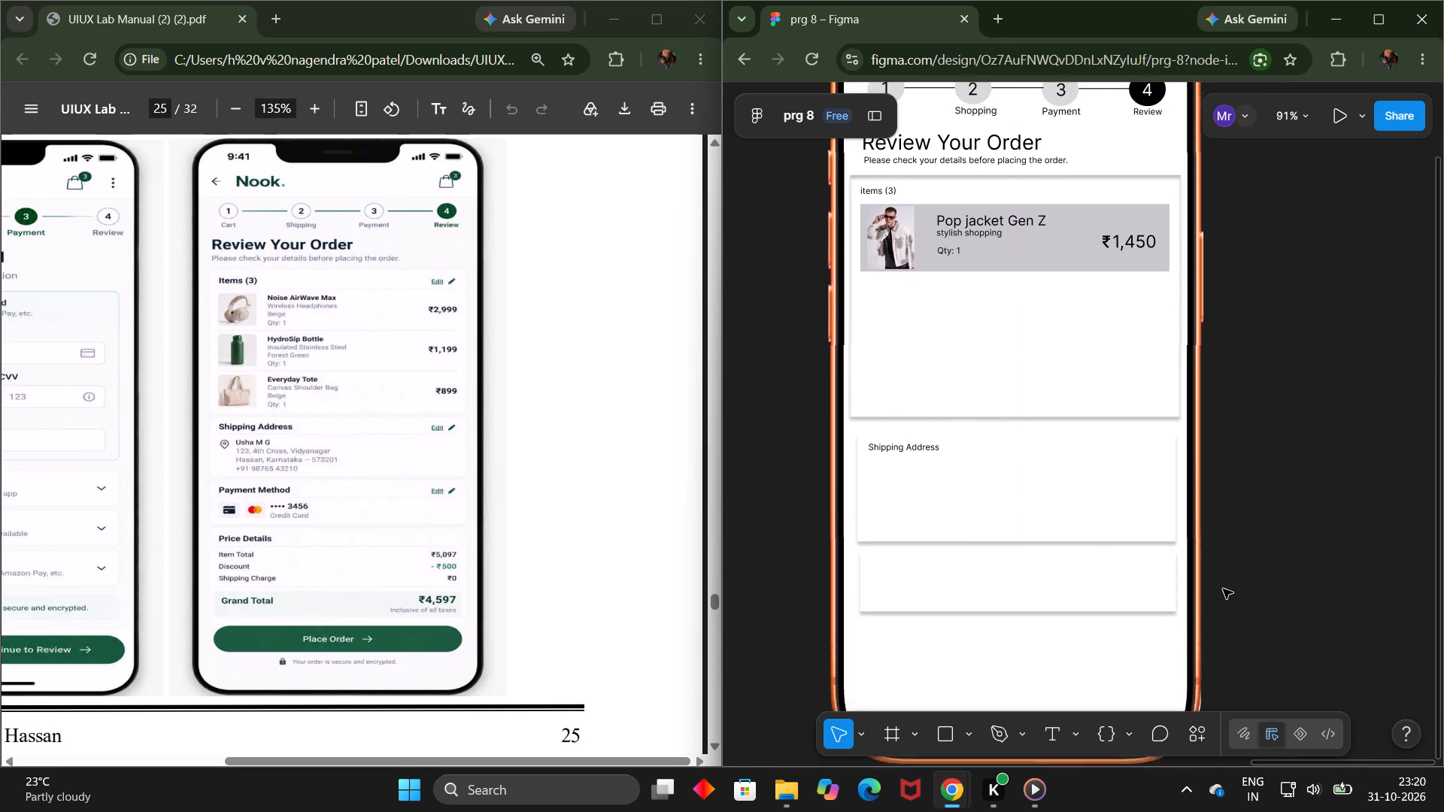
scroll(1223, 589, down, 1)
scroll(1223, 589, up, 4)
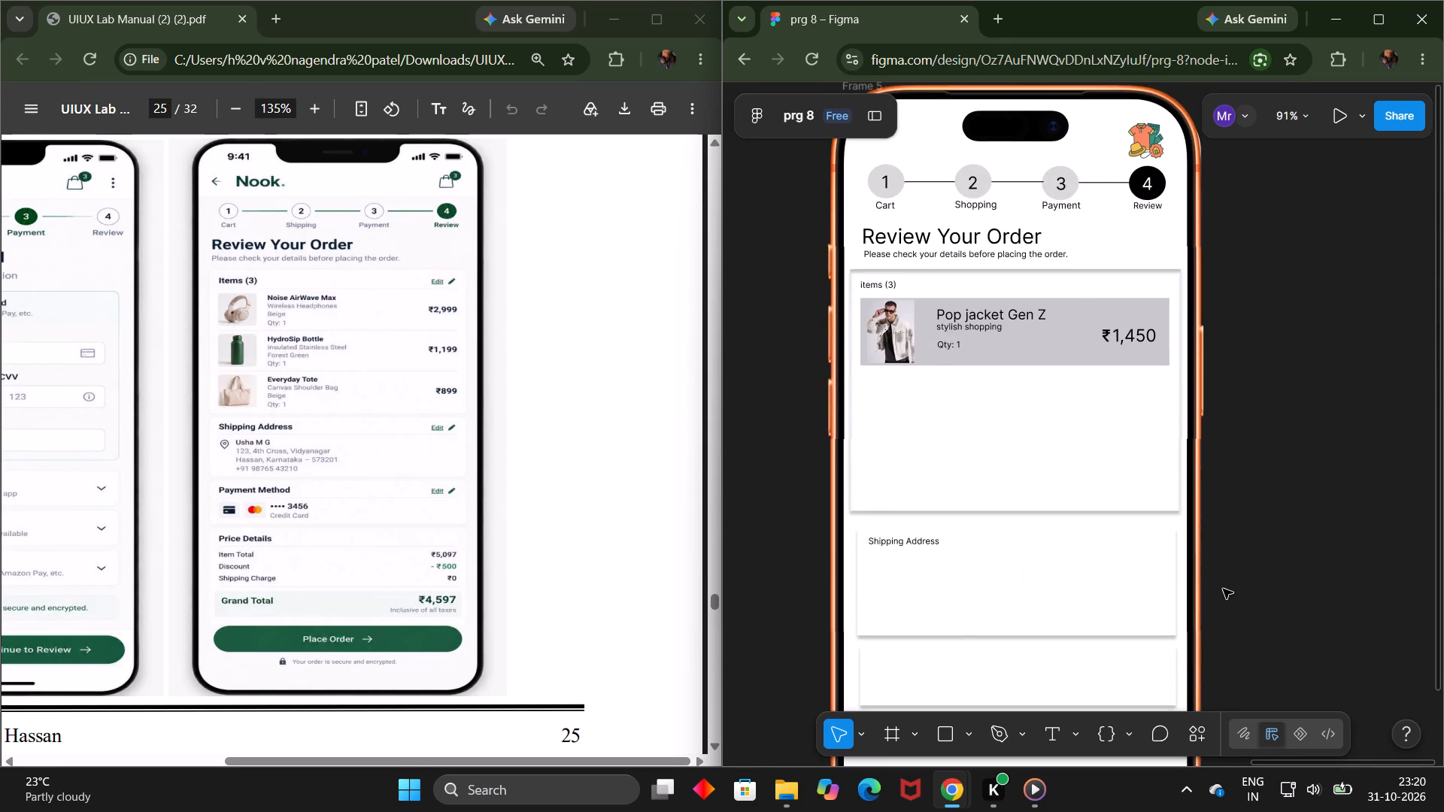
scroll(1223, 589, up, 2)
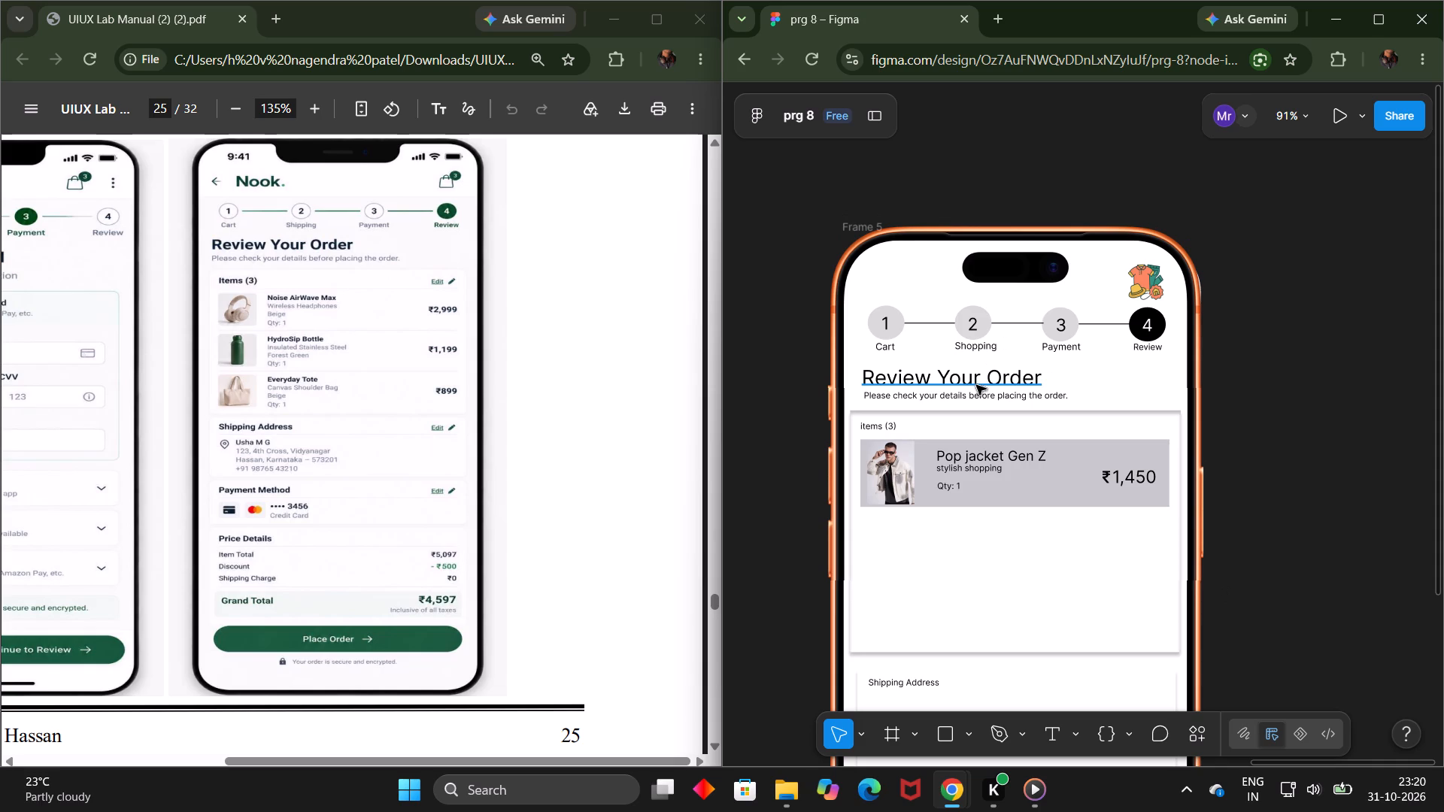
scroll(1196, 371, down, 1)
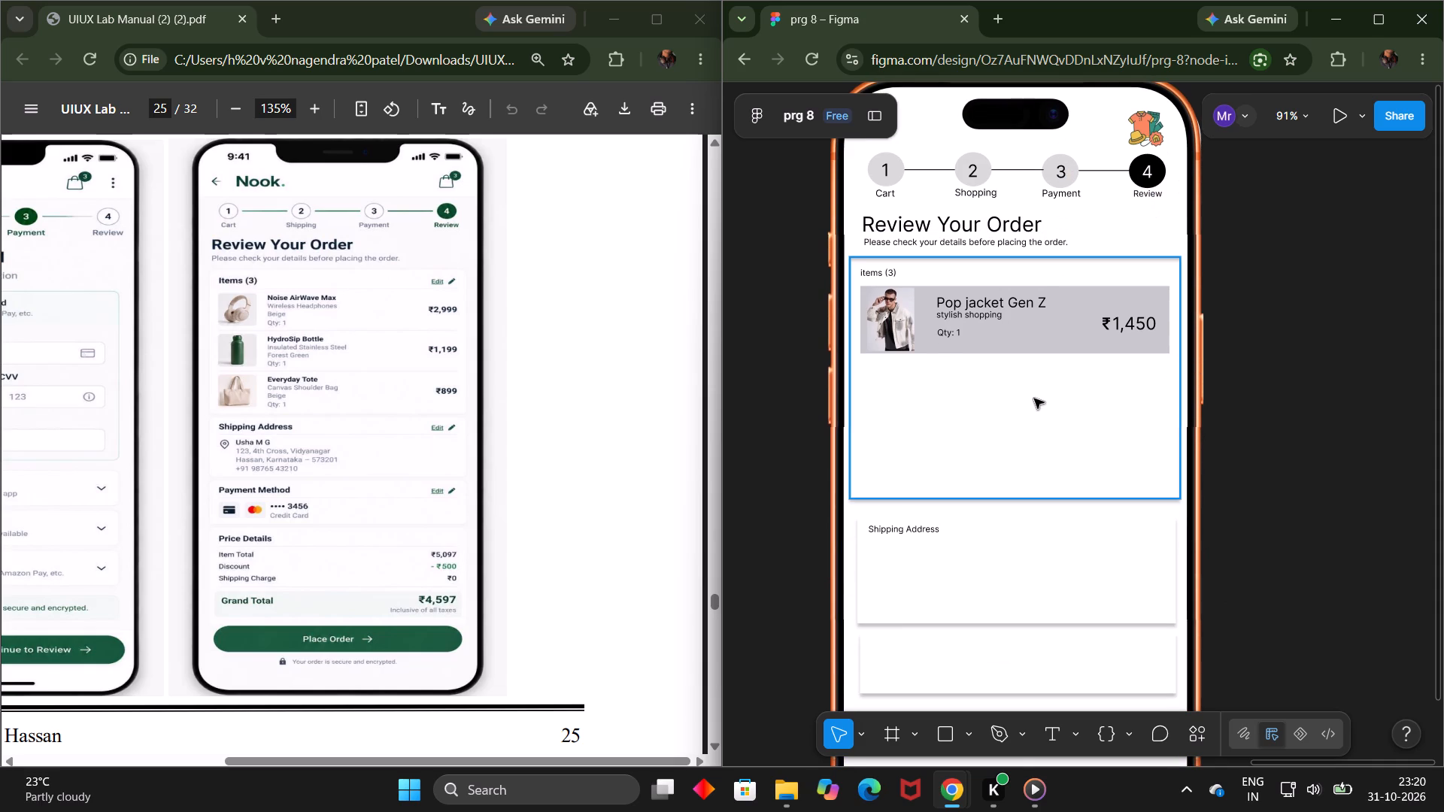
click(1034, 398)
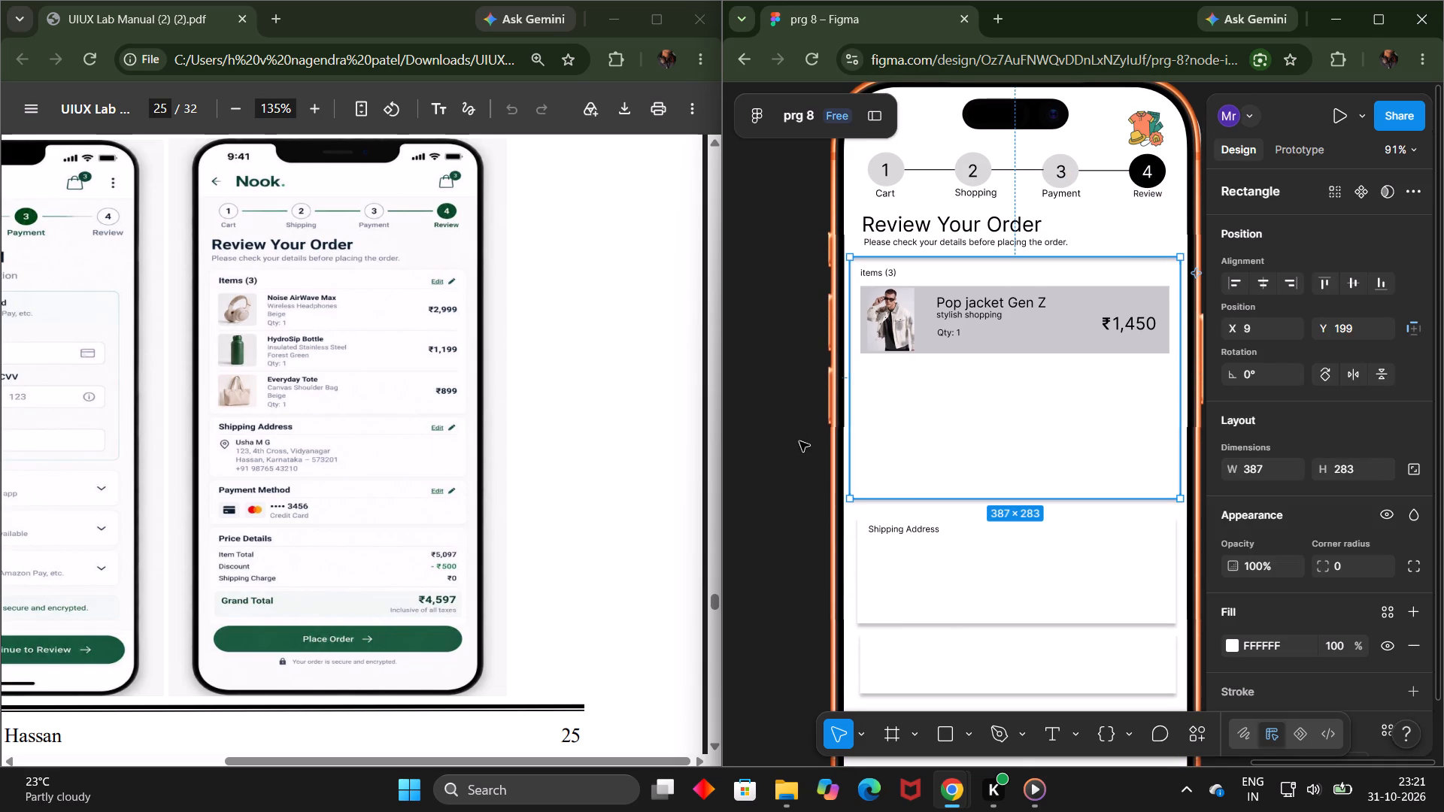
click(799, 441)
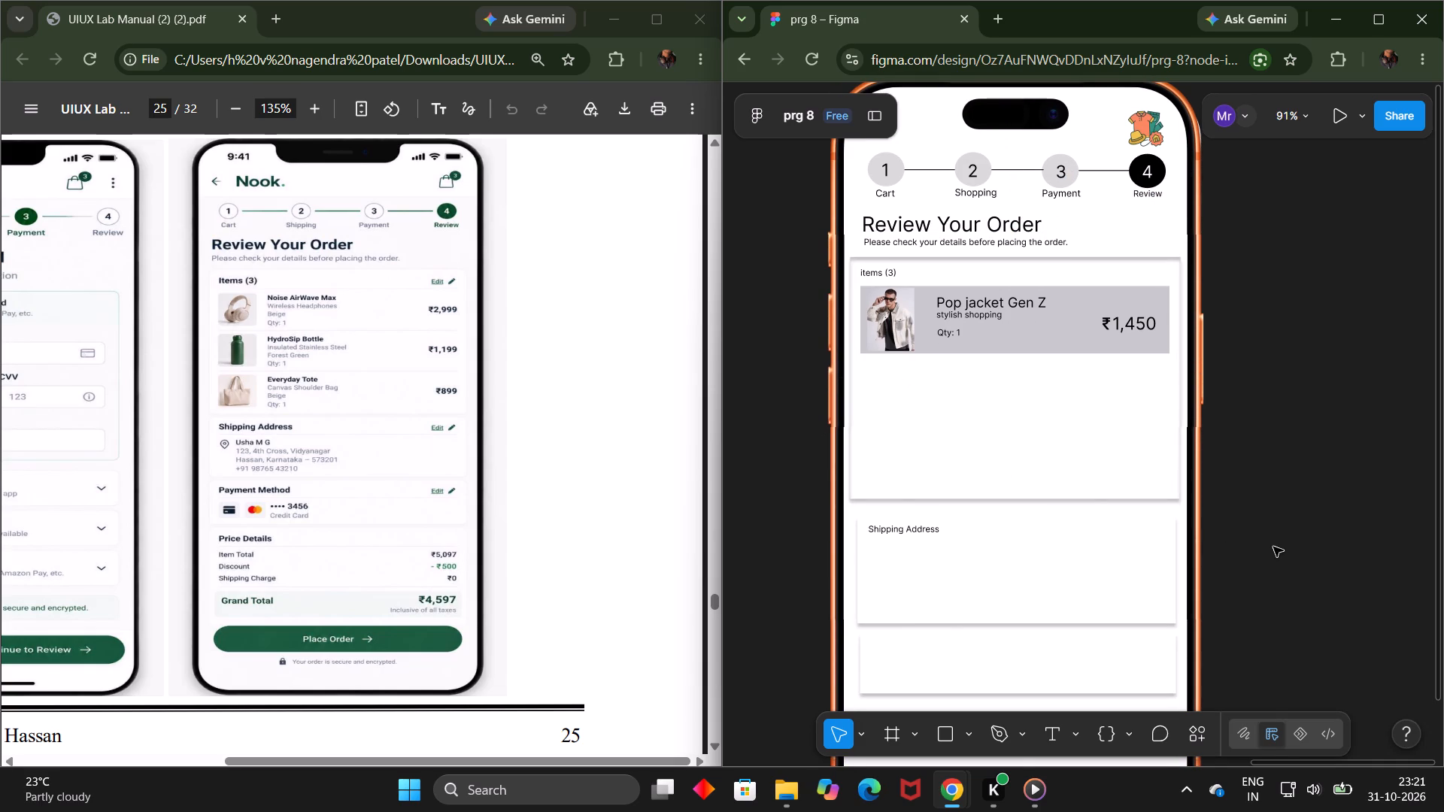
Shorten the Pop jacket Gen Z item frame in the Items card to about 362 × 76.
click(1049, 349)
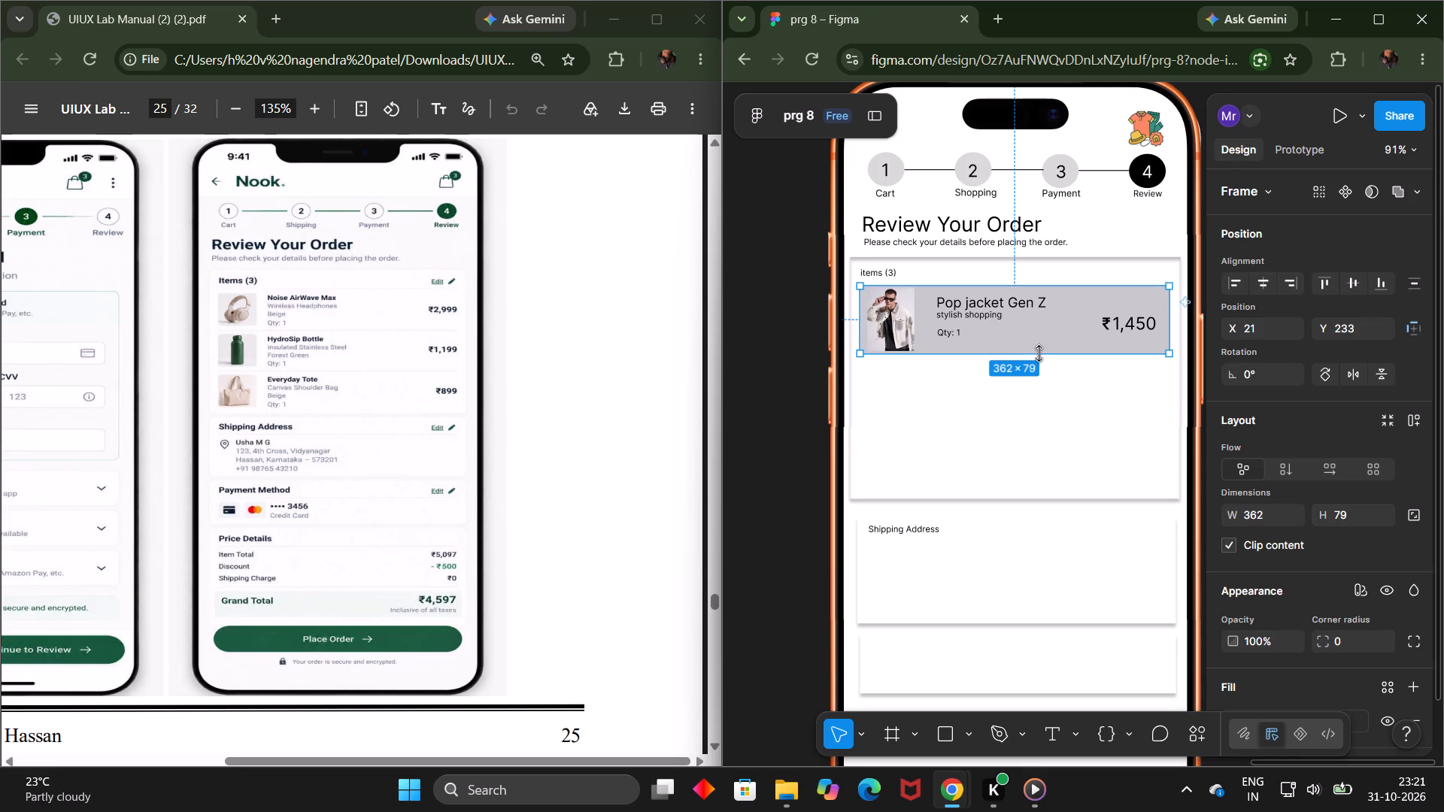
drag(1038, 353, 1040, 347)
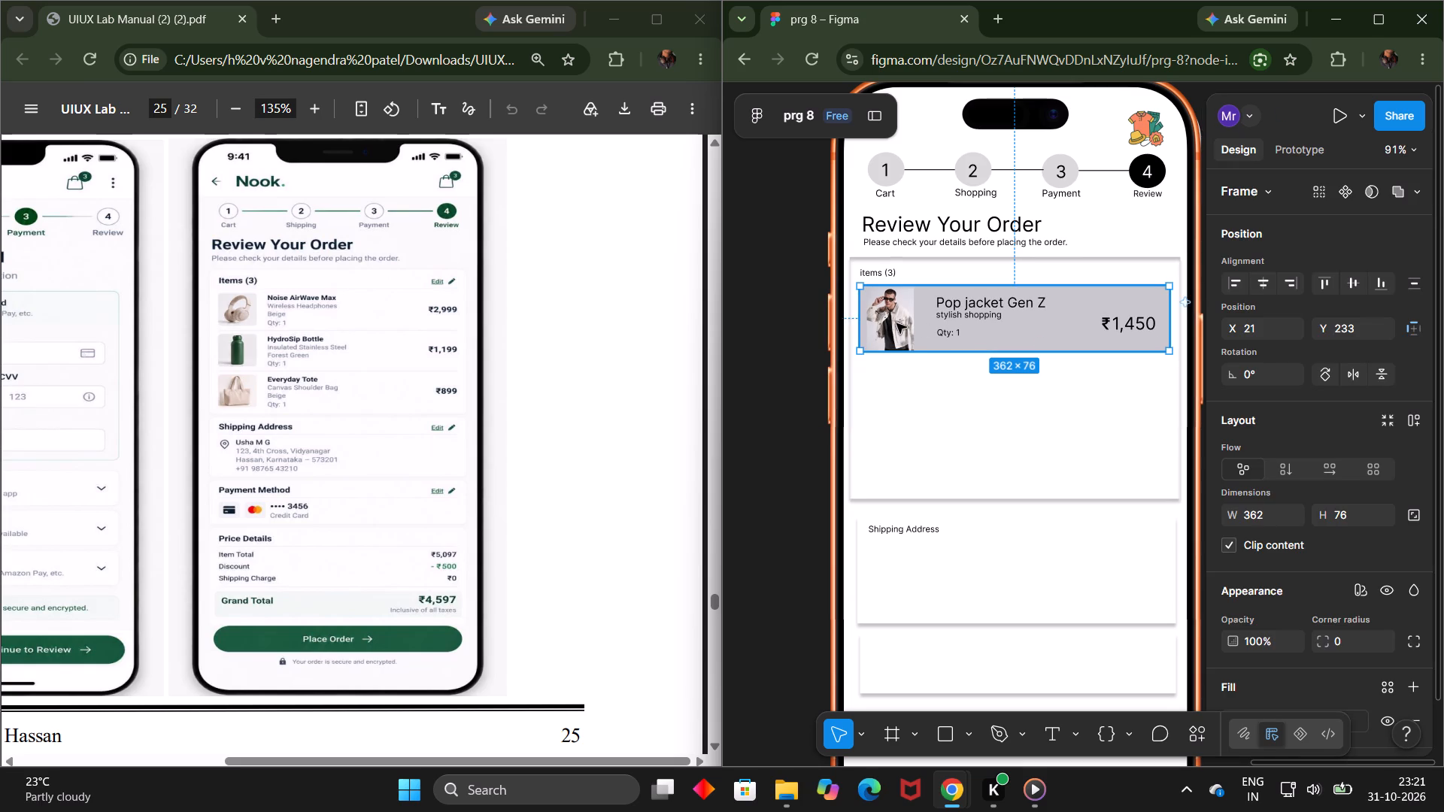
click(896, 323)
click(789, 480)
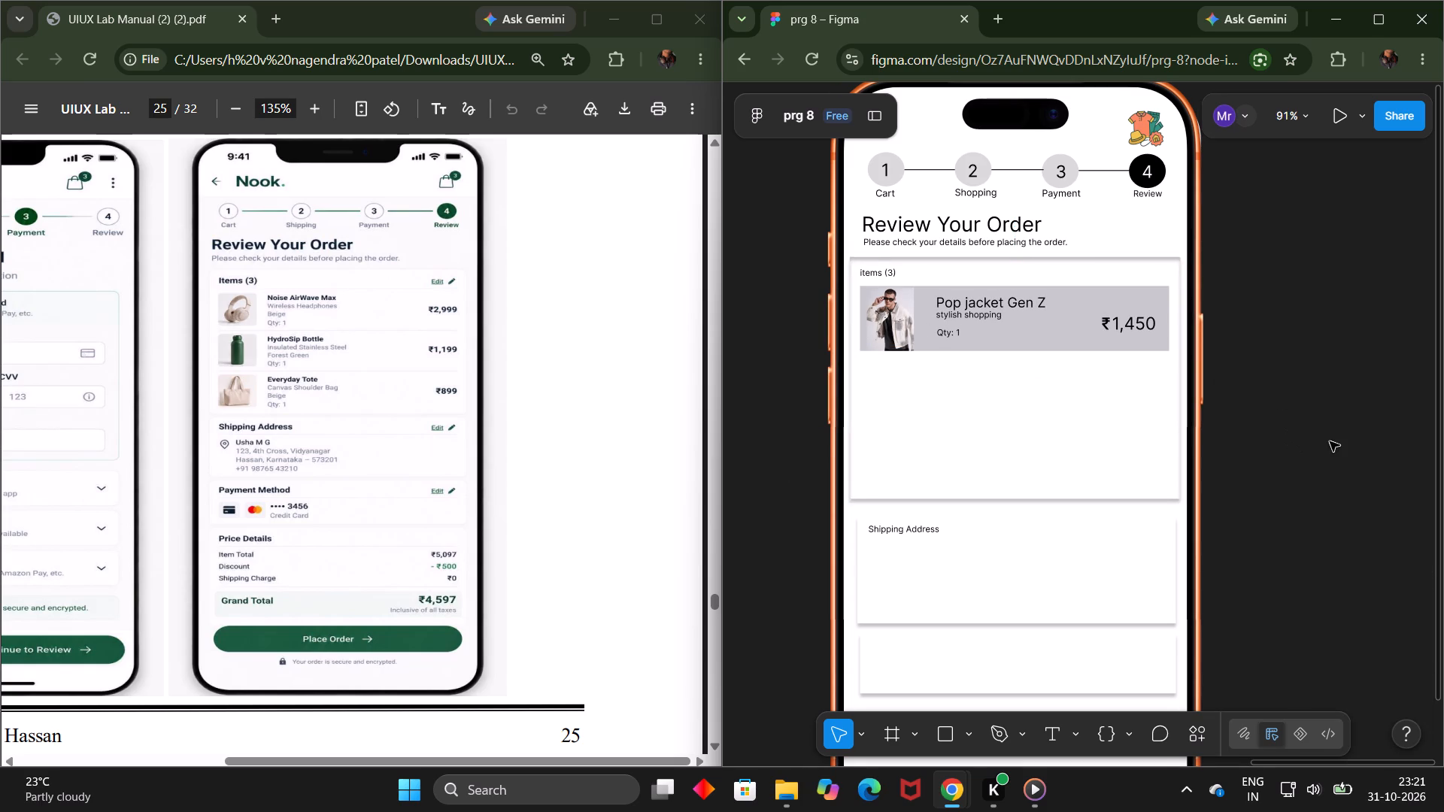
Add the text "Payment Method" in a box about 169 × 10 at the upper-left of the card below Shipping Address, about X 25, Y 640.
scroll(1315, 481, down, 1)
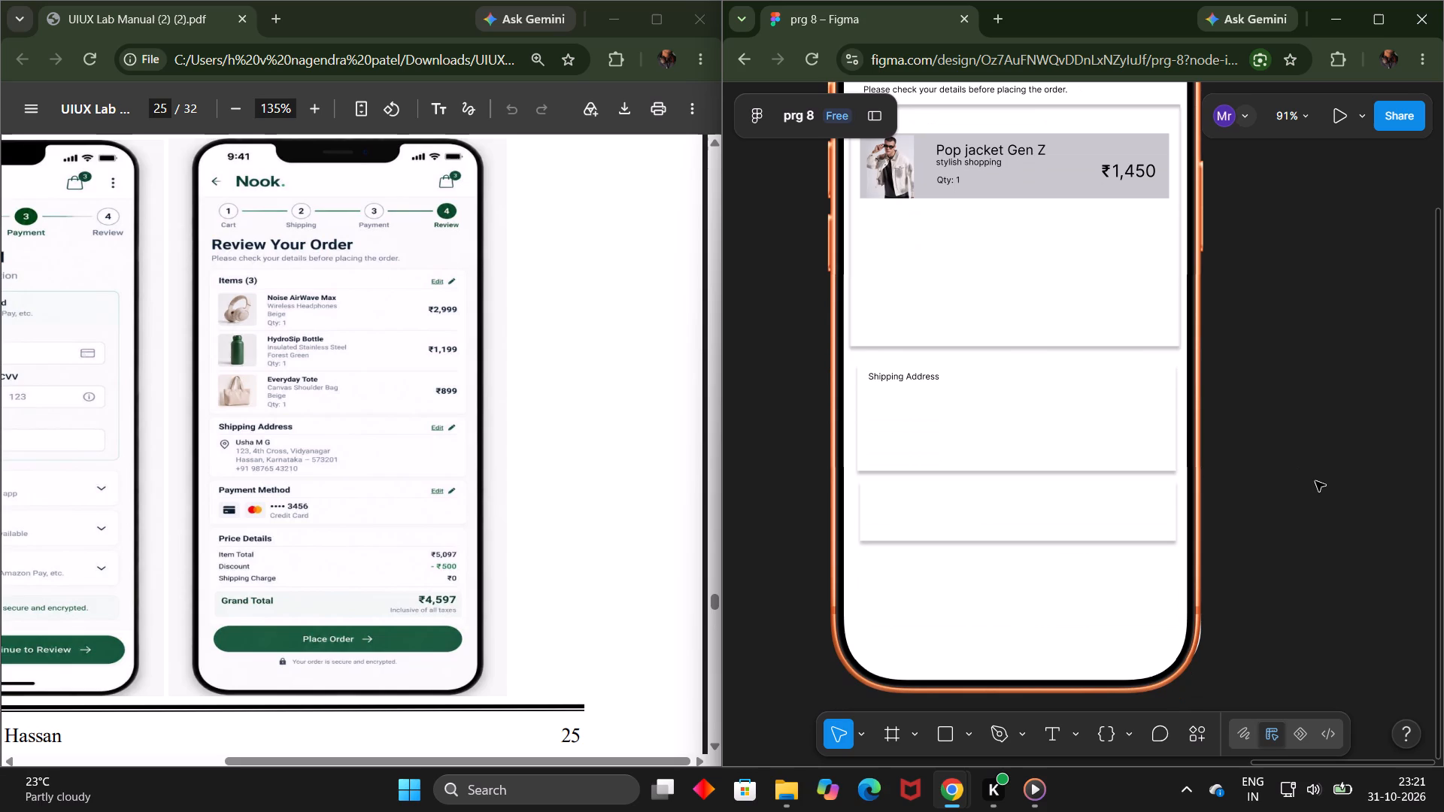
click(1042, 747)
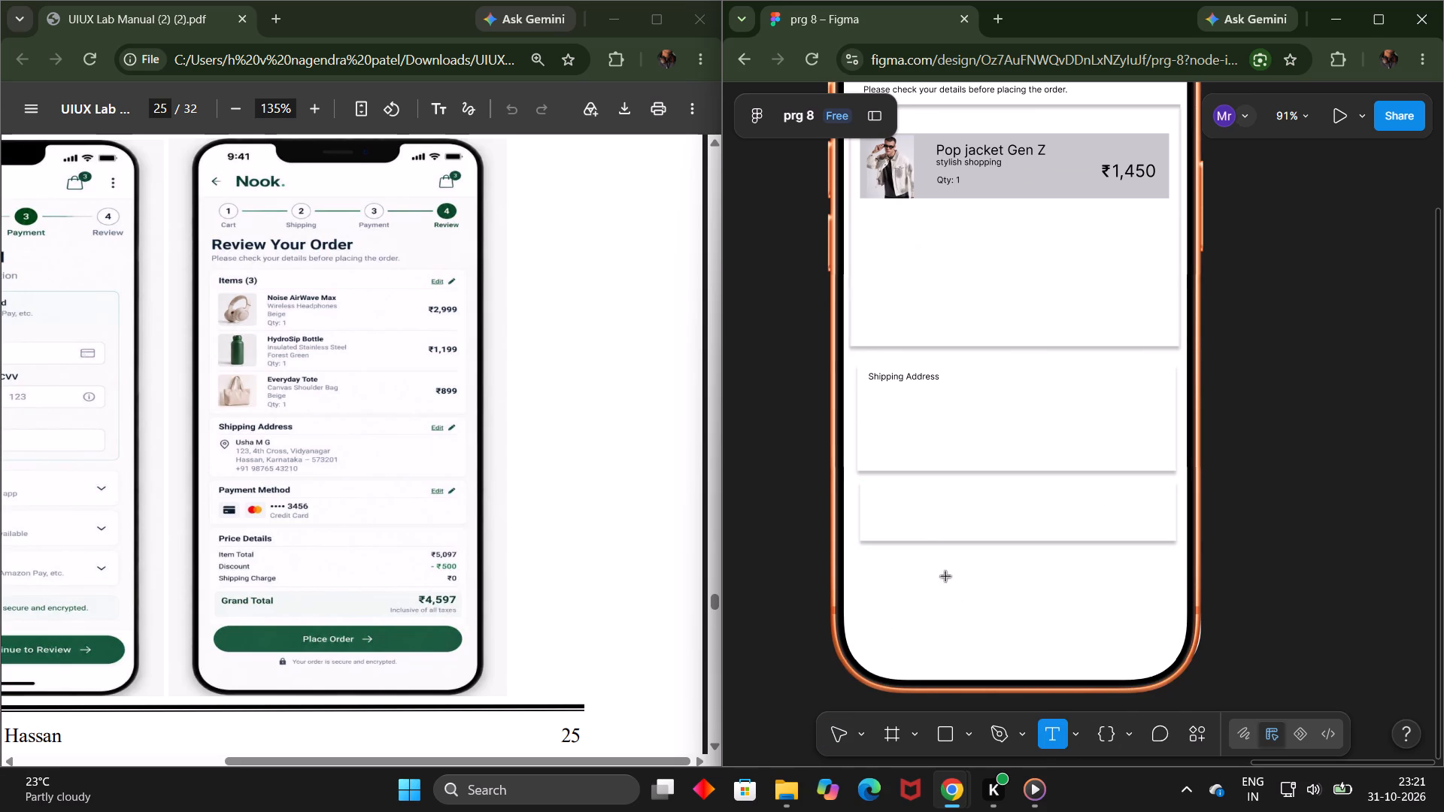
drag(863, 489, 948, 482)
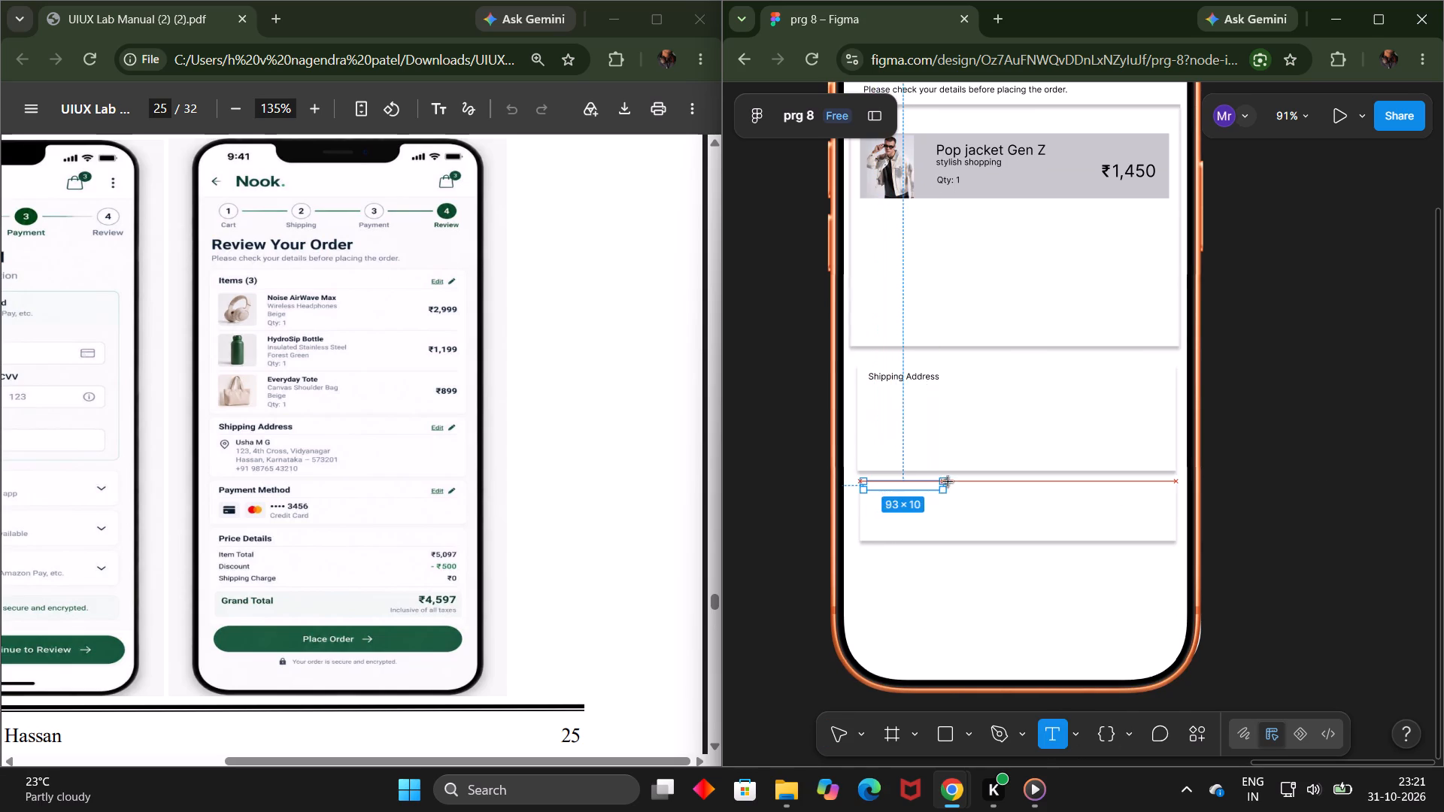
drag(948, 482, 1008, 481)
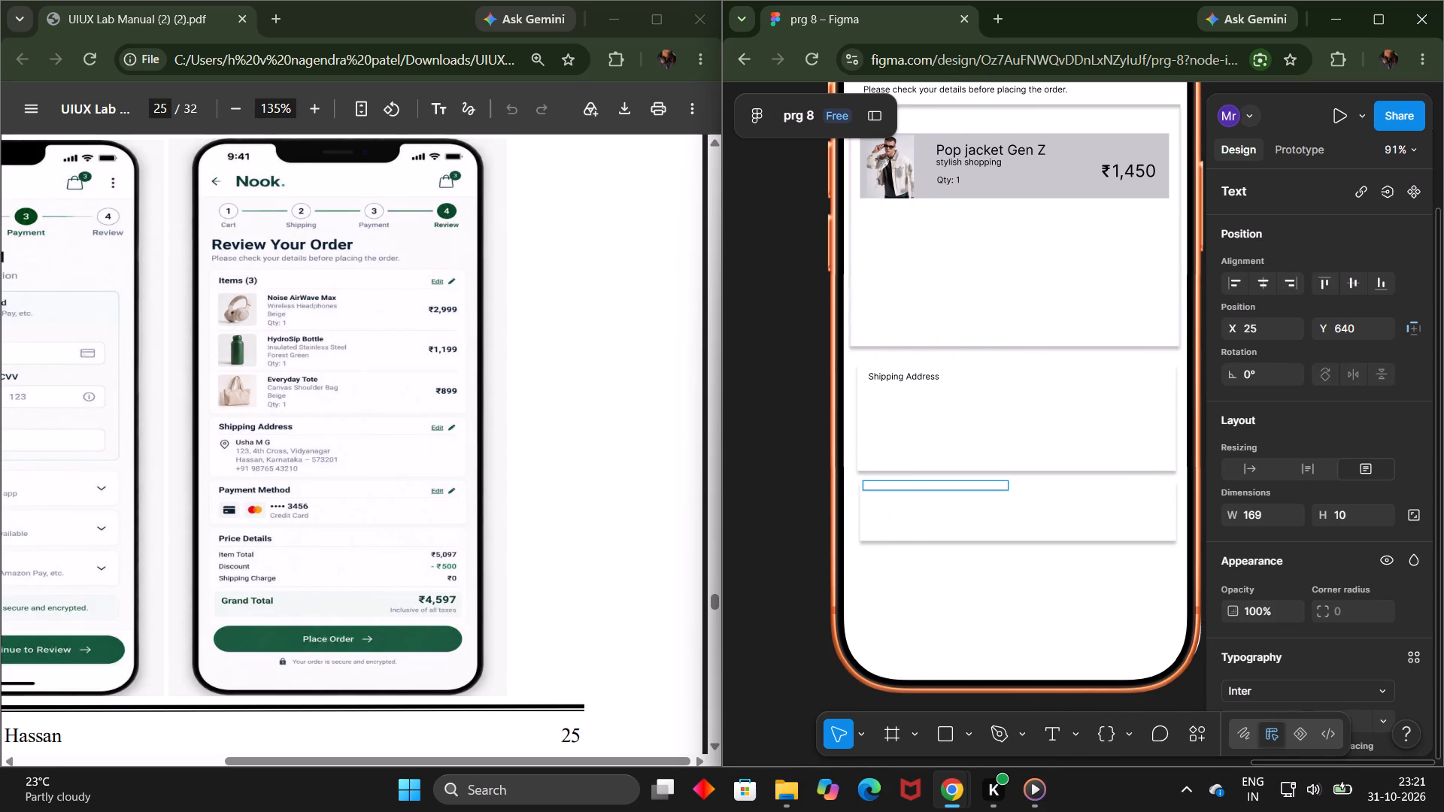
key(shift+p)
text(ay)
text(ment)
key(space)
text(Met)
text(hod)
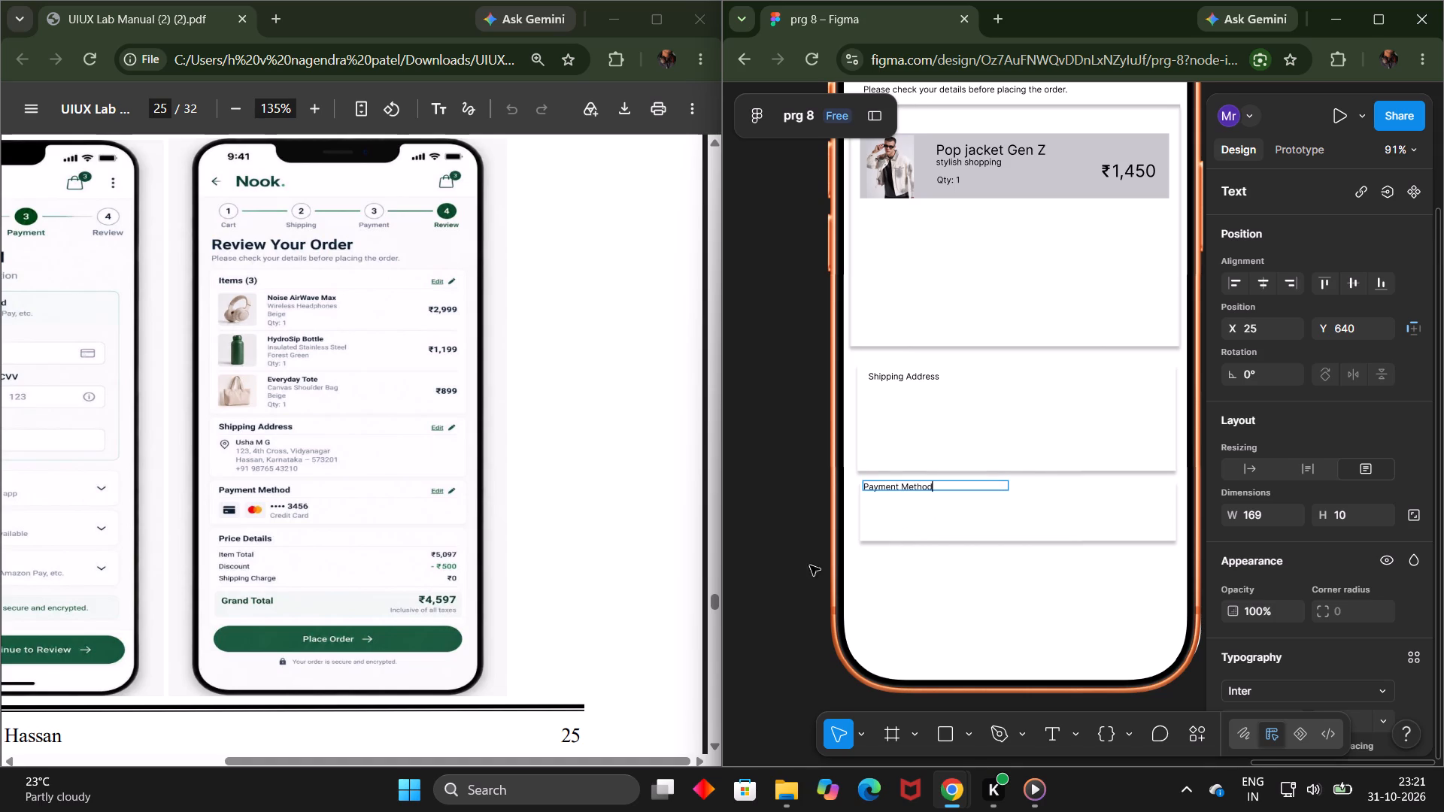
click(799, 566)
click(799, 566)
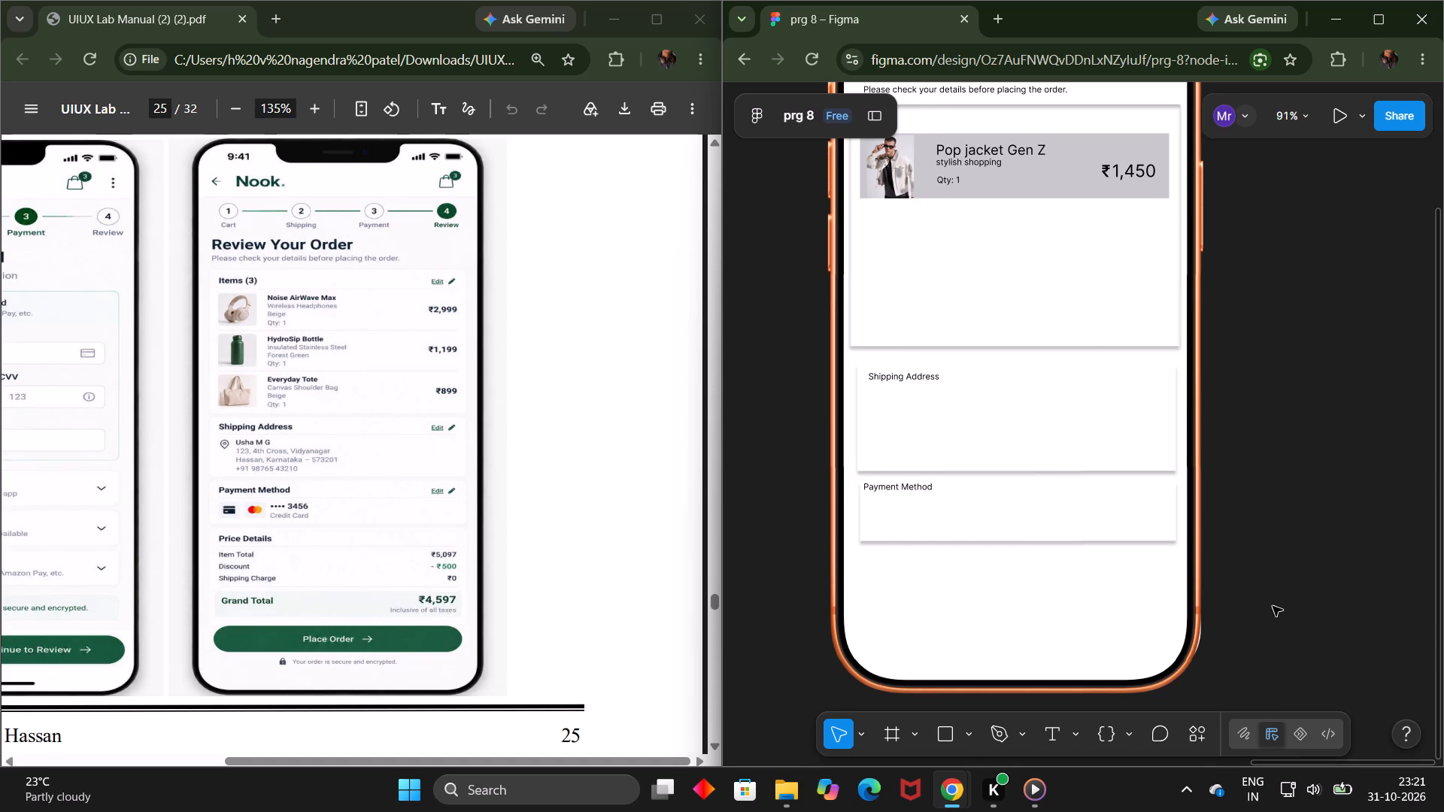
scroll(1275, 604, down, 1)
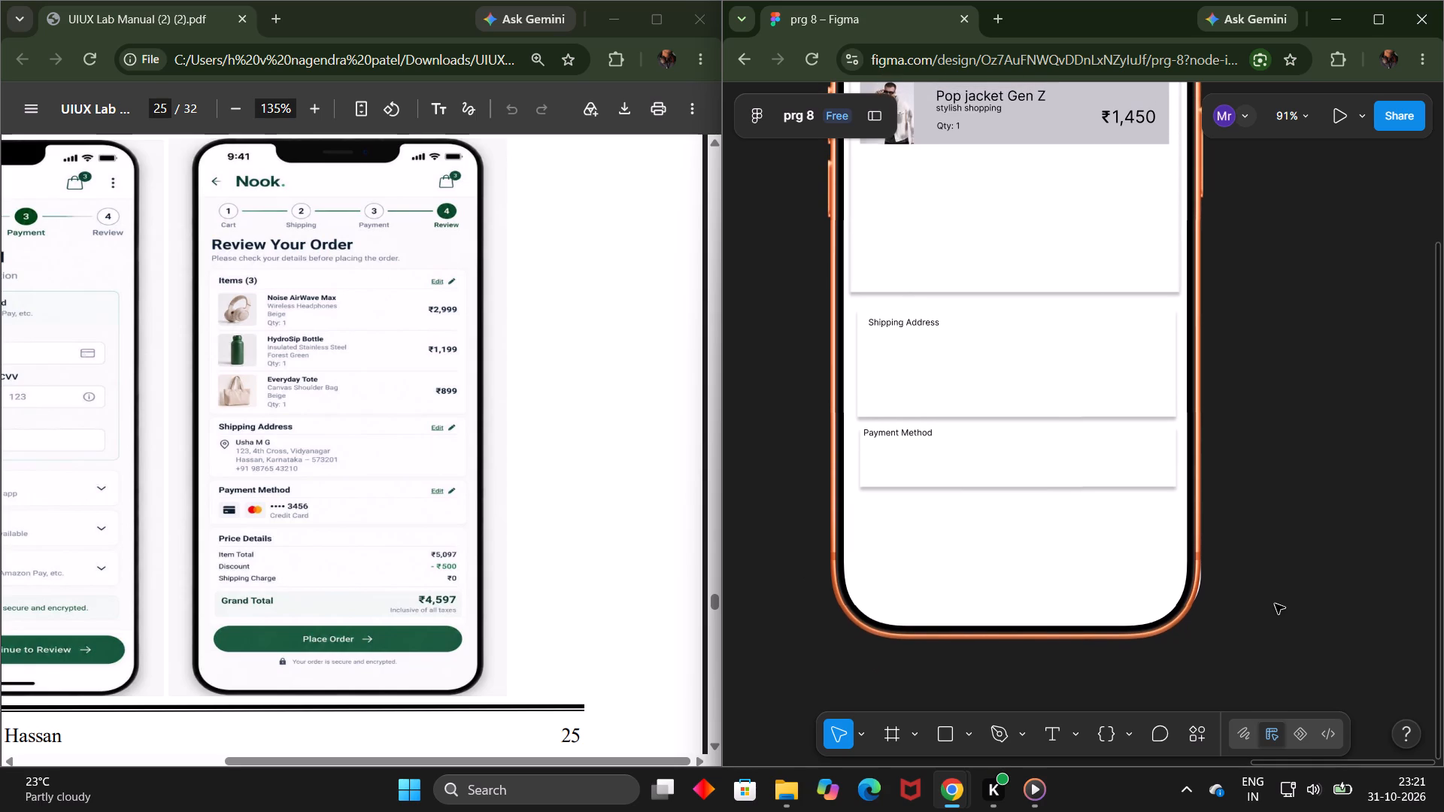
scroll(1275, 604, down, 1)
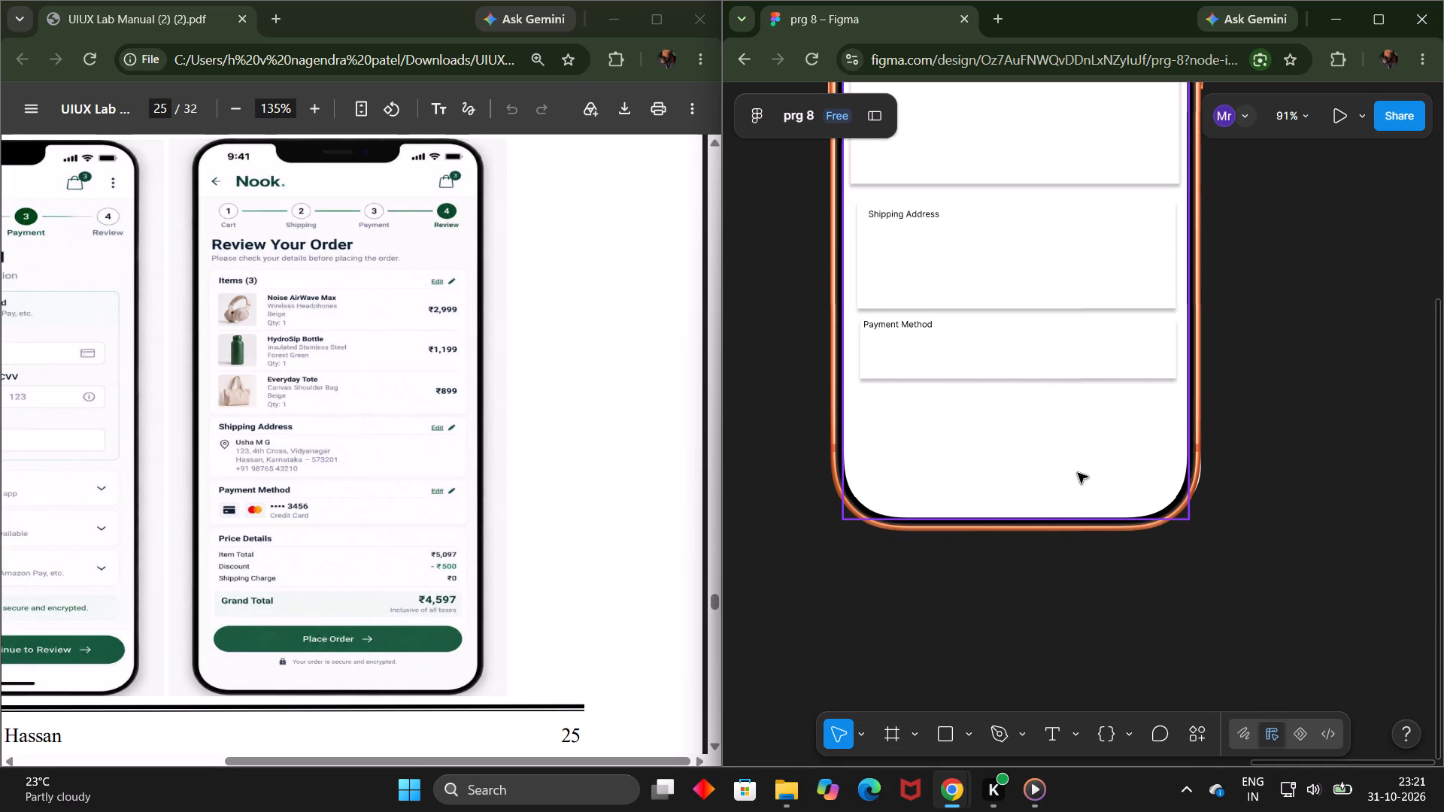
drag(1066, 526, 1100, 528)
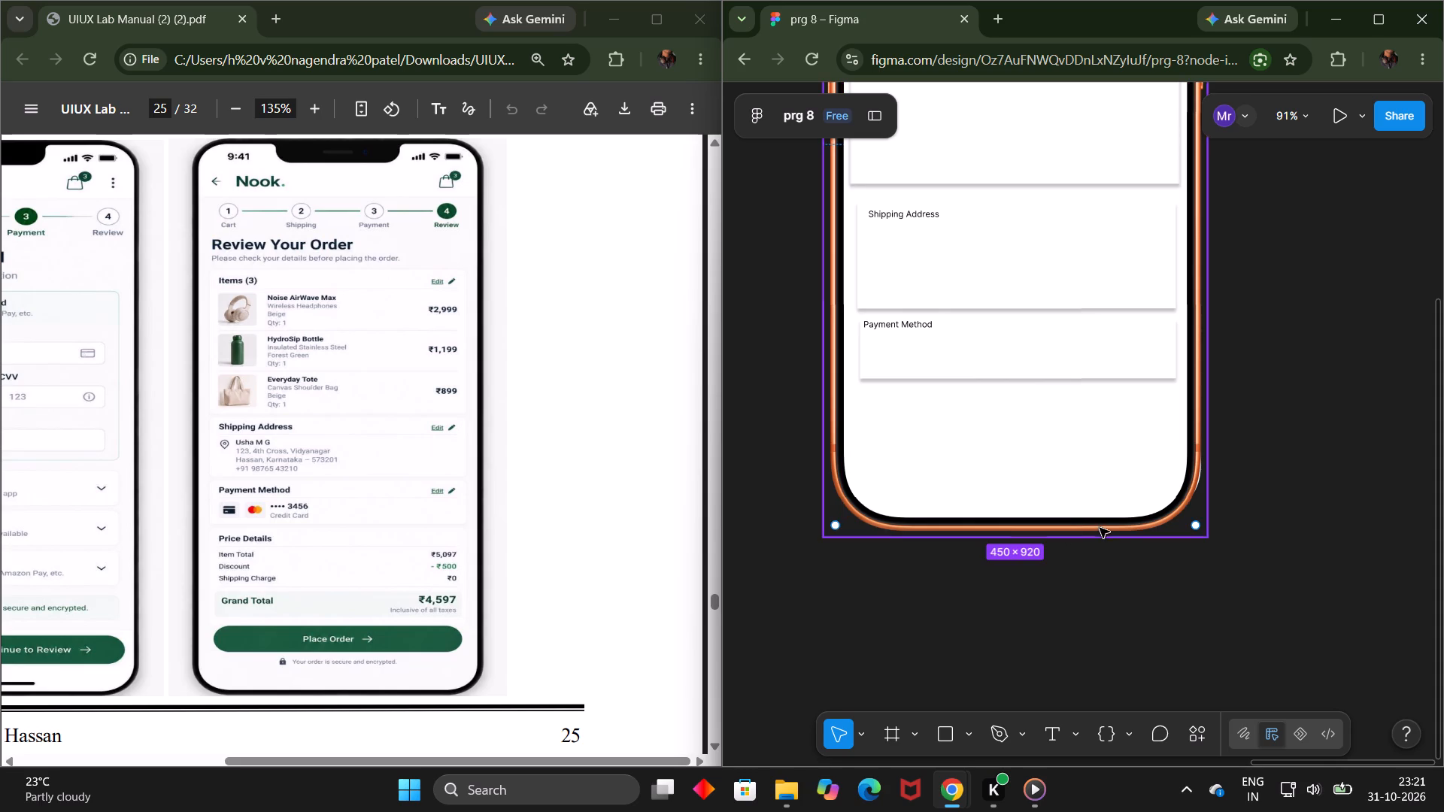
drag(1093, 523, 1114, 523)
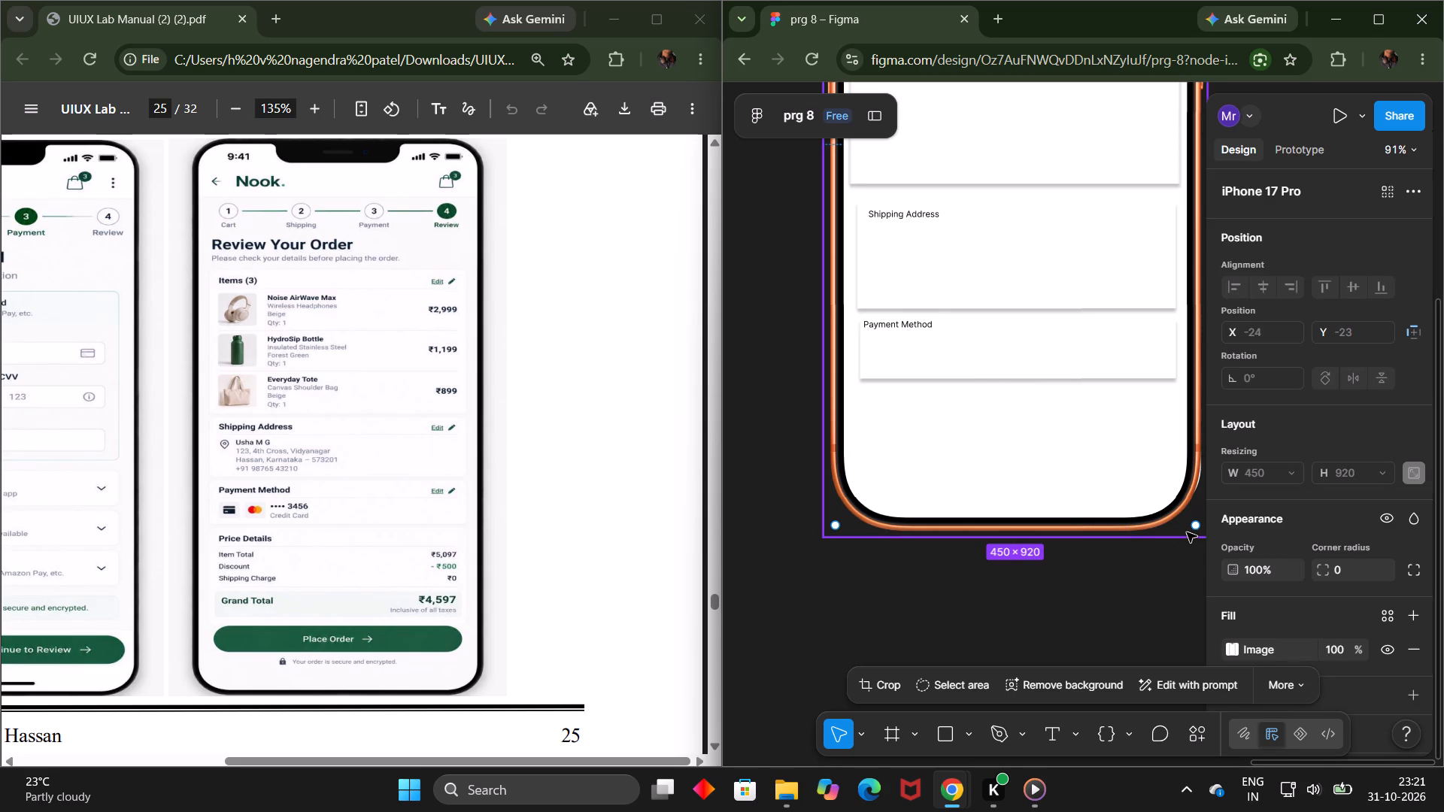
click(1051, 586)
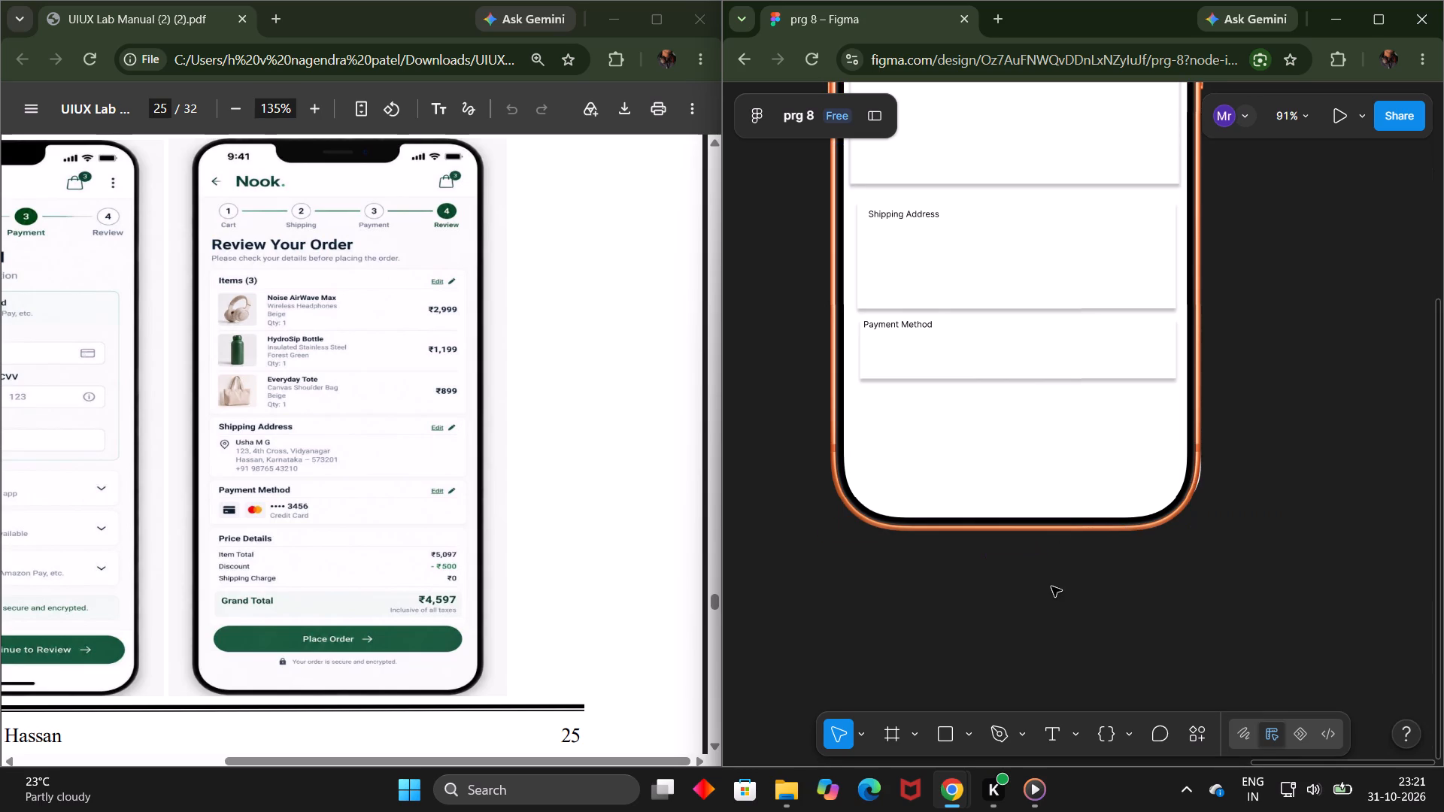
Shorten the white Items card to about 387 × 269 by raising its bottom edge.
scroll(1012, 427, up, 1)
click(1282, 493)
scroll(1282, 493, up, 1)
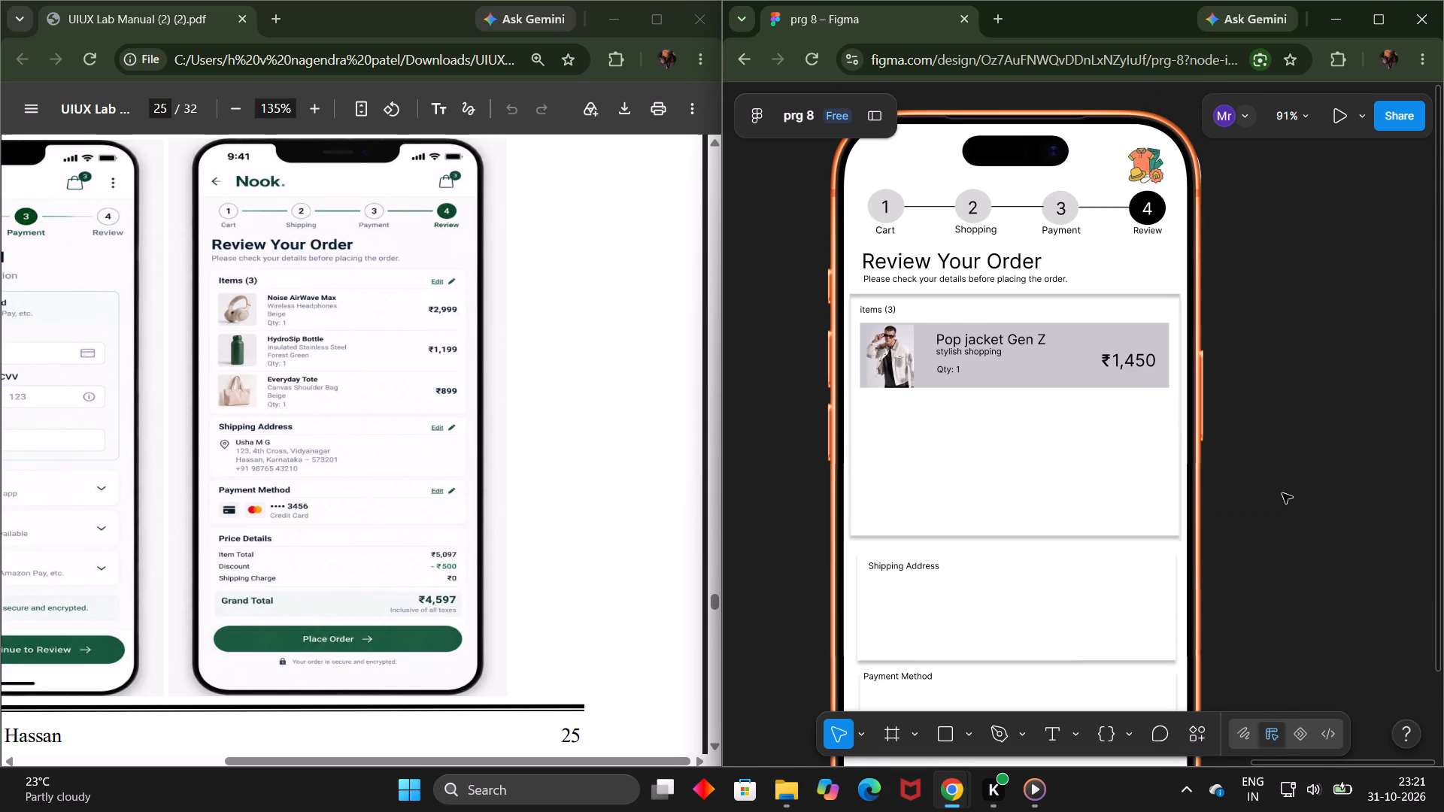
scroll(1282, 493, up, 1)
click(1100, 492)
drag(1047, 535, 1048, 526)
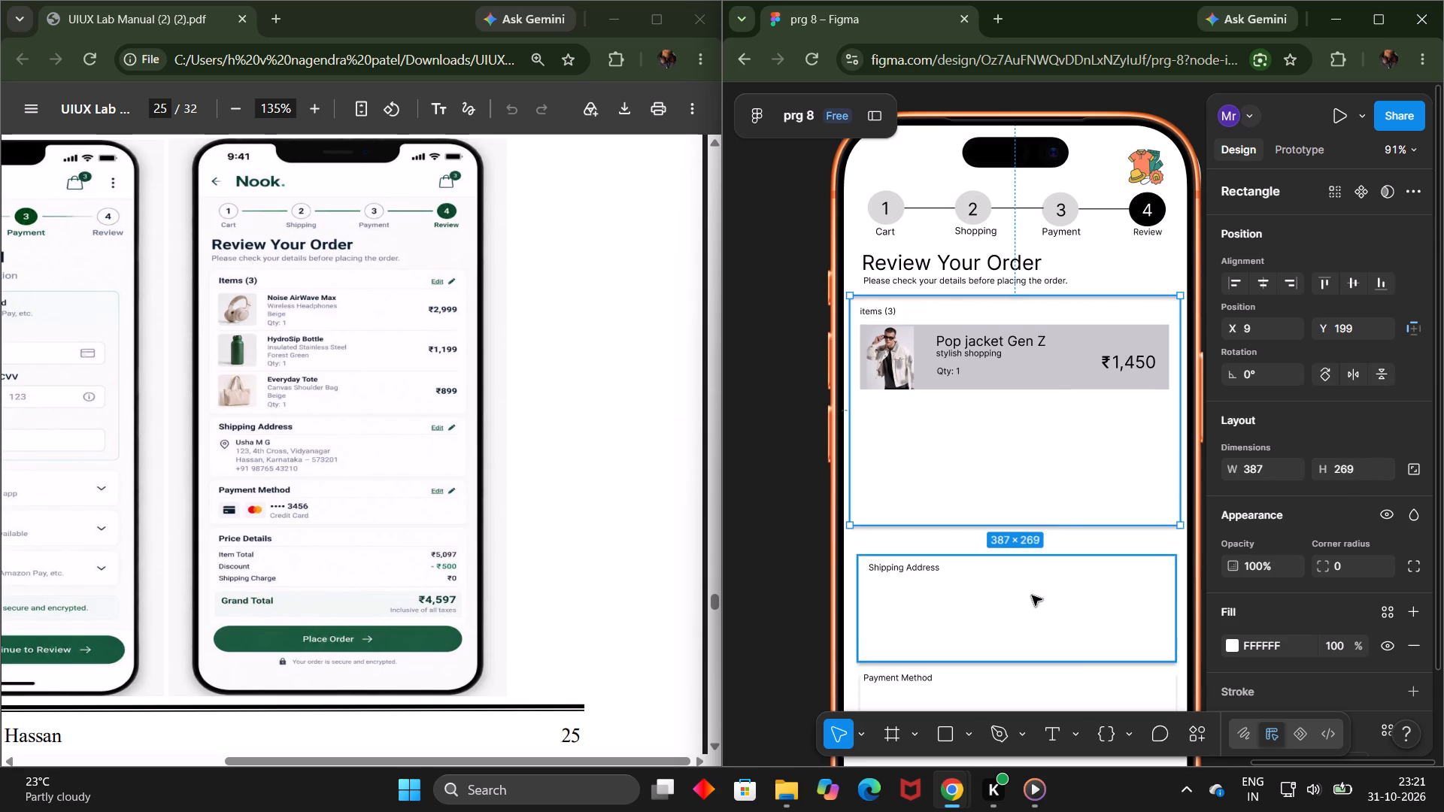
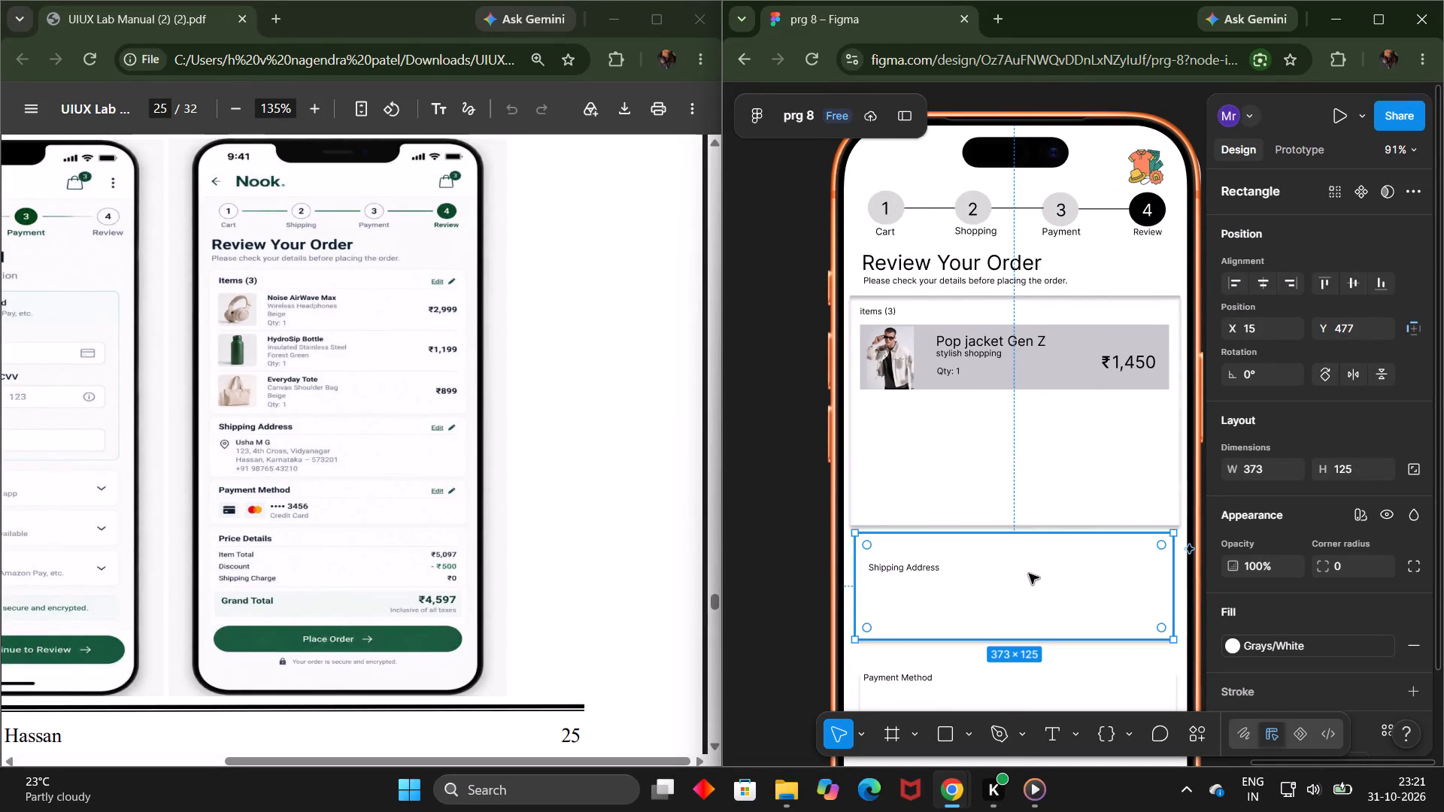
Move the Shipping Address label up into the upper-left corner of its card, at about X 21, Y 479.
click(902, 565)
drag(902, 565, 897, 550)
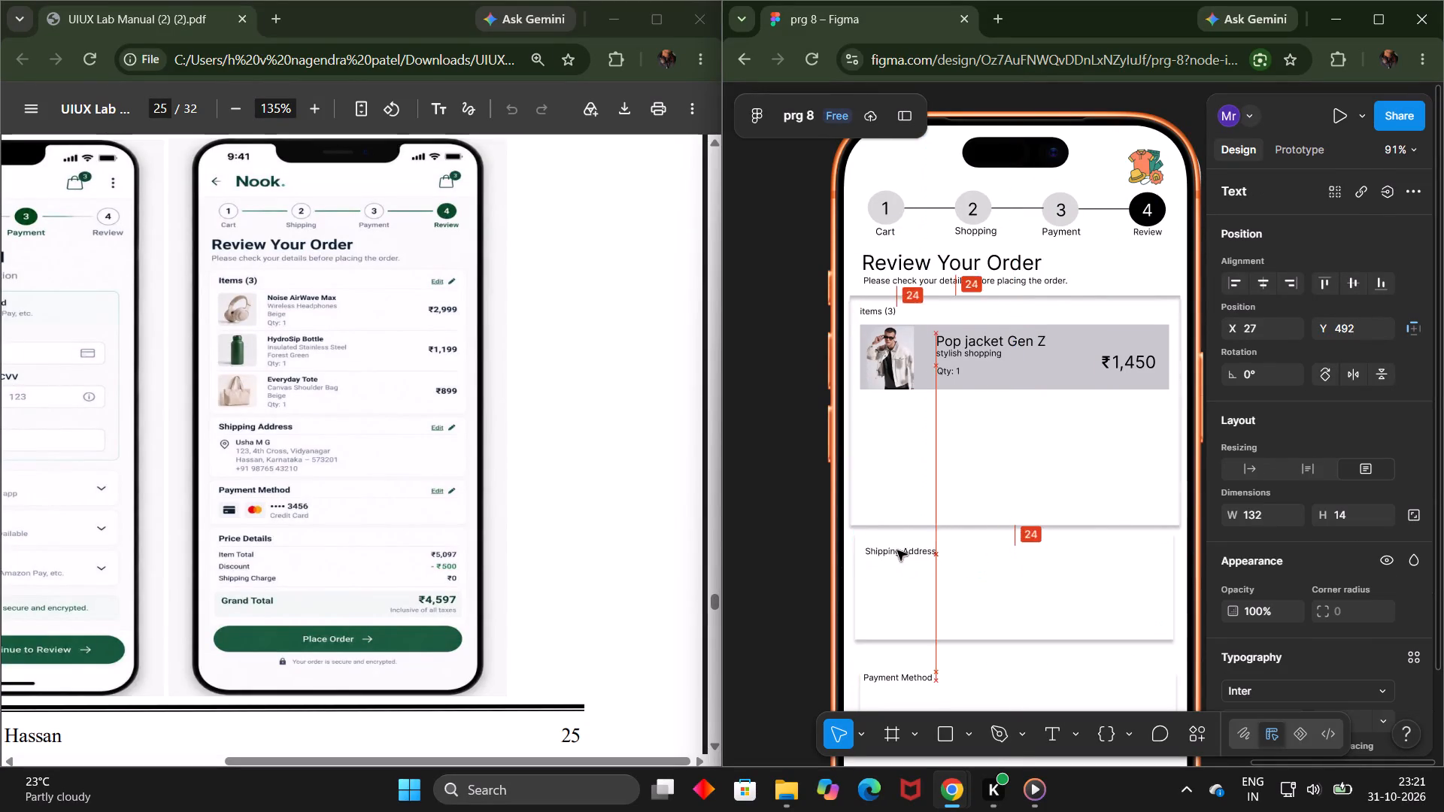
drag(897, 550, 890, 540)
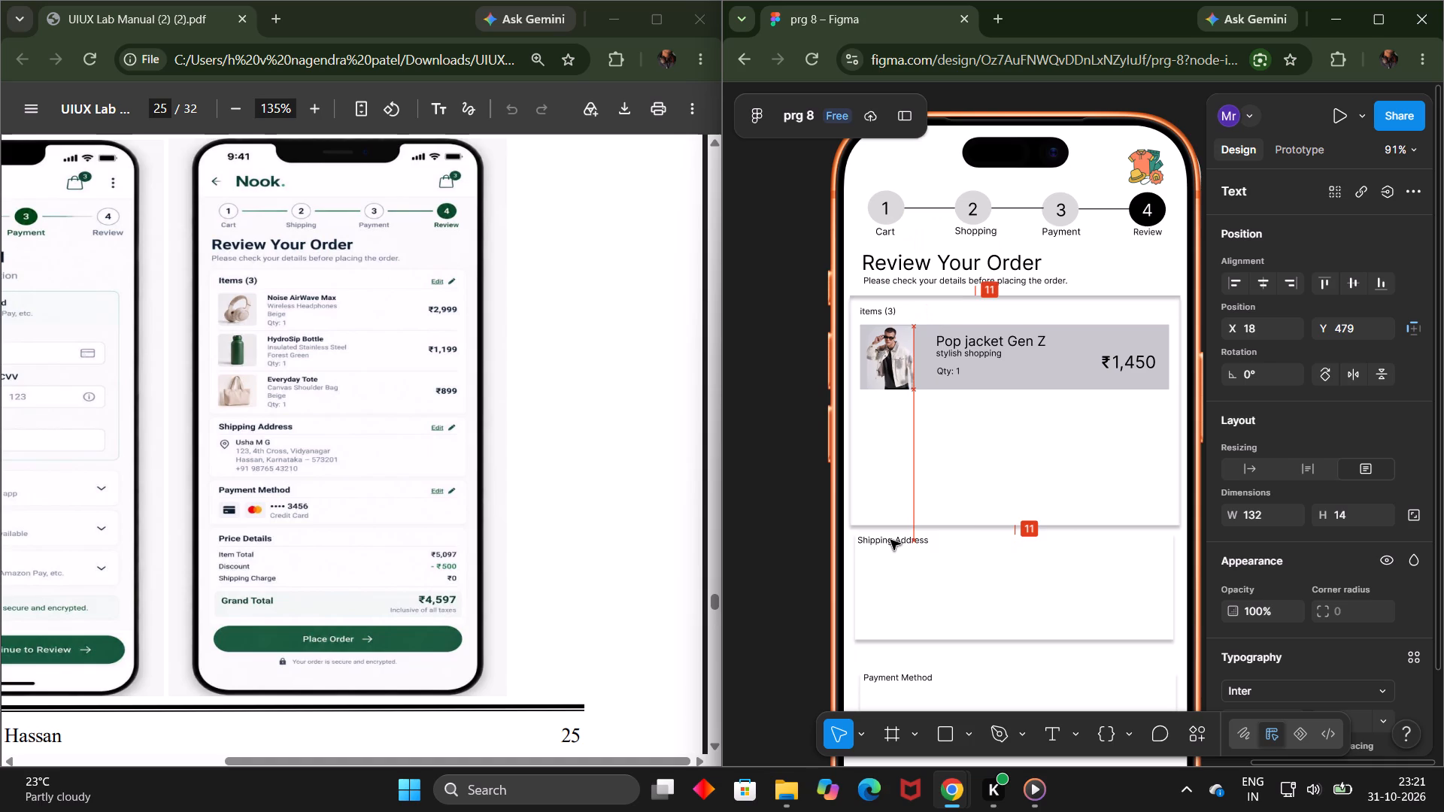
drag(890, 540, 893, 540)
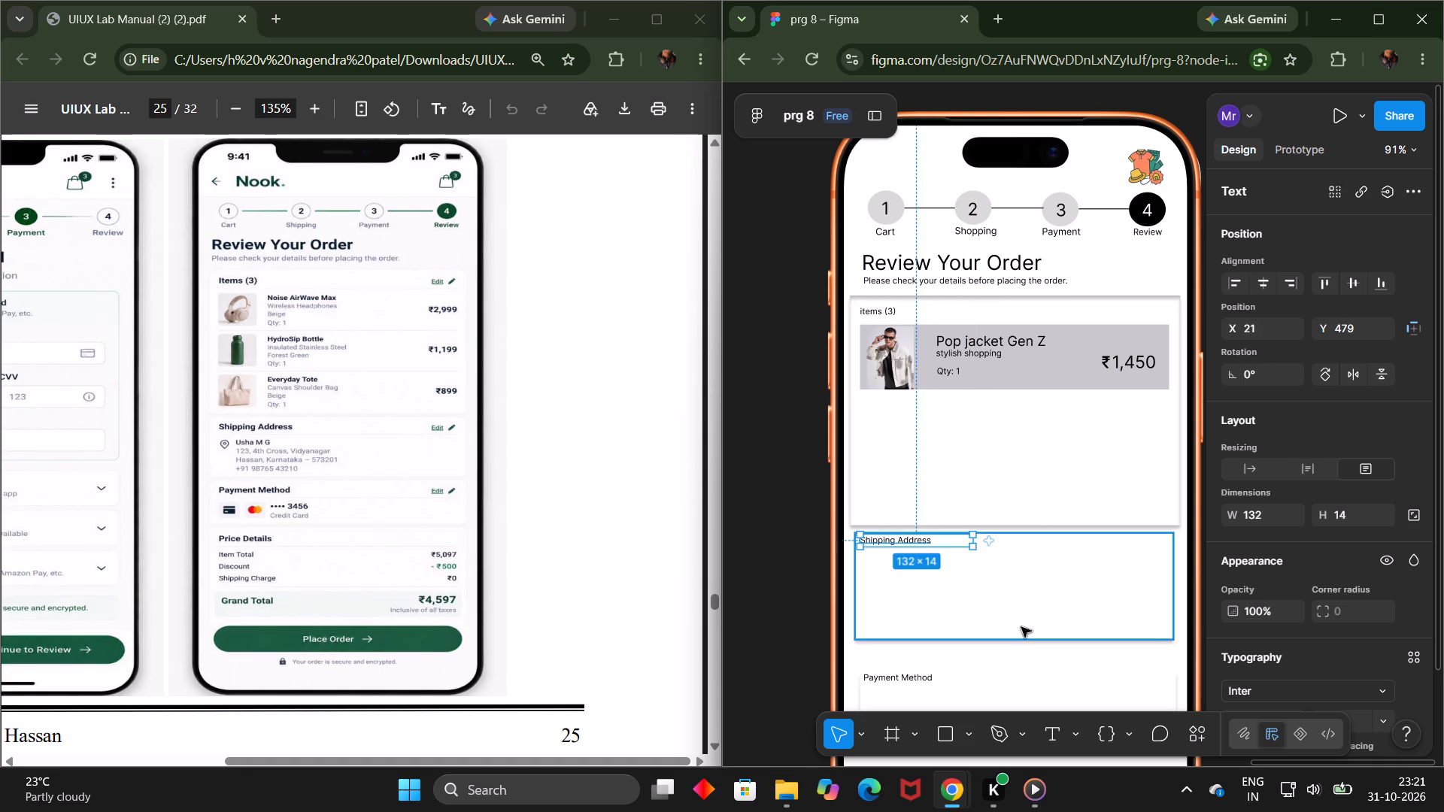
Move the white Payment Method card up closer to the Shipping Address card, at about X 17, Y 618.
scroll(1021, 627, down, 1)
click(1006, 566)
drag(1006, 566, 1005, 560)
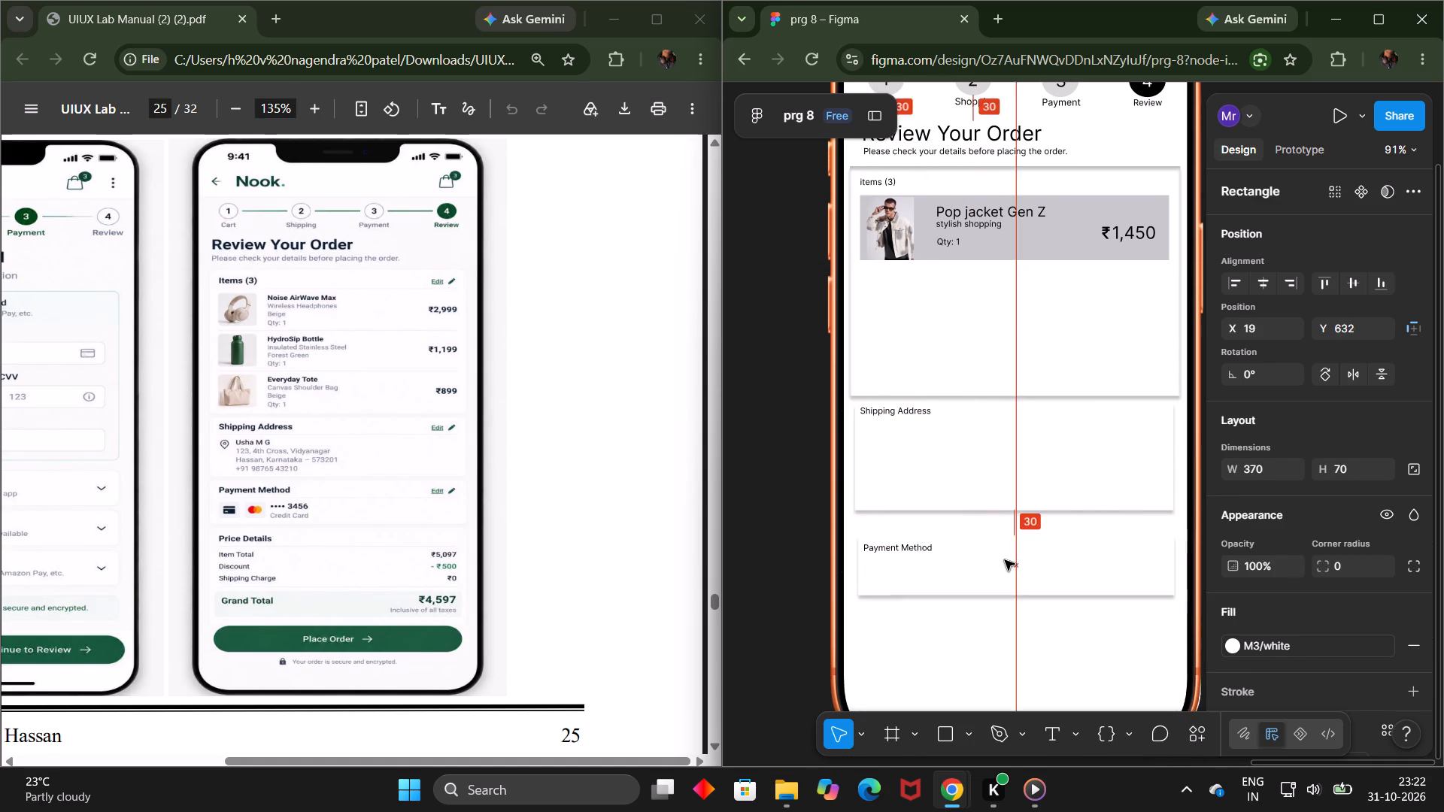
drag(1005, 560, 1004, 546)
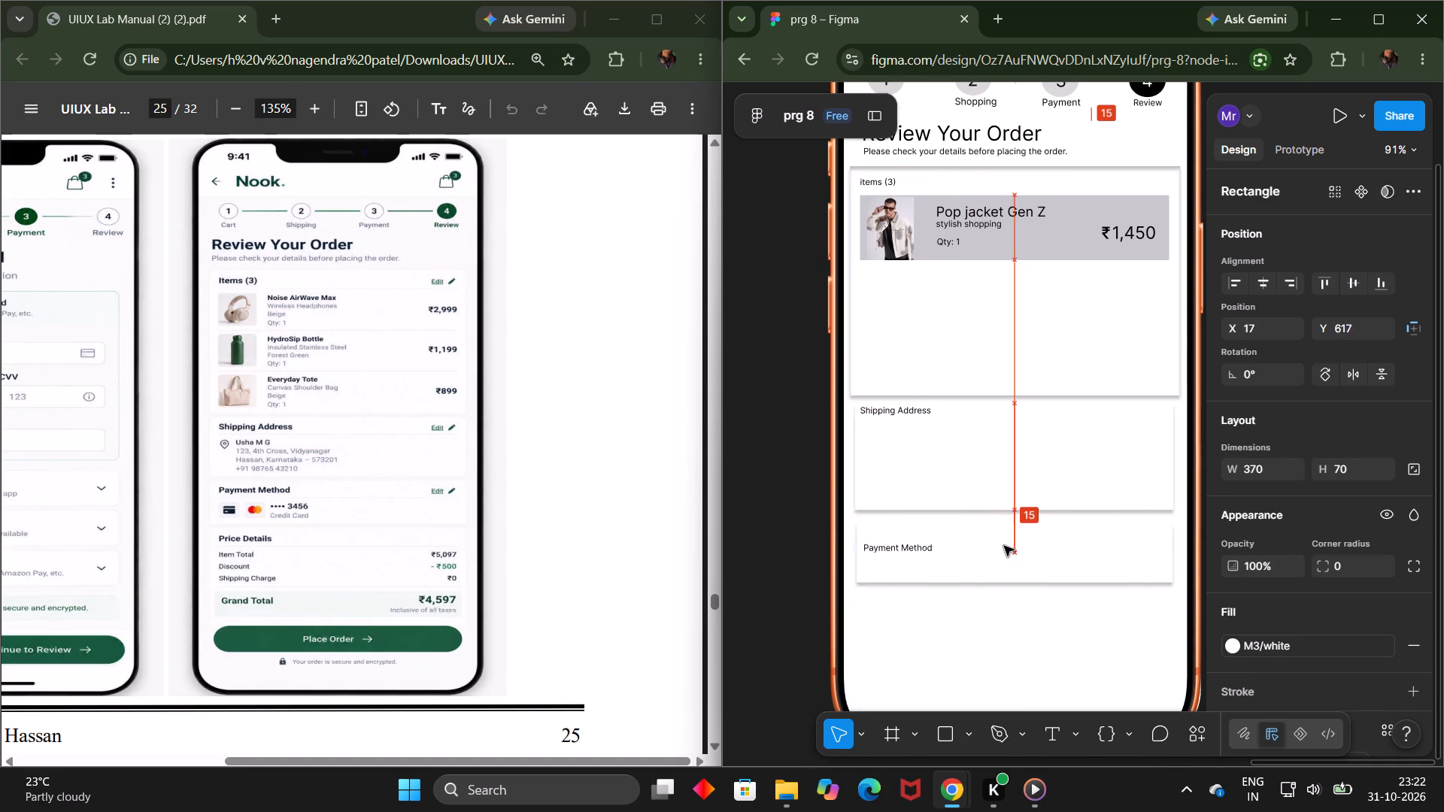
drag(1004, 546, 1003, 547)
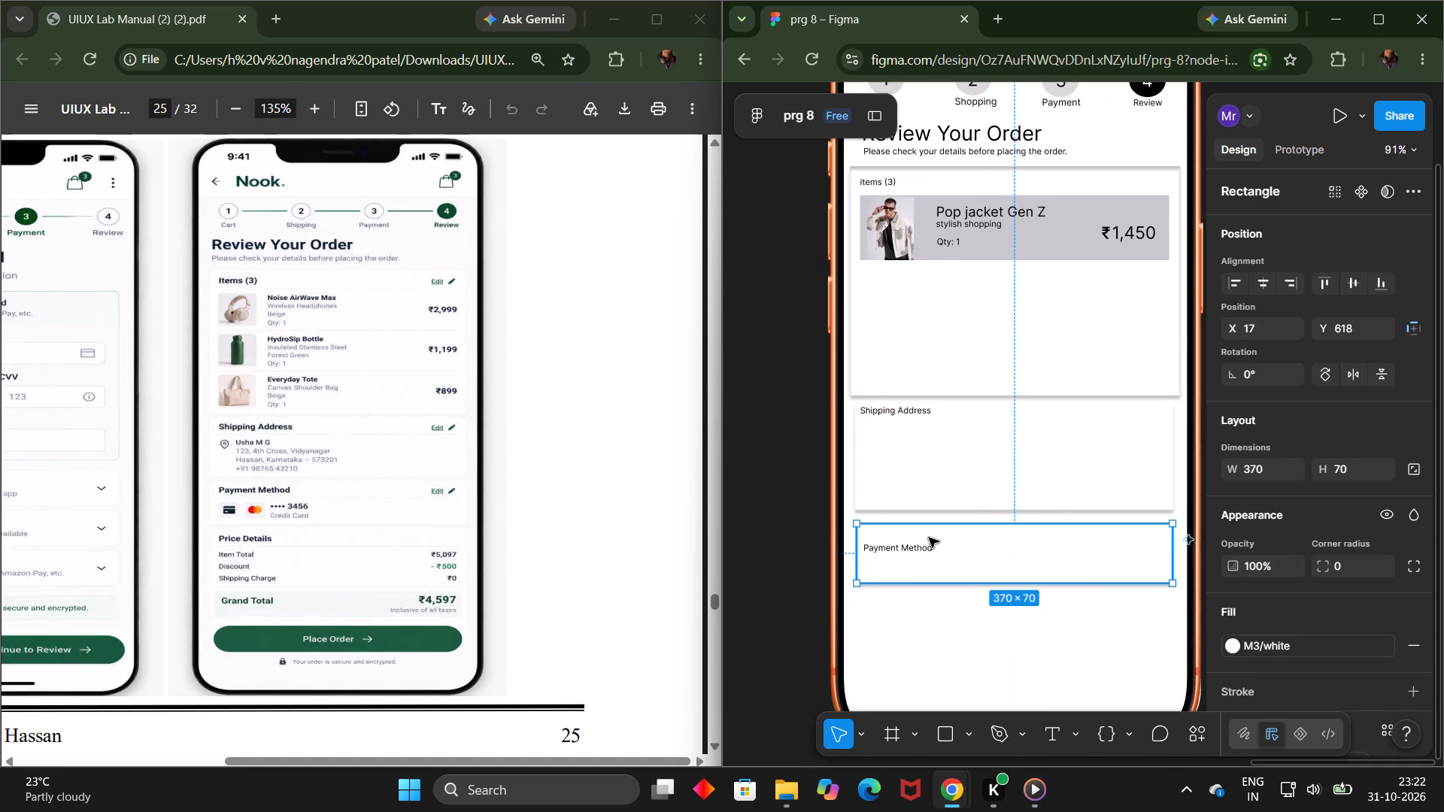
Move the Payment Method label up to the top of its card, slightly inset from the card's left edge.
click(918, 541)
click(918, 541)
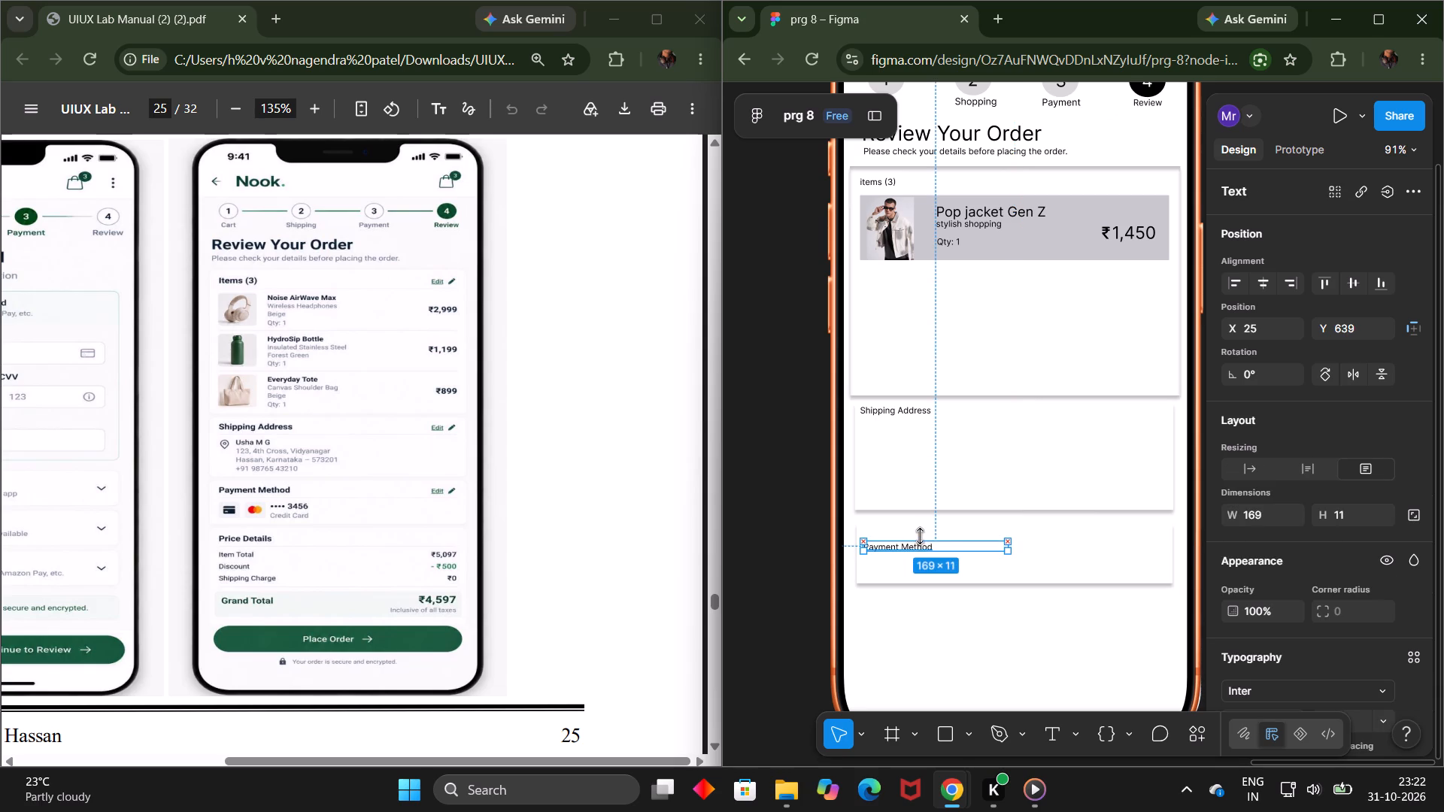
drag(942, 547, 939, 532)
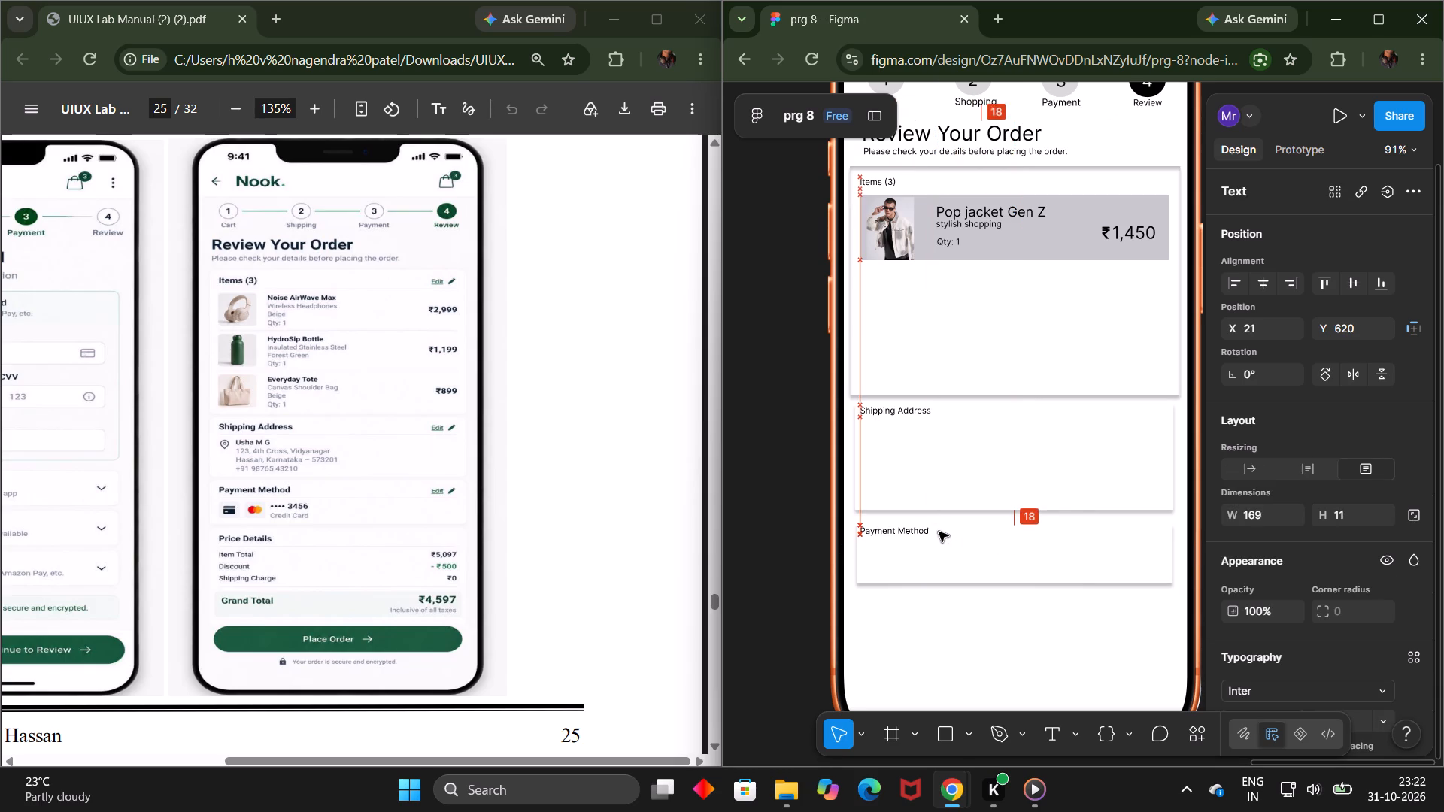
drag(939, 532, 938, 528)
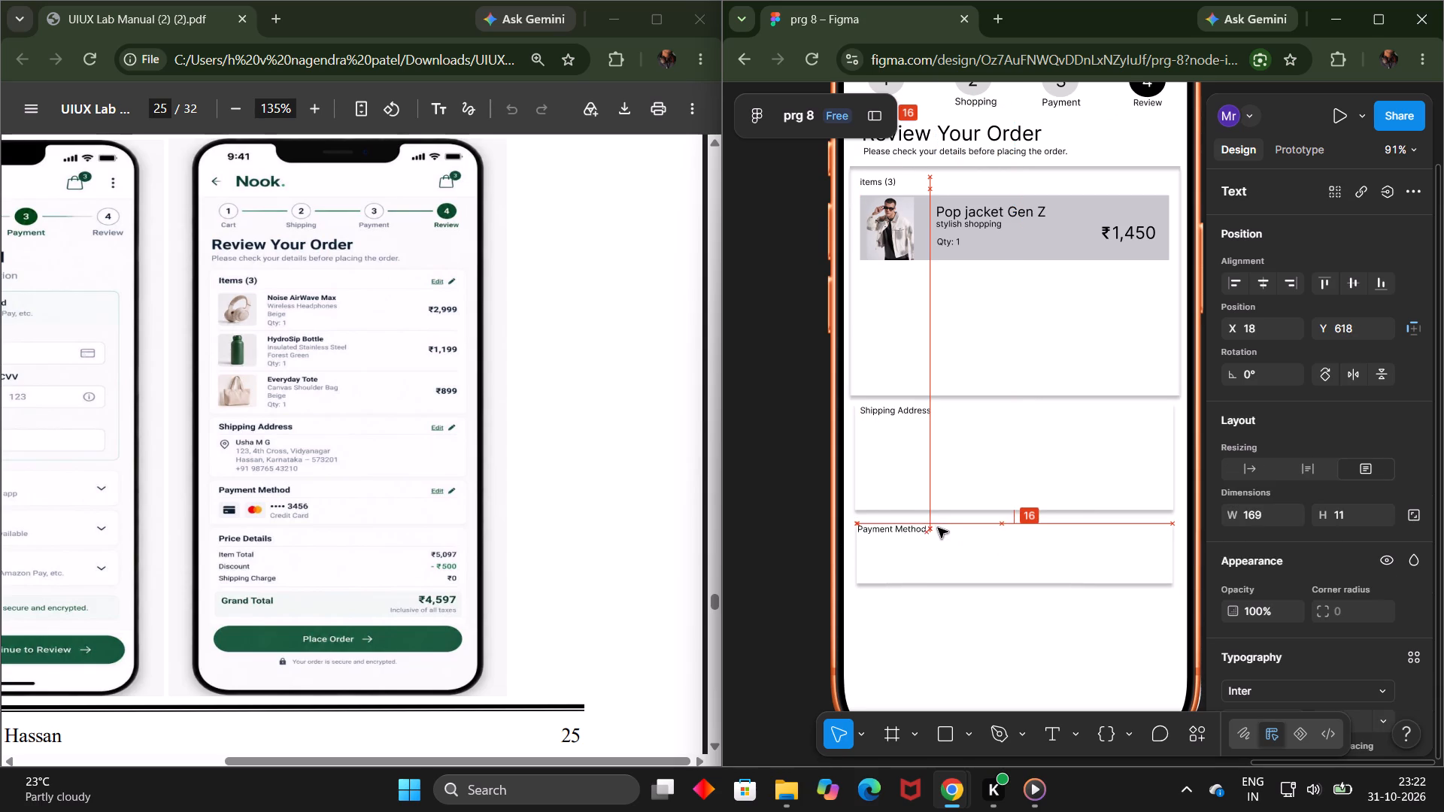
drag(938, 528, 938, 529)
click(714, 608)
click(773, 604)
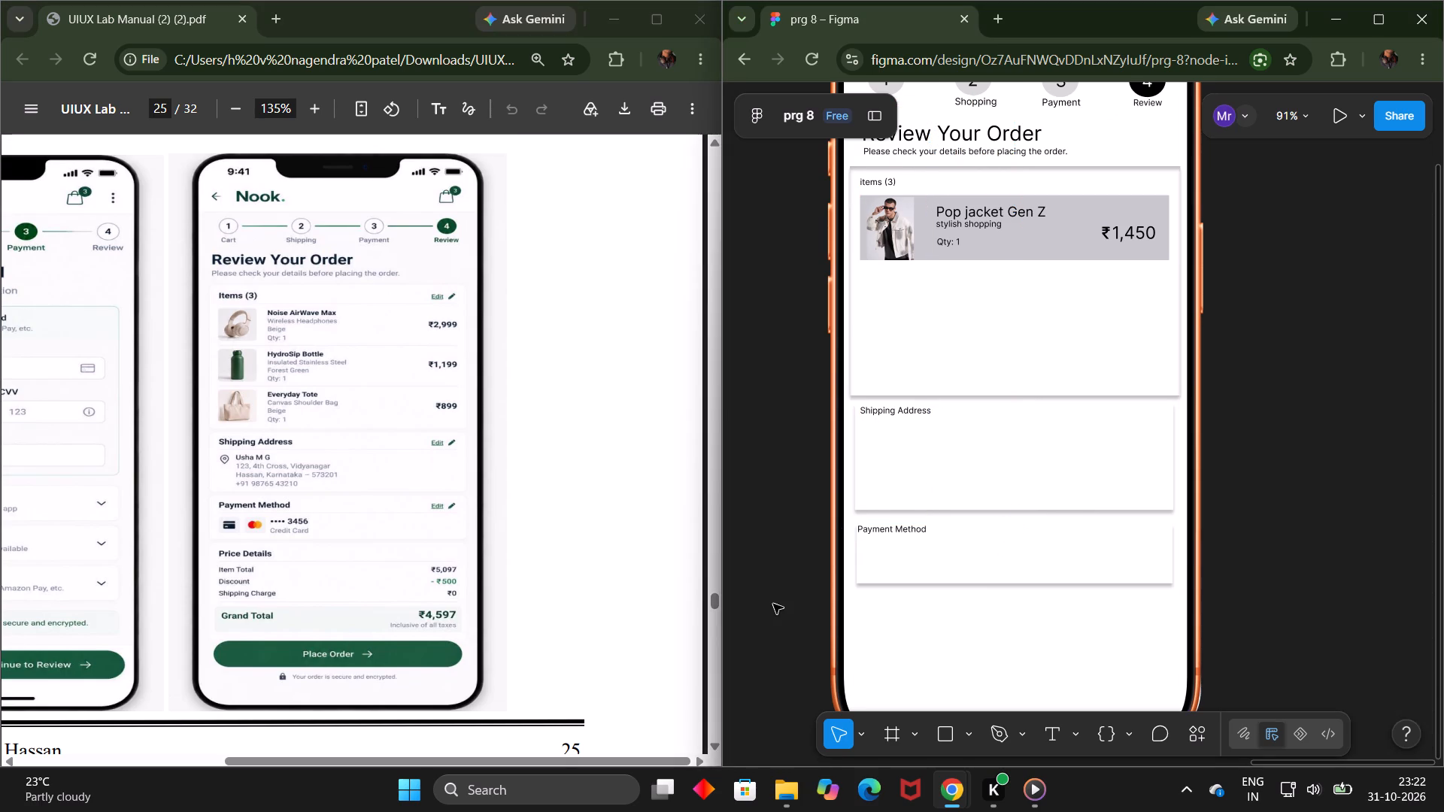
drag(891, 528, 901, 529)
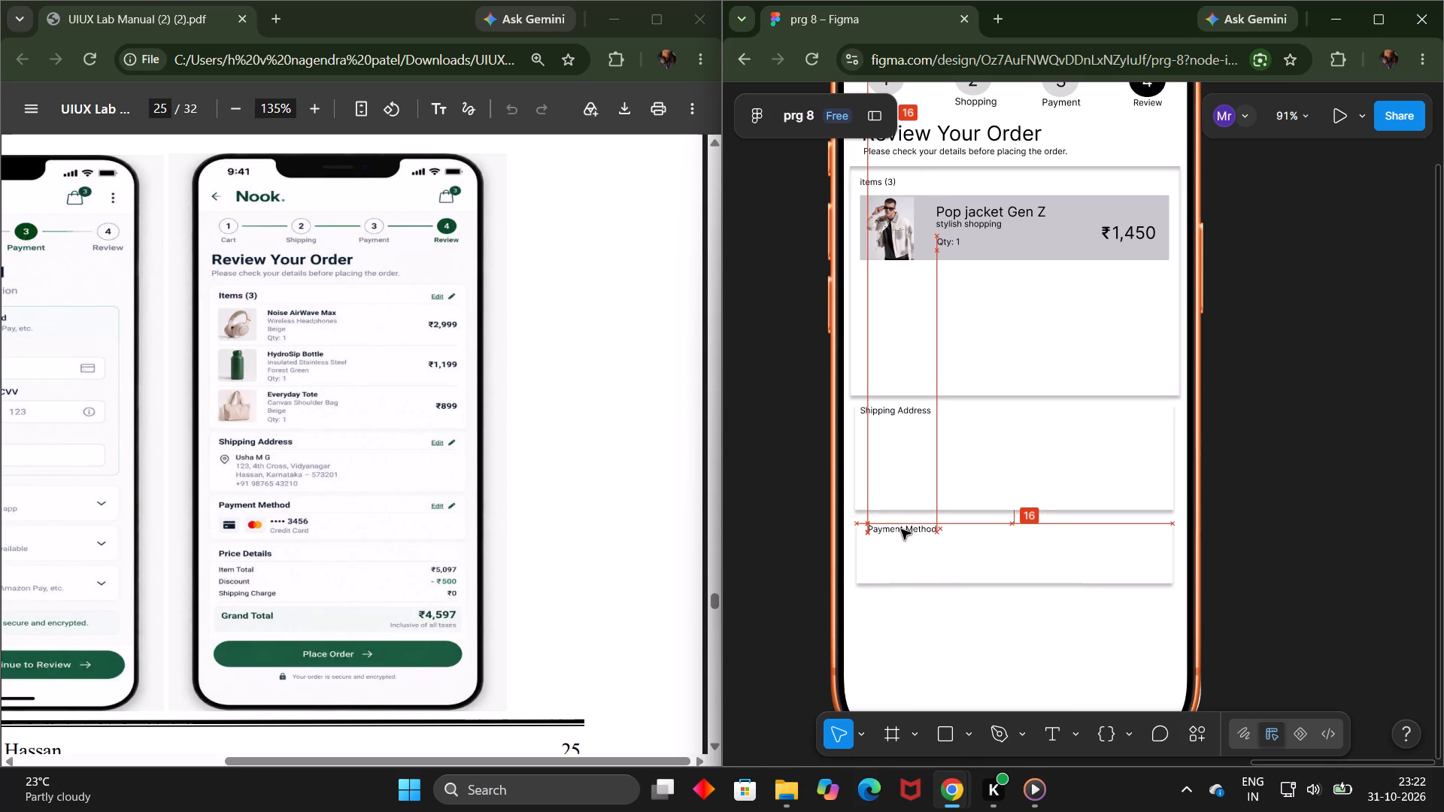
drag(901, 529, 900, 530)
click(749, 626)
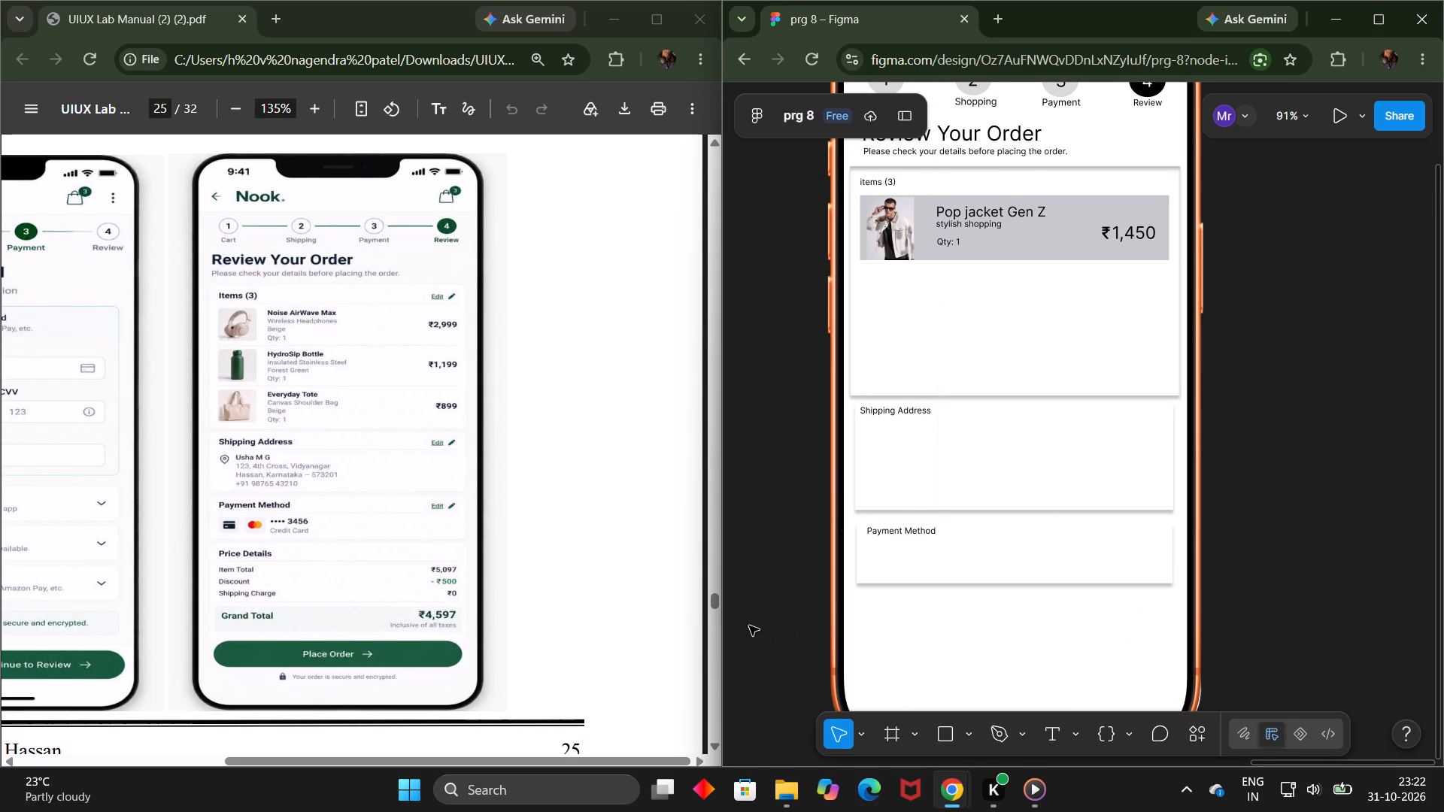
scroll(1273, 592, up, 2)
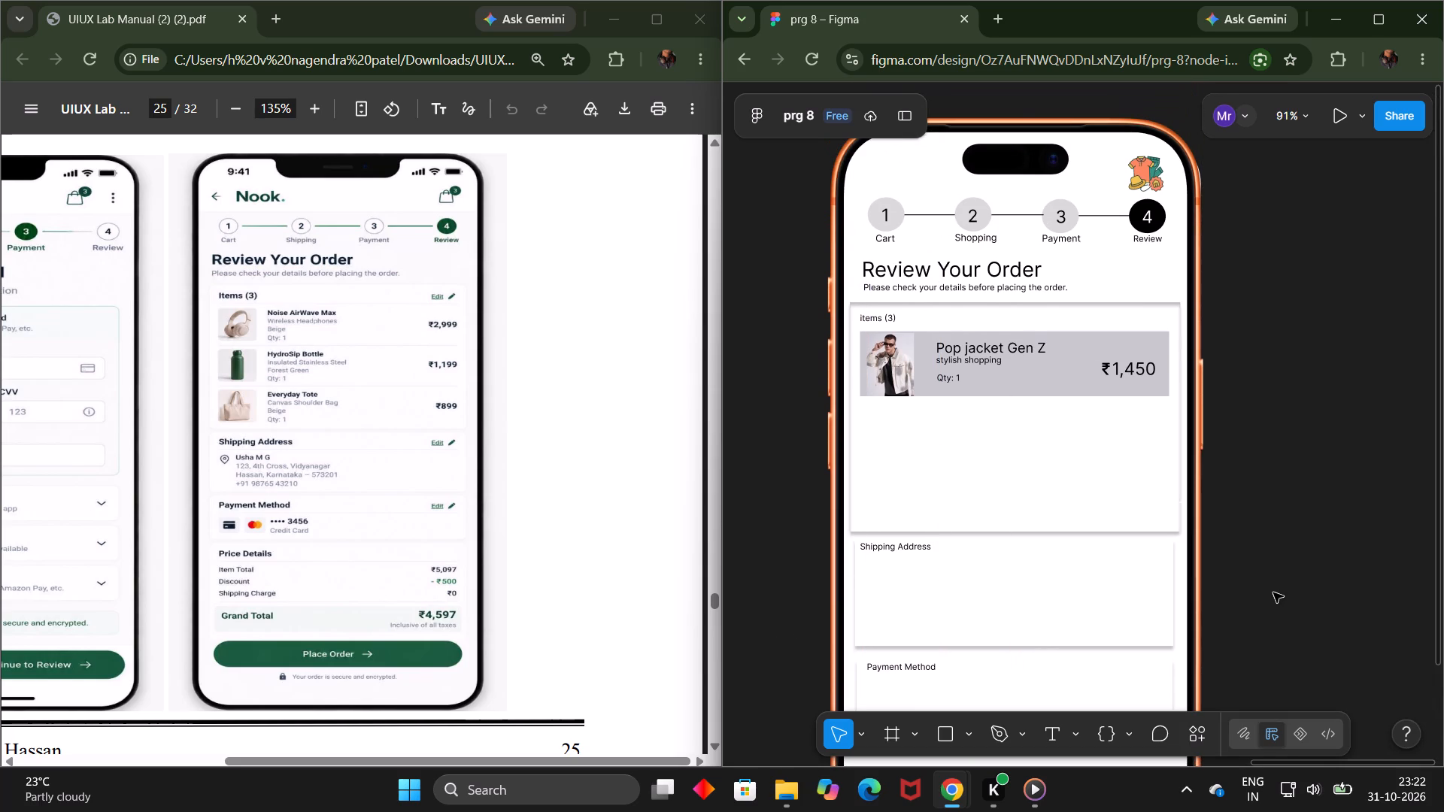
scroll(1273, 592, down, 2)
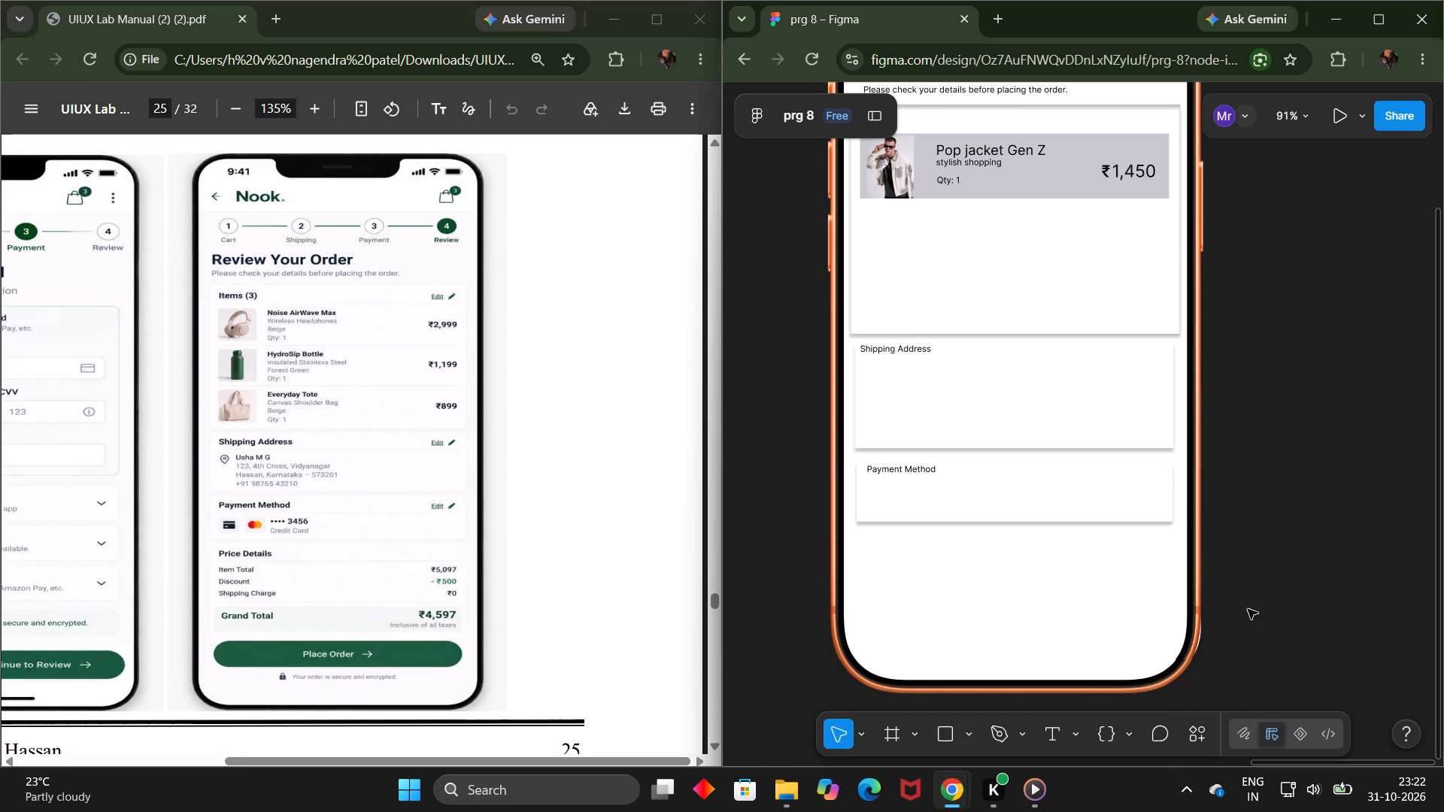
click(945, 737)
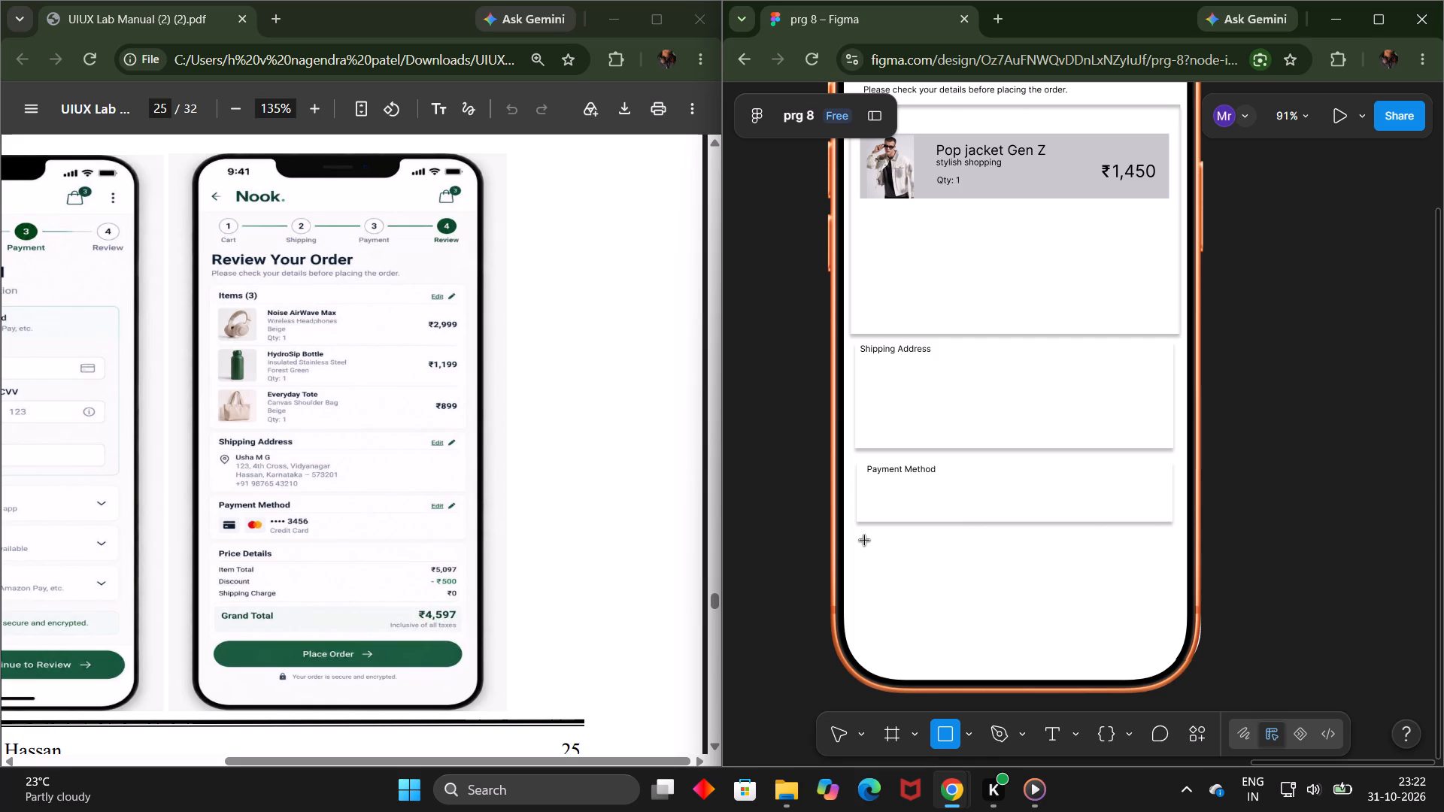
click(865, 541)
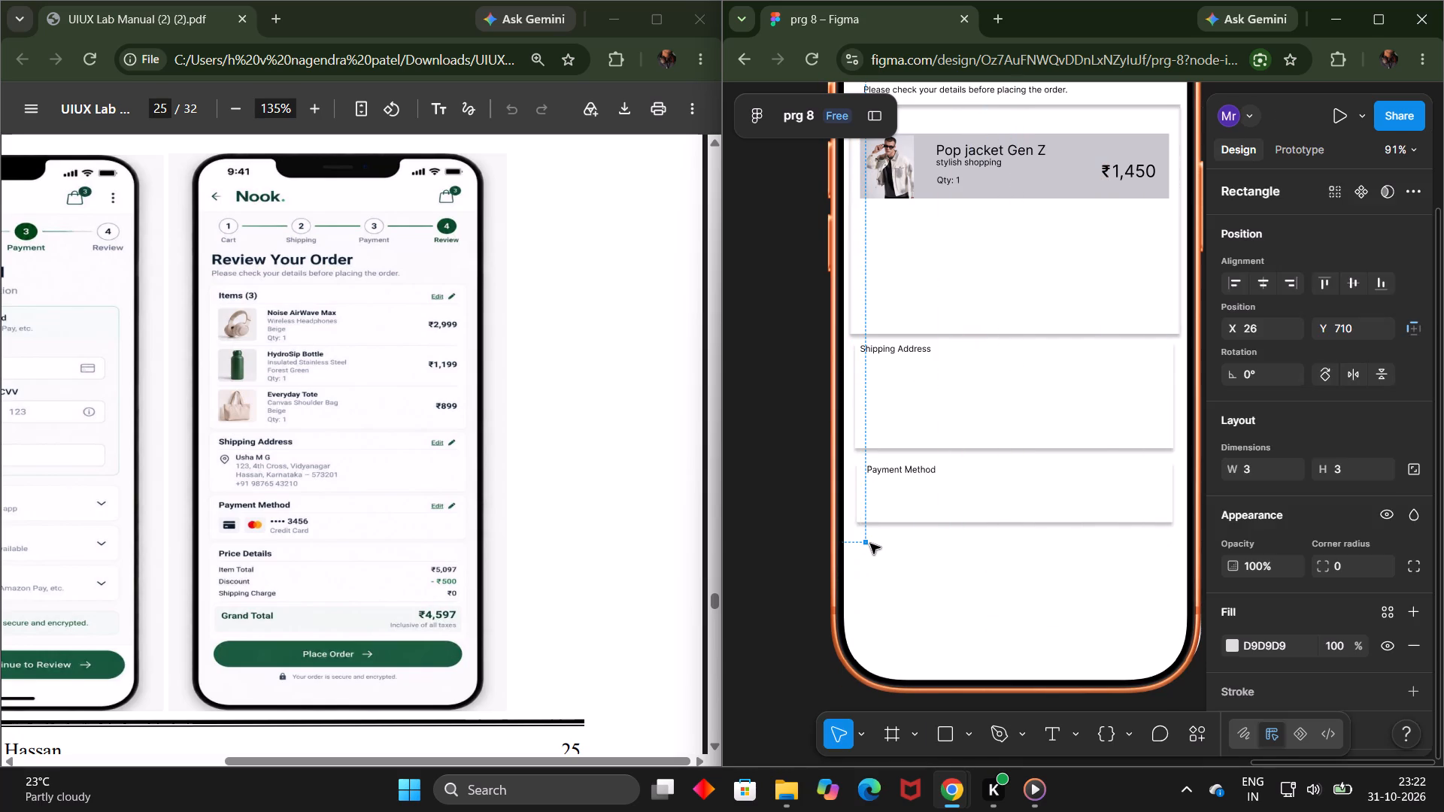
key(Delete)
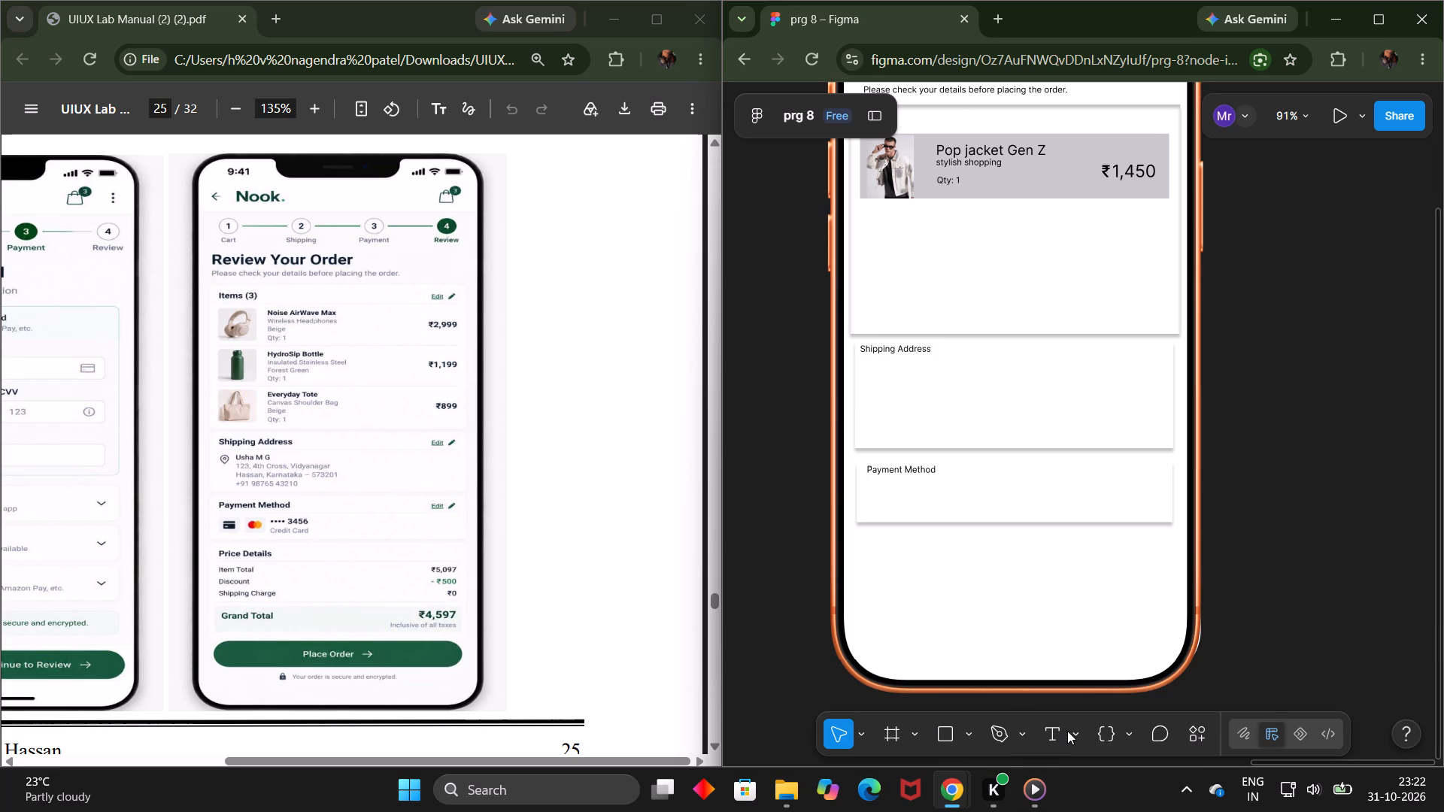
Add the text "Price Details" in a box about 111 × 16 below the Payment Method card, about X 22, Y 706.
click(1060, 735)
drag(861, 538, 955, 551)
key(p)
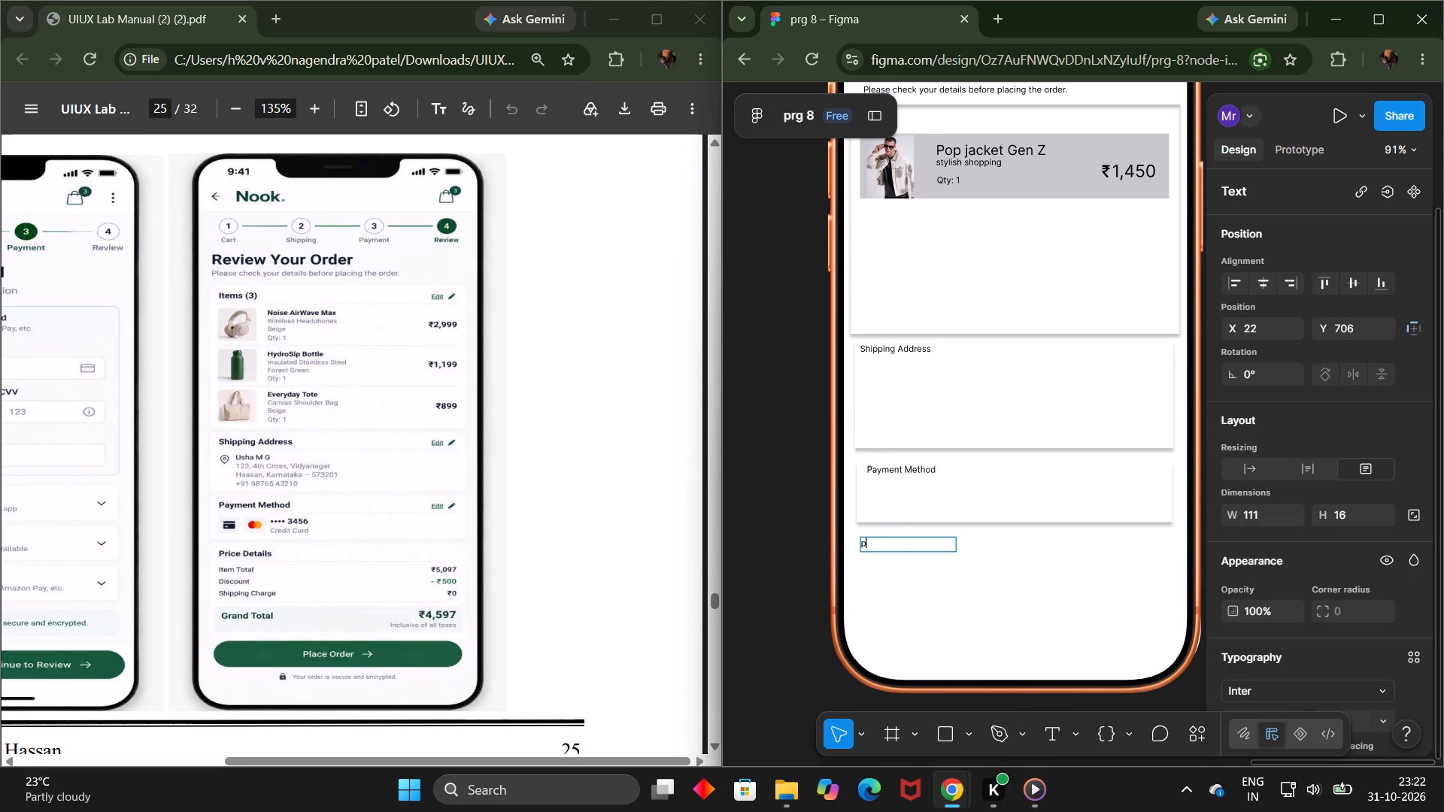
key(BackSpace)
key(shift+p)
key(r)
text(ice)
key(space)
text(Details)
click(954, 582)
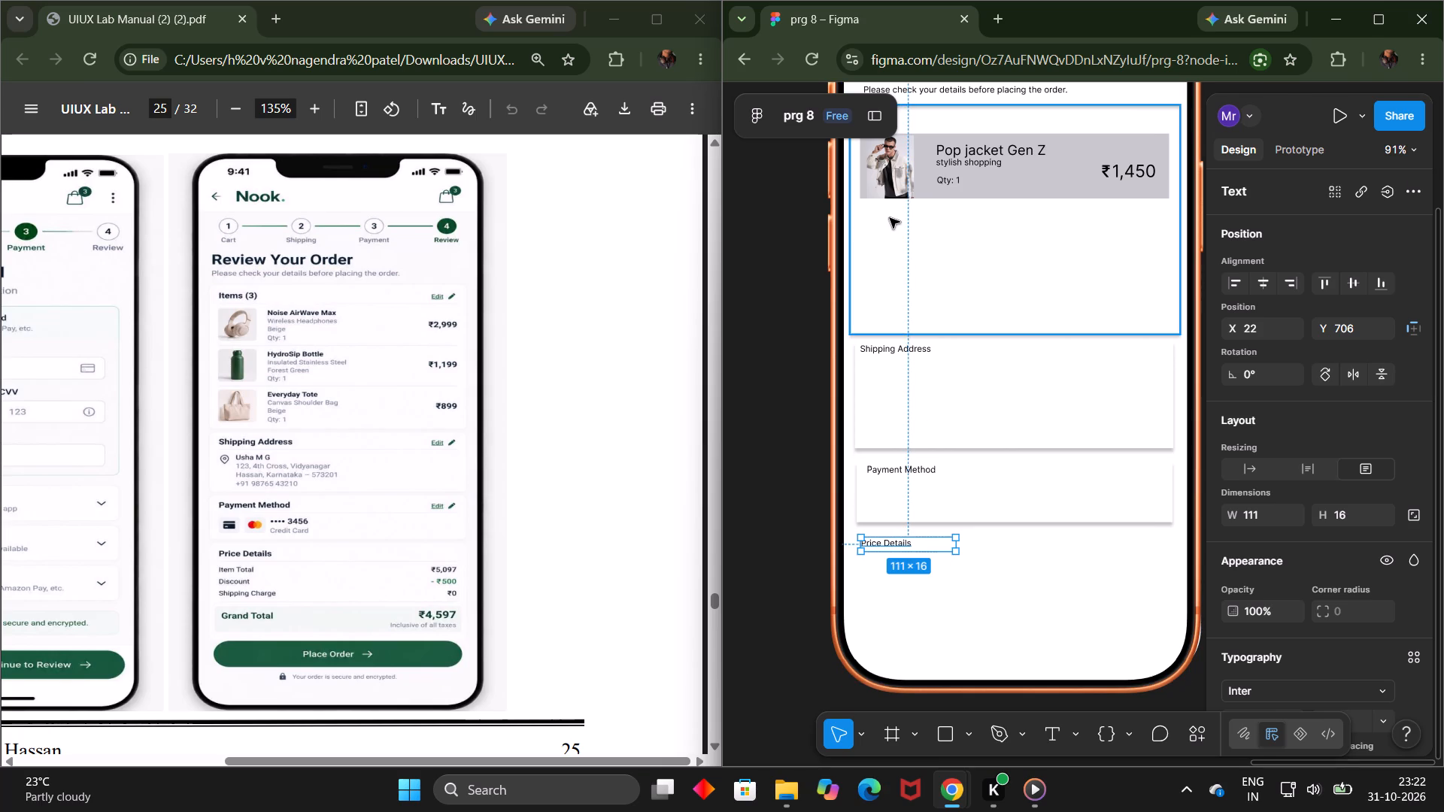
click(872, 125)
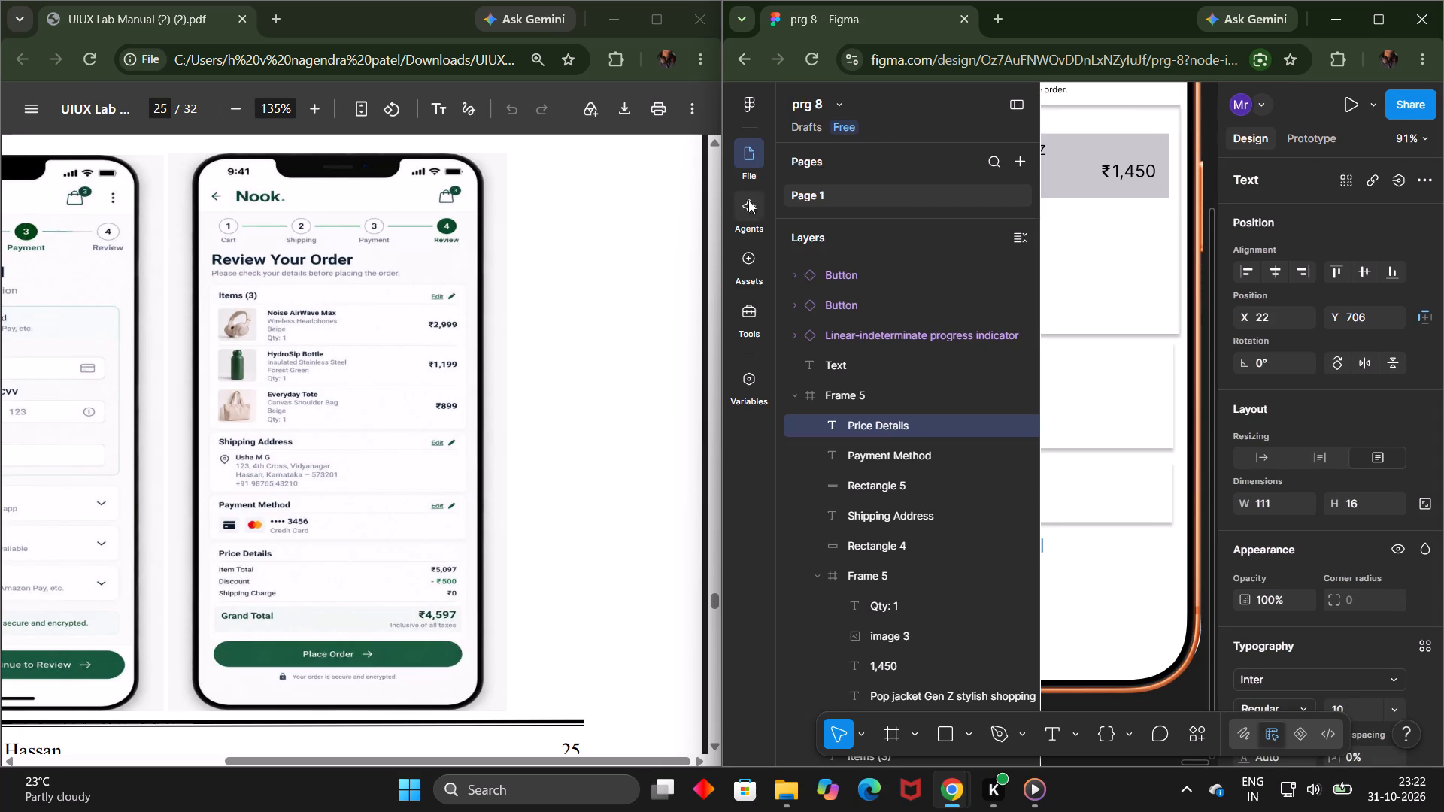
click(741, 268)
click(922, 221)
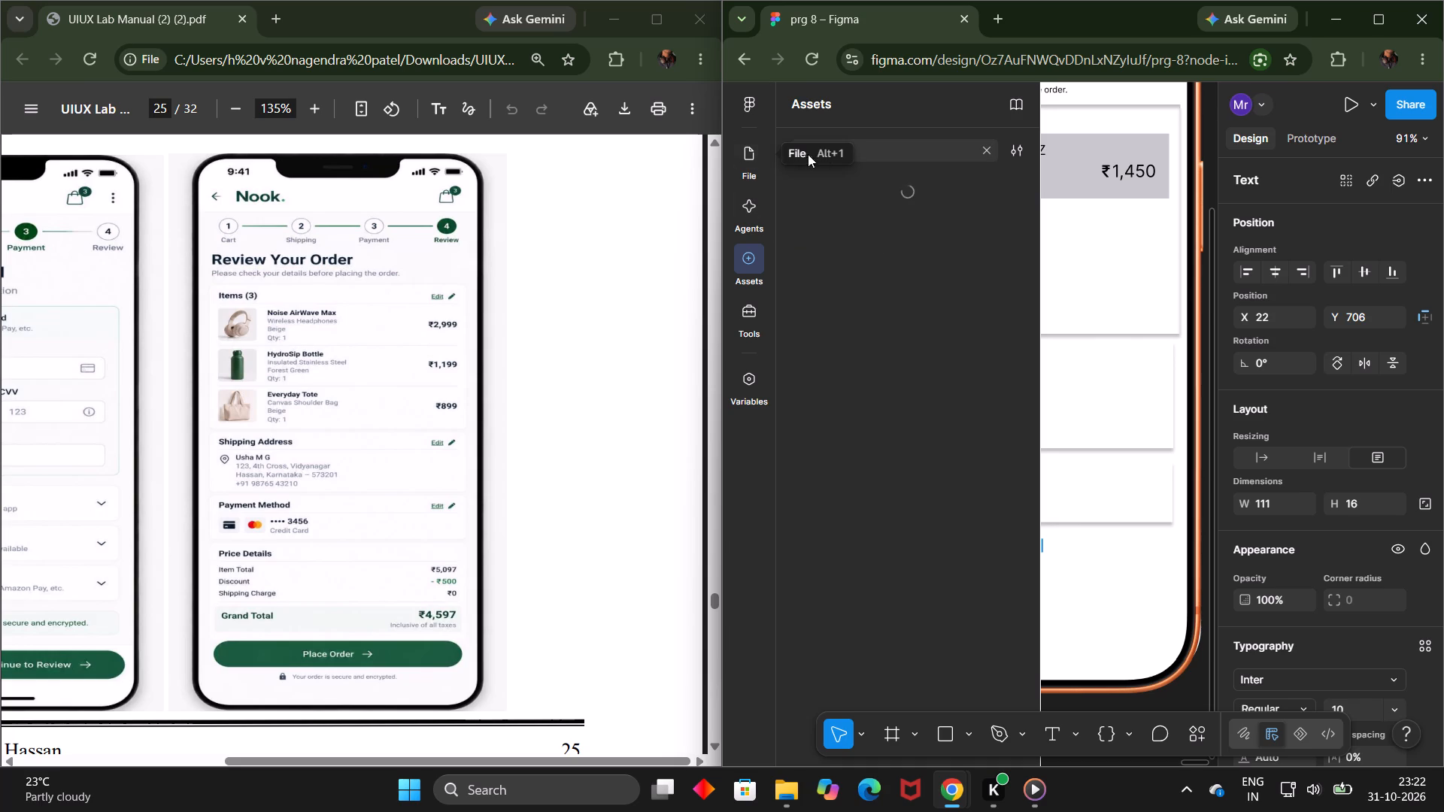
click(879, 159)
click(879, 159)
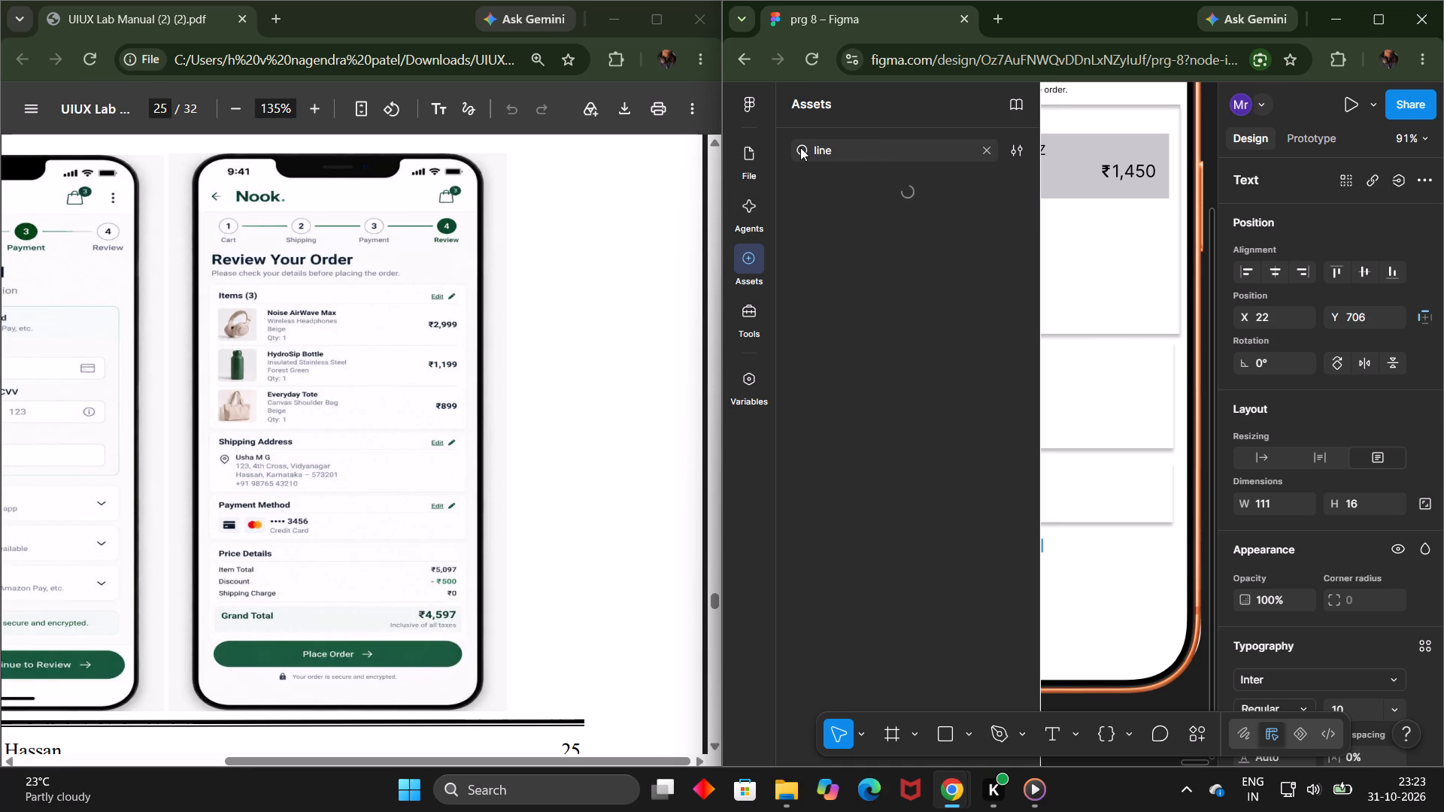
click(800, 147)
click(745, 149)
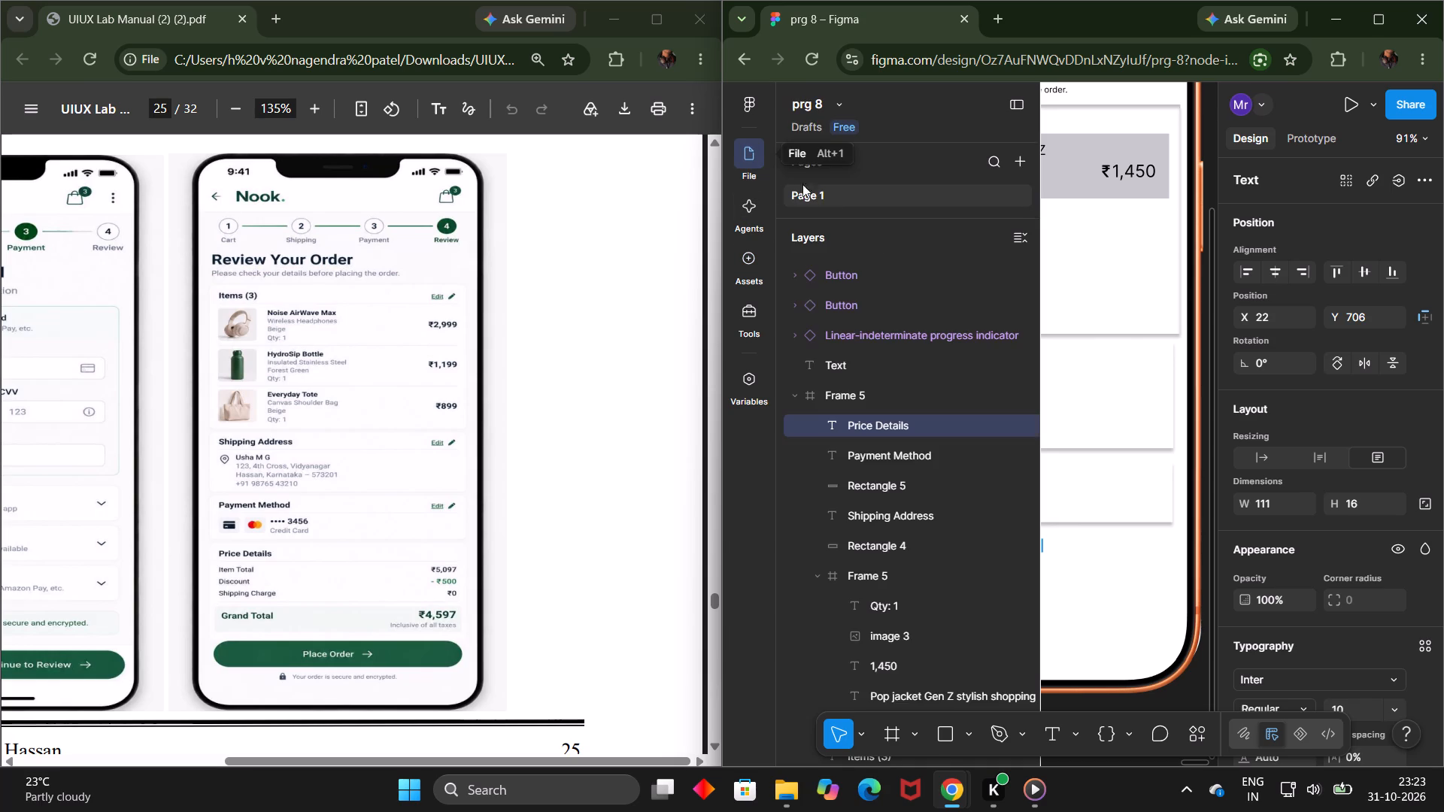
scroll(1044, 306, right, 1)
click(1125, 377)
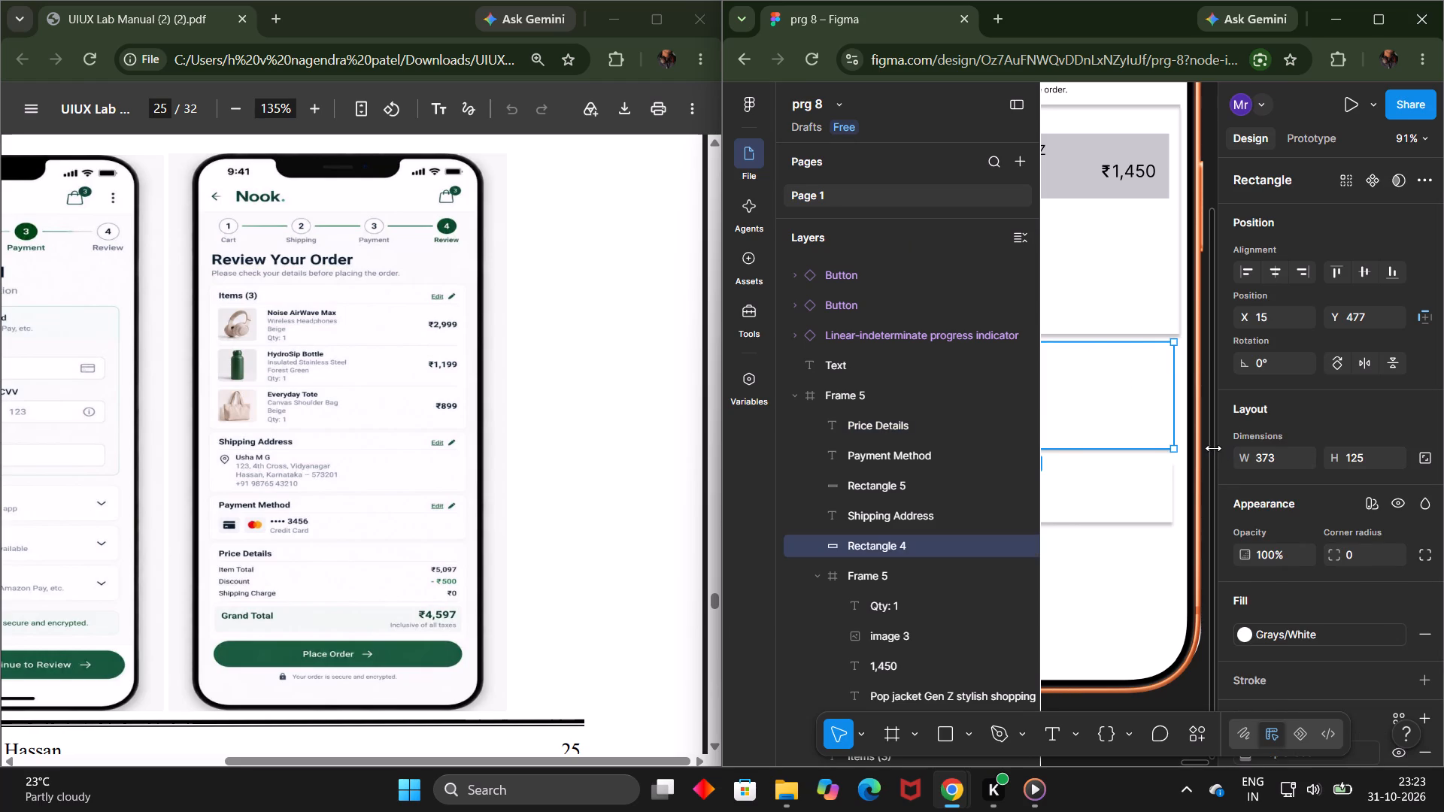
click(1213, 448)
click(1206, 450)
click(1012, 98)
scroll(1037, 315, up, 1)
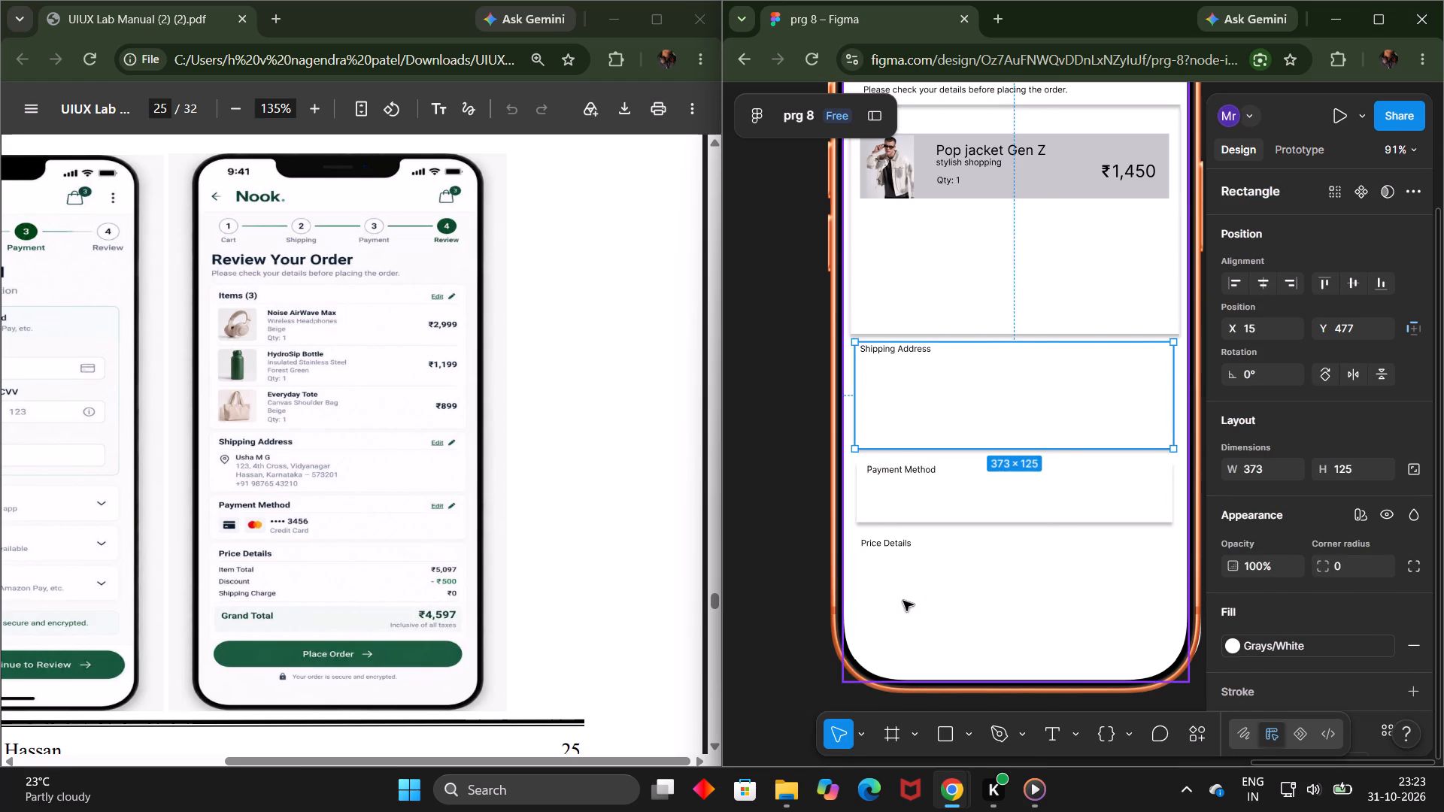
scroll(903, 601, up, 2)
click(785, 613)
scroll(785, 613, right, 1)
Set the font size of the Price Details text to 16.
double_click(890, 547)
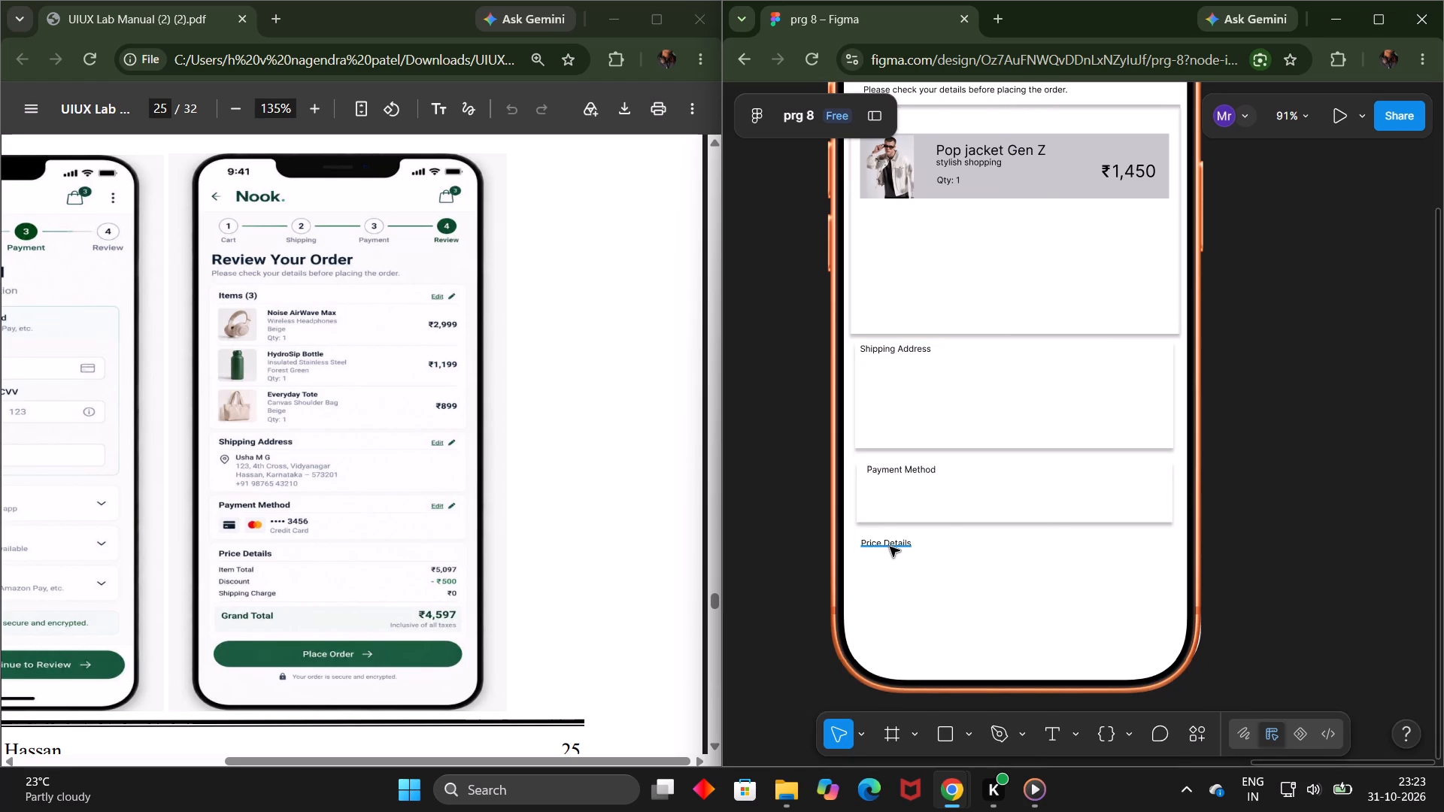
scroll(890, 547, right, 2)
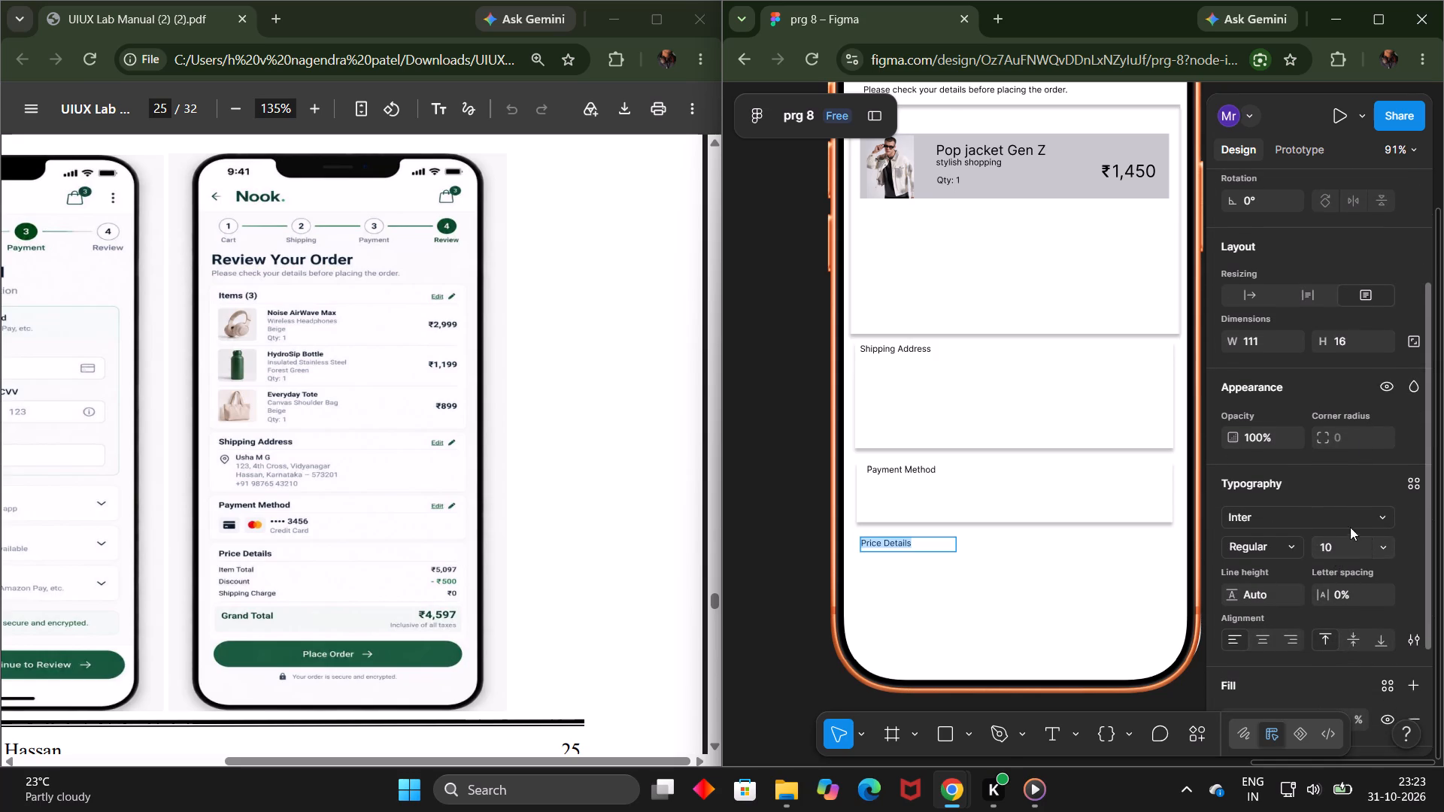
click(1391, 549)
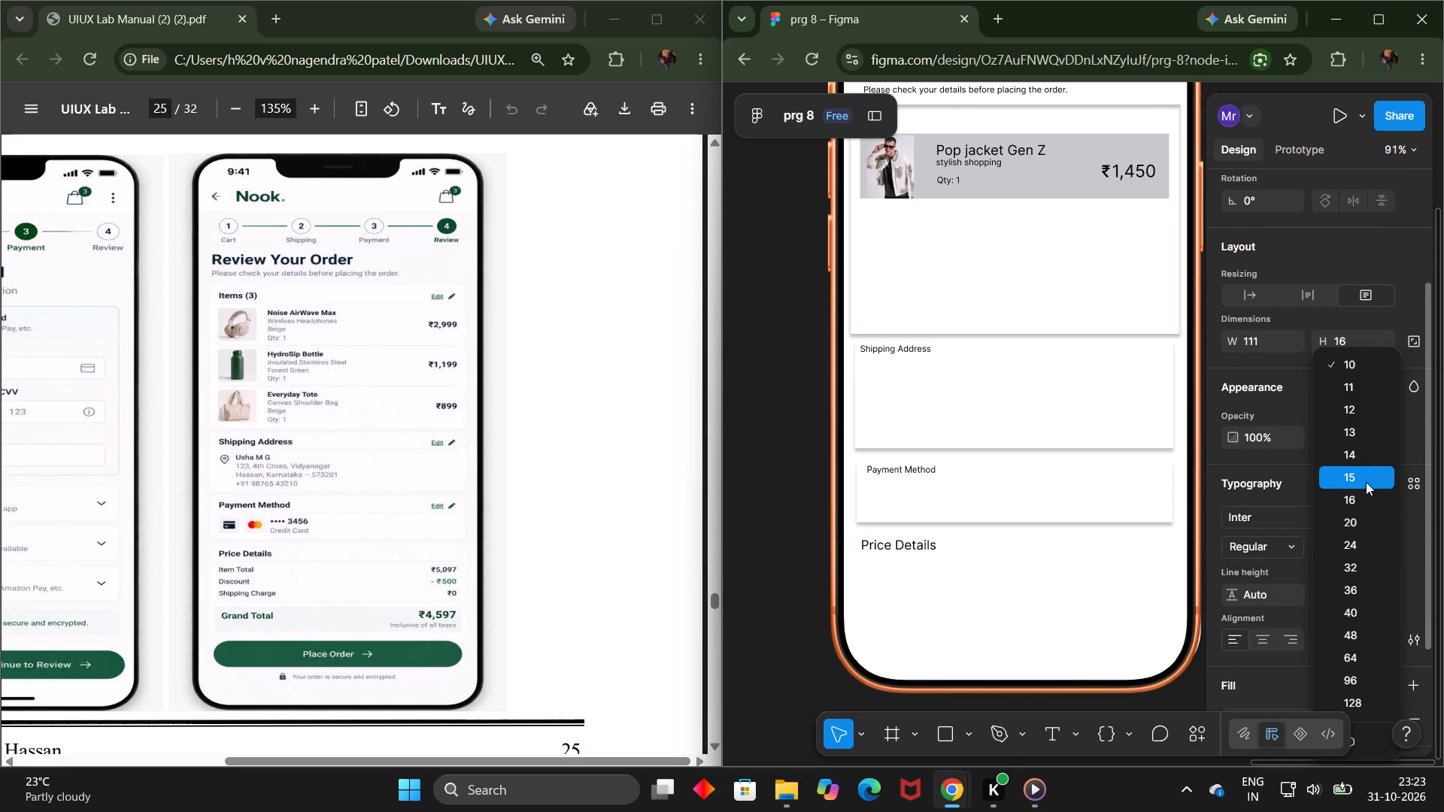
click(1363, 523)
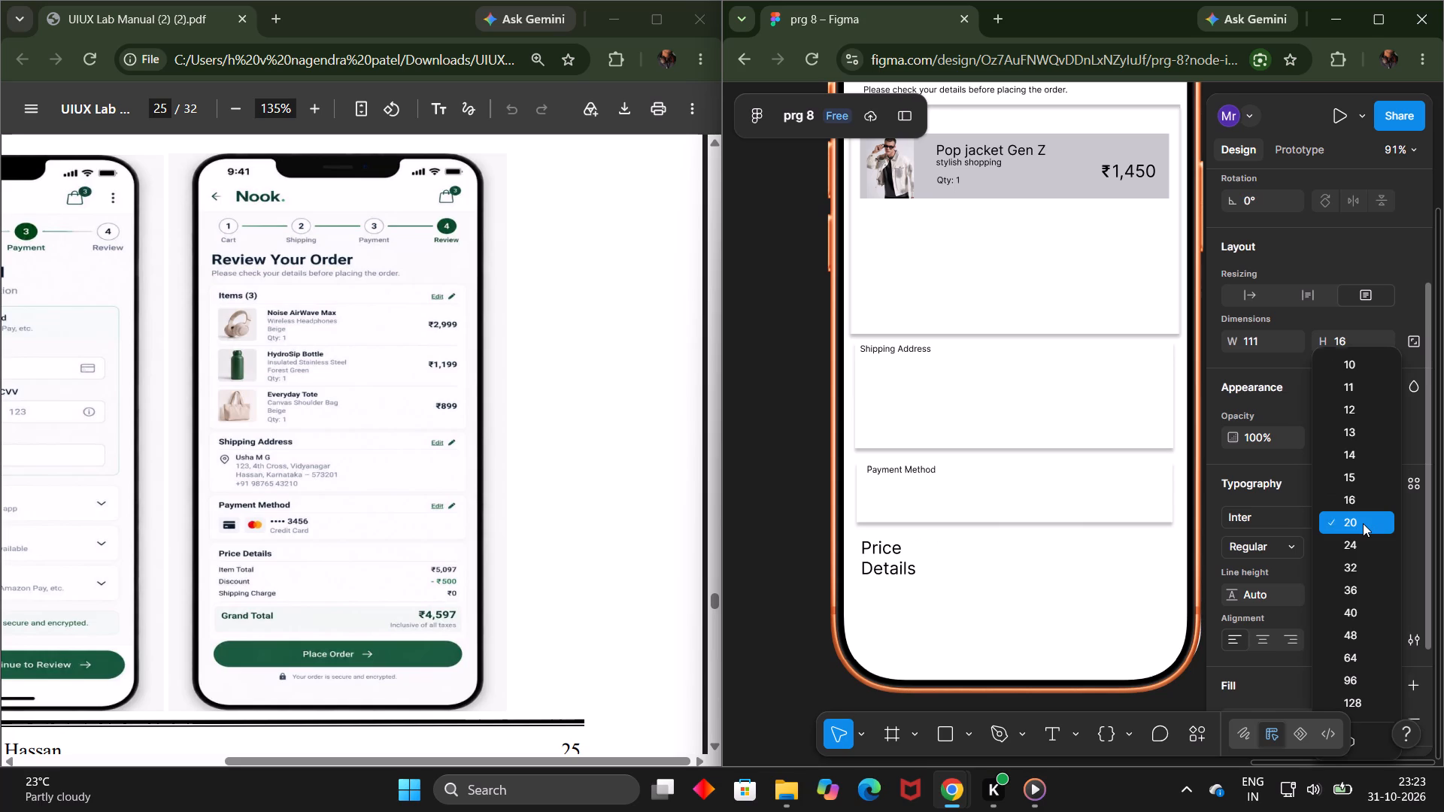
click(1387, 541)
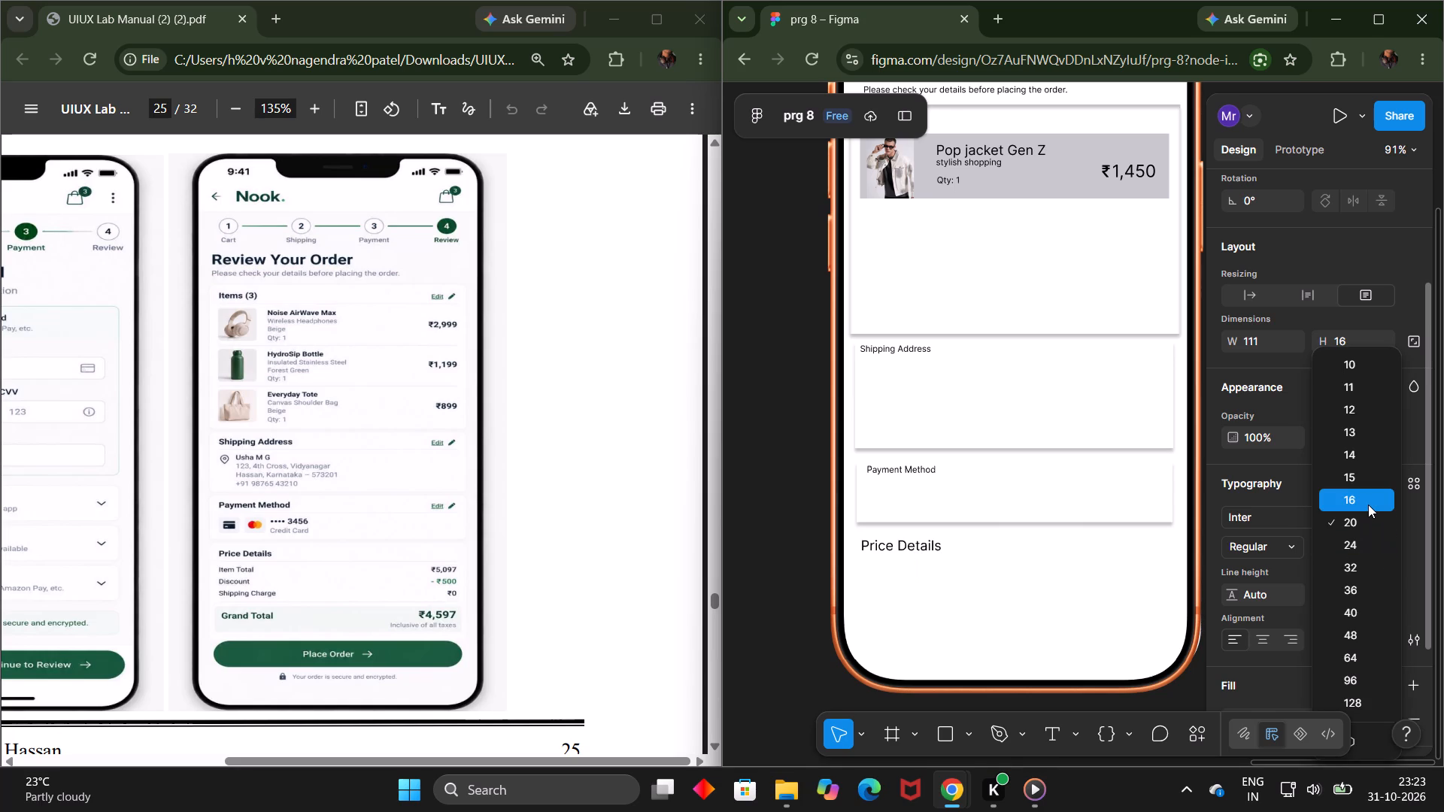
click(1368, 504)
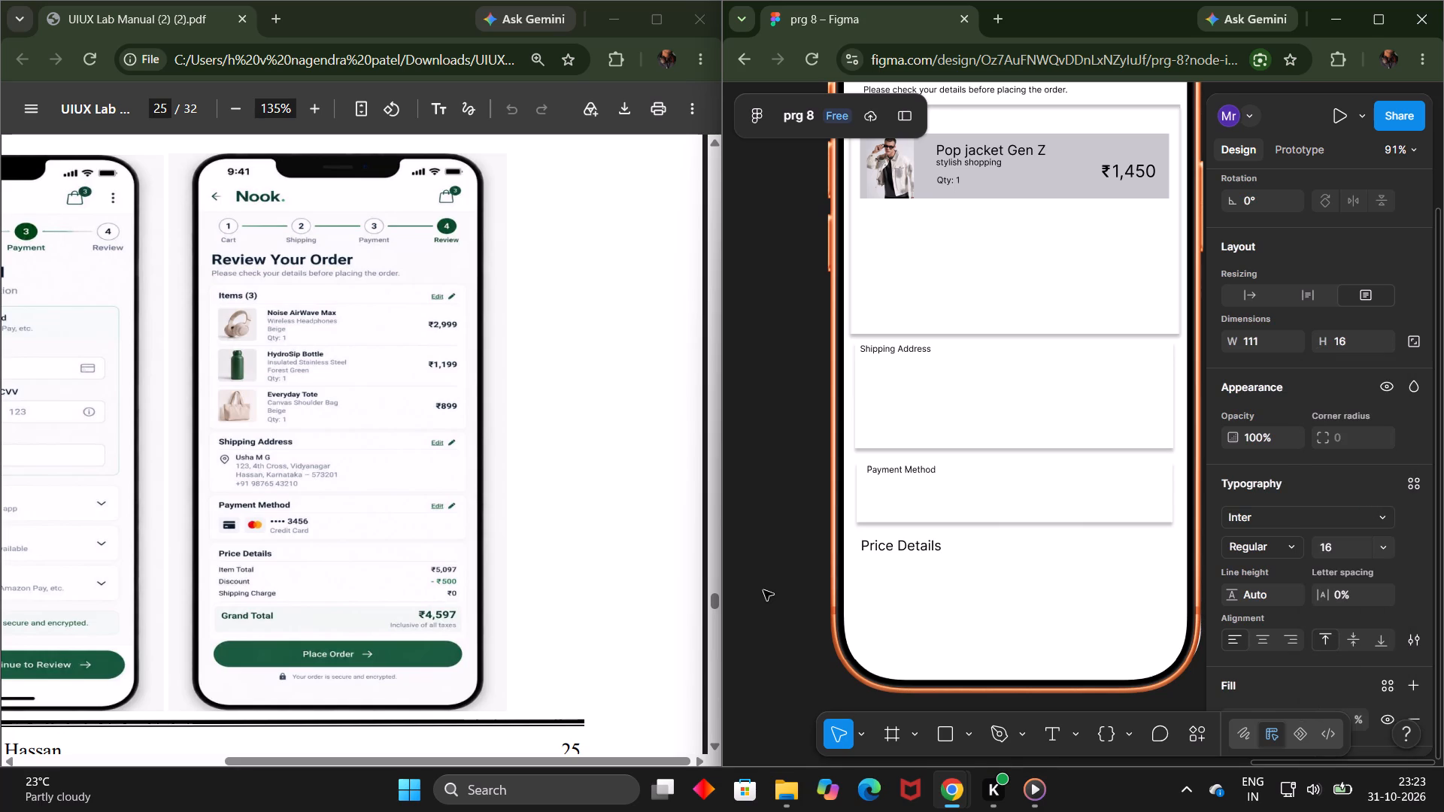
click(738, 608)
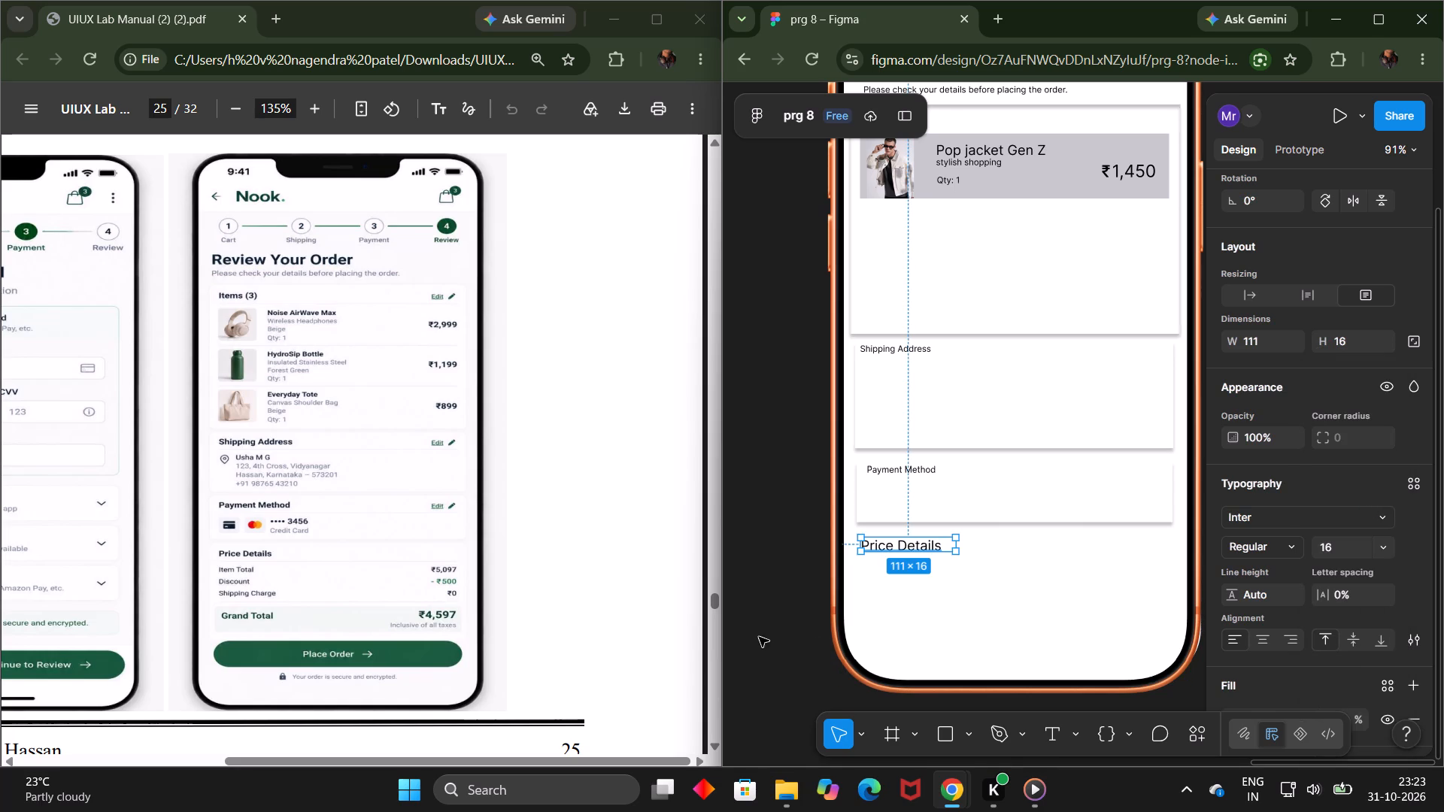
Add the text "item Total" in a box about 89 × 12 below Price Details, about X 25, Y 739.
click(759, 637)
scroll(966, 731, right, 1)
click(1051, 744)
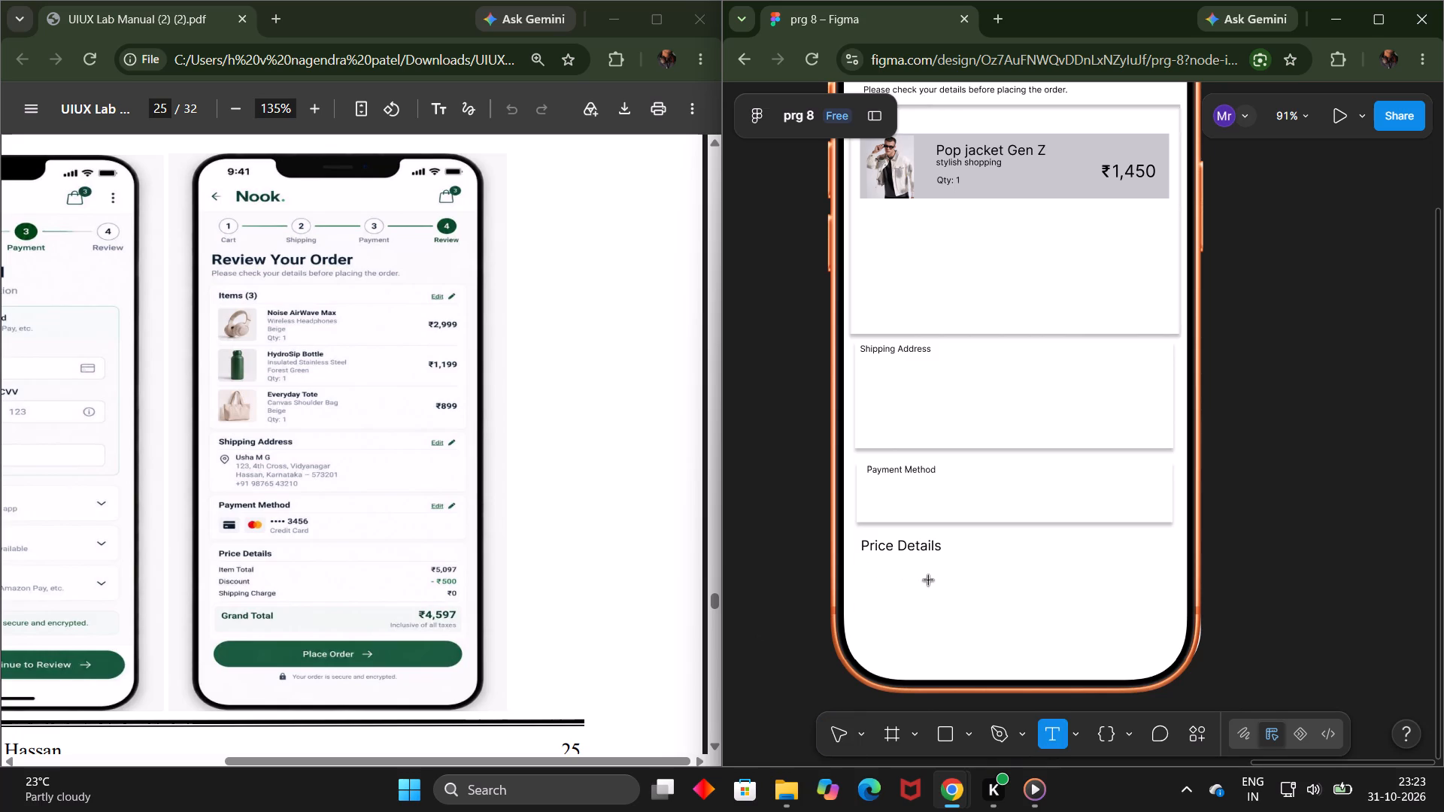
drag(863, 566, 927, 577)
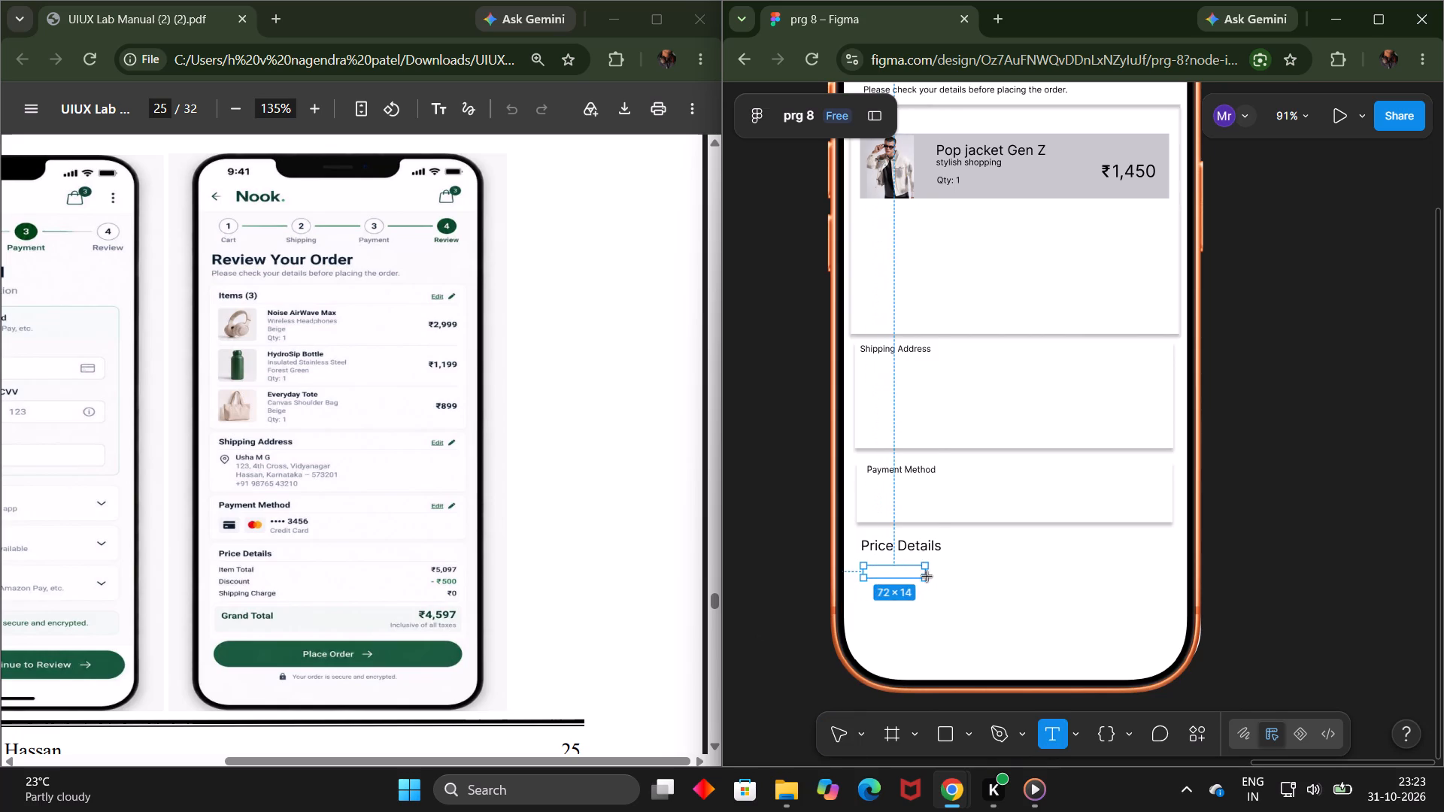
drag(927, 577, 942, 576)
text(item)
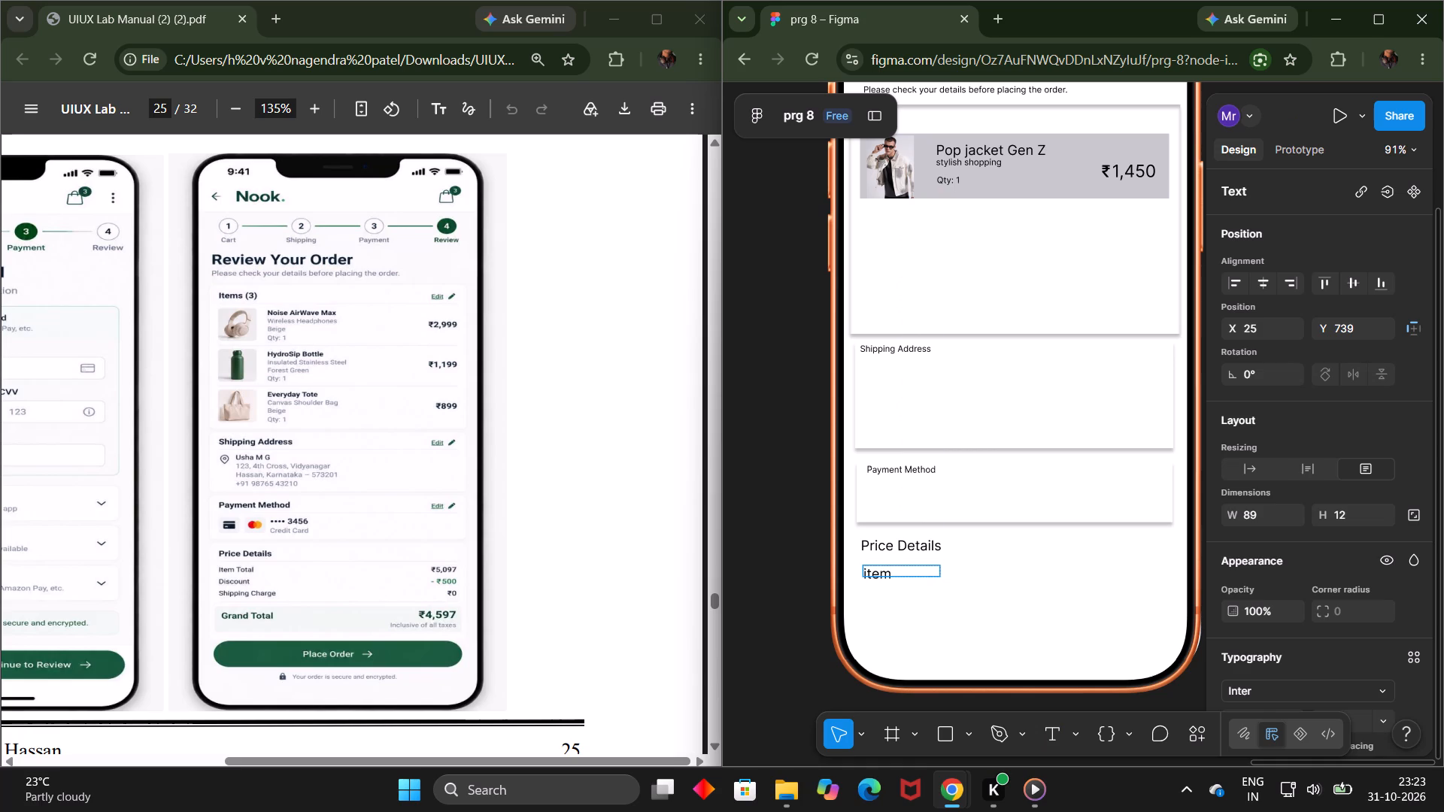
key(space)
key(shift+t)
text(otal)
Set the font size of the item Total text to 12.
triple_click(900, 577)
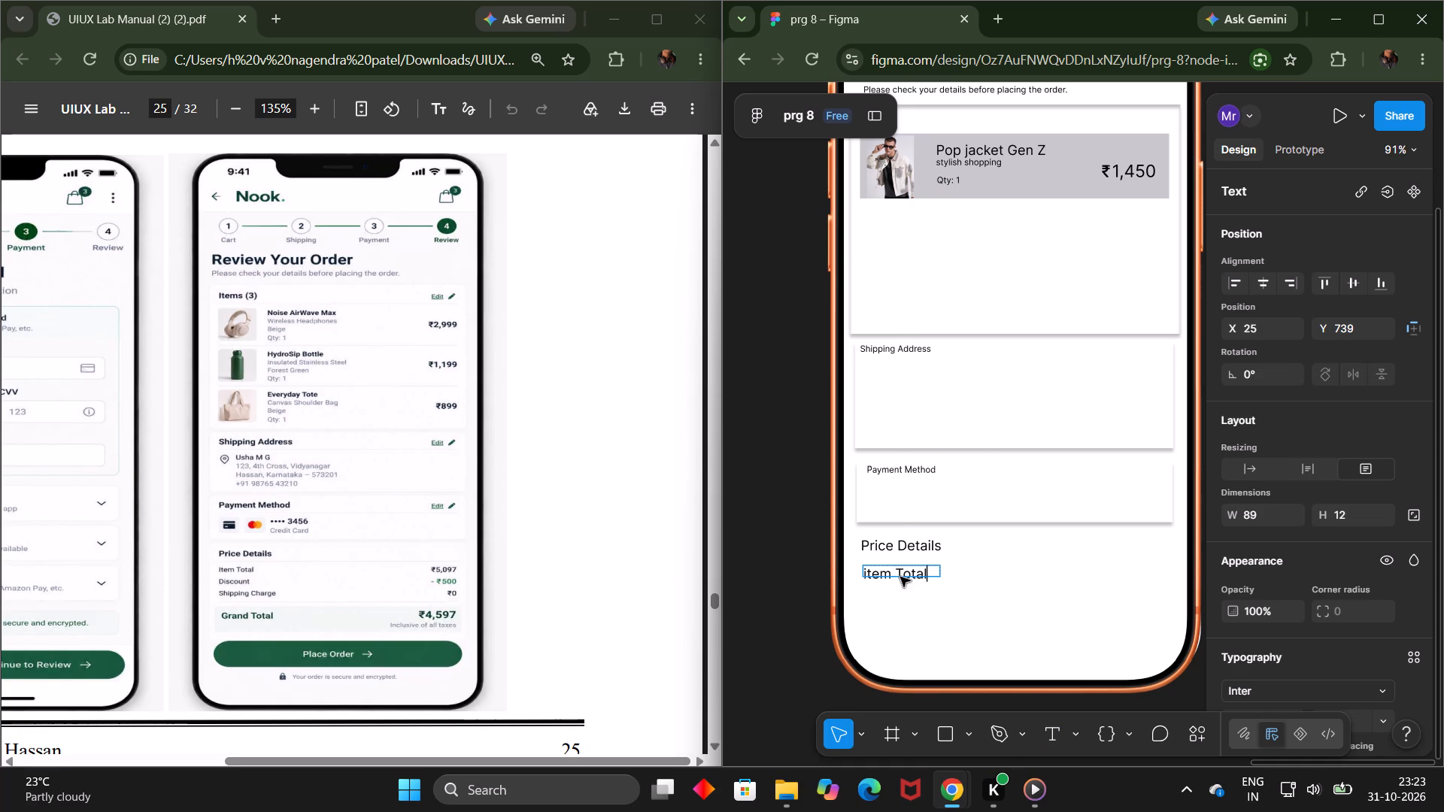
double_click(909, 576)
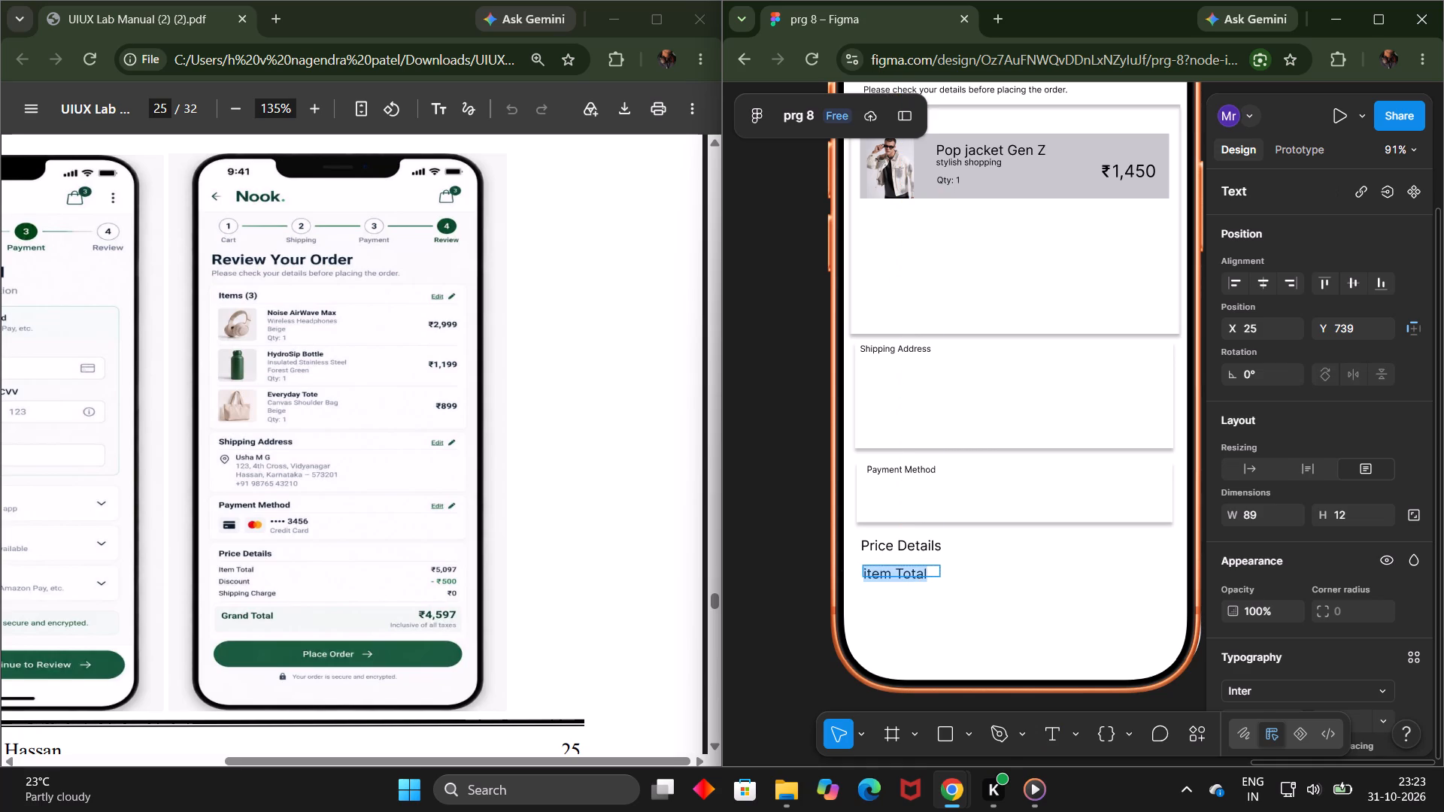
scroll(1336, 631, down, 1)
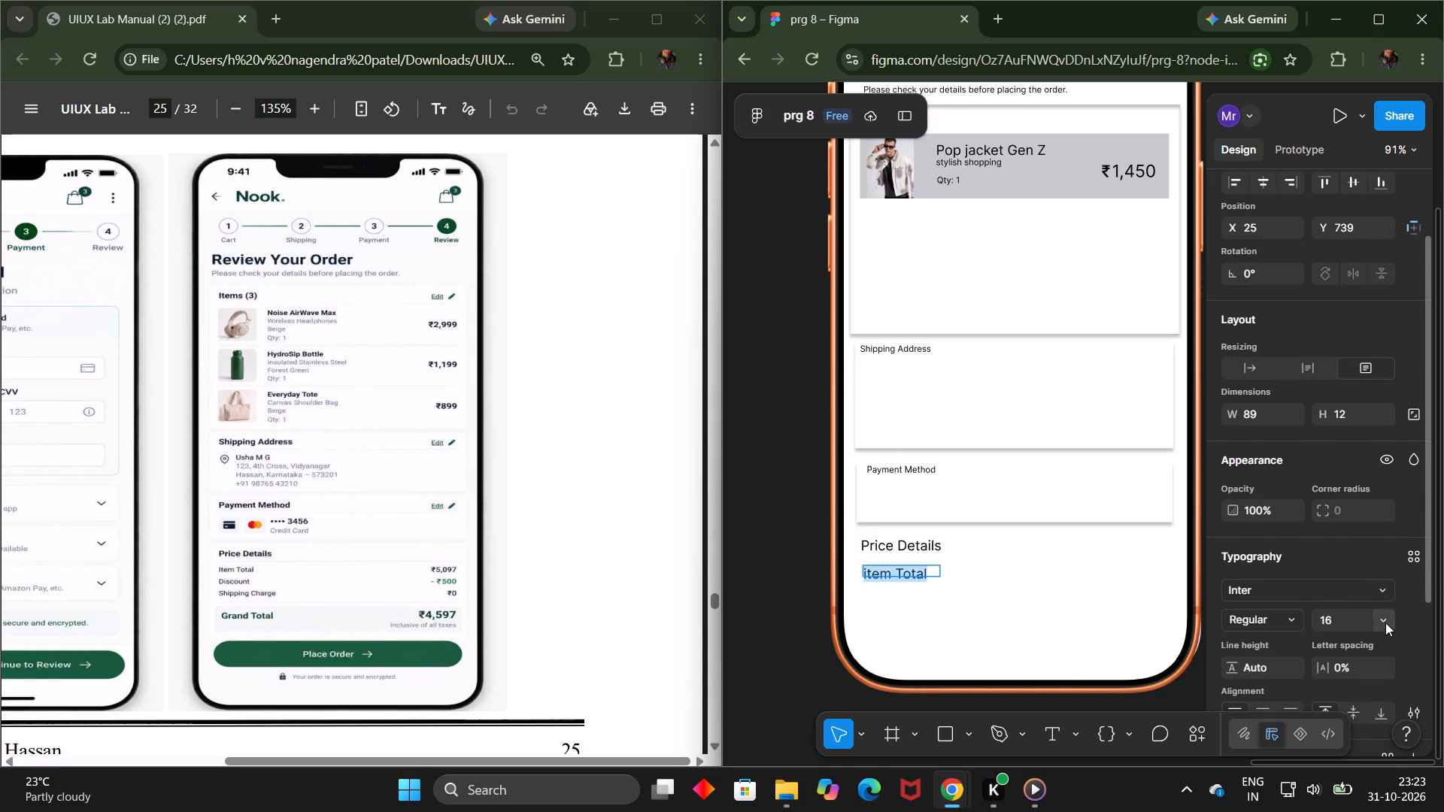
click(1385, 623)
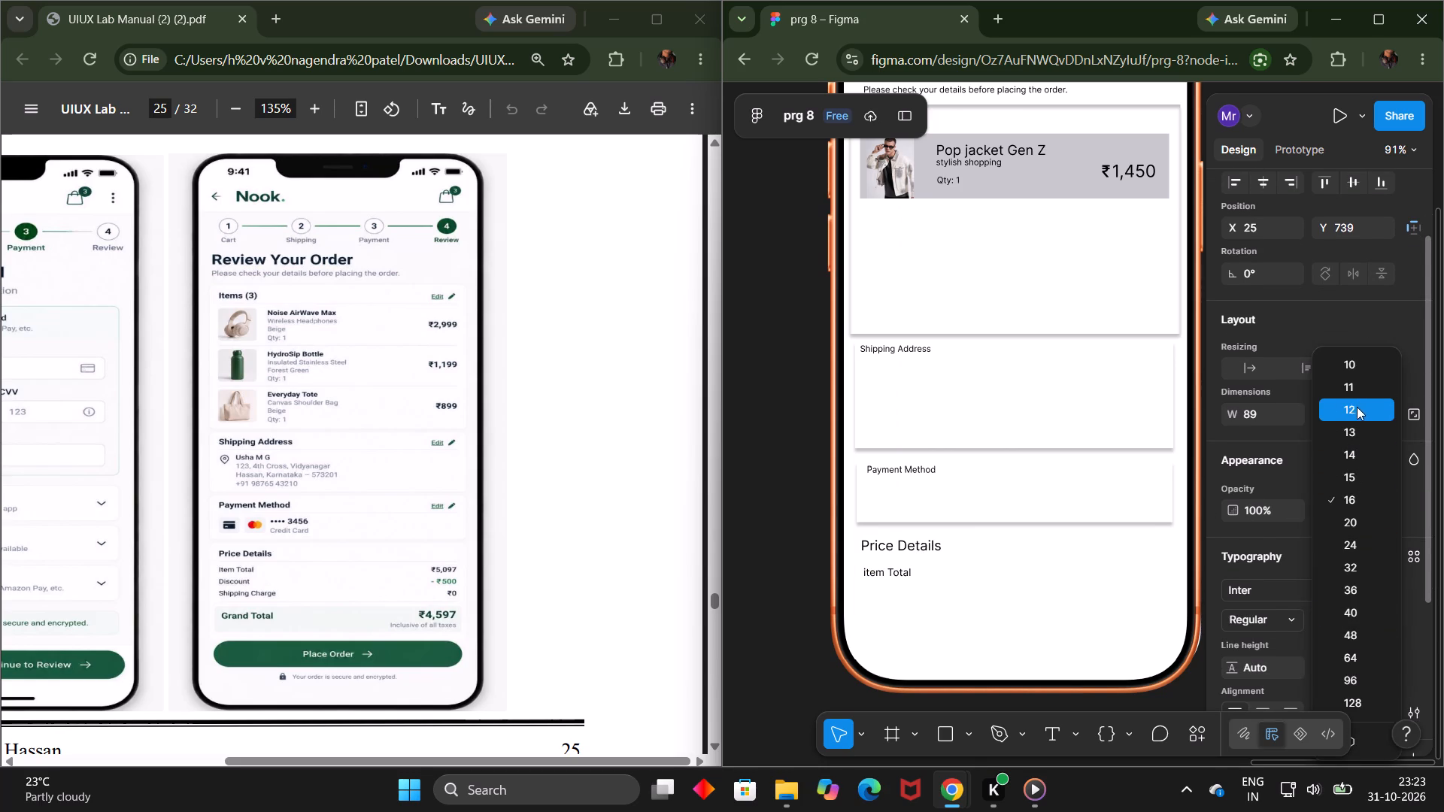
click(1356, 407)
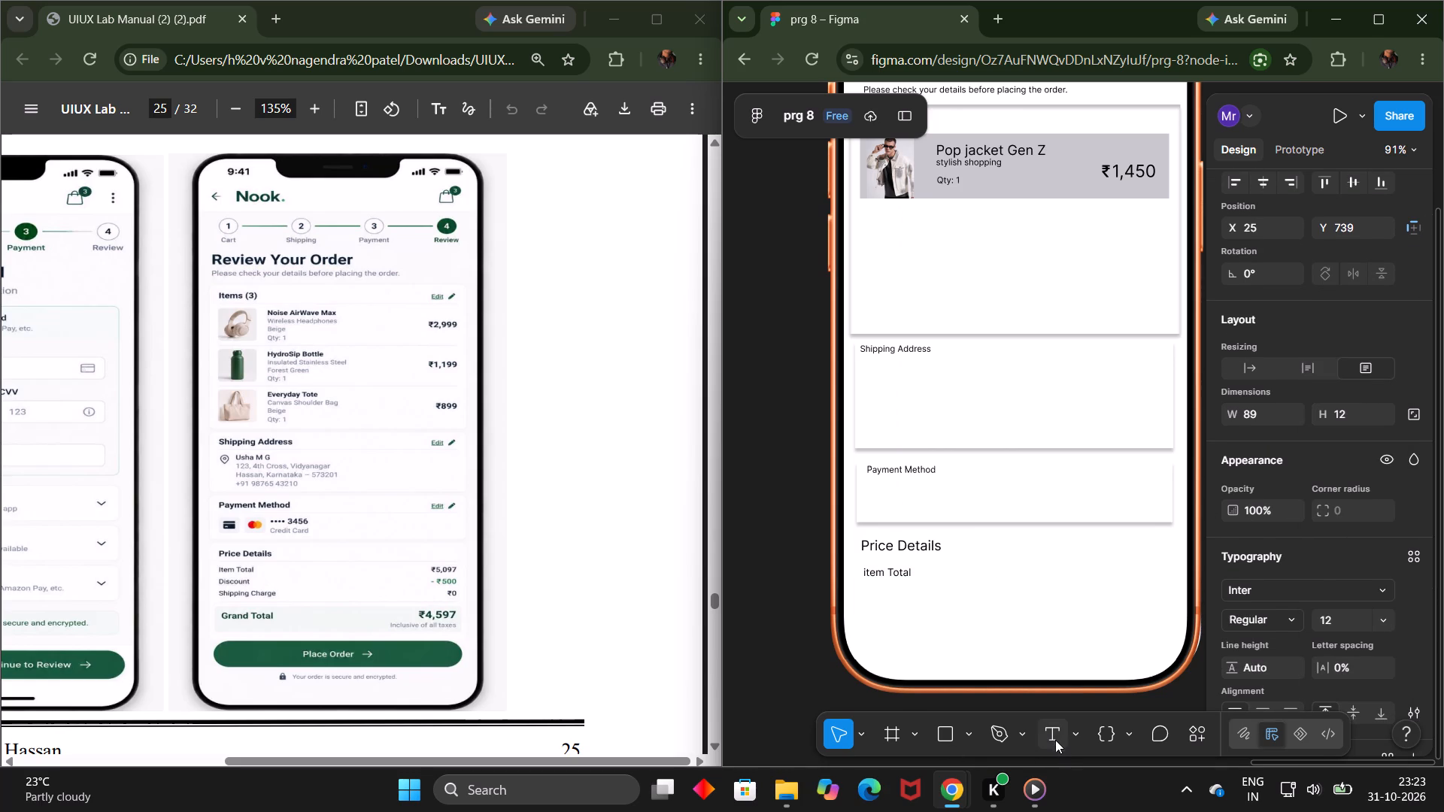
Add the text "Discount" in a box about 92 × 13 below item Total, about X 22, Y 775.
click(1054, 737)
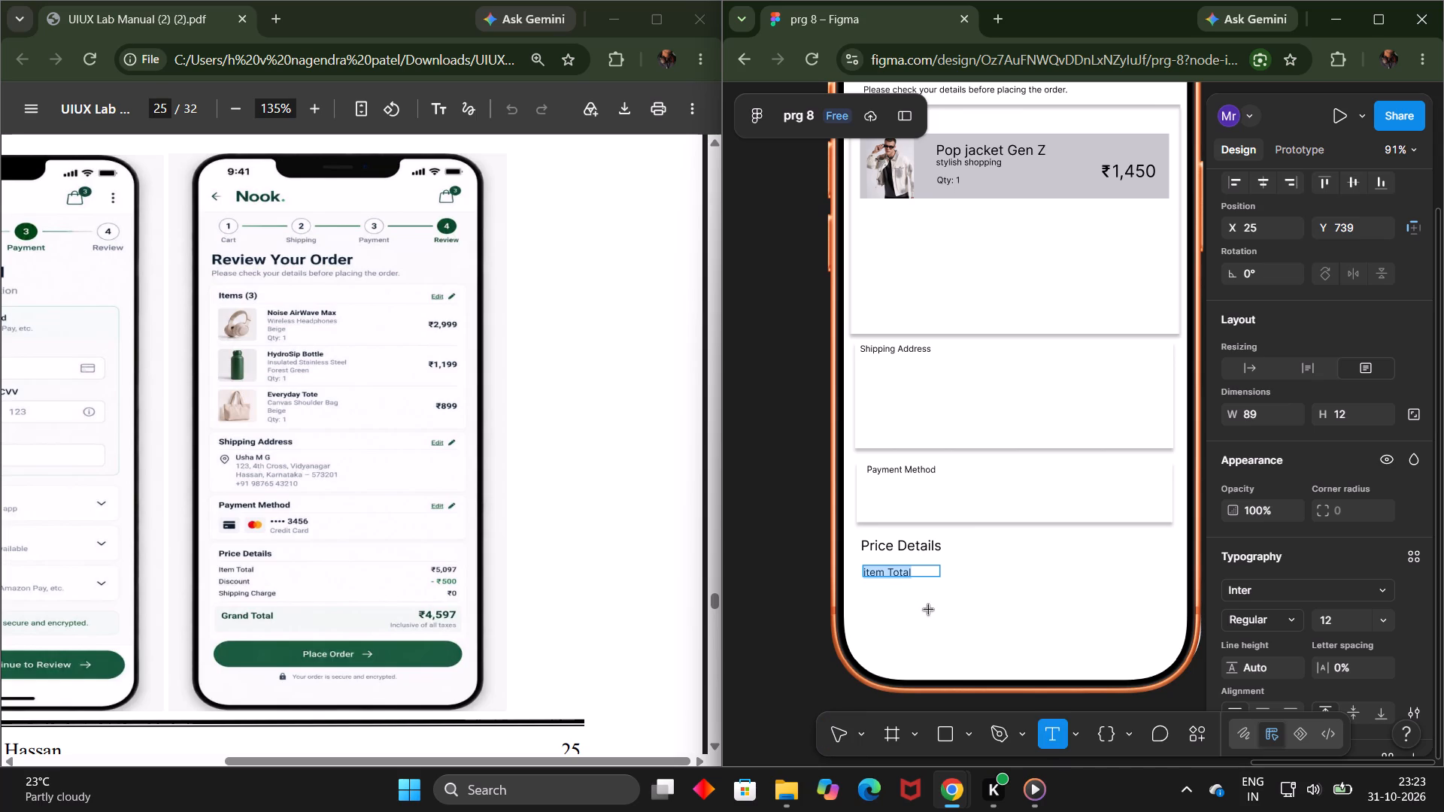
drag(861, 596, 939, 607)
key(shift+d)
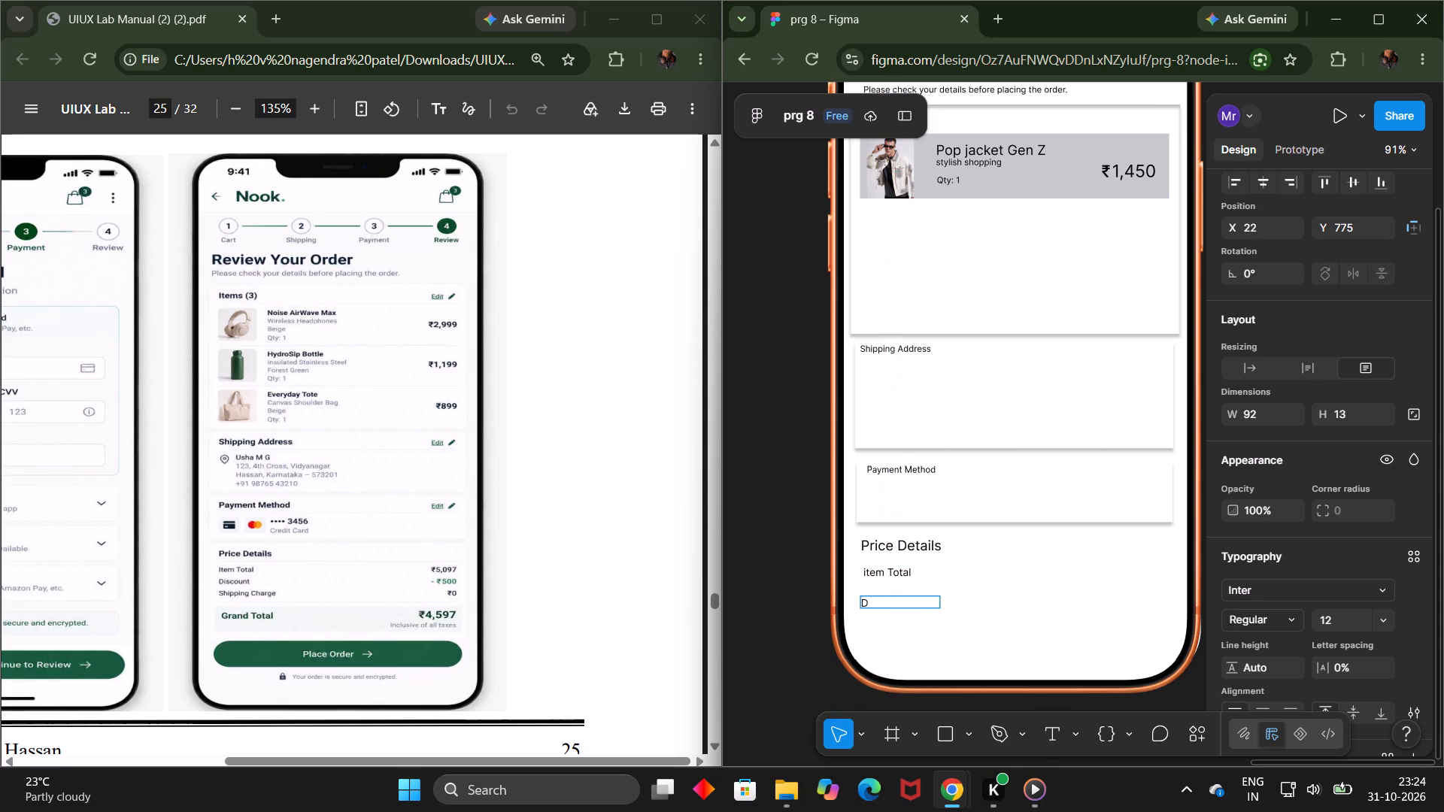
text(iscount)
click(991, 628)
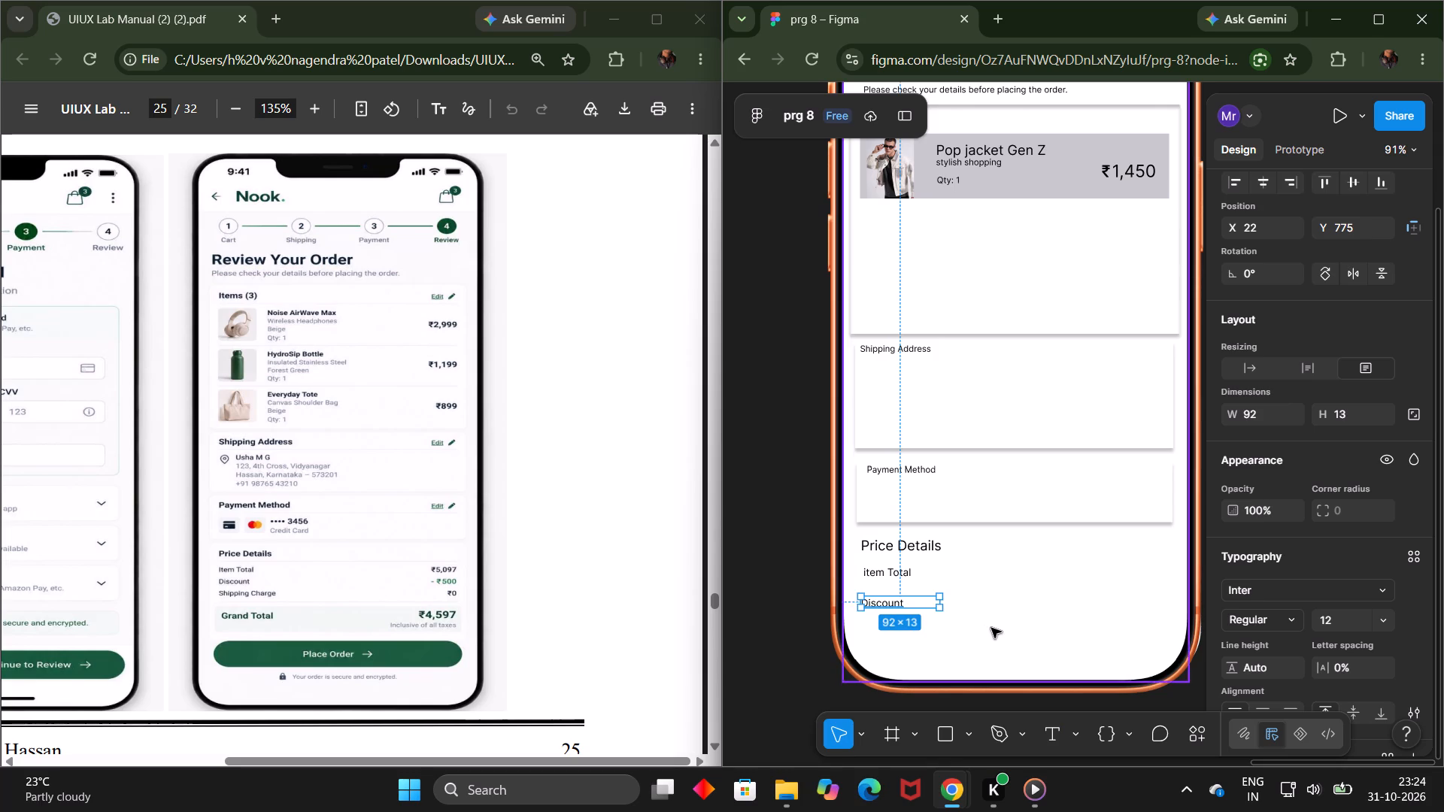
Move the Discount text up just below item Total, with a gap of about 7 and their left edges aligned.
drag(918, 601, 919, 587)
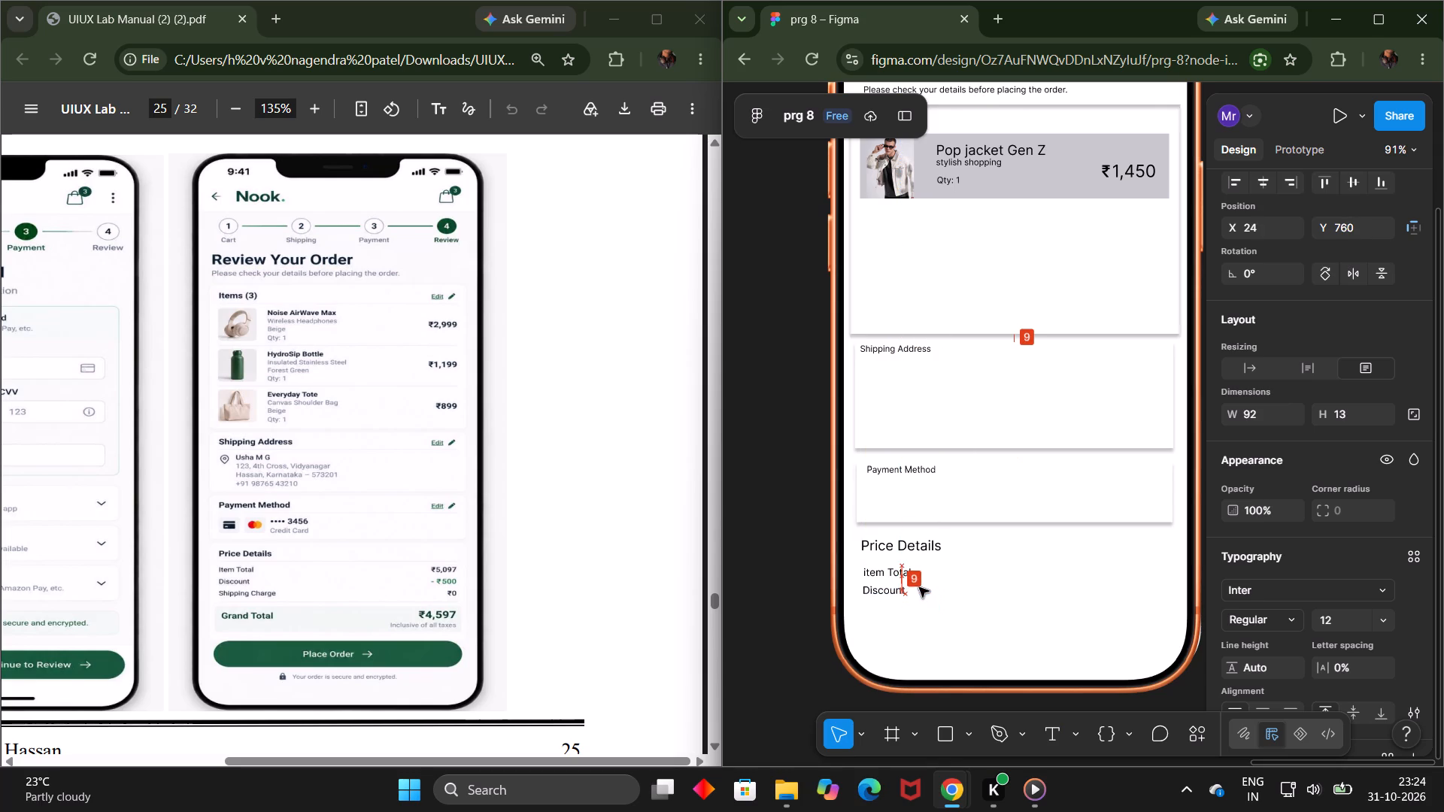
drag(919, 587, 920, 586)
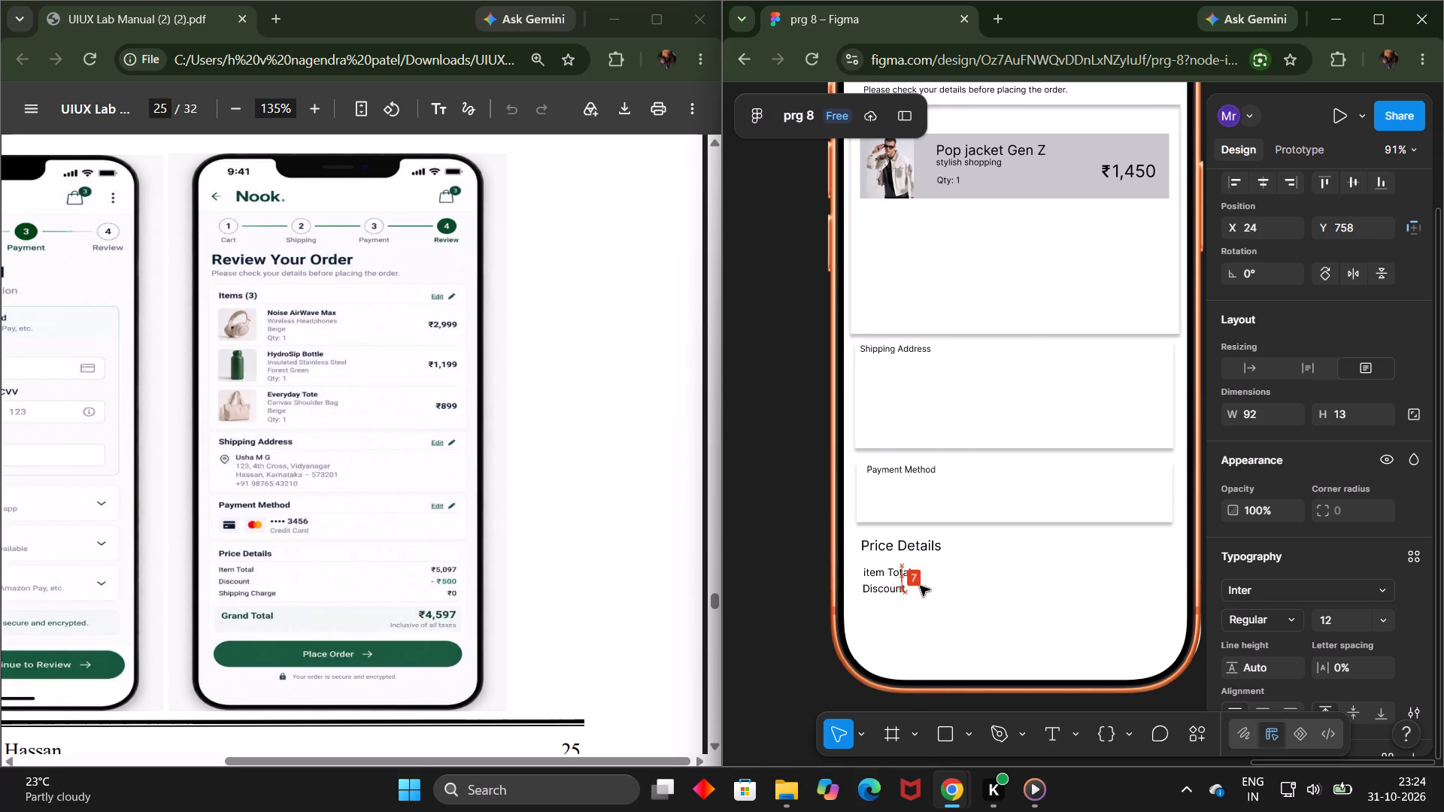
drag(920, 586, 923, 587)
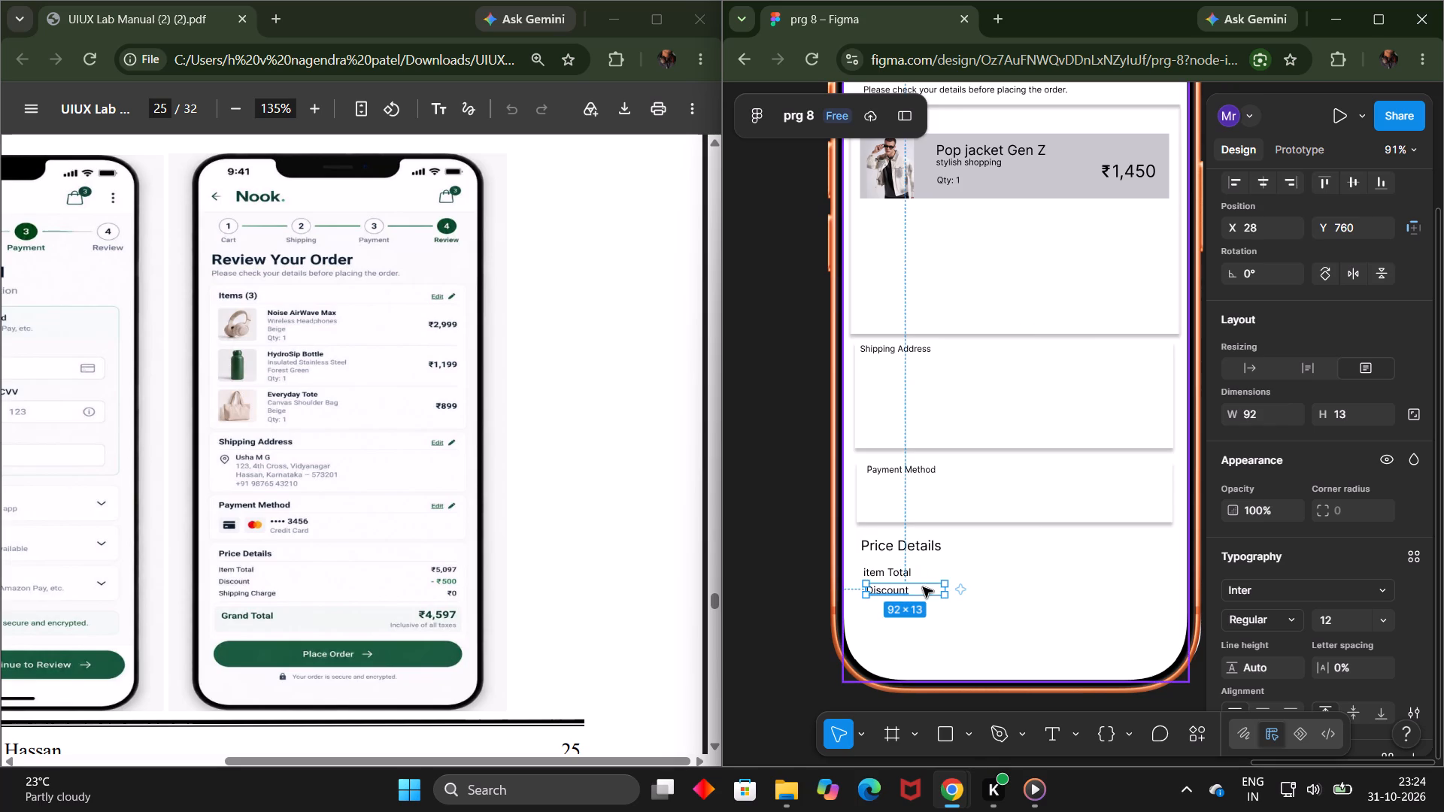
click(764, 636)
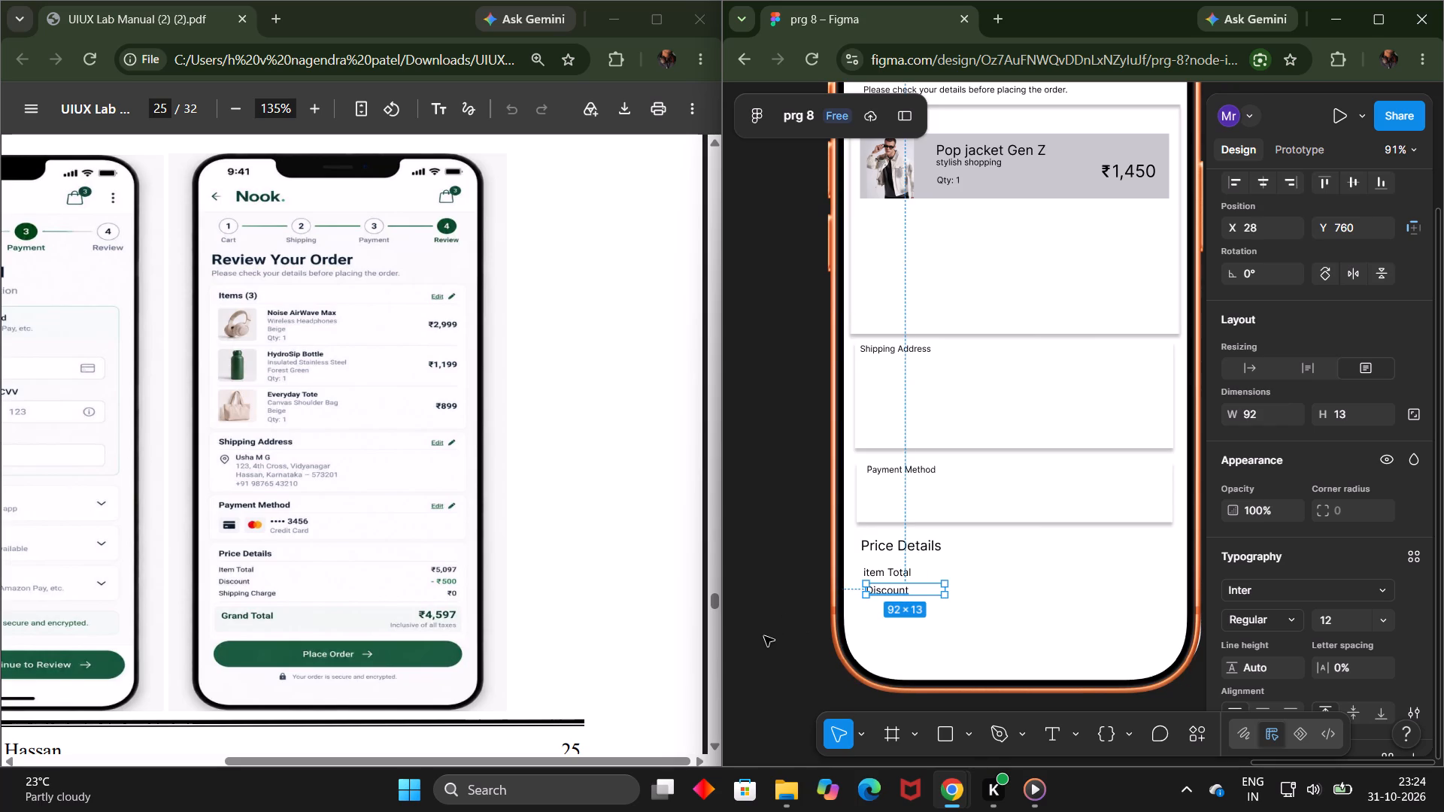
click(878, 584)
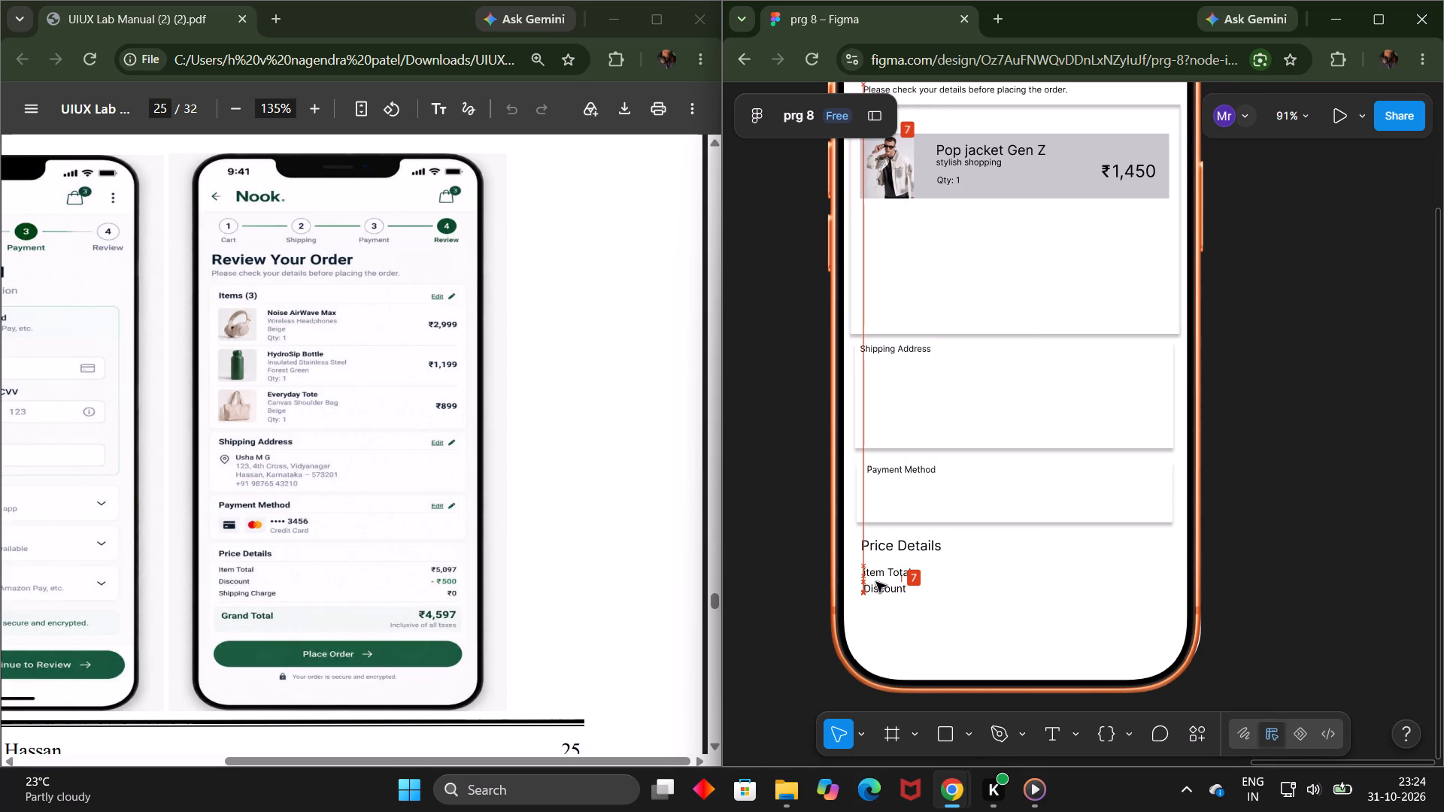
click(781, 668)
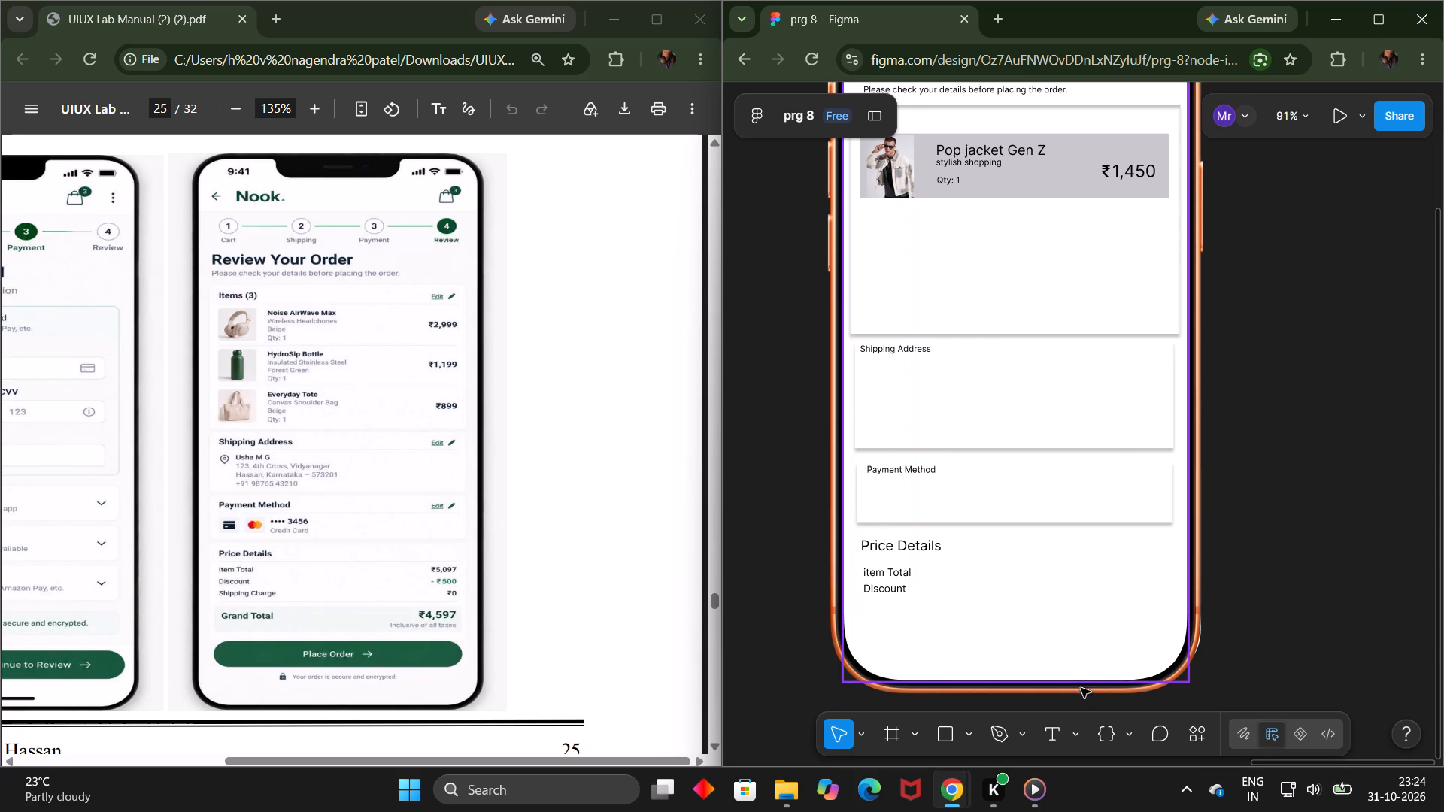
Add the text "Shipping Charge" in a box about 104 × 10 below Discount, about X 29, Y 782.
click(1060, 734)
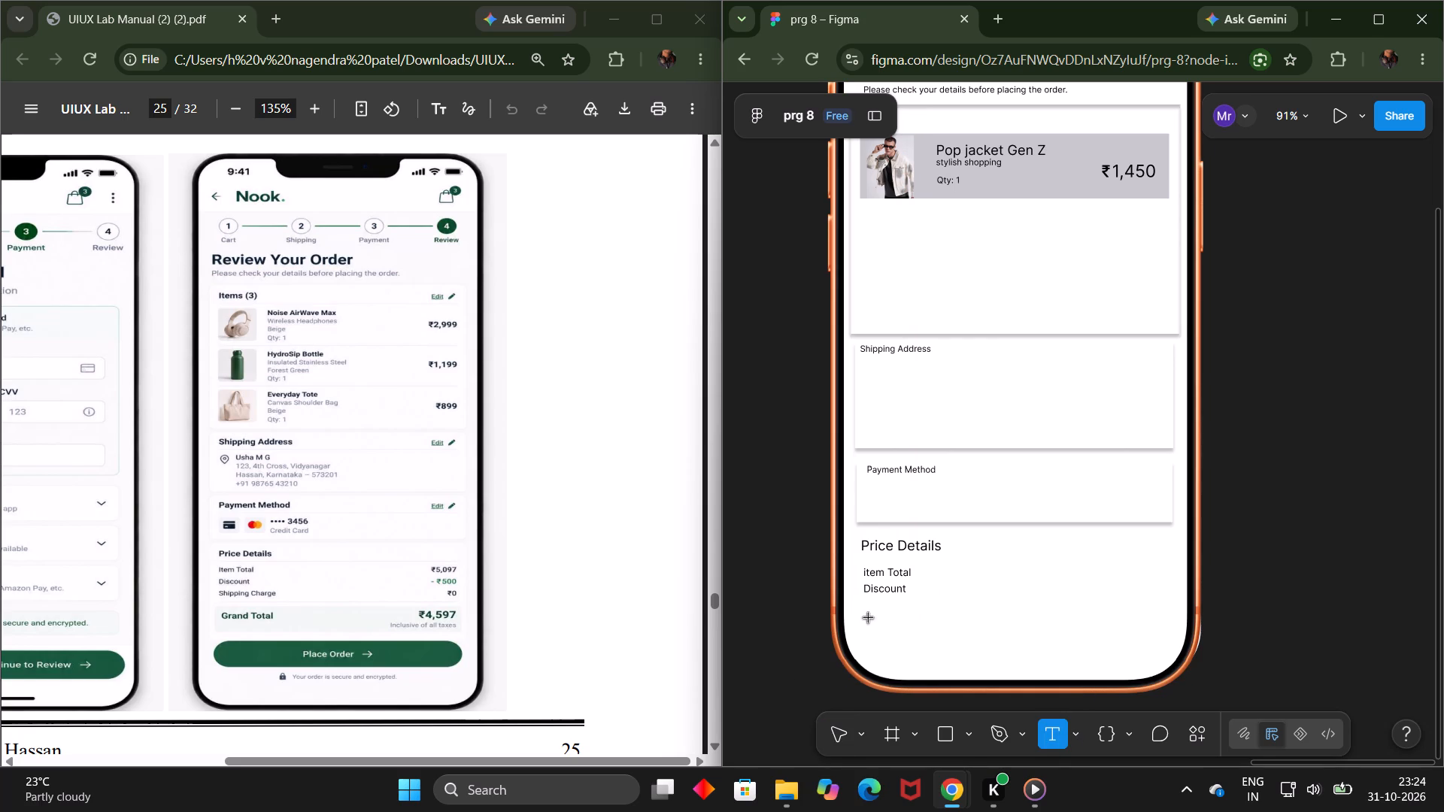
drag(866, 602, 955, 611)
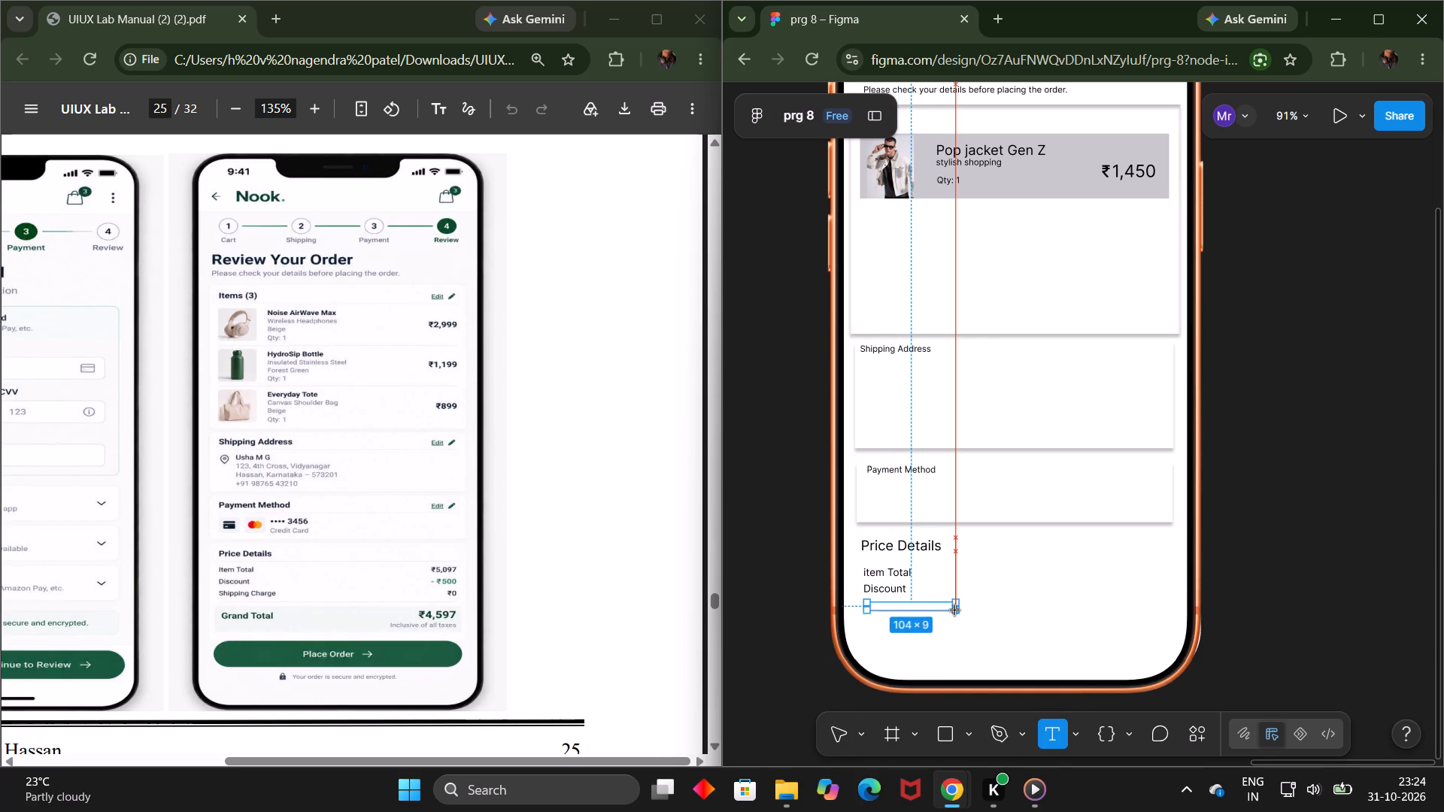
drag(955, 611, 955, 611)
key(shift+s)
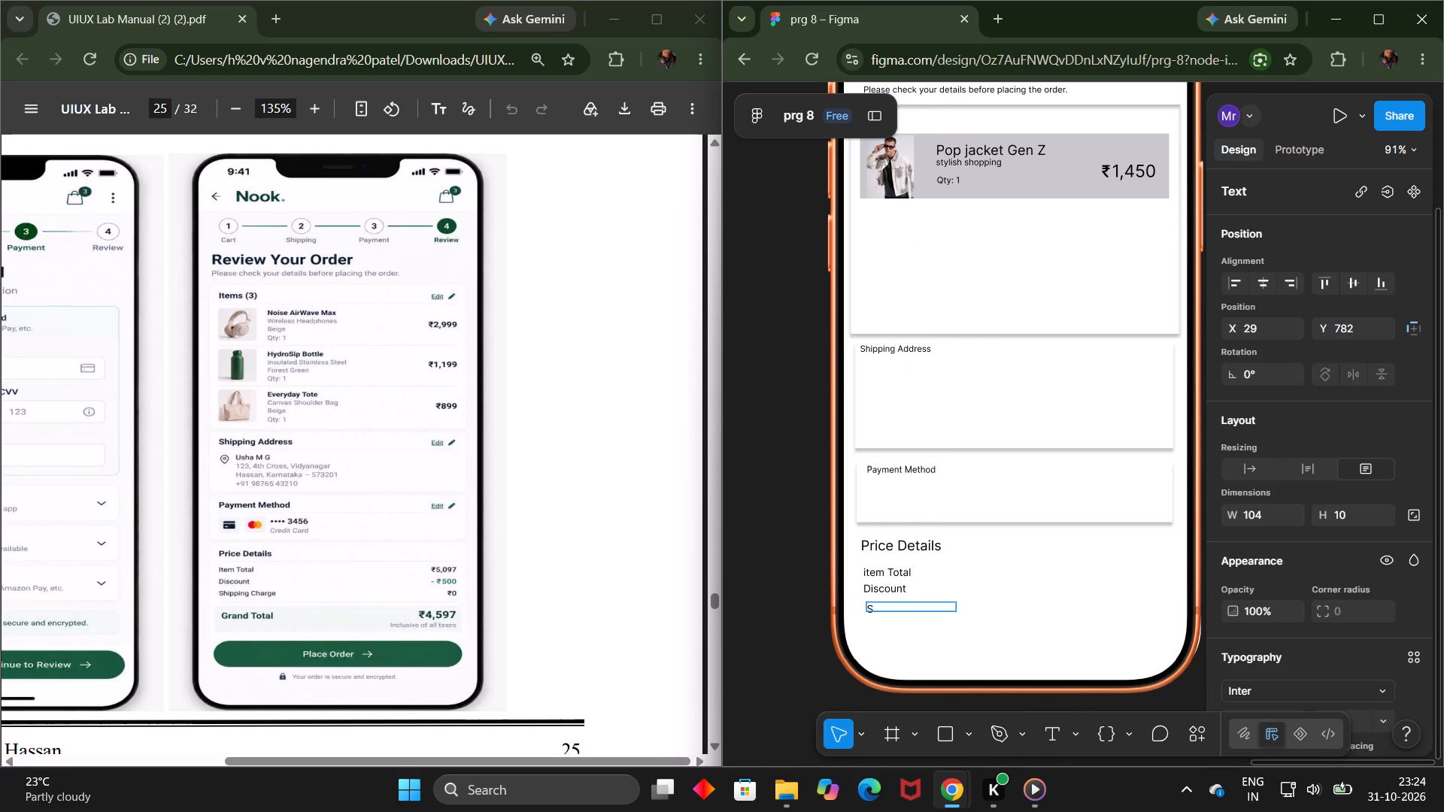
text(hipping)
key(space)
text(Charge)
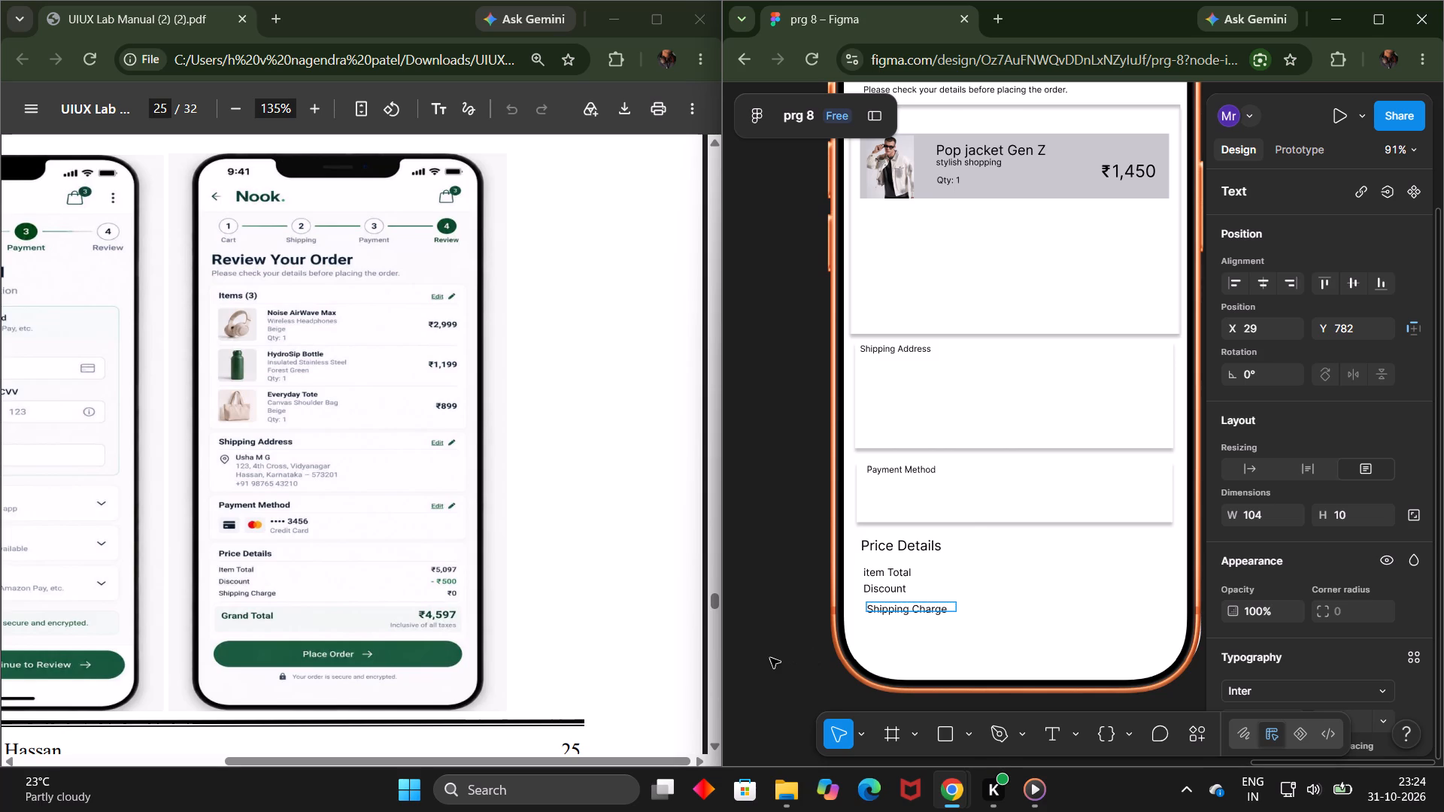
click(770, 658)
click(777, 670)
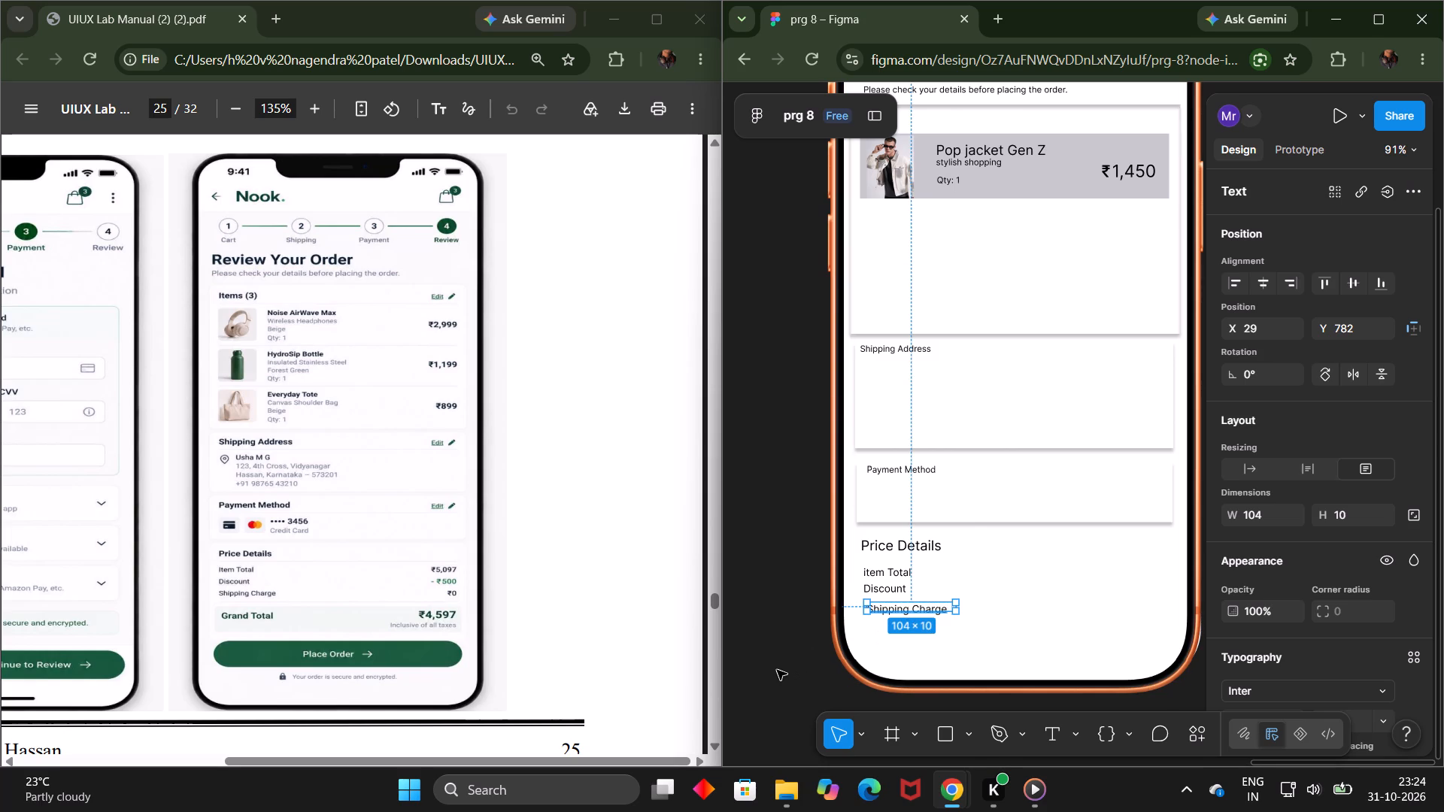
Move the Shipping Charge text closer to the labels above it, at about X 26, Y 780.
click(899, 605)
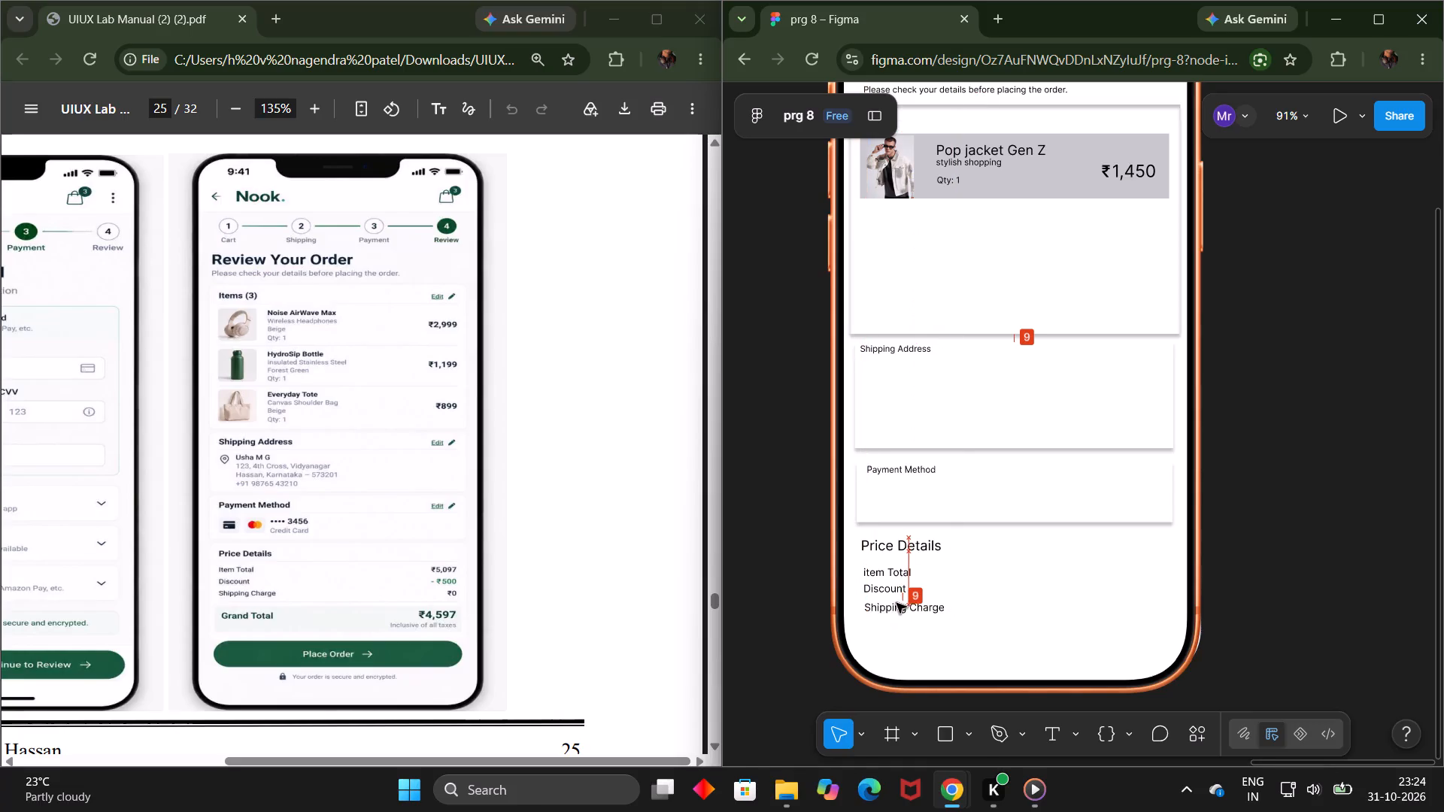
click(762, 641)
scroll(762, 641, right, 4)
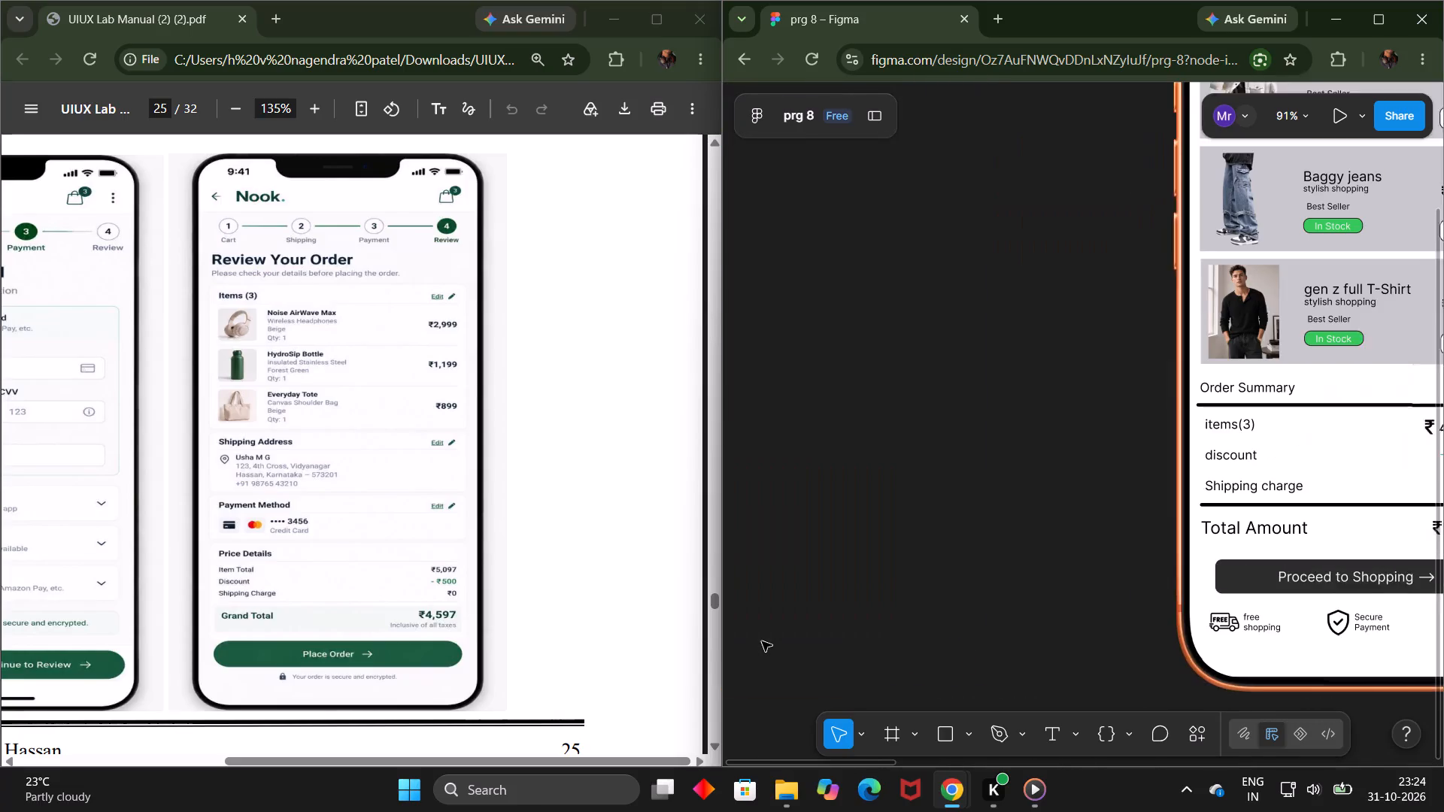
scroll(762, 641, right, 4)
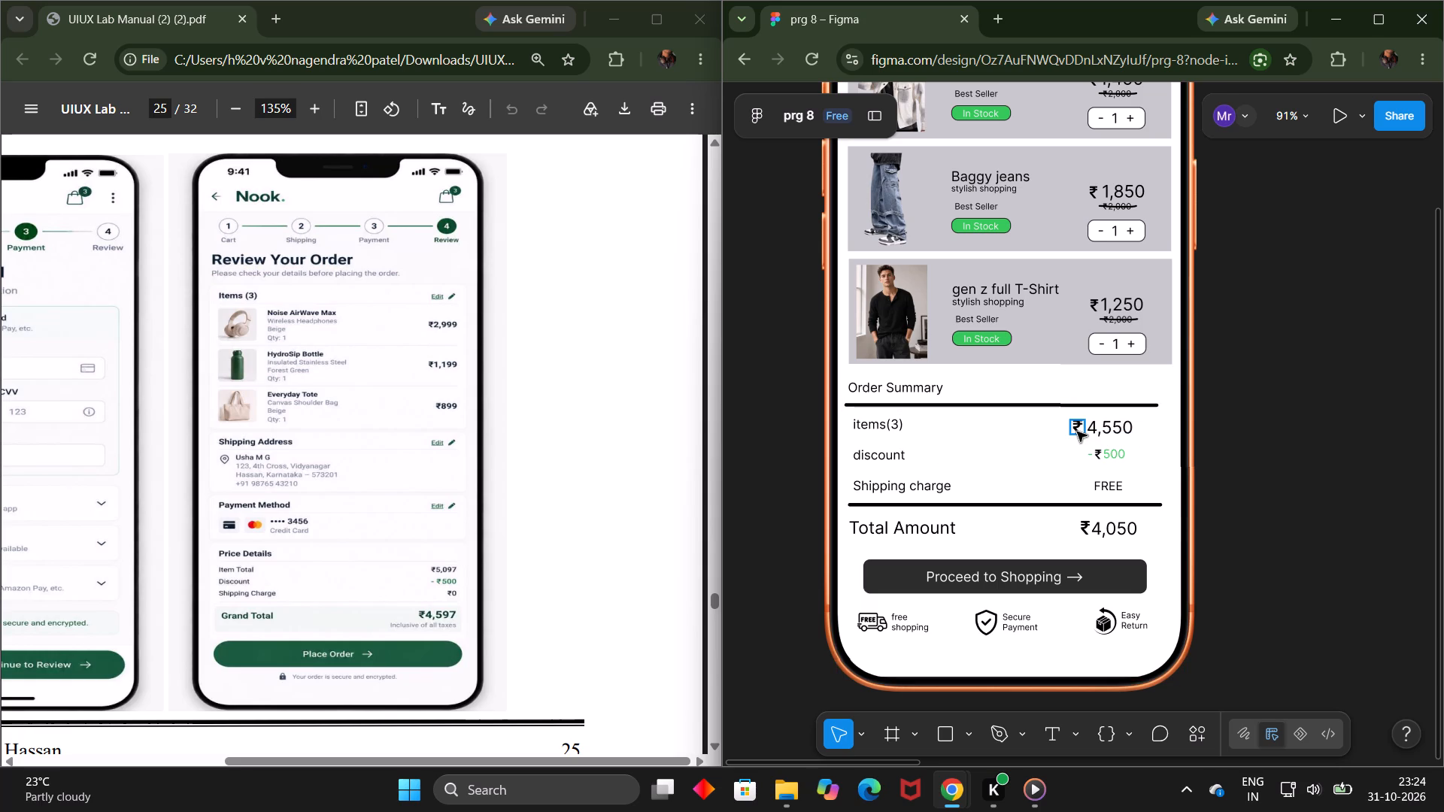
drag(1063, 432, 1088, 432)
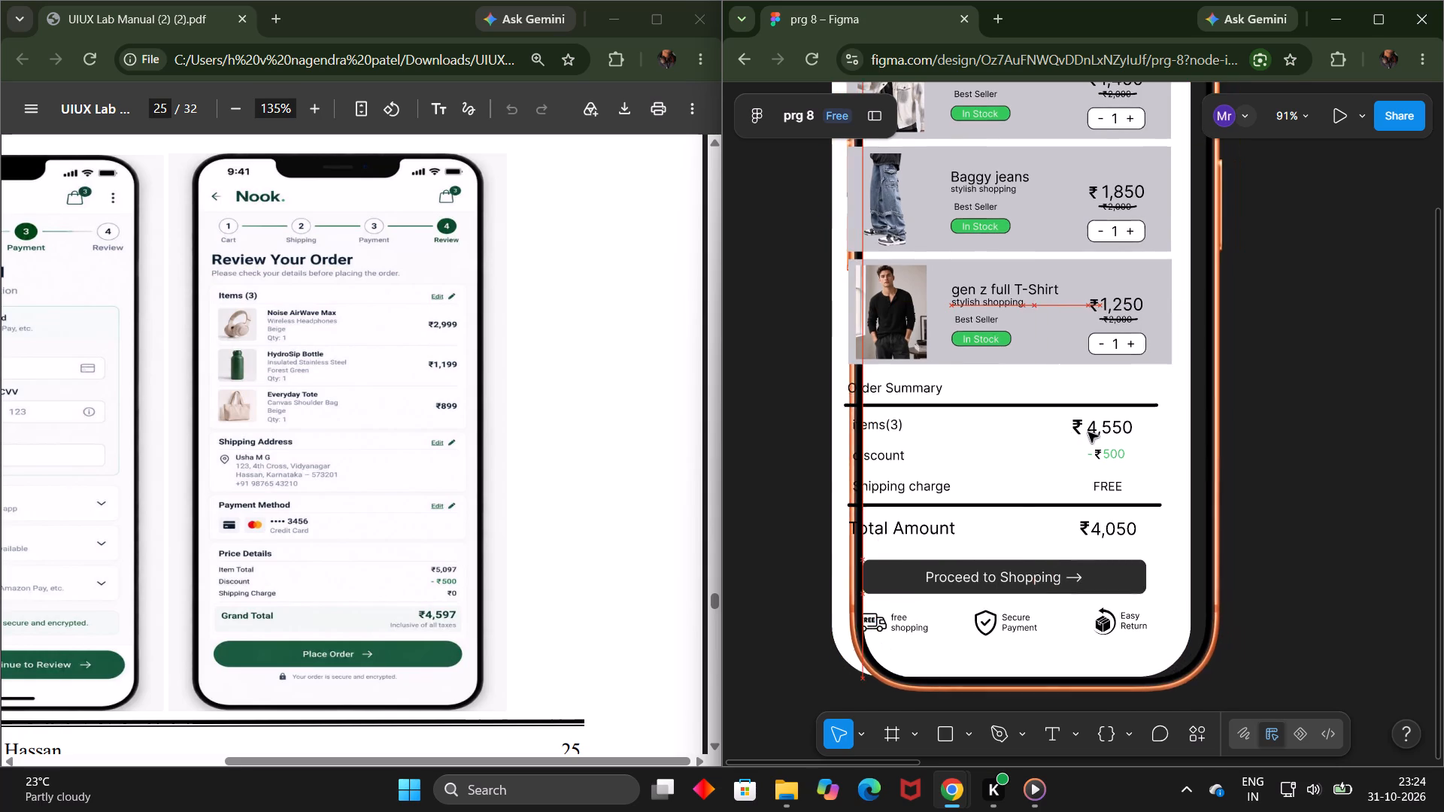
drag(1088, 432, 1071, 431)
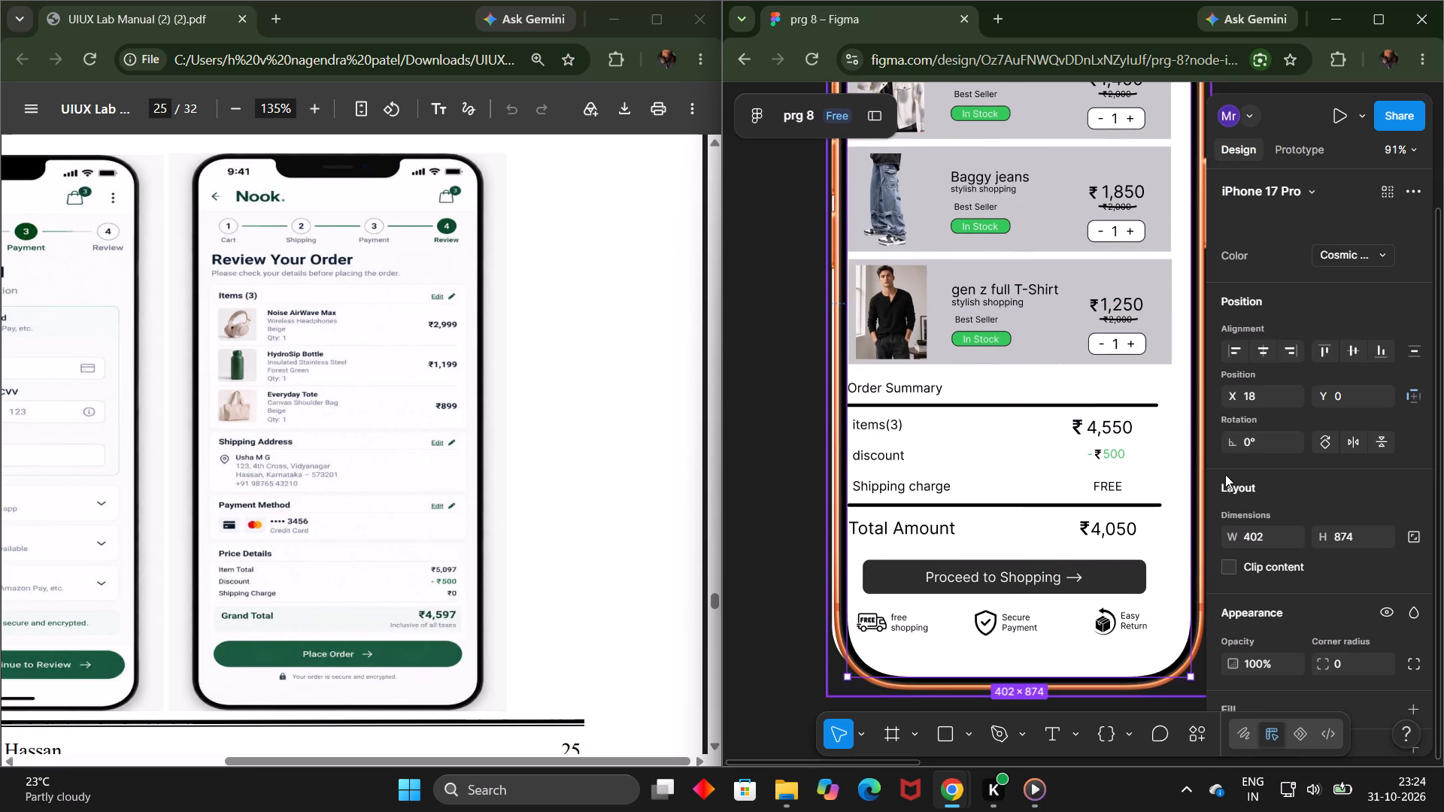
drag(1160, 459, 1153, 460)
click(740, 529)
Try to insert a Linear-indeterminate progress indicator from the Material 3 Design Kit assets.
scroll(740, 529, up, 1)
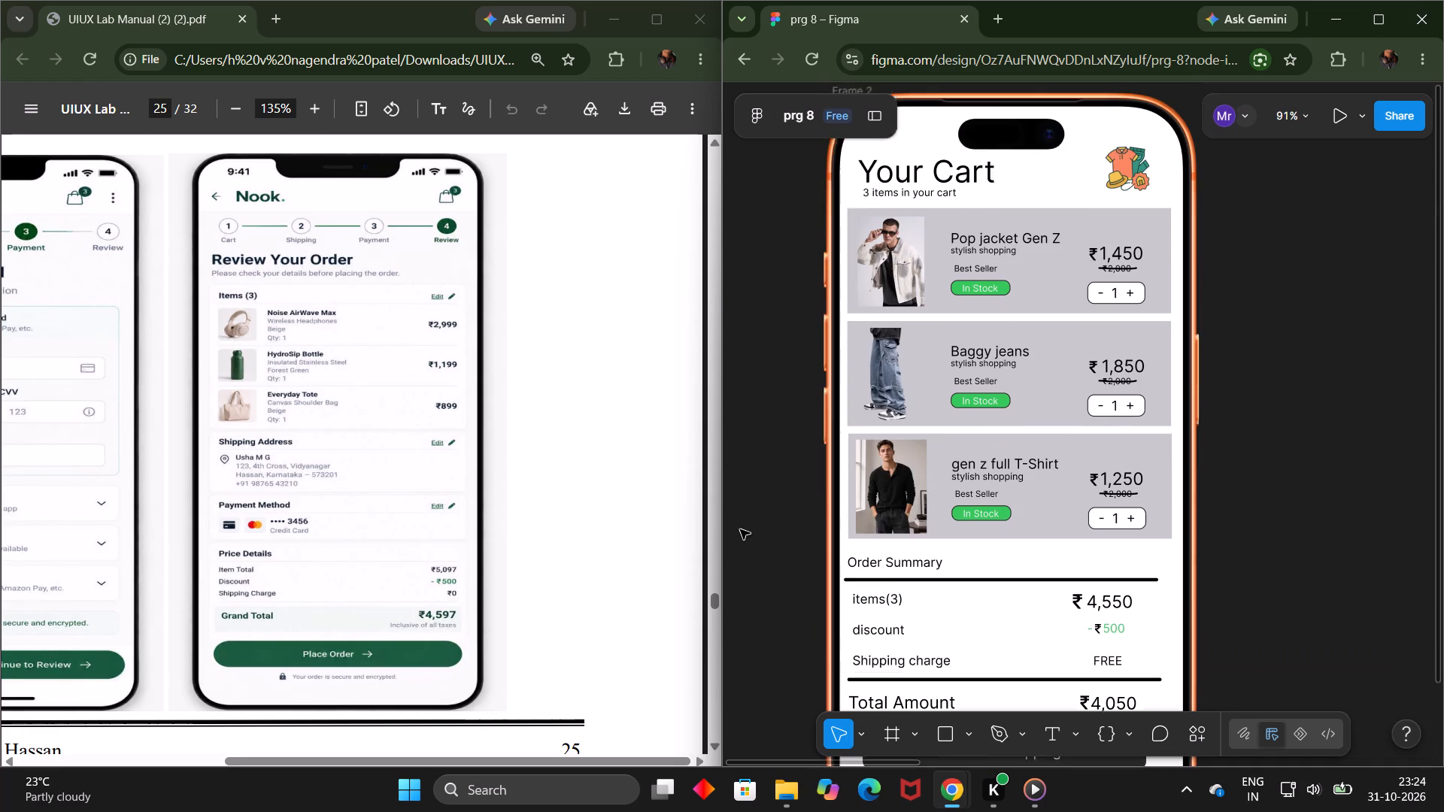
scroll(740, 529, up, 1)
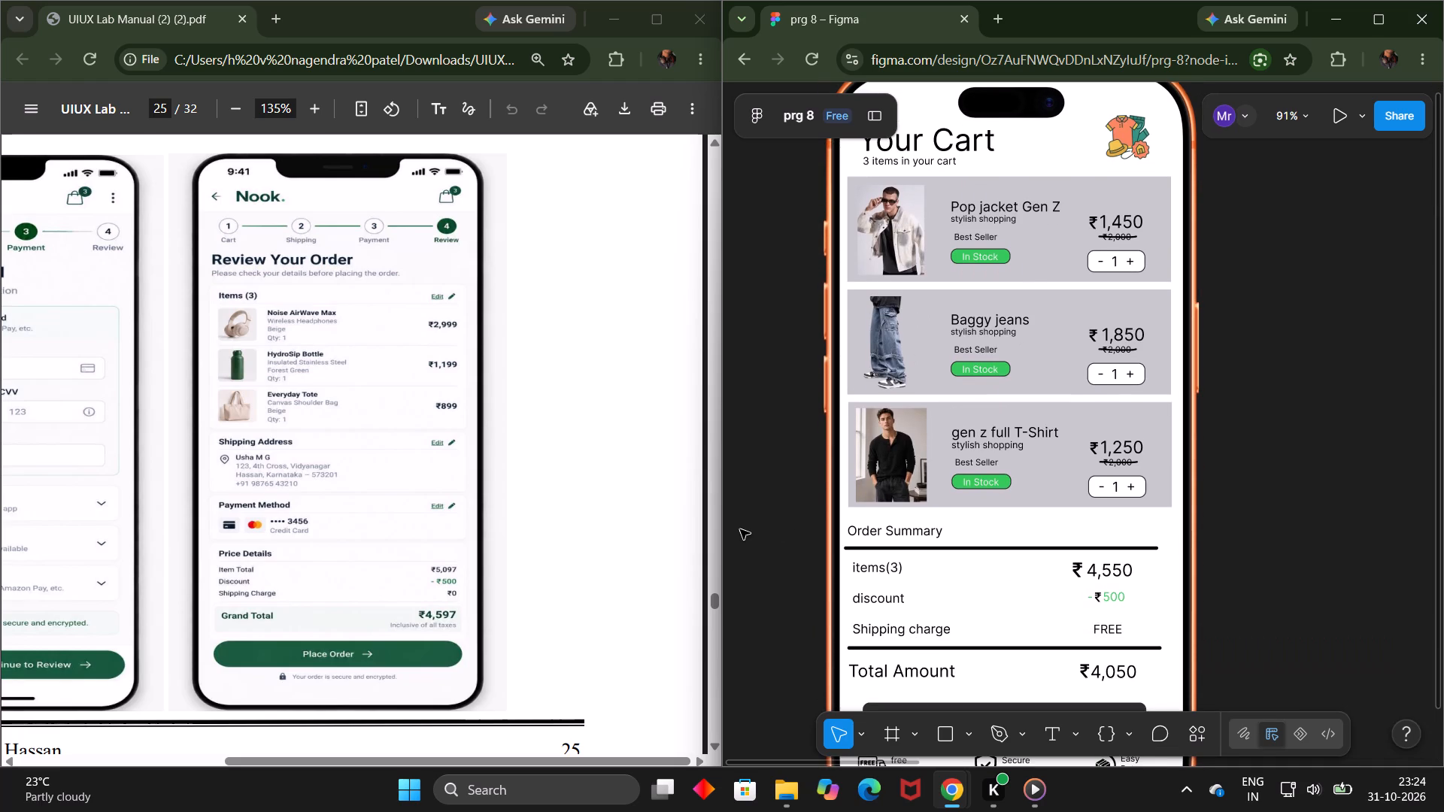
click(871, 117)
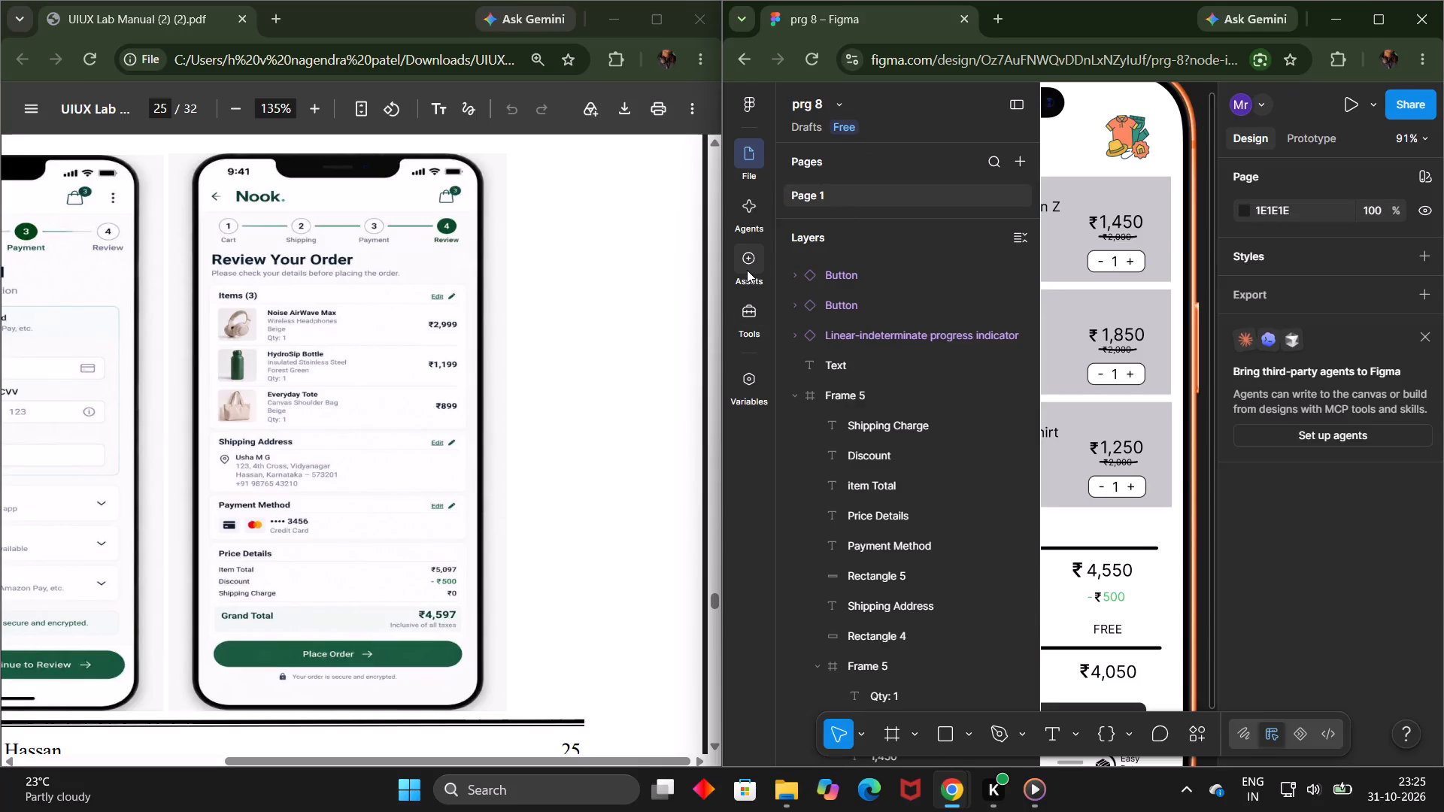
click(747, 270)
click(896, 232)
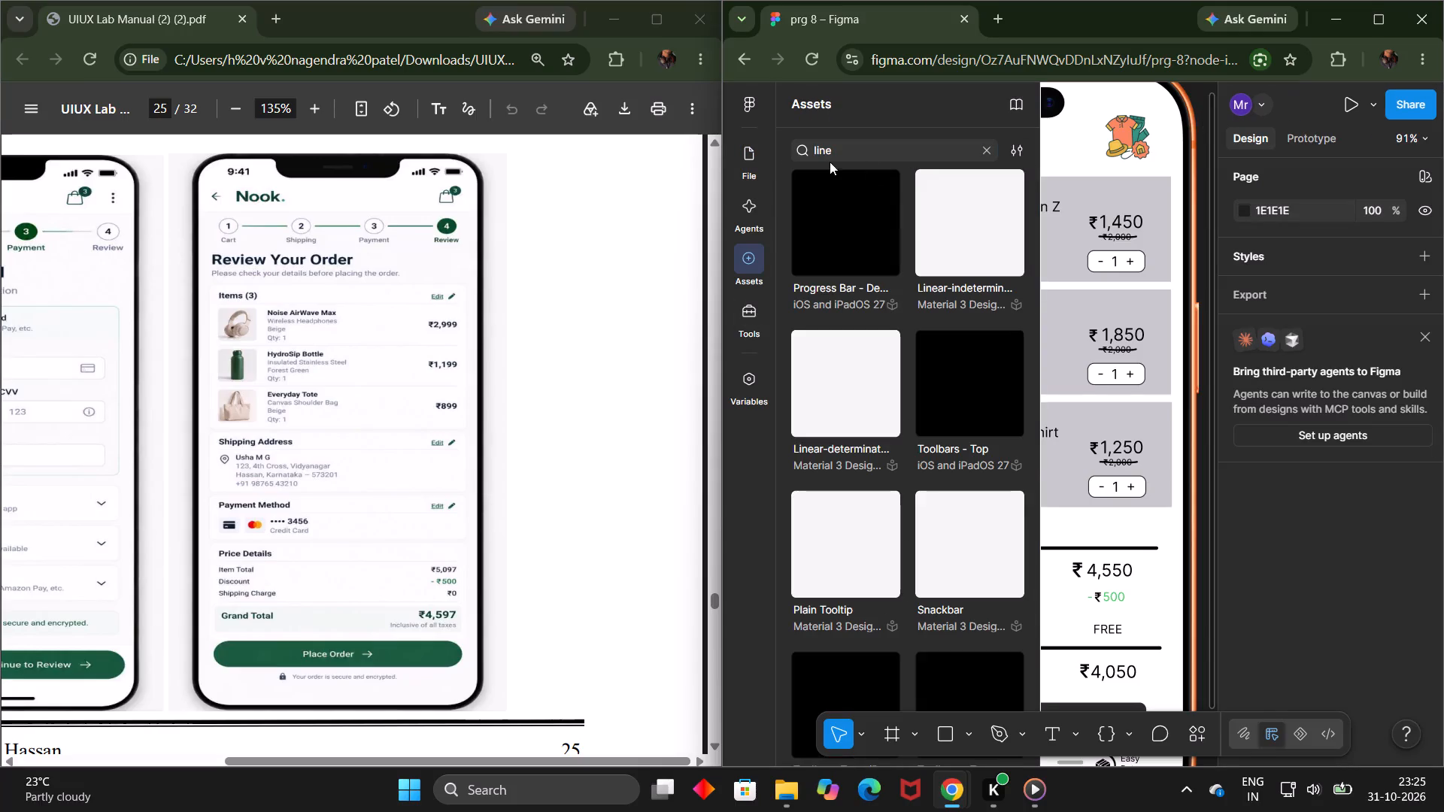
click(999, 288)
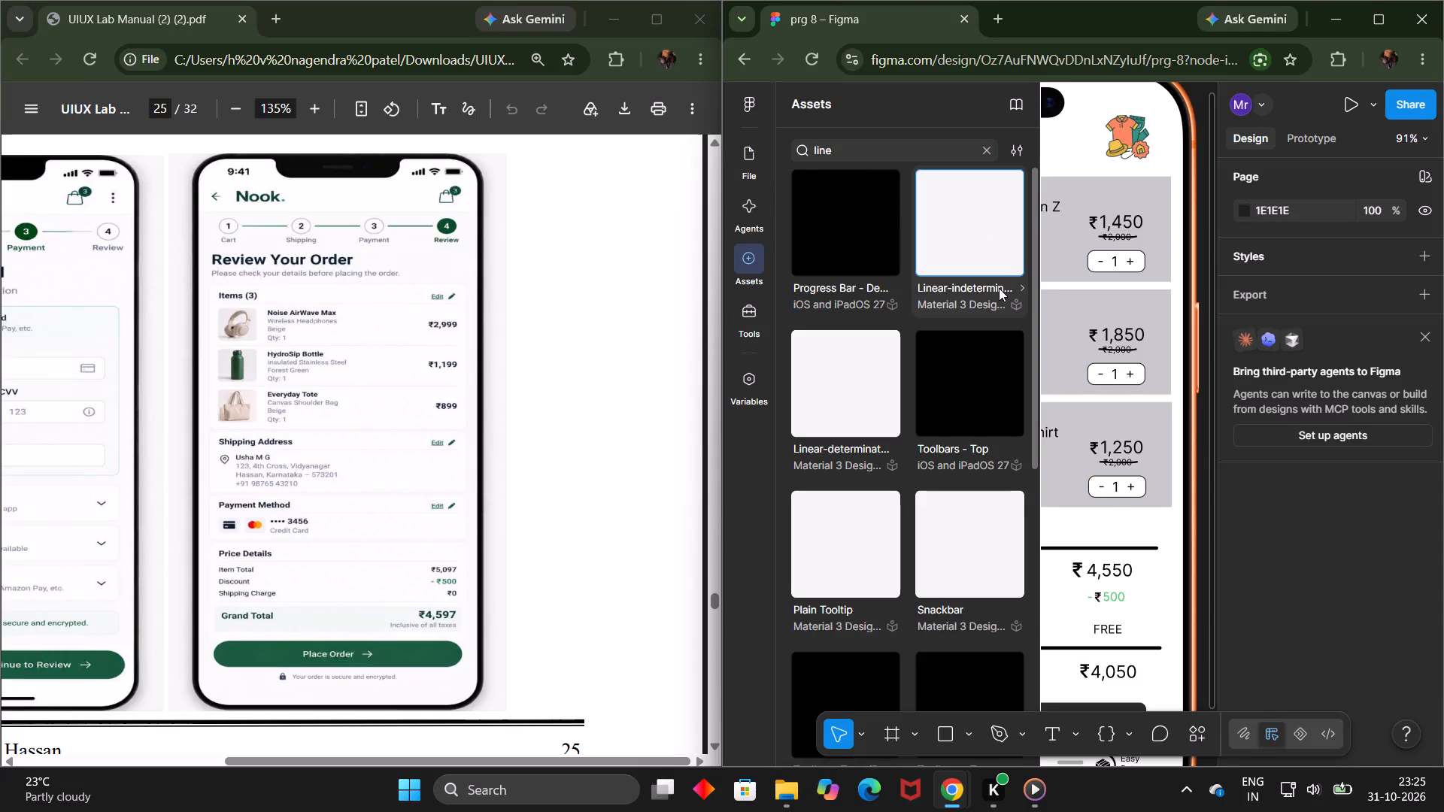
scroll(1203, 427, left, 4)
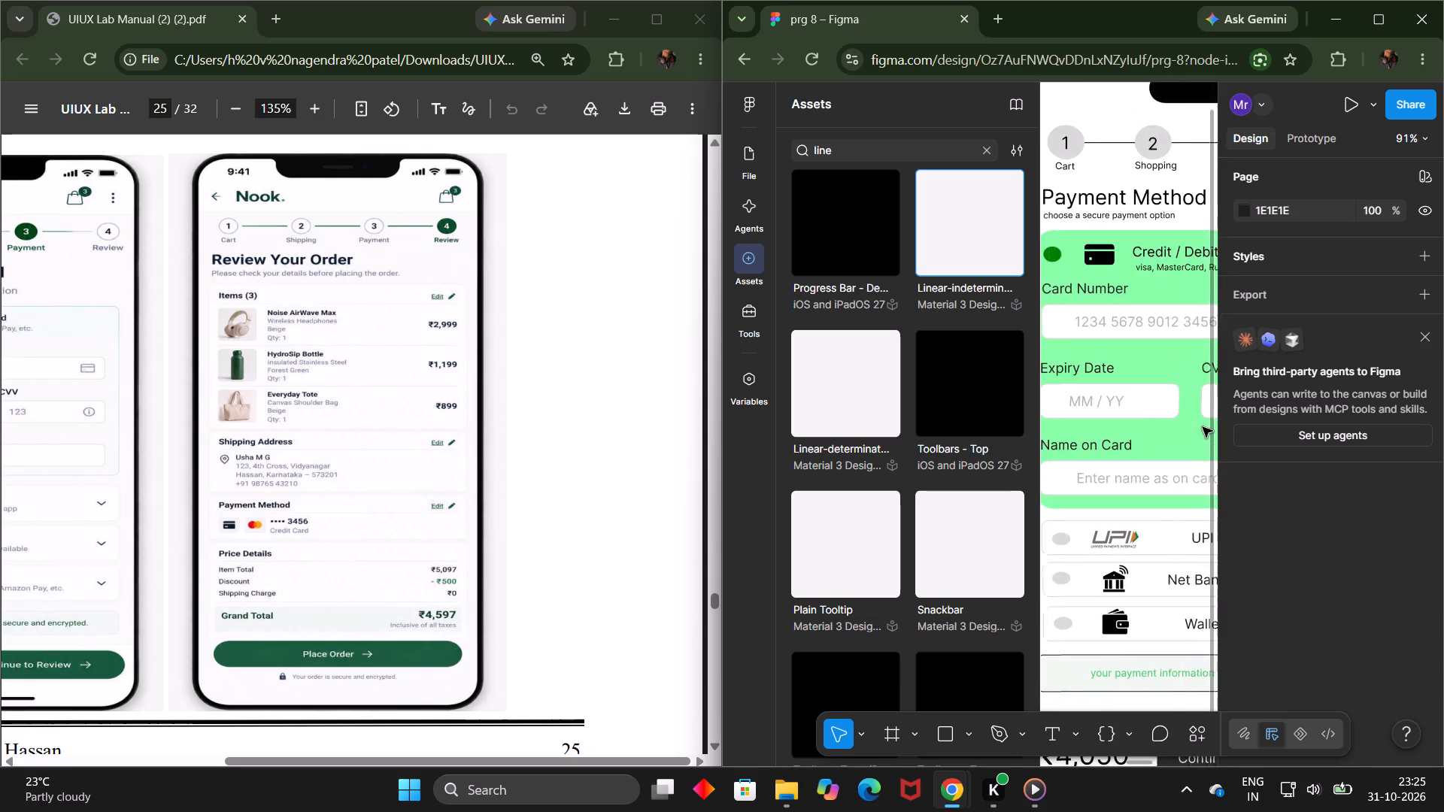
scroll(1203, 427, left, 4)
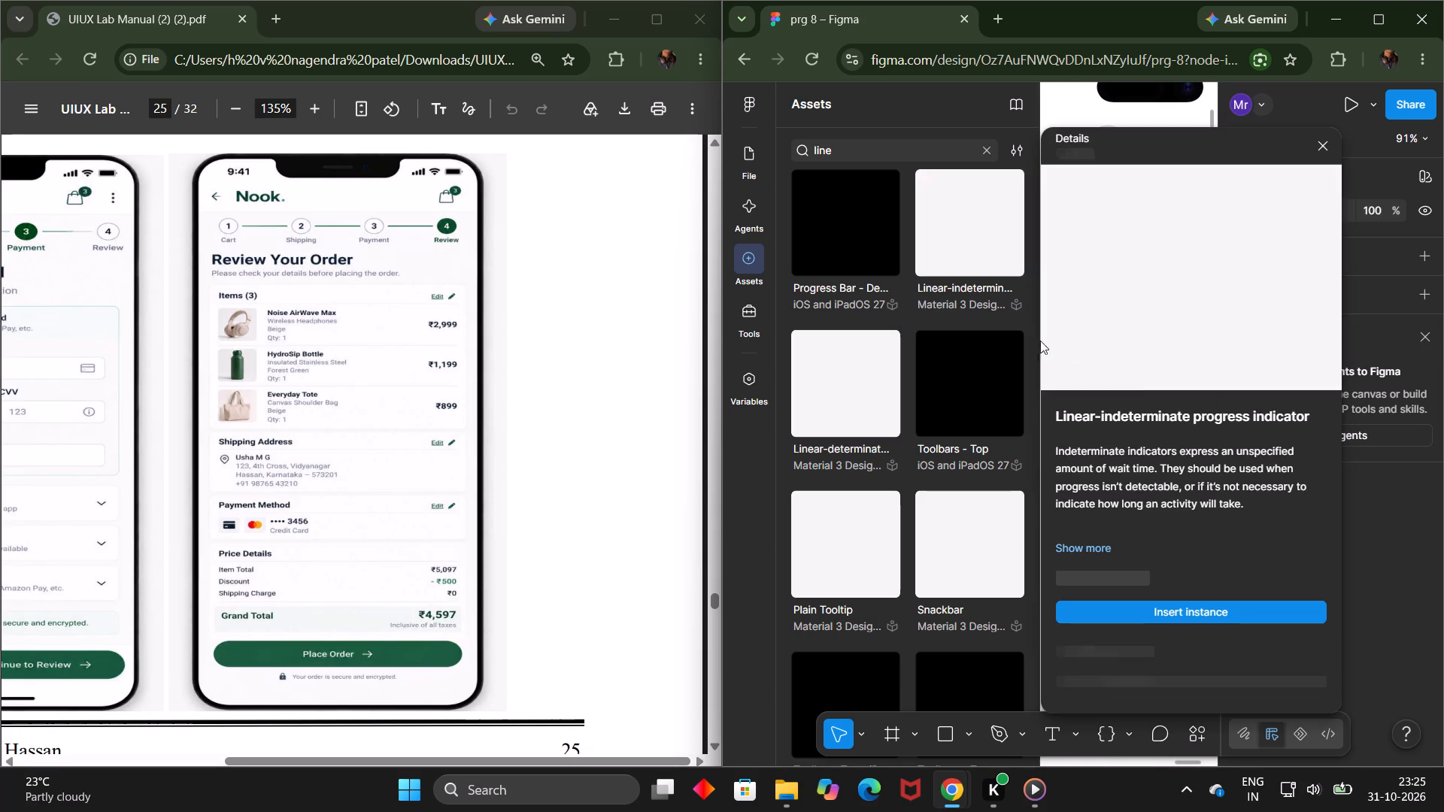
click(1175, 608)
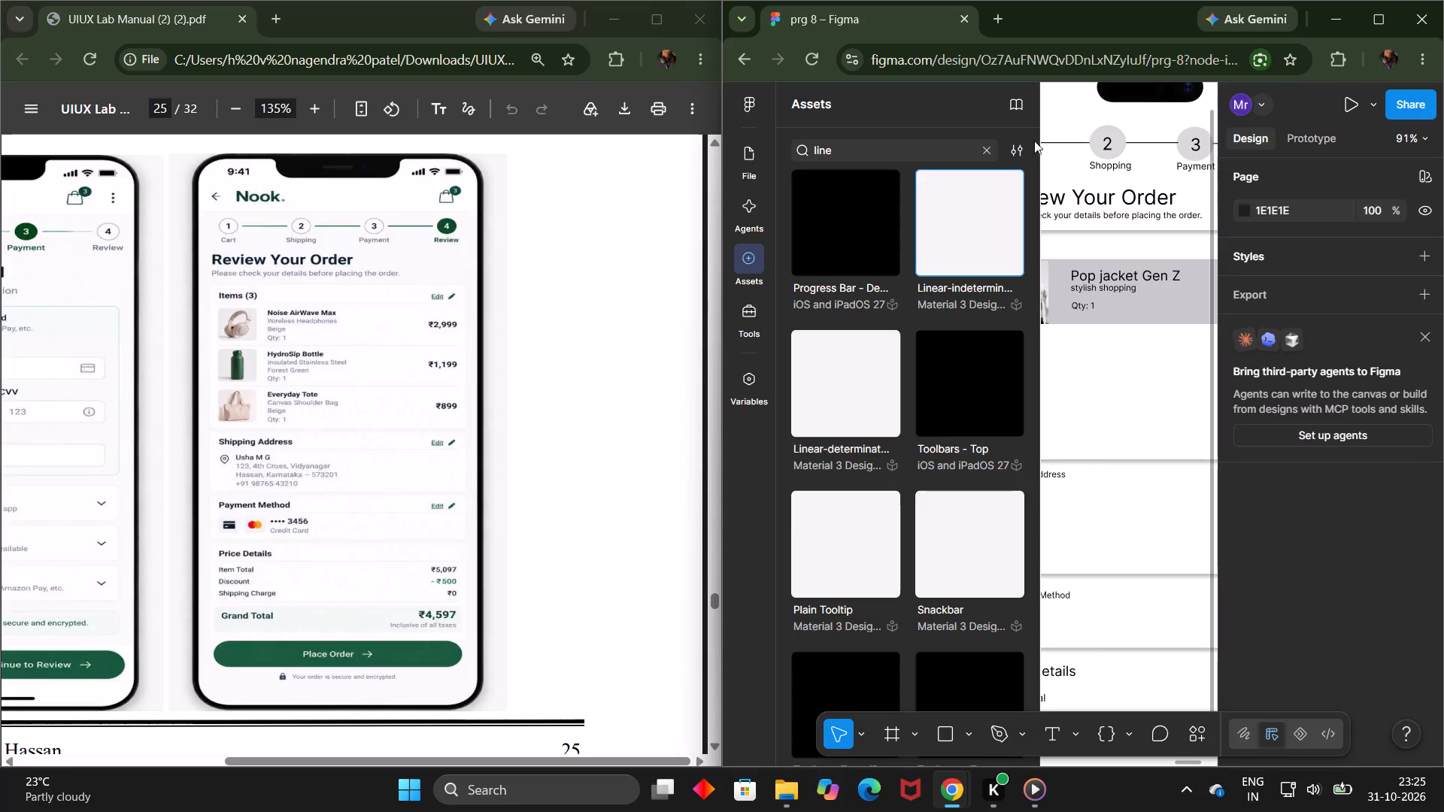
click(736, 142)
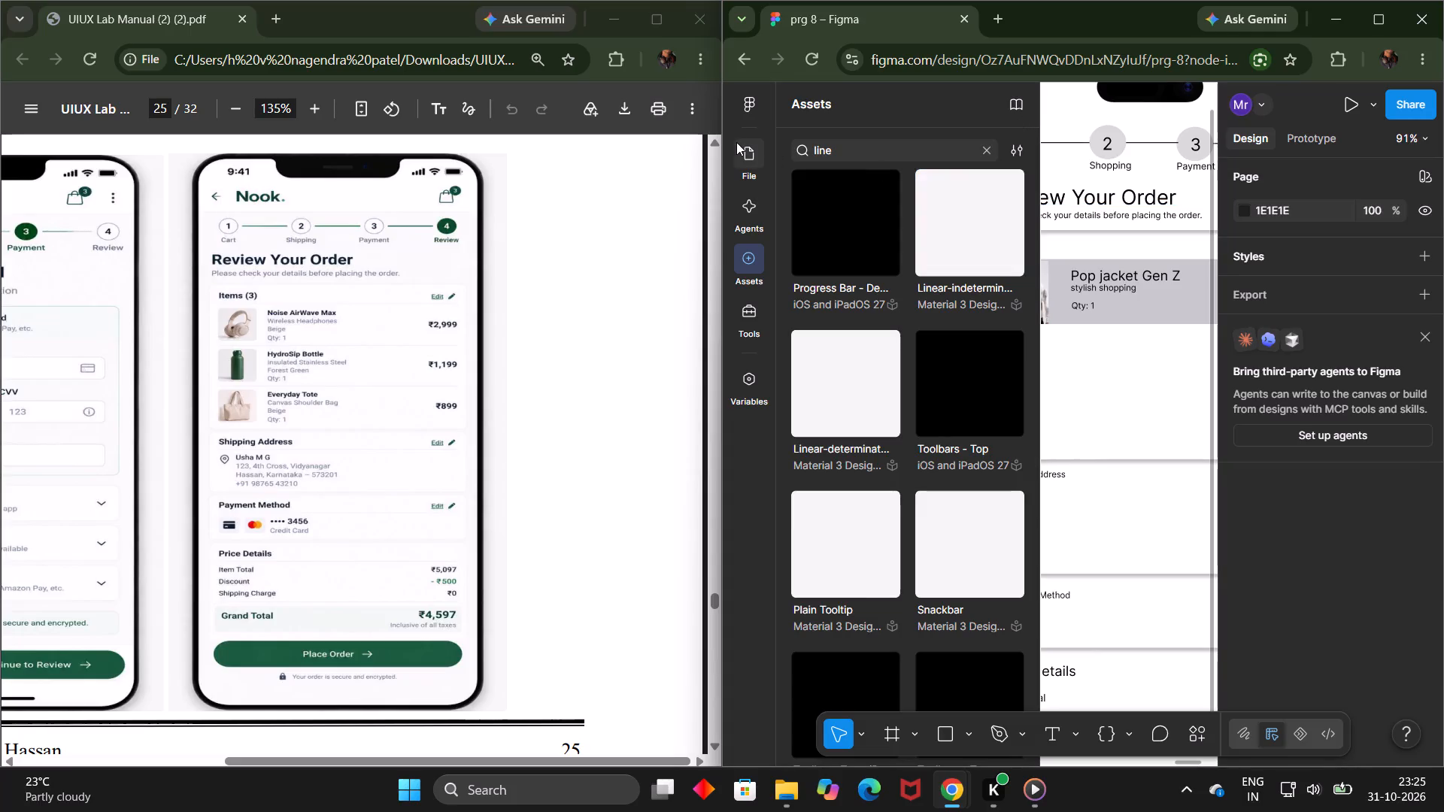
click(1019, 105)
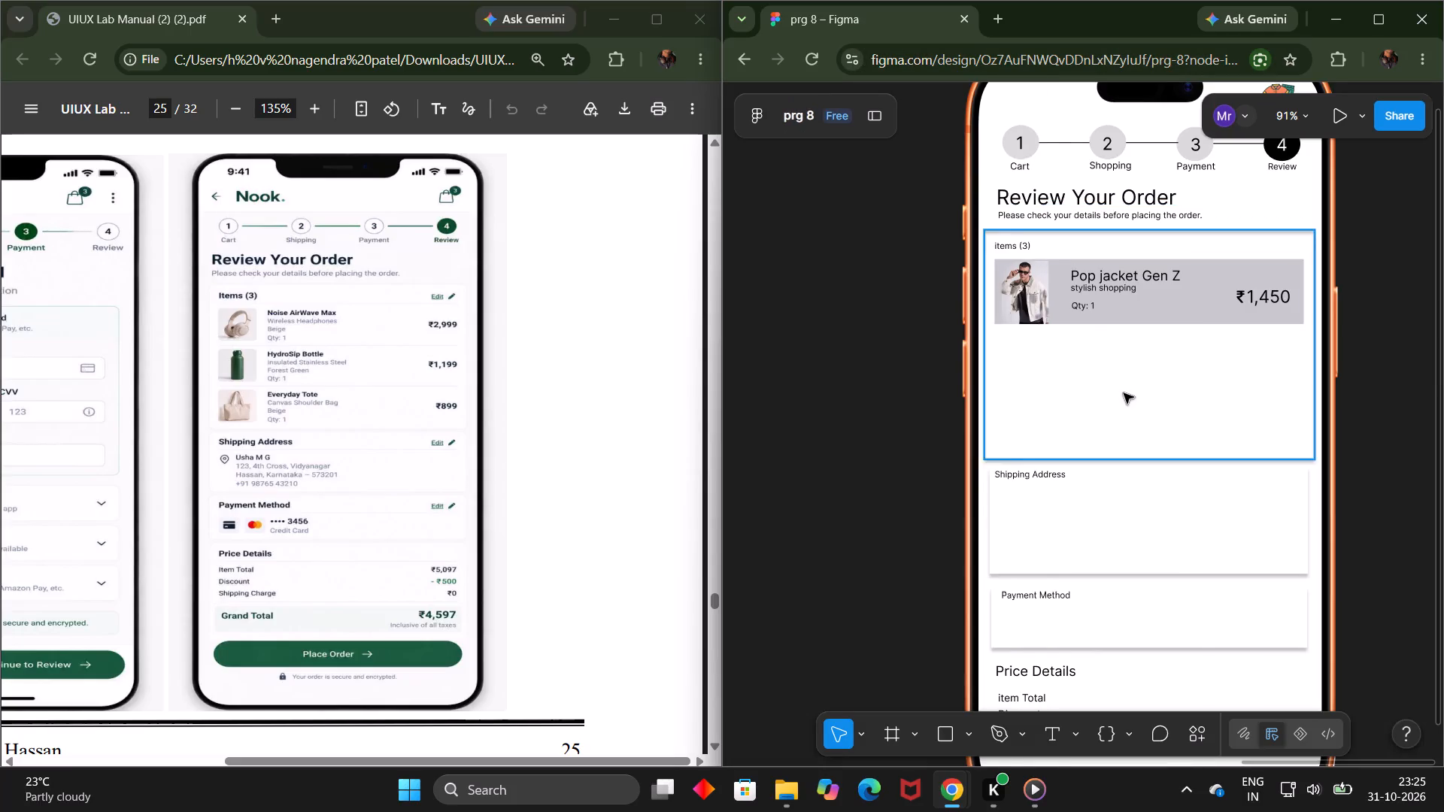
Duplicate the black divider line below Order Summary on the Your Cart screen.
scroll(1124, 393, down, 1)
scroll(1124, 393, up, 2)
scroll(1351, 429, left, 2)
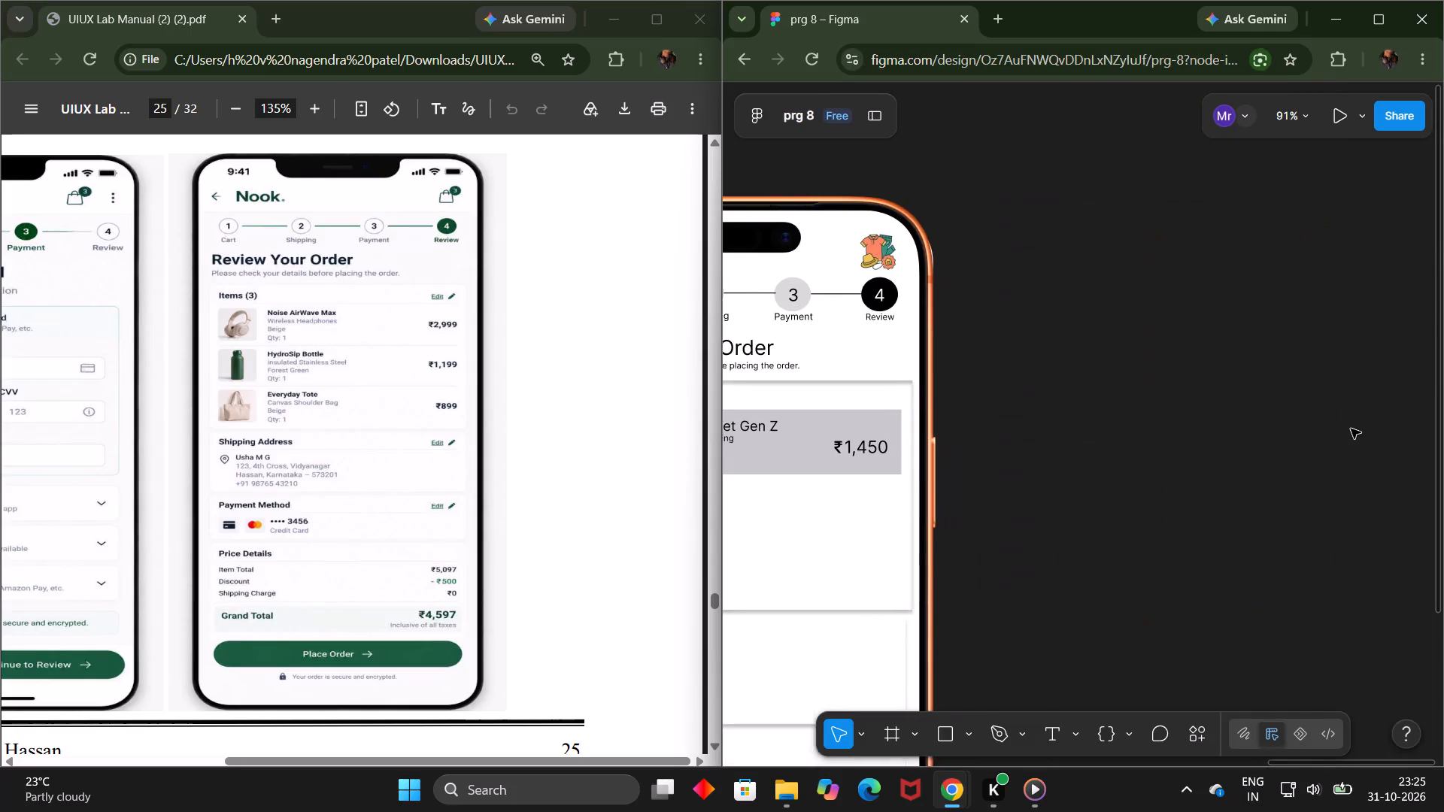
scroll(1351, 429, right, 9)
scroll(1351, 429, down, 3)
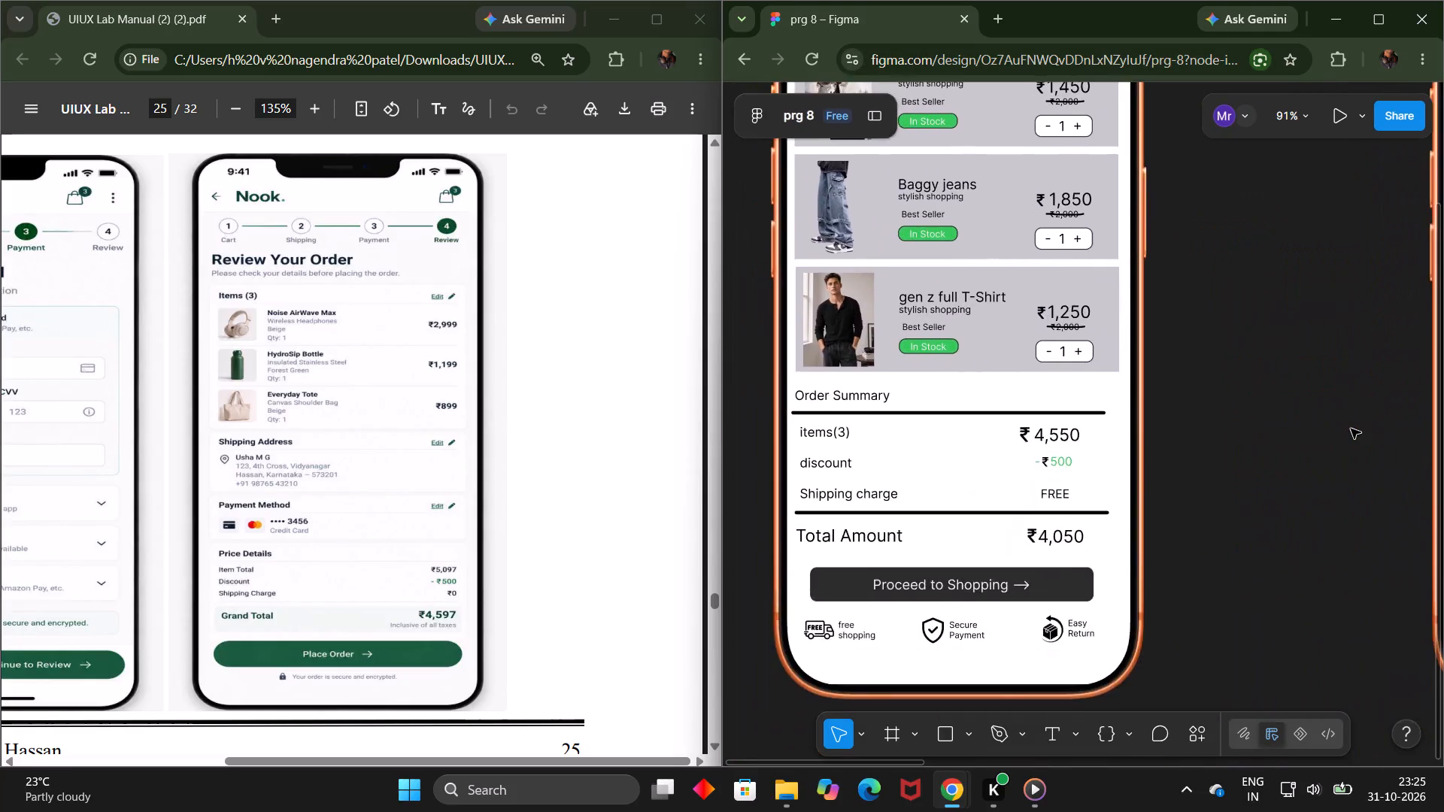
click(992, 417)
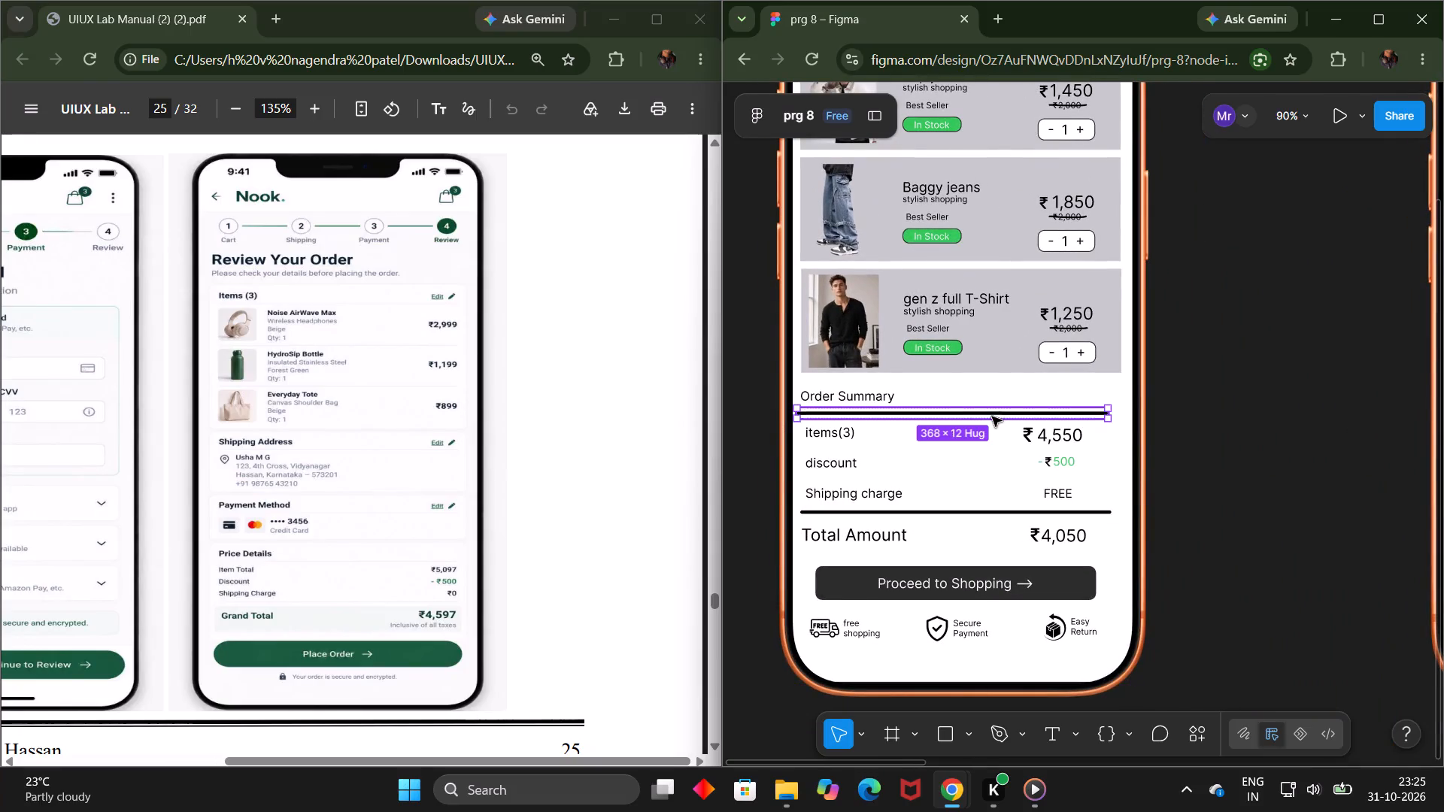
key(ctrl+c)
key(ctrl+v)
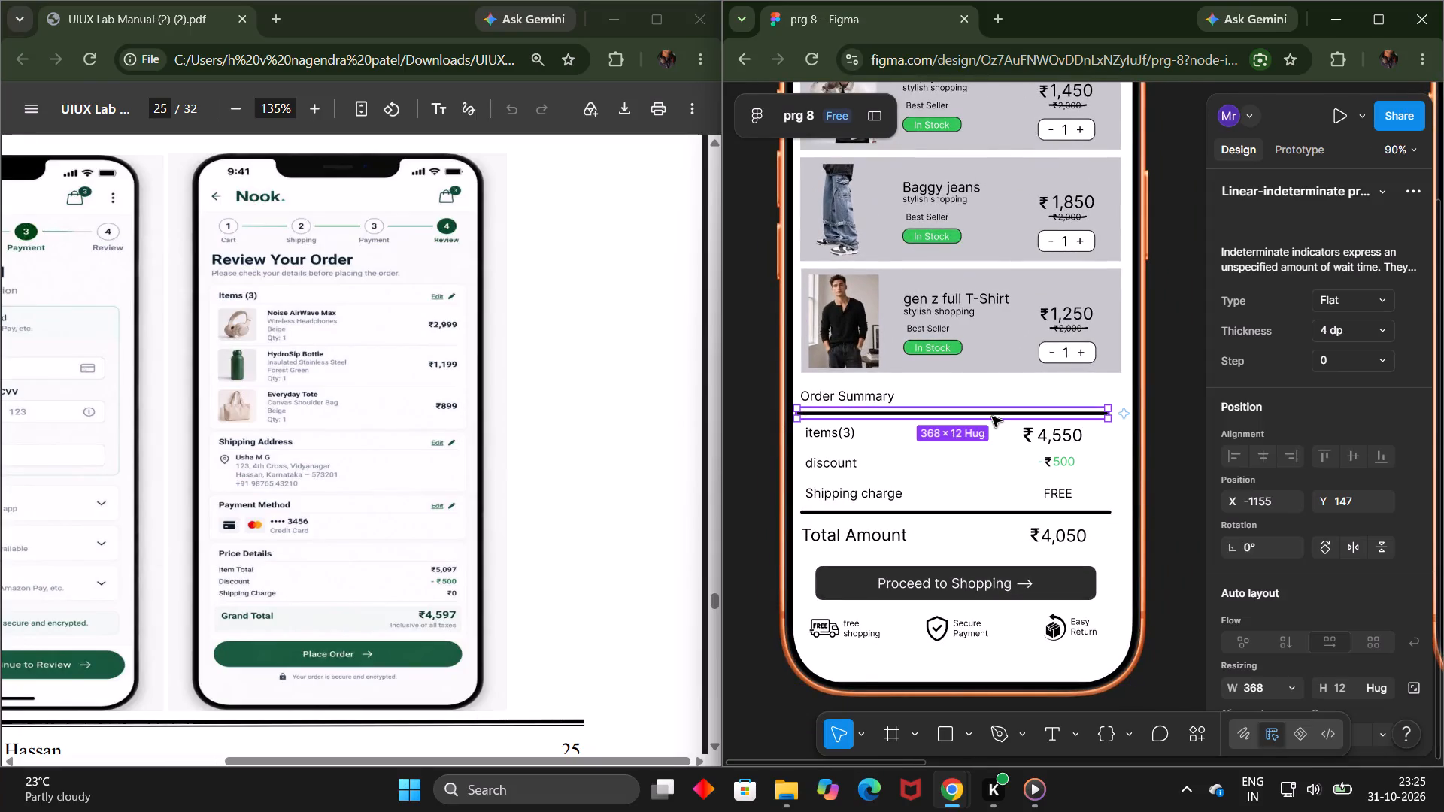
Move the duplicated divider line across the canvas onto the Review Your Order screen's Price Details heading, at about X -258, Y 717.
drag(992, 417, 1100, 455)
scroll(1100, 455, left, 2)
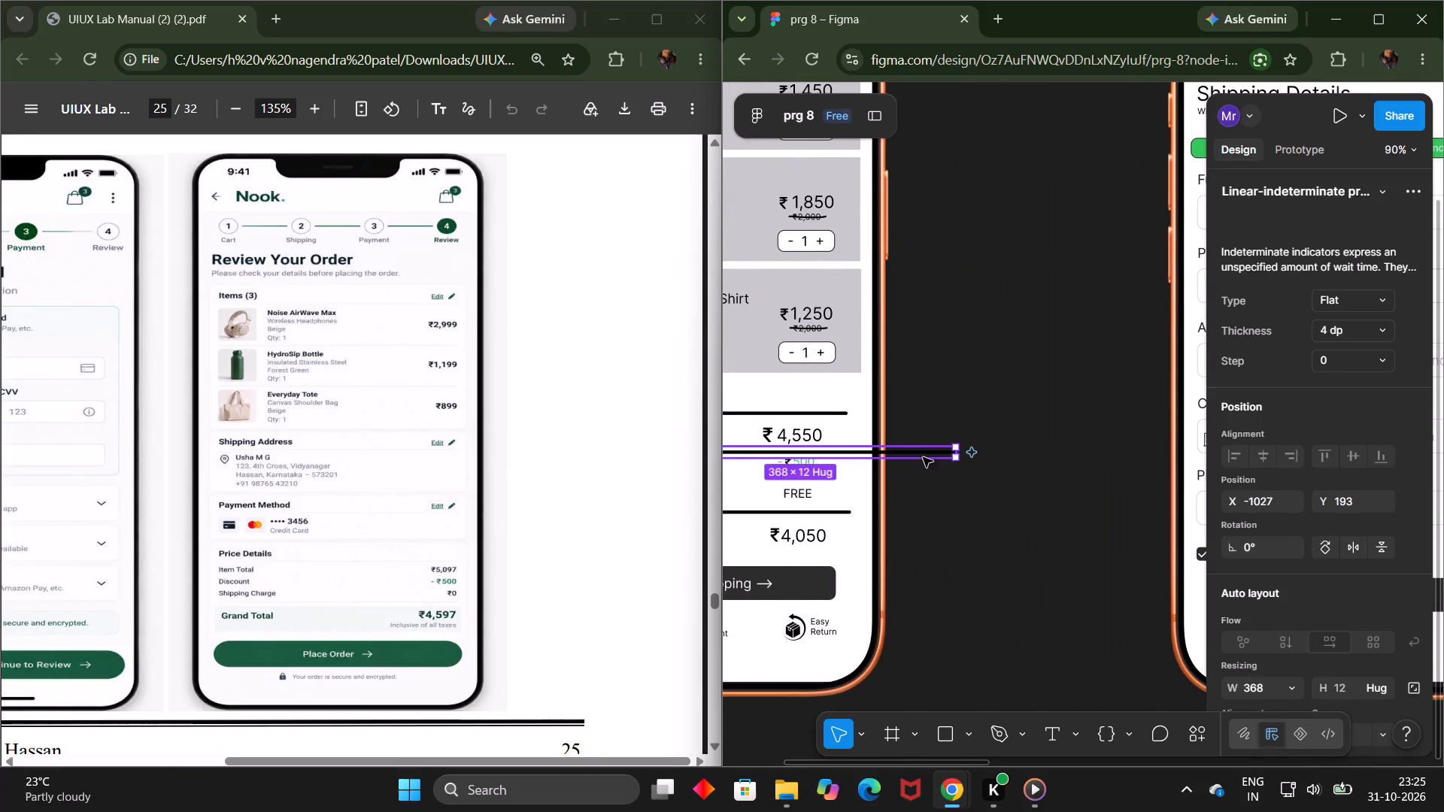
drag(920, 454, 1145, 547)
scroll(951, 545, left, 1)
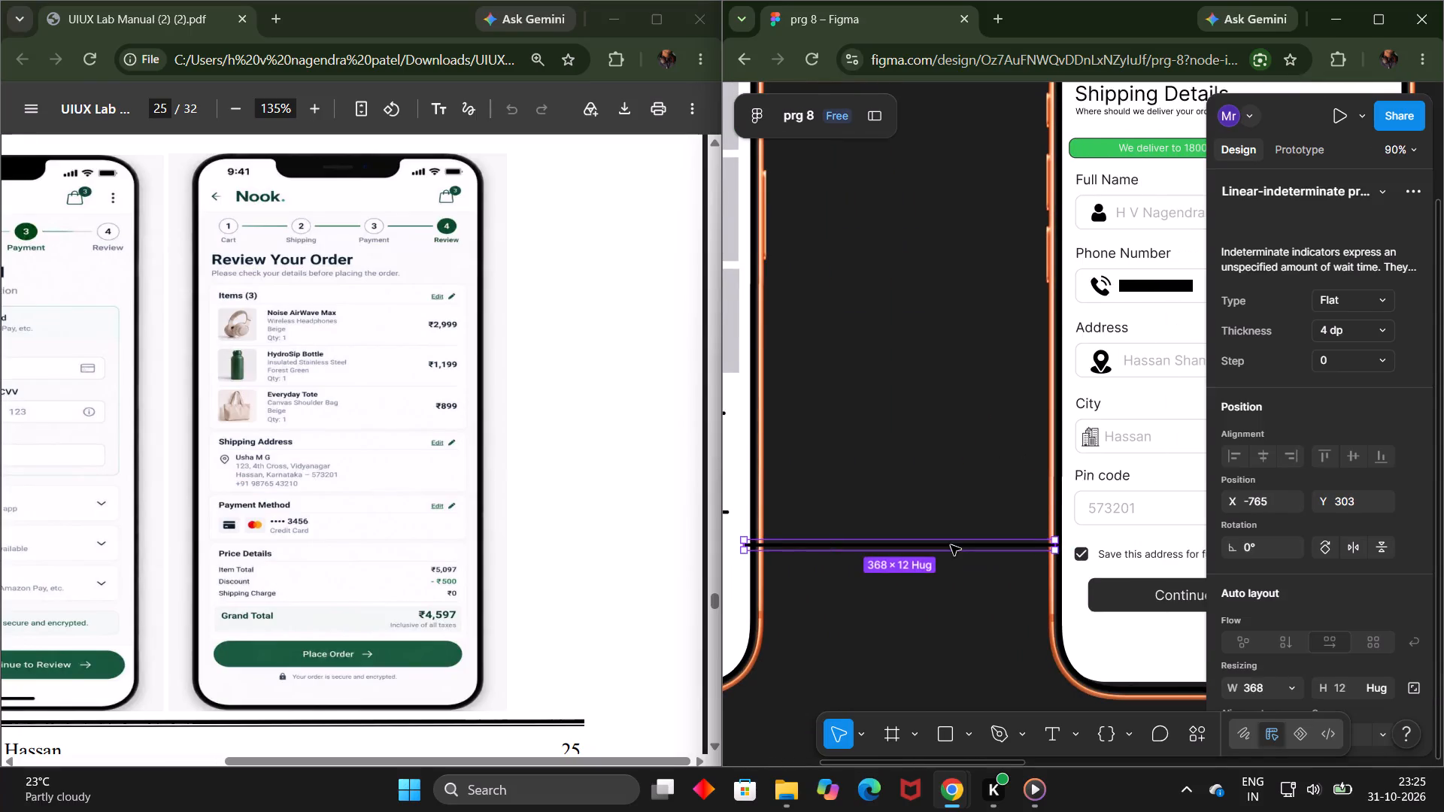
drag(933, 547, 1089, 550)
scroll(1089, 550, left, 2)
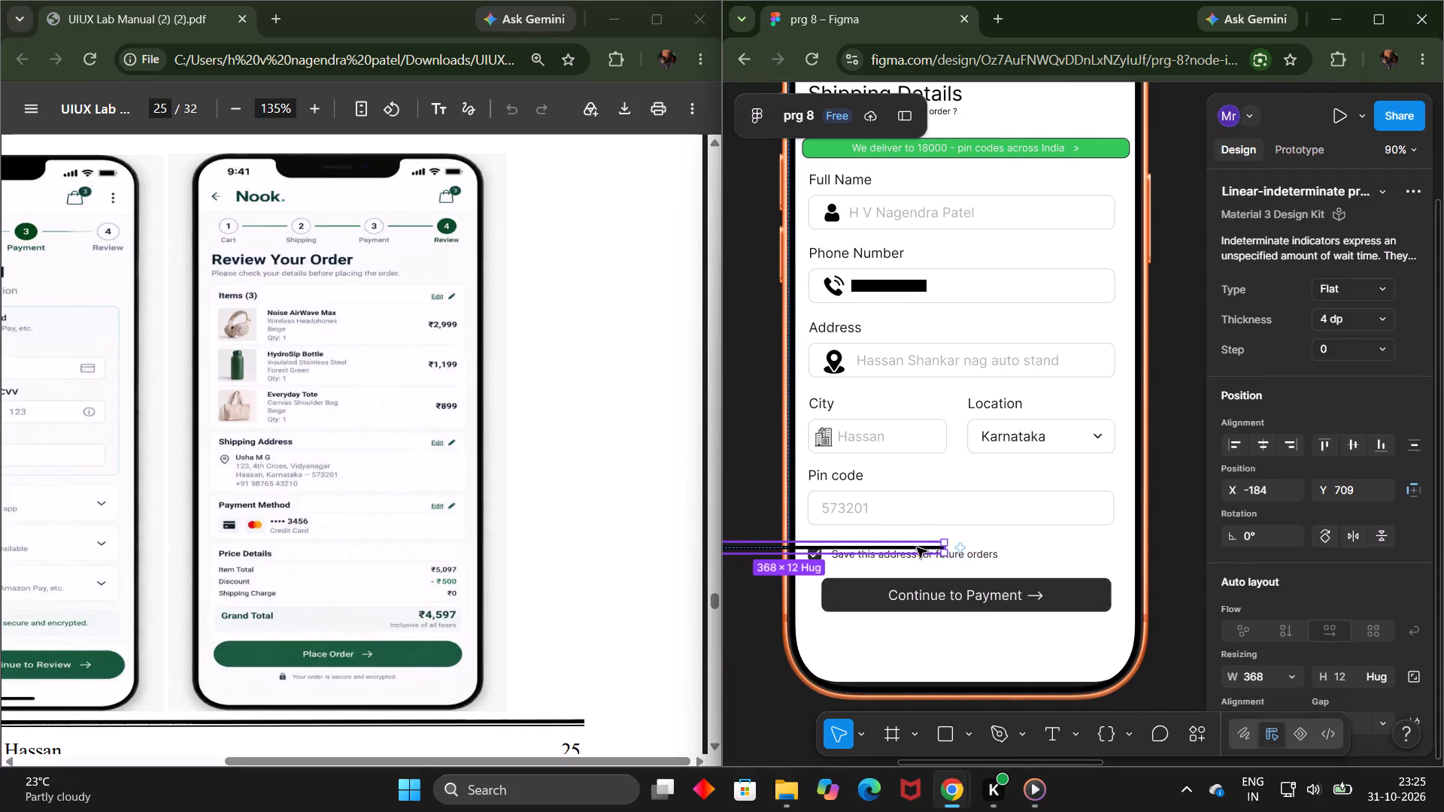
drag(917, 547, 1169, 530)
scroll(1169, 530, left, 2)
drag(890, 535, 1129, 506)
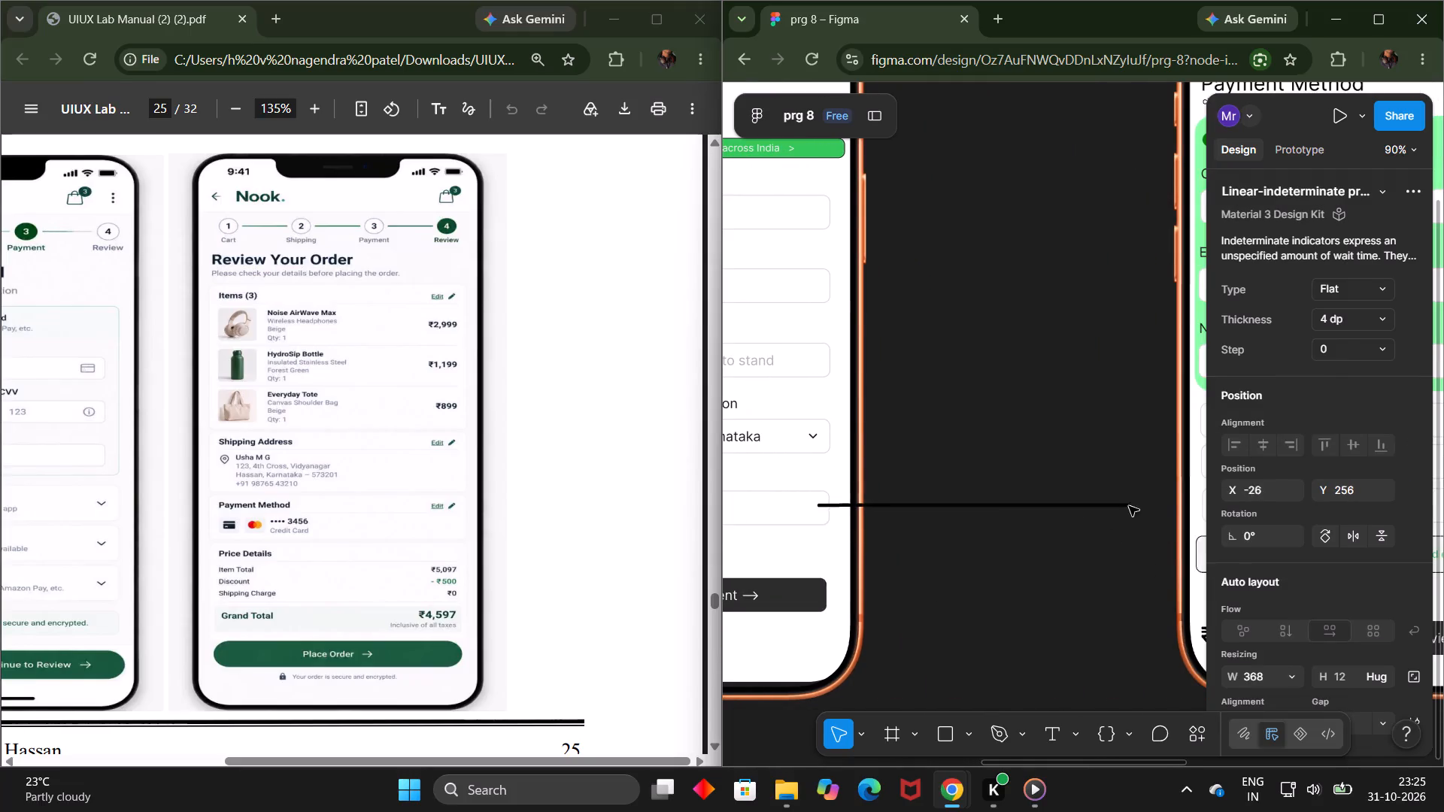
drag(1129, 506, 1145, 504)
scroll(1145, 504, left, 2)
drag(866, 504, 1066, 518)
scroll(1066, 518, left, 1)
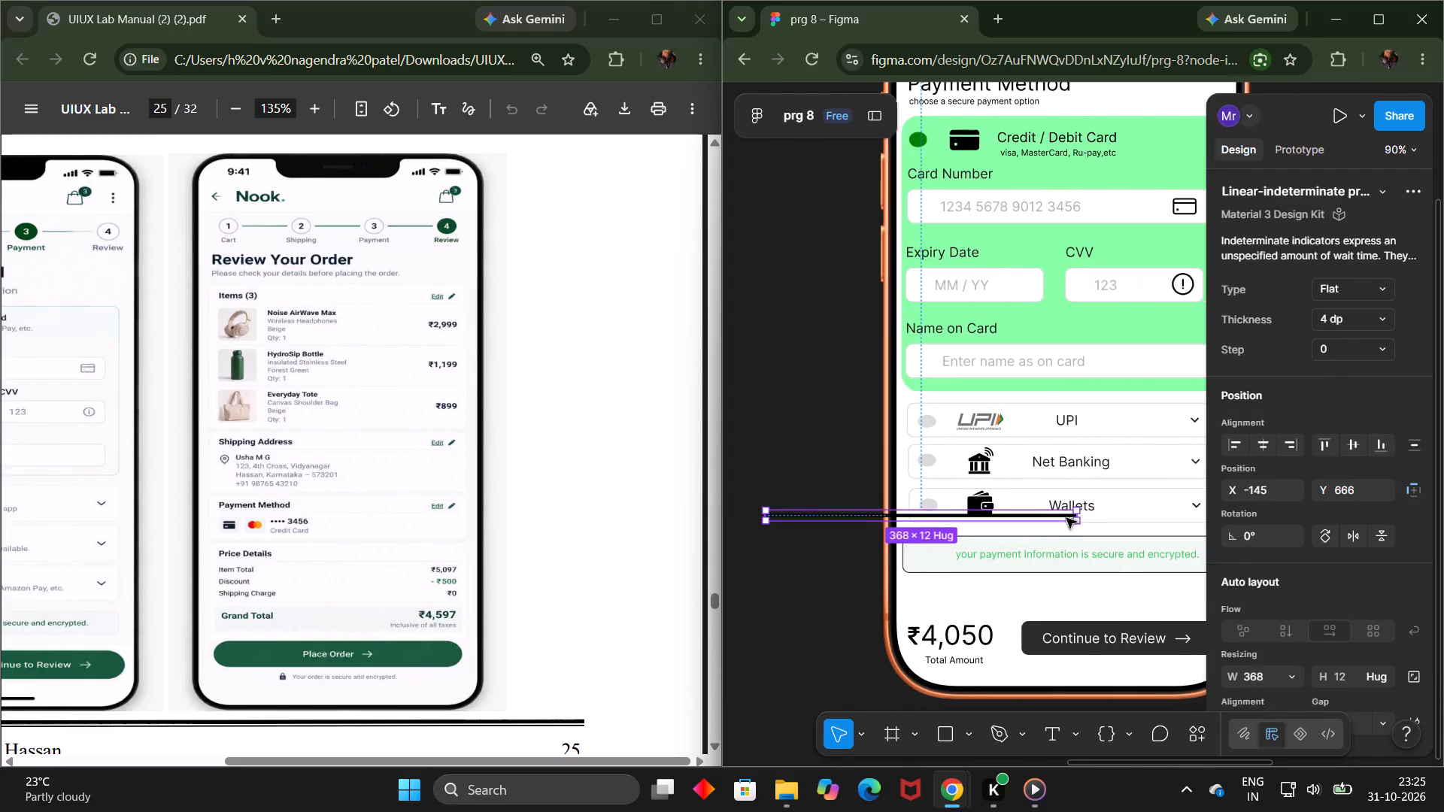
scroll(1066, 518, left, 1)
drag(799, 512, 1020, 535)
scroll(1020, 535, left, 1)
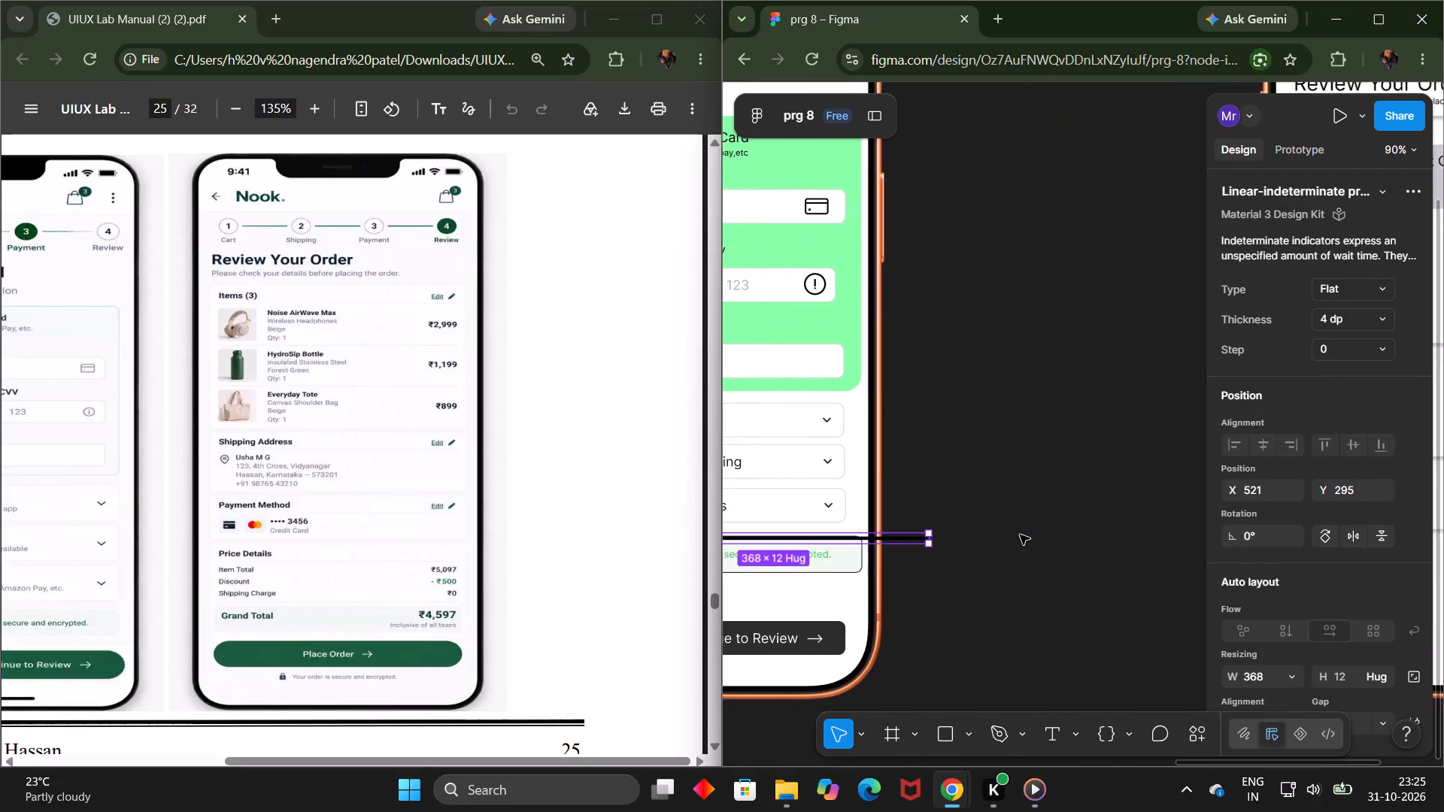
scroll(1020, 535, left, 1)
drag(786, 538, 1025, 559)
scroll(1025, 559, left, 2)
drag(797, 562, 996, 560)
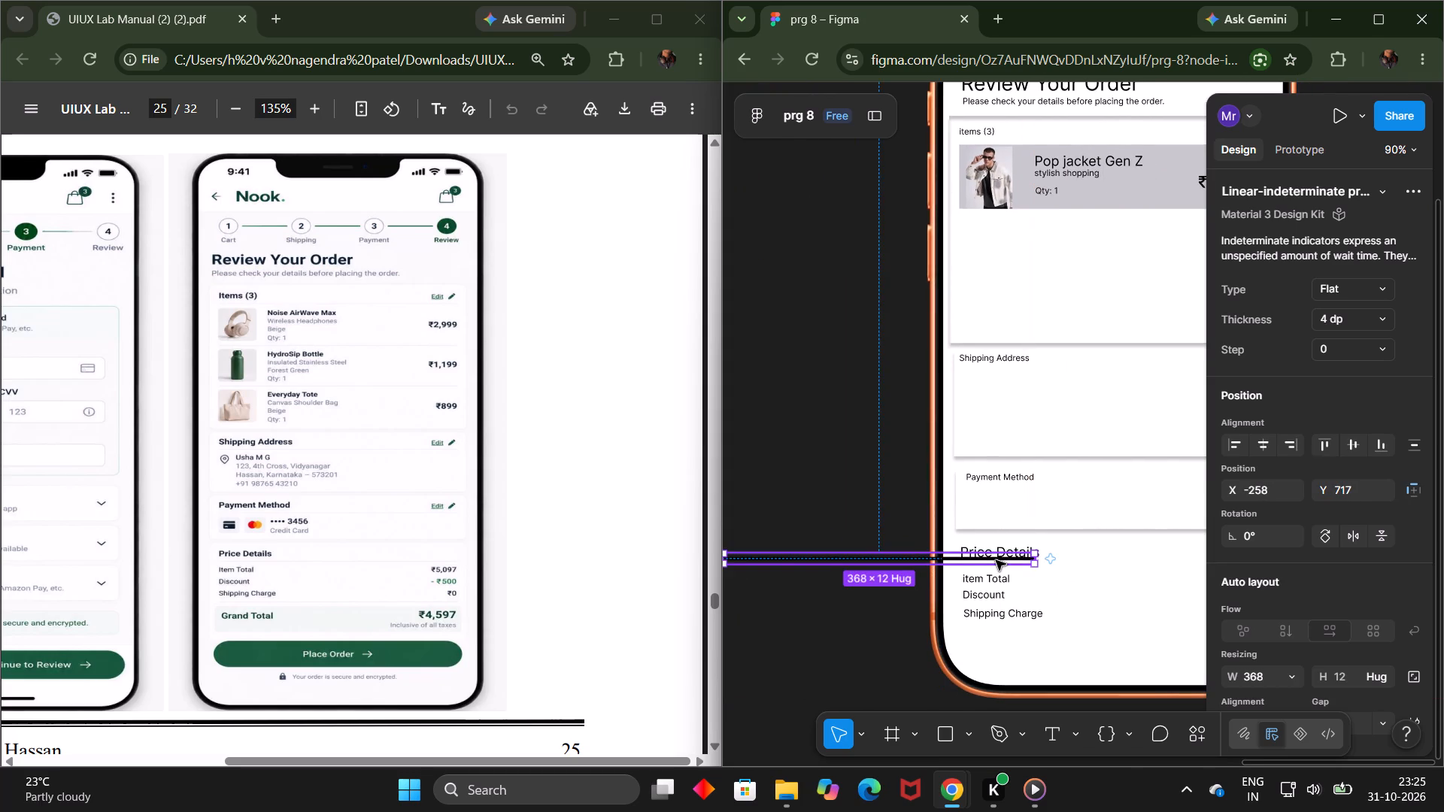
scroll(996, 560, left, 1)
scroll(996, 560, right, 1)
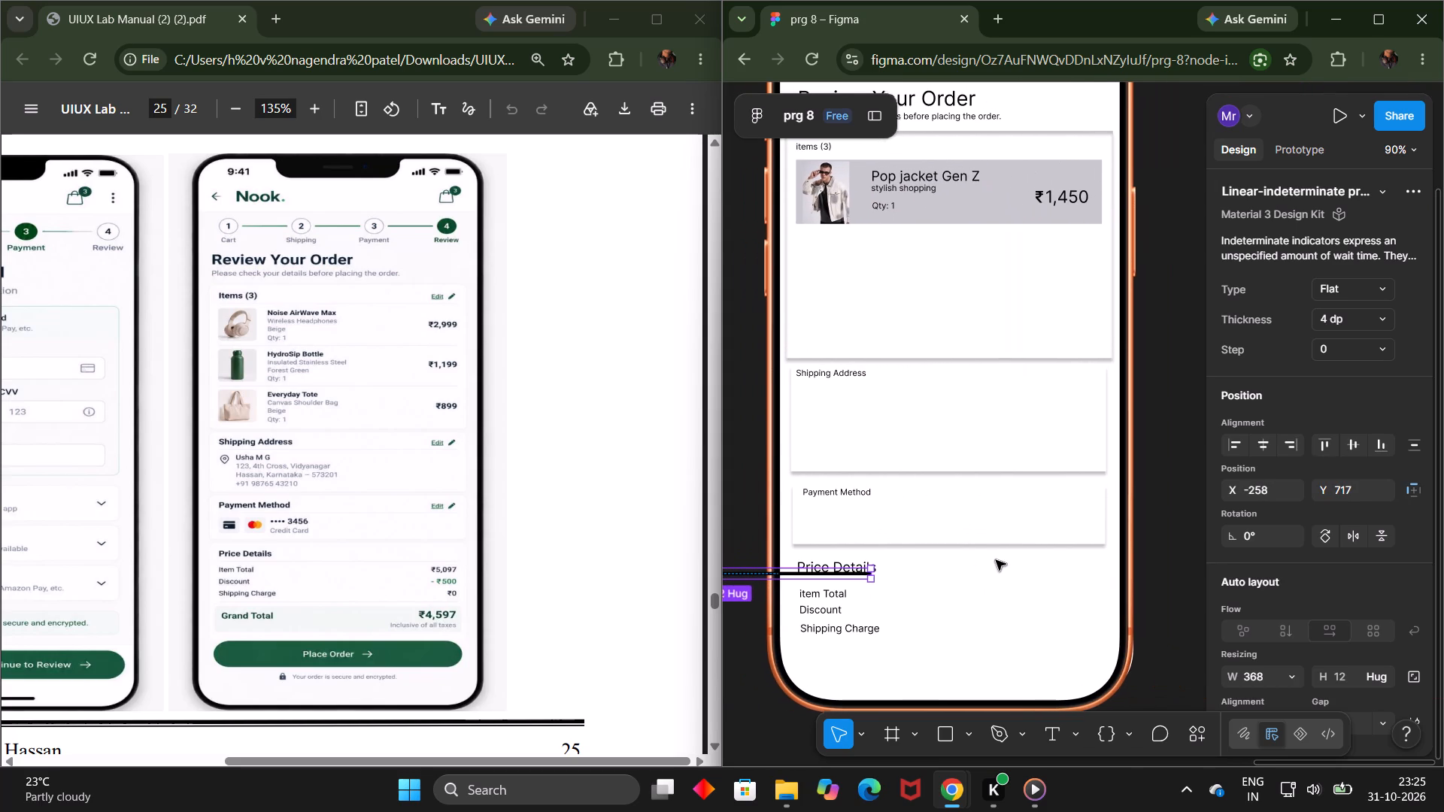
Resize the divider line's frame to a height of about 3.
scroll(996, 560, right, 1)
drag(788, 583, 907, 536)
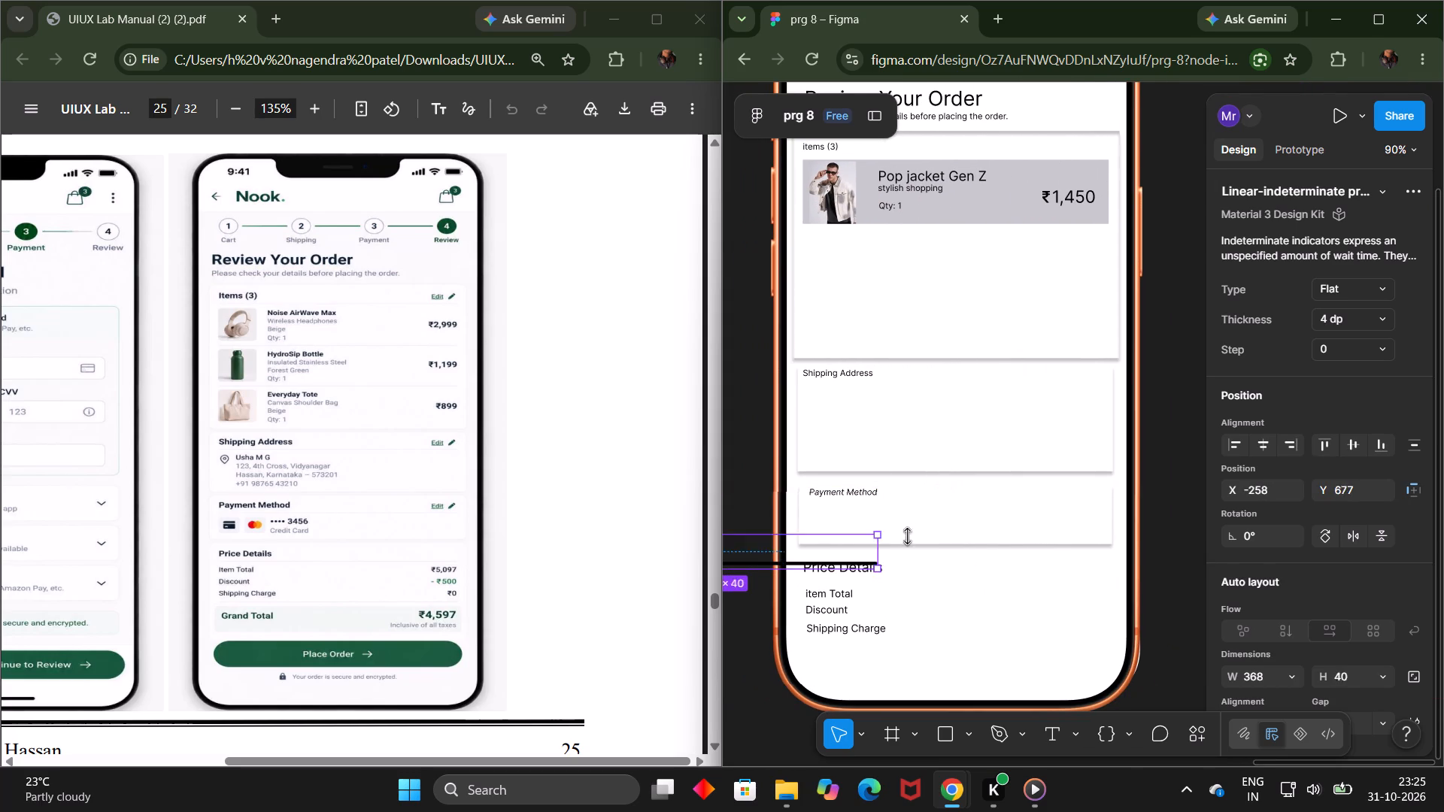
drag(907, 536, 893, 565)
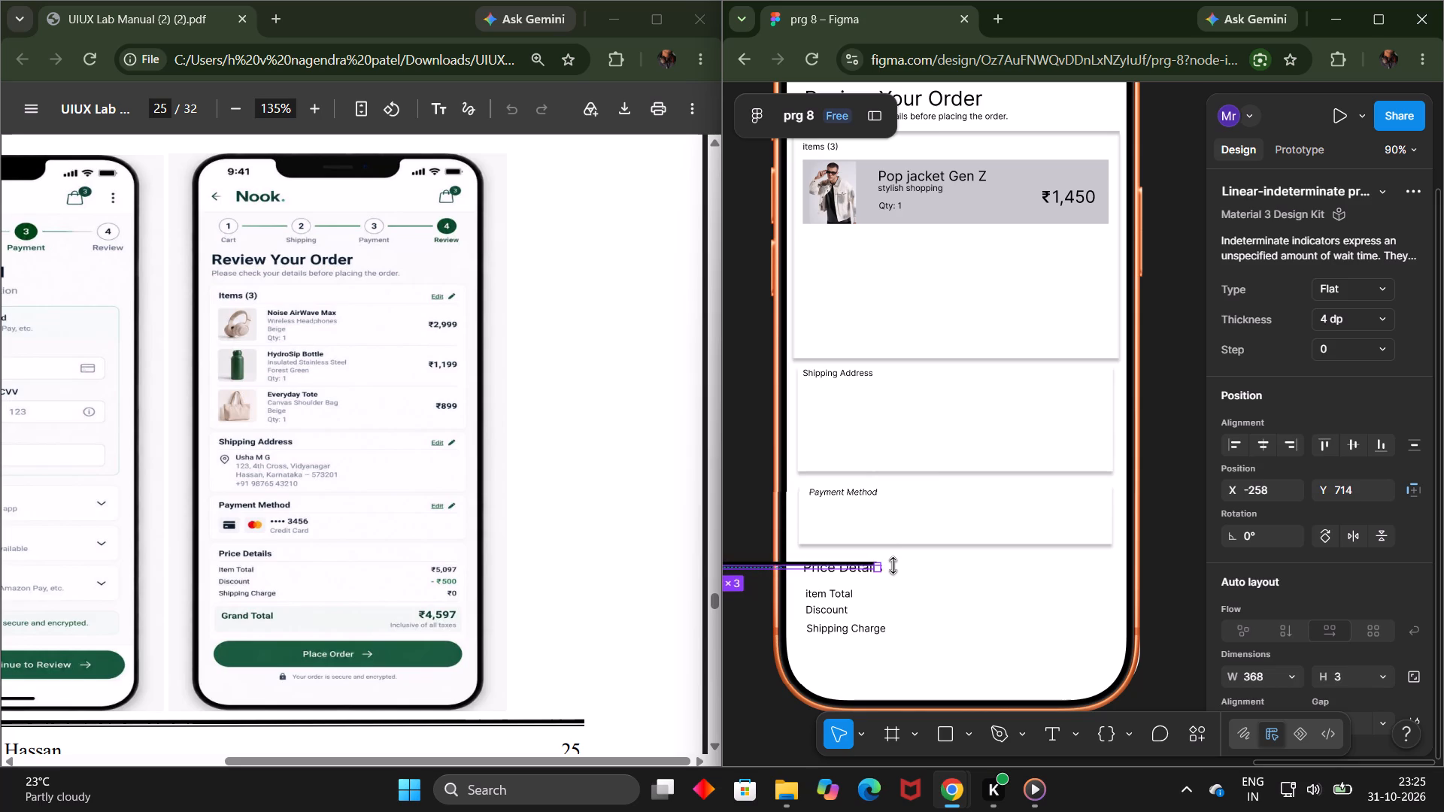
drag(893, 565, 893, 566)
Move the divider line just below the Shipping Address heading, at about X 19, Y 500.
drag(848, 568, 1078, 386)
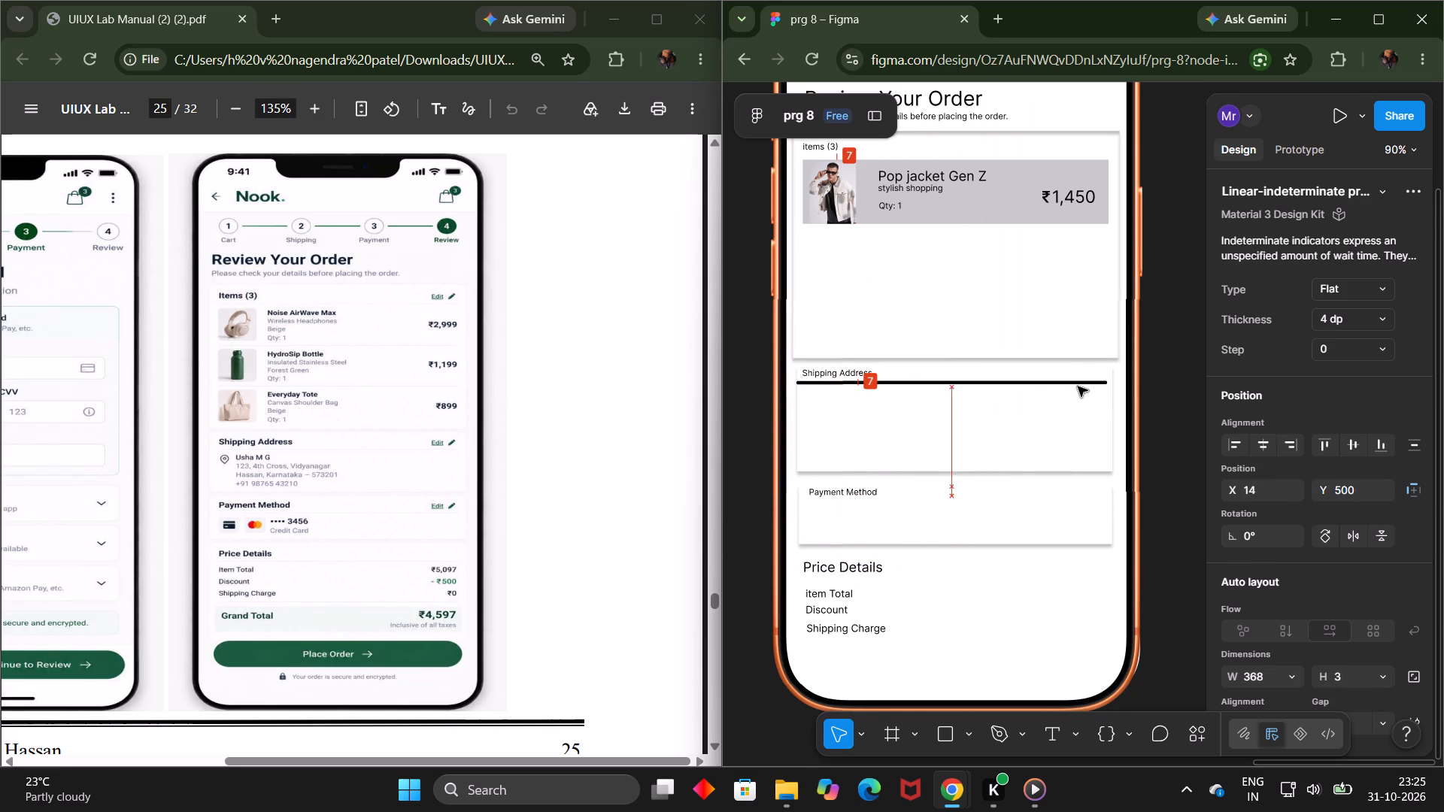
drag(1078, 386, 1081, 386)
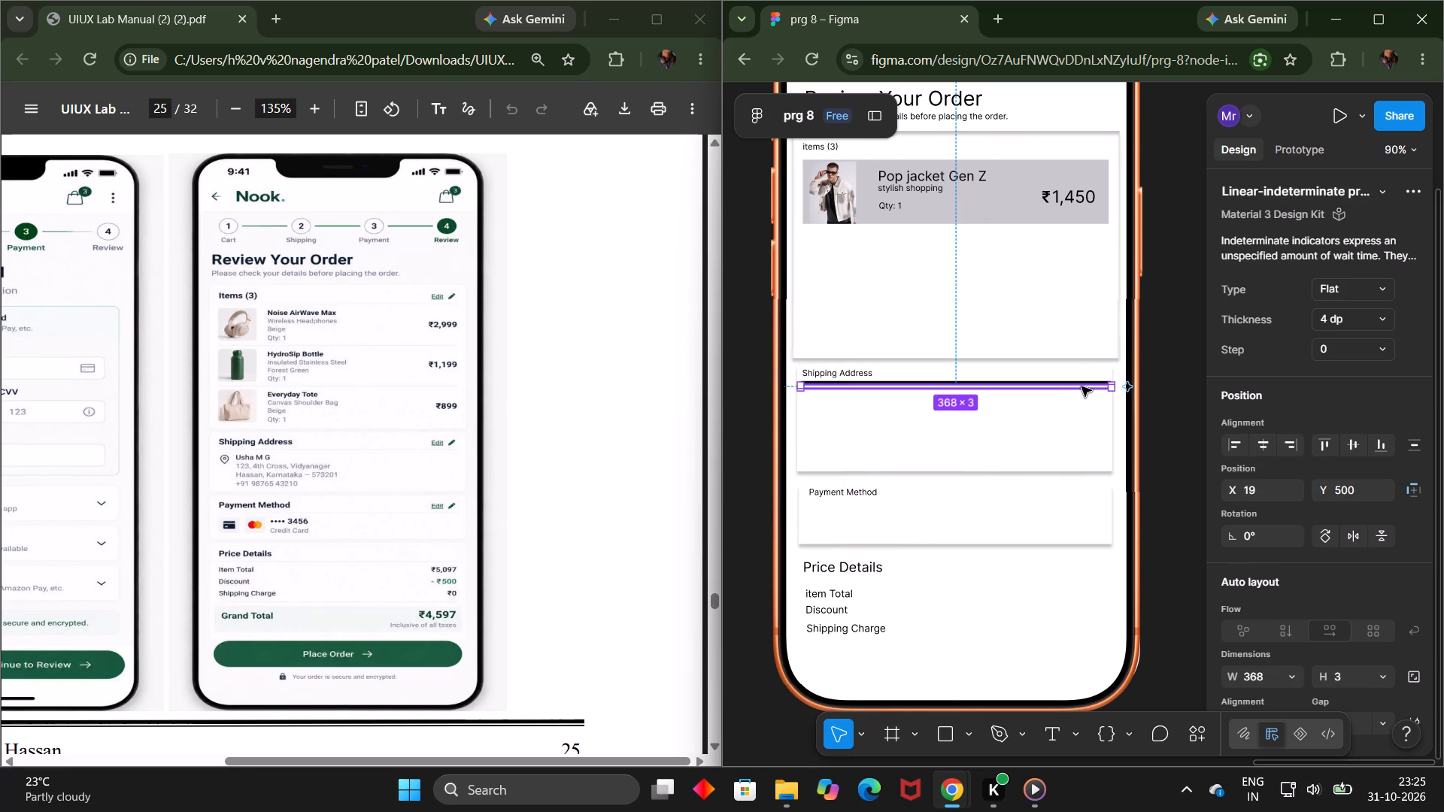
Change the color of the Shipping Address divider line to Grays/Gray.
double_click(1079, 386)
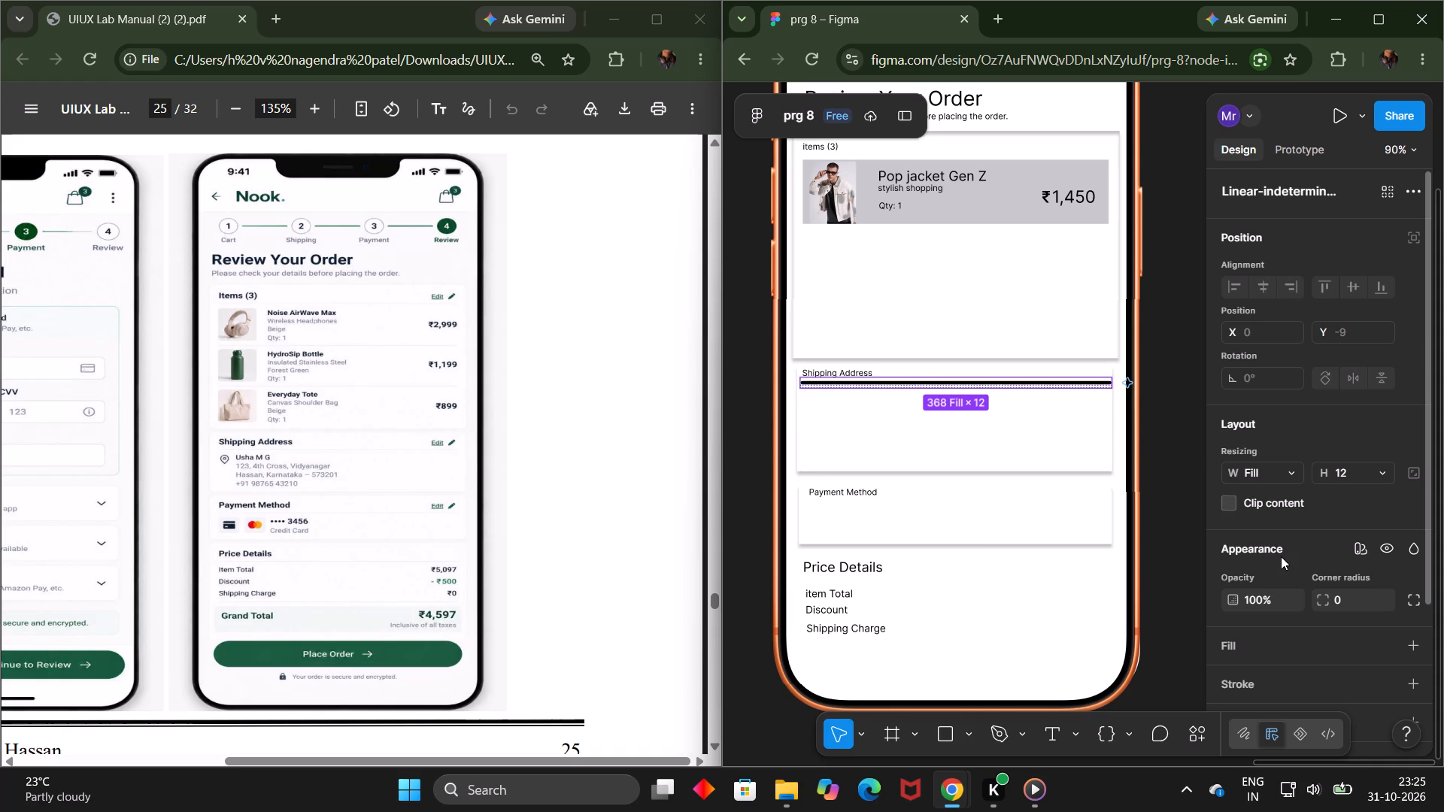
scroll(1281, 556, down, 2)
click(1275, 632)
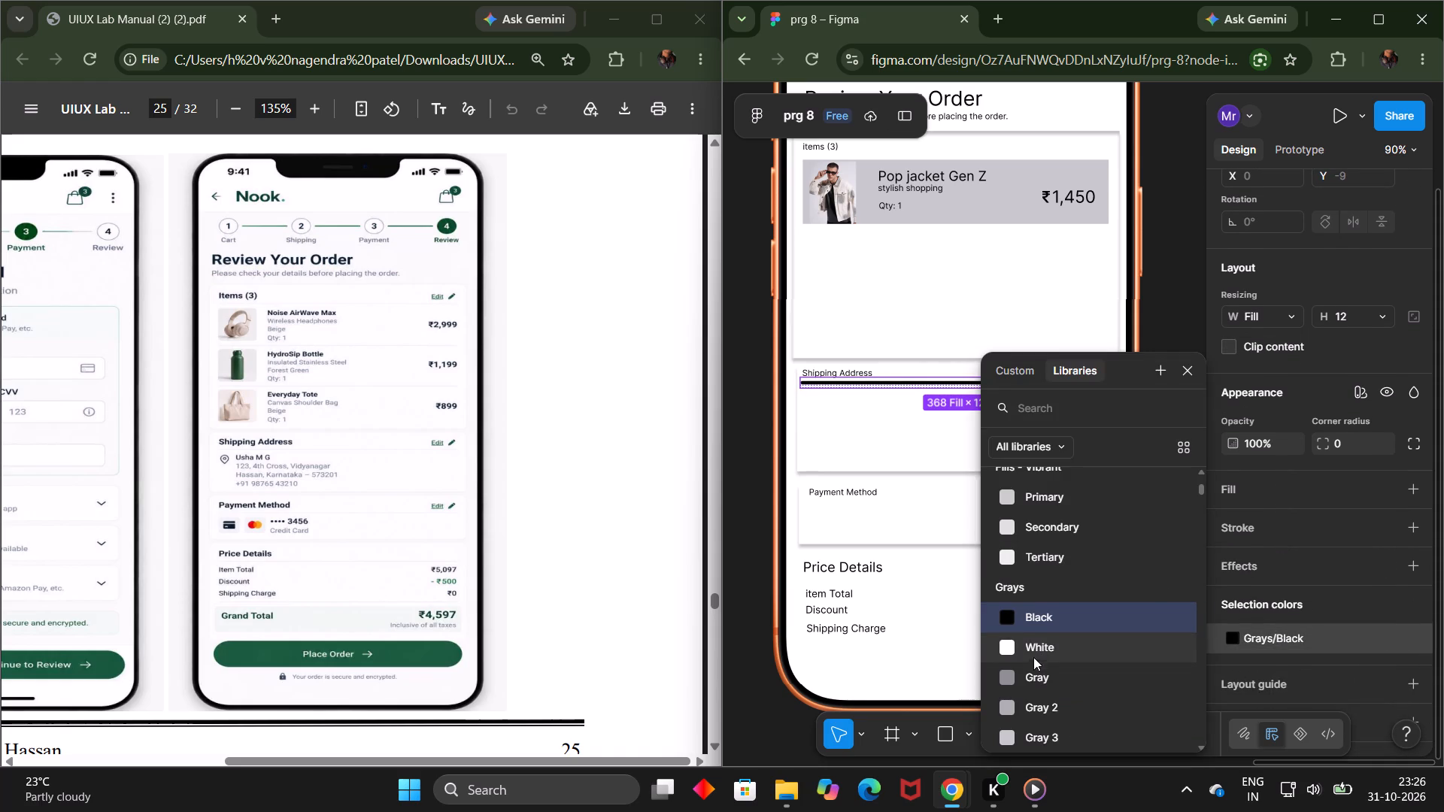
click(1030, 670)
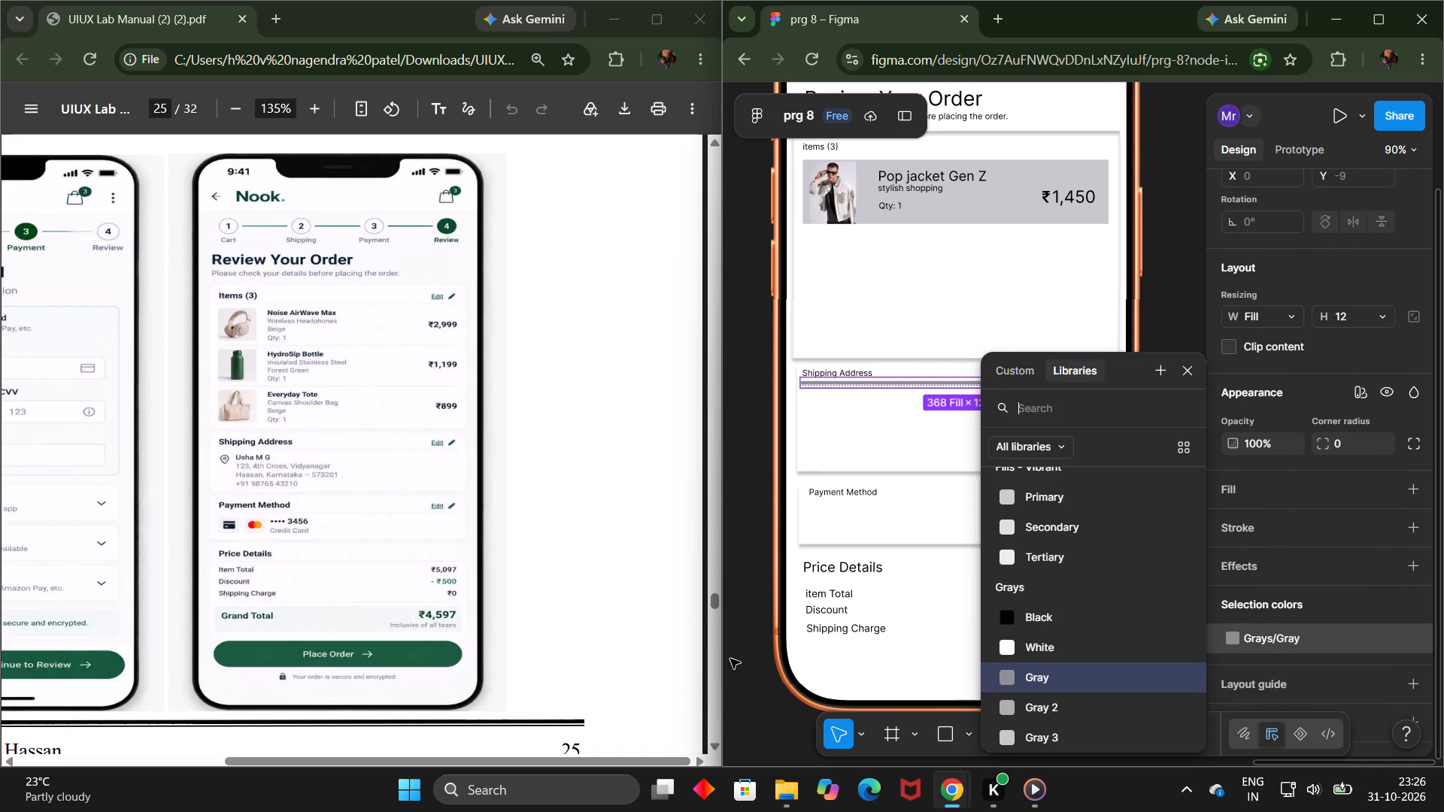
click(730, 659)
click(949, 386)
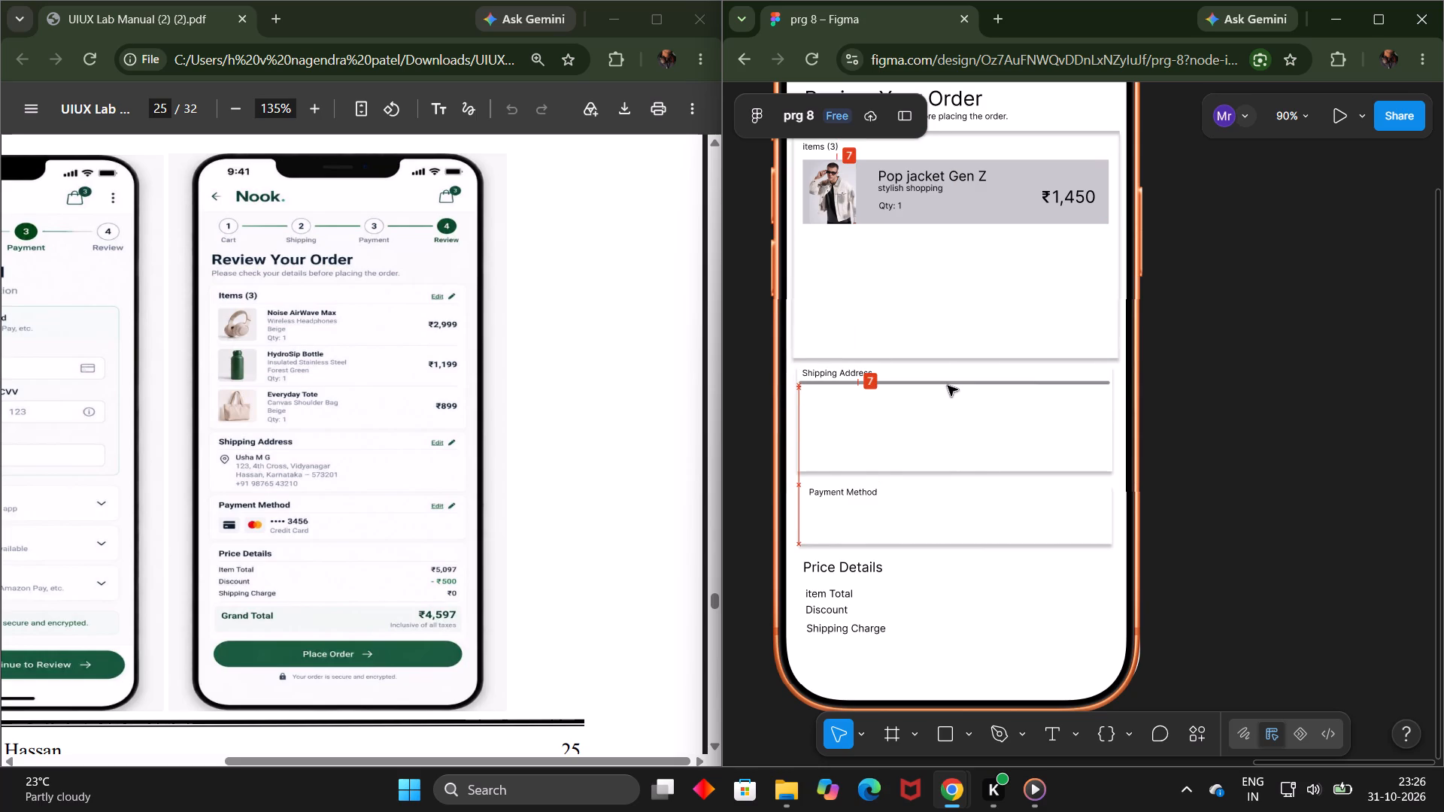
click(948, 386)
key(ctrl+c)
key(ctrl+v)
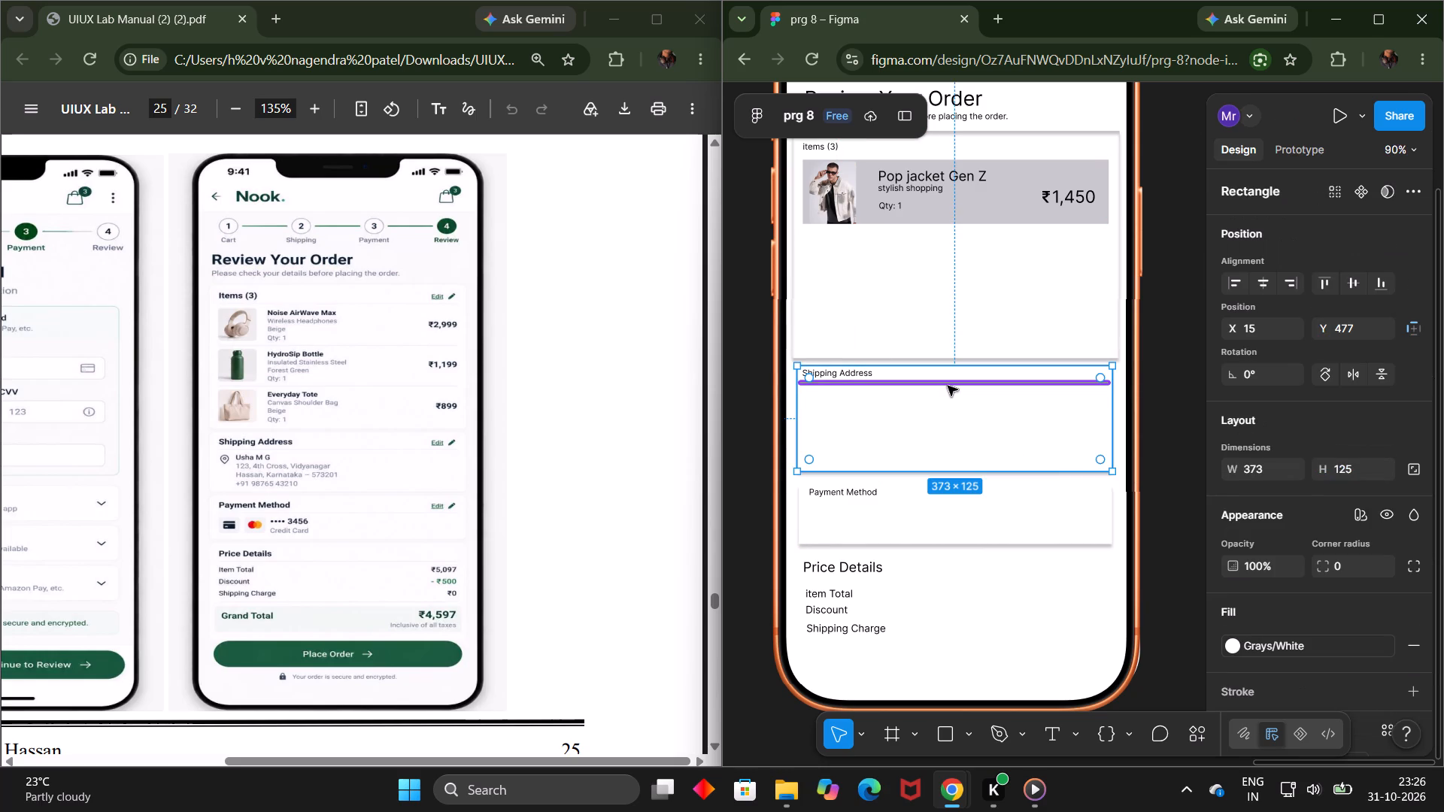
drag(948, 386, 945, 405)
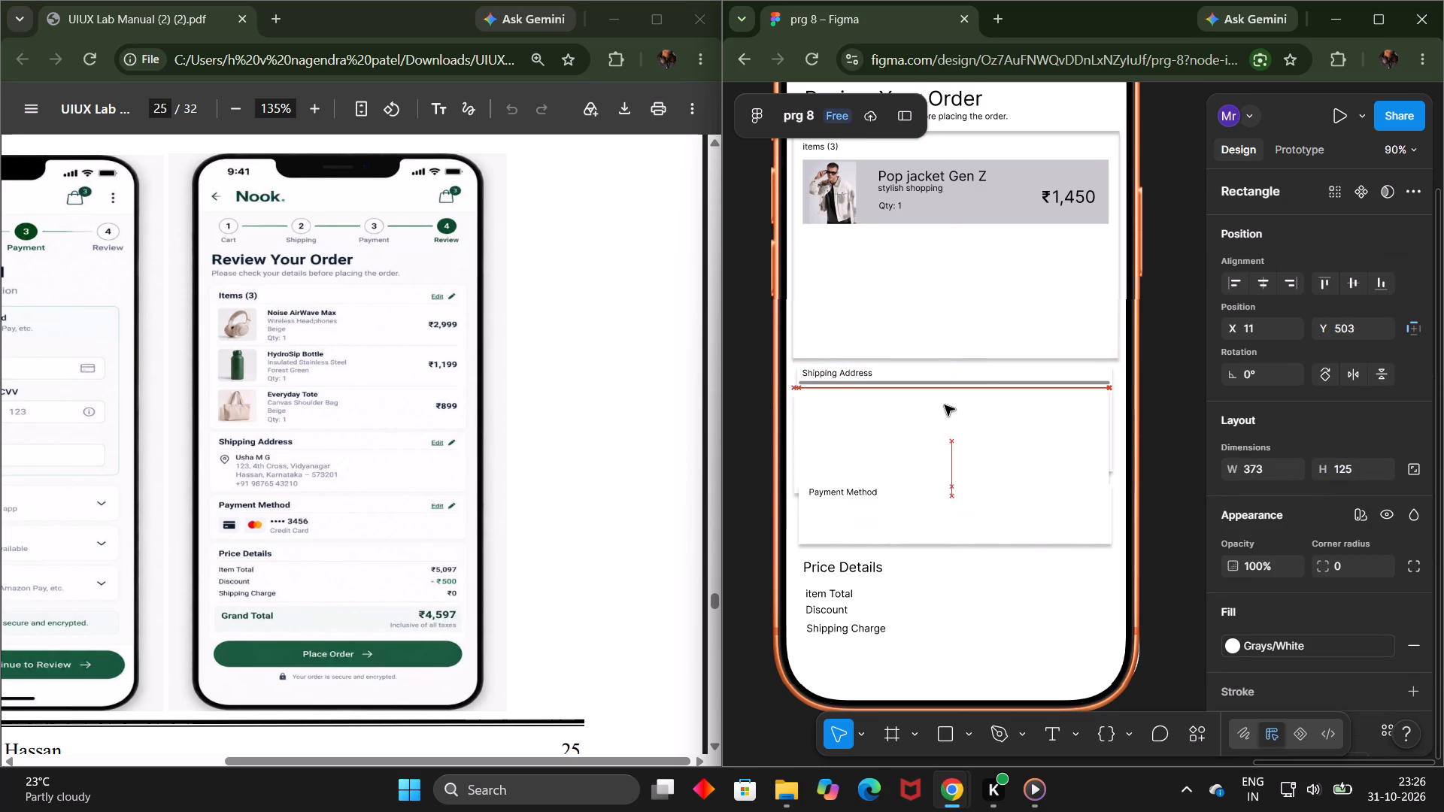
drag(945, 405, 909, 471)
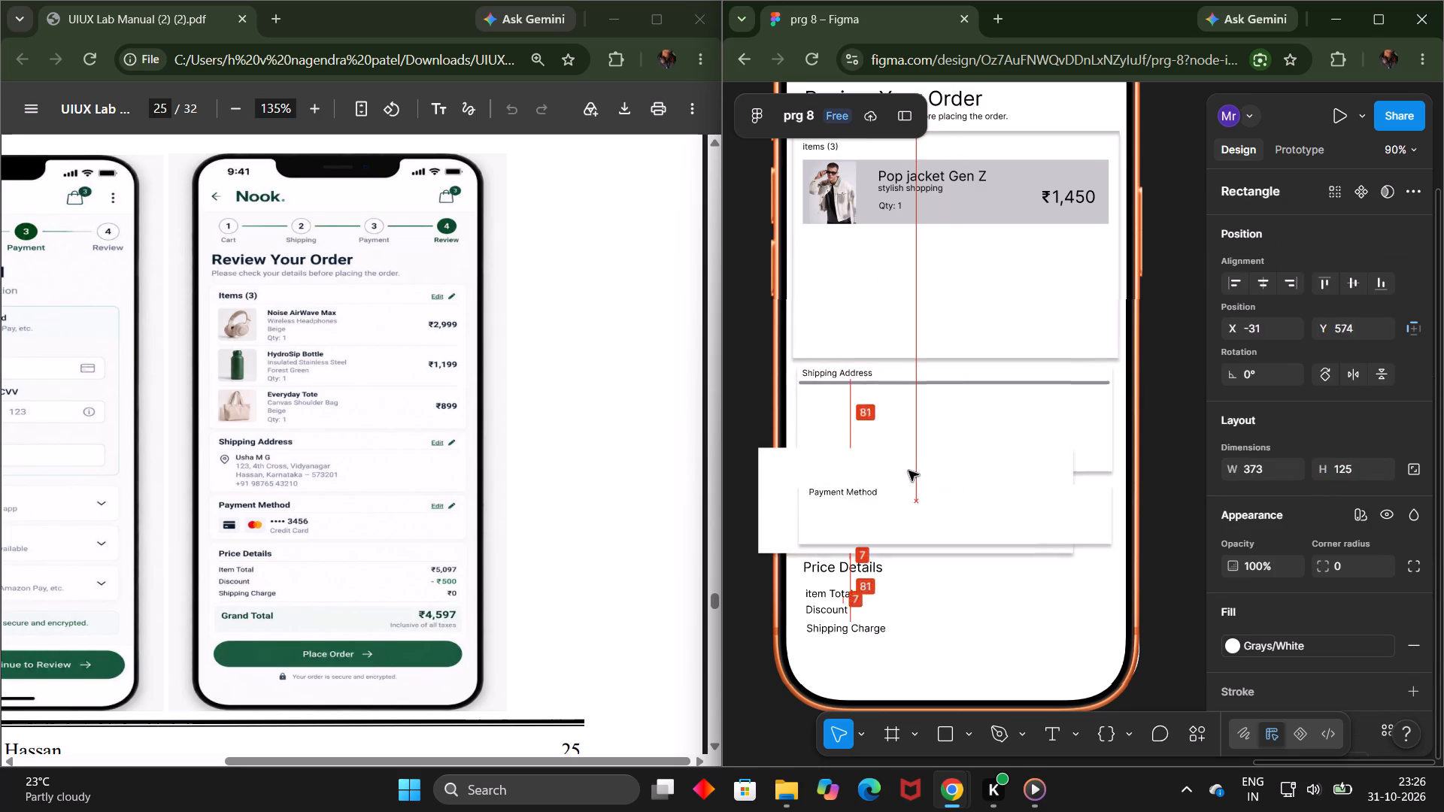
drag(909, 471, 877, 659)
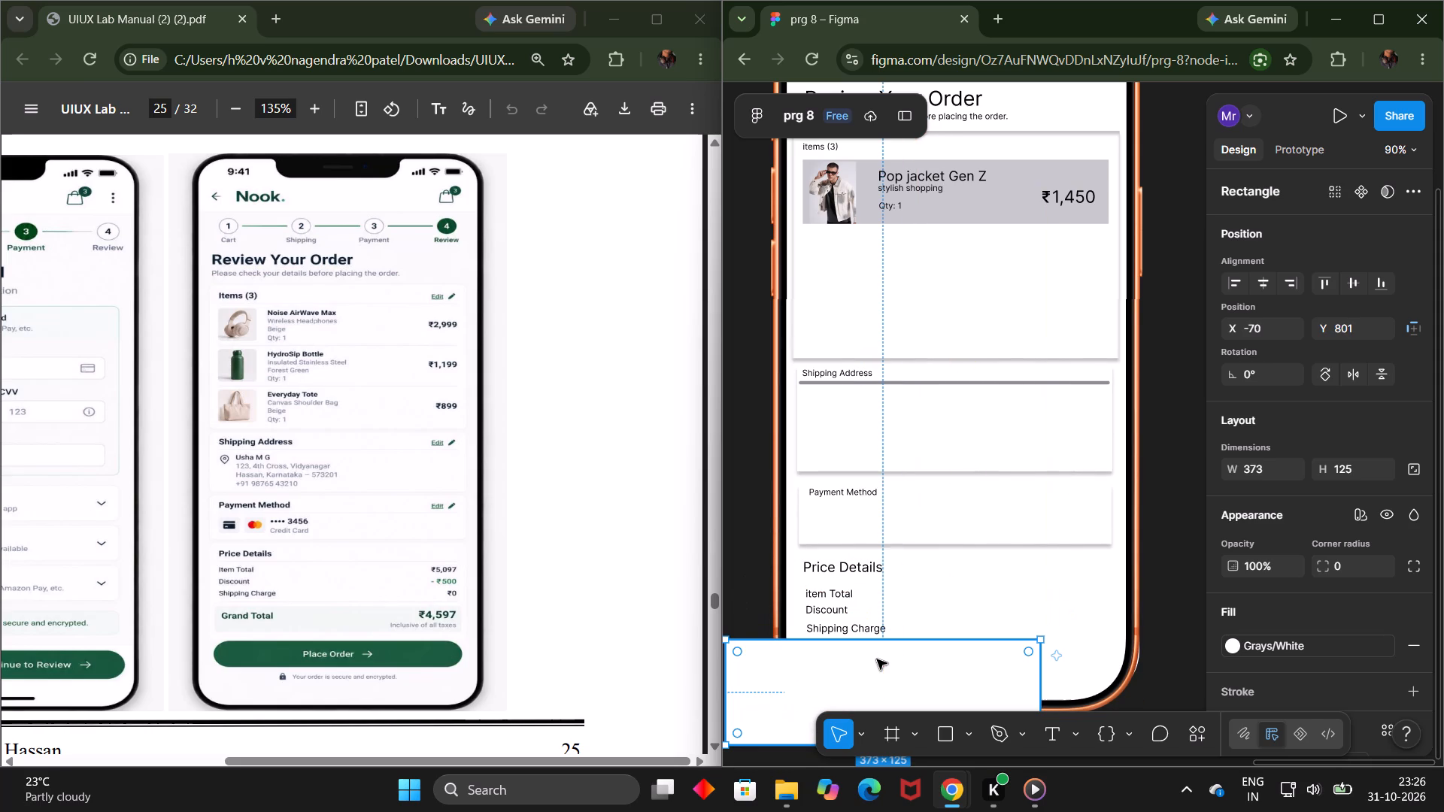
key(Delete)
Duplicate the Shipping Address divider line and place the copy just below the Payment Method heading, at about X 20, Y 640.
click(896, 384)
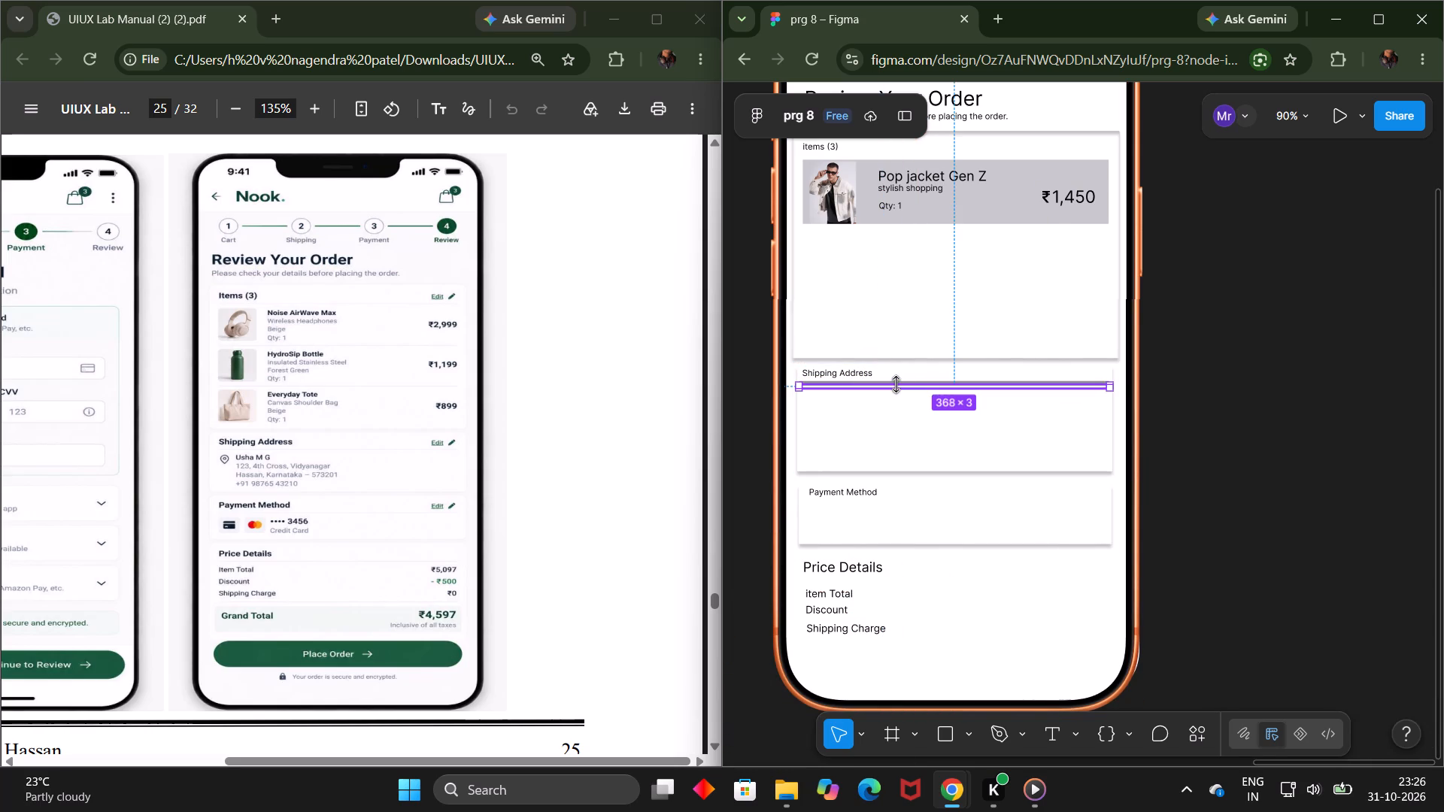
click(899, 386)
key(ctrl+c)
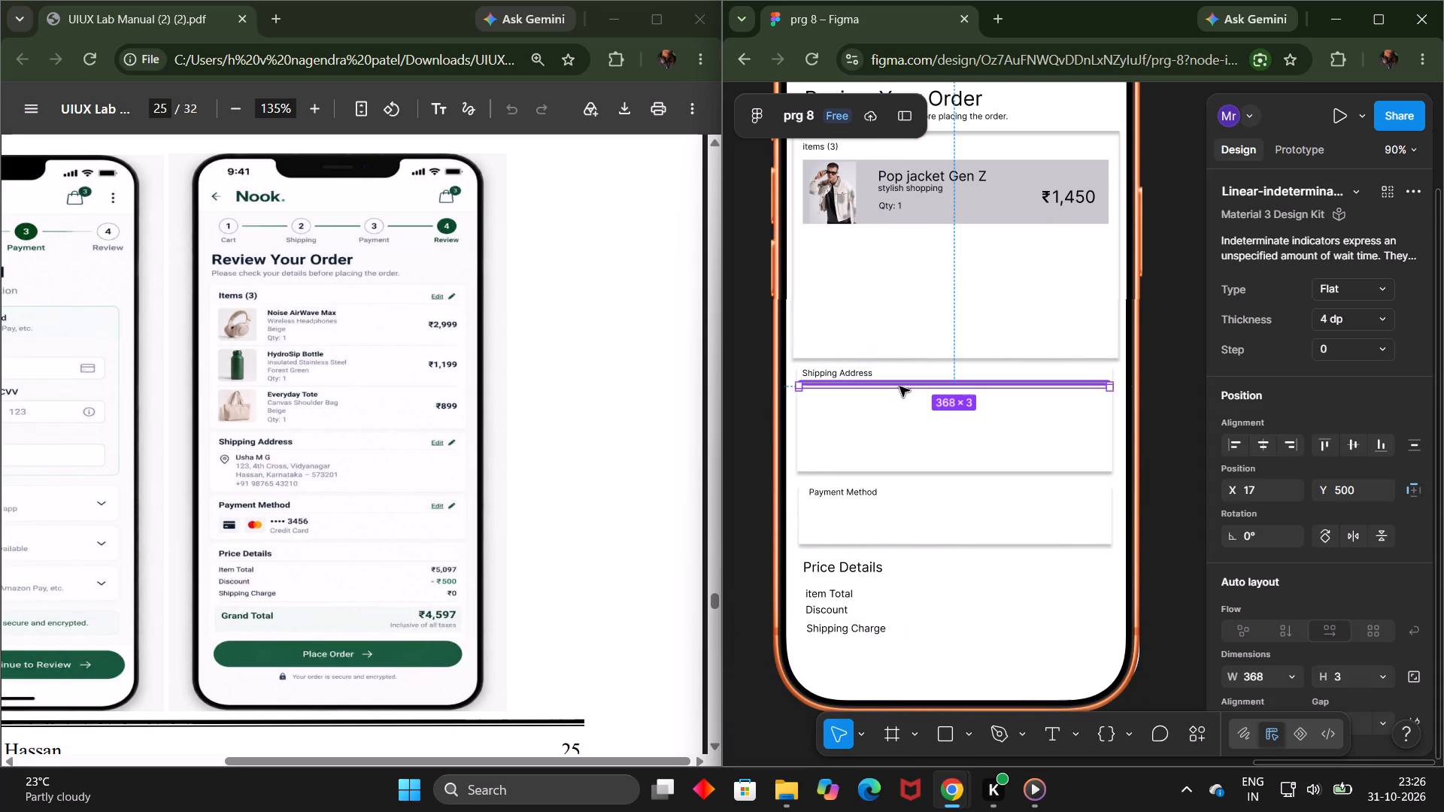
key(ctrl+v)
drag(899, 386, 896, 492)
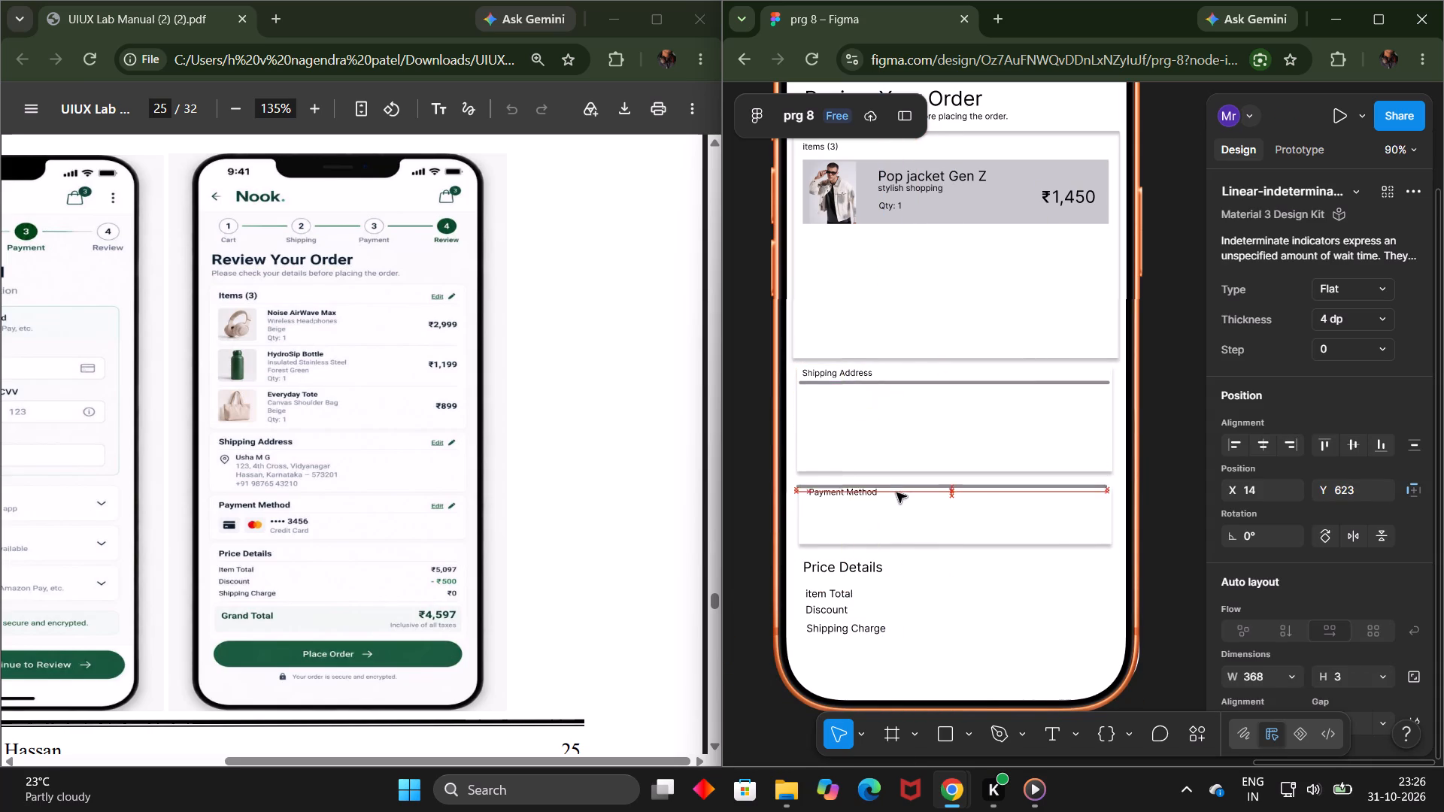
drag(896, 492, 903, 505)
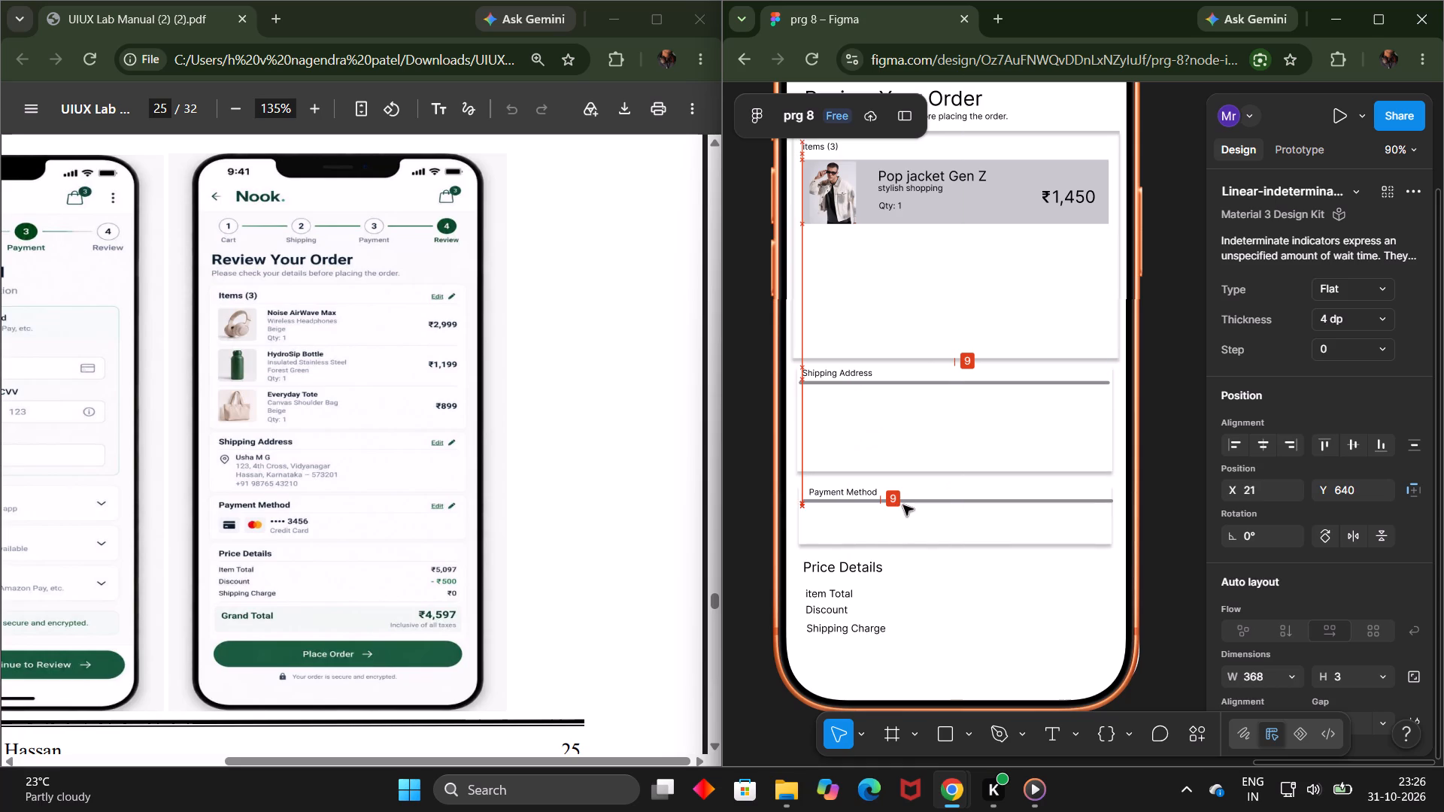
drag(903, 505, 902, 505)
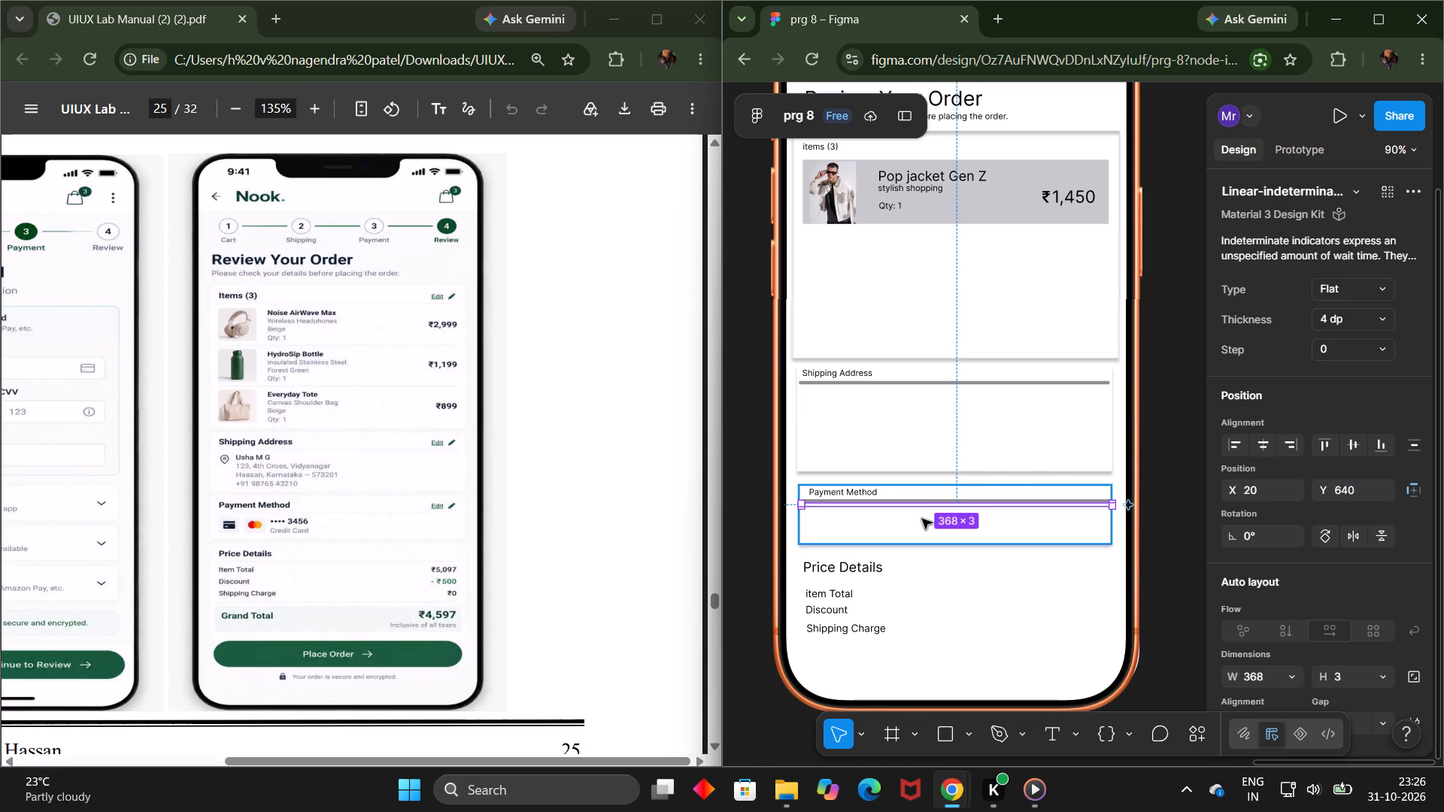
click(1161, 586)
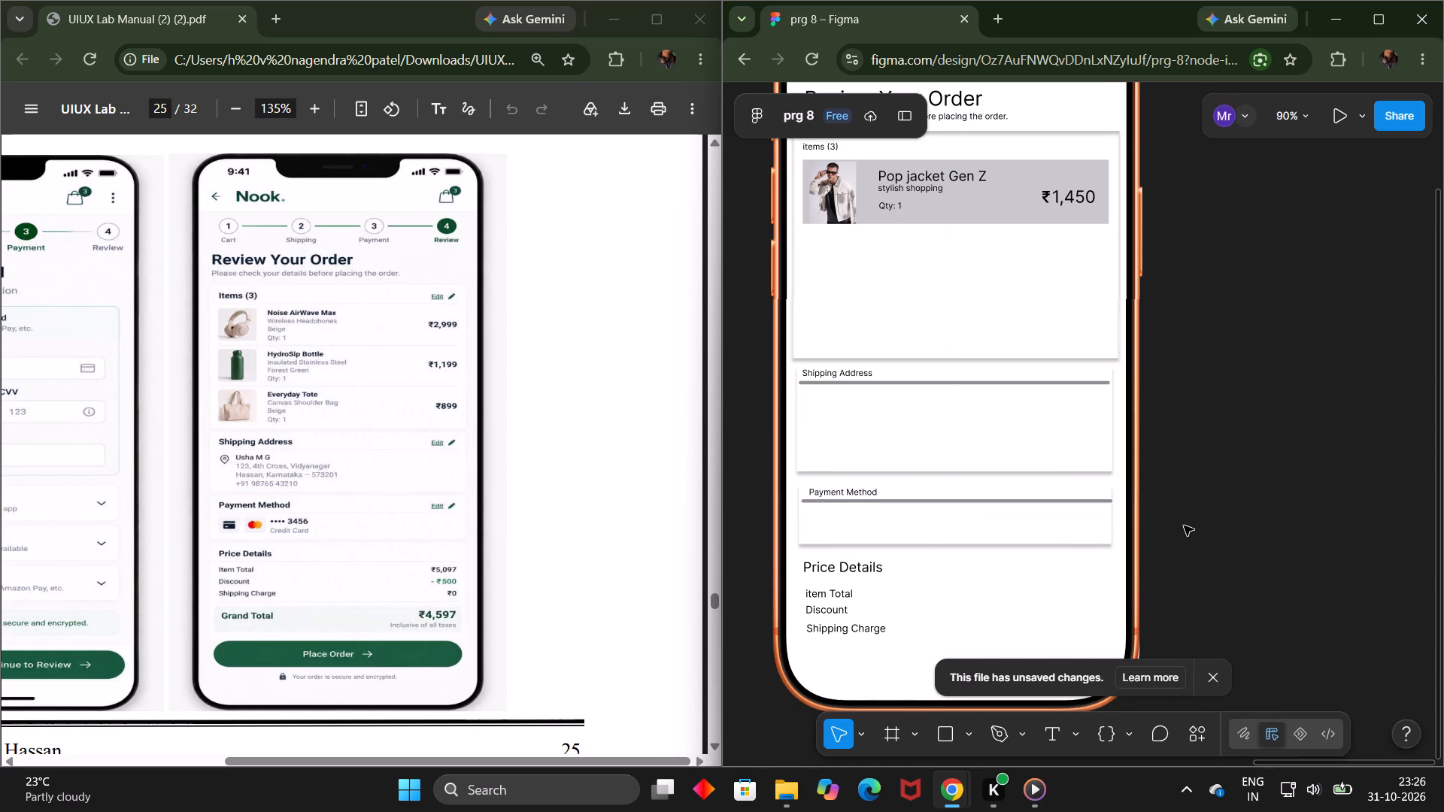
Extend the Payment Method box to a height of about 88, moving the Price Details heading down to about Y 714.
scroll(1184, 501, up, 1)
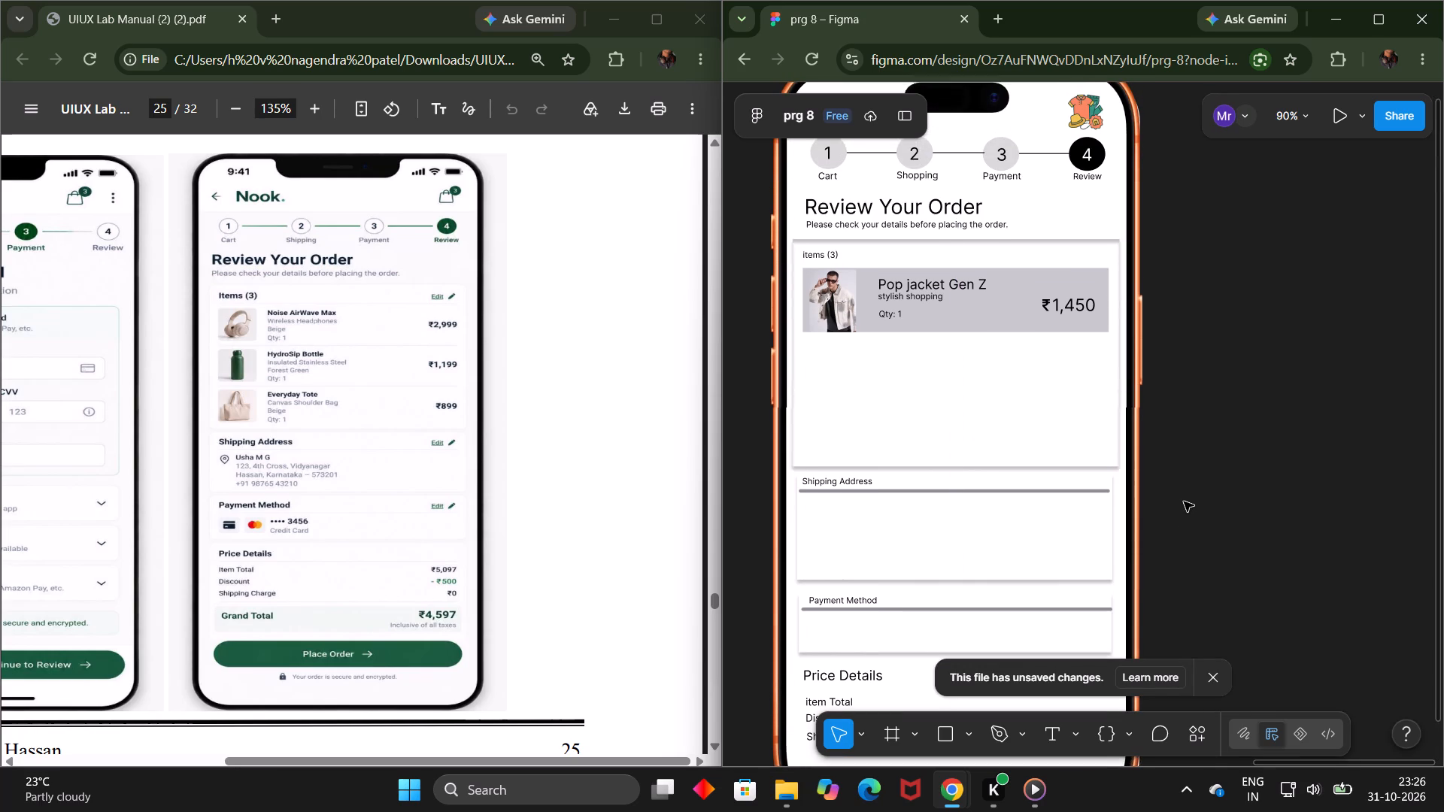
scroll(1184, 501, down, 1)
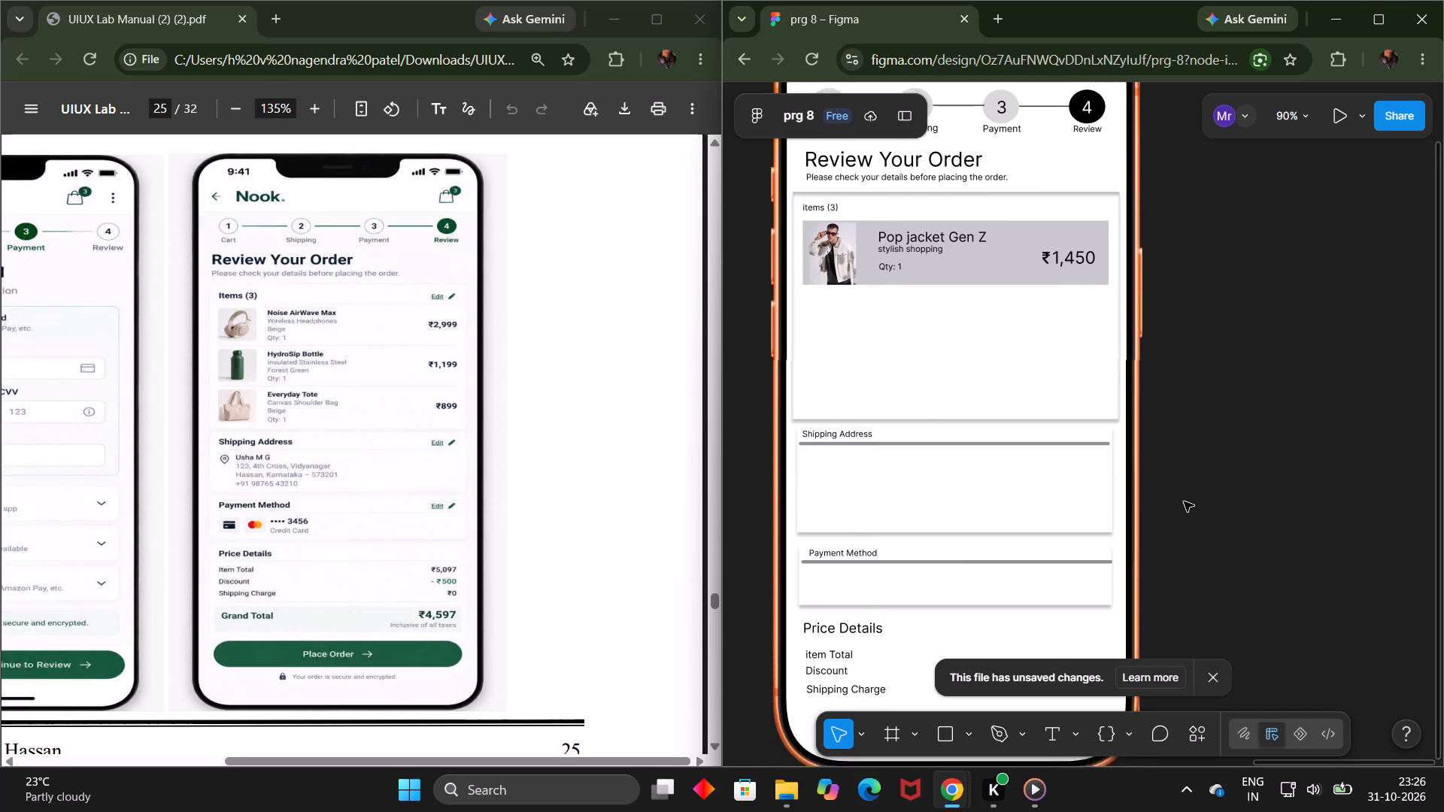
scroll(1184, 501, down, 1)
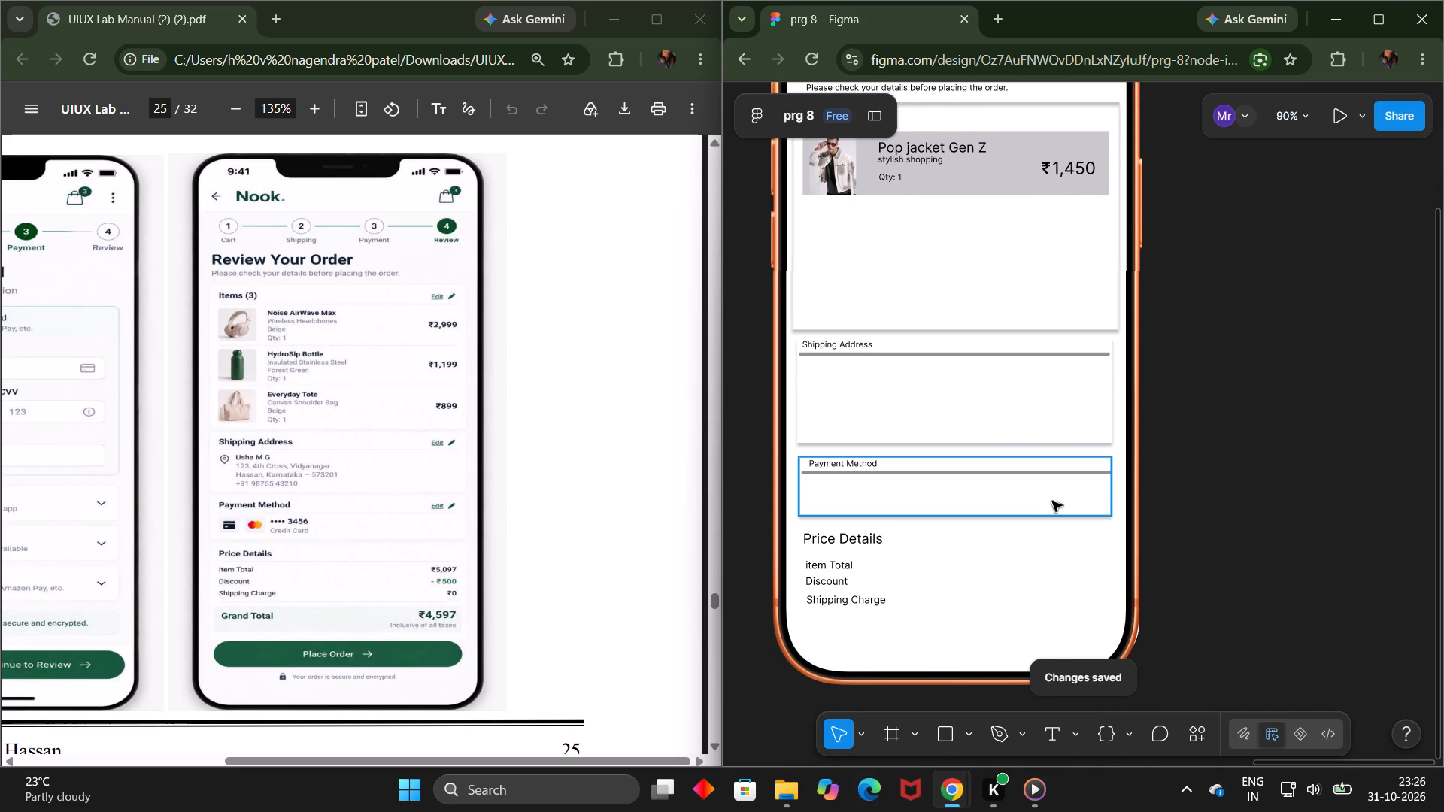
click(1045, 501)
click(990, 522)
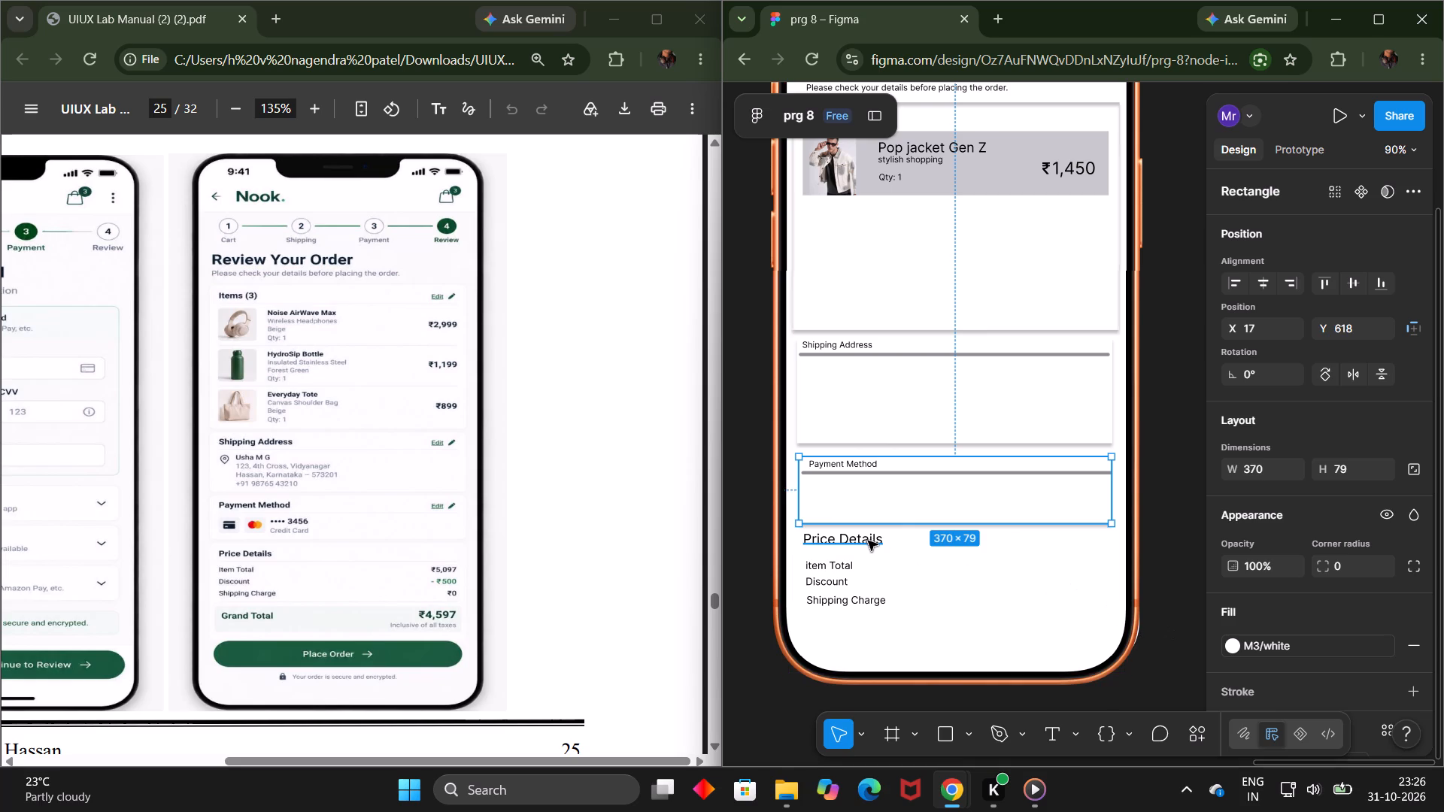
drag(865, 540, 865, 547)
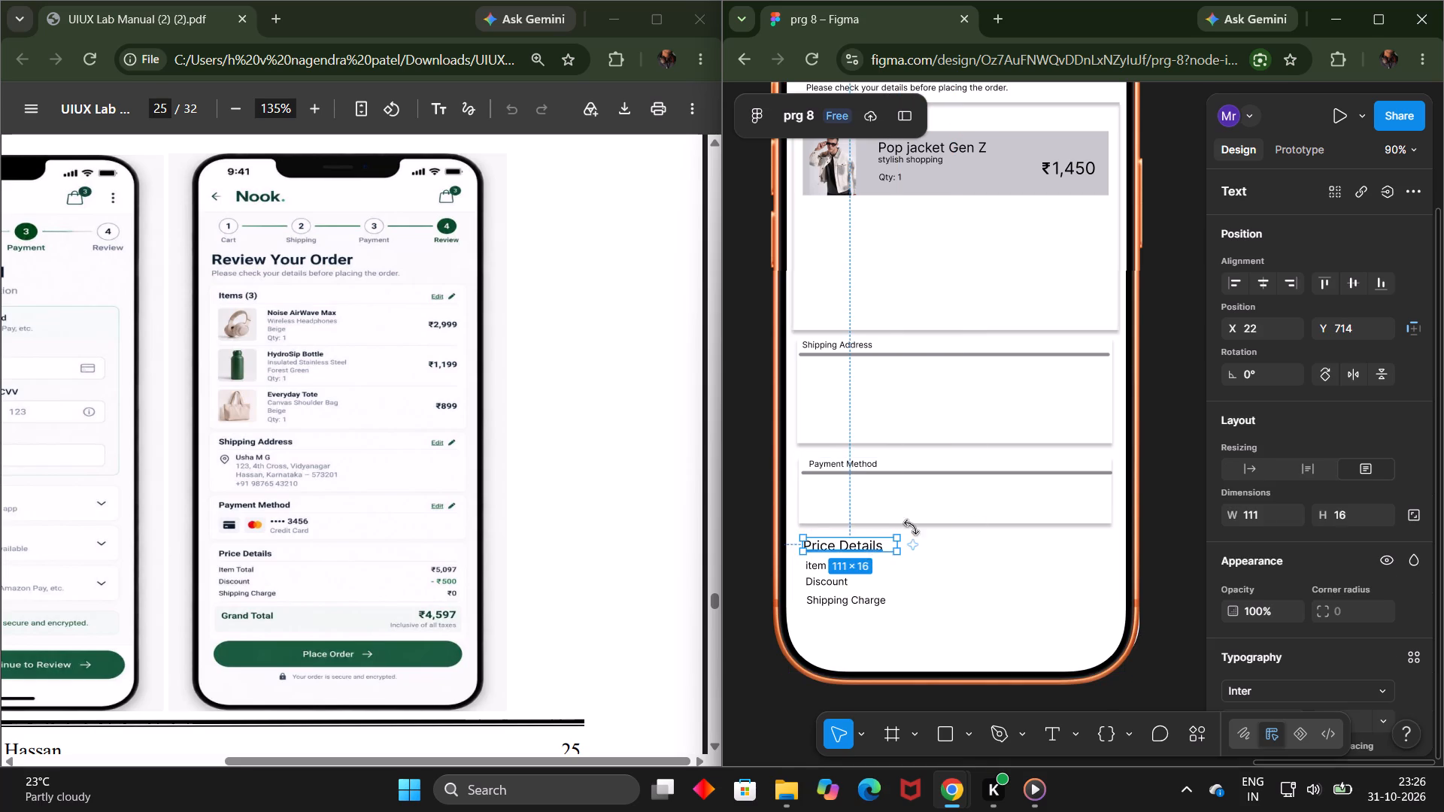
click(921, 523)
drag(926, 523, 925, 531)
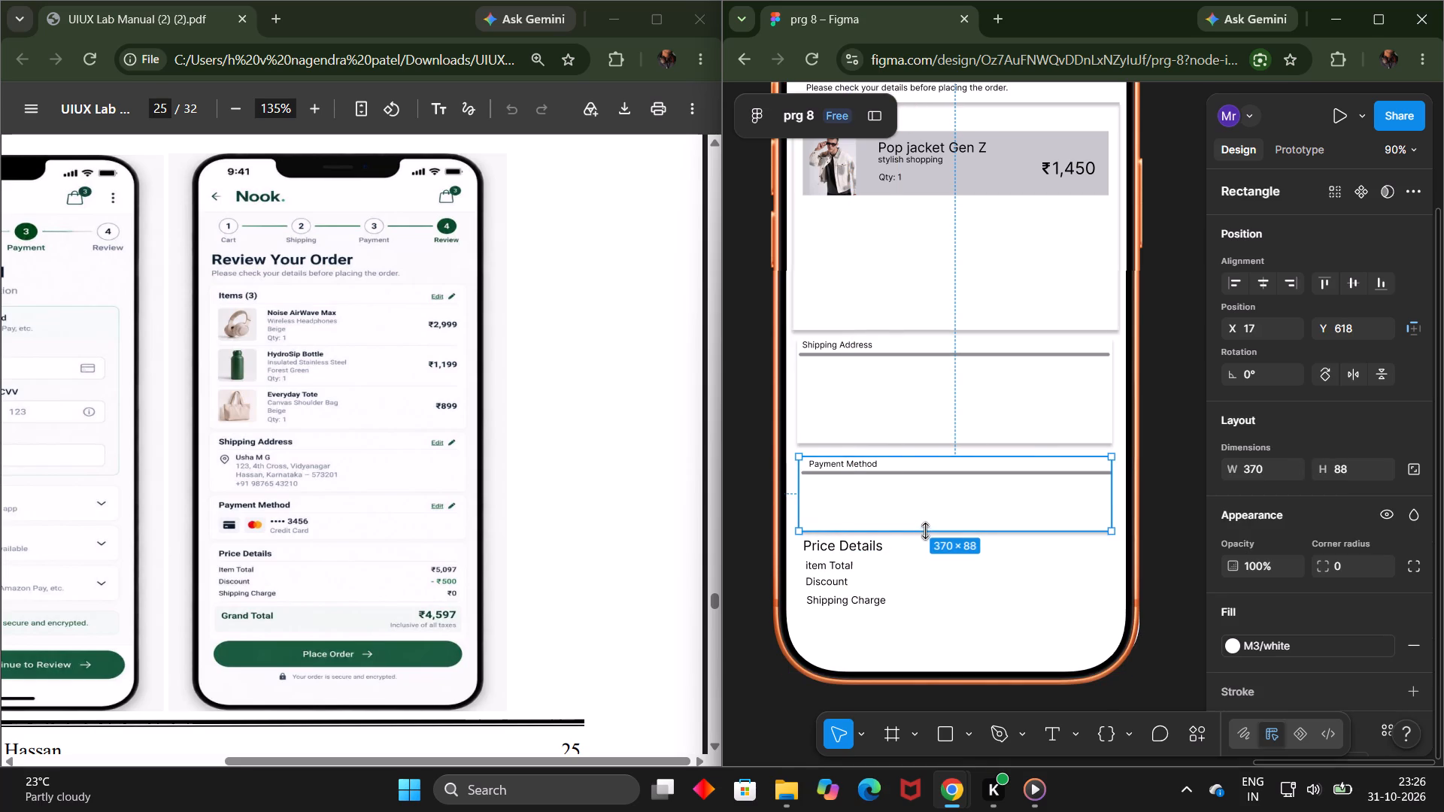
Reposition the Shipping Charge label just below Discount, at about X 26, Y 778.
drag(838, 602, 837, 612)
drag(843, 608, 843, 605)
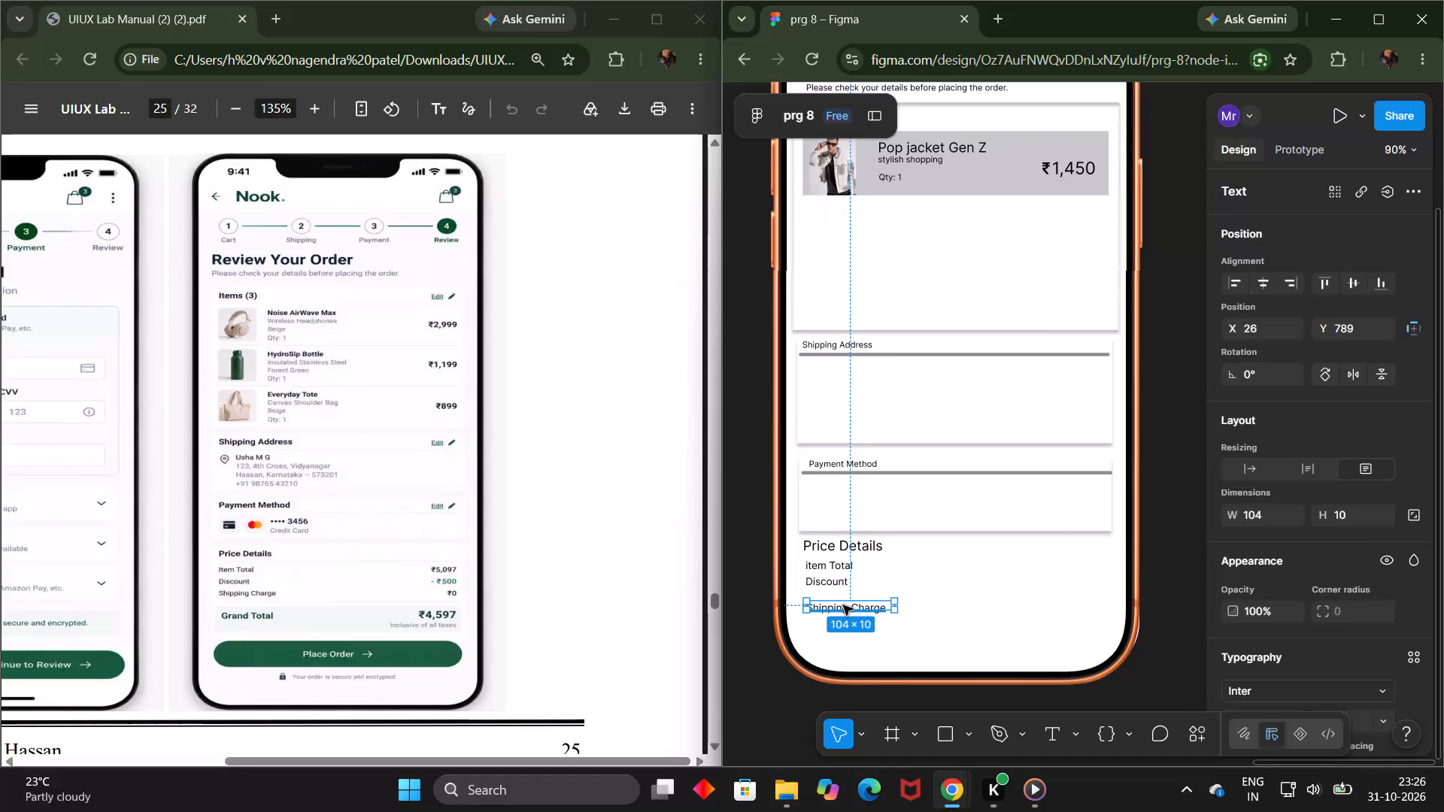
drag(843, 605, 843, 597)
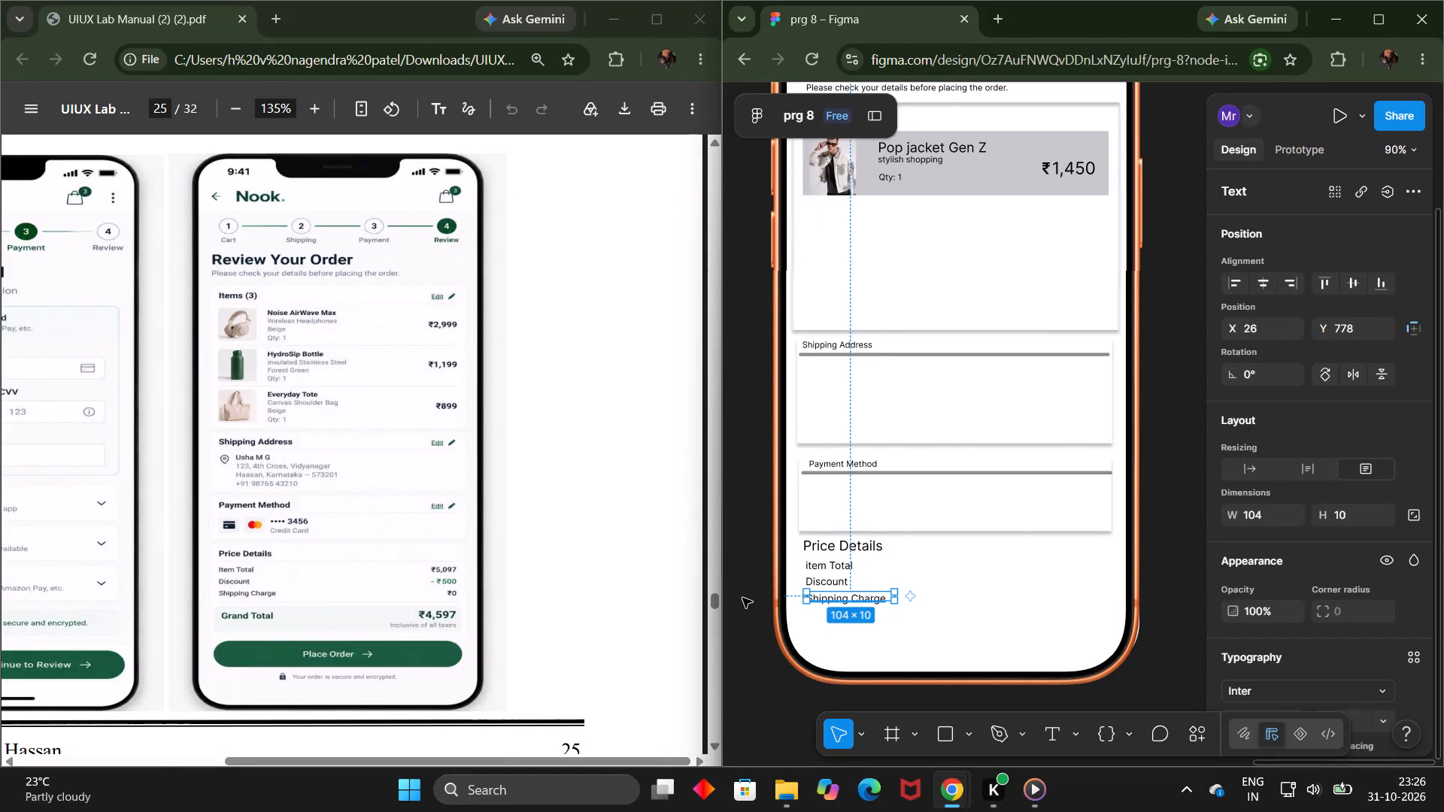
click(740, 598)
Shorten the Shipping Address box by raising its bottom edge.
click(914, 431)
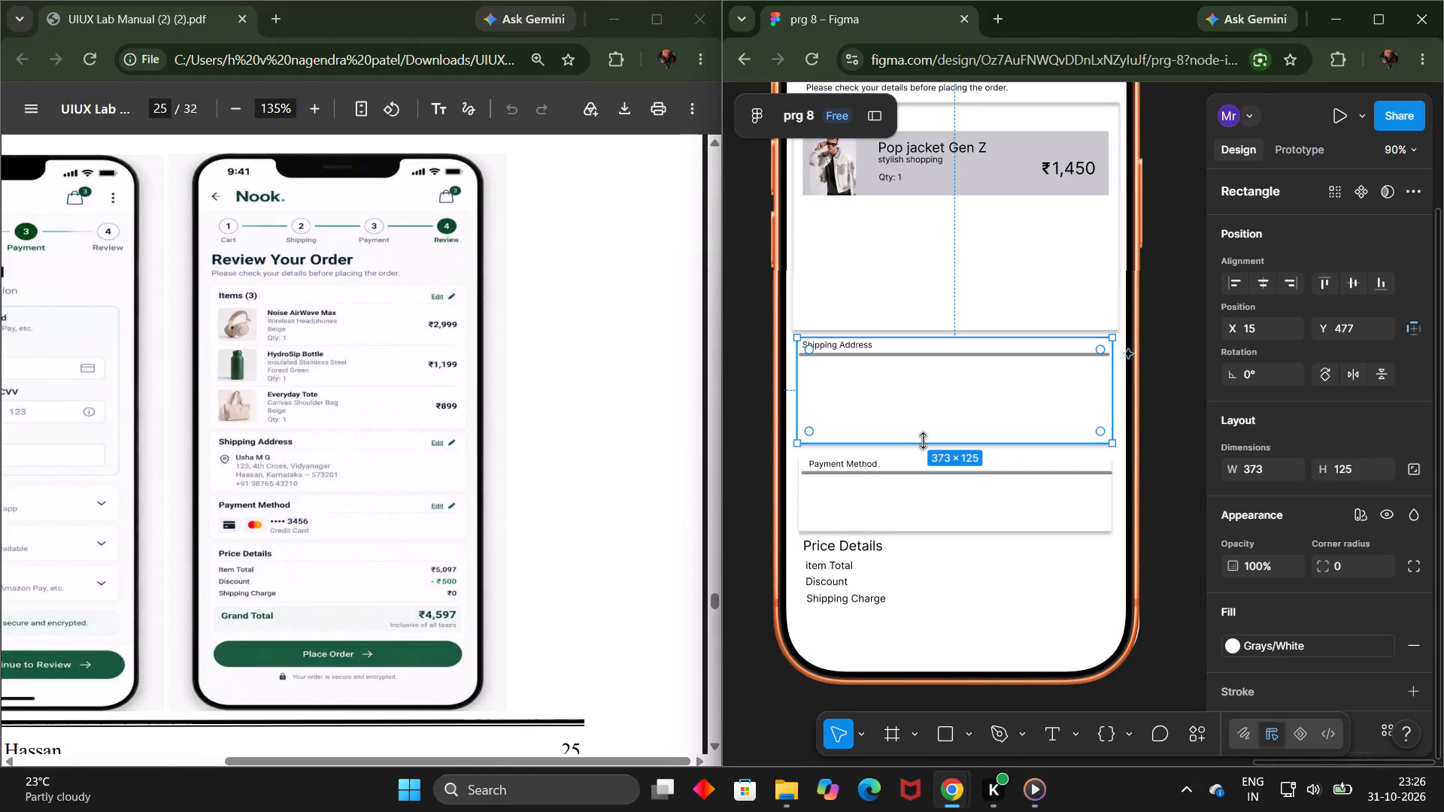
drag(923, 441, 923, 423)
Move the Payment Method box up closer to the Shipping Address box, at about X 16, Y 591.
click(937, 474)
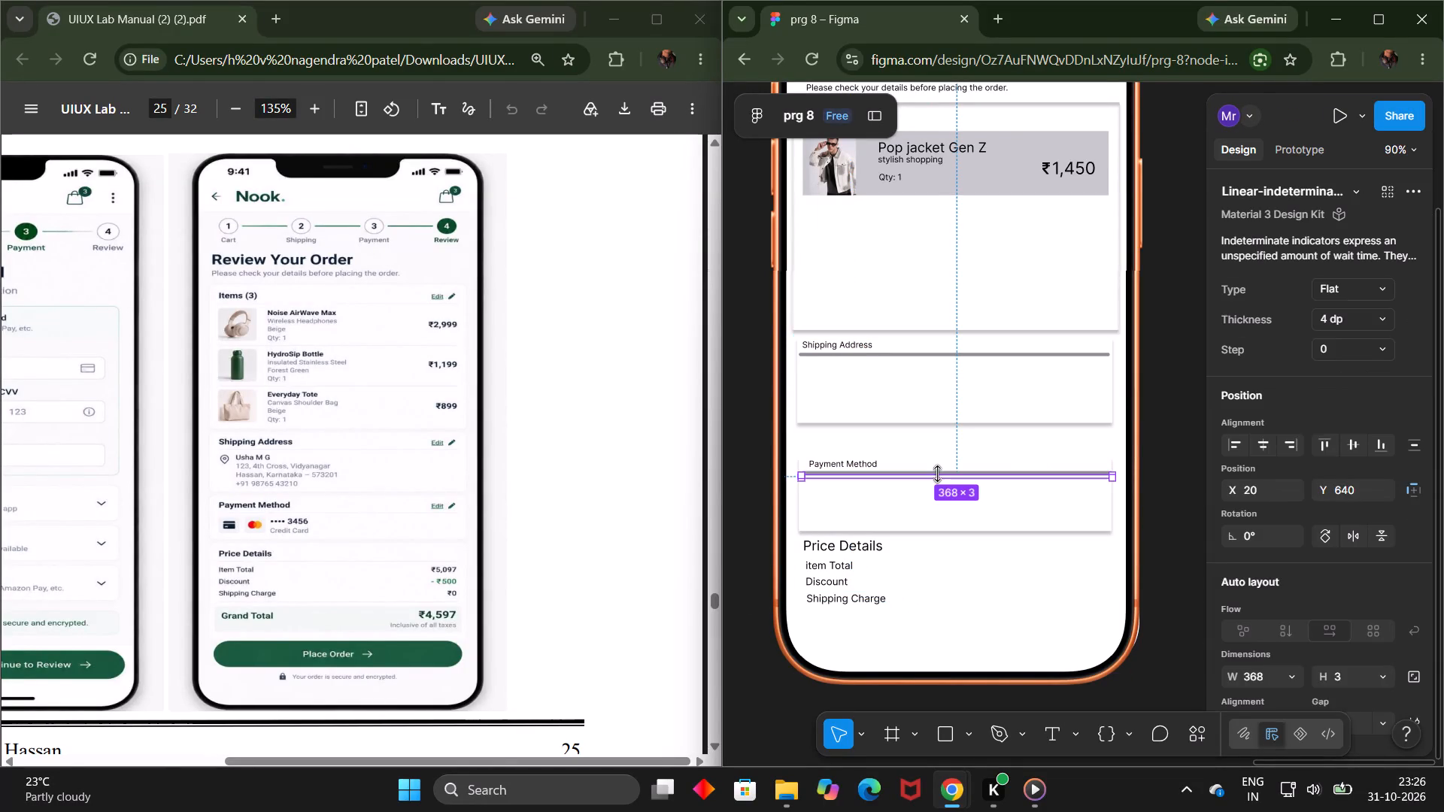
click(942, 486)
drag(926, 492, 926, 477)
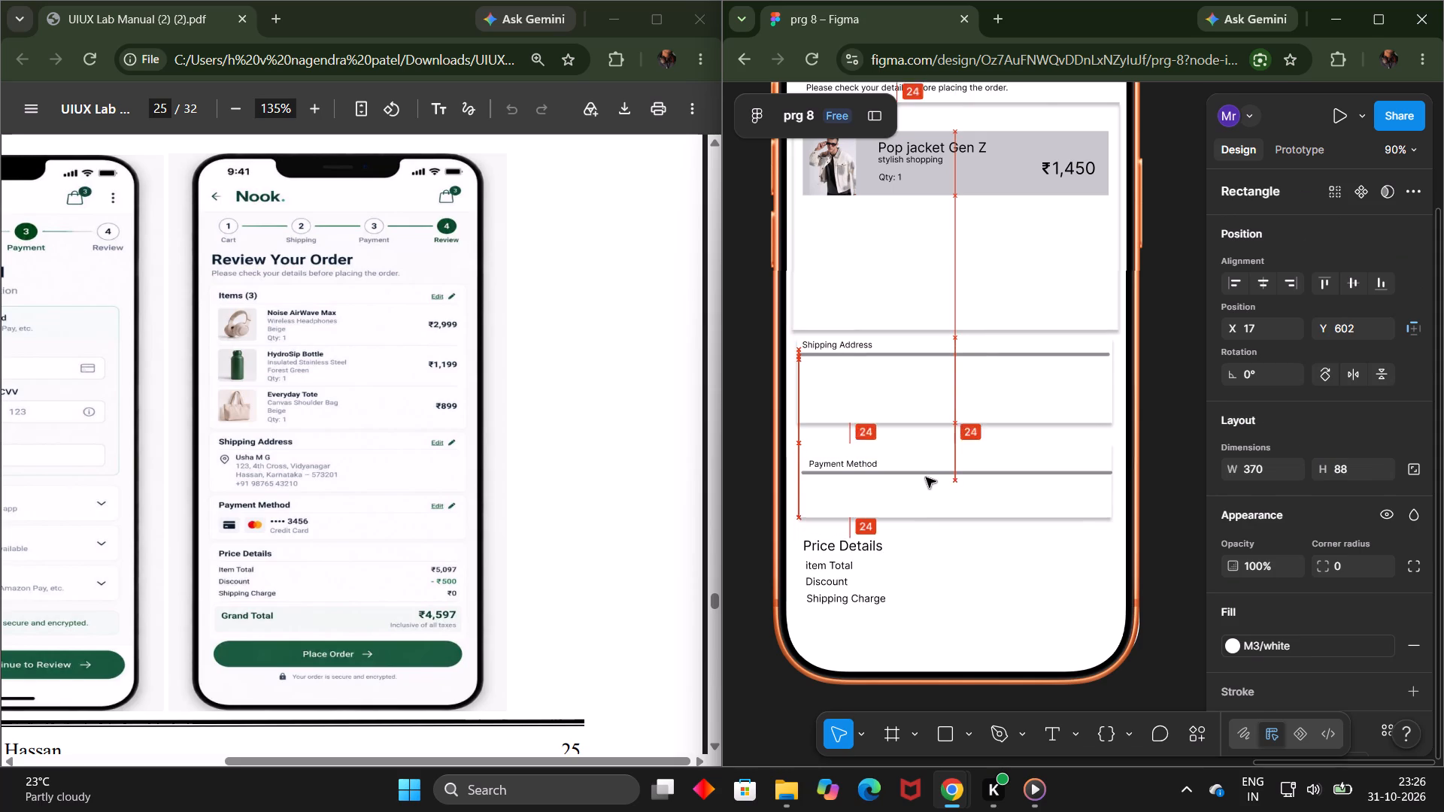
drag(926, 477, 925, 469)
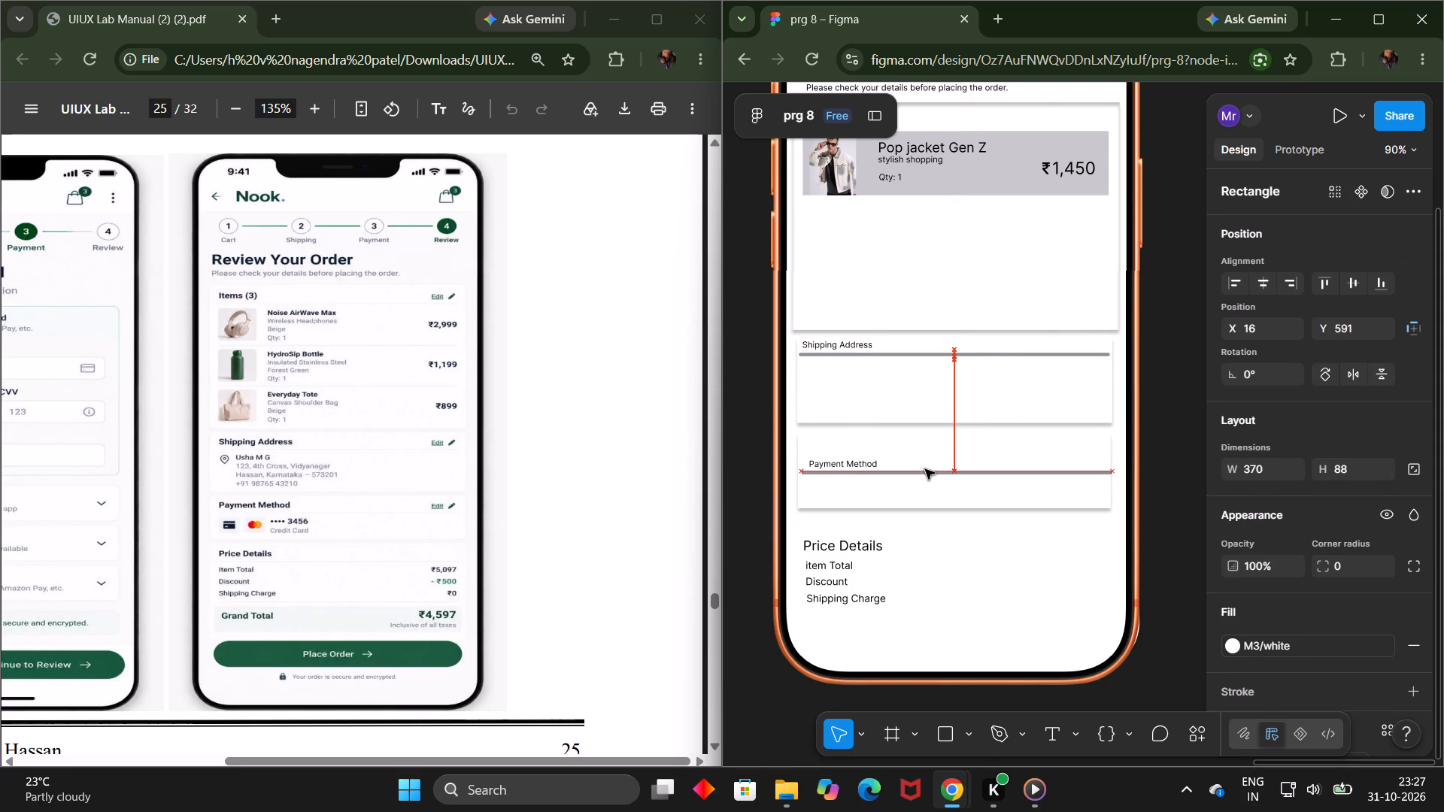
Move the Payment Method heading to the top of its repositioned box, at about X 17.
click(848, 457)
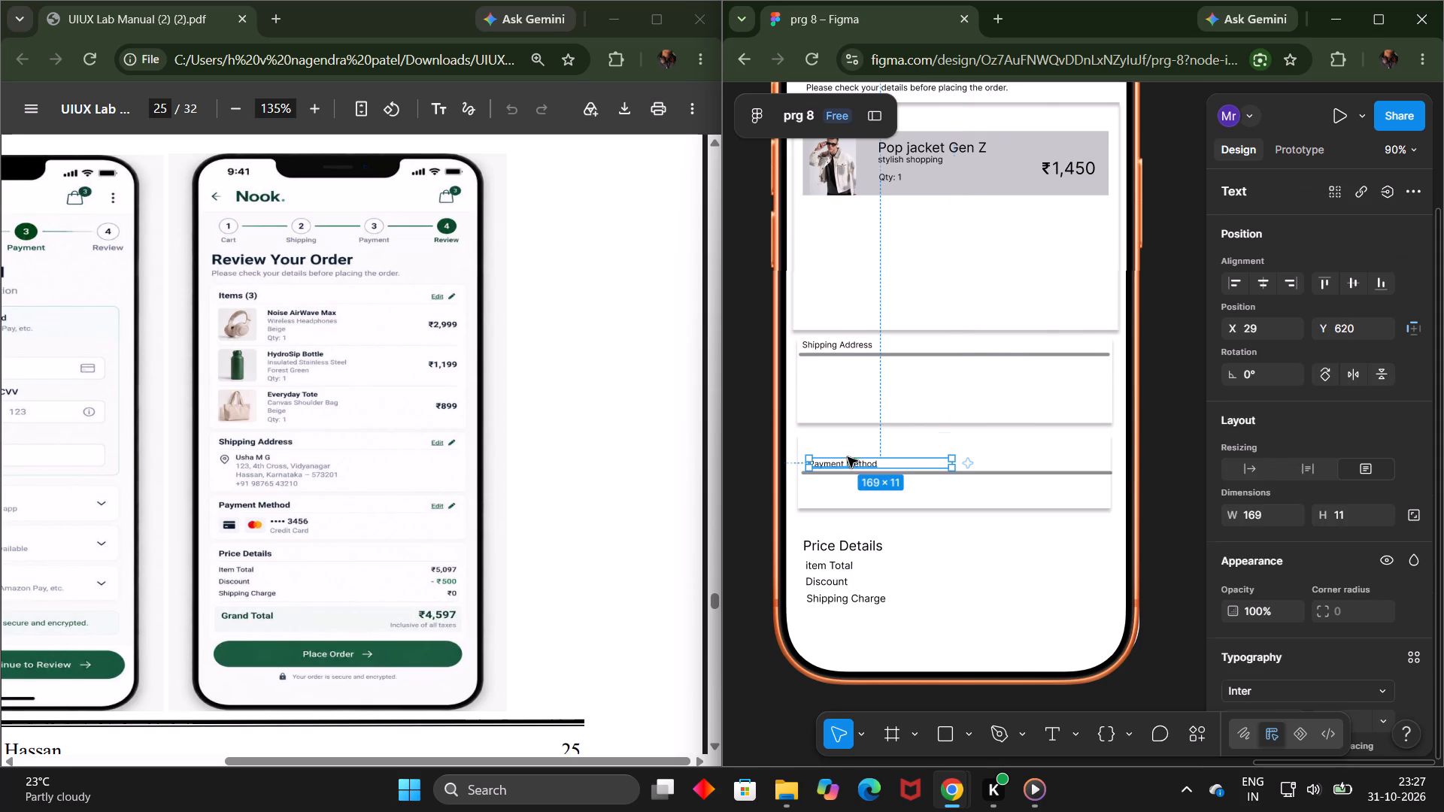
drag(859, 459, 848, 441)
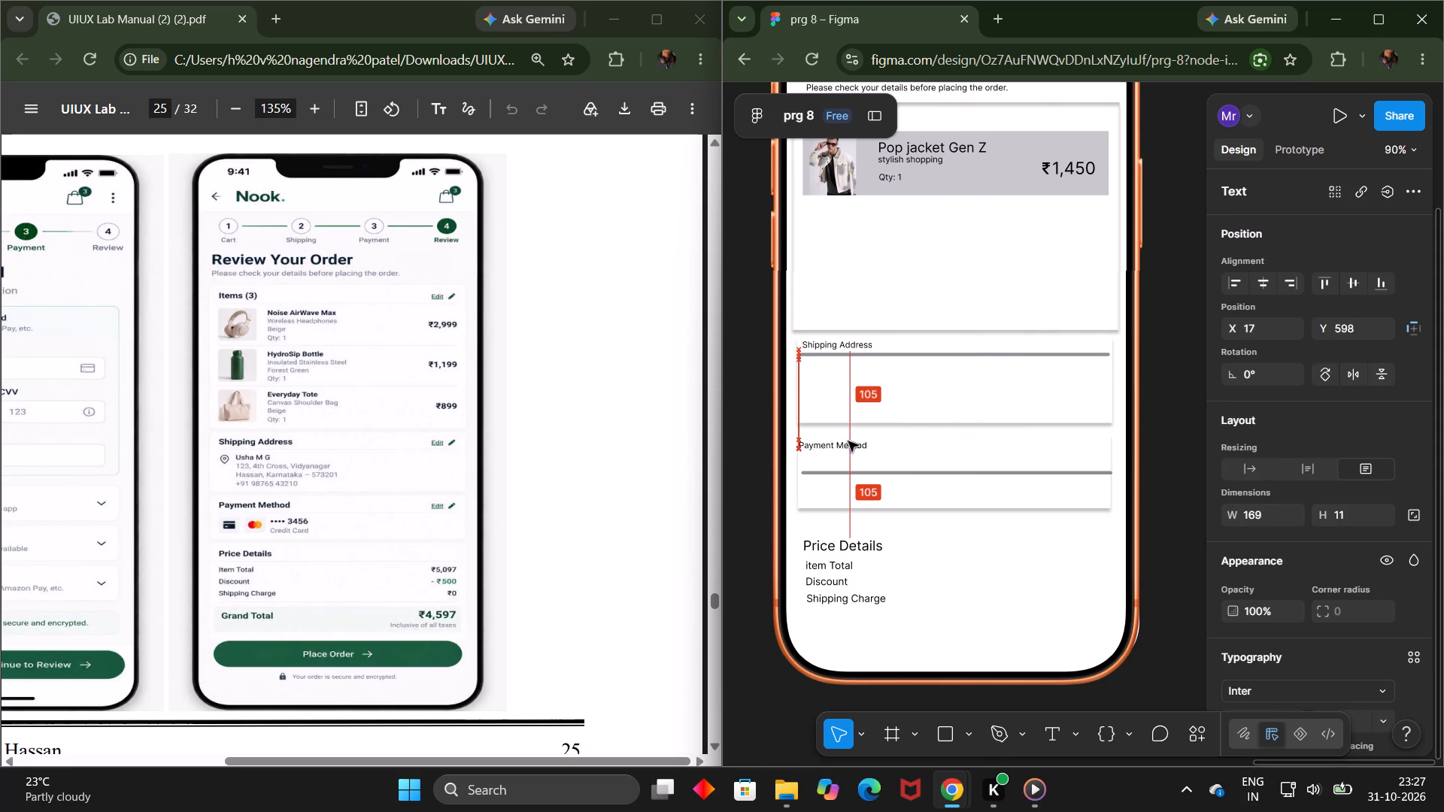
drag(848, 441, 849, 438)
Move the Payment Method divider line up just below its heading, at about X 15, Y 613.
click(865, 468)
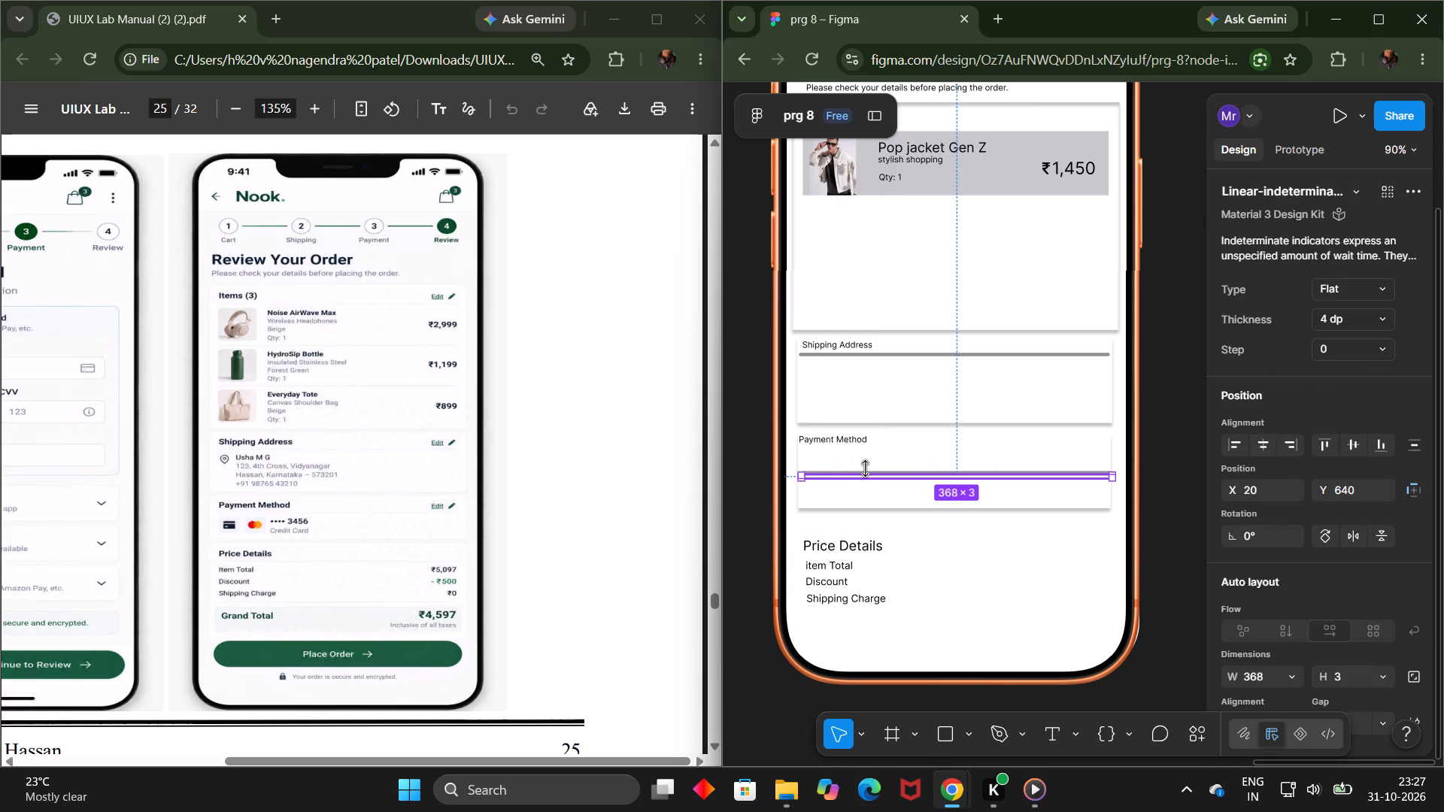
drag(875, 477, 870, 454)
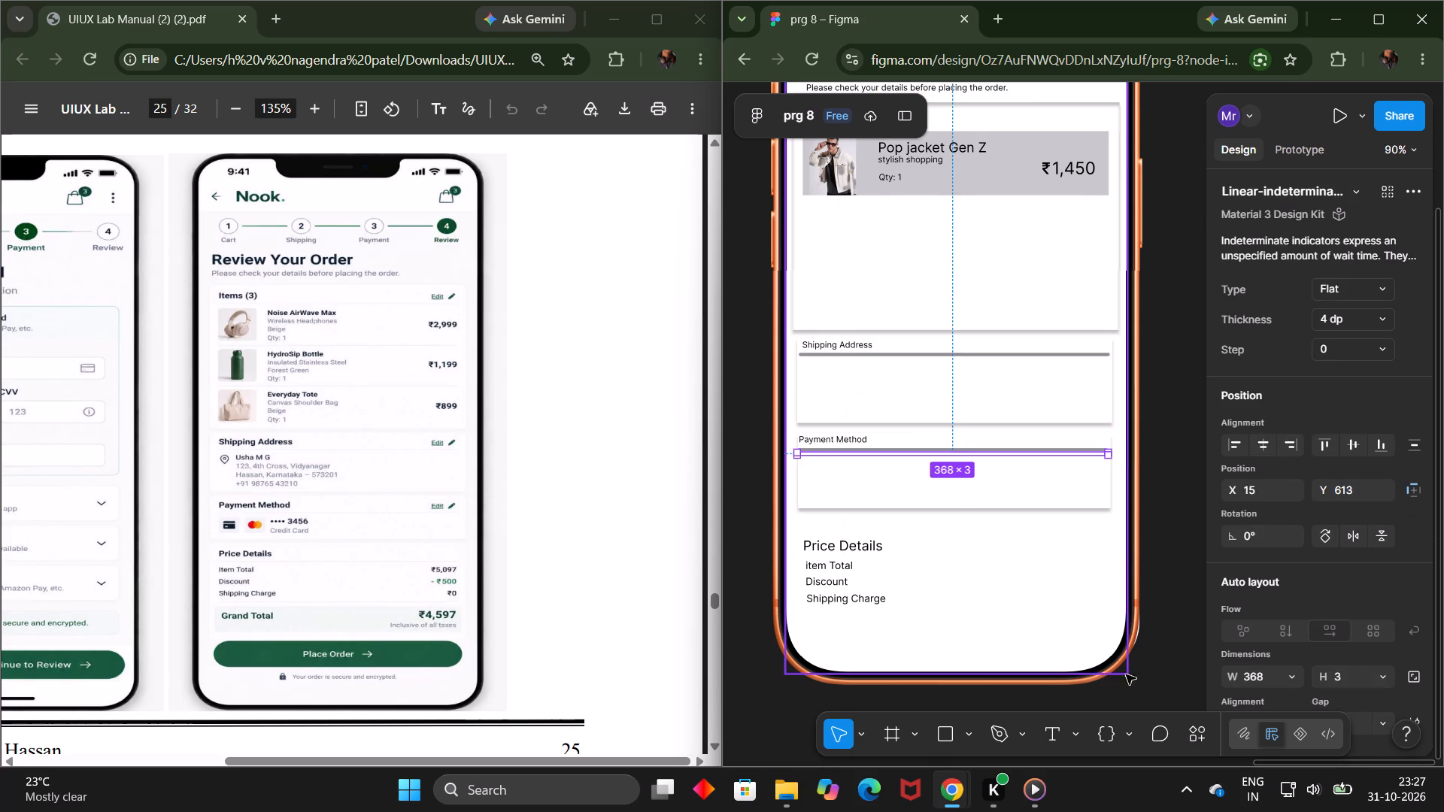
click(1158, 692)
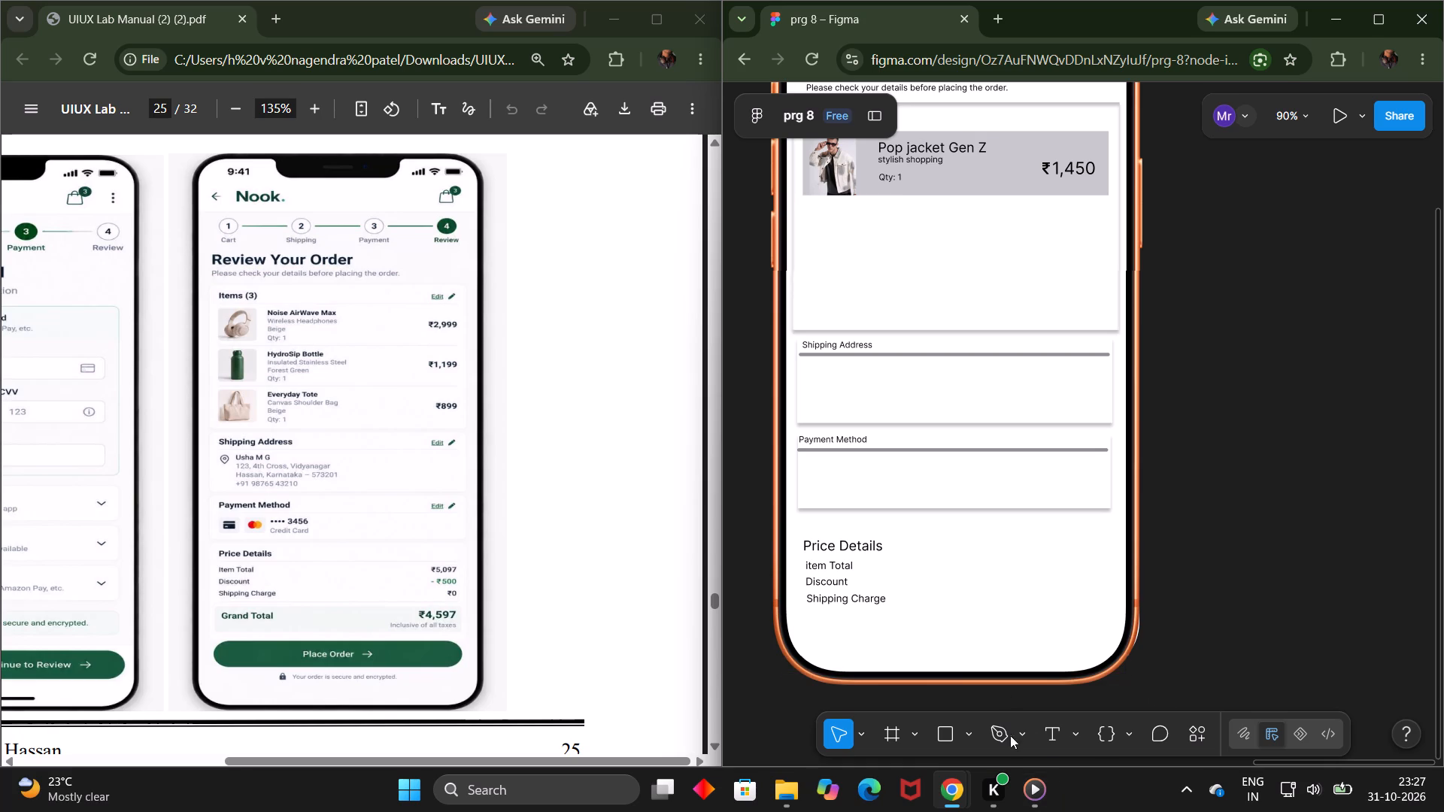
Copy the 4,550 items amount from the cart's Order Summary into a new text box about 96 wide beside Review Your Order's item Total.
click(1053, 741)
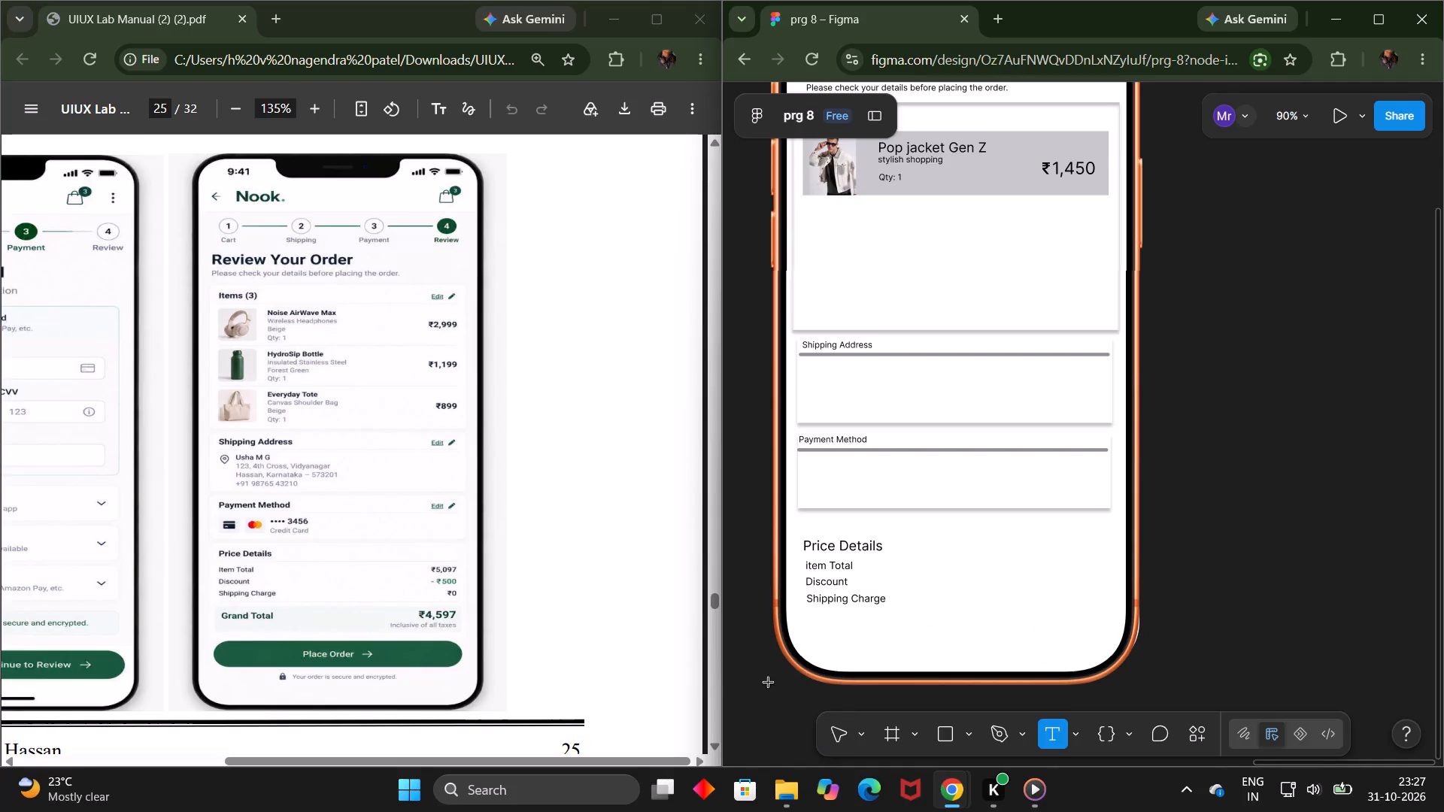
scroll(769, 683, right, 9)
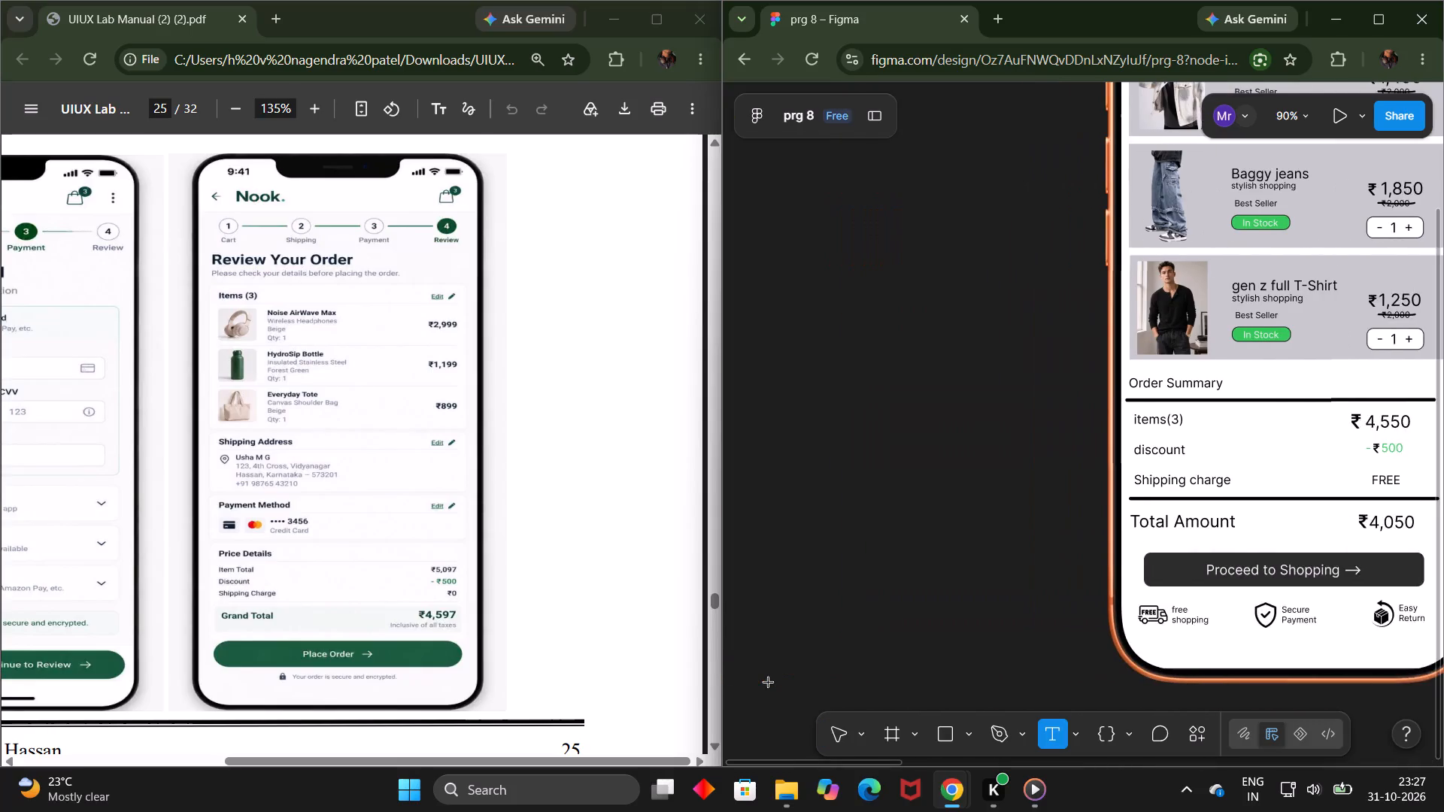
scroll(769, 683, left, 3)
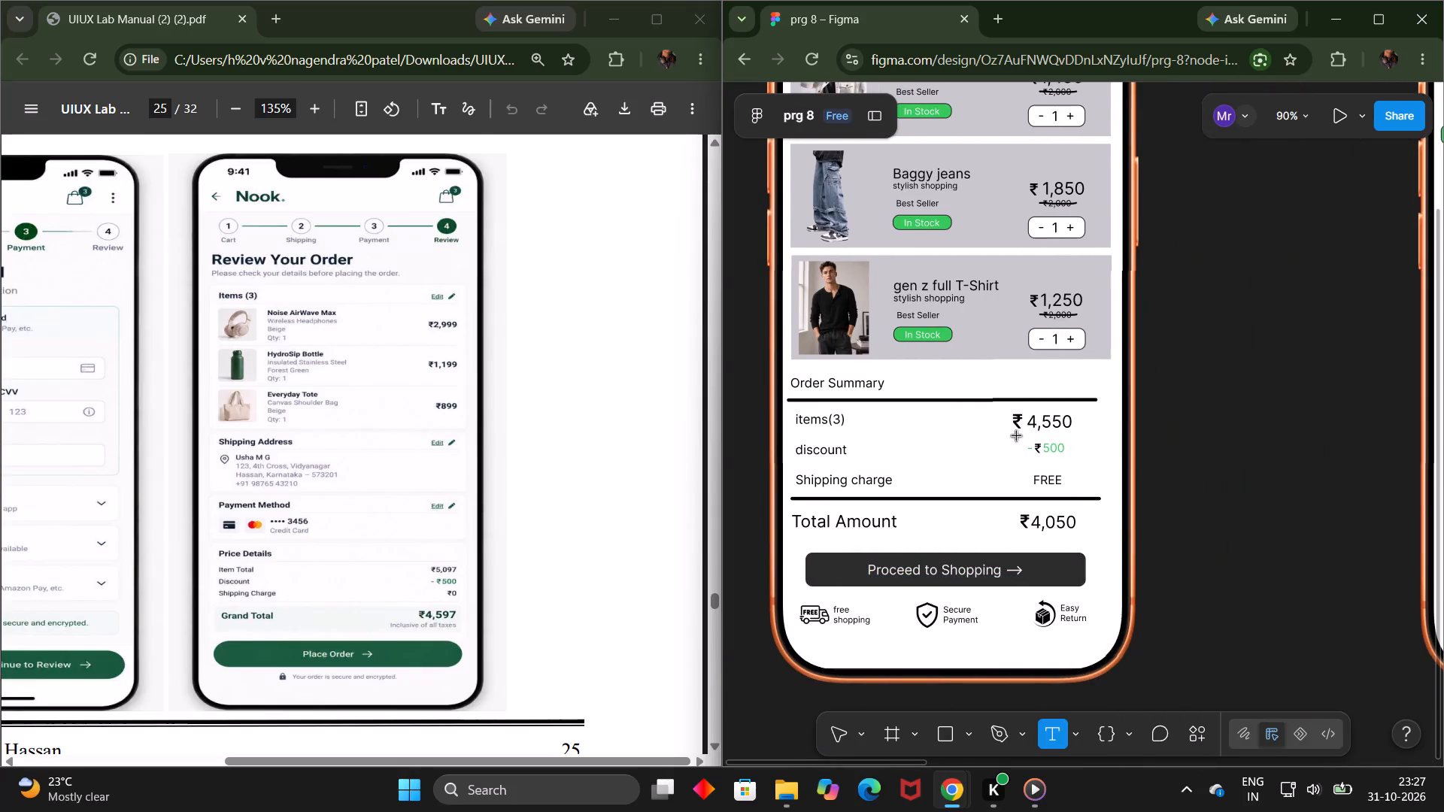
click(1047, 426)
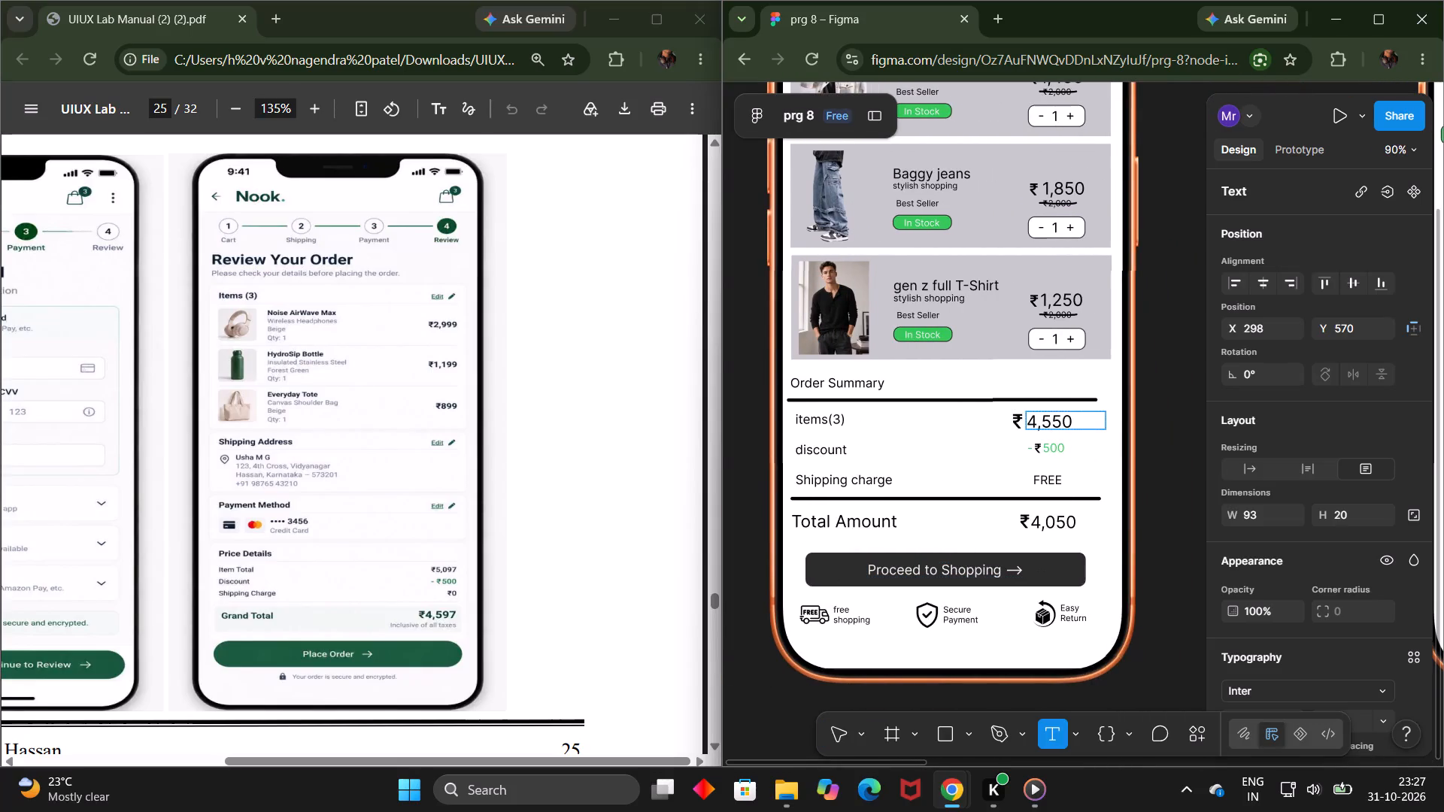
click(1088, 424)
click(843, 733)
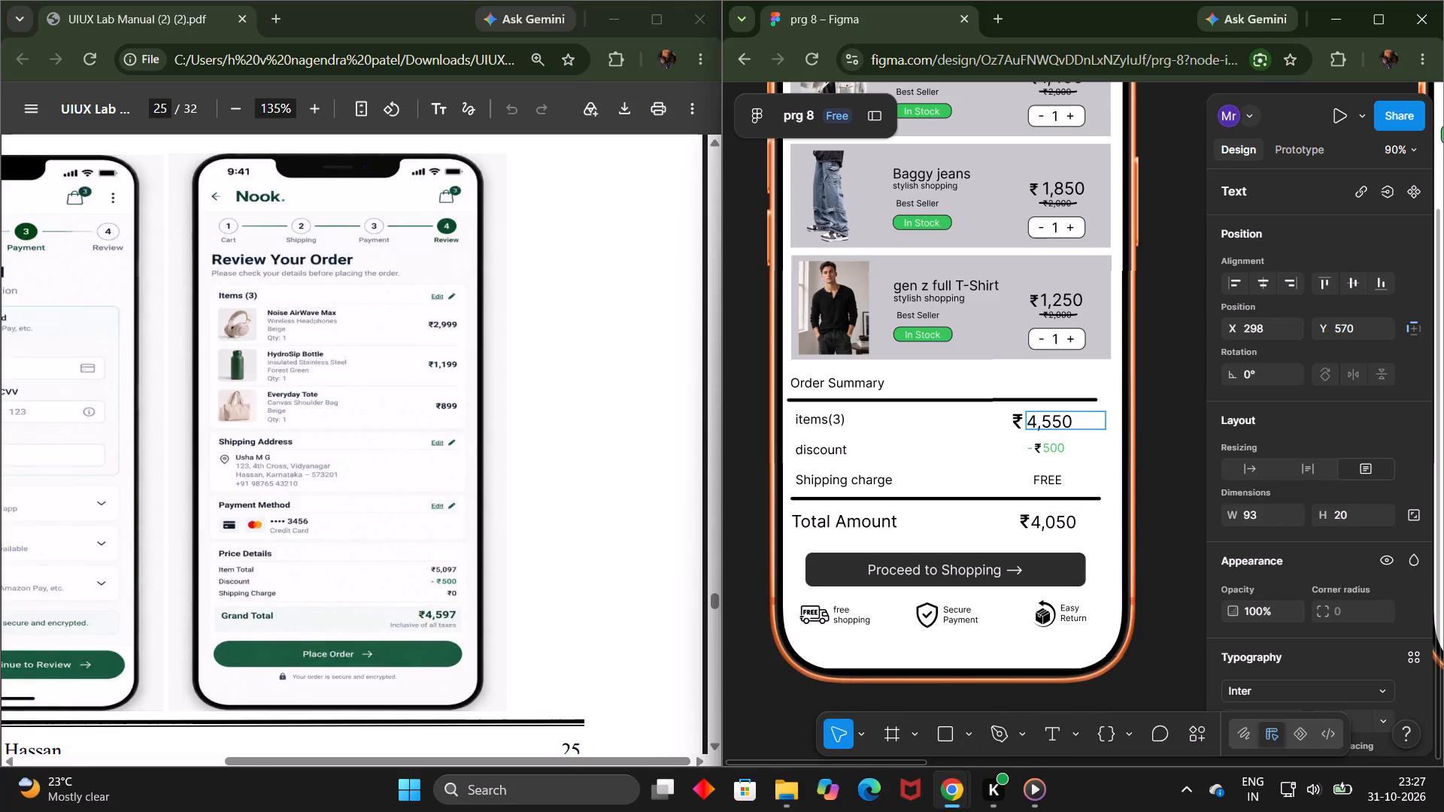
click(1082, 422)
drag(1082, 422, 1026, 422)
key(ctrl+c)
scroll(1085, 480, up, 1)
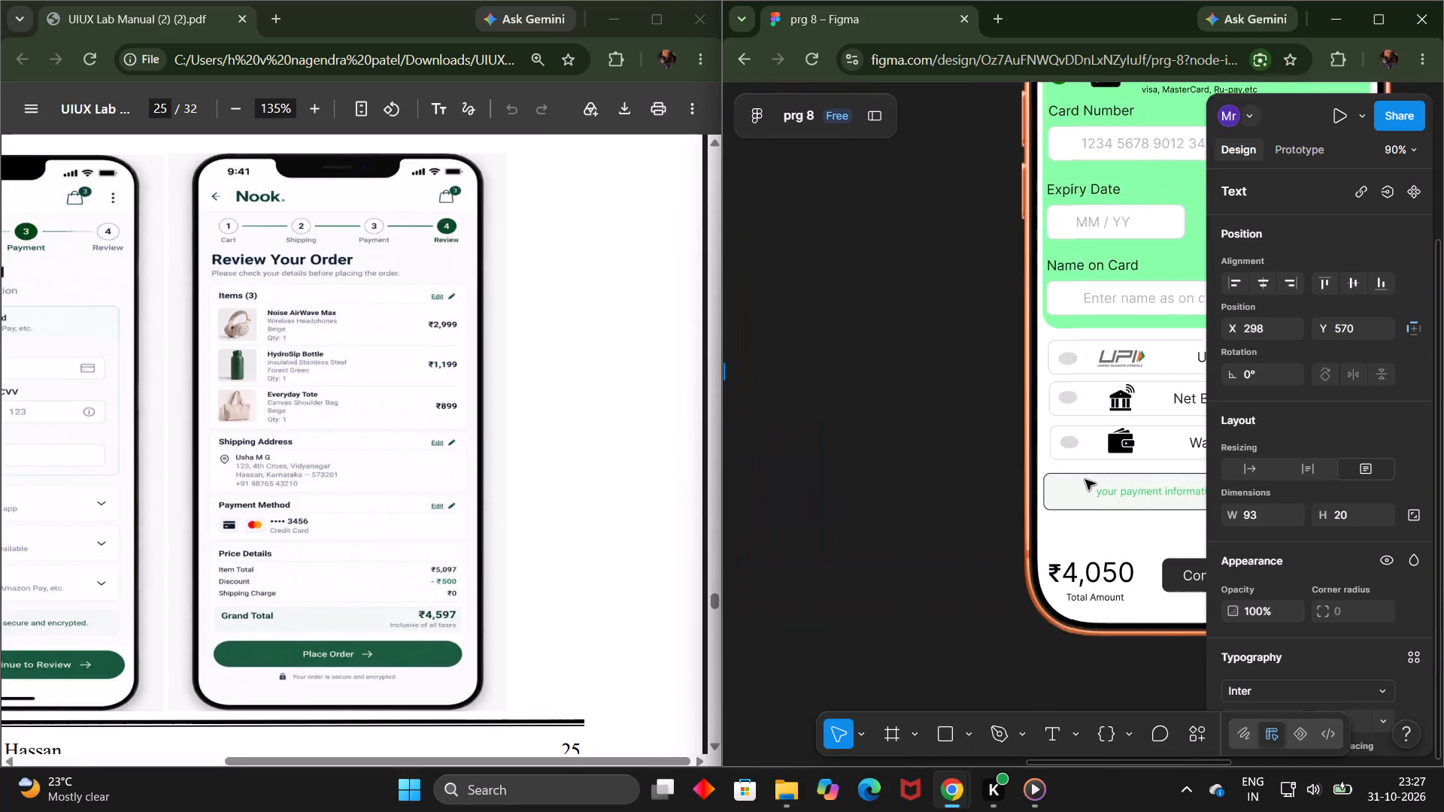
scroll(1085, 480, up, 1)
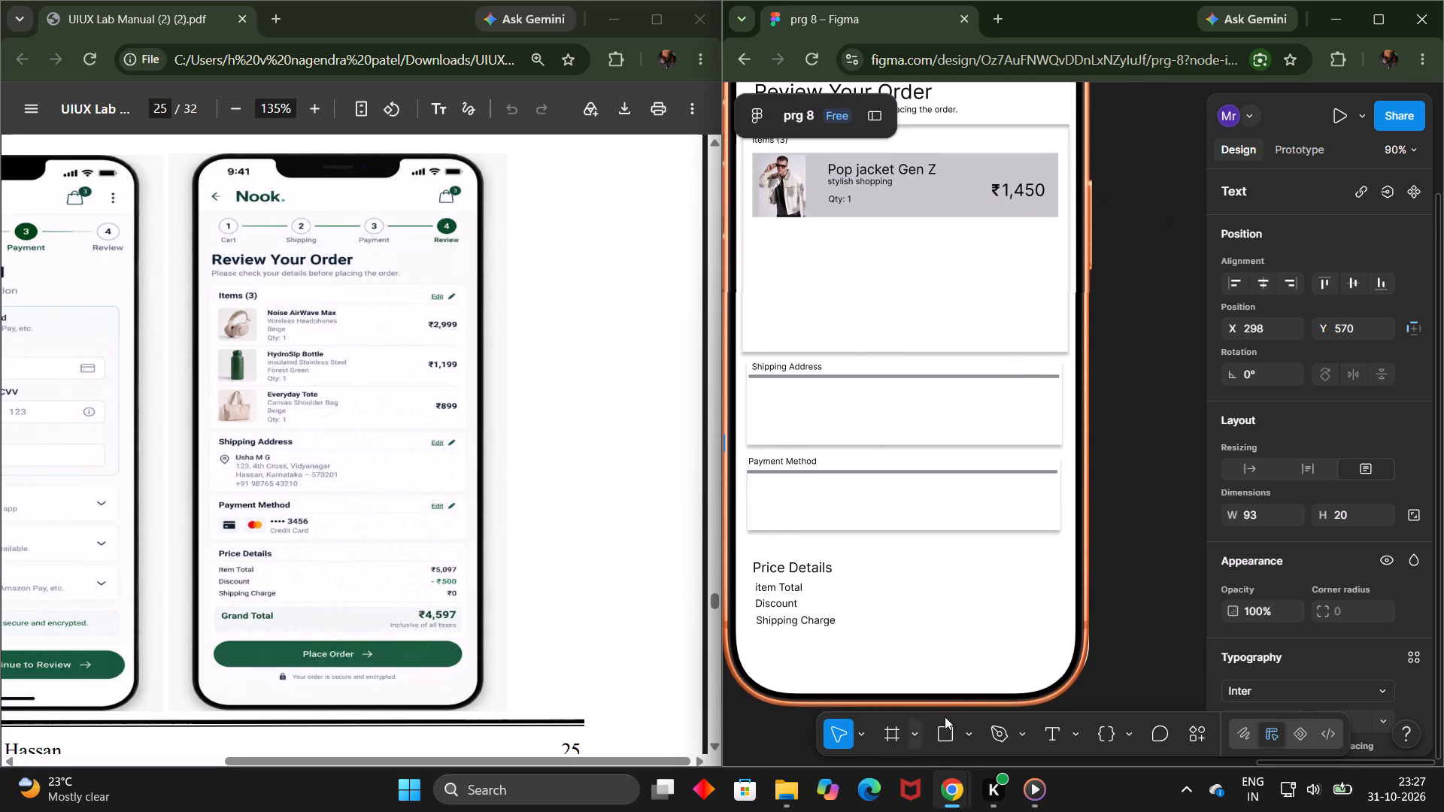
click(1059, 744)
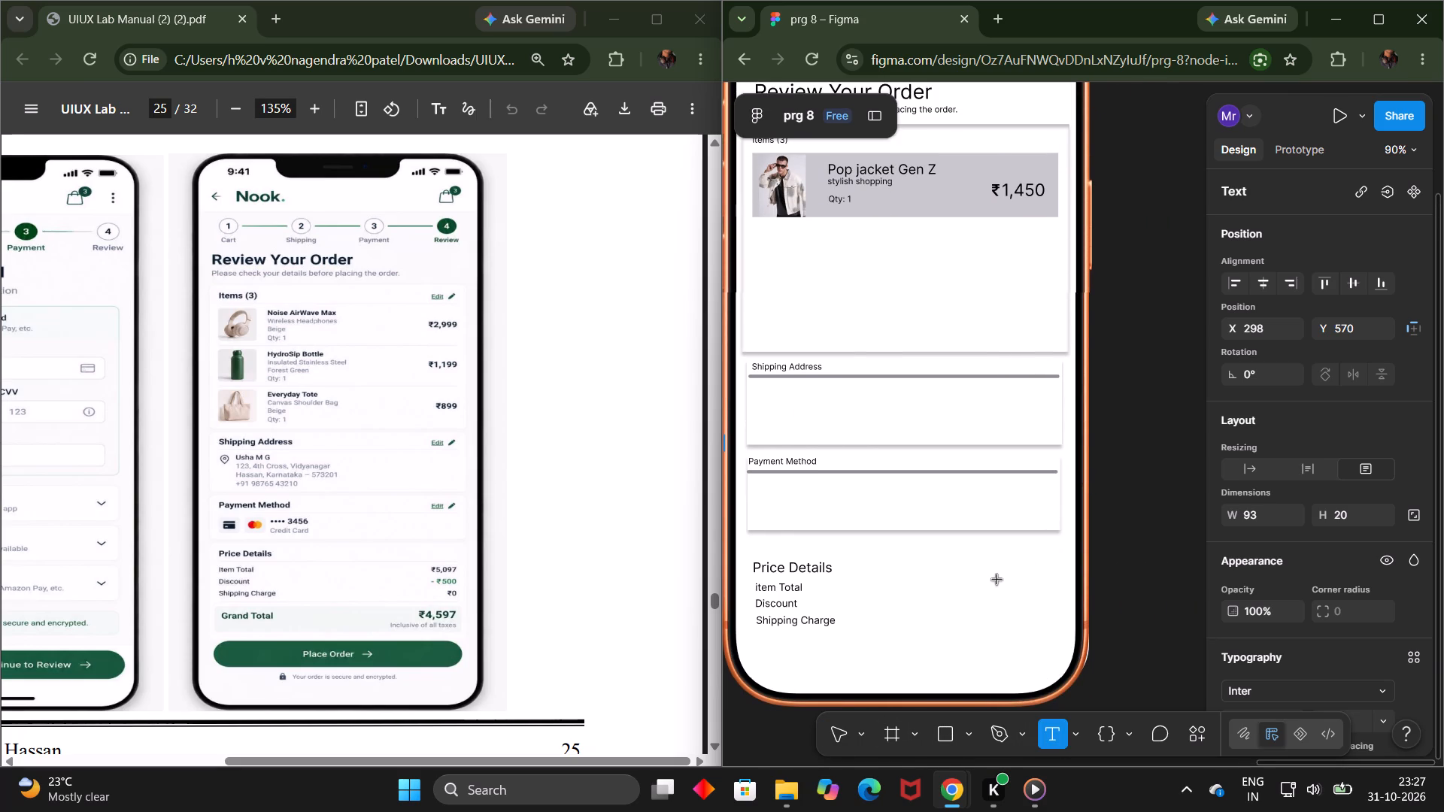
drag(984, 580, 1062, 592)
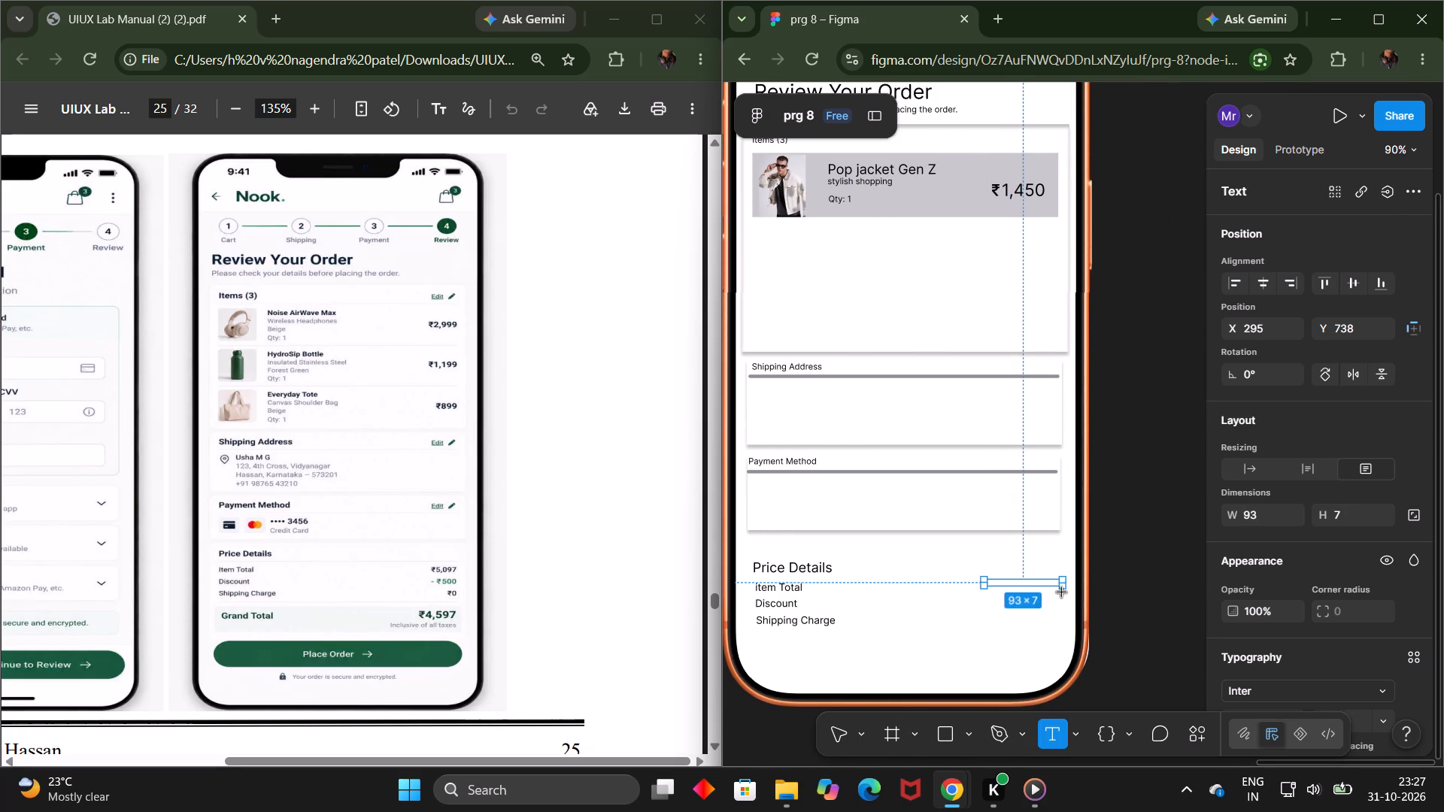
drag(1062, 592, 1064, 595)
key(ctrl+v)
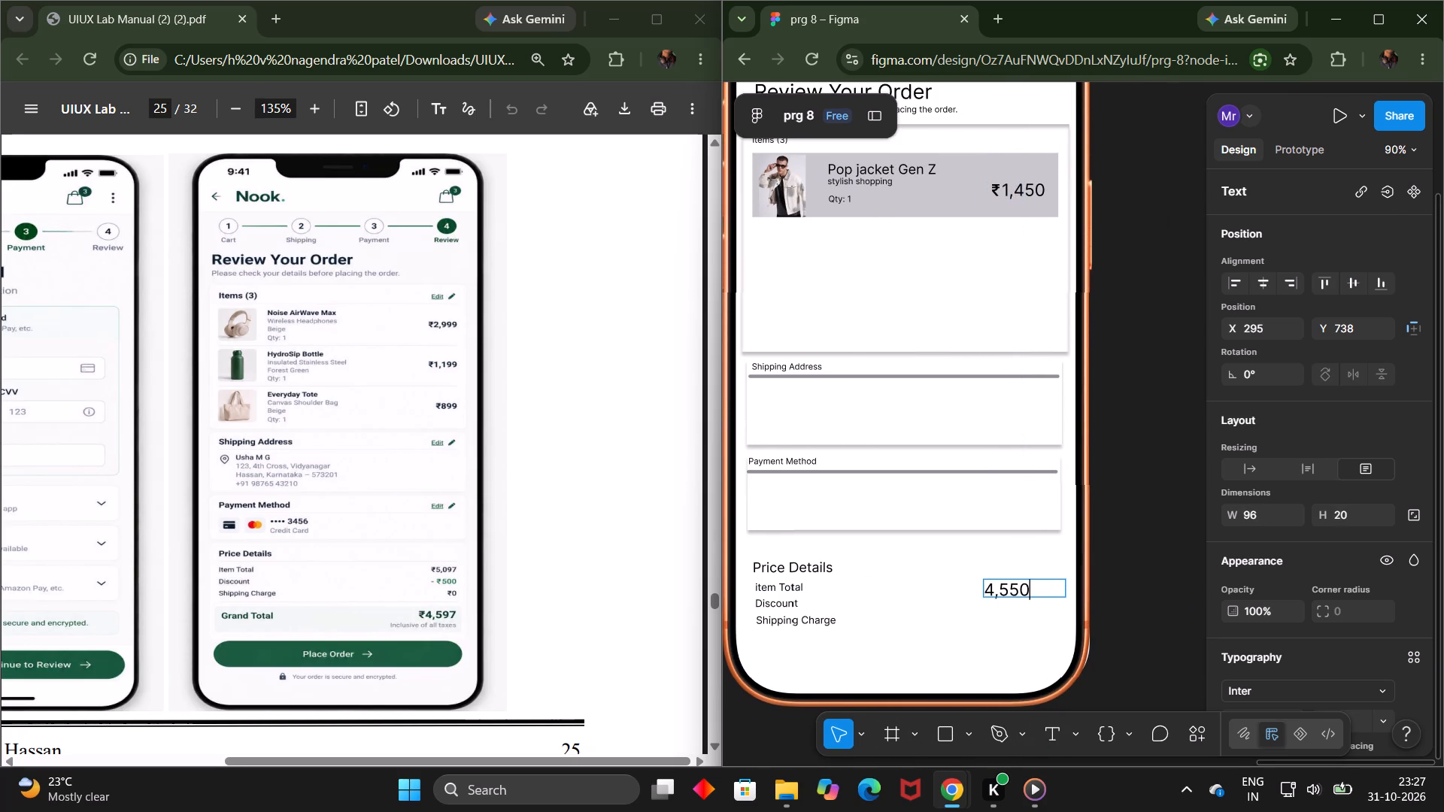
Set the font size of the 4,550 item Total amount to 14.
double_click(1018, 591)
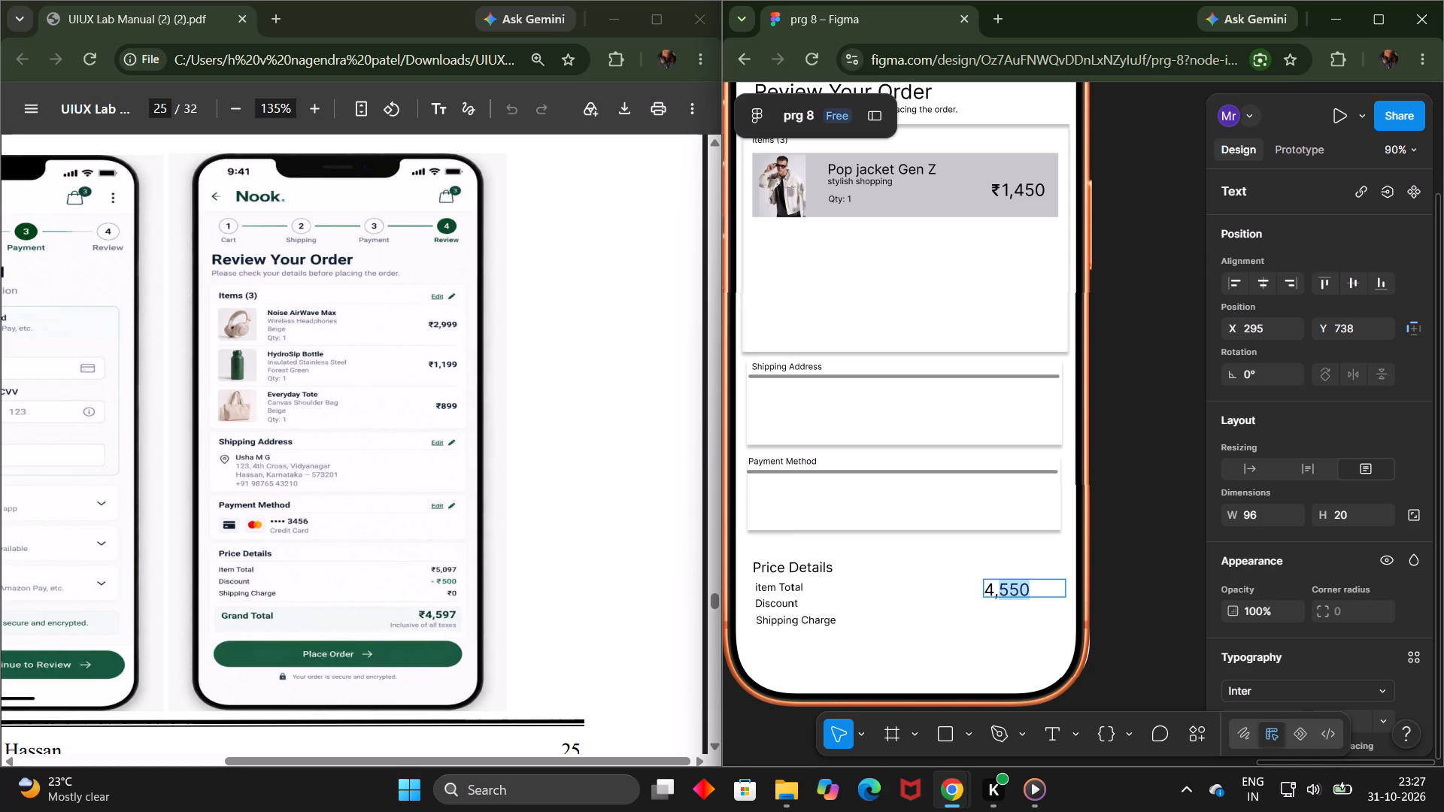
double_click(1018, 591)
double_click(1018, 591)
double_click(1018, 591)
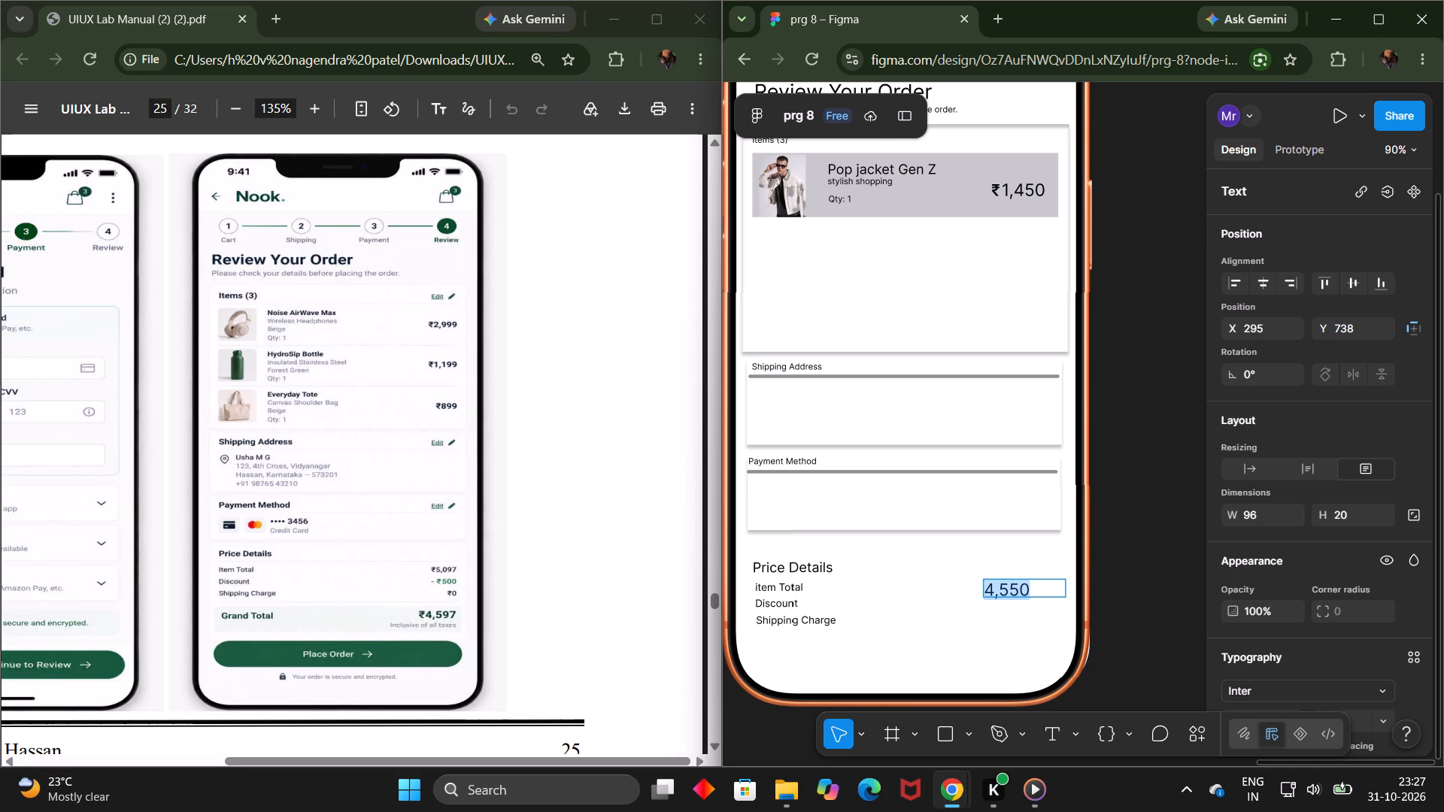
scroll(1230, 611, down, 2)
click(1386, 482)
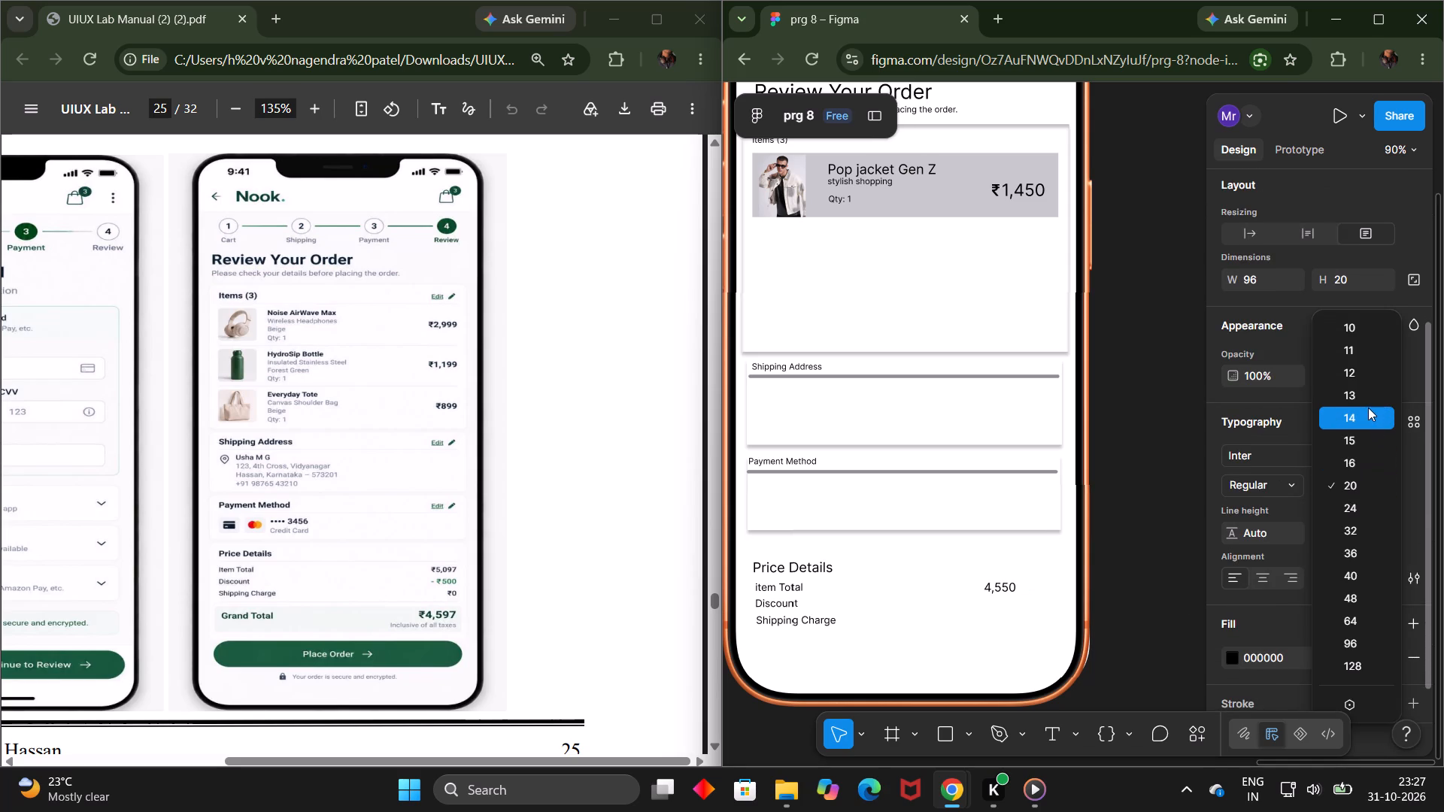
click(1360, 411)
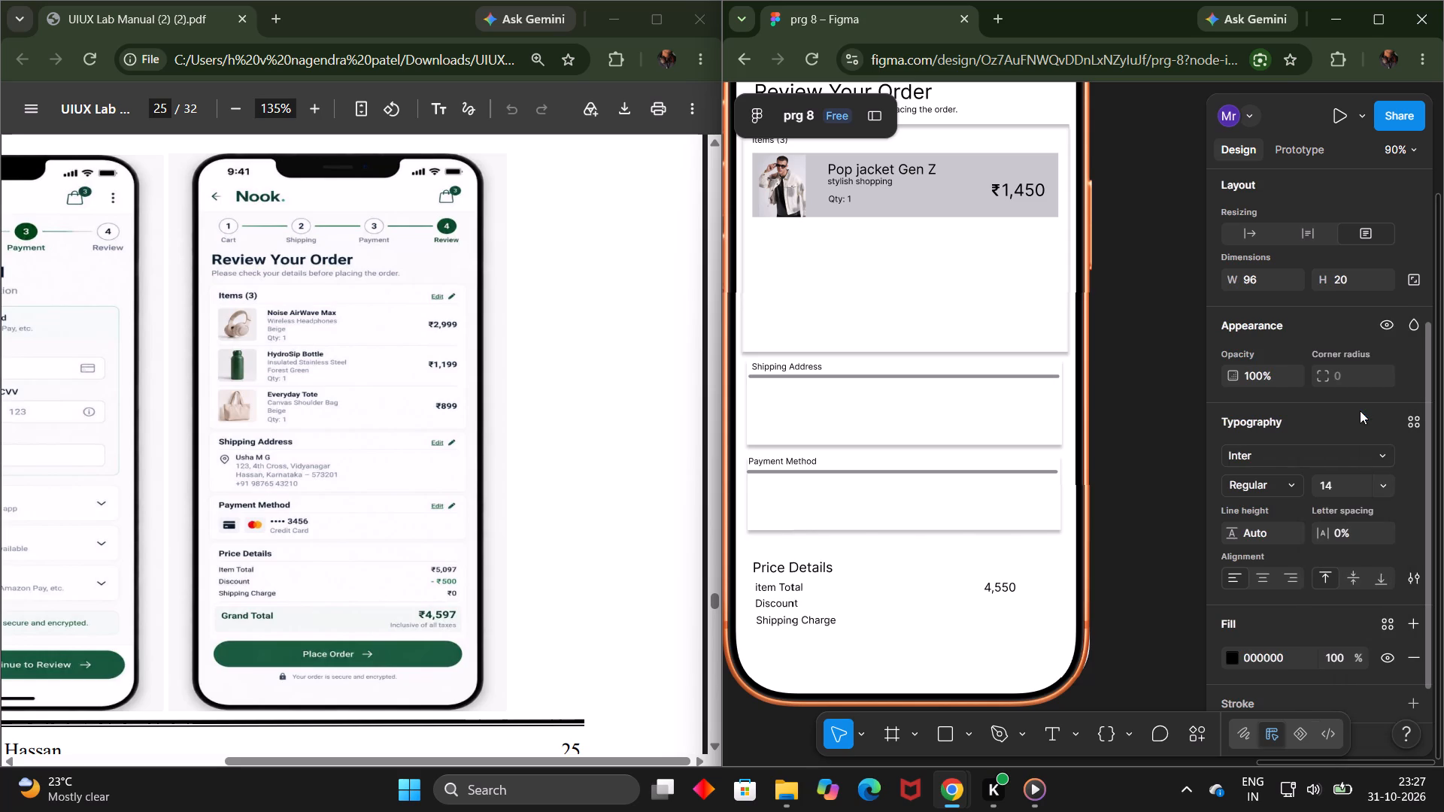
Narrow the 4,550 text box to about 49 wide and shift it further right on the item Total row.
click(1025, 595)
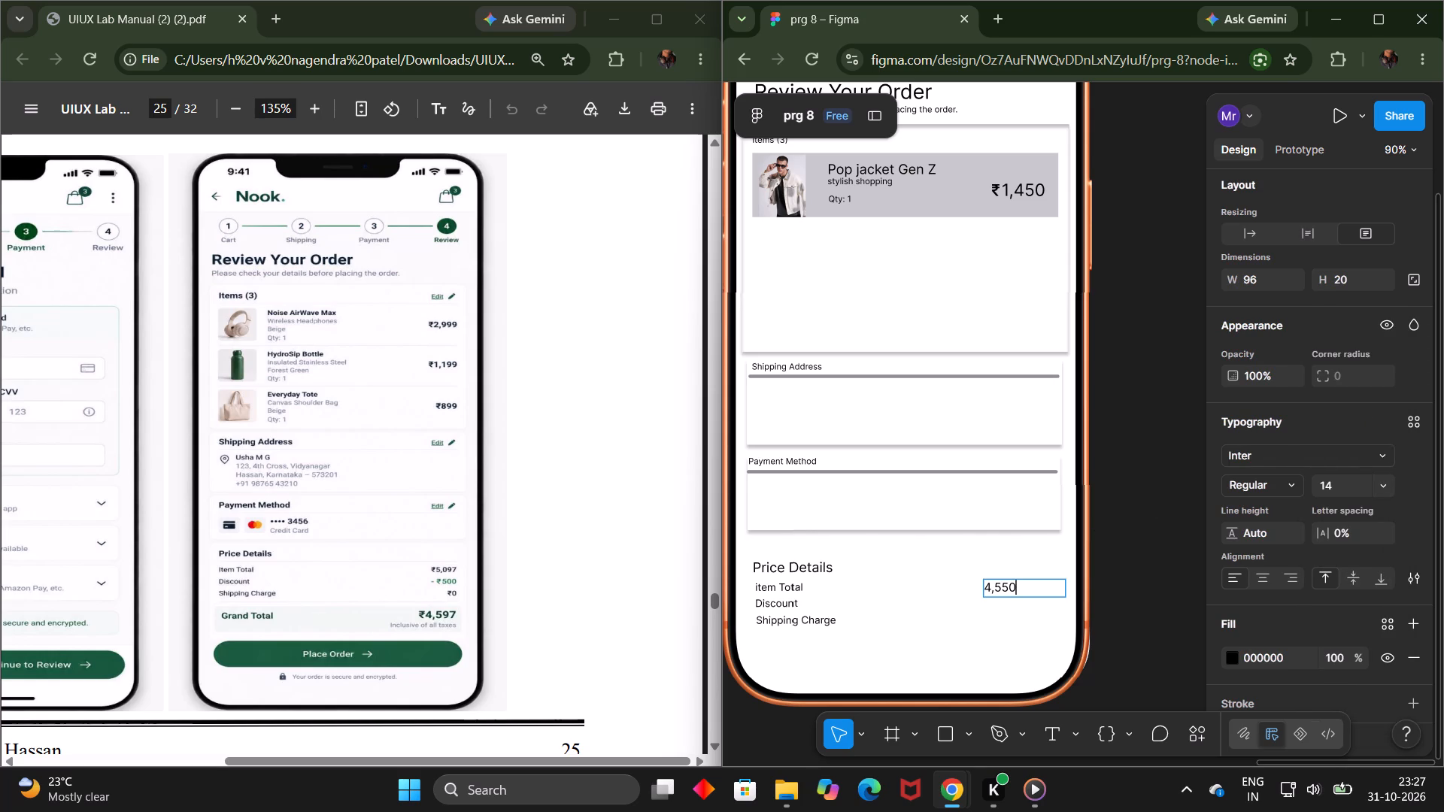
click(1065, 602)
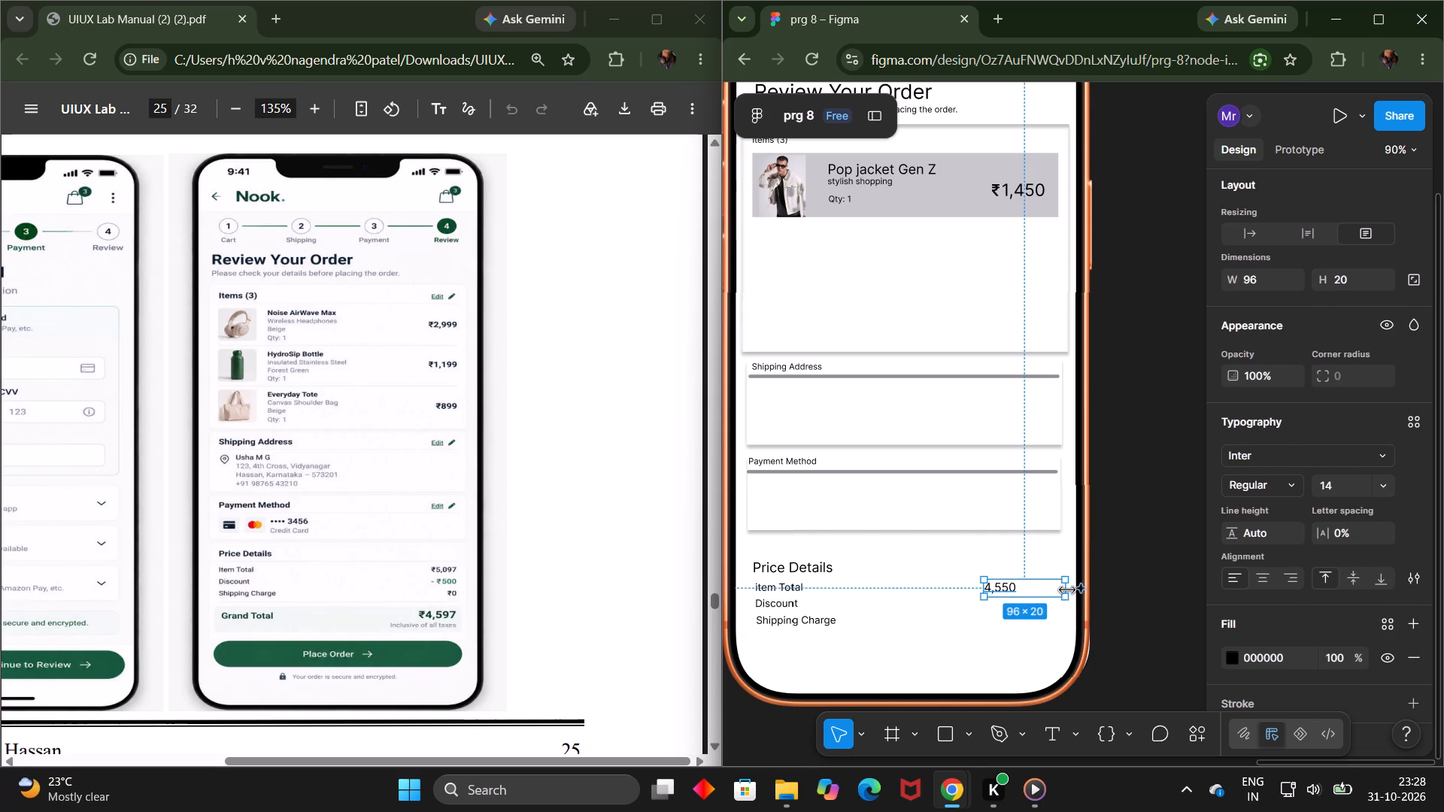
drag(1066, 589, 1025, 591)
drag(1013, 589, 993, 588)
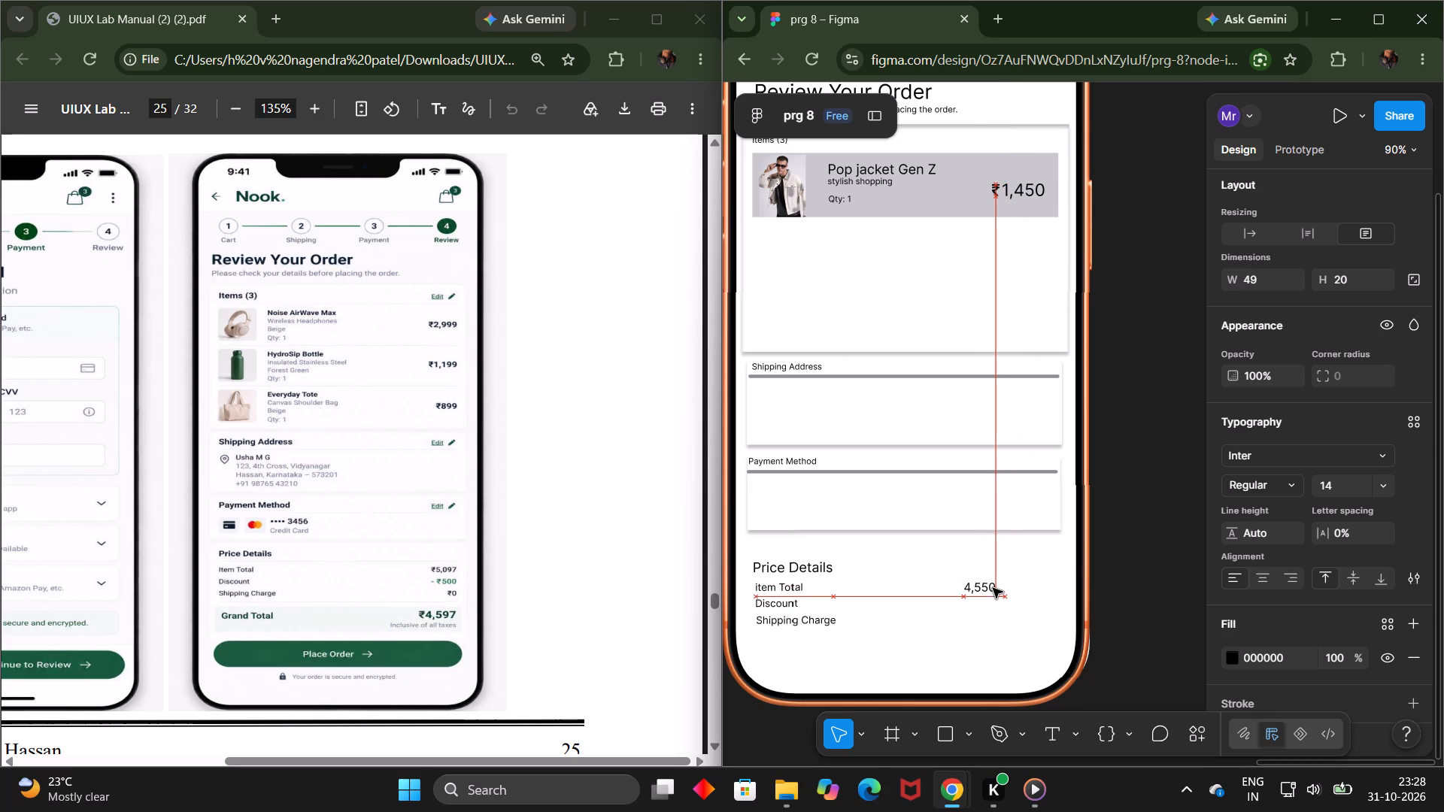
drag(993, 588, 1030, 584)
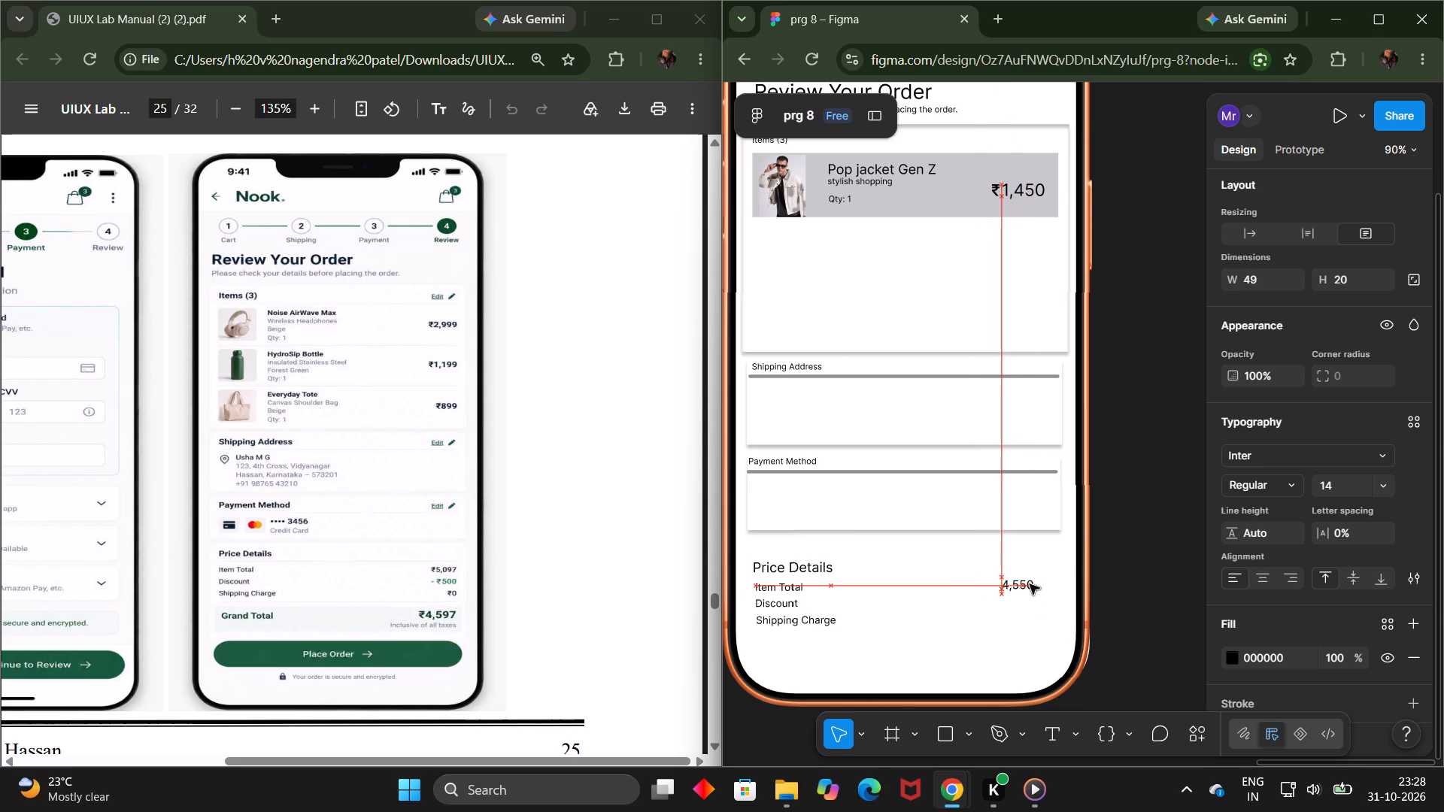
drag(1030, 584, 1038, 584)
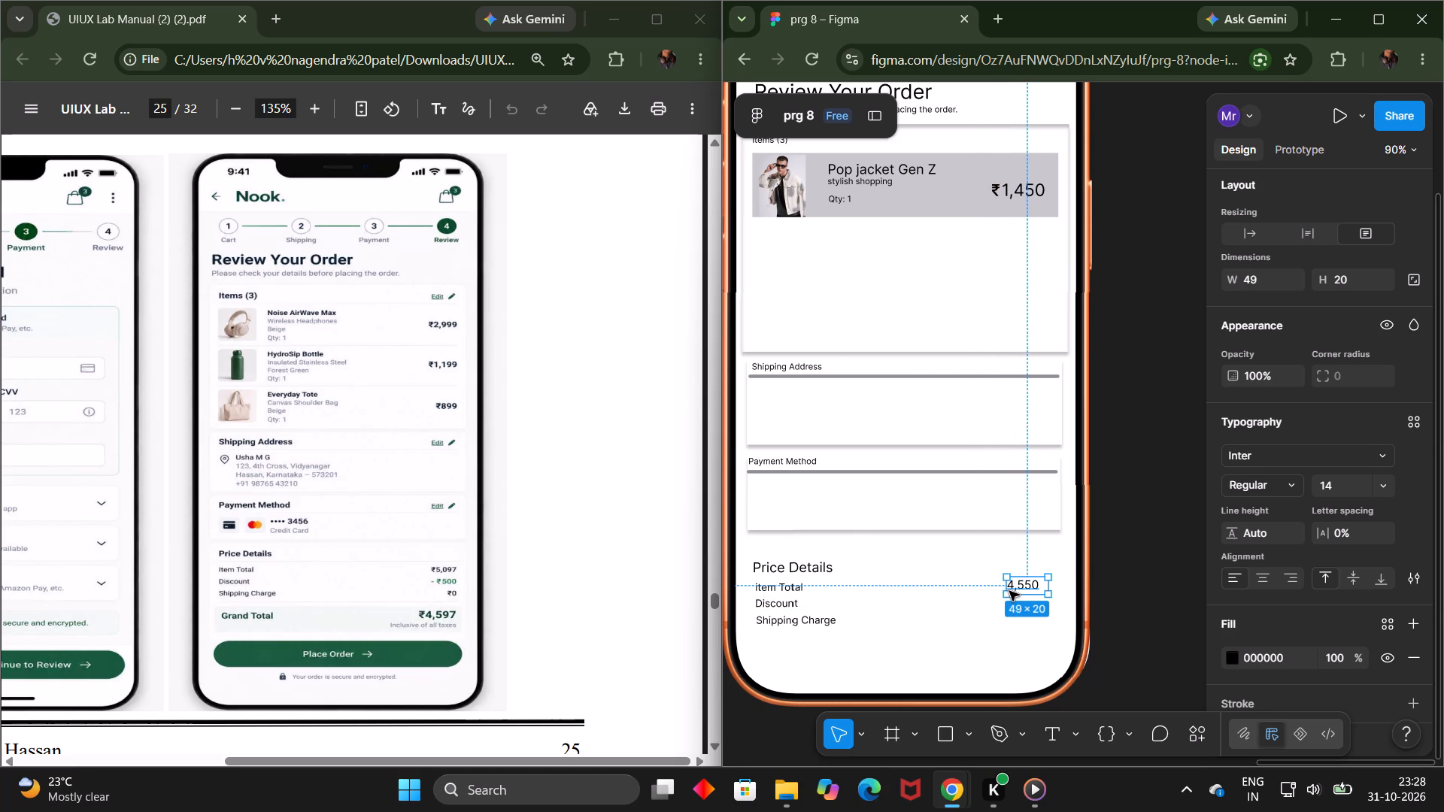
Duplicate the small rupee symbol image from the Pop jacket Gen Z price on Review Your Order.
double_click(1009, 581)
click(1009, 581)
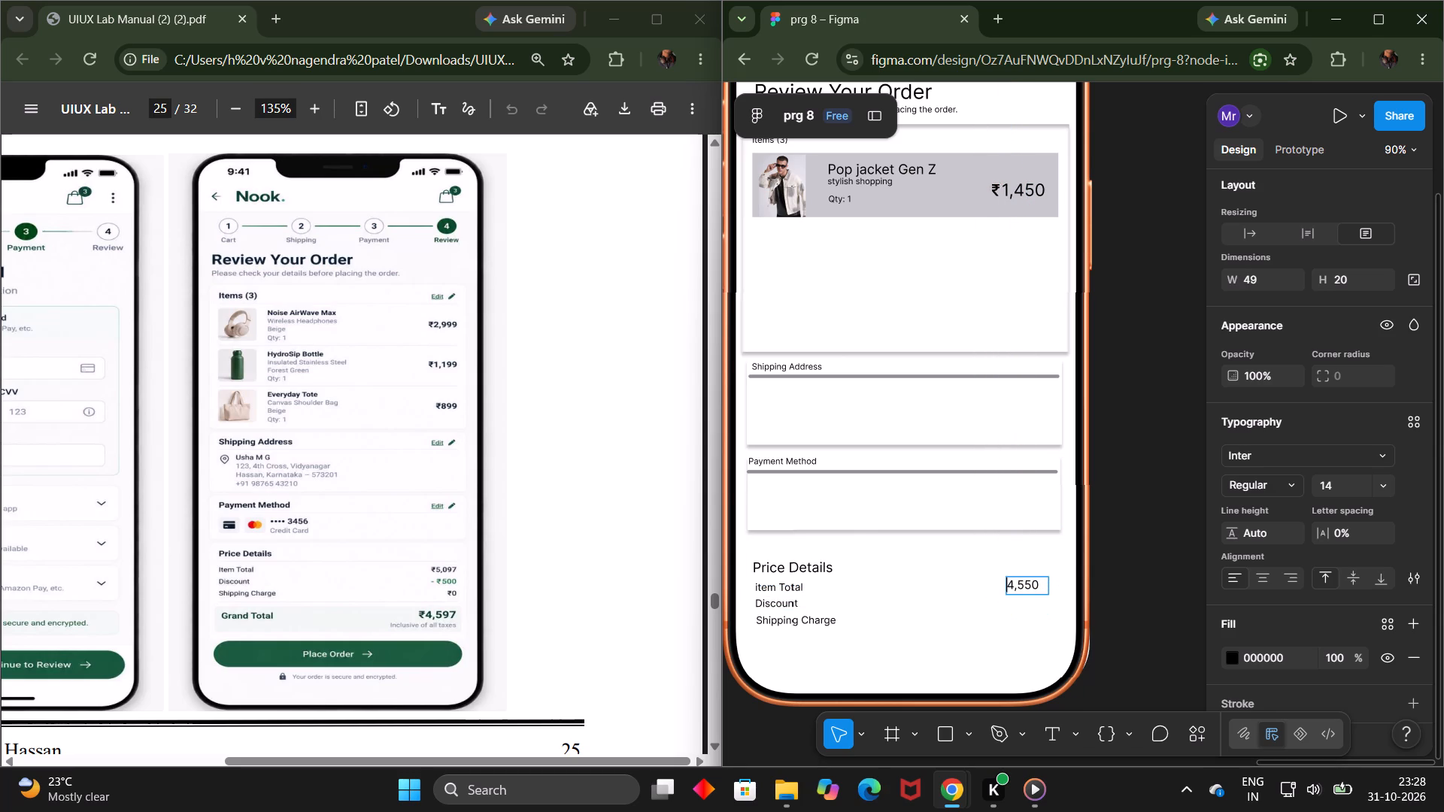
scroll(1070, 492, up, 1)
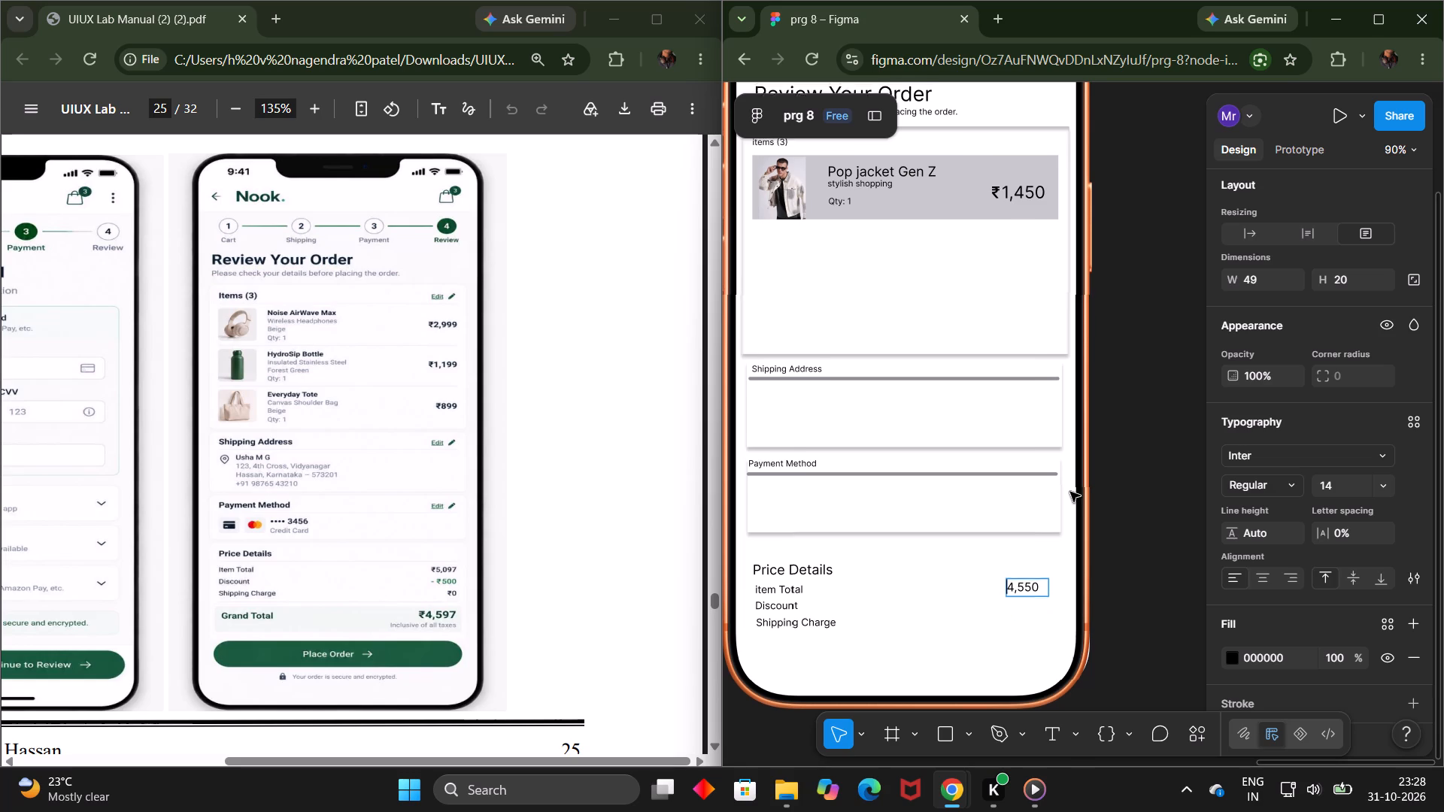
scroll(1070, 492, up, 1)
click(998, 271)
double_click(993, 271)
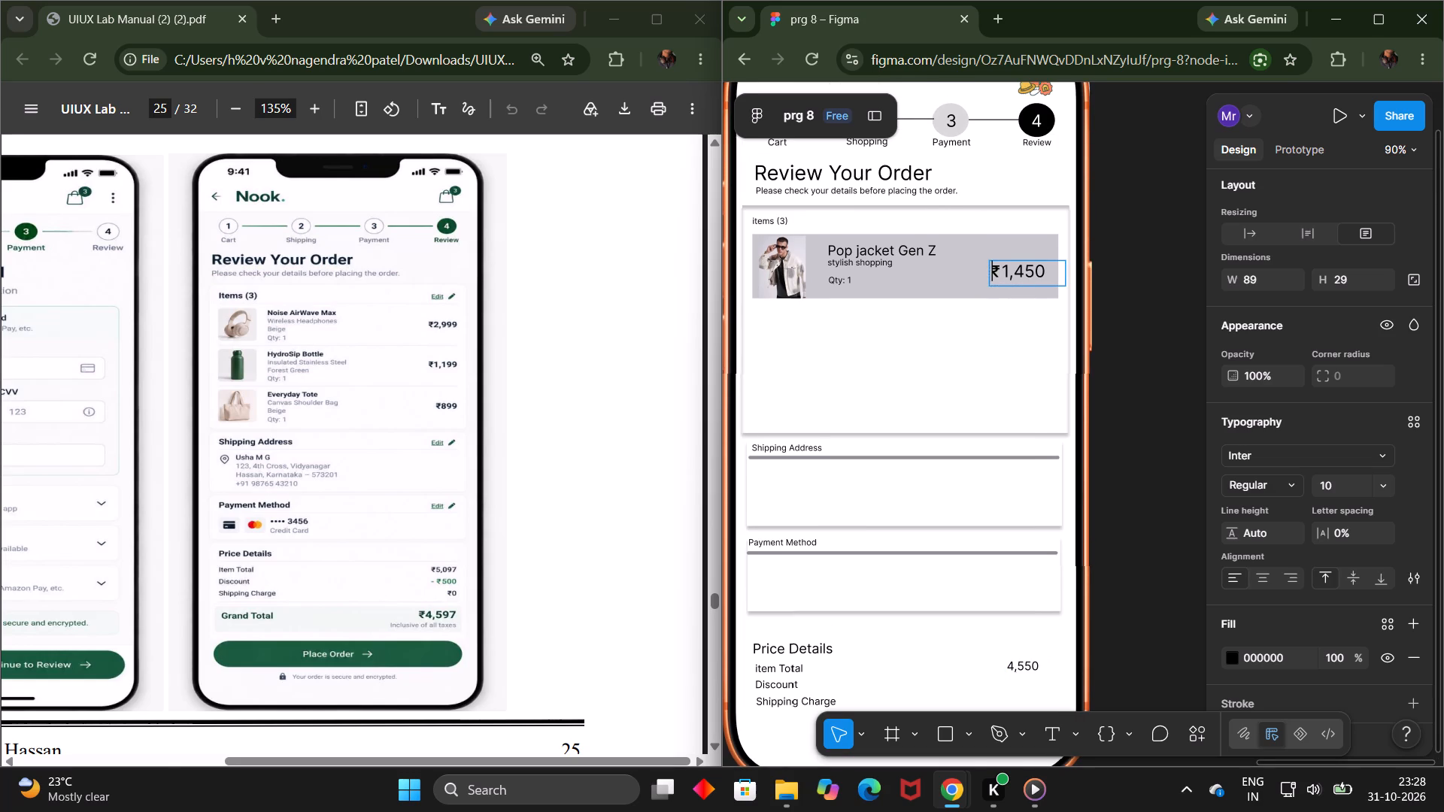
click(1108, 326)
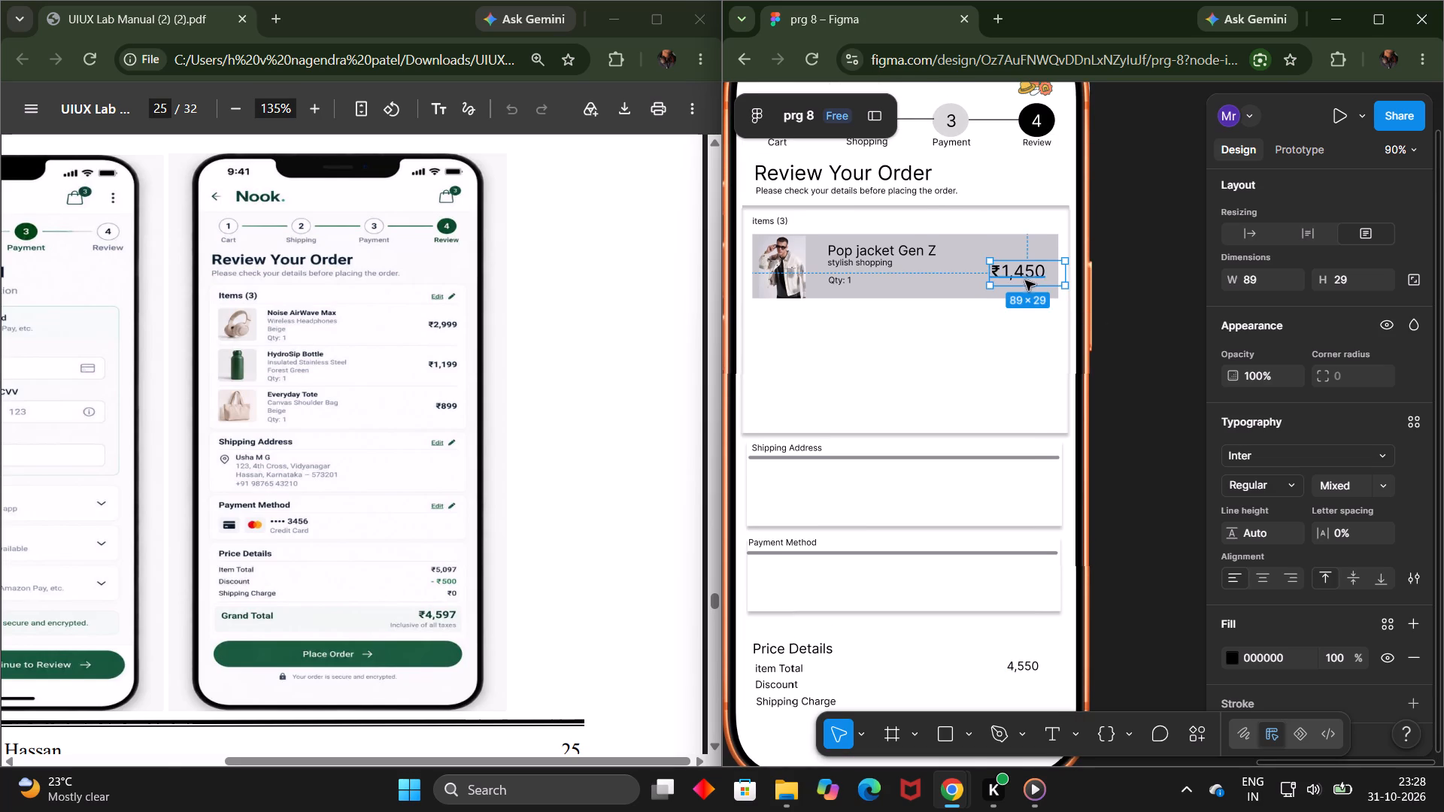
click(998, 274)
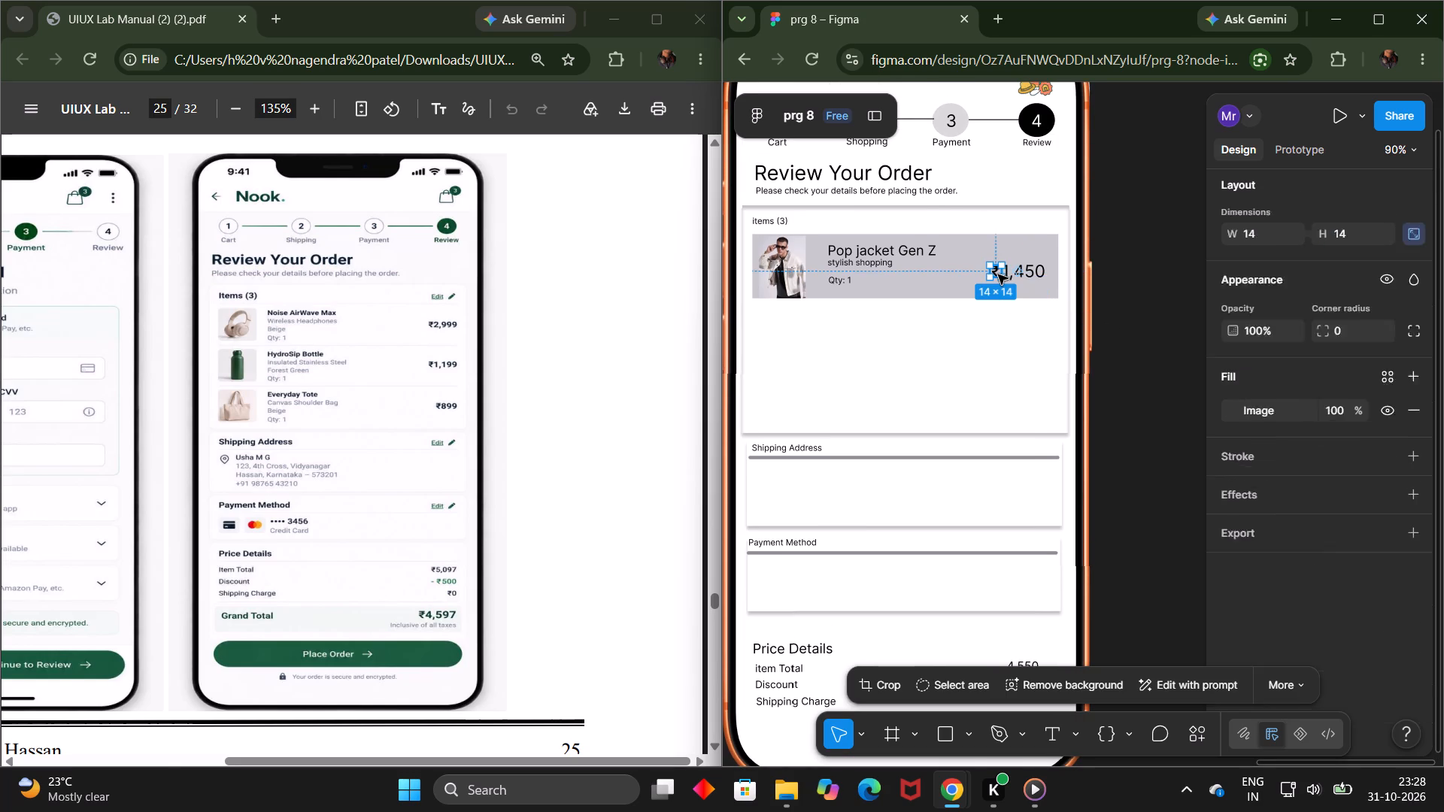
key(ctrl+c)
ctrl+click(998, 274)
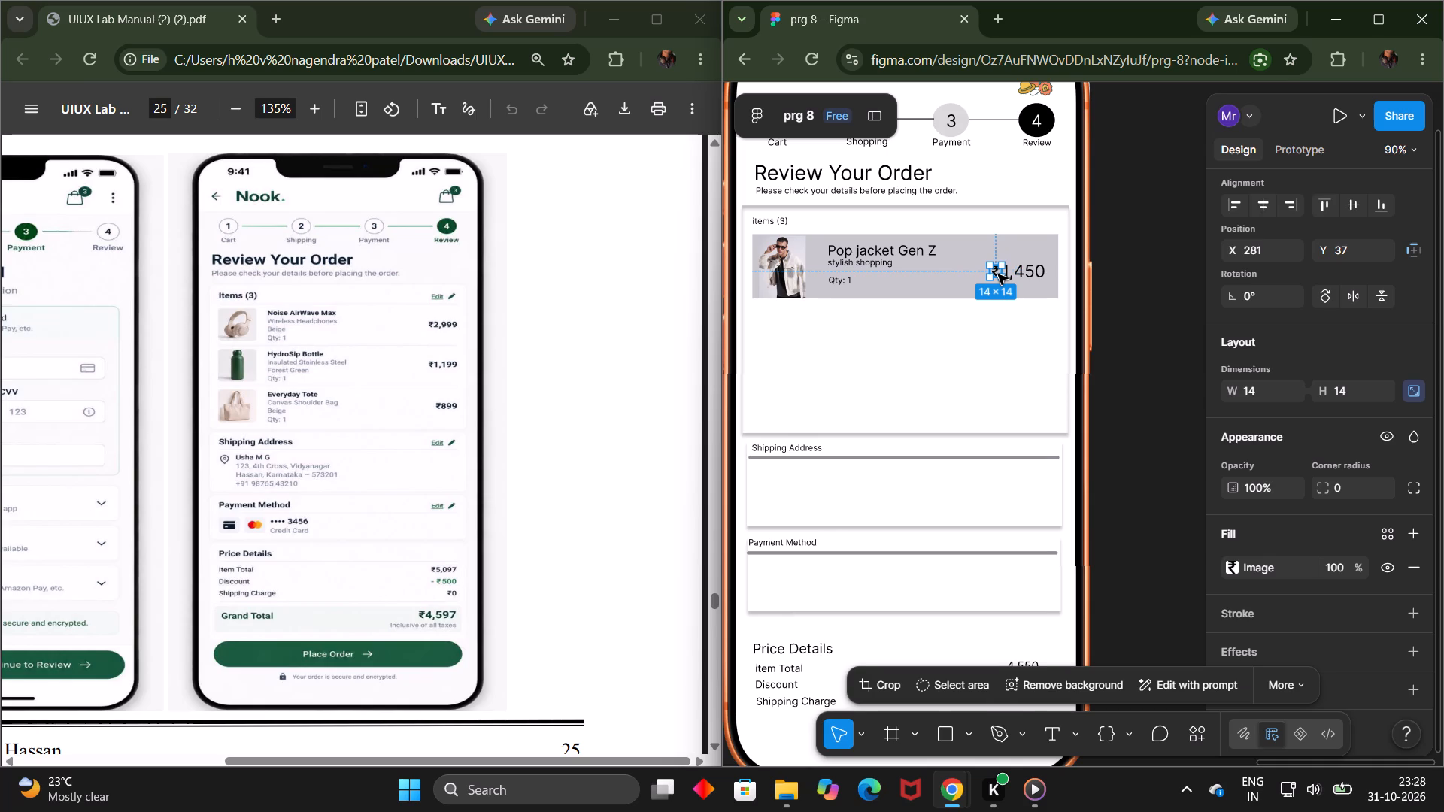
key(ctrl+v)
Move the duplicated rupee symbol down to just before the 4,550 item Total amount, at about X 302, Y 739.
drag(998, 274, 997, 335)
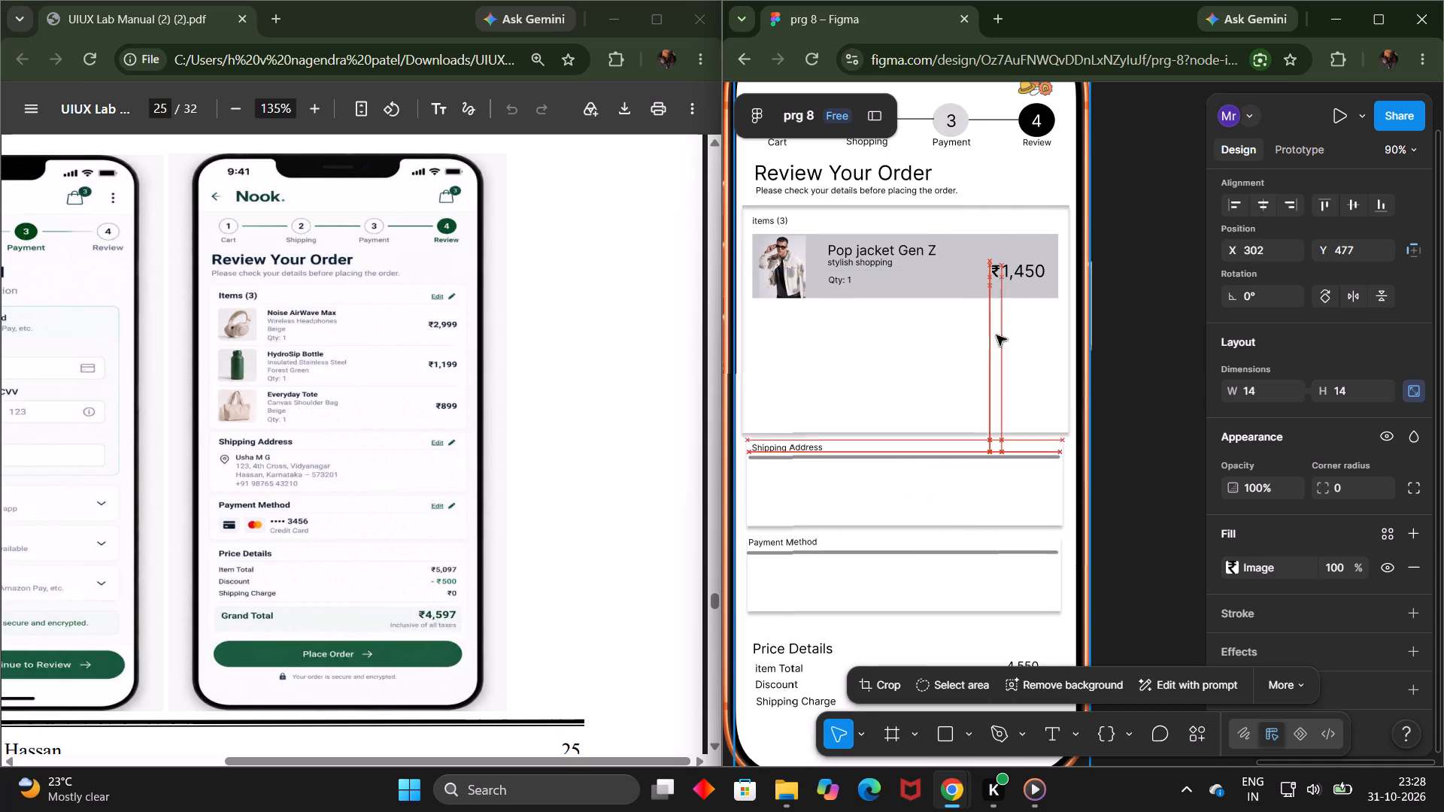
drag(997, 335, 1008, 284)
drag(1006, 280, 964, 627)
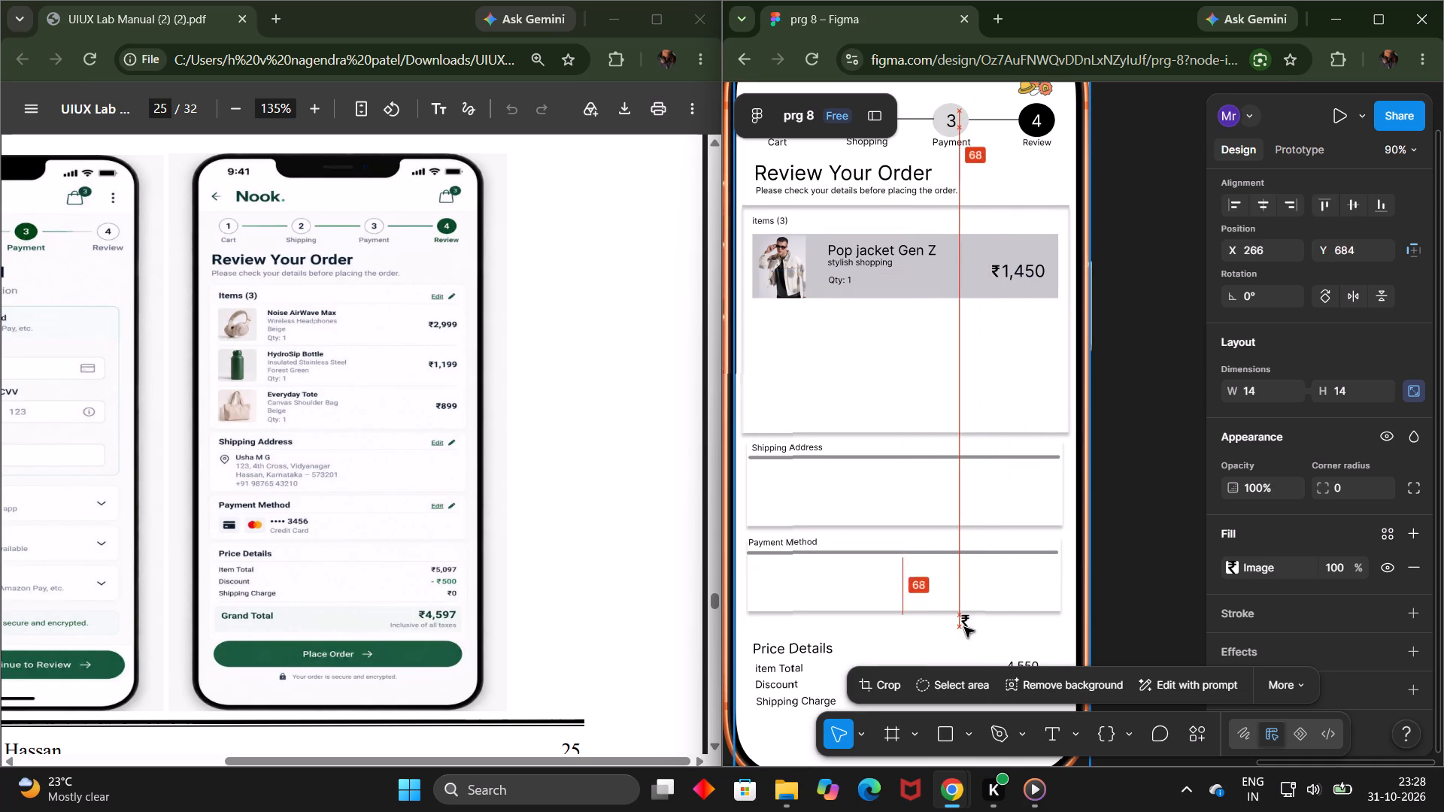
drag(964, 627, 964, 634)
scroll(964, 634, down, 1)
drag(964, 507, 994, 541)
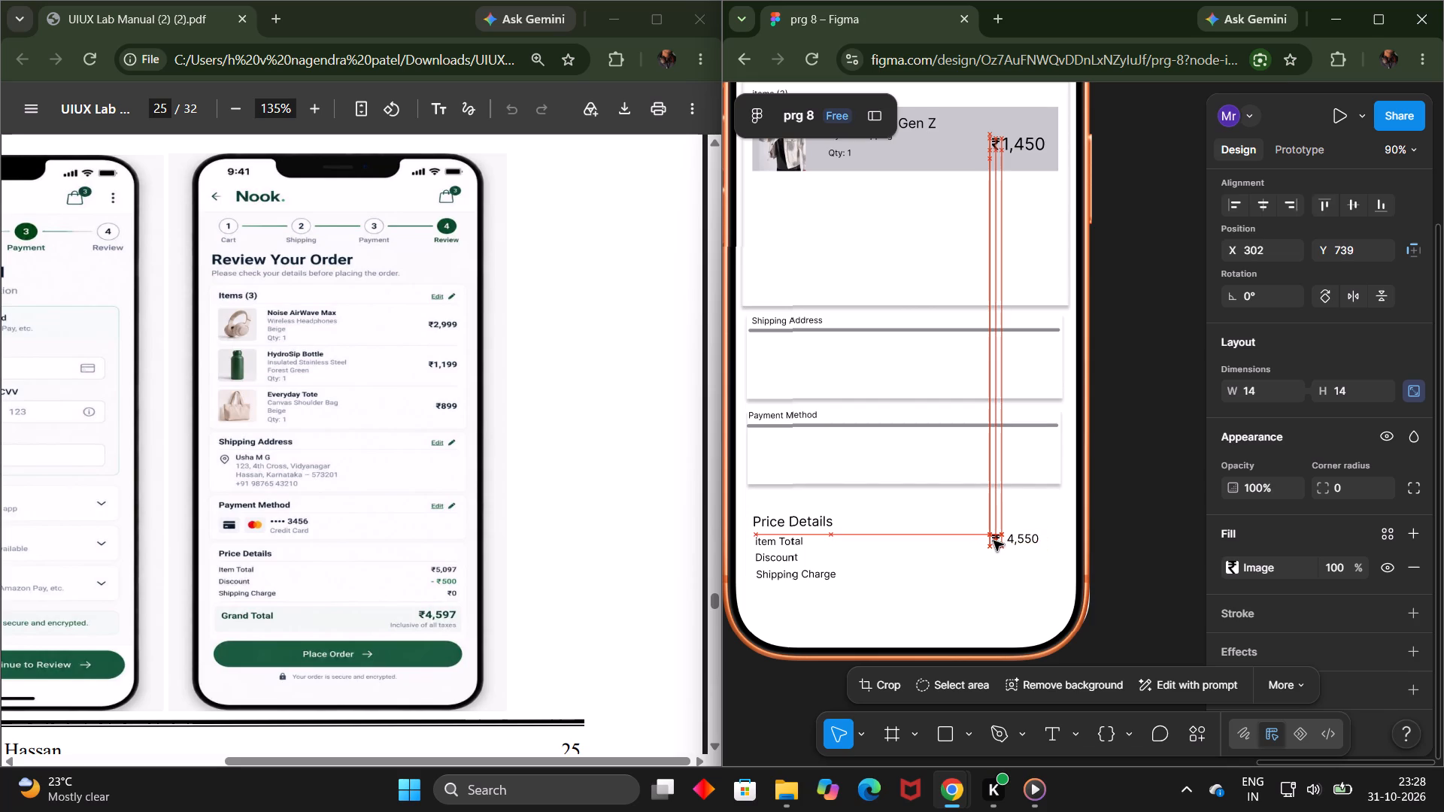
drag(994, 541, 995, 541)
drag(995, 541, 997, 541)
drag(997, 541, 996, 539)
click(1131, 552)
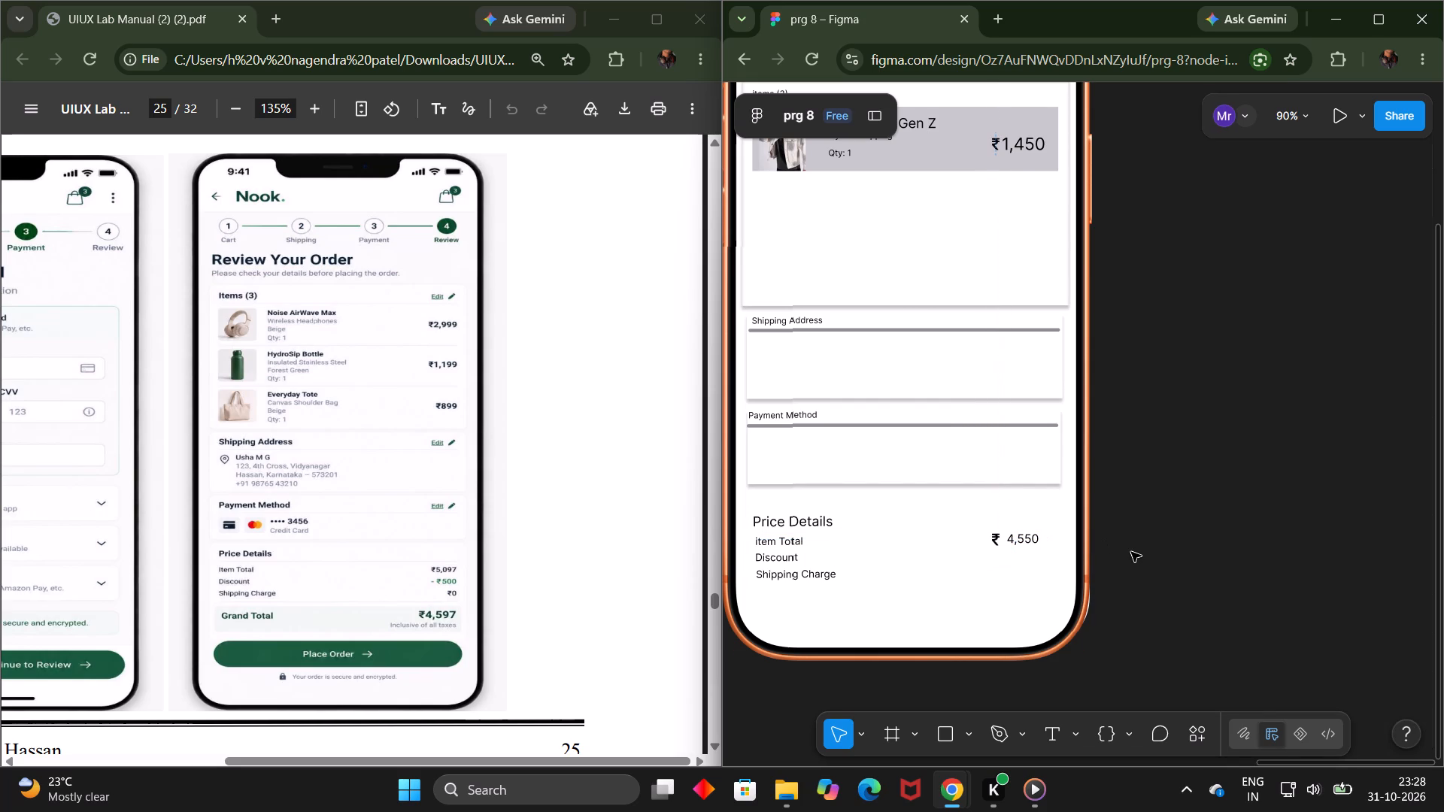
Move the 4,550 amount closer to its rupee symbol, at about X 316, Y 735.
drag(1029, 537, 1022, 537)
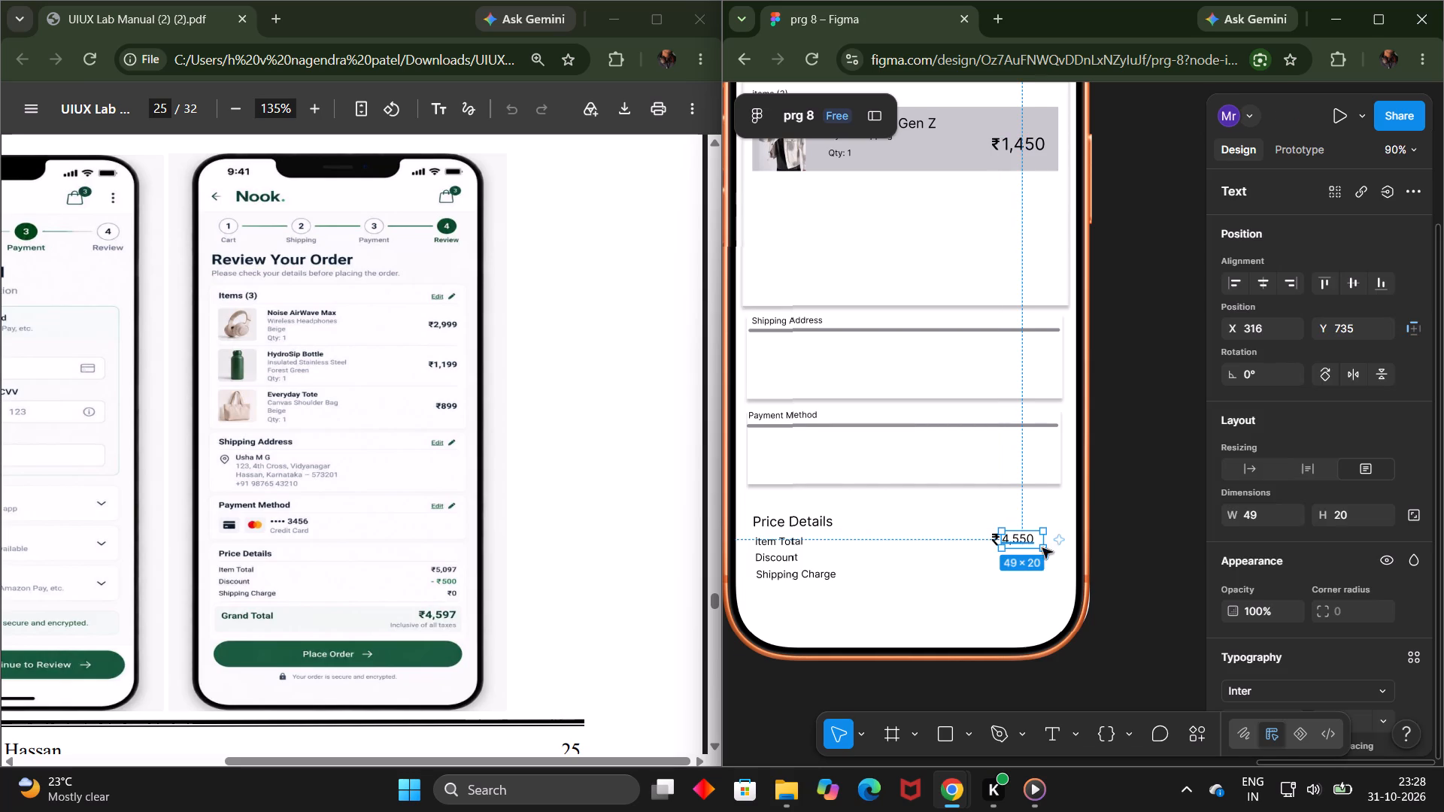
click(1118, 585)
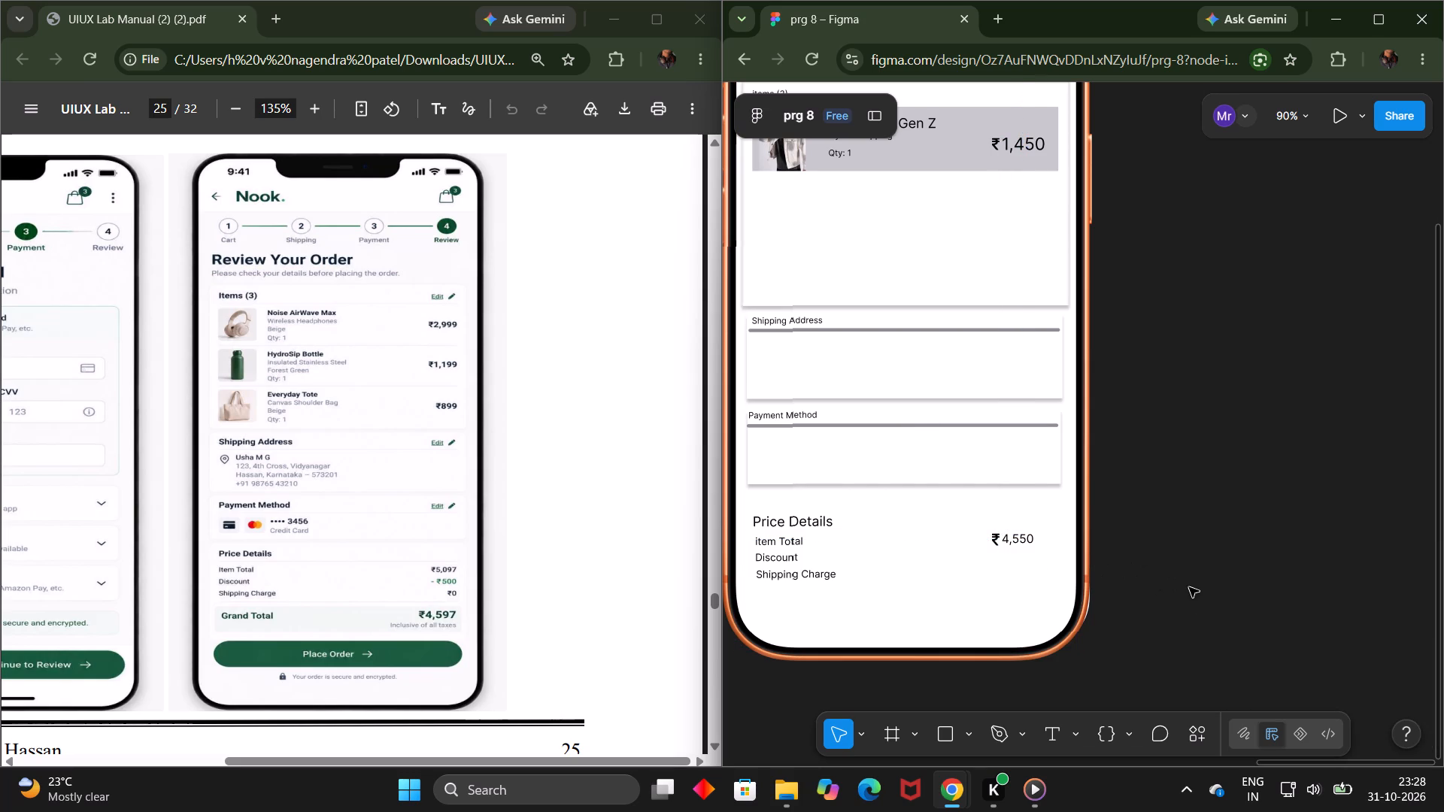
Add a text box about 50 wide beside Discount, below the 4,550 amount, reading -500.
click(1049, 729)
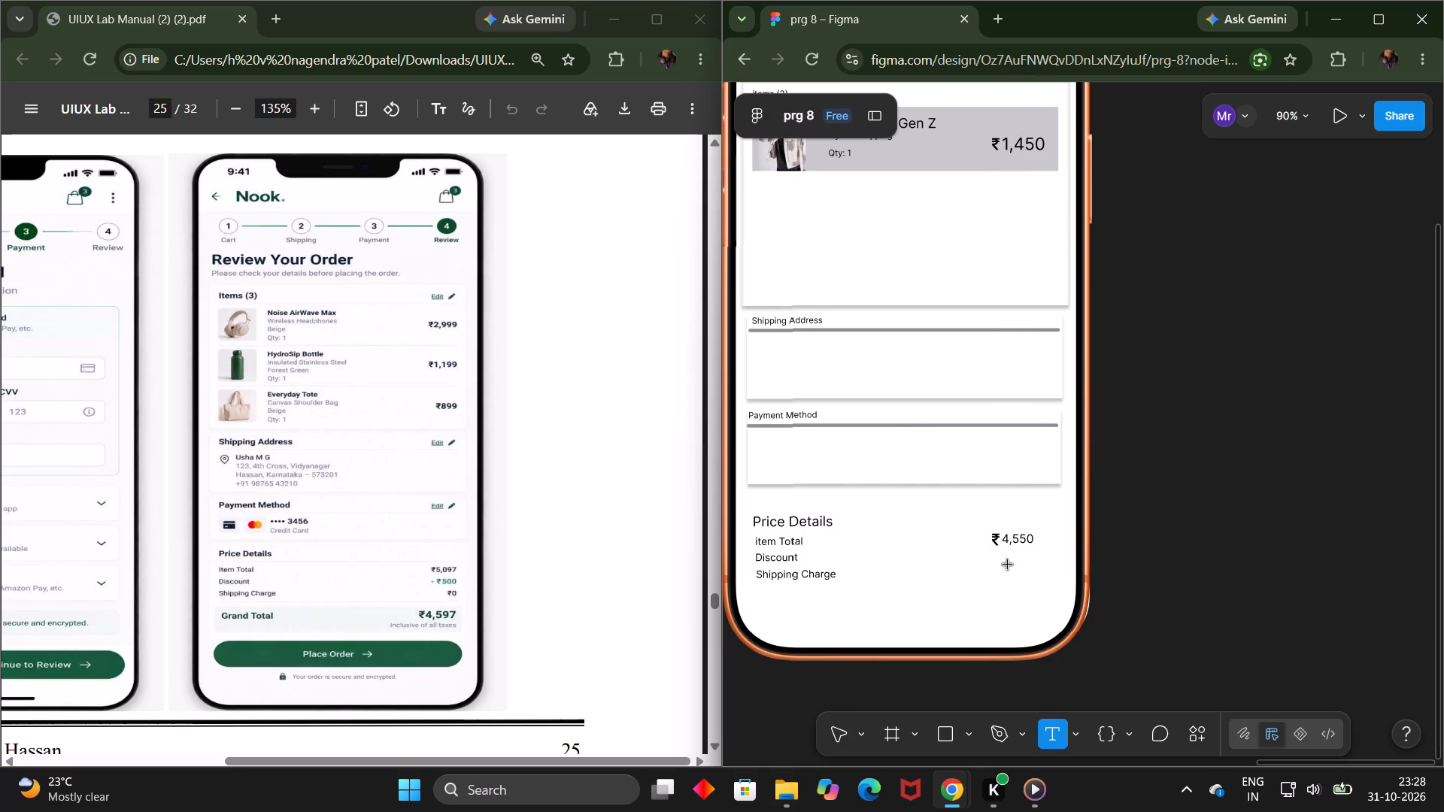
drag(996, 551, 1038, 556)
text(-)
key(space)
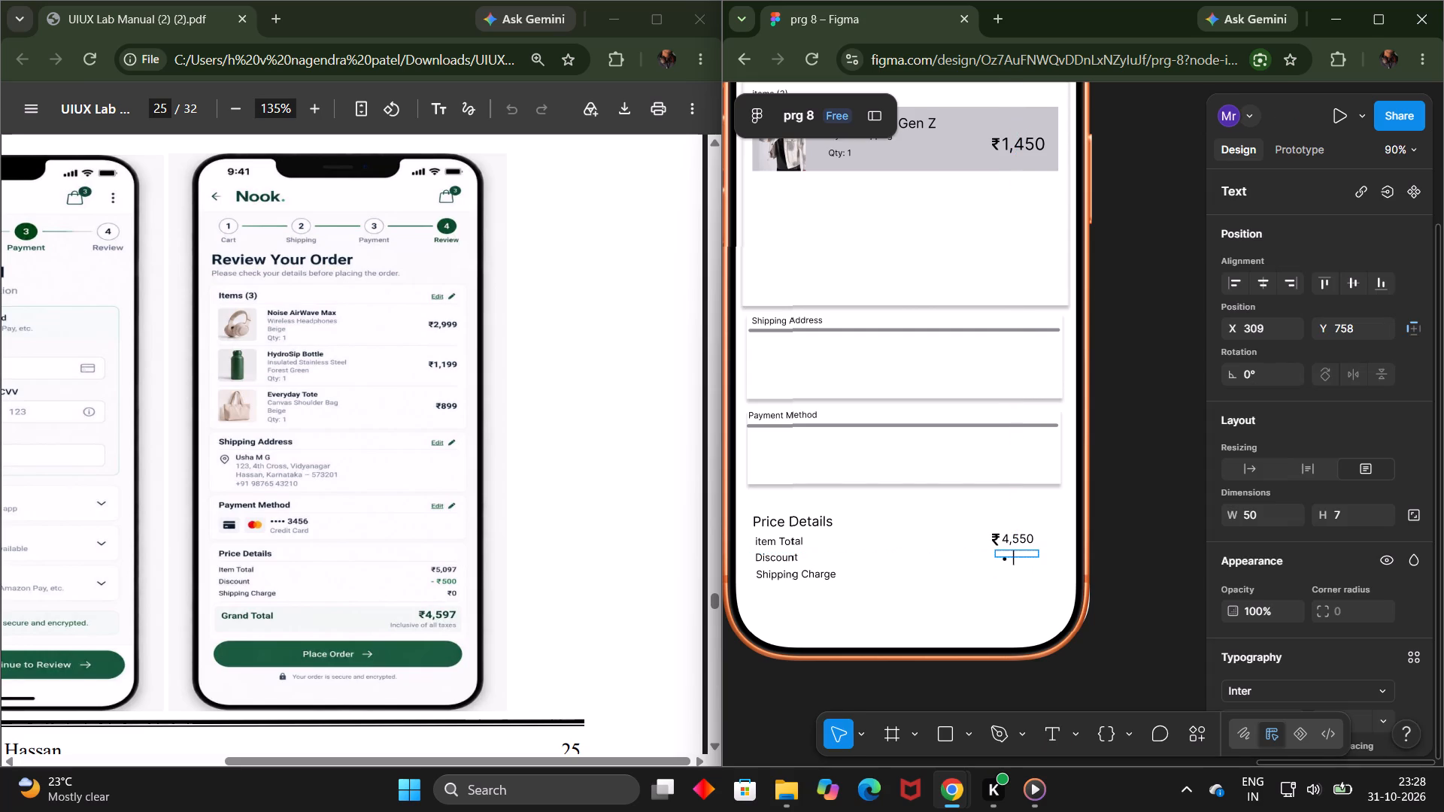
key(BackSpace)
key(BackSpace)
key(space)
text(-)
key(space)
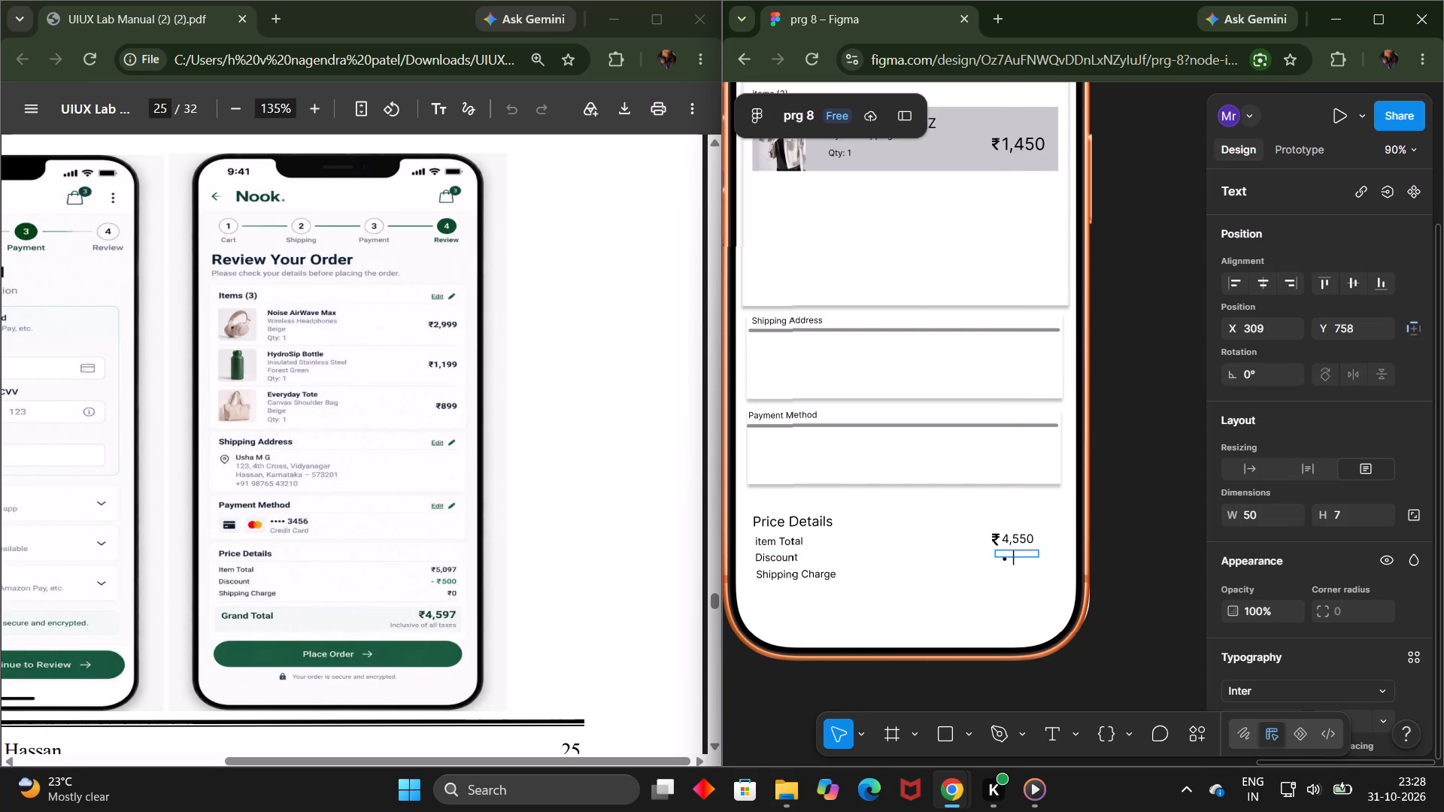
text(5)
key(BackSpace)
key(BackSpace)
key(minus)
text(5022)
key(BackSpace)
key(BackSpace)
key(1)
key(BackSpace)
key(0)
Set the font size of the -500 discount amount to 12.
double_click(1012, 558)
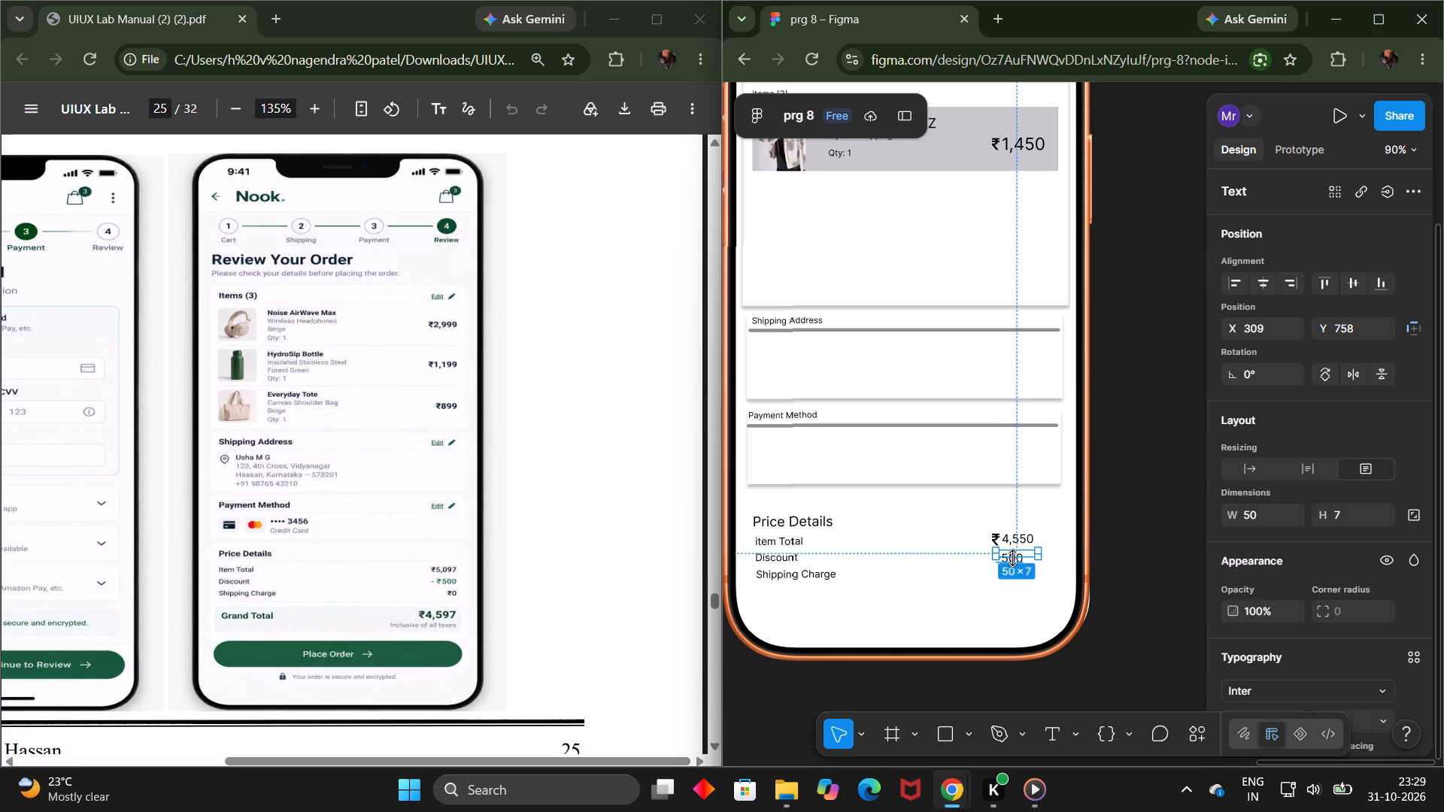
double_click(1012, 558)
scroll(1339, 620, down, 1)
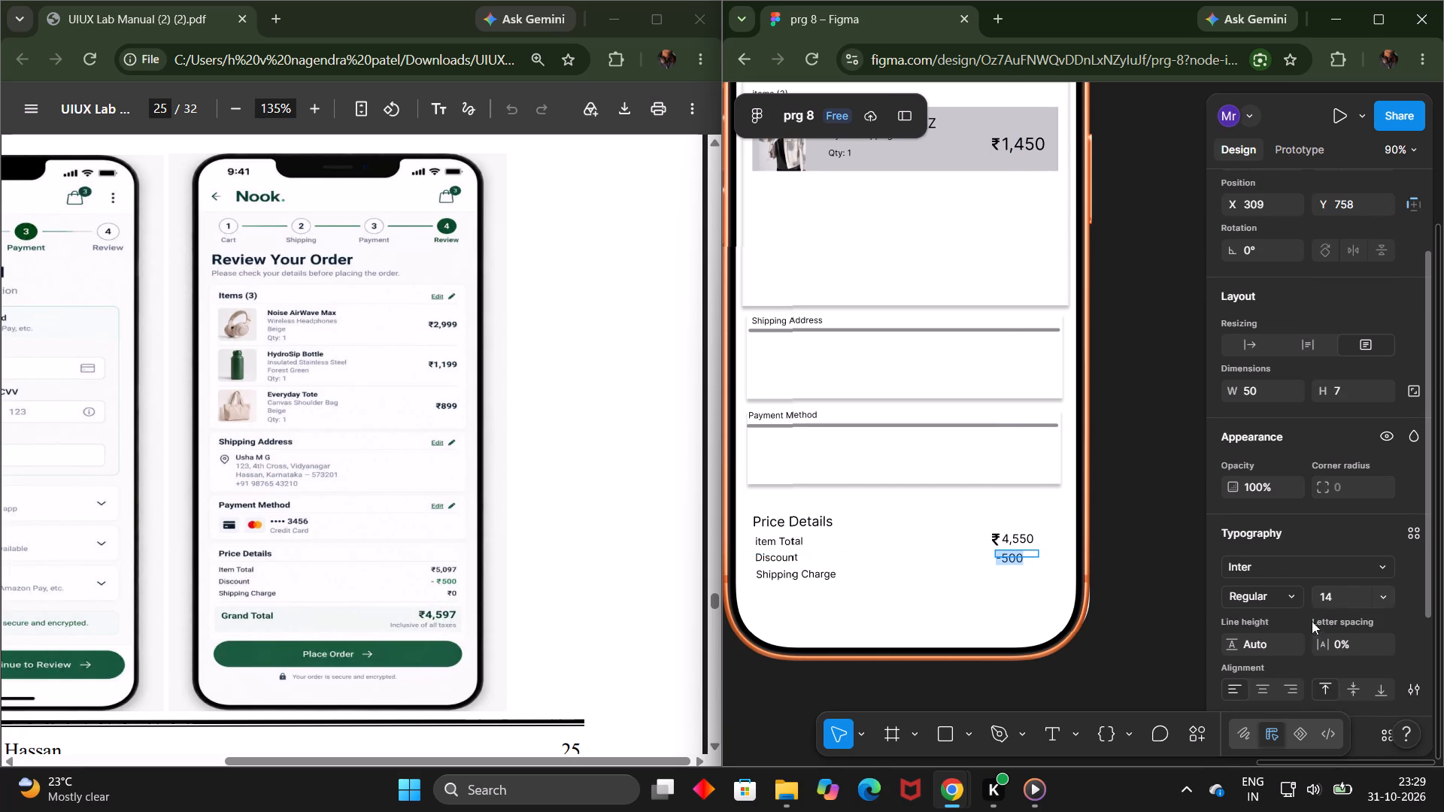
click(1384, 599)
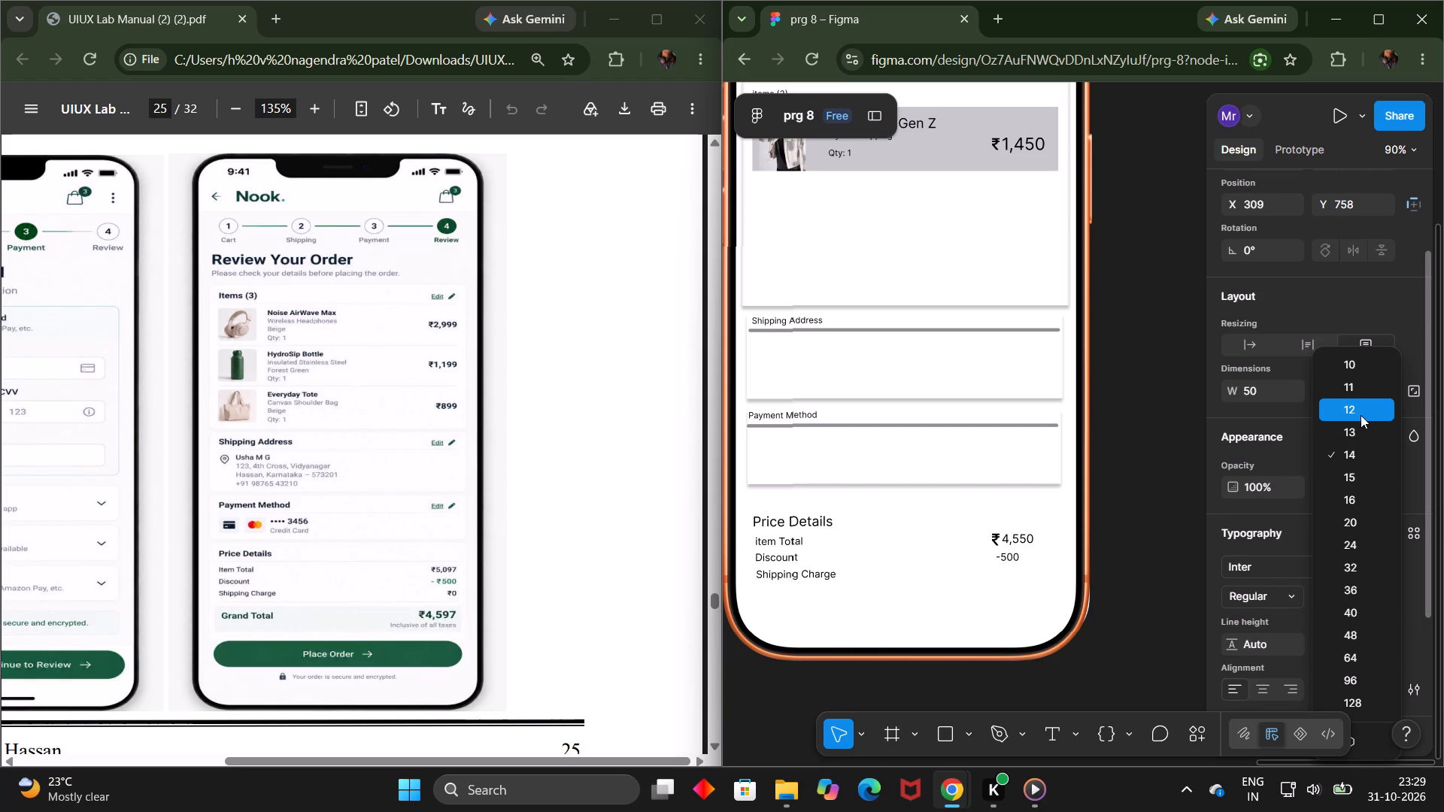
click(1361, 415)
click(1013, 556)
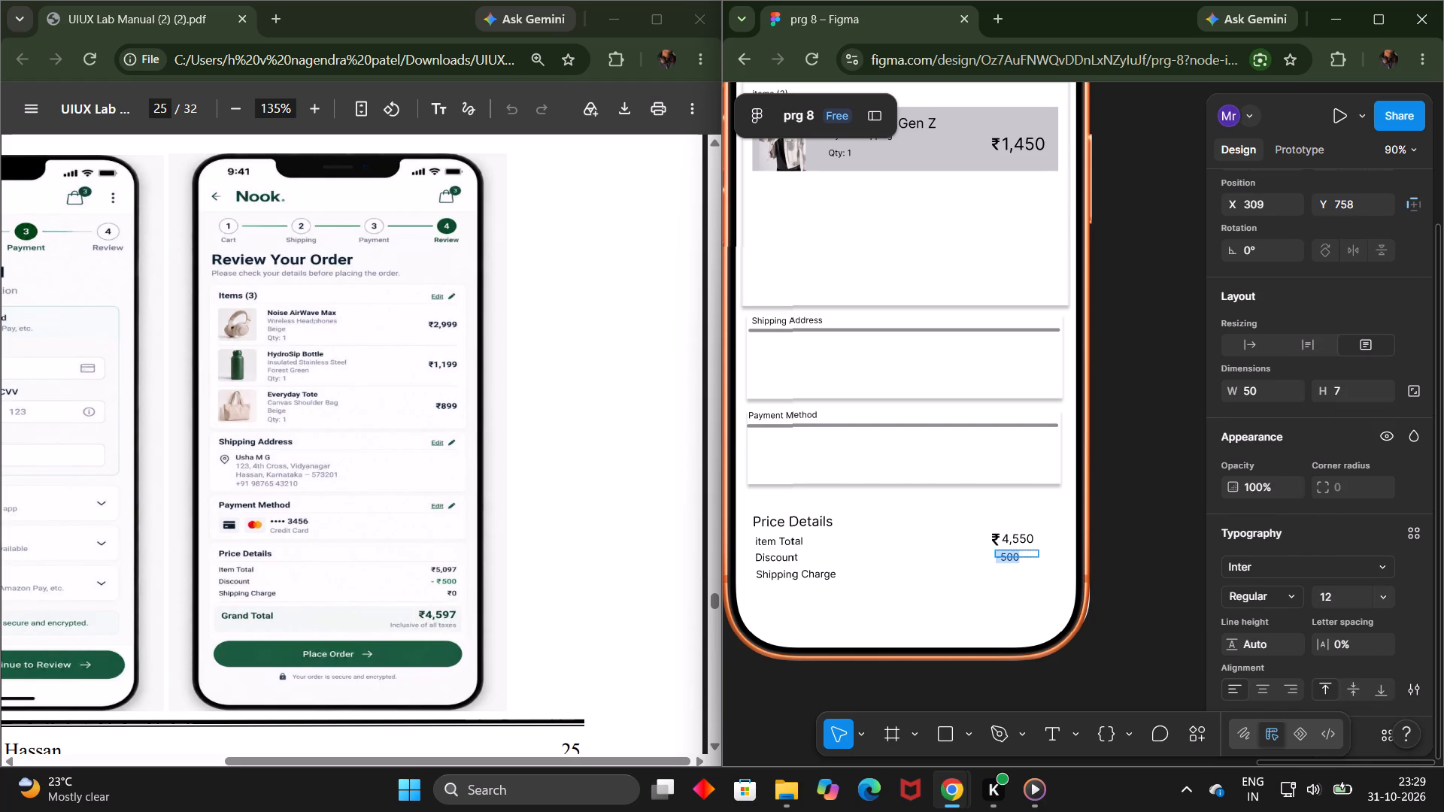
Fit the -500 text box's height to its text, at 15.
click(1039, 562)
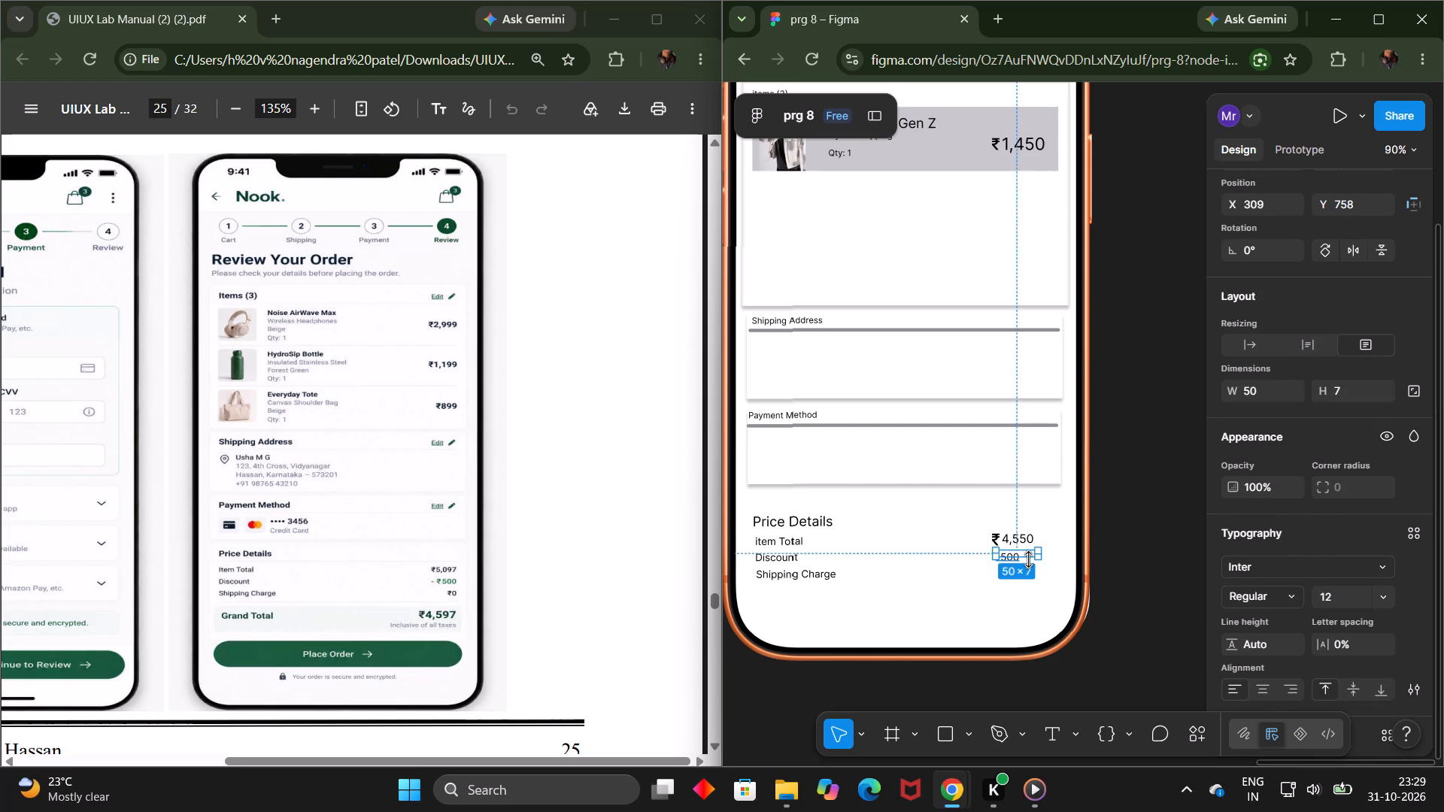
click(1028, 559)
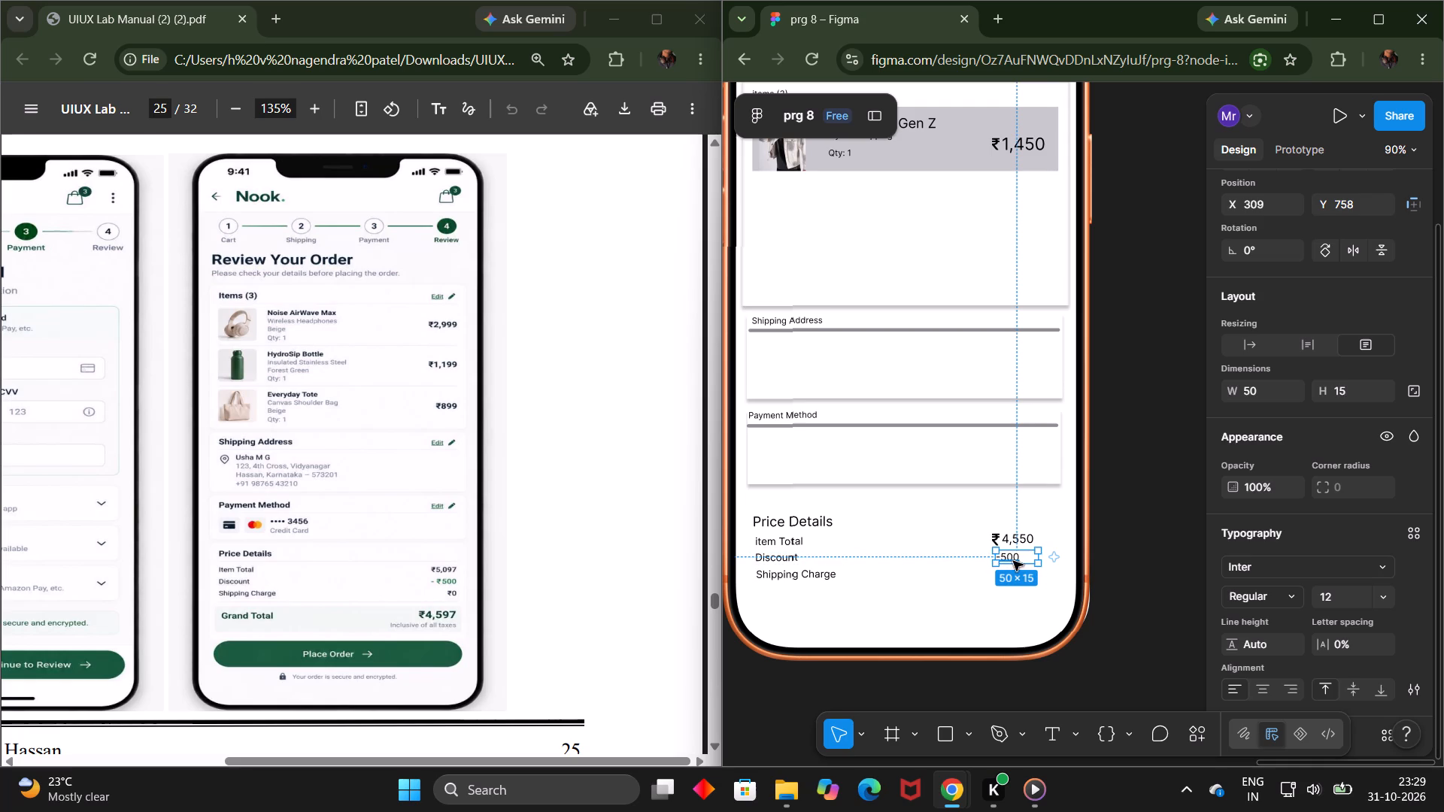
Change the fill colour of the -500 discount amount to green.
double_click(1010, 555)
scroll(1295, 626, down, 1)
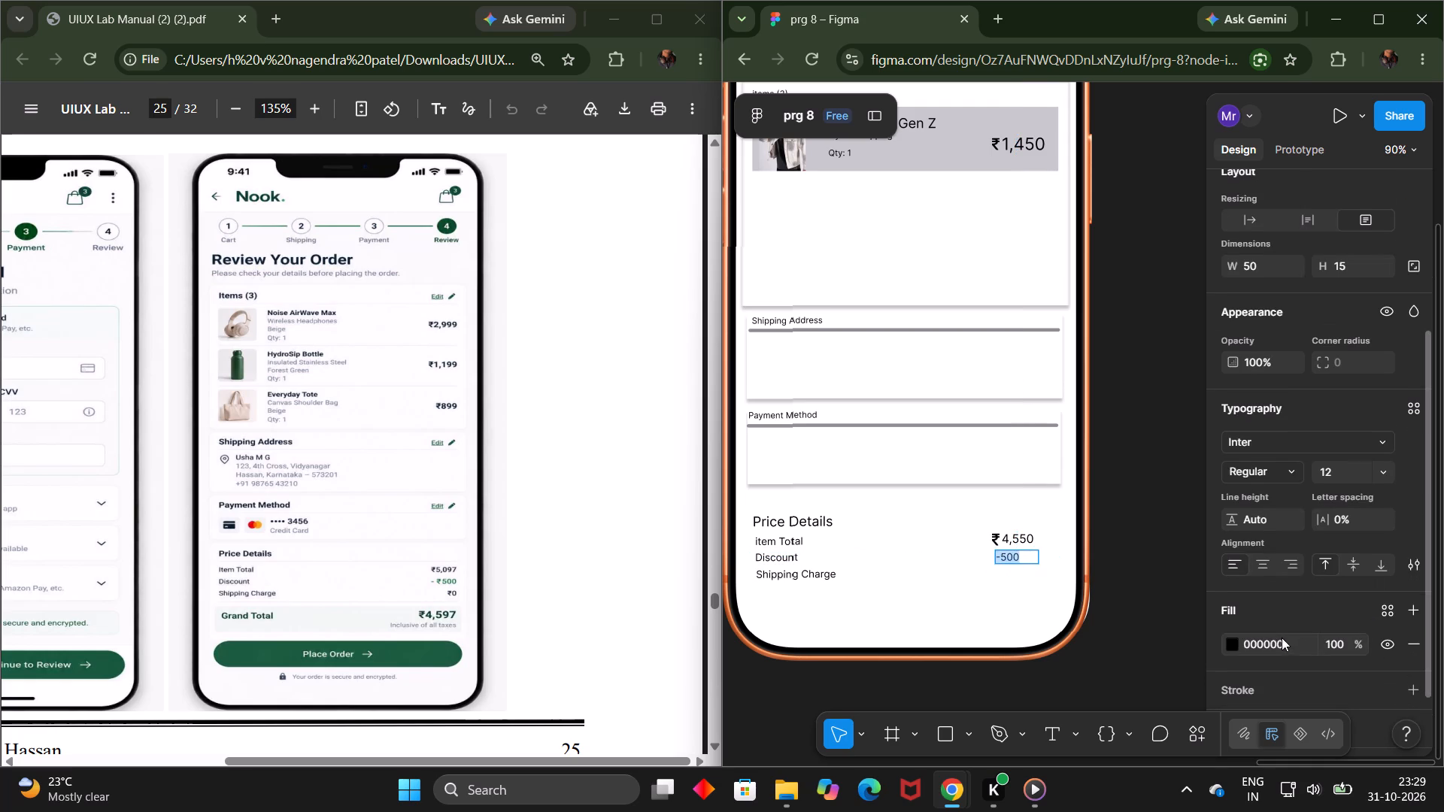
click(1279, 645)
key(BackSpace)
text(green)
key(Return)
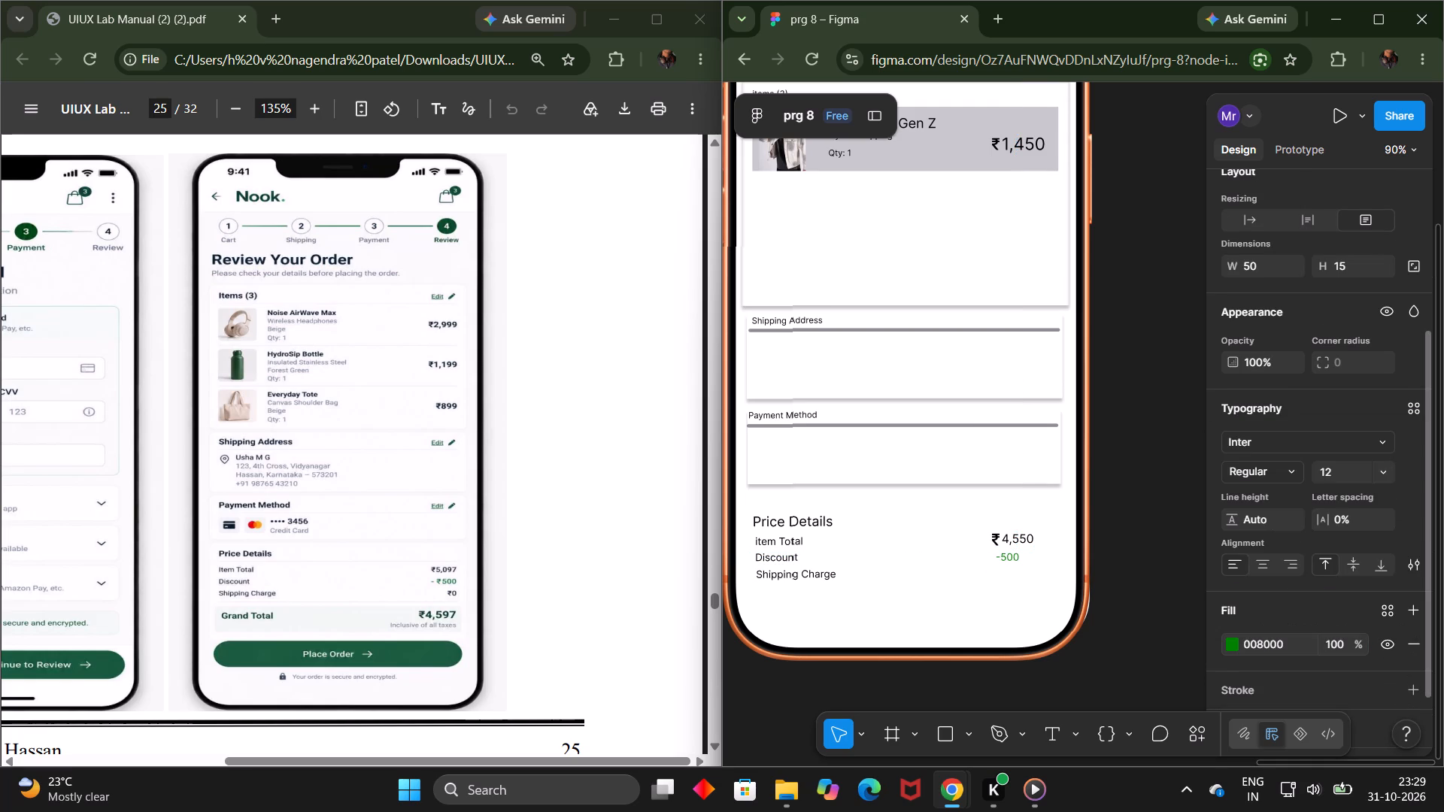
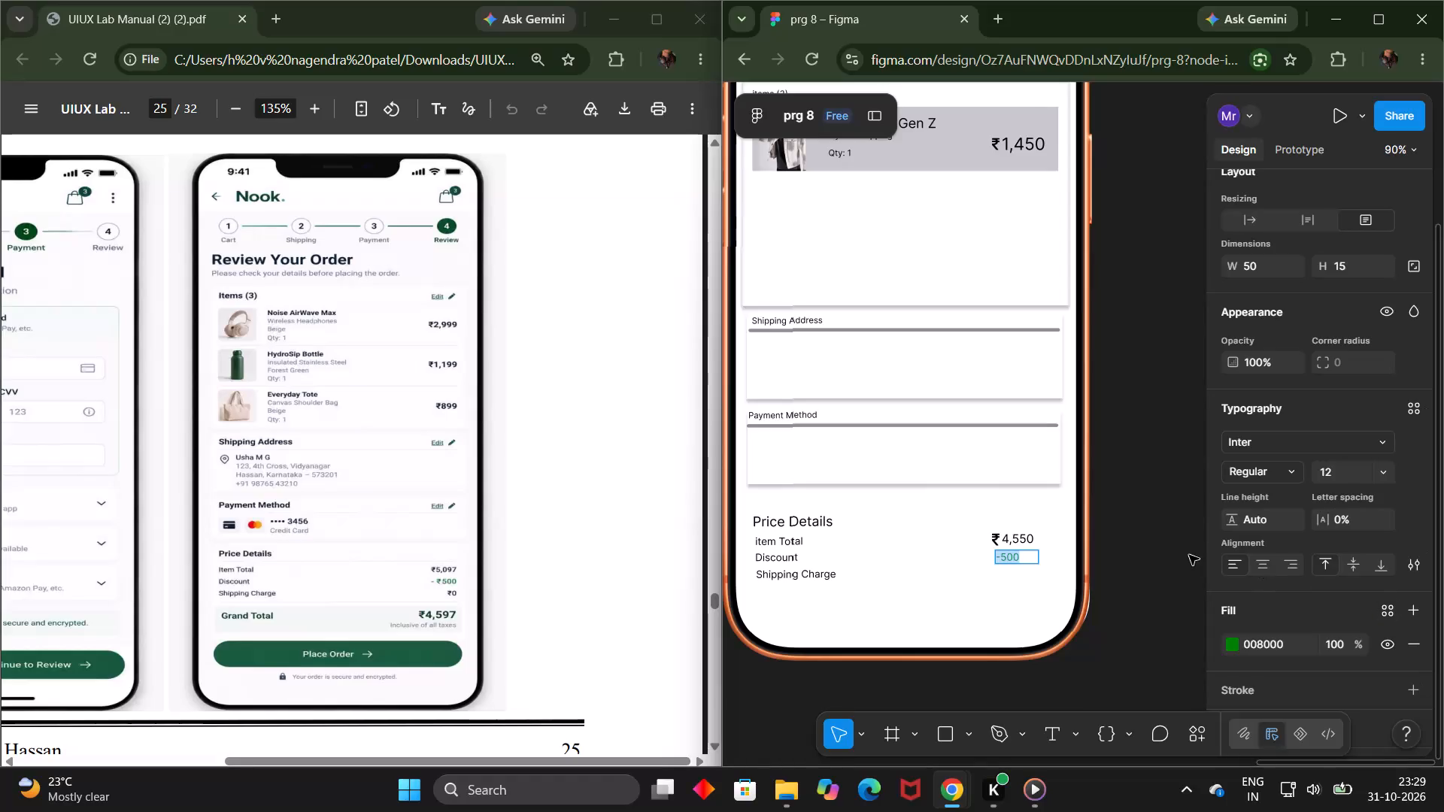
Add a text box about 28 wide beside Shipping Charge, below the -500 discount, reading 0 with three leading spaces.
click(1160, 556)
click(1158, 559)
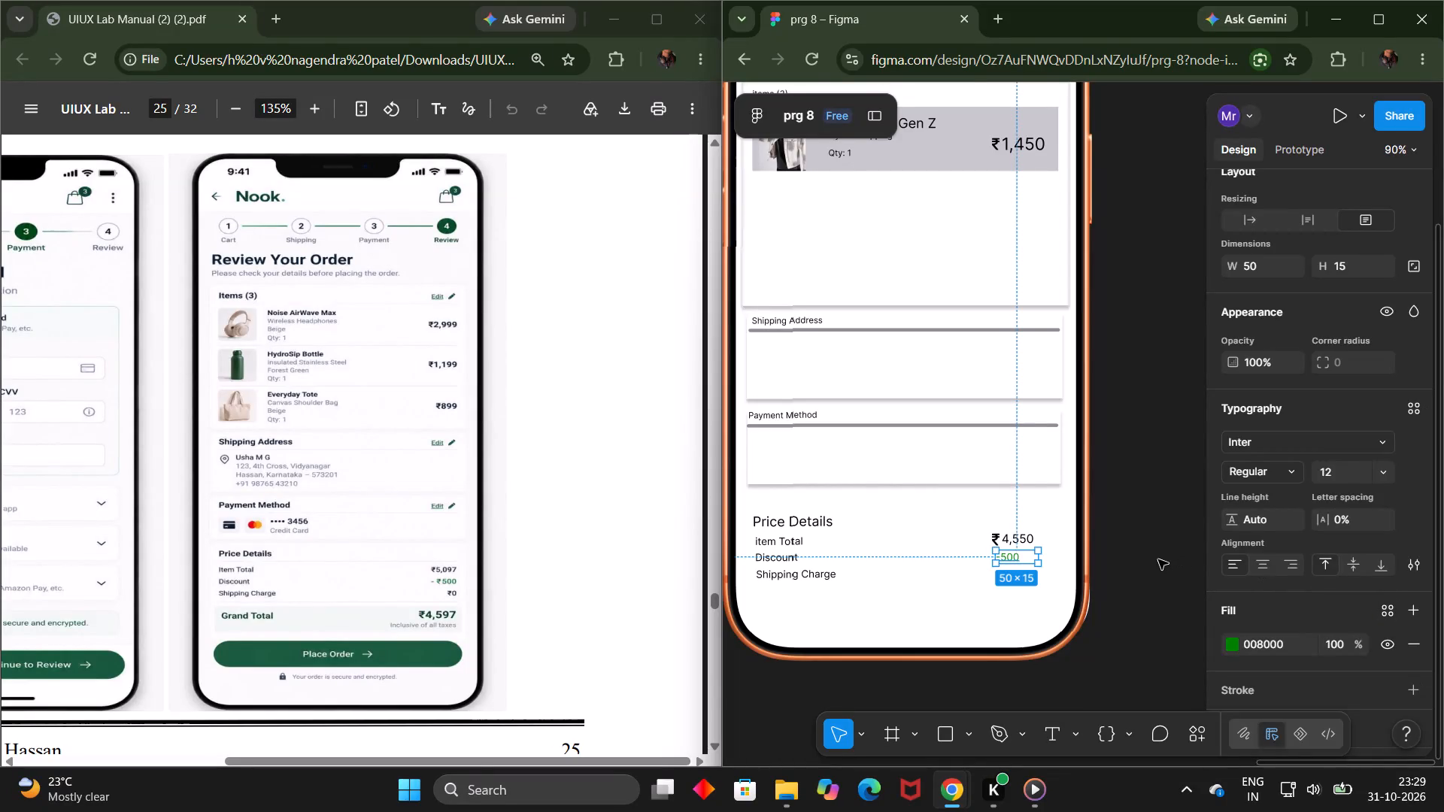
click(1046, 729)
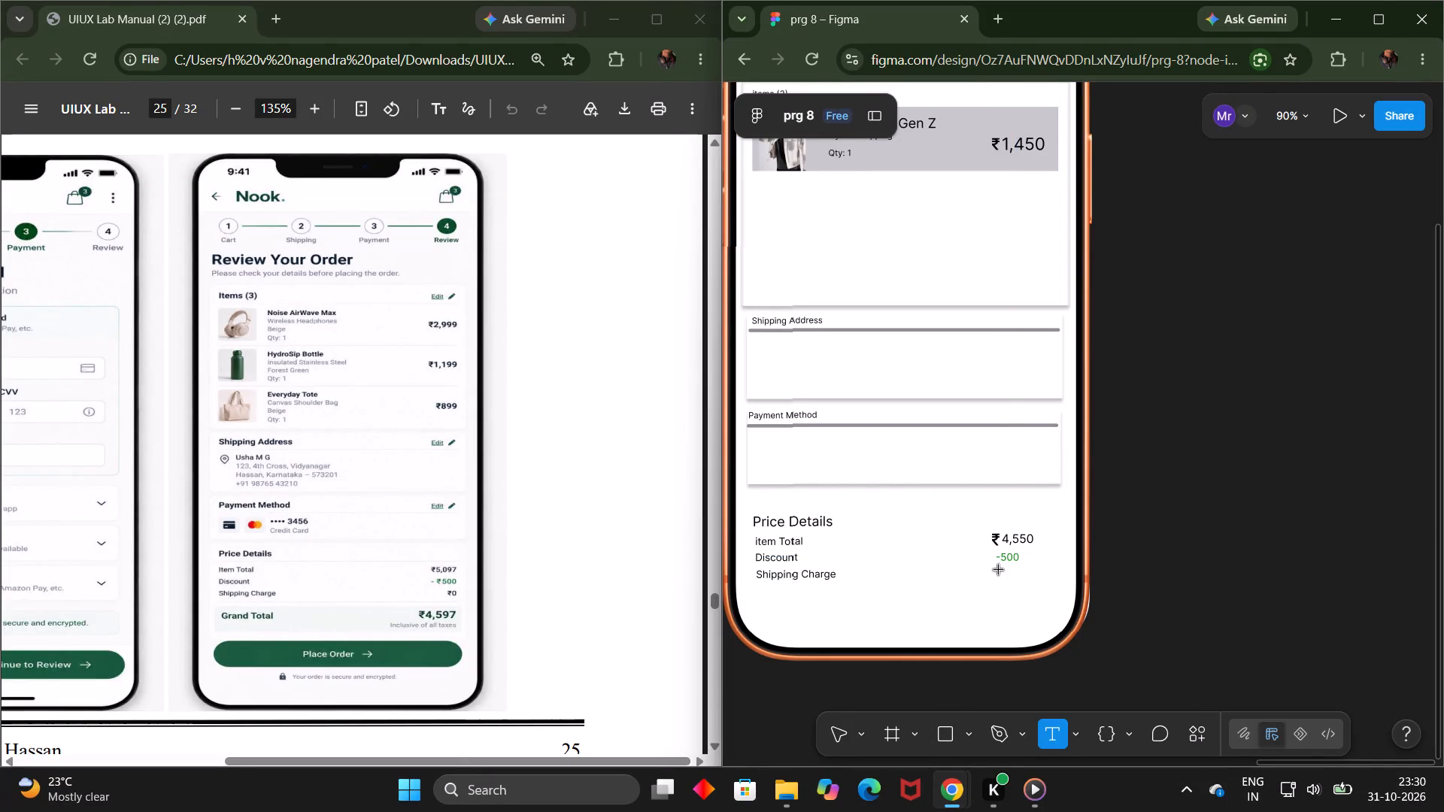
drag(1000, 572, 1021, 578)
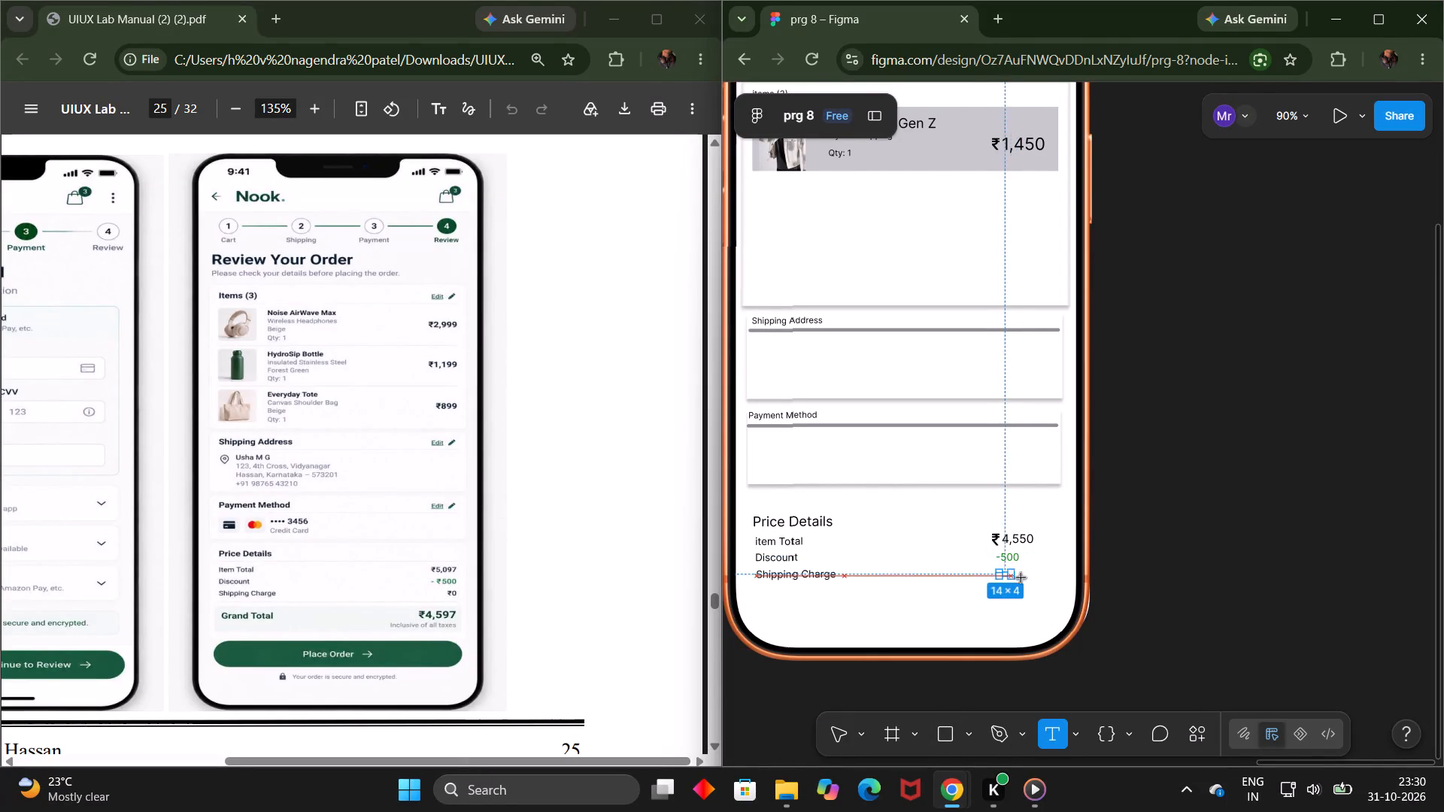
drag(1021, 578, 1024, 580)
key(0)
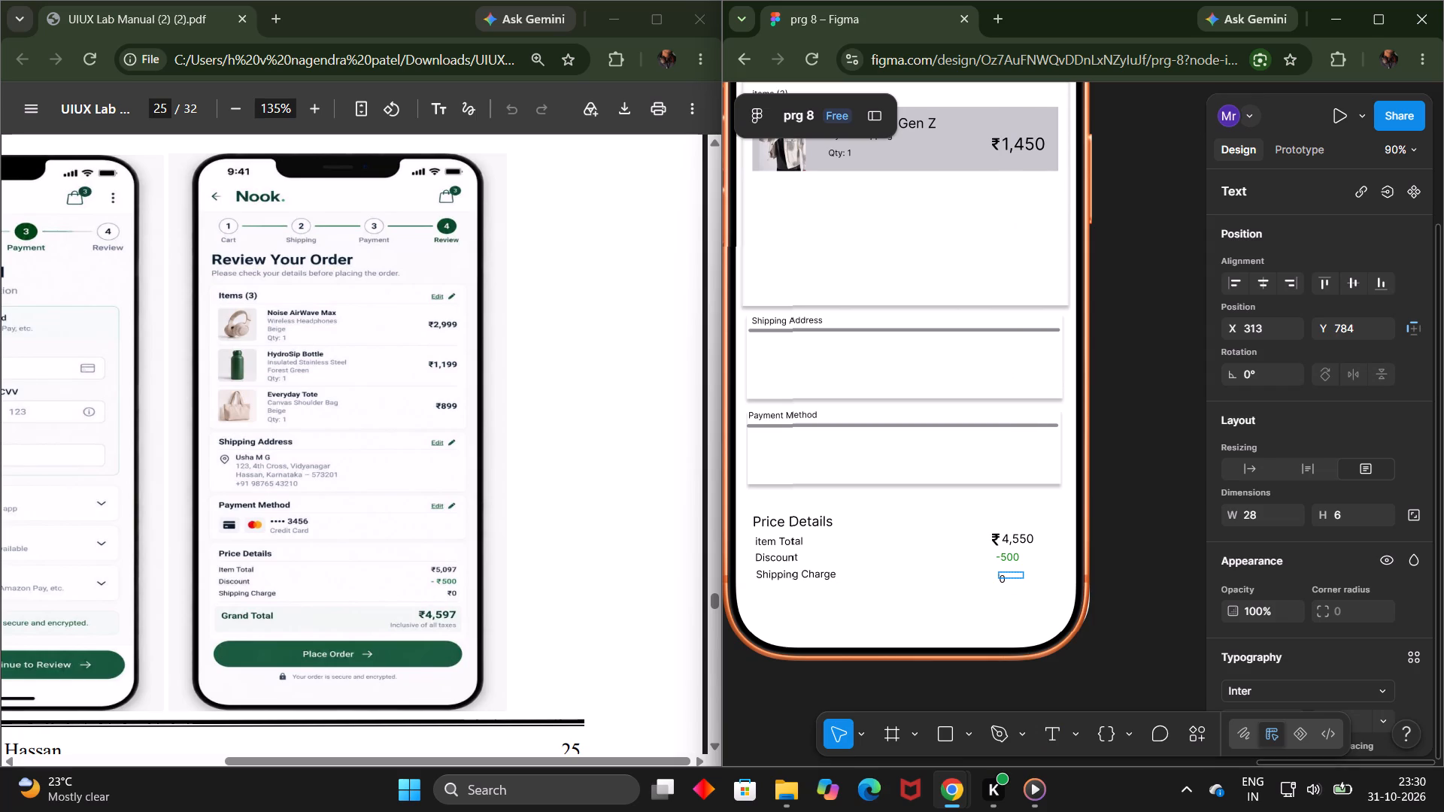
click(1001, 580)
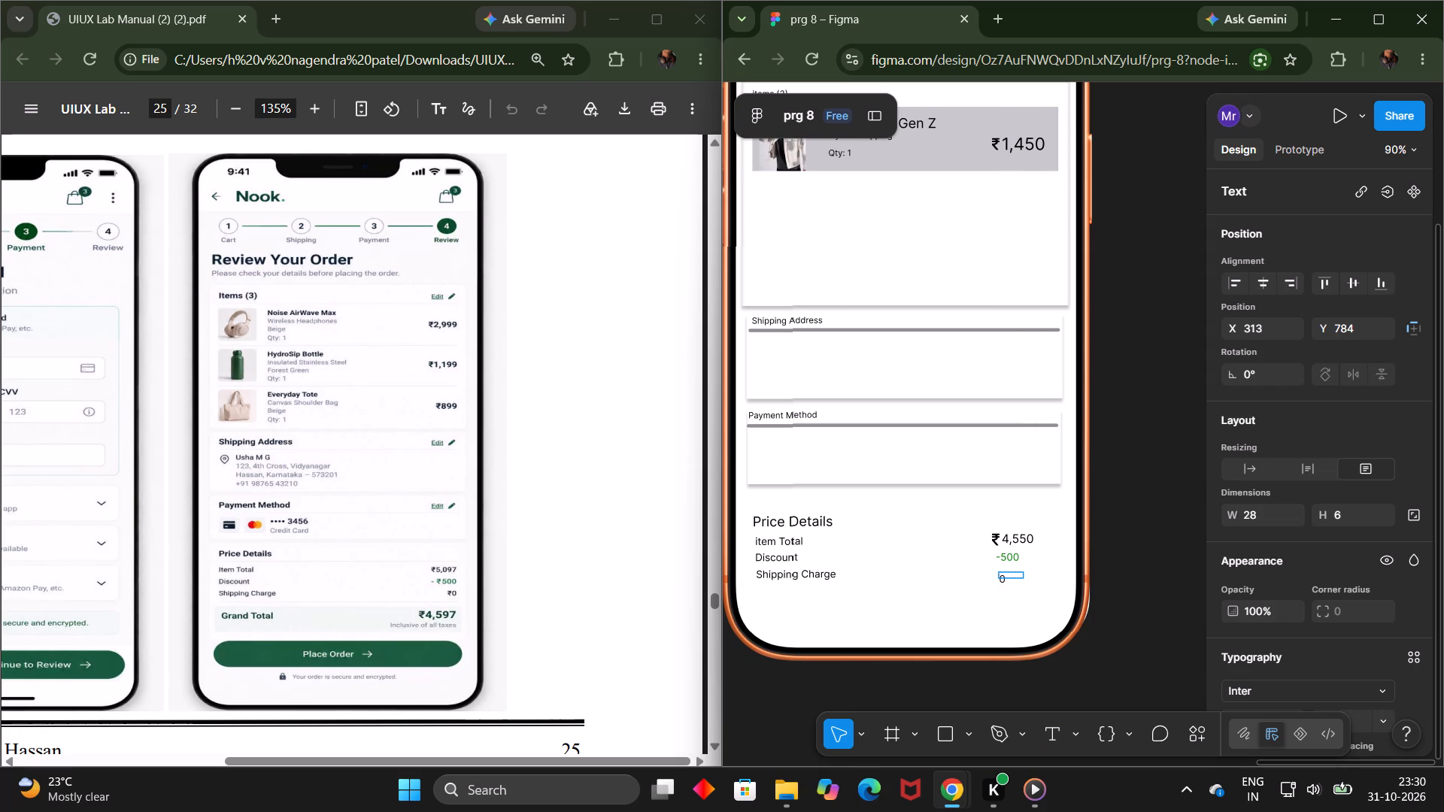
click(1001, 580)
key(Left)
key(space)
key(space)
key(space)
click(1145, 583)
click(1145, 583)
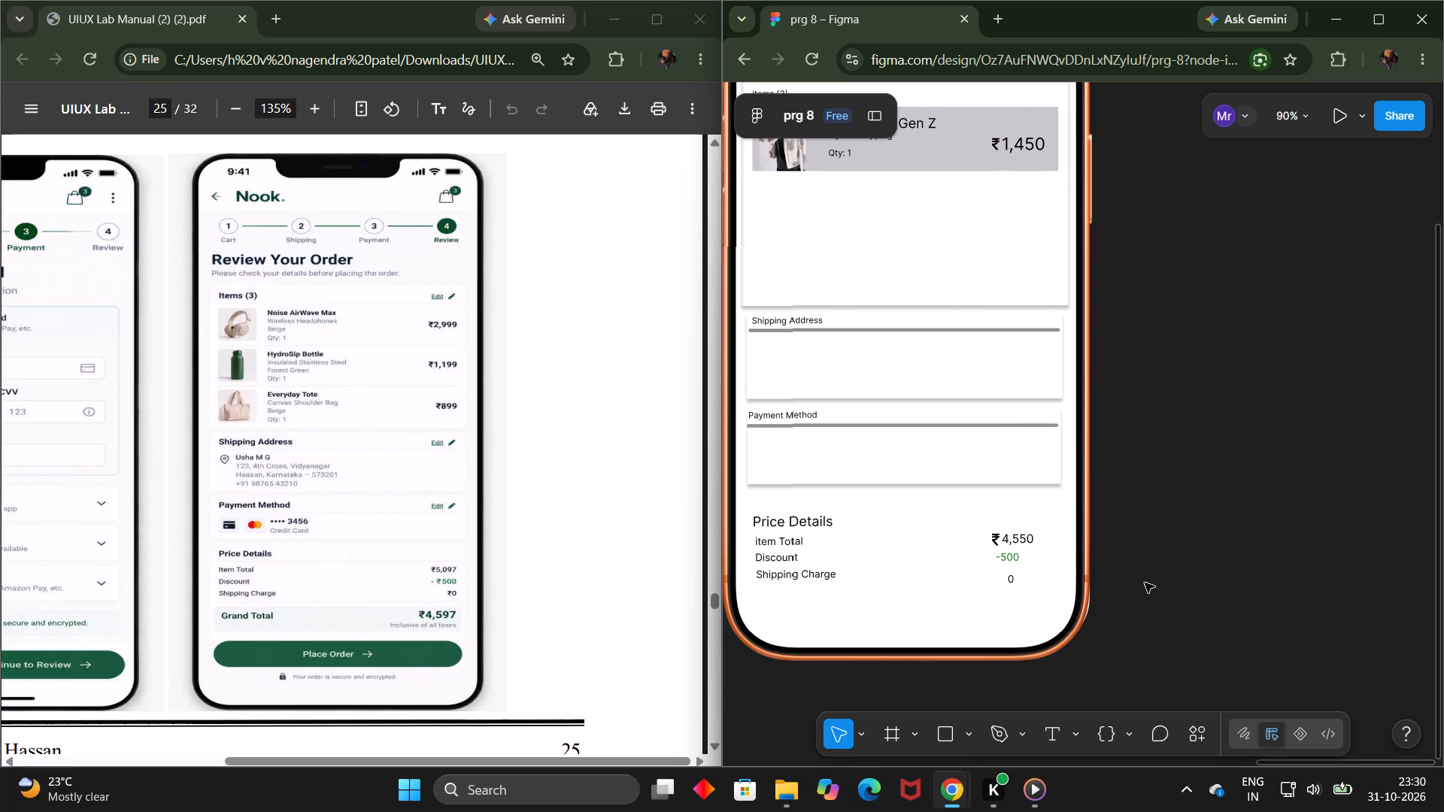
Duplicate the rupee symbol image beside 4,550 and place the copy just before the shipping charge's 0.
click(994, 536)
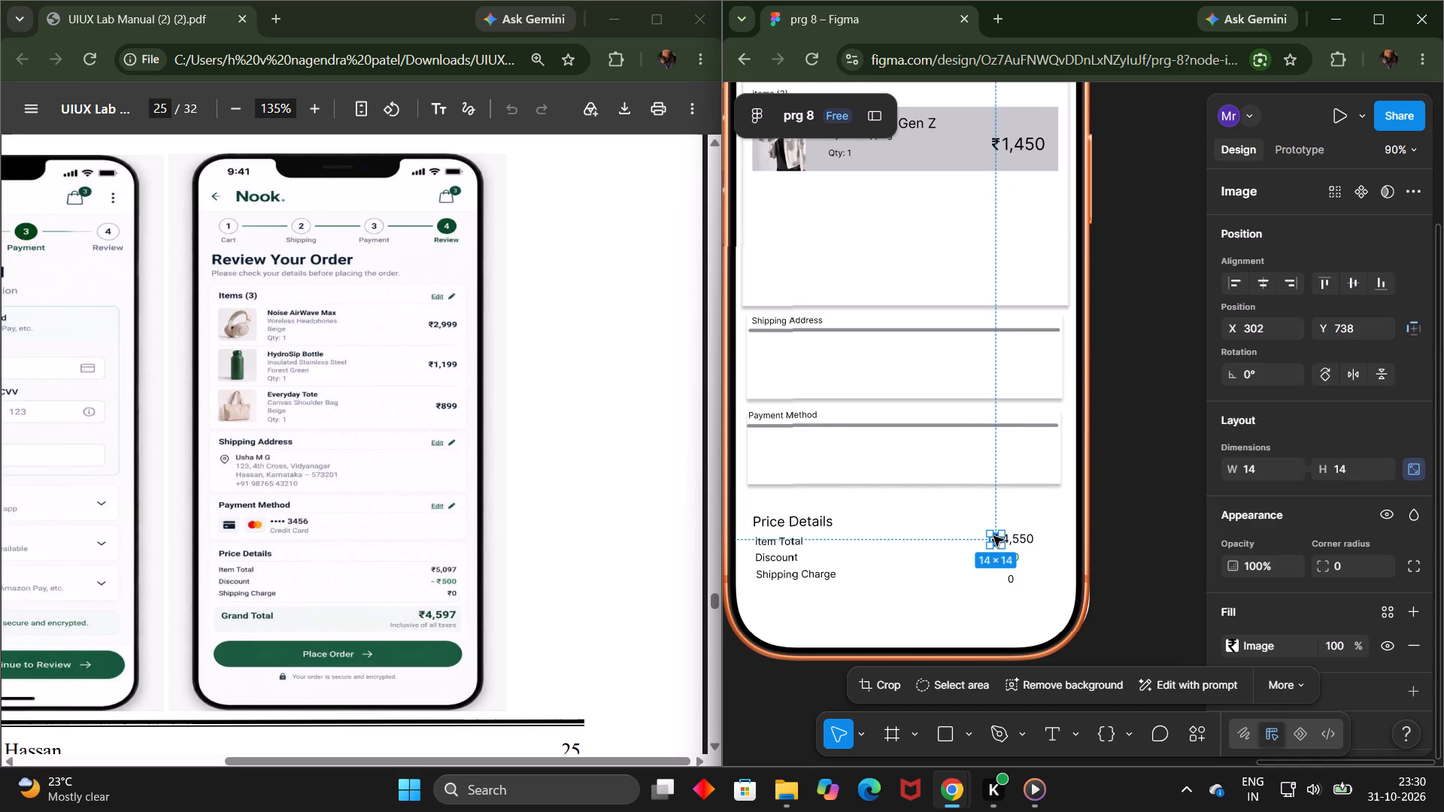
key(ctrl+c)
key(ctrl+v)
drag(994, 538, 991, 580)
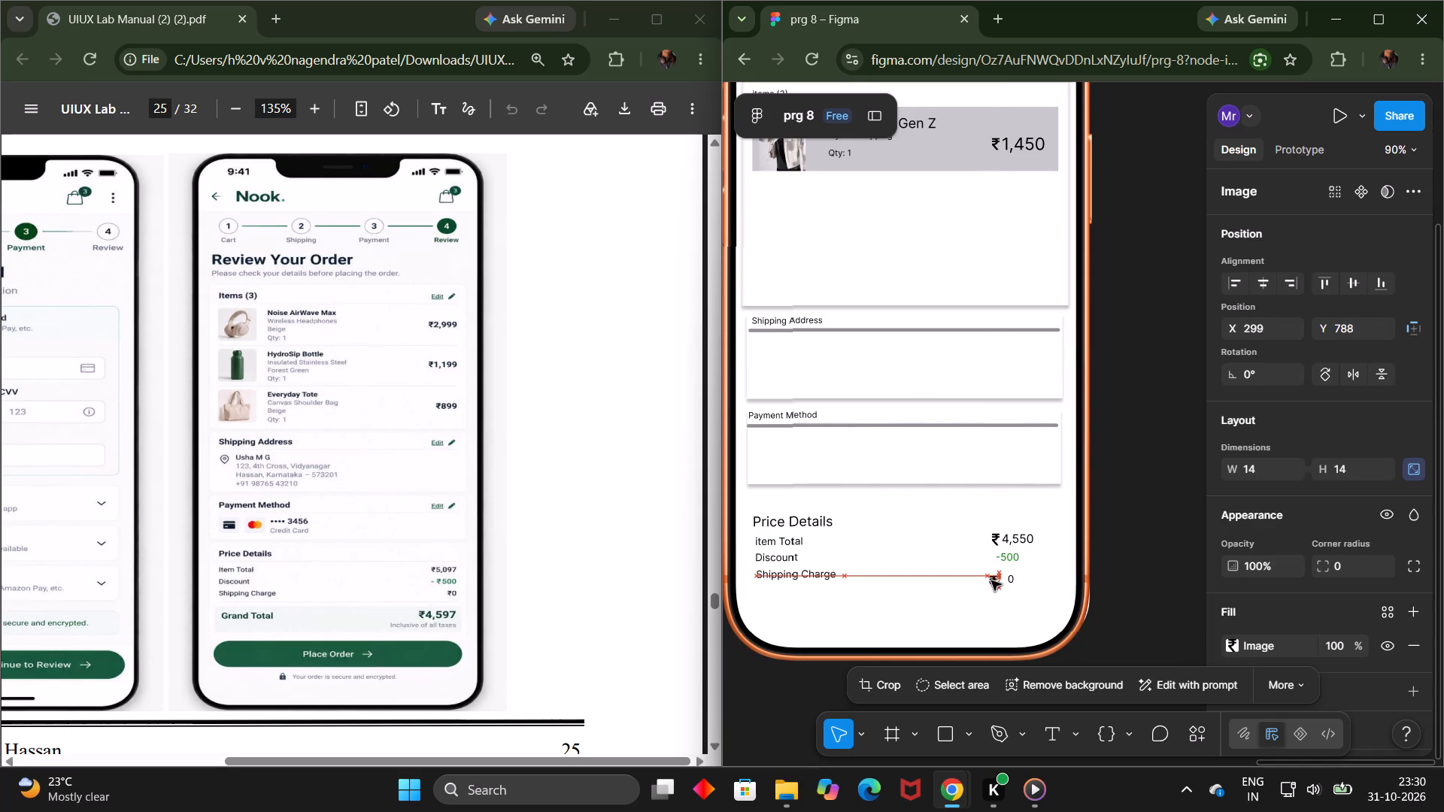
drag(991, 580, 1000, 578)
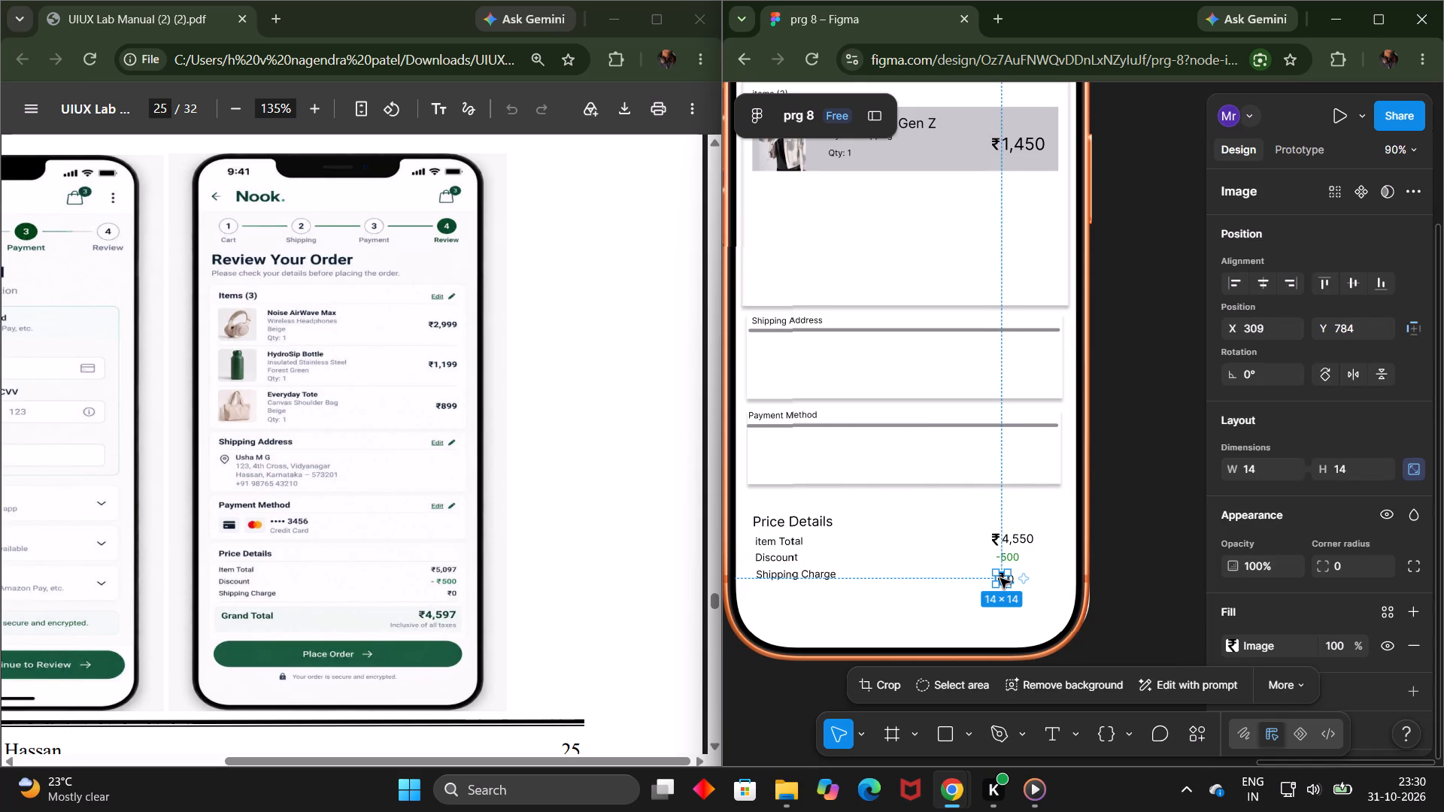
click(1006, 571)
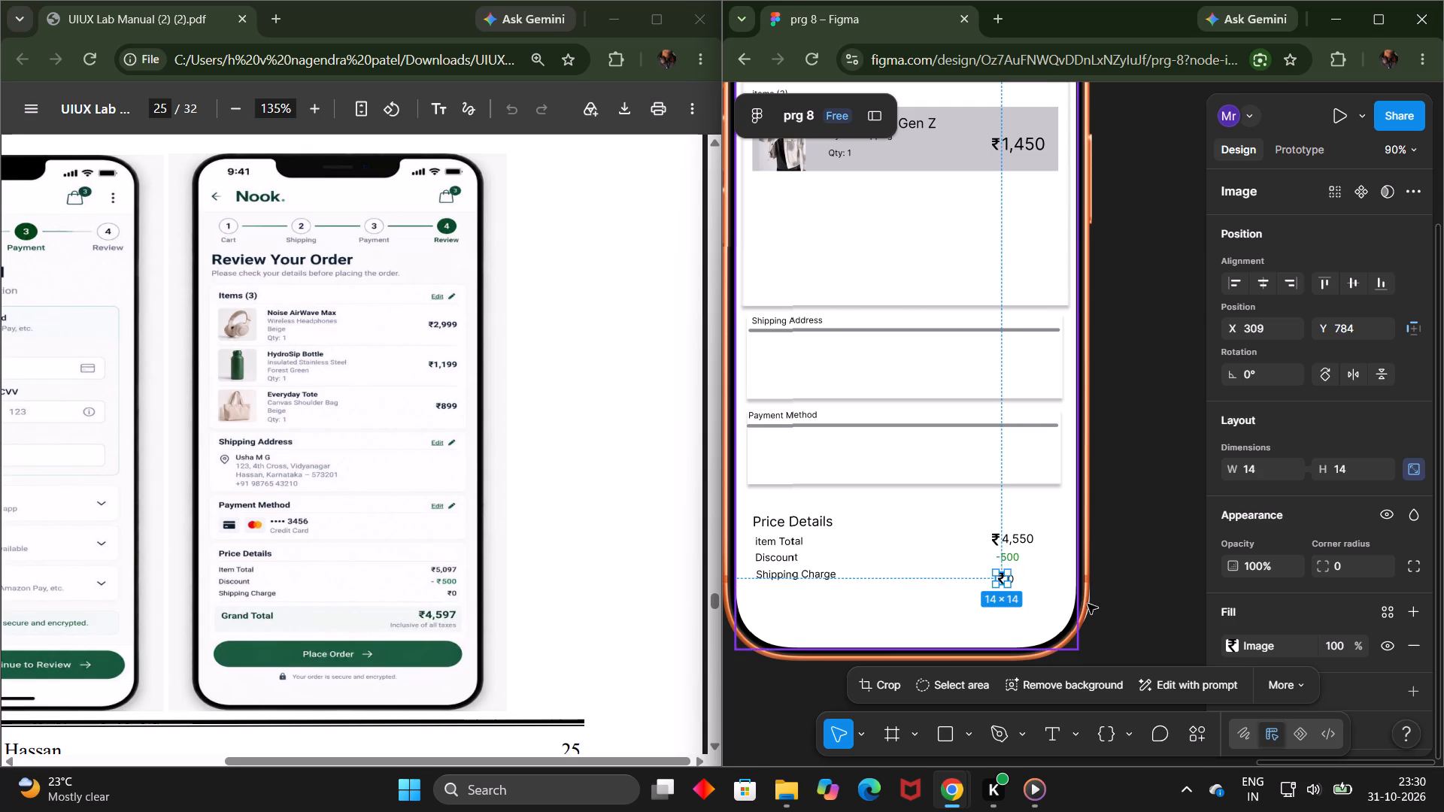
click(1127, 620)
Set the font size of the shipping charge's 0 to 15.
double_click(1012, 576)
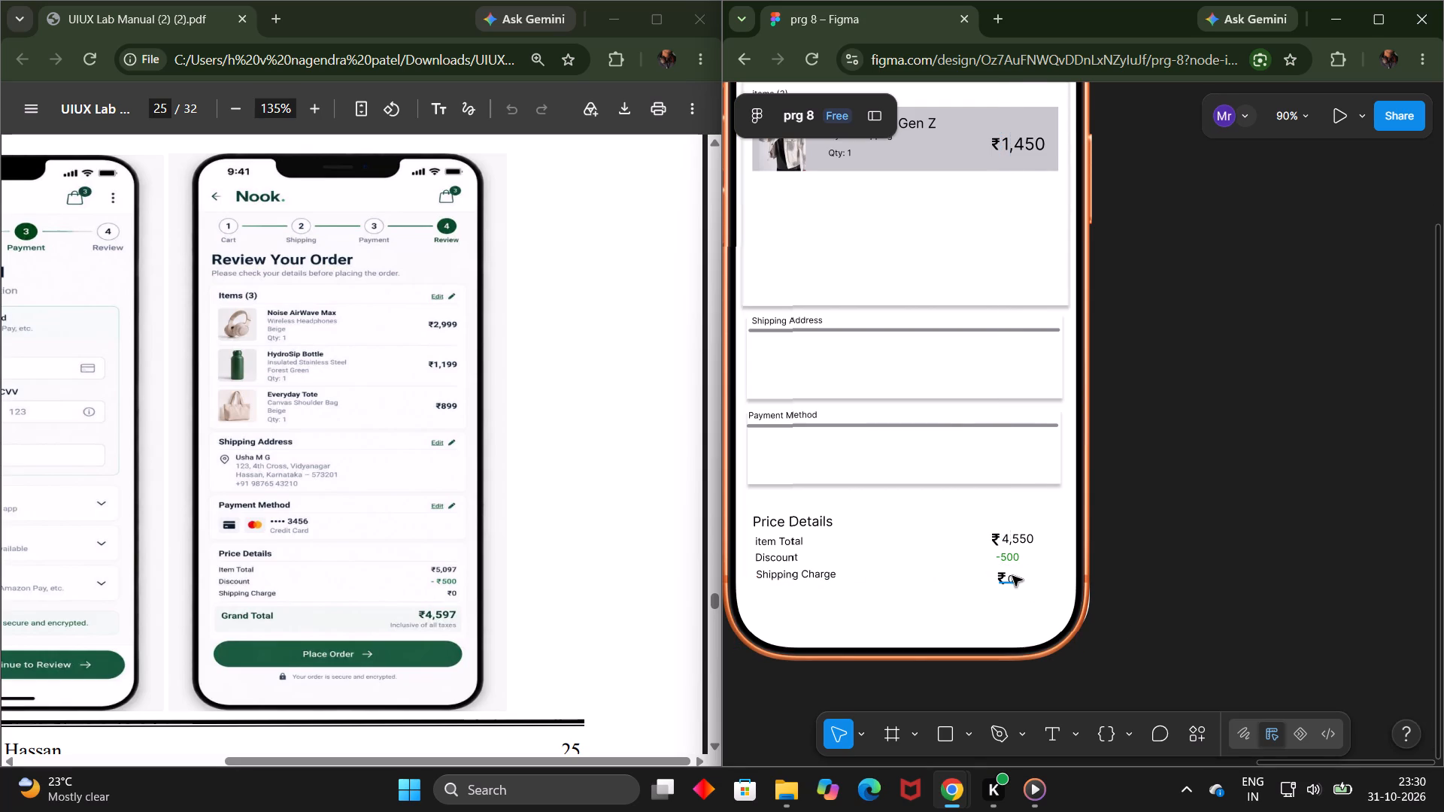
click(1012, 576)
click(1012, 576)
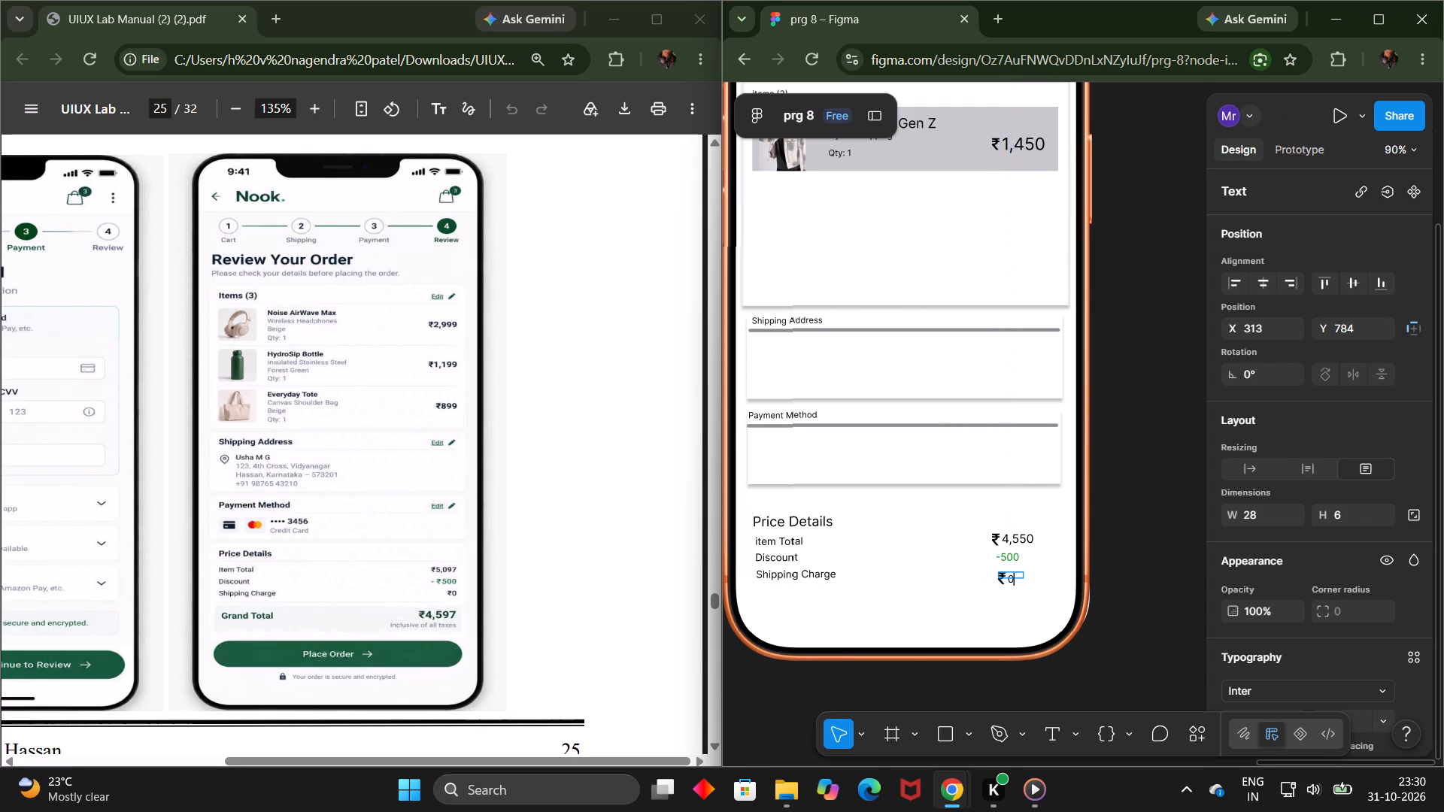
double_click(1012, 576)
scroll(1380, 639, down, 1)
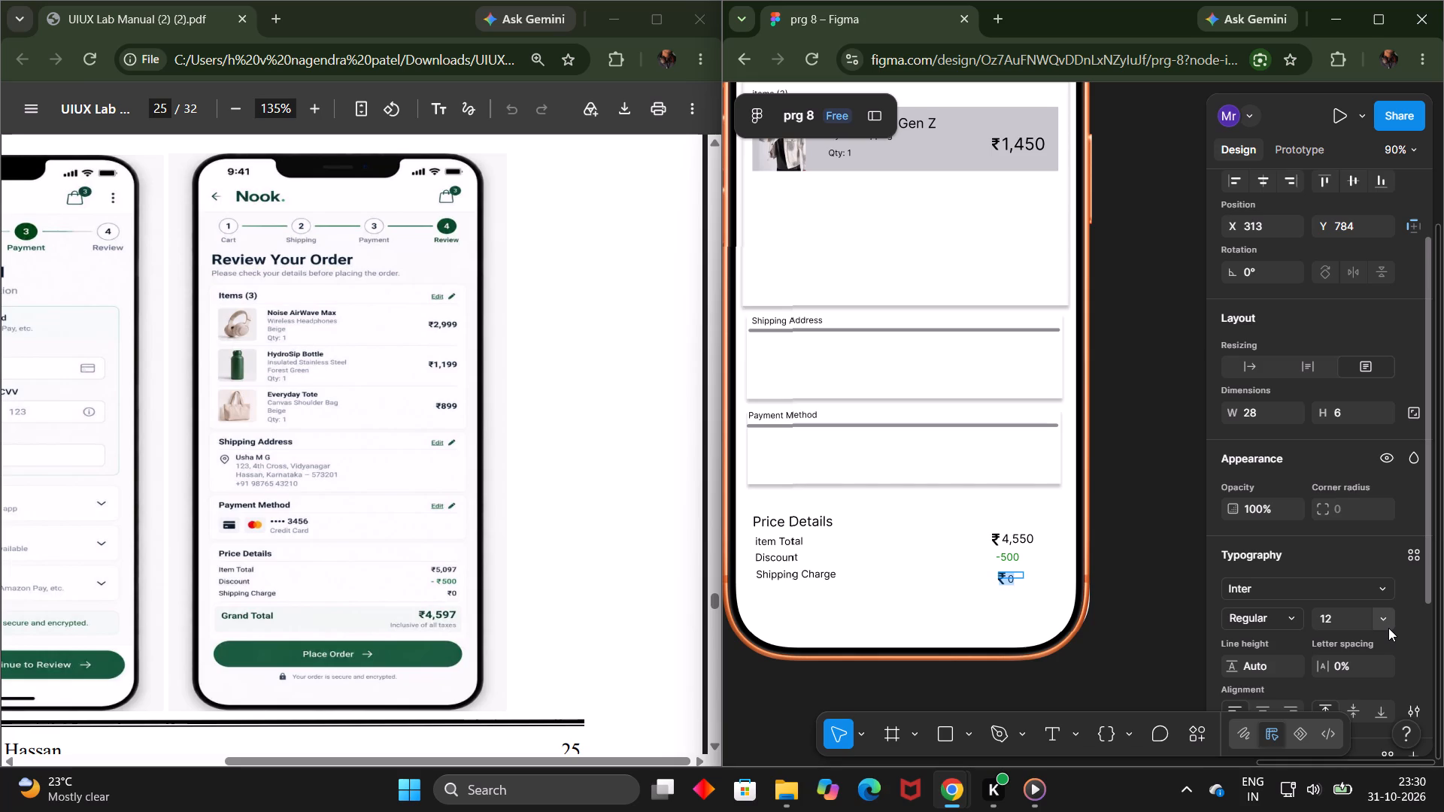
click(1388, 628)
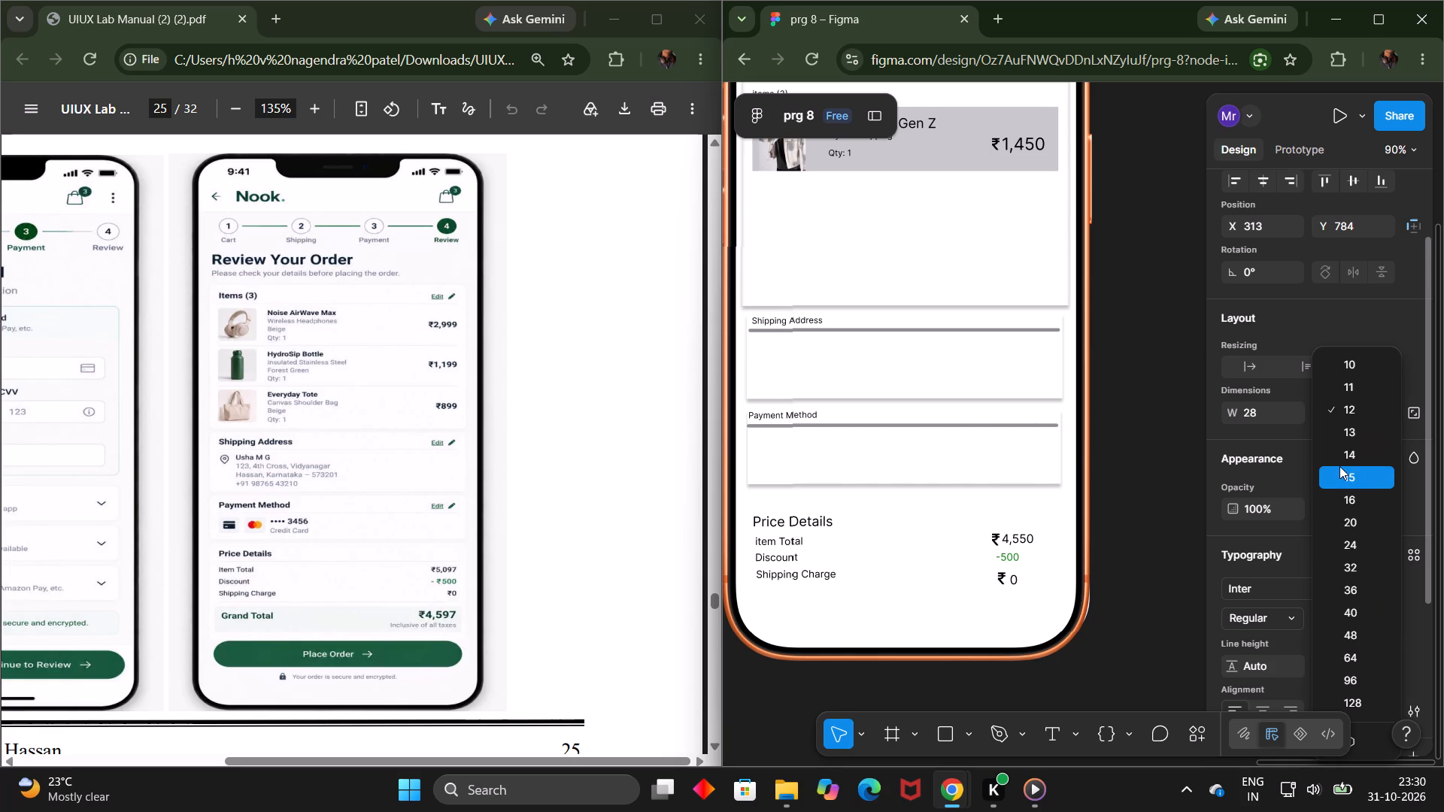
click(1339, 466)
click(1020, 581)
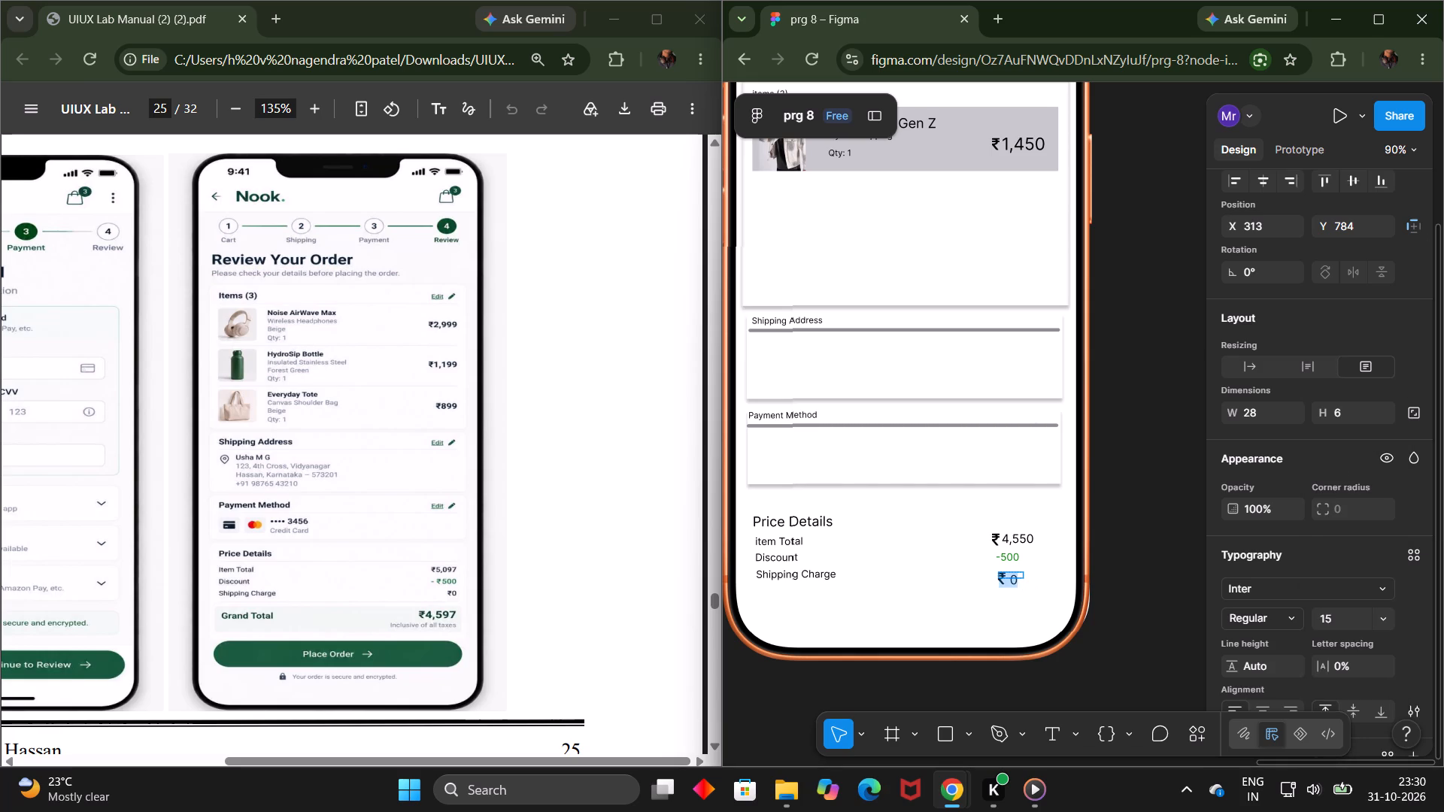
Enlarge the shipping charge text box to a height of 18 and nudge it to about X 312, Y 783.
click(1022, 582)
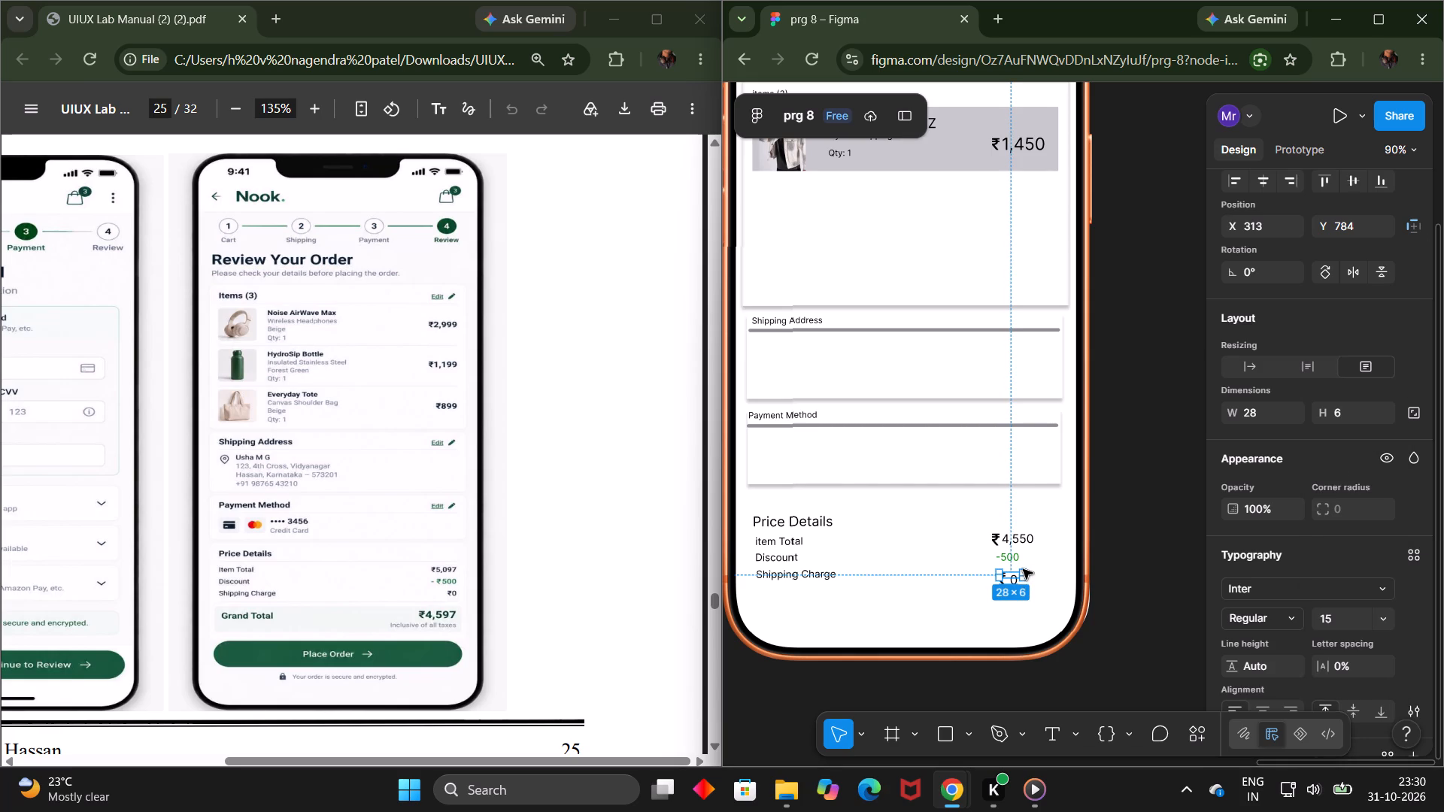
drag(1012, 580, 1013, 592)
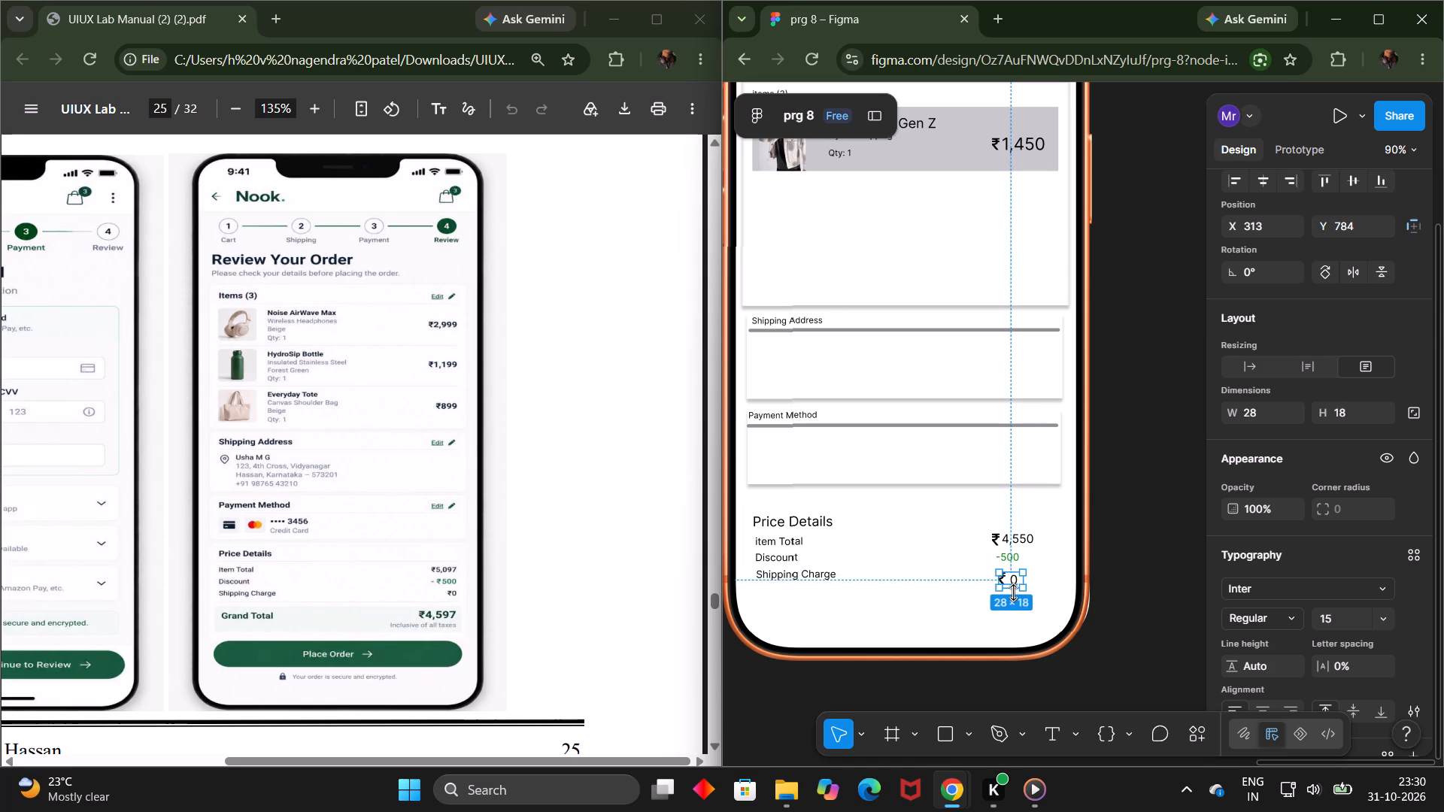
click(1016, 579)
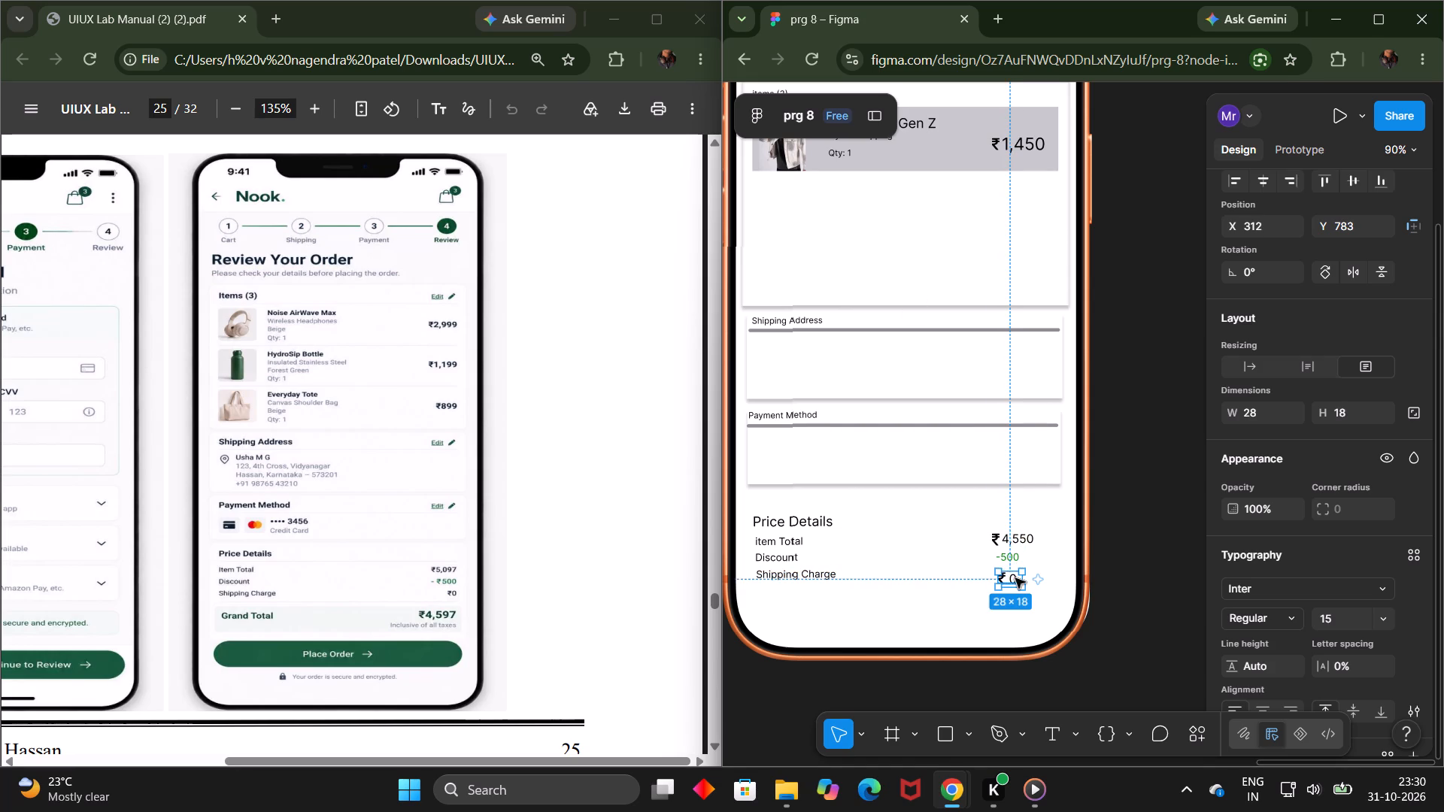
click(1137, 618)
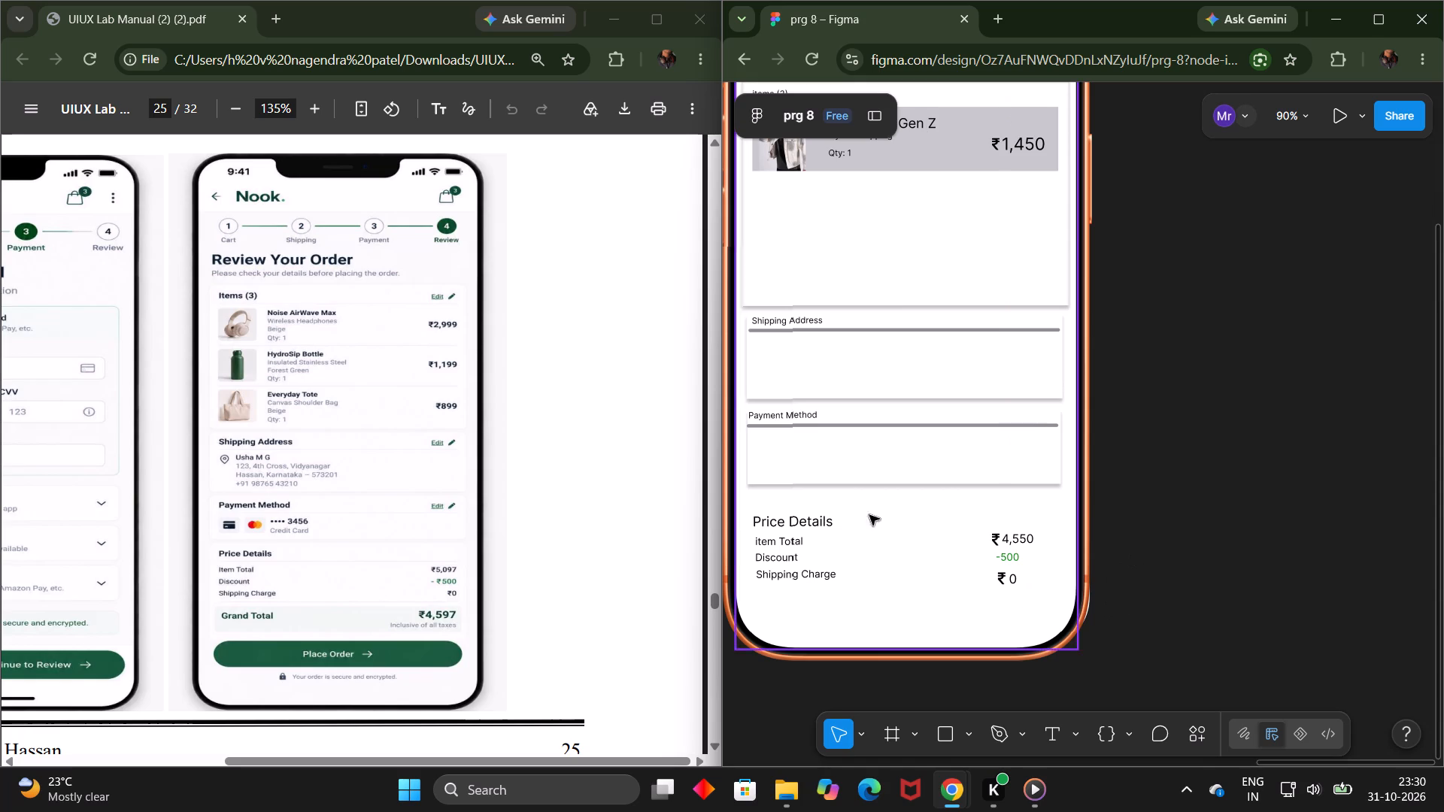
Move the Price Details heading up to about X 17, Y 701, leaving a gap above item Total.
click(799, 517)
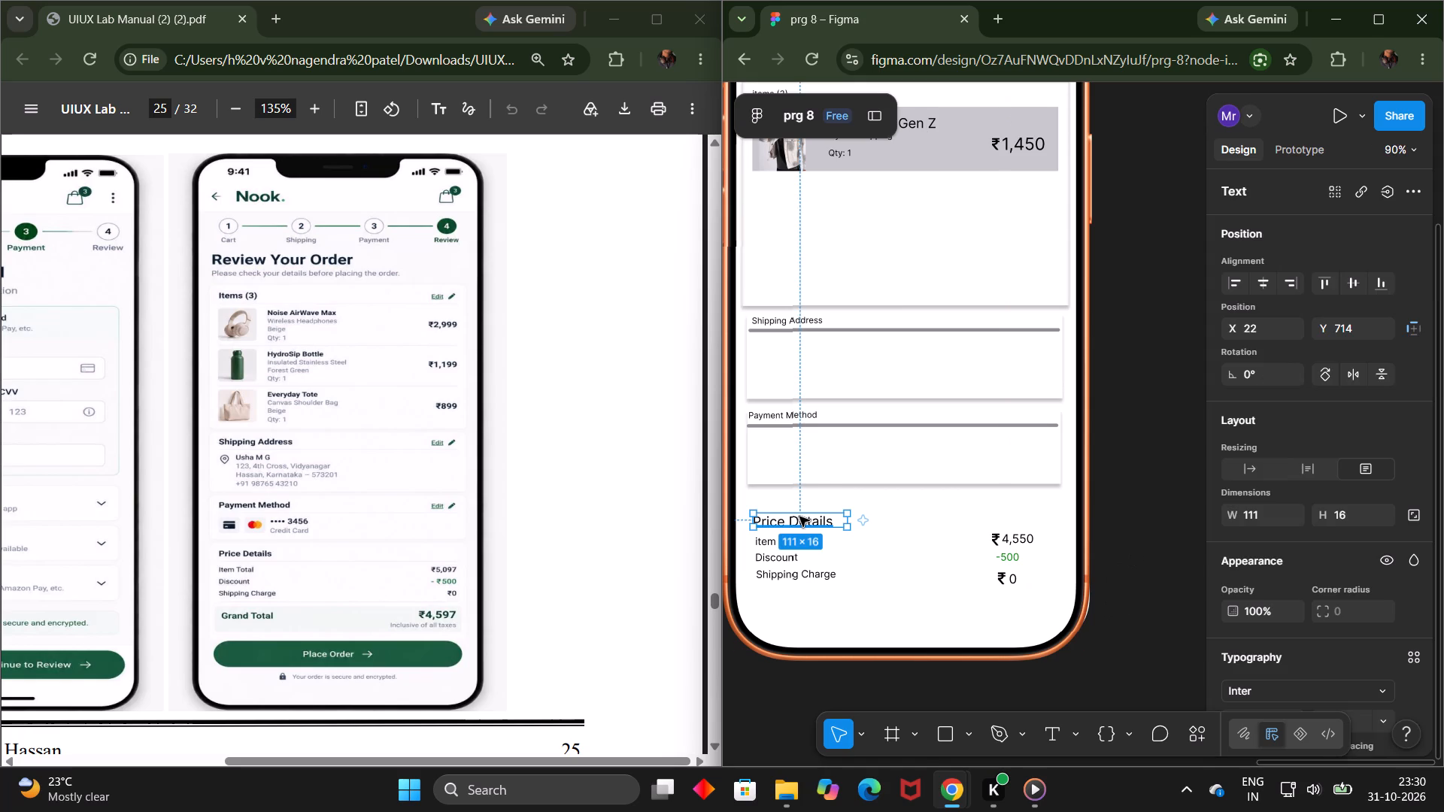
drag(799, 517, 796, 504)
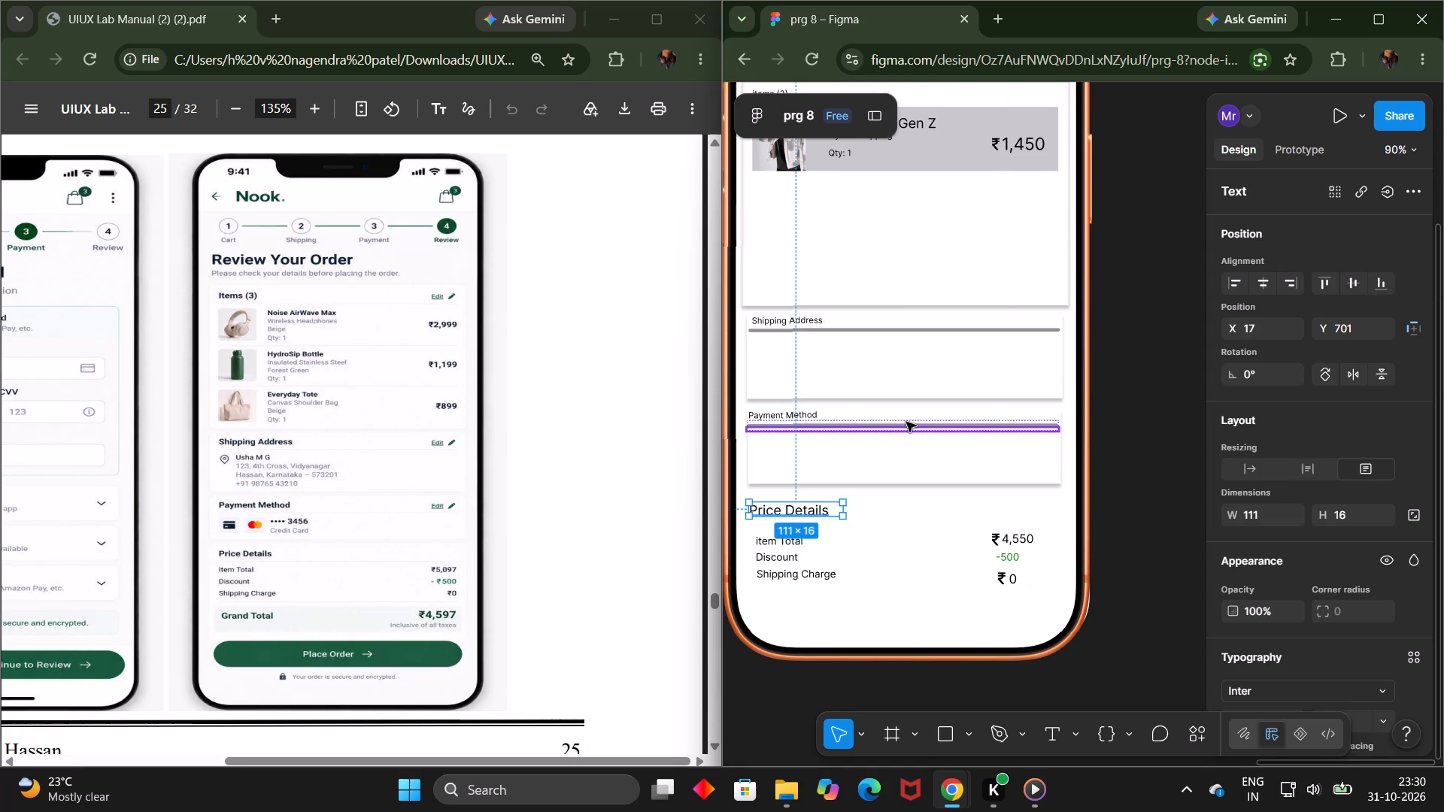
Duplicate the divider line under Payment Method and place the copy under the Price Details heading at about Y 729.
click(906, 420)
key(ctrl+c)
key(ctrl+v)
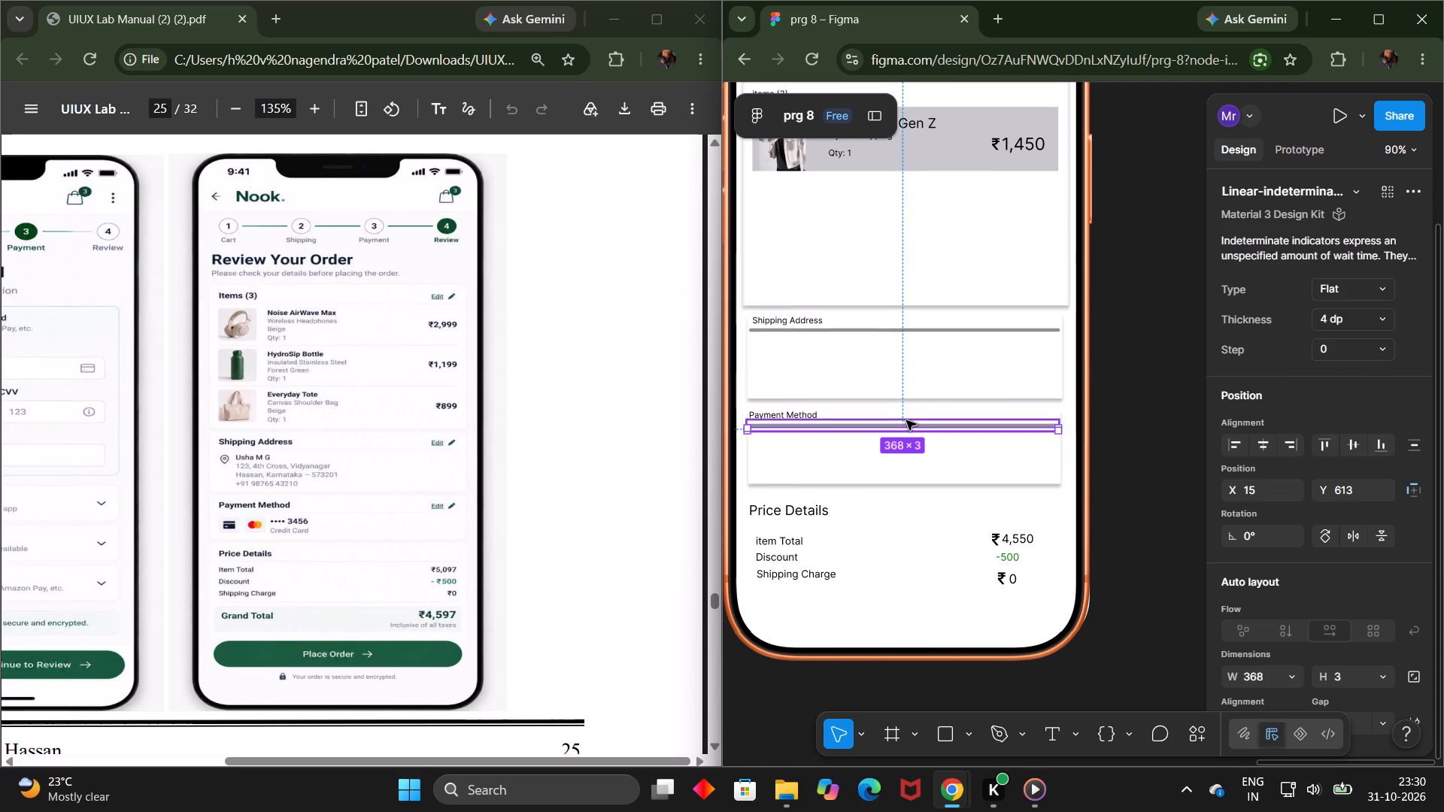
drag(906, 420, 908, 459)
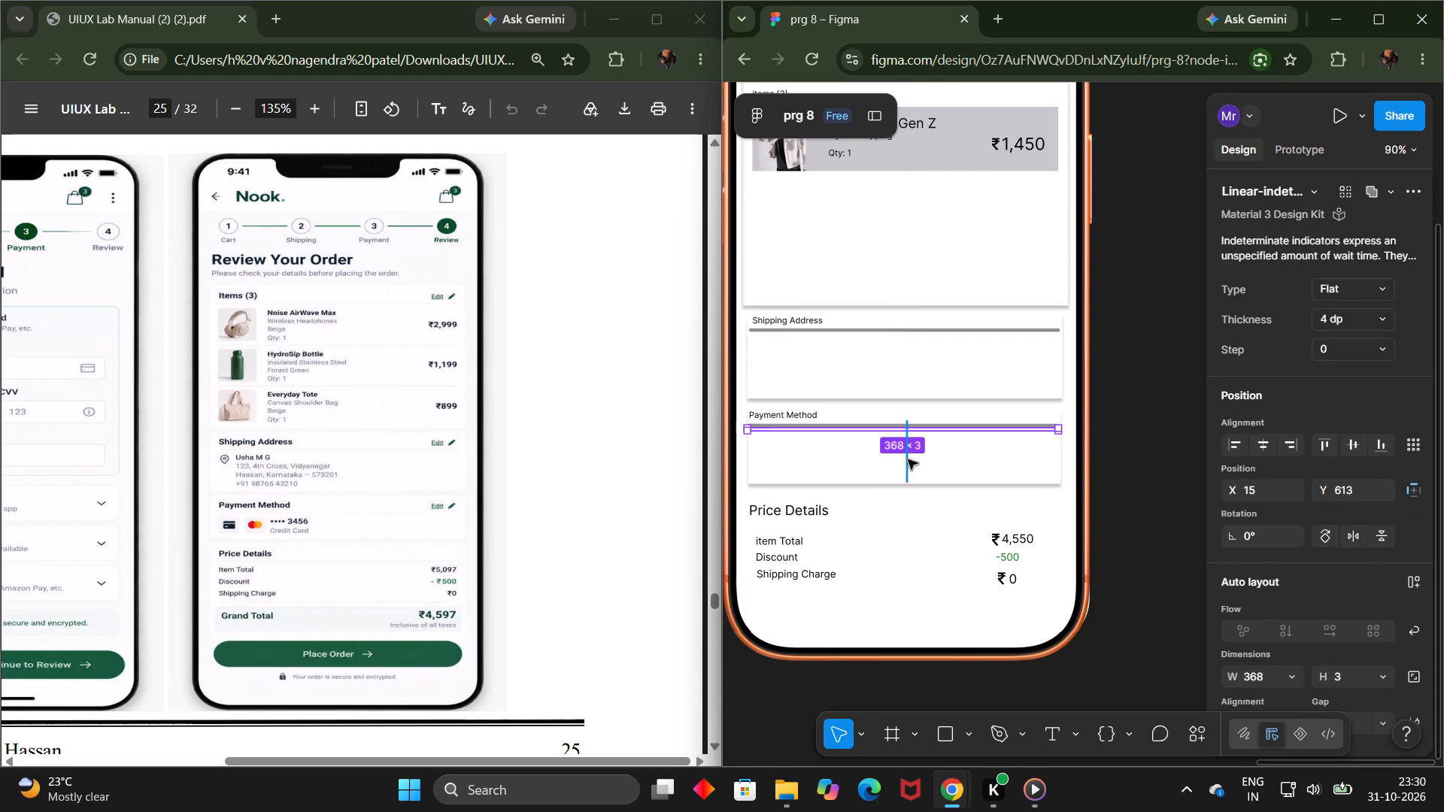
drag(908, 459, 907, 460)
click(952, 429)
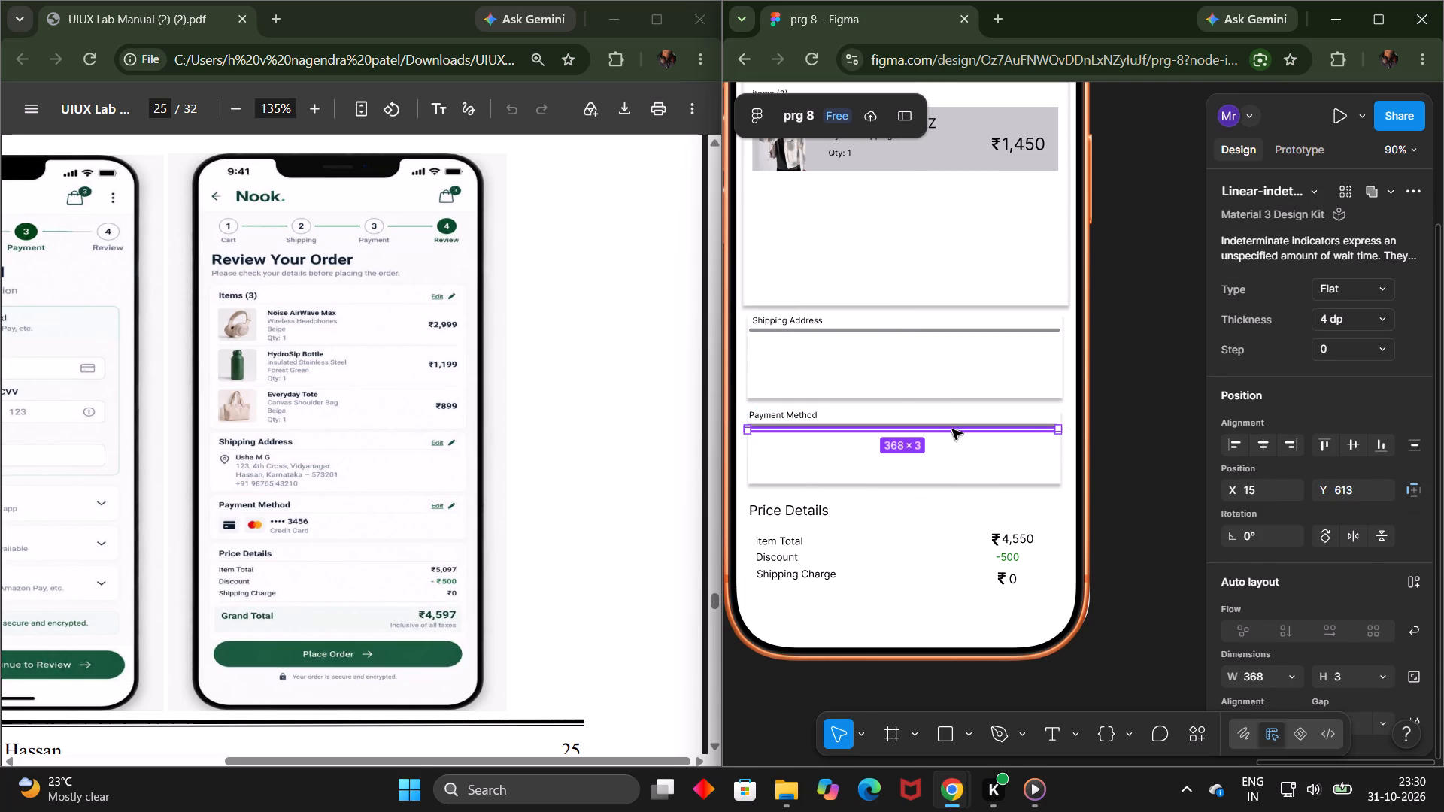
drag(952, 429, 952, 529)
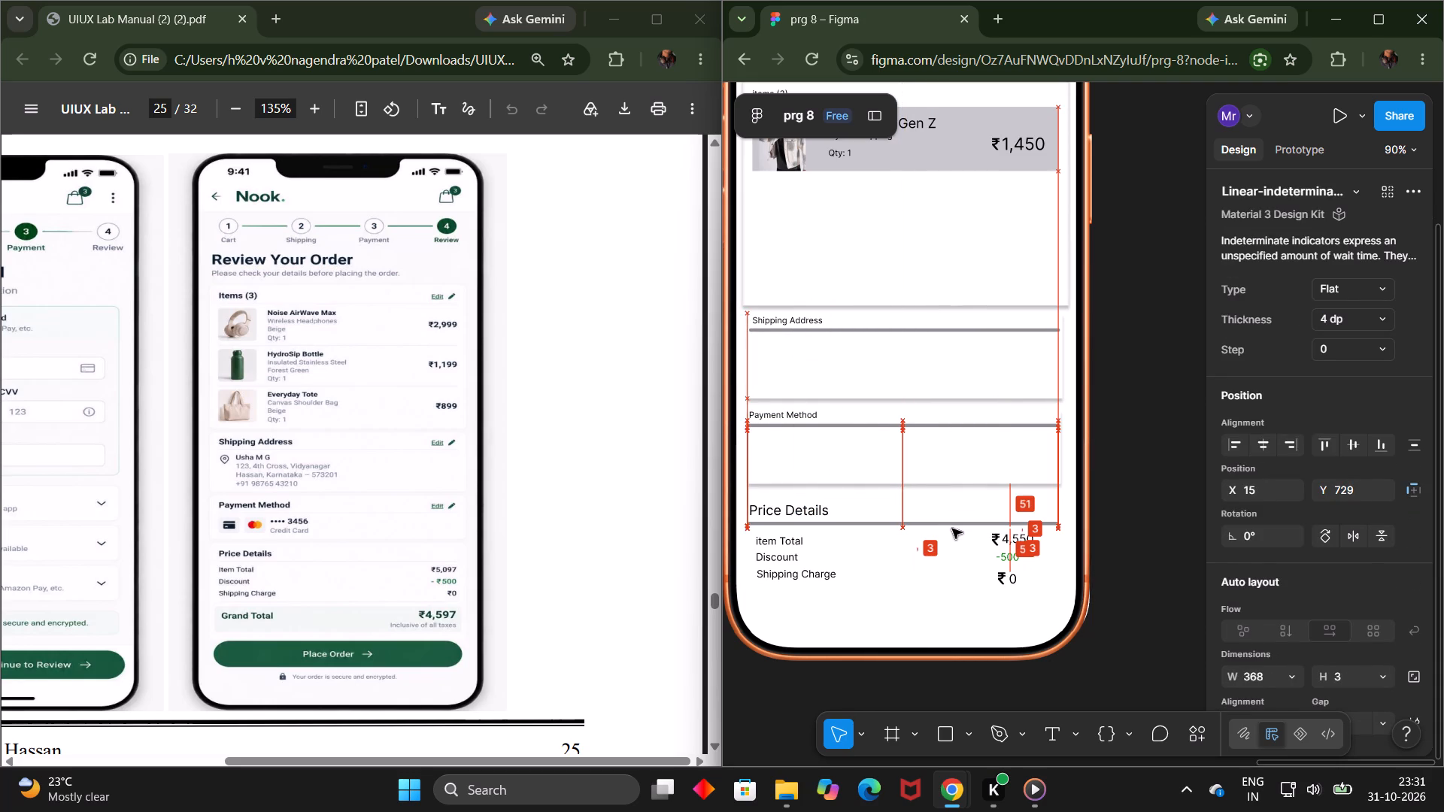
drag(952, 529, 951, 529)
click(951, 529)
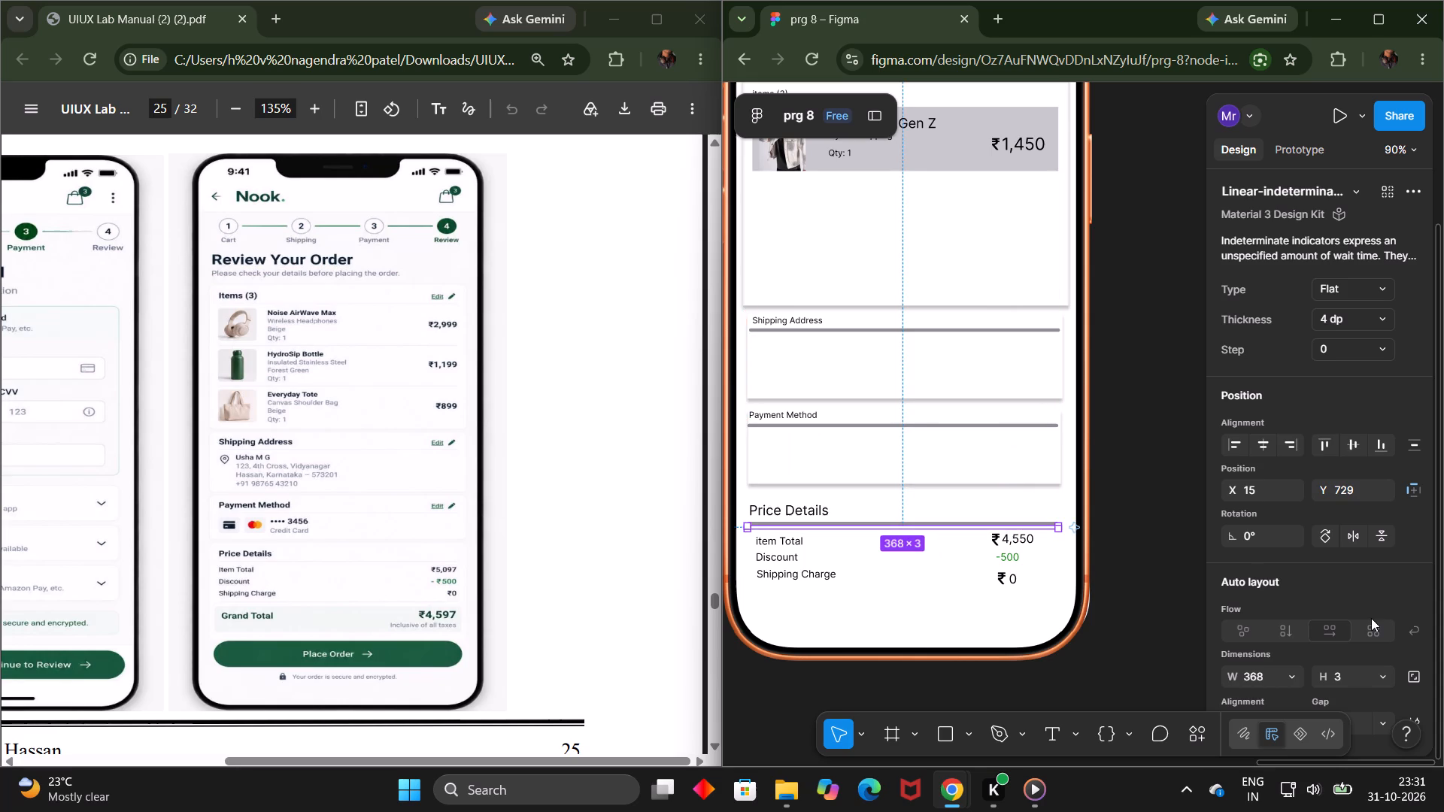
Add a white FFFFFF fill to the divider line under Price Details.
scroll(1371, 618, down, 1)
scroll(1274, 684, down, 2)
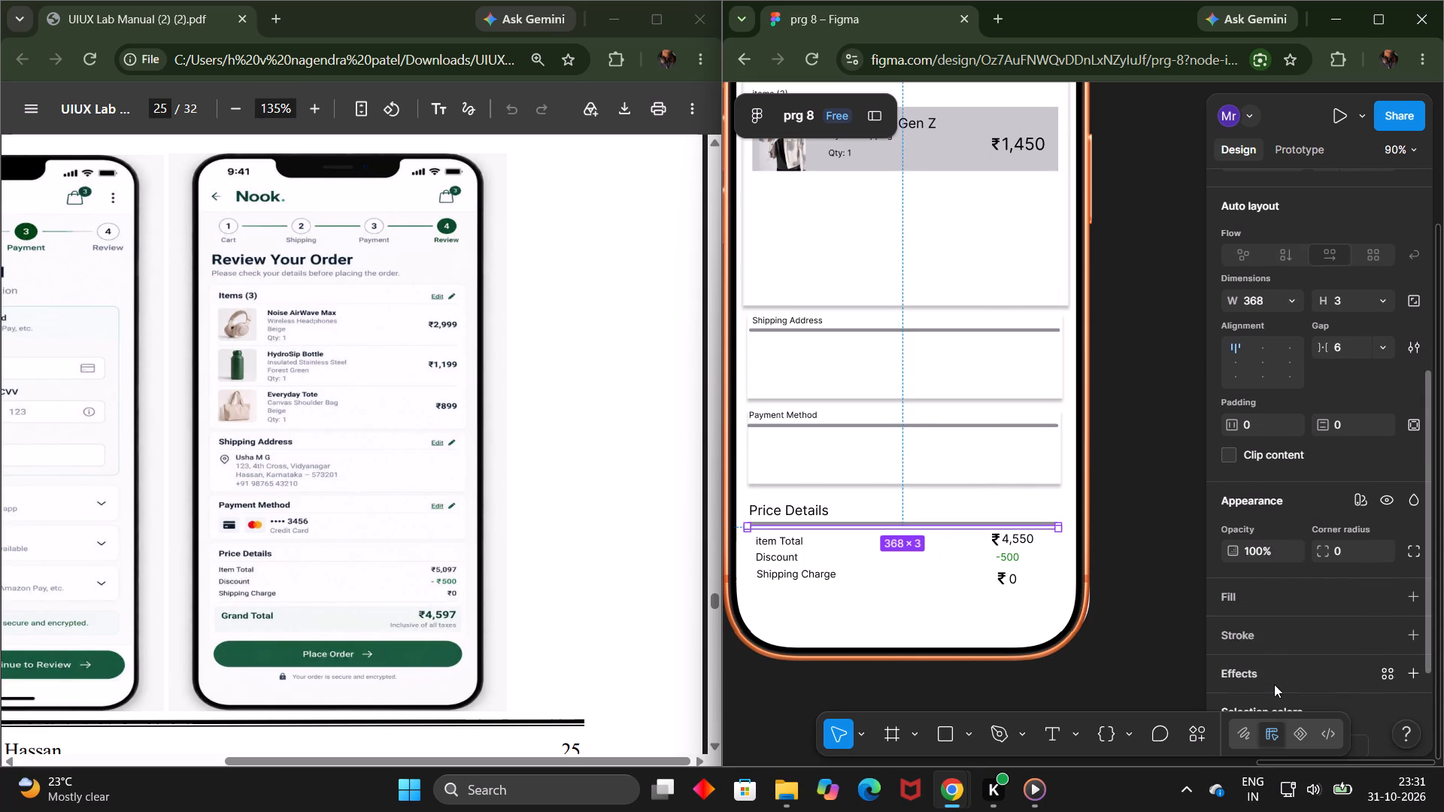
click(1266, 604)
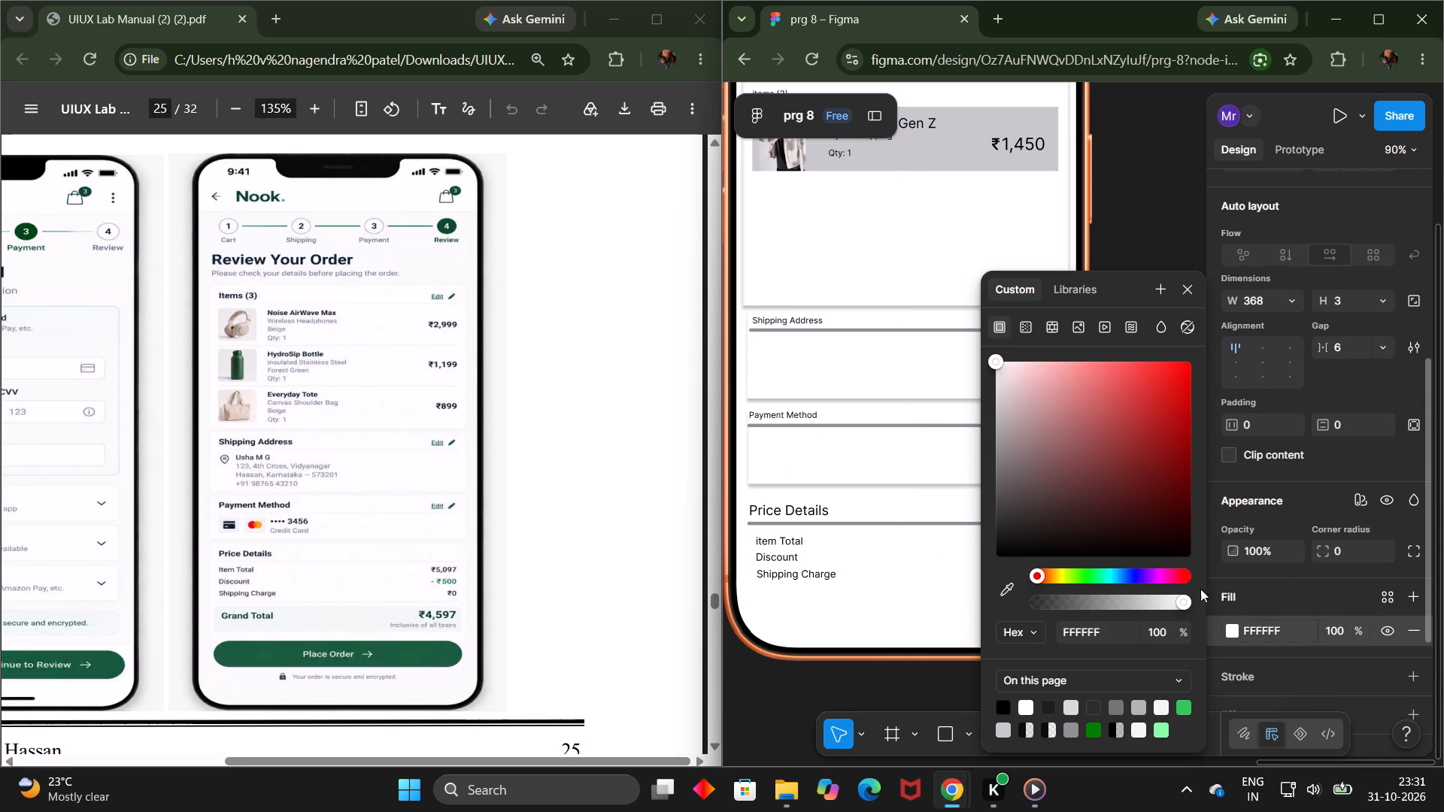
drag(1063, 541, 990, 550)
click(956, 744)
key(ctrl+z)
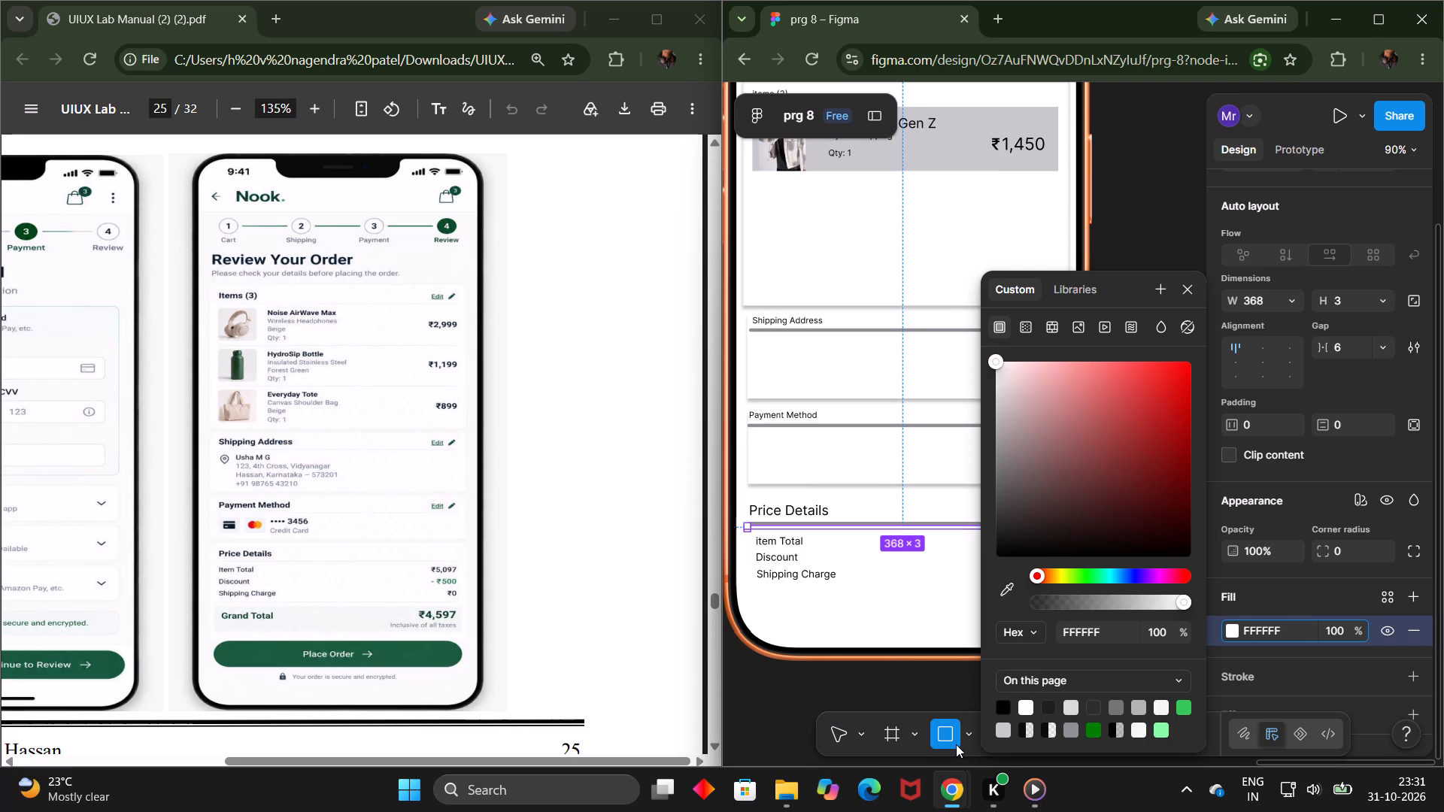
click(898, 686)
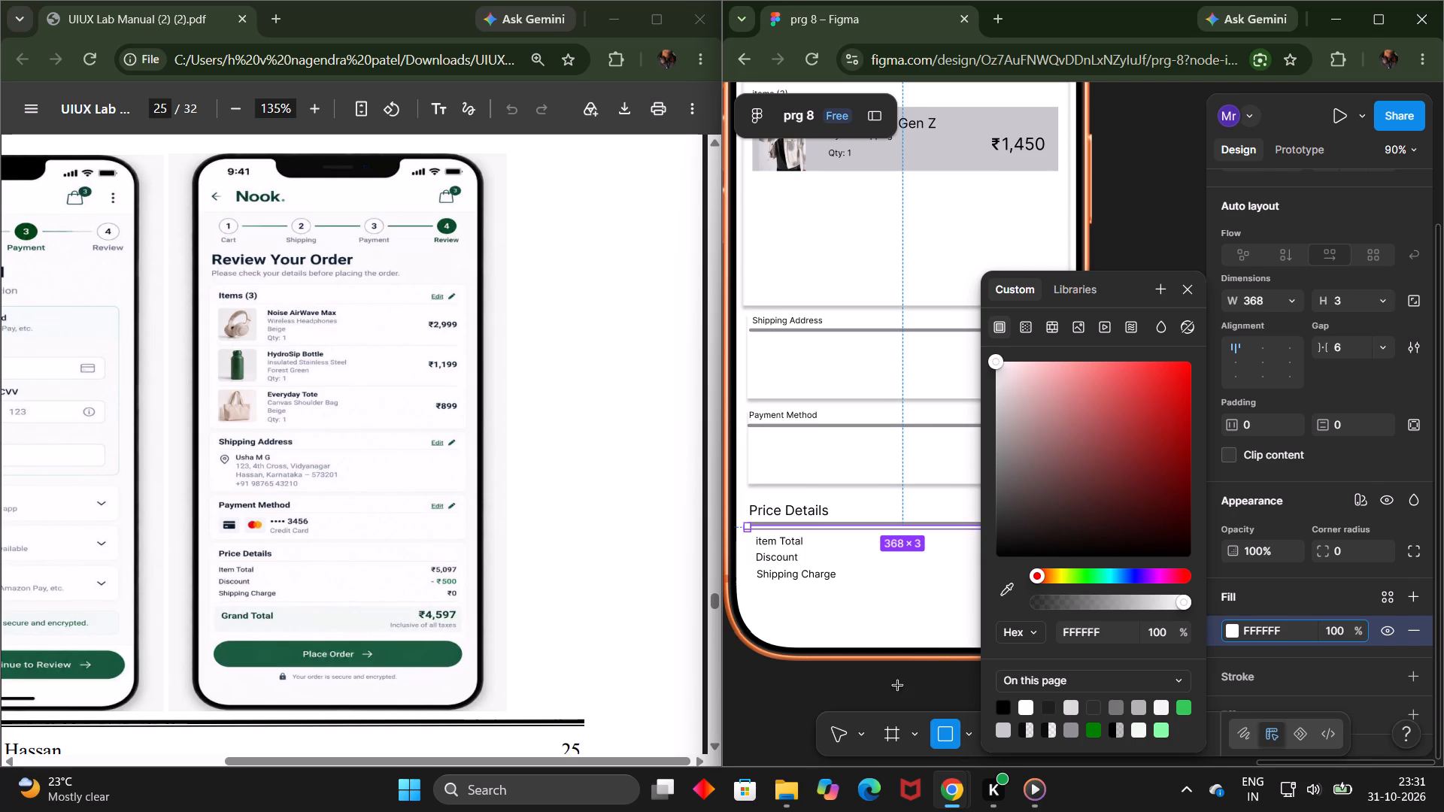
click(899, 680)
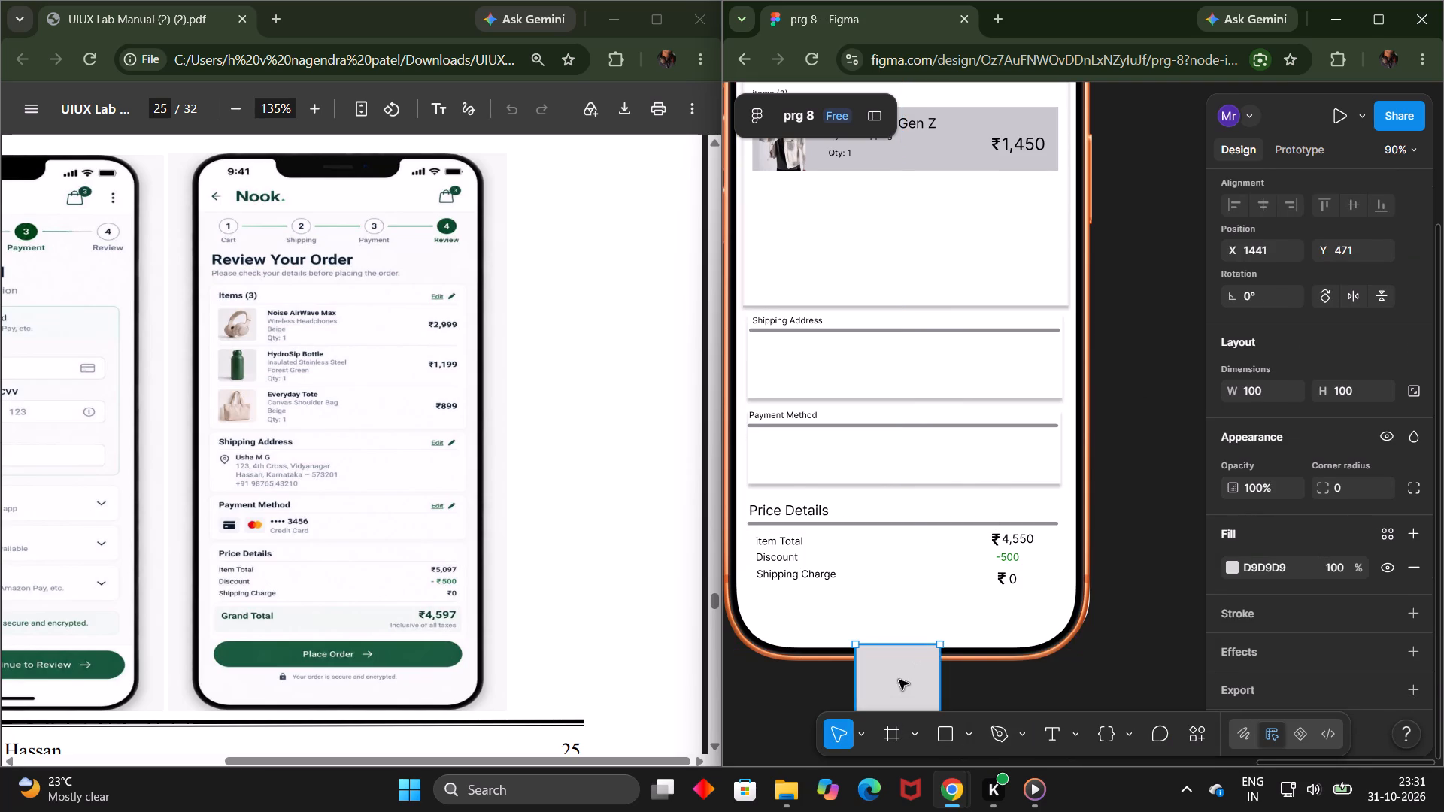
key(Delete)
Recolor the divider line under the Price Details heading with the Grays/Black library color.
click(878, 524)
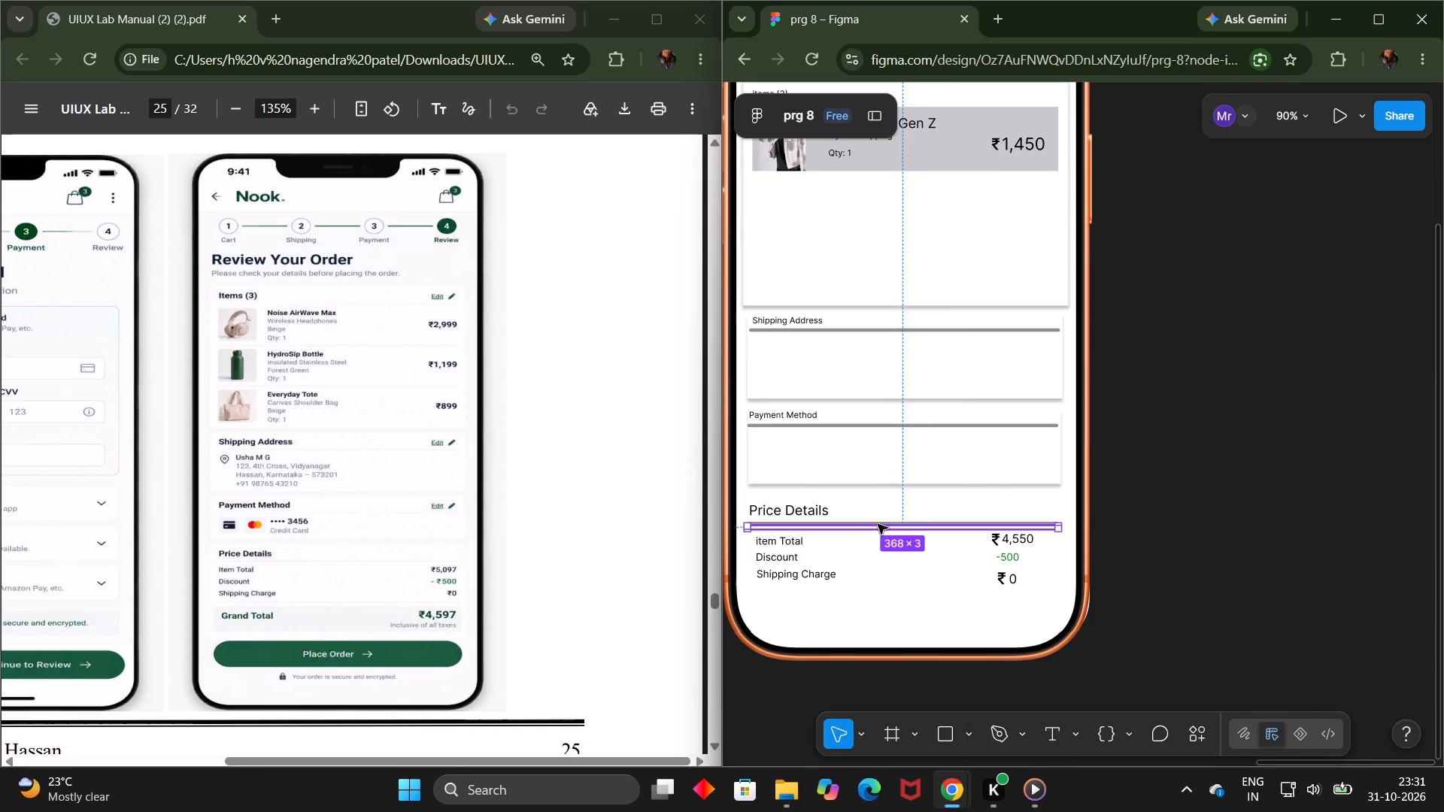
drag(921, 523, 921, 511)
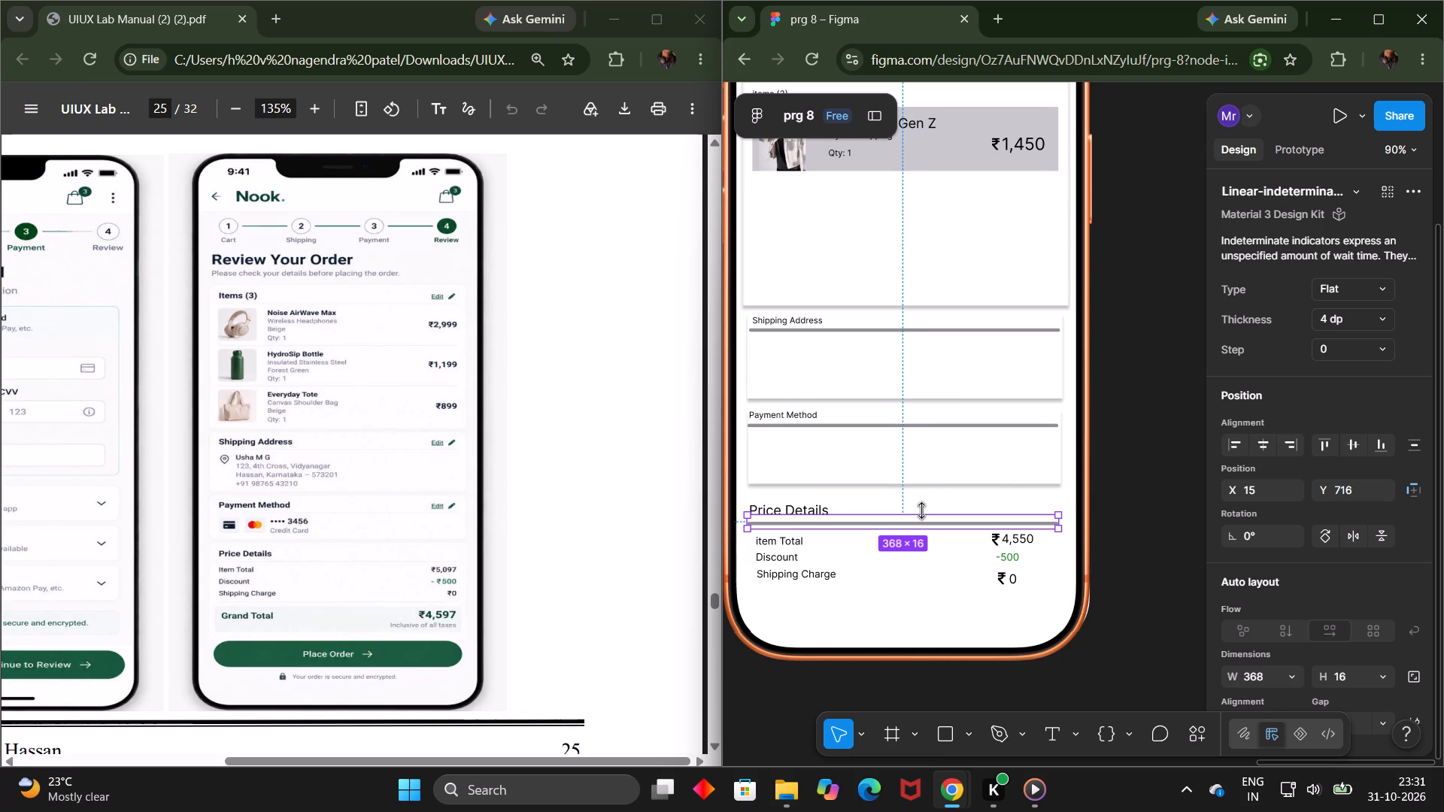
double_click(913, 522)
scroll(1256, 601, down, 1)
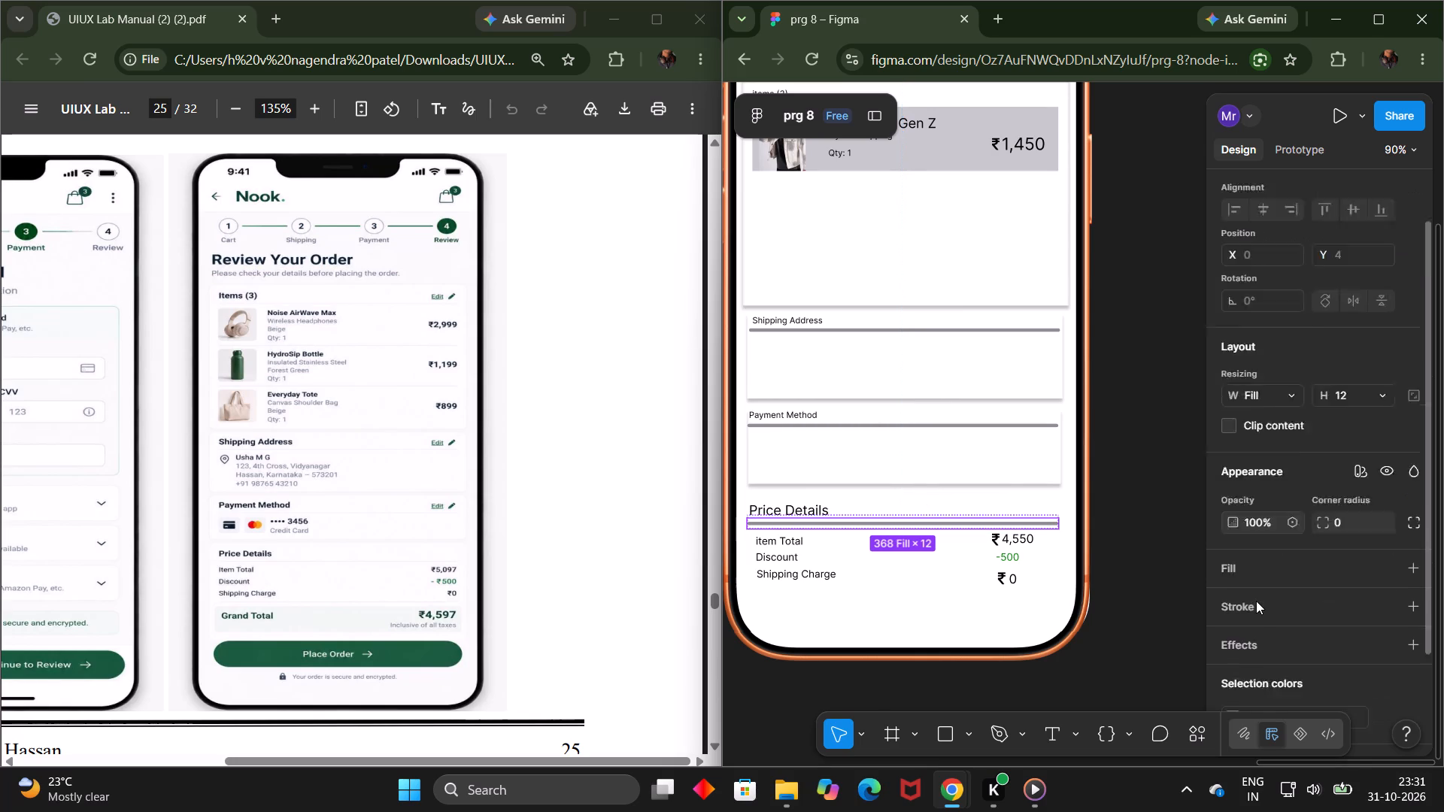
scroll(1256, 601, down, 1)
click(1270, 671)
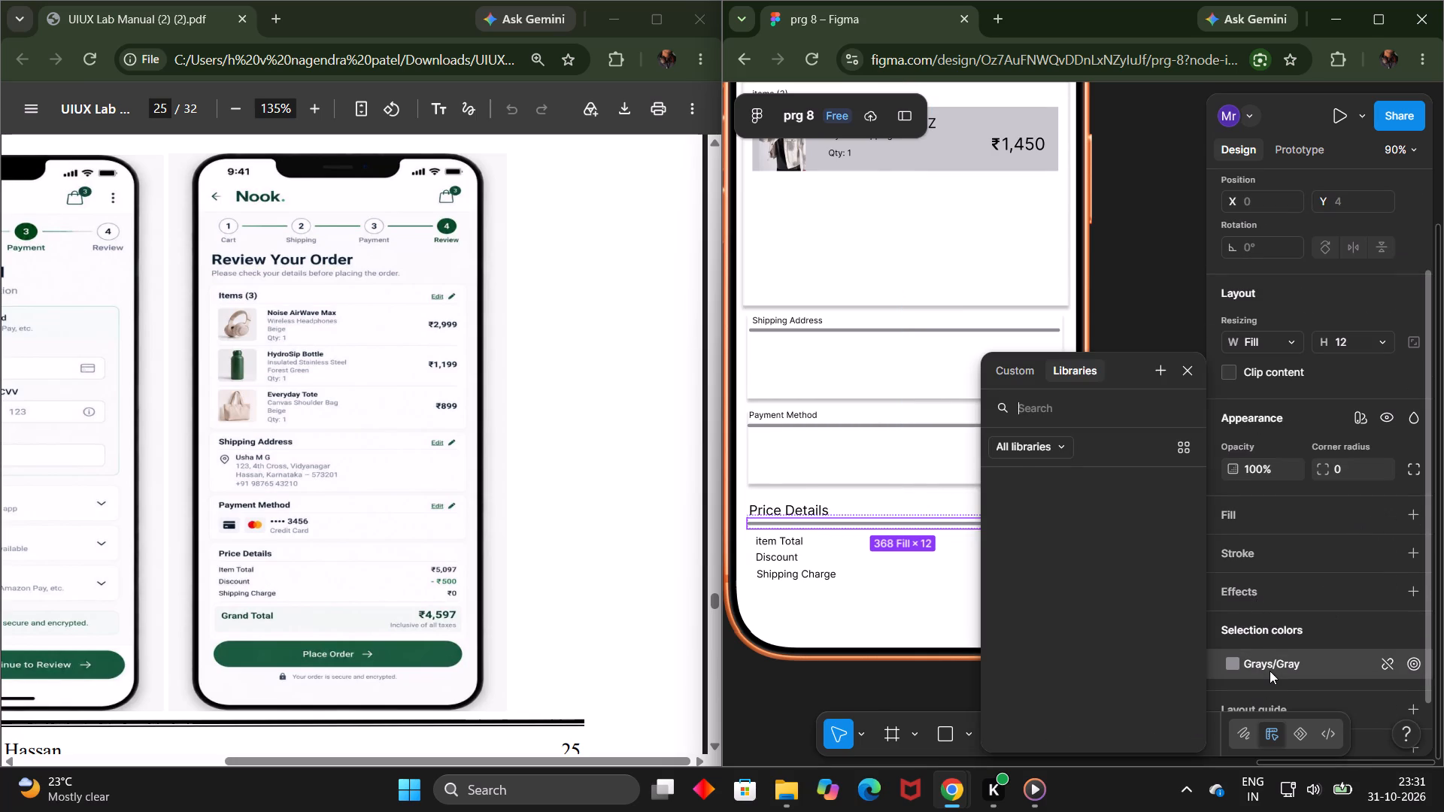
click(1118, 551)
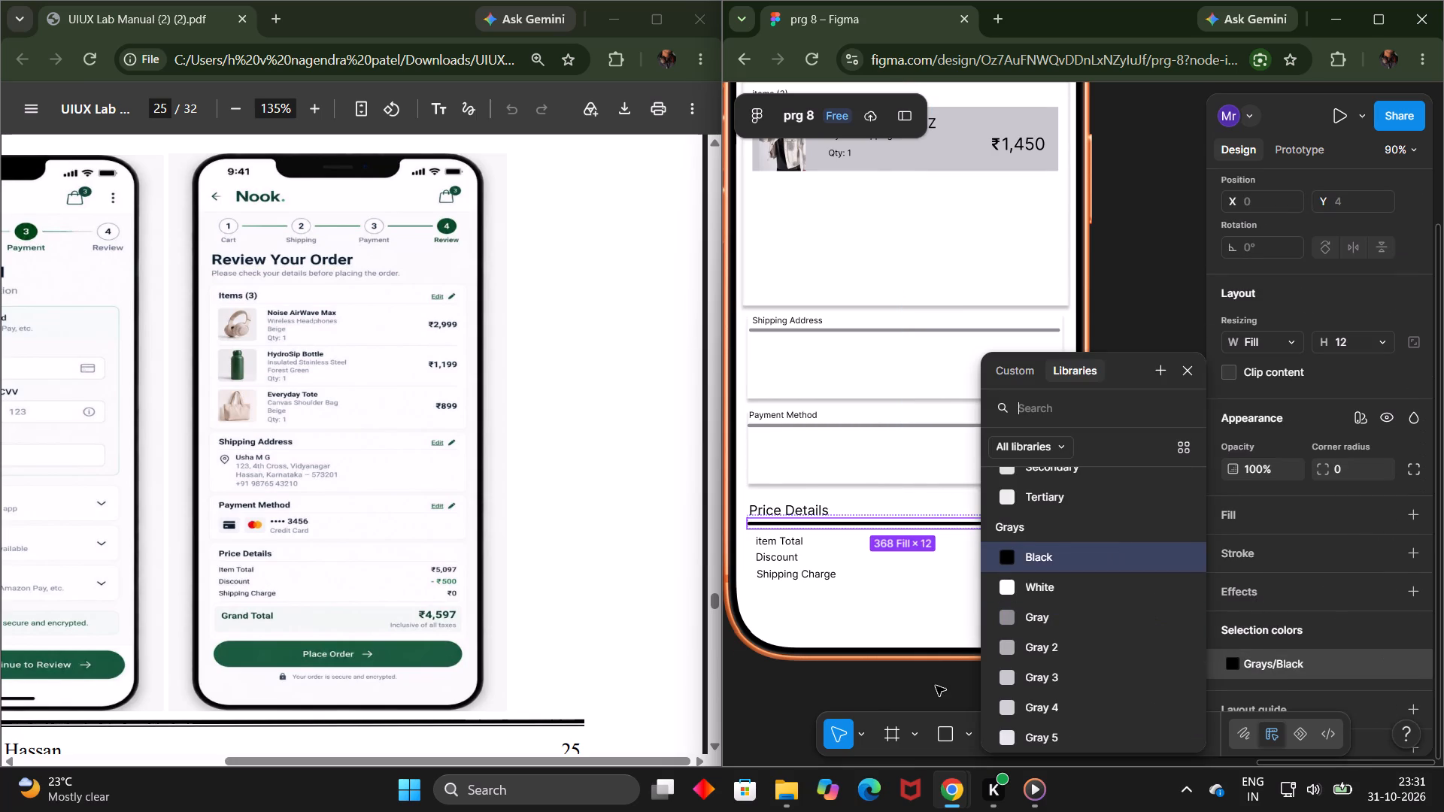
click(920, 662)
click(1025, 701)
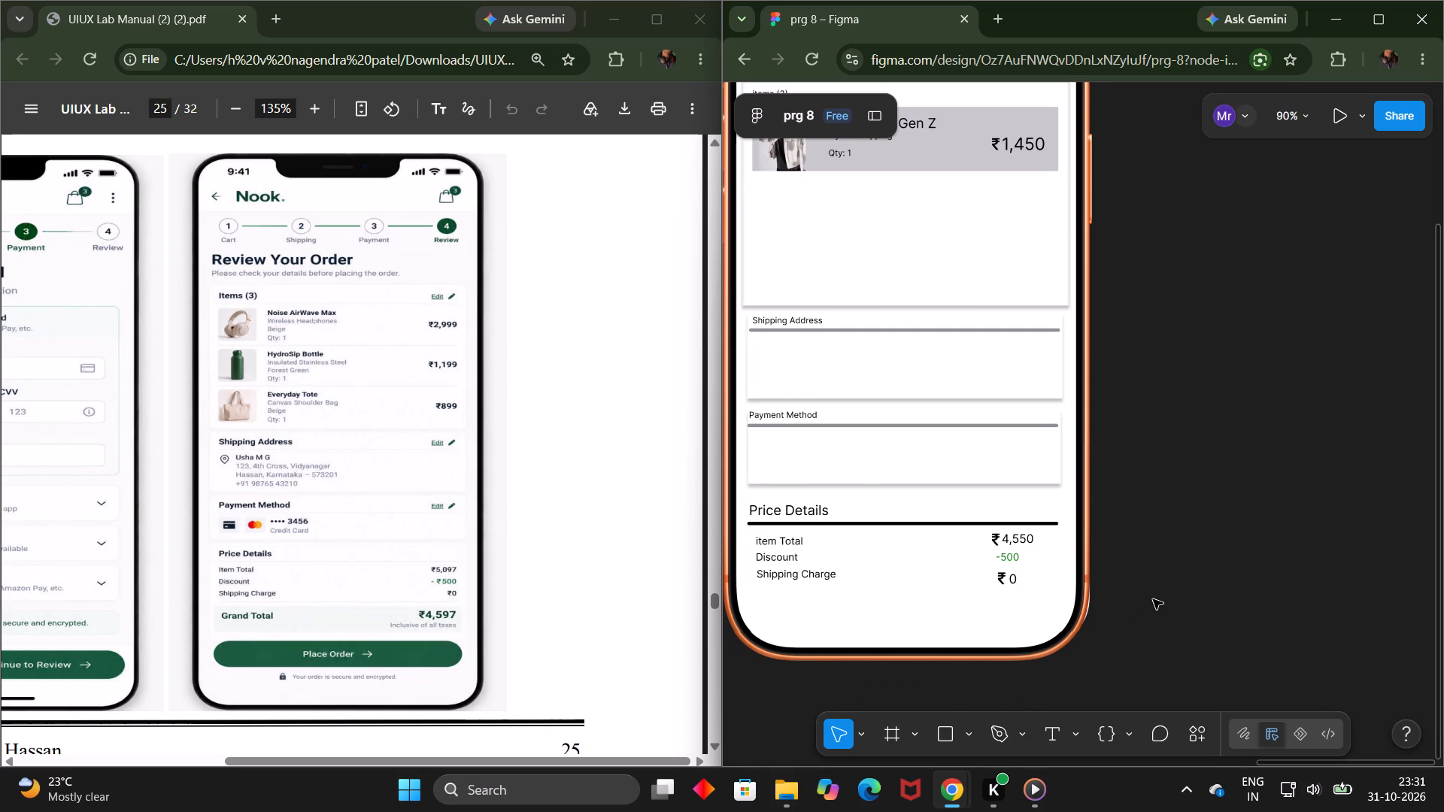
Nudge the Payment Method box up to about X 16, Y 587.
scroll(1209, 515, up, 1)
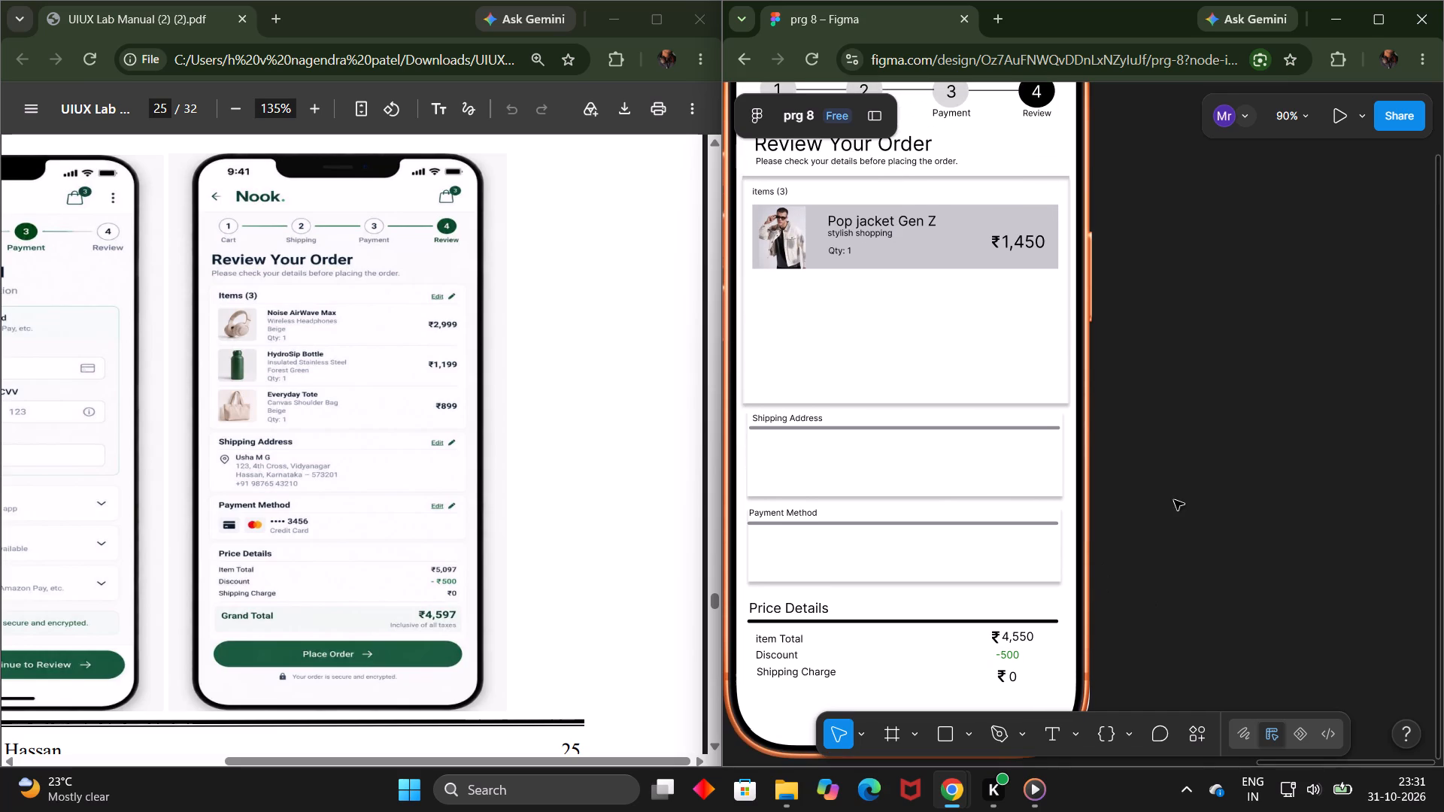
scroll(1199, 450, up, 1)
scroll(1209, 535, down, 2)
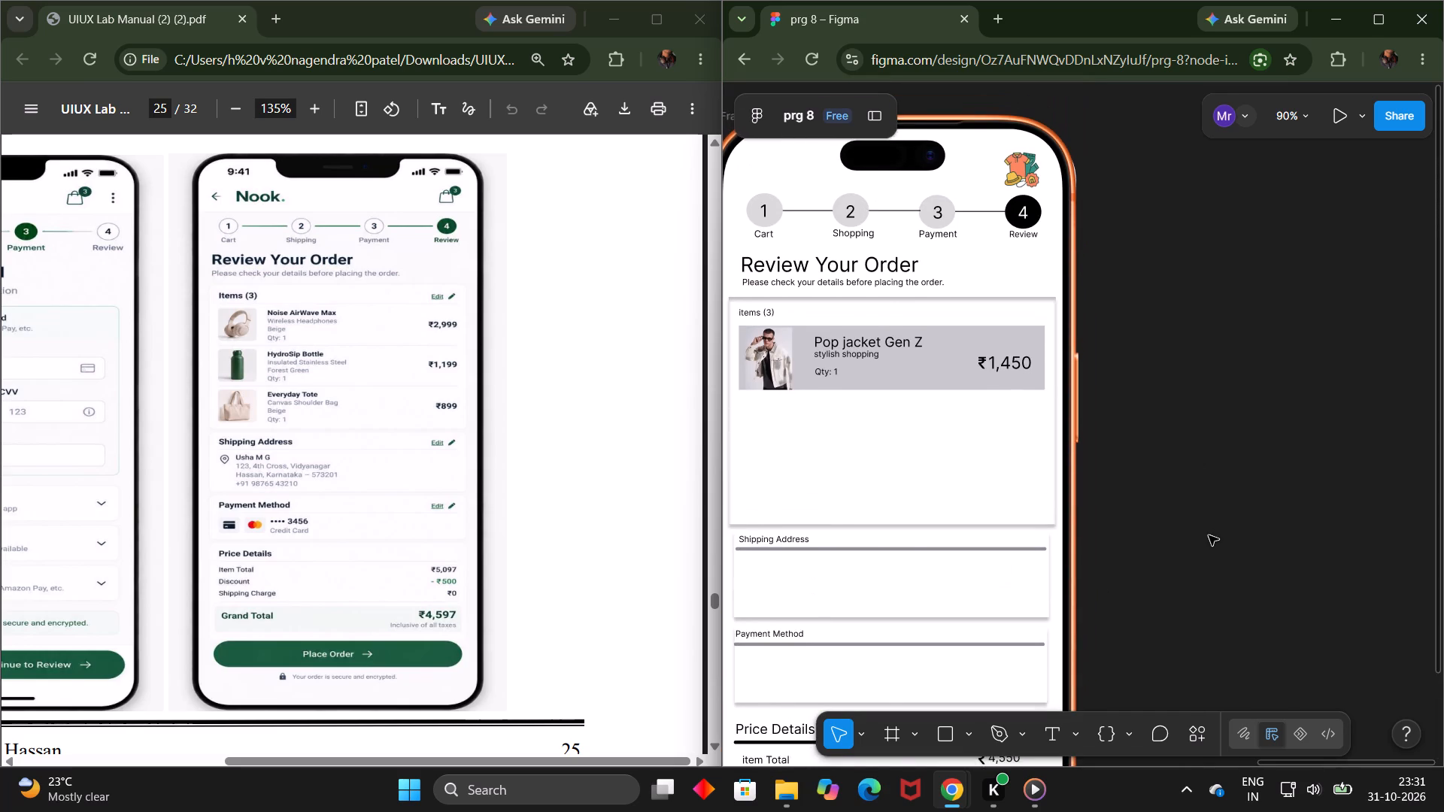
scroll(1209, 535, down, 1)
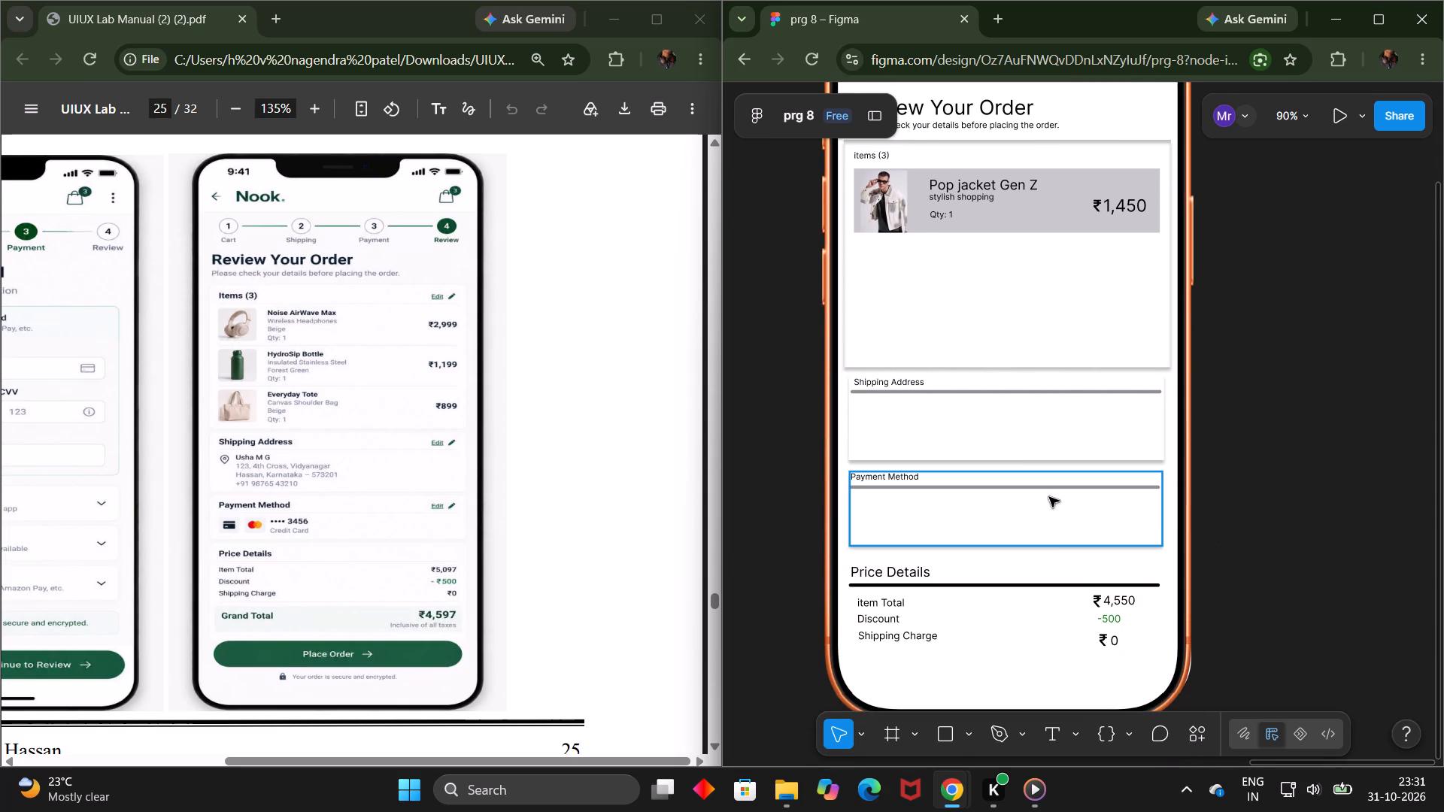
click(1049, 497)
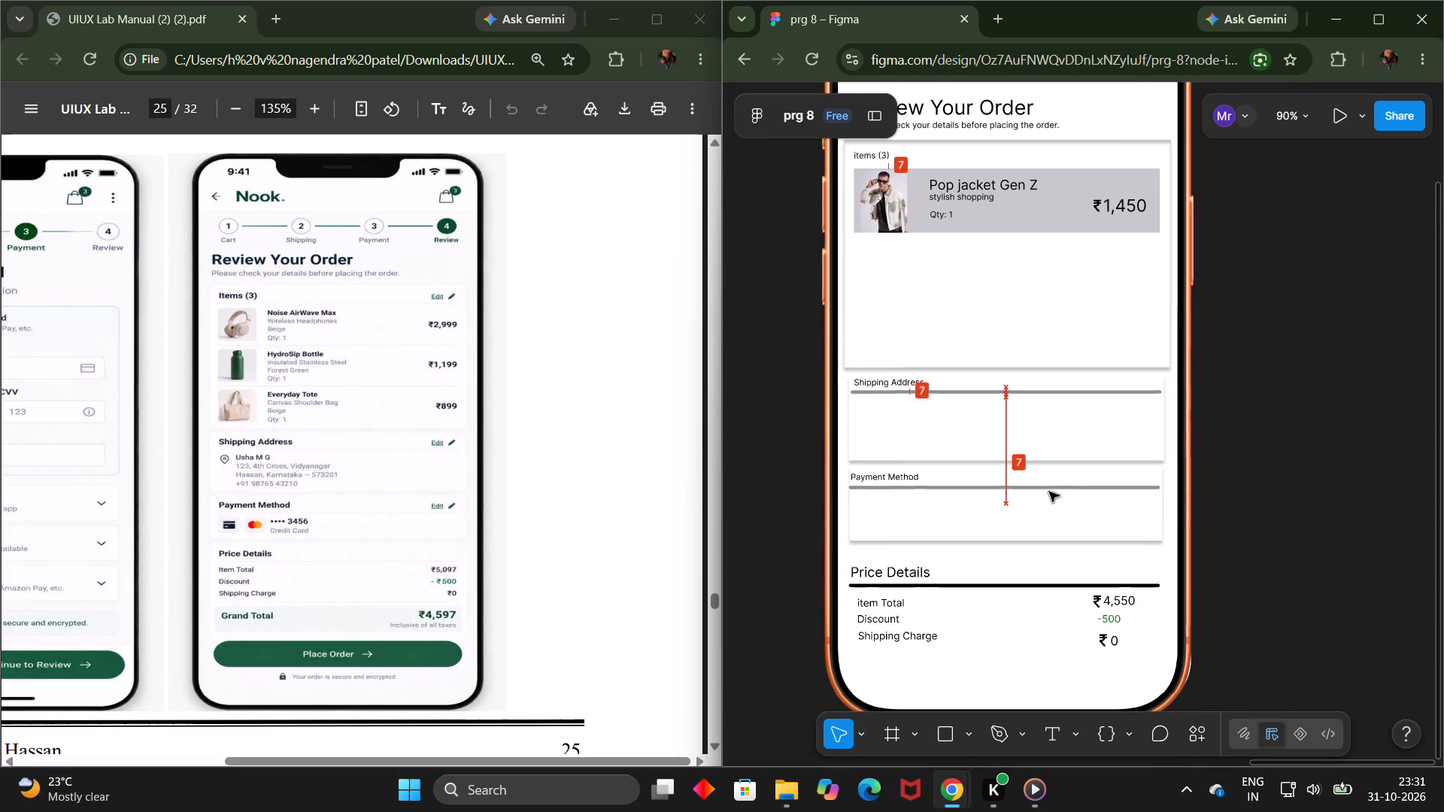
Move the Price Details heading up to about X 17, Y 689 and its black divider to about X 15, Y 704.
click(913, 571)
drag(913, 571, 912, 560)
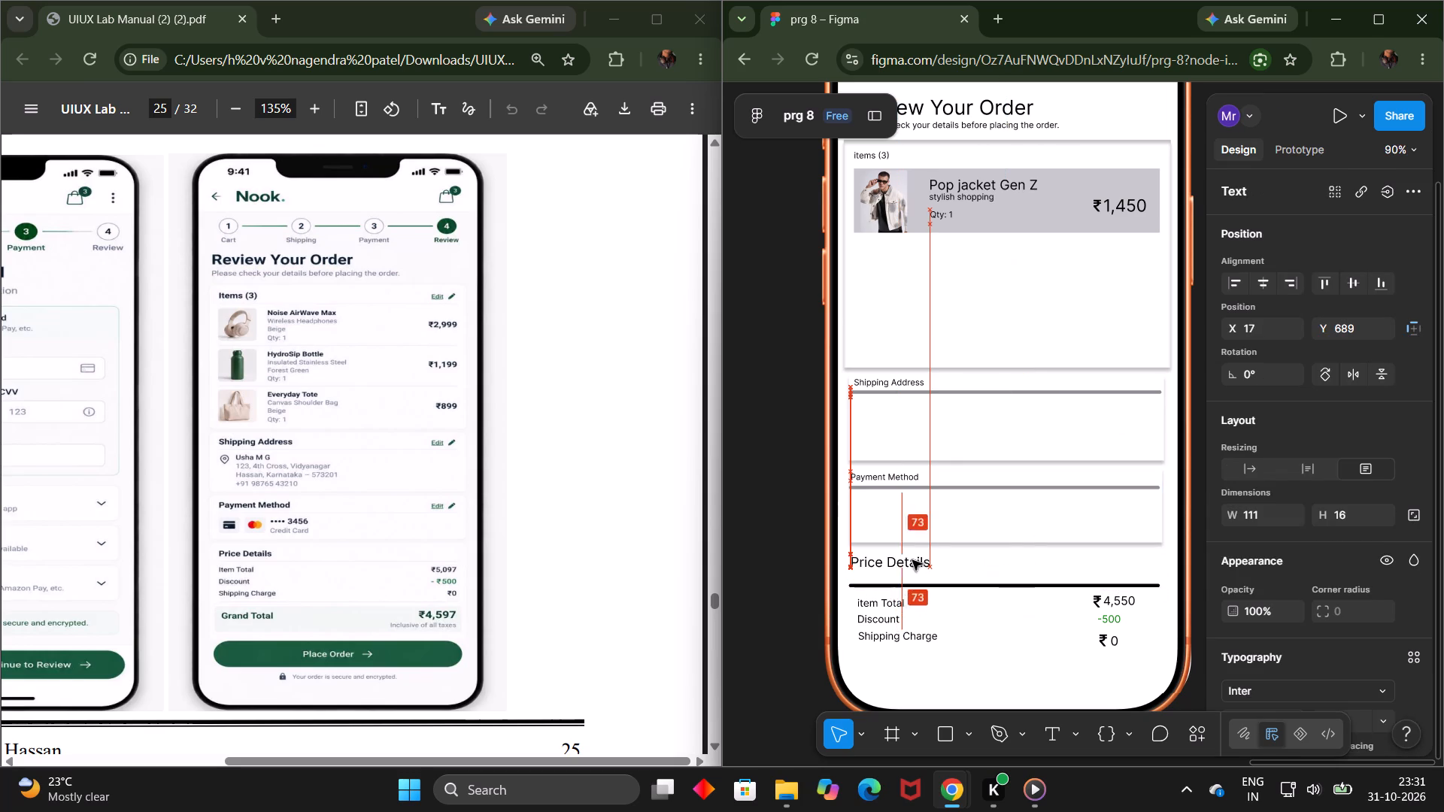
drag(912, 560, 912, 557)
click(975, 582)
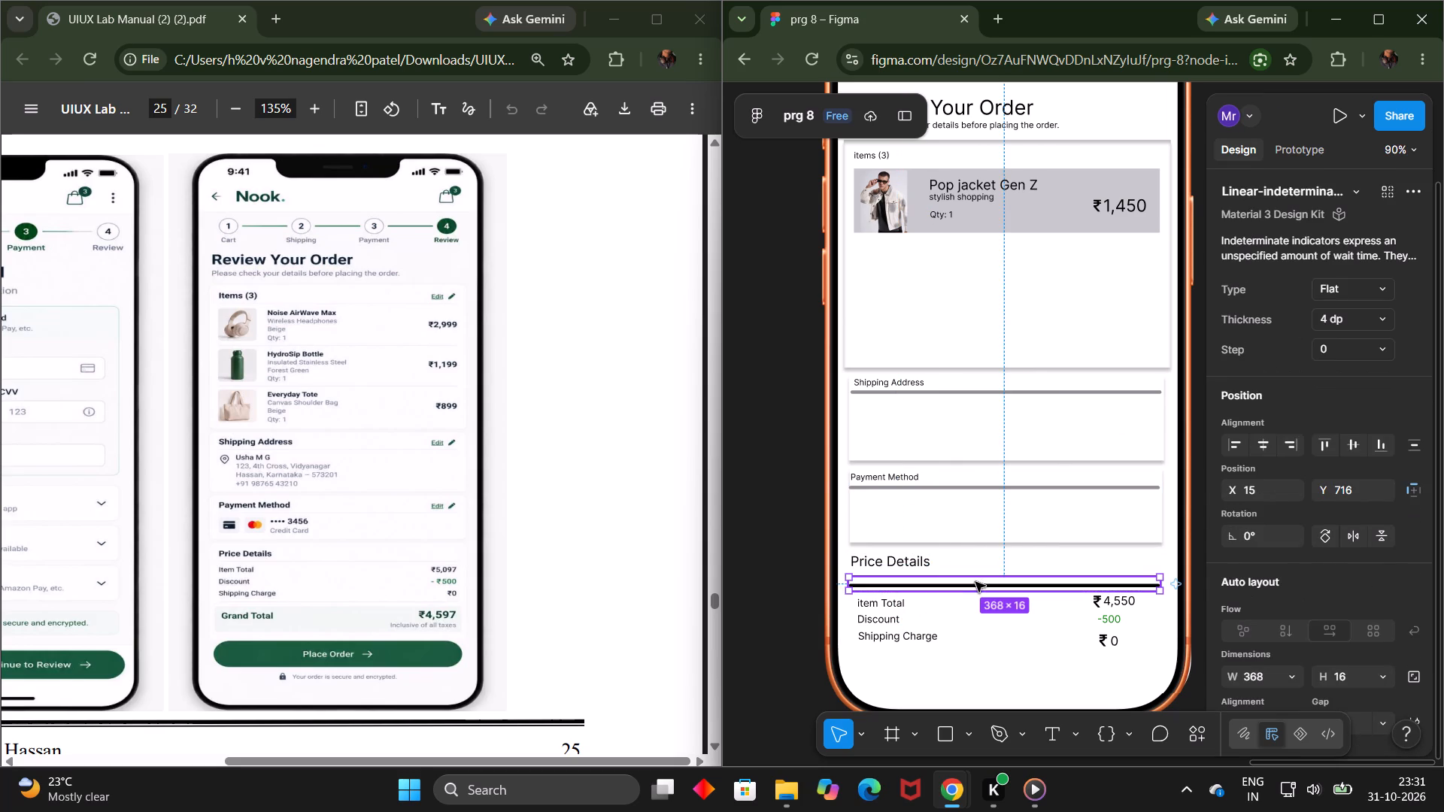
drag(975, 582, 975, 571)
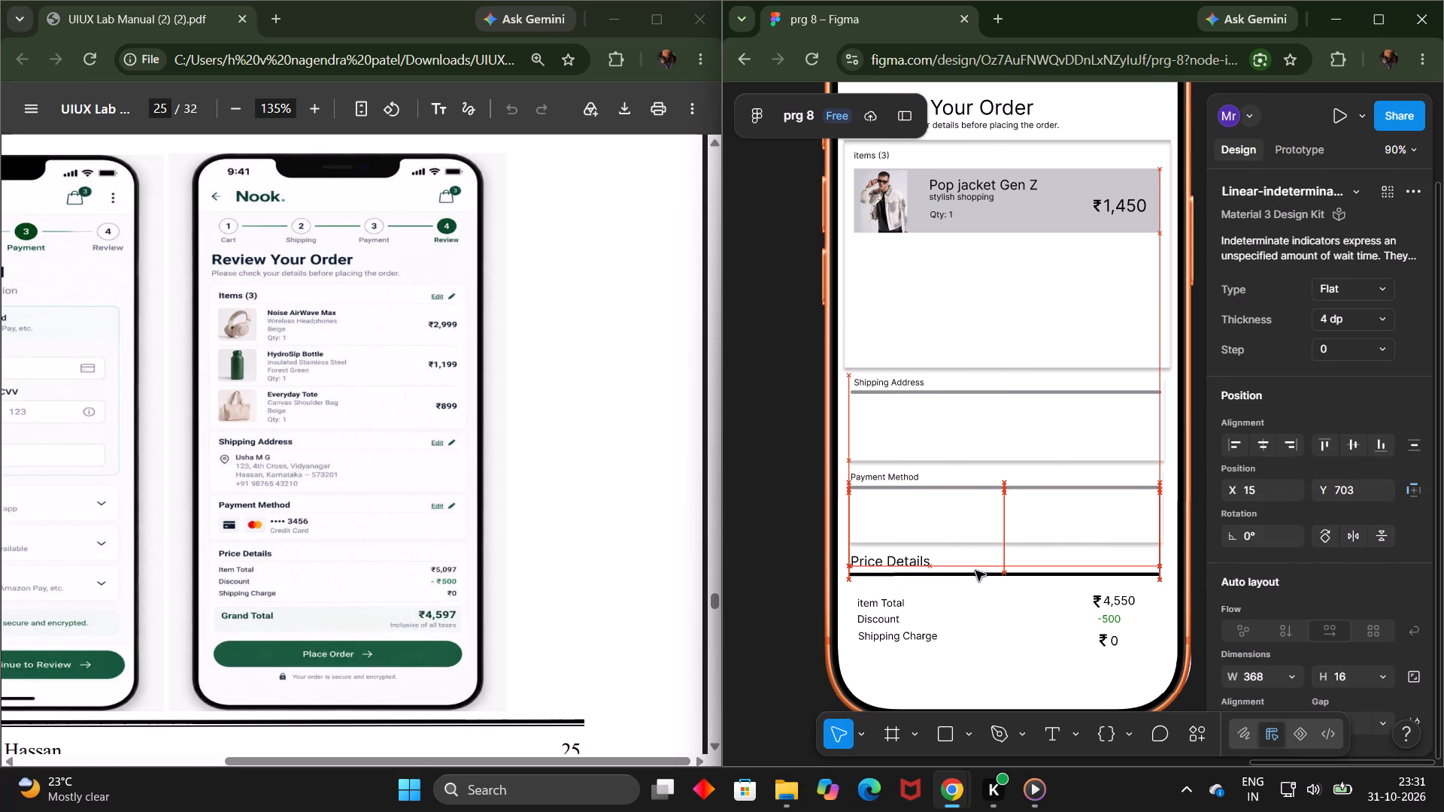
drag(975, 571, 975, 574)
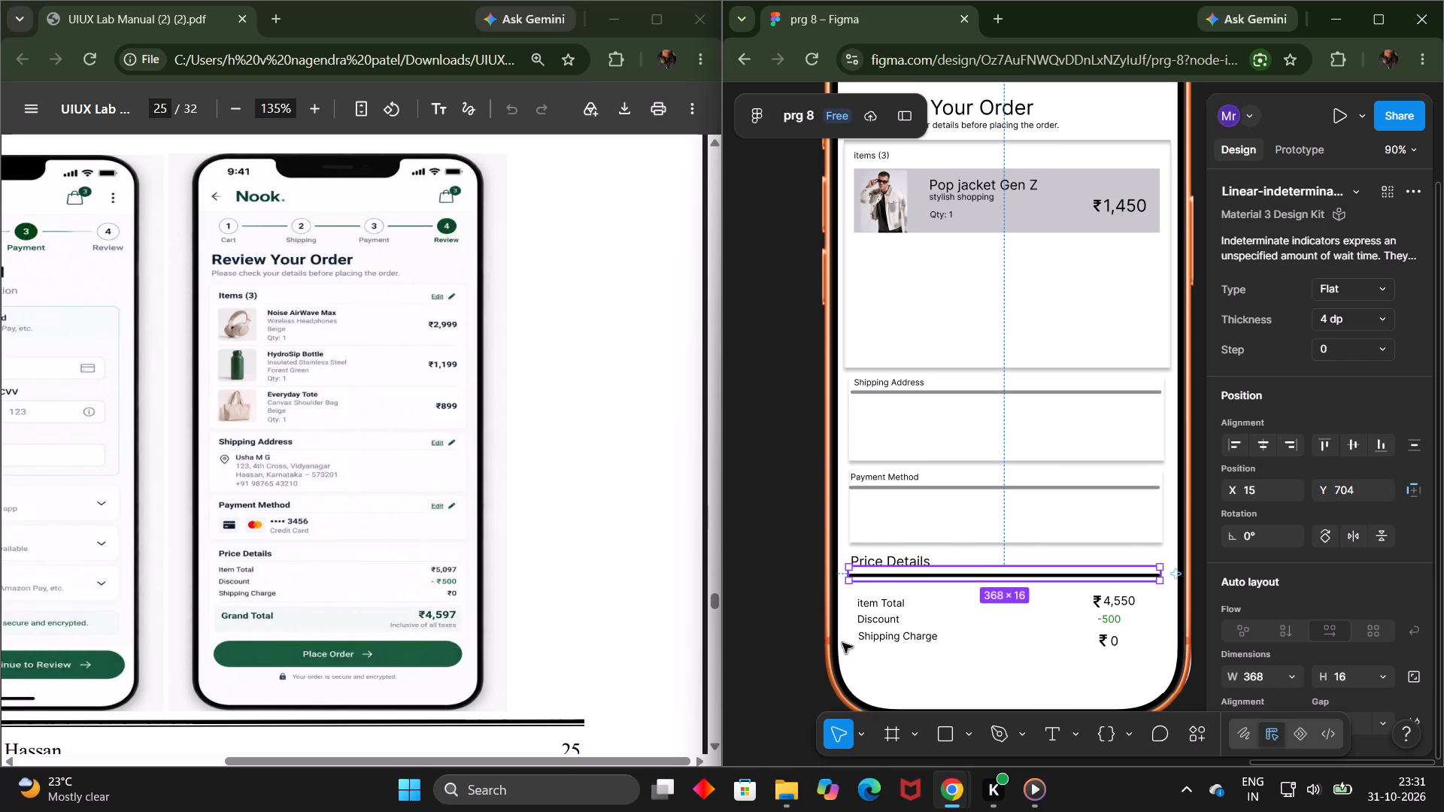
click(786, 662)
Move the item Total, Discount and Shipping Charge labels up under the divider, left-aligned at about X 21, at Y 726, 745 and 765.
drag(884, 603, 881, 593)
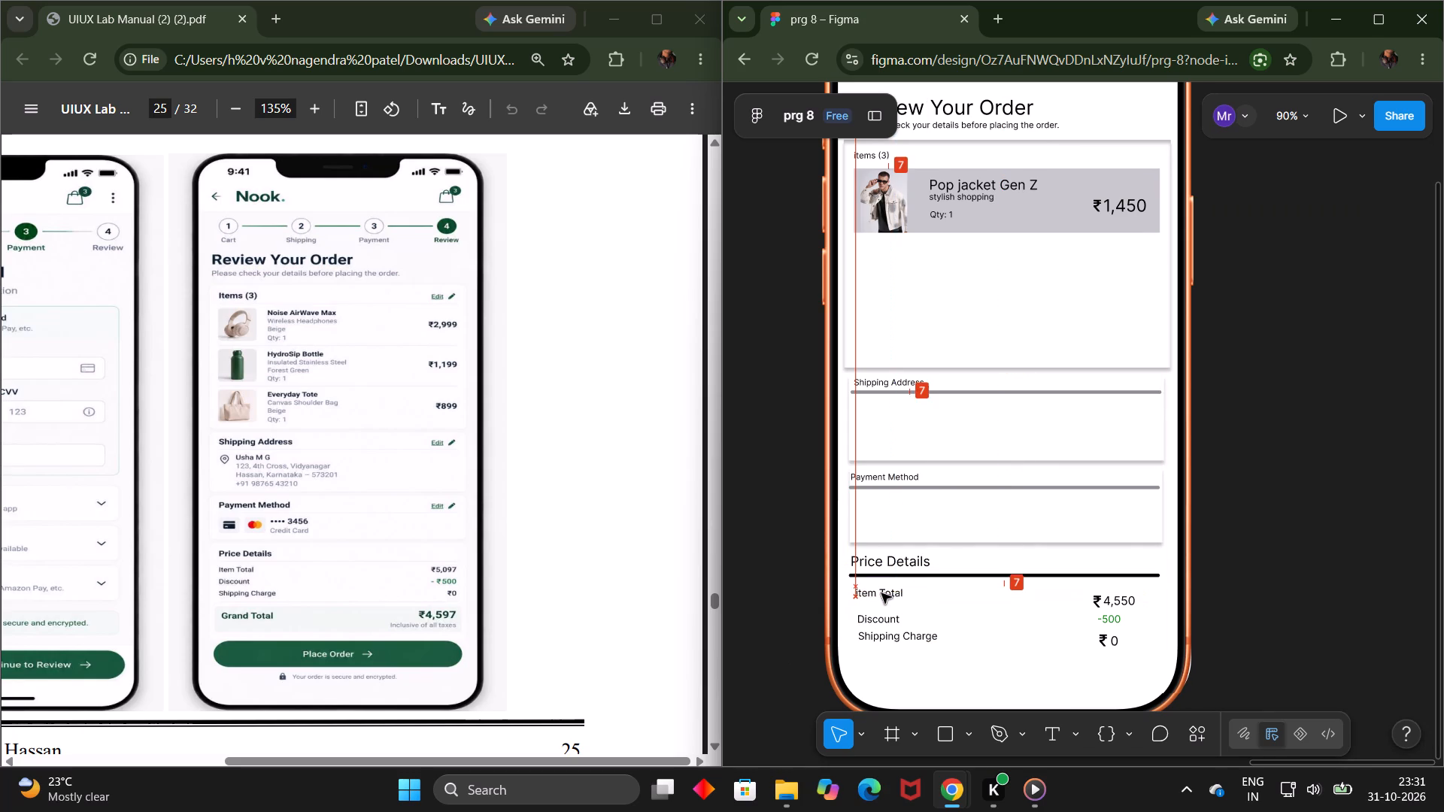
drag(881, 593, 880, 591)
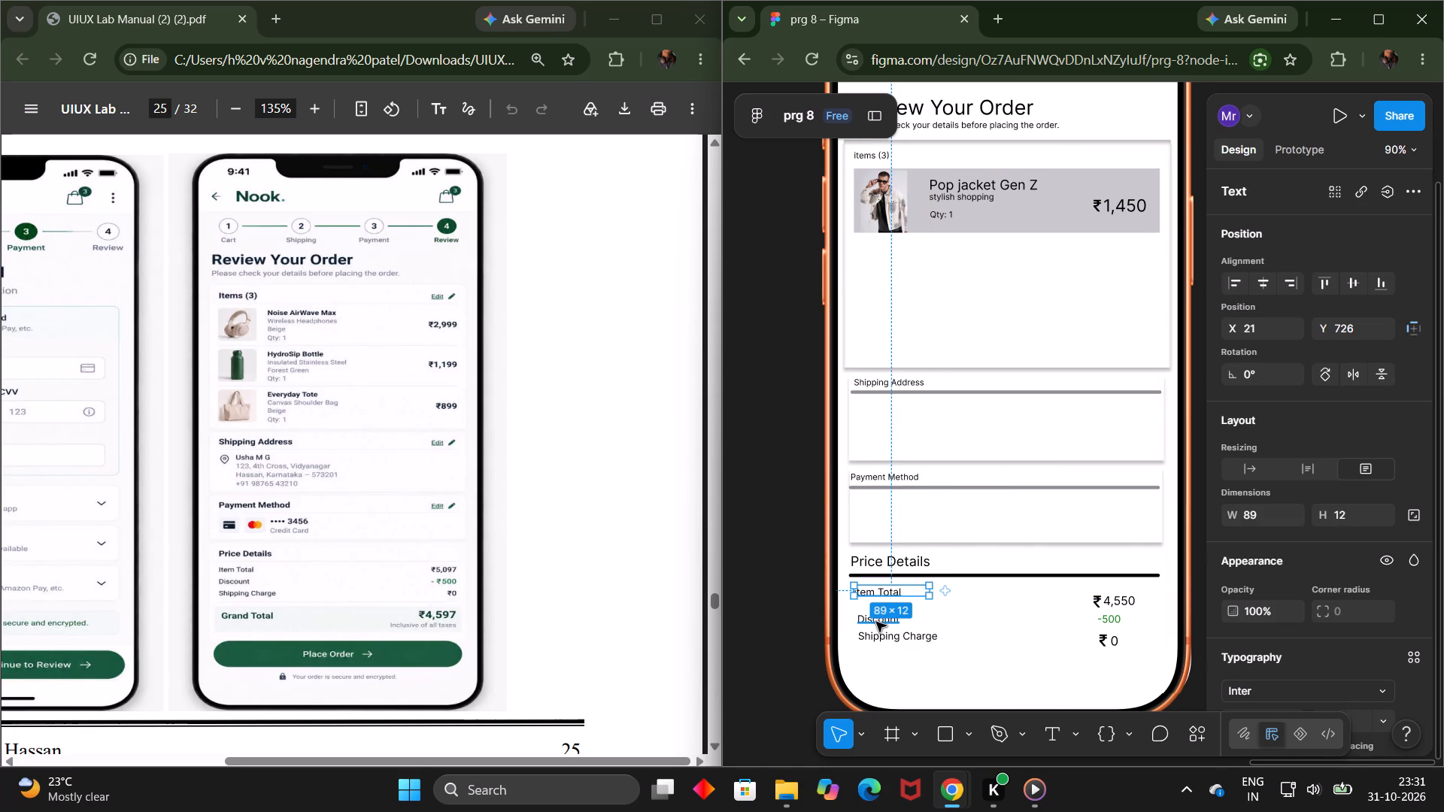
click(876, 622)
drag(876, 622, 874, 612)
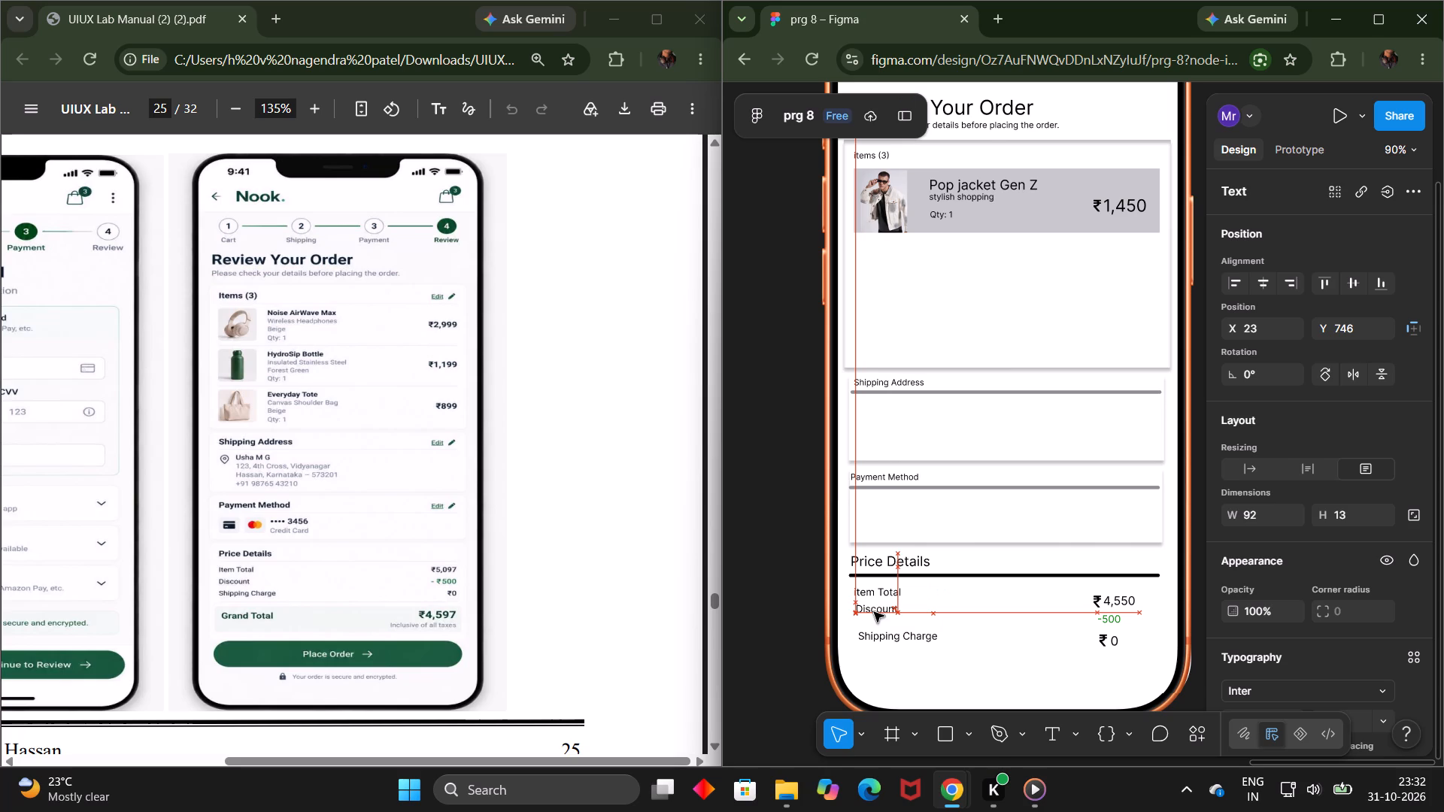
drag(874, 612, 872, 612)
click(872, 639)
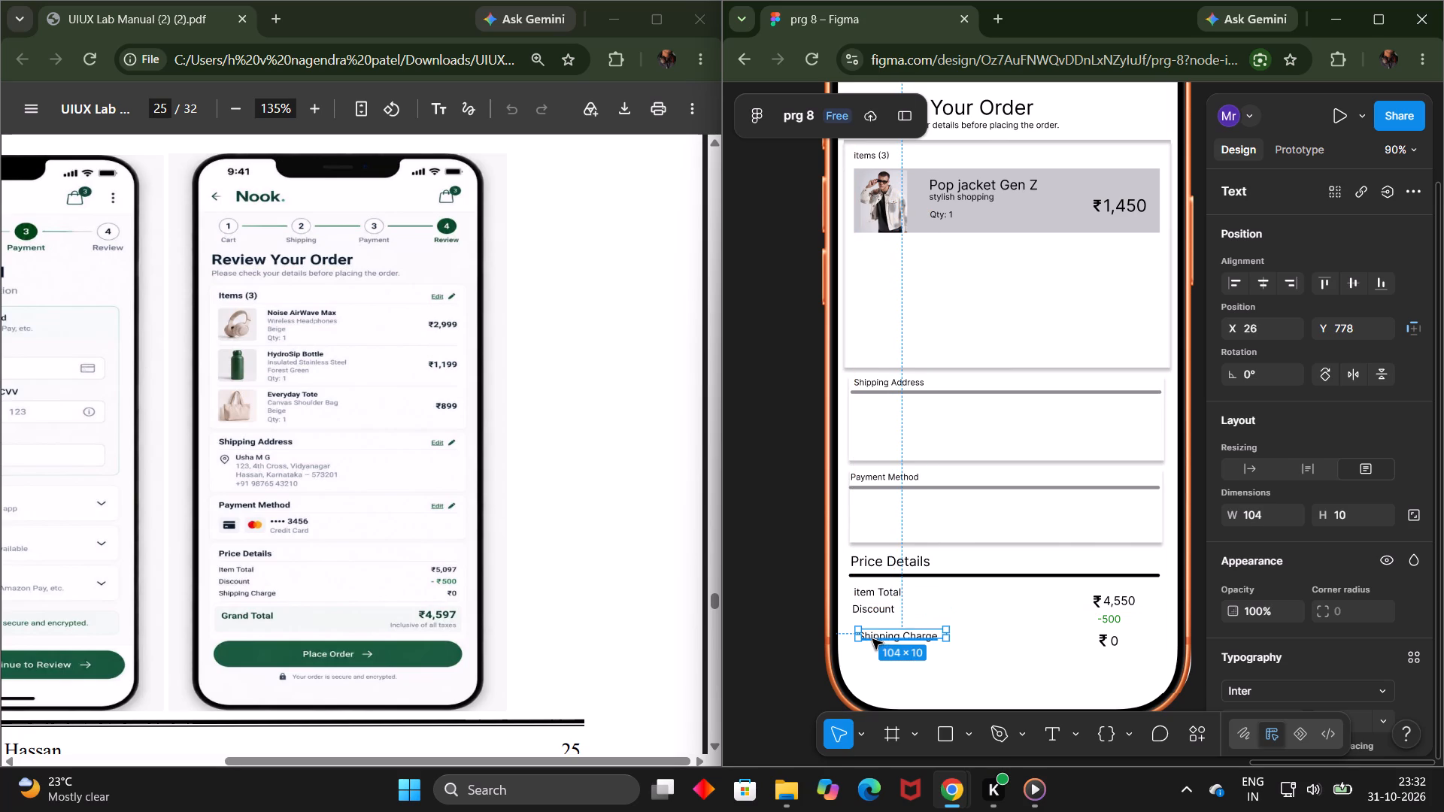
click(872, 639)
drag(886, 632, 876, 620)
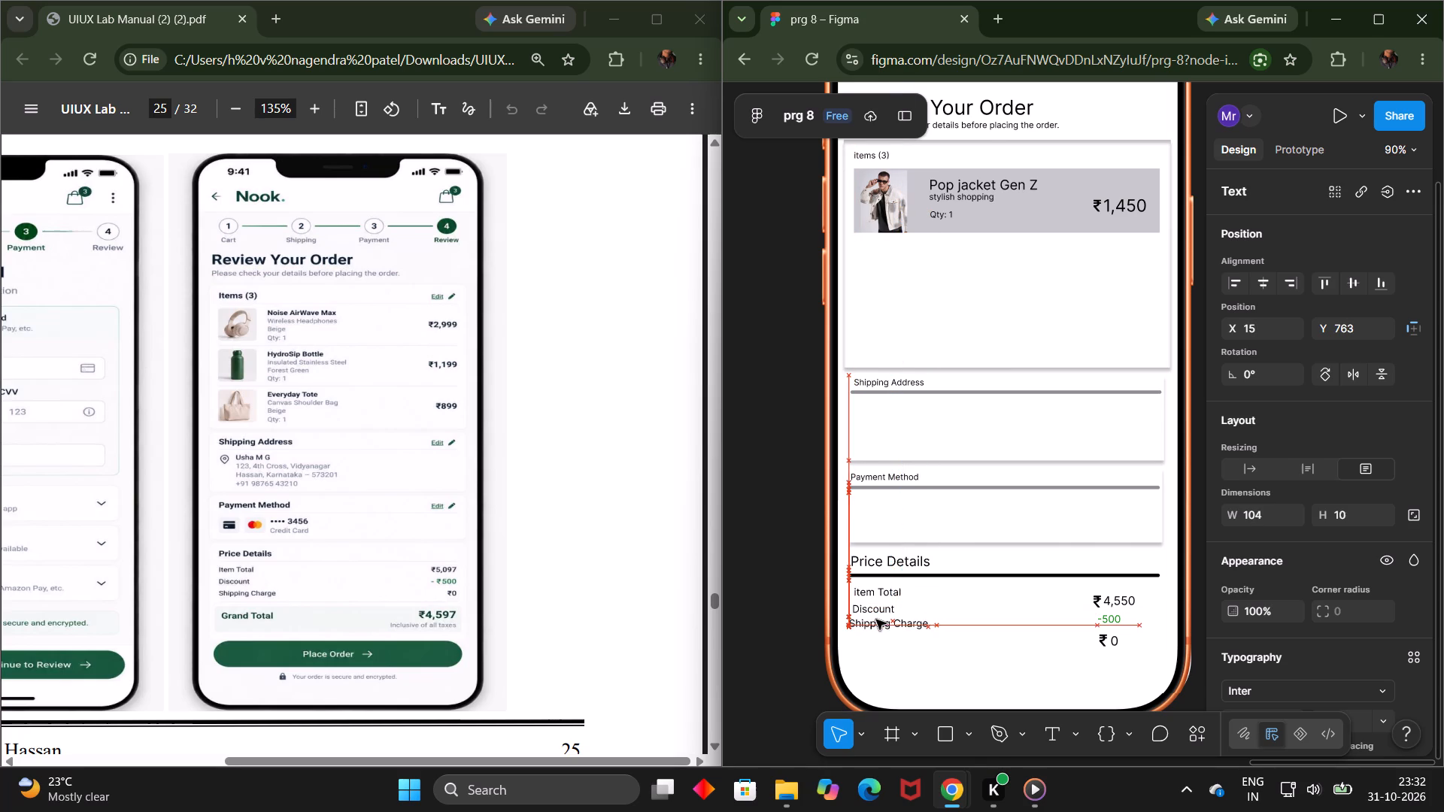
drag(876, 620, 881, 621)
click(872, 607)
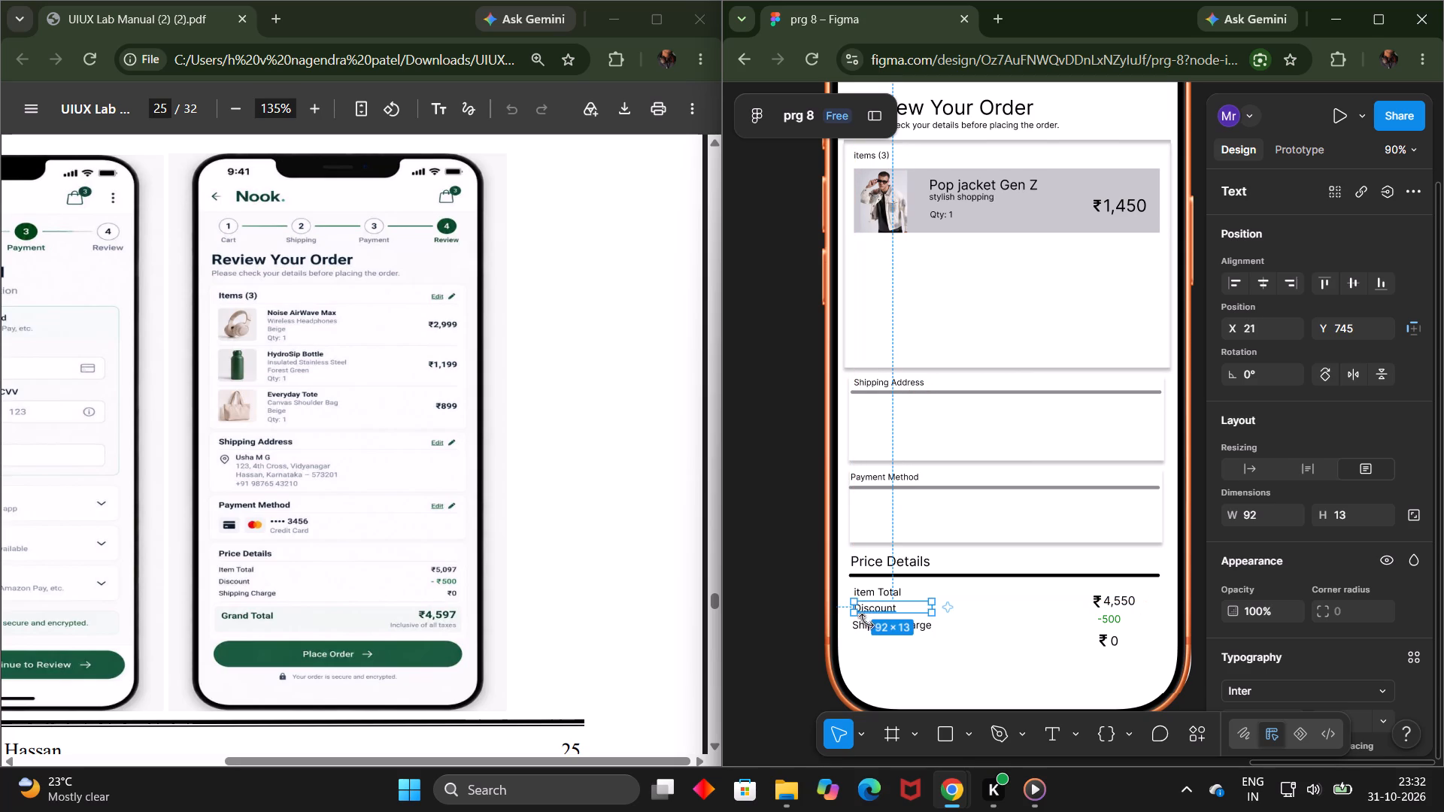
click(863, 630)
click(863, 630)
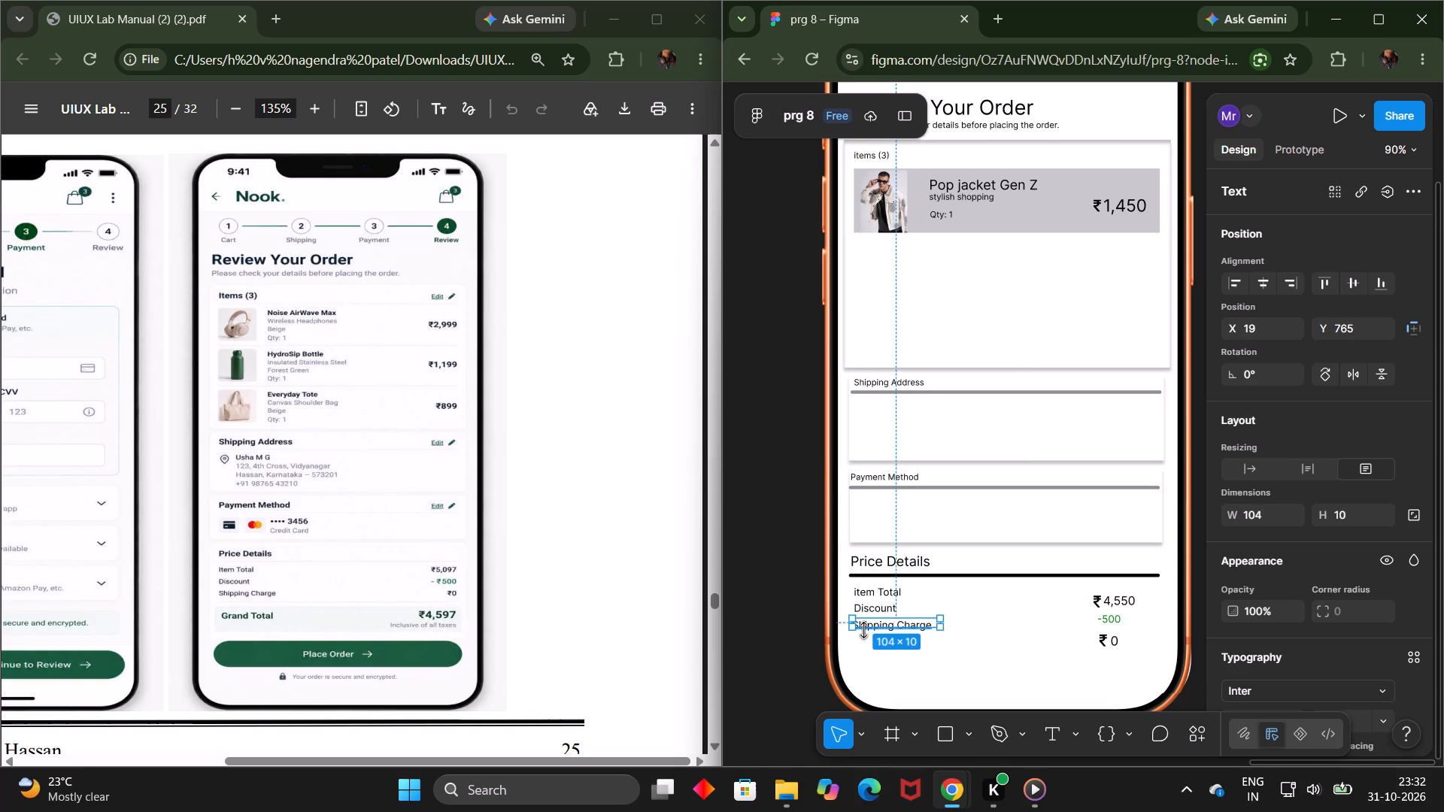
click(870, 626)
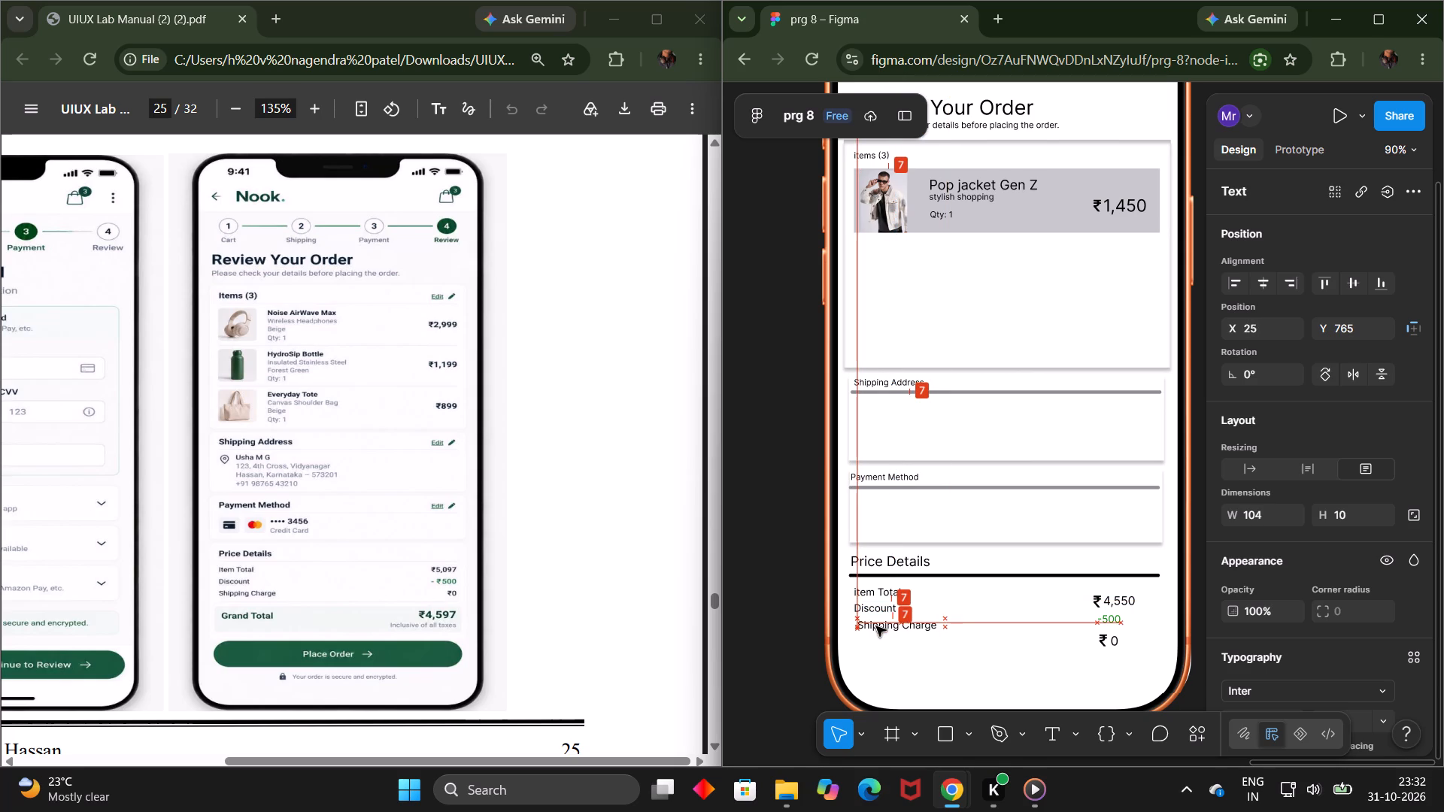
click(774, 659)
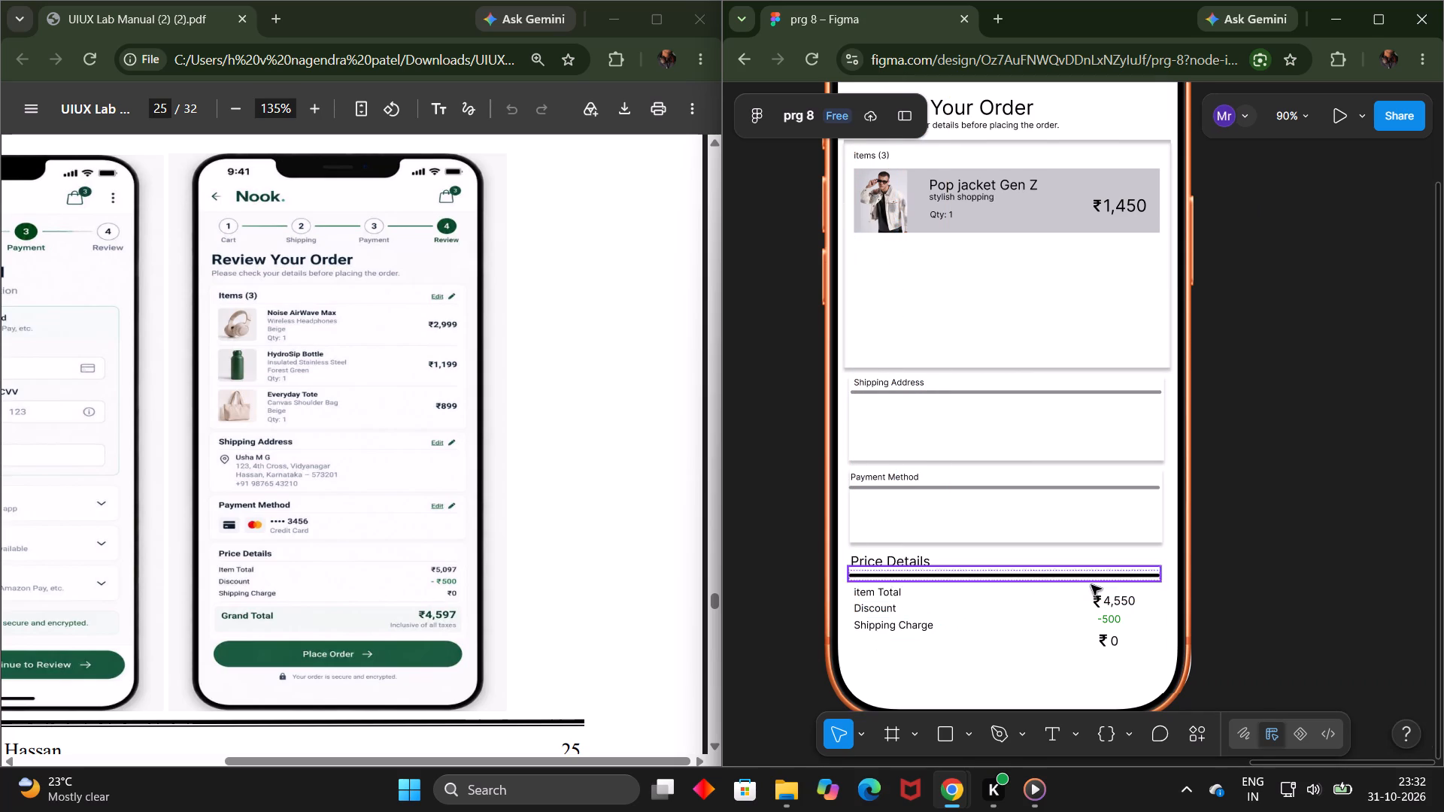
Align the 4,550 amount with the item Total label at about X 316, Y 724, and place its rupee image beside it at about X 302.
drag(1109, 597, 1109, 587)
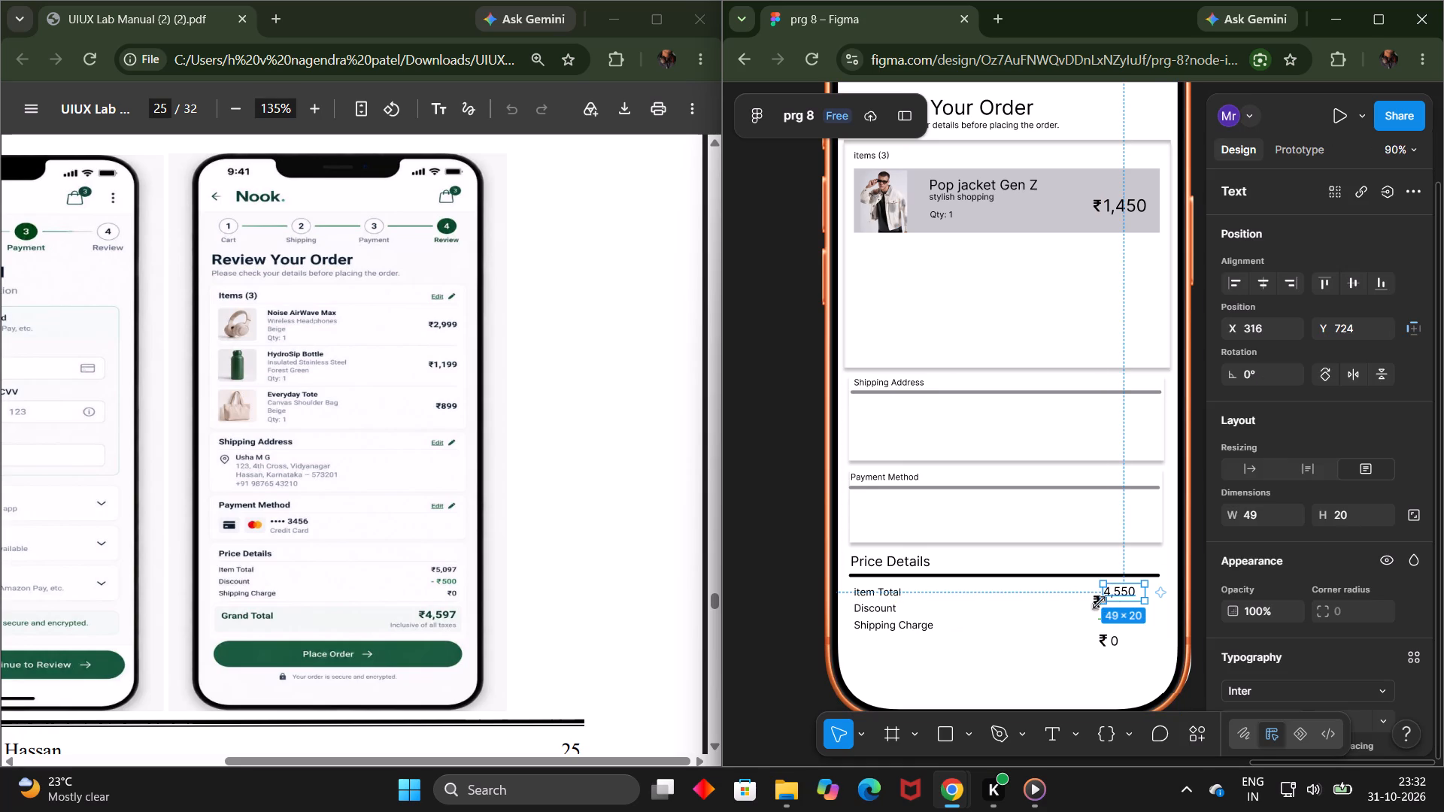
click(1189, 604)
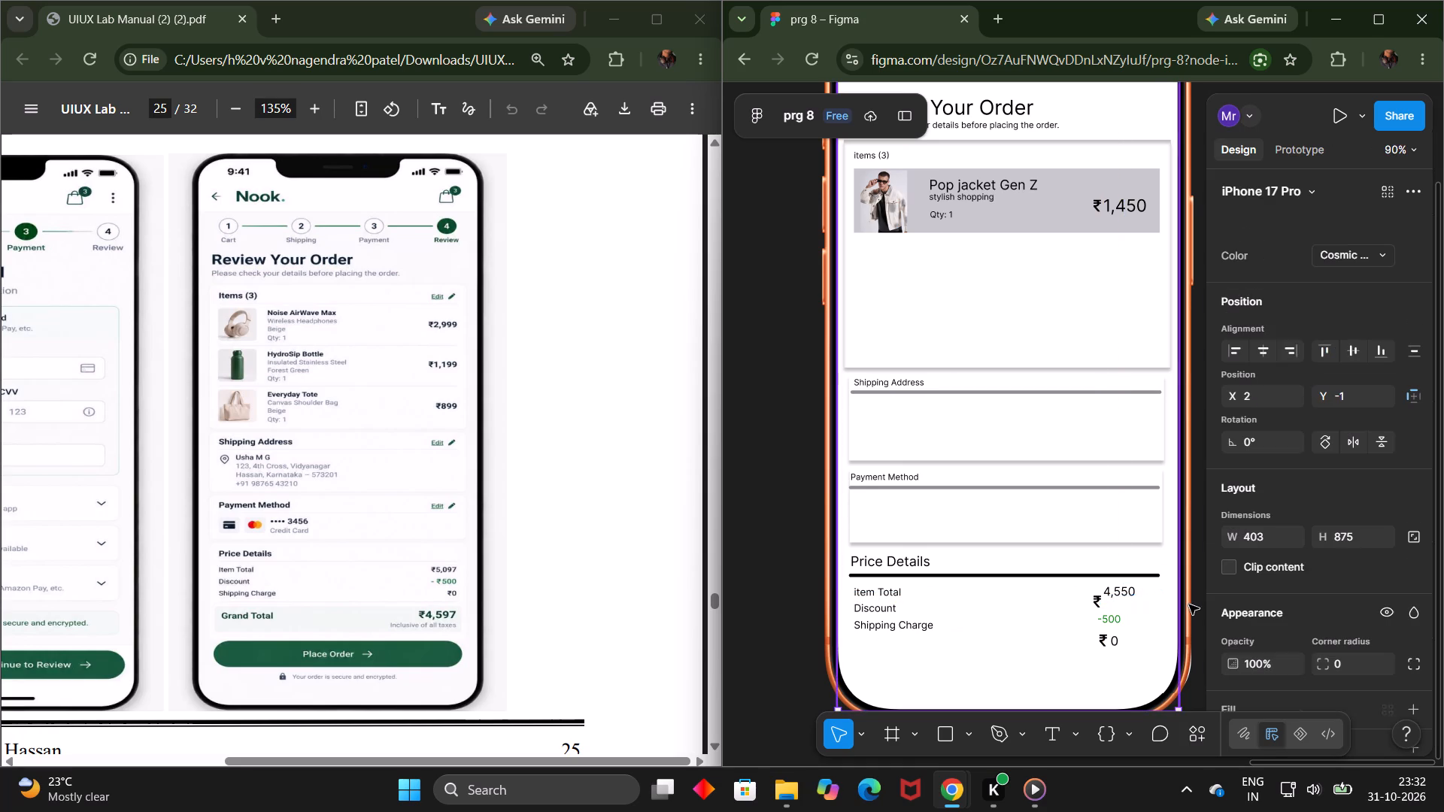
click(1095, 600)
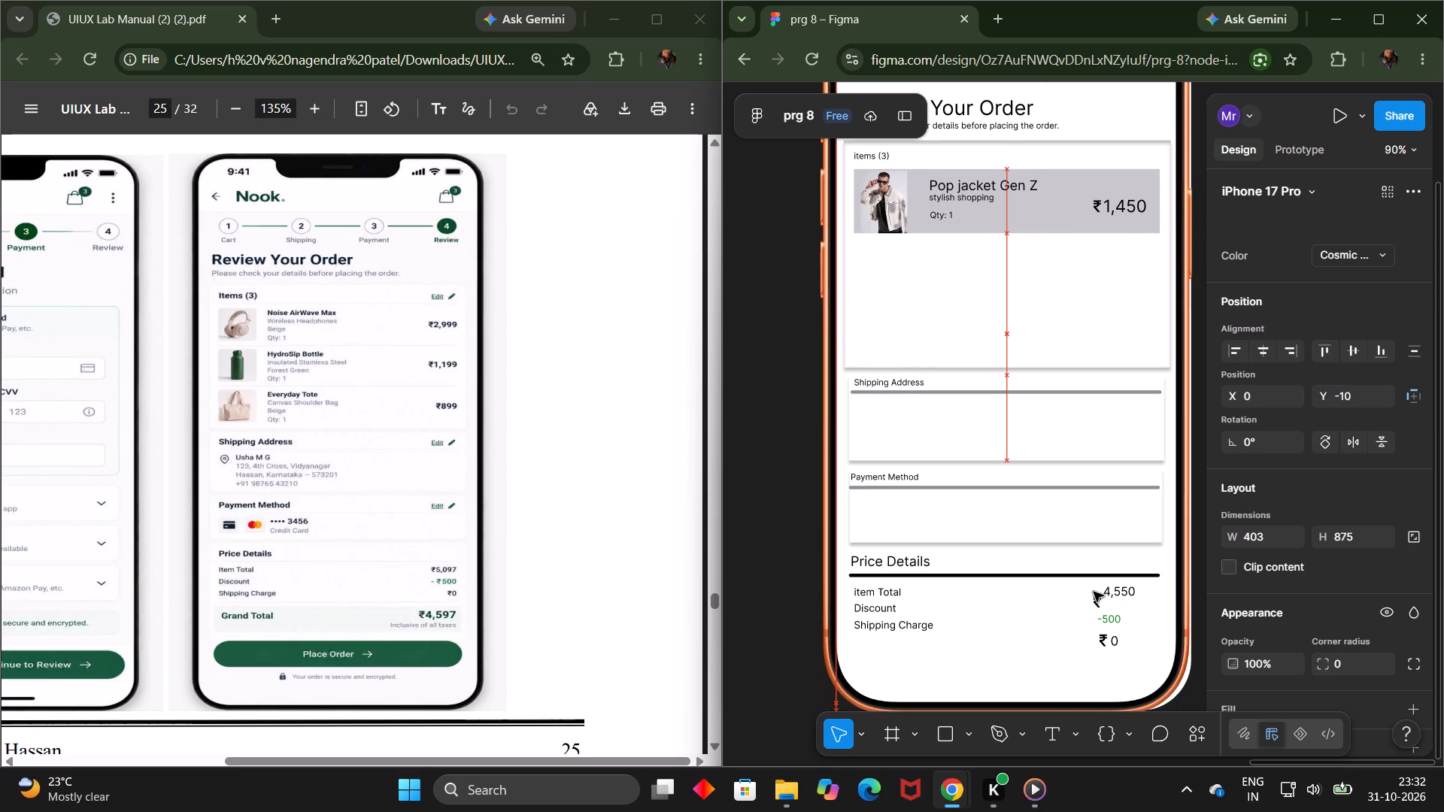
click(1096, 602)
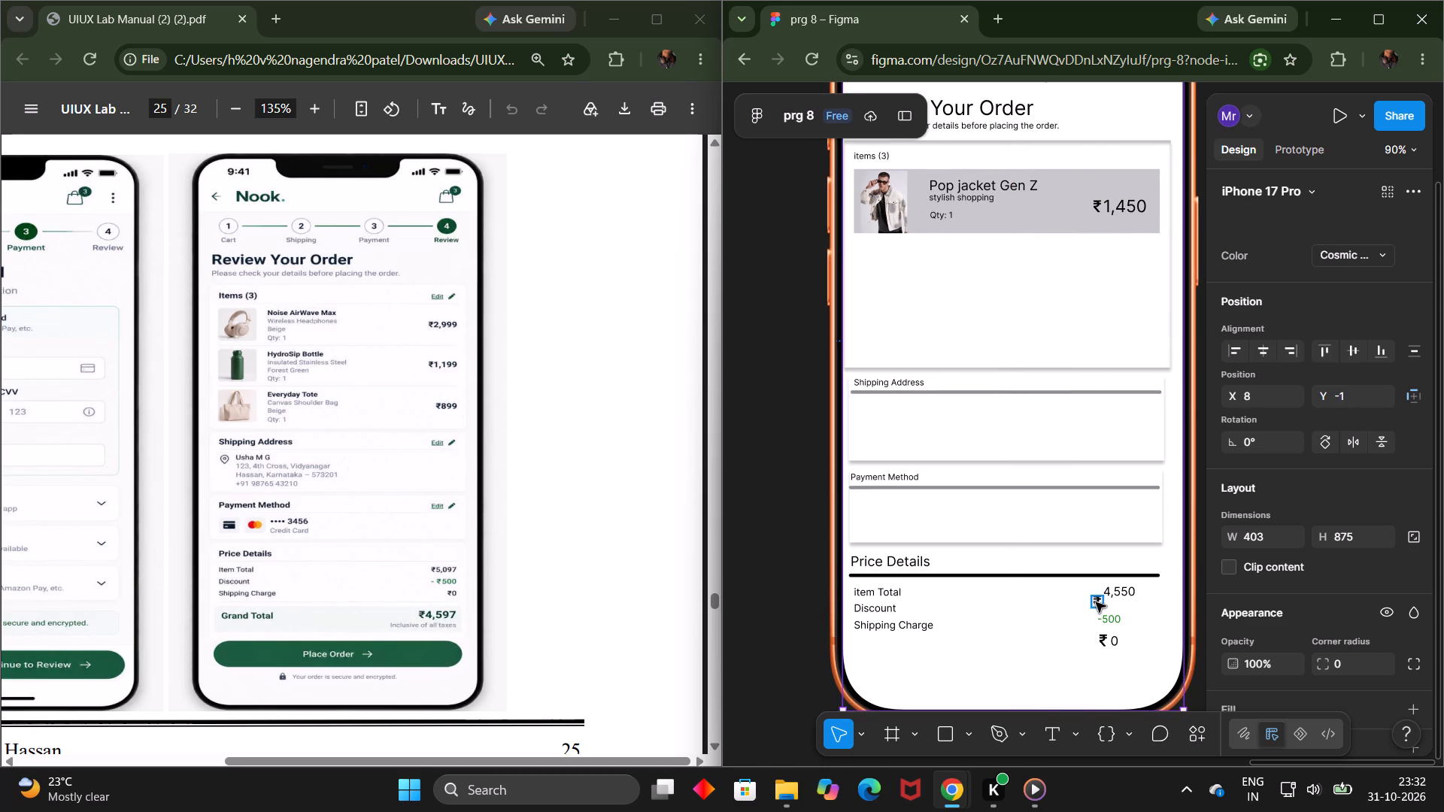
drag(1096, 602, 1097, 589)
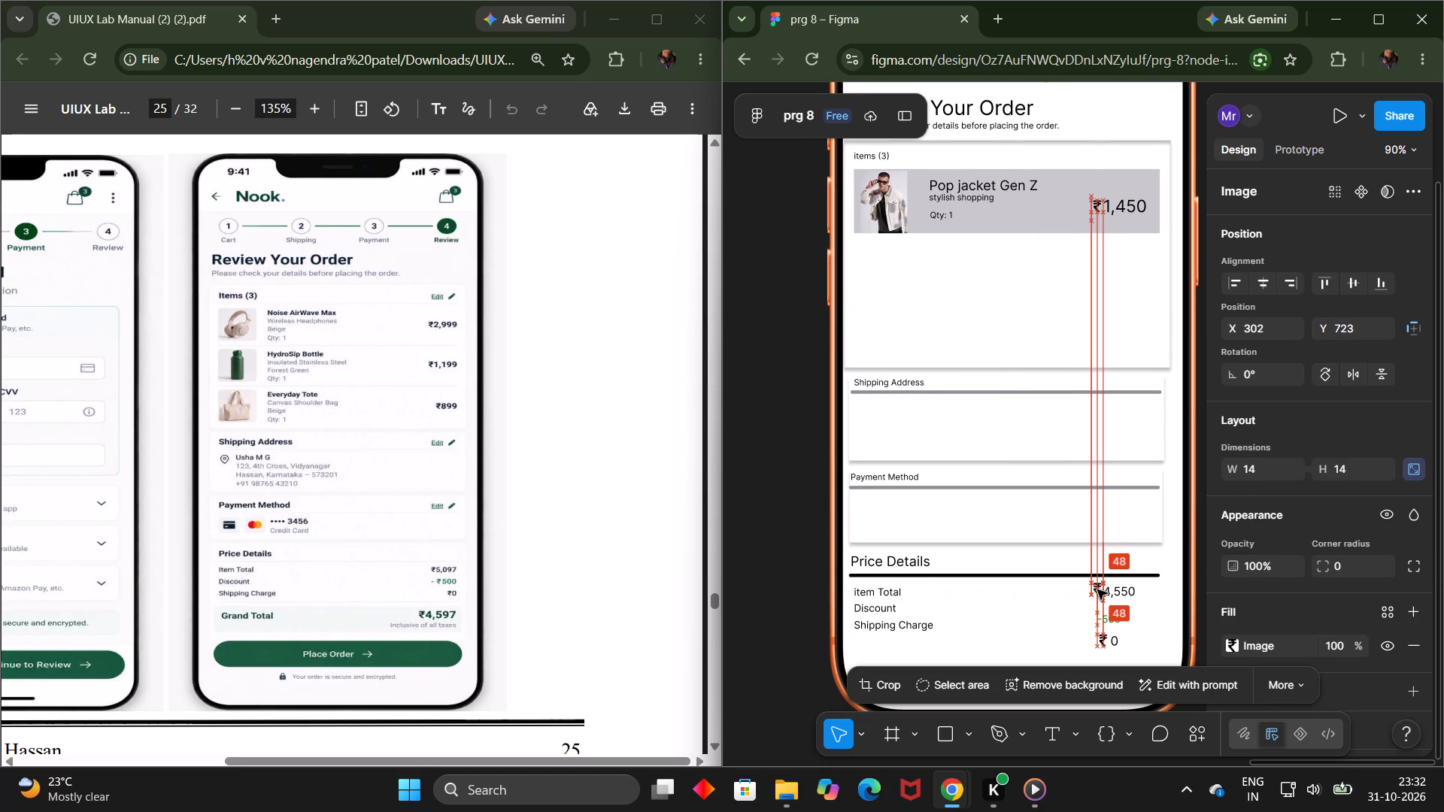
drag(1097, 589, 1097, 592)
click(767, 649)
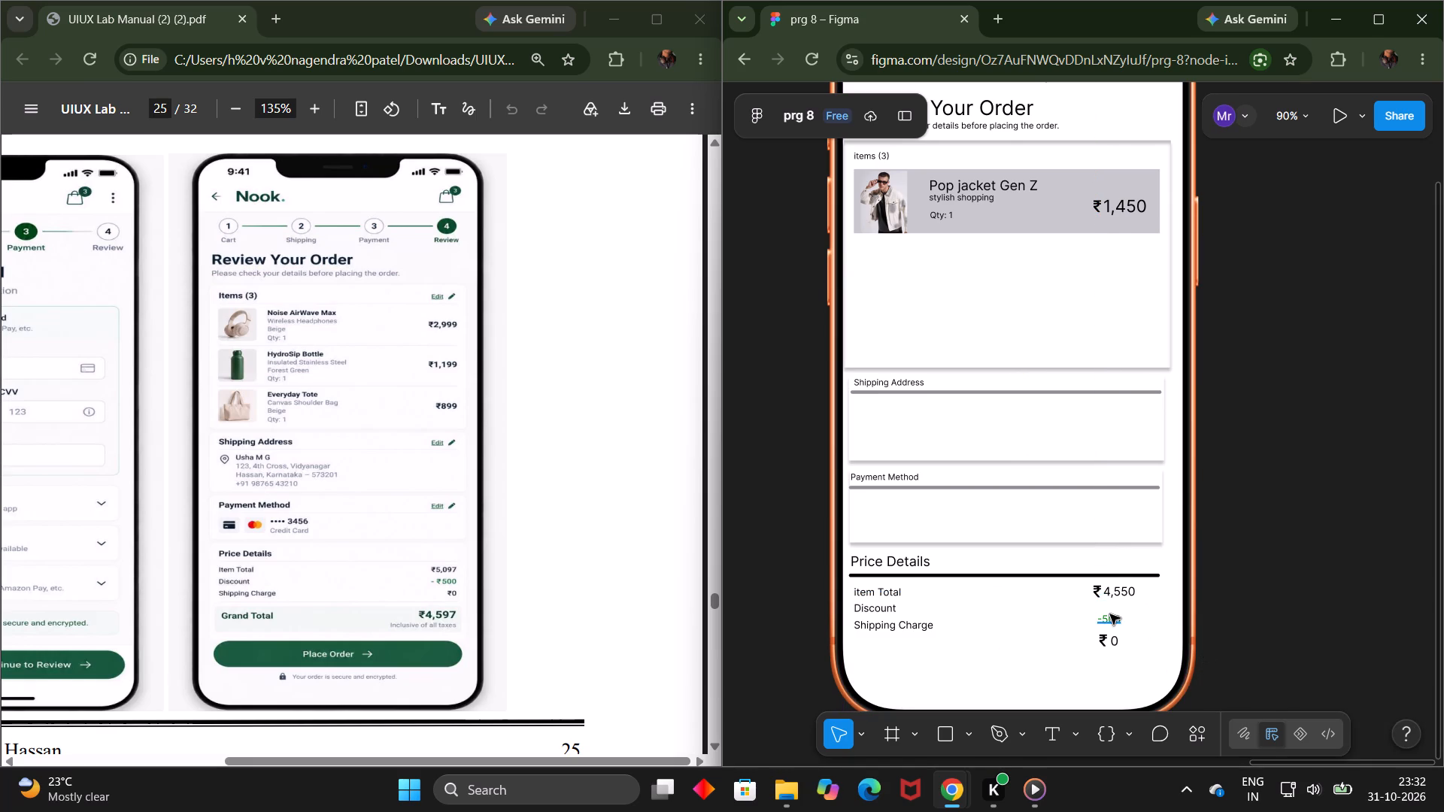
Move the green -500 amount up in line with the Discount label, under the 4,550 amount.
drag(1110, 614, 1116, 605)
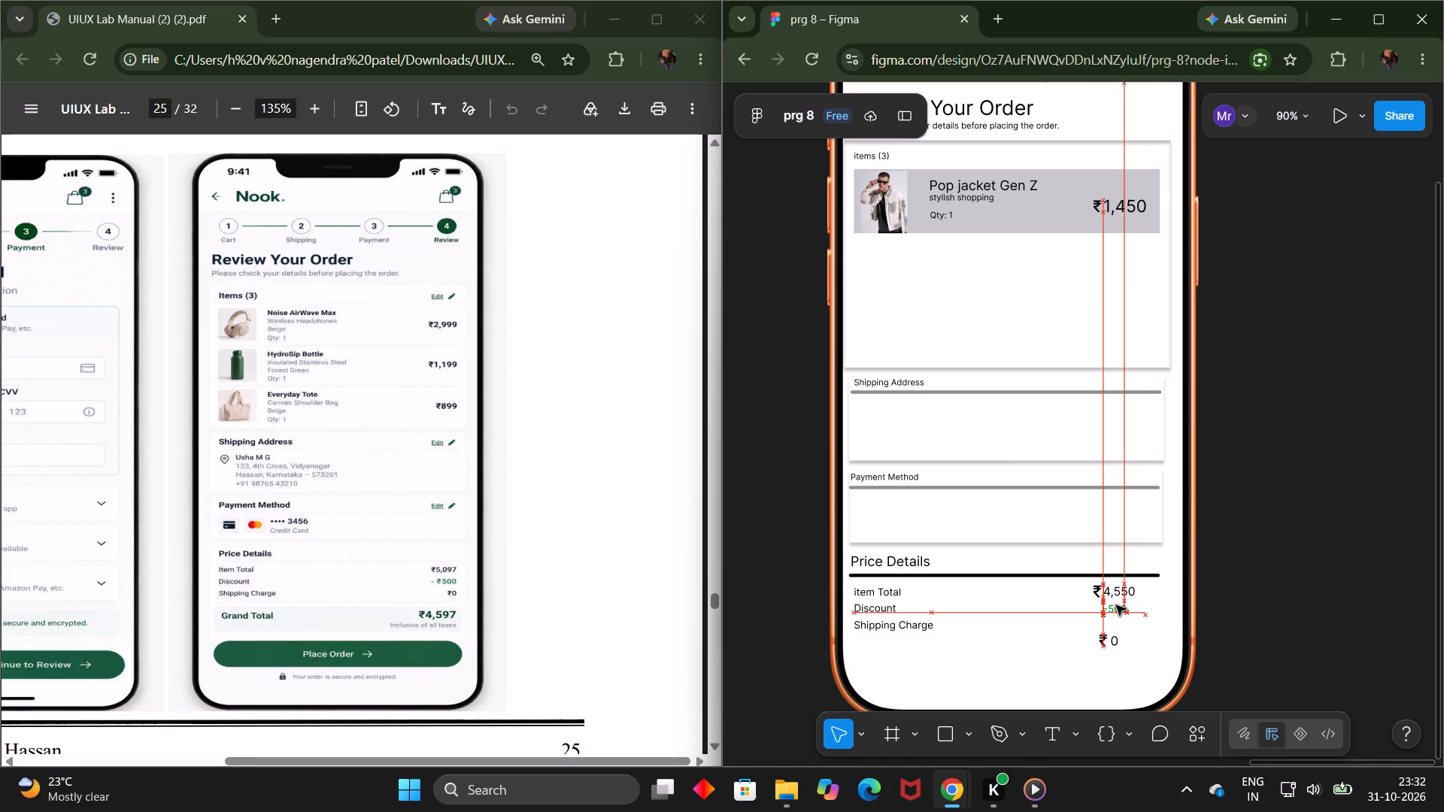
drag(1116, 605, 1117, 604)
Align the 0 amount with the Shipping Charge label at about X 319, Y 766, and place its rupee image beside it at about X 316, Y 768.
click(1109, 636)
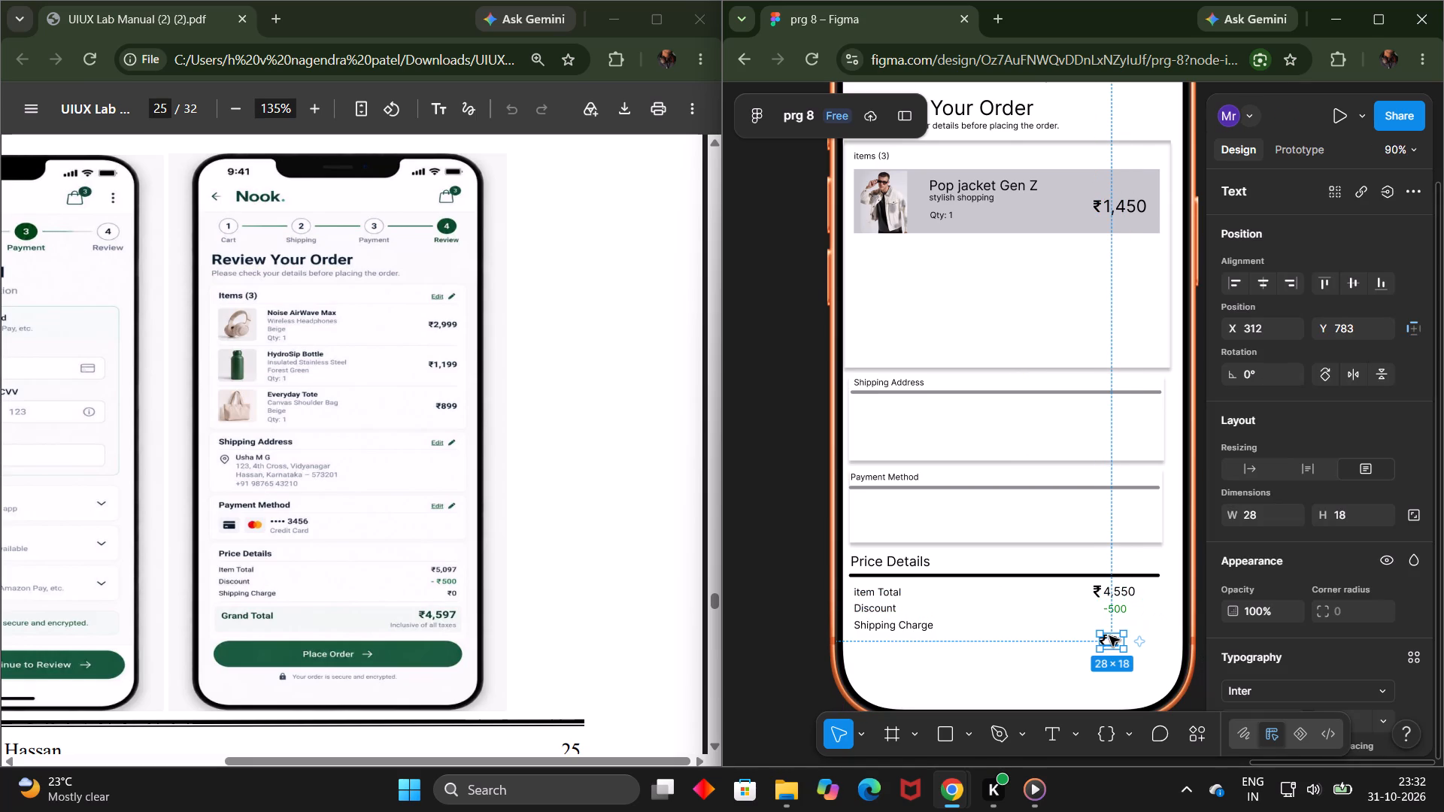
drag(1109, 636, 1115, 623)
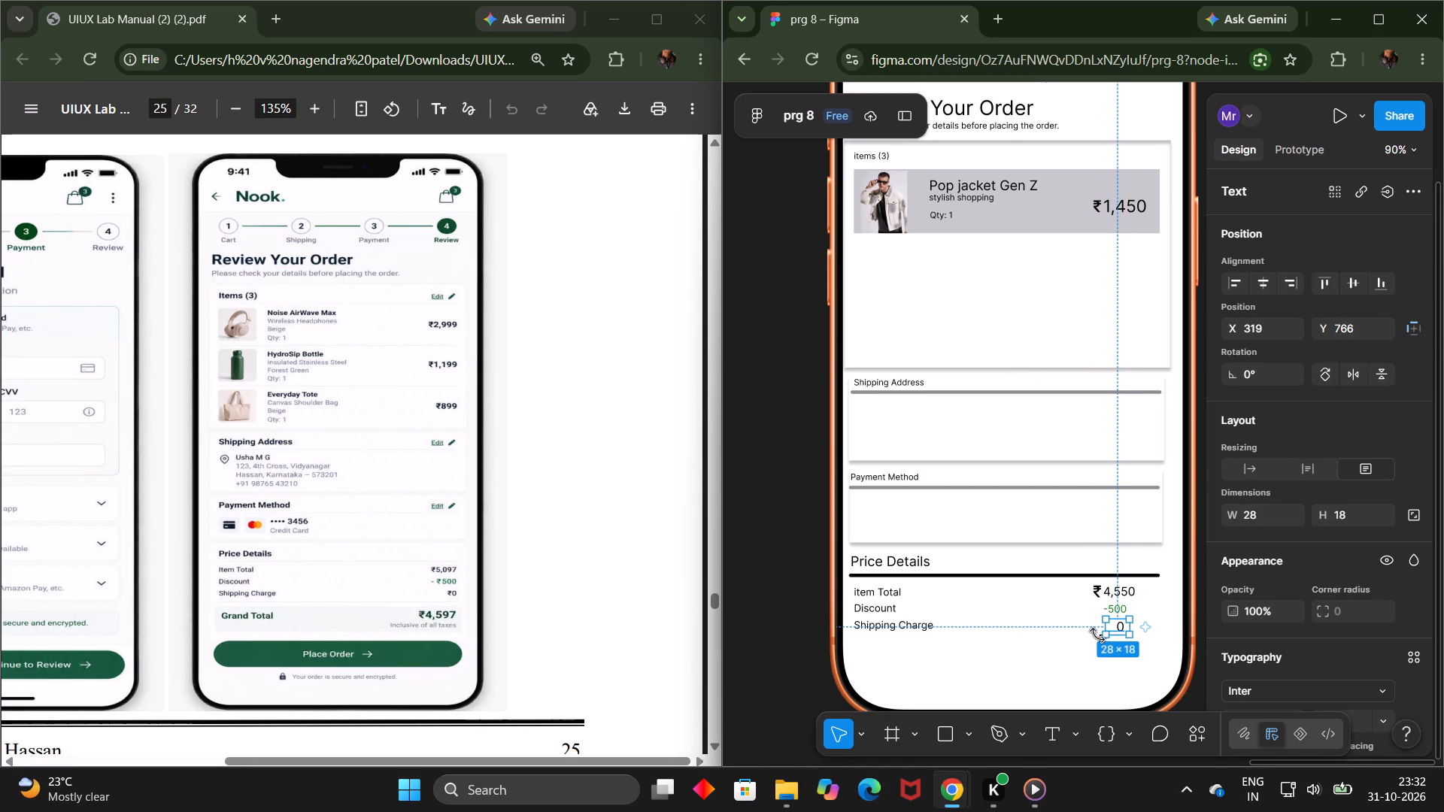
click(1090, 653)
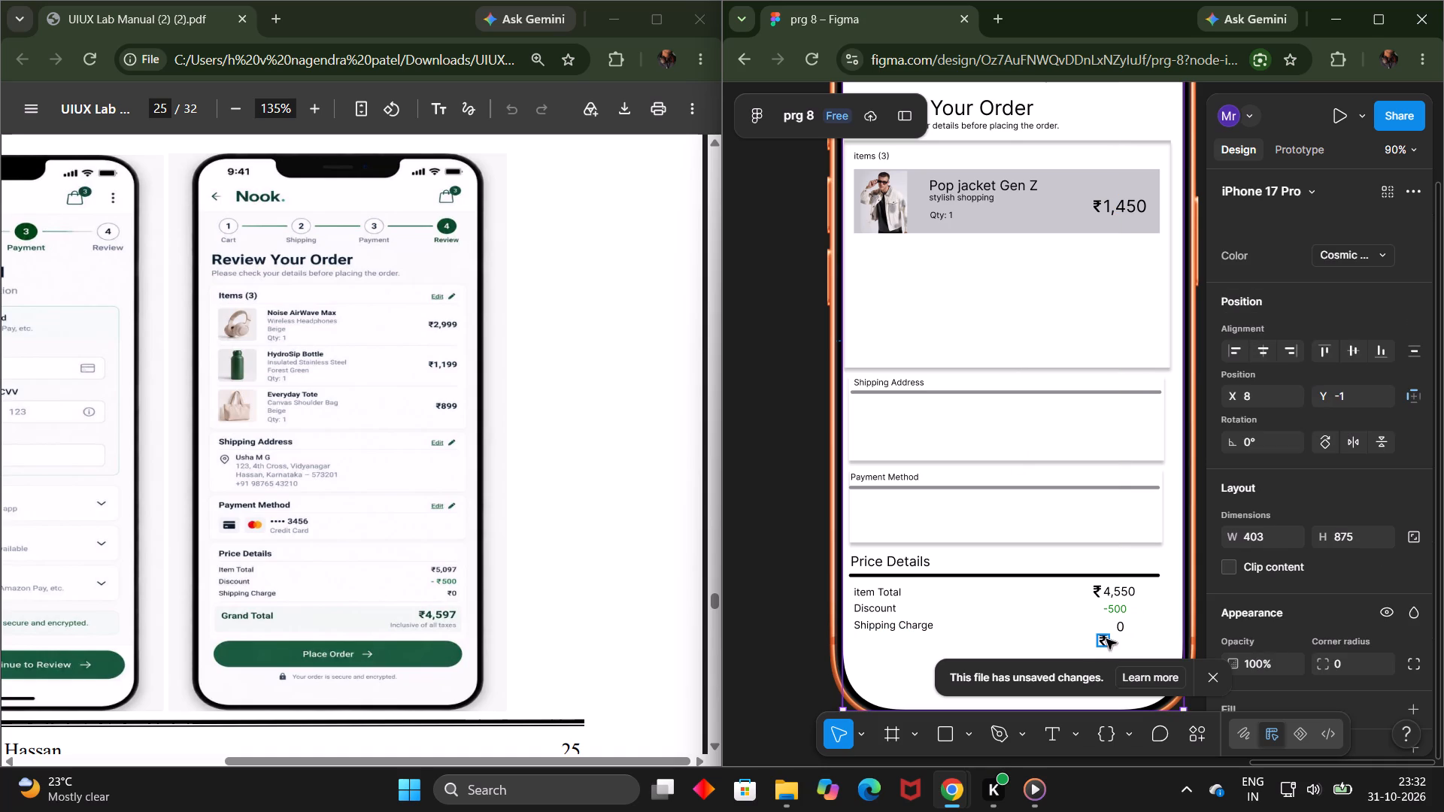
click(1106, 639)
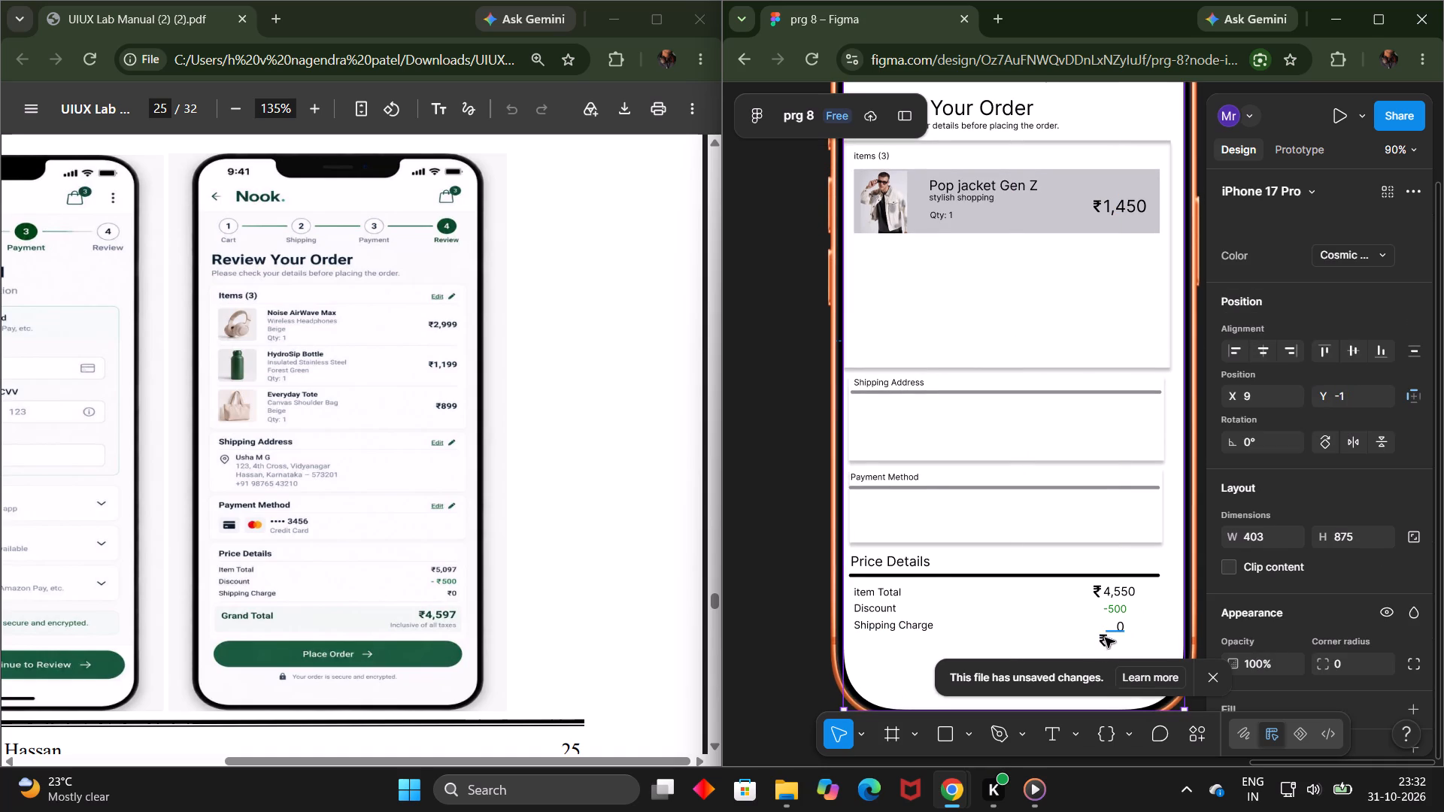
click(1101, 639)
click(1101, 639)
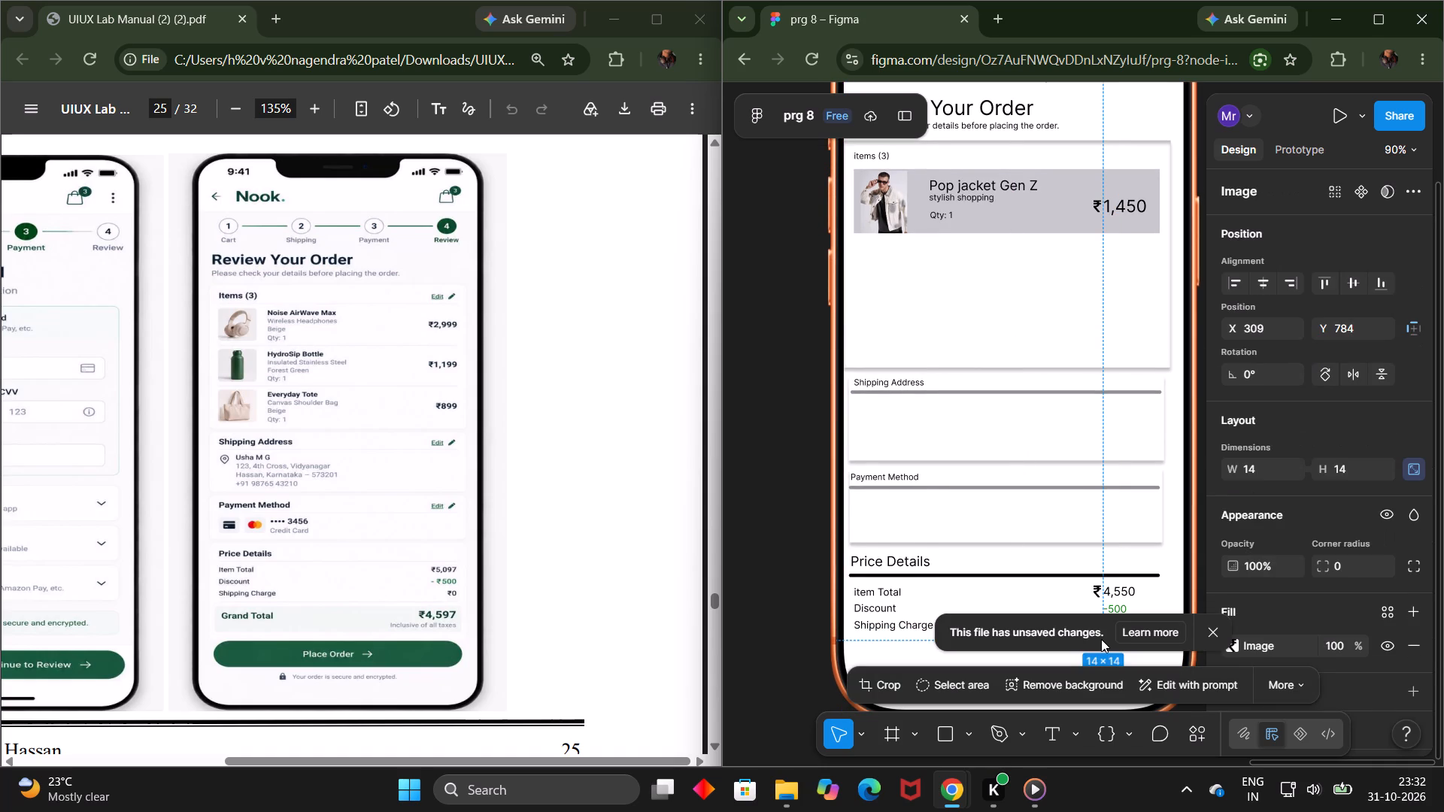
scroll(1101, 639, down, 1)
drag(1102, 581, 1109, 573)
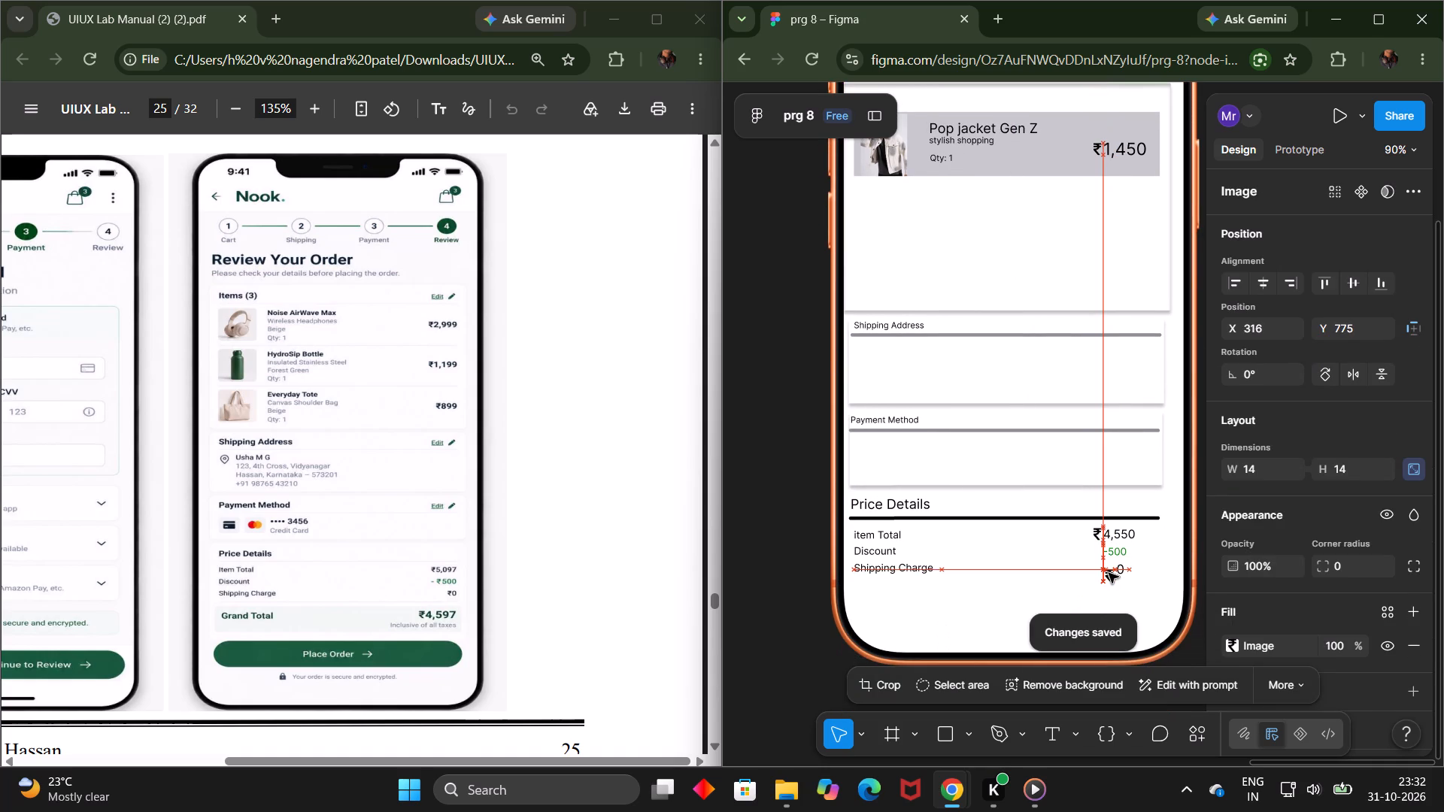
drag(1109, 573, 1109, 568)
click(770, 605)
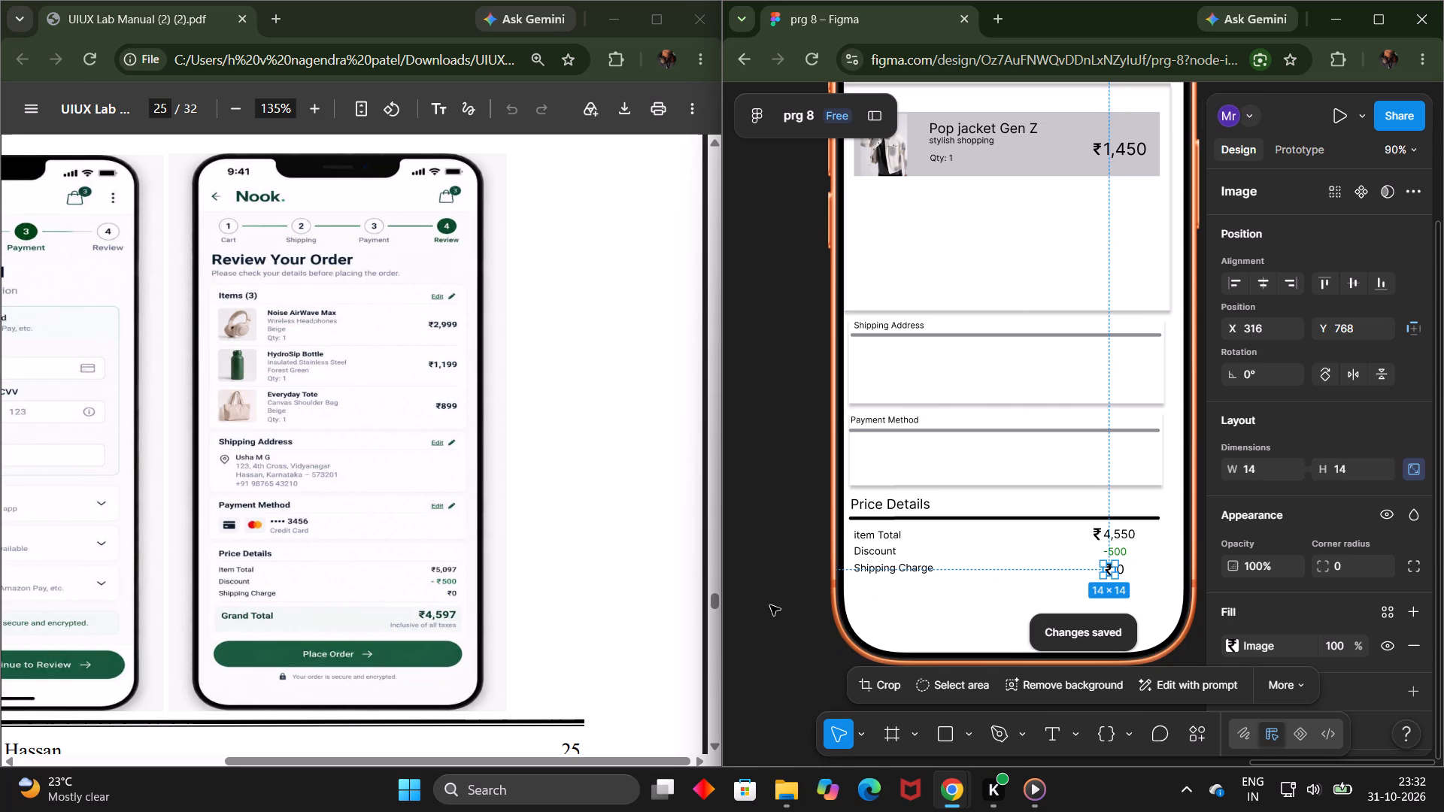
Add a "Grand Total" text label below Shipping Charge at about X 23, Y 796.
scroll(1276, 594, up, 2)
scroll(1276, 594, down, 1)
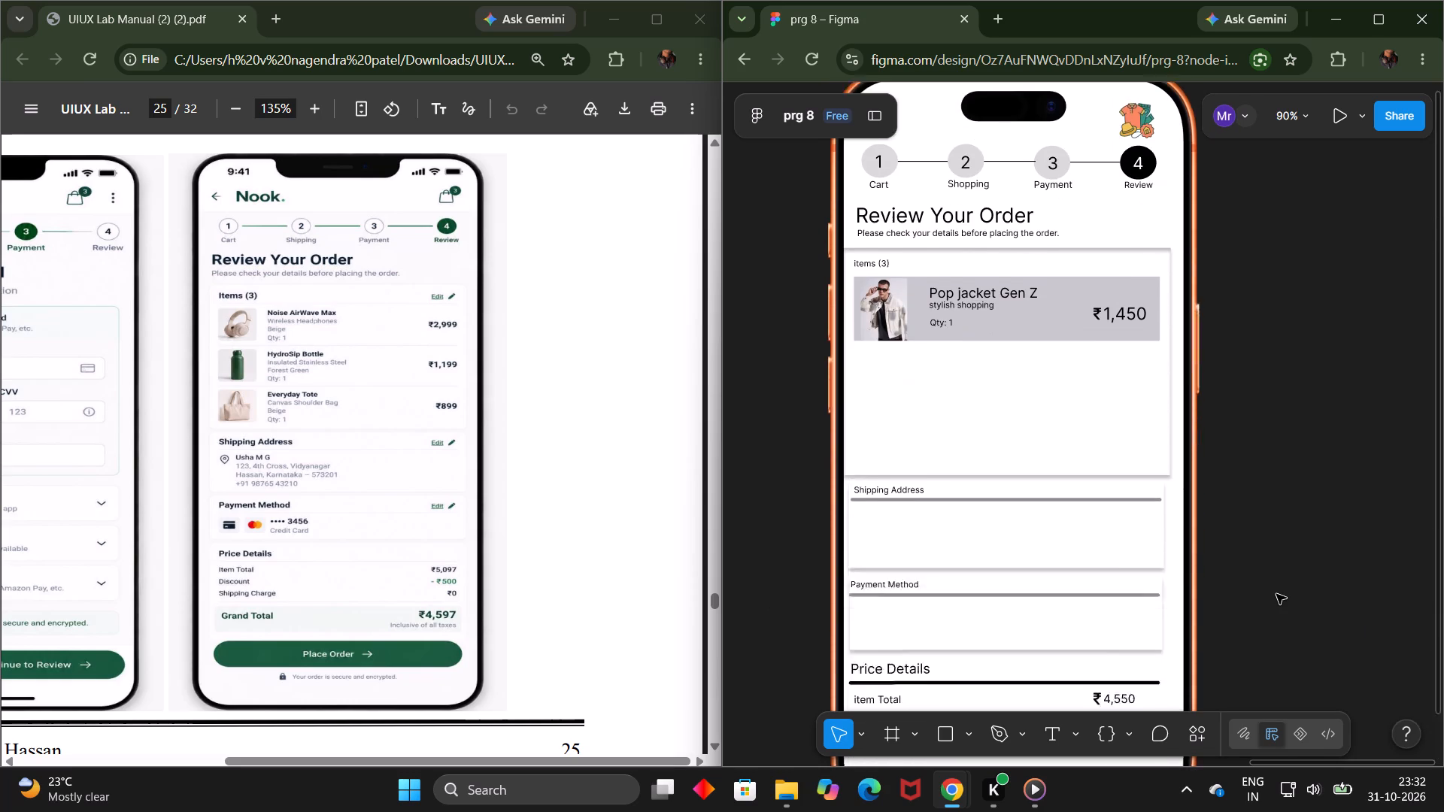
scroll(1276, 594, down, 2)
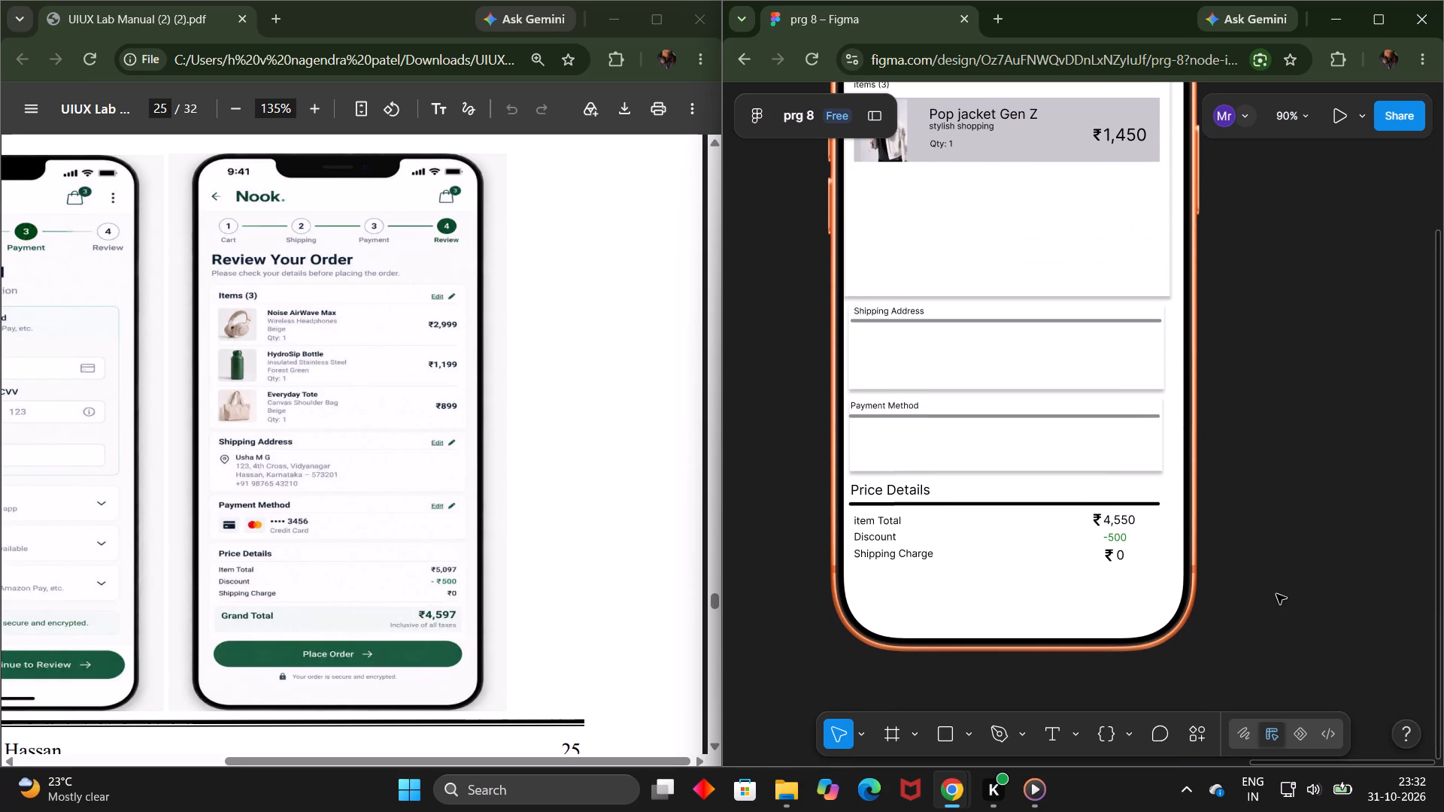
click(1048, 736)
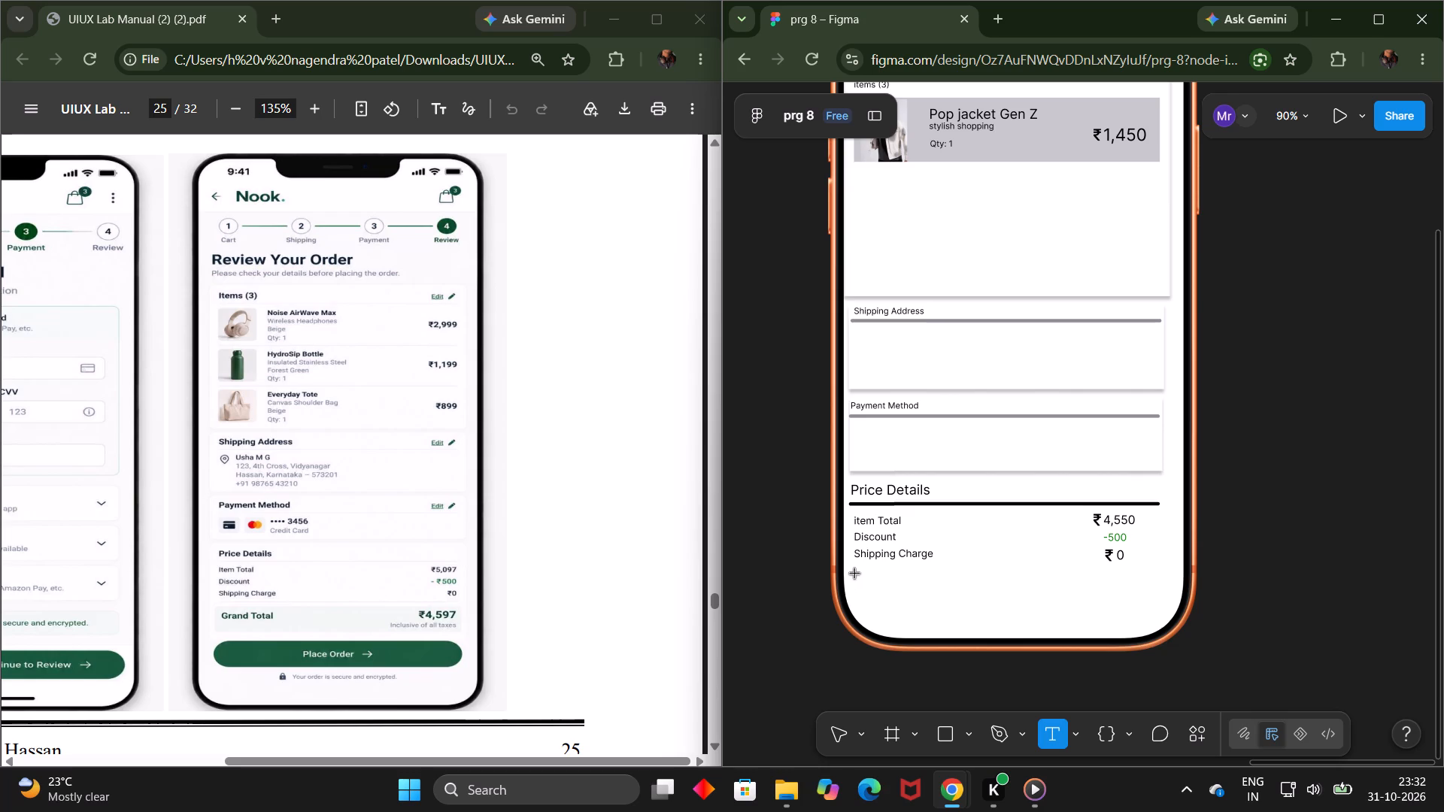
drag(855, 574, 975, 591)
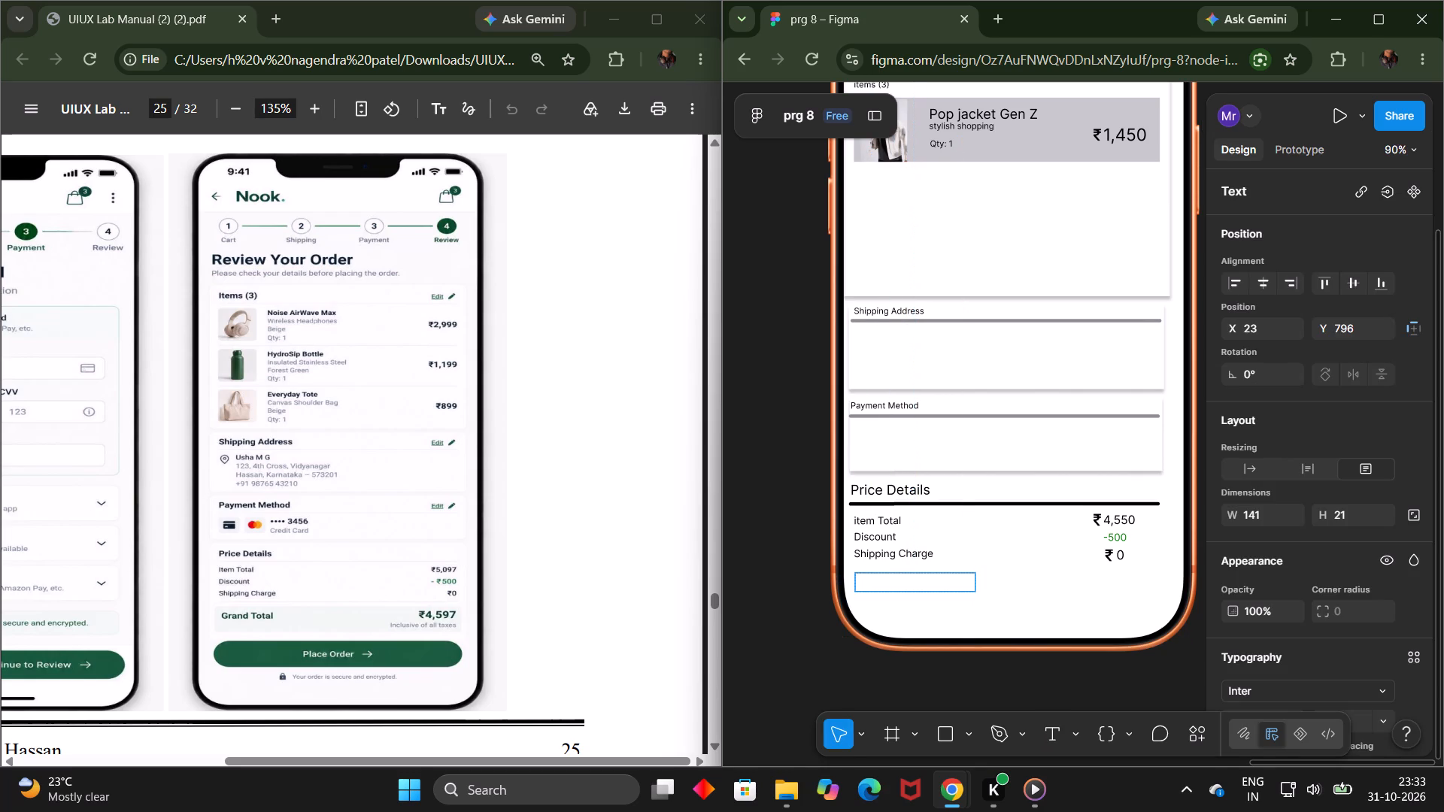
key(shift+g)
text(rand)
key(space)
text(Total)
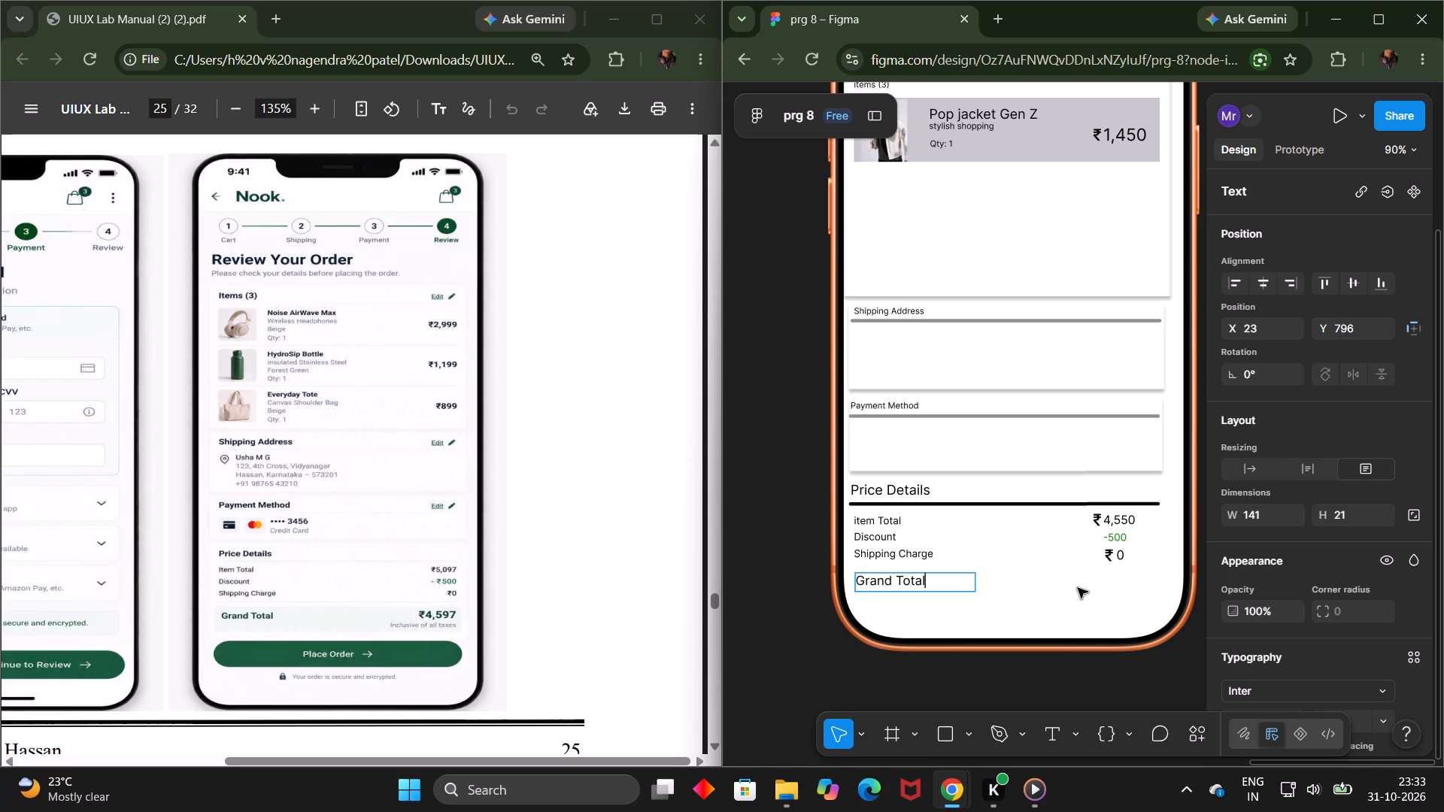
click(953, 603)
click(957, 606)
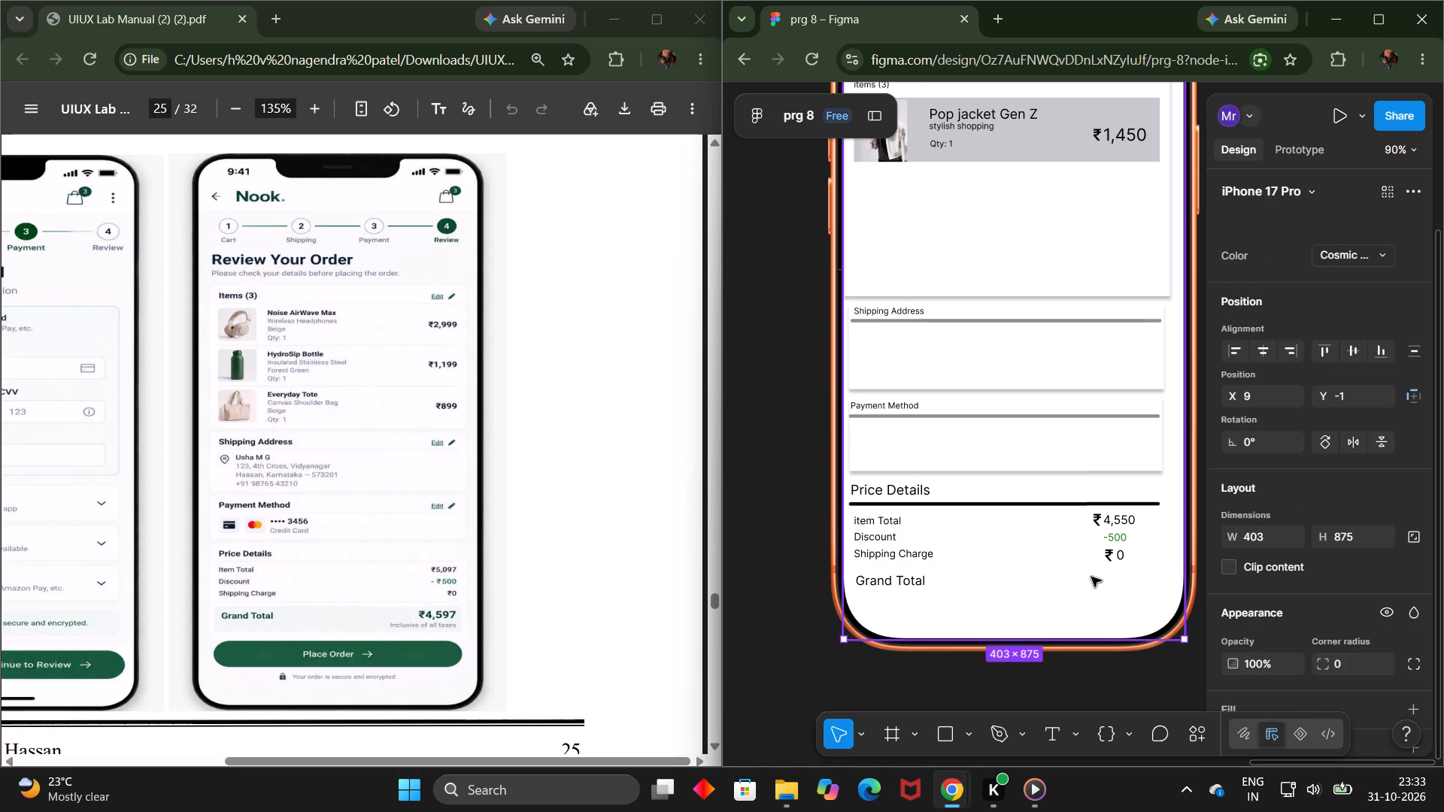
Draw a grey rectangle about 381 × 22 under the Shipping Charge row, at about X 15, Y 795.
scroll(957, 640, up, 1)
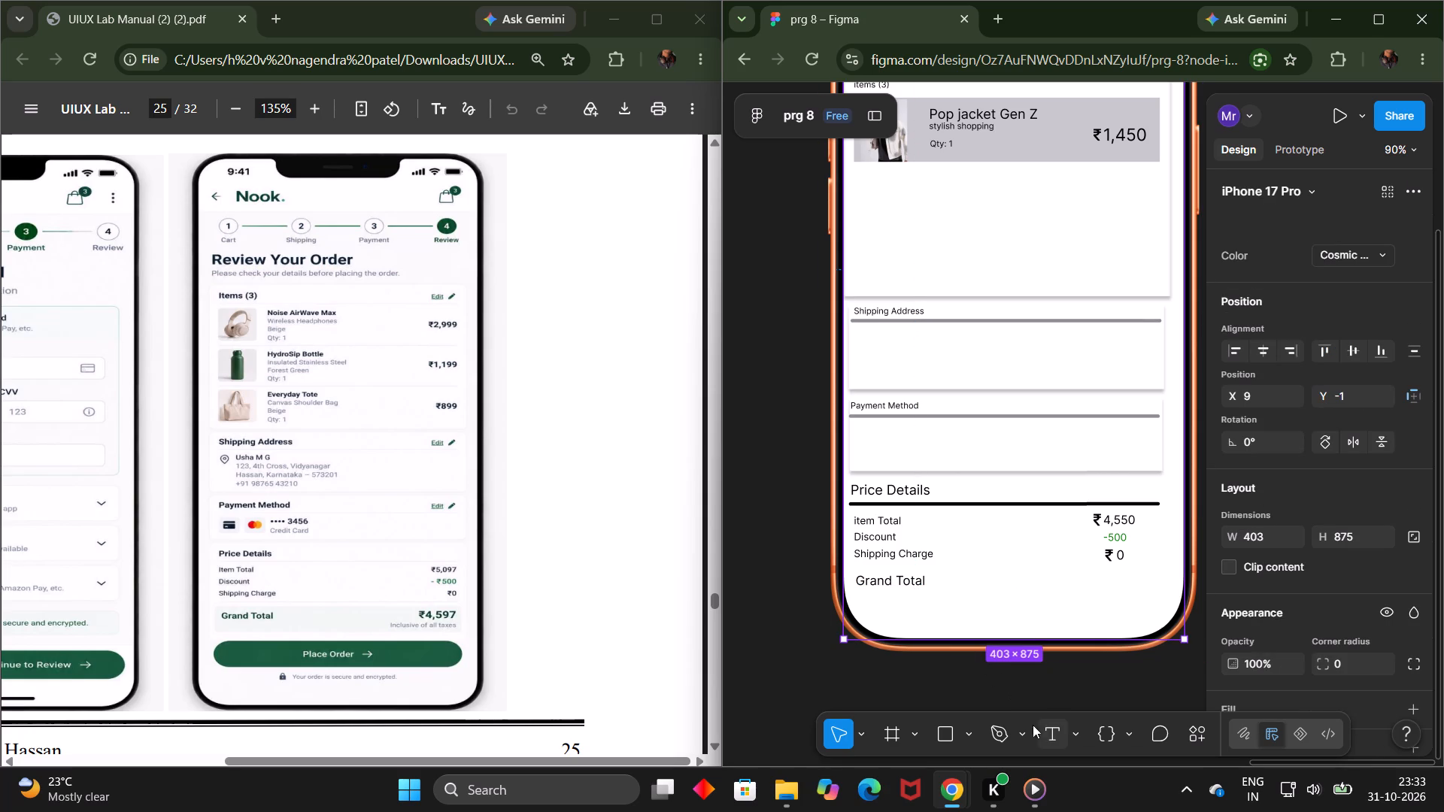
scroll(1033, 725, up, 1)
click(945, 727)
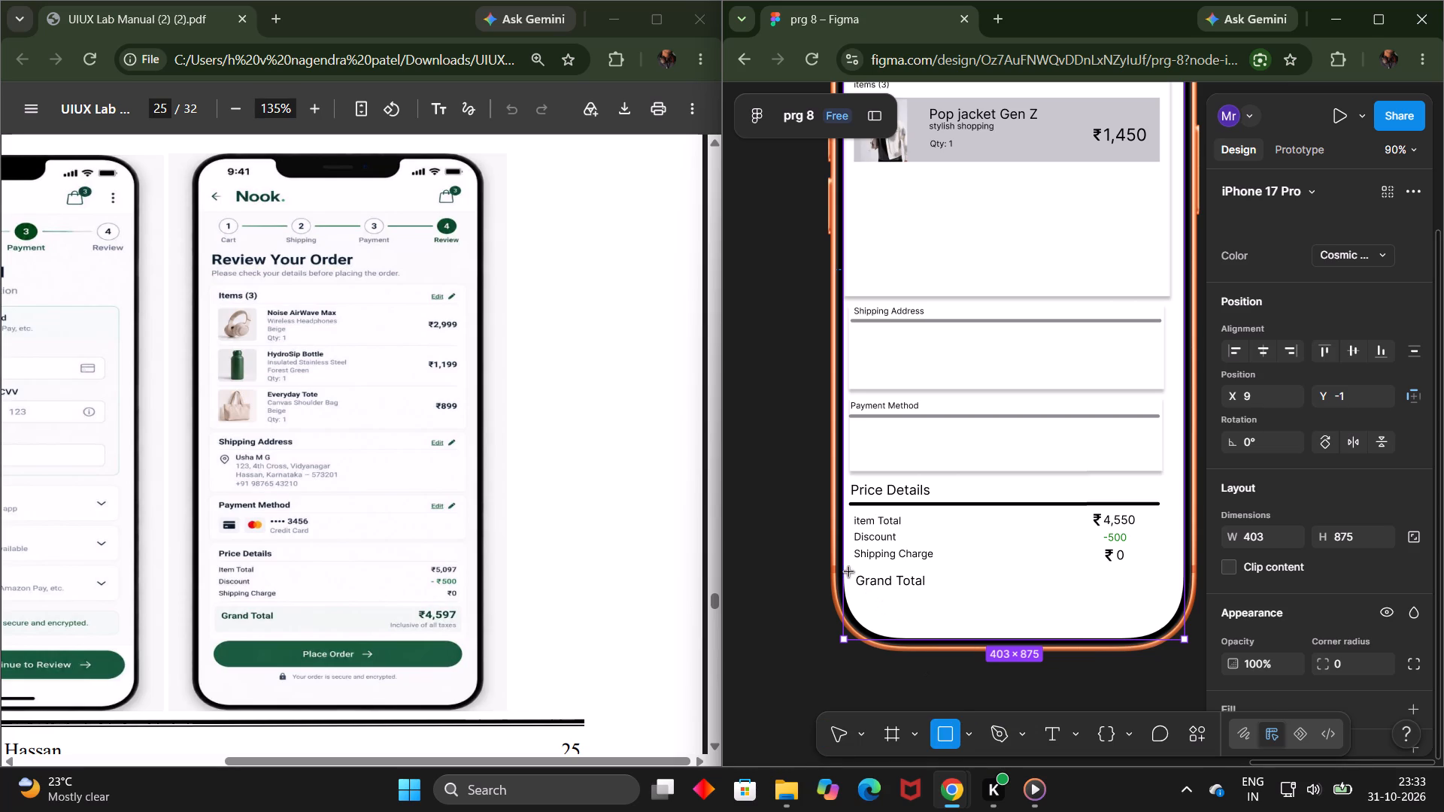
drag(849, 572, 1133, 596)
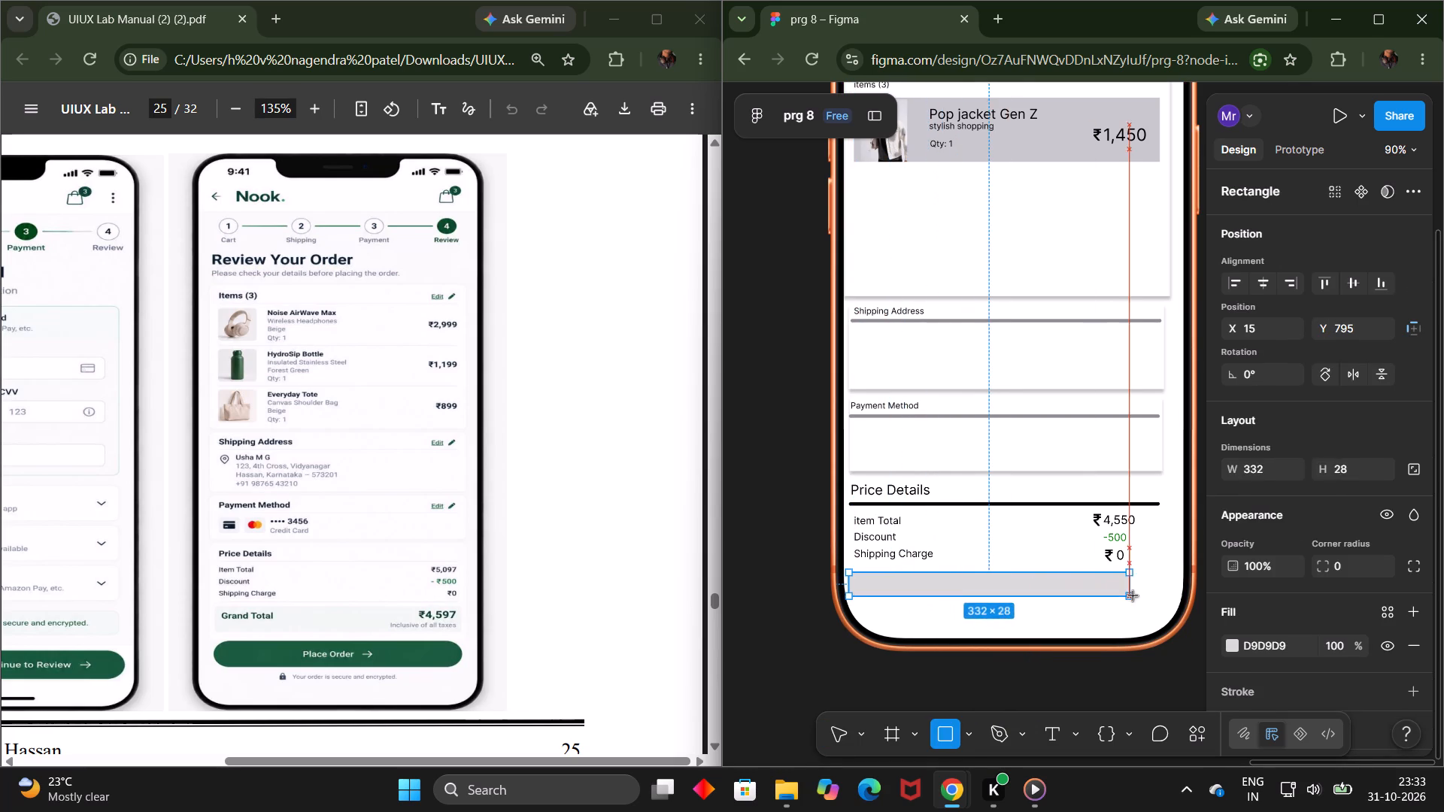
drag(1133, 596, 1169, 593)
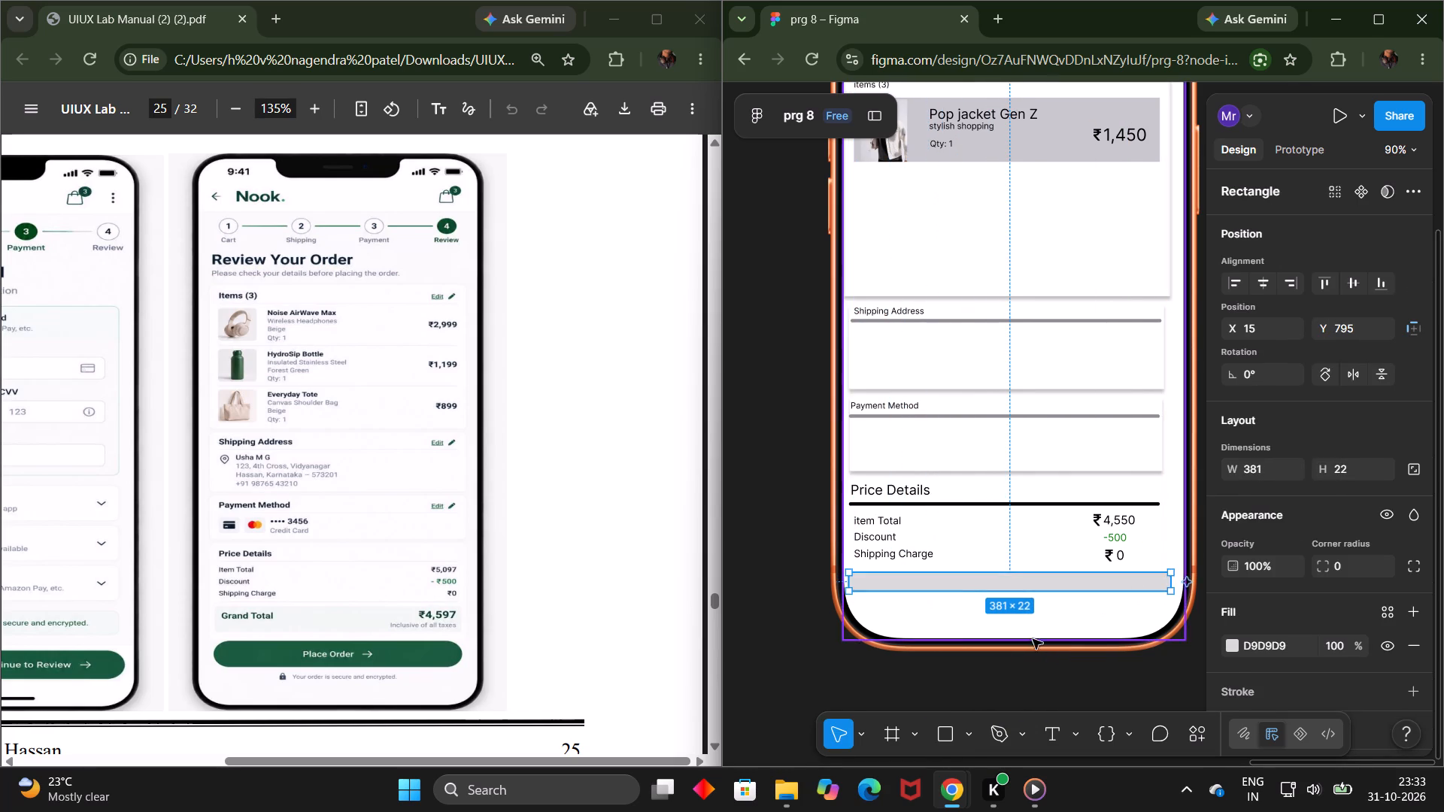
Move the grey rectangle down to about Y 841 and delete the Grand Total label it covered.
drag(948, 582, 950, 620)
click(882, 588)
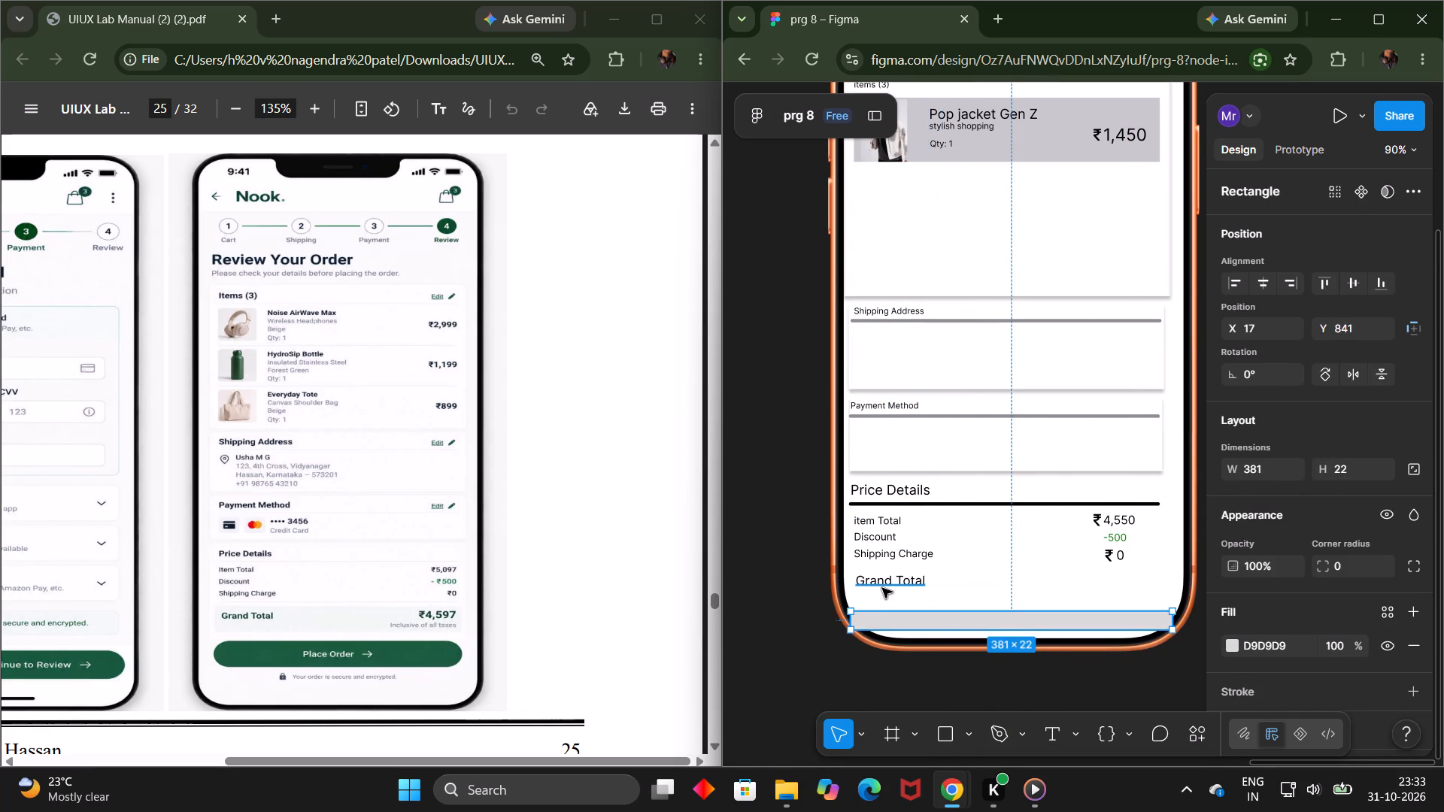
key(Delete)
Move the grey rectangle up under Shipping Charge to about X 19, Y 786 and increase its height to about 35.
click(898, 614)
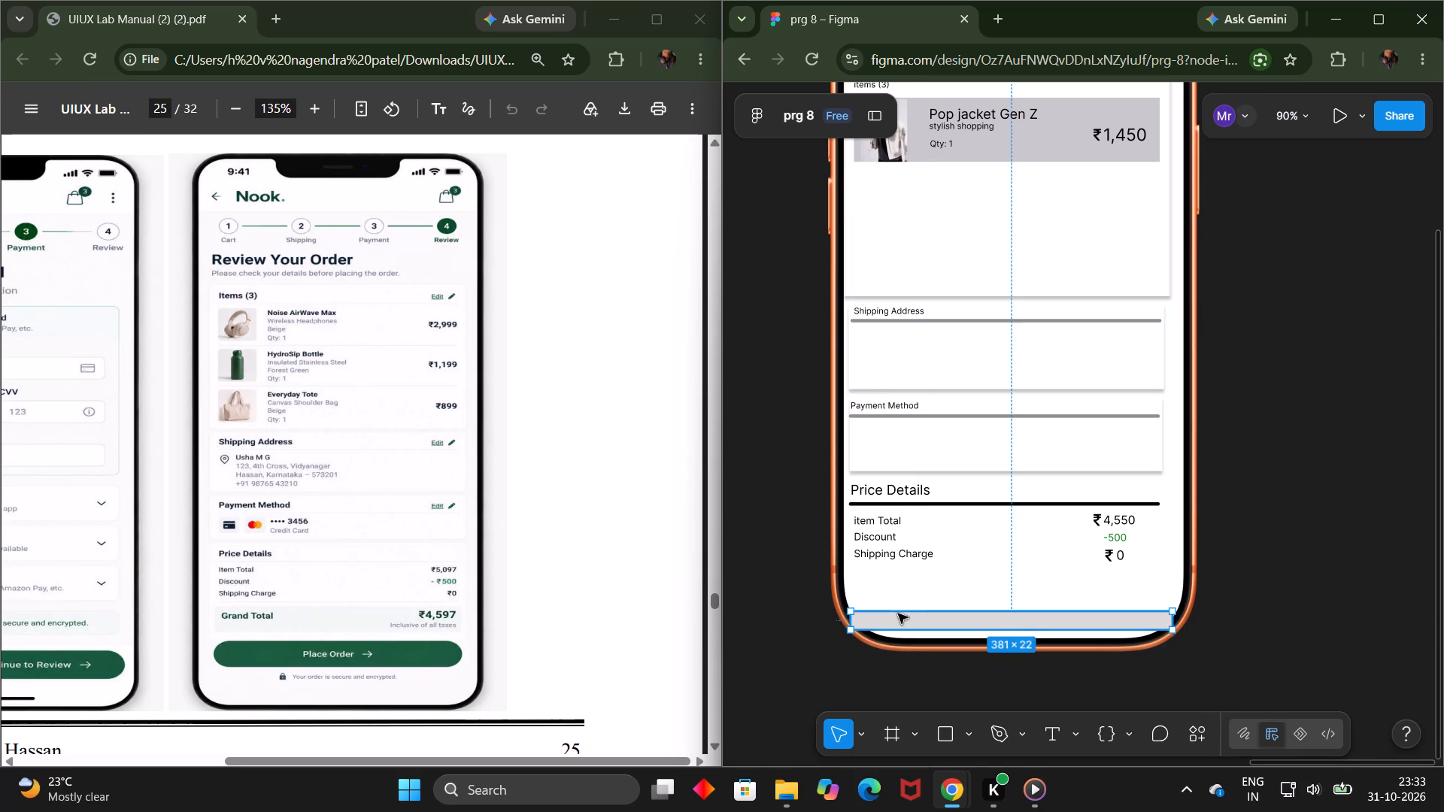
drag(898, 614, 899, 568)
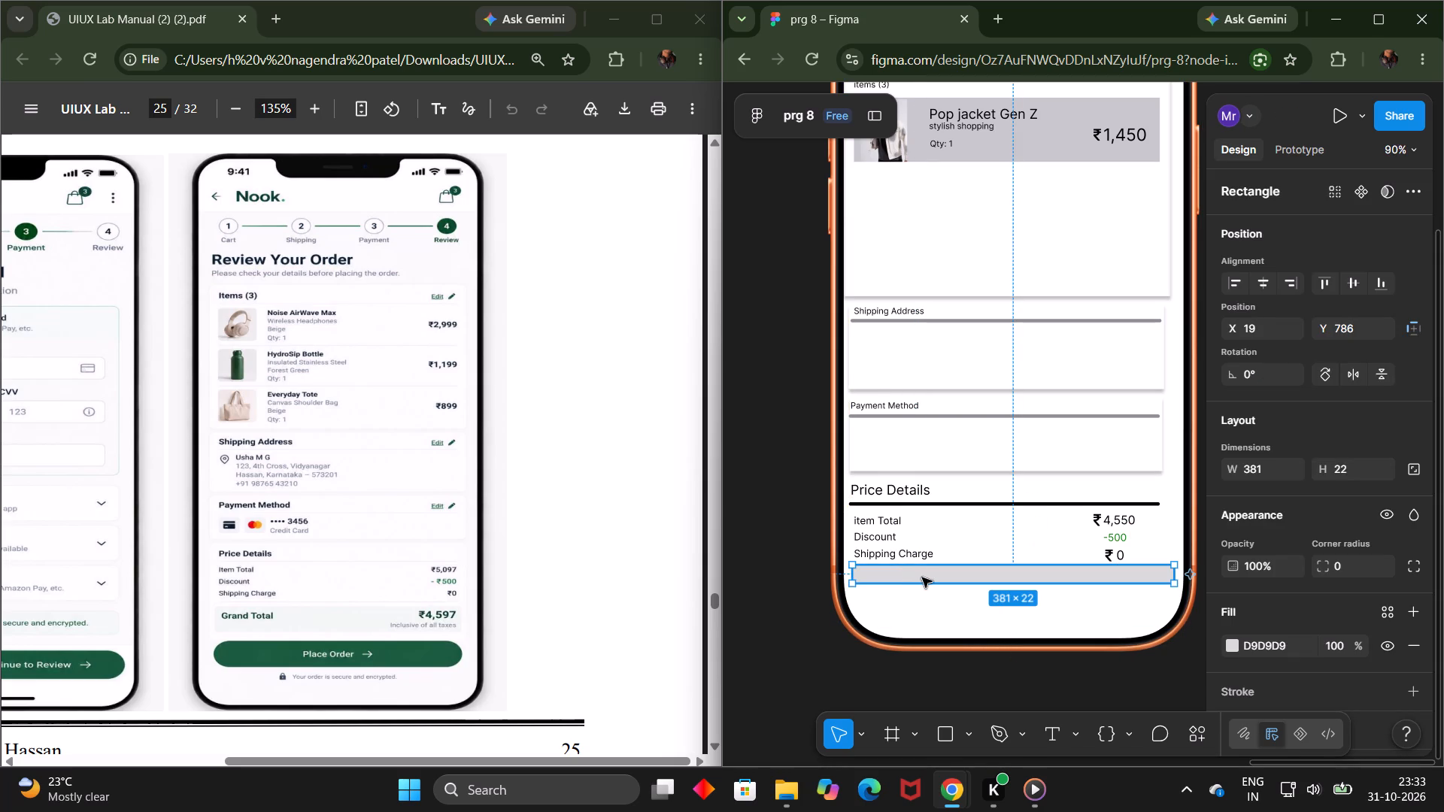
click(923, 577)
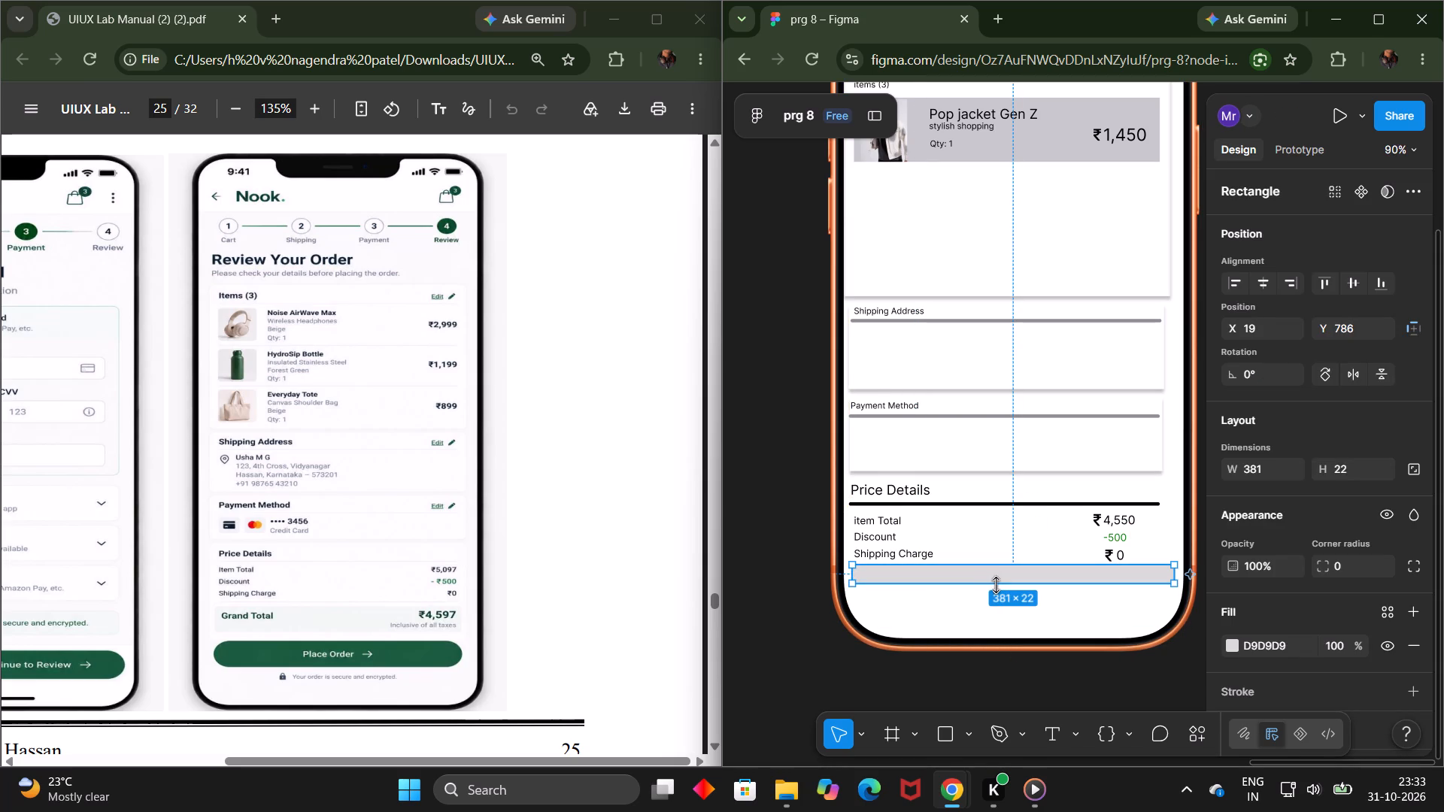
drag(996, 583, 994, 596)
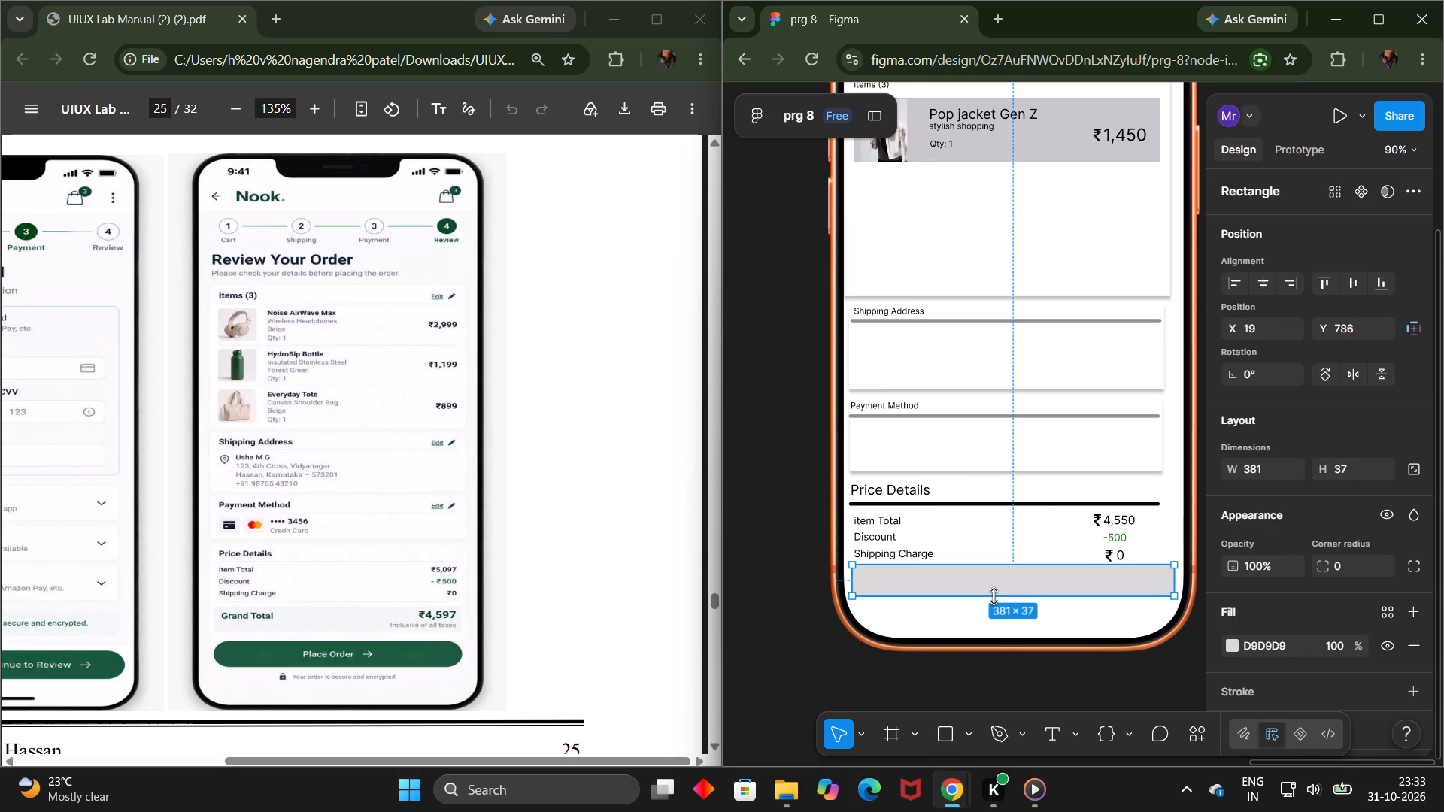
drag(994, 596, 992, 594)
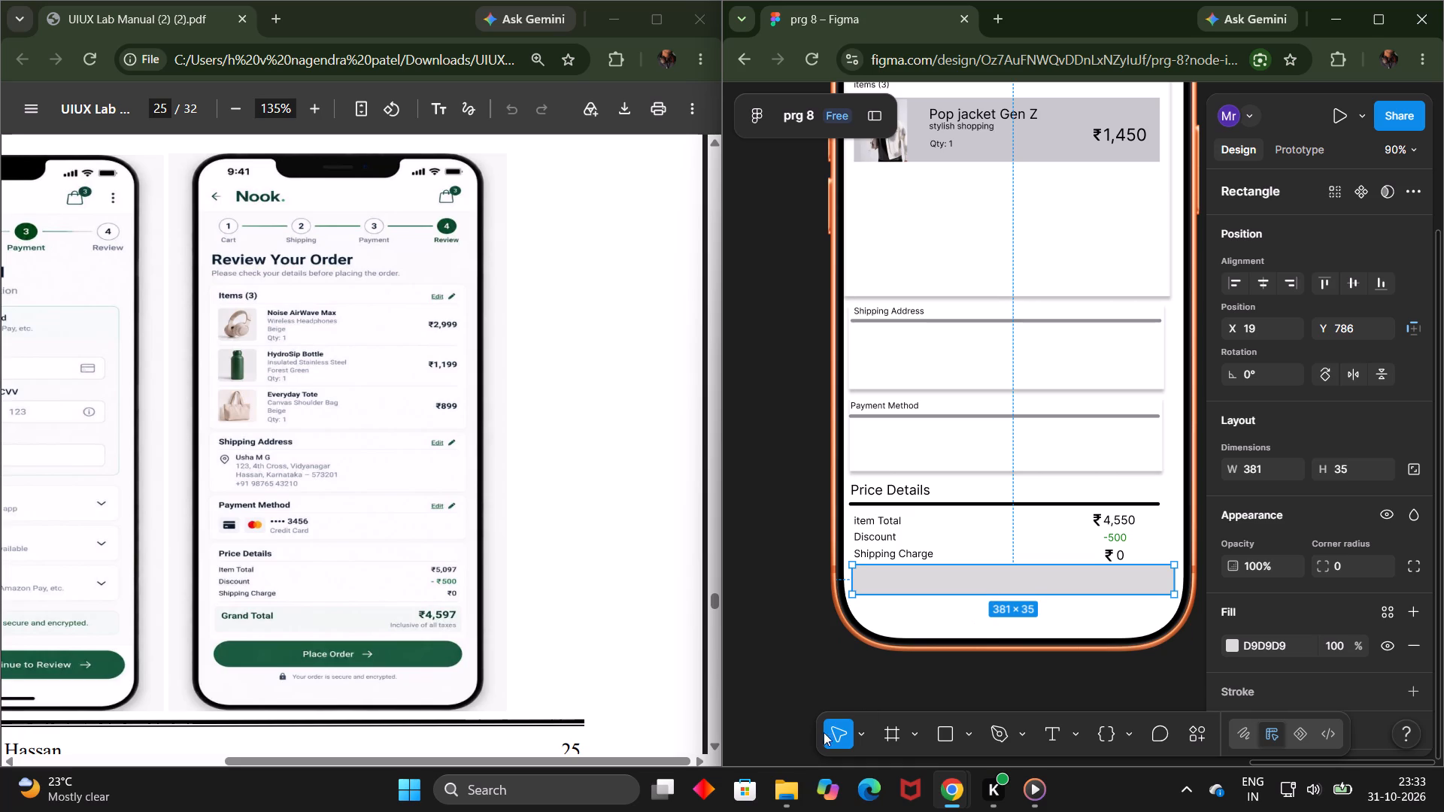
click(781, 710)
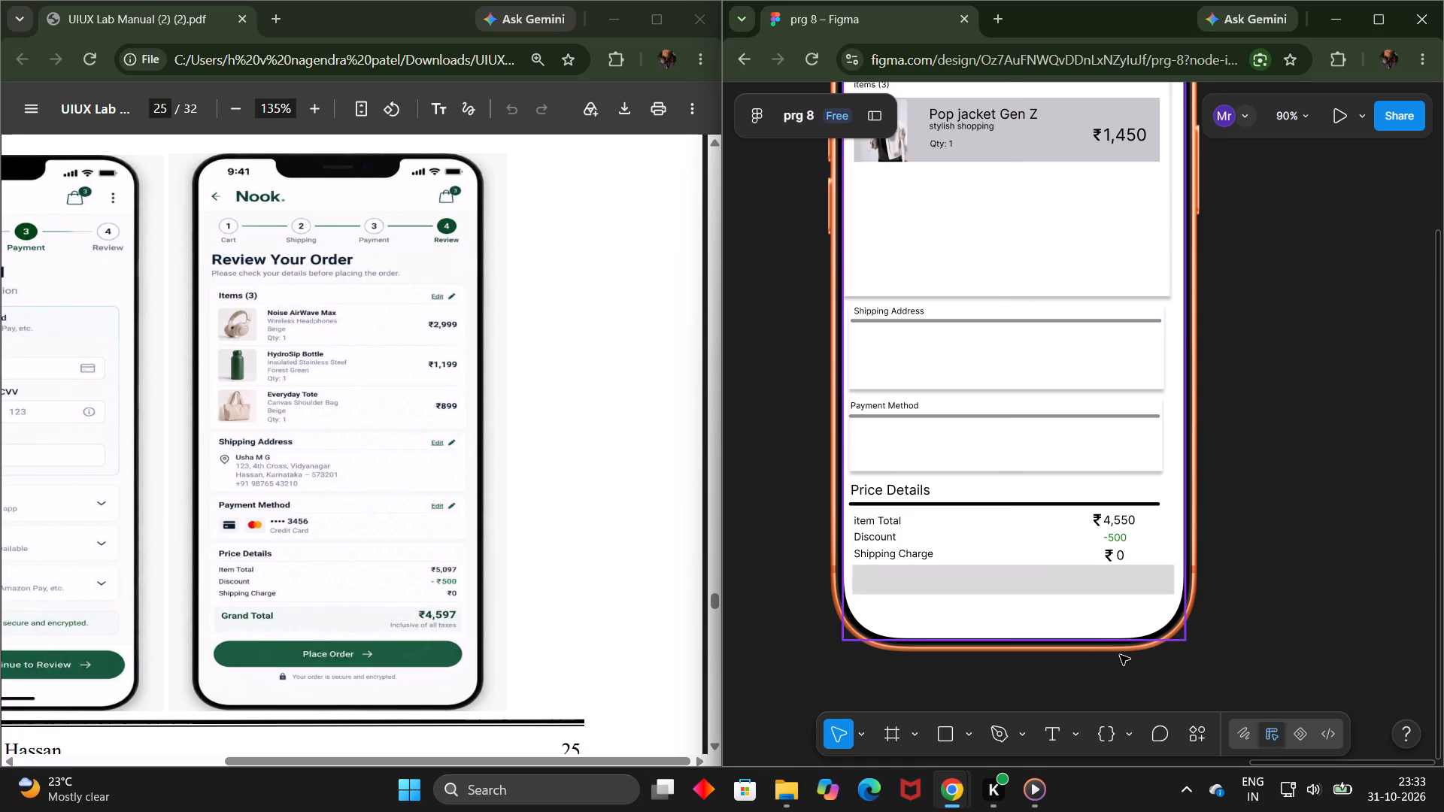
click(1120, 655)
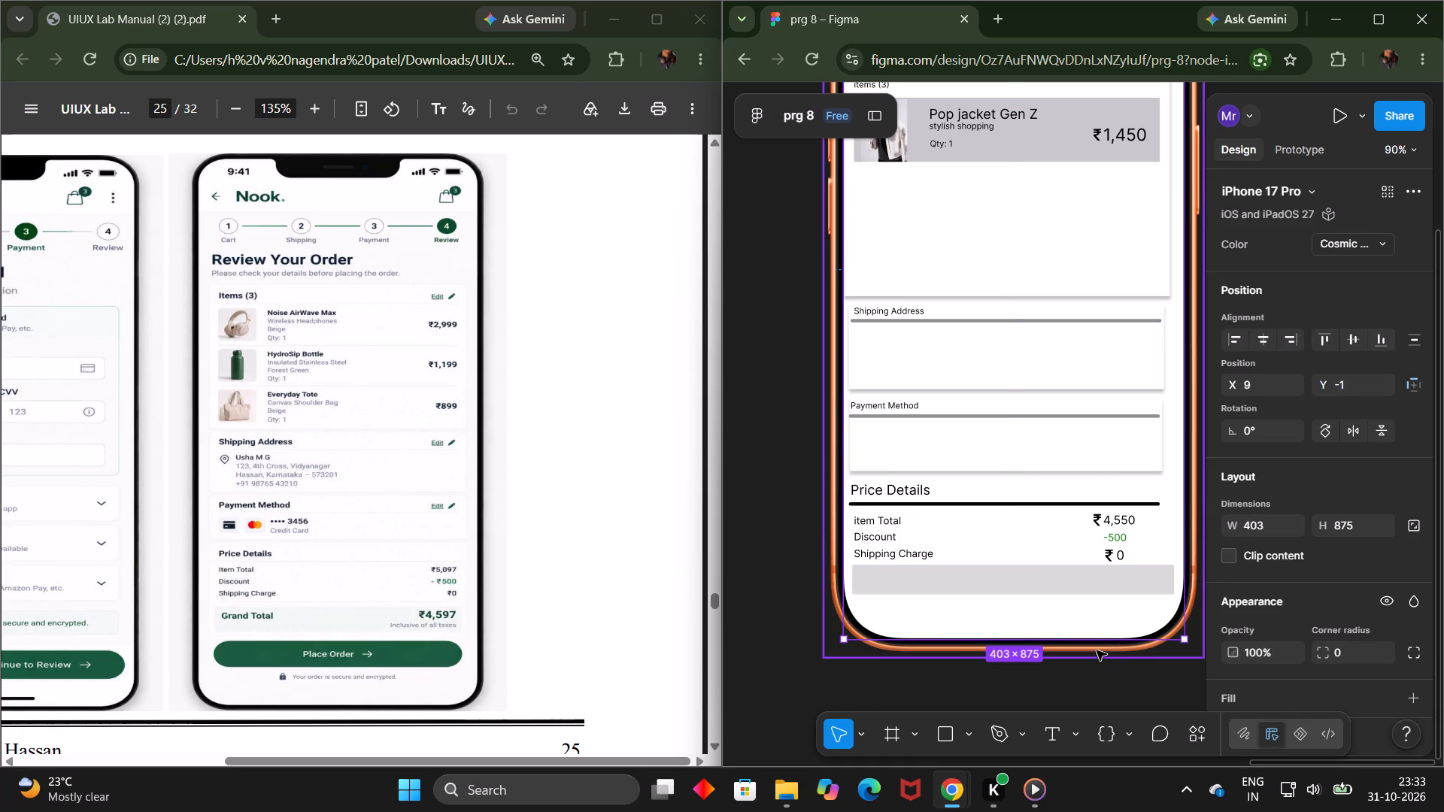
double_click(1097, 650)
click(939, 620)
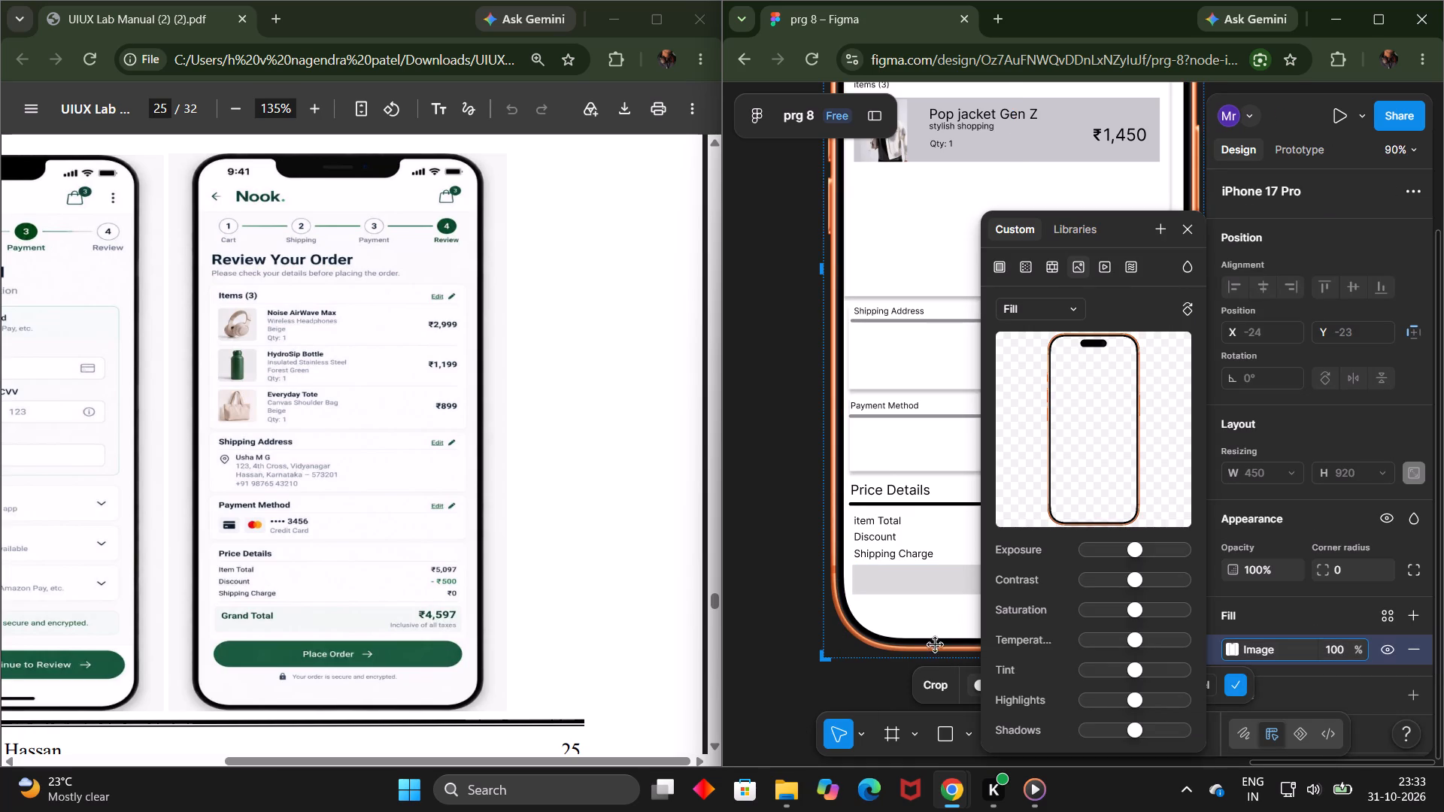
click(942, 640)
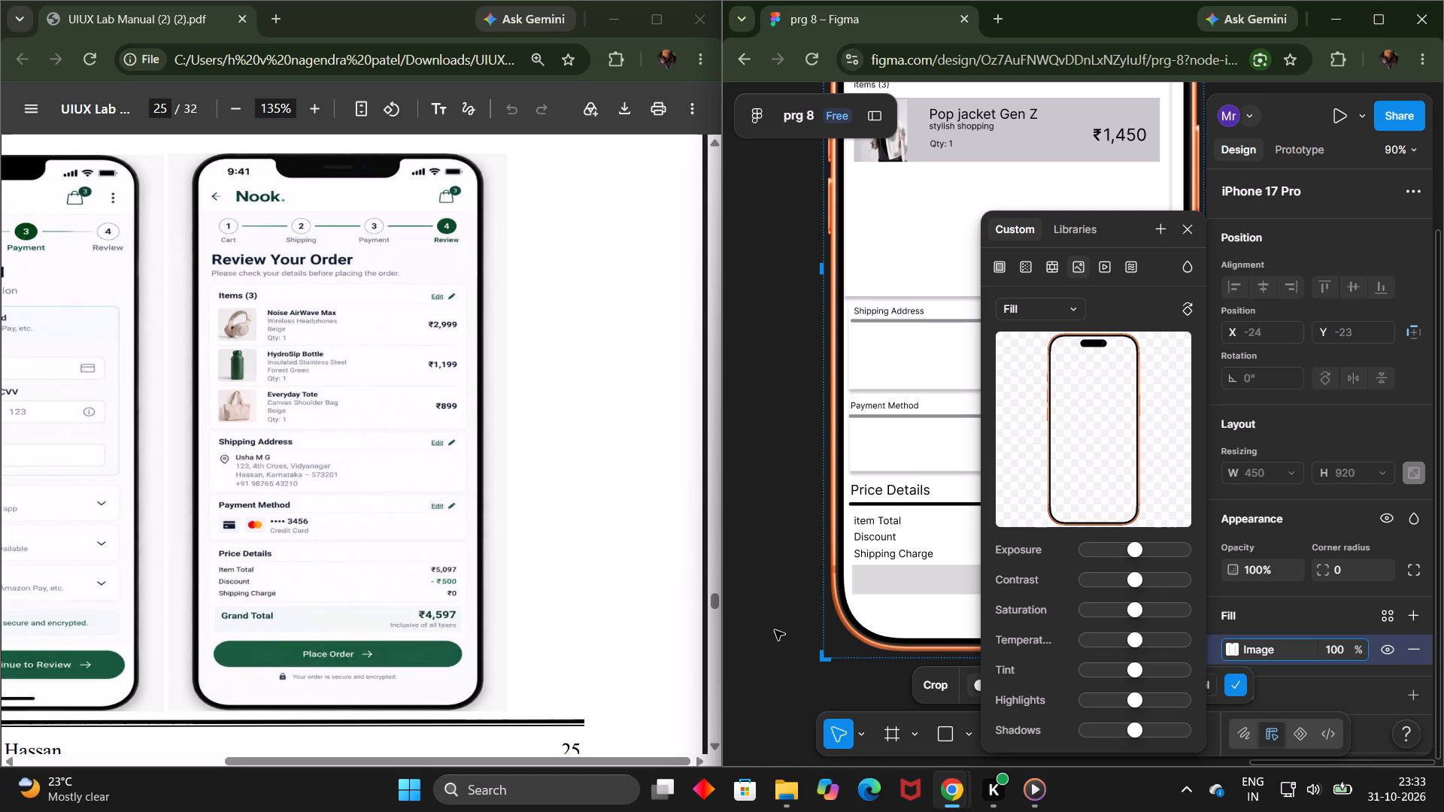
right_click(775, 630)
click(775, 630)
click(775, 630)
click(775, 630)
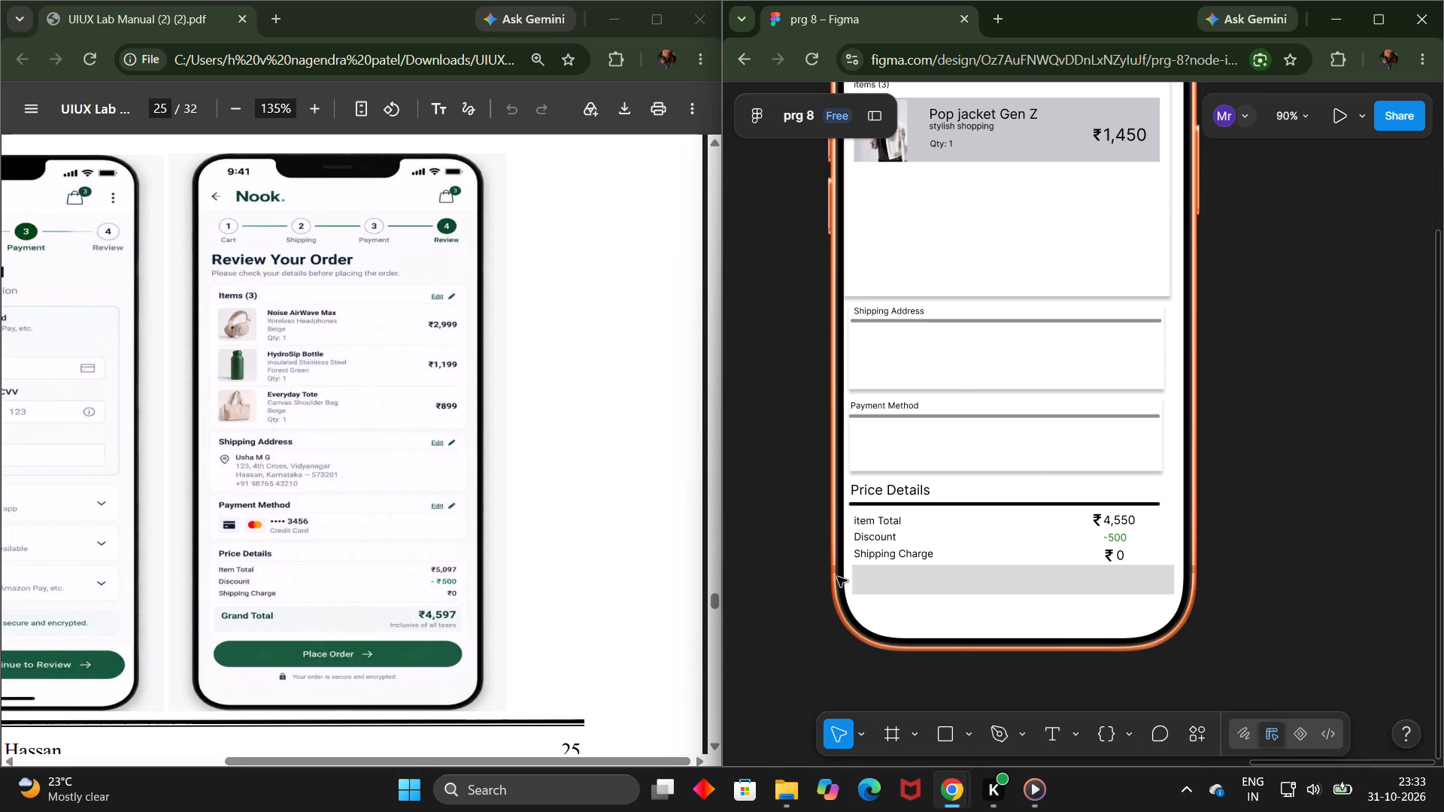
Extend the iPhone 17 Pro mockup's bottom edge downward to a height of about 930.
click(1005, 584)
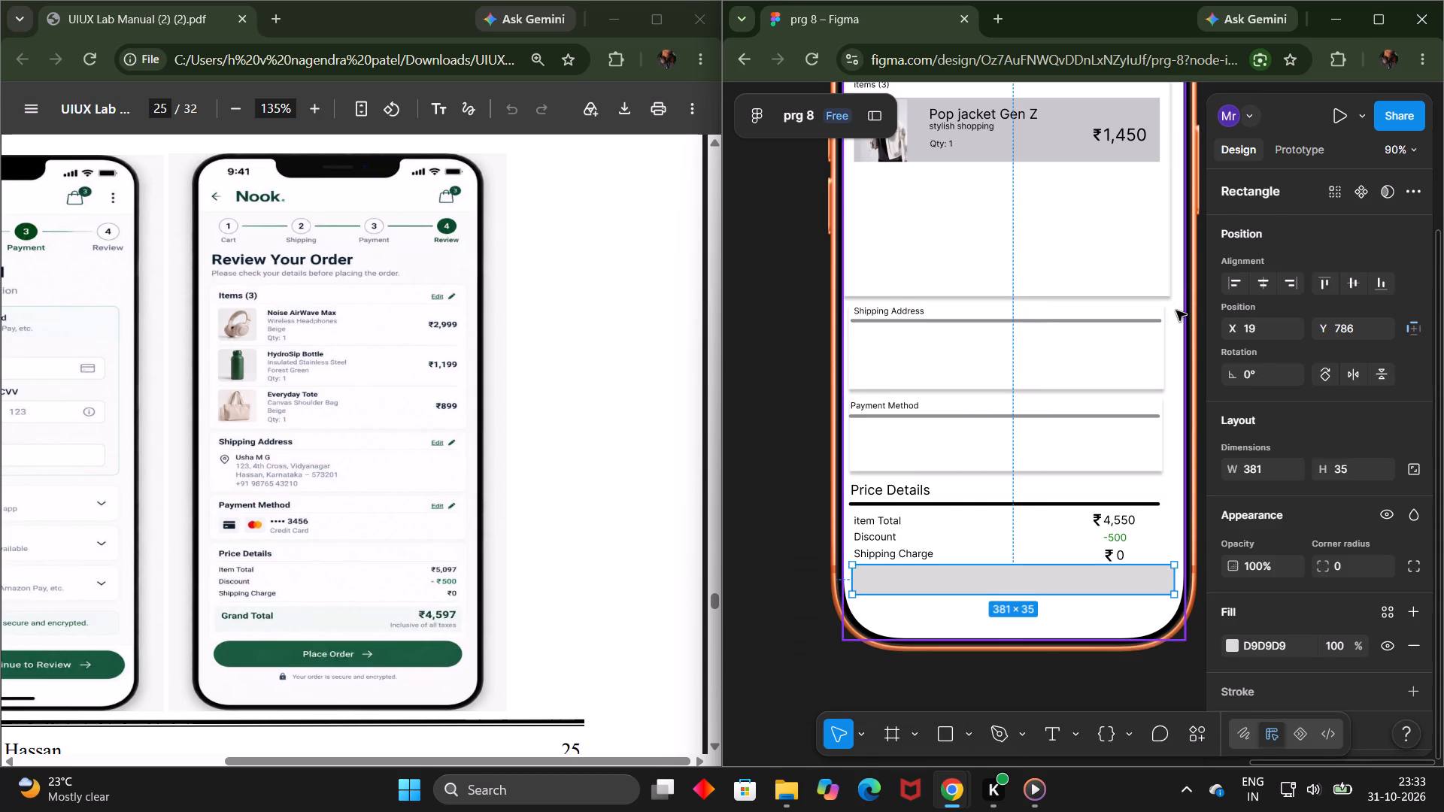
click(1176, 311)
drag(1032, 641, 1032, 669)
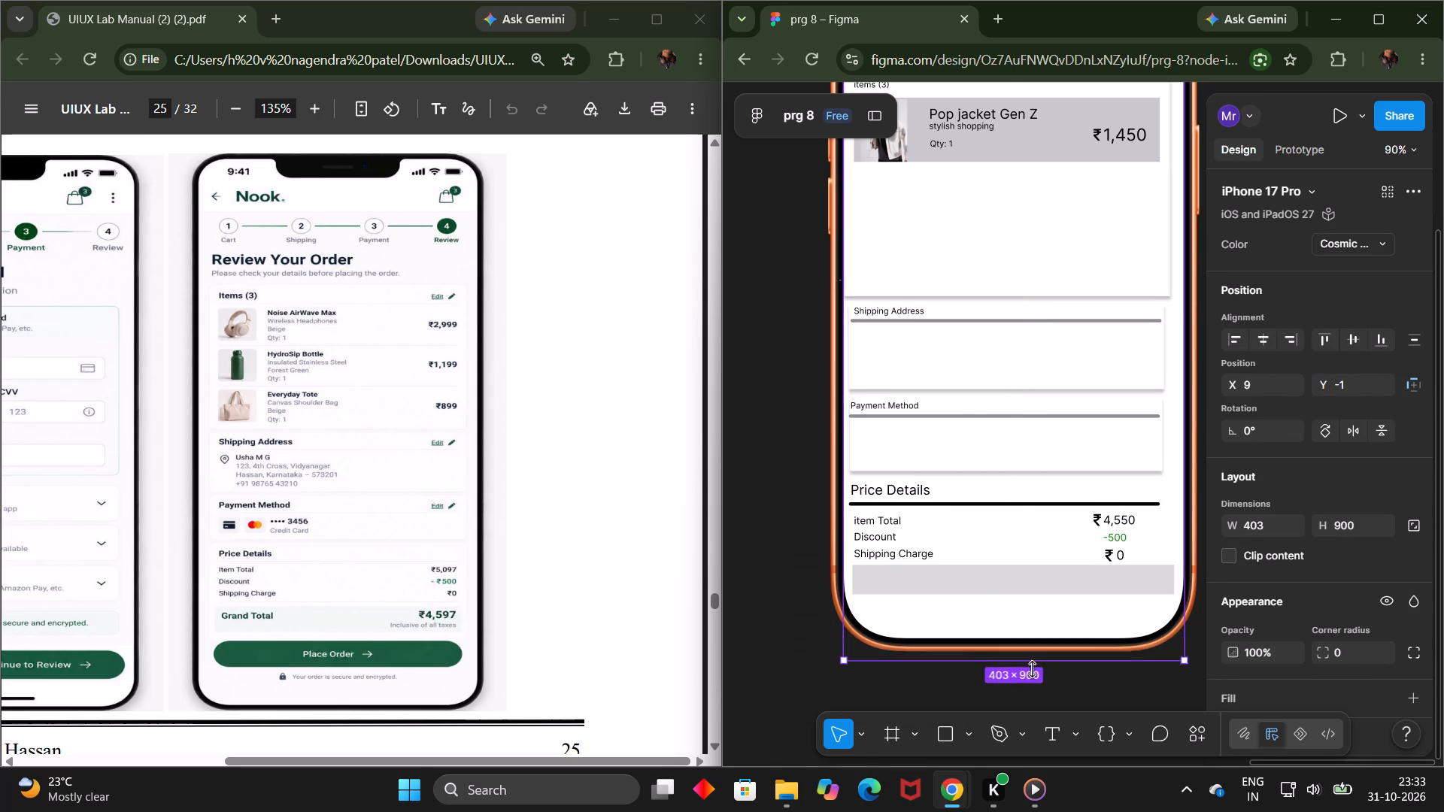
drag(1032, 669, 1032, 685)
click(1032, 686)
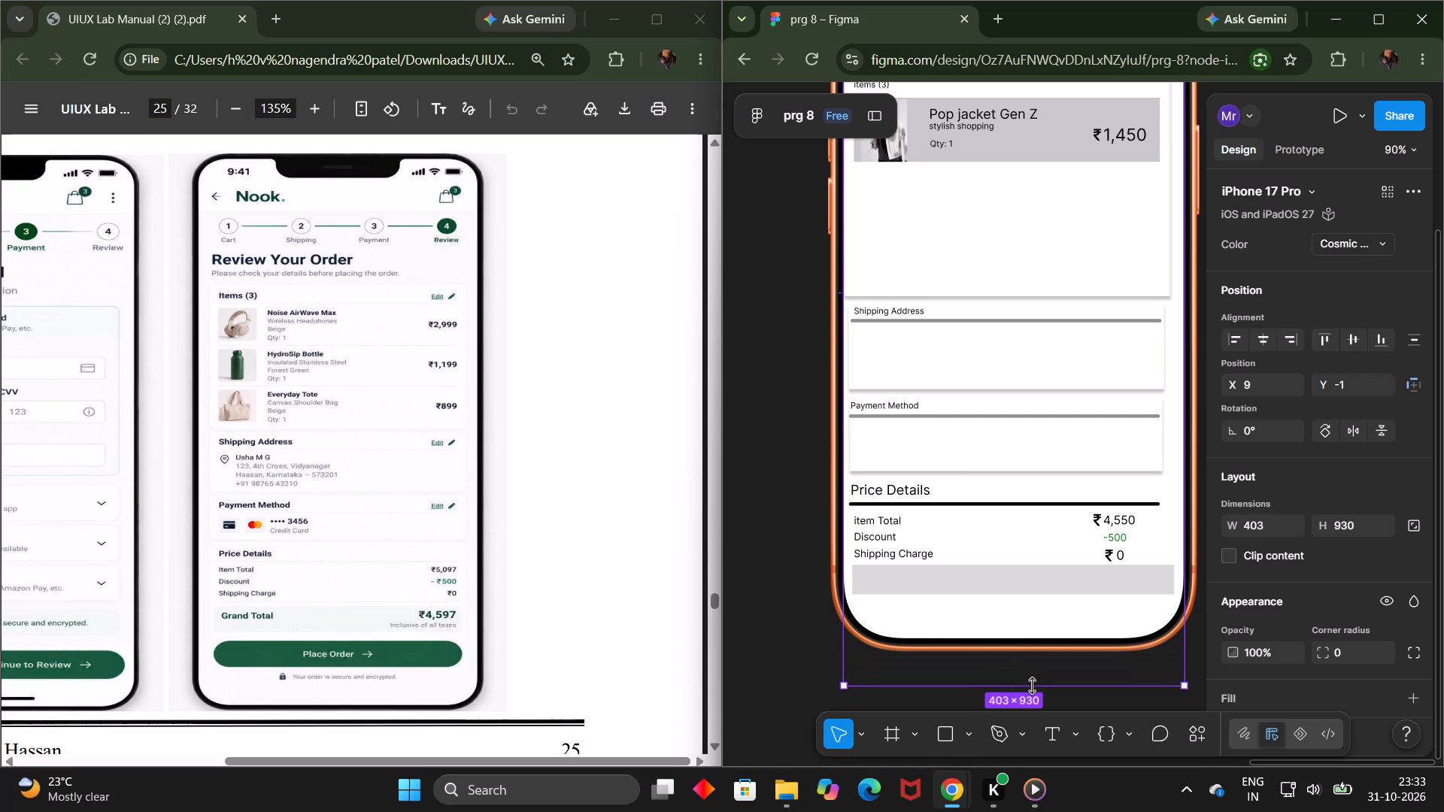
Select the iPhone 17 Pro mockup in Frame 5 and pull its bottom edge back up to a height of about 910.
scroll(1032, 686, up, 2)
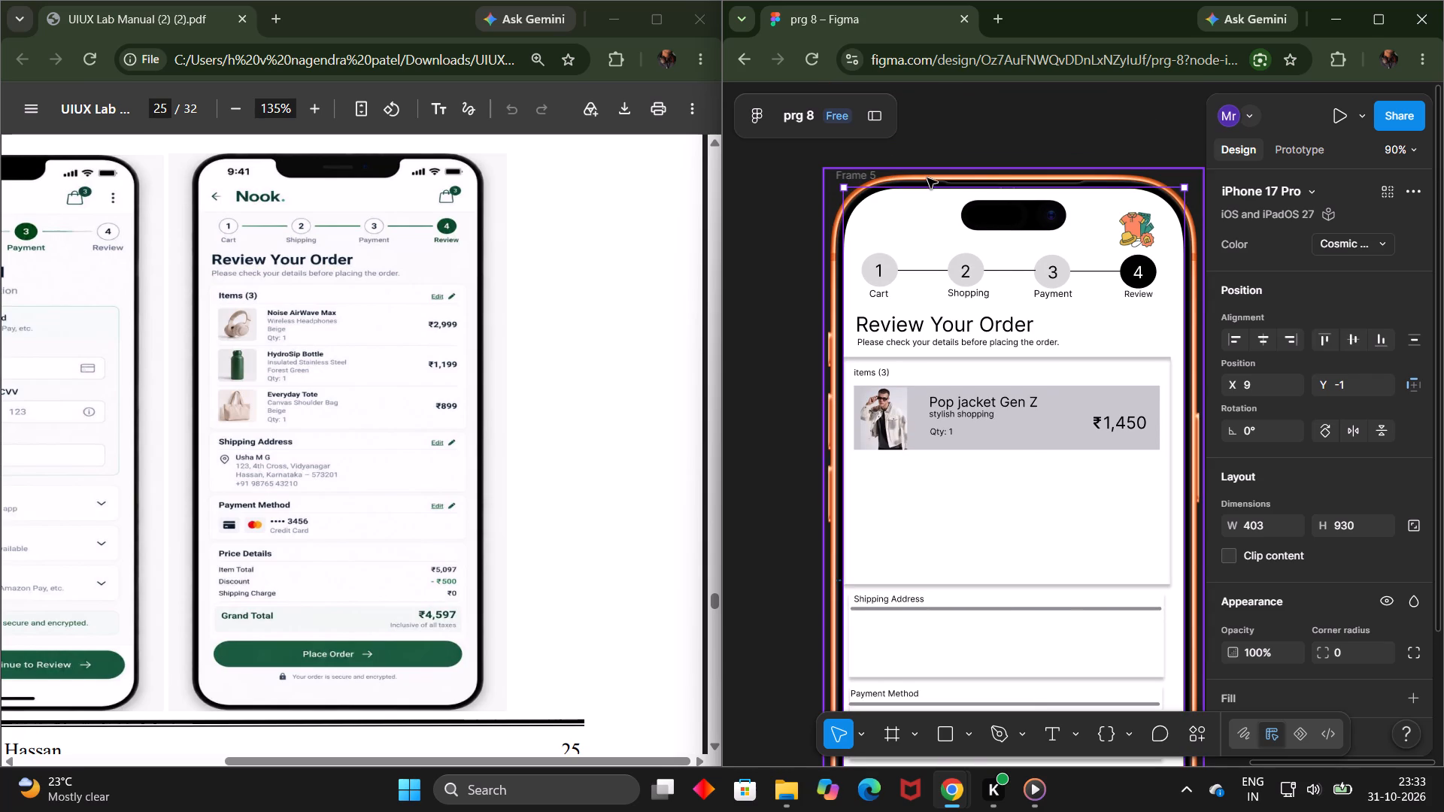
click(927, 178)
scroll(1039, 355, down, 3)
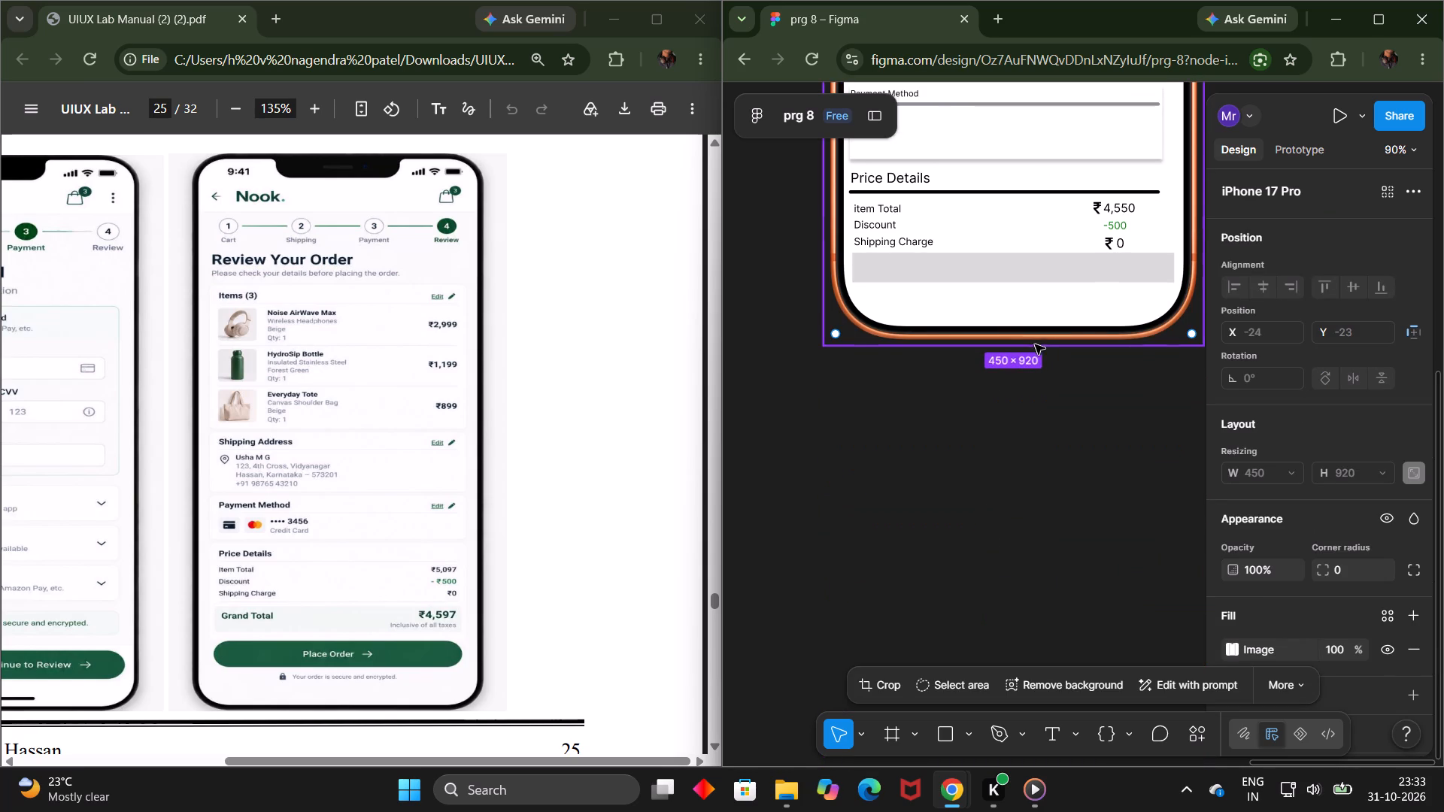
click(913, 117)
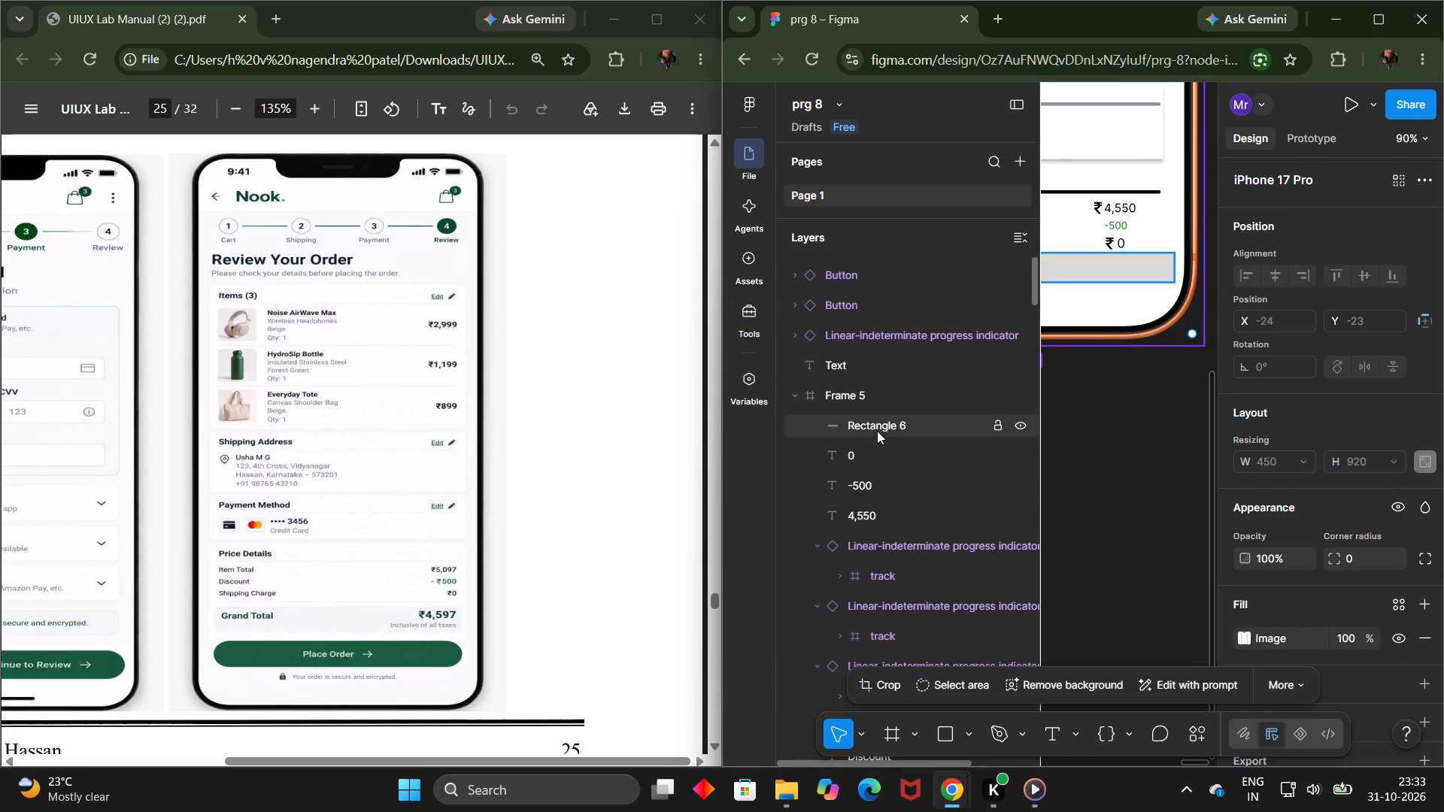
scroll(891, 481, down, 3)
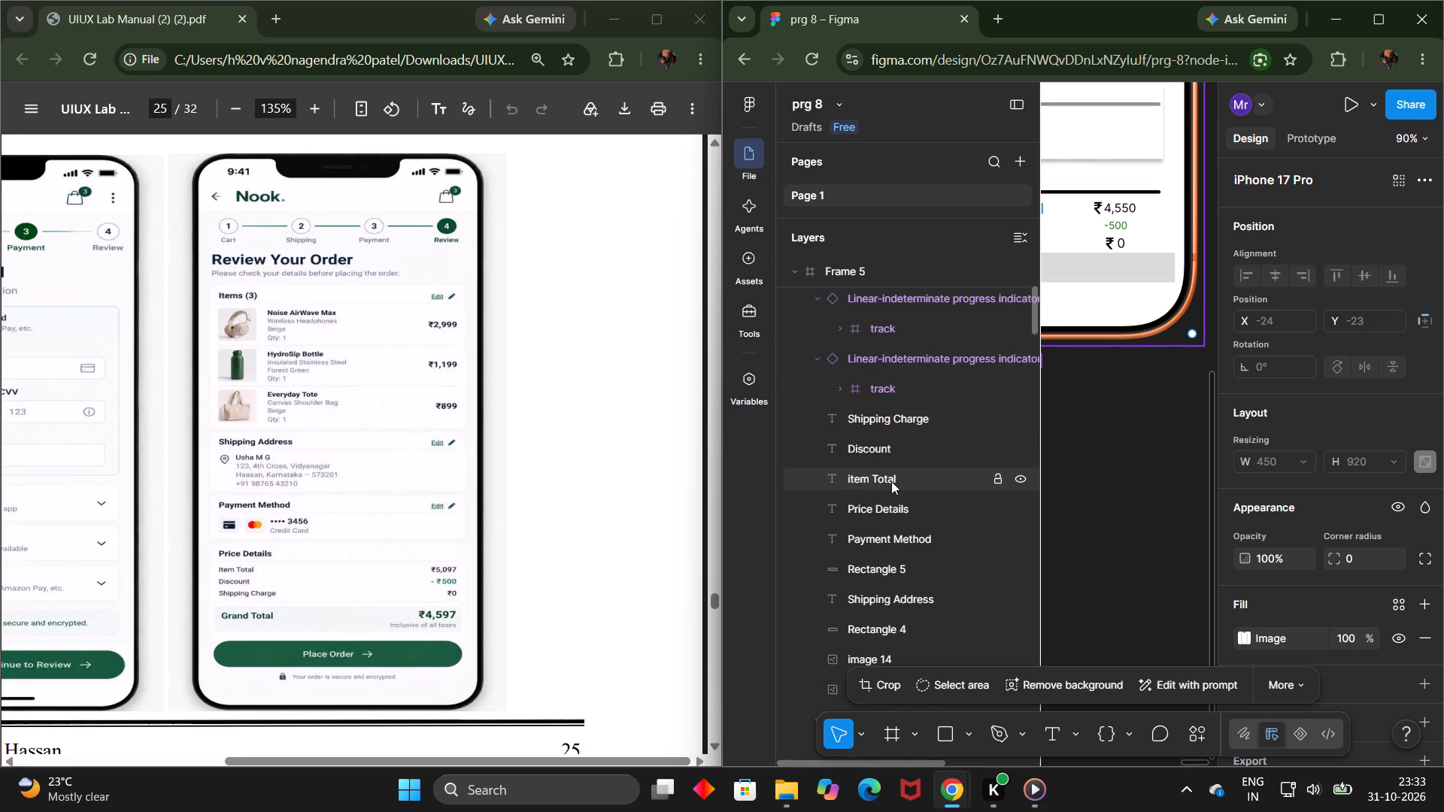
scroll(891, 481, down, 4)
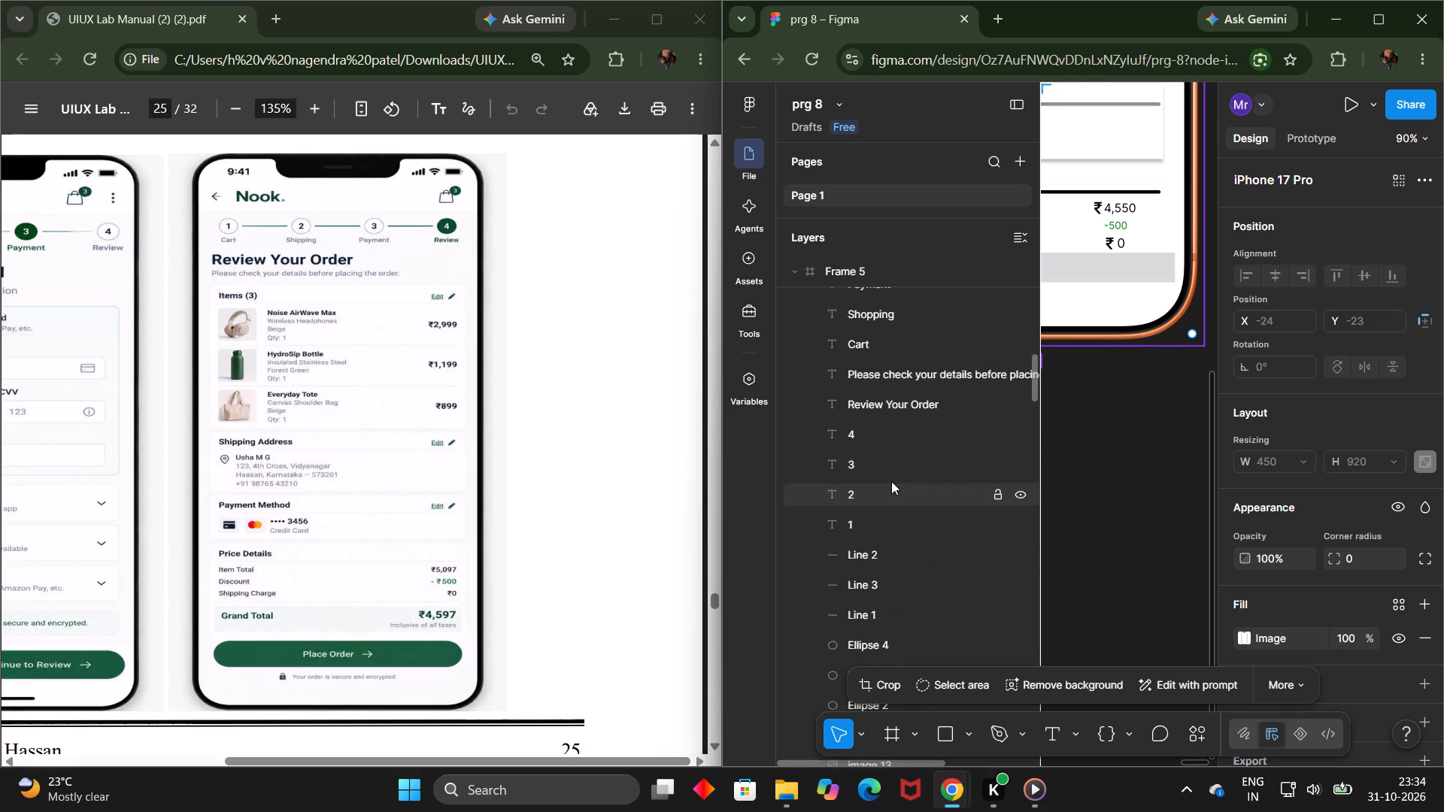
scroll(891, 481, down, 3)
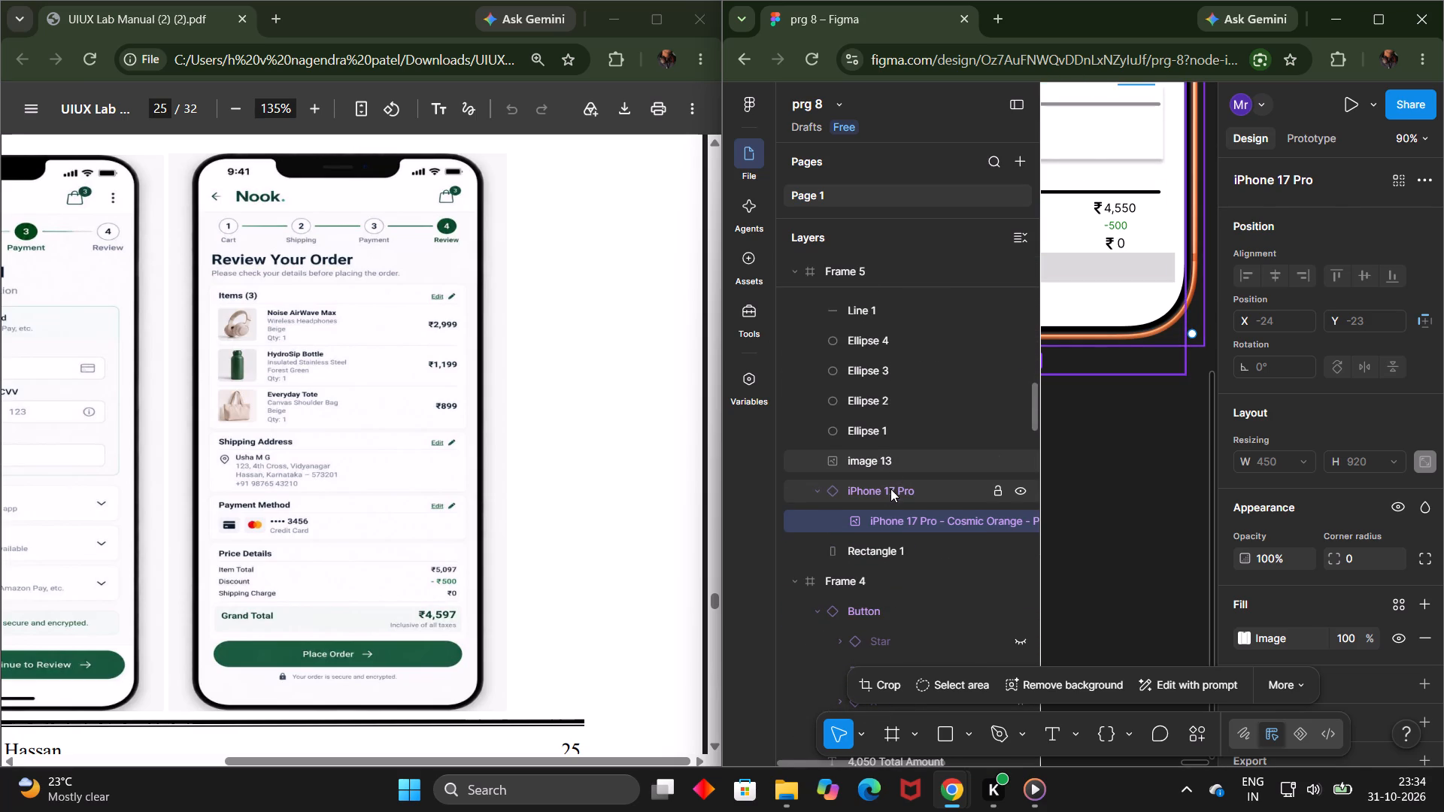
click(890, 489)
click(1087, 507)
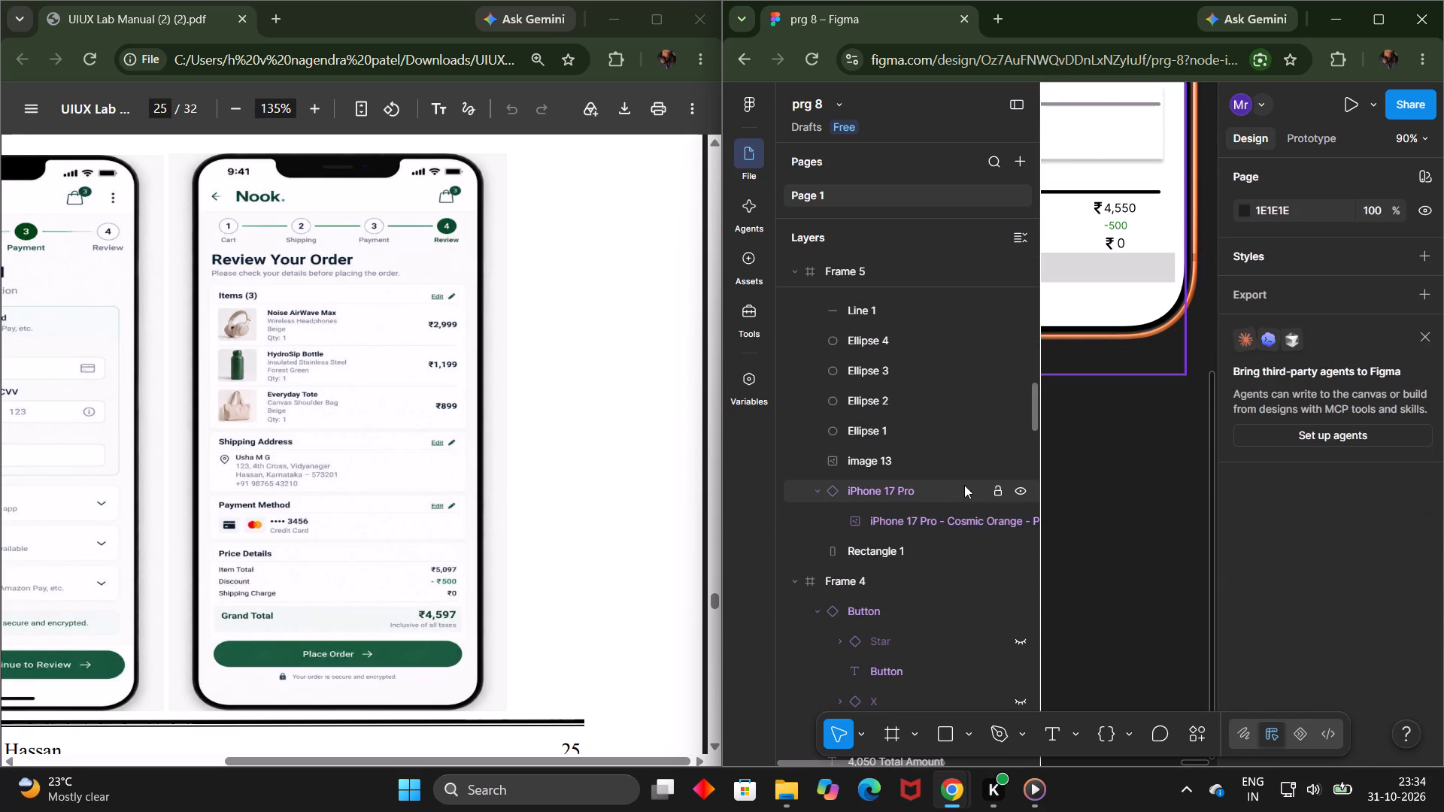
click(960, 490)
scroll(1166, 477, left, 1)
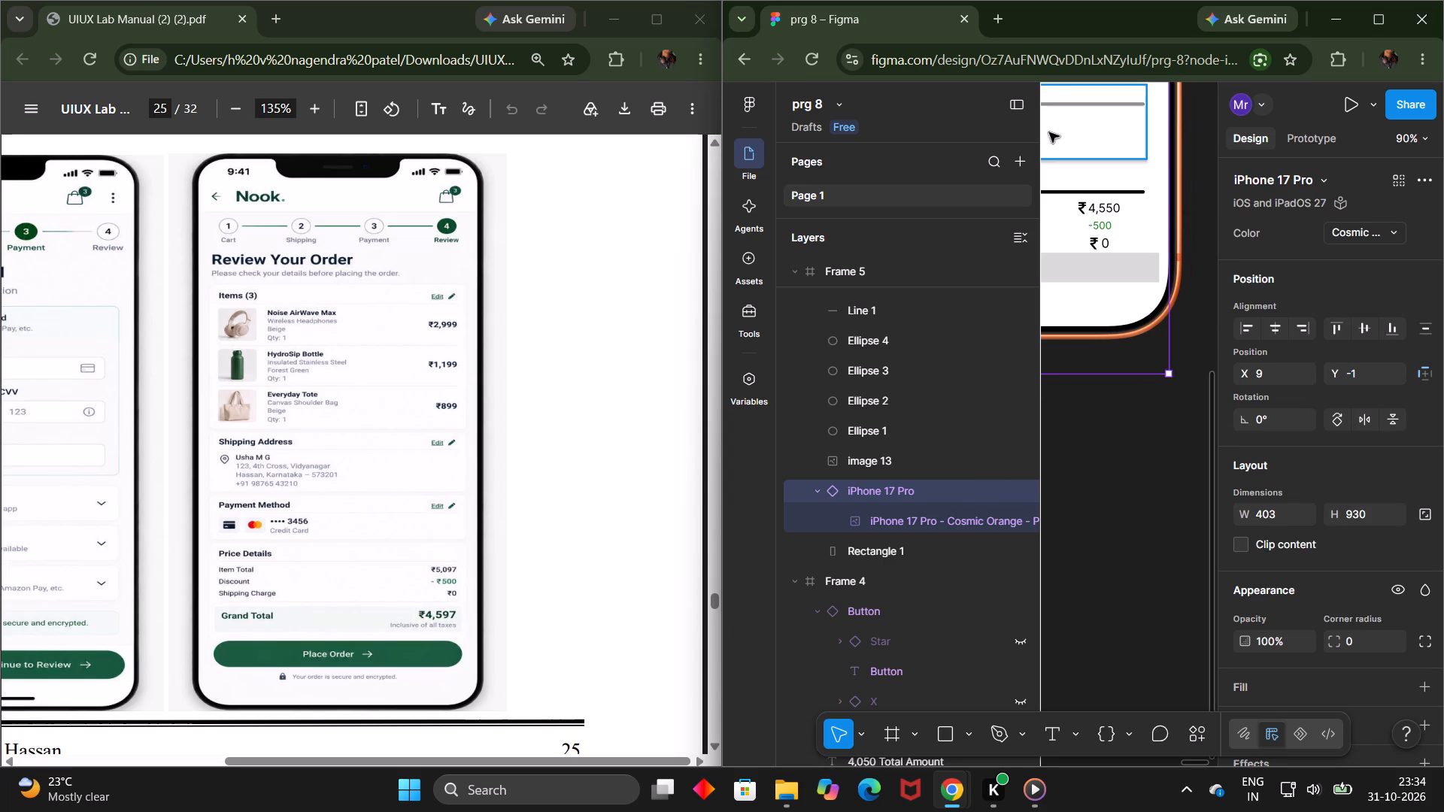
click(1016, 95)
drag(1008, 377, 1024, 447)
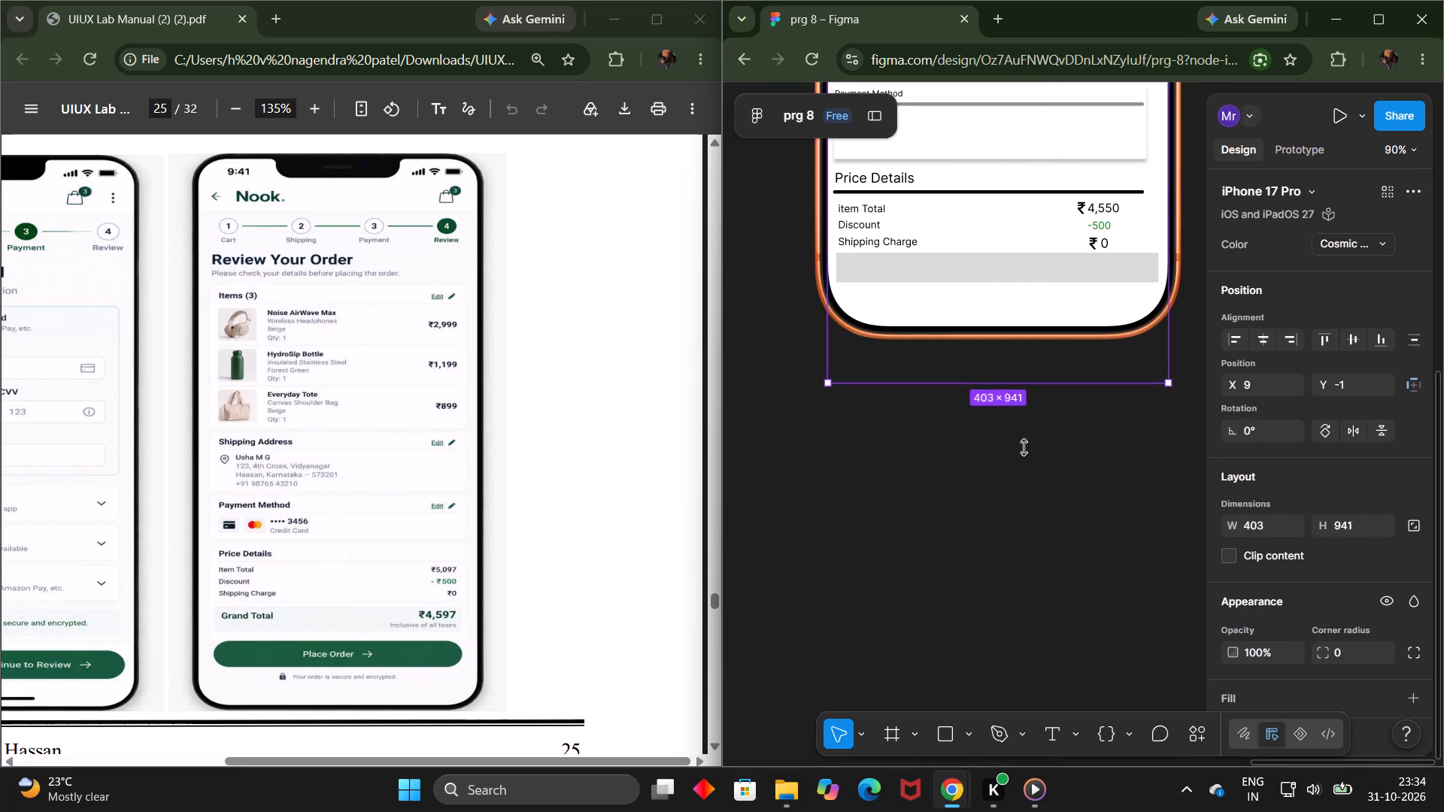
drag(1024, 447, 1018, 315)
drag(1018, 315, 1021, 359)
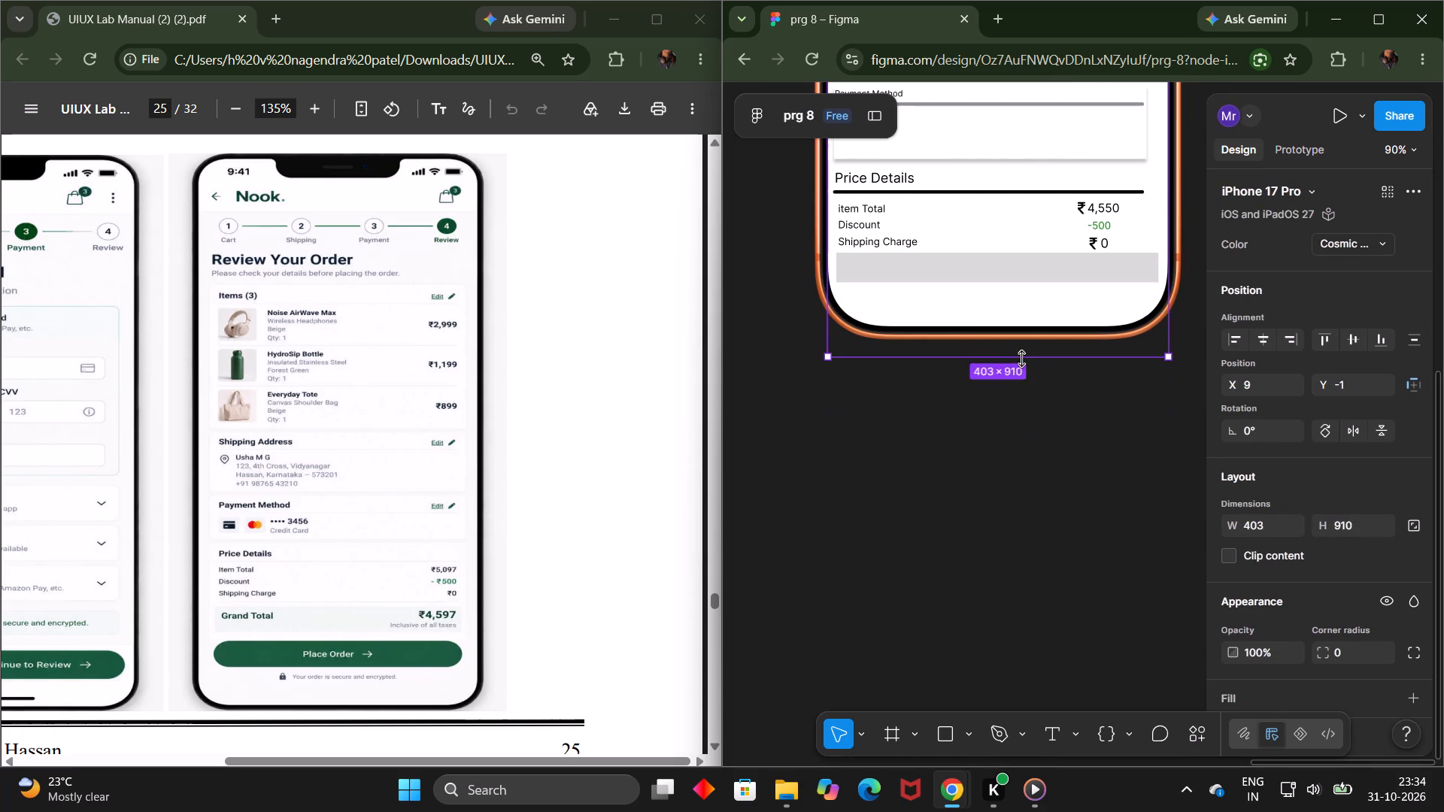
drag(1021, 359, 1024, 365)
click(1048, 408)
Move the white items (3) card slightly toward the phone's centre, to X 15, Y 198.
scroll(1048, 408, up, 2)
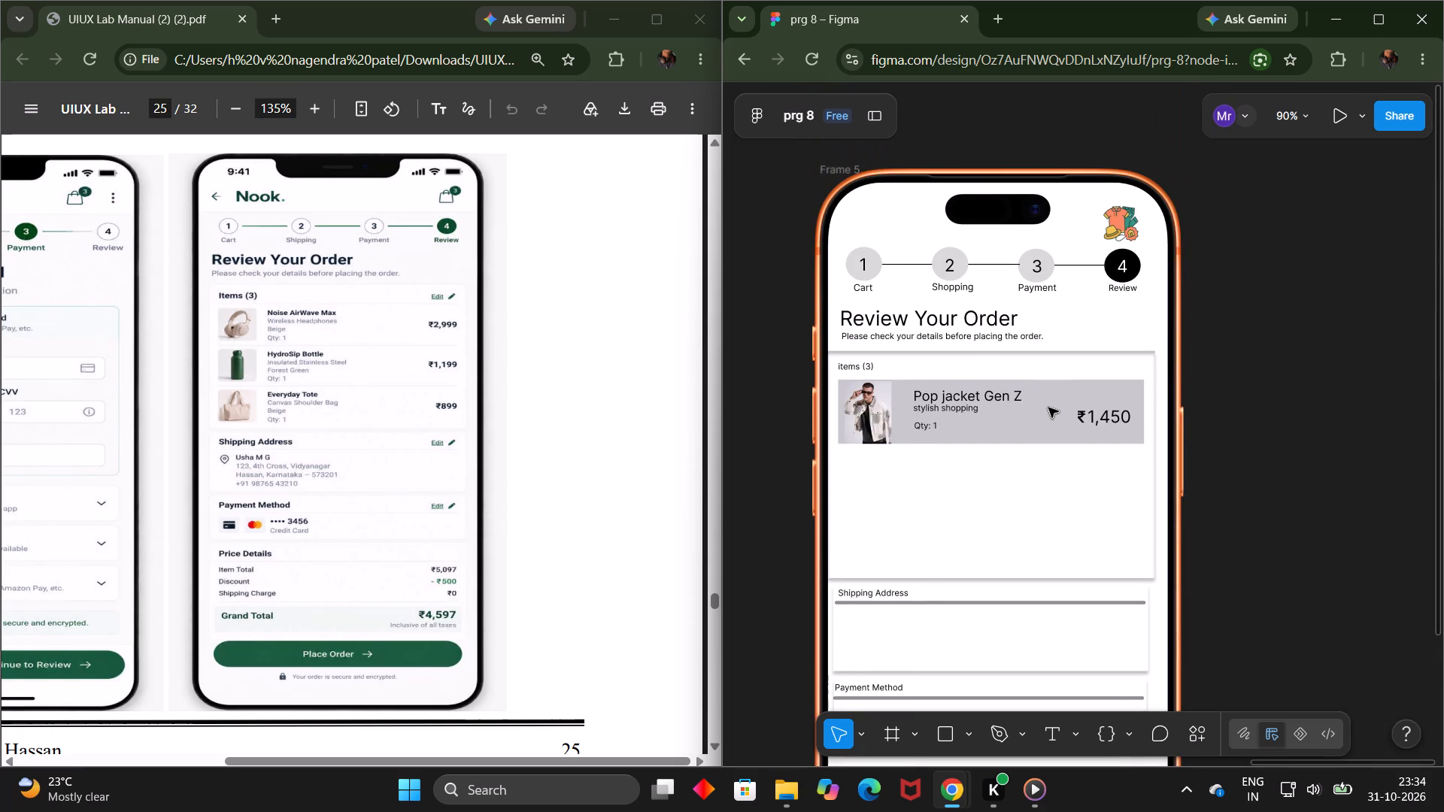
scroll(1048, 408, up, 2)
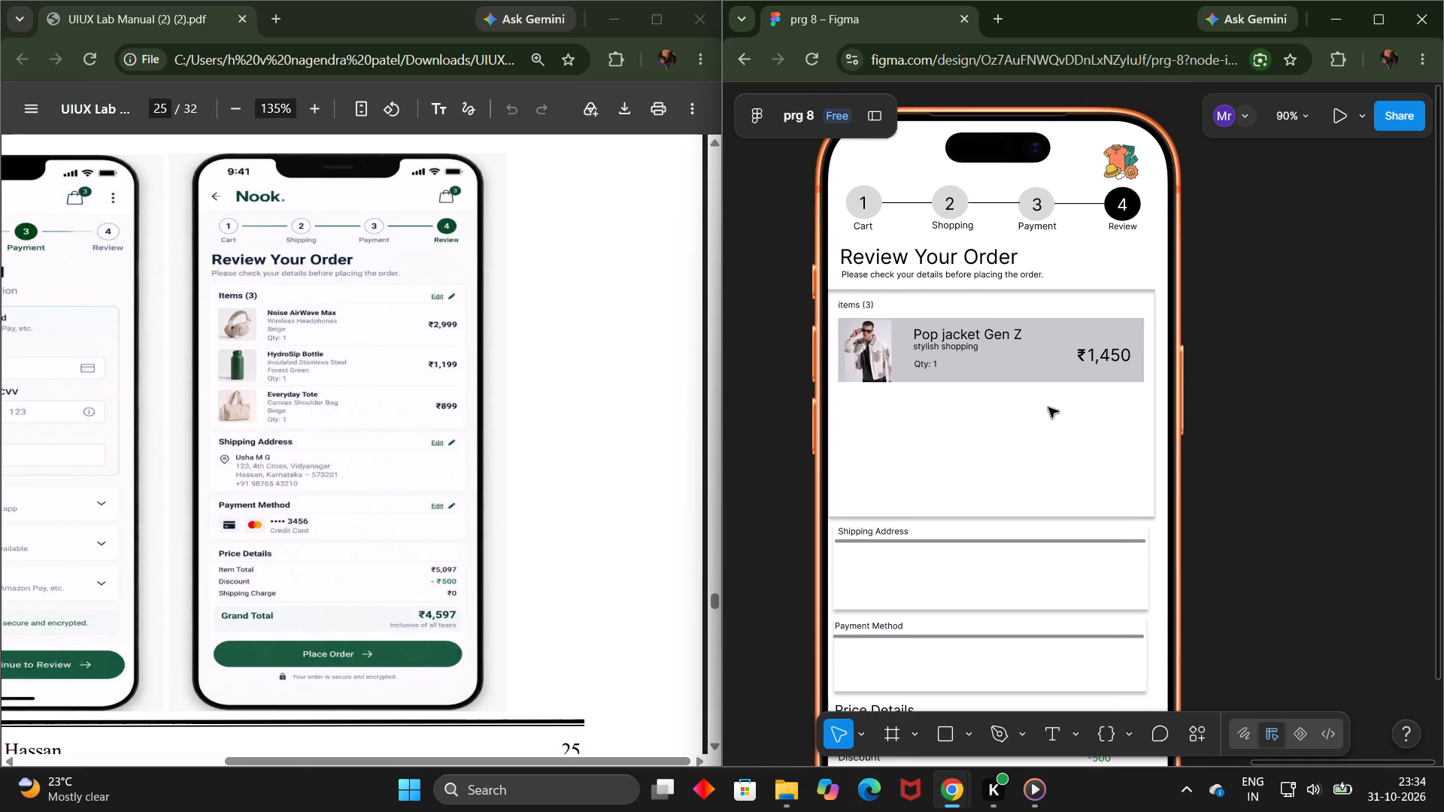
scroll(1048, 408, up, 1)
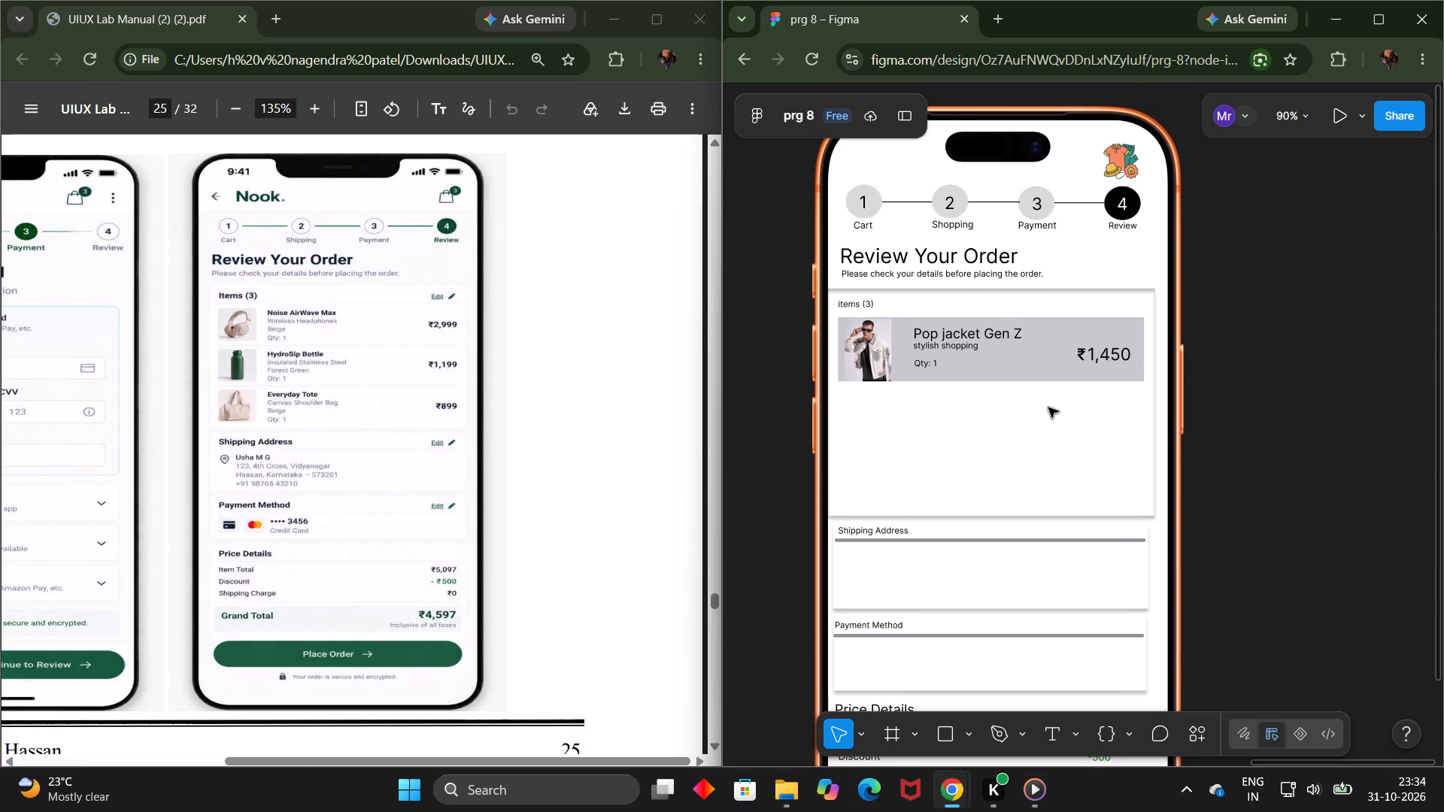
drag(1015, 404, 1023, 408)
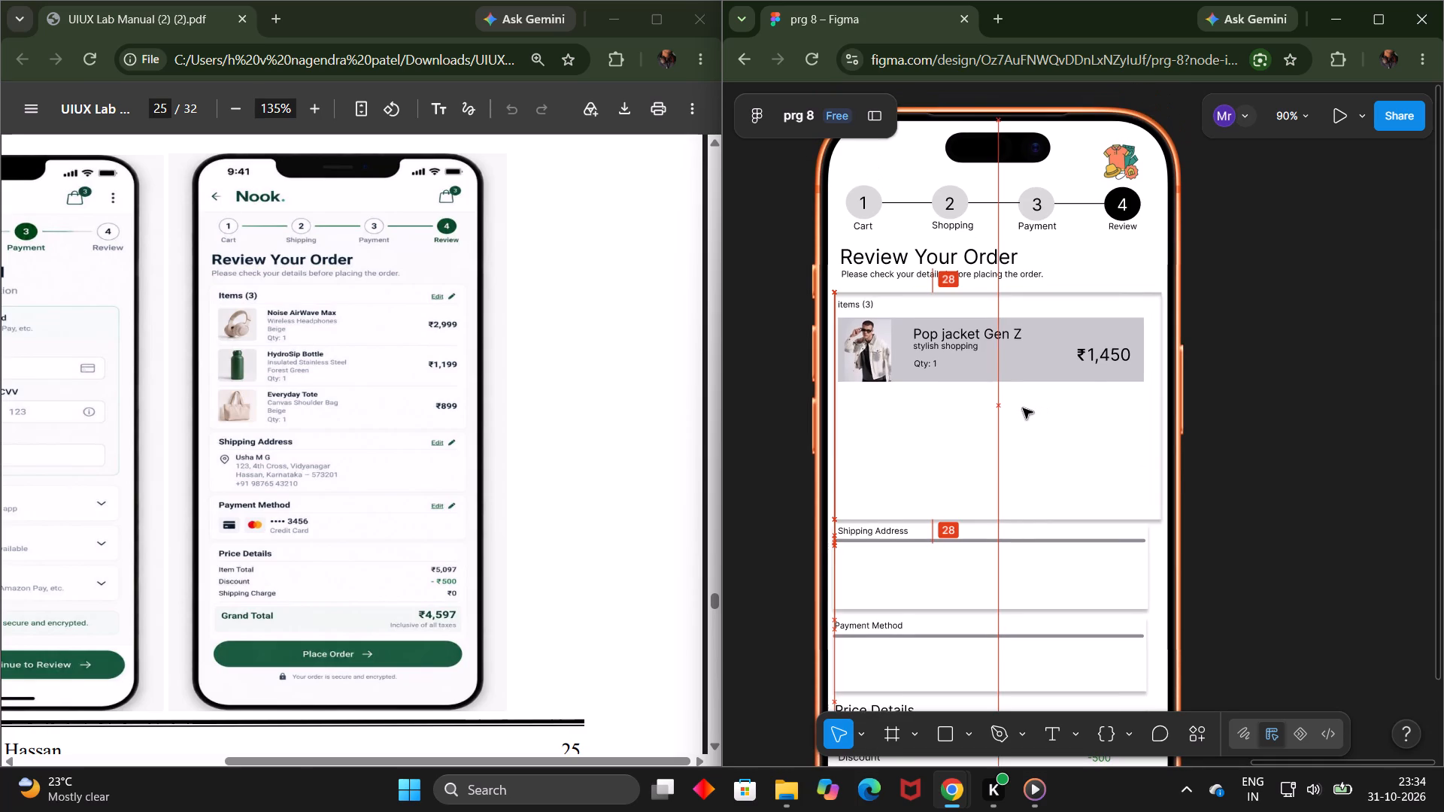
drag(1023, 408, 1024, 407)
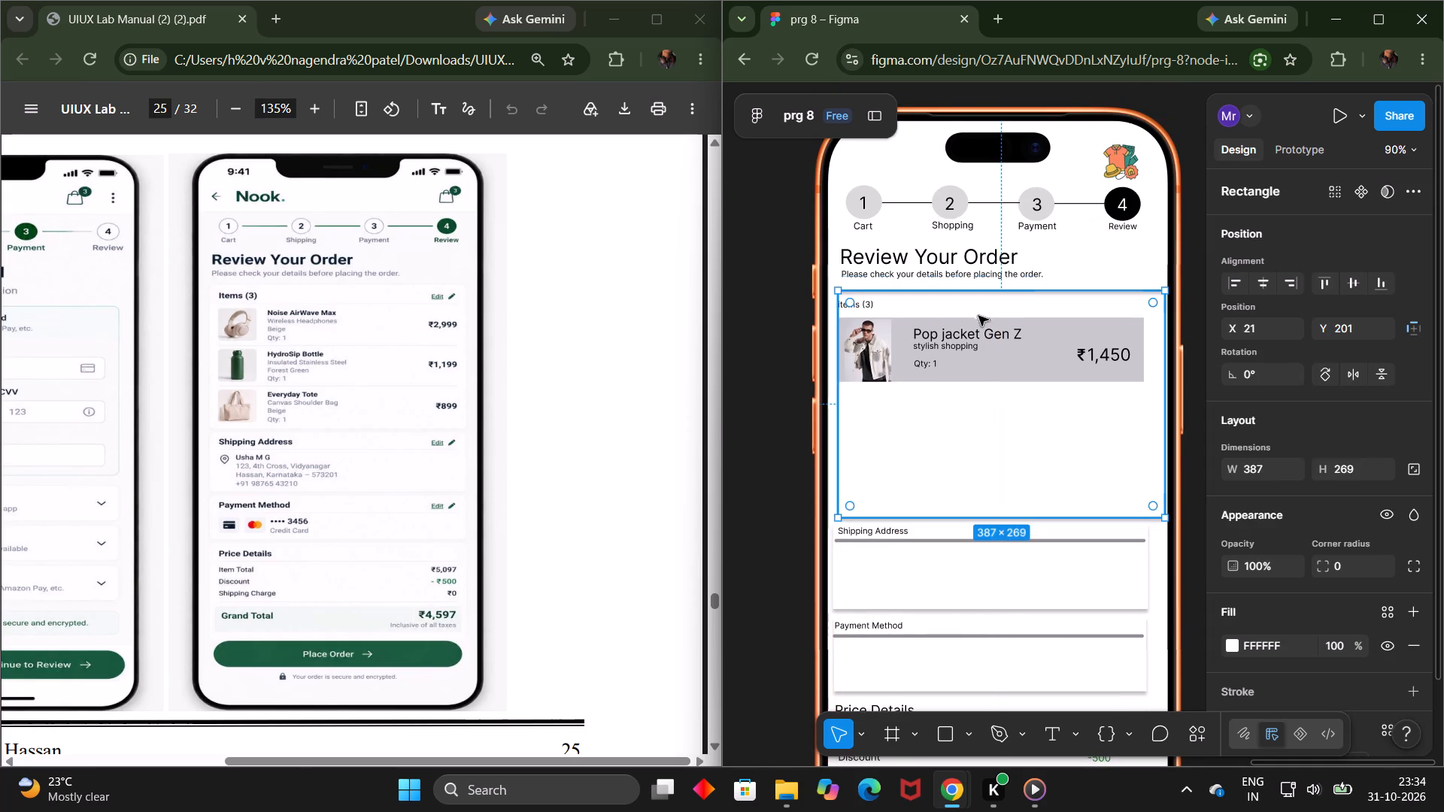
click(1019, 441)
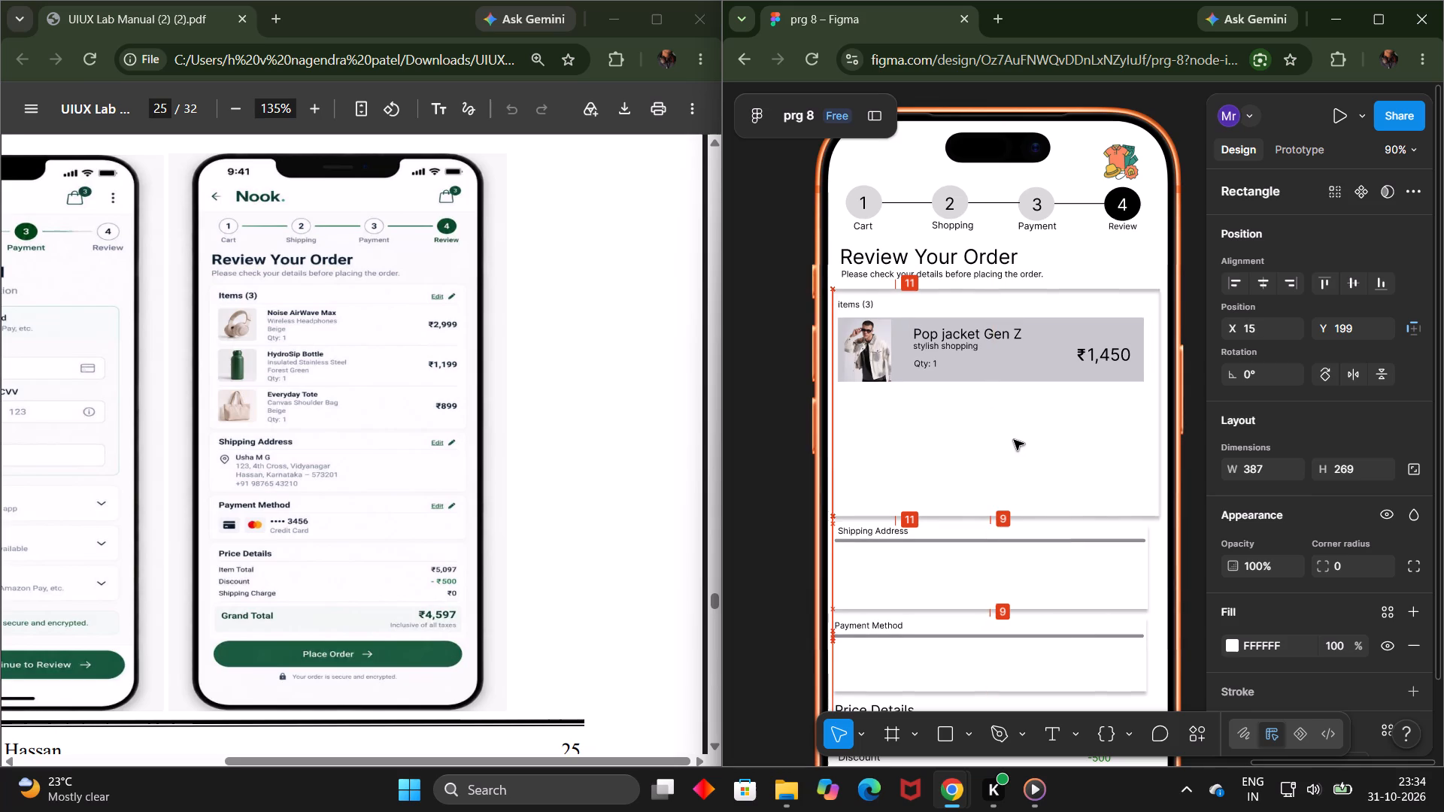
Move the Pop jacket Gen Z product card inside the items card to X 25, Y 237.
click(981, 342)
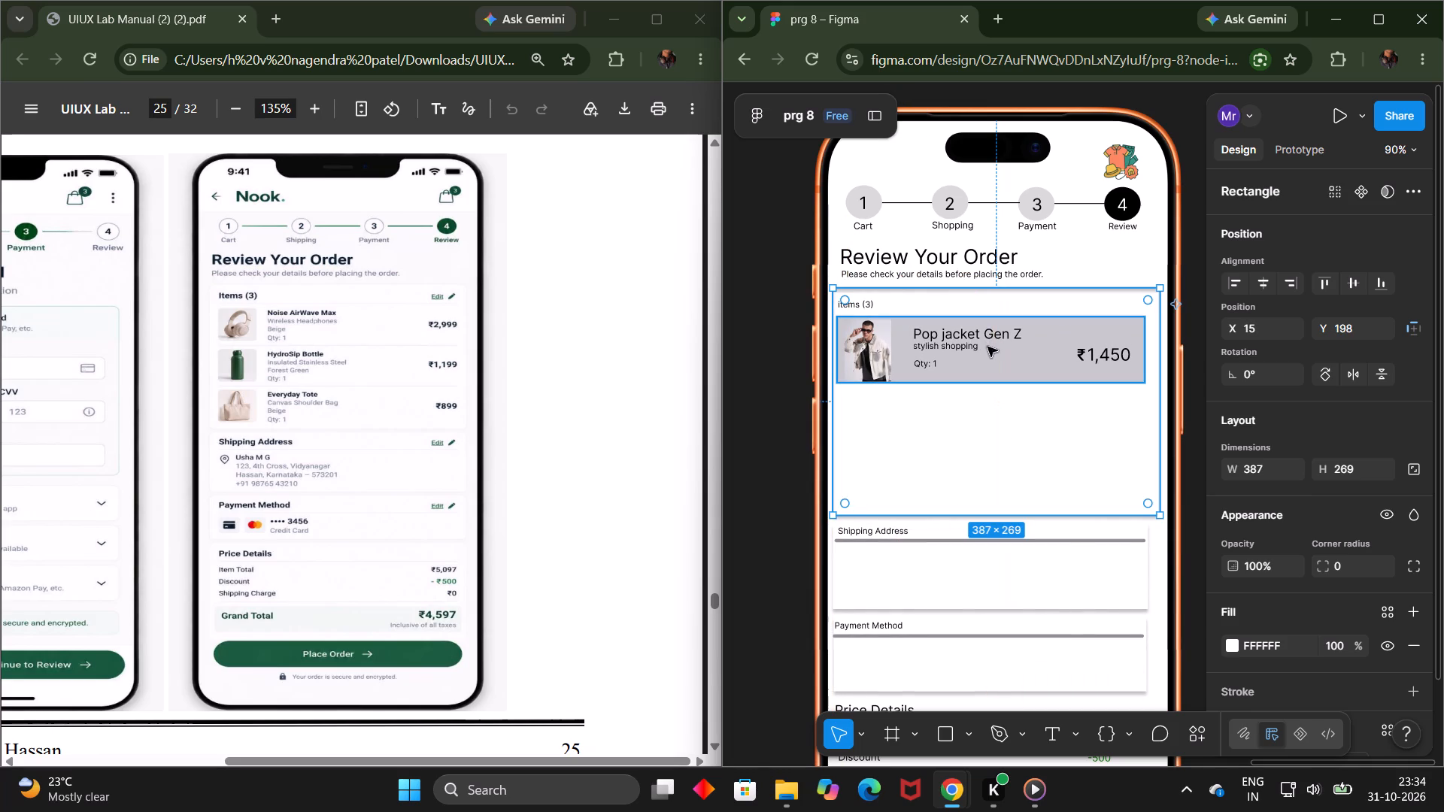
click(984, 348)
click(984, 348)
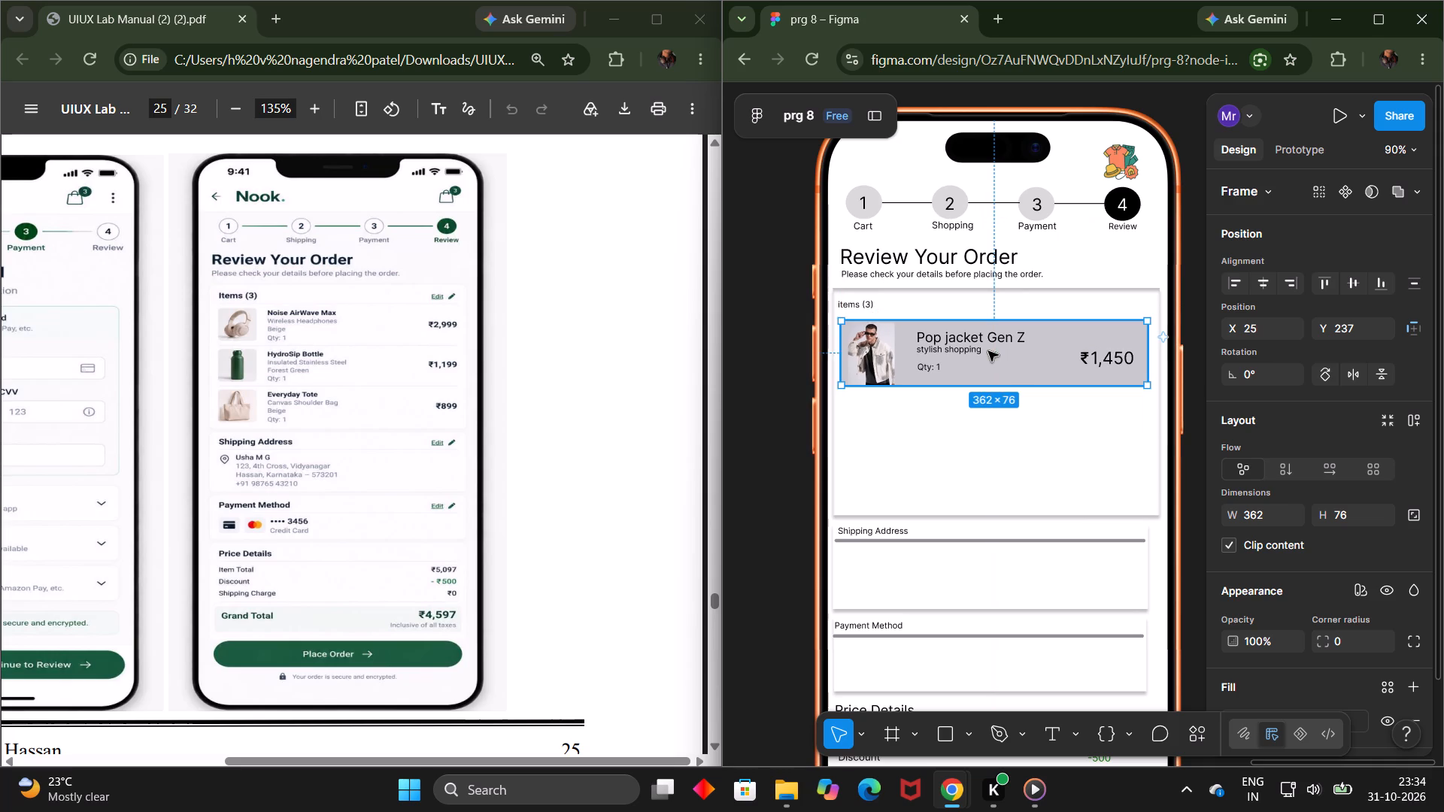
click(768, 448)
Move the white Payment Method card slightly toward the phone's centre, to about X 21, Y 585.
scroll(1034, 536, down, 1)
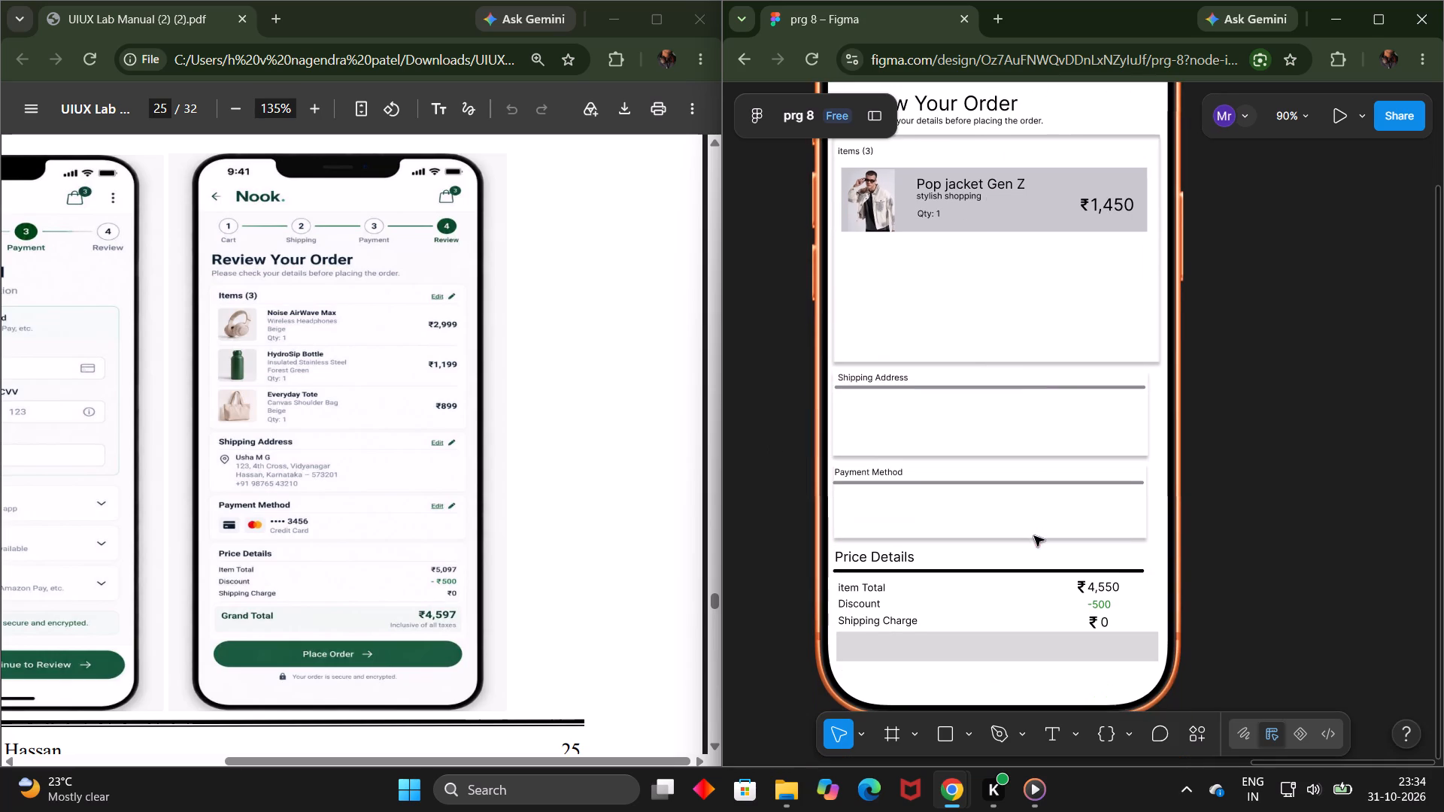
click(1043, 524)
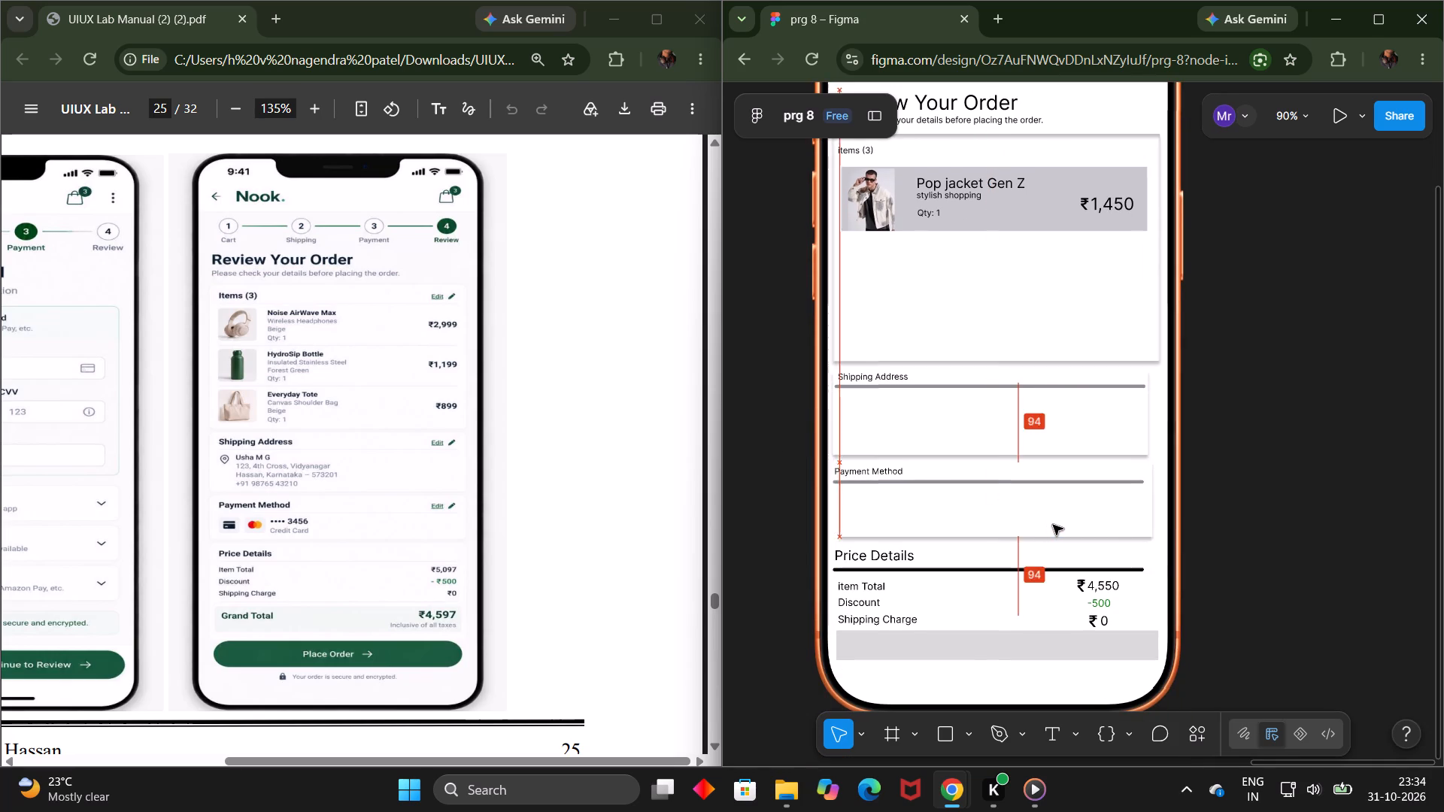
click(990, 480)
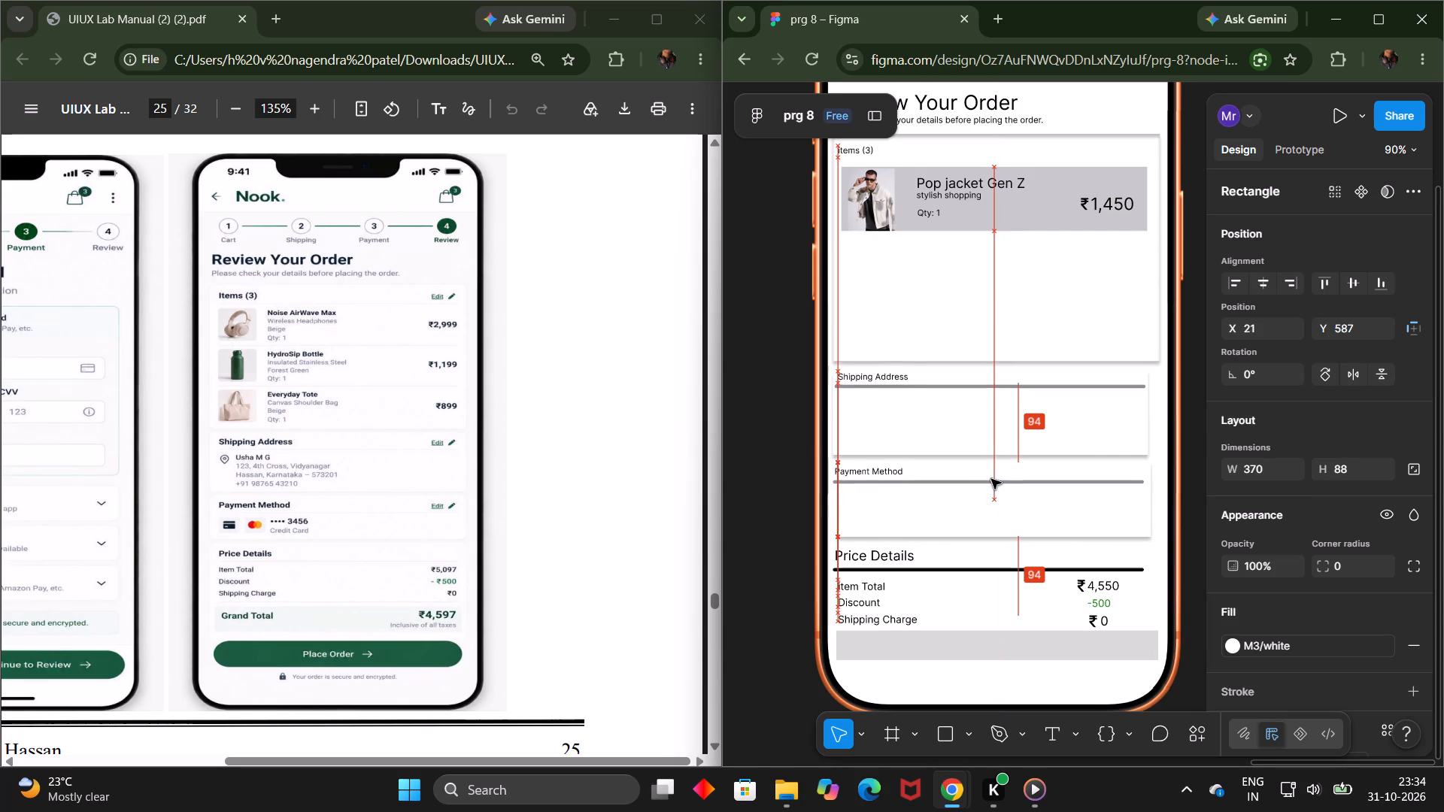
click(992, 479)
click(992, 479)
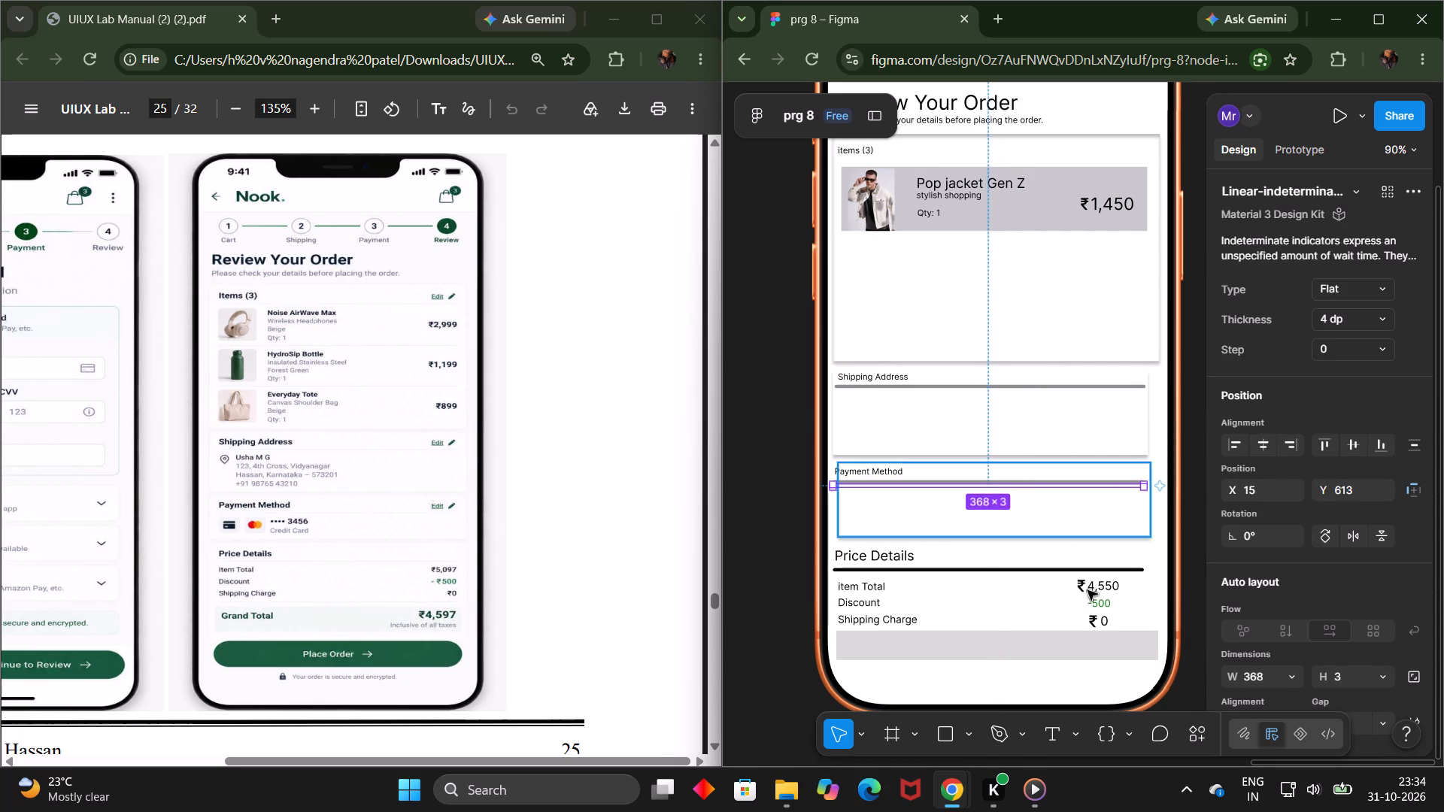
click(954, 483)
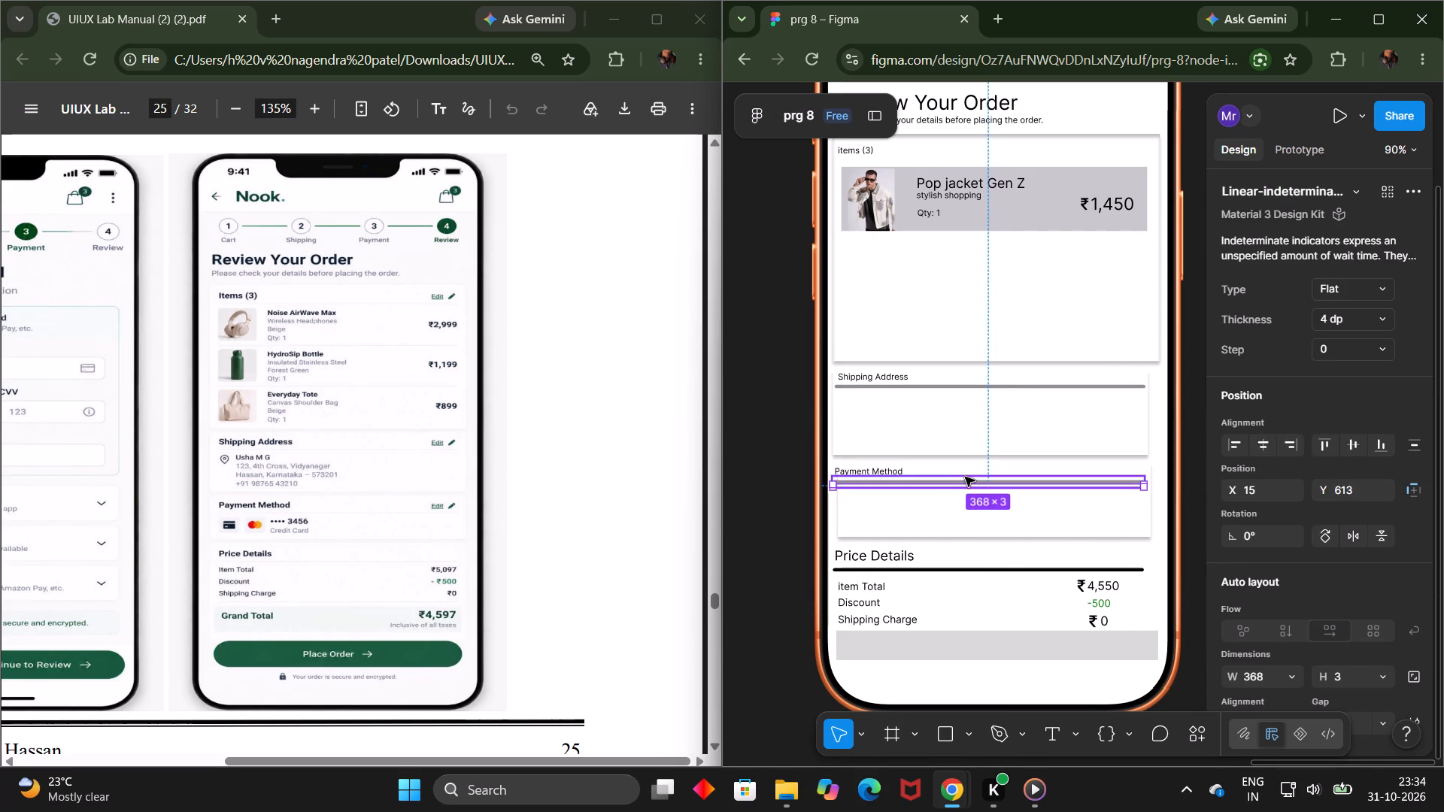
click(966, 474)
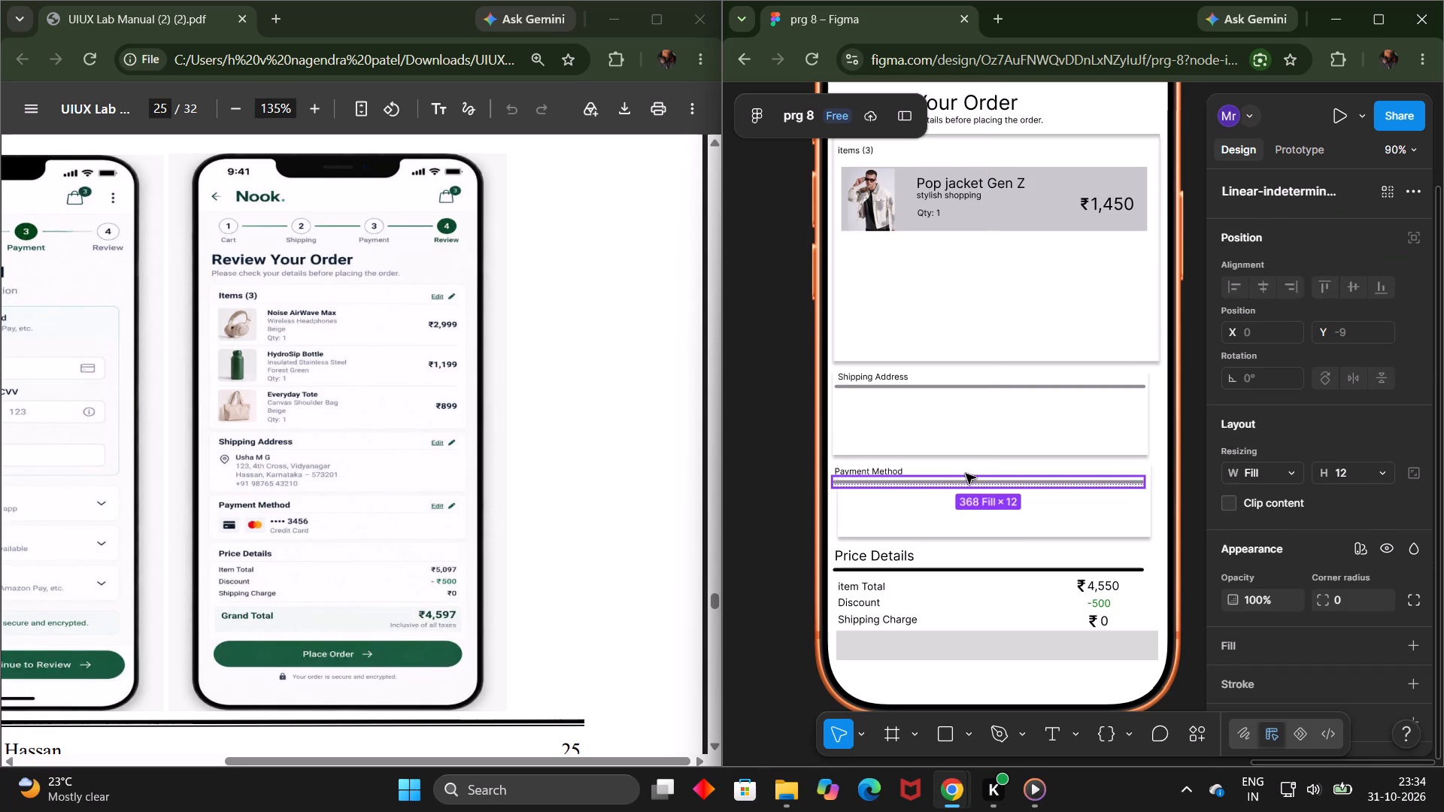
drag(966, 474, 977, 474)
click(973, 488)
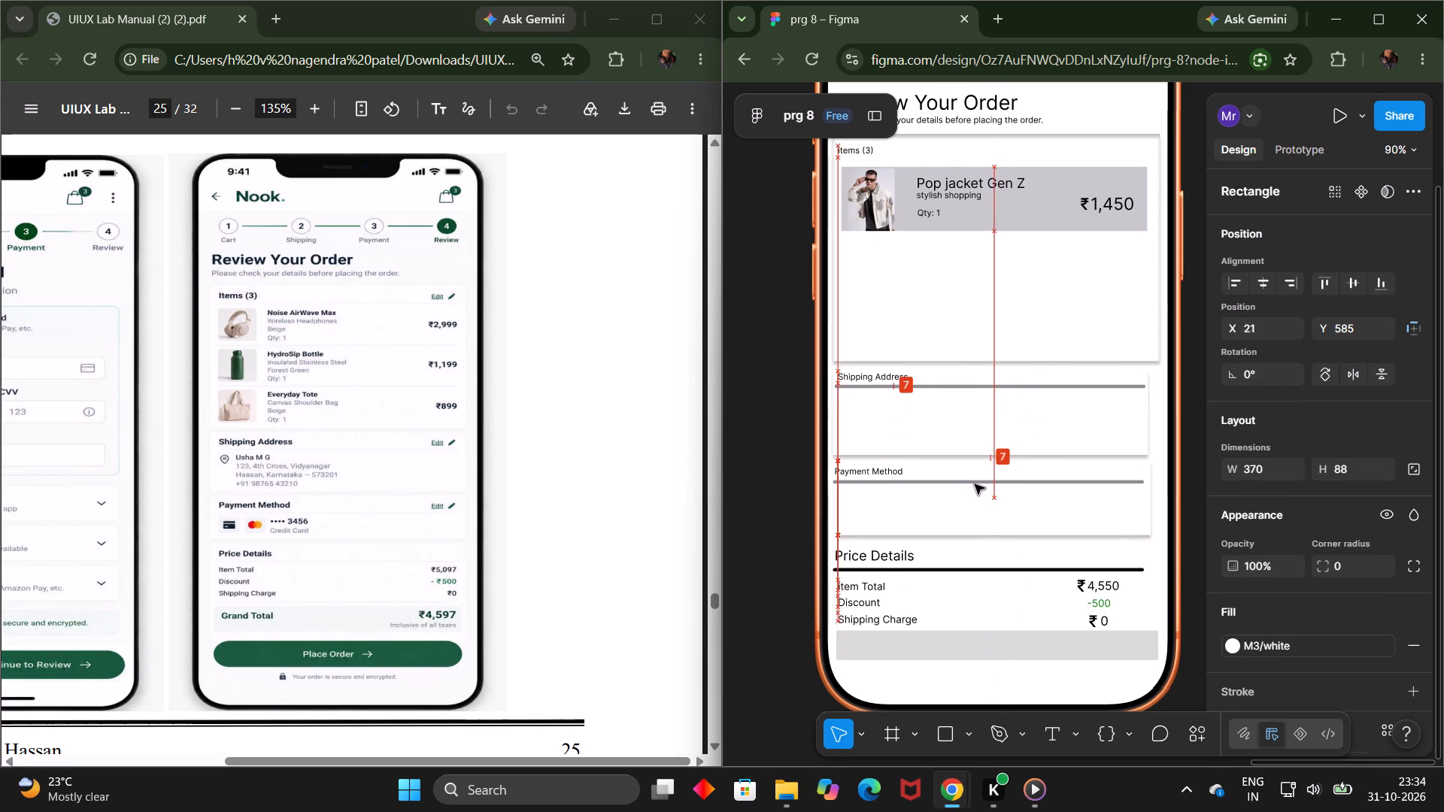
Move the grey divider line under Payment Method to about X 26, Y 615, in line with its card.
click(975, 486)
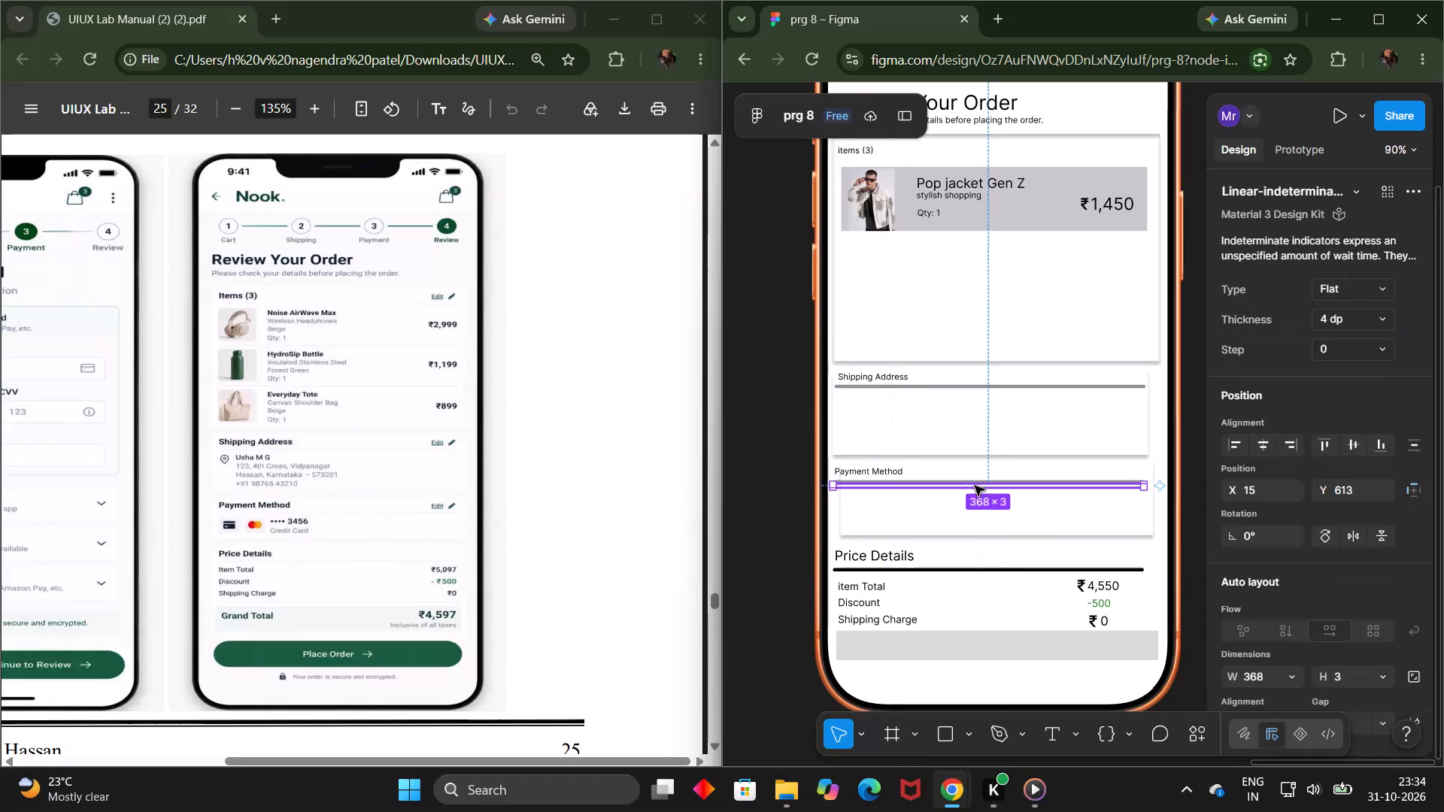
drag(975, 486, 984, 488)
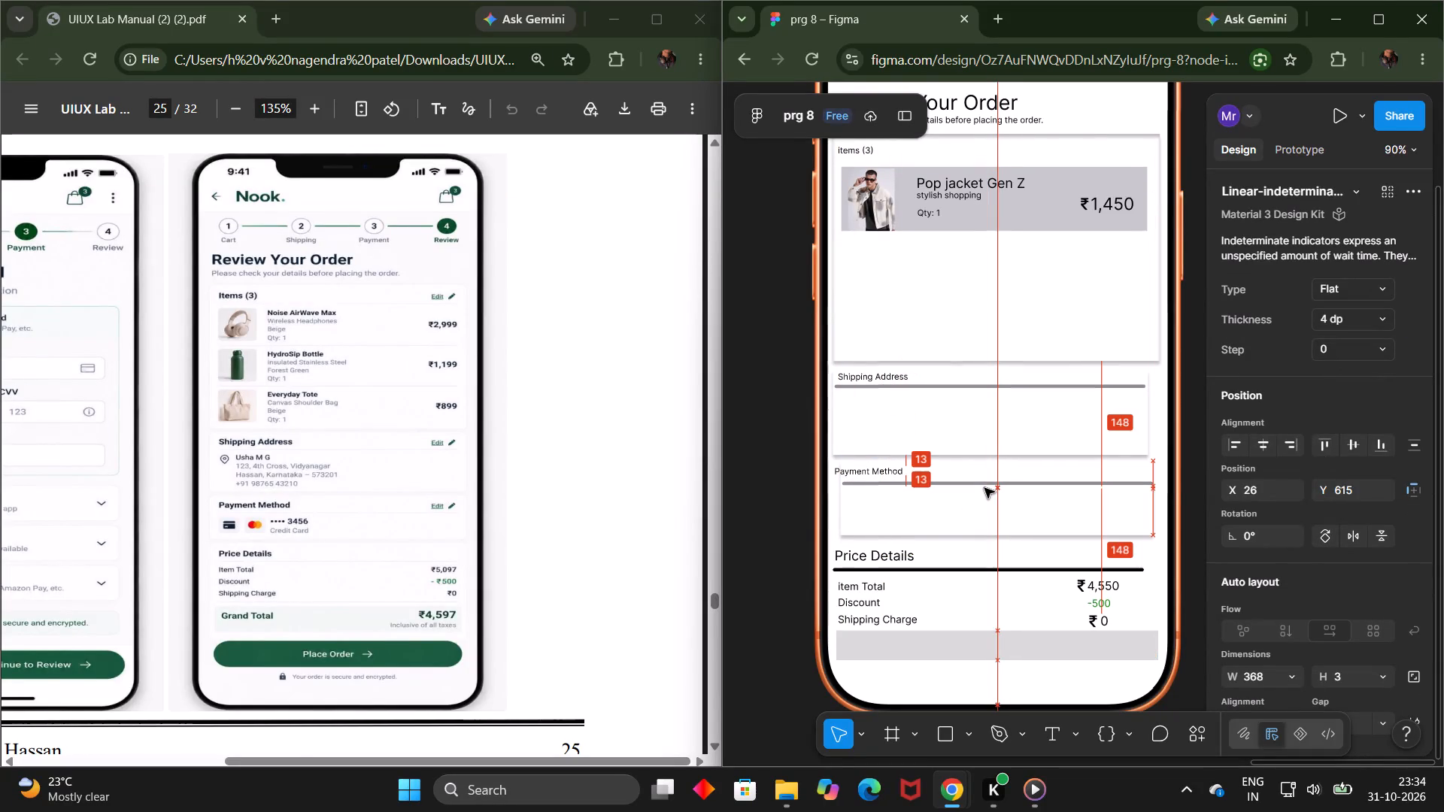
drag(984, 488, 983, 488)
Move the Payment Method label to X 25, Y 593, just above its divider line.
click(889, 471)
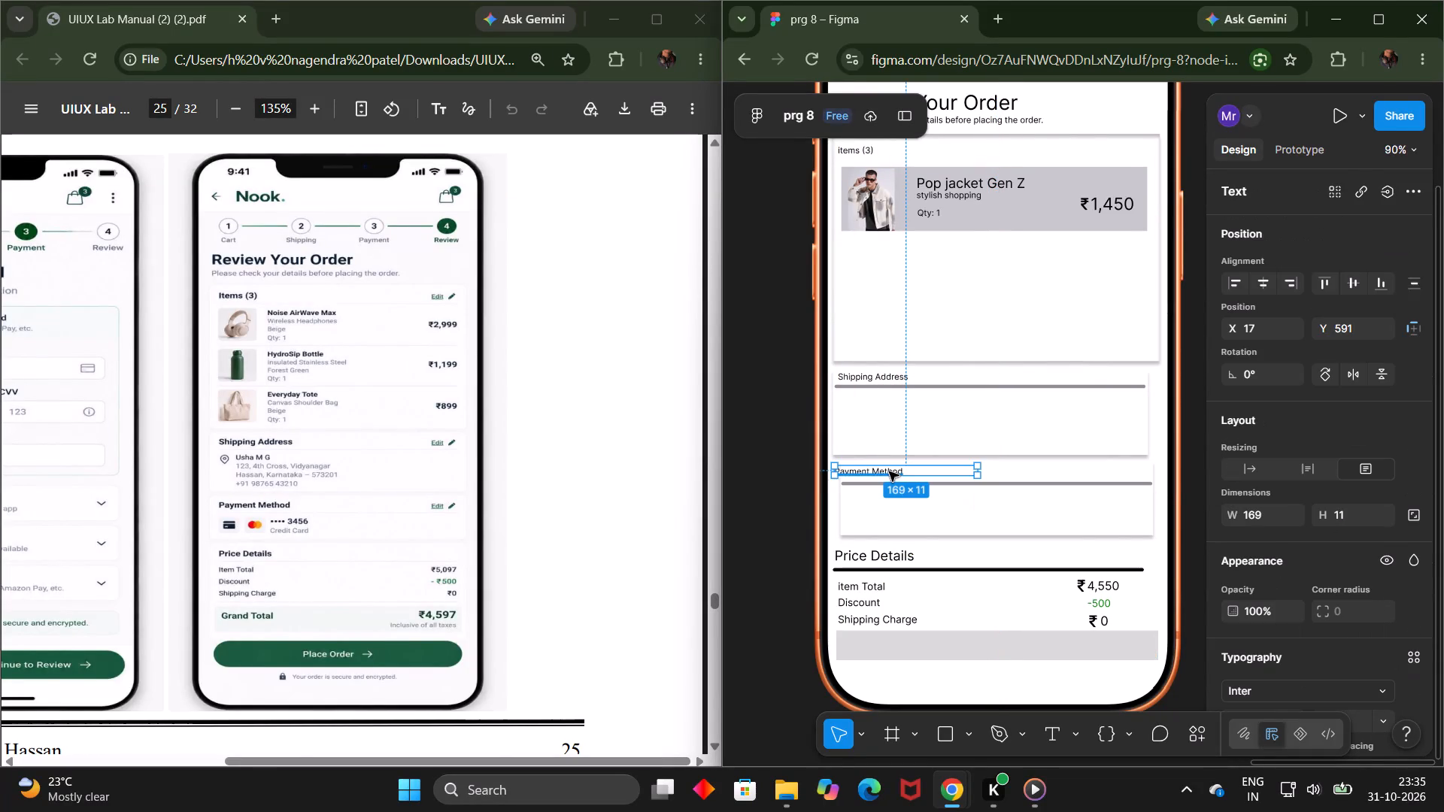
drag(889, 471, 897, 471)
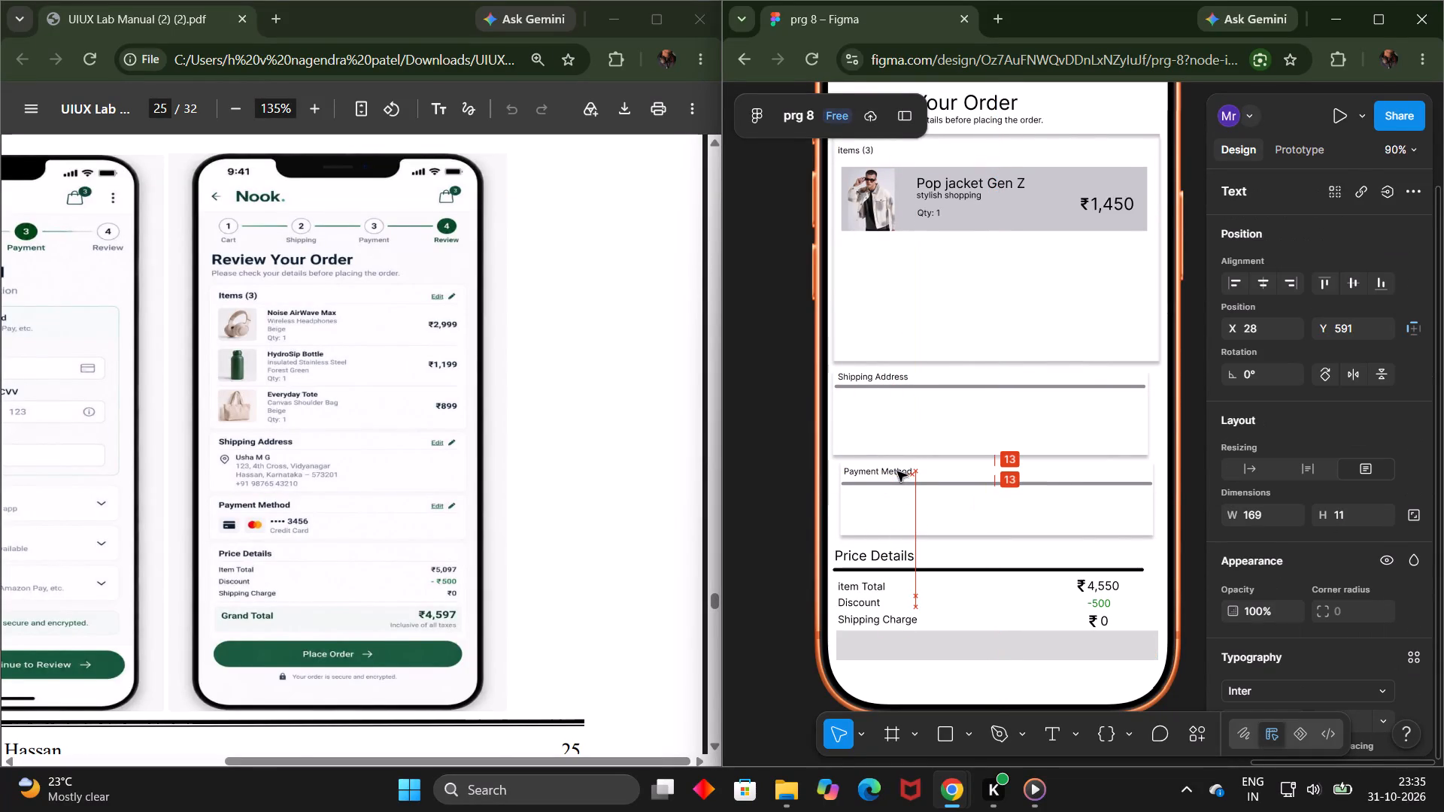
drag(897, 471, 896, 471)
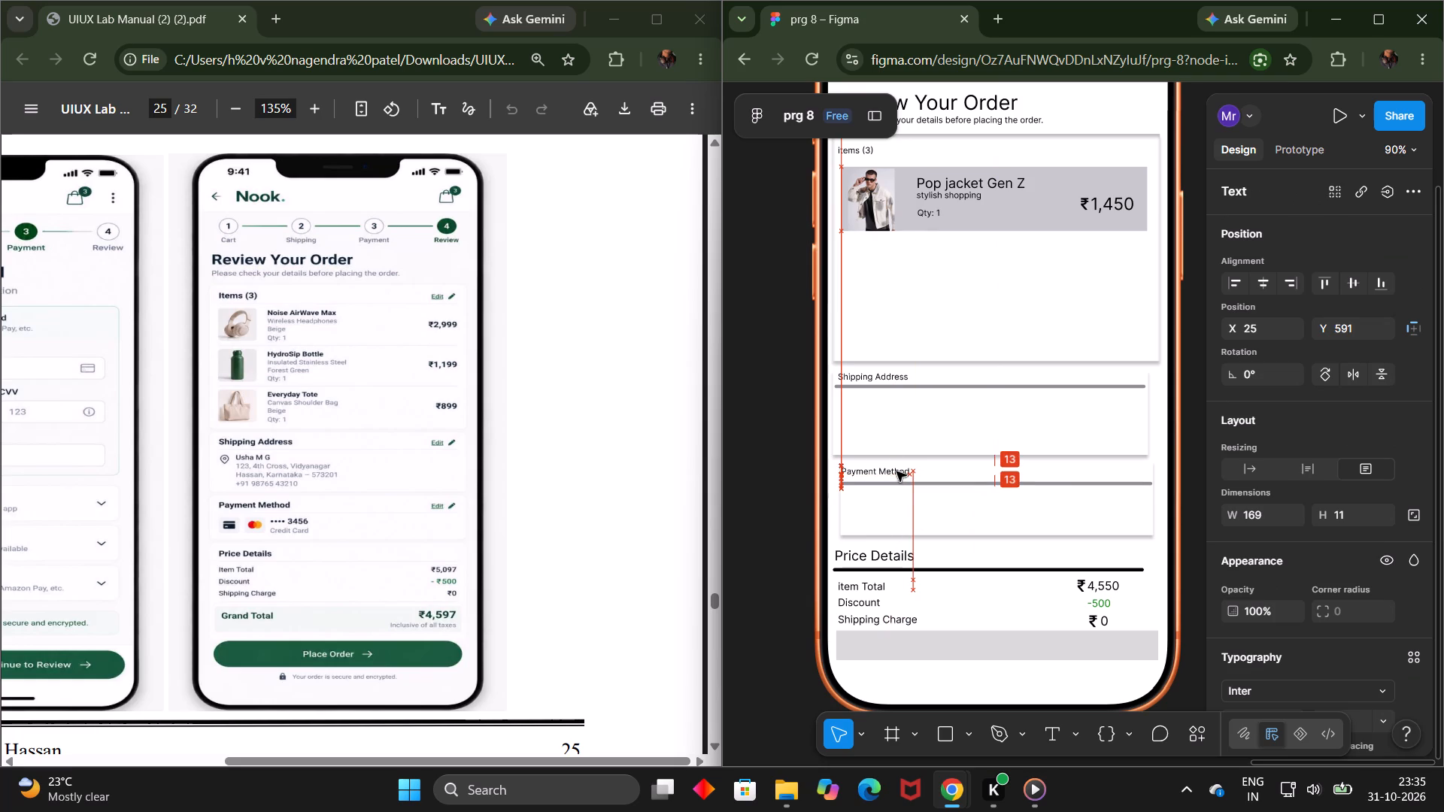
drag(896, 471, 896, 474)
Shift the white Shipping Address card sideways so it lines up with the Payment Method card below it.
click(914, 380)
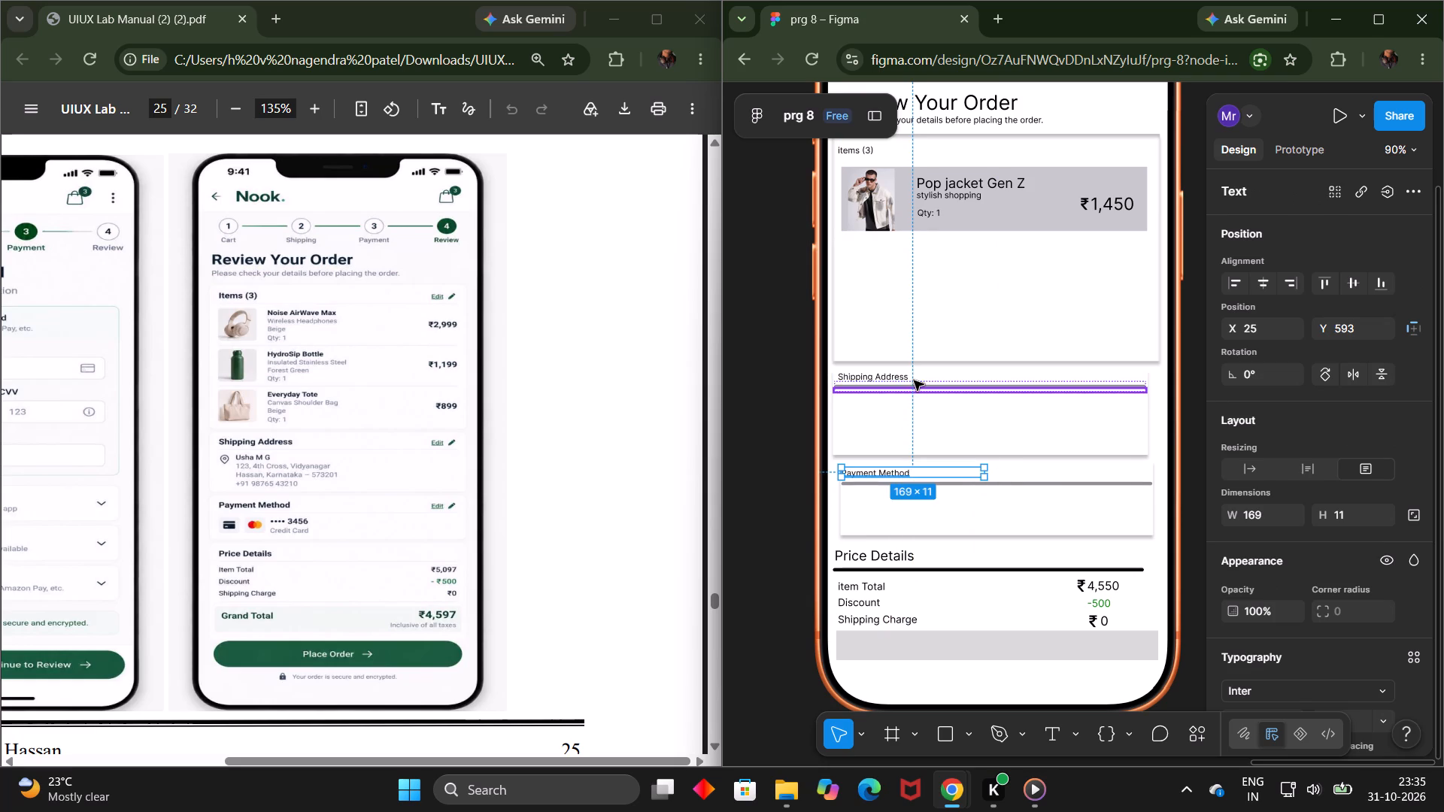
click(914, 380)
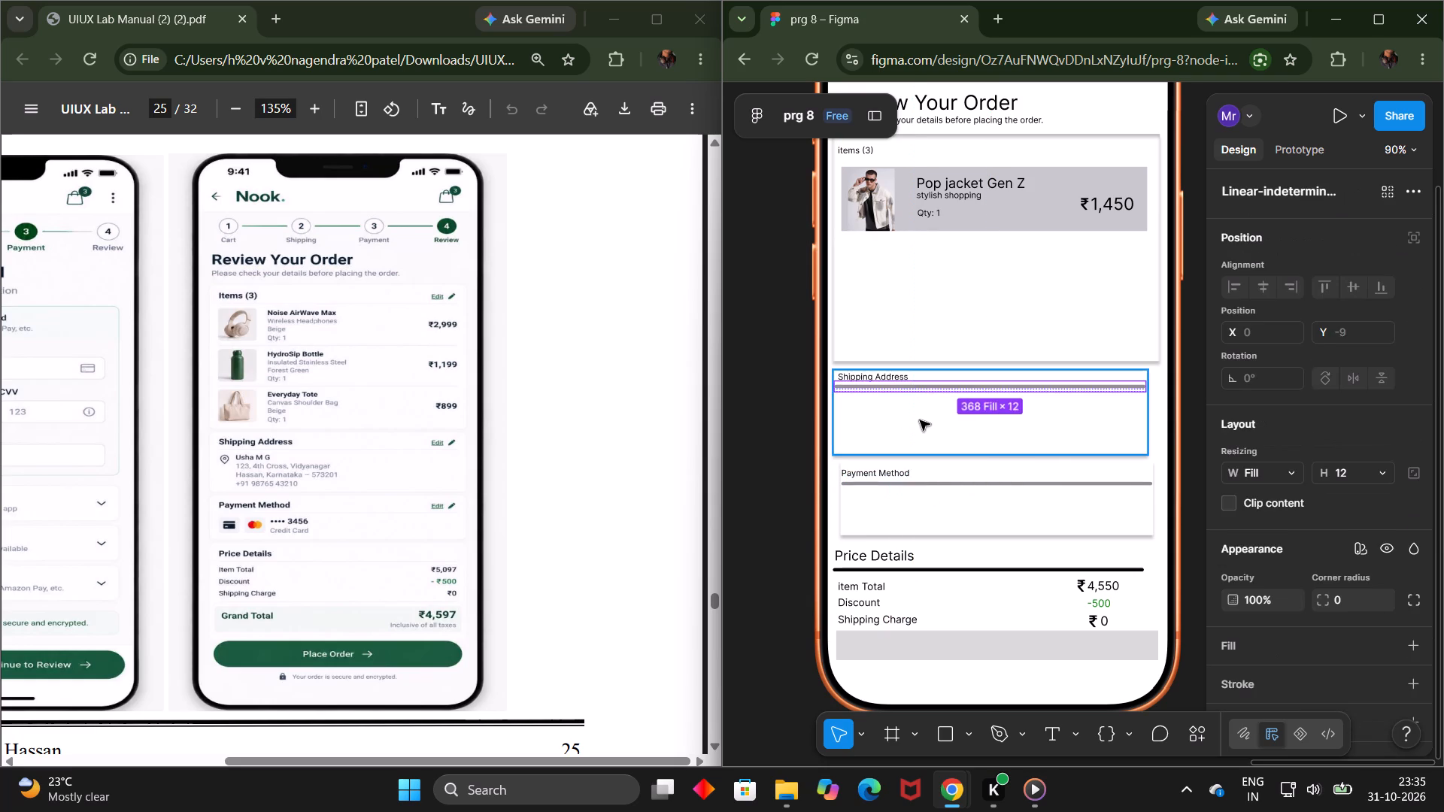
double_click(920, 420)
drag(920, 420, 930, 421)
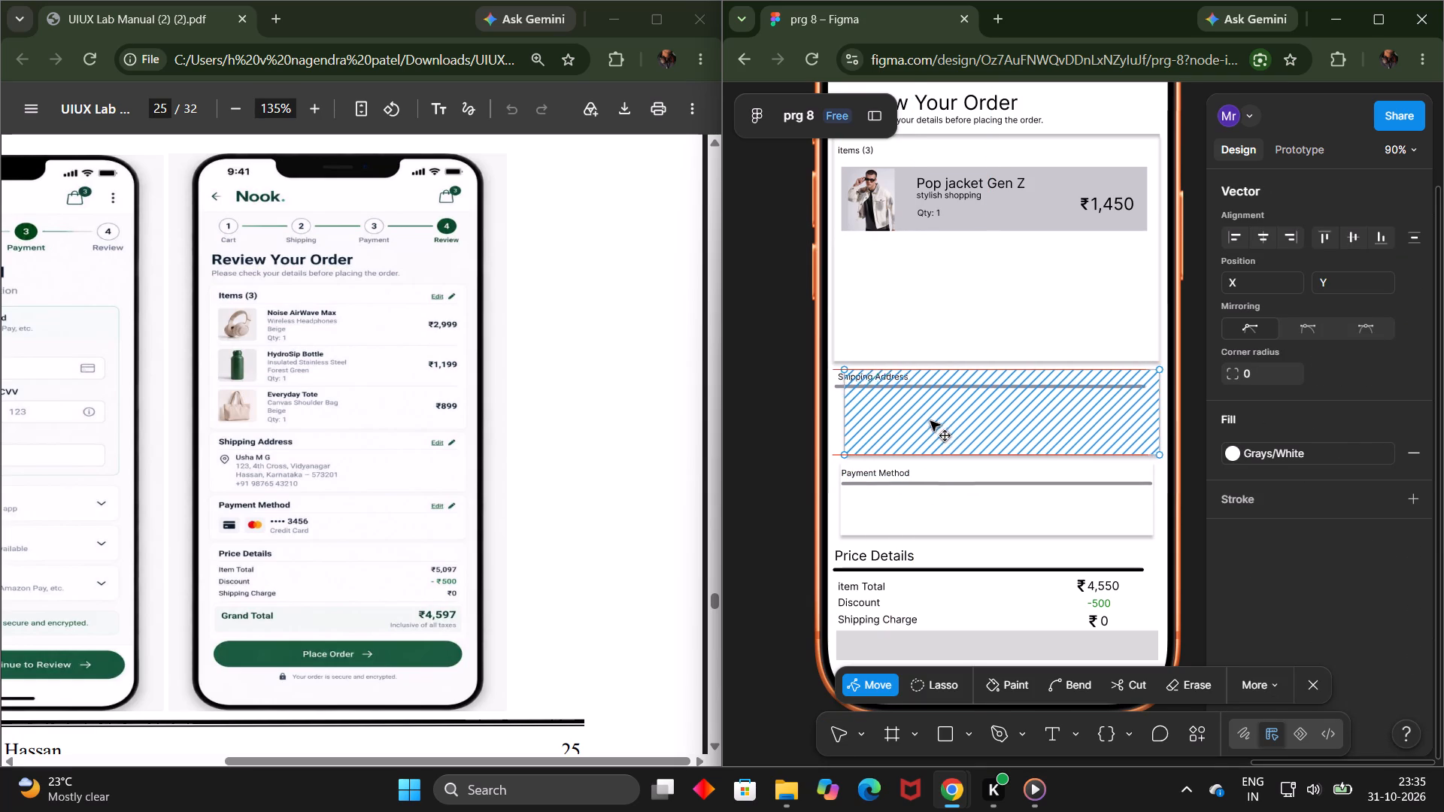
drag(930, 421, 928, 423)
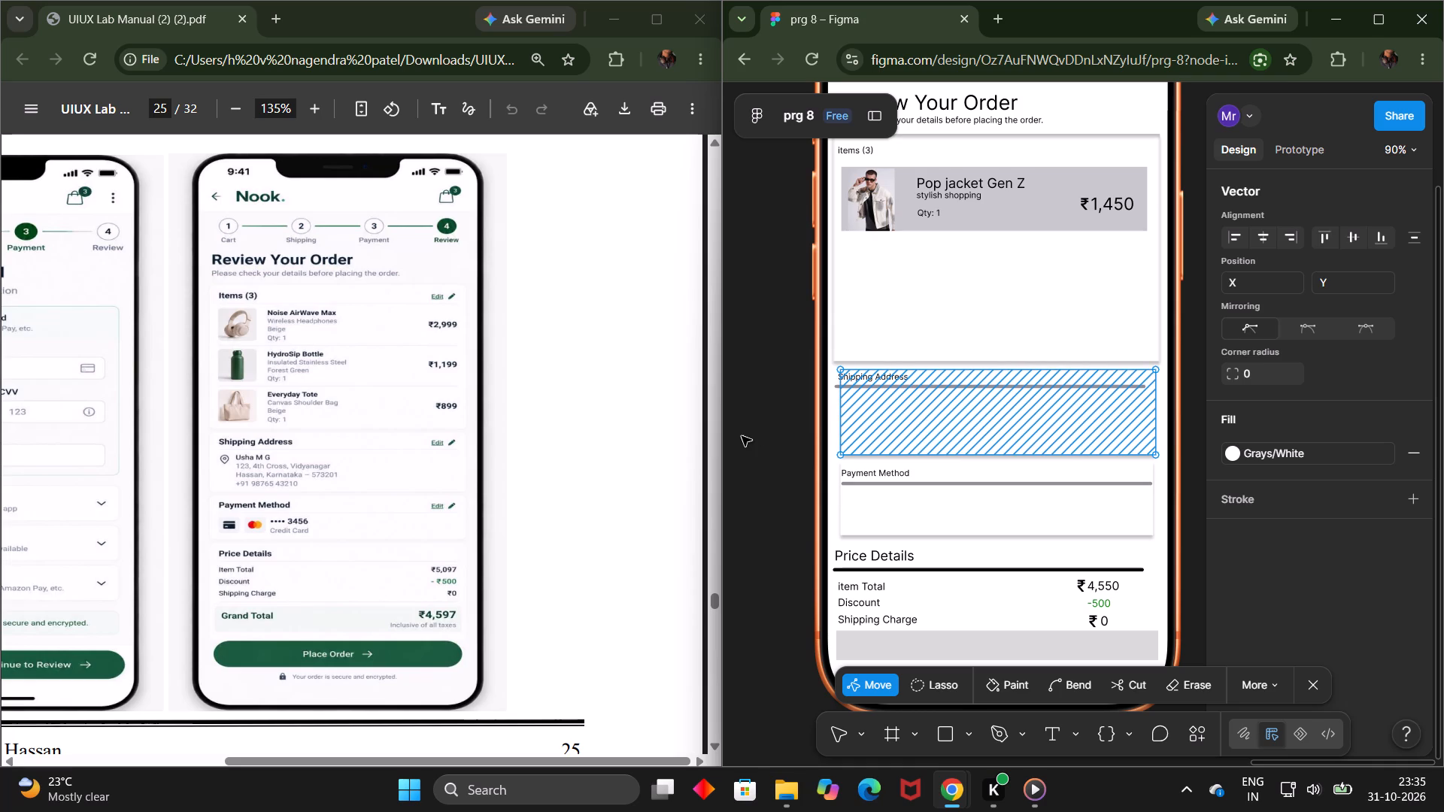
click(741, 436)
double_click(723, 452)
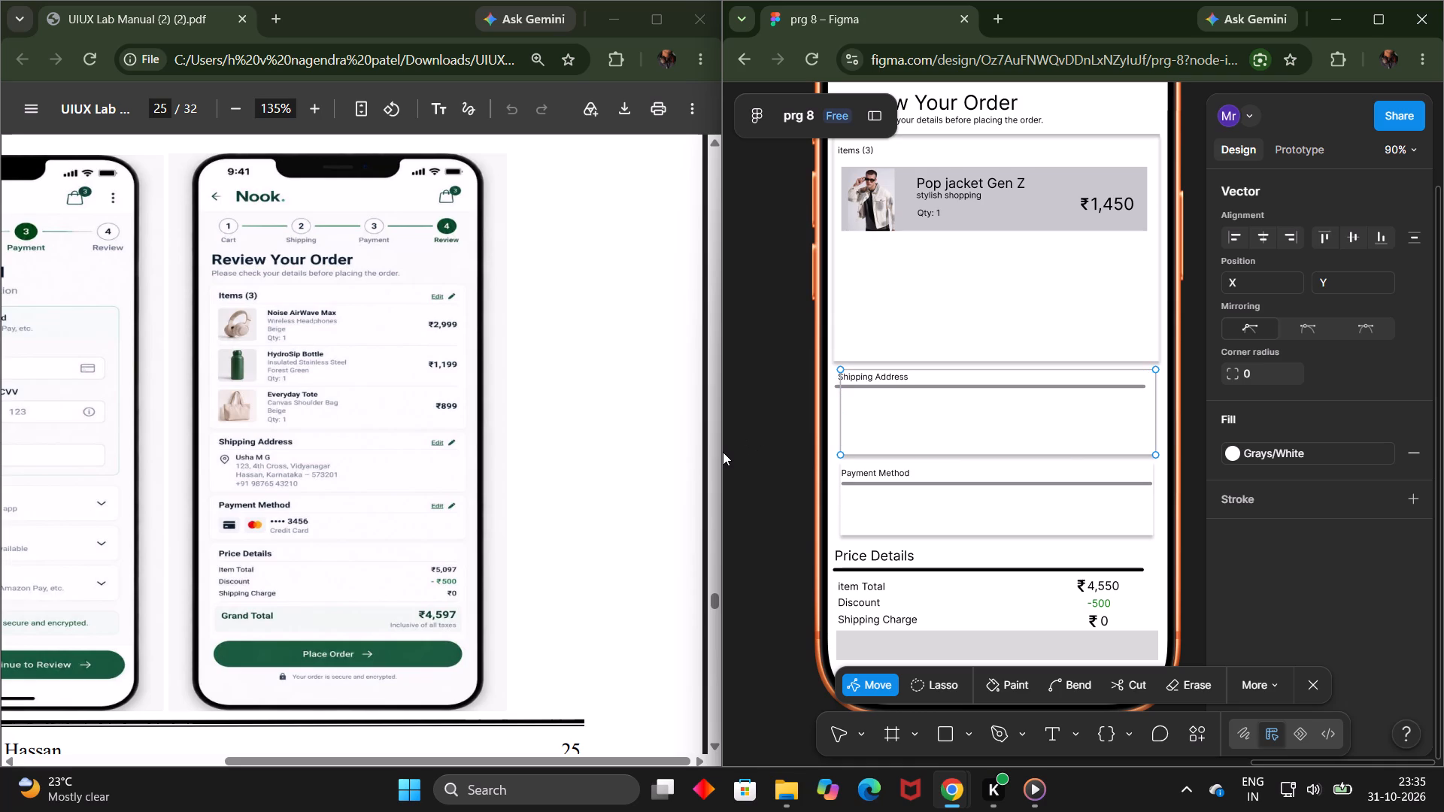
Move the grey divider line under Shipping Address slightly sideways so it lines up with its white card.
double_click(878, 447)
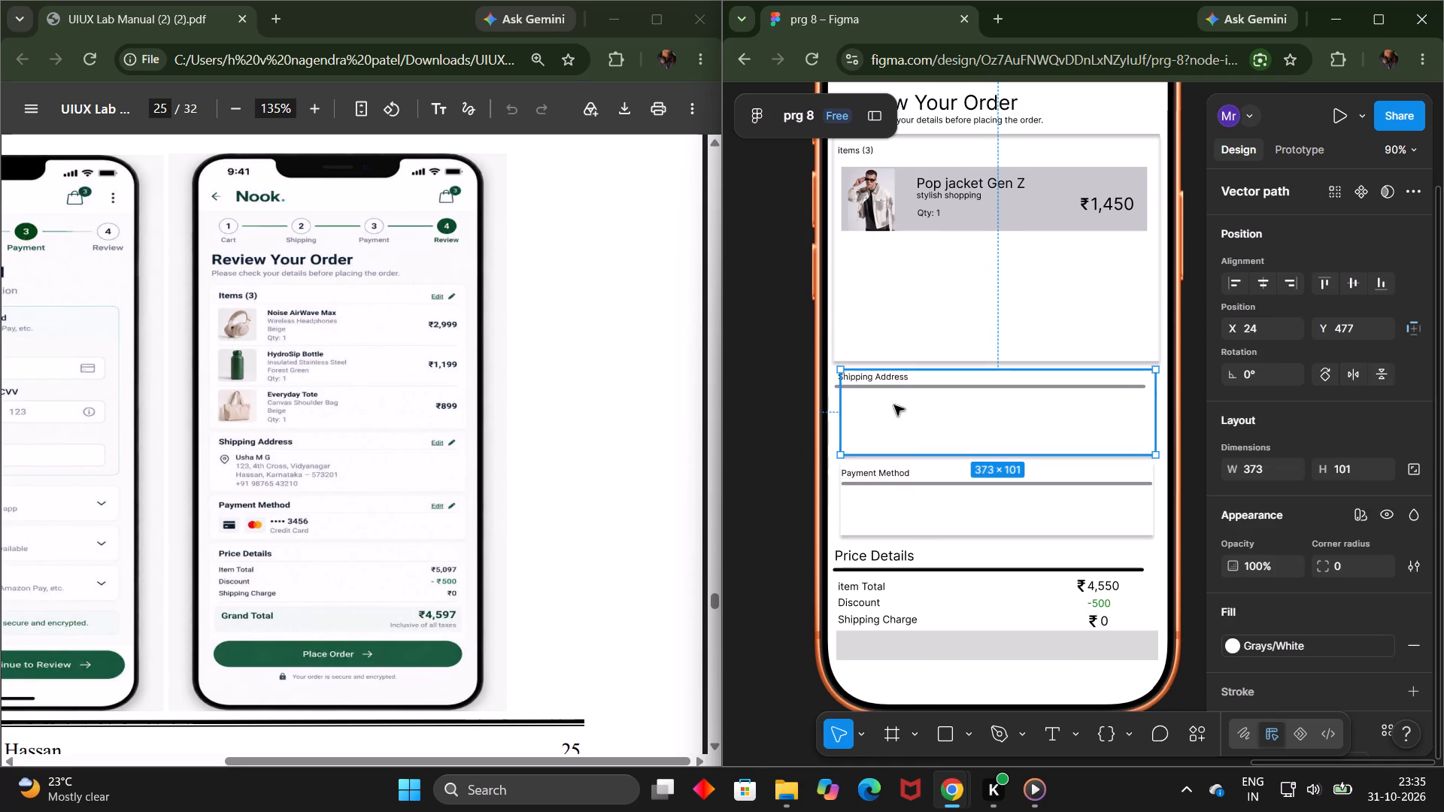
click(902, 390)
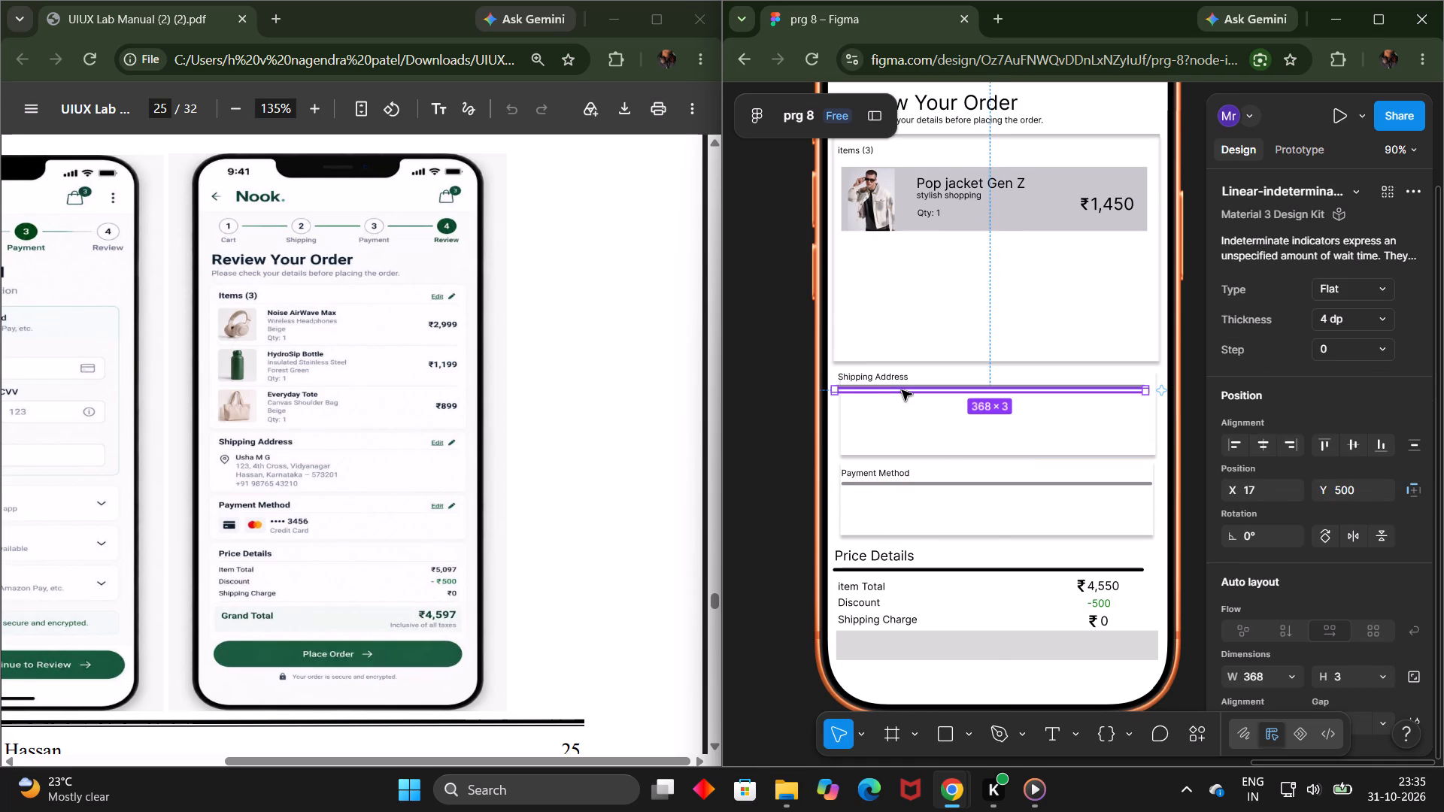
drag(902, 390, 911, 392)
Move the Shipping Address label to X 25, Y 480, just above its divider line.
click(890, 380)
click(894, 376)
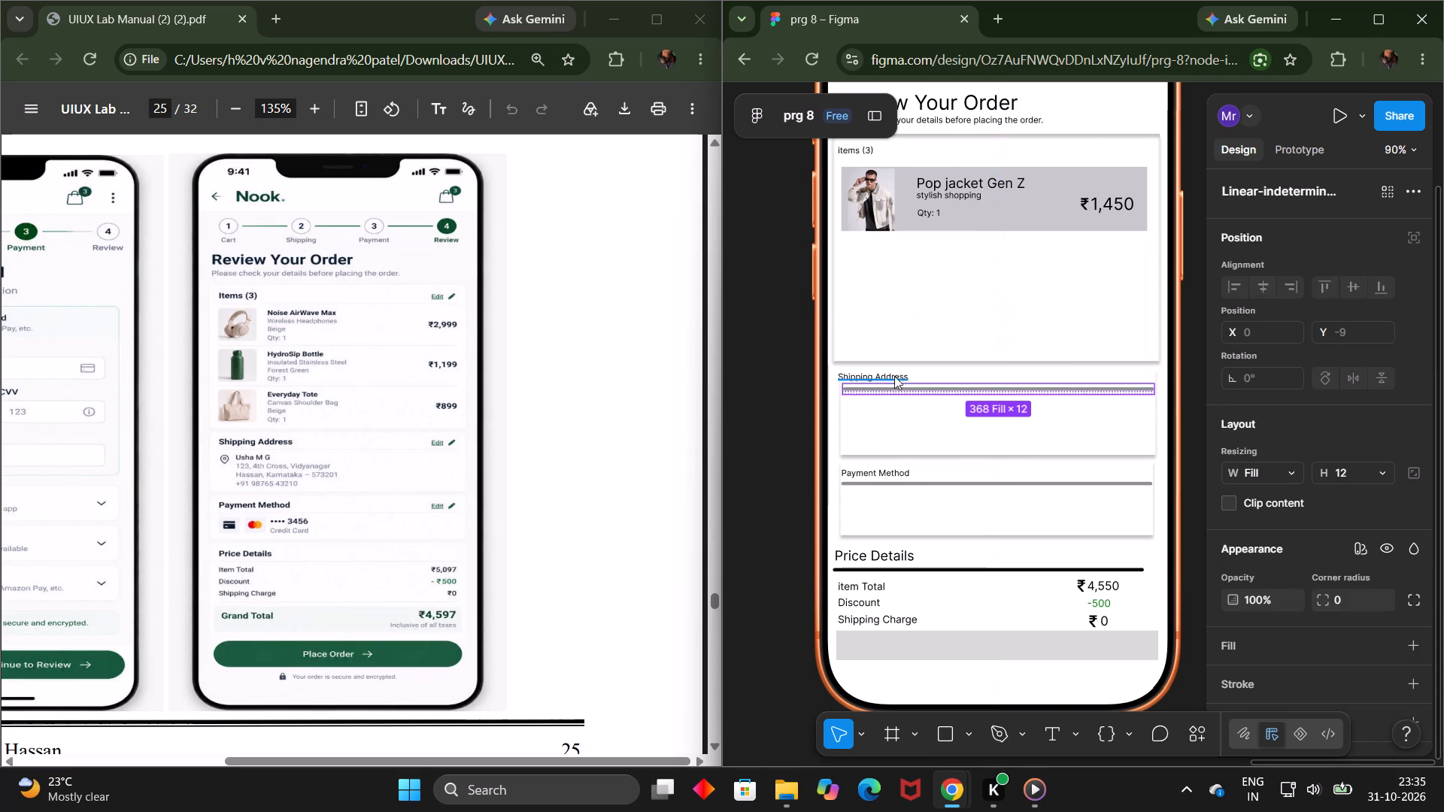
click(894, 376)
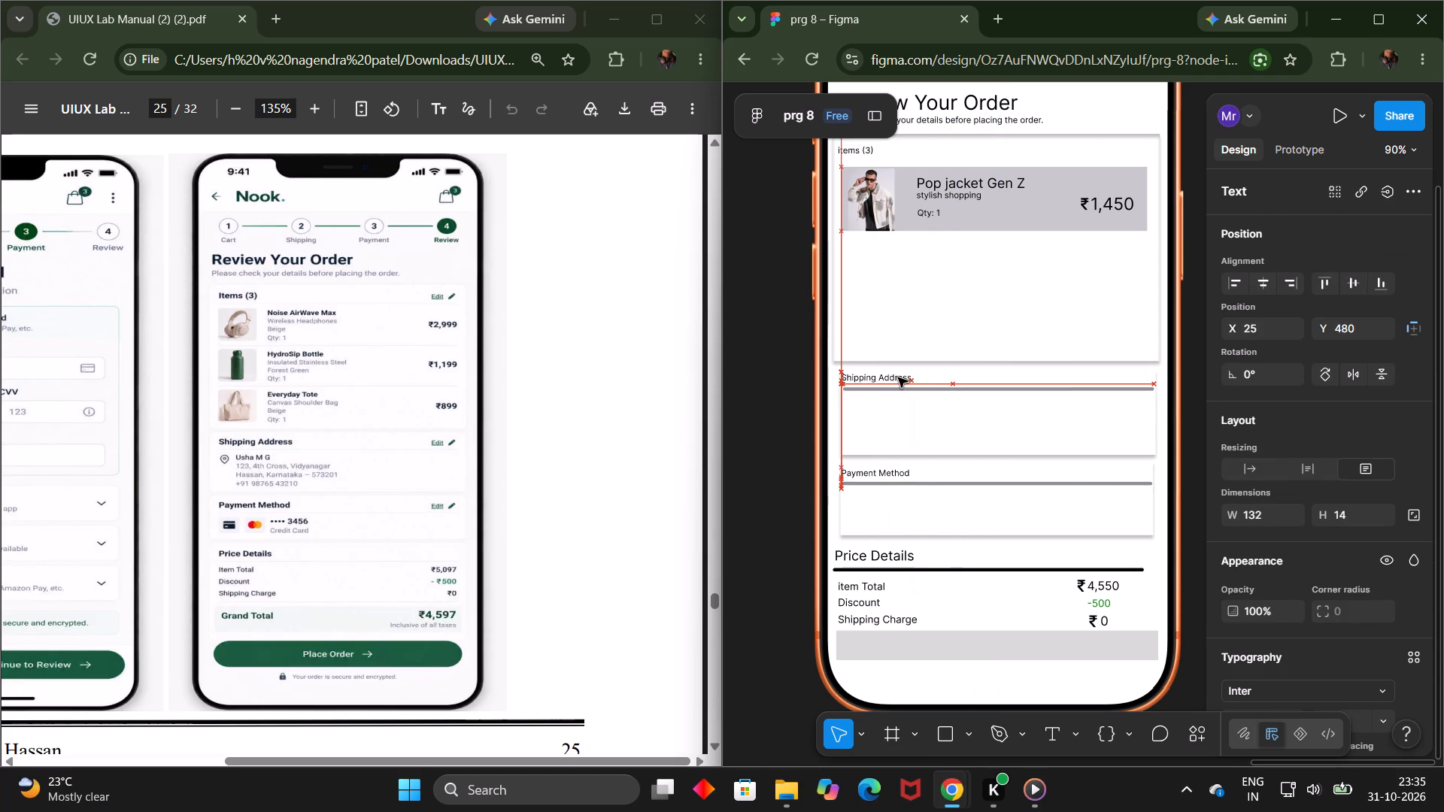
click(774, 449)
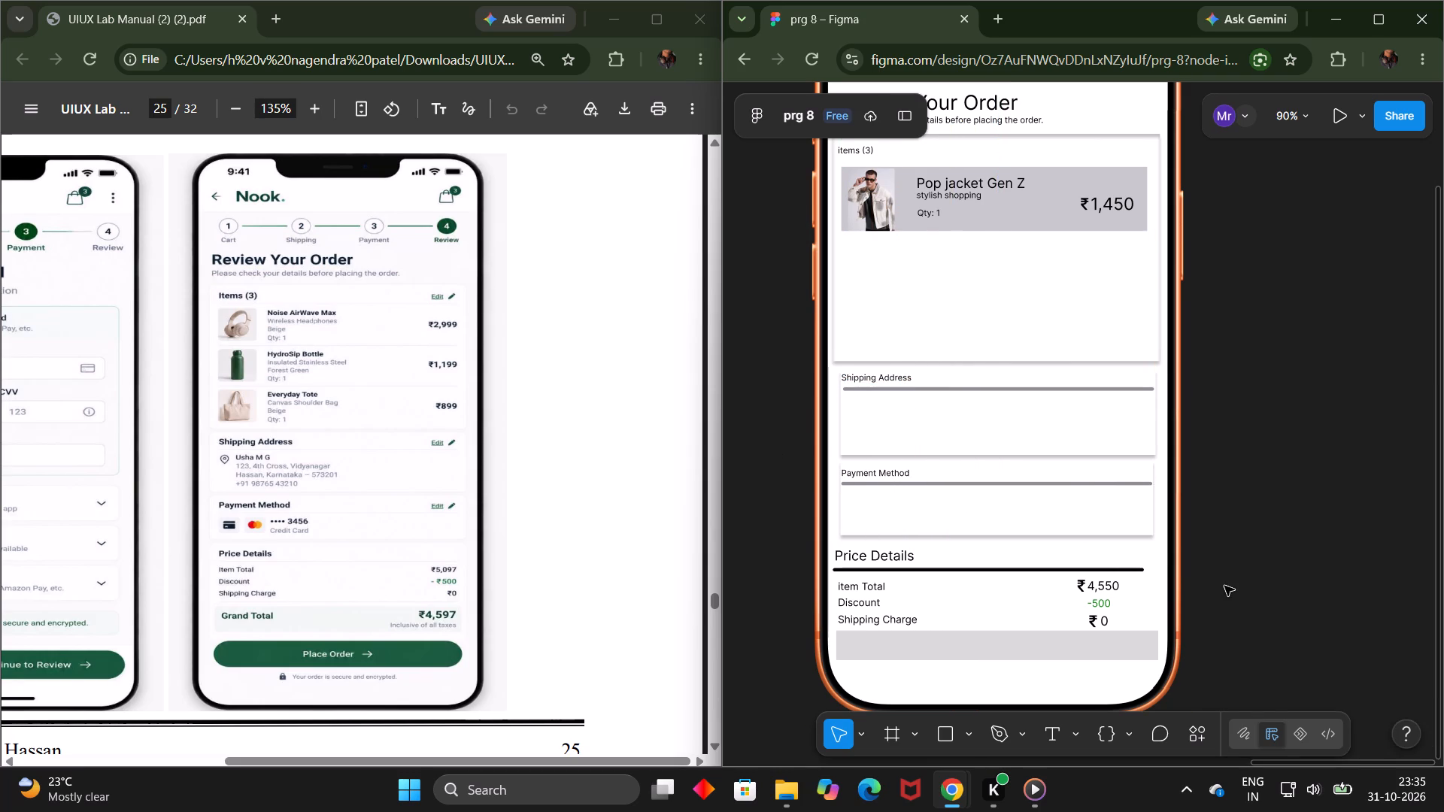
Reposition the iPhone 17 Pro frame to X 7, Y -1 around the Review Your Order content.
scroll(1224, 586, down, 1)
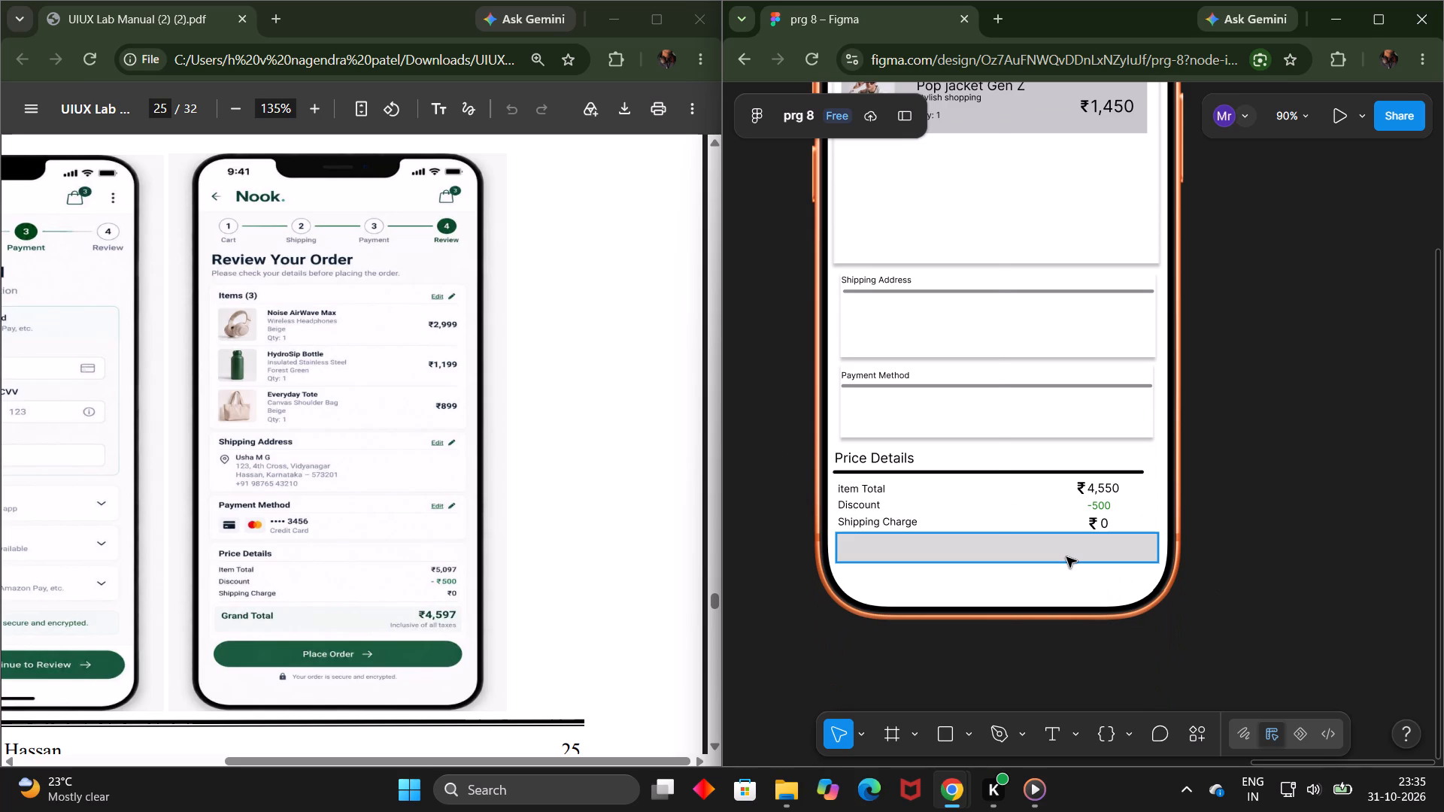
click(1066, 557)
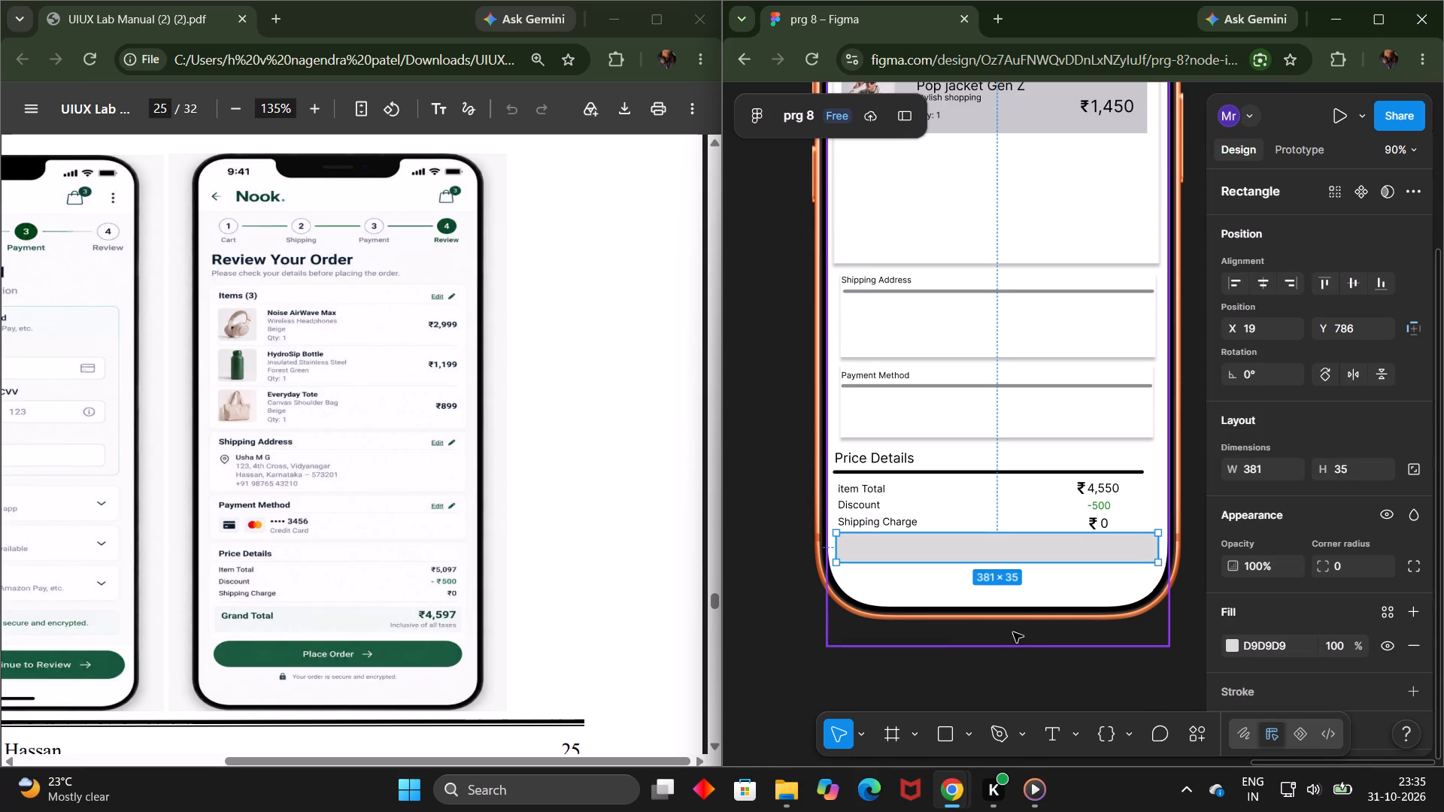
click(1012, 629)
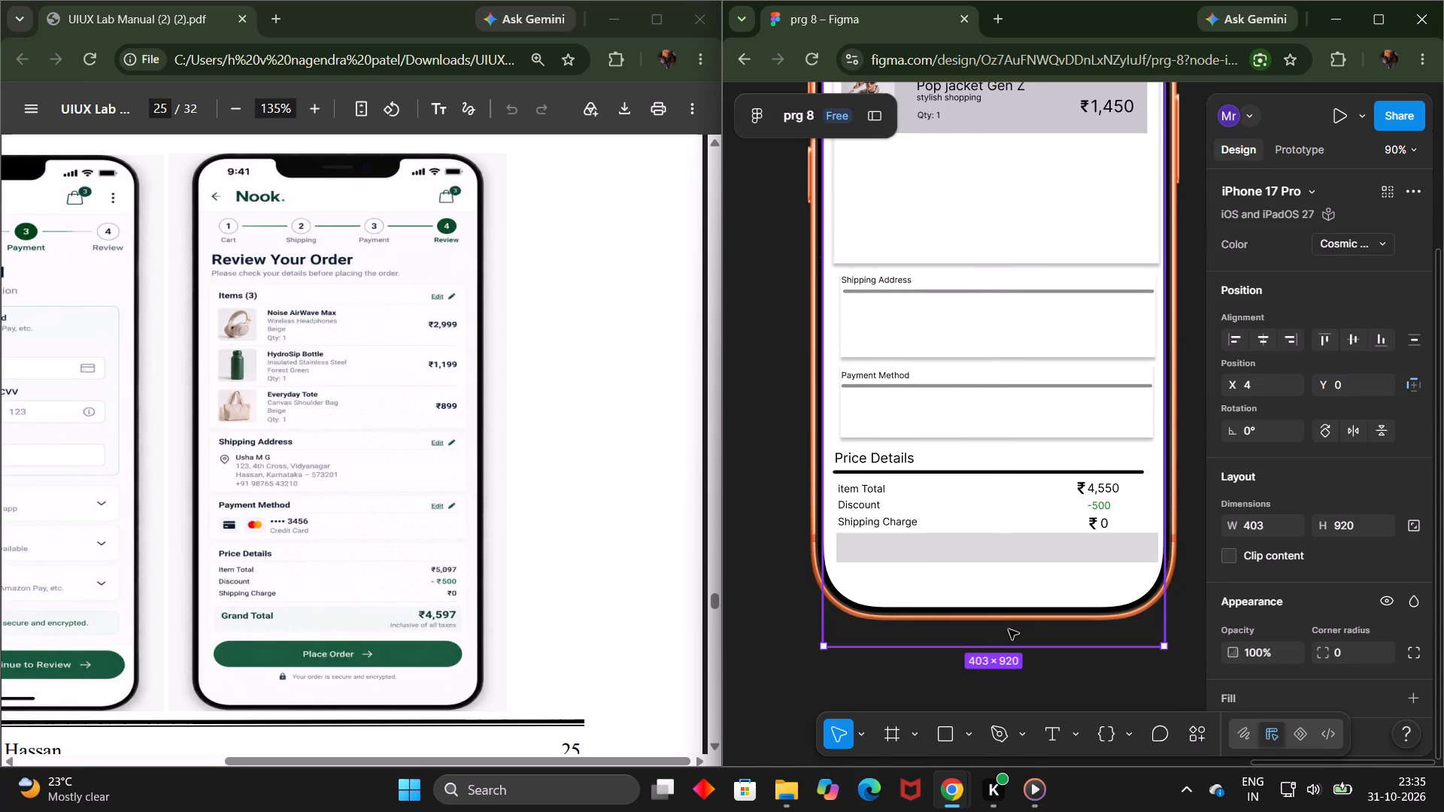
scroll(1009, 629, up, 1)
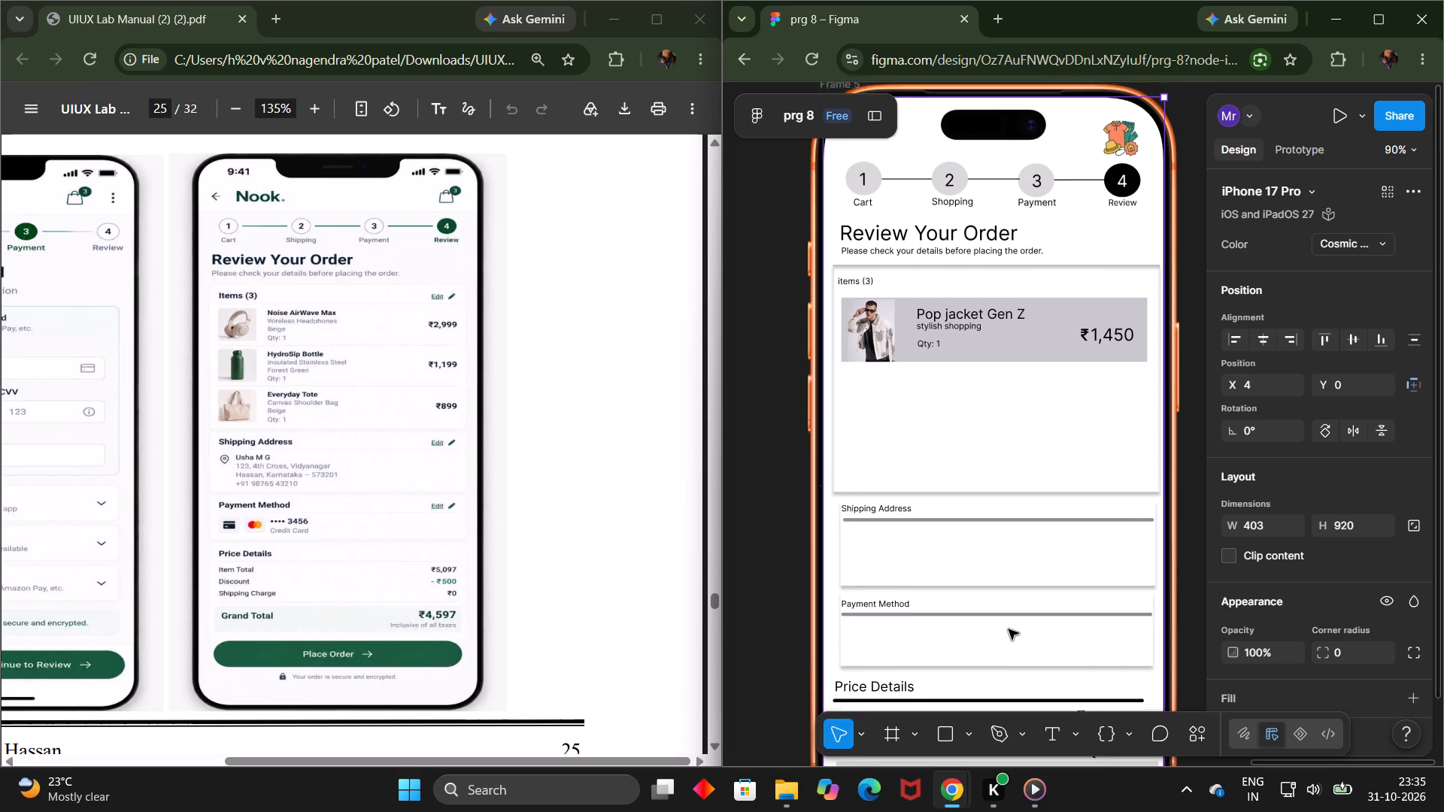
scroll(1009, 629, up, 1)
scroll(1009, 629, down, 1)
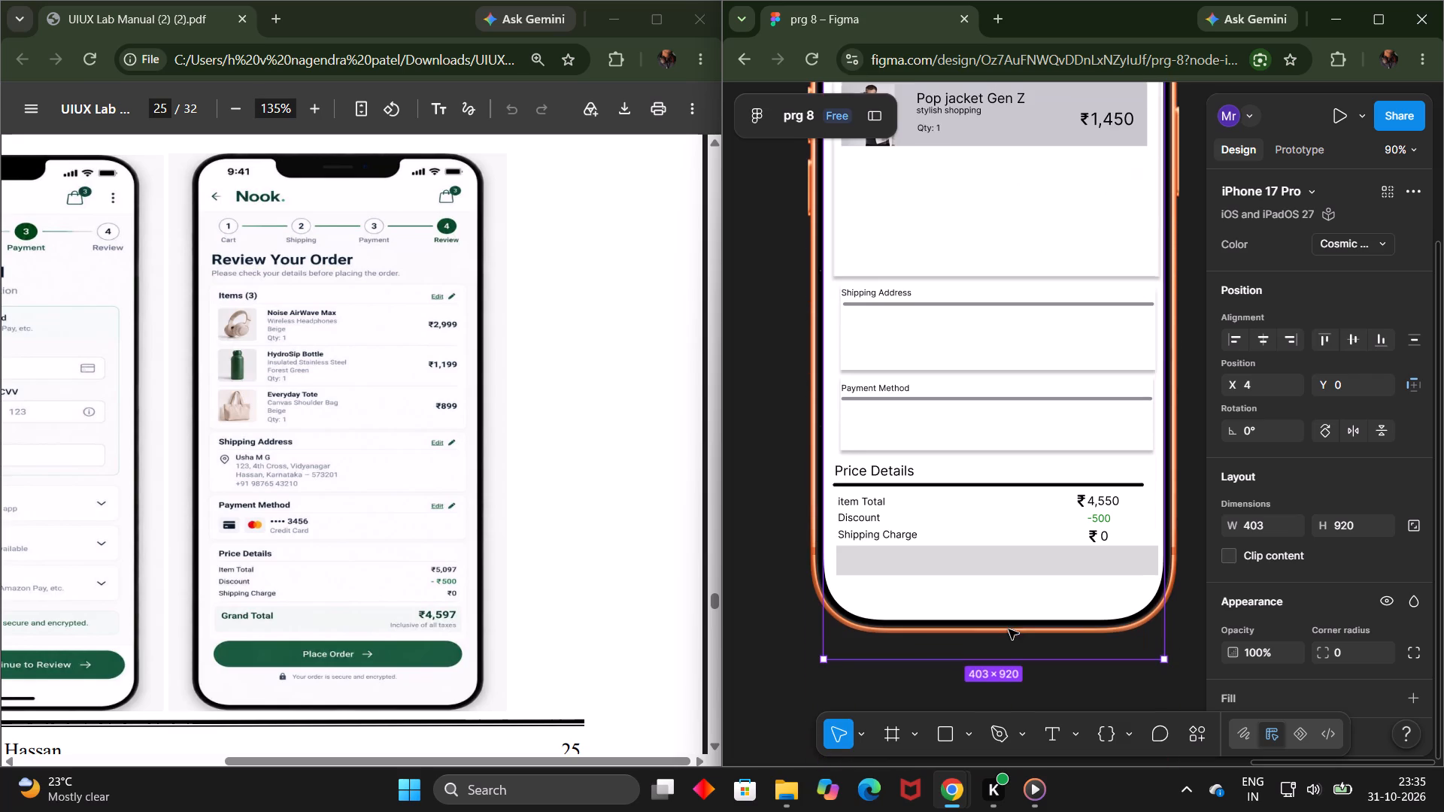
scroll(1009, 629, down, 1)
click(997, 655)
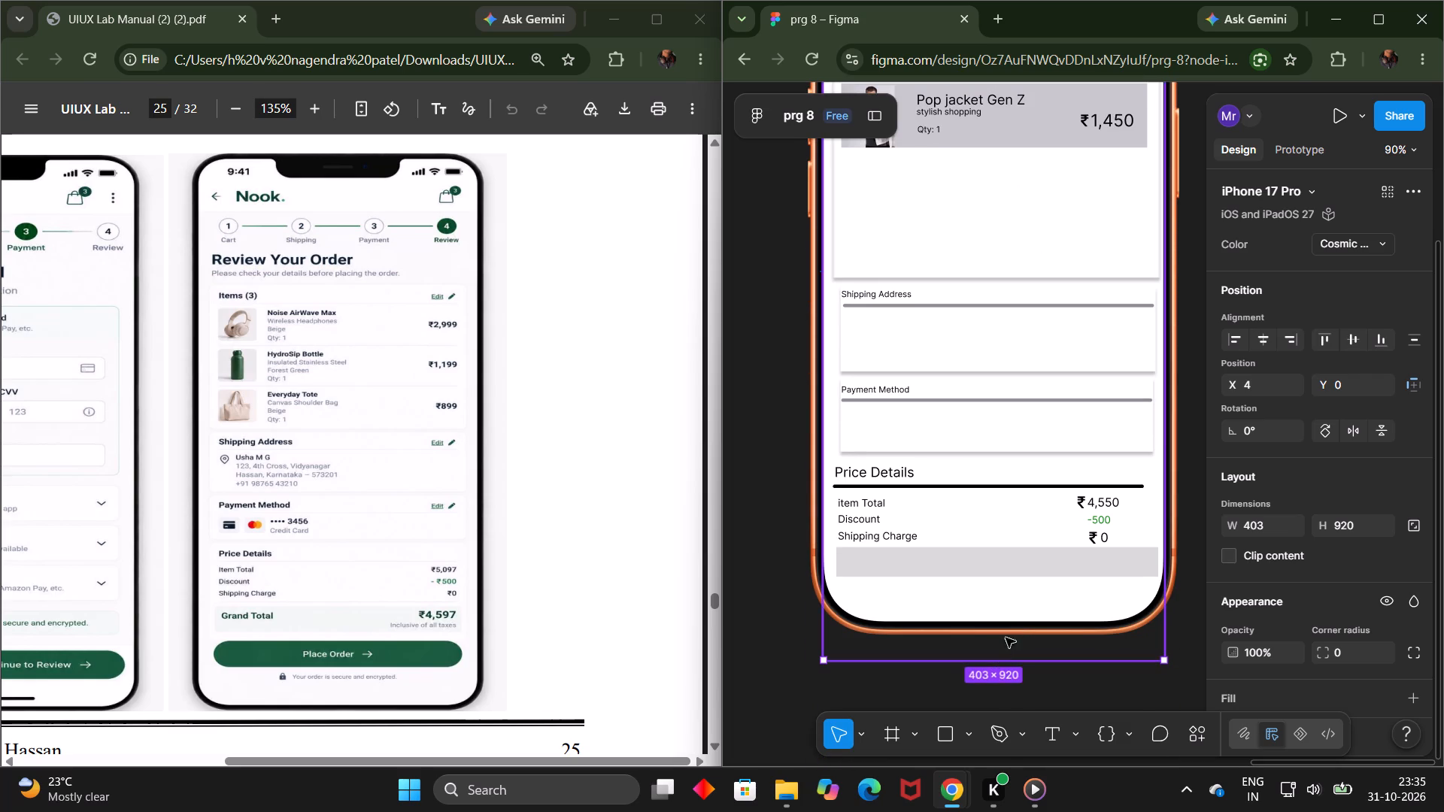
click(1004, 642)
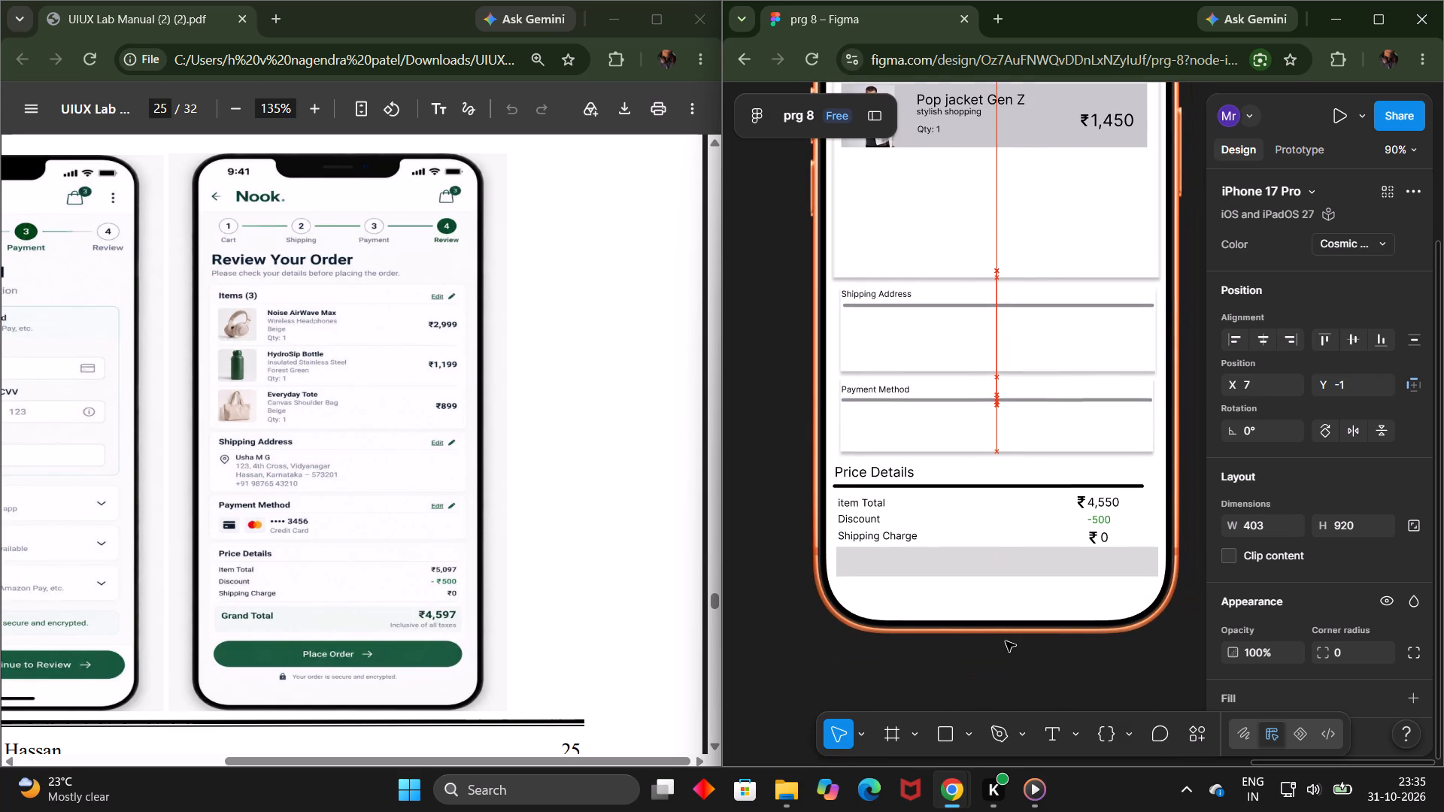
scroll(1006, 641, up, 2)
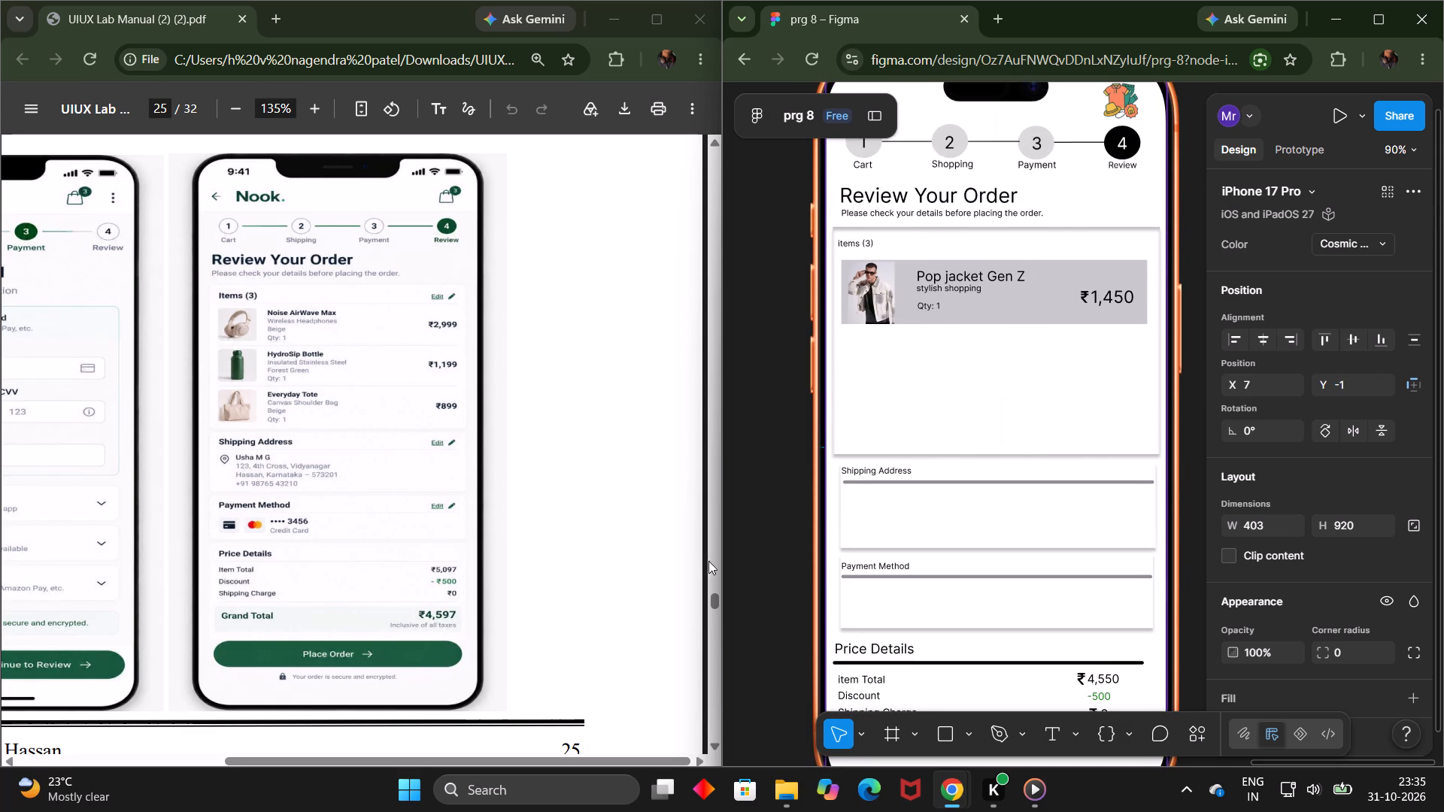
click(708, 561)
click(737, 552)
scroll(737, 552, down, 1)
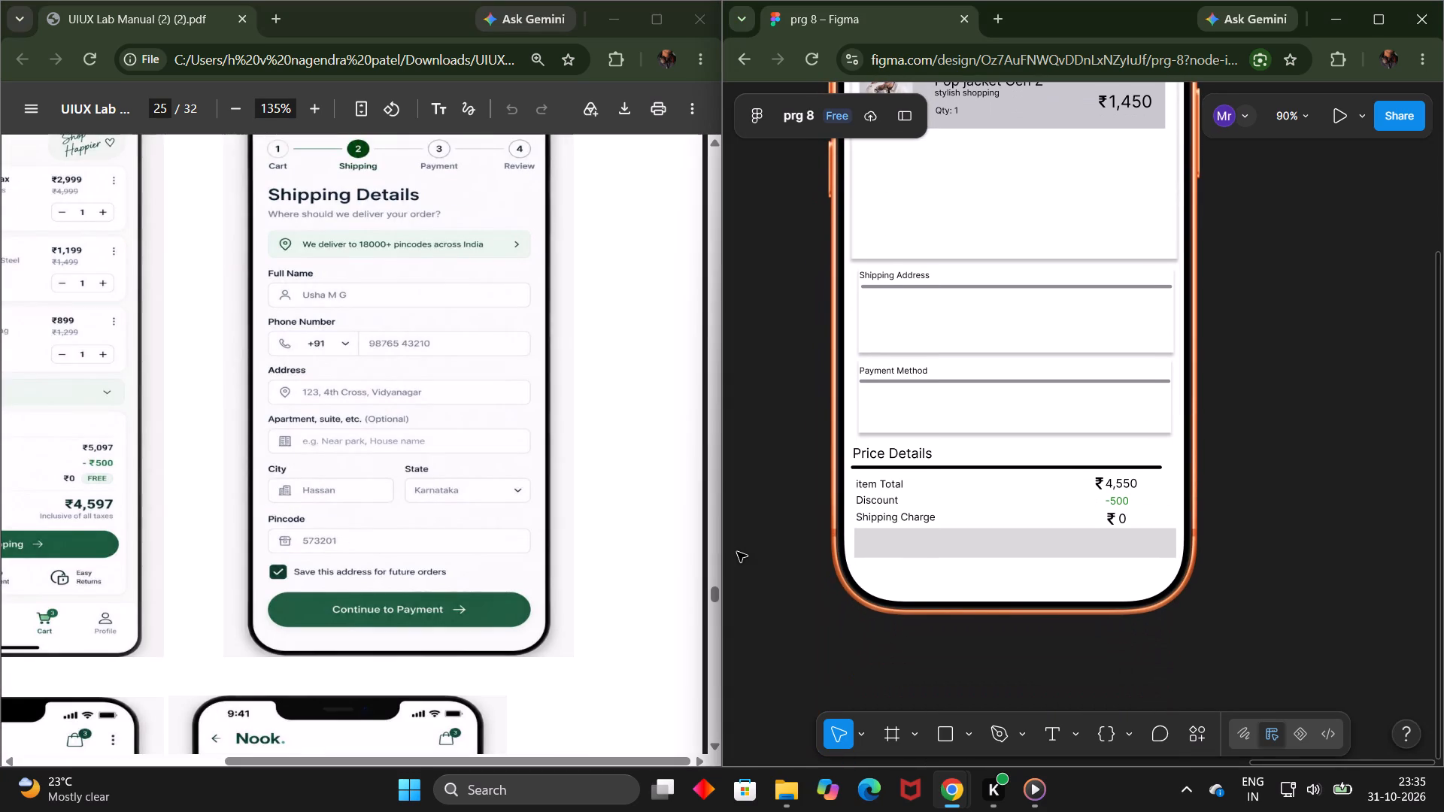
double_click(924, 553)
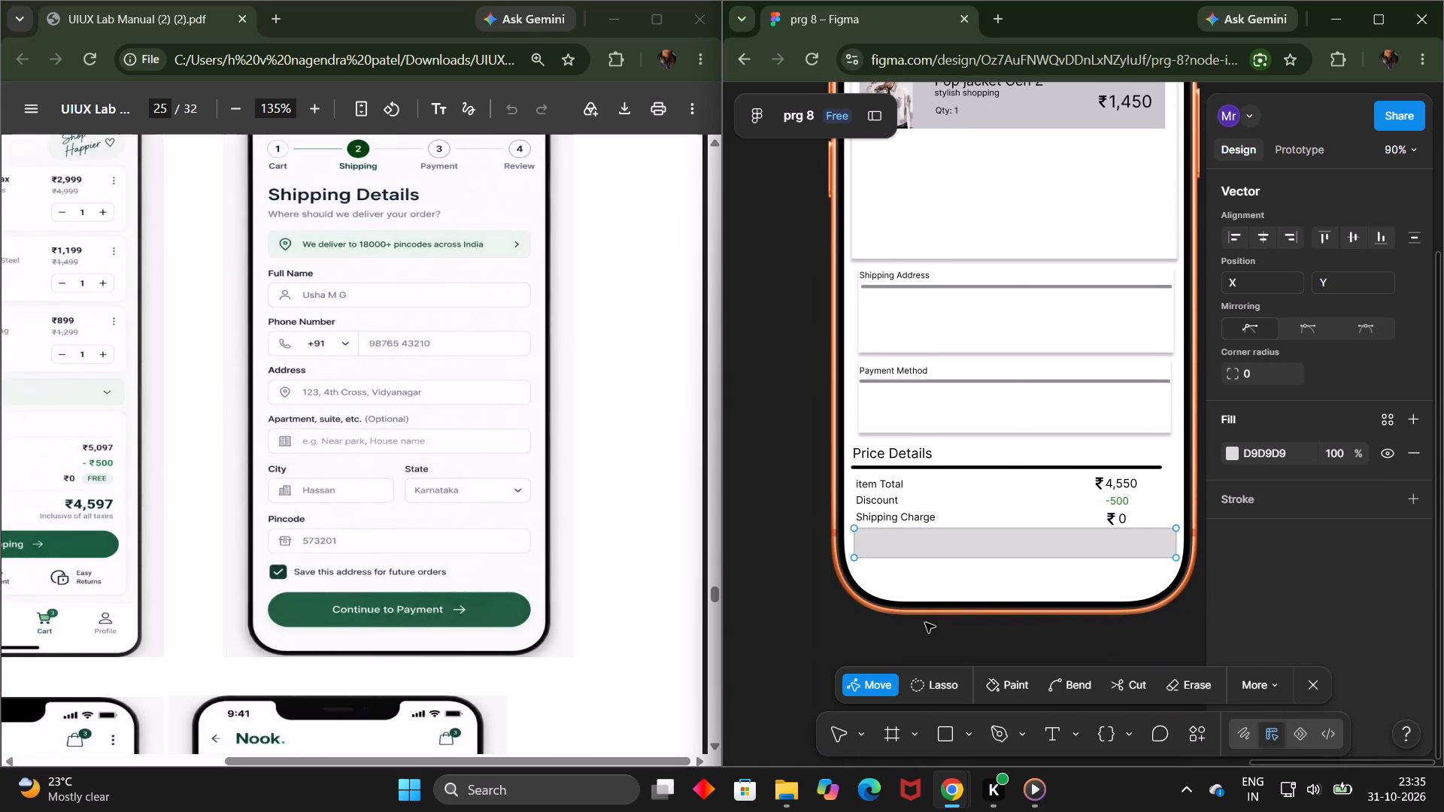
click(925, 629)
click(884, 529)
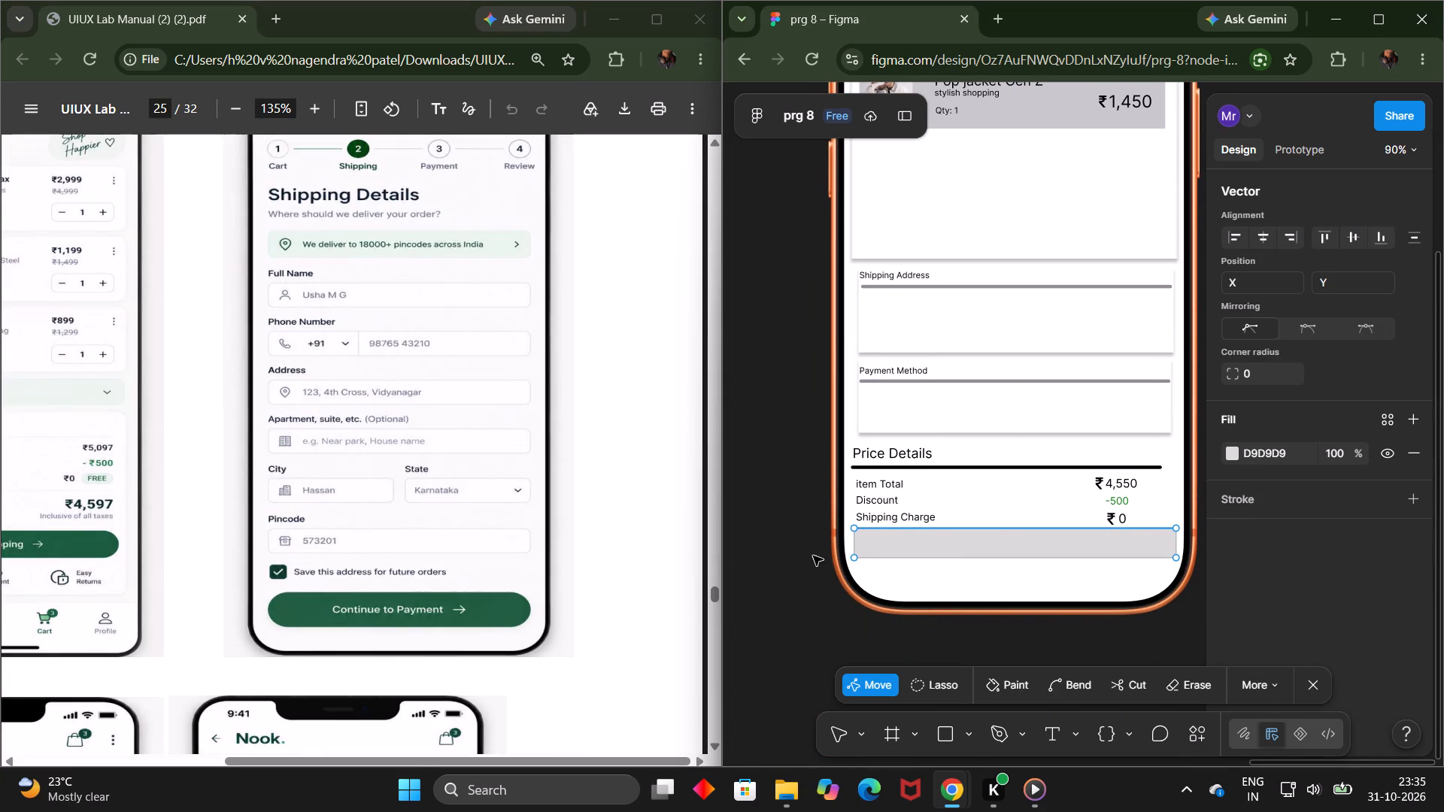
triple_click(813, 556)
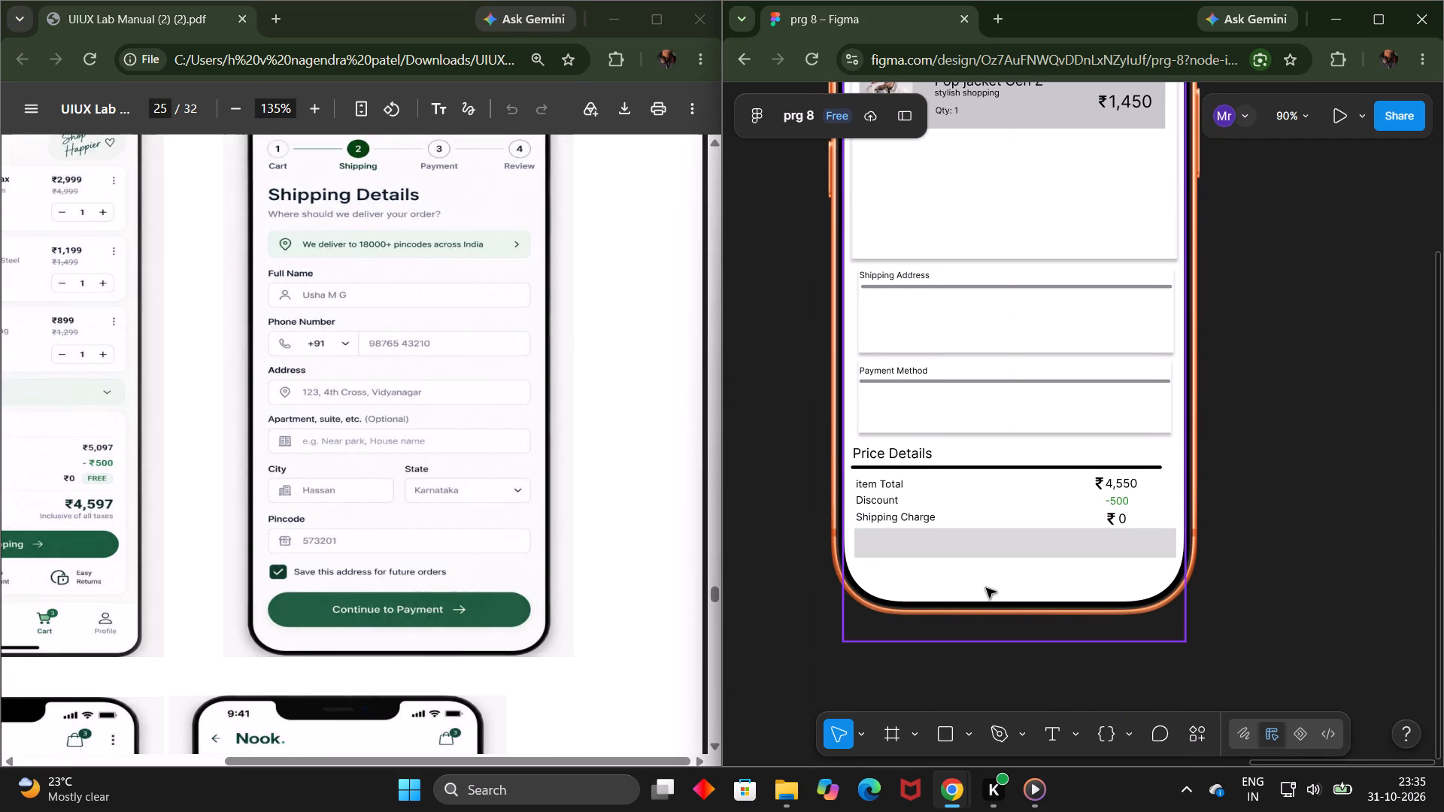
Fill the grey bar below Shipping Charge with a custom light mint green, about 6EFFA6.
click(995, 546)
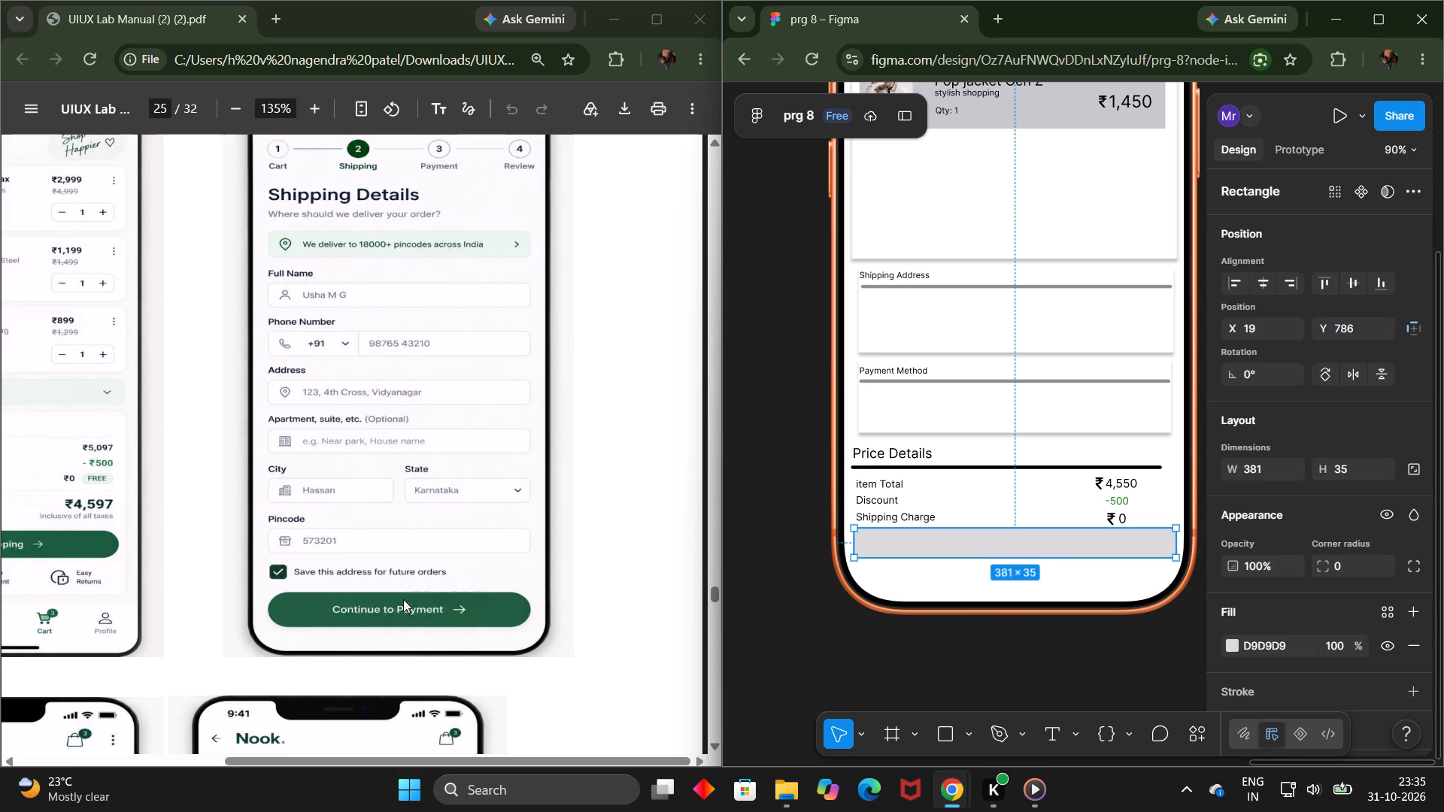
scroll(387, 600, down, 4)
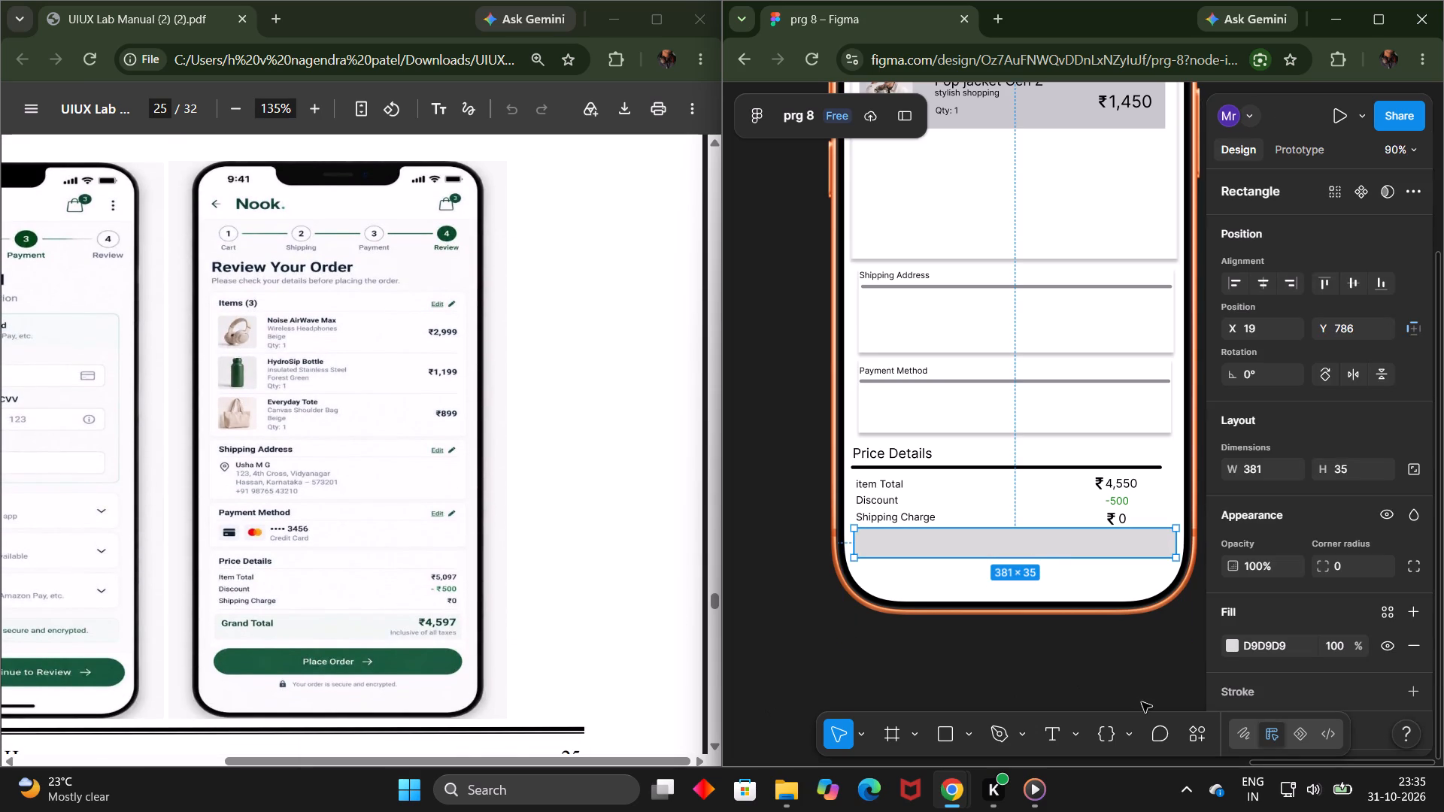
click(1292, 647)
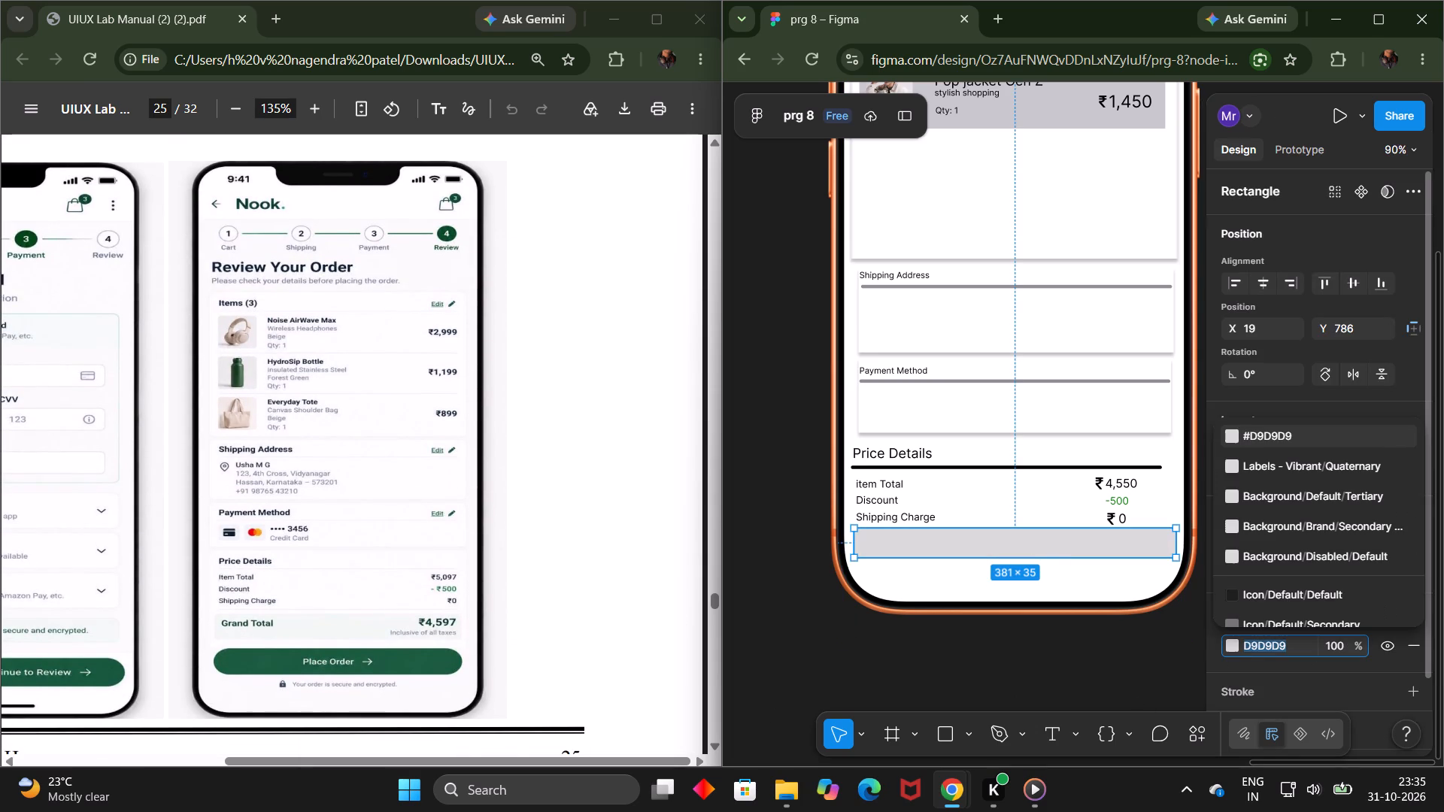
scroll(1312, 573, down, 3)
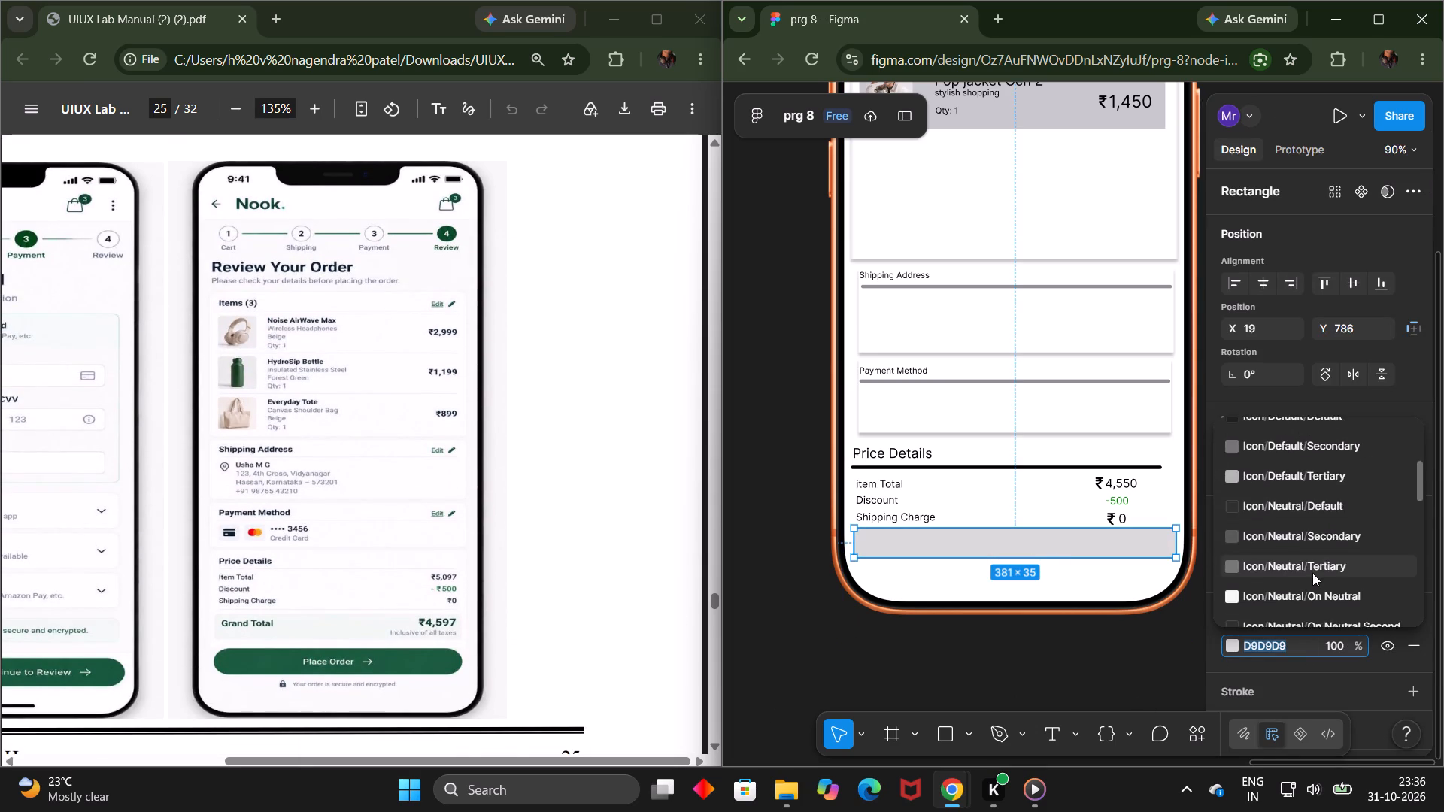
scroll(1312, 573, down, 3)
click(1280, 610)
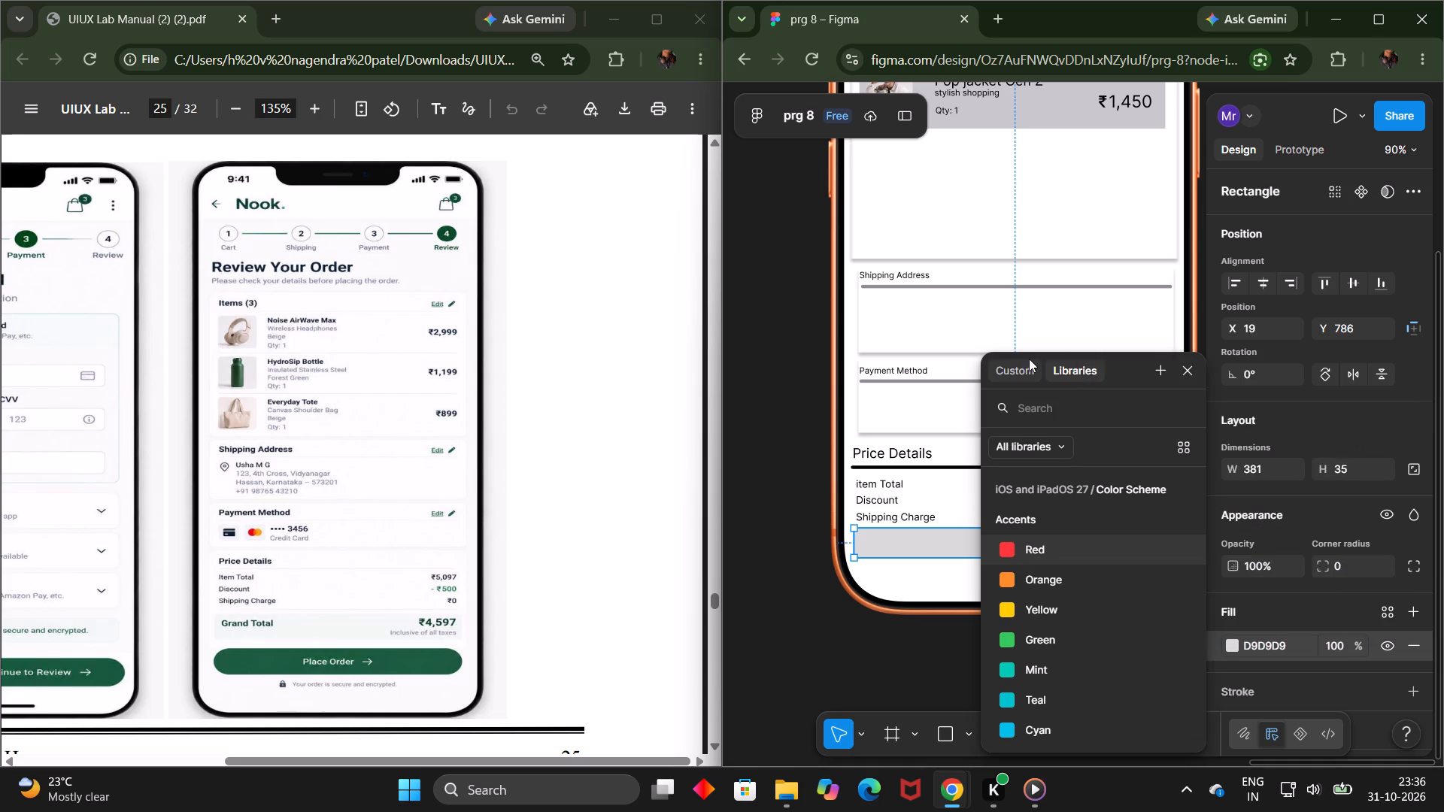
click(1024, 361)
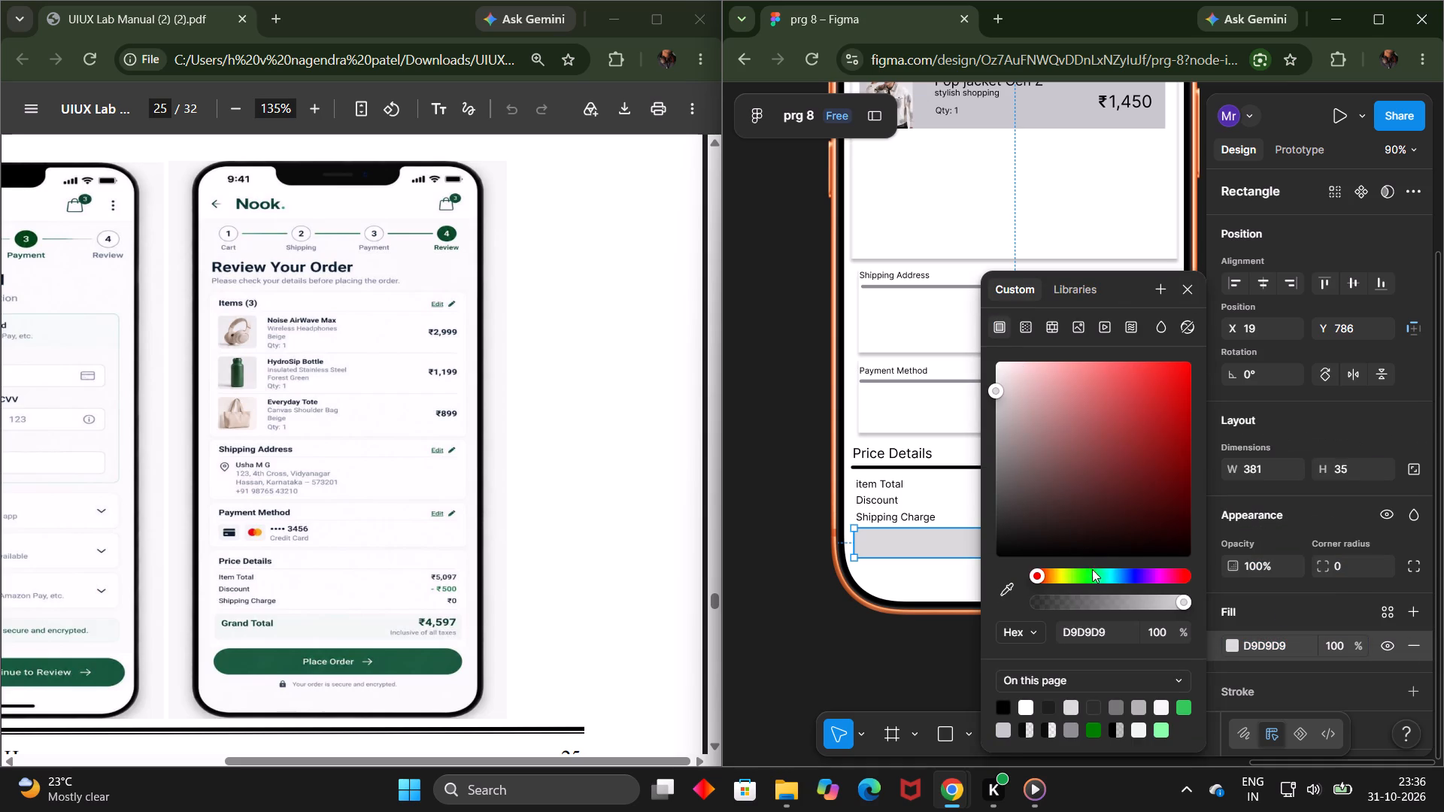
click(1101, 580)
drag(1092, 407, 1132, 360)
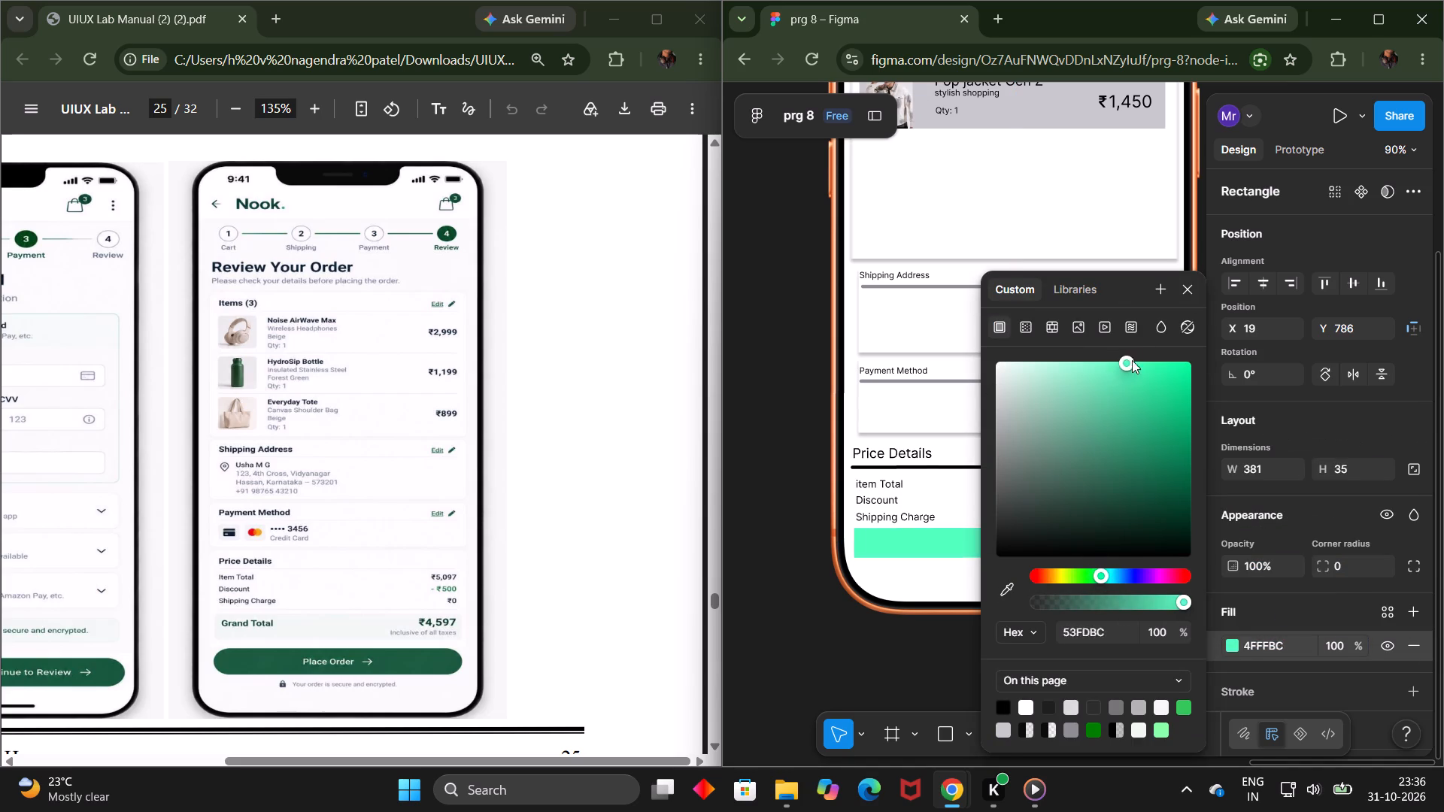
drag(1132, 360, 1050, 343)
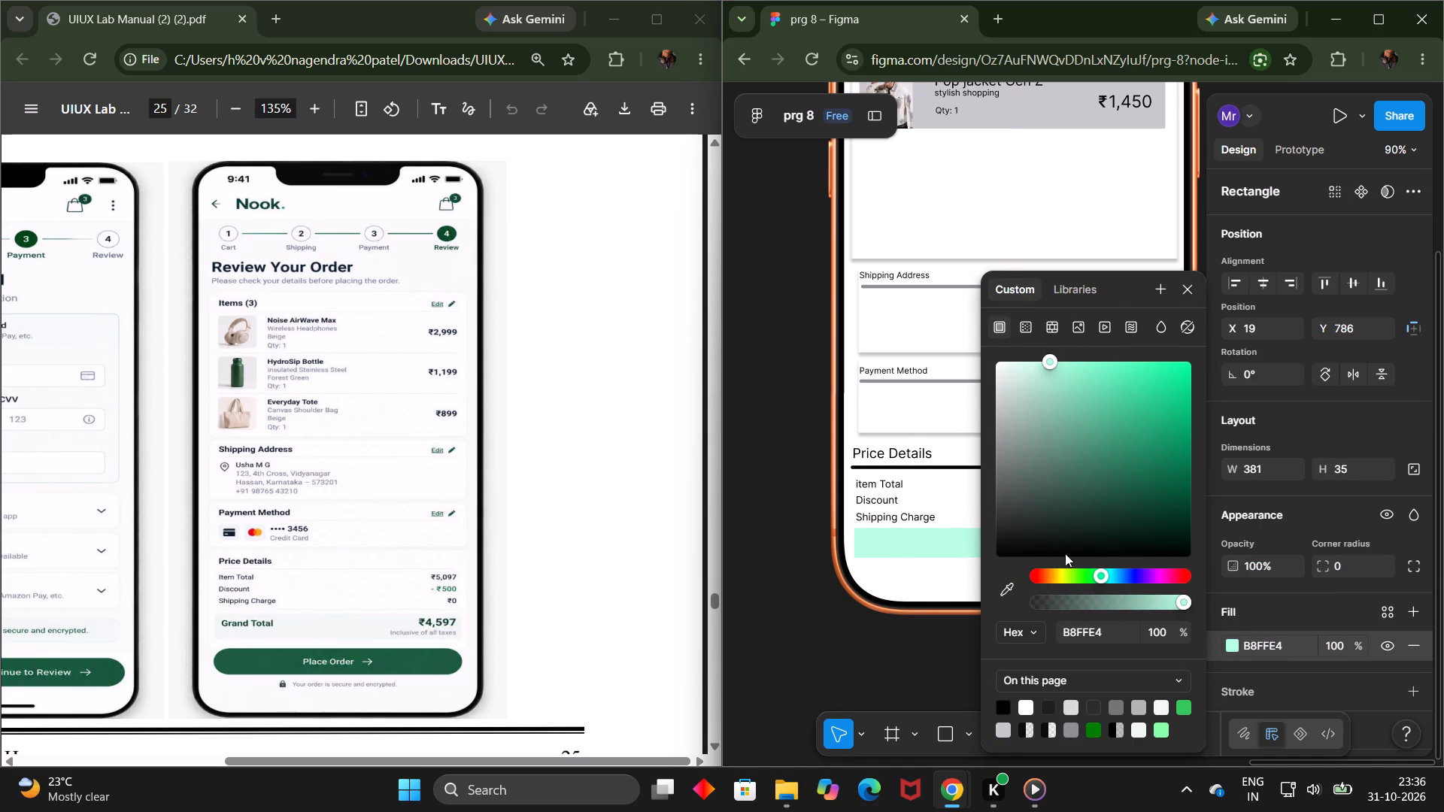
click(1083, 574)
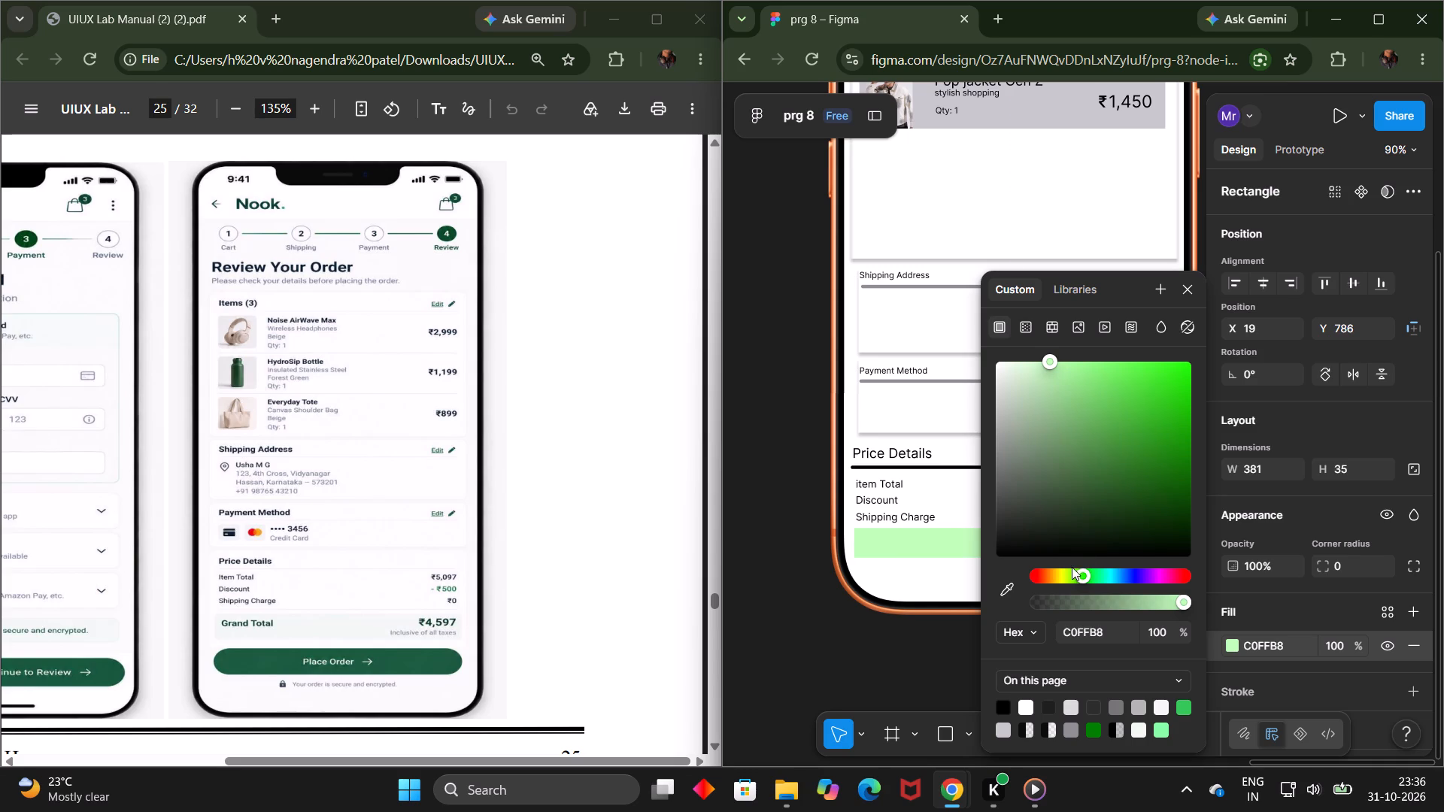
click(1088, 575)
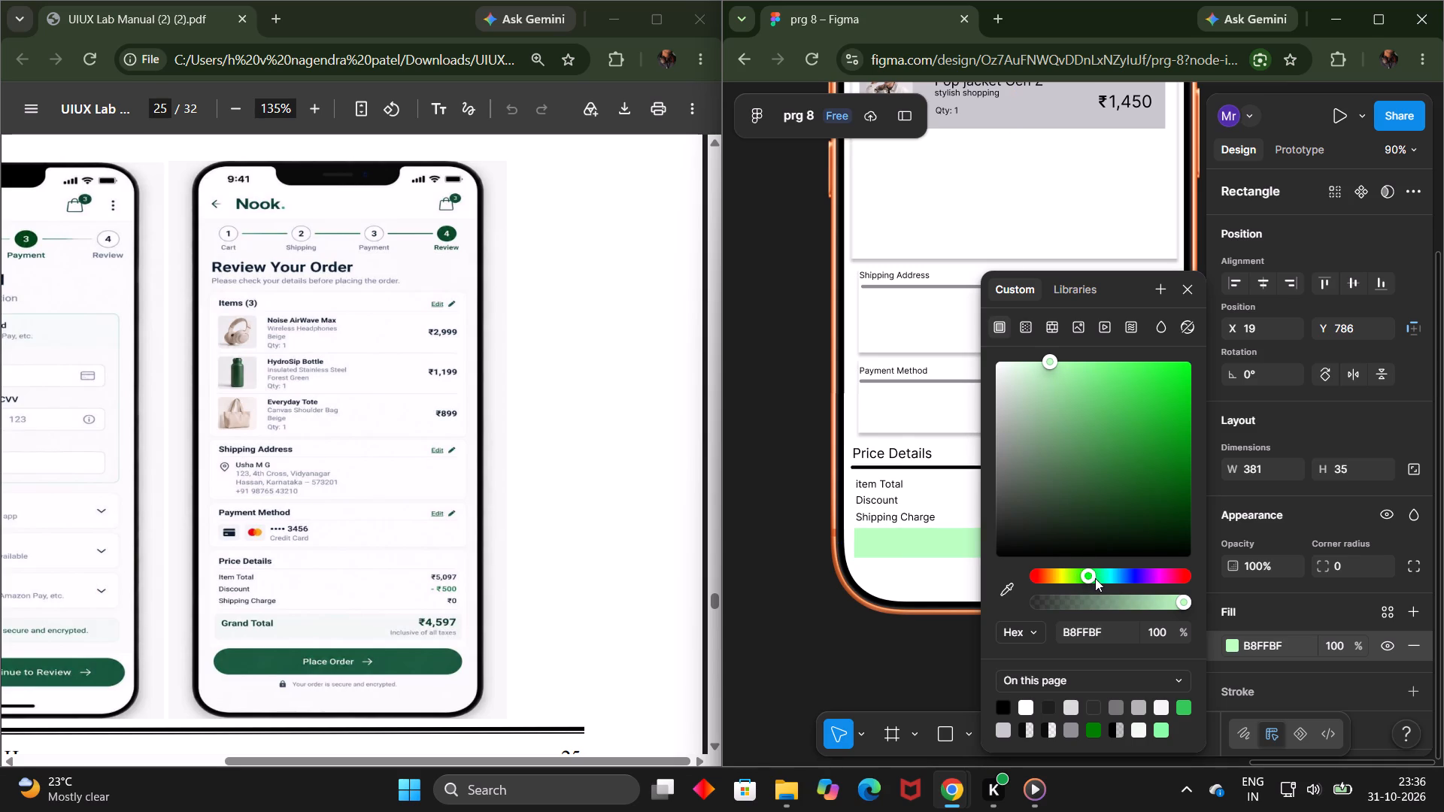
click(1095, 578)
drag(1064, 447, 1160, 358)
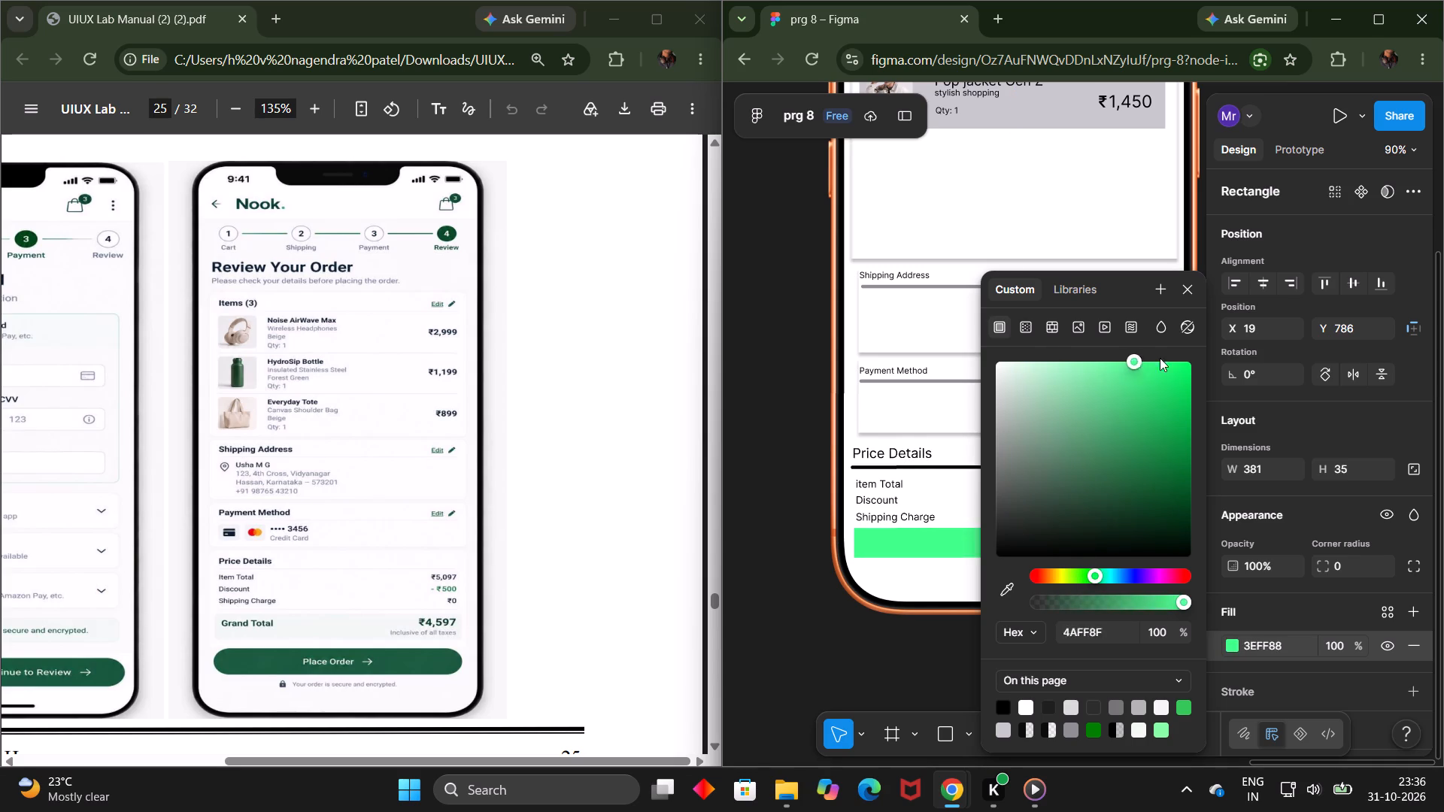
drag(1160, 358, 1107, 353)
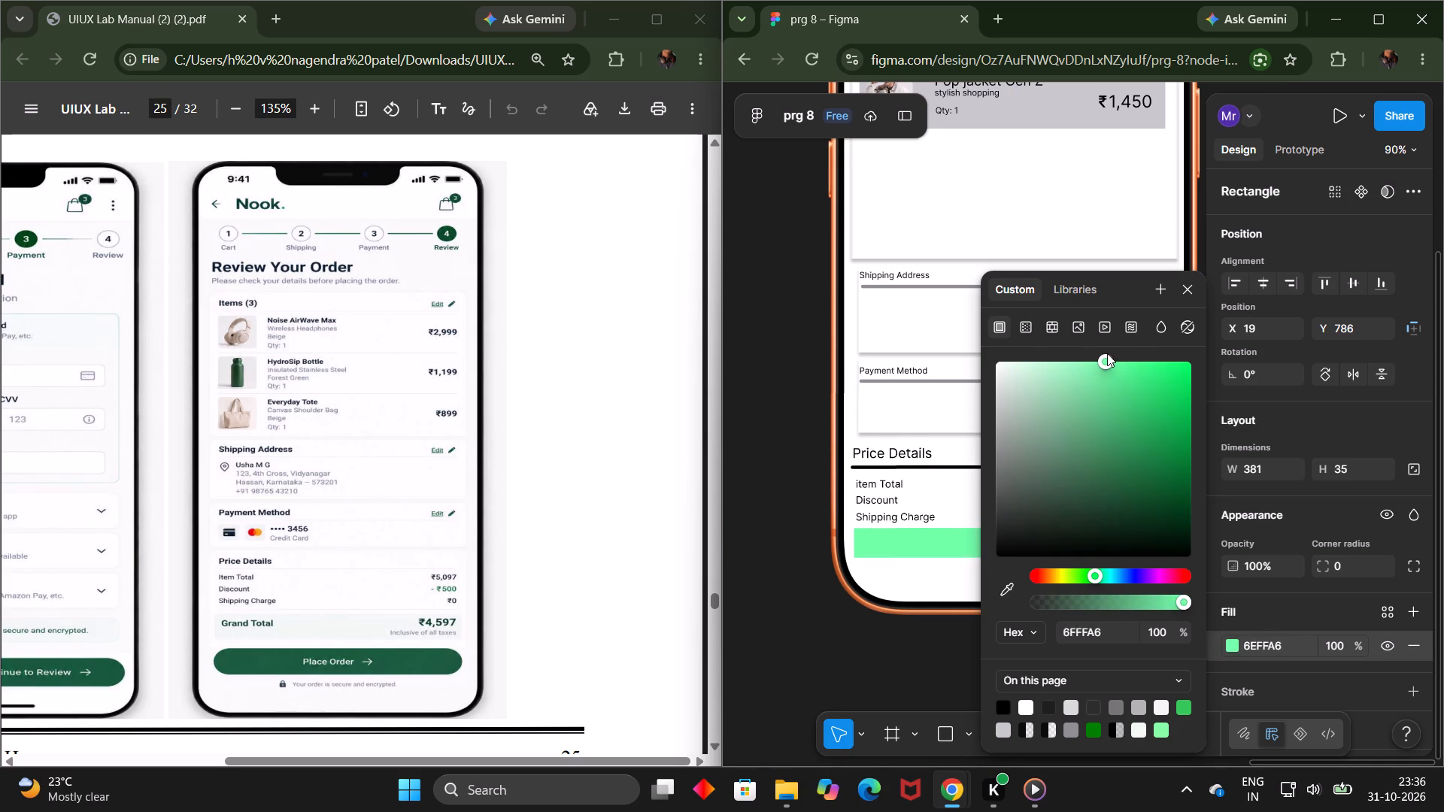
drag(1107, 353, 1109, 352)
click(779, 634)
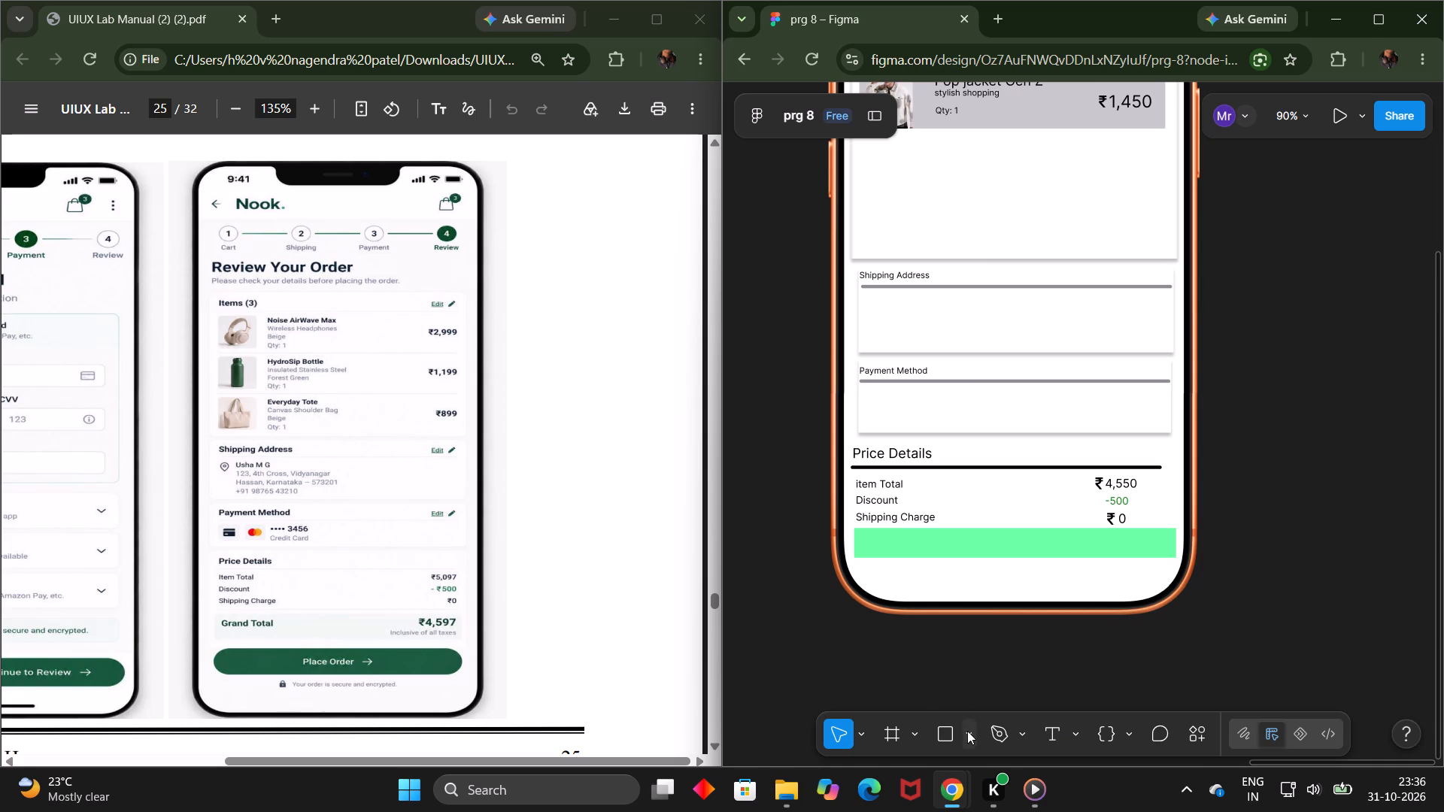
Add a text box about 103 × 19 reading "Grand Total" at the start of the green bar, around X 34, Y 795.
click(1050, 747)
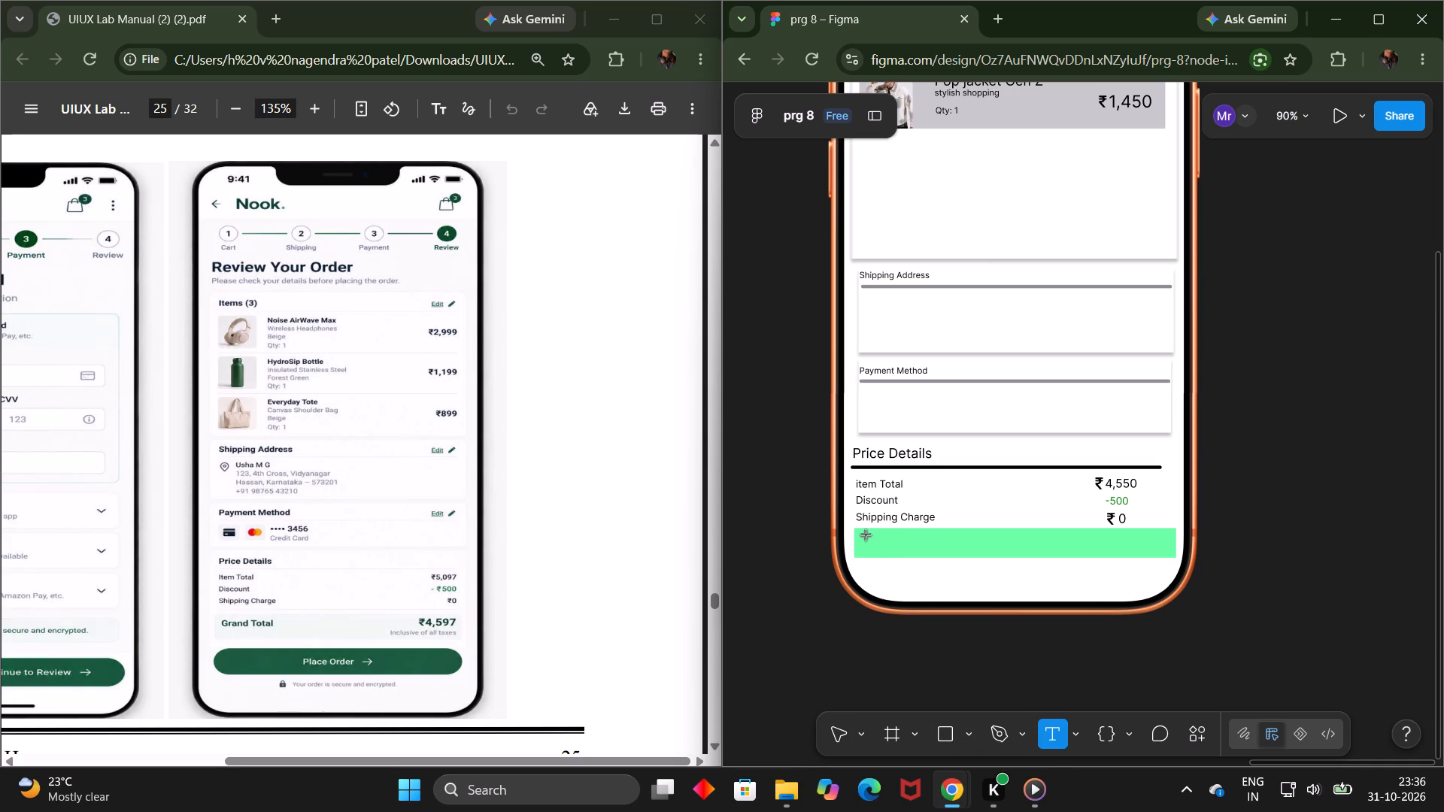
drag(866, 535, 954, 552)
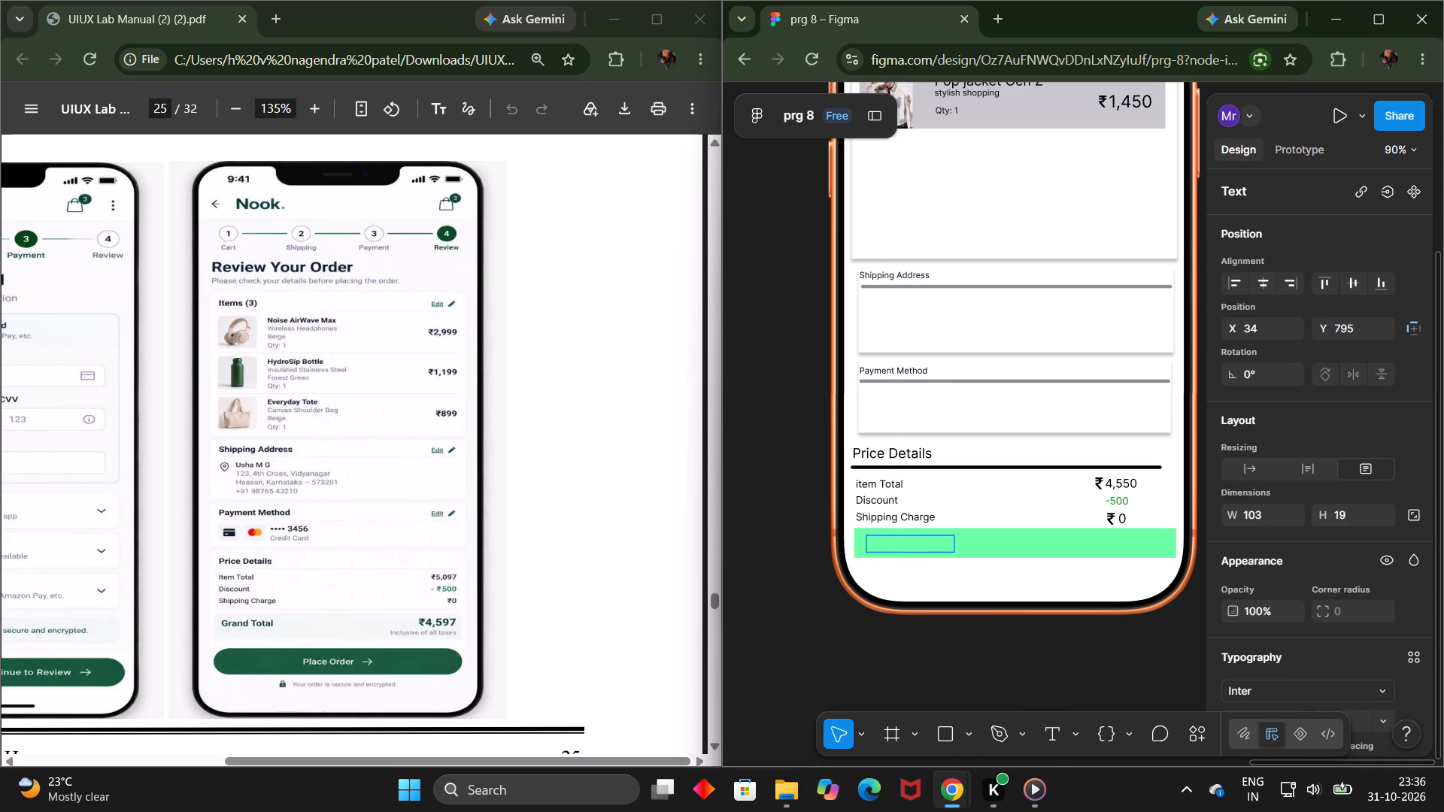
key(shift+g)
text(rand)
key(space)
text(Total)
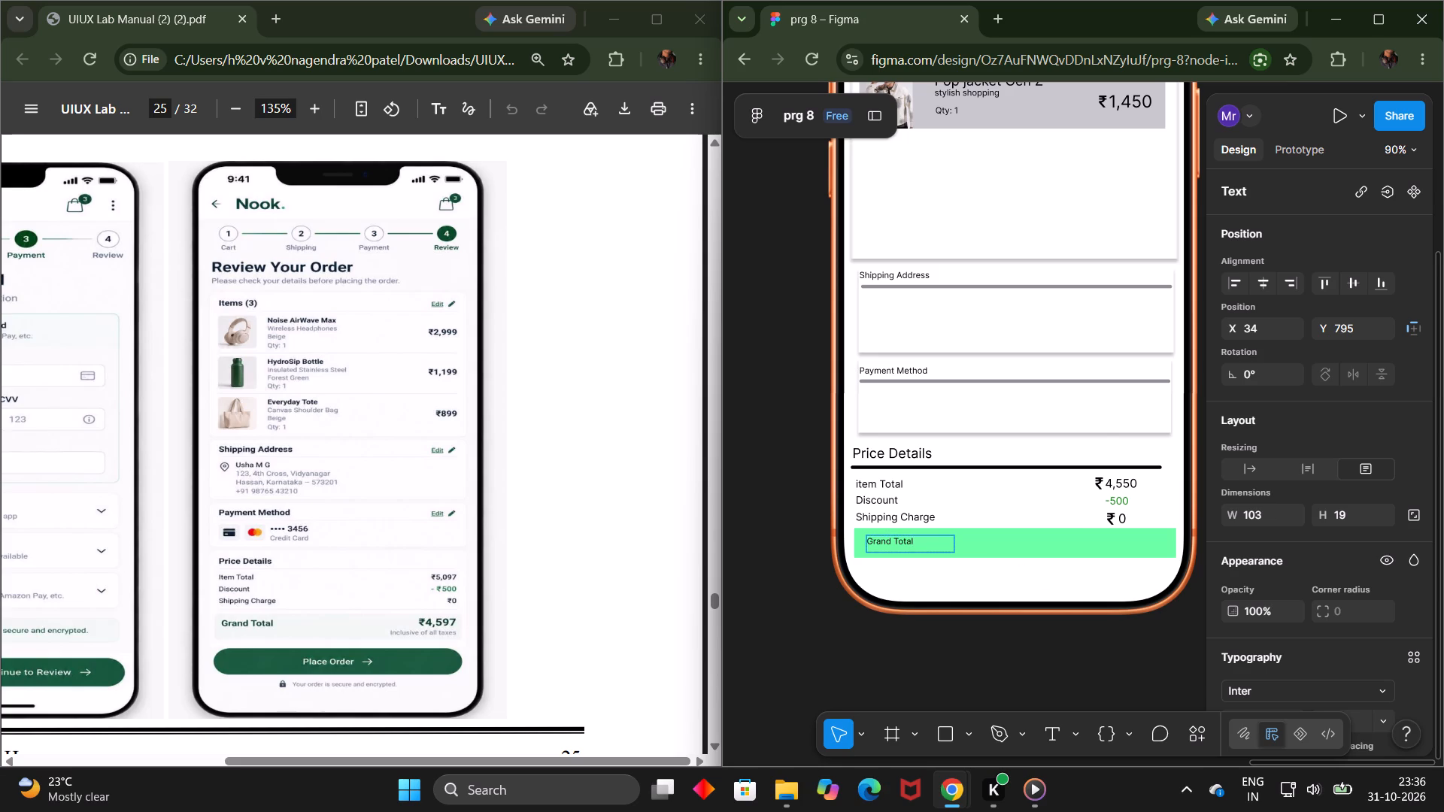
Set the Grand Total text in the green bar to font size 16.
triple_click(897, 544)
scroll(1351, 621, down, 1)
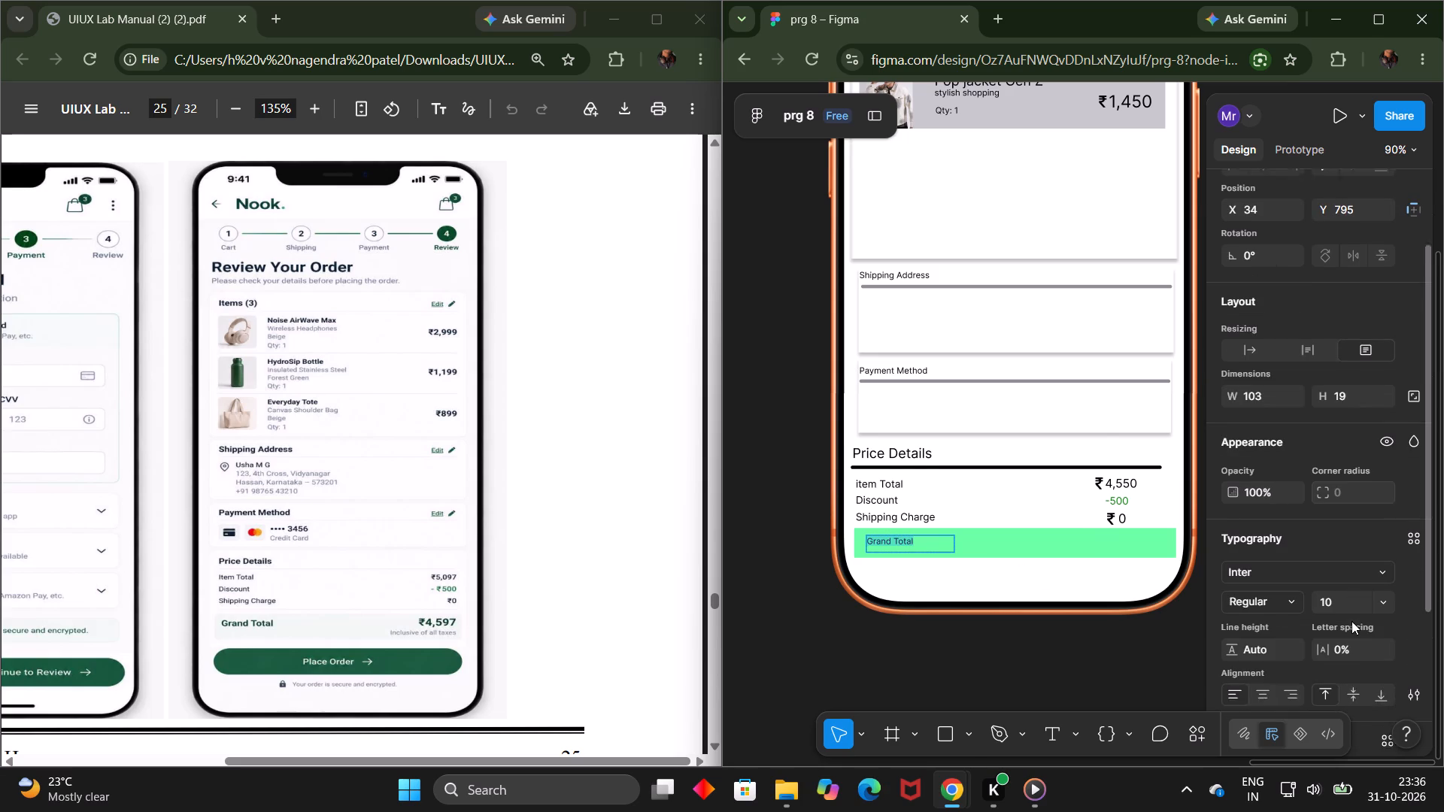
scroll(1351, 621, down, 1)
click(1391, 580)
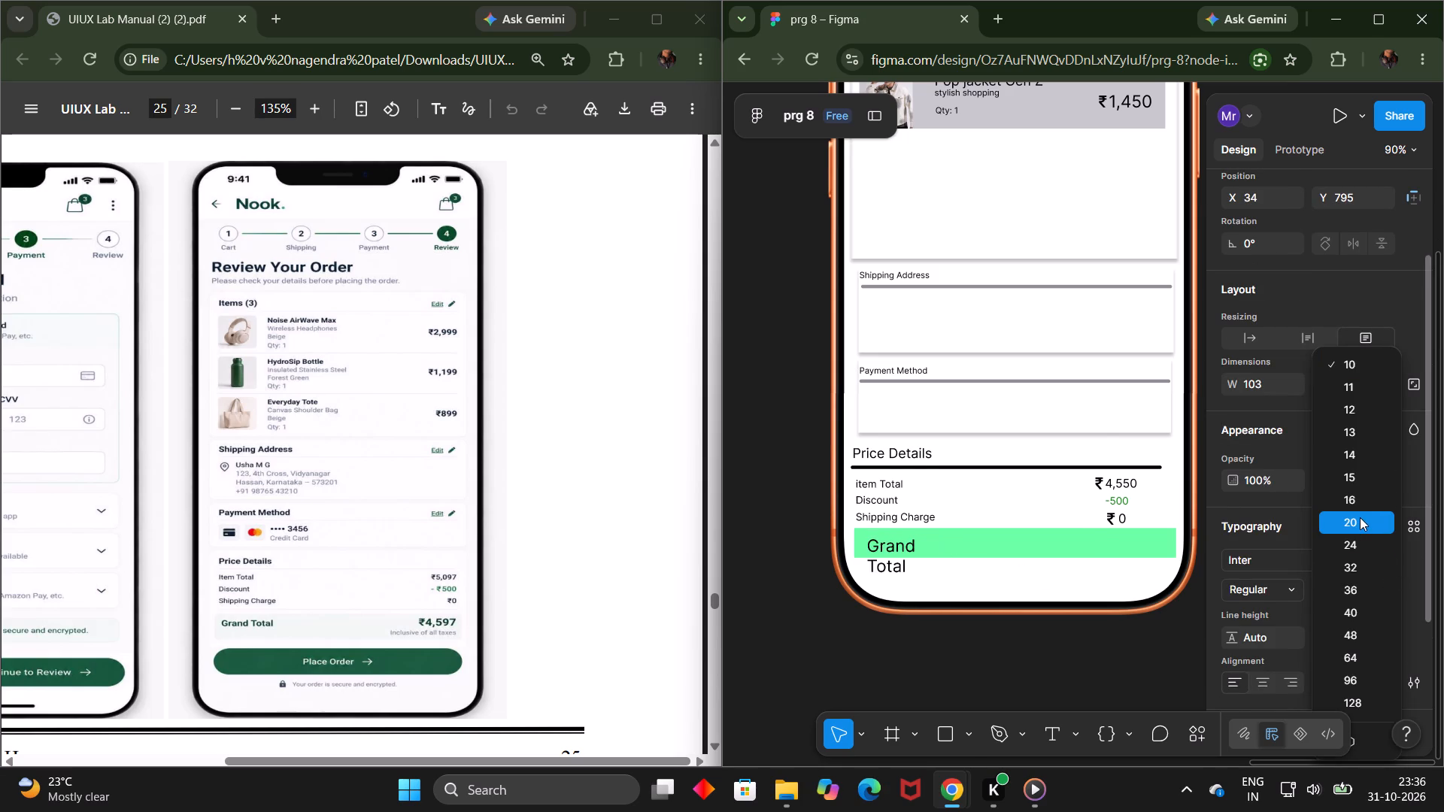
click(1360, 502)
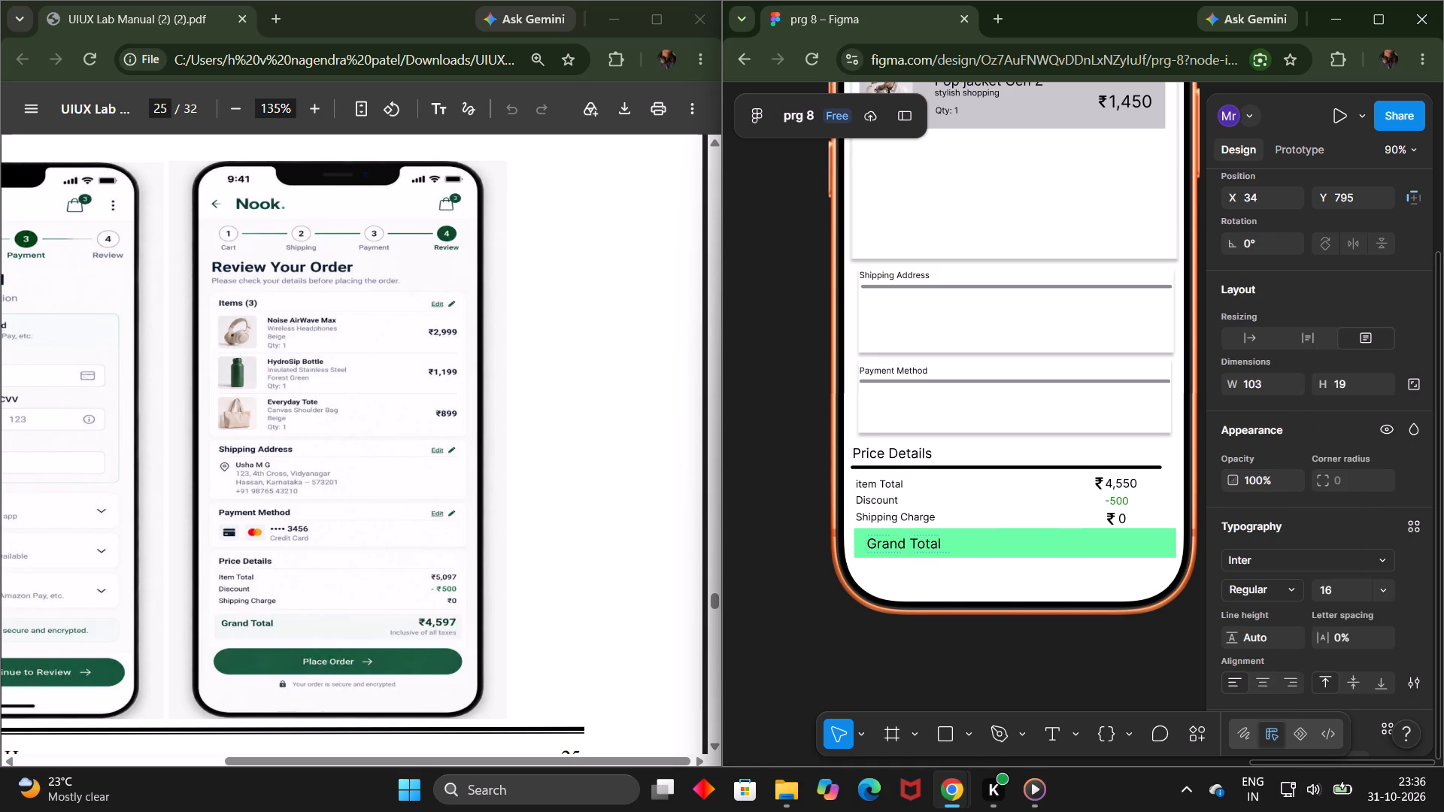
Shift the green bar behind Grand Total to X 12, Y 787.
click(952, 542)
click(964, 544)
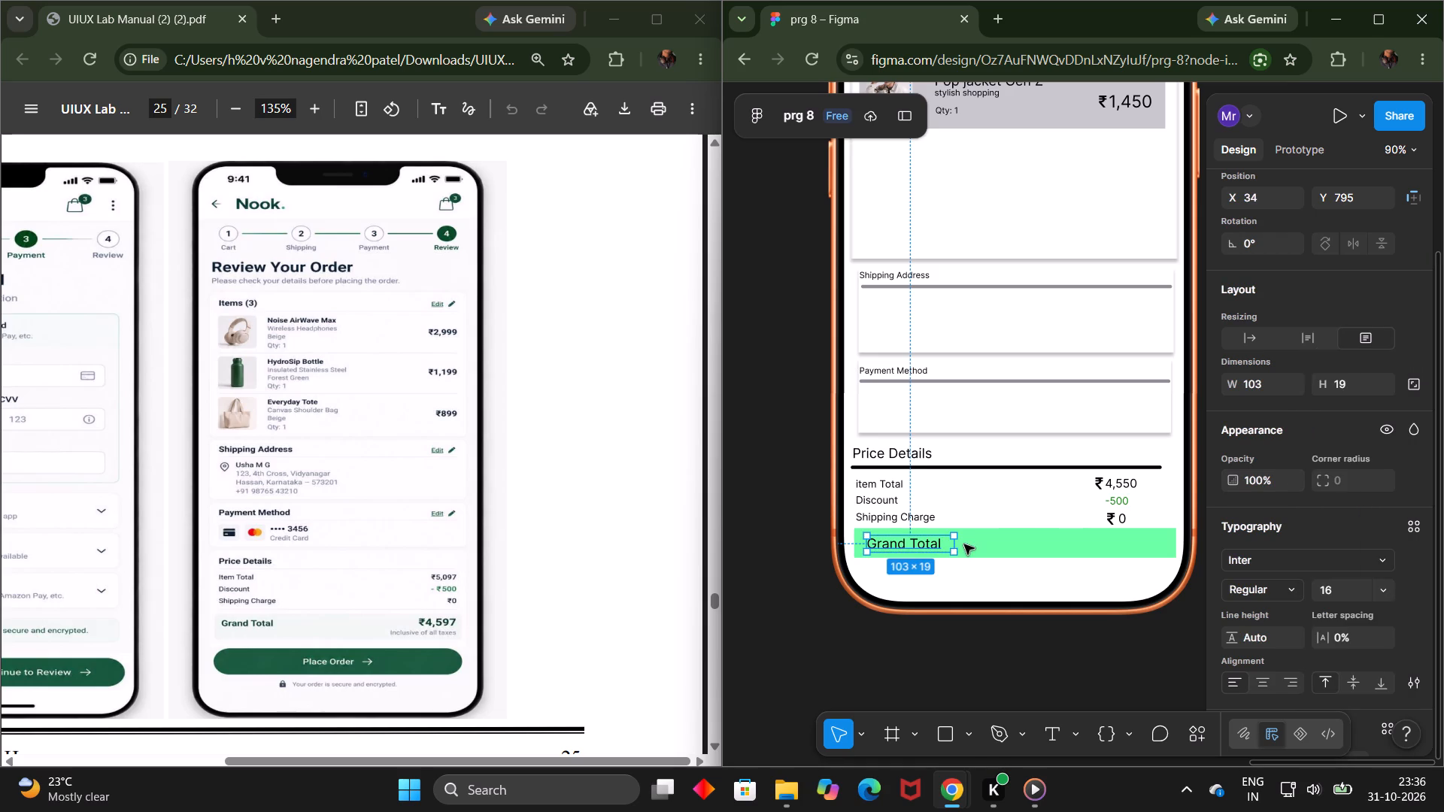
click(969, 544)
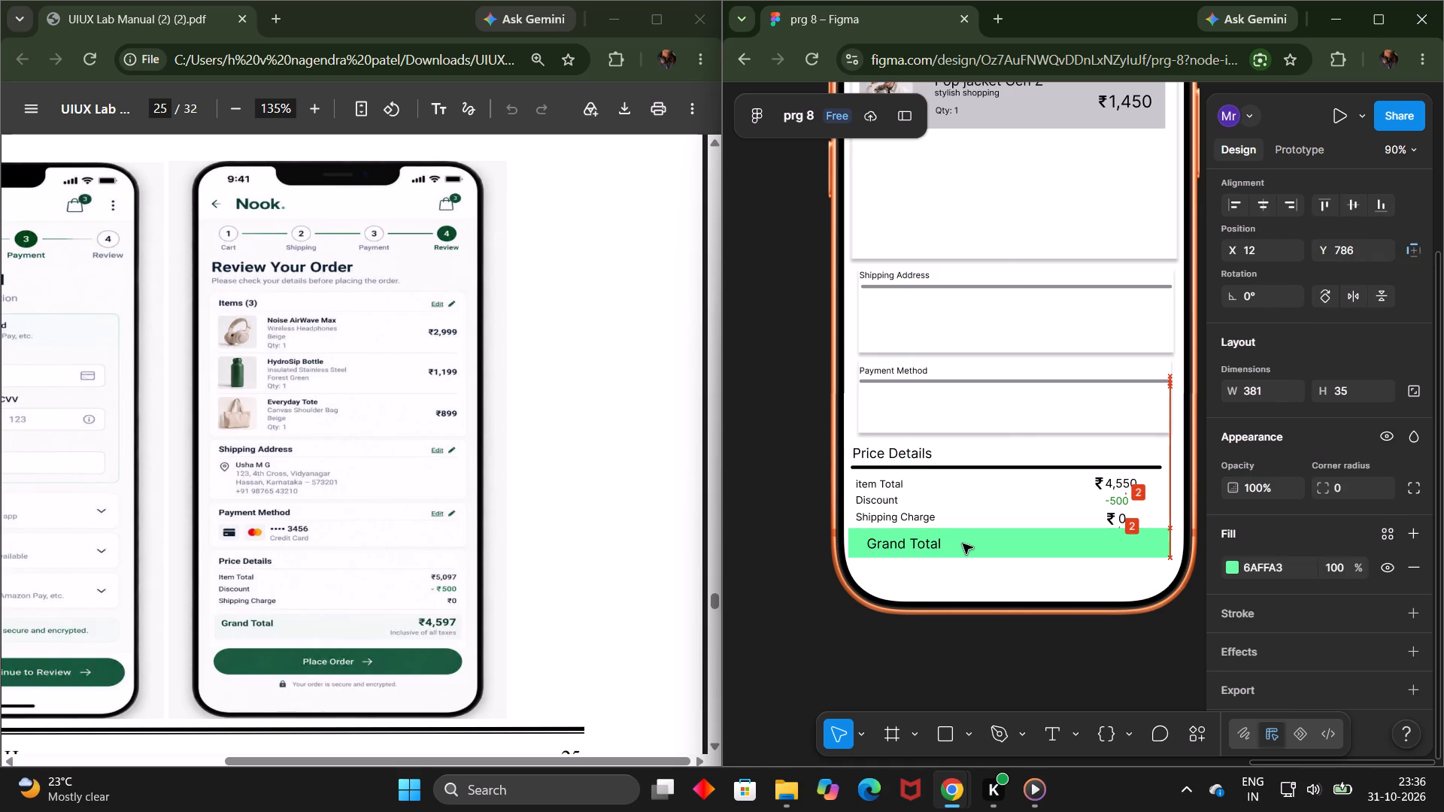
click(928, 546)
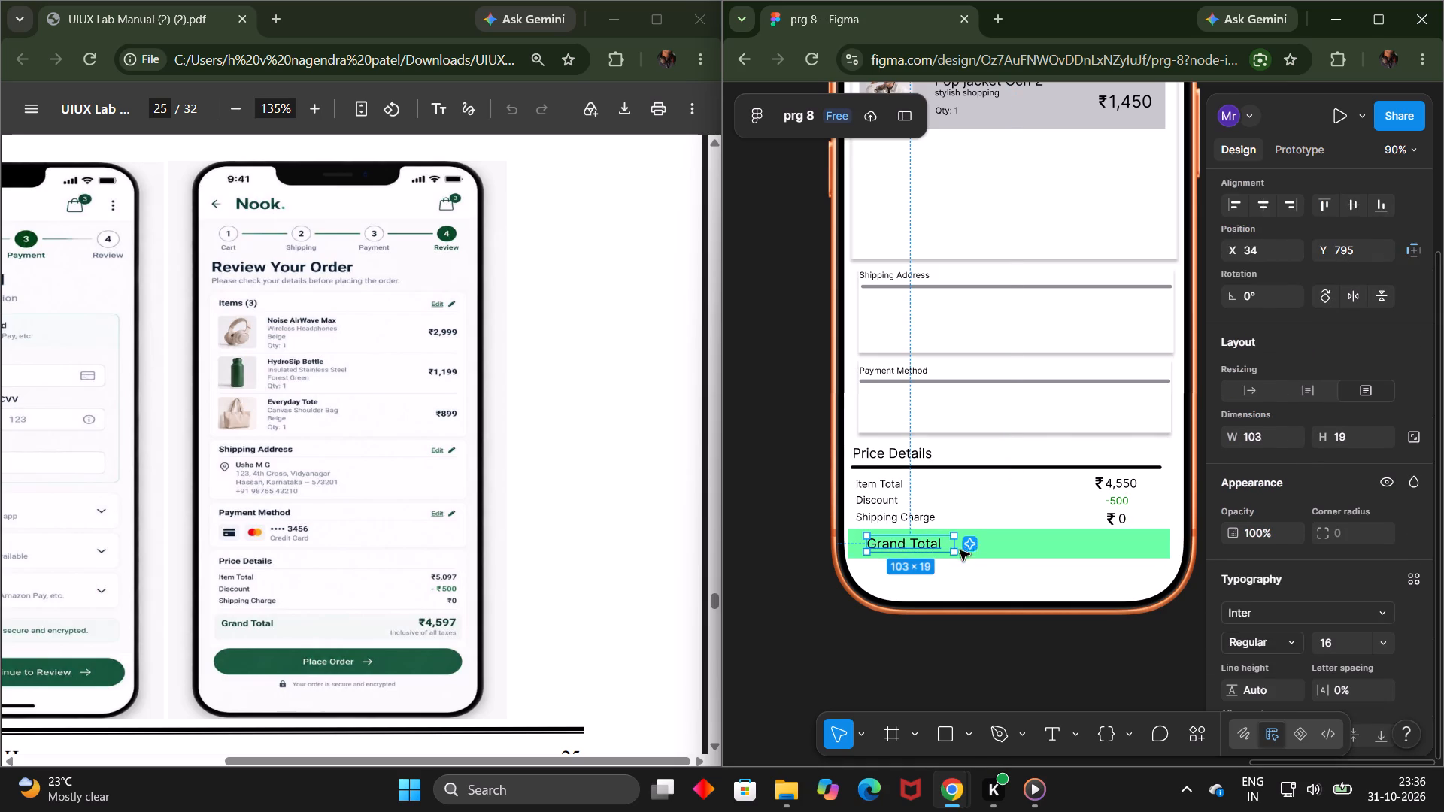
click(990, 547)
Move the Grand Total label to X 22, Y 795 inside the green bar.
click(917, 536)
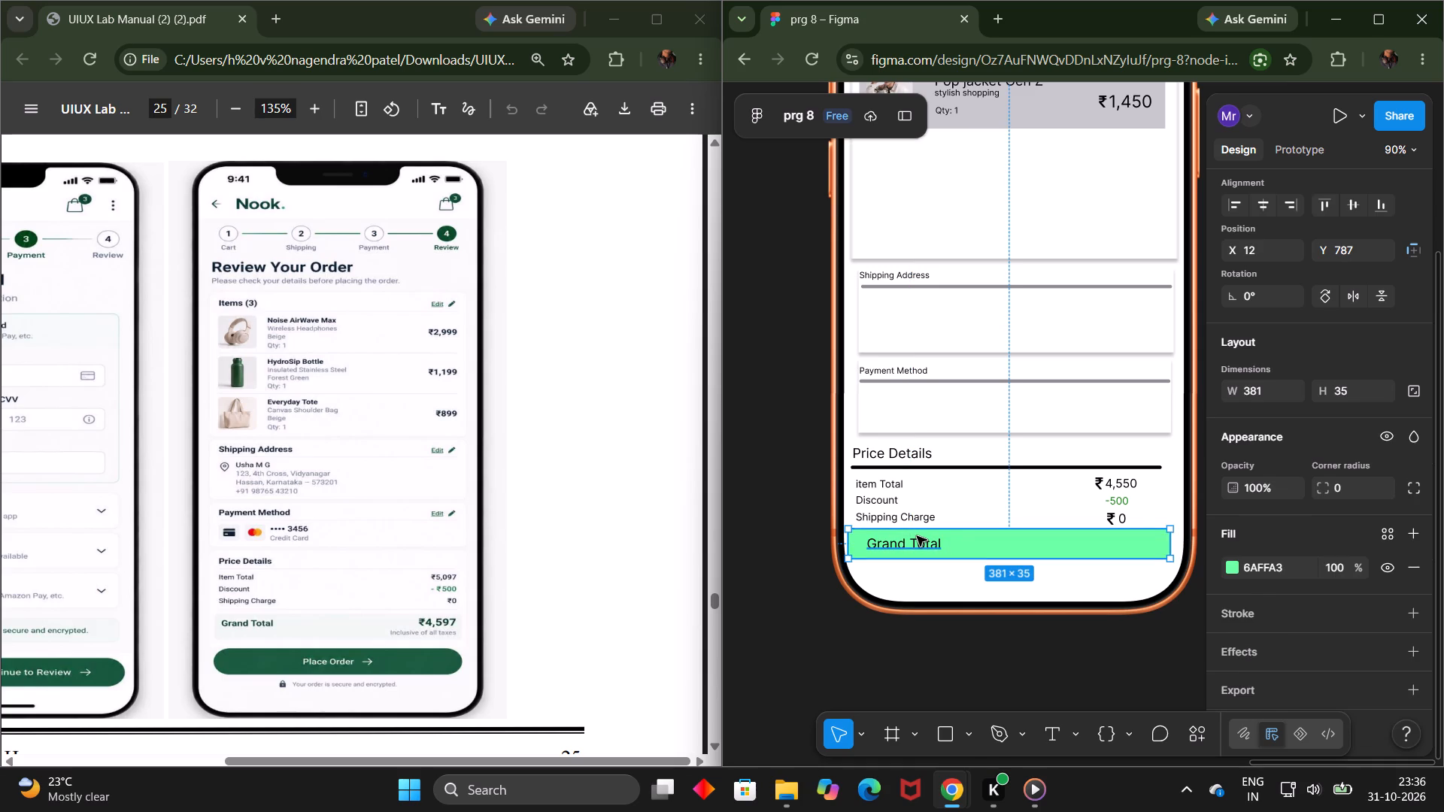
click(917, 536)
drag(942, 547, 932, 547)
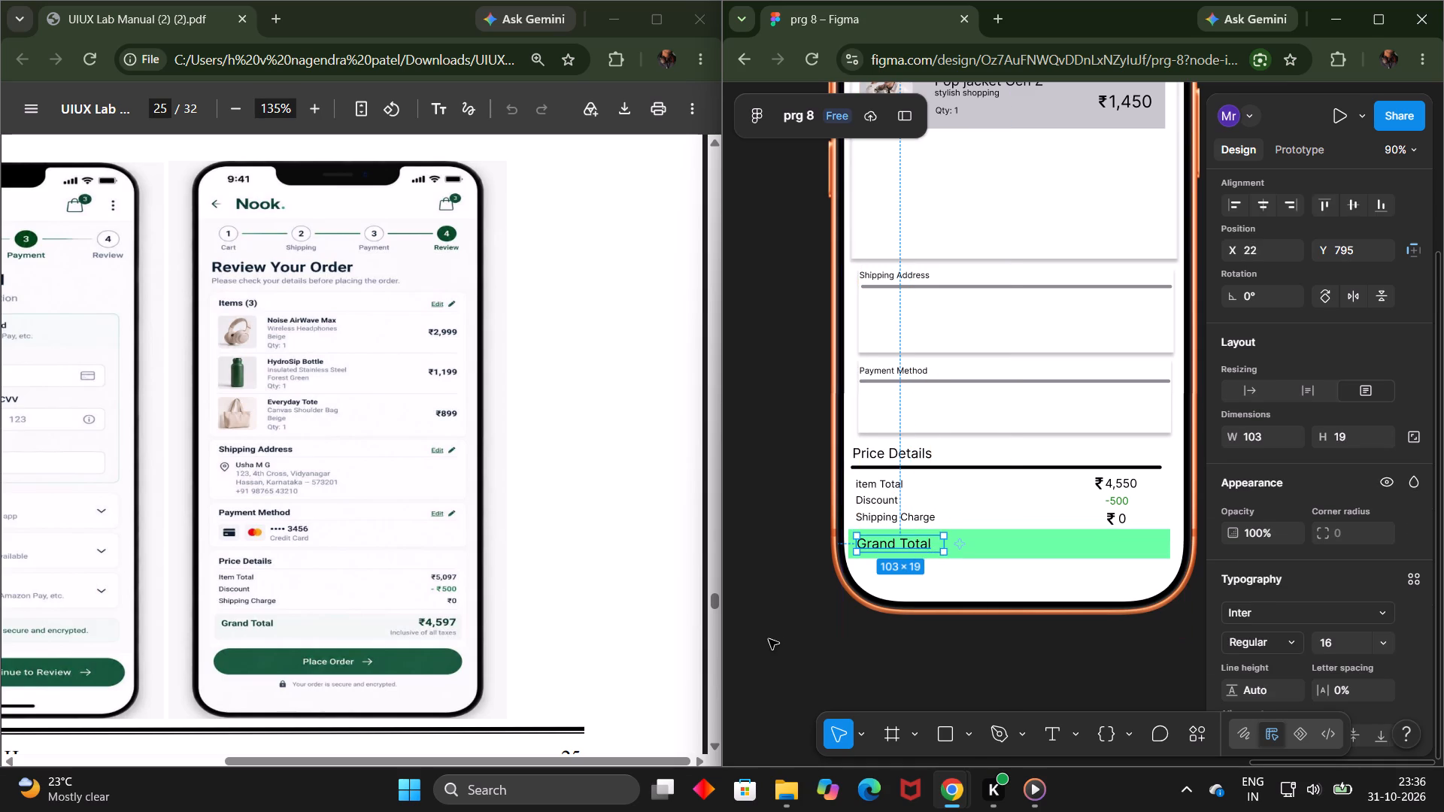
click(766, 639)
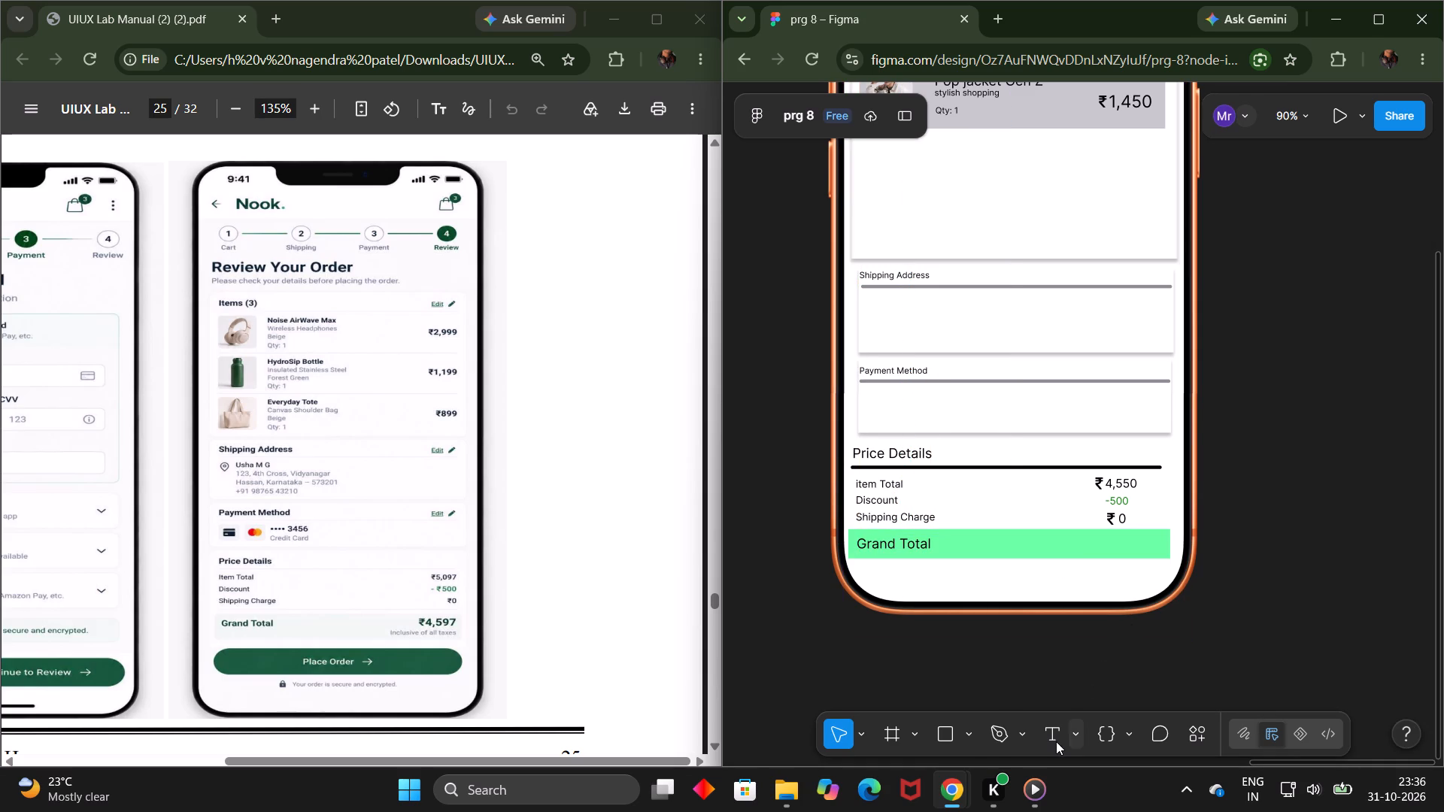
Add a text box about 96 × 17 reading "4,050" at the far end of the green bar, around X 291, Y 797.
click(1056, 741)
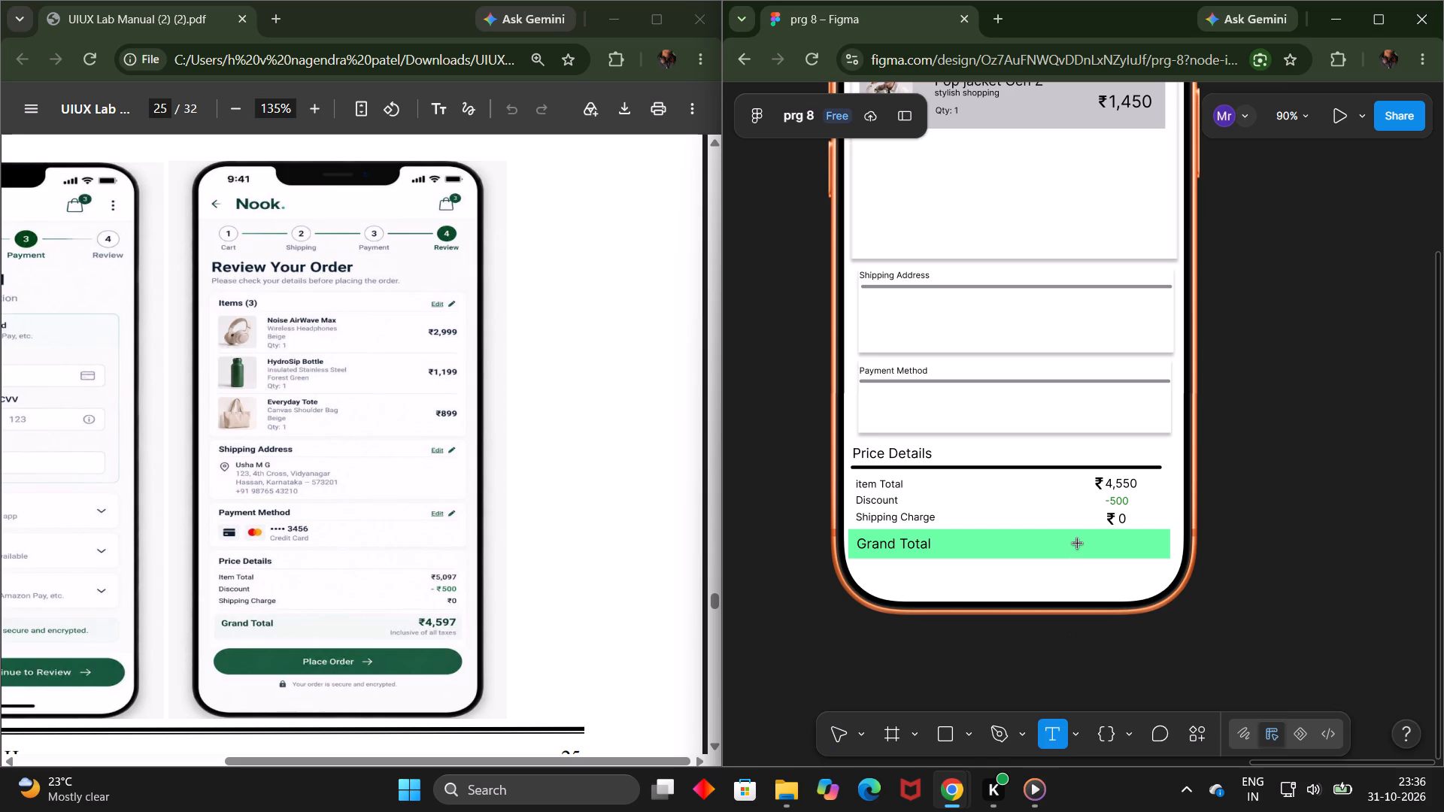
drag(1084, 538, 1164, 551)
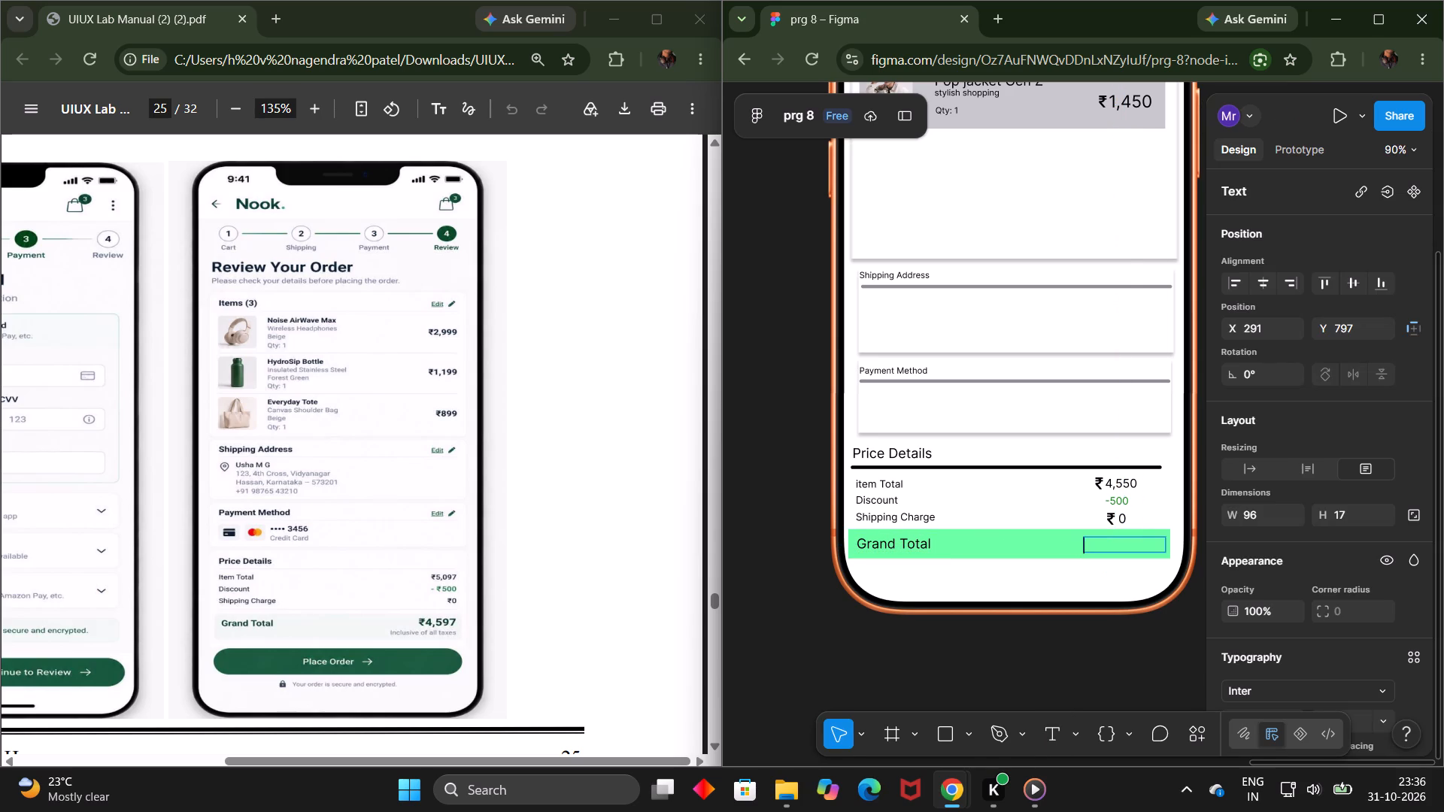
key(4)
text(,050)
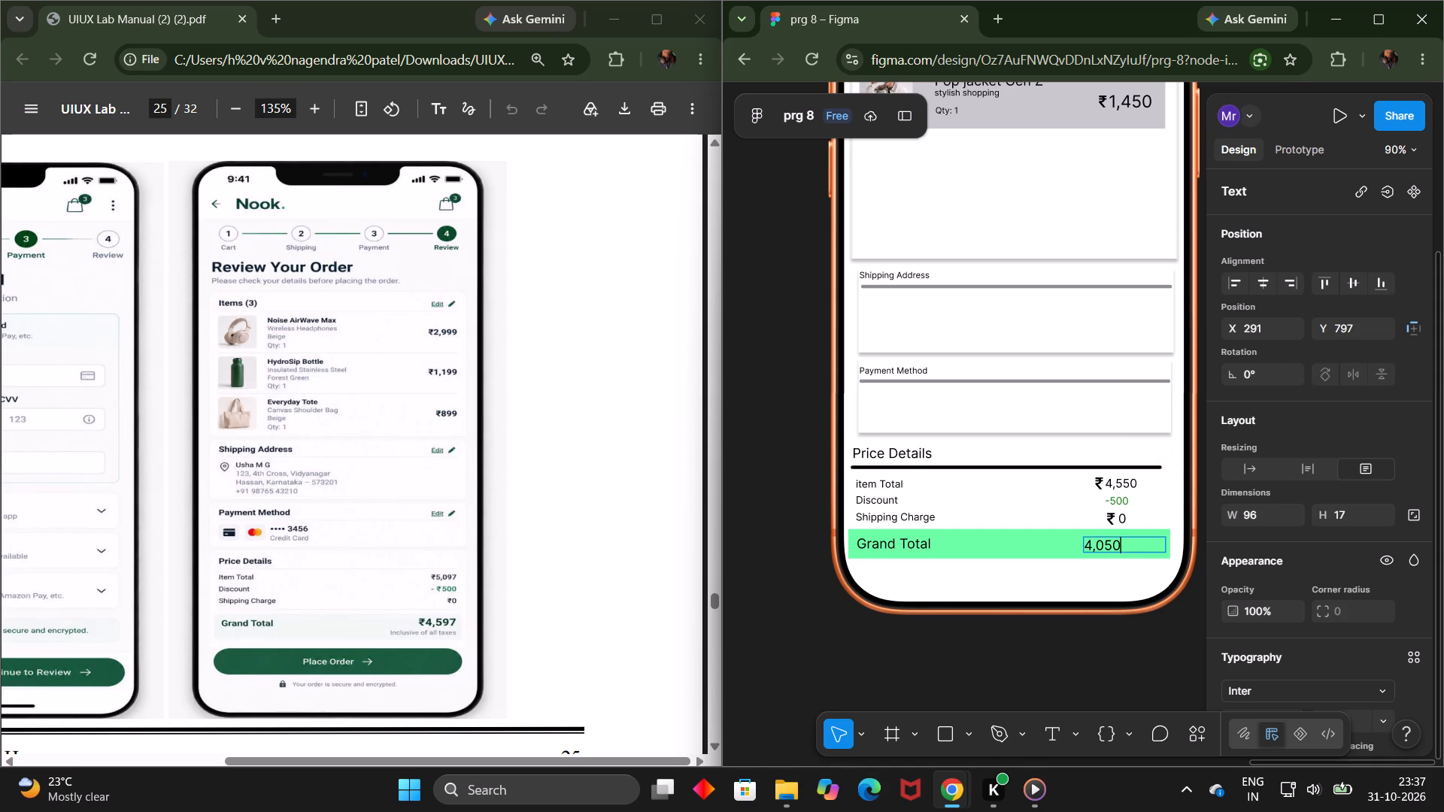
Set the 4,050 amount to font size 24 and shift it slightly up to centre it vertically in the green bar.
double_click(1109, 542)
double_click(1109, 542)
double_click(1109, 542)
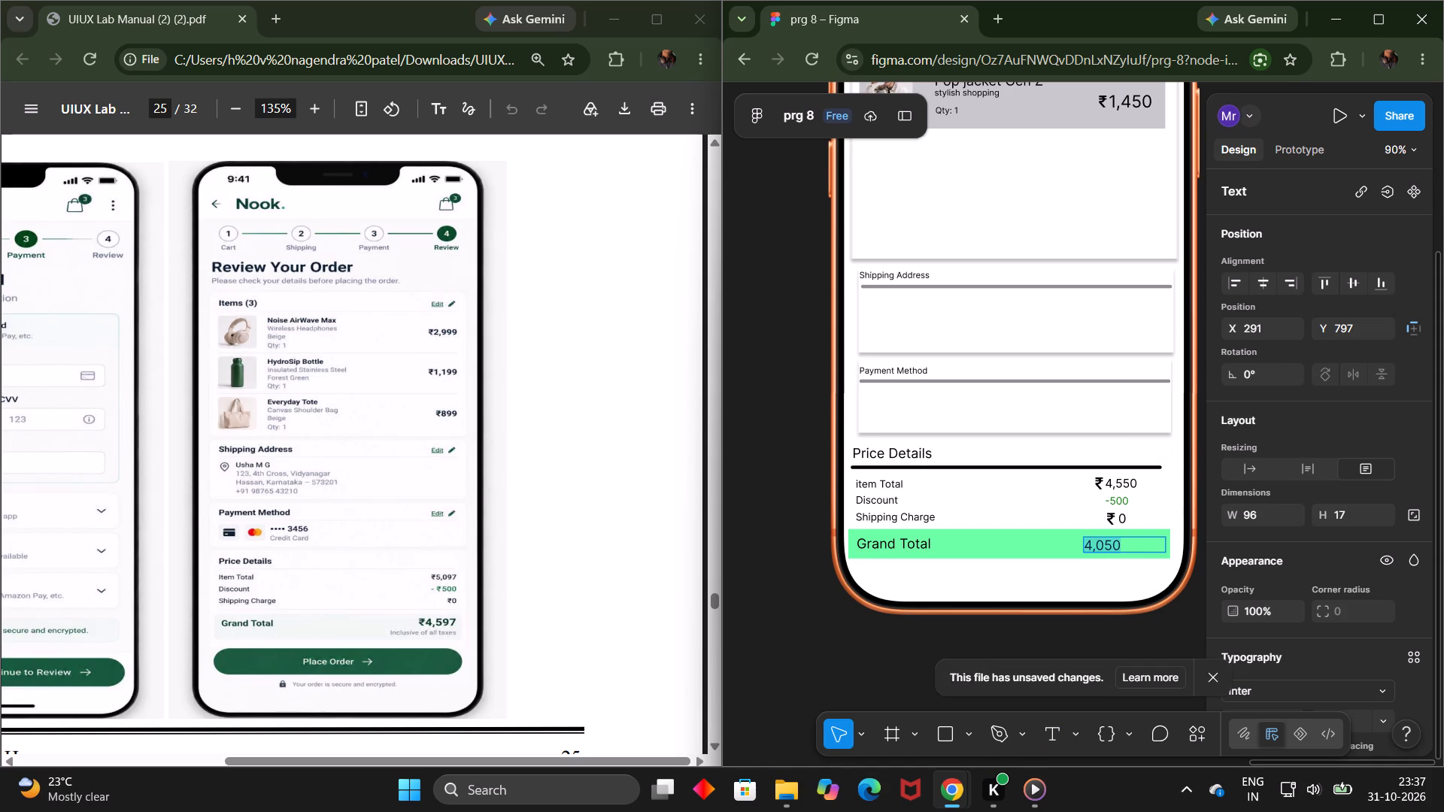
scroll(1373, 616, down, 1)
click(1388, 614)
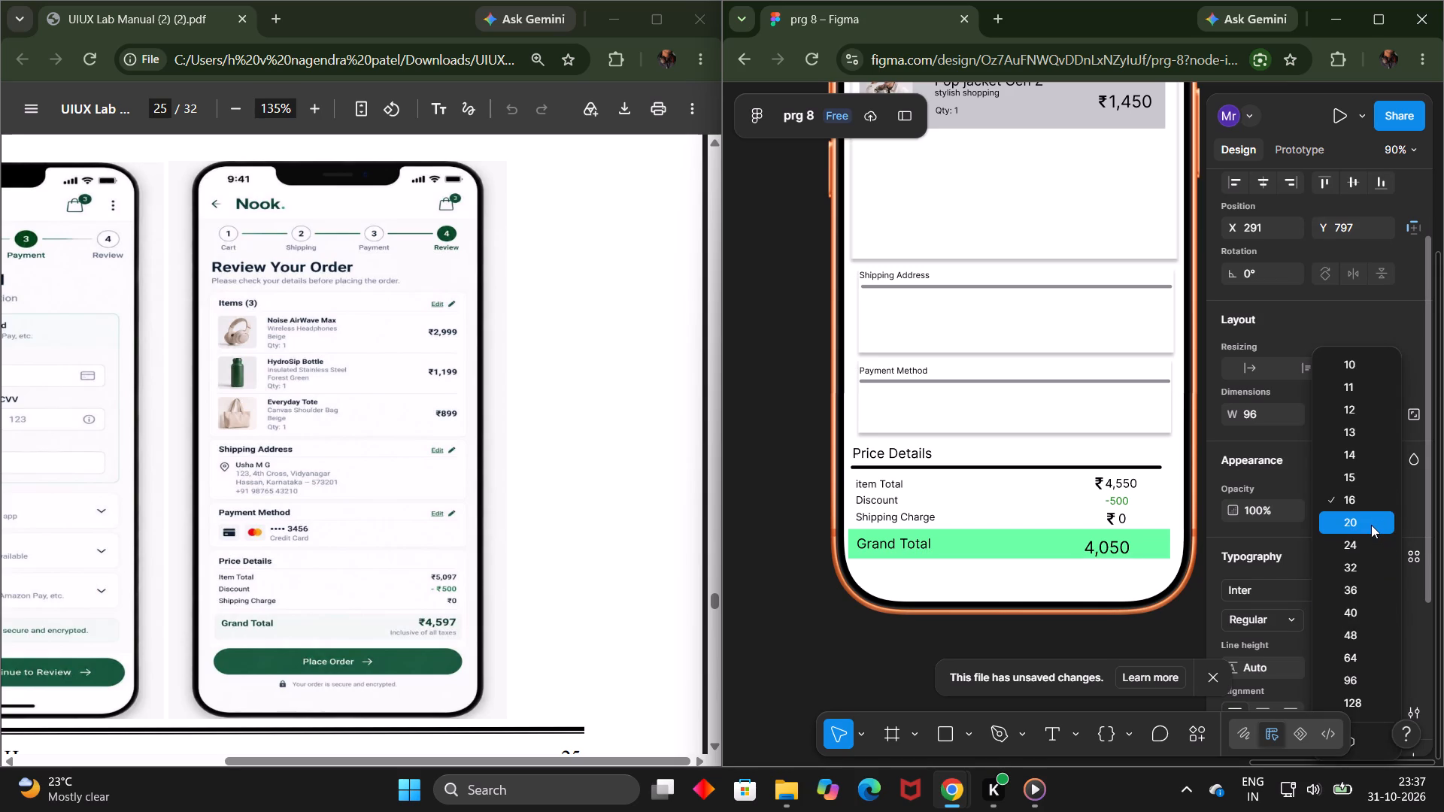
click(1367, 535)
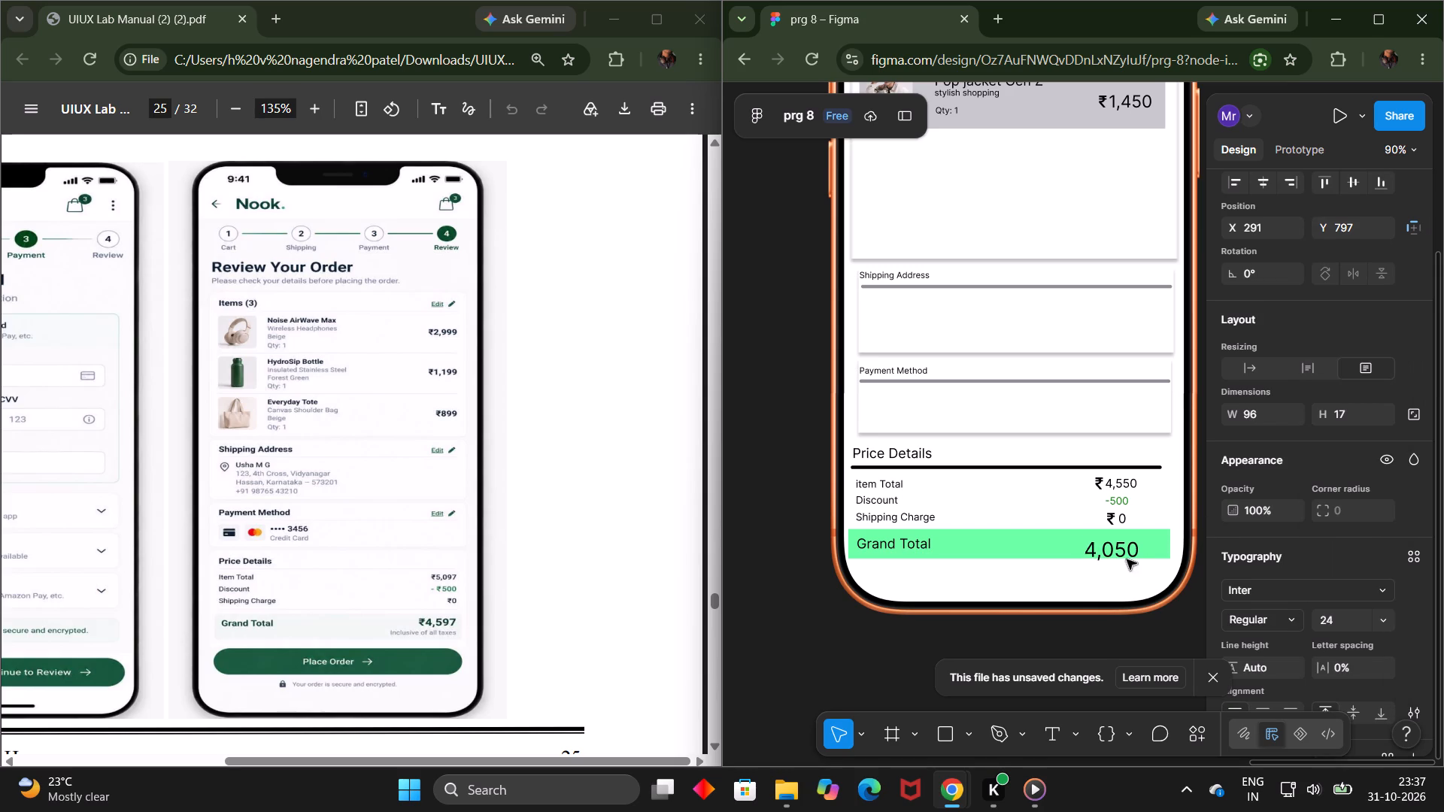
click(1148, 548)
click(1169, 556)
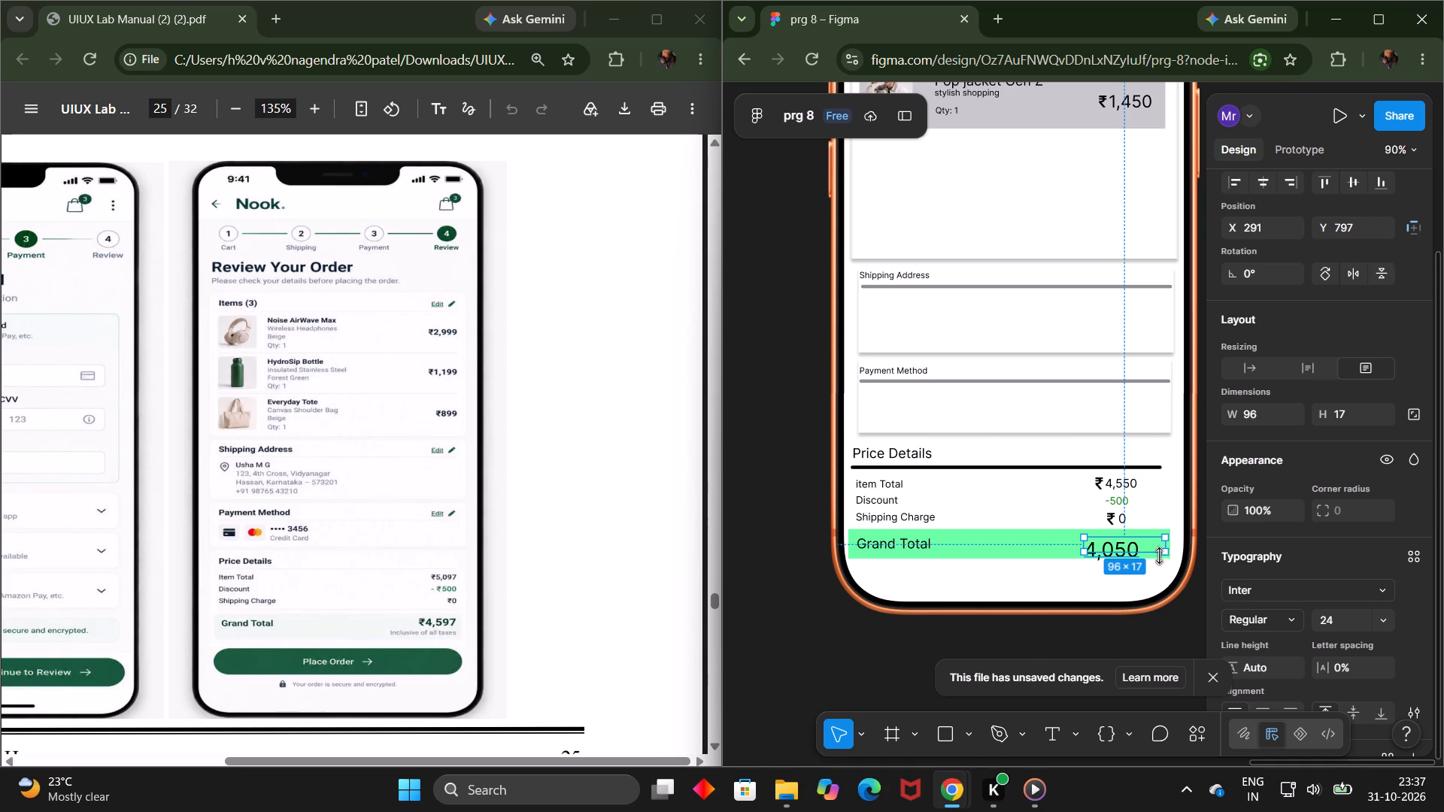
drag(1143, 550, 1151, 545)
Duplicate the rupee symbol beside 4,550 in front of 4,050, bring it to front and enlarge it to about 27 × 27.
click(1101, 485)
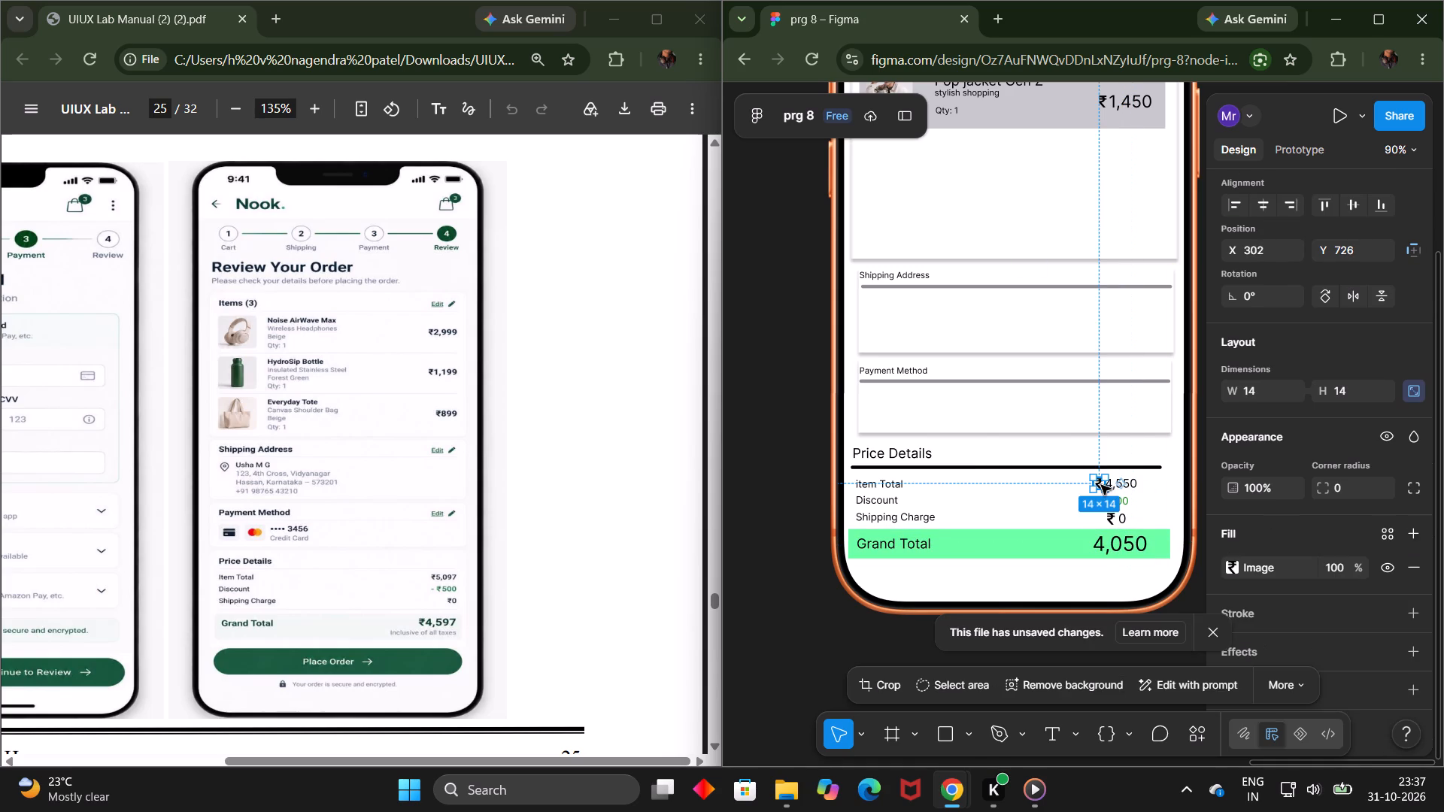
key(ctrl+c)
key(ctrl+v)
drag(1101, 485, 1086, 543)
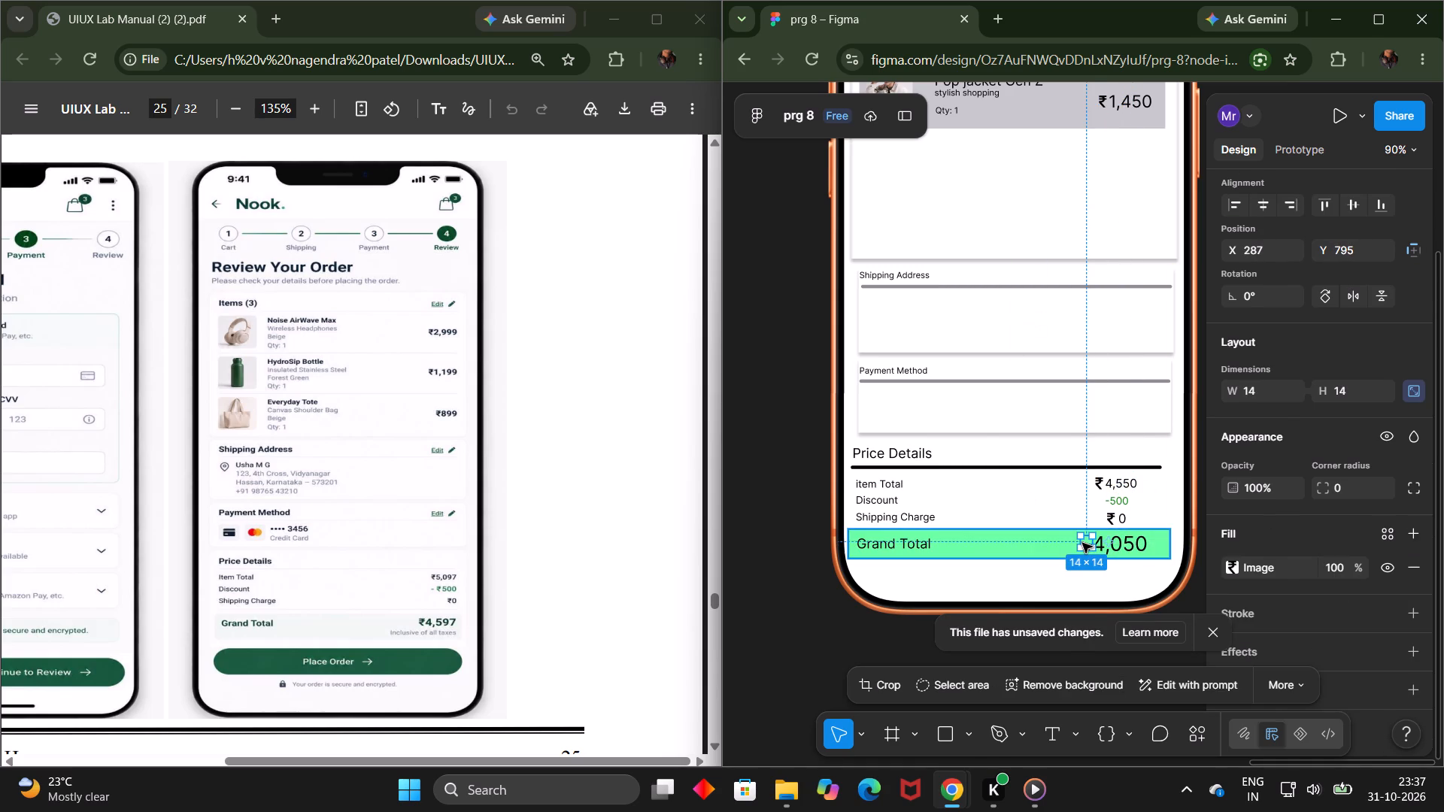
right_click(1082, 543)
click(1144, 343)
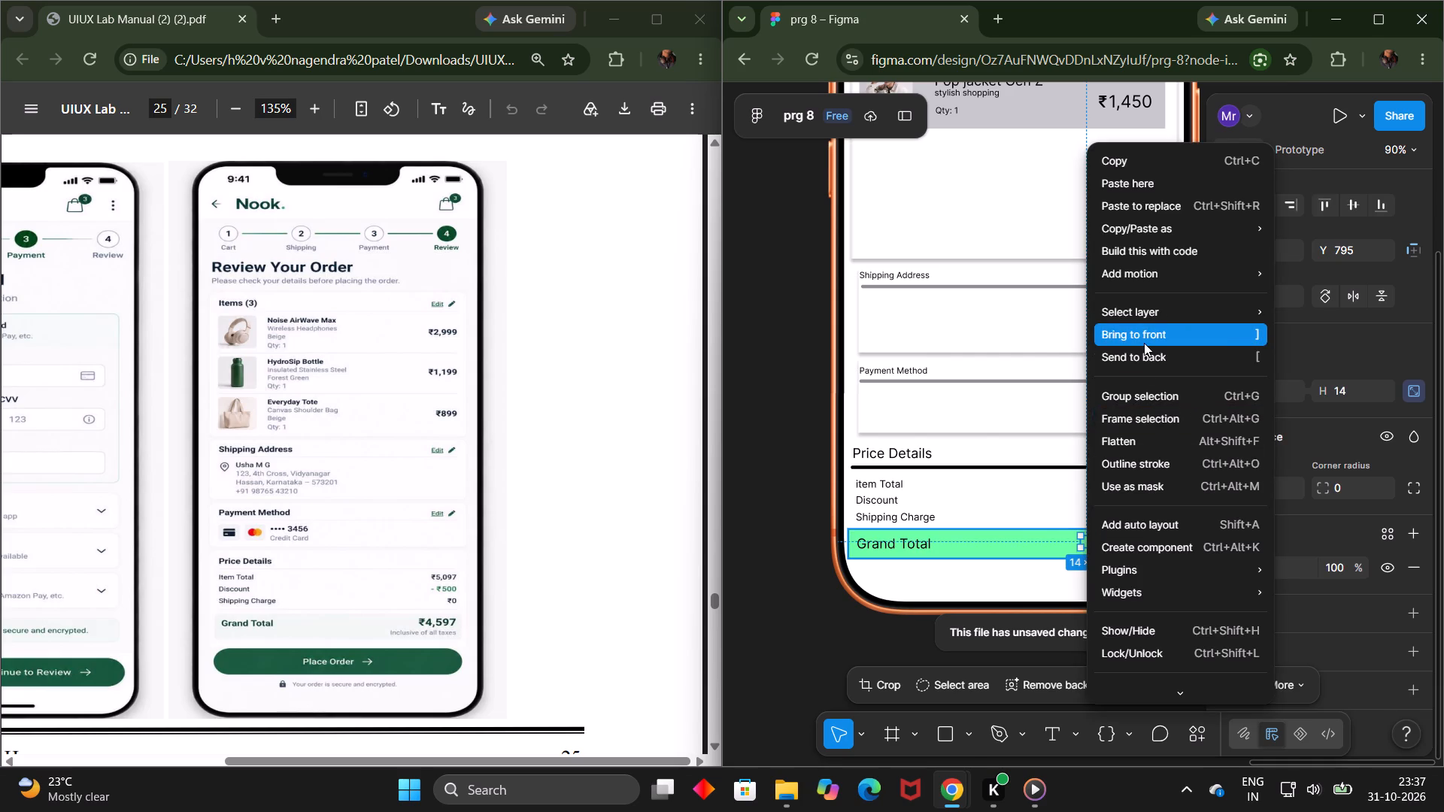
click(1085, 548)
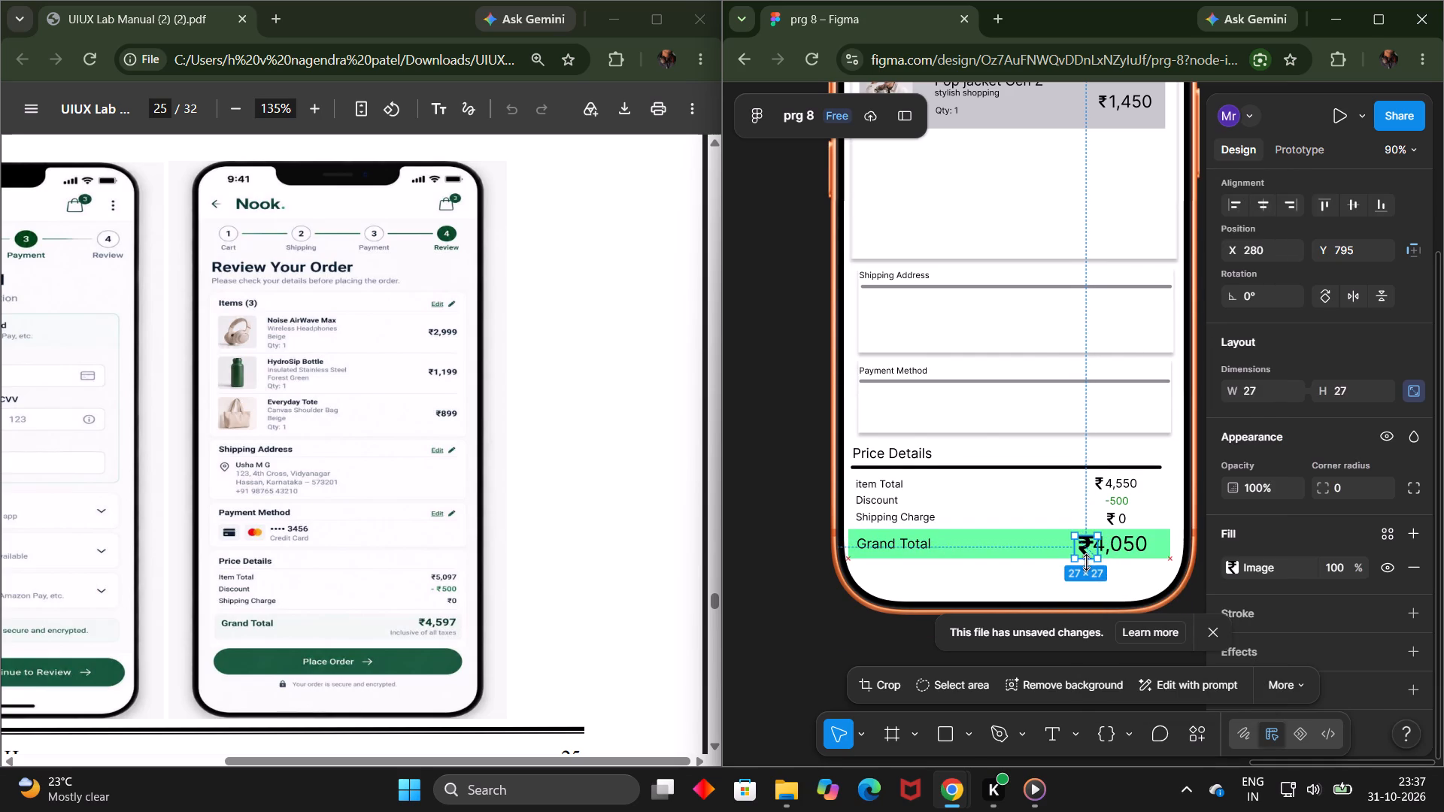
click(785, 632)
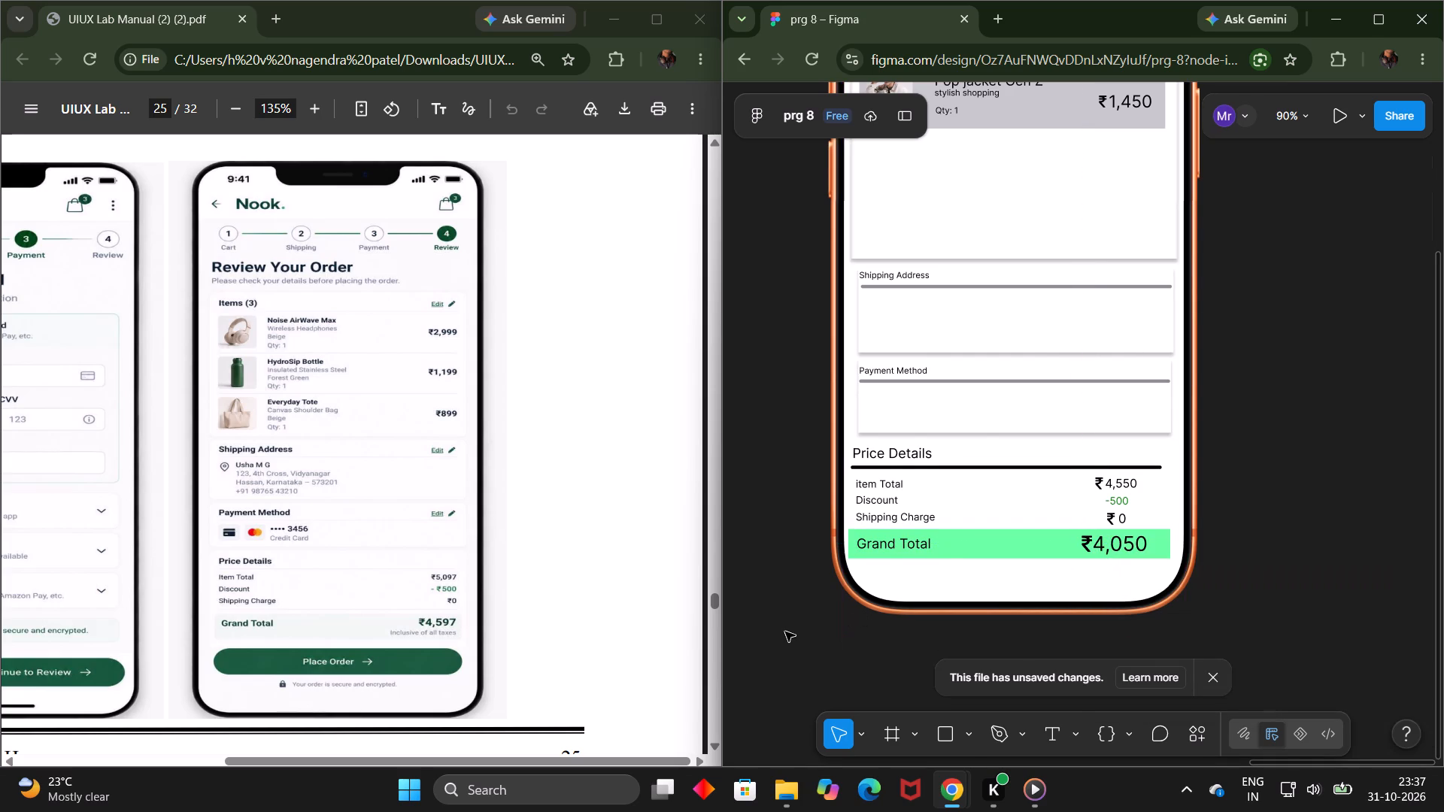
click(1218, 594)
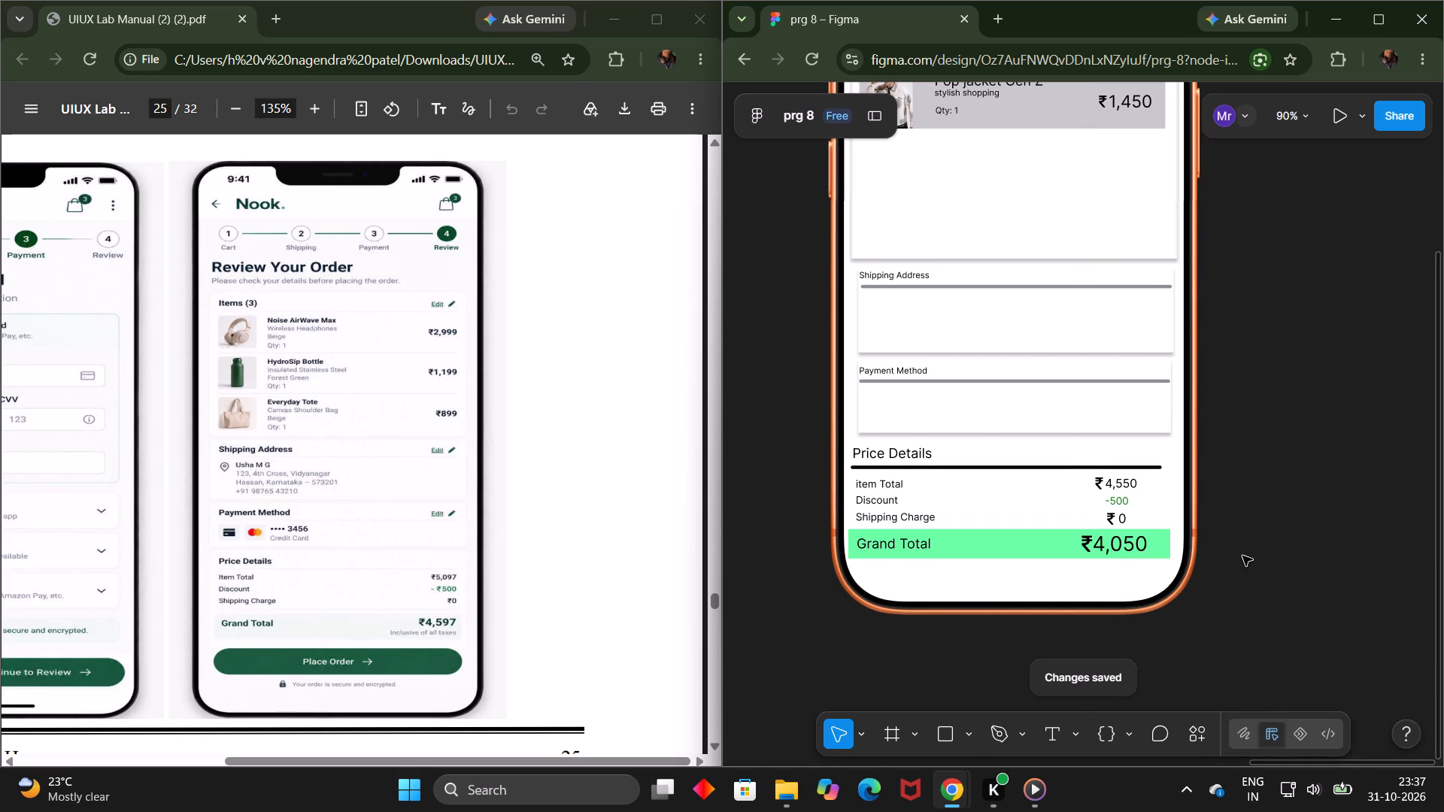
Look over the whole Review Your Order screen, from the progress steps to the Grand Total bar.
scroll(1274, 529, up, 2)
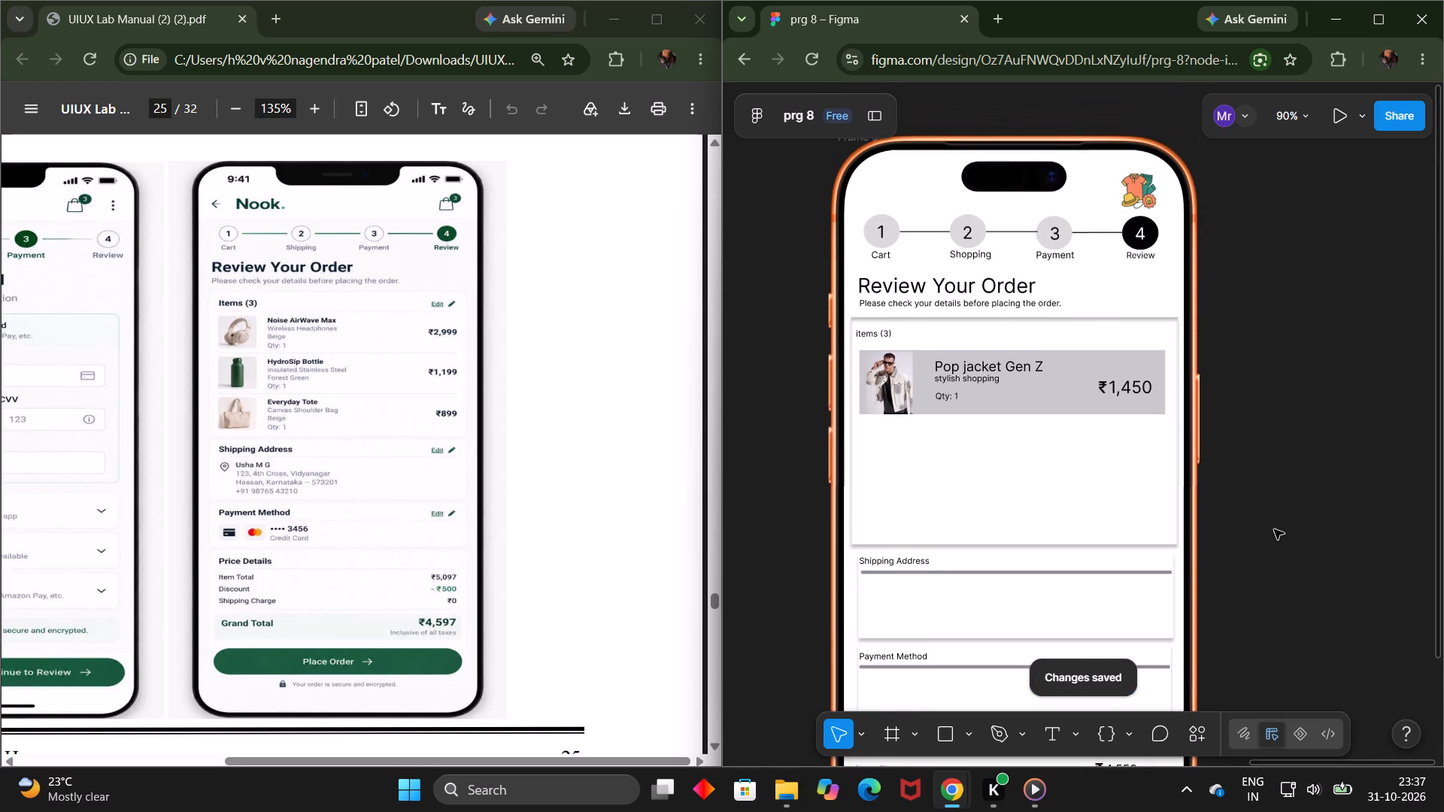
scroll(1274, 529, up, 2)
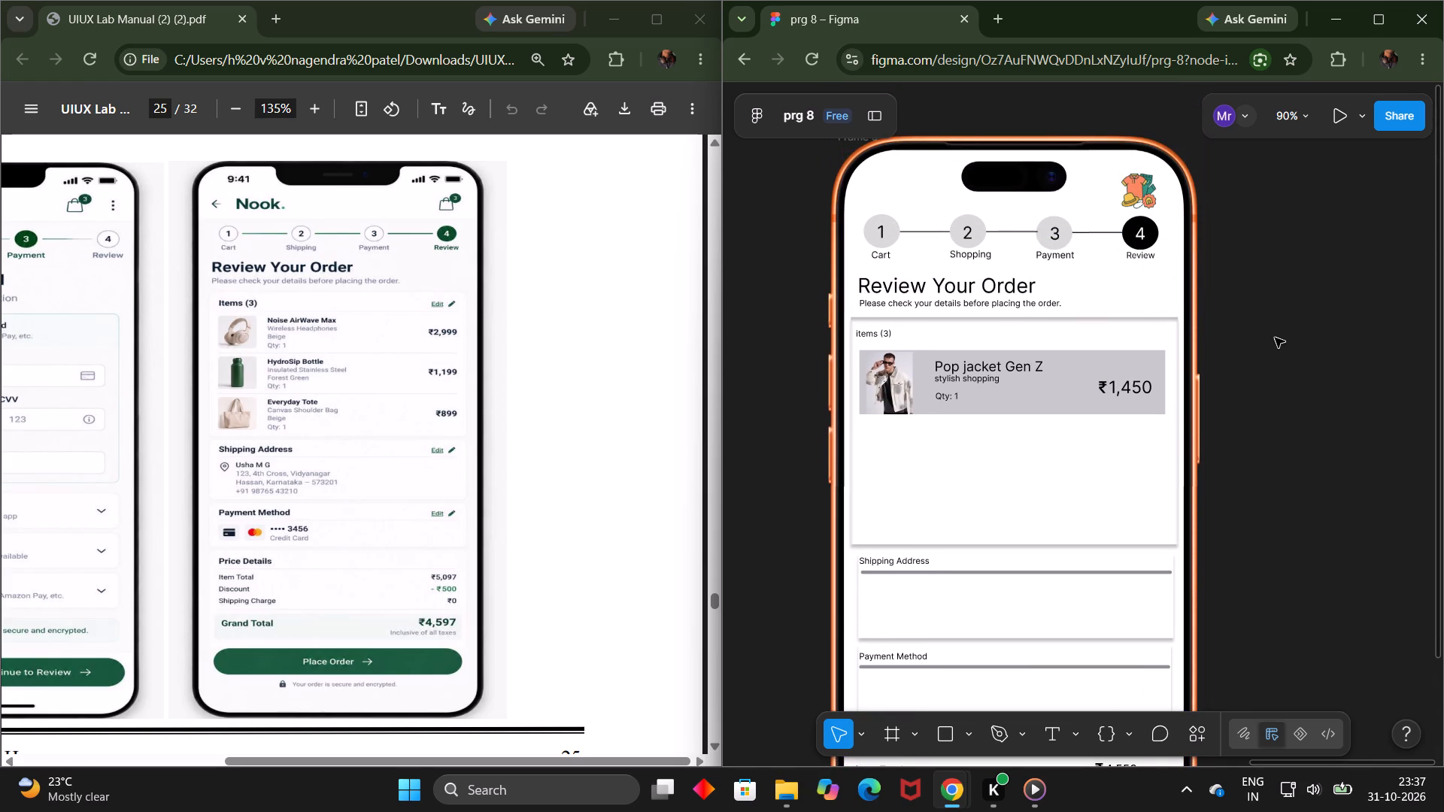
click(1137, 255)
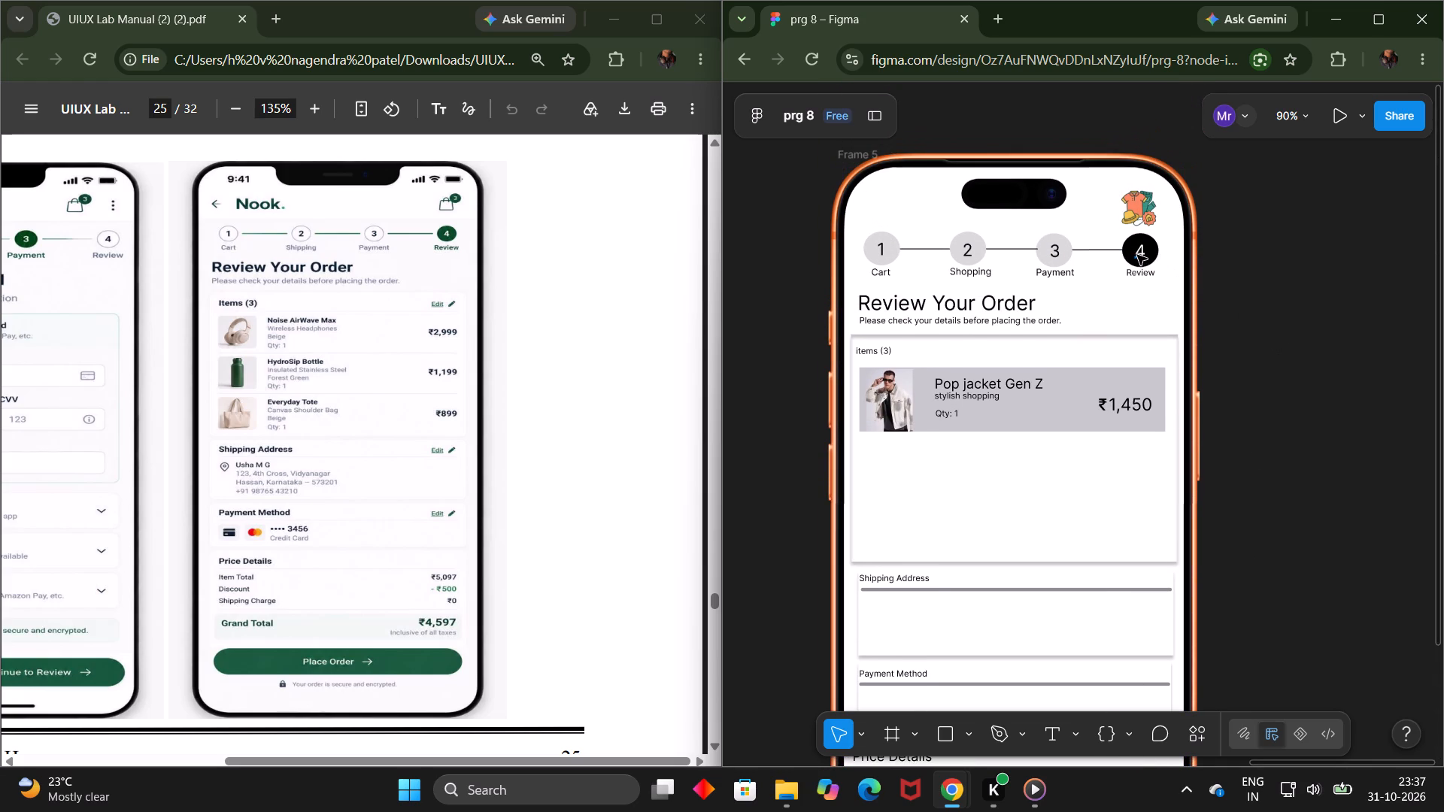
click(1115, 281)
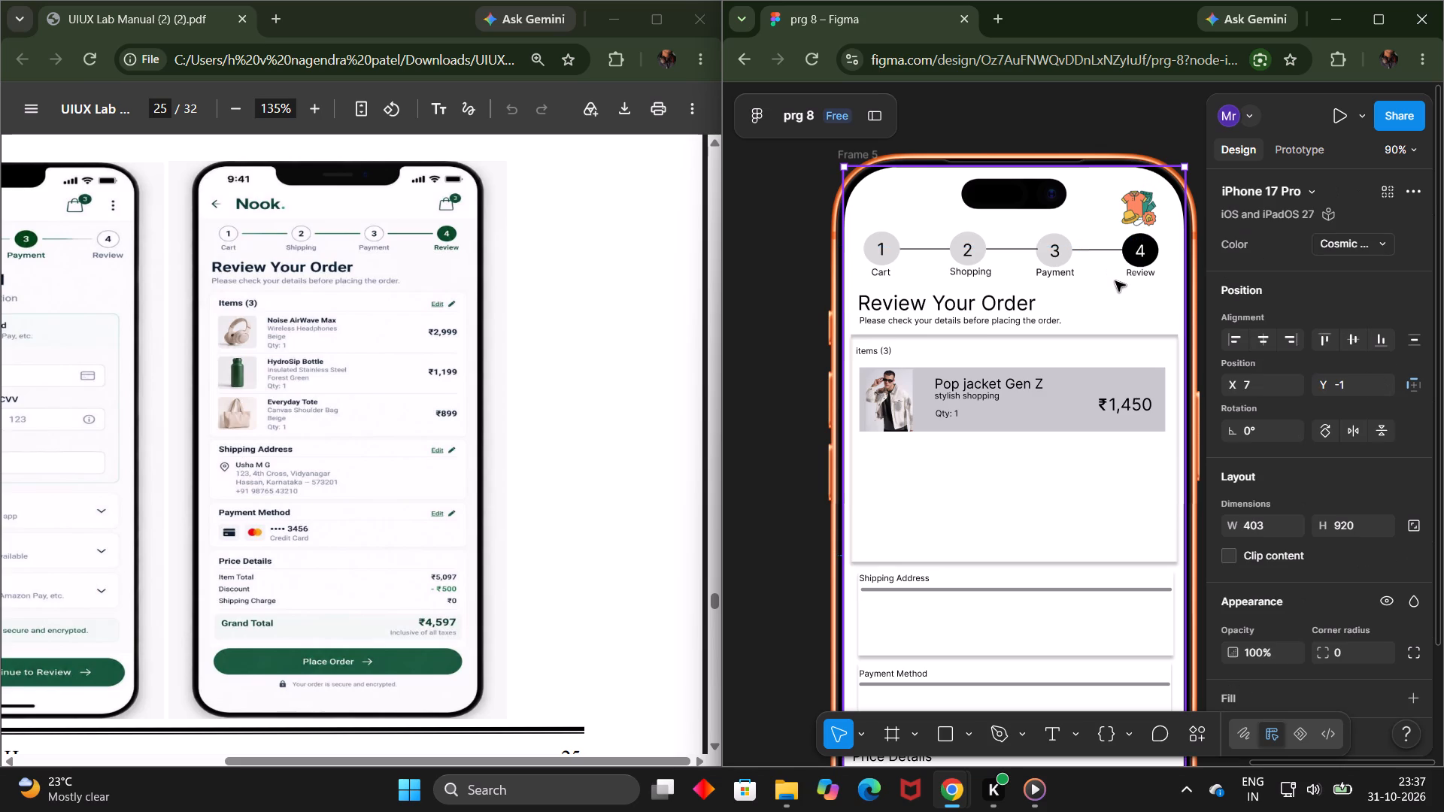
click(734, 429)
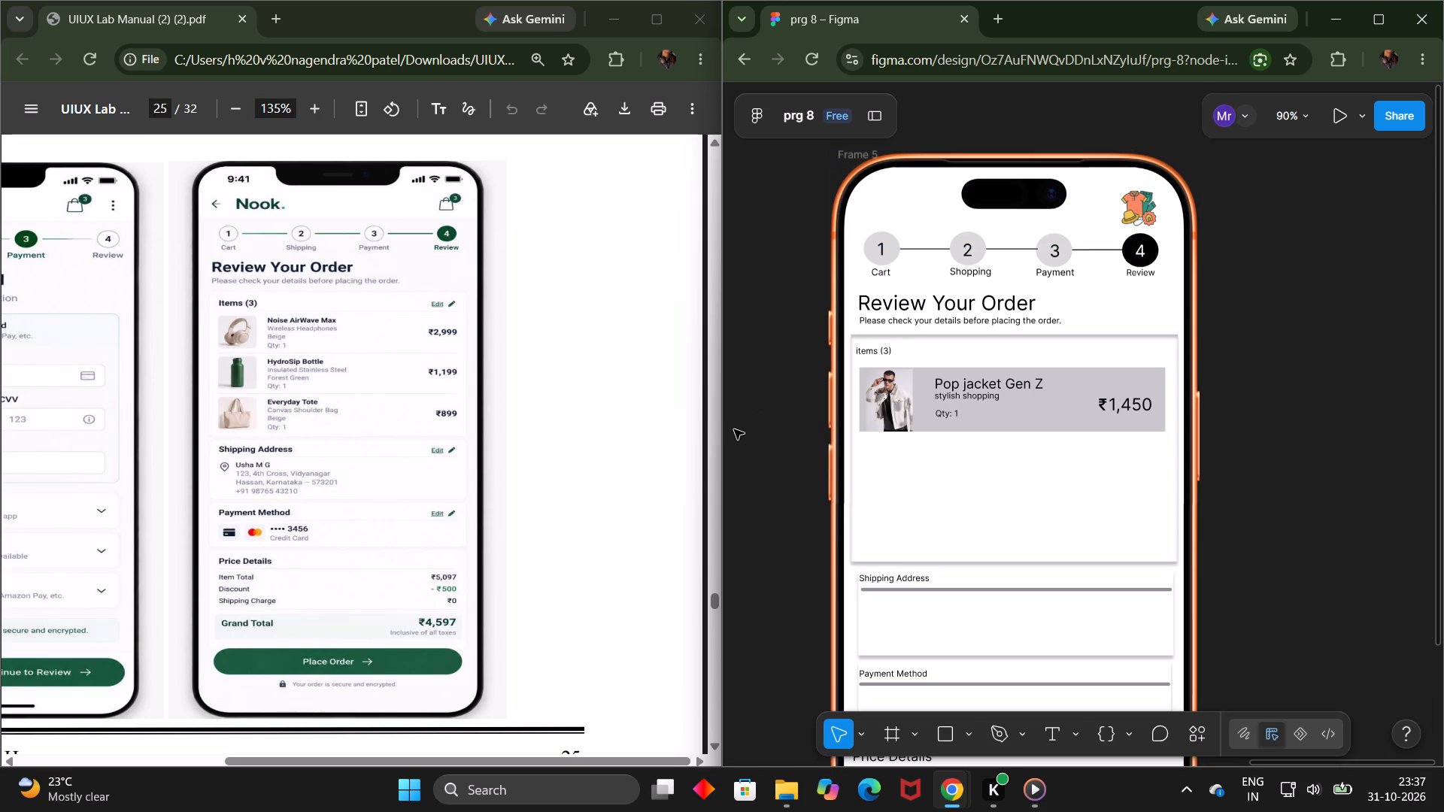
scroll(734, 429, down, 2)
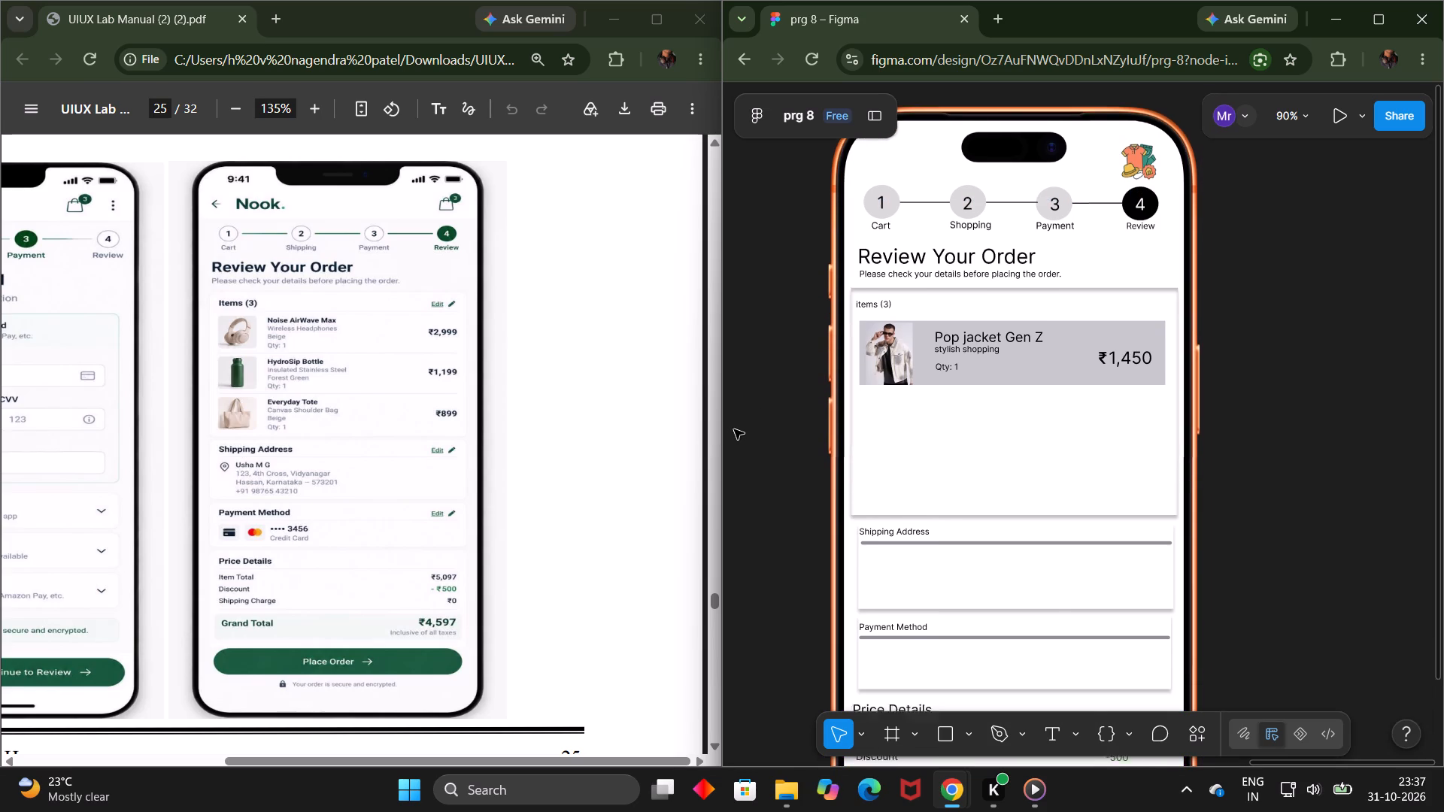
scroll(734, 429, down, 1)
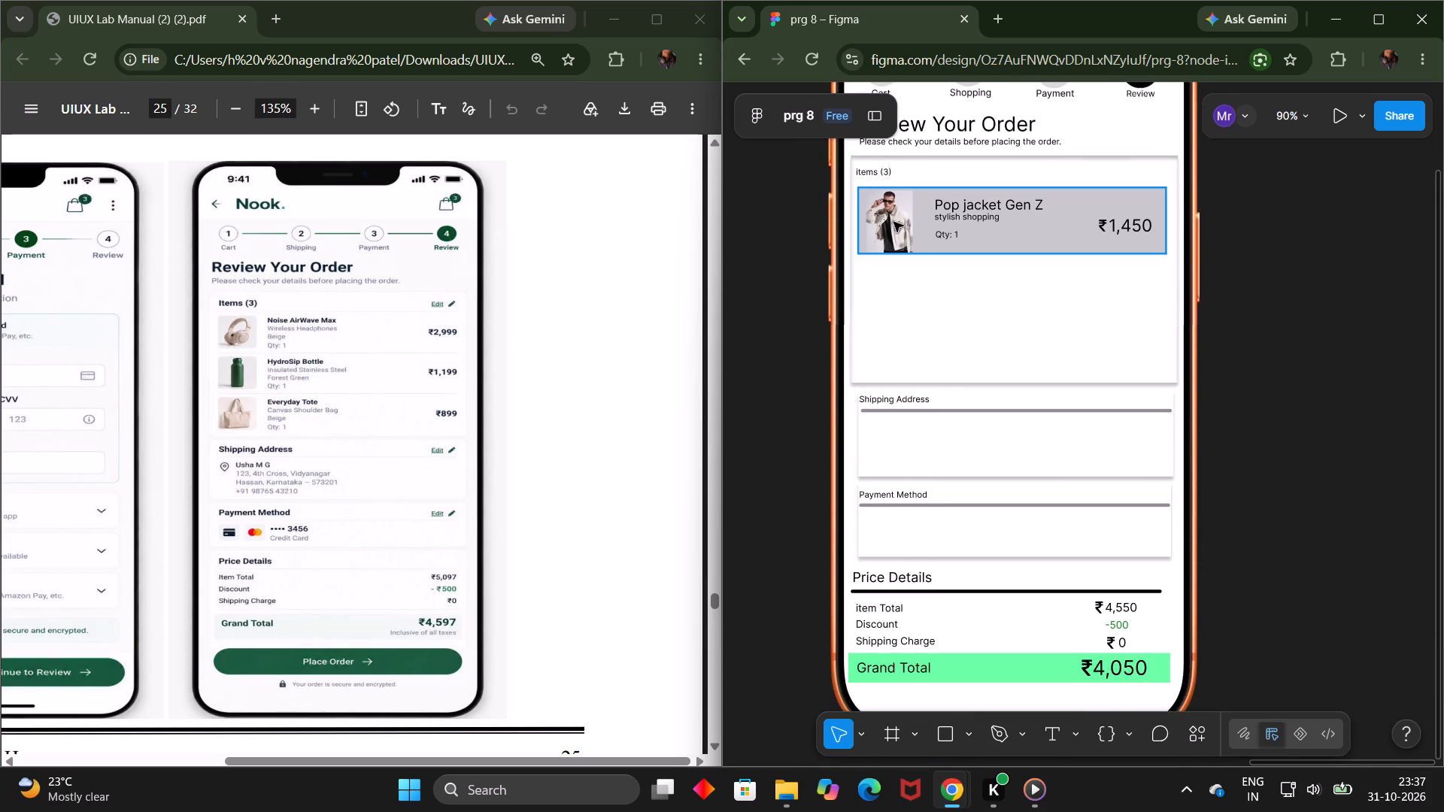
scroll(798, 473, down, 1)
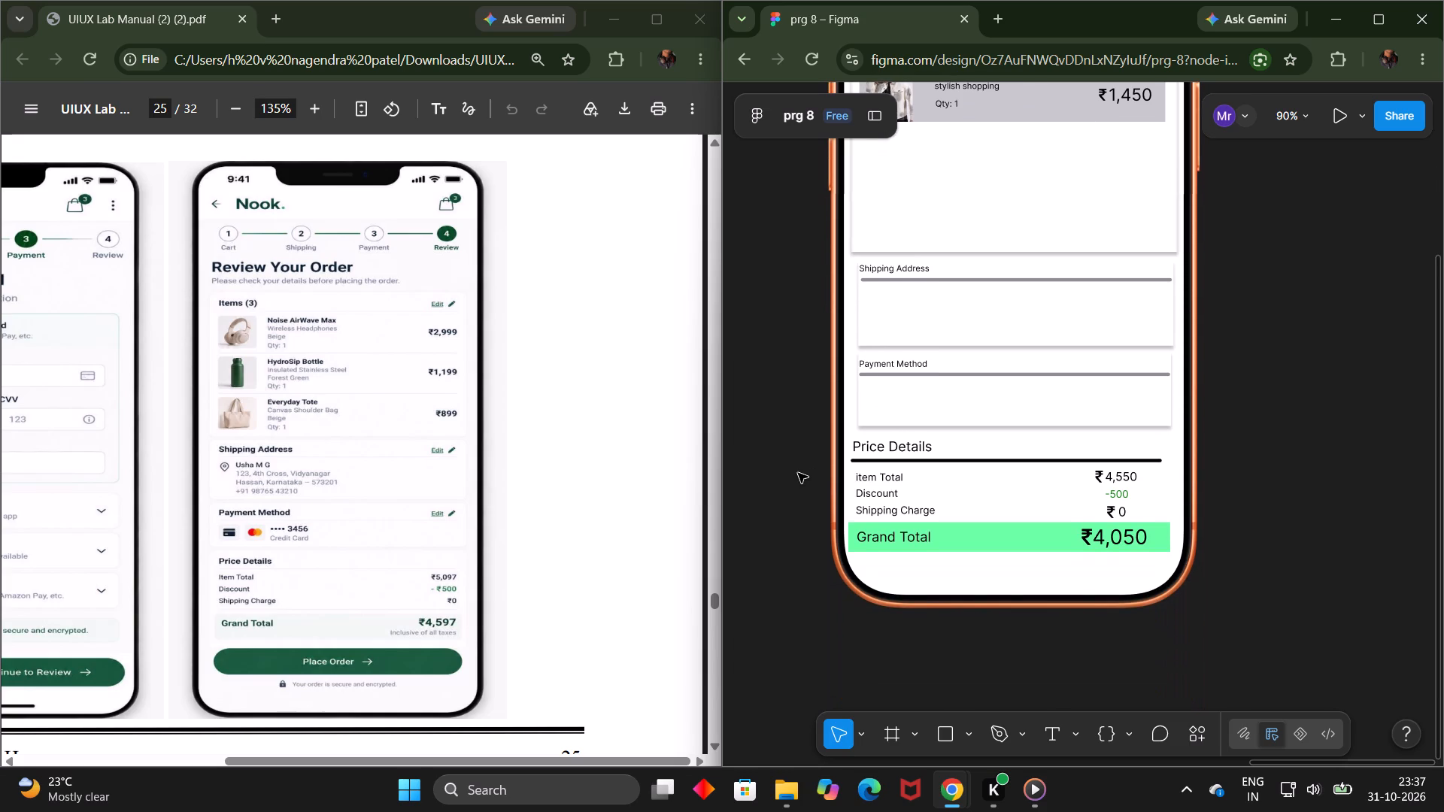
Copy the Continue to Review button from the payment screen and place it below the Grand Total bar at X 68, Y 828.
scroll(798, 473, right, 1)
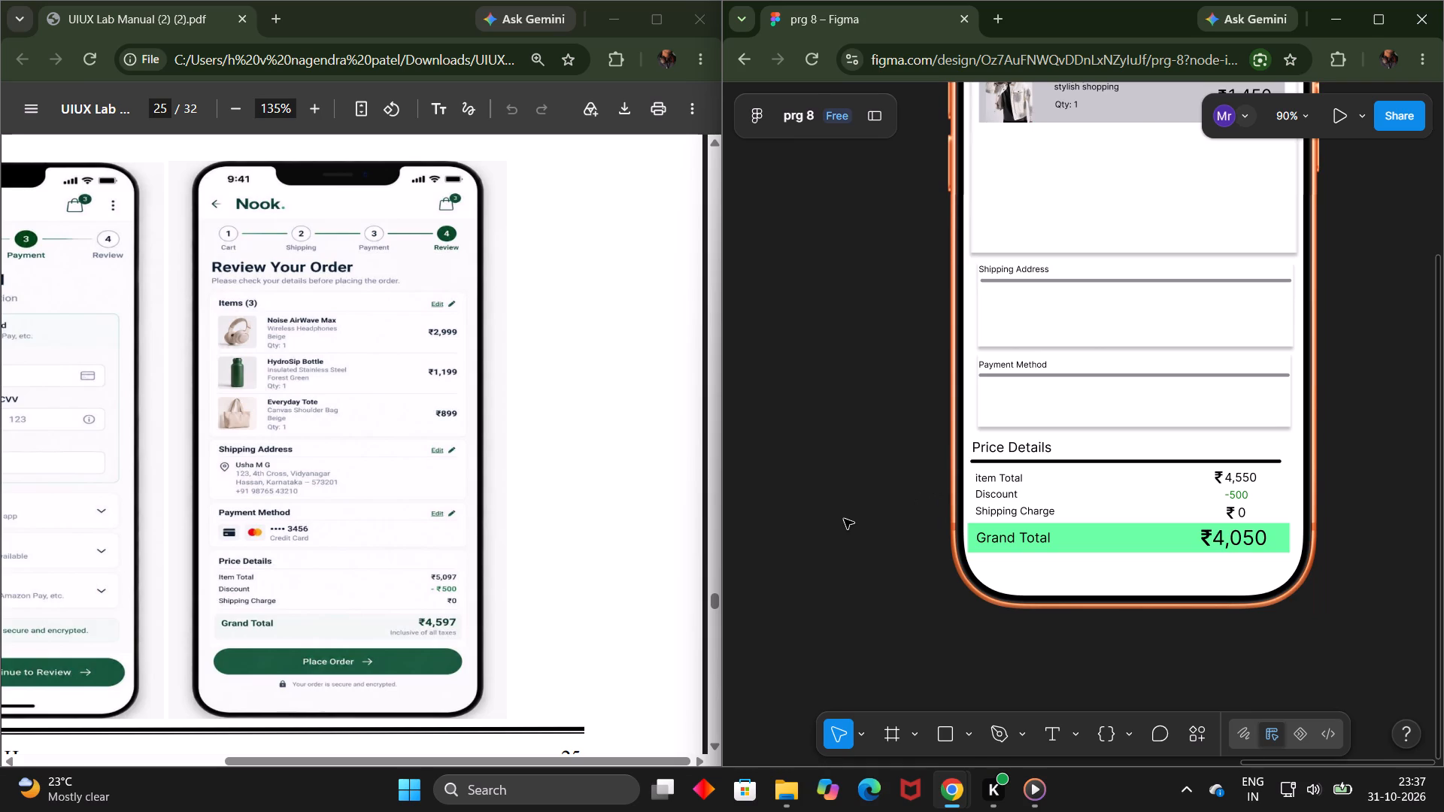
scroll(844, 519, right, 3)
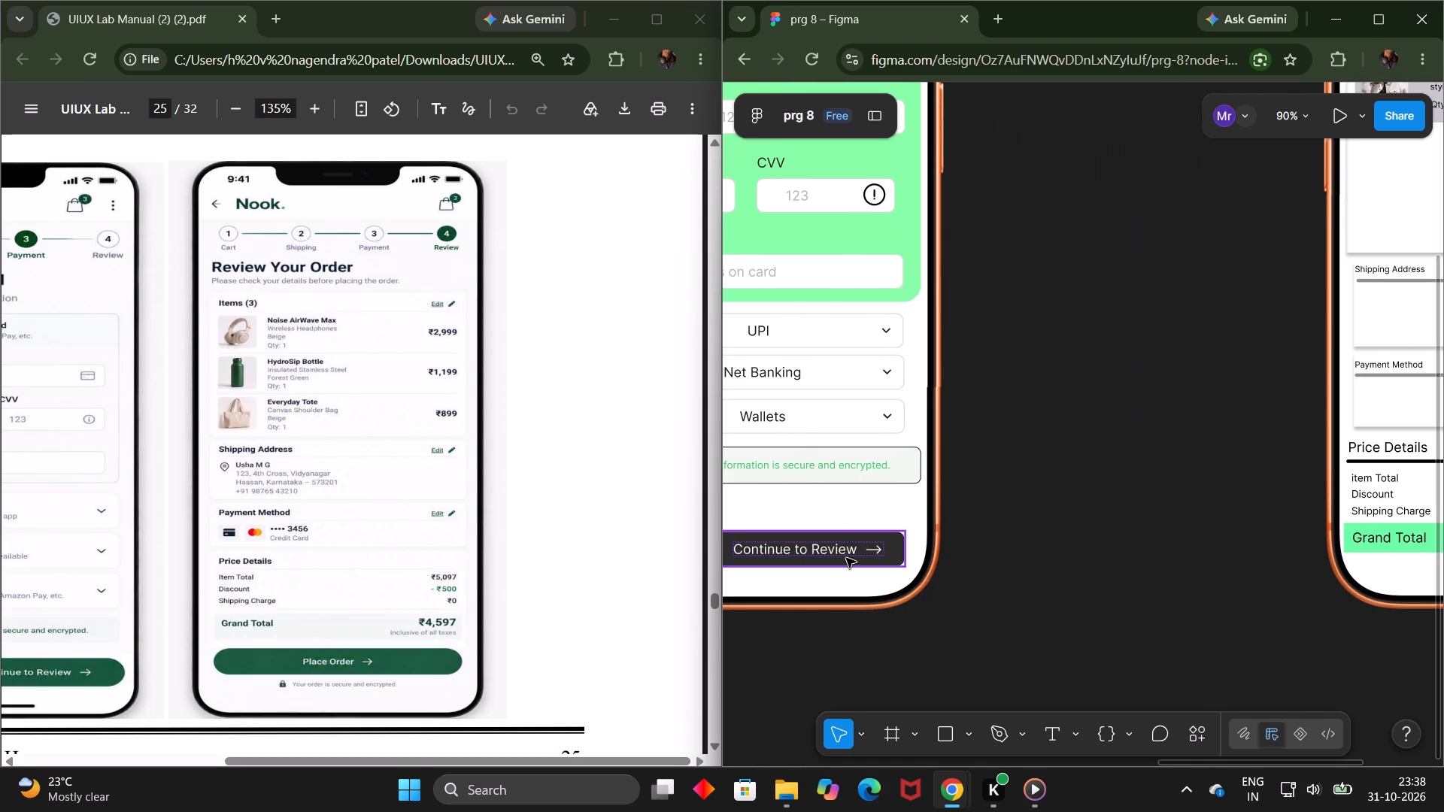
click(846, 558)
key(ctrl+c)
key(ctrl+v)
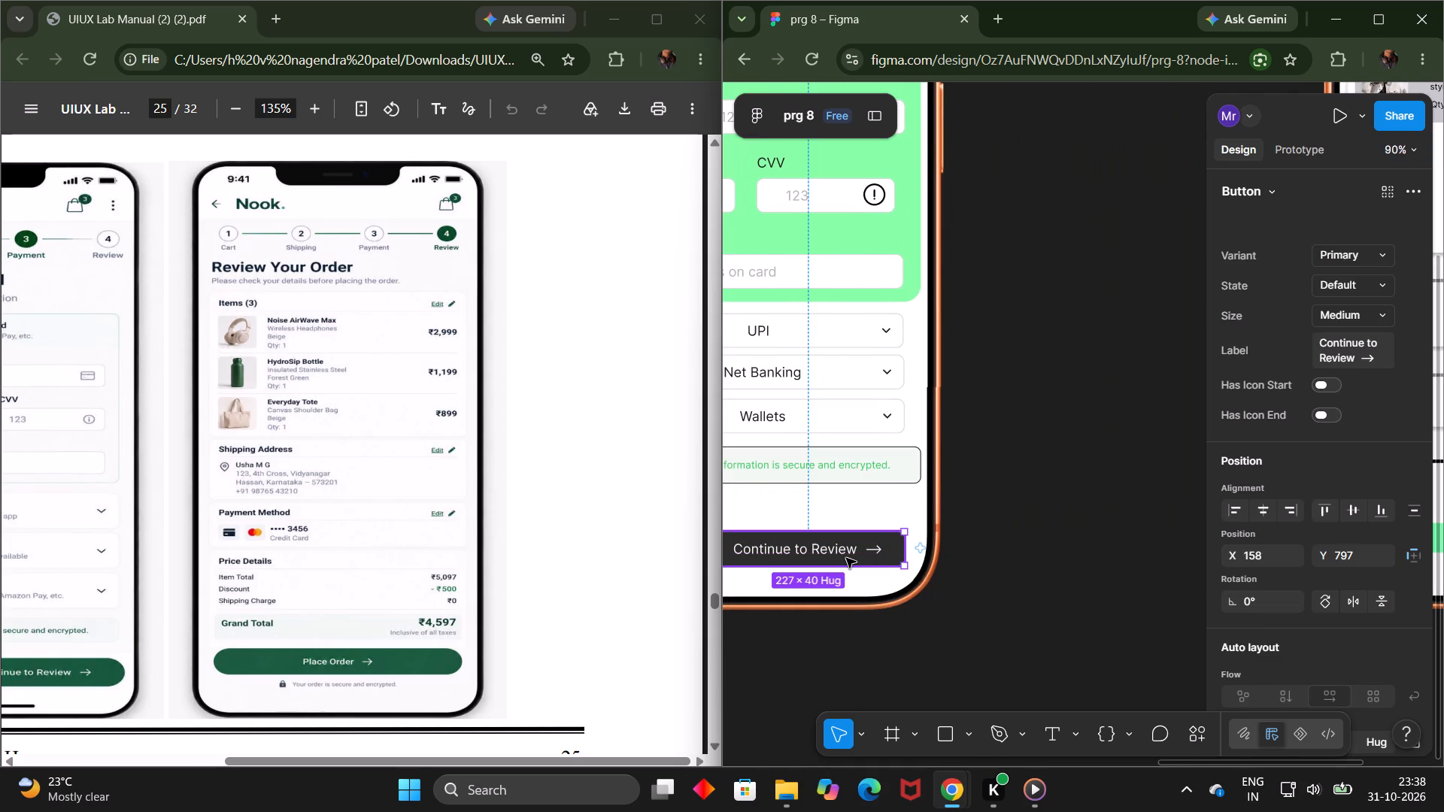
drag(846, 558, 1063, 610)
scroll(1063, 610, left, 2)
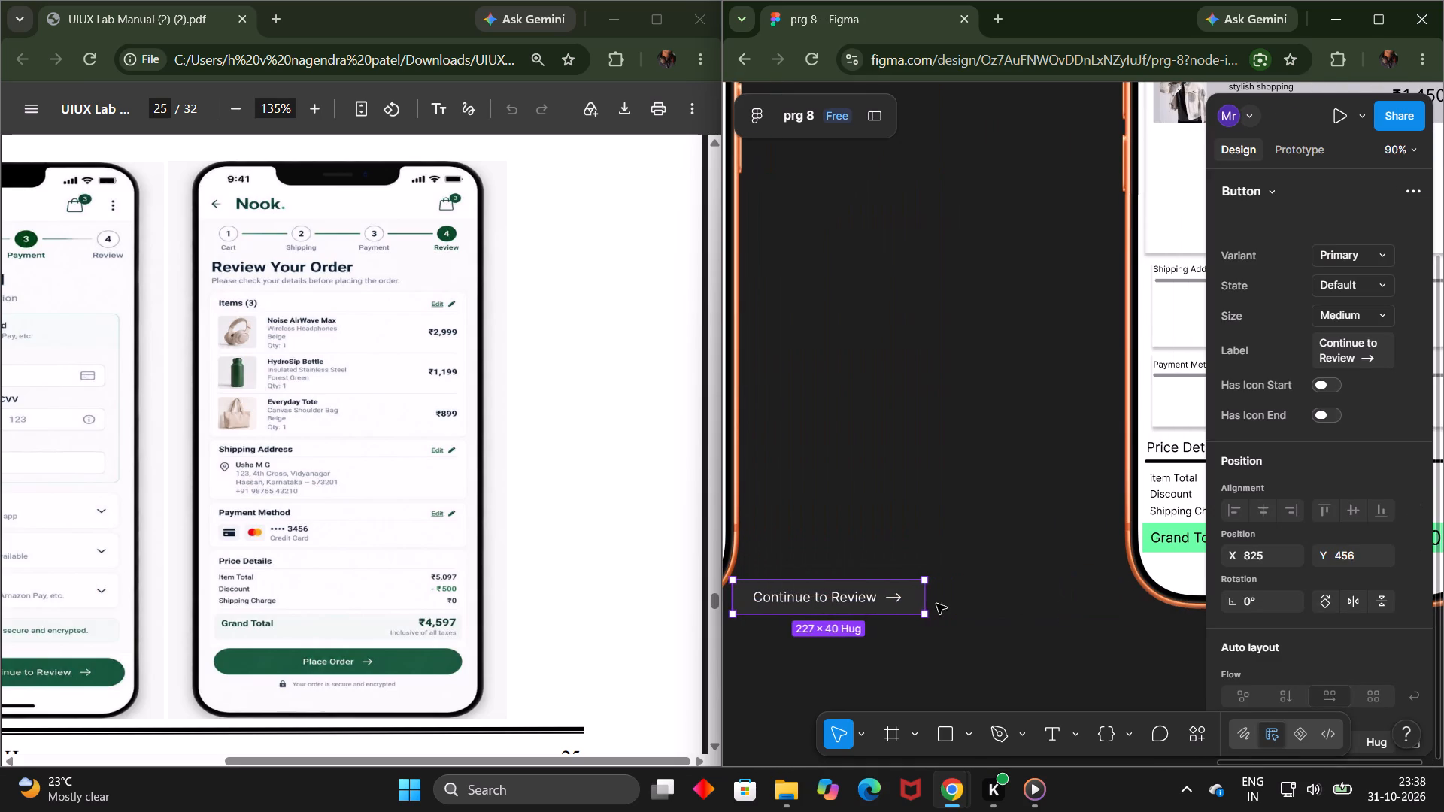
drag(867, 606, 1039, 622)
scroll(1039, 622, left, 2)
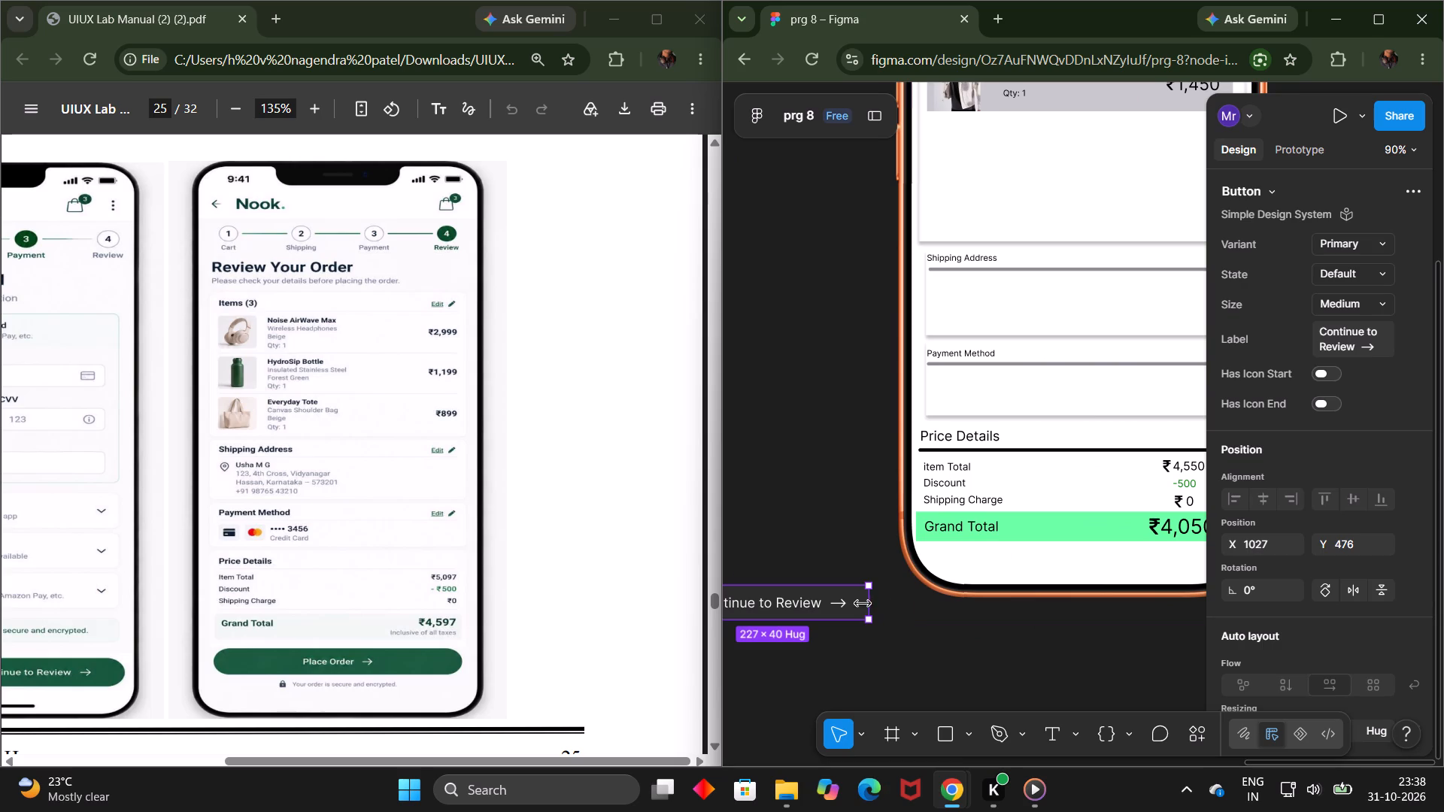
drag(814, 609, 1102, 568)
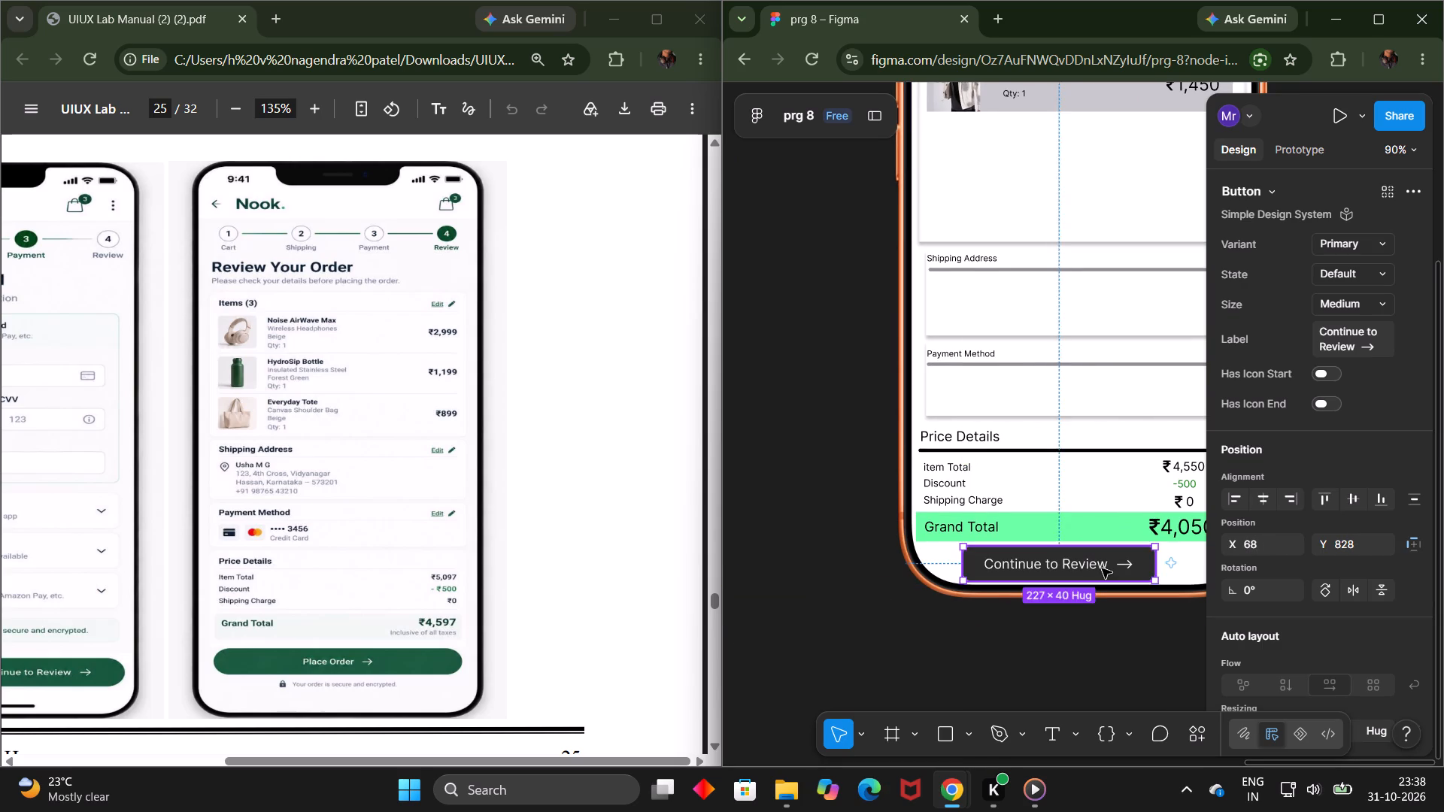
Widen the copied button on both sides to about 316 × 40, starting at X 49.
scroll(1102, 568, left, 2)
drag(966, 568, 1023, 561)
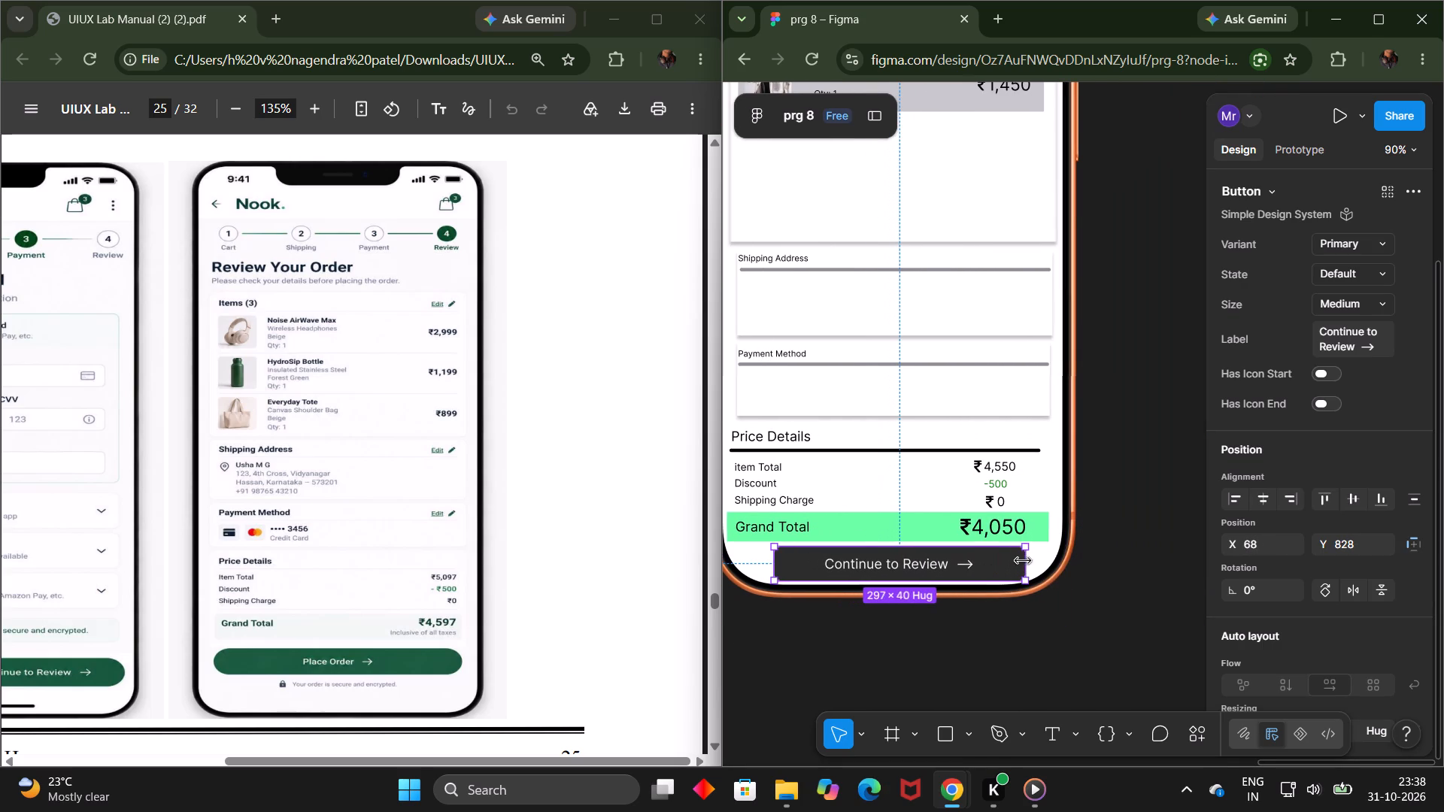
drag(771, 564, 758, 562)
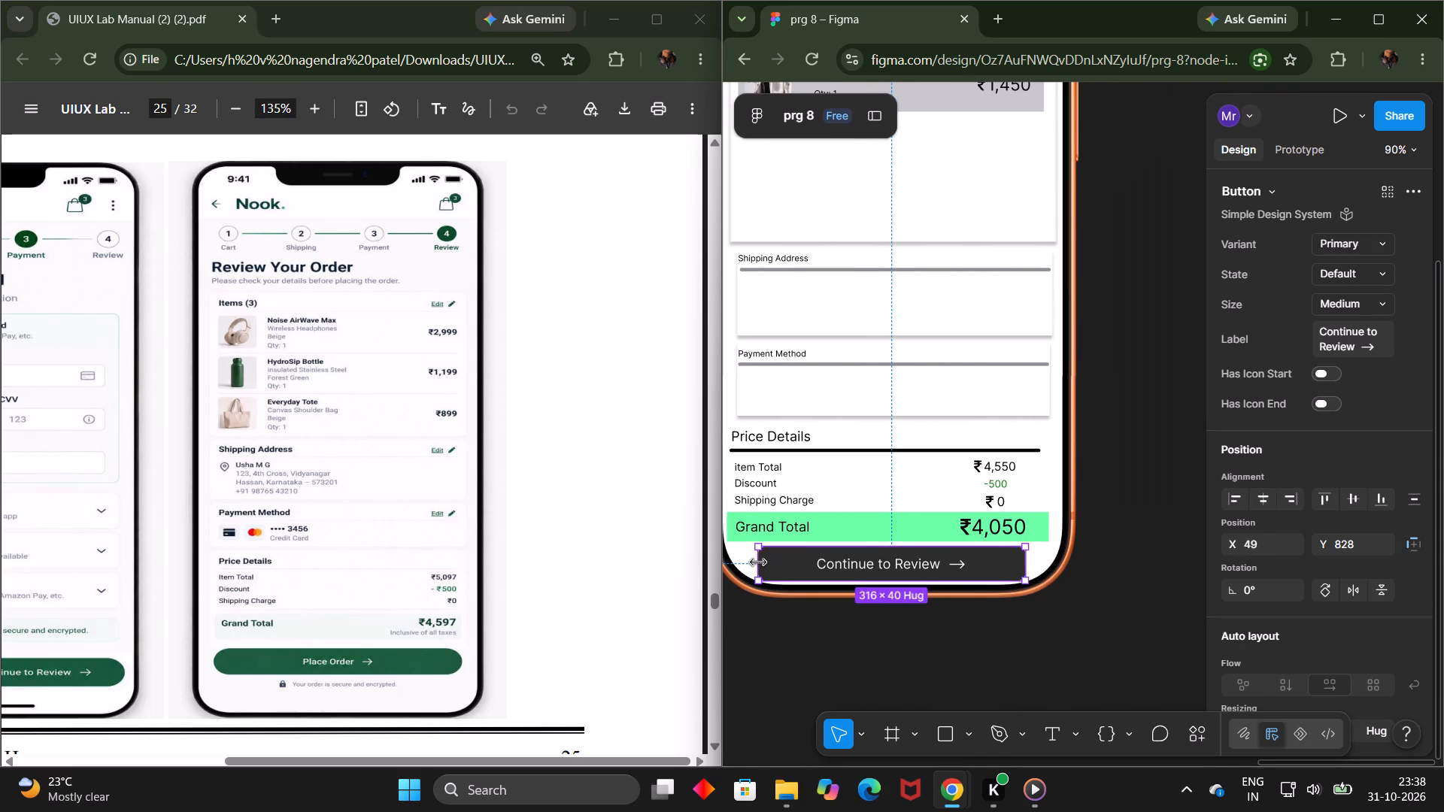
click(941, 679)
Look over the Review Your Order screen, from the bottom button up to the item card and progress steps.
scroll(1140, 638, up, 1)
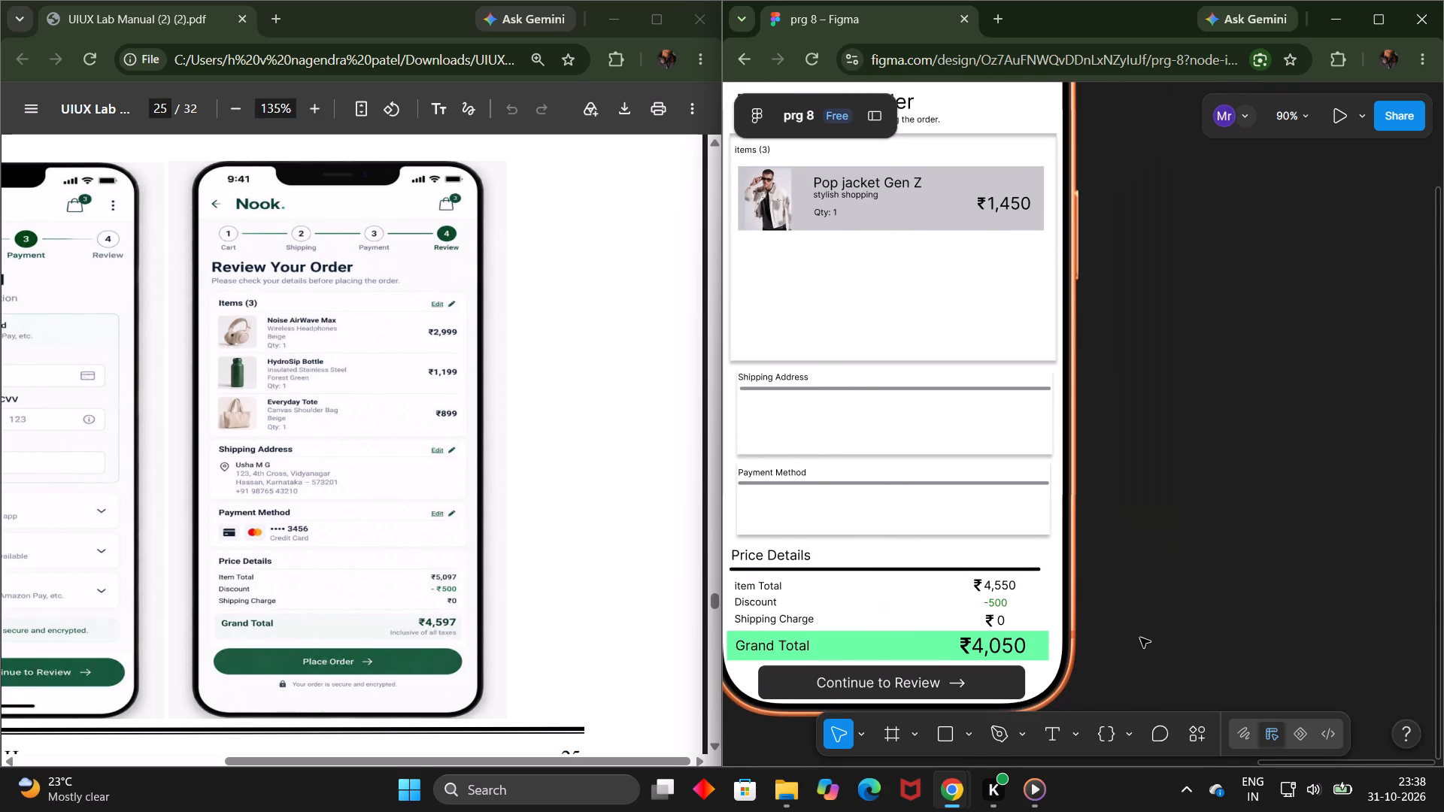
scroll(1140, 638, up, 1)
scroll(1172, 535, up, 1)
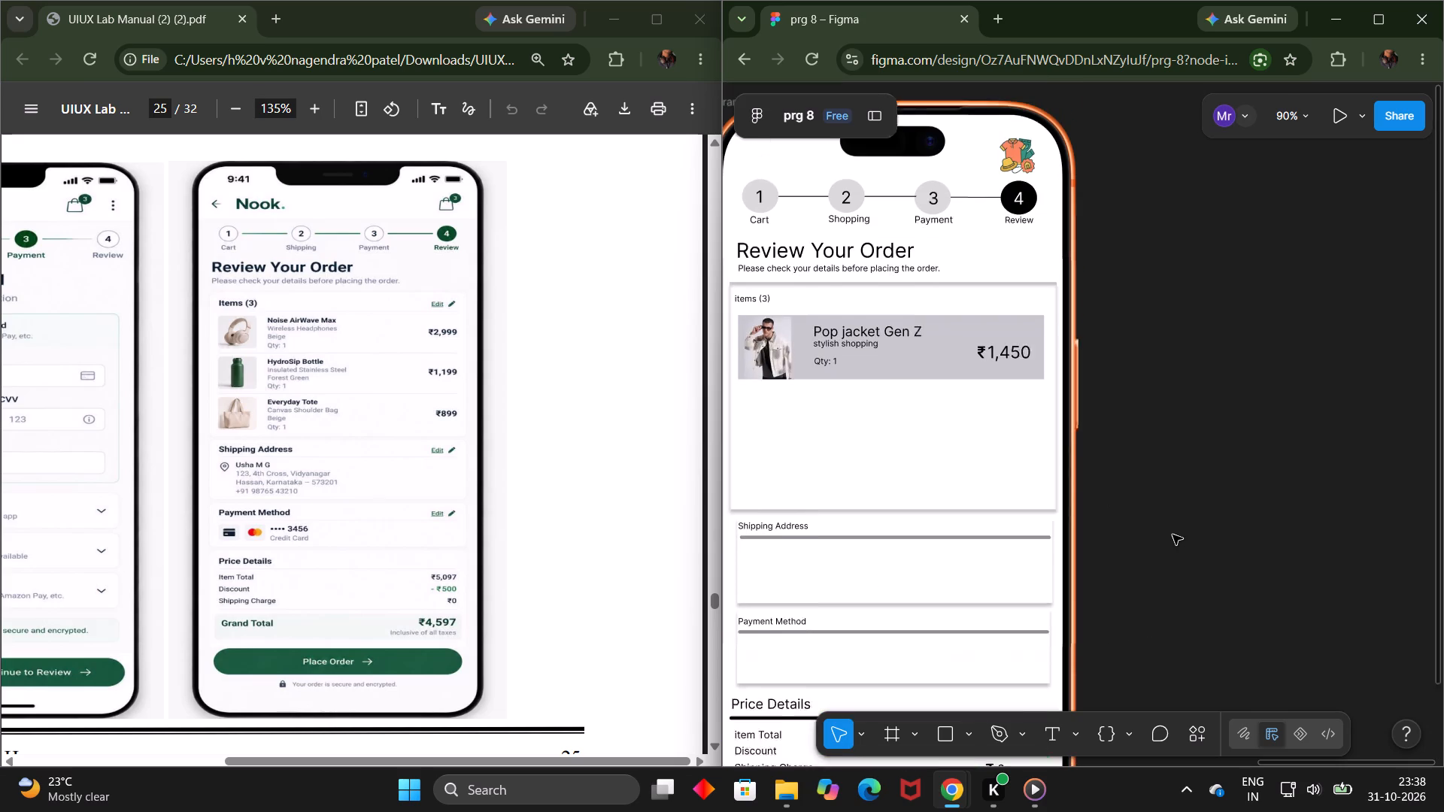
scroll(1172, 535, up, 2)
click(911, 384)
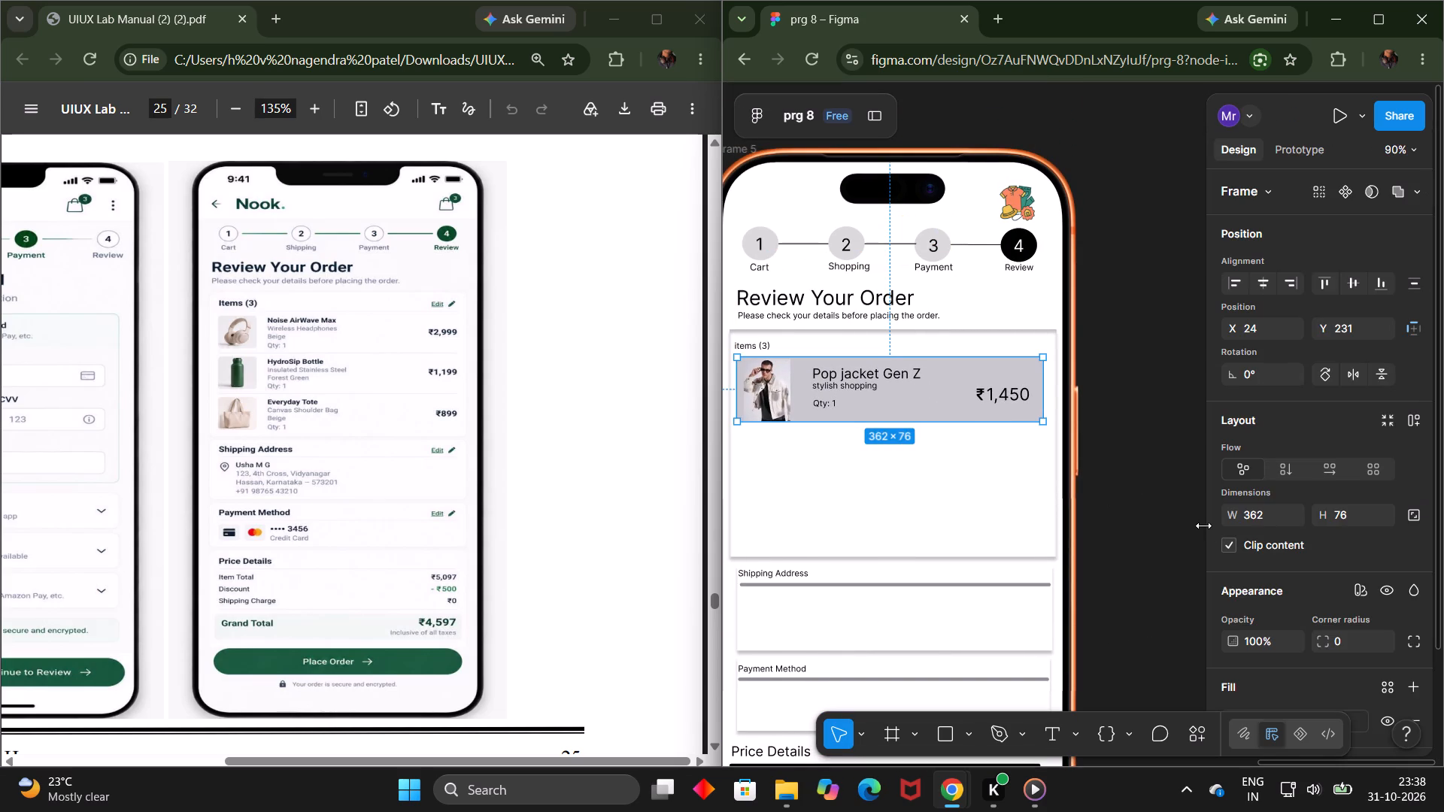
click(1203, 526)
click(1148, 504)
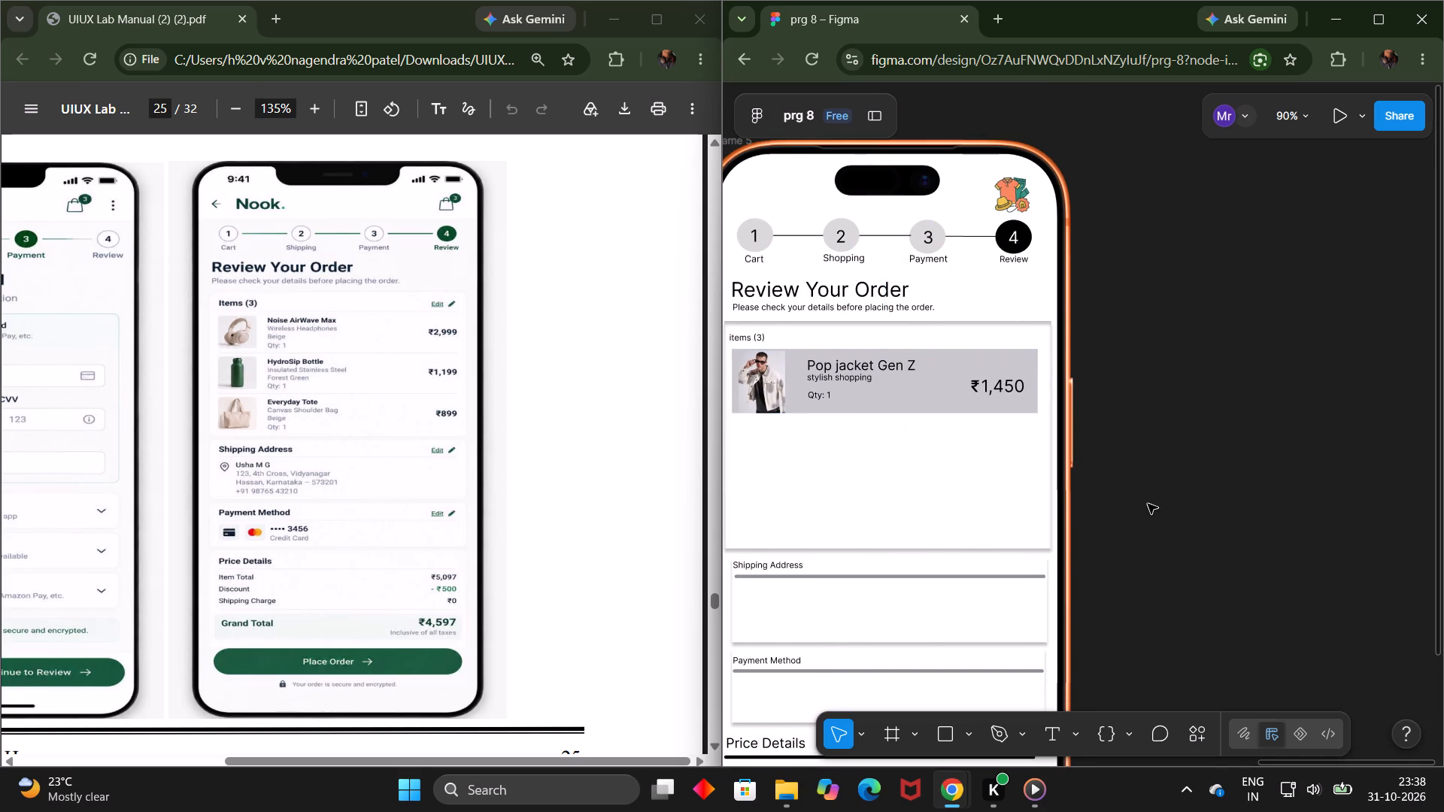
Change the copied button's label to "Place Order", keeping the arrow after the text.
scroll(1148, 504, down, 1)
double_click(984, 629)
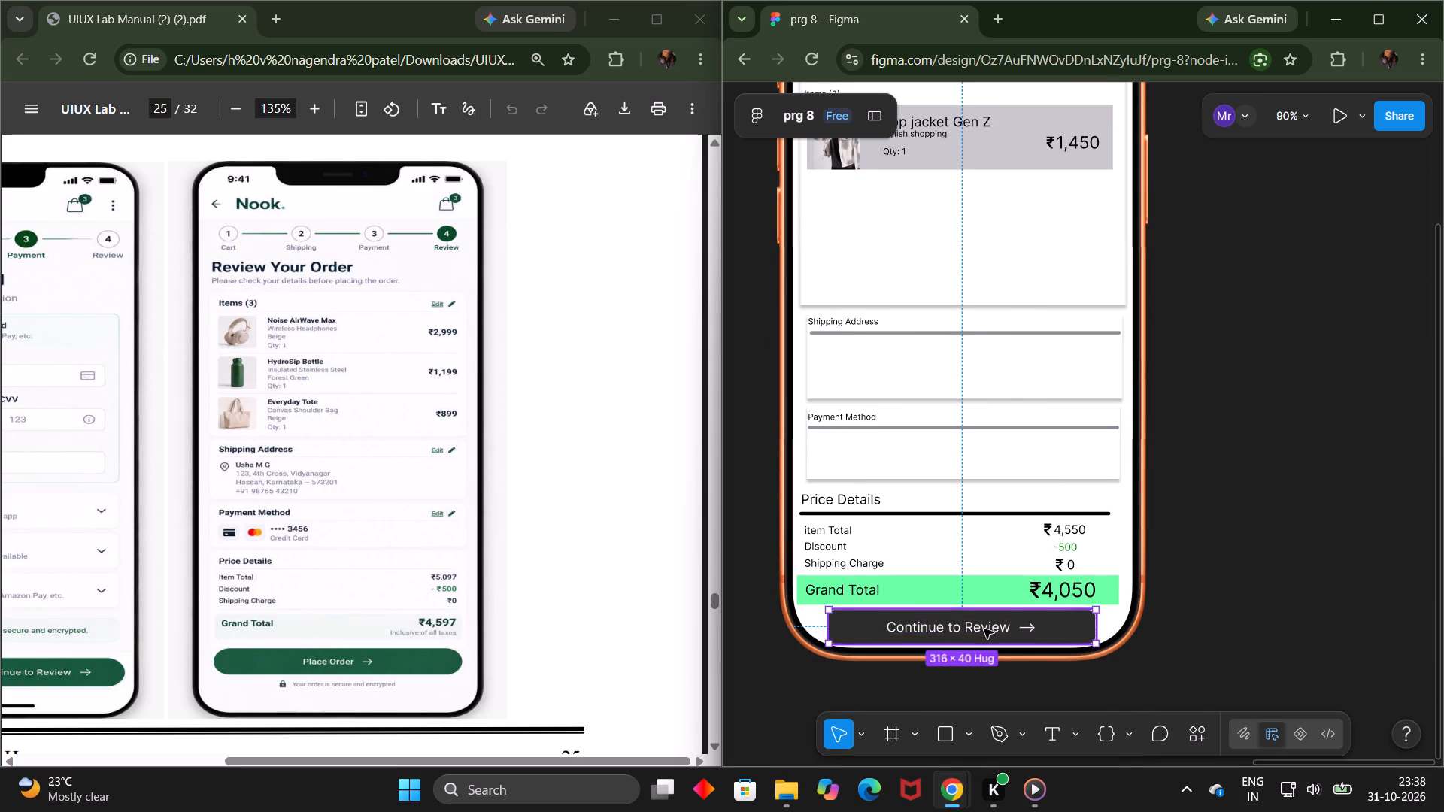
double_click(984, 629)
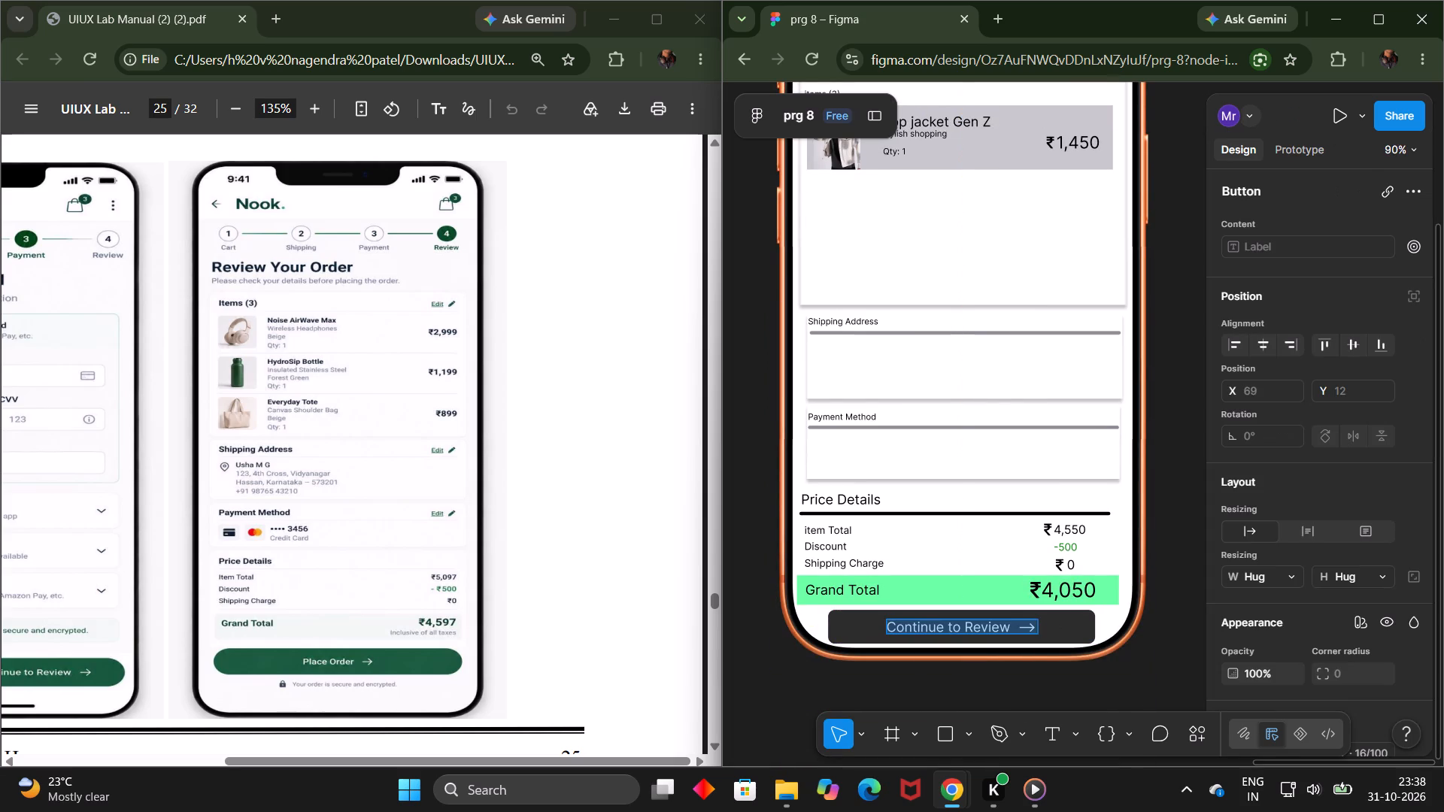
click(1018, 628)
key(Left)
click(1018, 628)
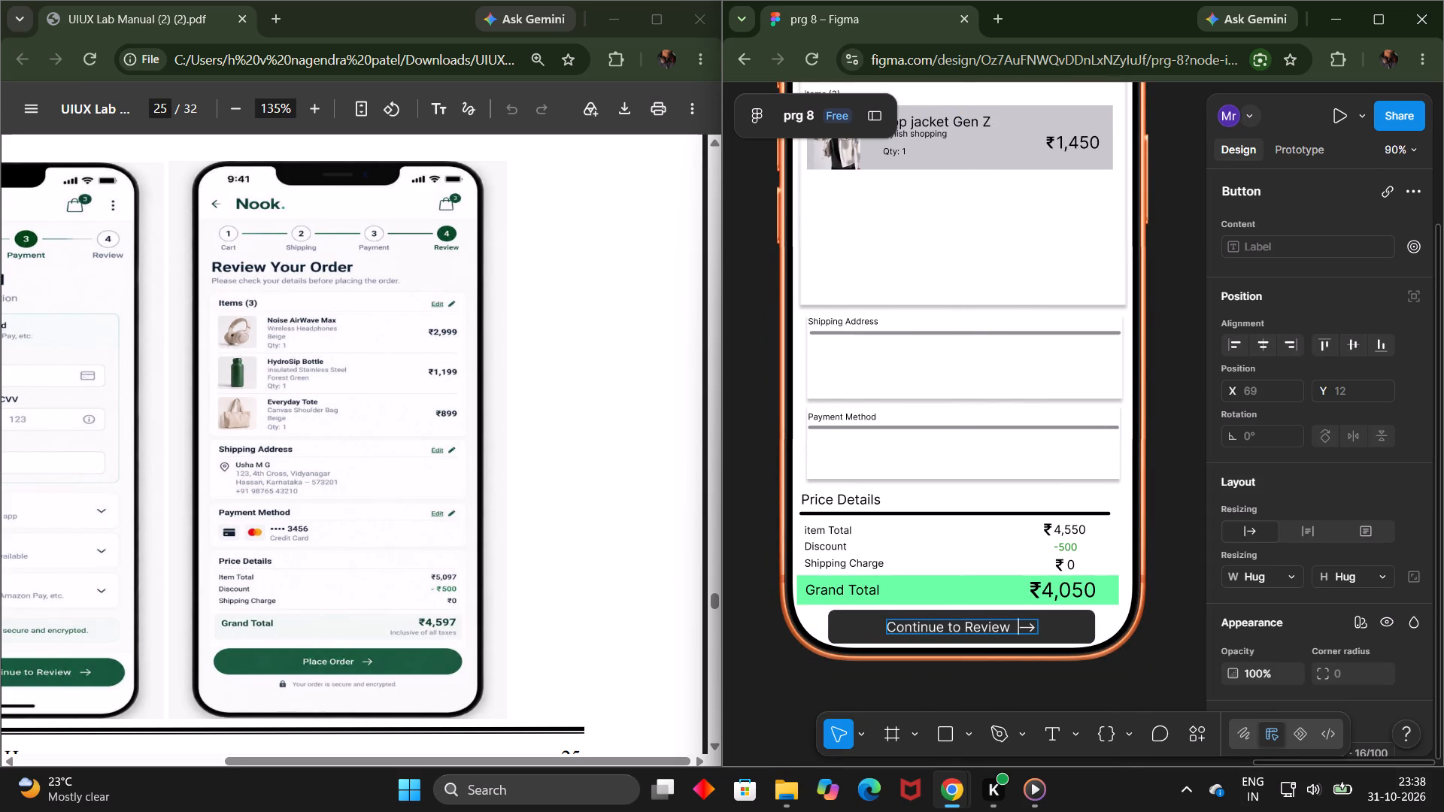
key(Left)
key(BackSpace)
key(BackSpace)
key(BackSpace)
key(BackSpace)
key(BackSpace)
key(BackSpace)
key(BackSpace)
key(BackSpace)
key(BackSpace)
key(BackSpace)
key(BackSpace)
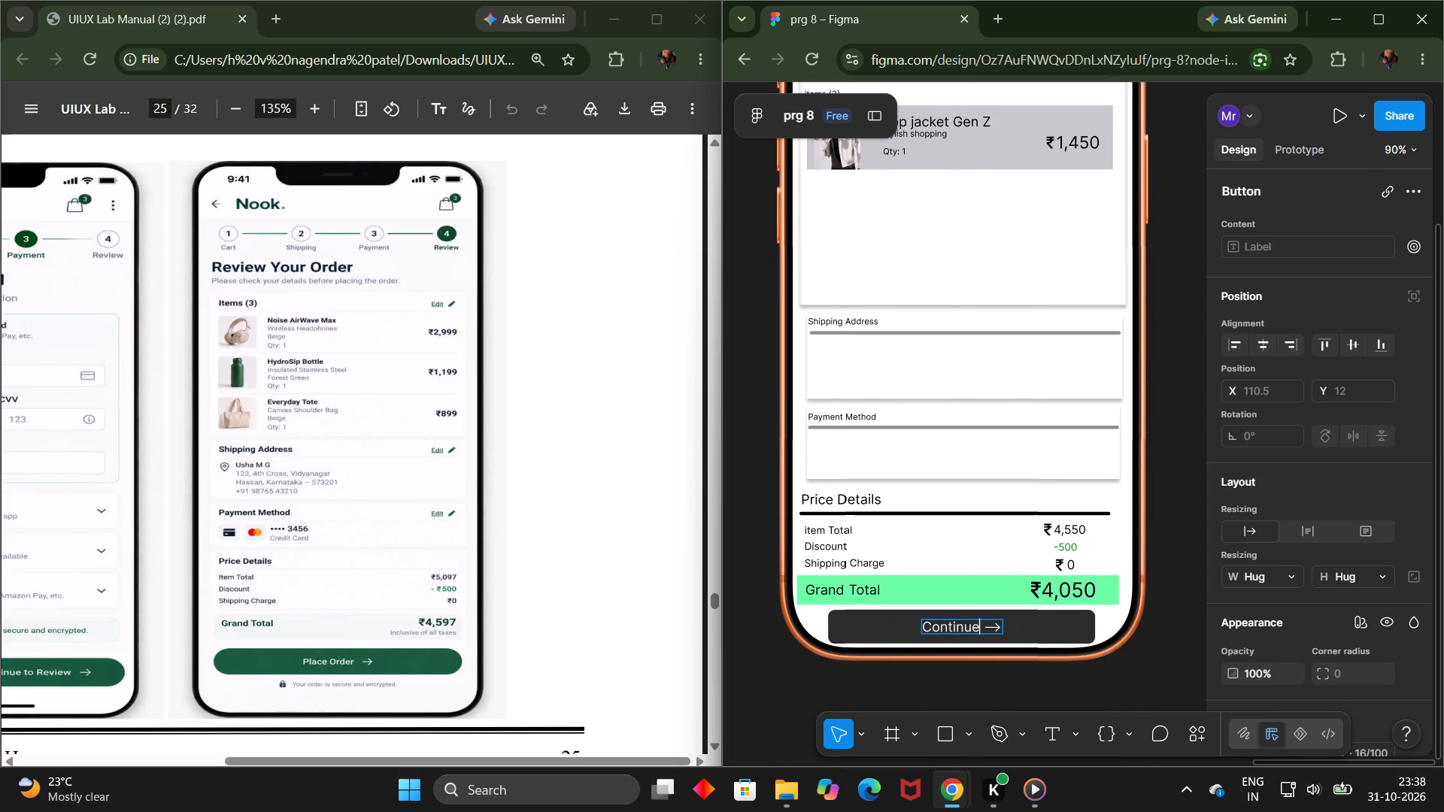
key(BackSpace)
key(BackSpace)
key(BackSpace)
key(BackSpace)
key(BackSpace)
key(BackSpace)
key(BackSpace)
key(BackSpace)
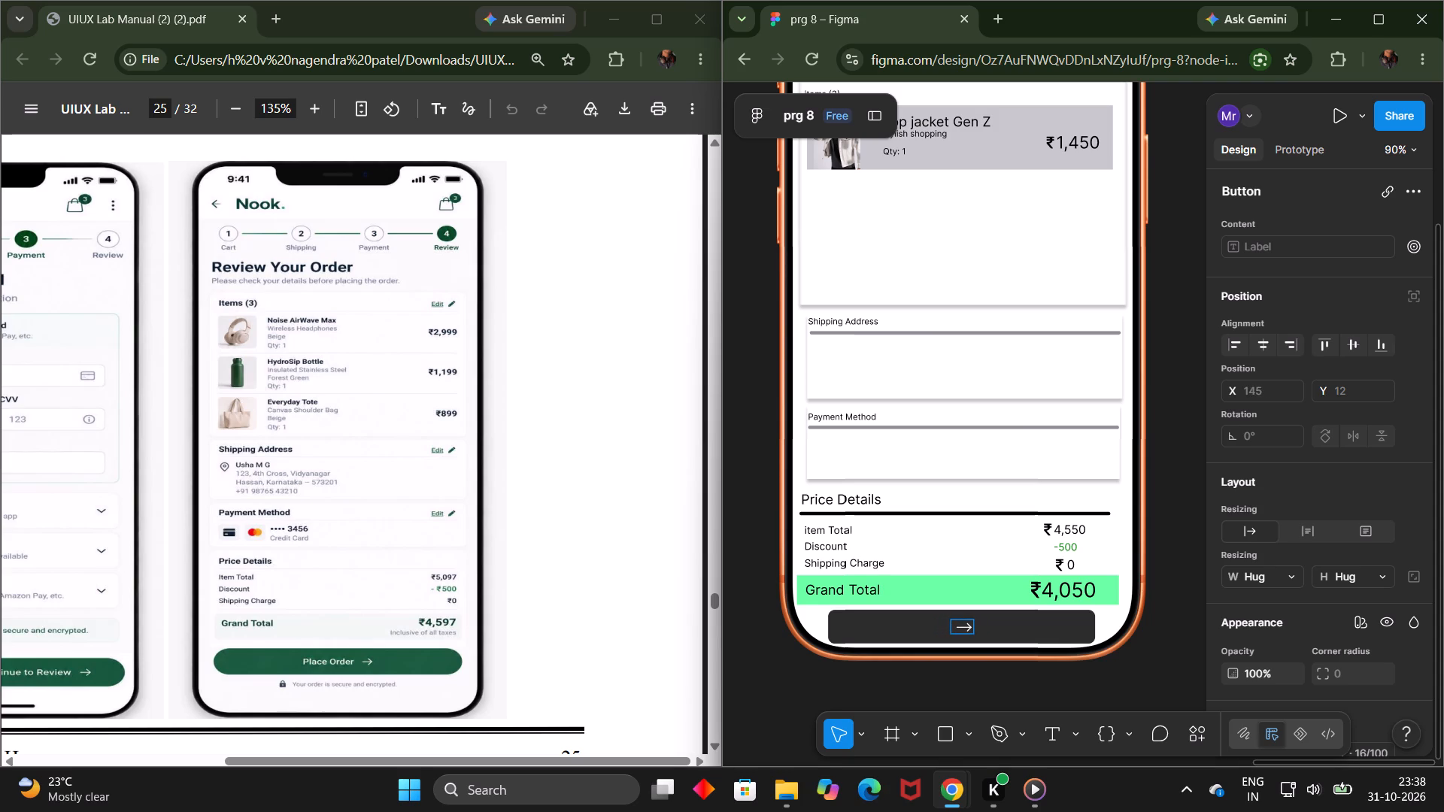
key(shift+p)
text(lace)
key(space)
key(shift+o)
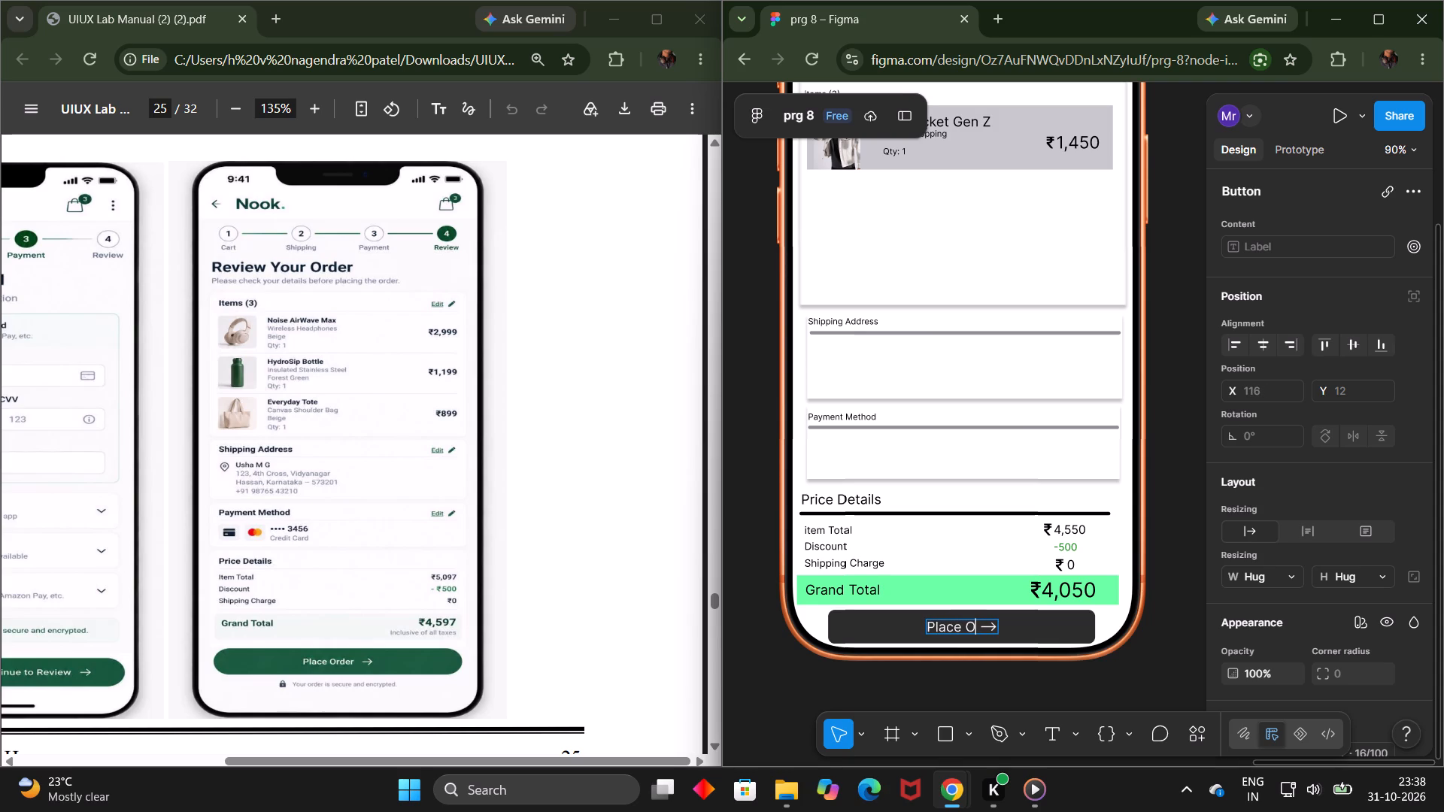
text(rder)
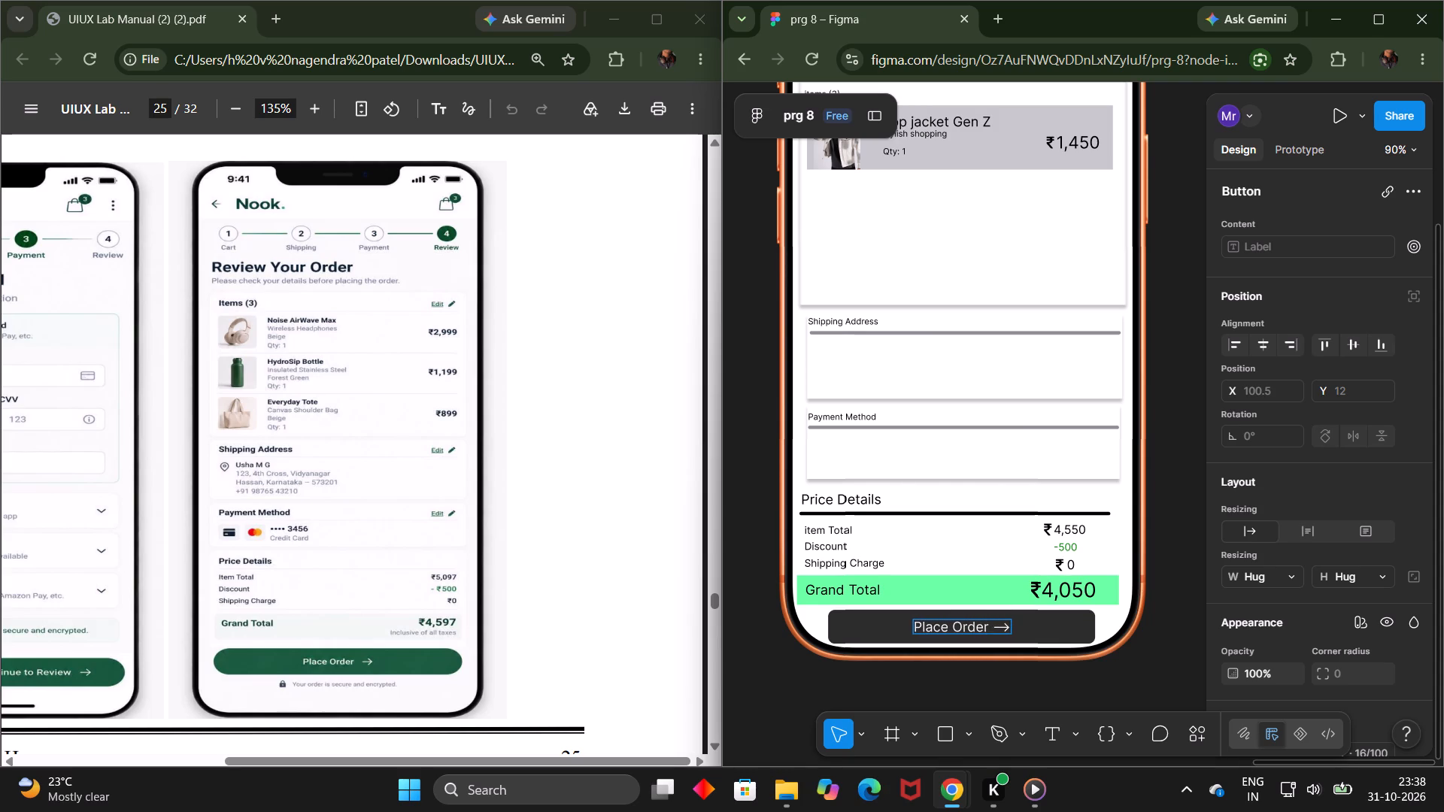
click(1114, 688)
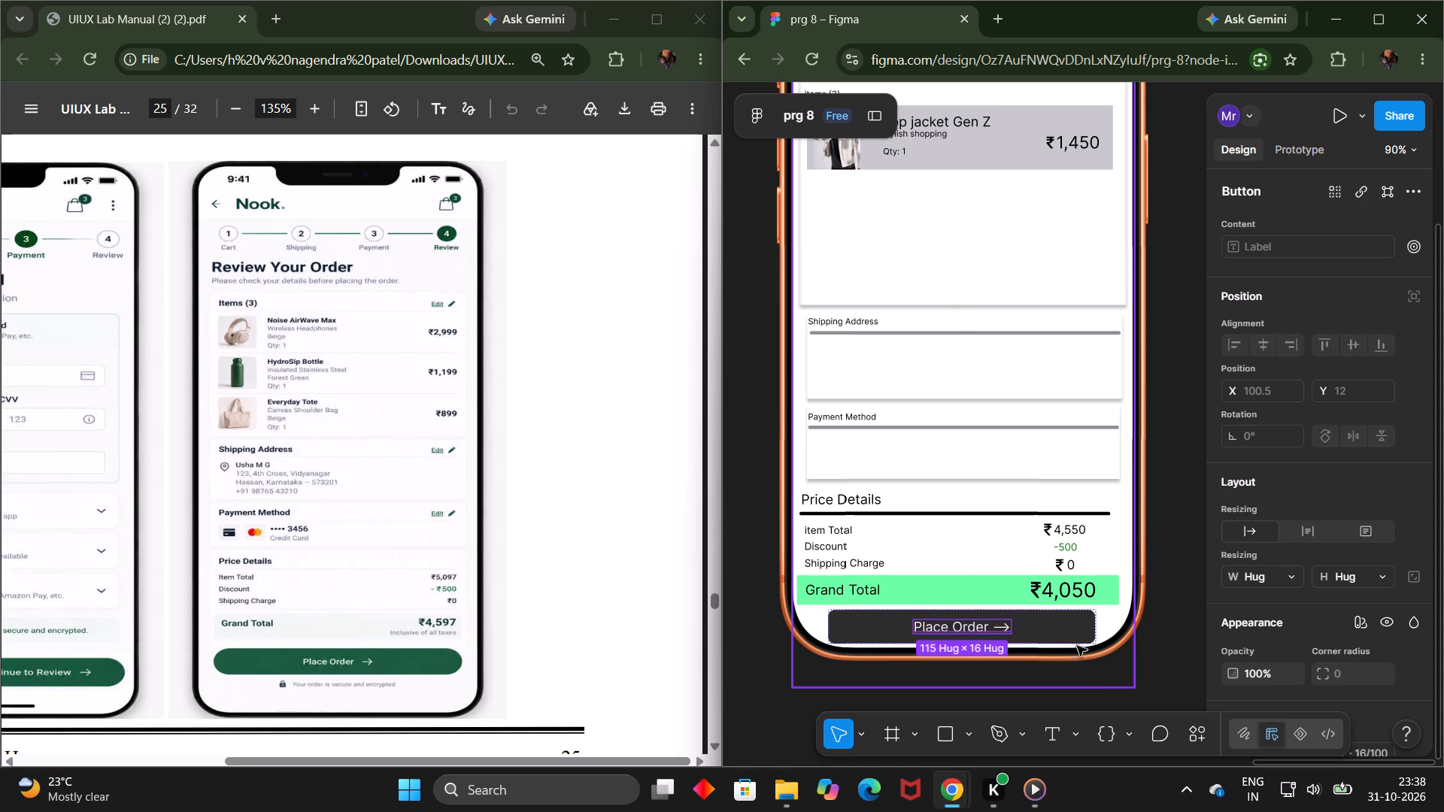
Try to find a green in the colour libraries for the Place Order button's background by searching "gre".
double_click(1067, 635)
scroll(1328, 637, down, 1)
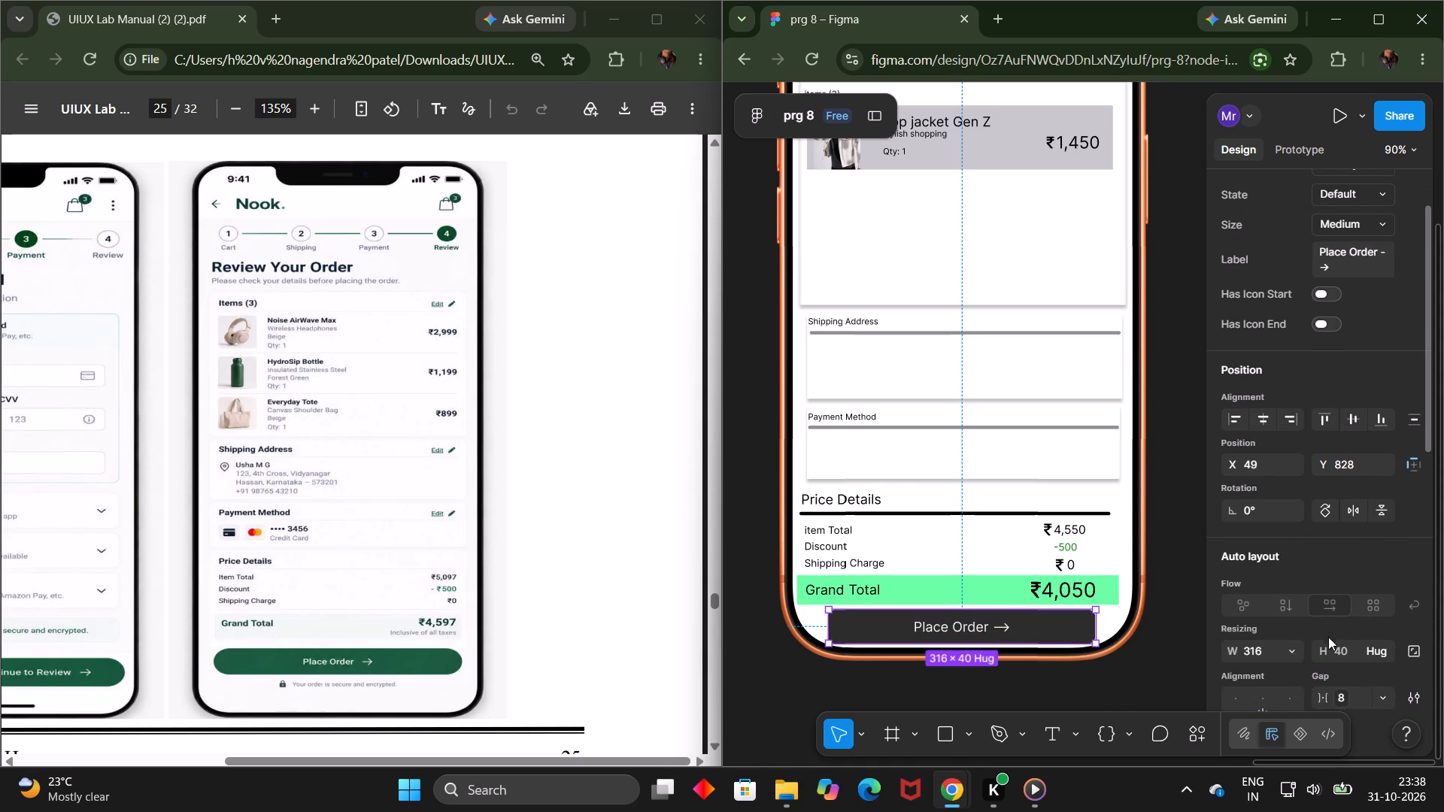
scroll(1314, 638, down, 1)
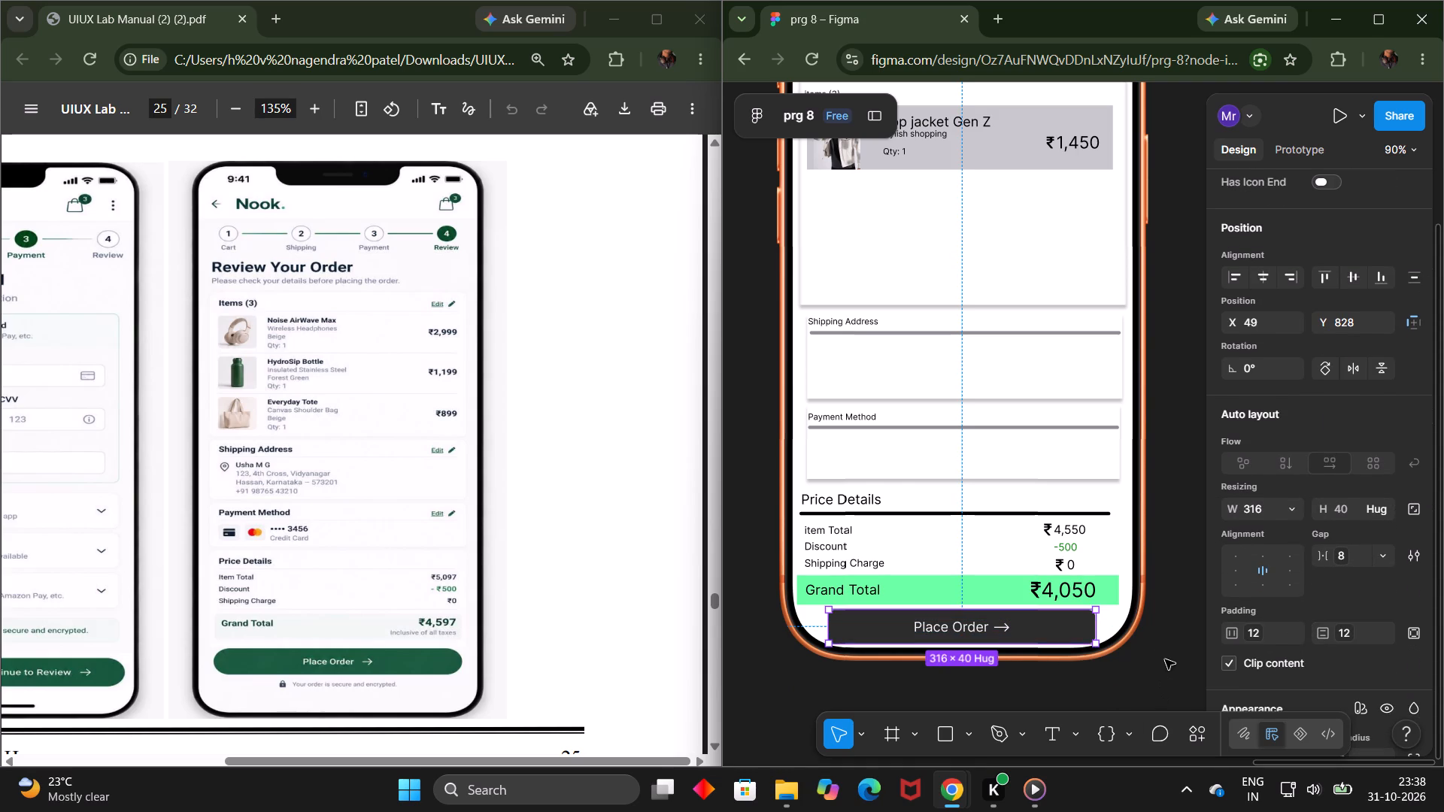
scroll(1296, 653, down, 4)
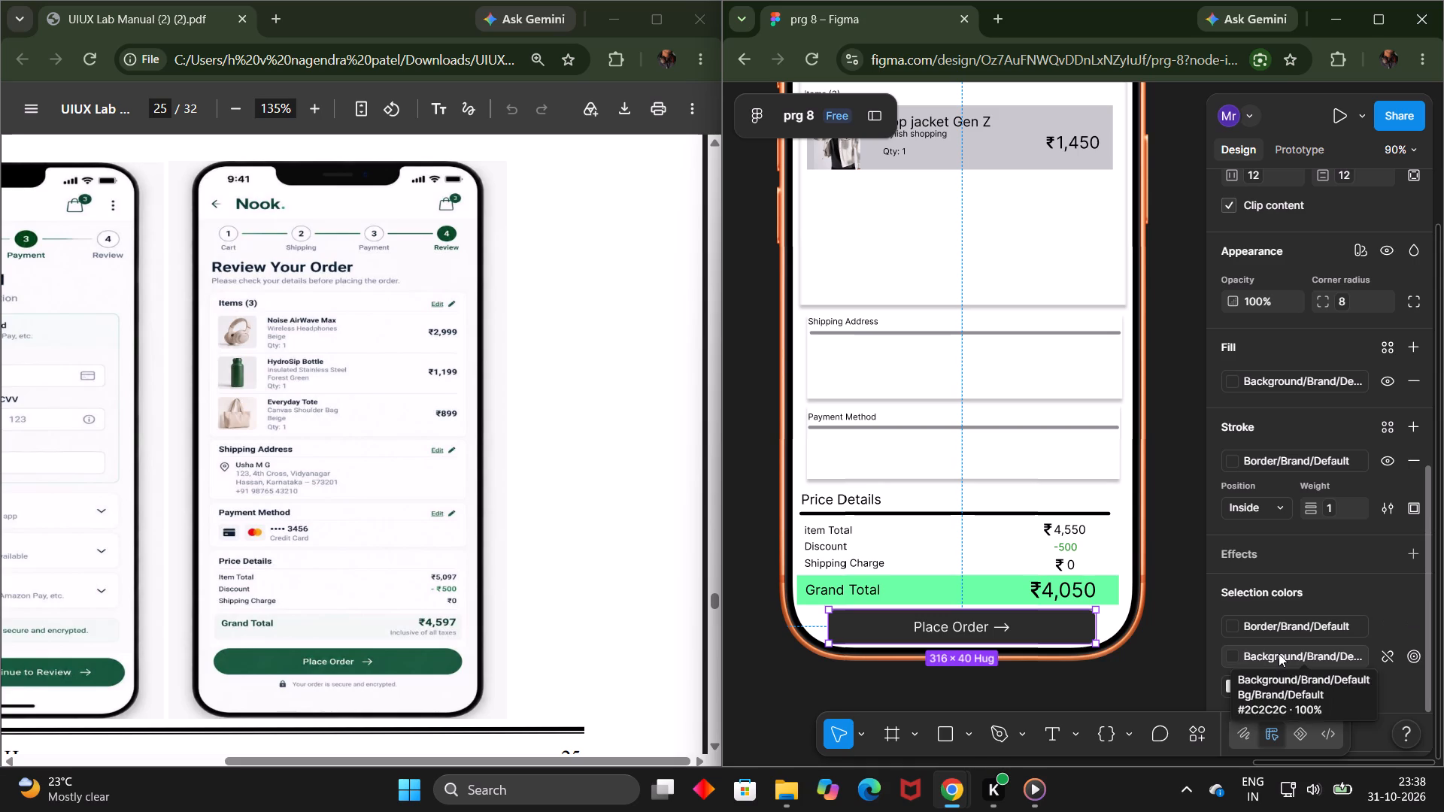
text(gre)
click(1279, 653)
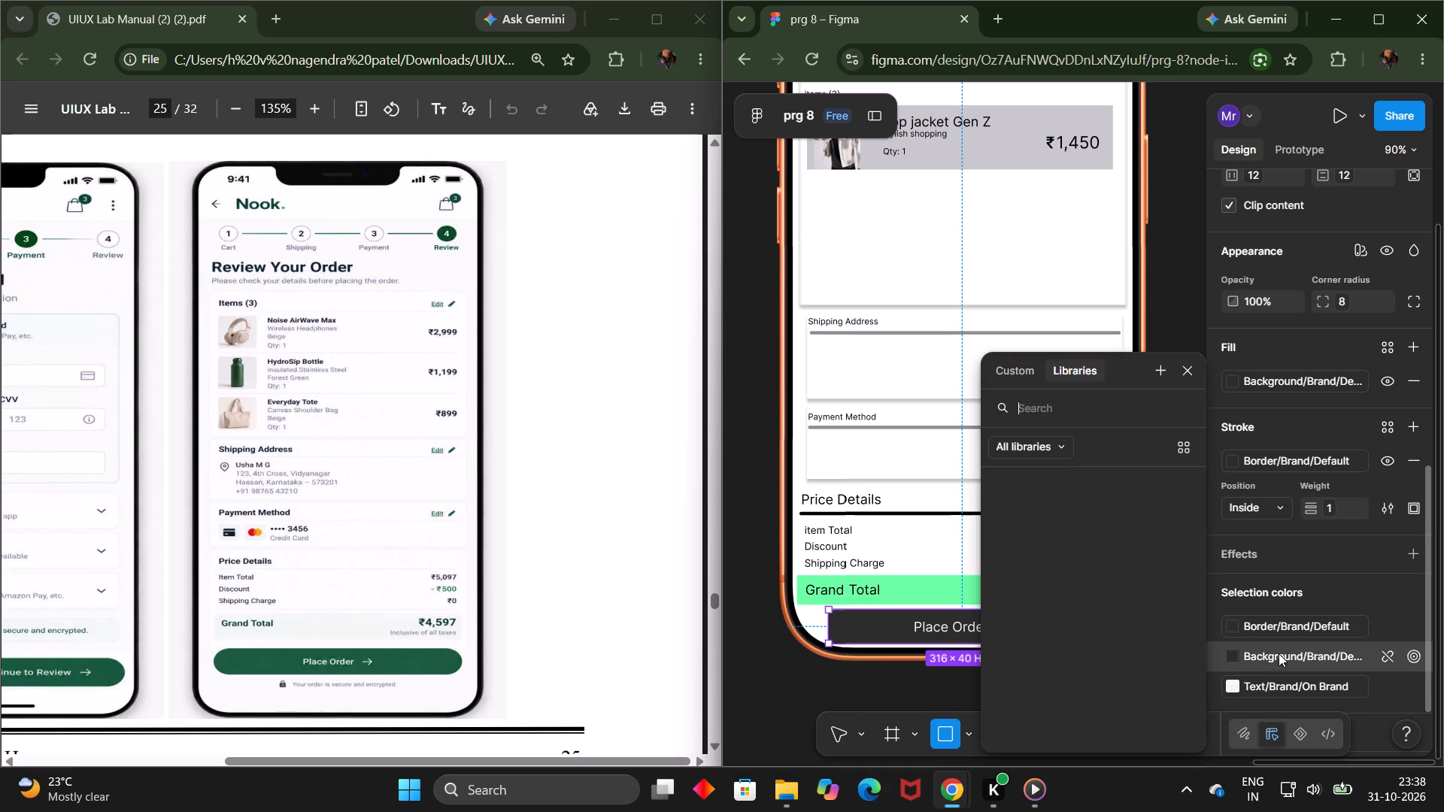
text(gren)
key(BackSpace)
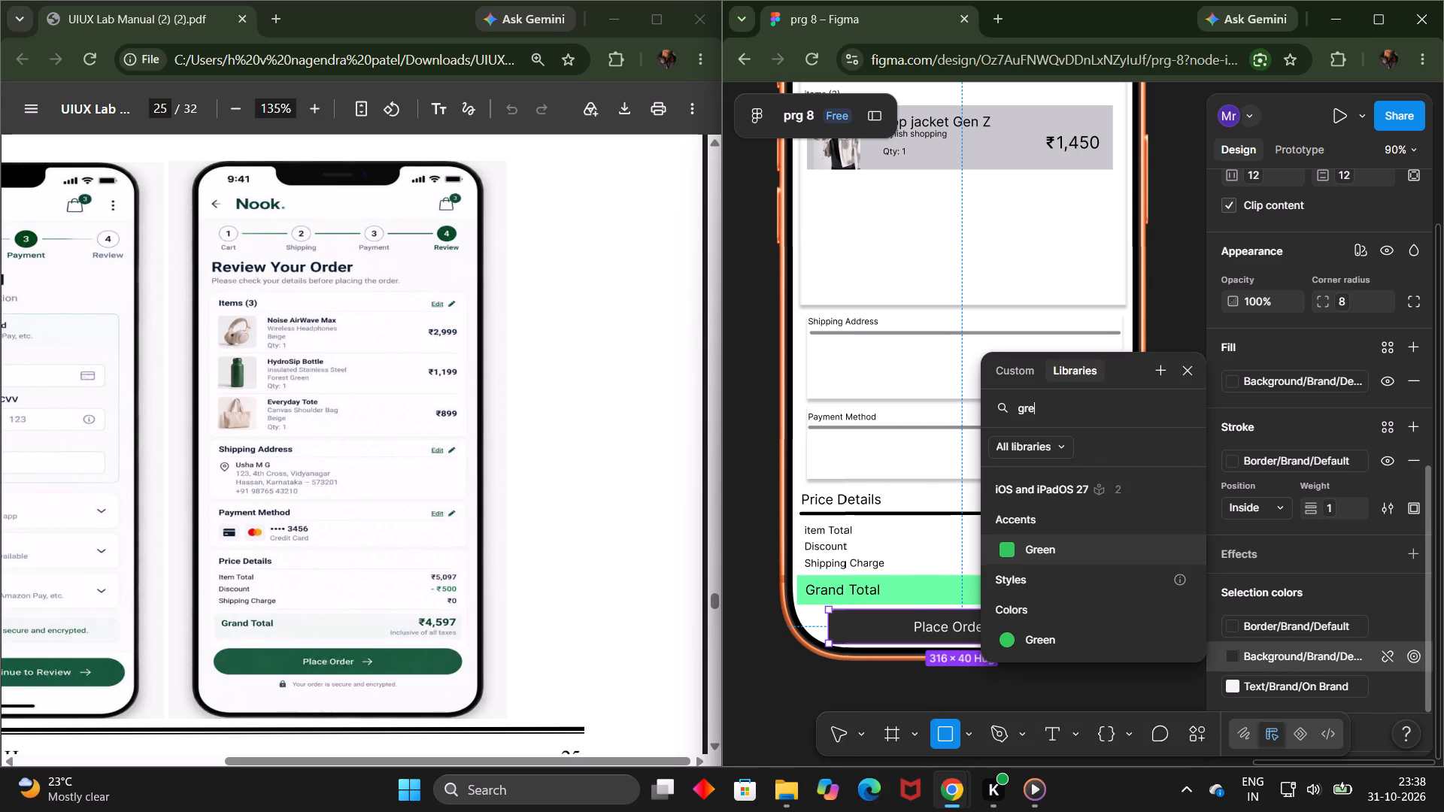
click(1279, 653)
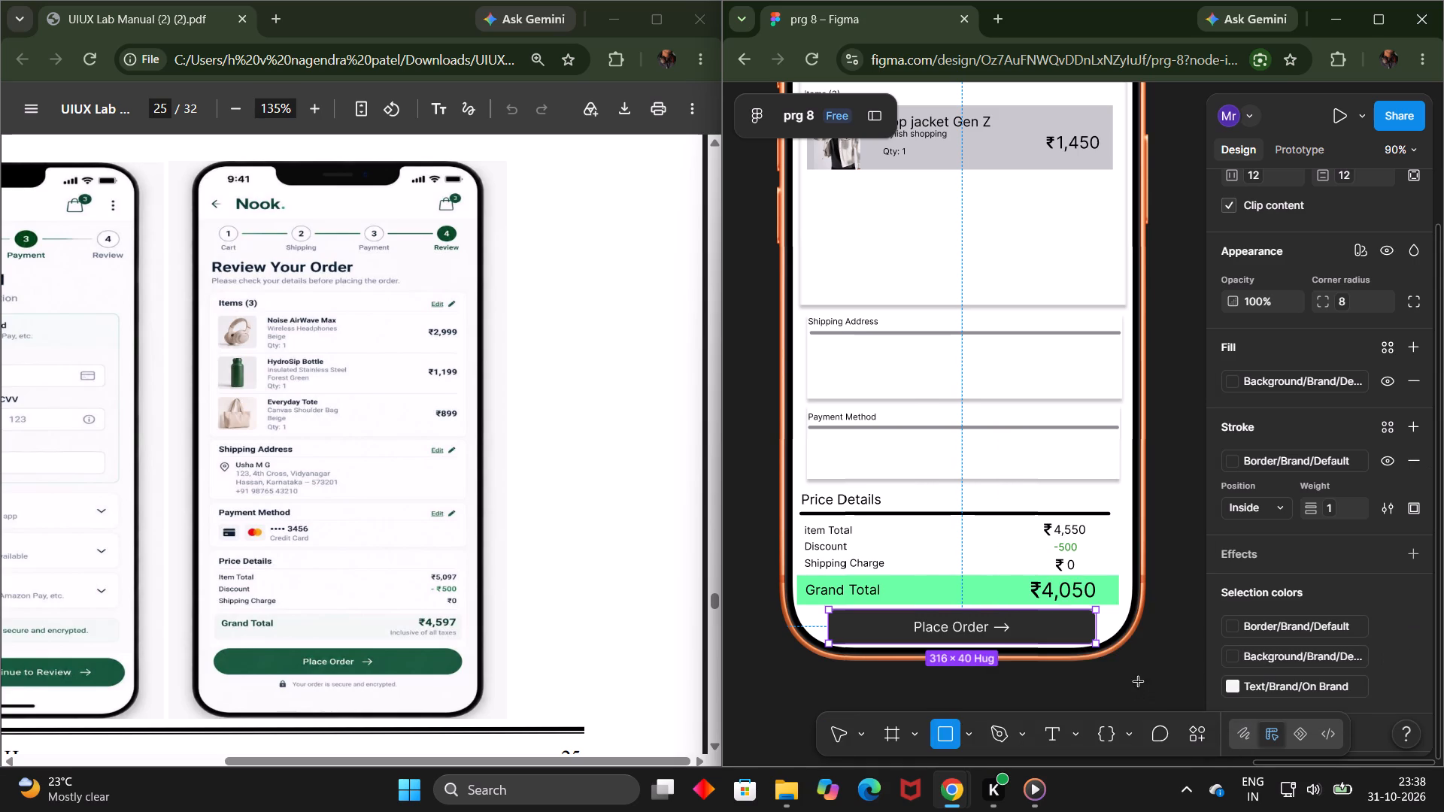
Detach the Place Order button's background colour from its library variable in the selection colours.
click(1233, 662)
click(1384, 659)
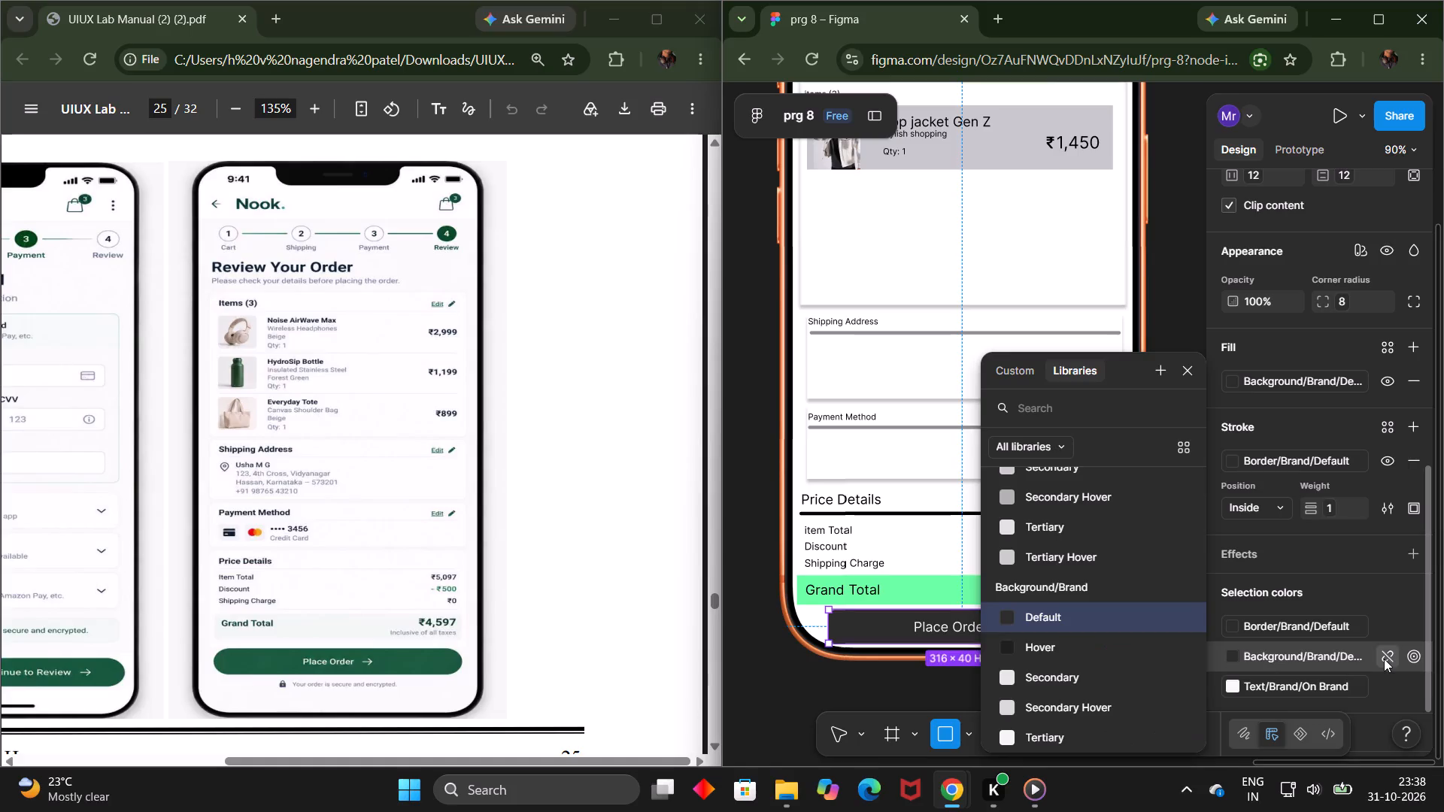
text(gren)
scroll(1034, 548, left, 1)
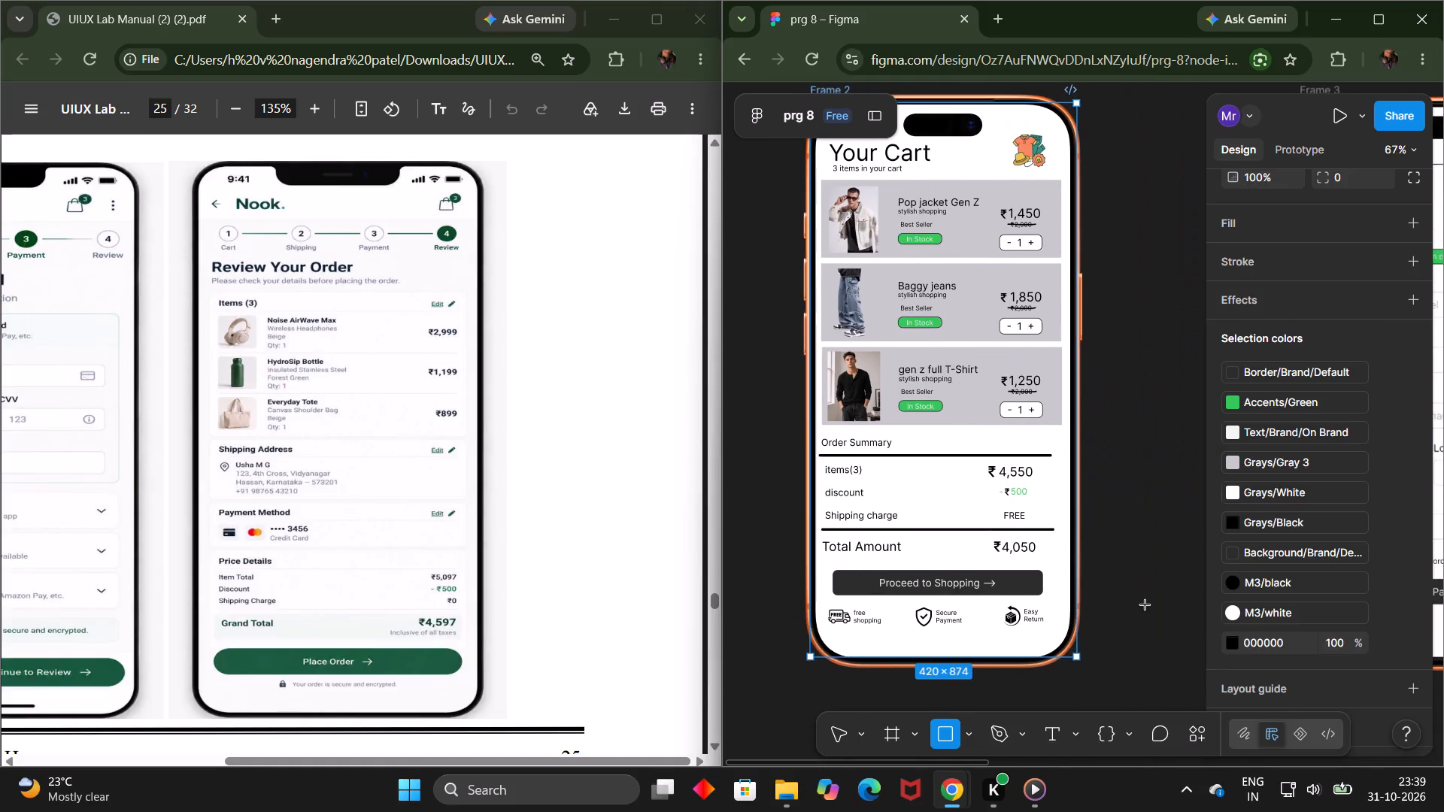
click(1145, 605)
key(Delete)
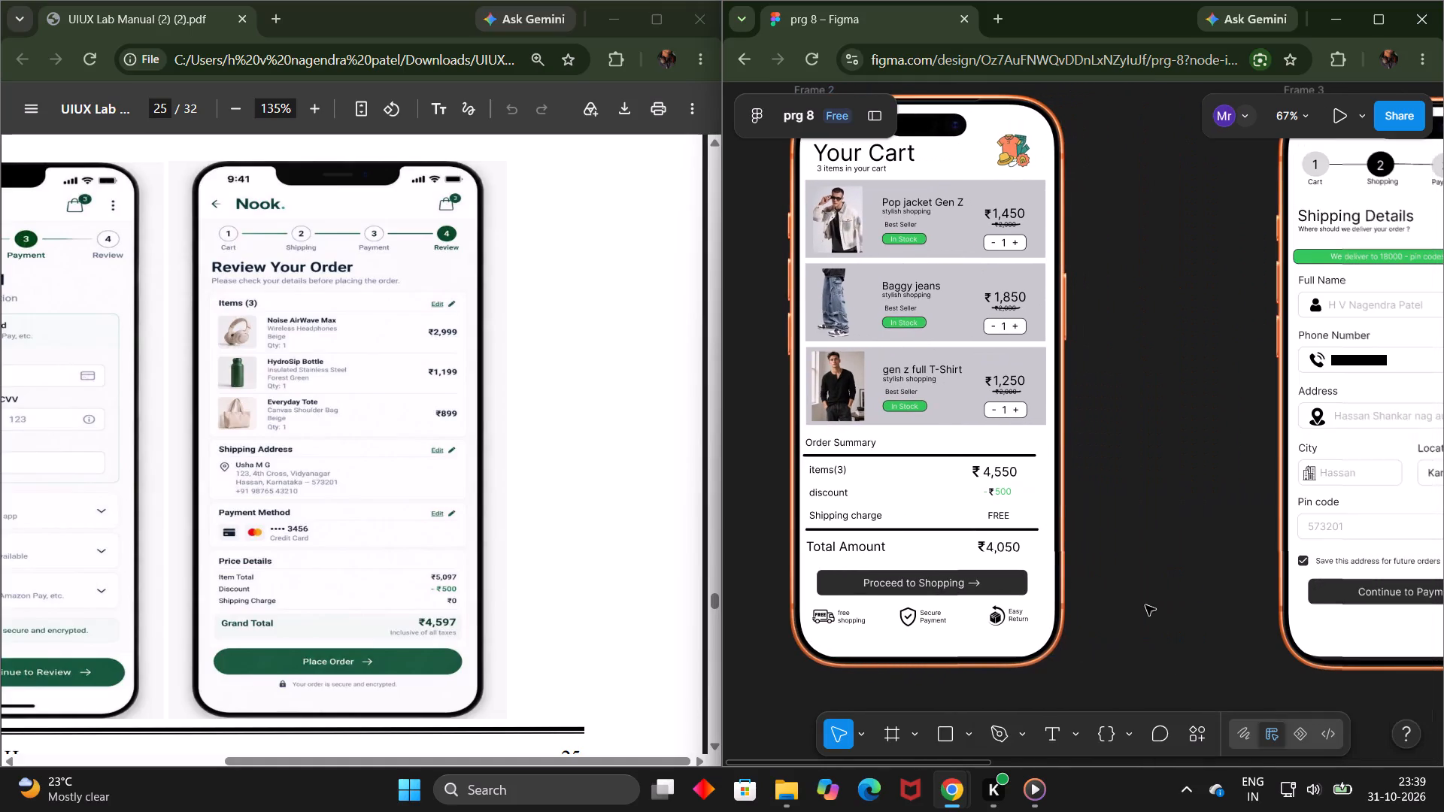
Shift the Place Order button slightly to X 46, Y 827 and reduce its height to about 31.
scroll(1145, 605, left, 8)
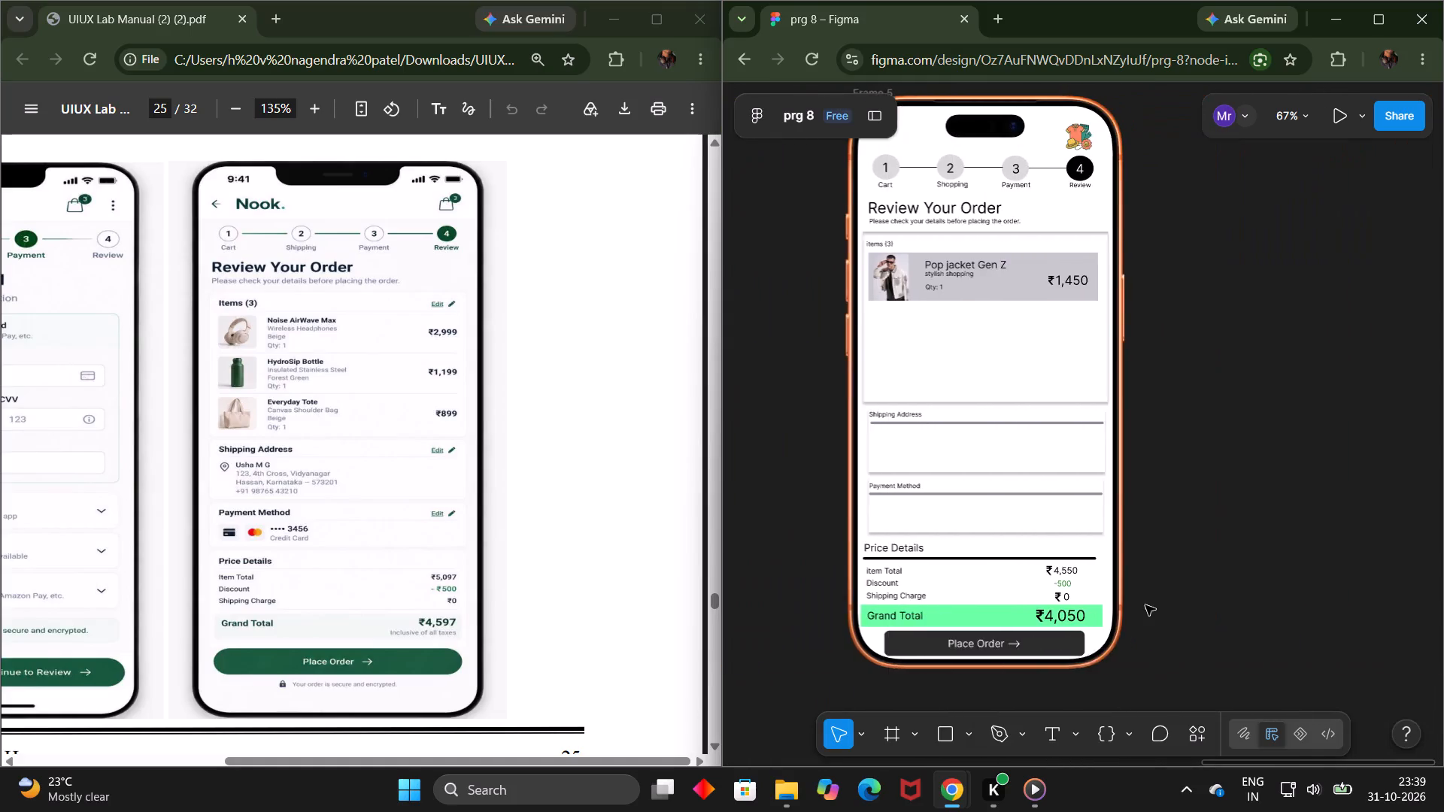
click(1024, 648)
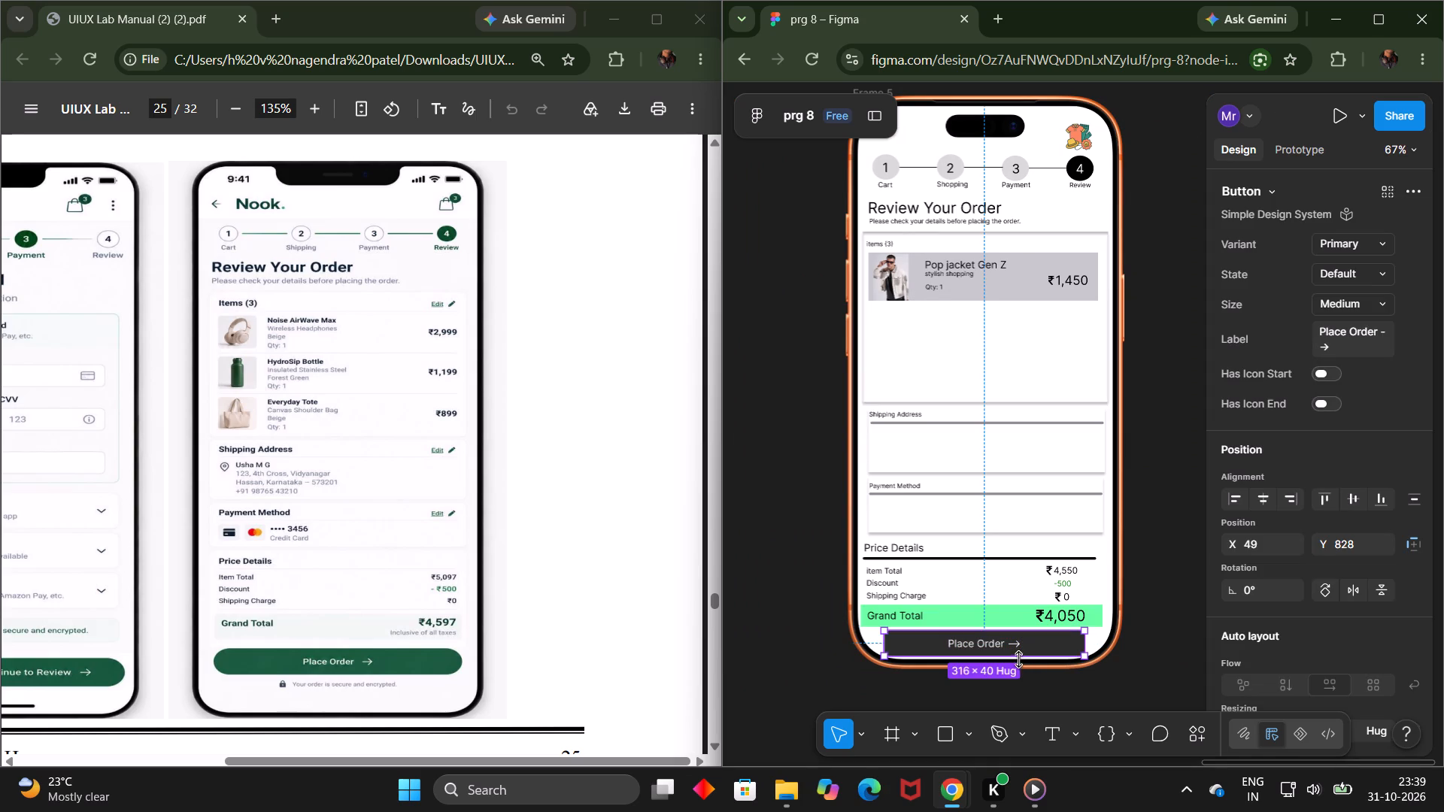
click(1016, 653)
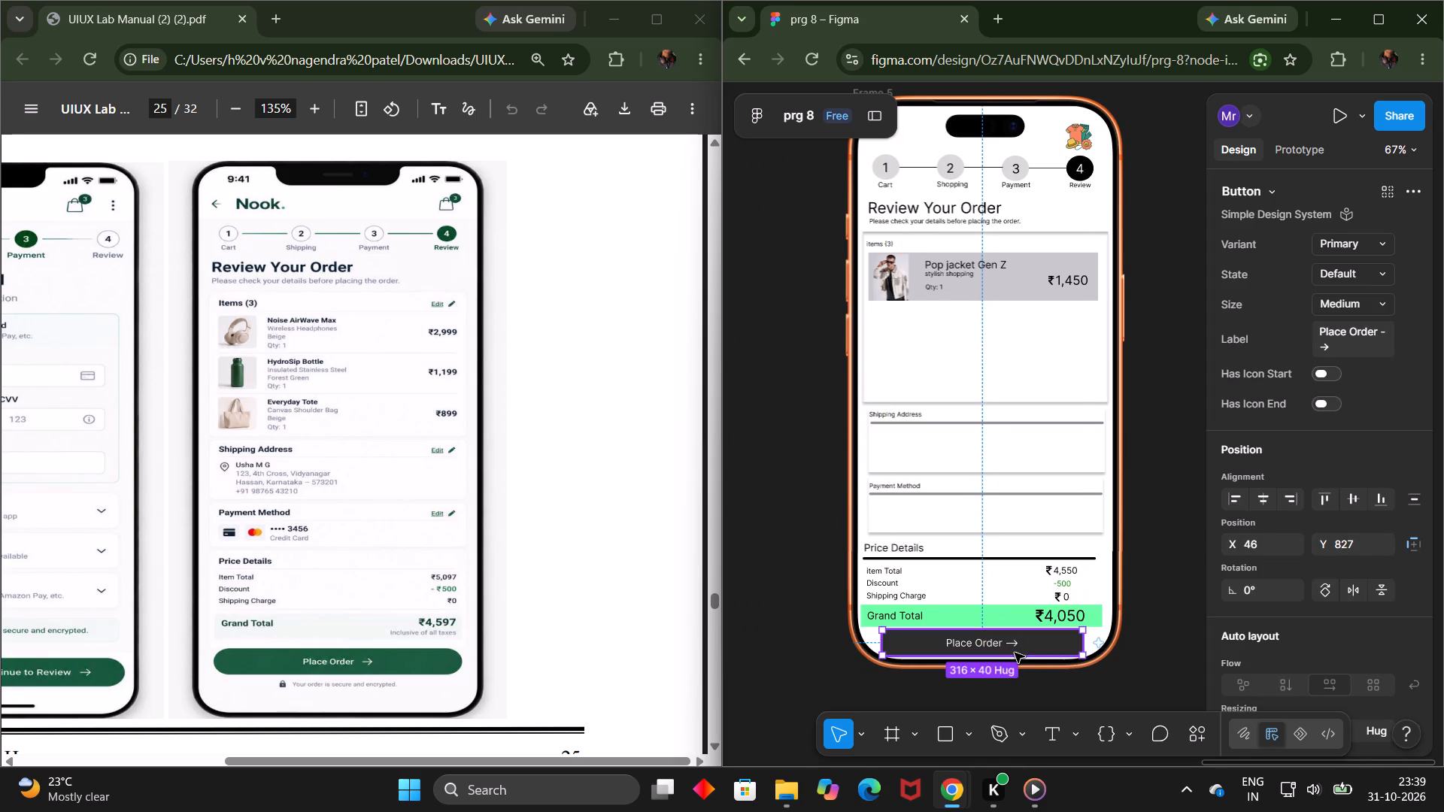
drag(995, 657, 975, 655)
click(975, 655)
drag(978, 662, 985, 650)
click(1045, 644)
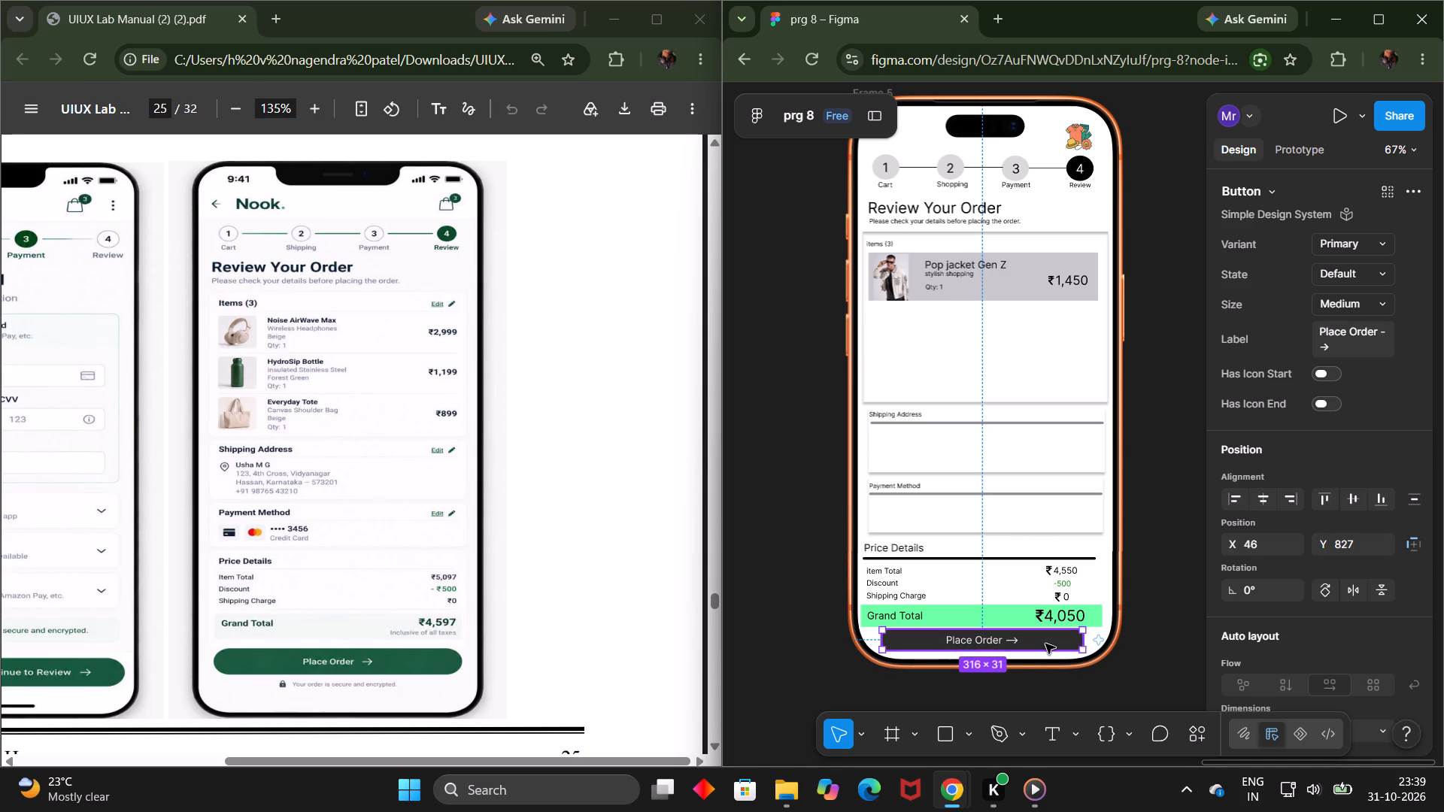
Set the Place Order button's background colour to the Accents/Green library variable in the selection colours.
scroll(1306, 638, down, 4)
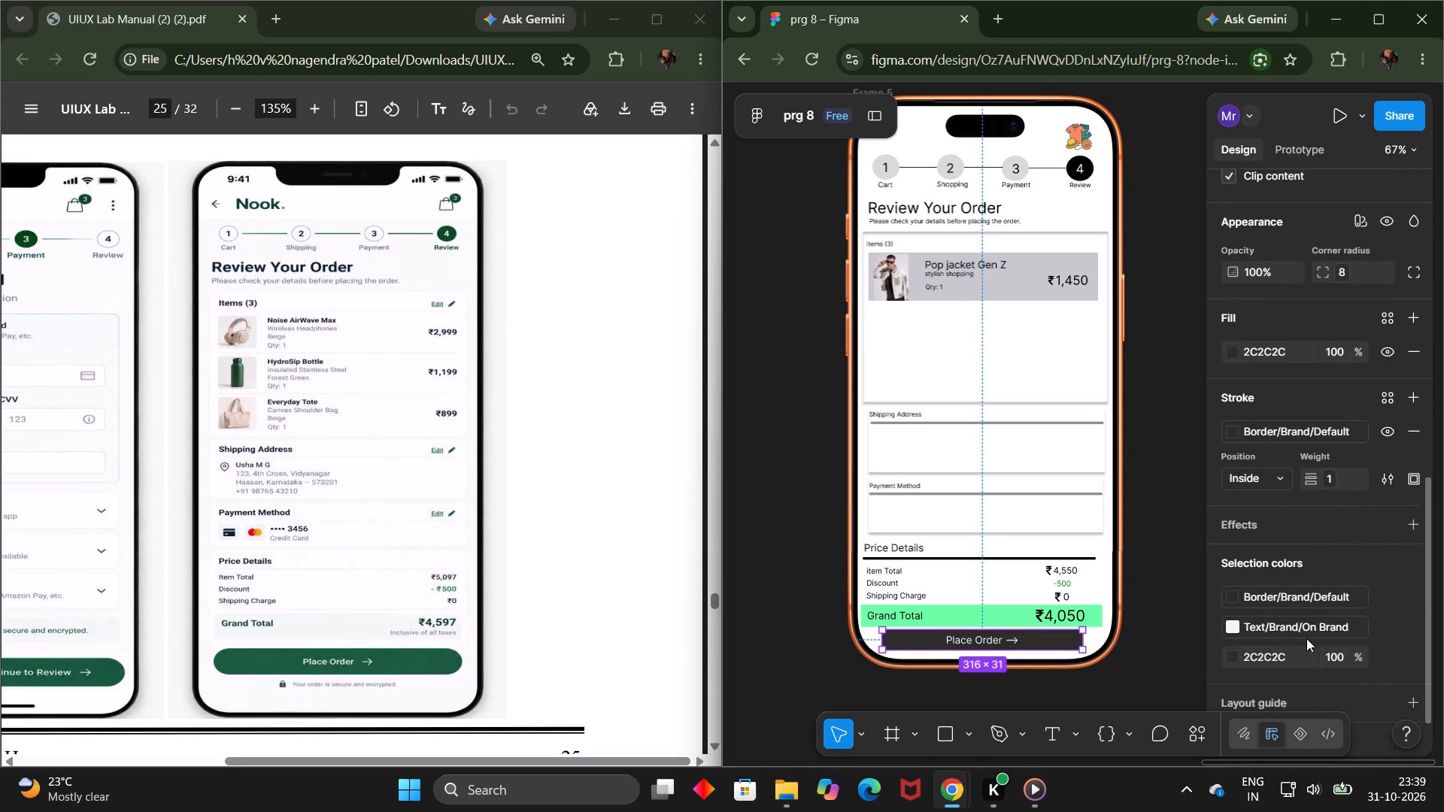
scroll(1306, 638, down, 1)
scroll(1309, 568, down, 1)
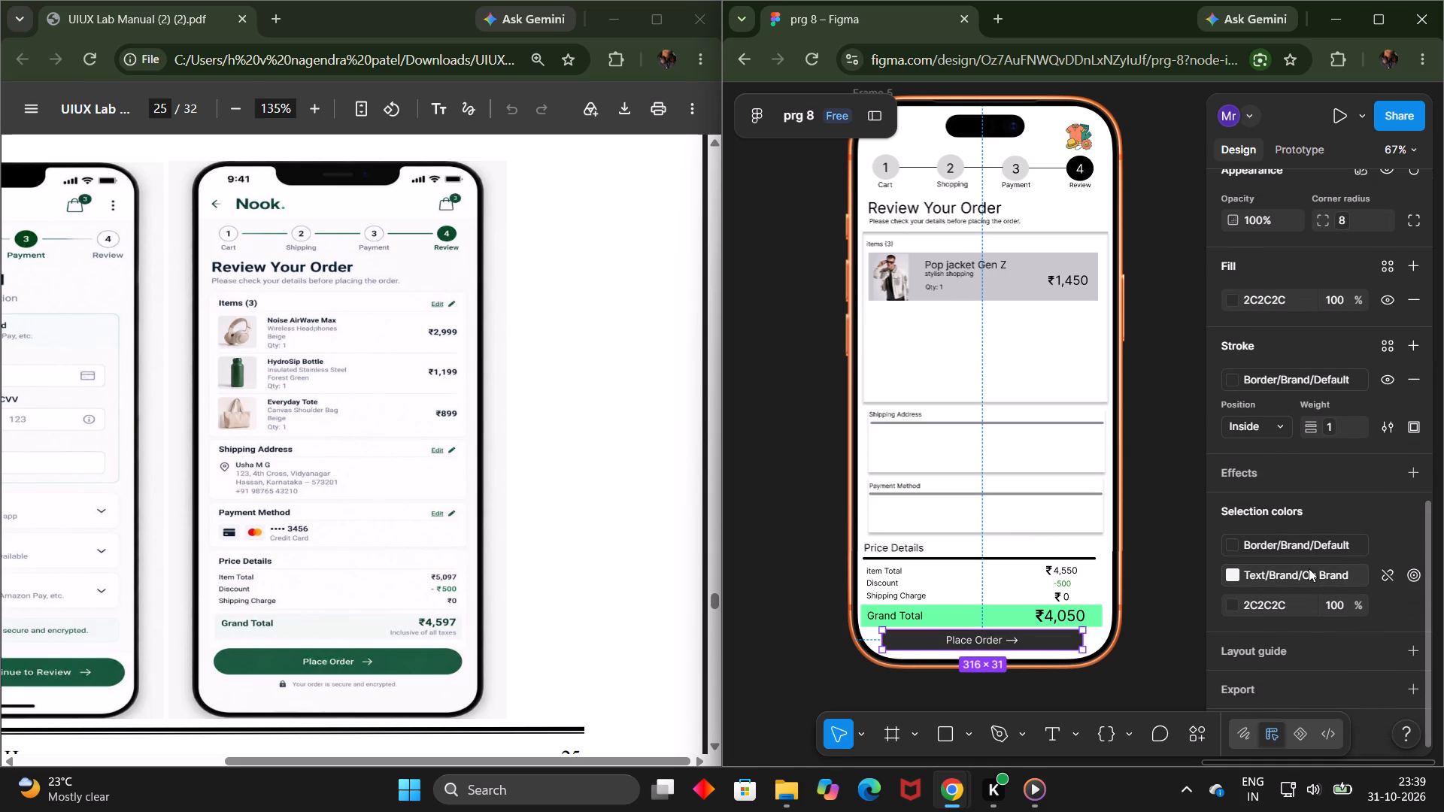
click(1278, 612)
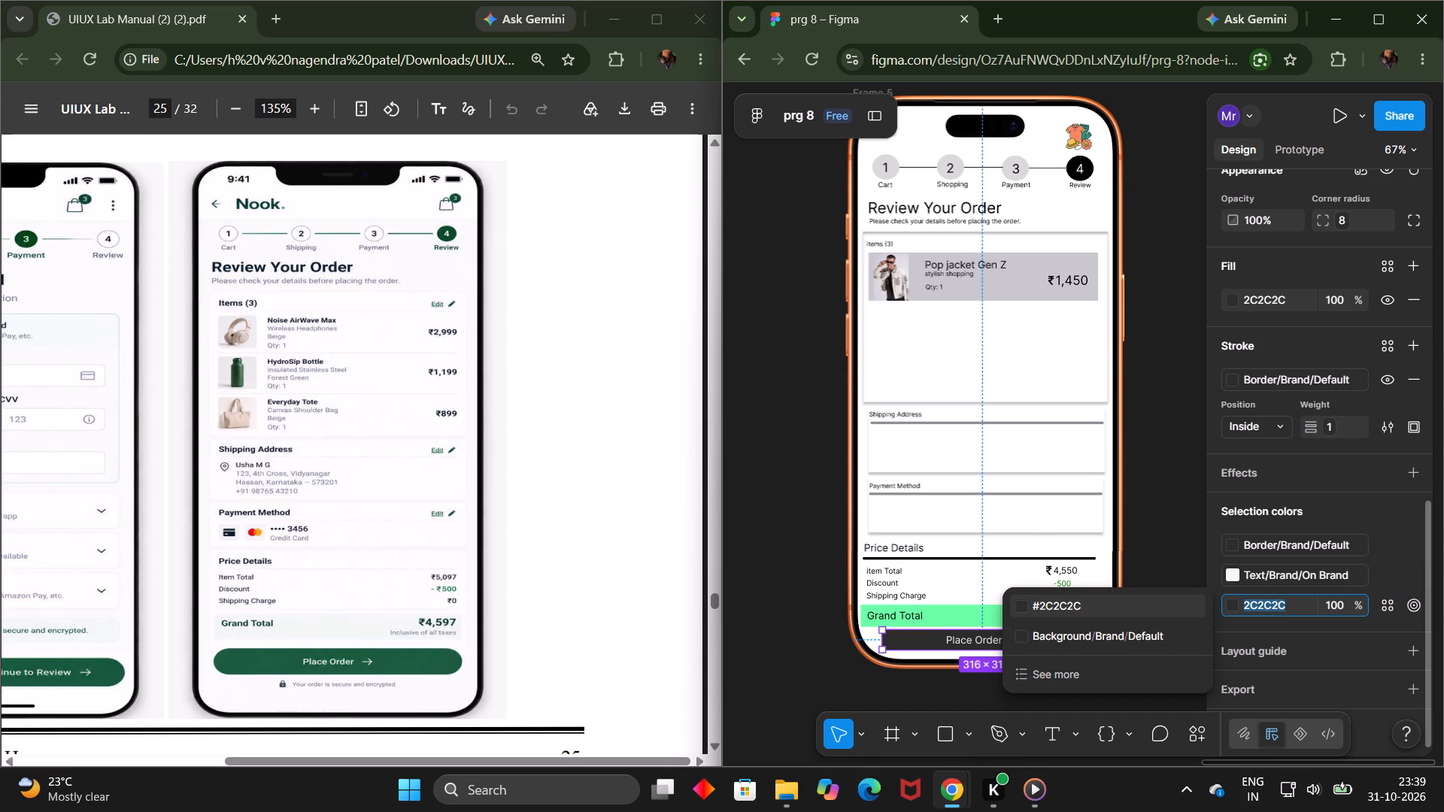
key(BackSpace)
text(gree)
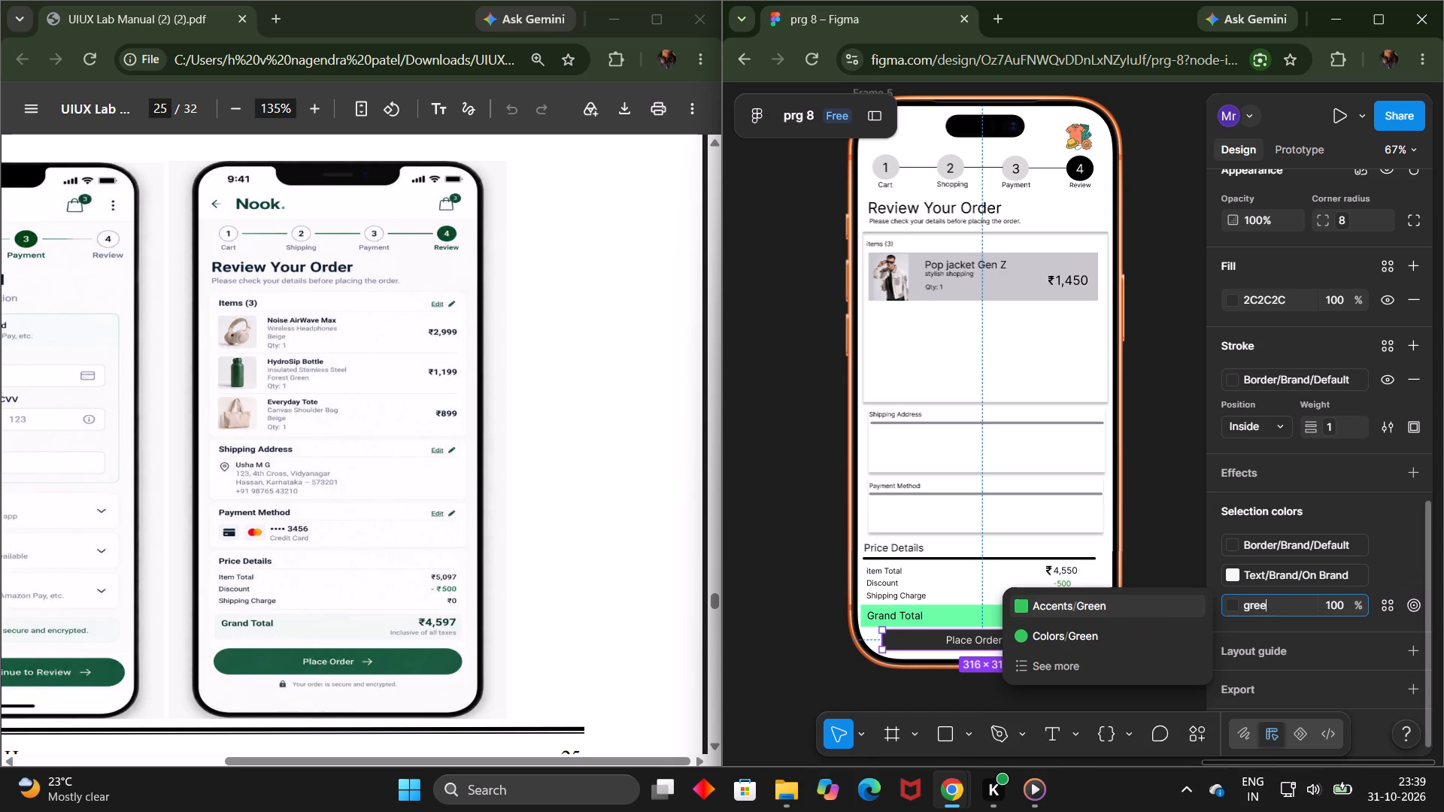
click(1147, 599)
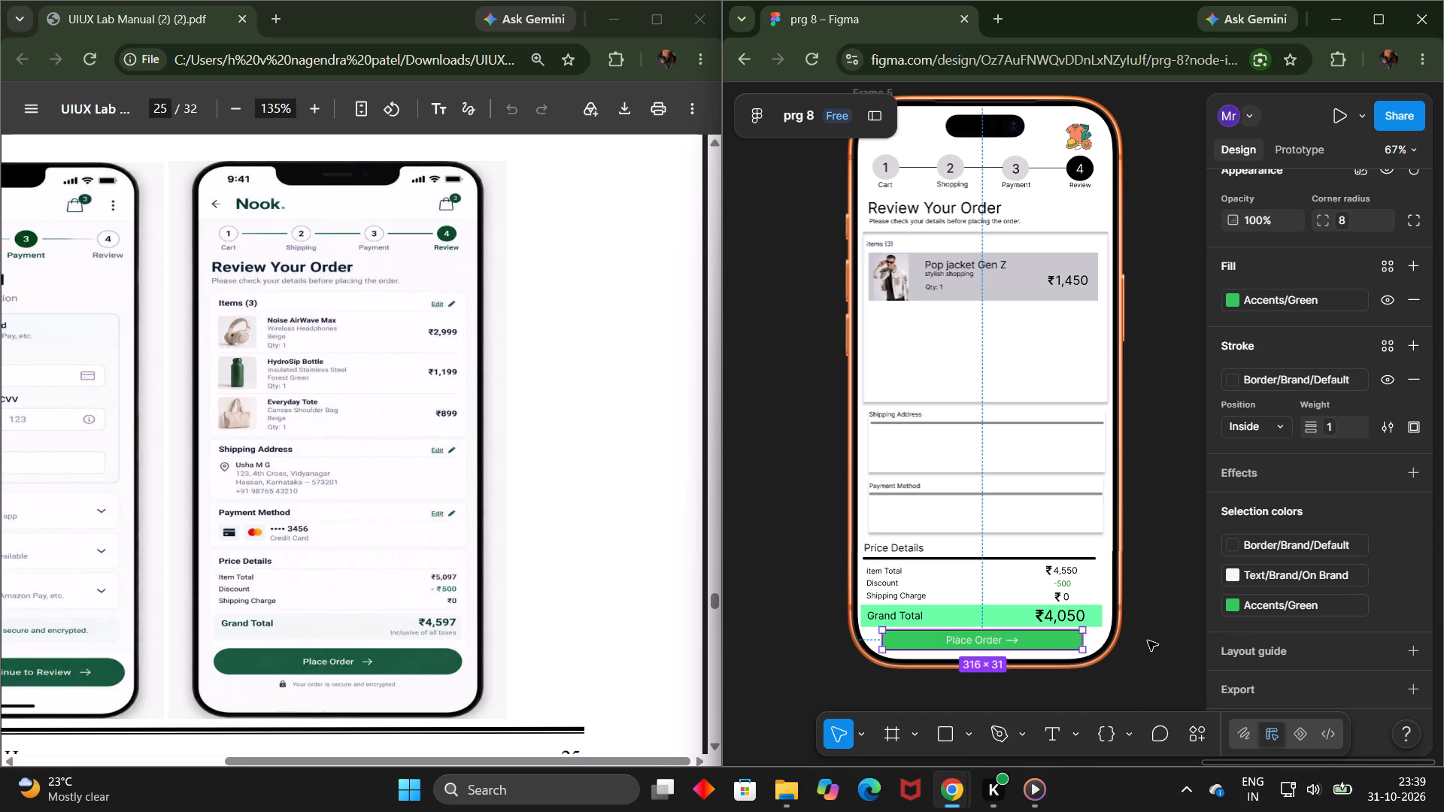
click(1148, 641)
Look over the finished checkout screens and launch the prototype presentation of the design.
scroll(1148, 641, right, 1)
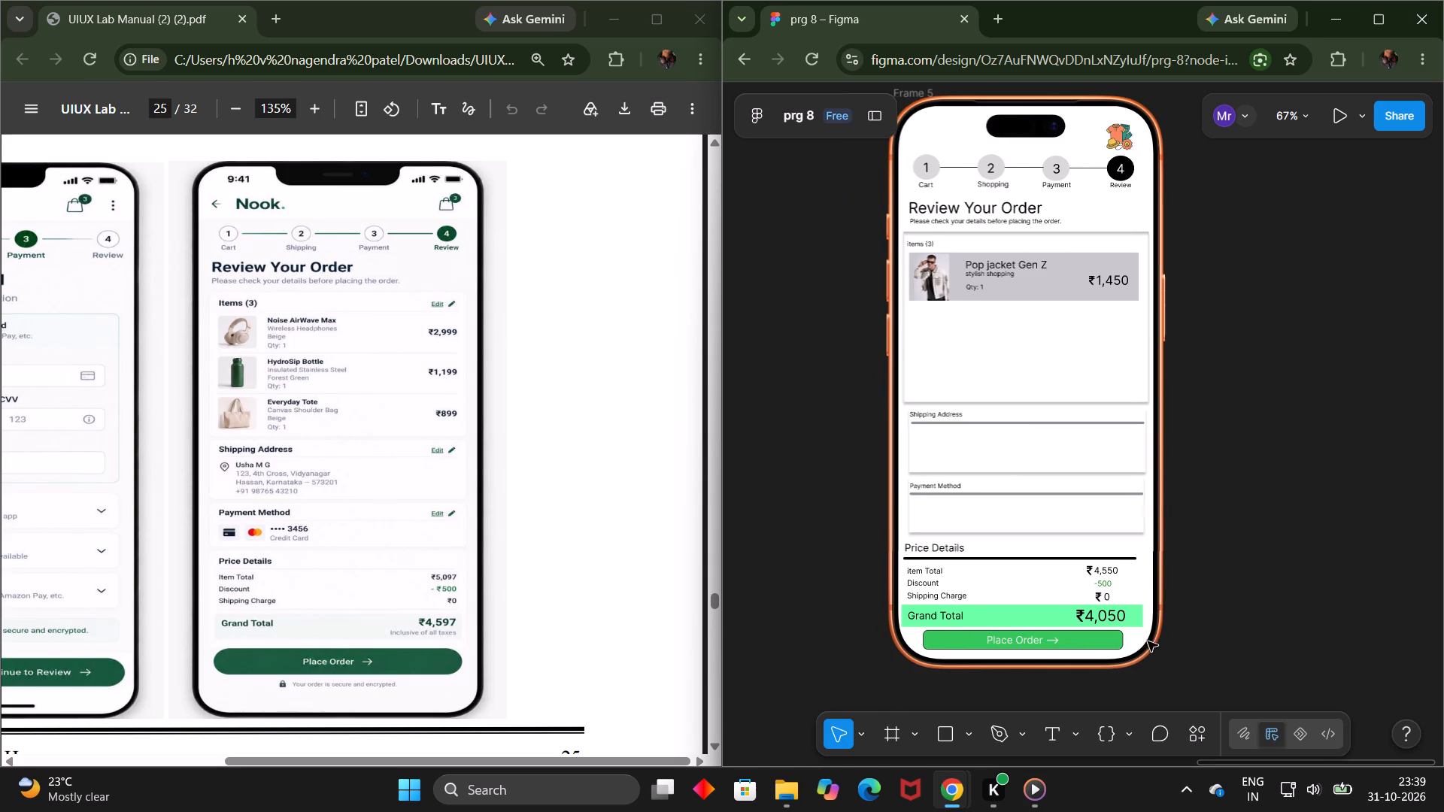
scroll(1148, 641, right, 1)
scroll(1257, 572, up, 1)
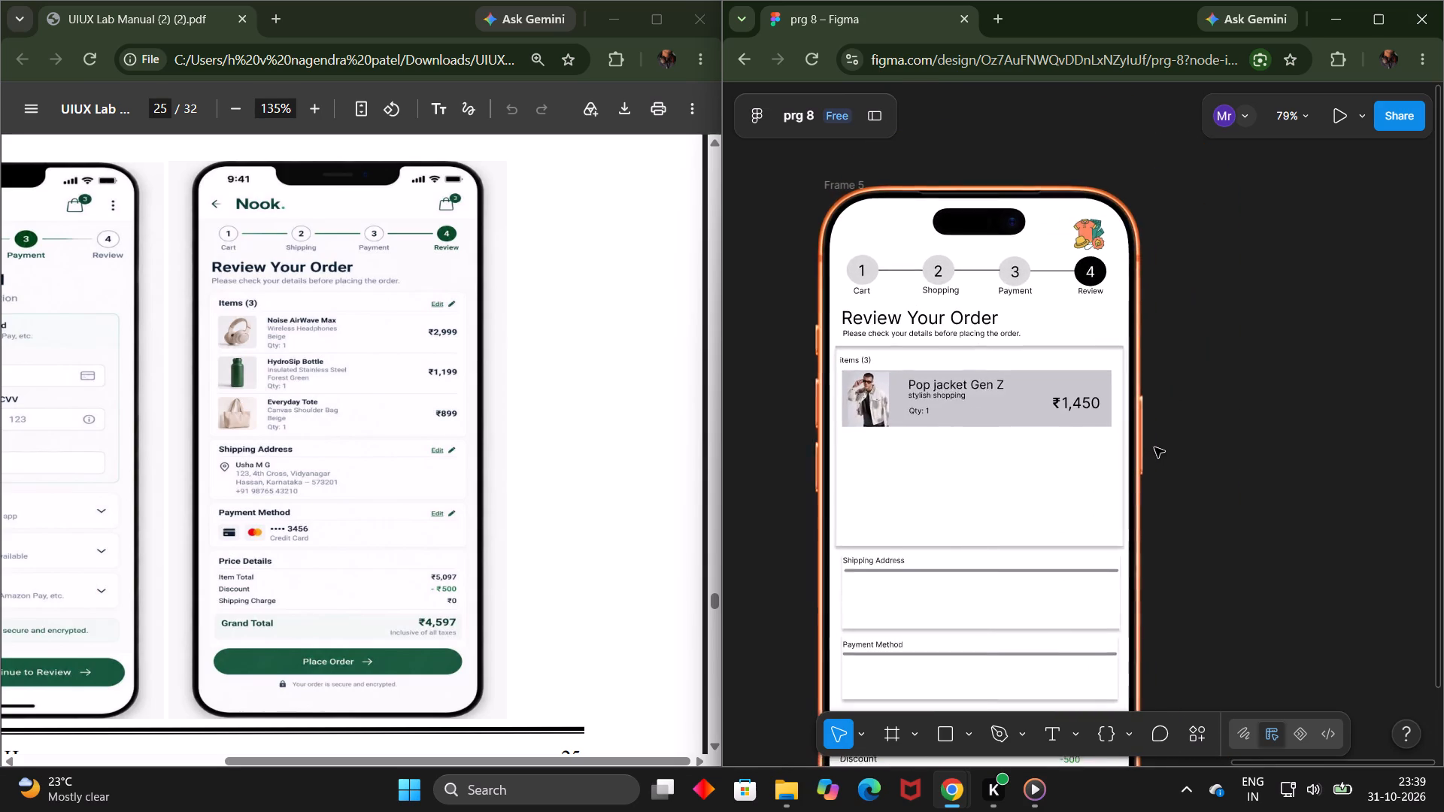
scroll(1154, 447, right, 6)
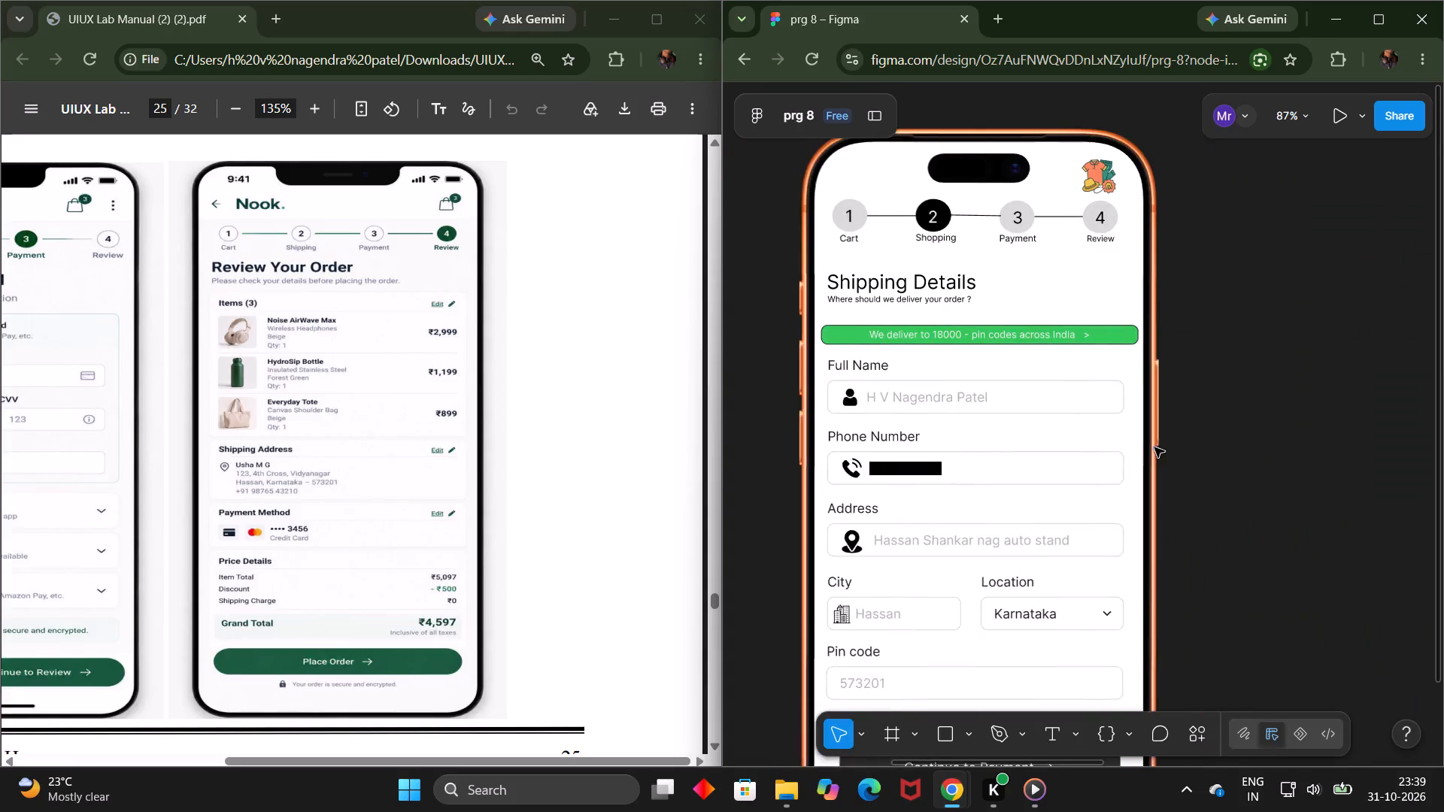
scroll(1154, 447, right, 1)
click(1332, 123)
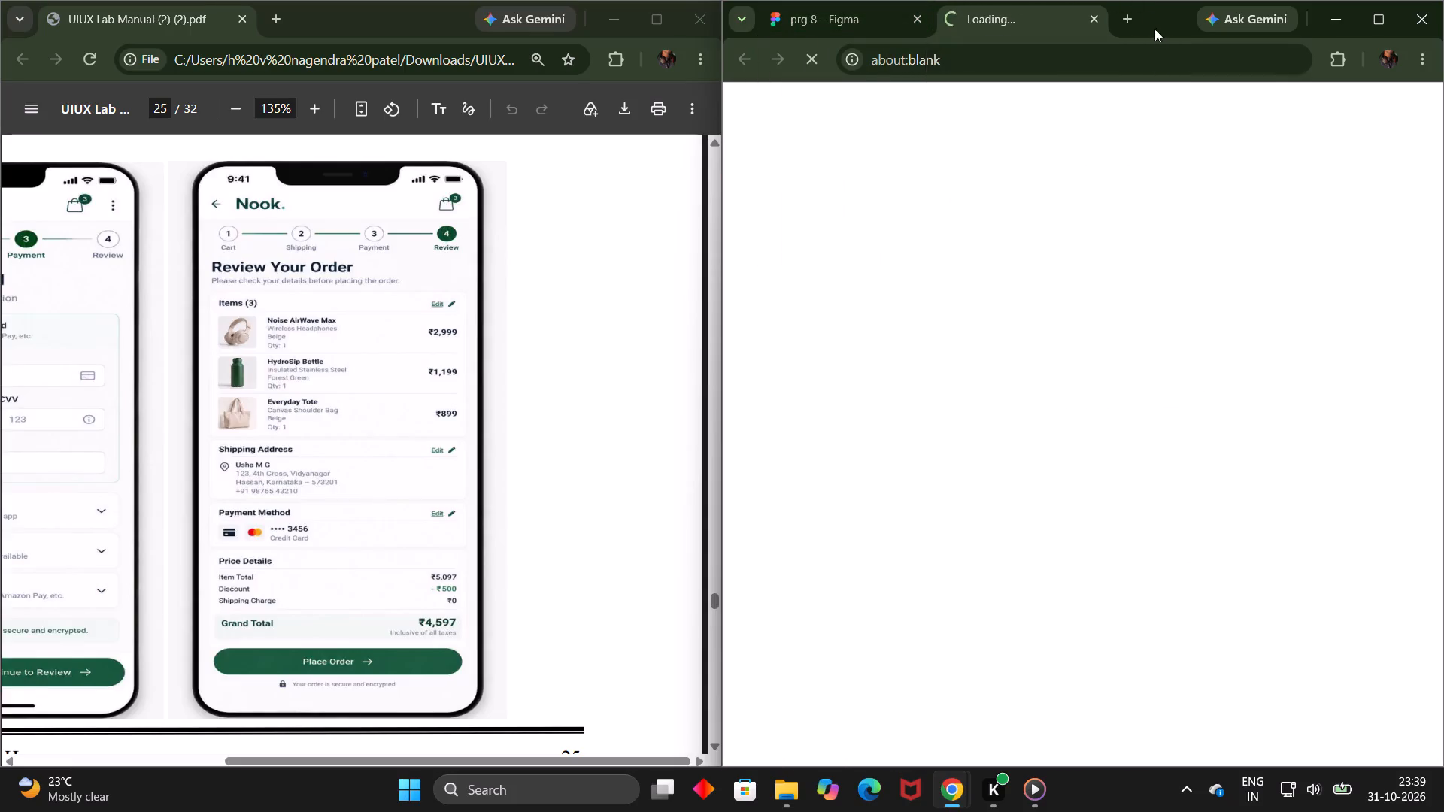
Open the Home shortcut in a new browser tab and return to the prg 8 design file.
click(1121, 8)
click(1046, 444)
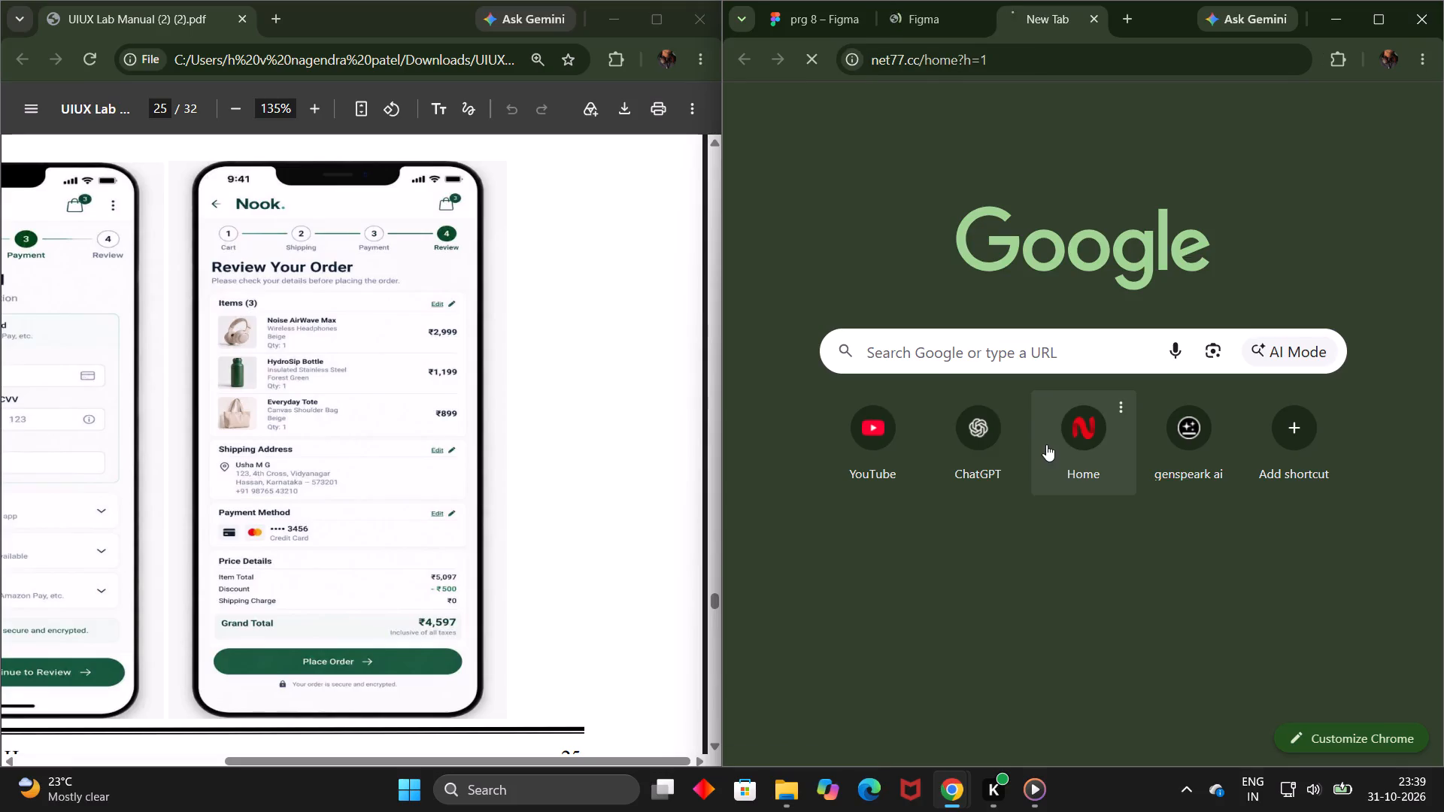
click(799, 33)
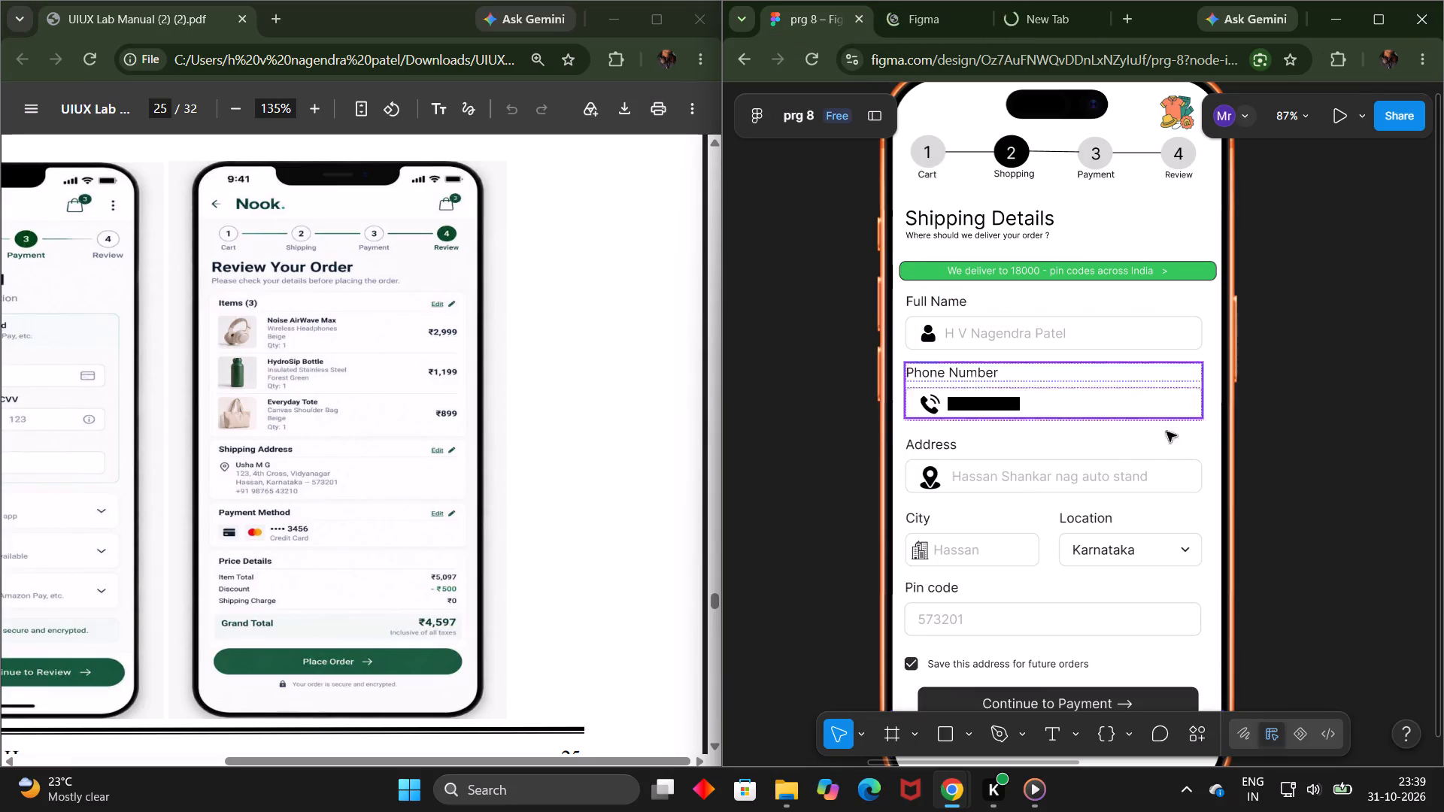
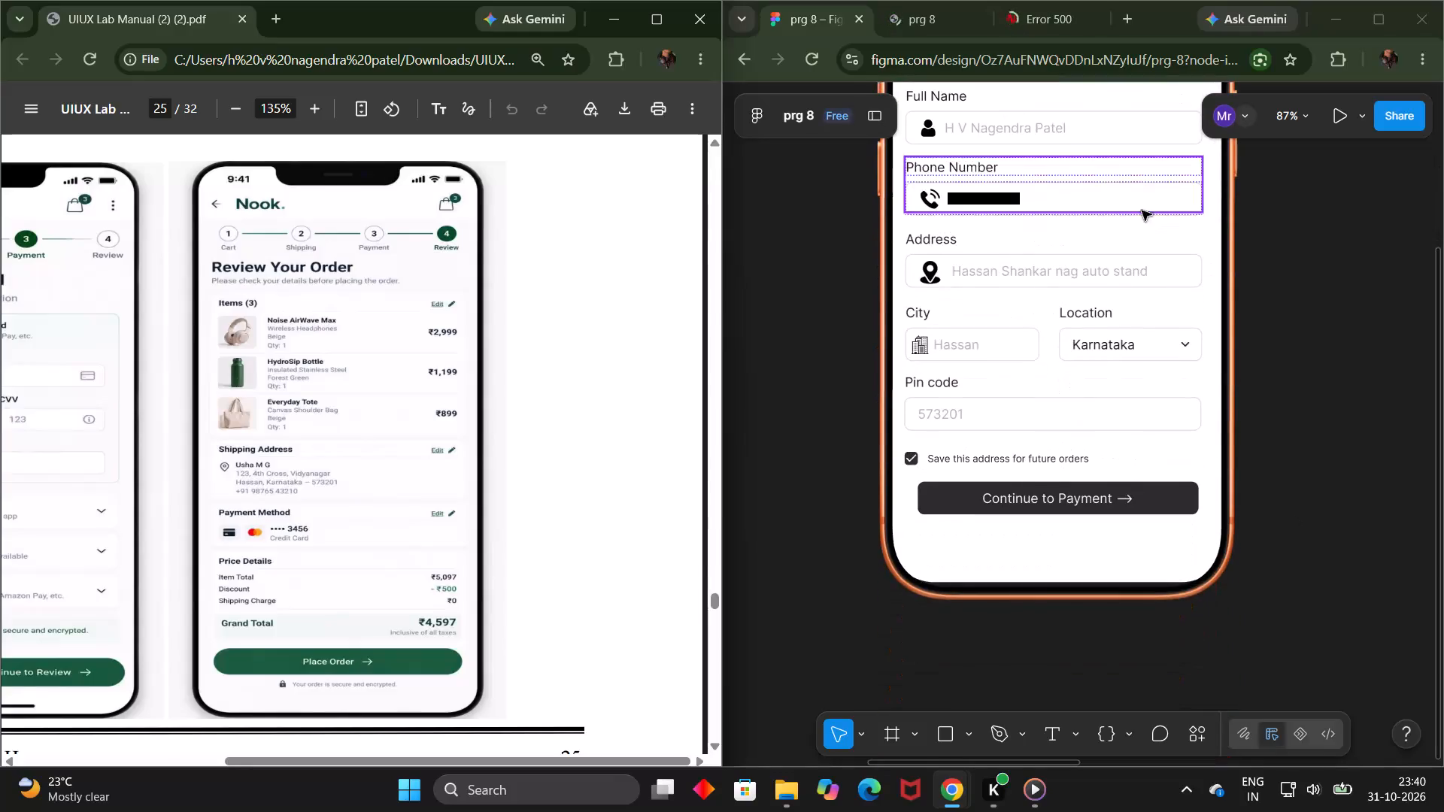
Close the Error 500 page and return to the prg 8 design file.
click(1061, 31)
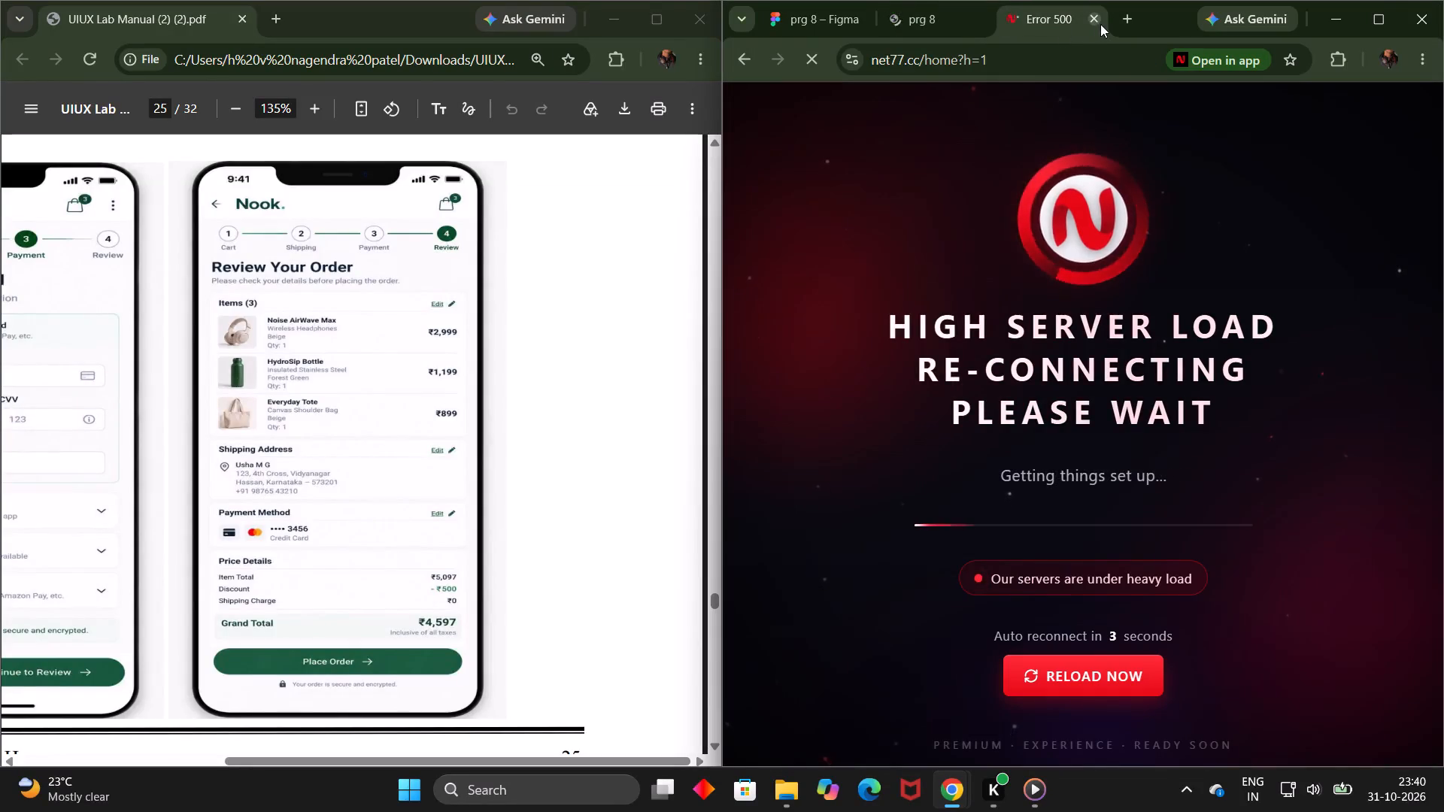
click(1100, 24)
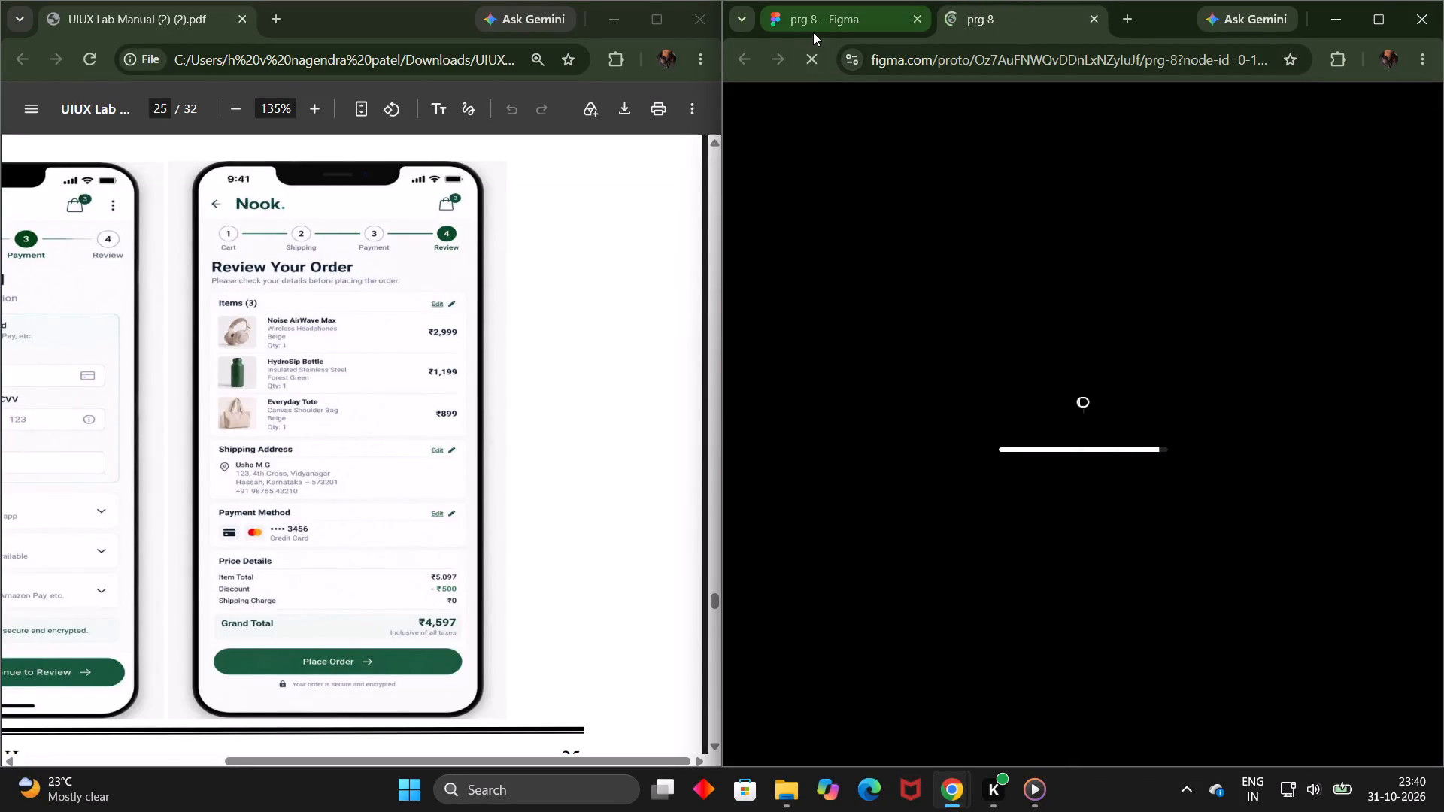
click(813, 32)
Duplicate the Baggy jeans product card in the Your Cart frame.
scroll(1281, 350, up, 1)
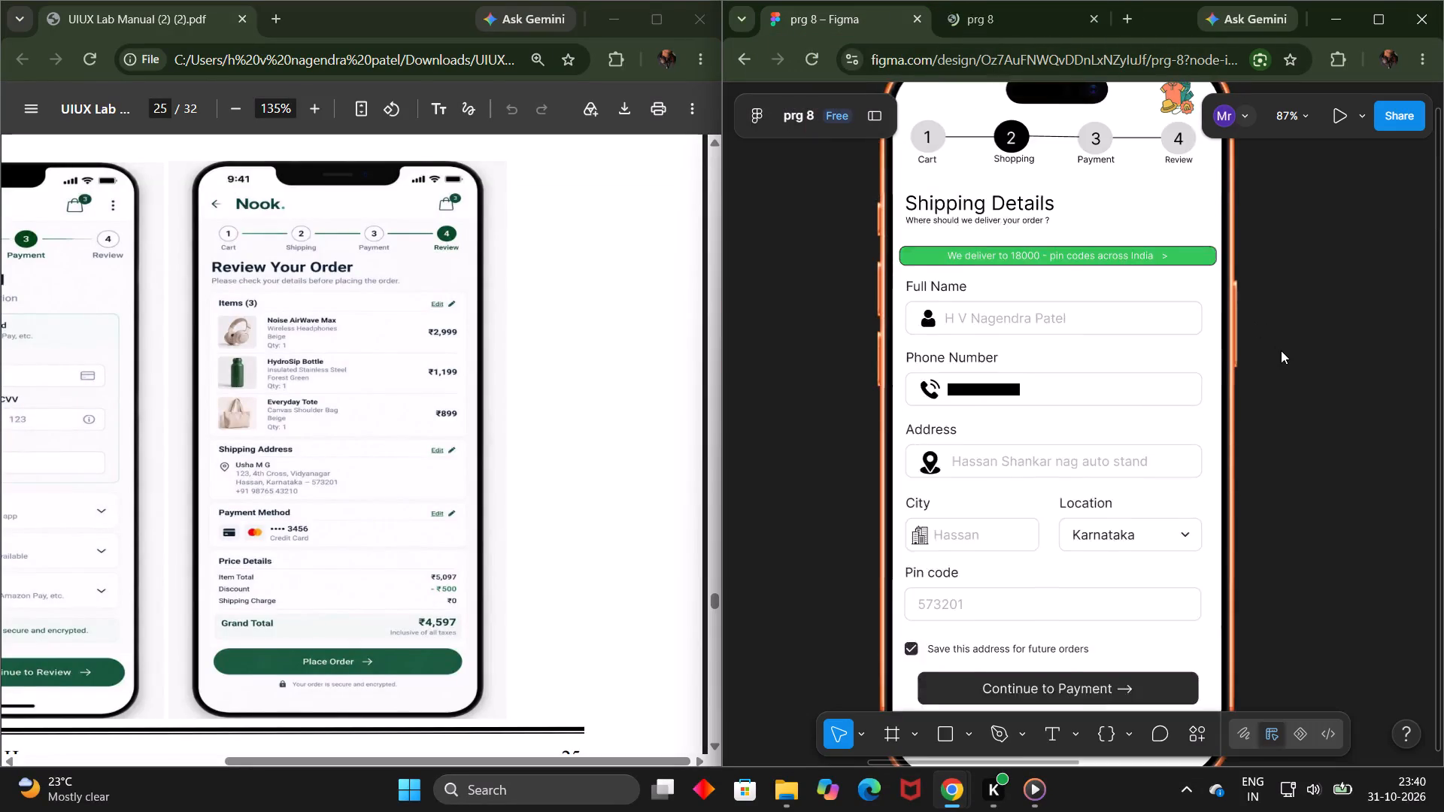
scroll(1281, 350, up, 1)
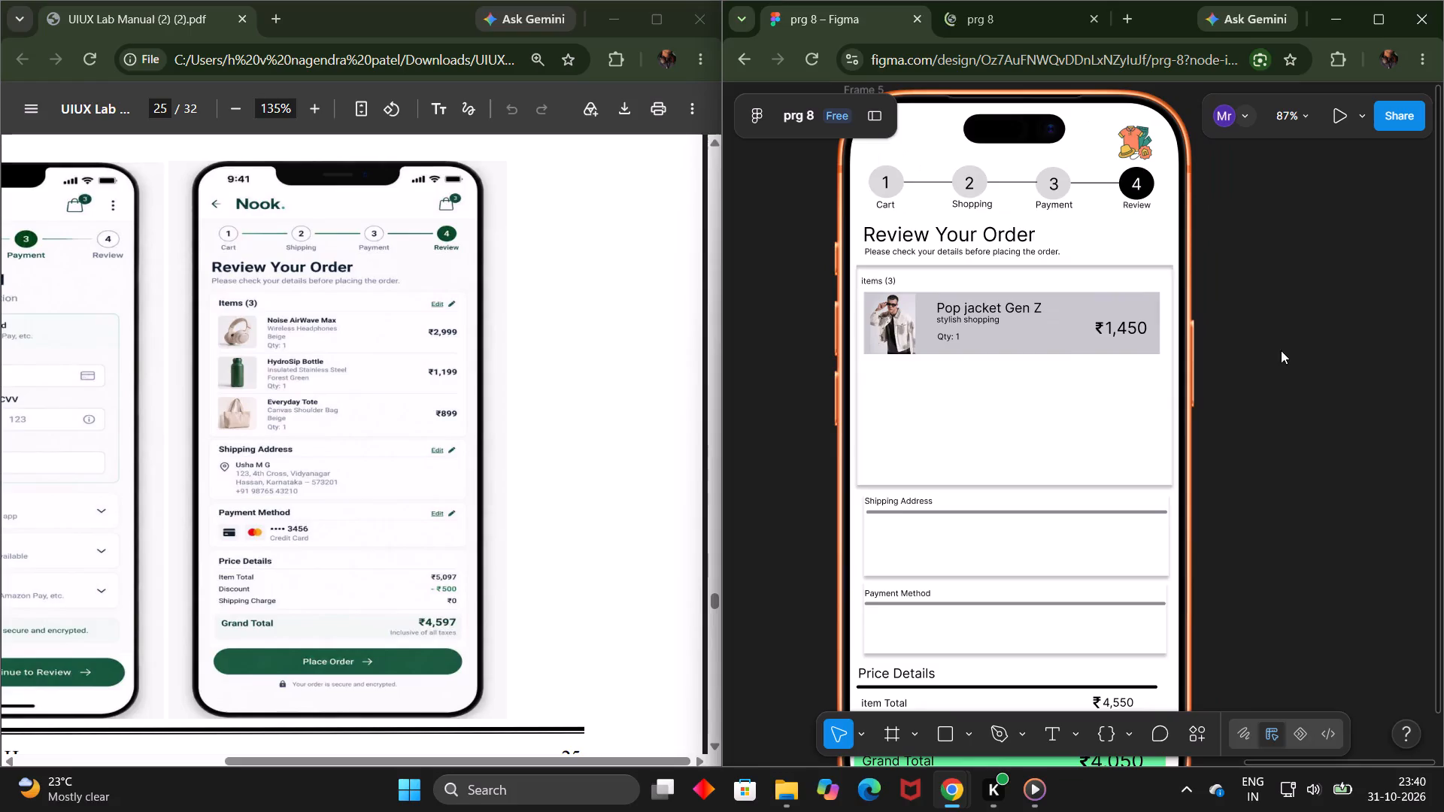
scroll(1330, 448, right, 7)
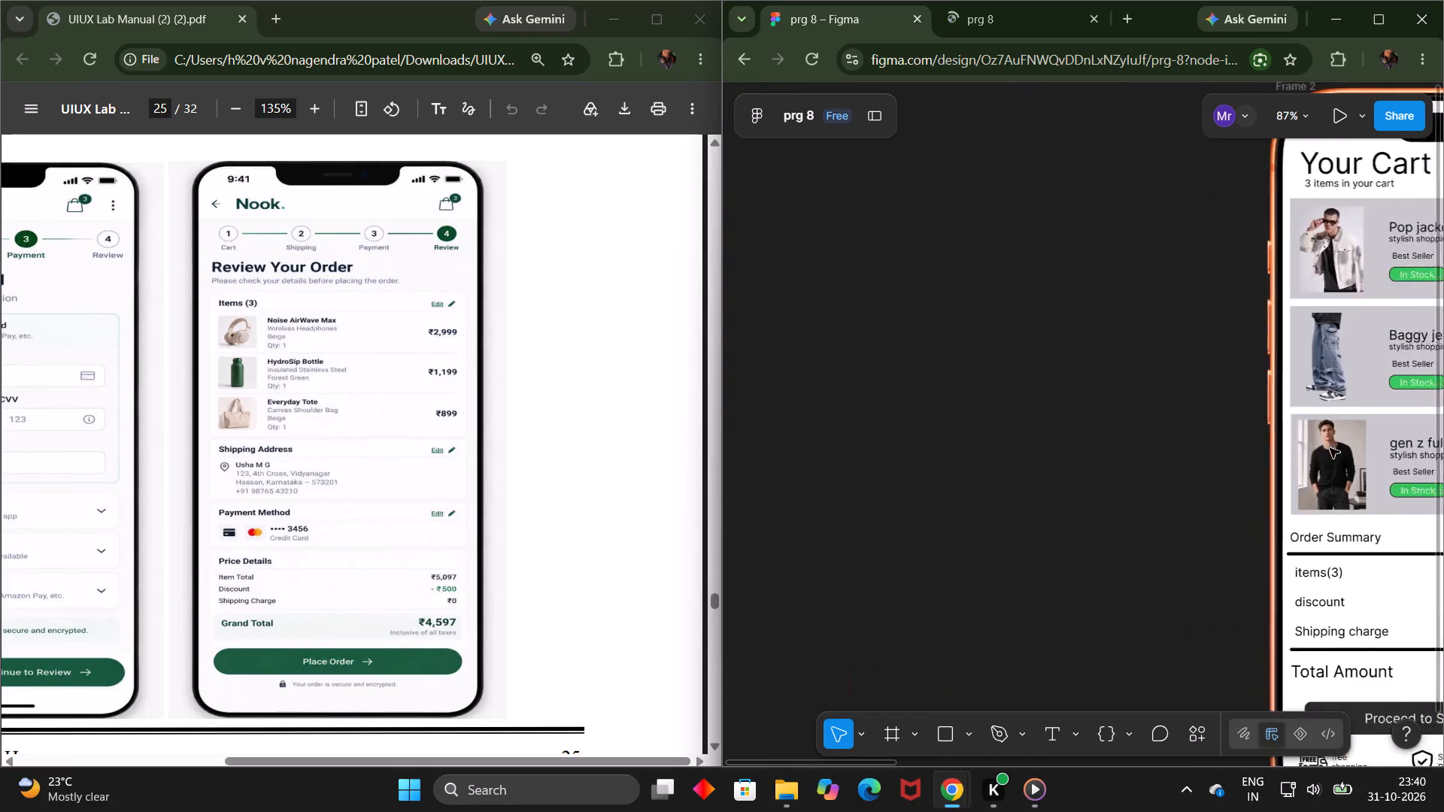
scroll(1330, 448, right, 1)
scroll(1330, 448, left, 1)
scroll(1330, 448, right, 5)
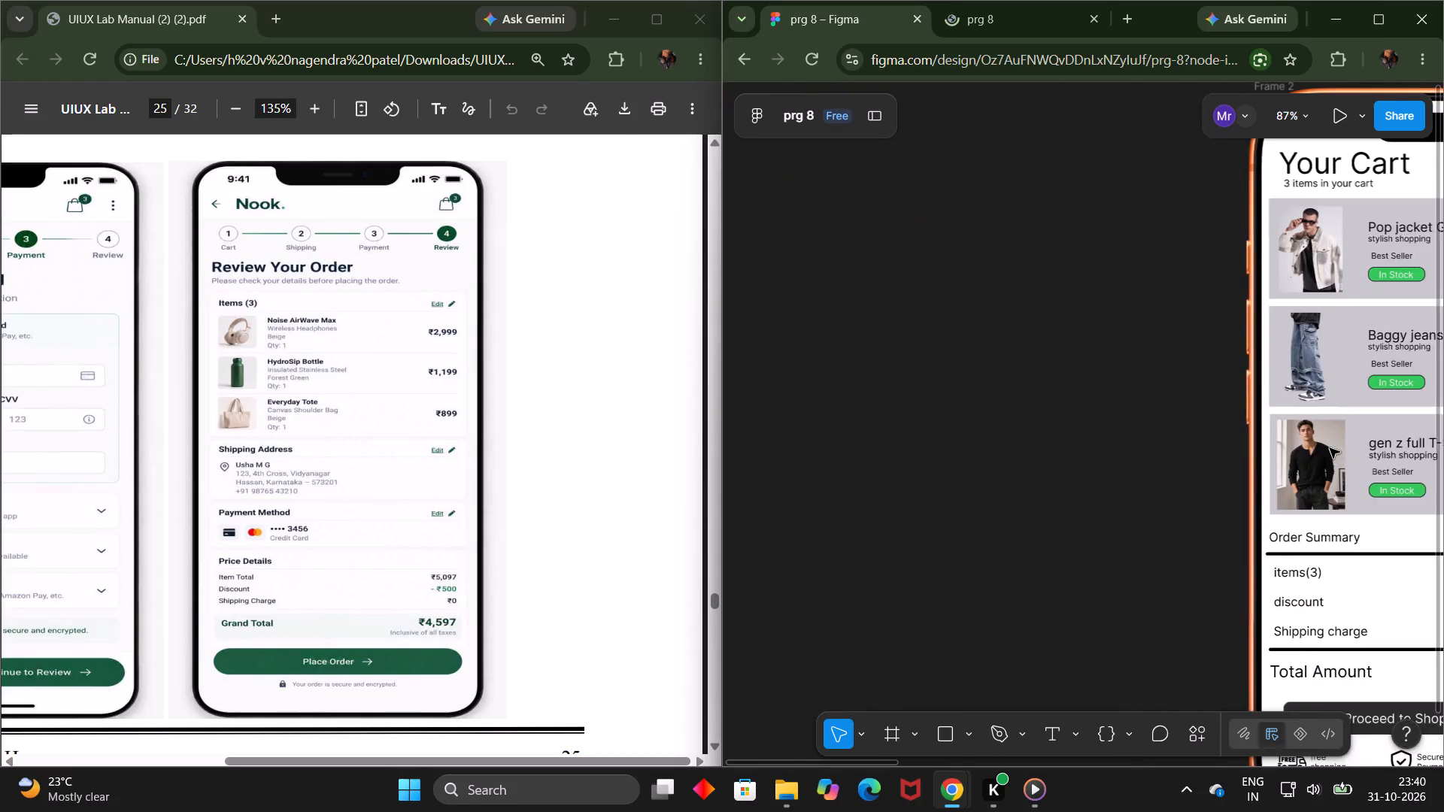
scroll(1330, 448, left, 3)
click(1150, 383)
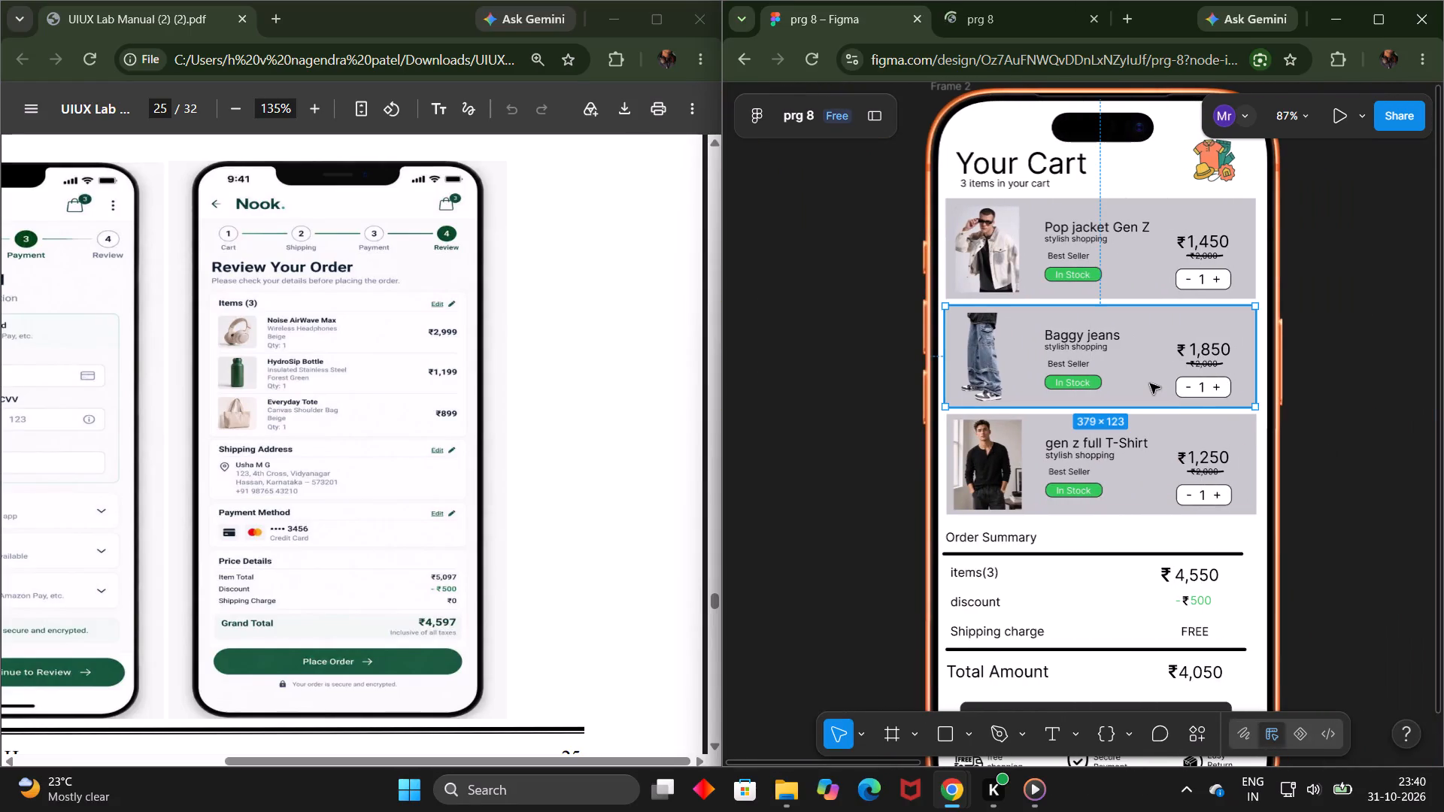
key(ctrl+c)
key(ctrl+v)
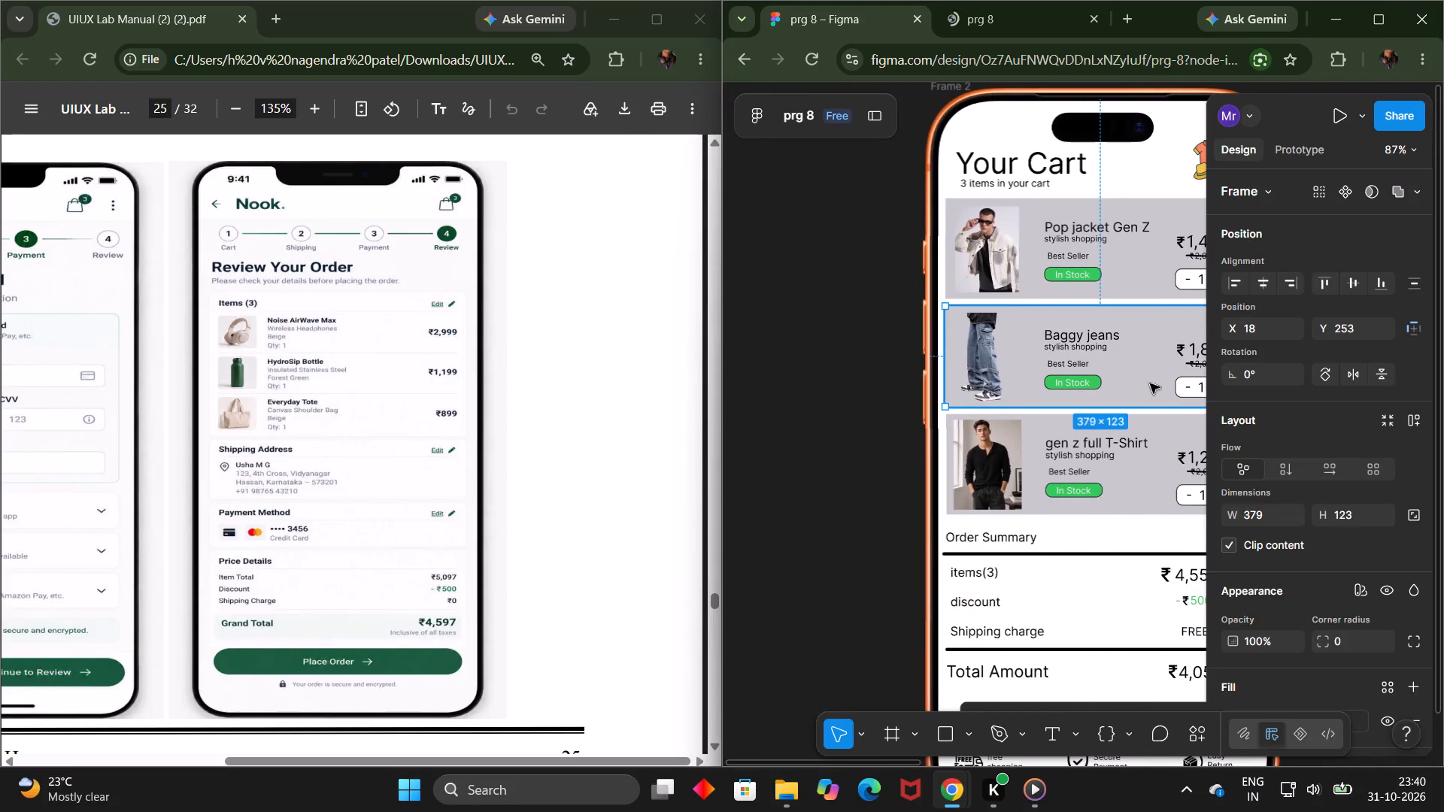
Move the copied Baggy jeans card into the Review Your Order frame, directly below the Pop jacket Gen Z item.
drag(1150, 383, 1136, 533)
scroll(1136, 533, left, 1)
drag(949, 535, 988, 538)
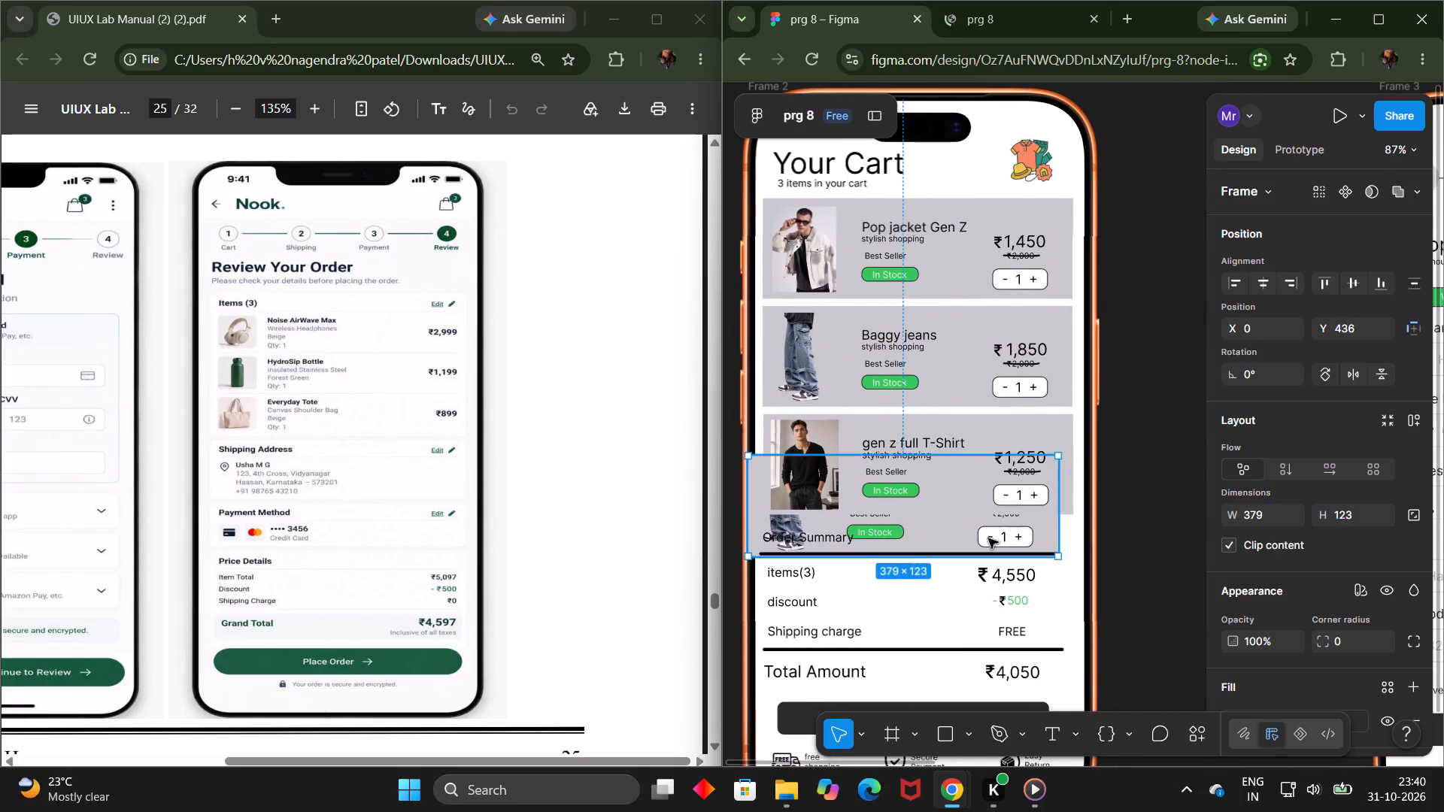
drag(988, 538, 1141, 559)
scroll(1141, 559, left, 3)
drag(815, 520, 1024, 565)
scroll(1024, 565, left, 3)
drag(761, 555, 1005, 575)
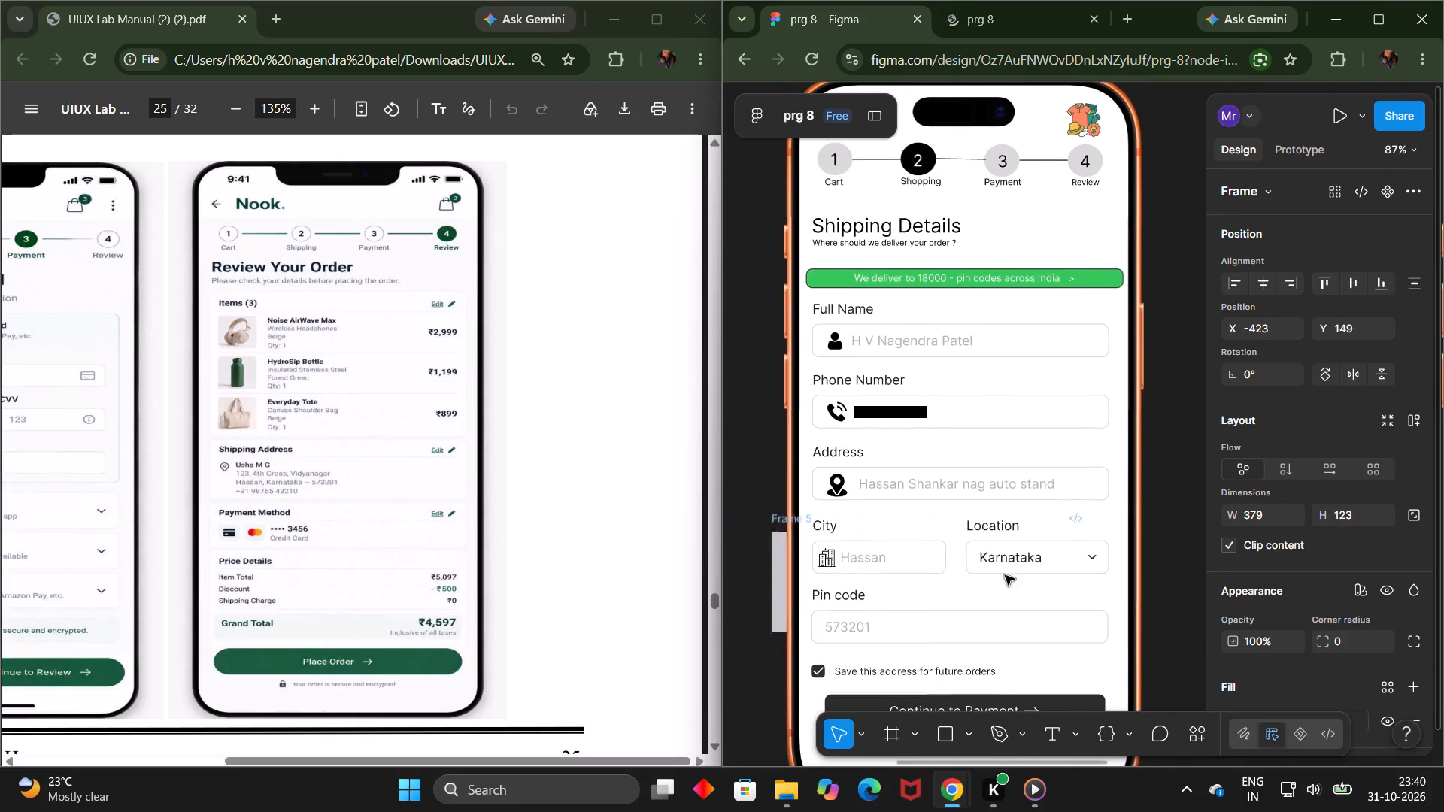
drag(1005, 575, 1105, 569)
scroll(1105, 569, left, 3)
drag(786, 545, 1076, 541)
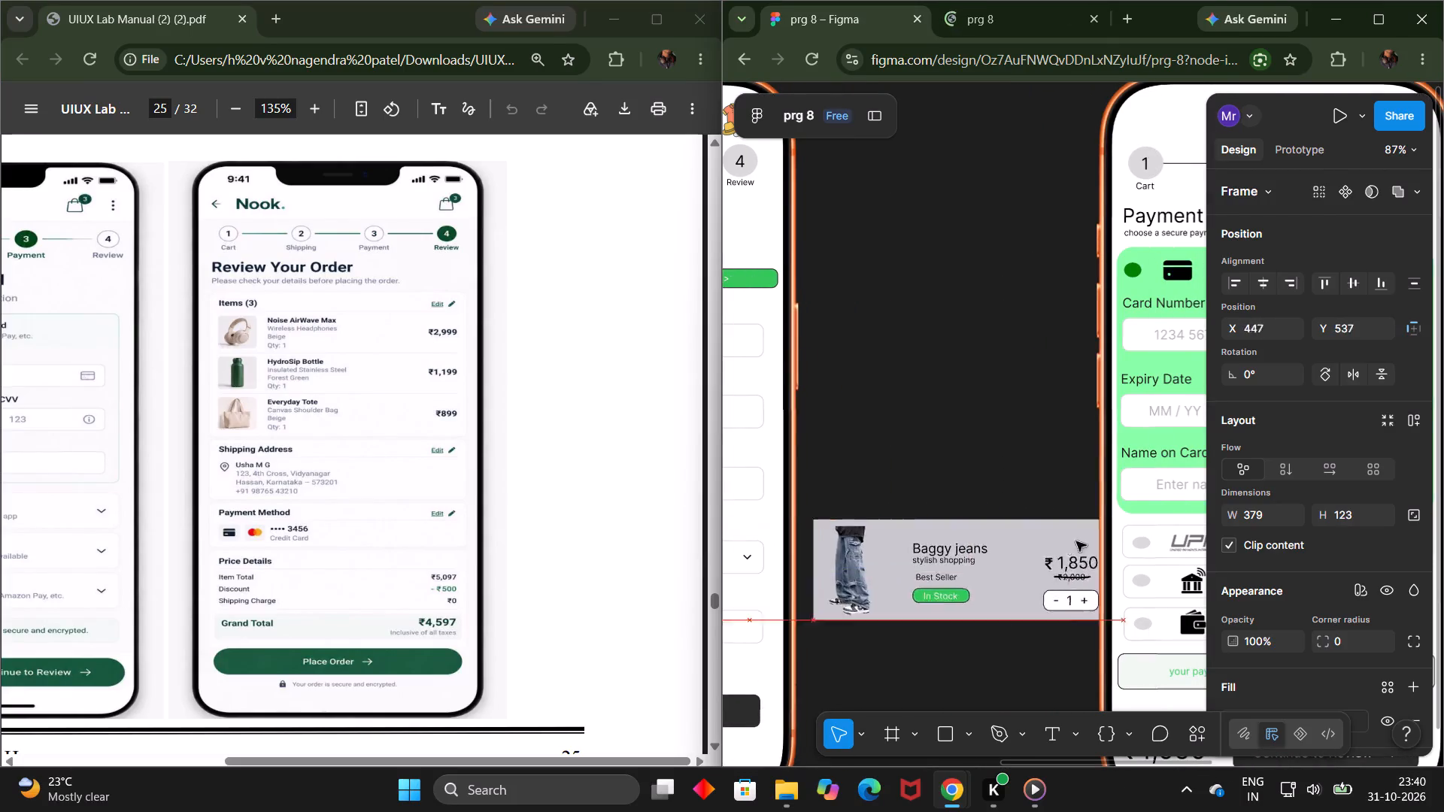
drag(1076, 541, 1186, 546)
scroll(1186, 546, left, 3)
drag(787, 554, 966, 553)
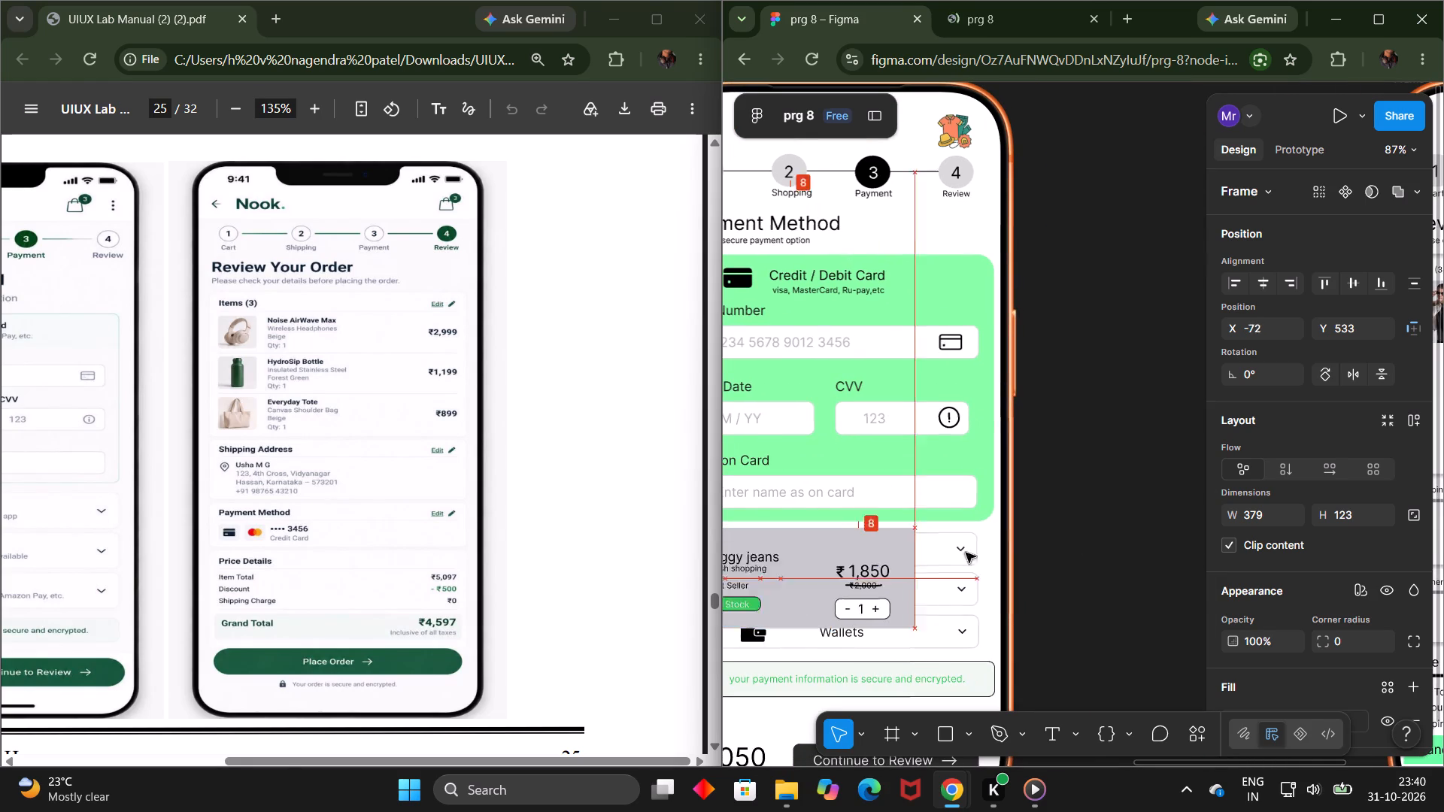
drag(966, 553, 1209, 519)
scroll(1209, 519, left, 3)
scroll(1111, 429, left, 1)
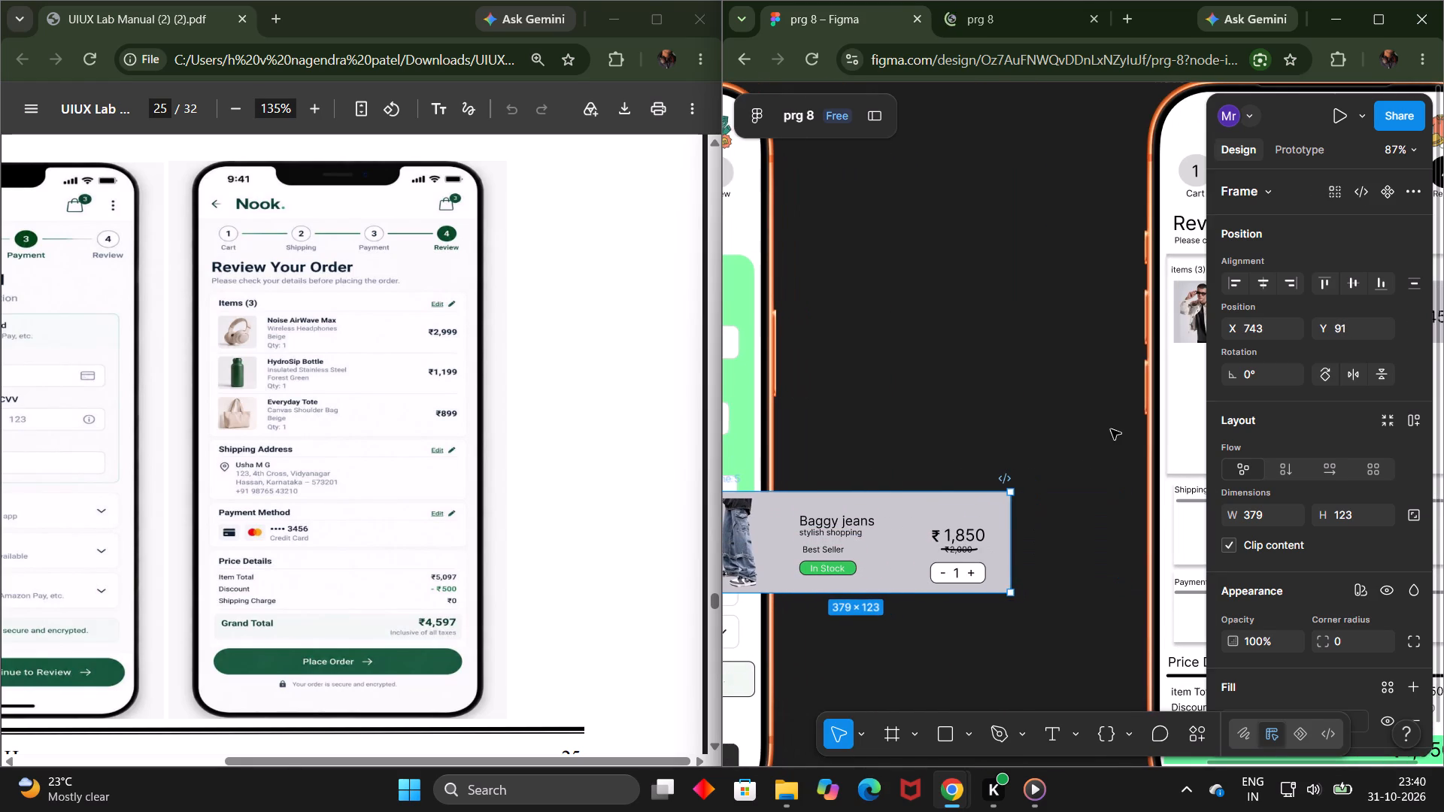
scroll(1111, 429, left, 1)
drag(924, 500, 1103, 447)
scroll(1103, 447, left, 2)
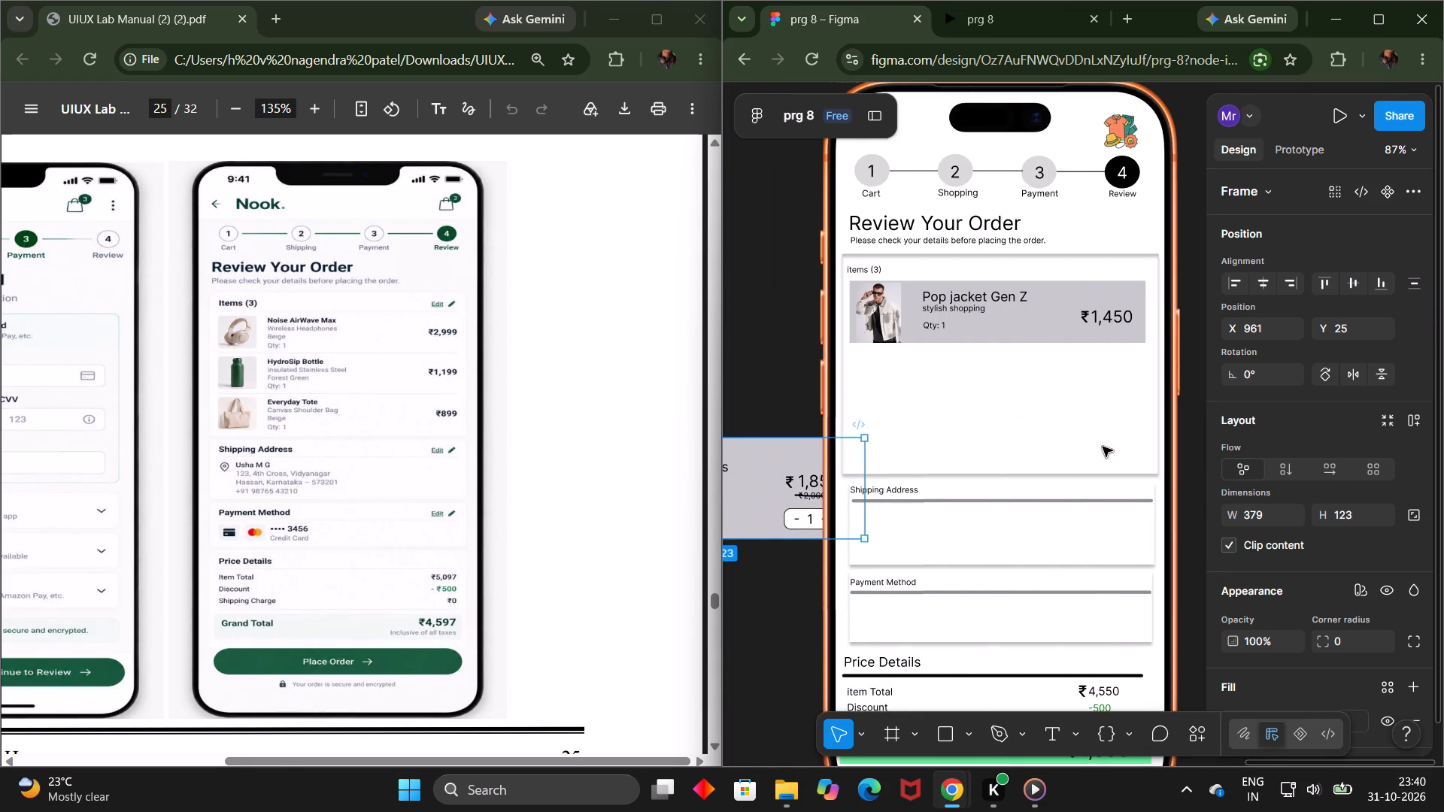
drag(775, 476, 1063, 391)
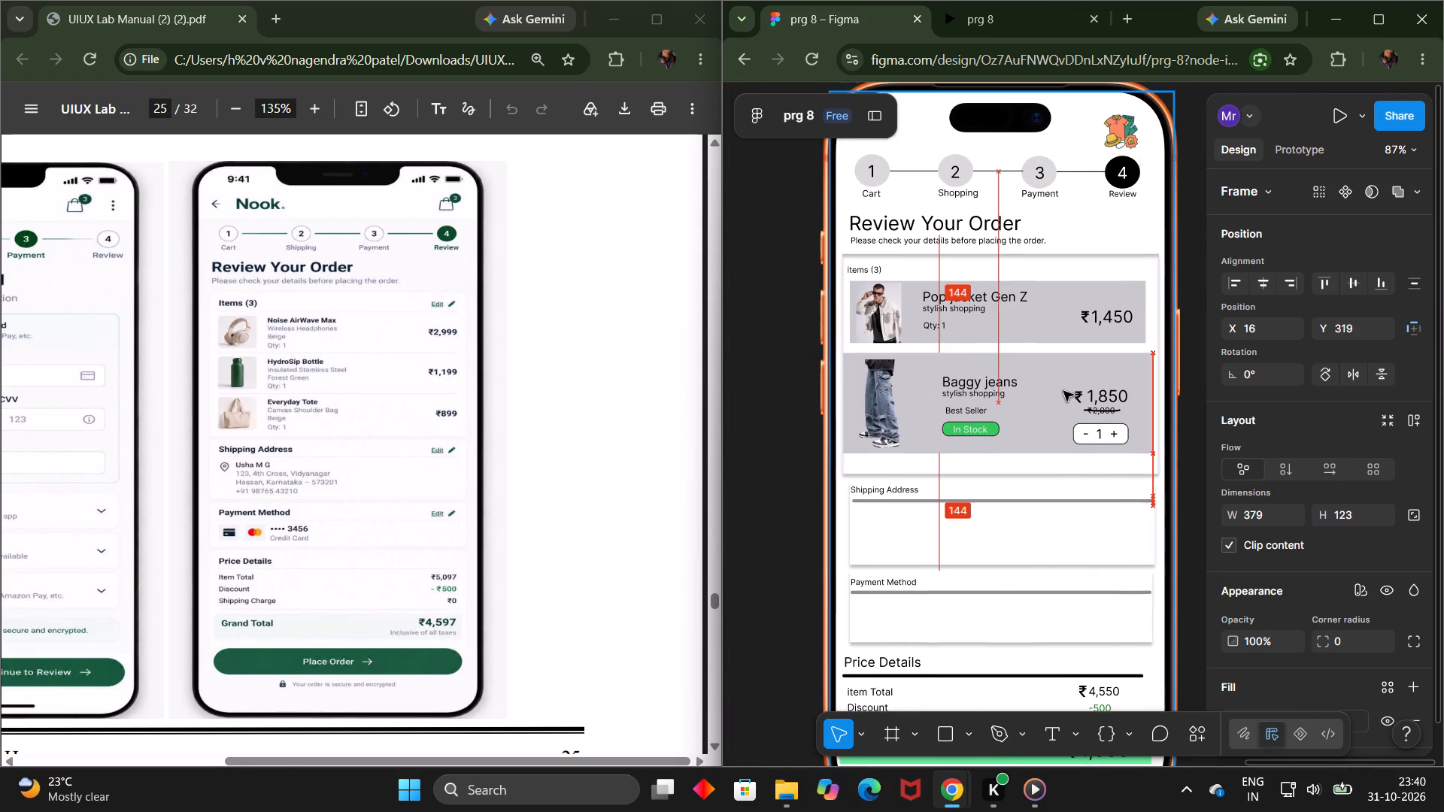
drag(1063, 391, 1064, 391)
Reduce the height of the Baggy jeans card in the review frame to about 116.
click(1015, 453)
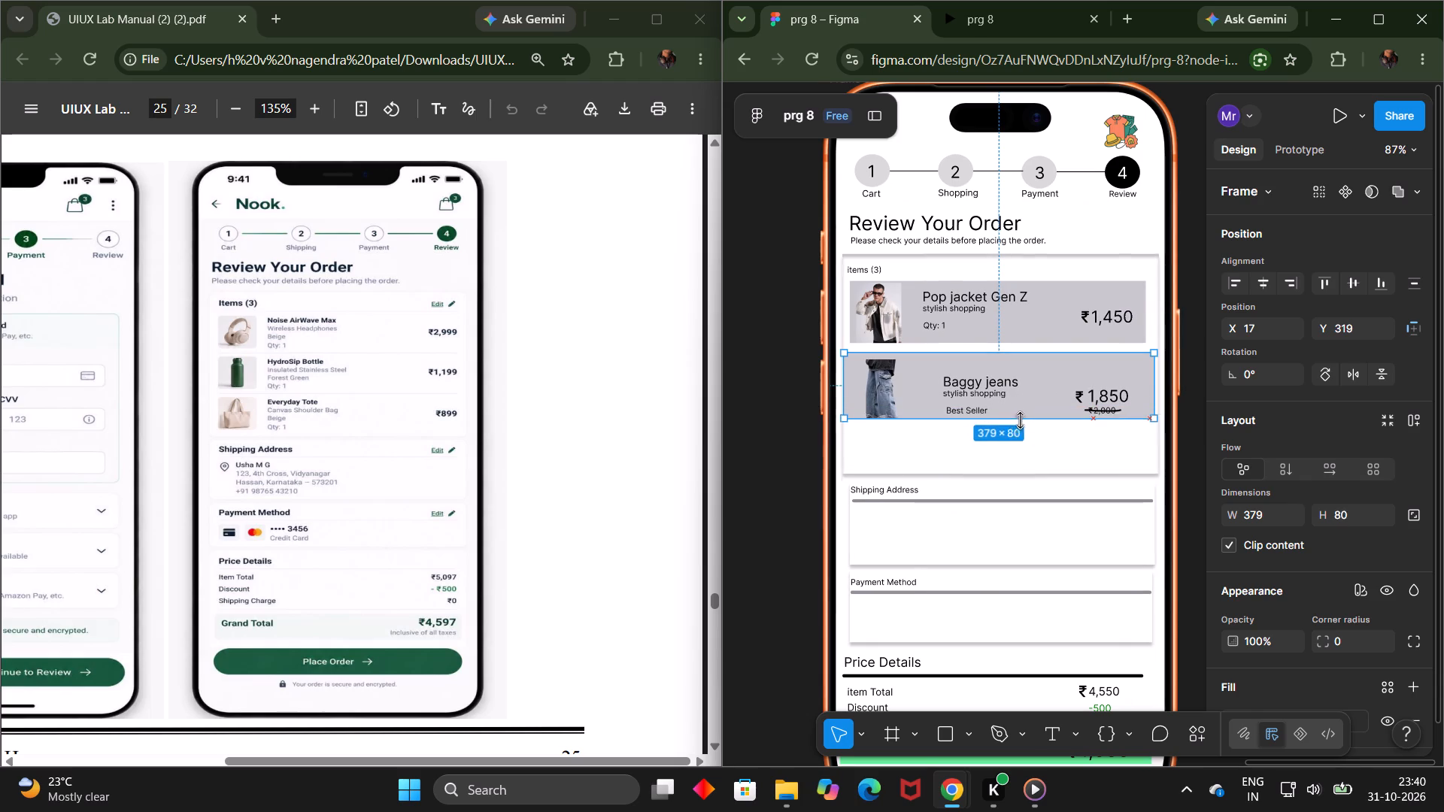
click(1100, 441)
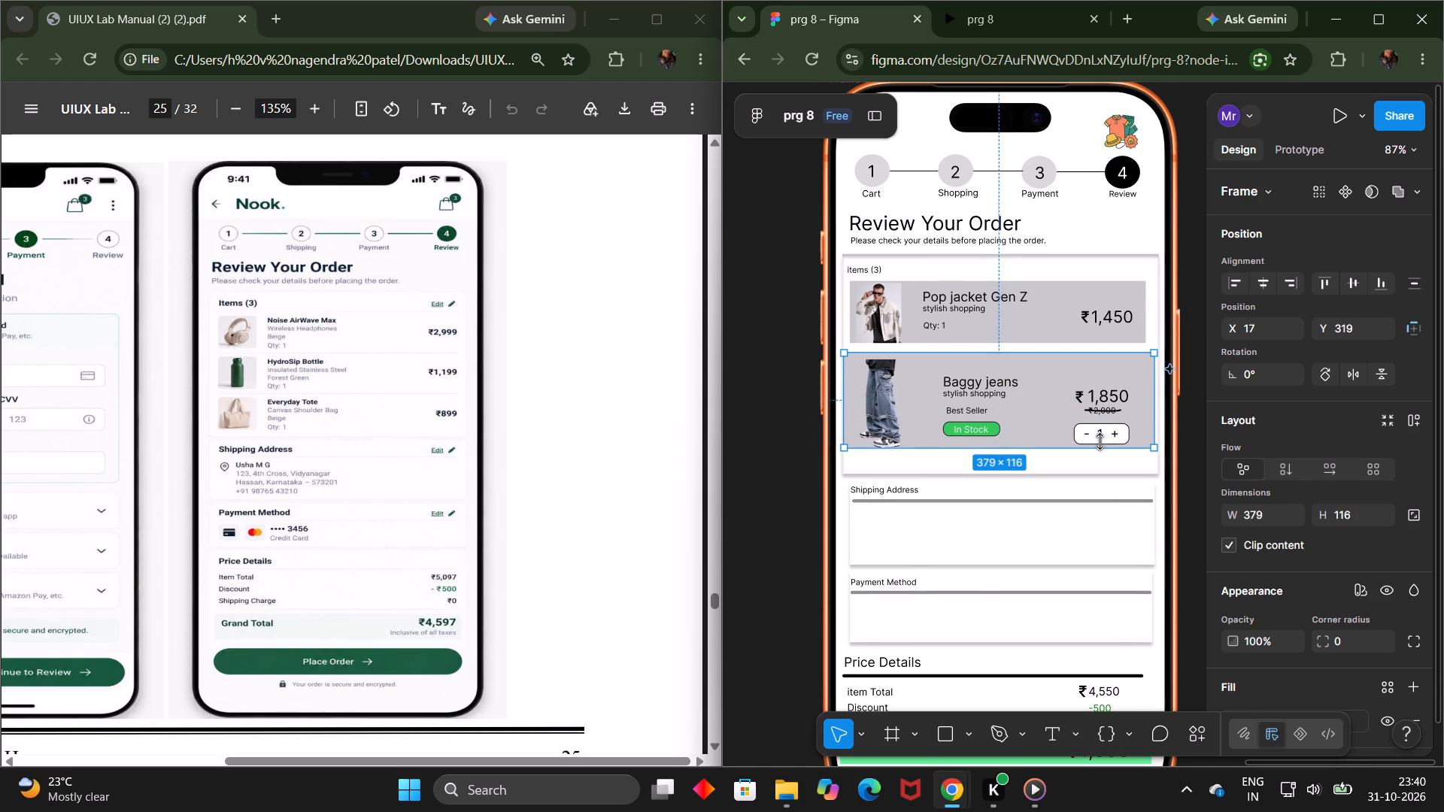
Delete the quantity stepper from the Baggy jeans card in the review frame.
click(1112, 435)
click(1112, 435)
double_click(1112, 435)
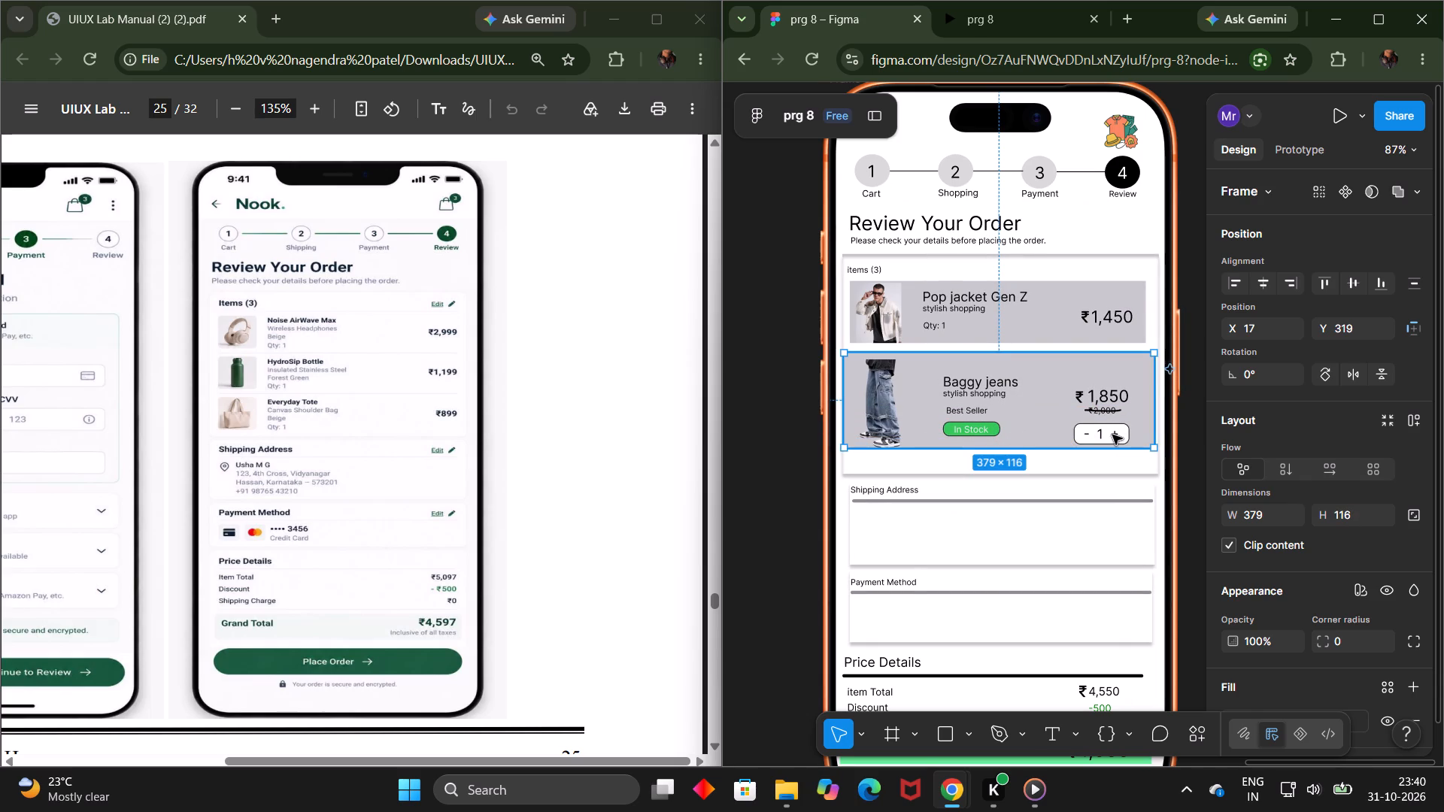
click(1112, 435)
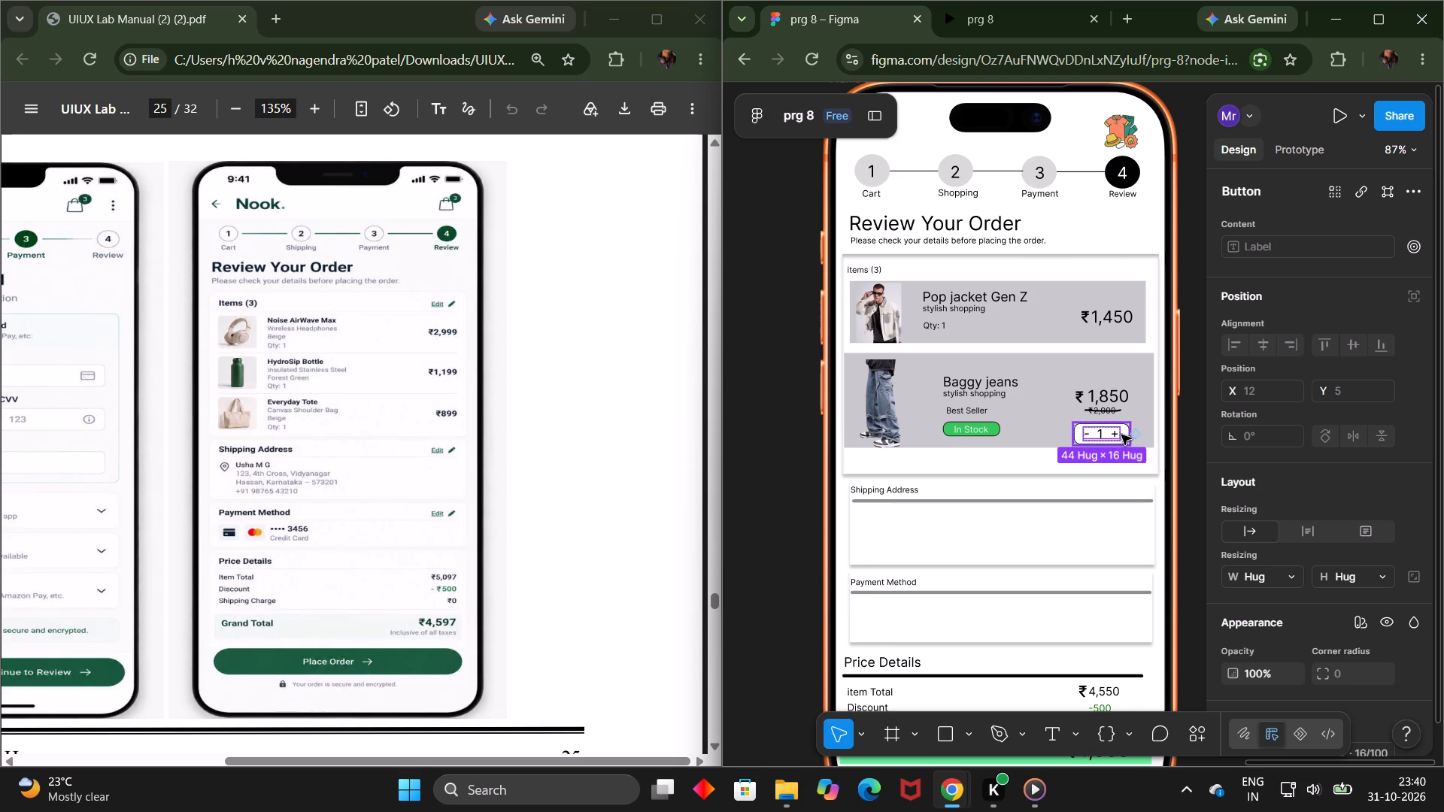
click(1075, 426)
key(Delete)
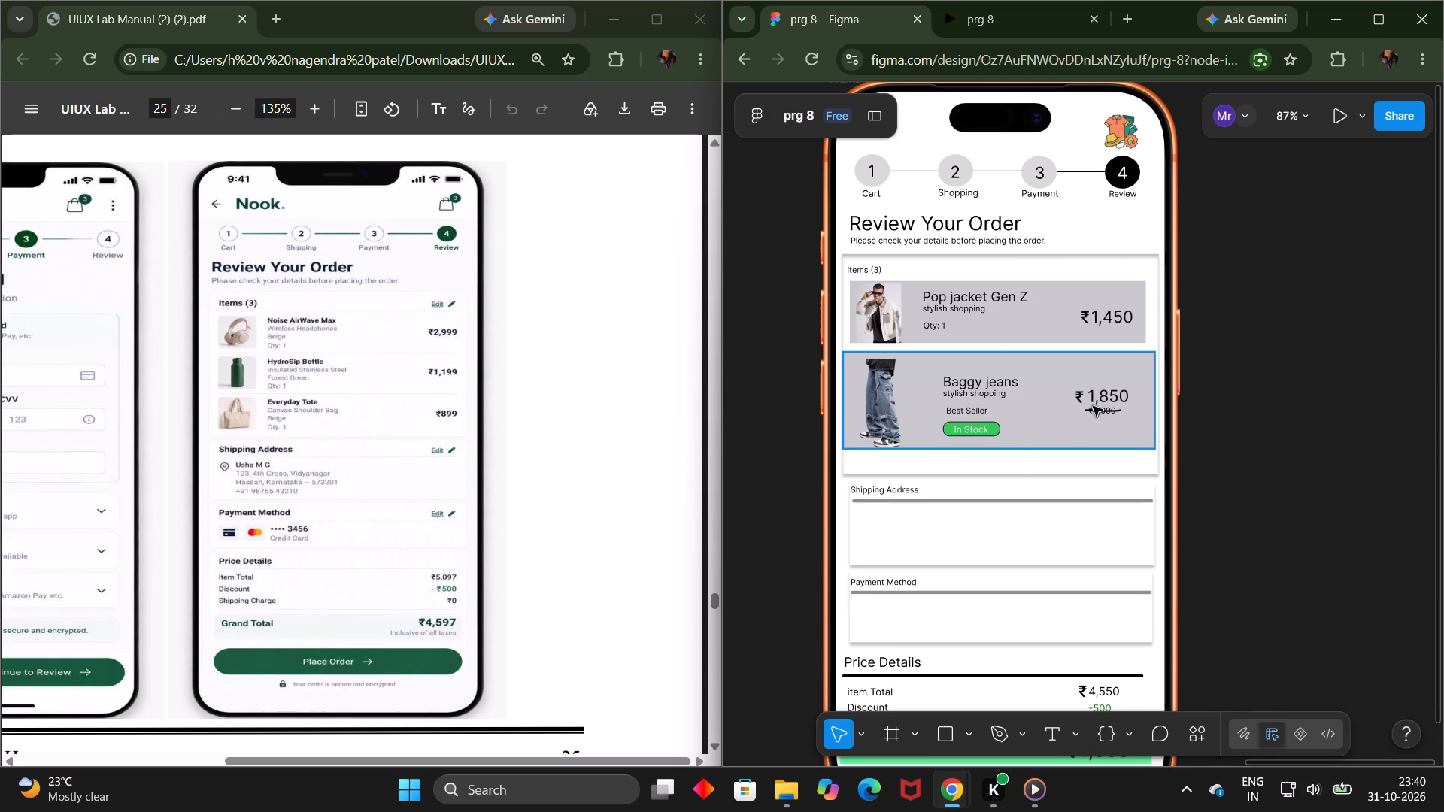
Delete the crossed-out original price and its strike line below ₹1,850 on the Baggy jeans review card.
click(1093, 406)
double_click(1093, 406)
key(Delete)
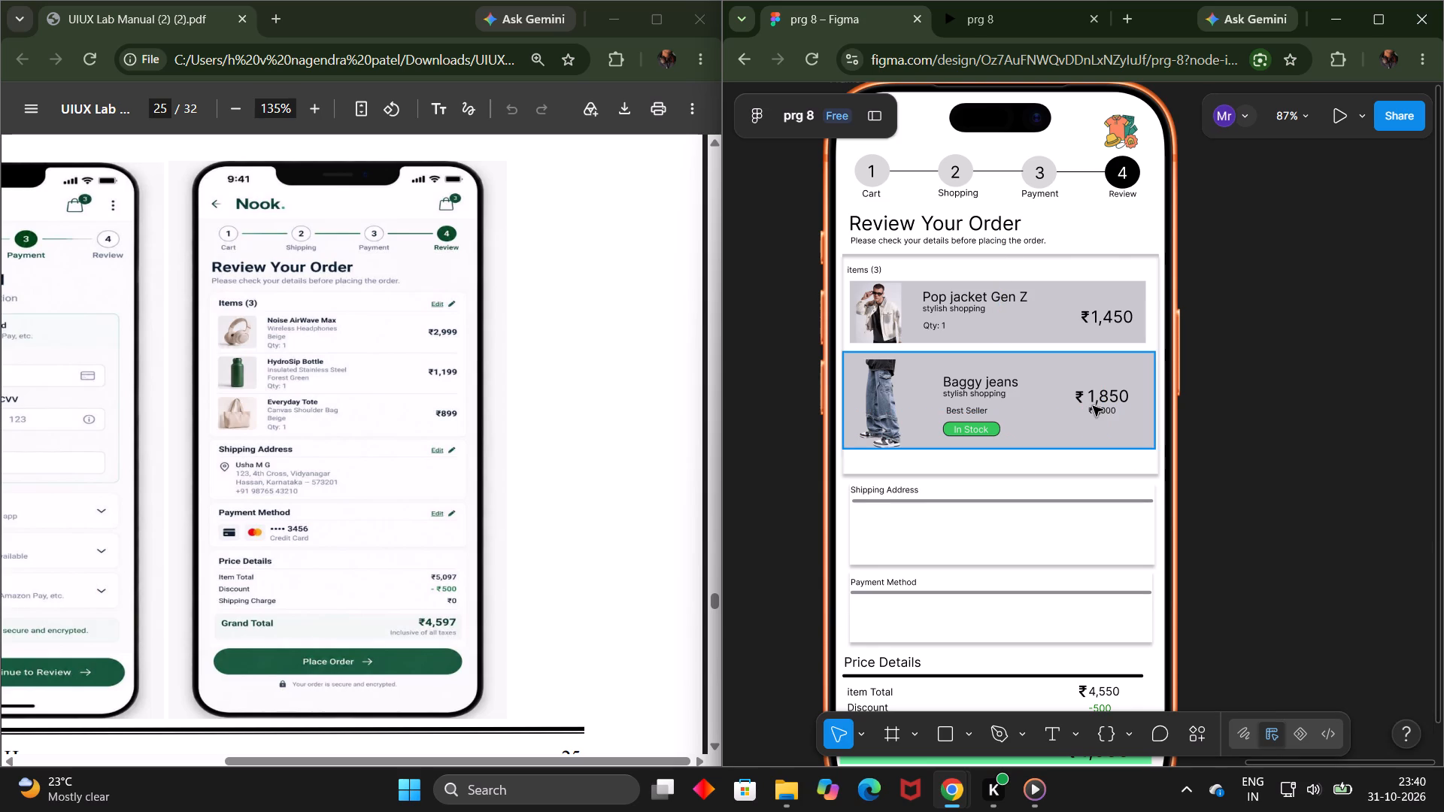
double_click(1099, 407)
click(1099, 407)
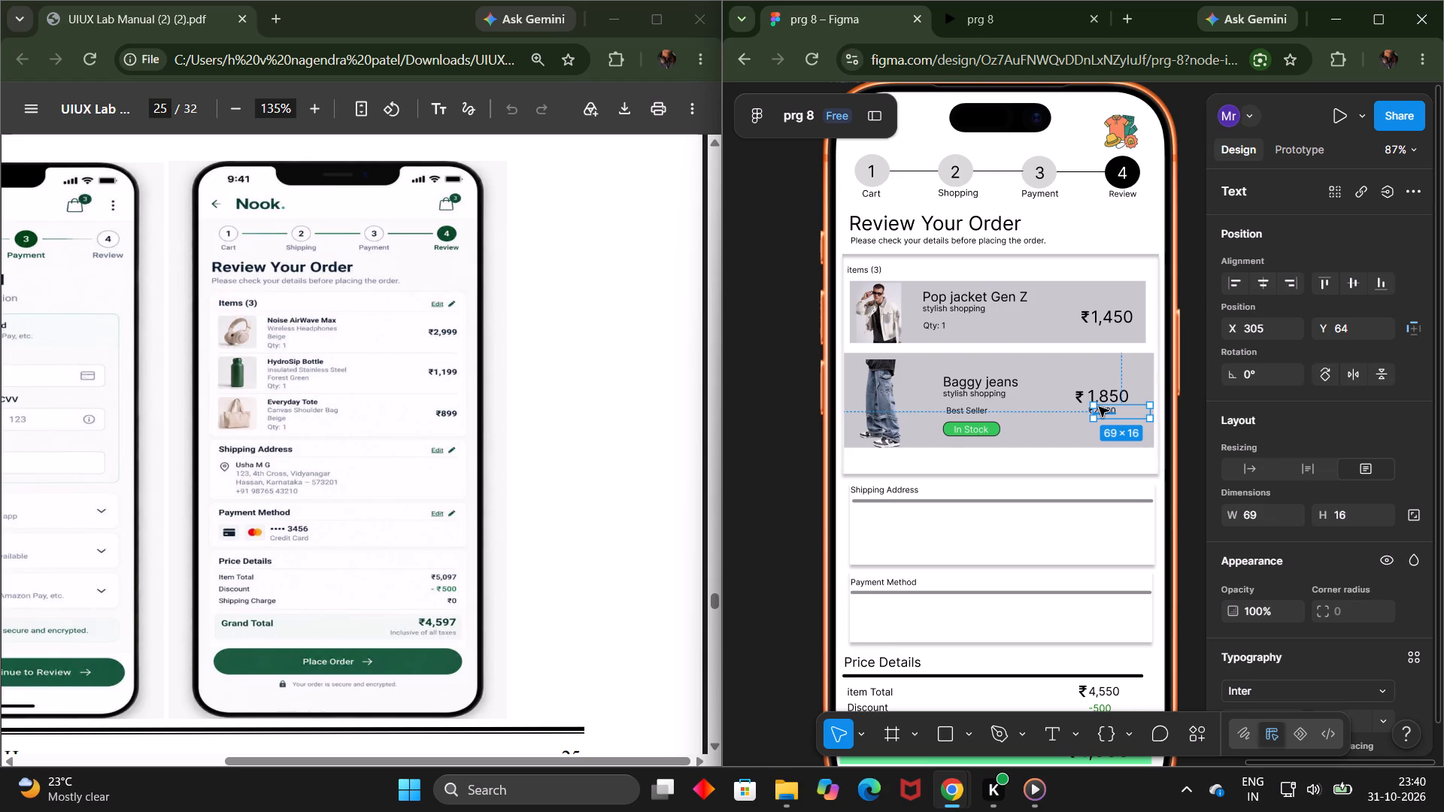
key(Delete)
triple_click(1088, 411)
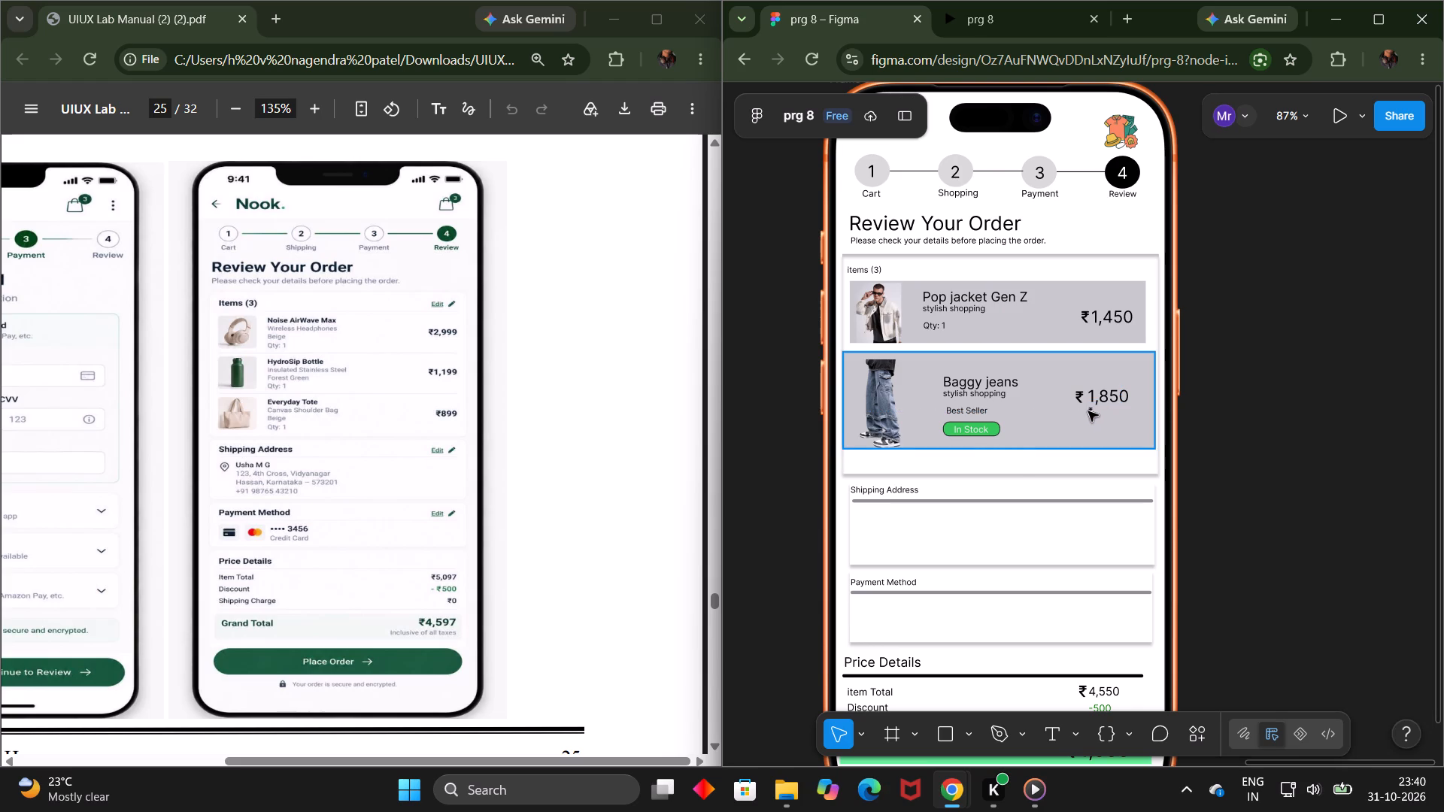
key(Delete)
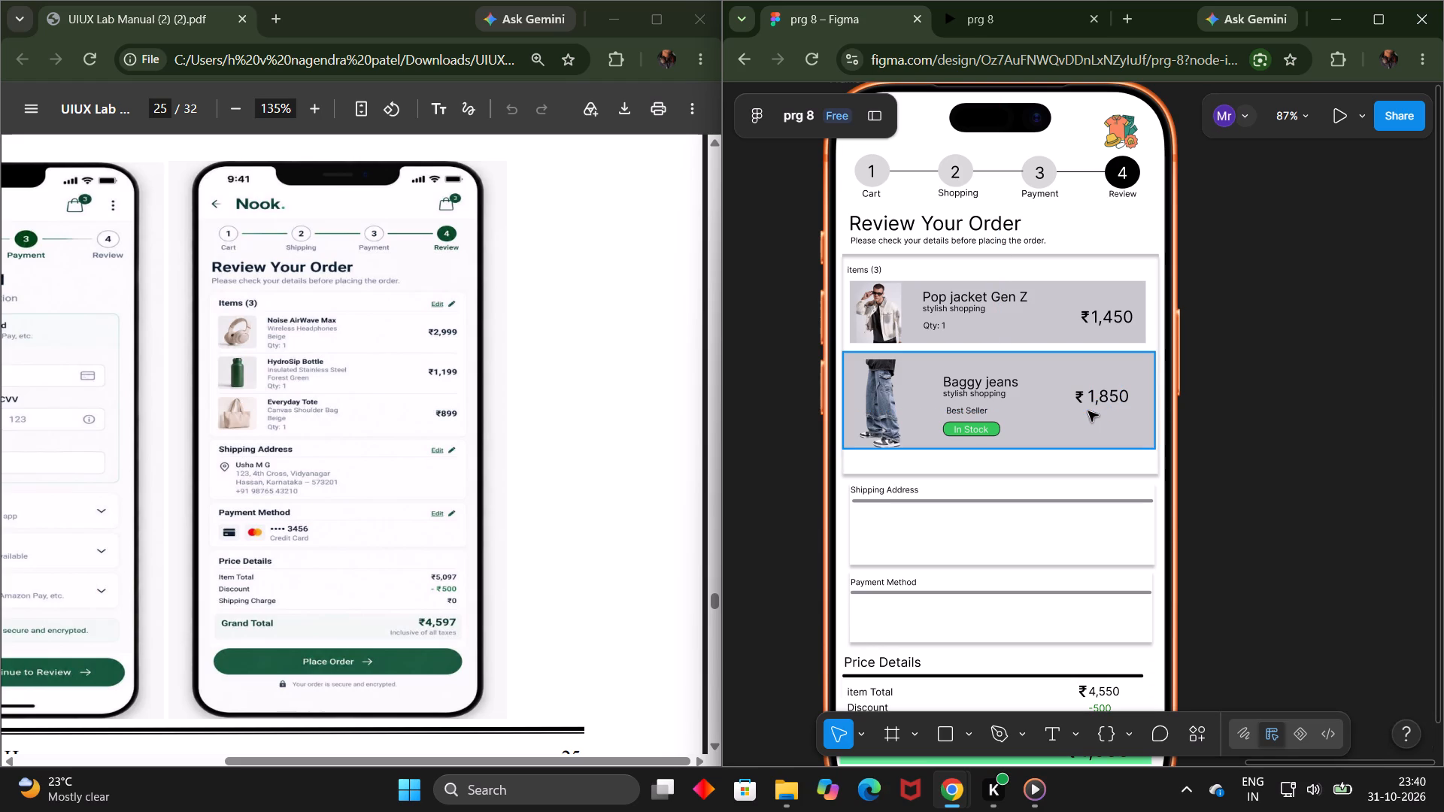
Delete the In Stock badge from the Baggy jeans card in the review frame.
double_click(985, 430)
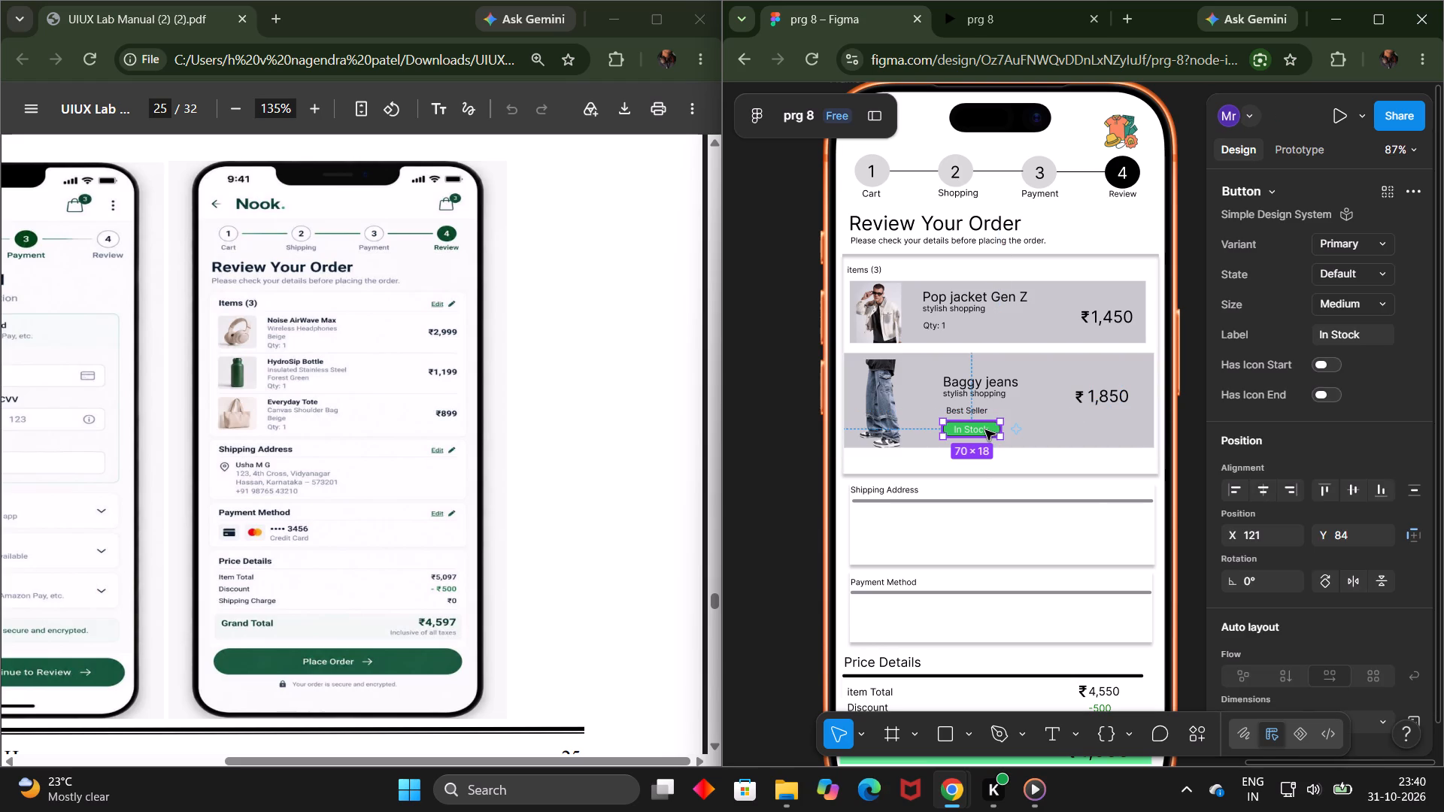
key(Delete)
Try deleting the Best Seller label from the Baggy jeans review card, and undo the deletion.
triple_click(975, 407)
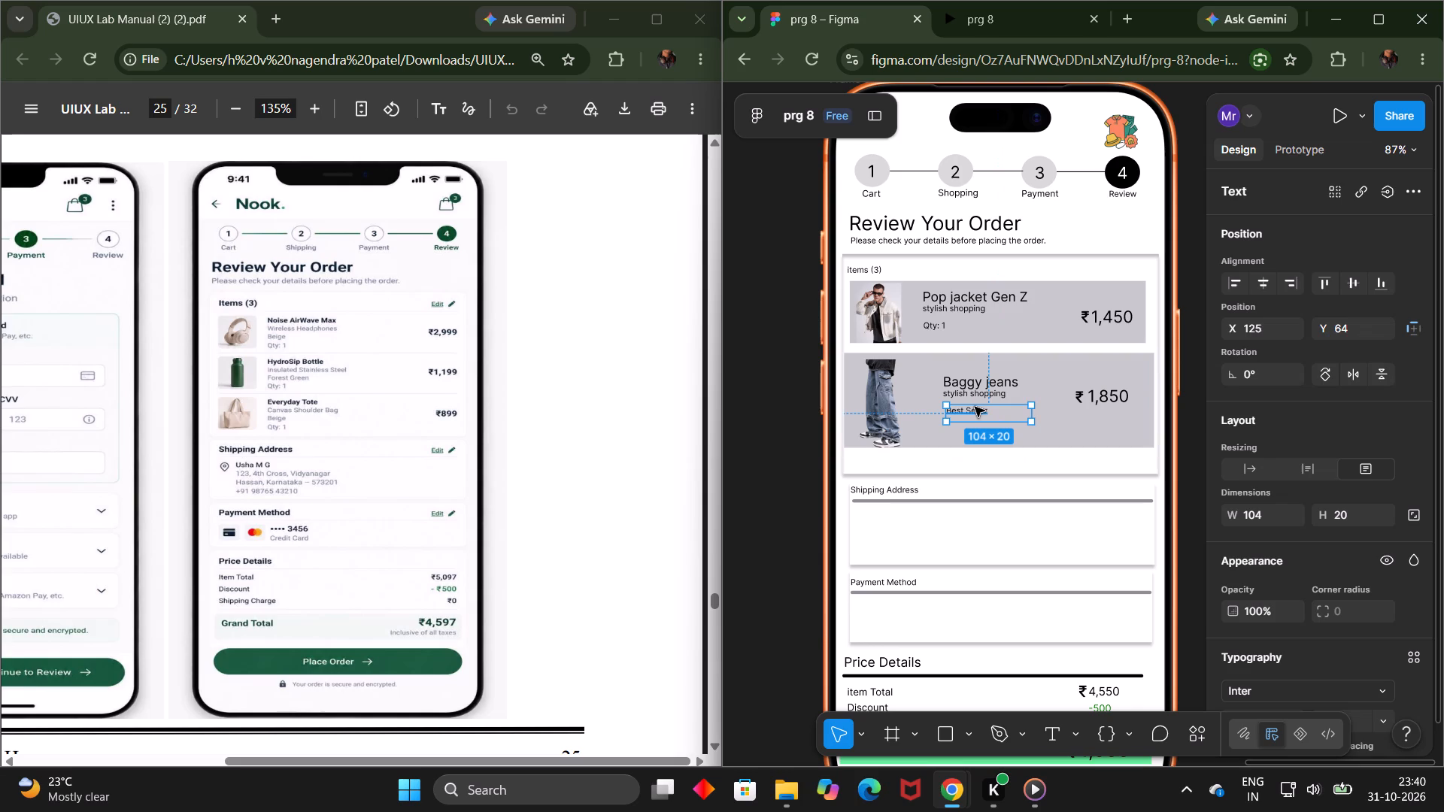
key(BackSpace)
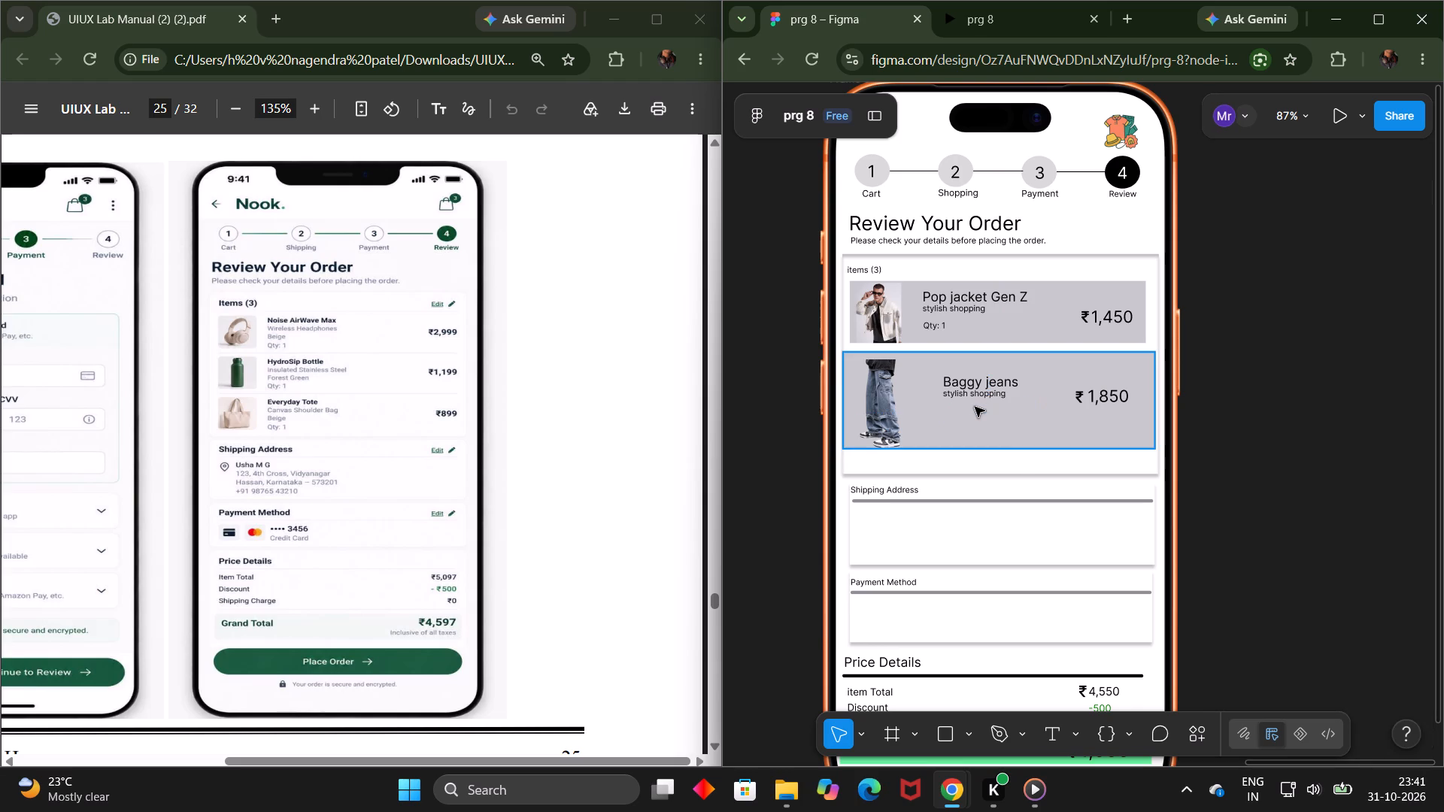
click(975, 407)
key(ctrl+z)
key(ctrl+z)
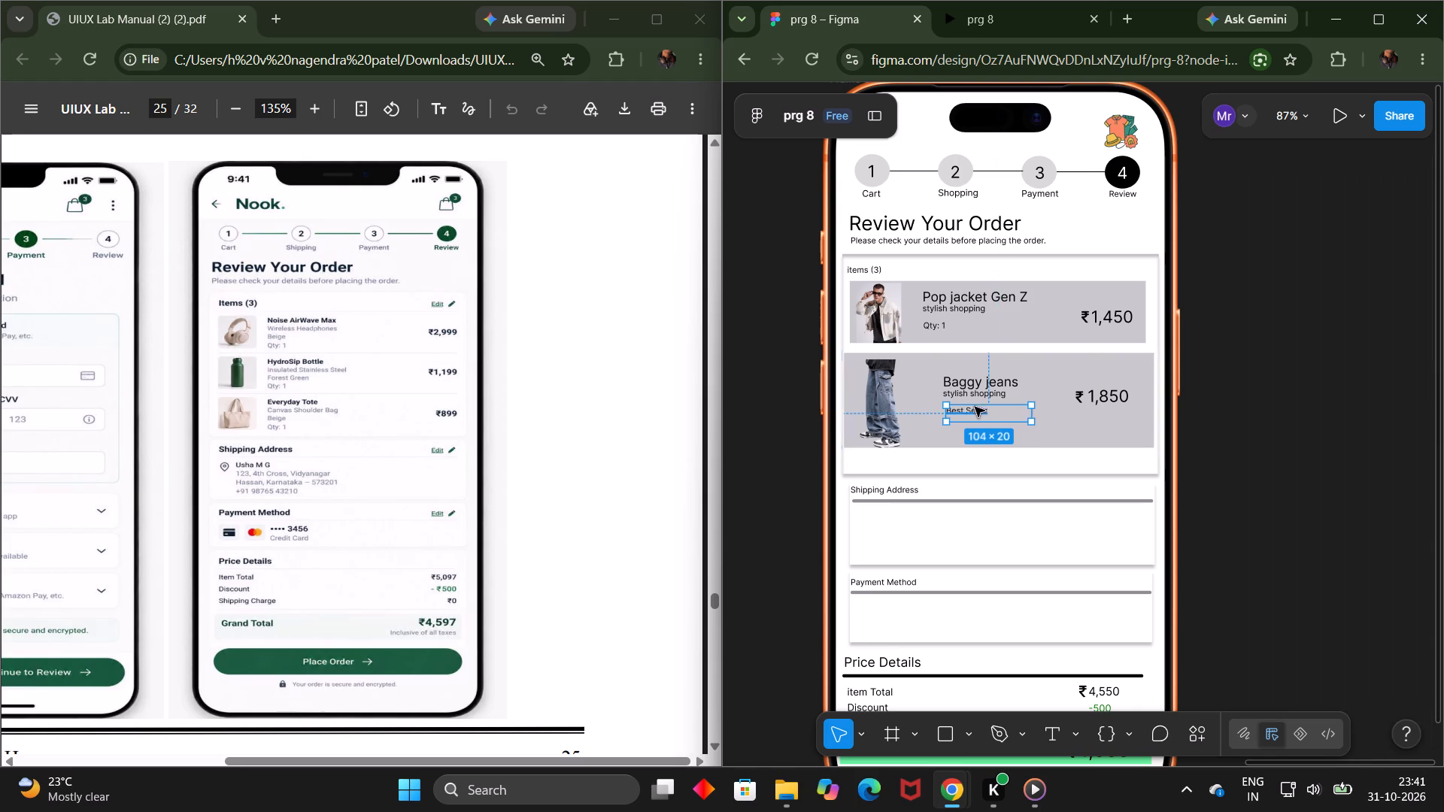
Replace the Best Seller label on the Baggy jeans review card with the text "Qty:1".
triple_click(962, 412)
key(BackSpace)
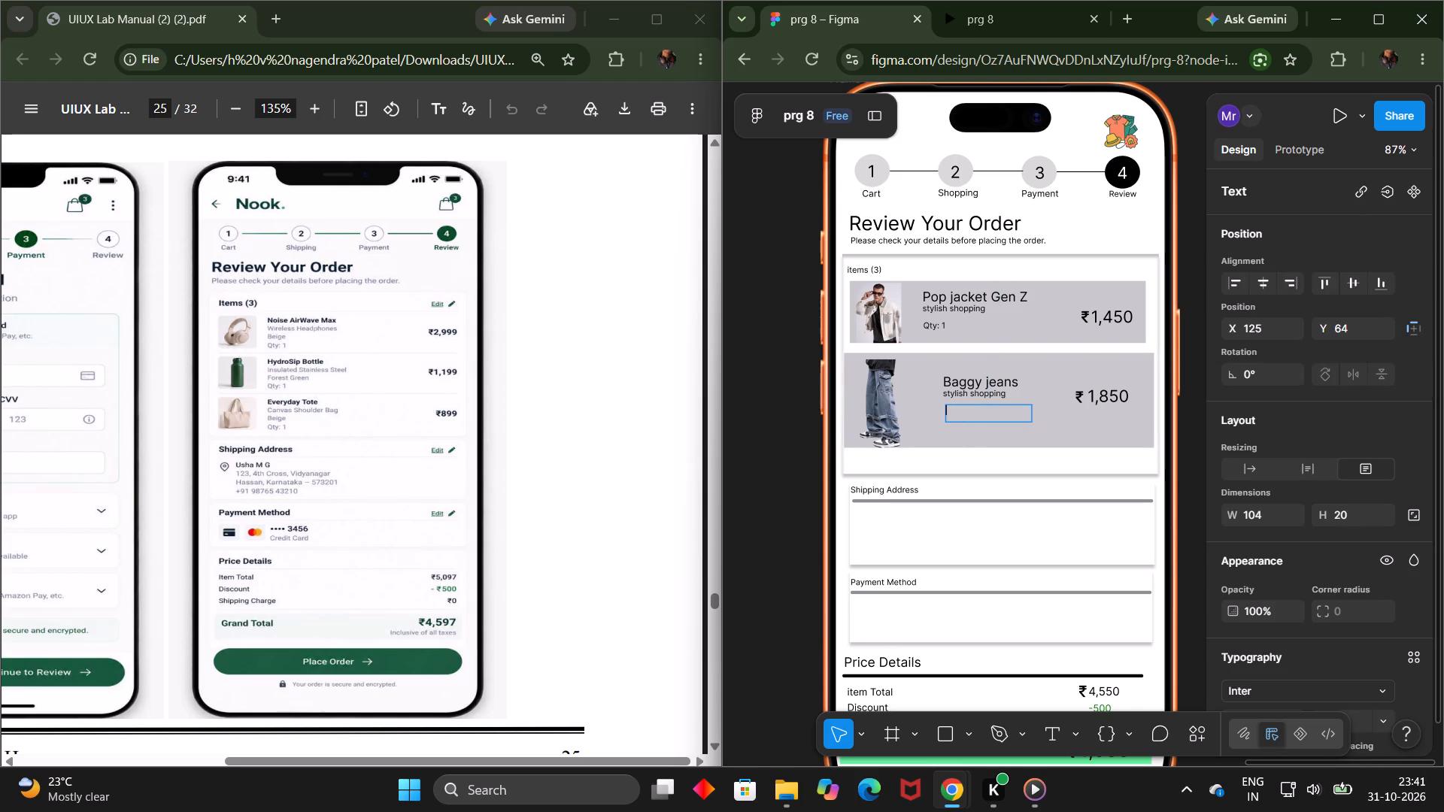
key(Up)
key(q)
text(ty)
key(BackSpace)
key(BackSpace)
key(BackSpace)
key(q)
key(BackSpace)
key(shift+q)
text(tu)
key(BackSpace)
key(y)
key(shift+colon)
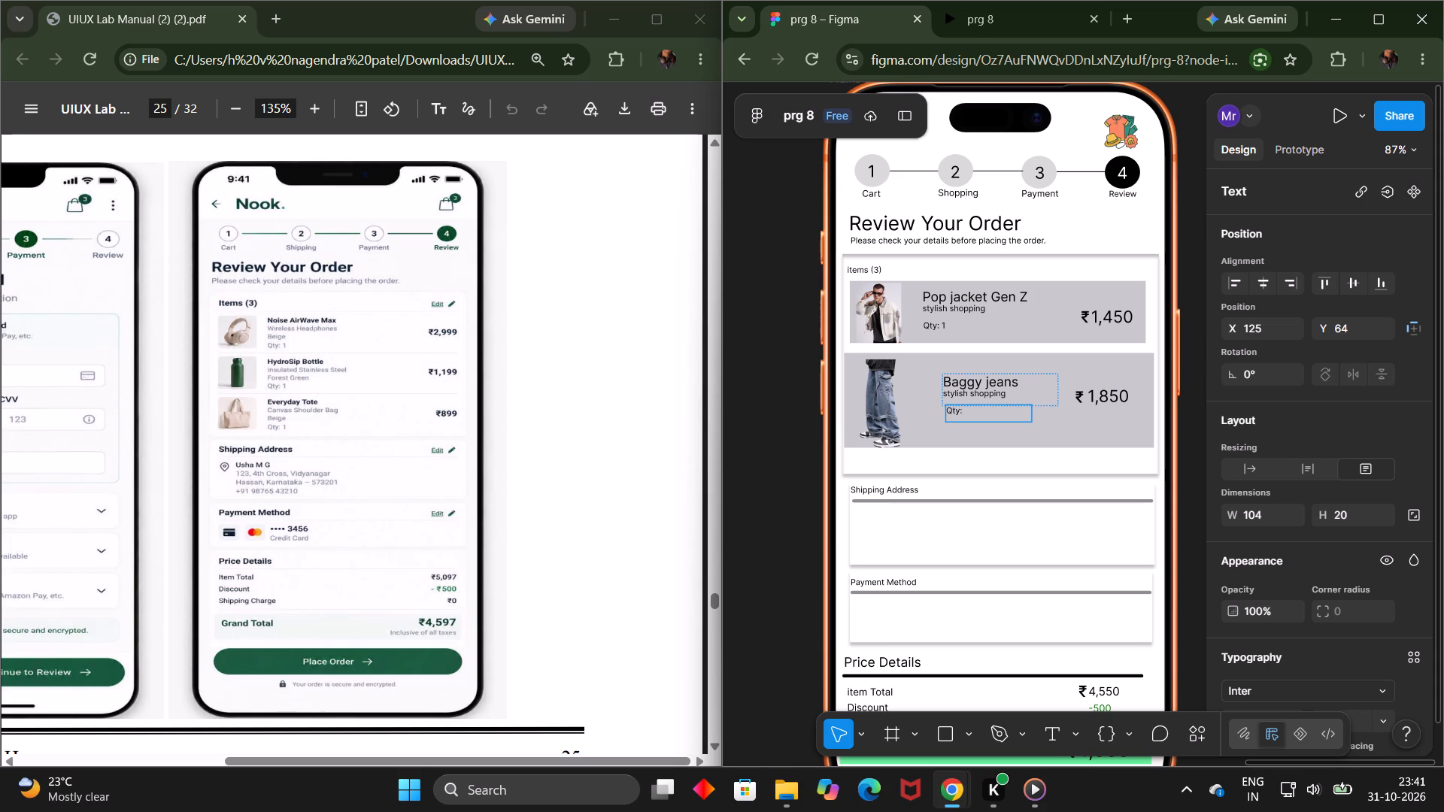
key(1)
click(801, 468)
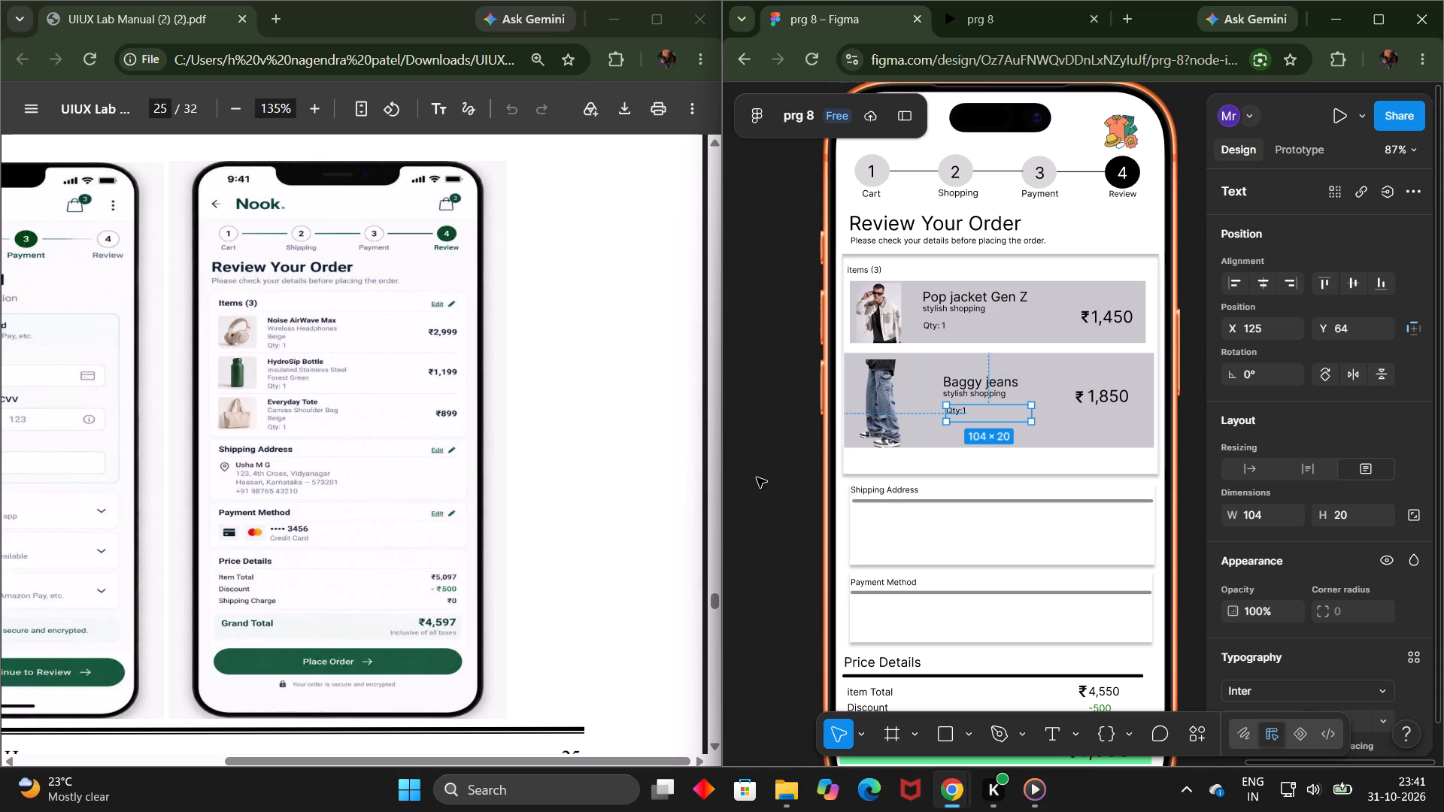
click(757, 477)
Shrink the jeans image to about 42 × 56 and shorten the Baggy jeans card from its bottom edge.
click(942, 436)
click(898, 418)
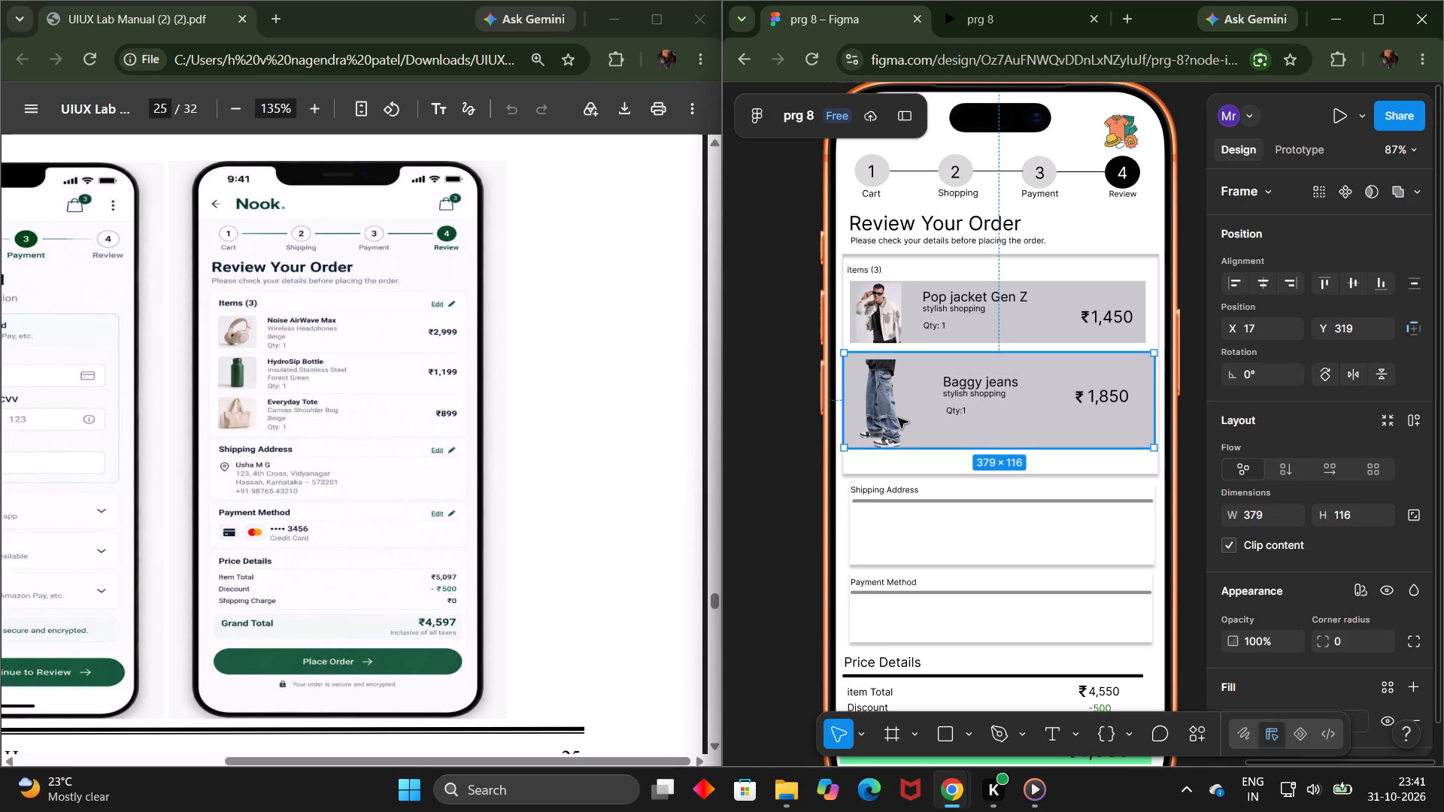
double_click(890, 417)
drag(883, 449, 890, 409)
click(969, 447)
drag(986, 447, 990, 419)
Move the Baggy jeans title and Qty:1 text up and slightly left, and raise the 1,850 price with its rupee symbol.
double_click(969, 382)
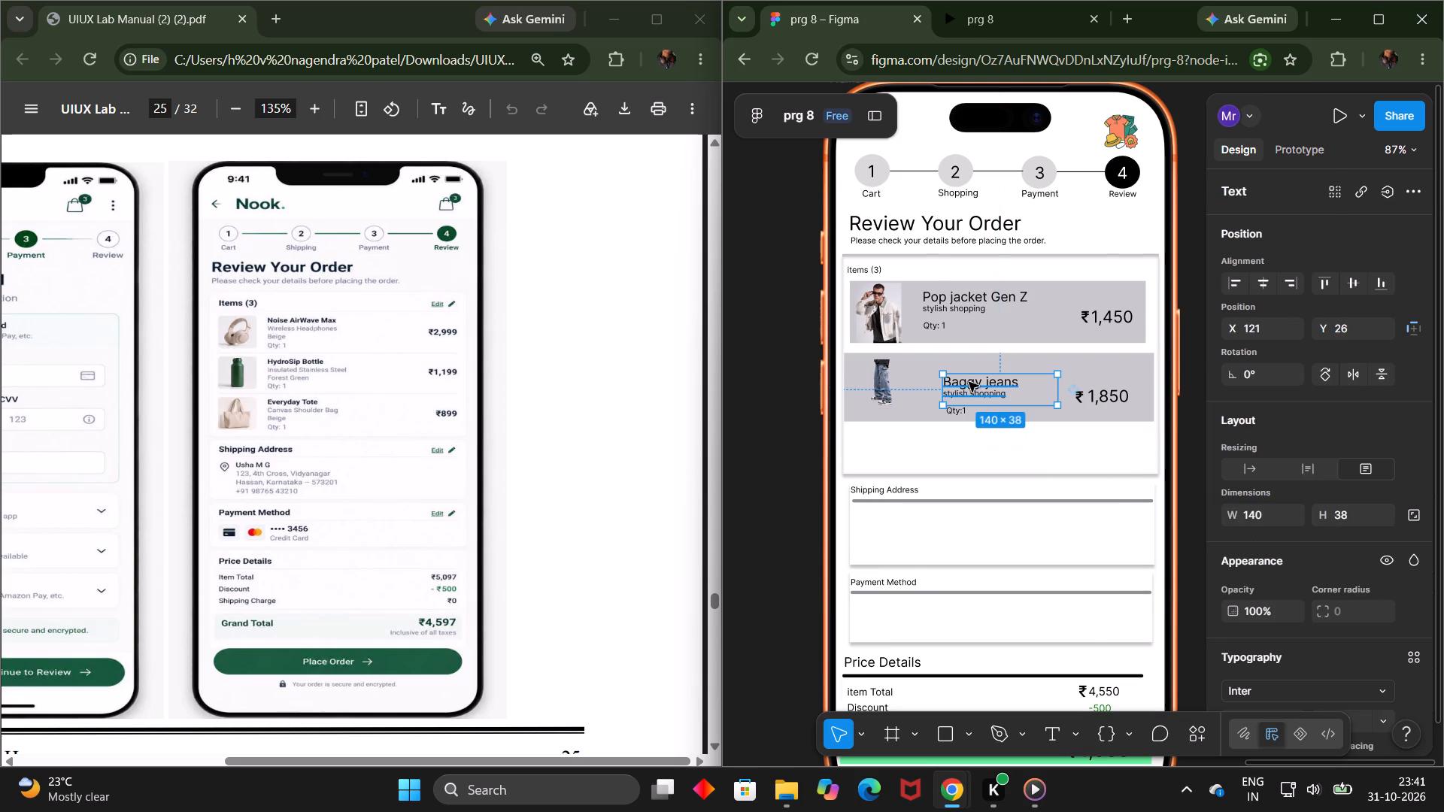
drag(969, 382, 955, 366)
click(953, 417)
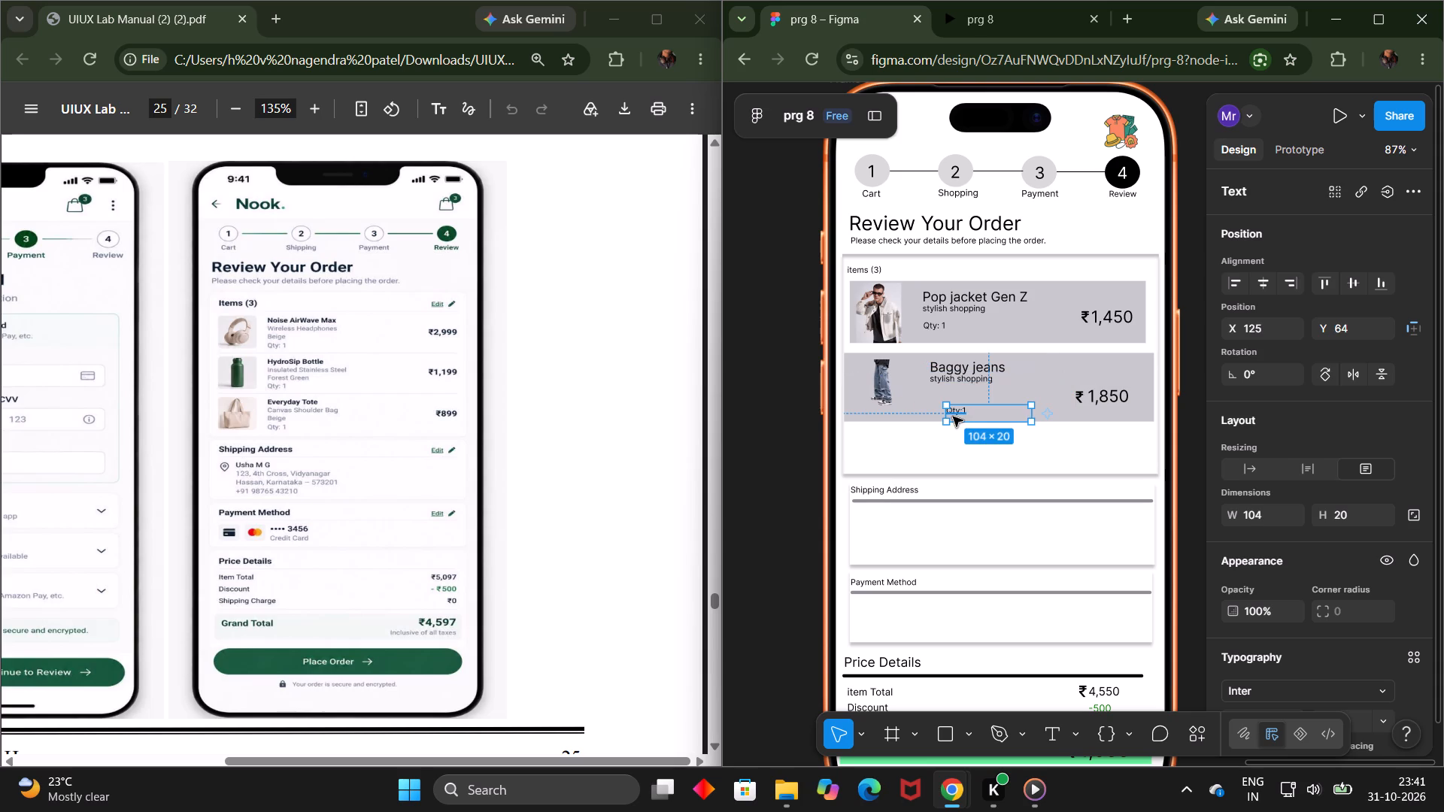
drag(953, 417, 941, 401)
click(1112, 395)
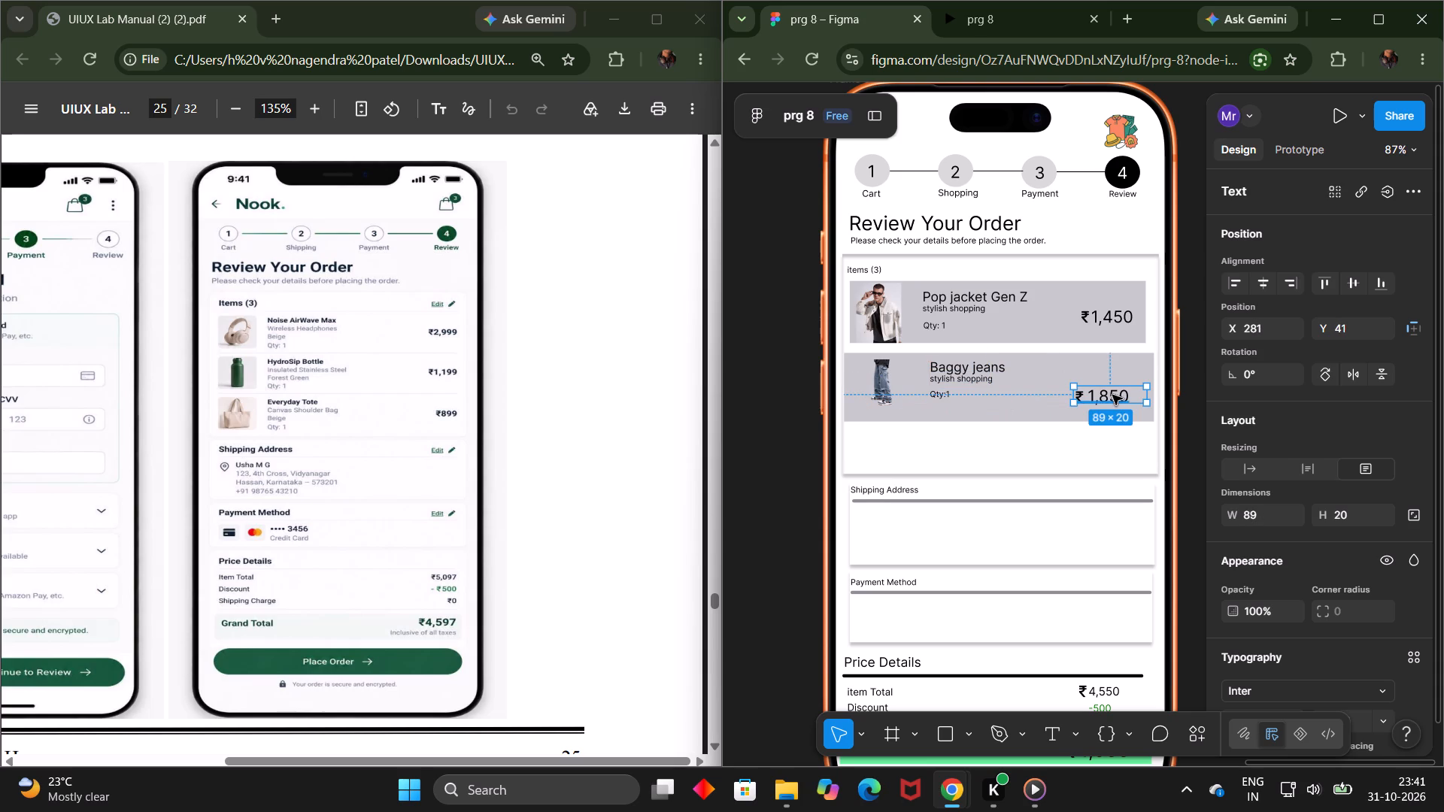
click(1112, 395)
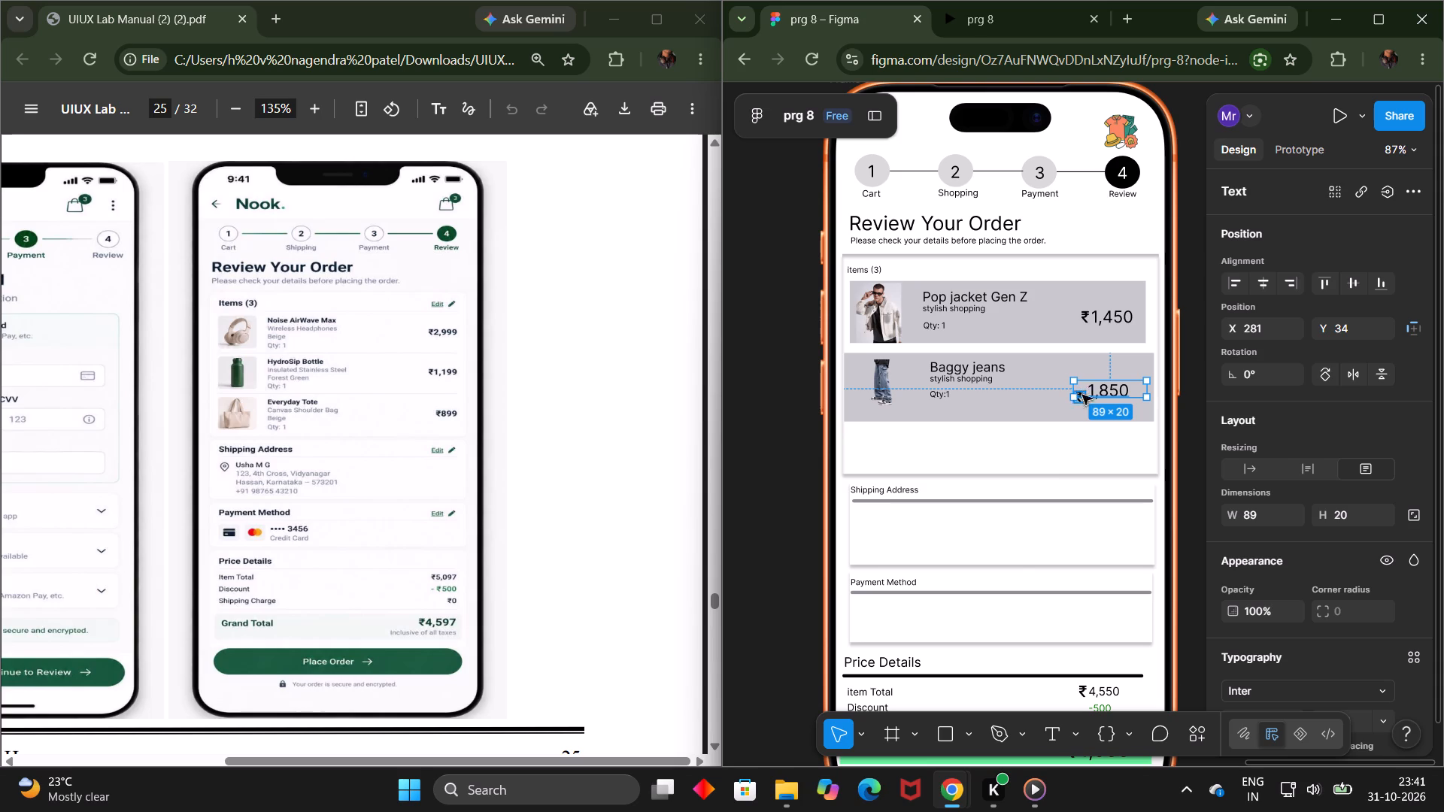
click(1083, 391)
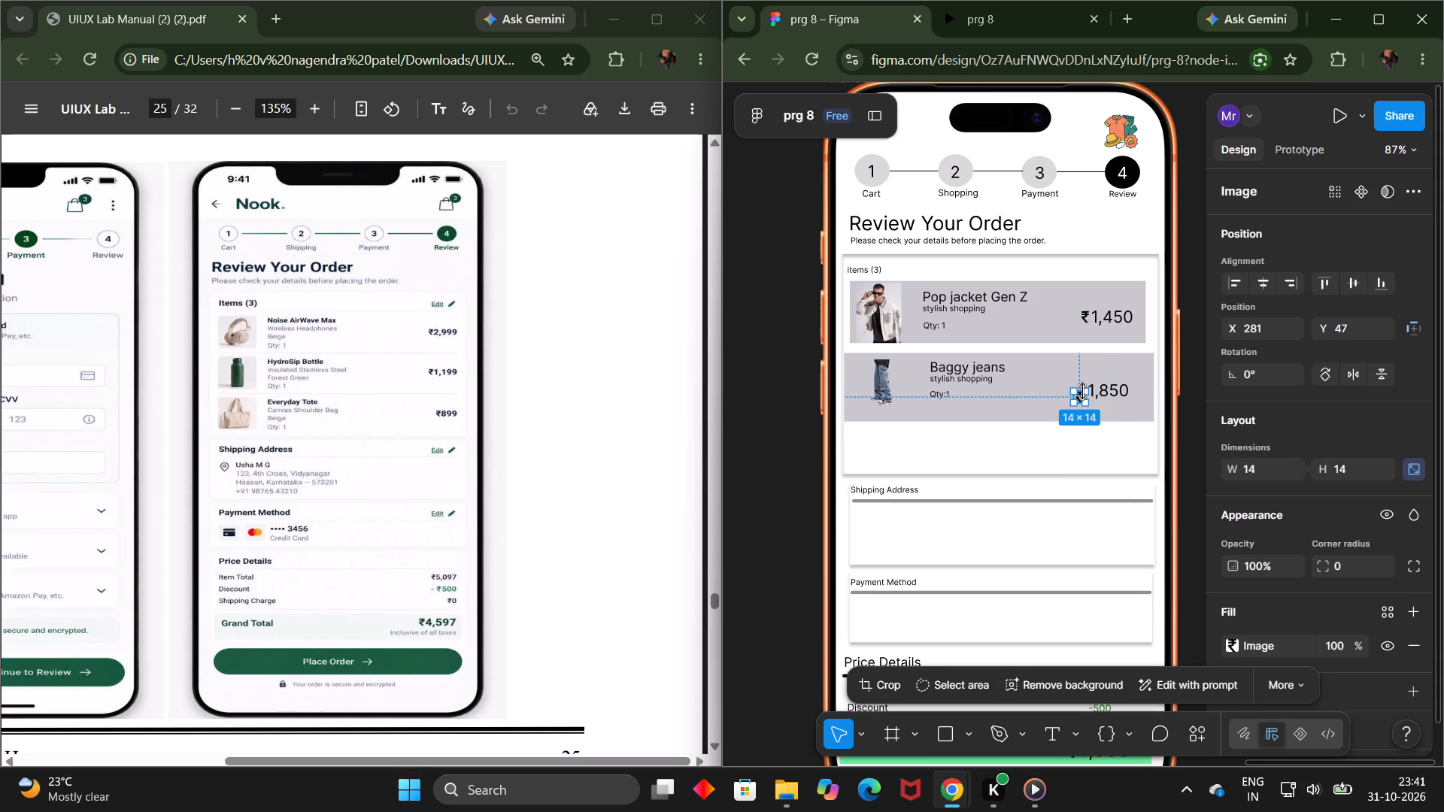
drag(1080, 397, 1080, 390)
Reduce the Baggy jeans card's height further to 72.
click(1033, 412)
drag(1020, 418, 1020, 410)
Resize the jeans image to 48 × 64 and place it at about X 21, Y 8 within its card.
double_click(876, 379)
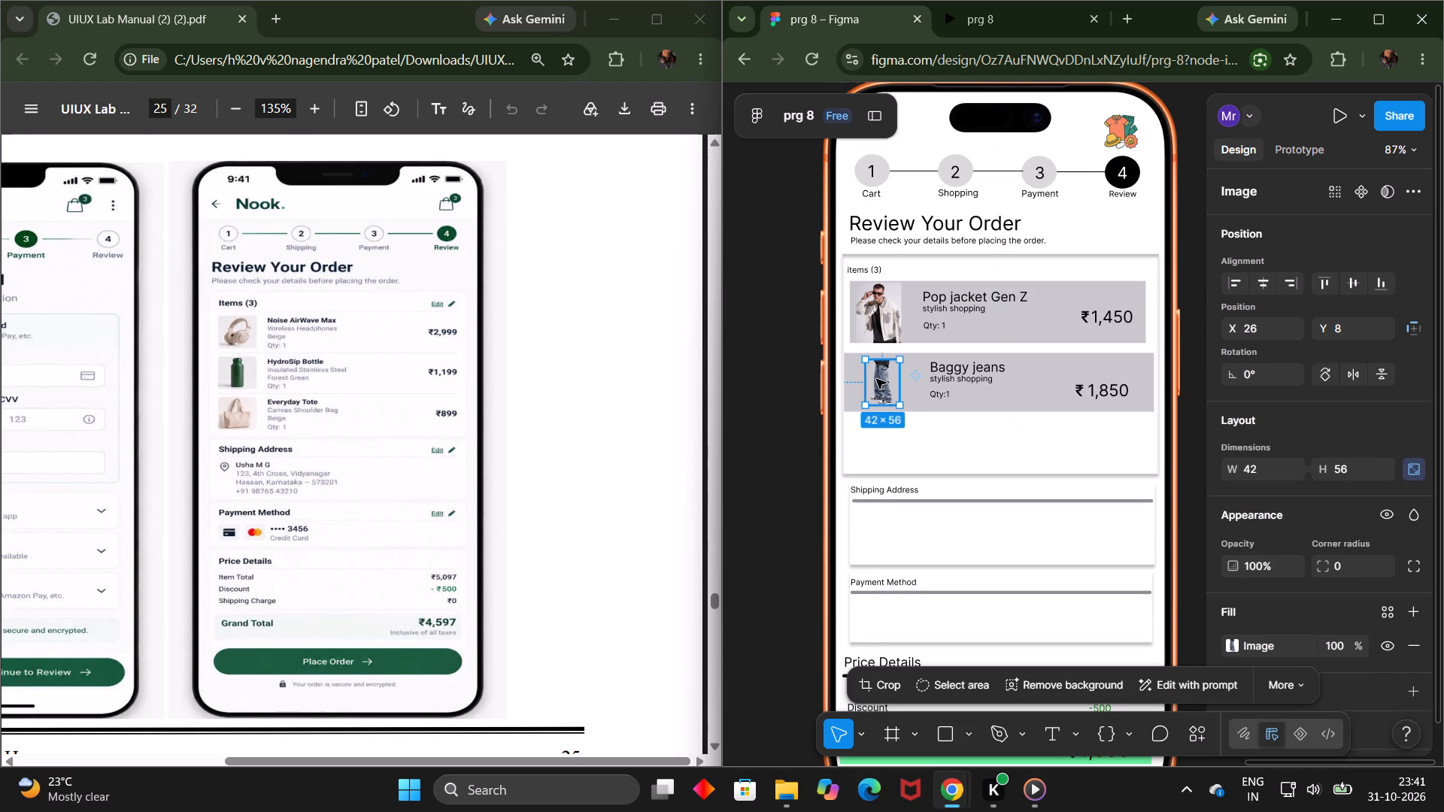
click(881, 358)
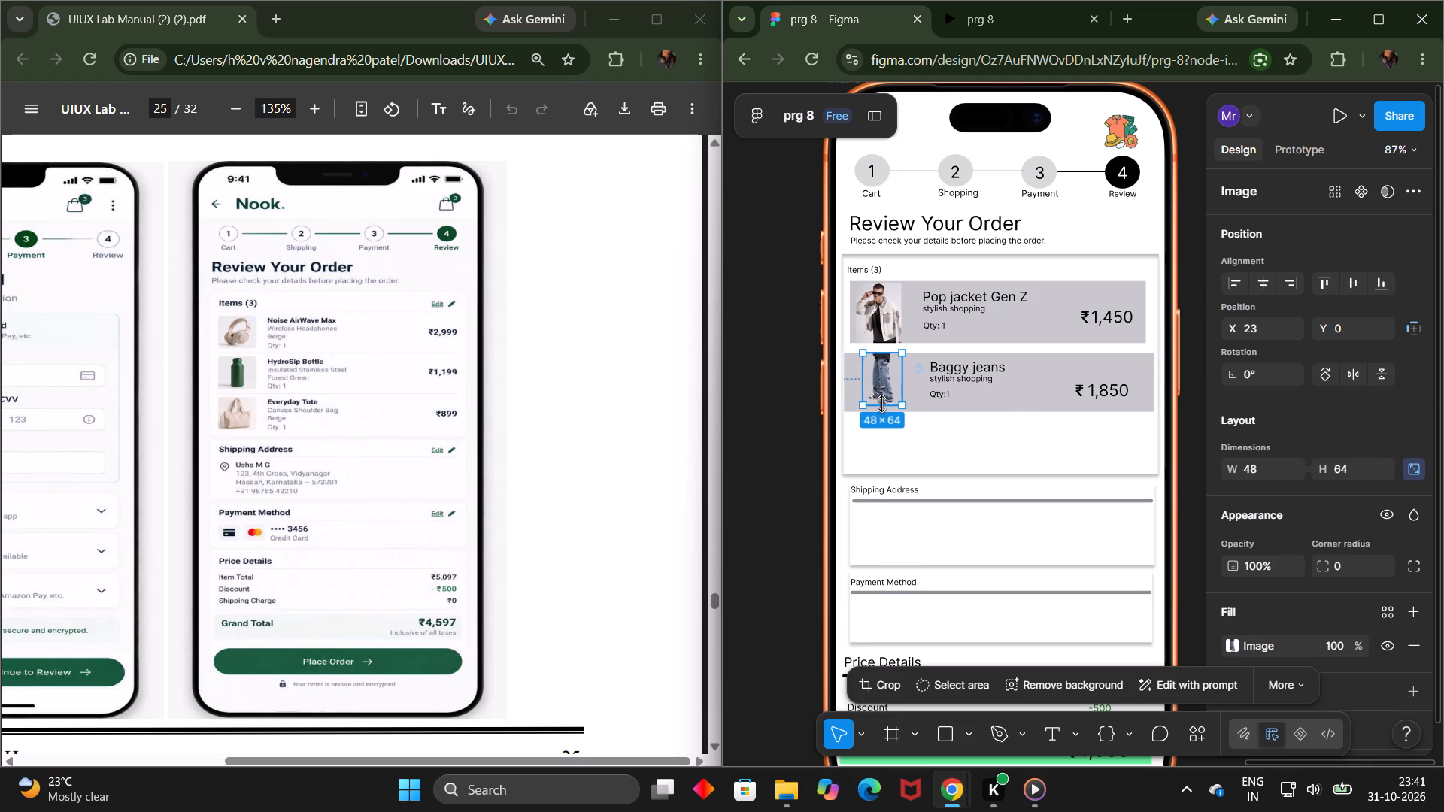
click(881, 404)
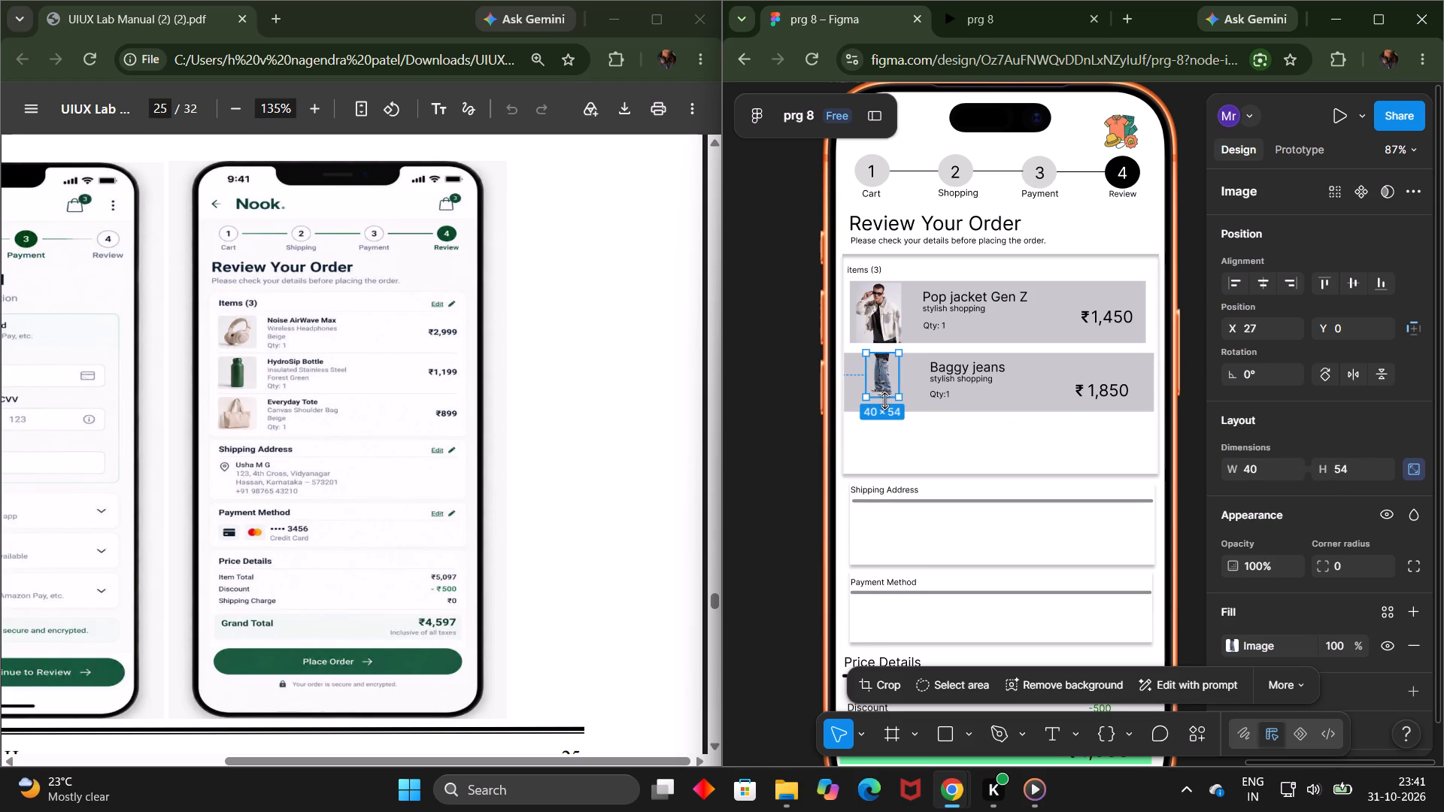
click(884, 401)
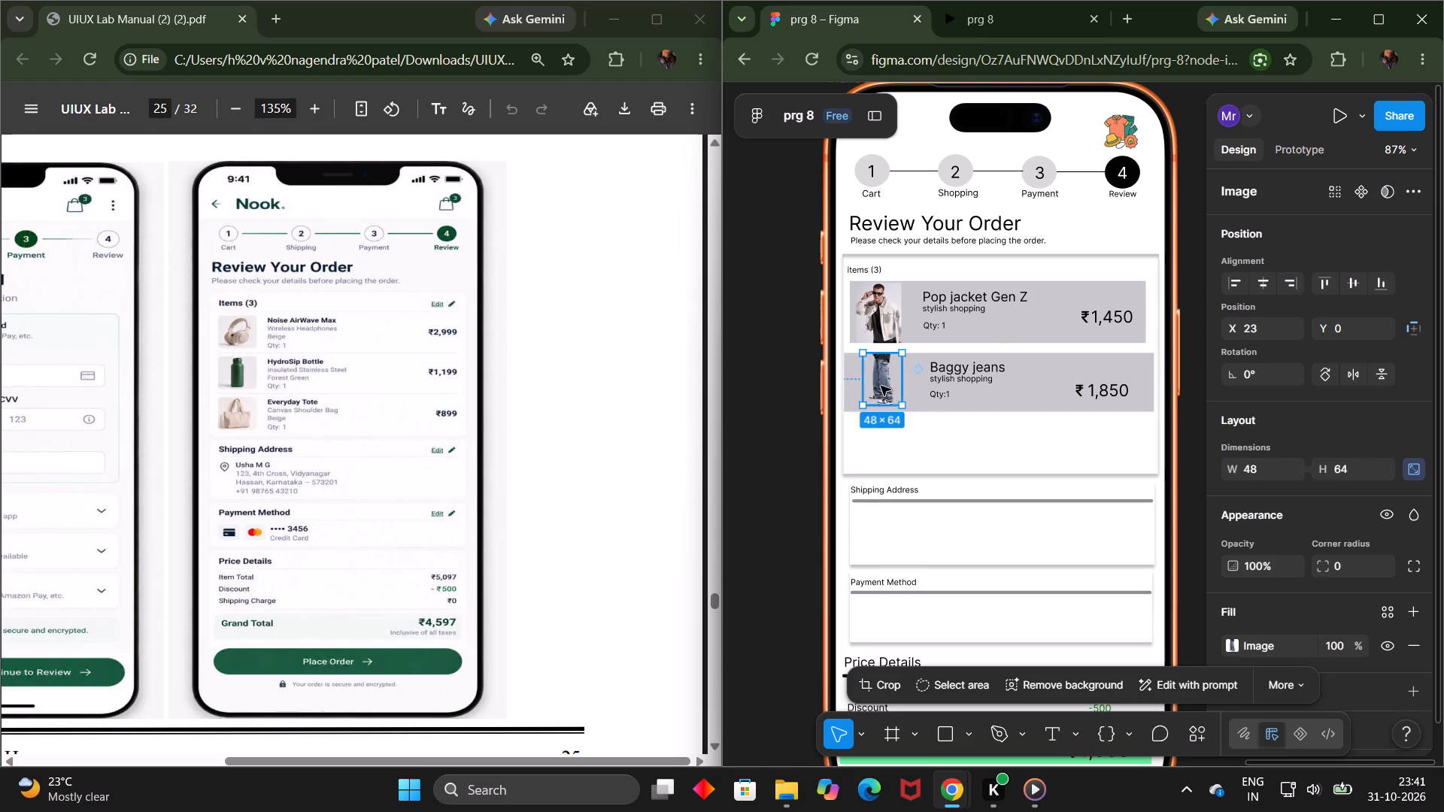
drag(881, 386, 879, 392)
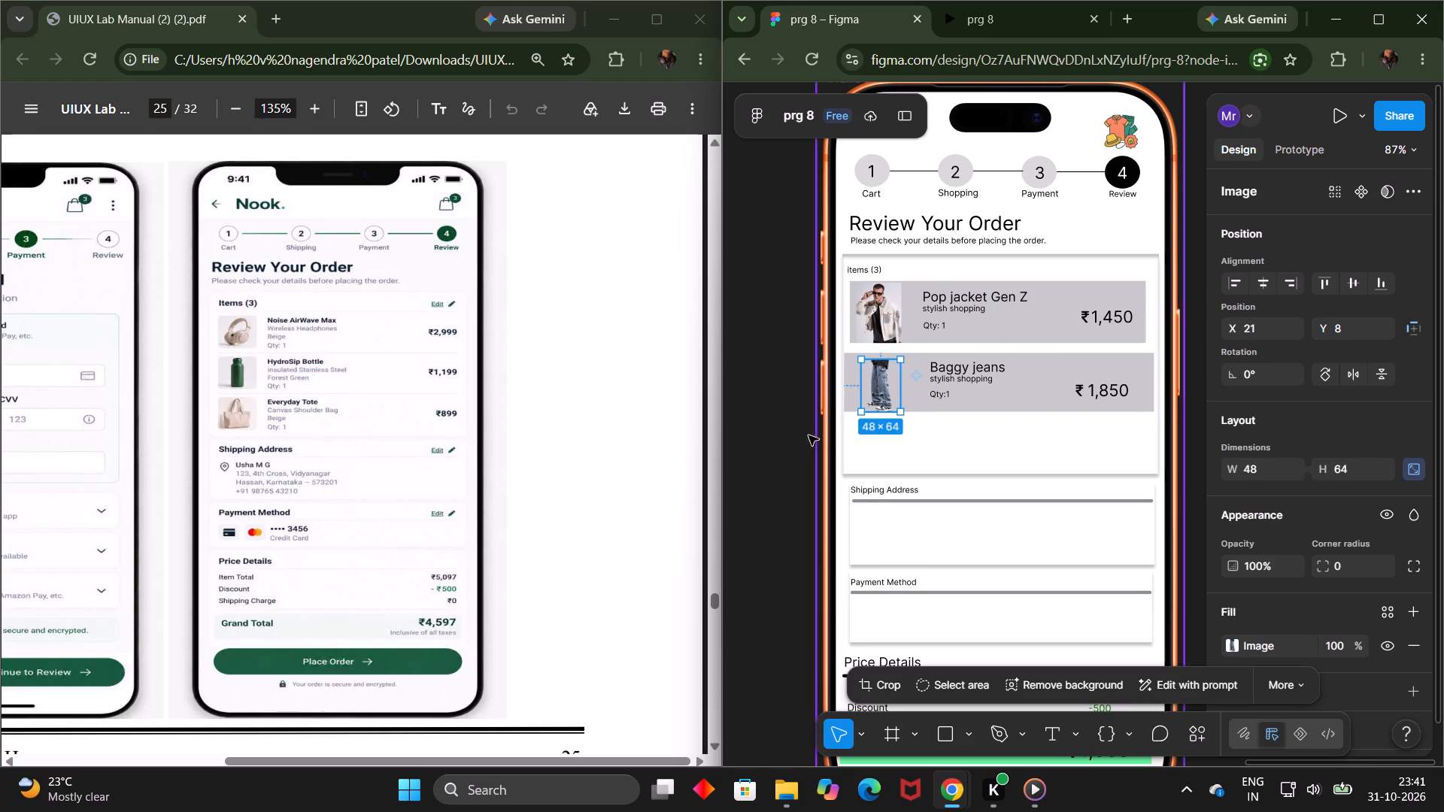
click(793, 450)
Resize the Pop jacket Gen Z card to about 371 × 75, extending its right edge to match the Baggy jeans card.
click(1102, 337)
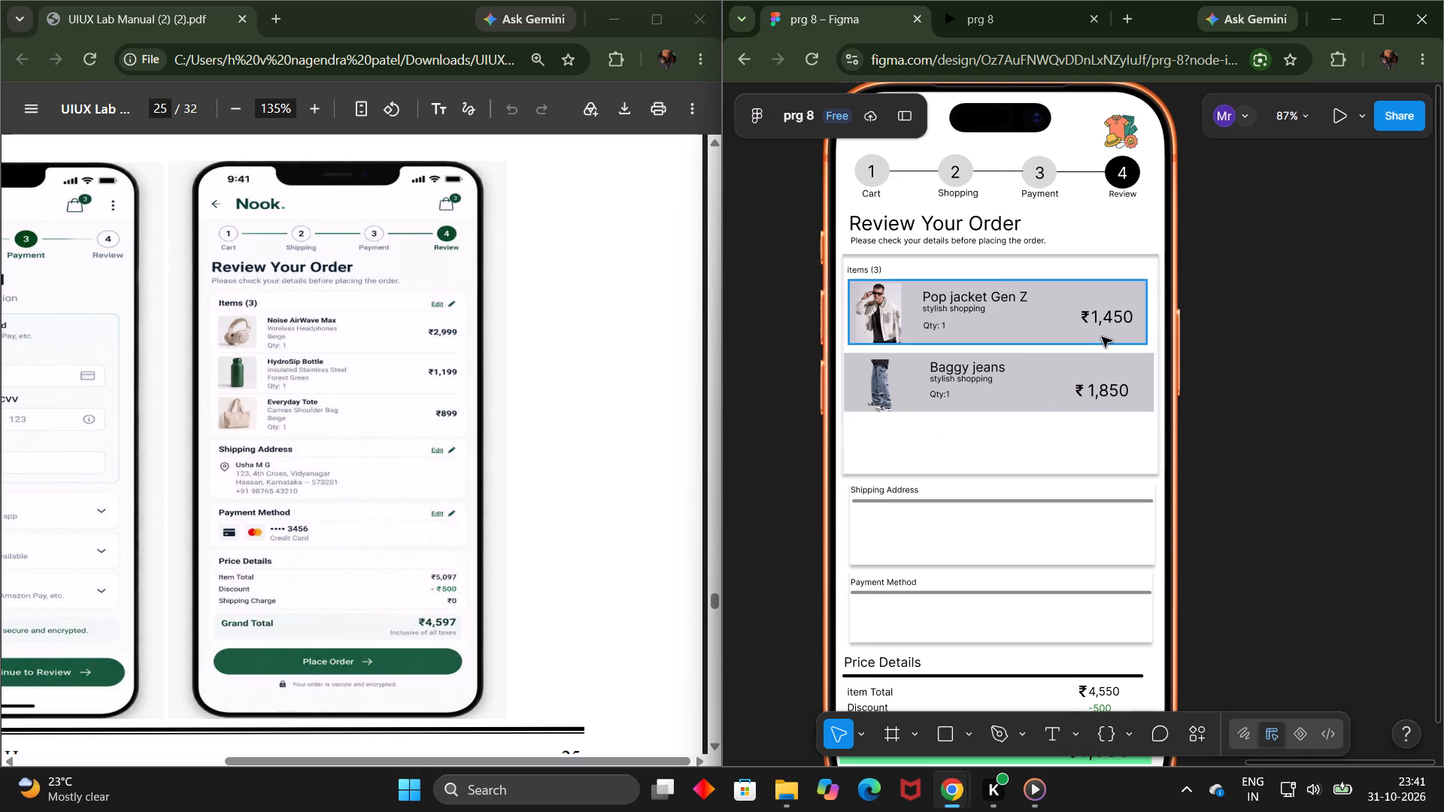
drag(1146, 317, 1152, 317)
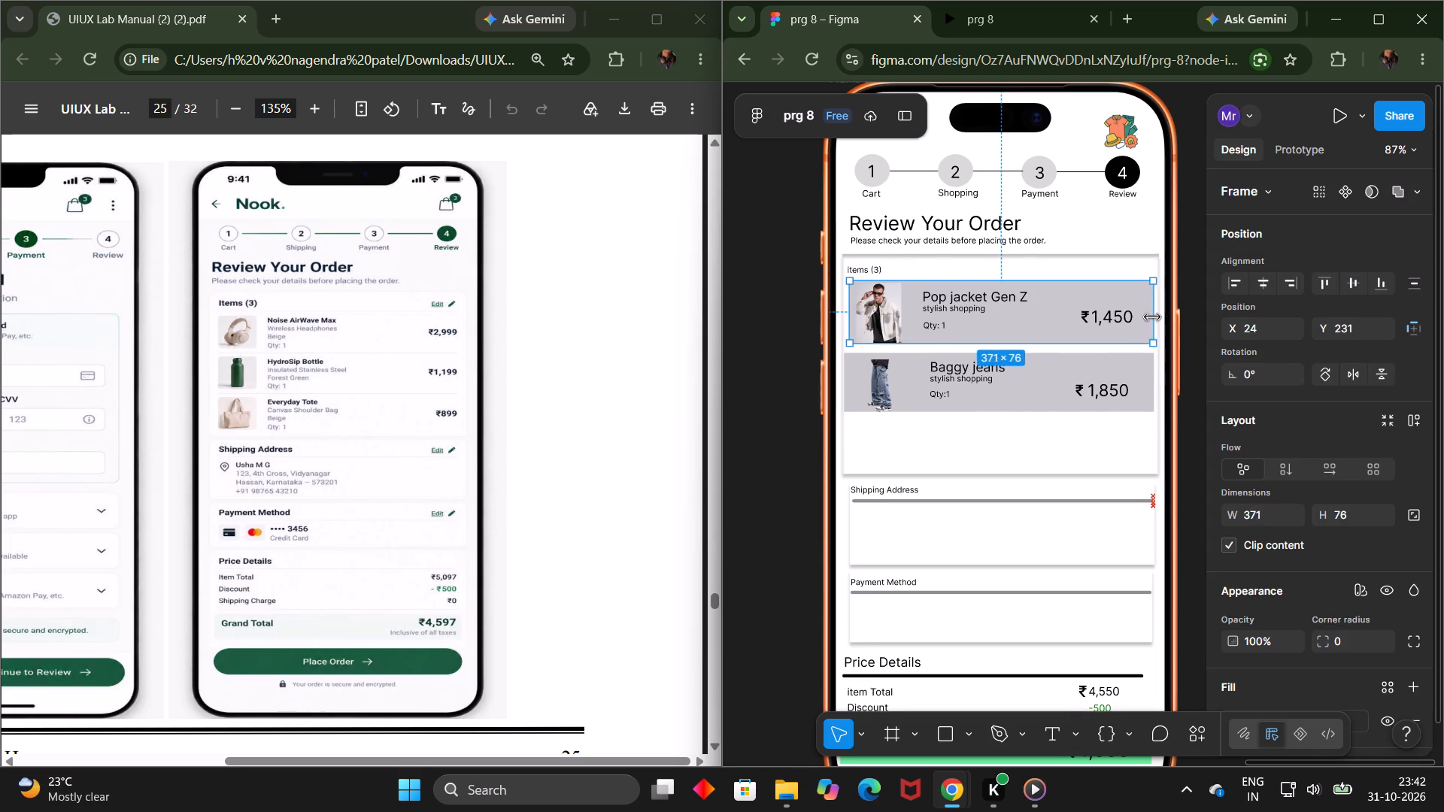
drag(1152, 317, 1153, 317)
click(1051, 345)
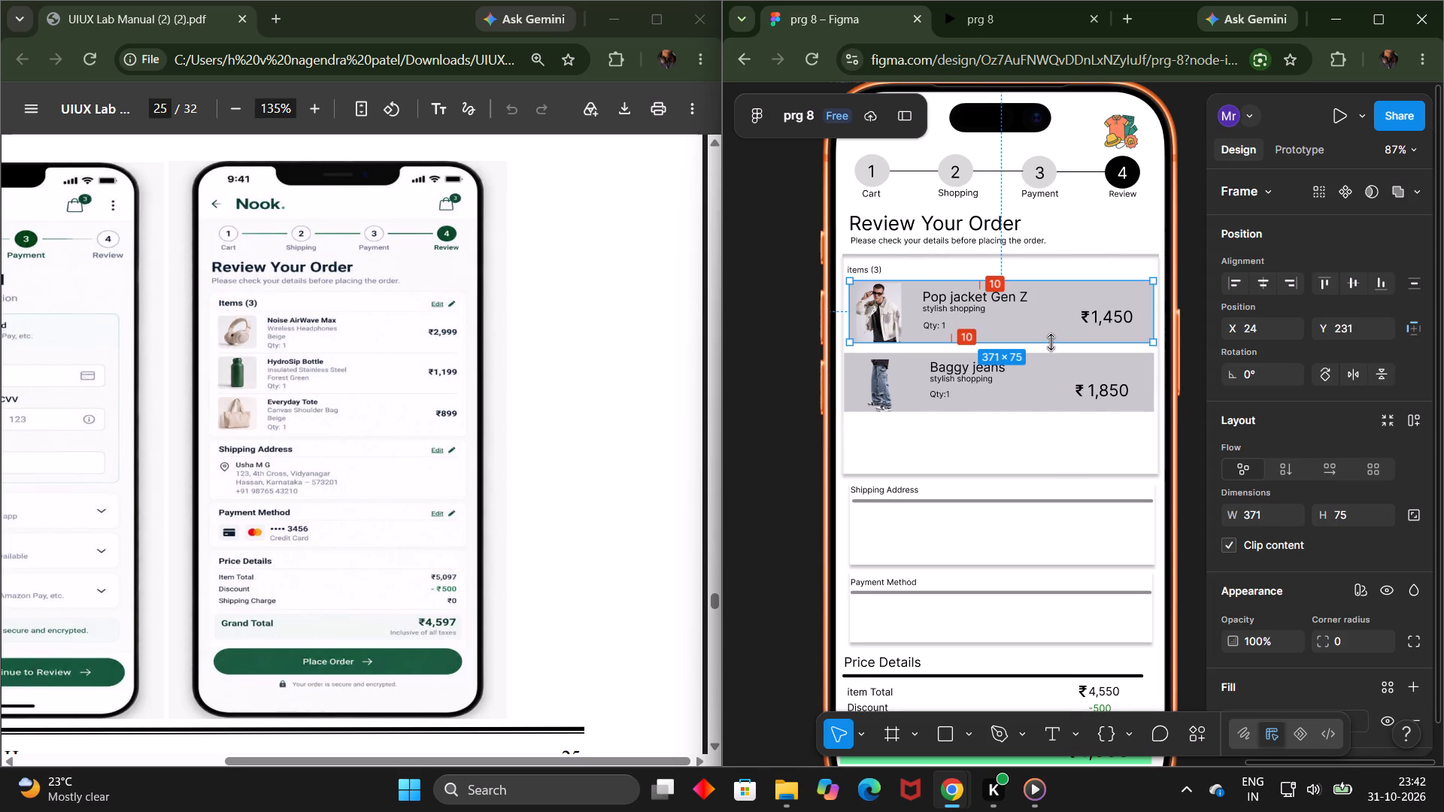
Move the Baggy jeans card up to Y 311, closer to the Pop jacket Gen Z card.
click(1042, 362)
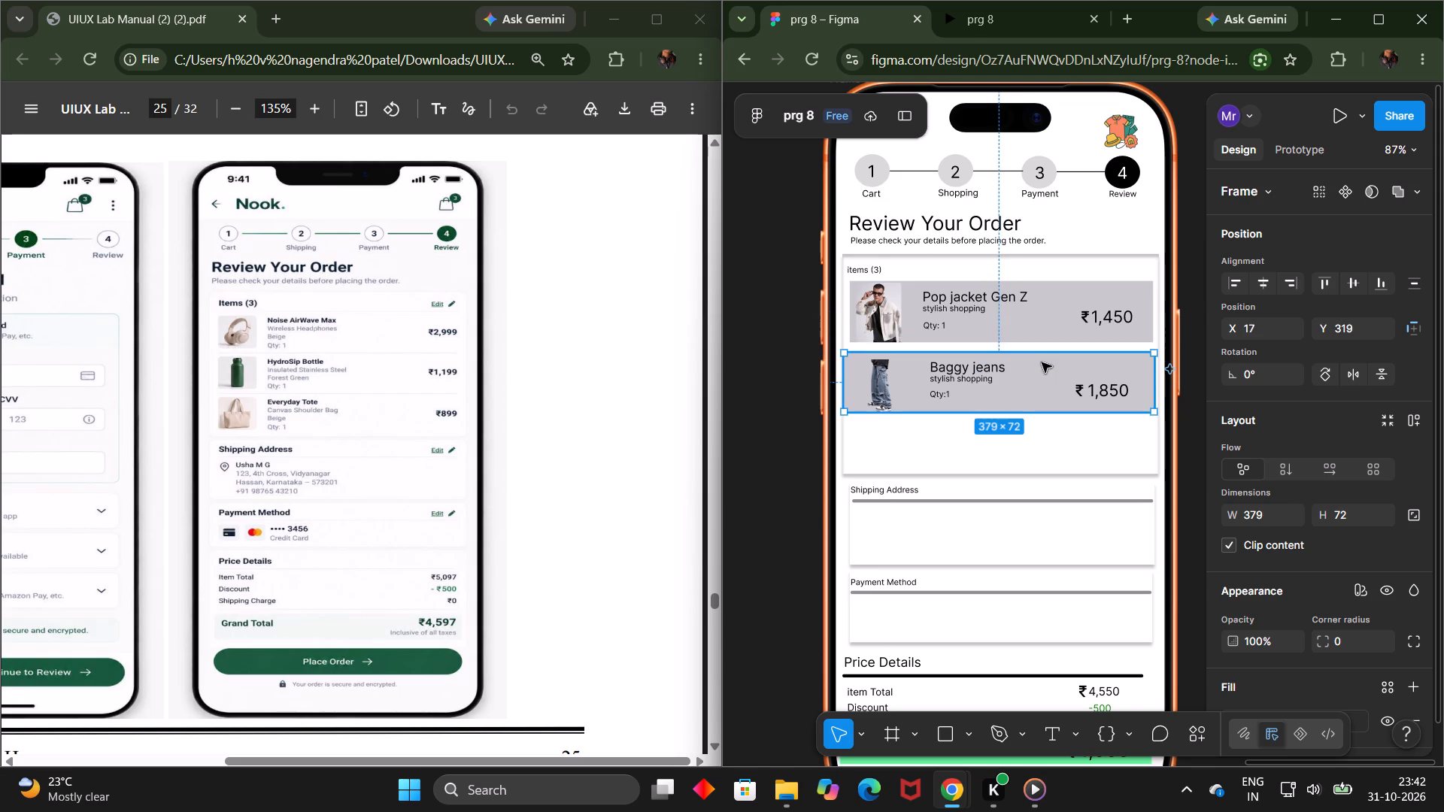
click(1042, 362)
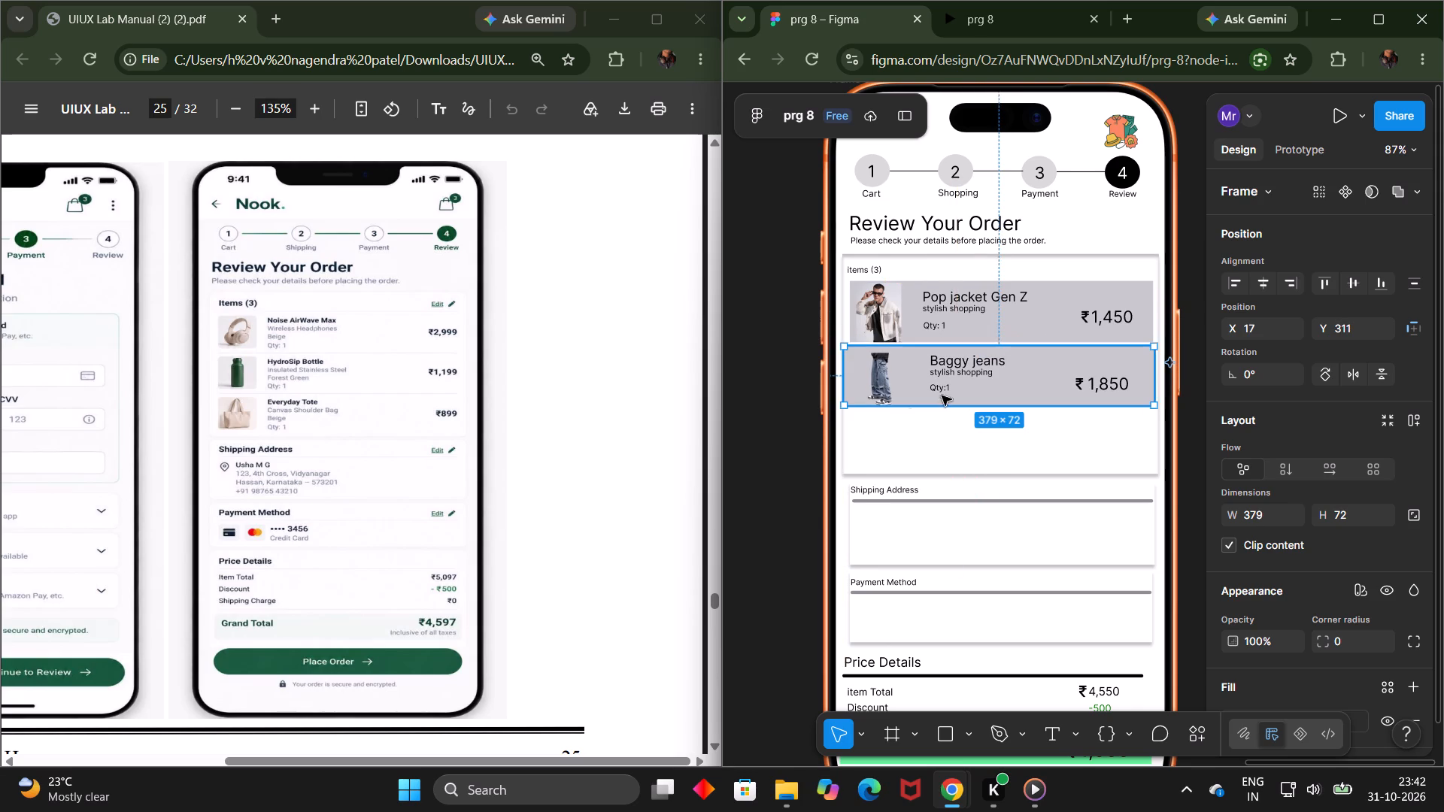
click(787, 467)
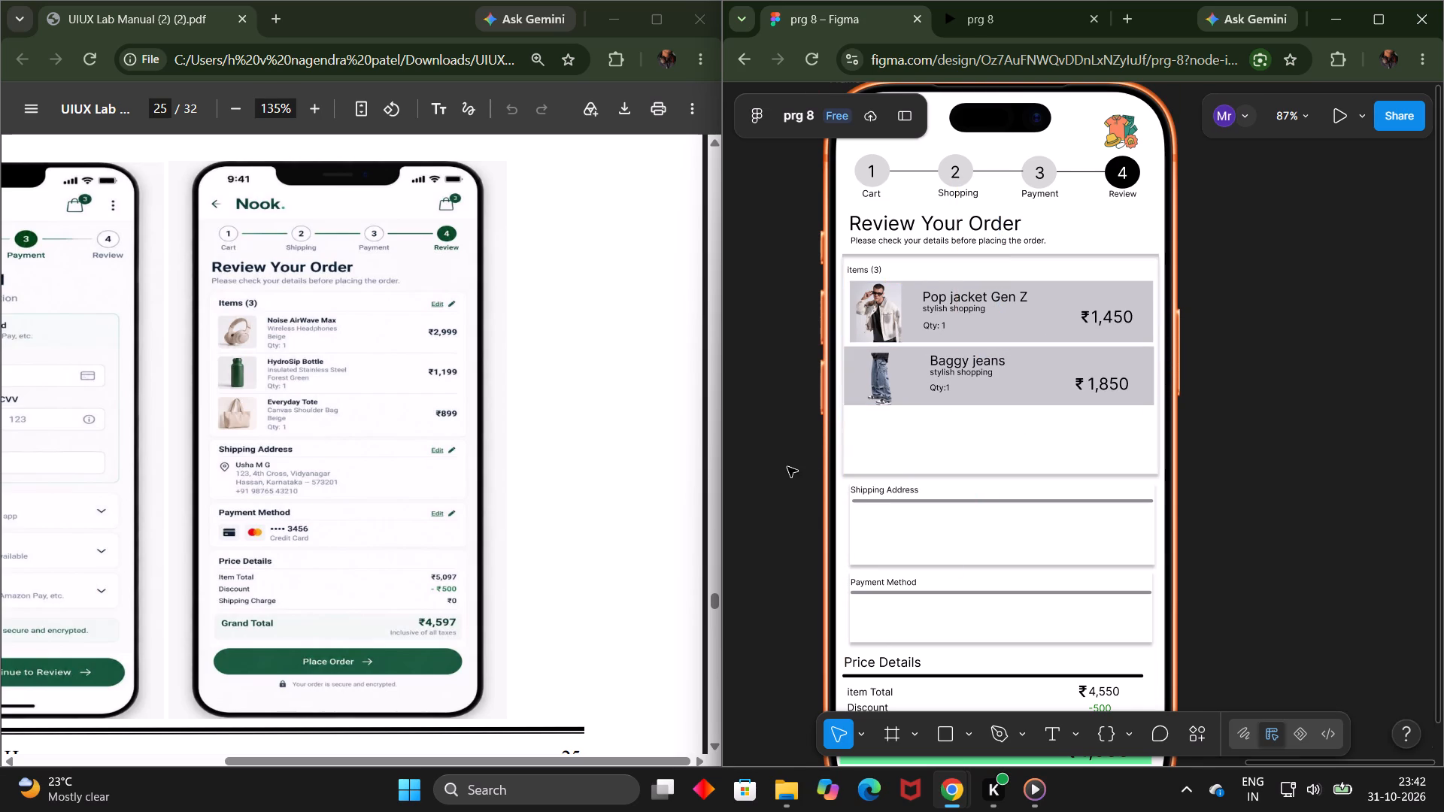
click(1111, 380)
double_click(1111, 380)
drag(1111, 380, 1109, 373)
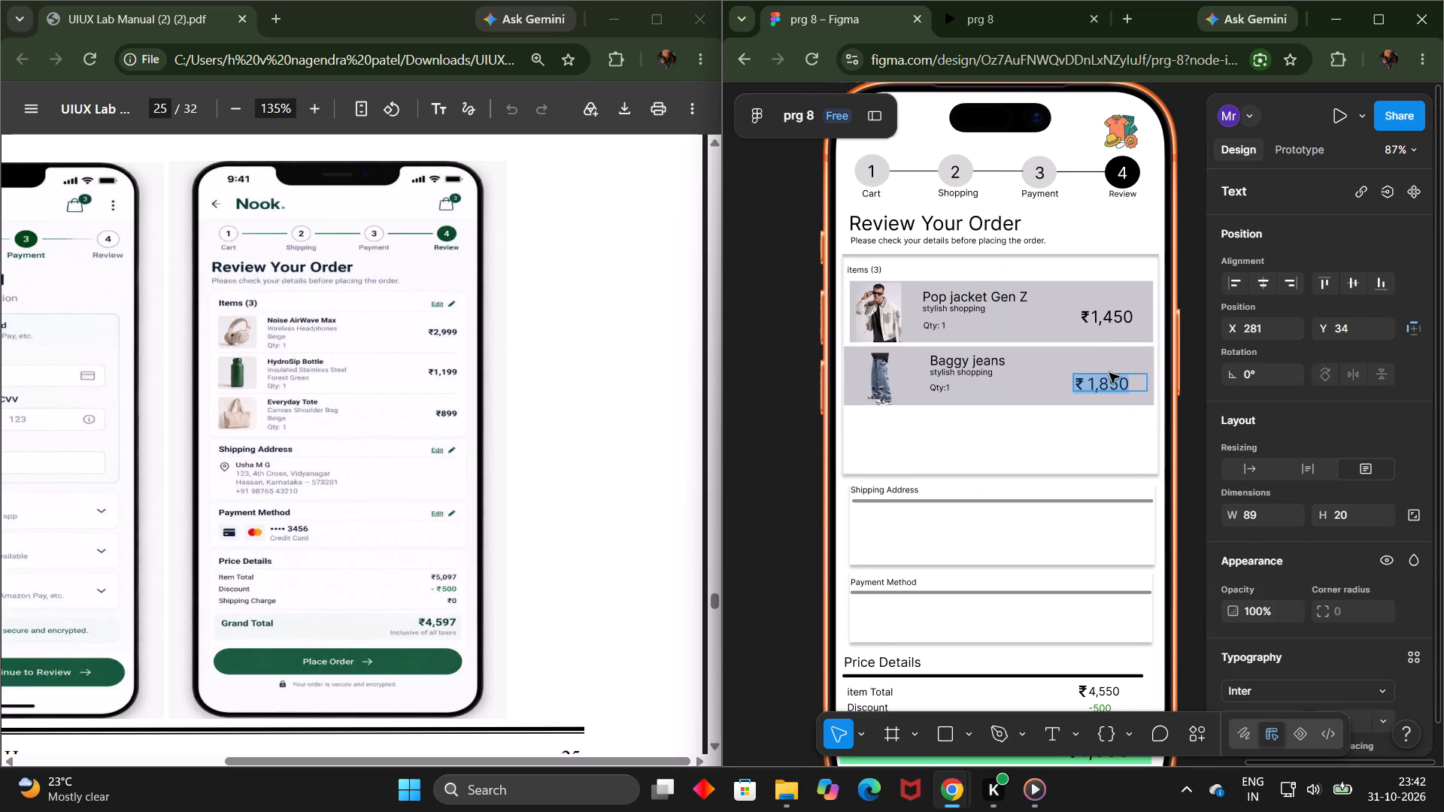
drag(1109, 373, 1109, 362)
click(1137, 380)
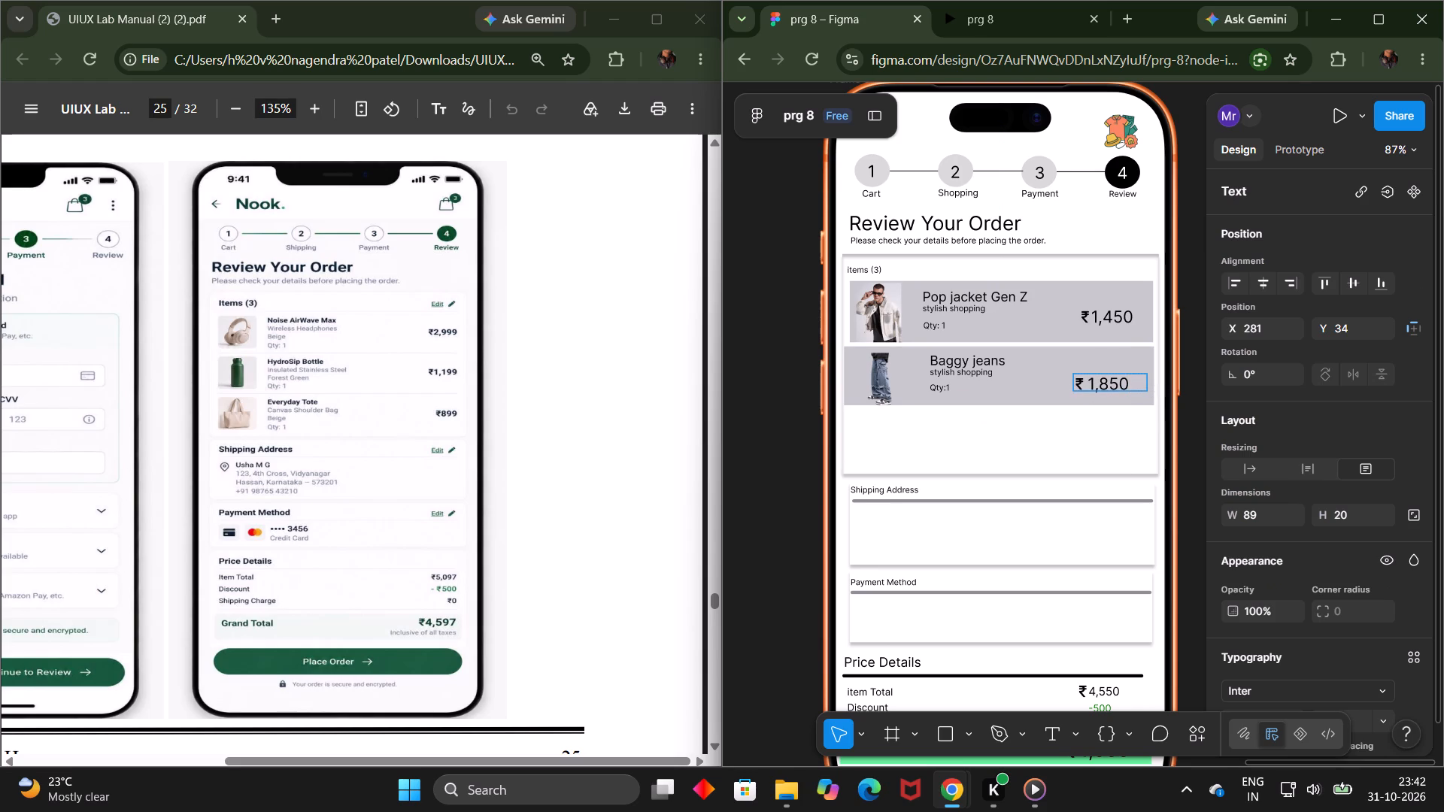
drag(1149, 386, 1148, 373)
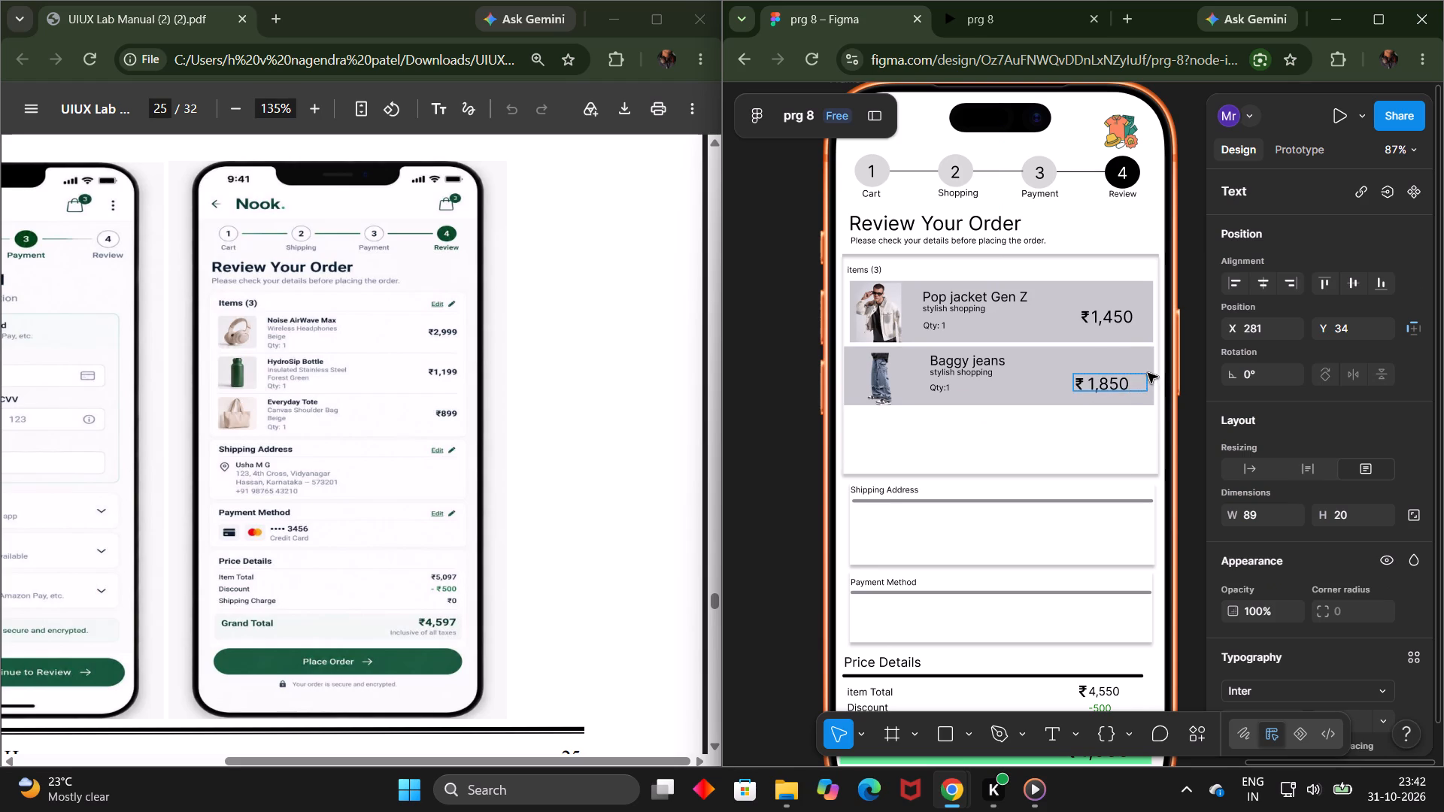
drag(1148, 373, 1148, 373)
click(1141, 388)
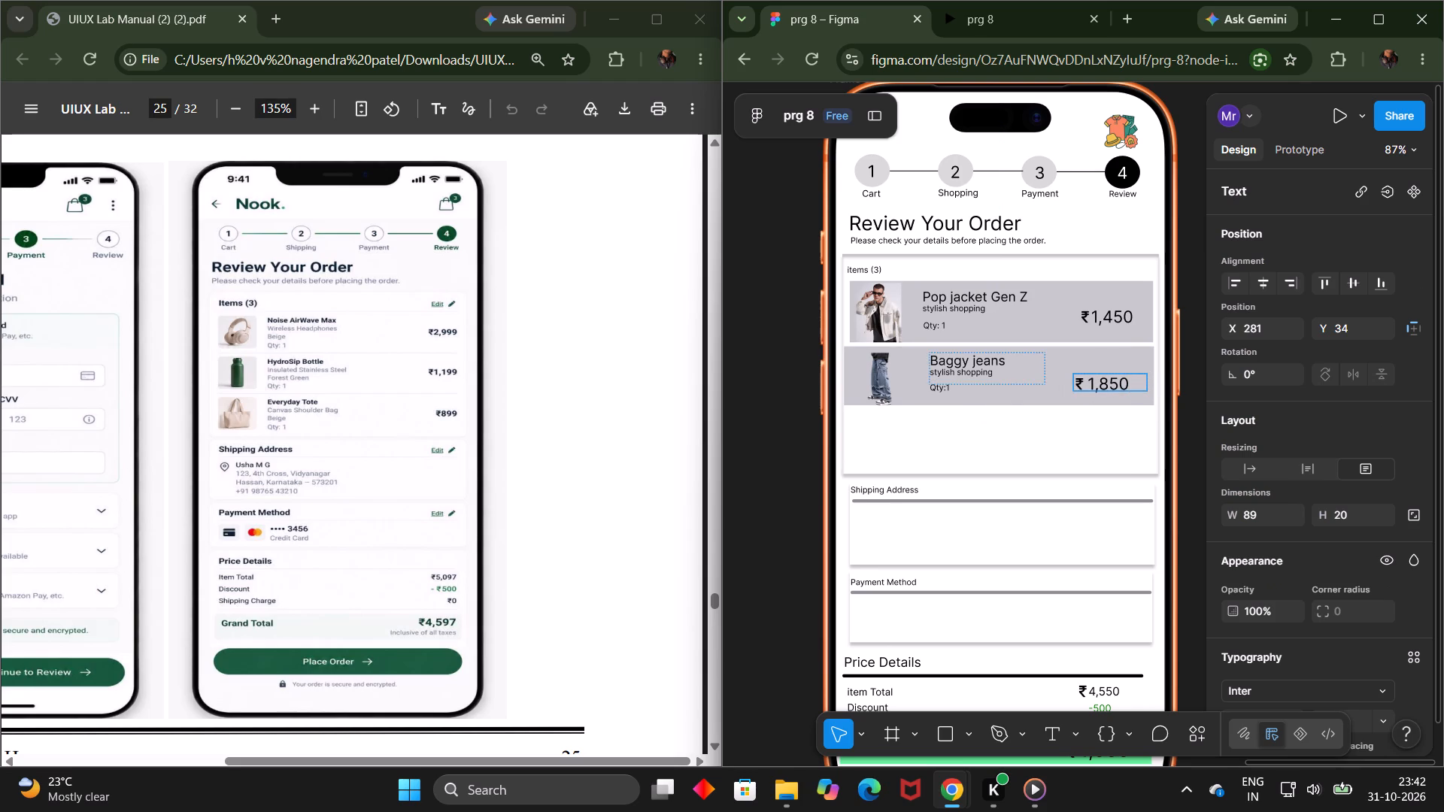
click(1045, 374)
Raise the 1,850 price text to Y 26 and its rupee symbol to Y 31 within the Baggy jeans card.
click(1092, 380)
drag(1106, 380, 1105, 374)
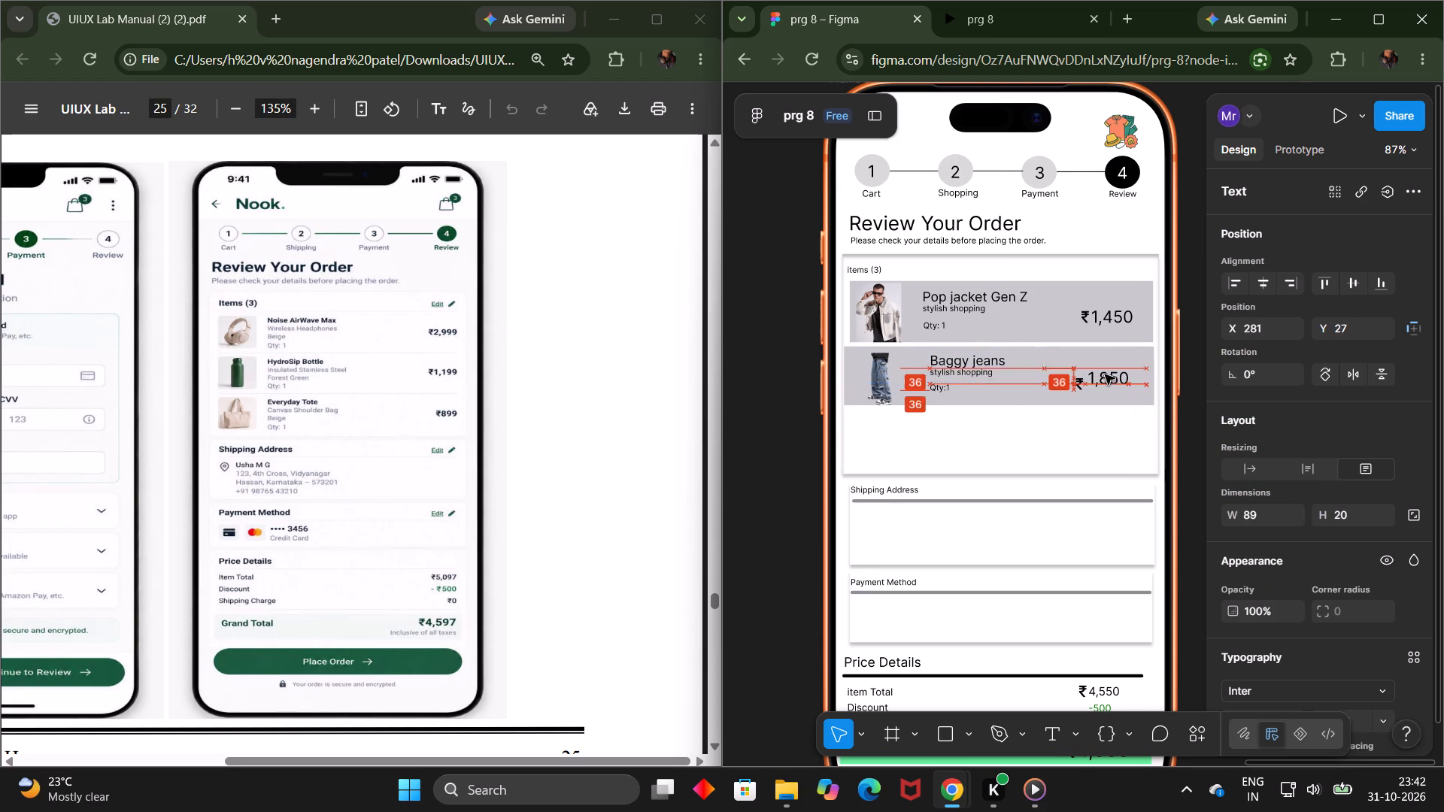
drag(1105, 374, 1106, 374)
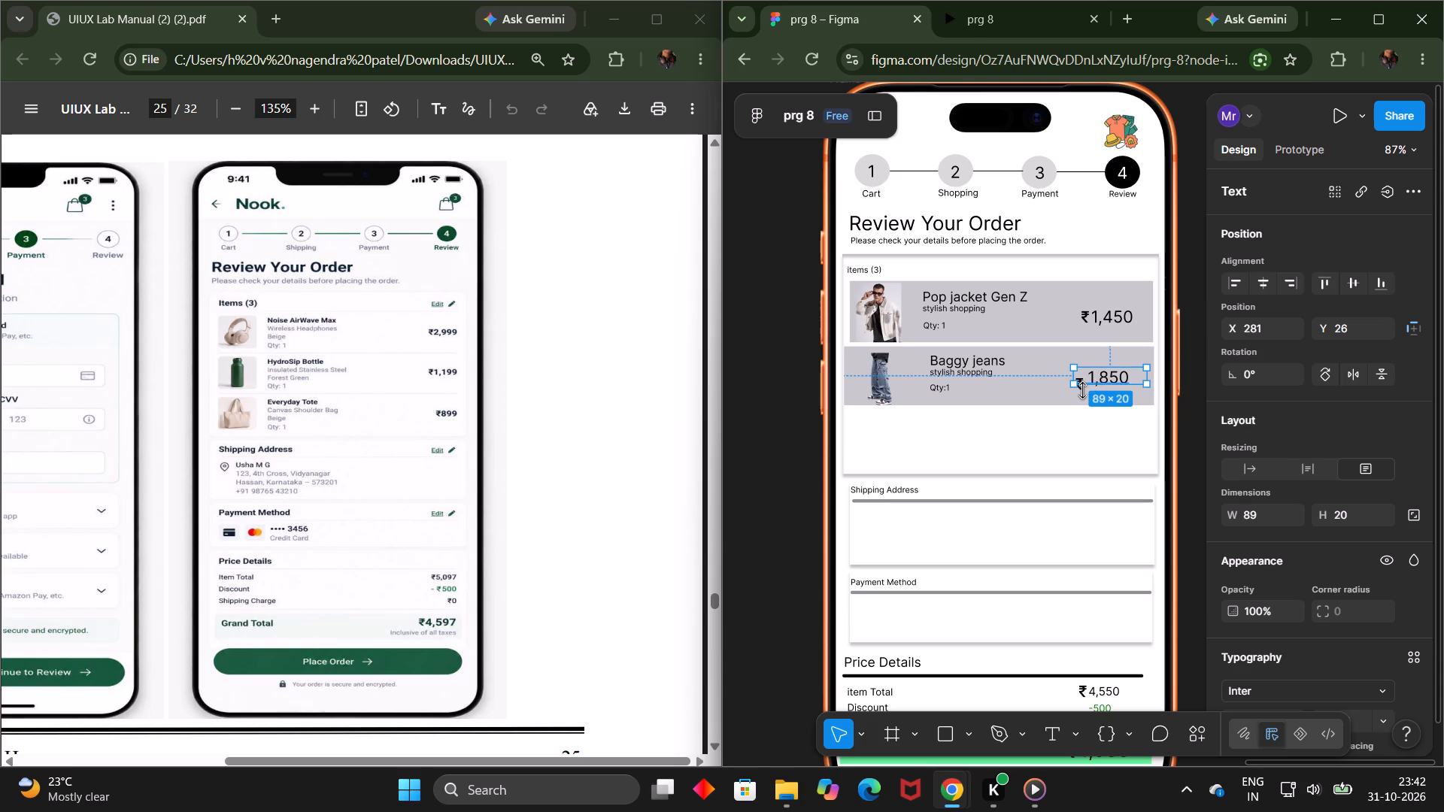
click(1085, 380)
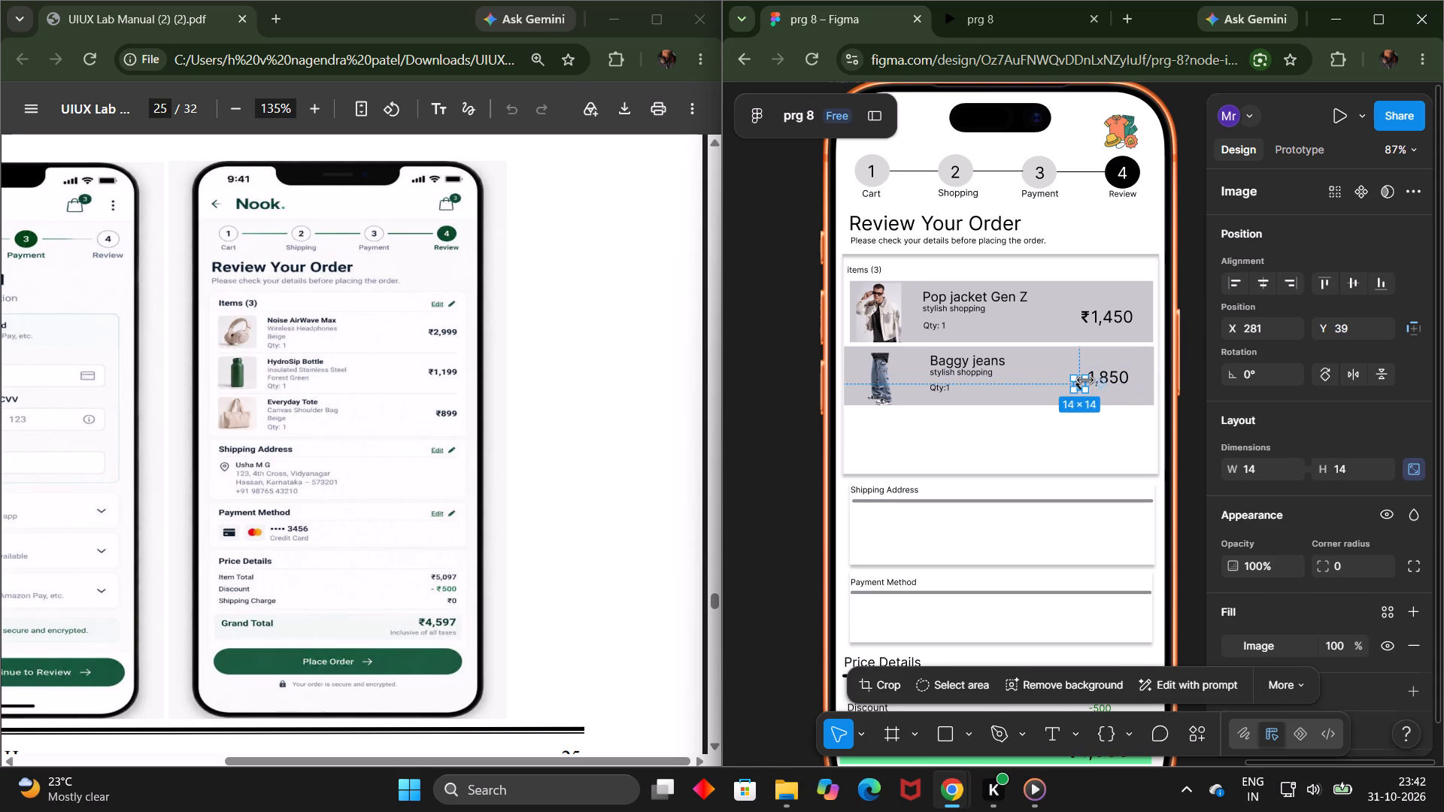
click(1078, 381)
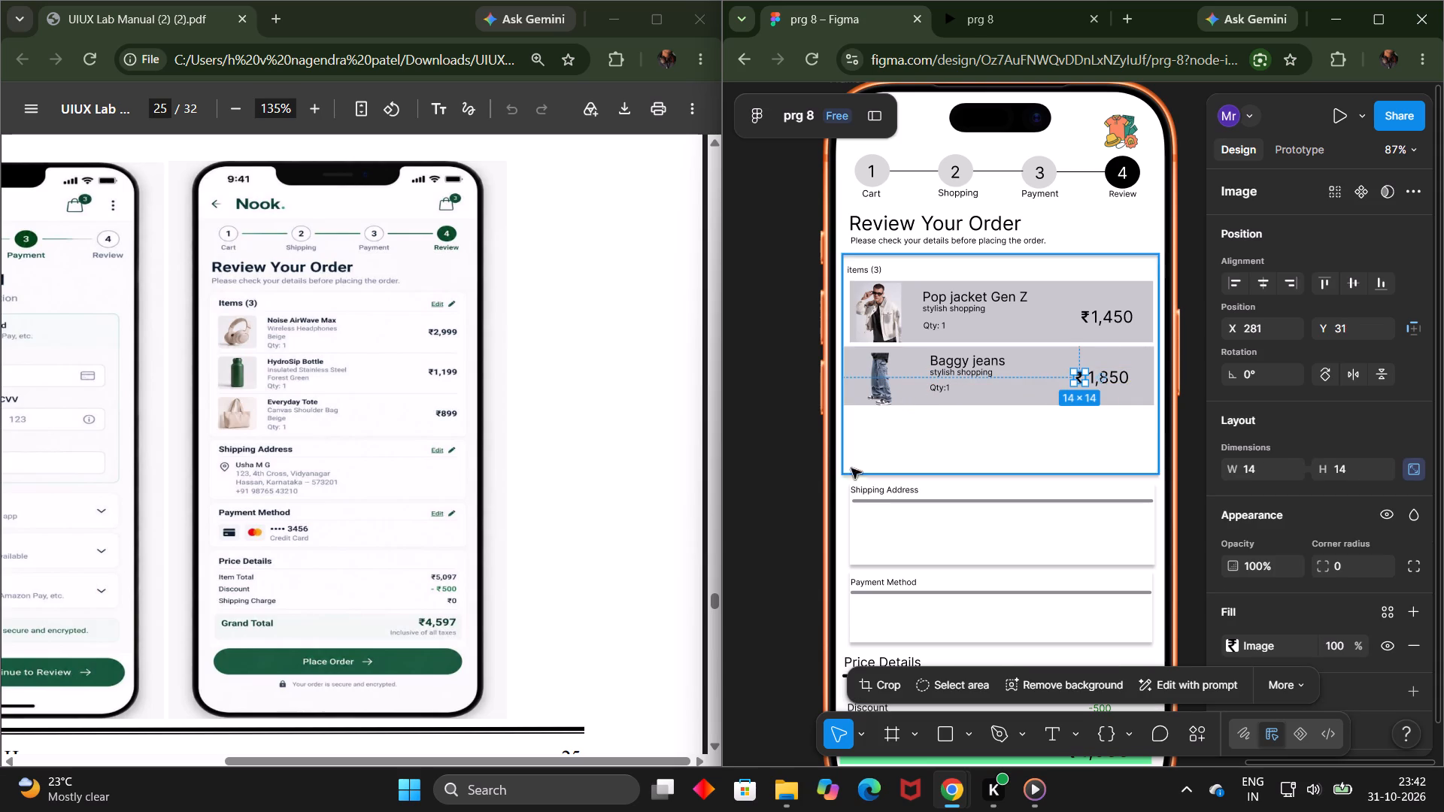
click(753, 493)
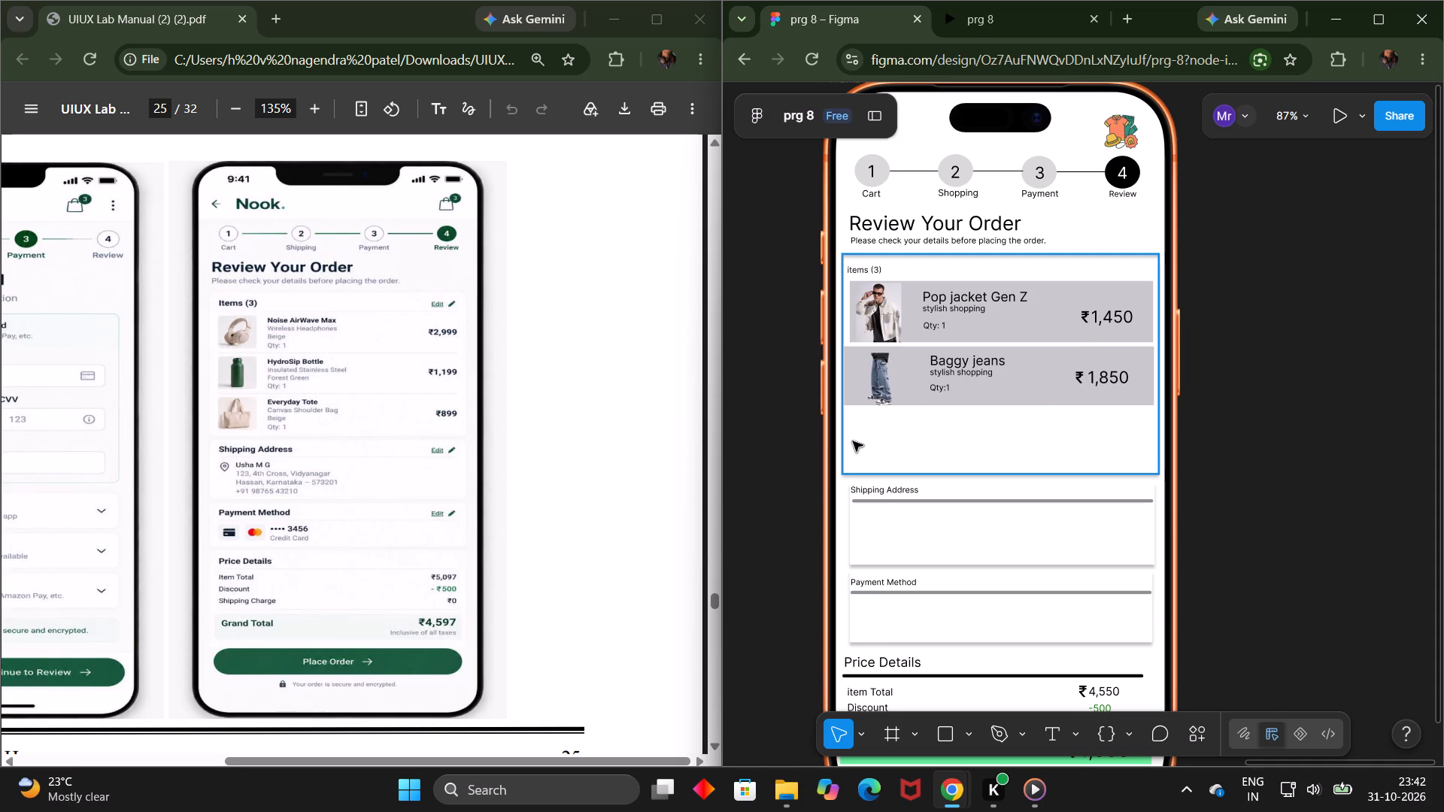
Move the rupee symbol in the Baggy jeans card to X 287, Y 31, closer to the 1,850 price.
double_click(1080, 373)
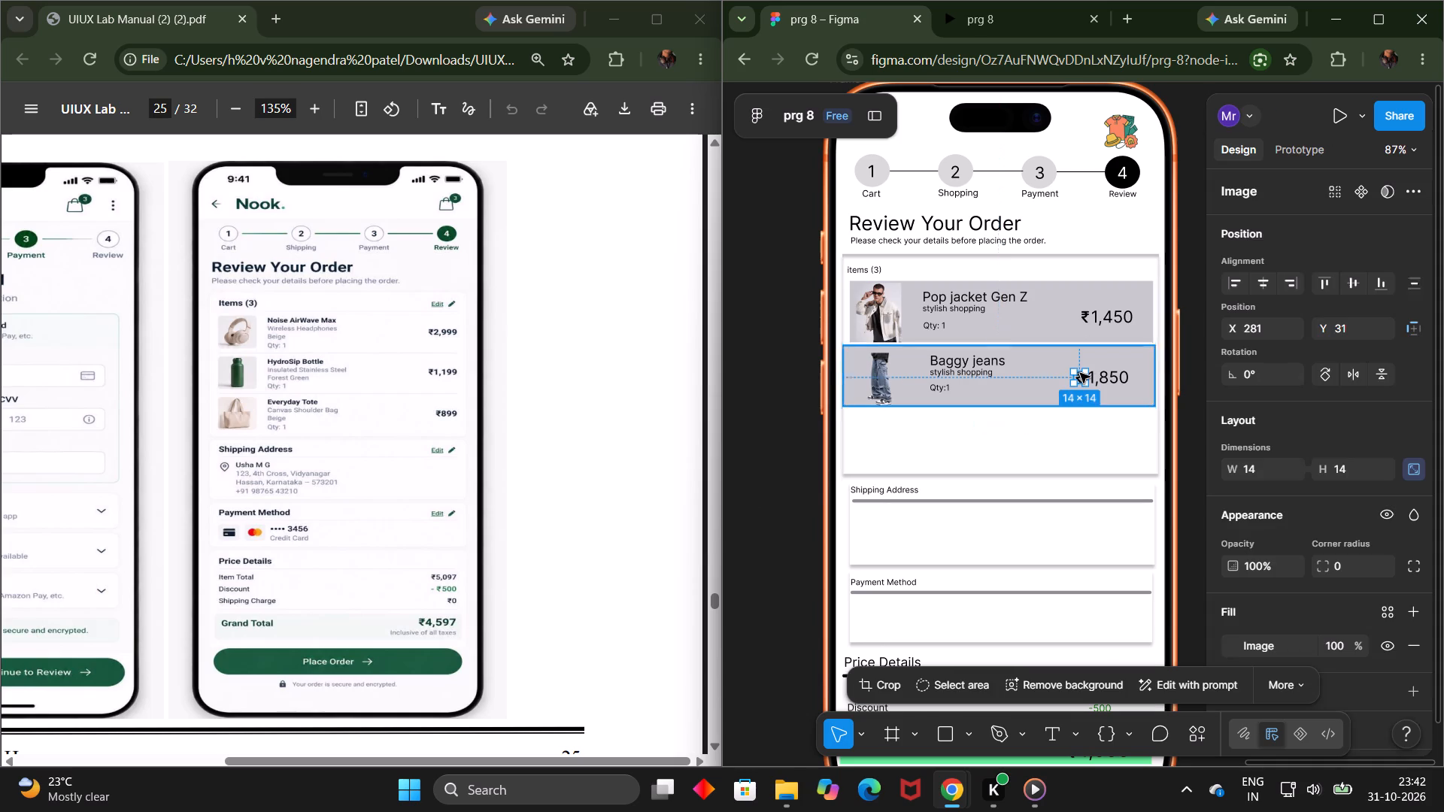
click(1078, 377)
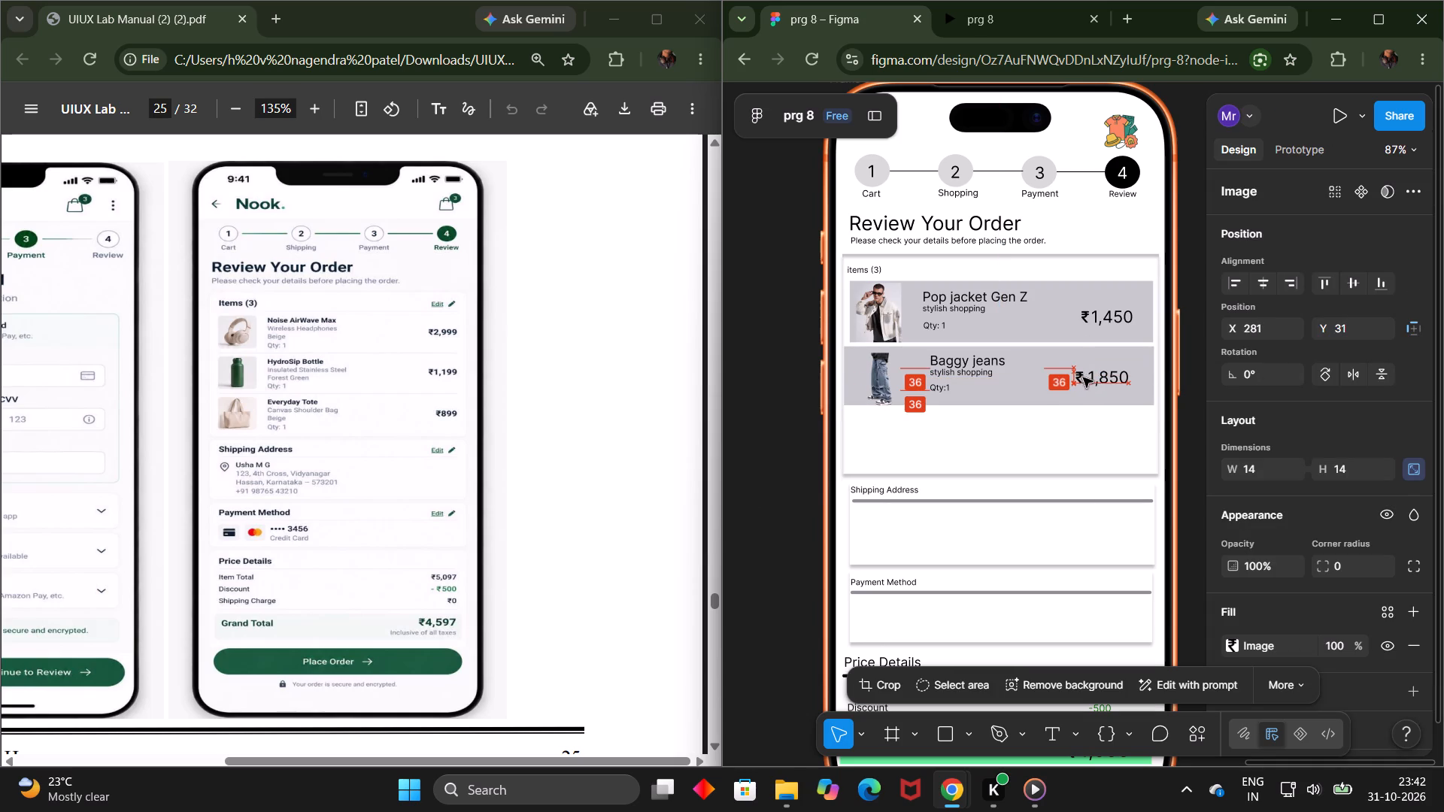
click(775, 462)
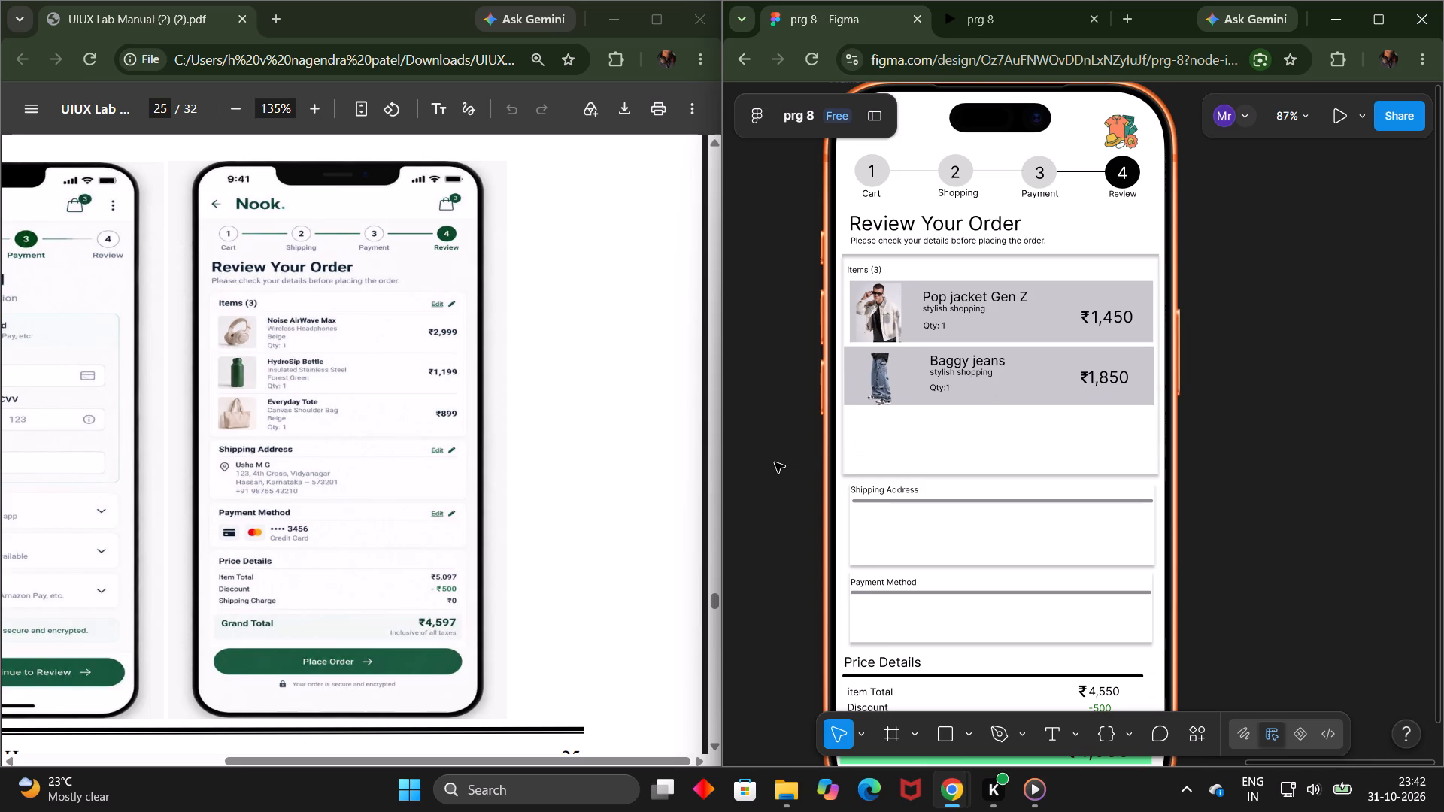
double_click(1085, 378)
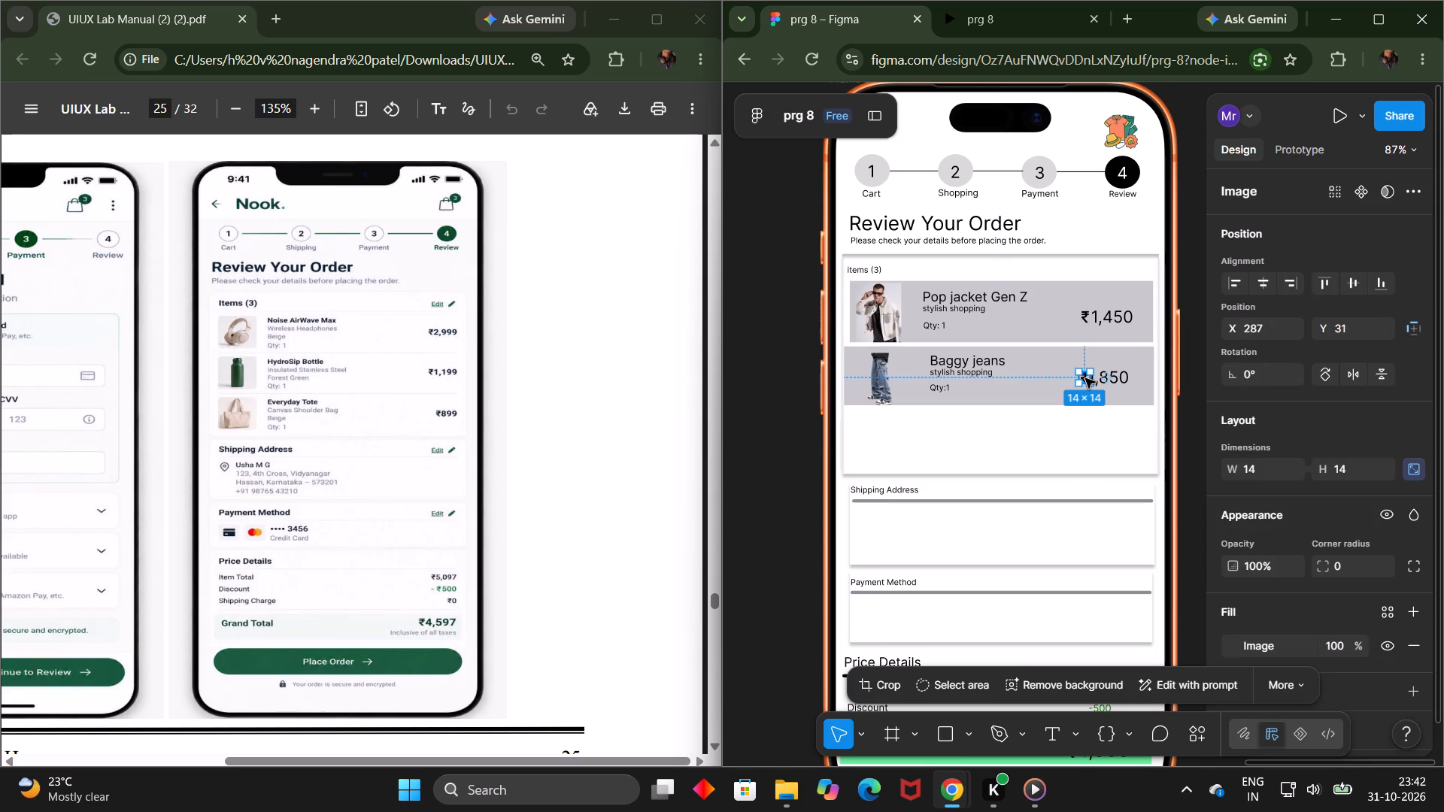
click(1085, 378)
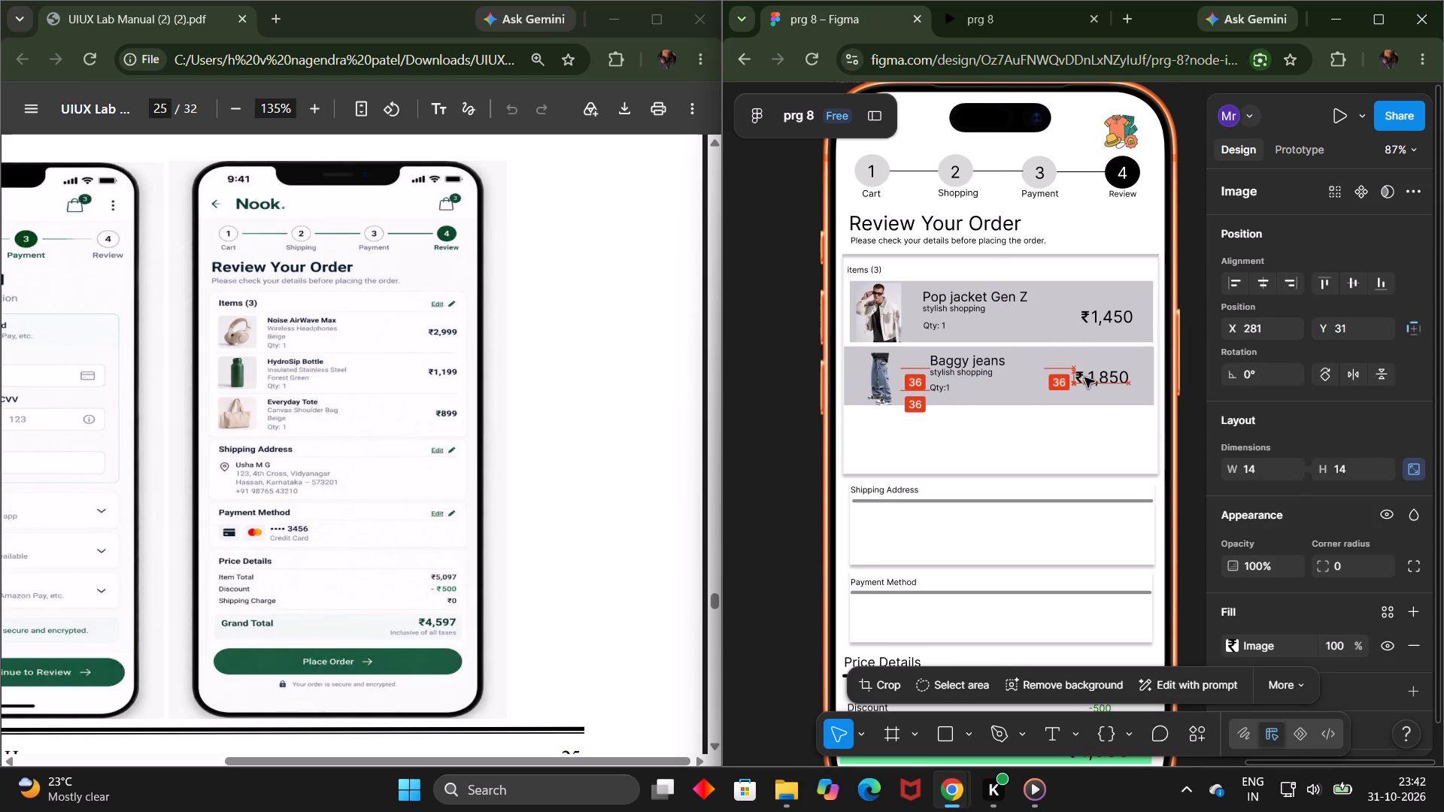
click(815, 442)
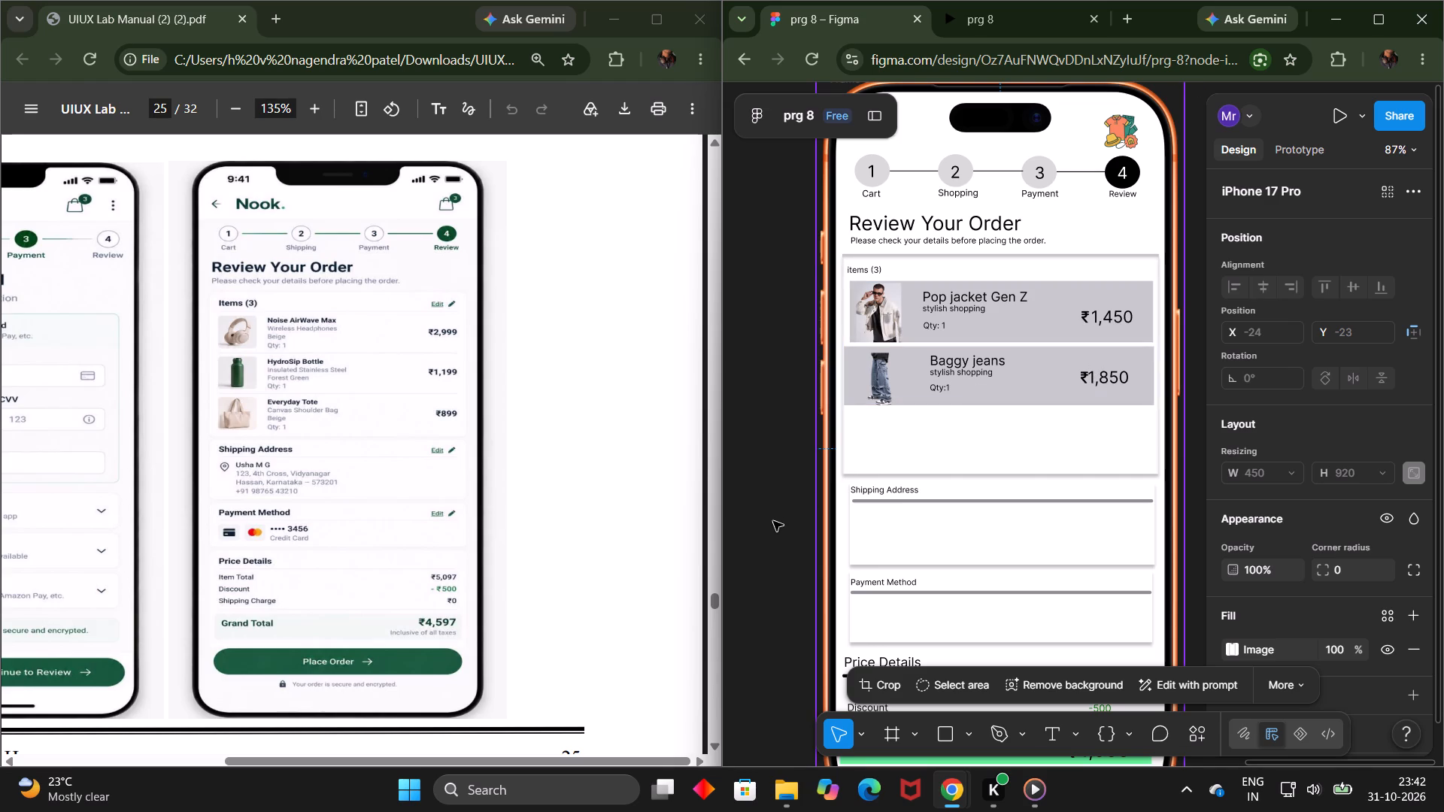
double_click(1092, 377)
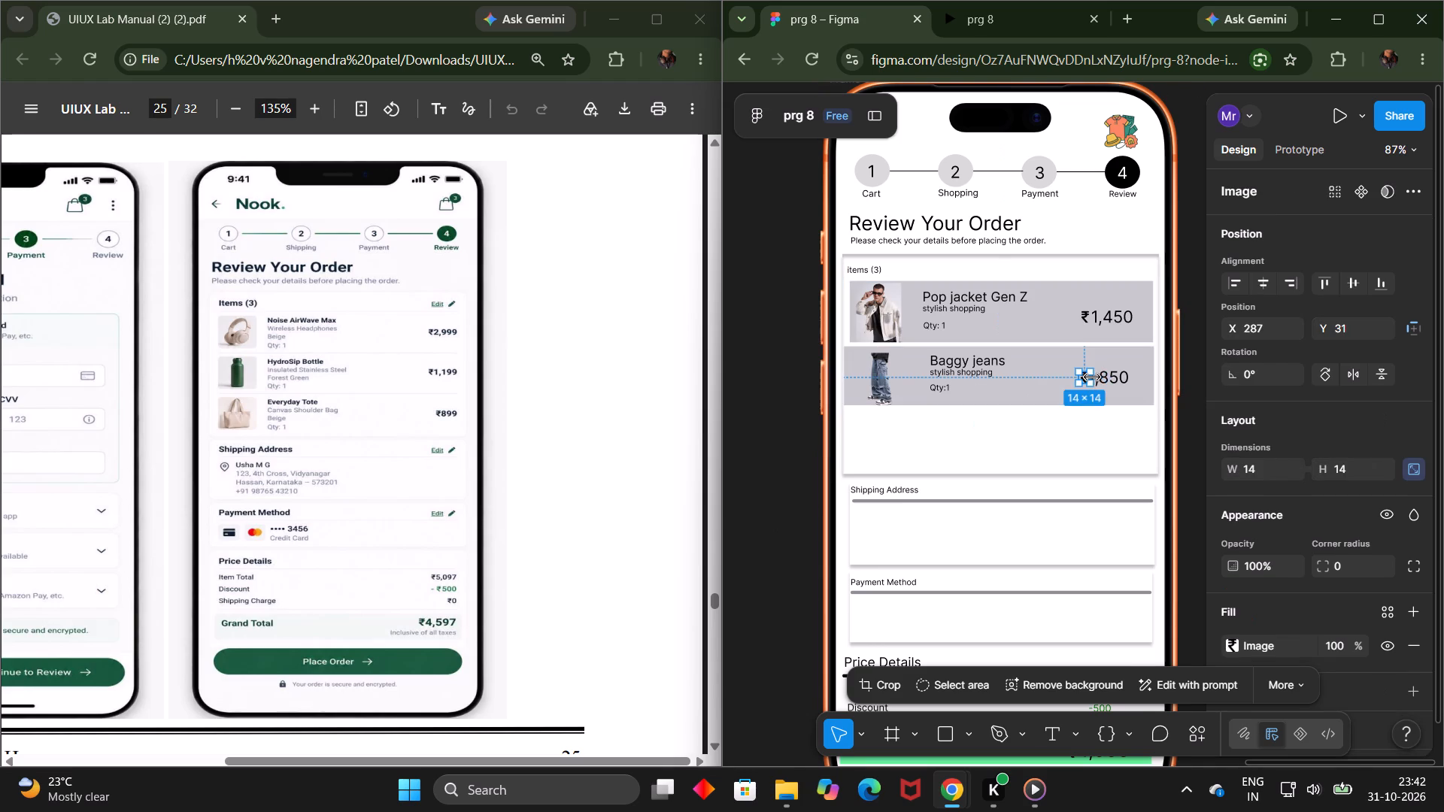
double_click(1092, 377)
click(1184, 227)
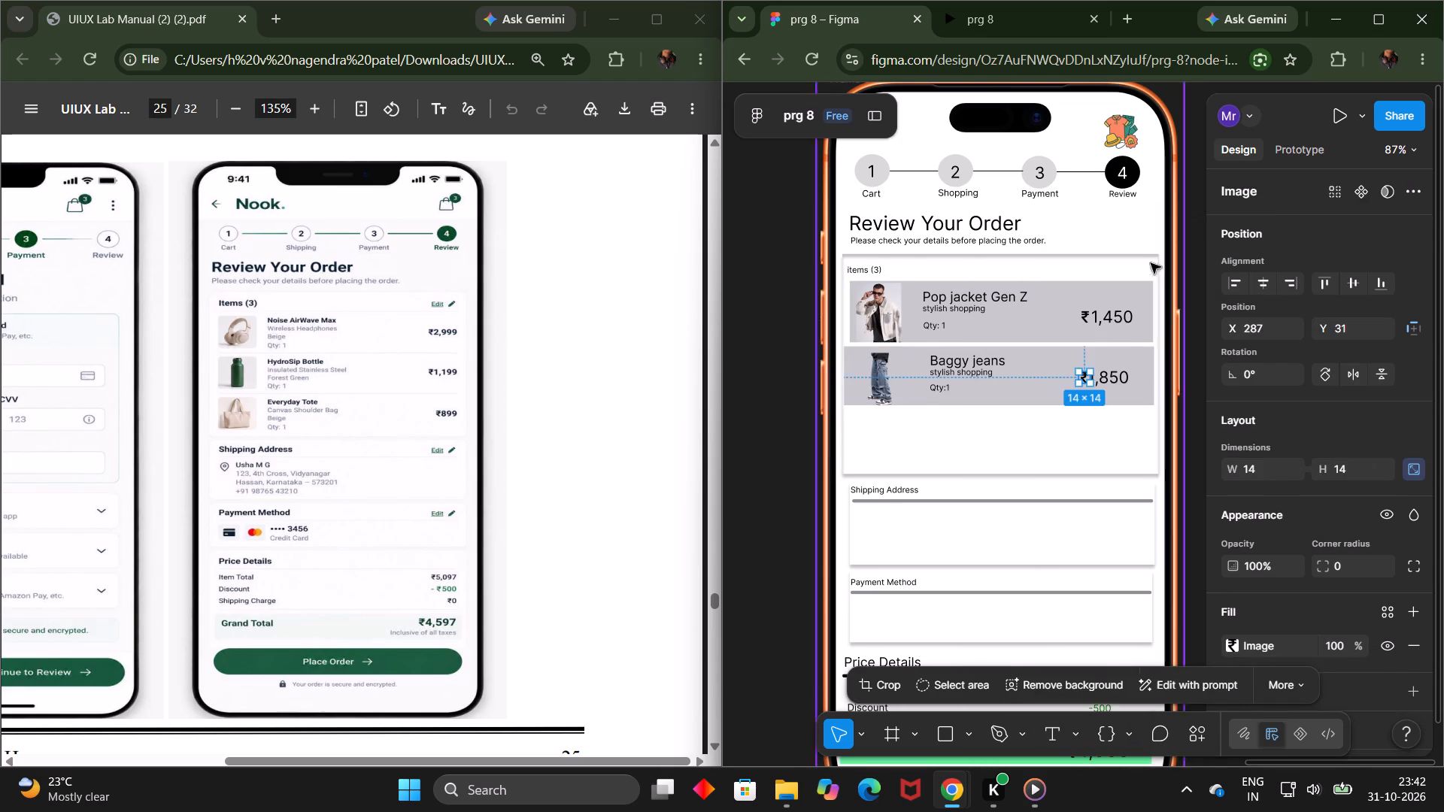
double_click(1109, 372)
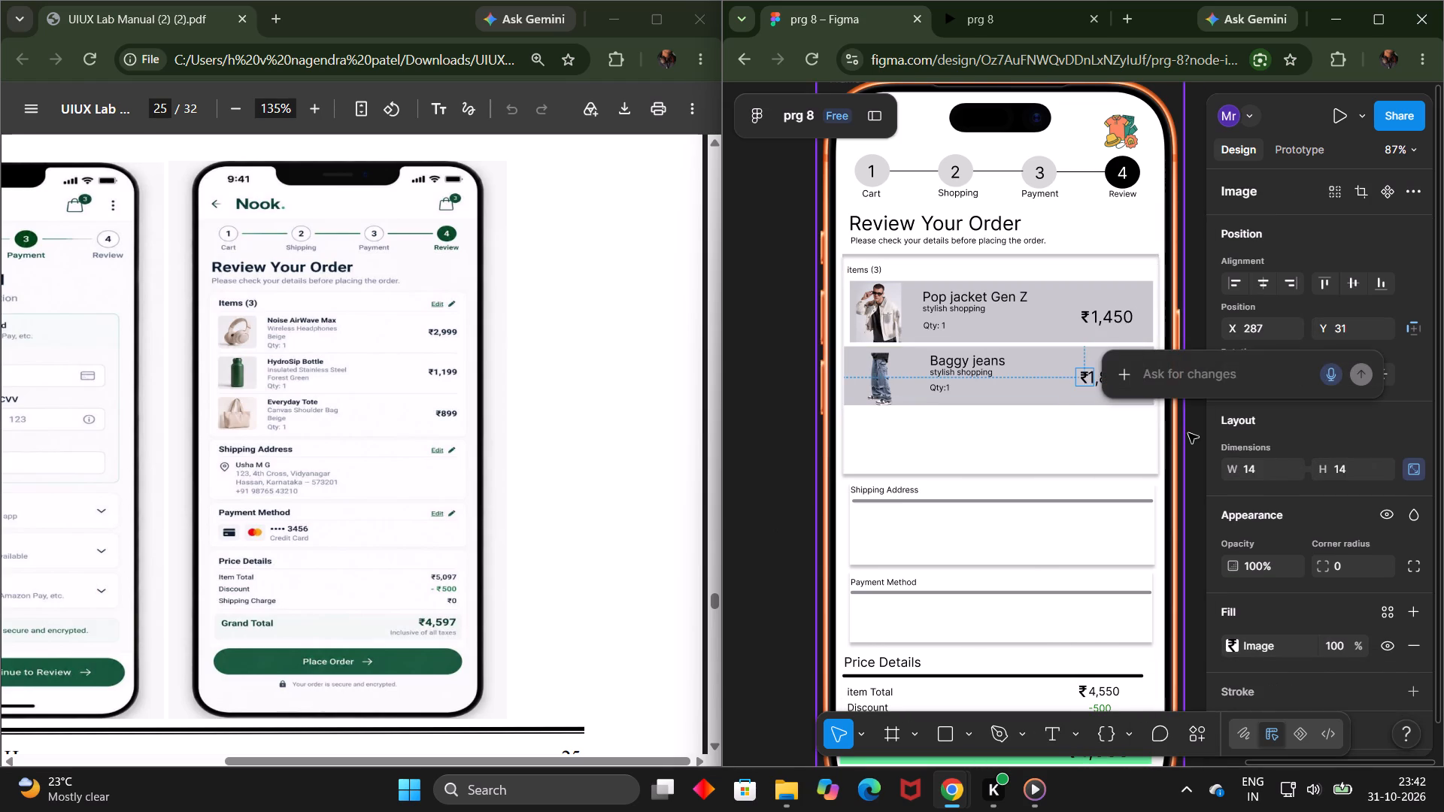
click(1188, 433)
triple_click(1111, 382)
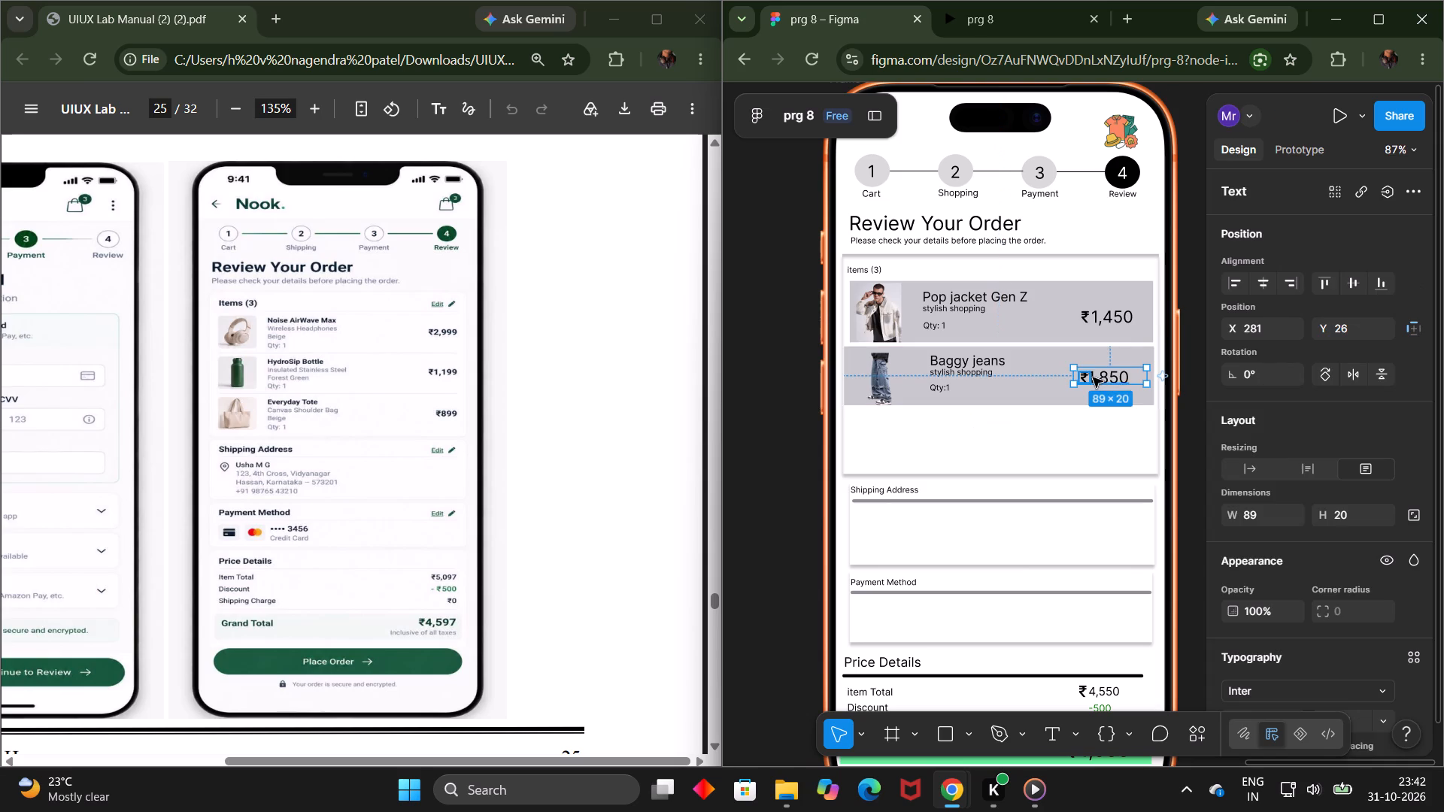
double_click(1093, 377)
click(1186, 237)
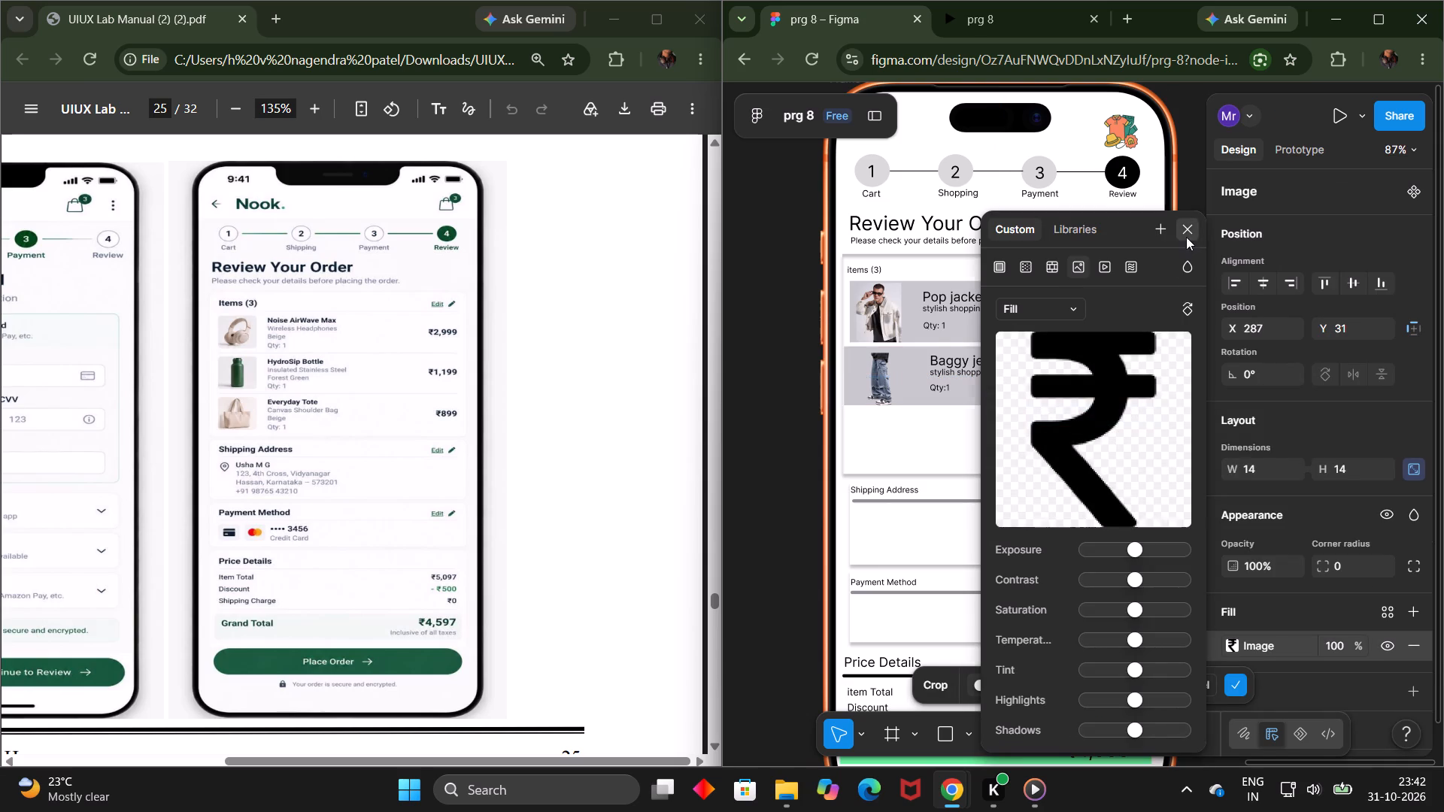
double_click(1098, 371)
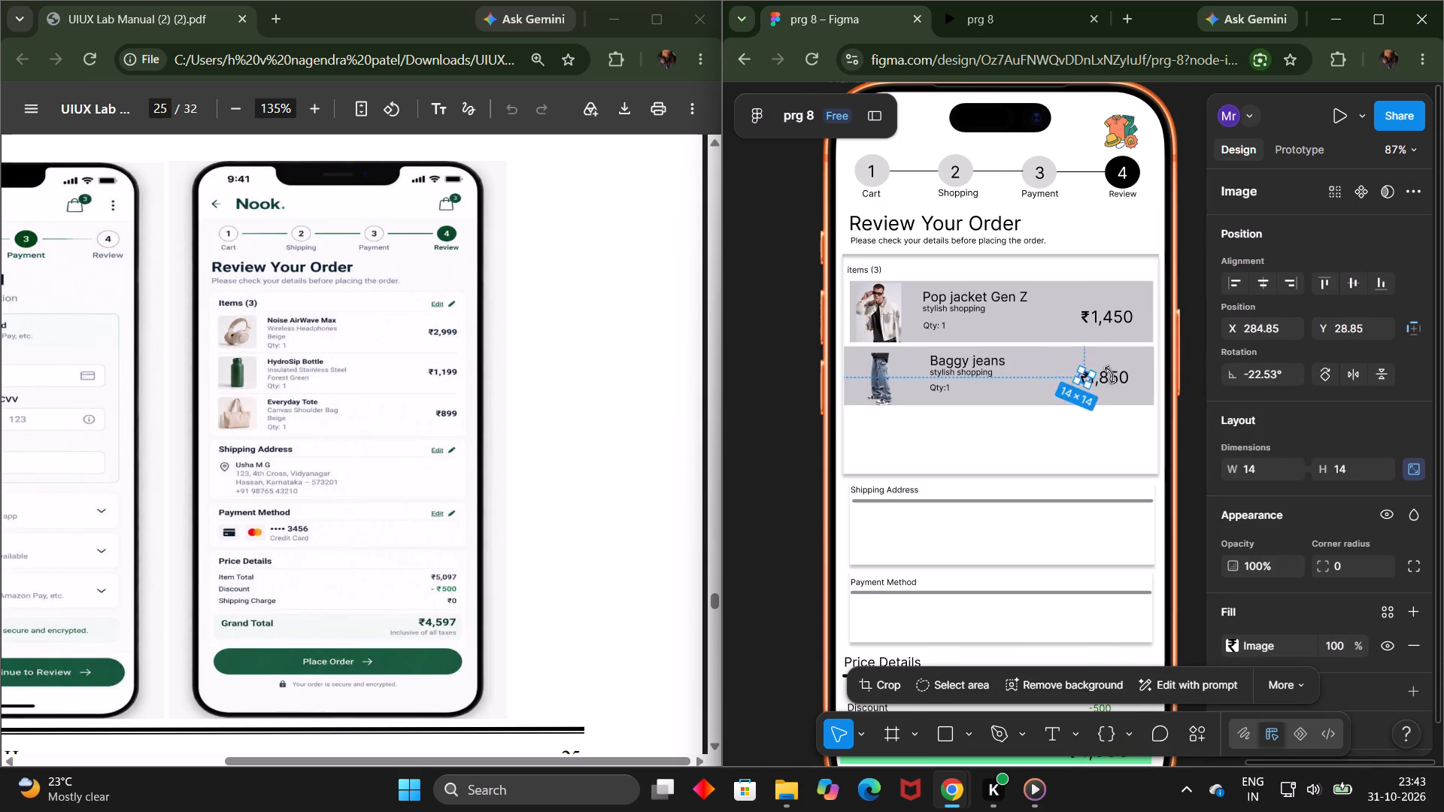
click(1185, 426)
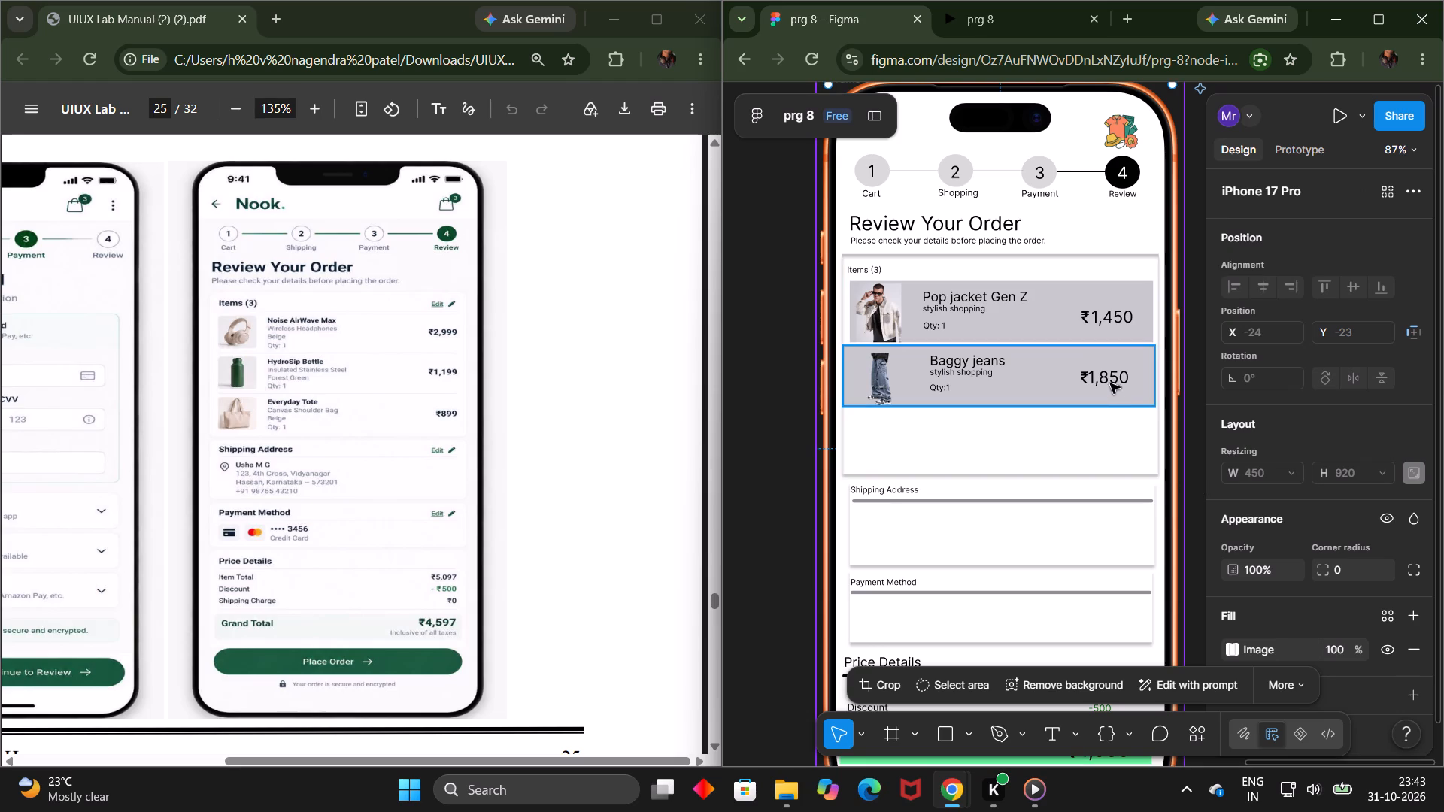
Insert a space before the 1 in the Baggy jeans card's 1,850 price text.
triple_click(1106, 378)
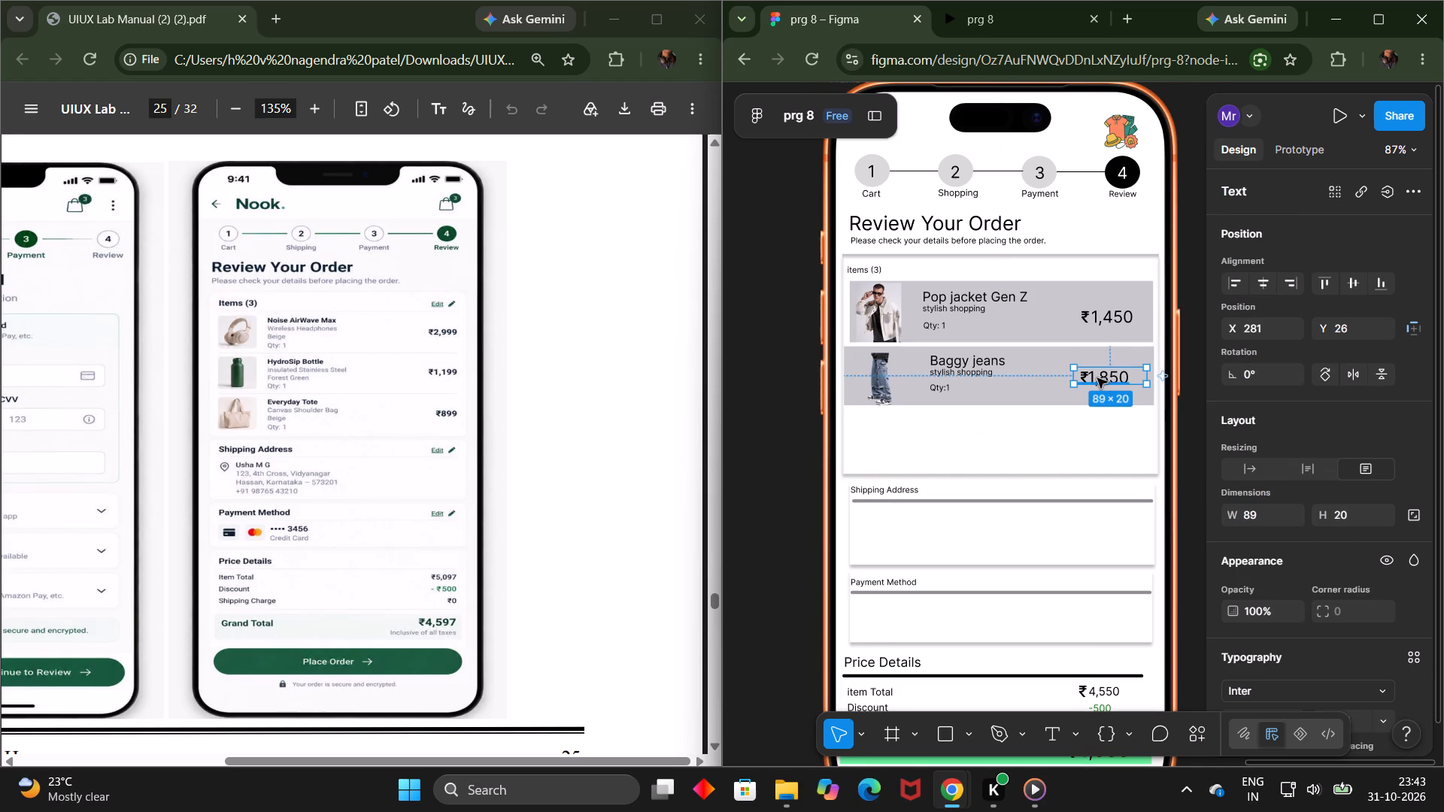
double_click(1097, 378)
click(1097, 378)
key(Left)
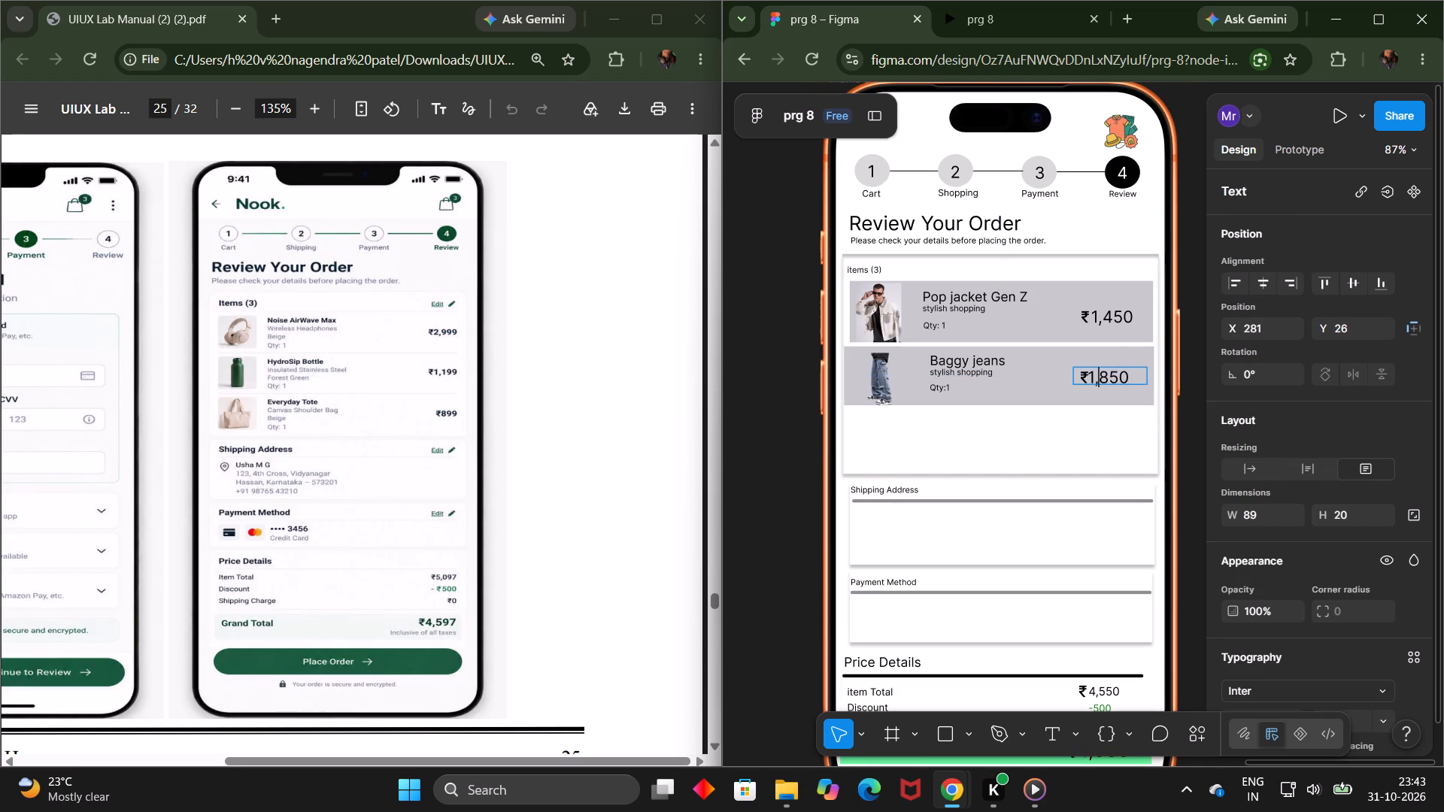
key(Left)
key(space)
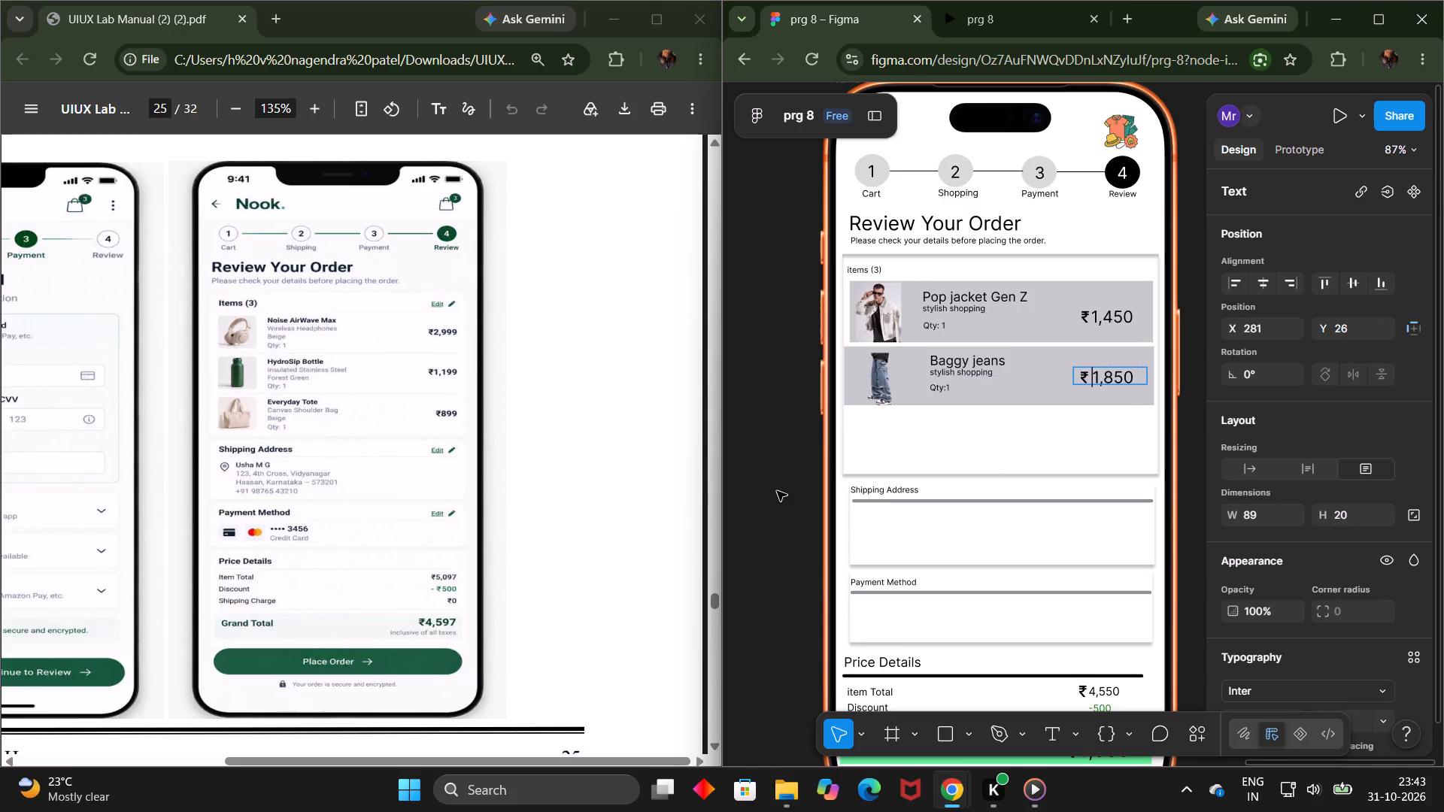
click(777, 491)
click(777, 491)
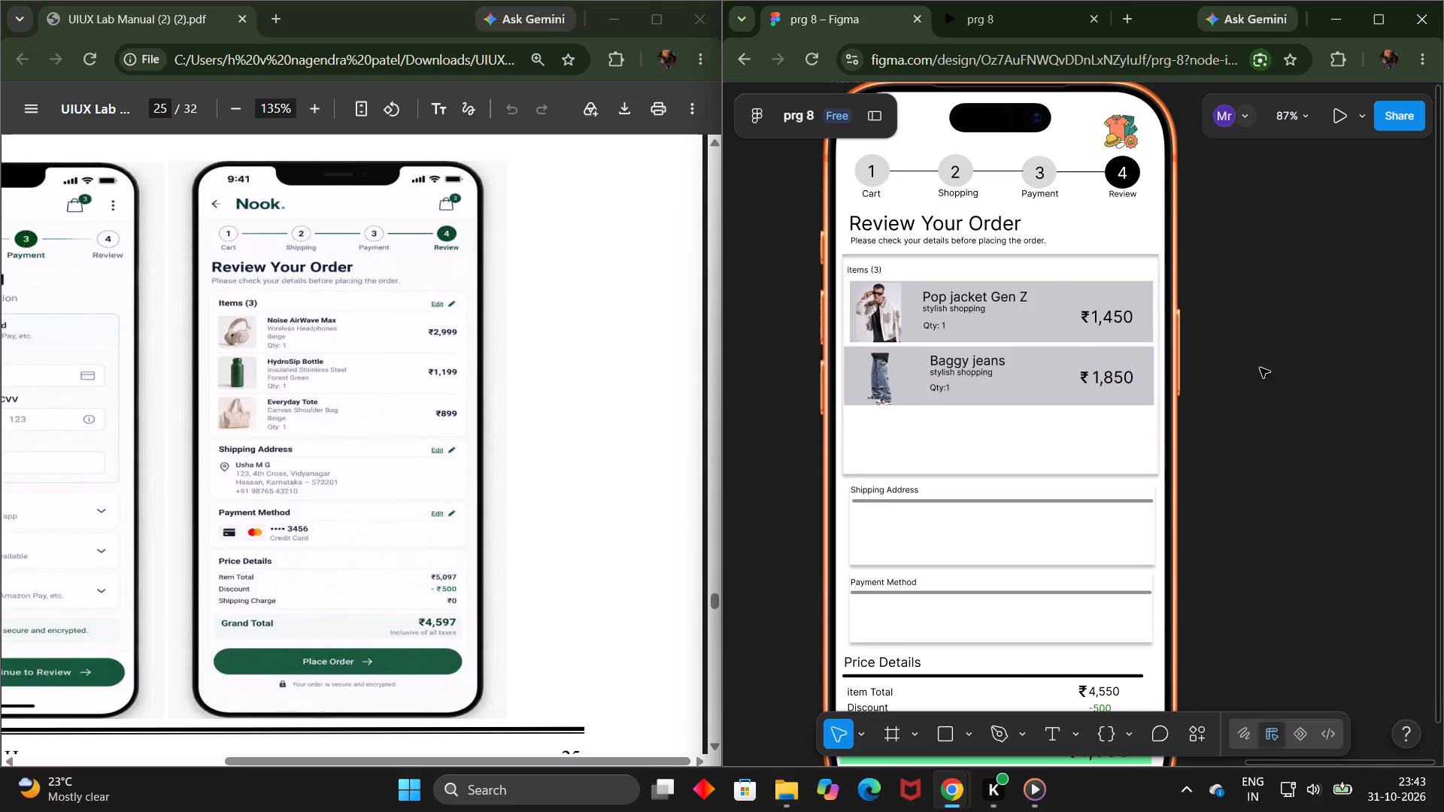
Duplicate the gen z full T-Shirt card on the Your Cart screen.
scroll(1260, 368, right, 9)
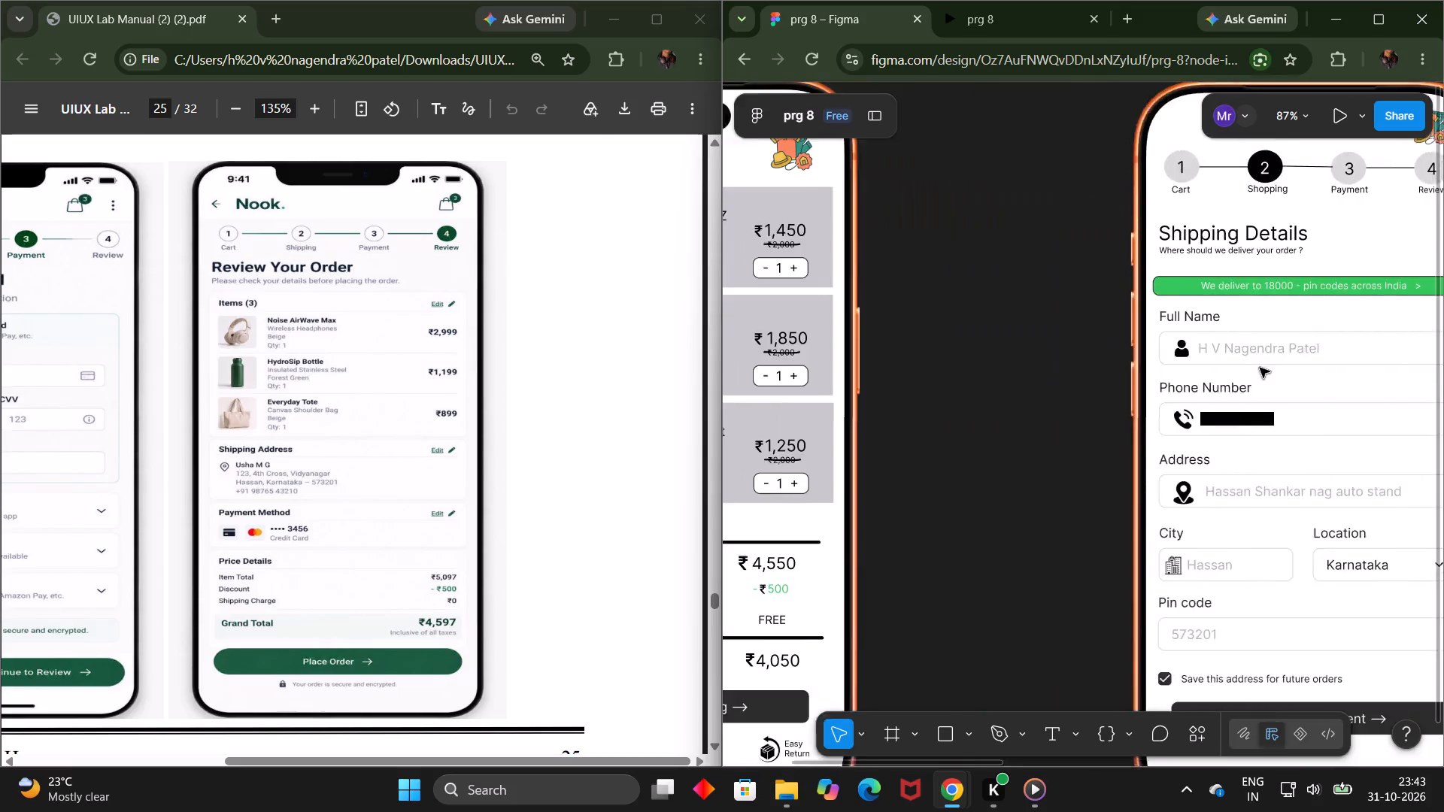
scroll(1260, 368, right, 2)
click(1215, 432)
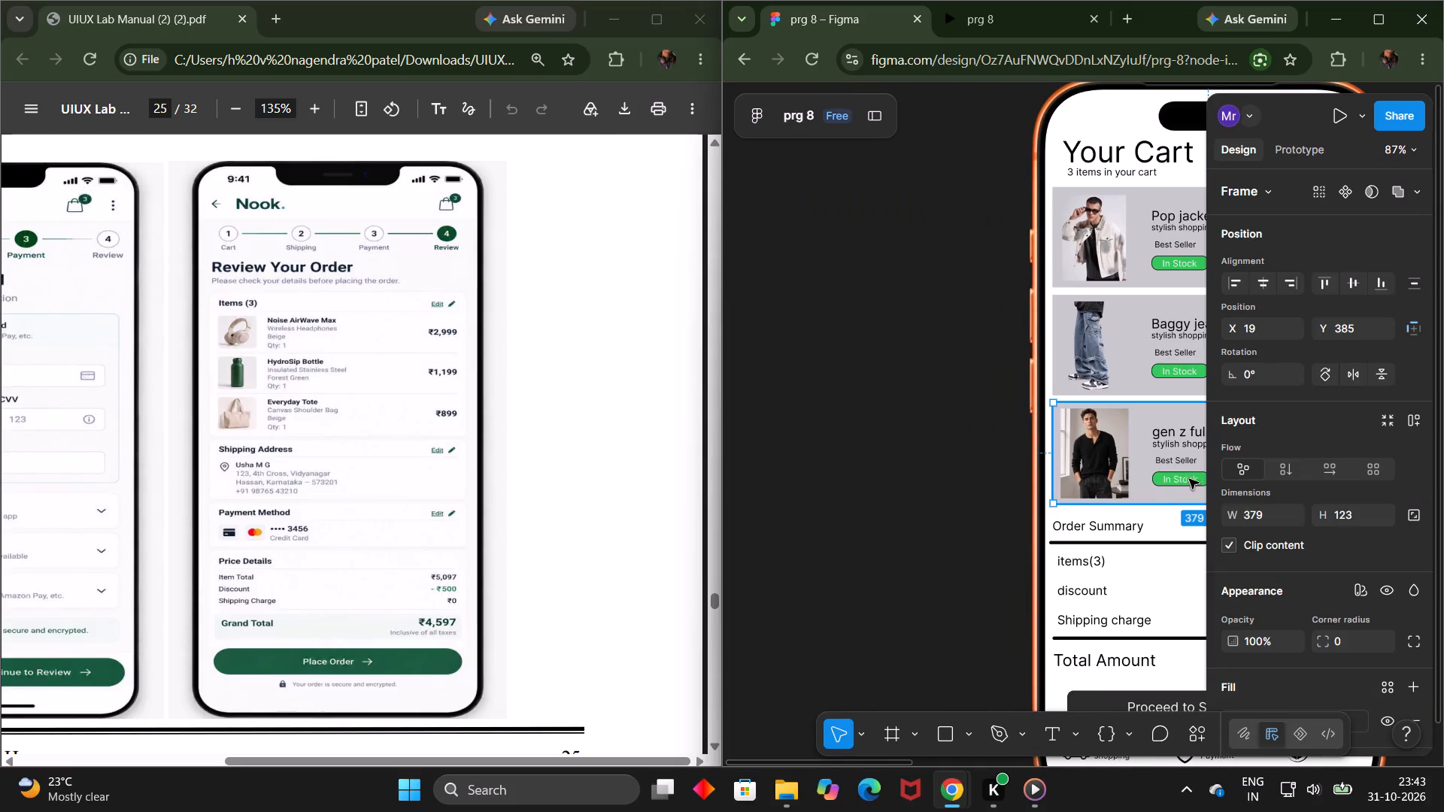
click(1130, 486)
key(ctrl+c)
key(ctrl+v)
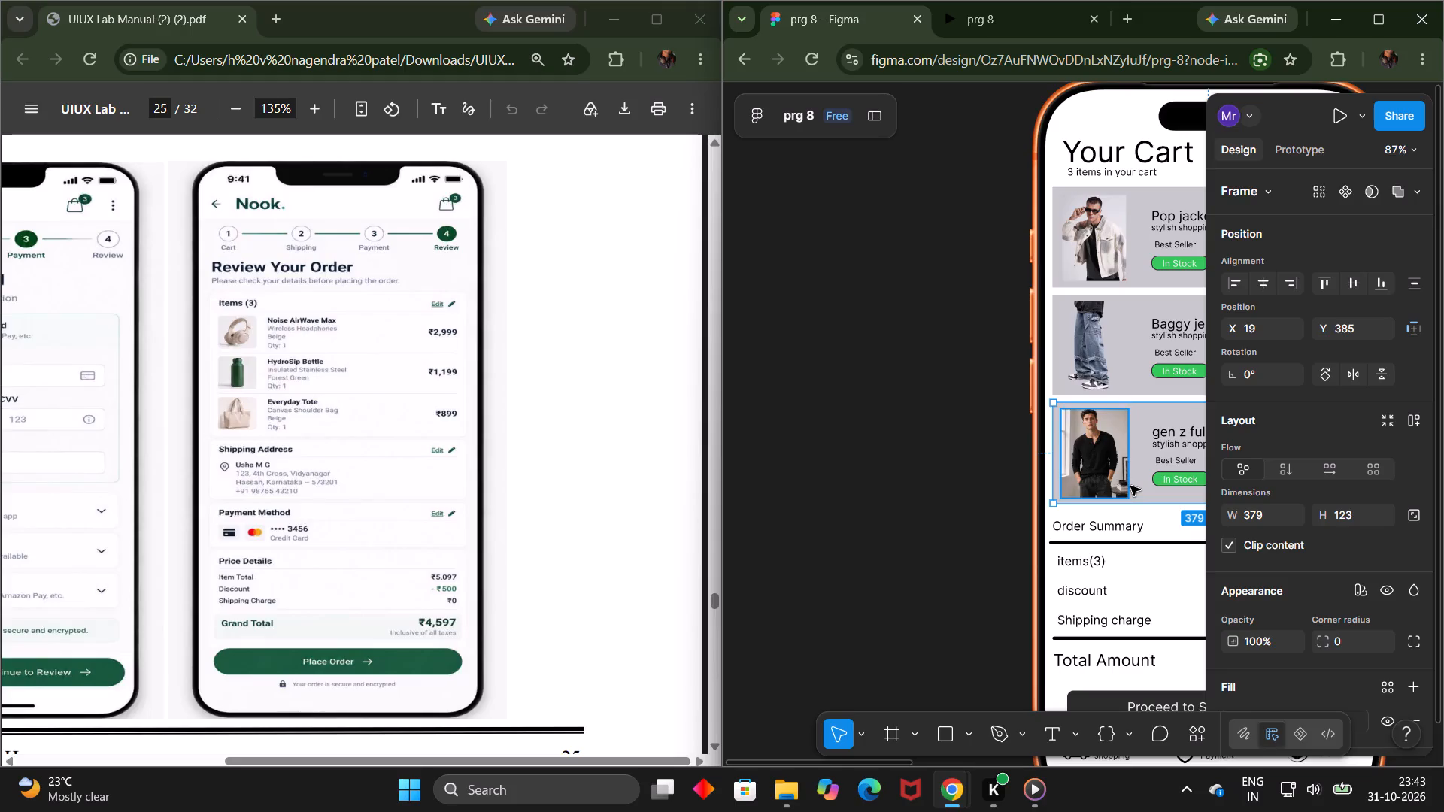
Move the duplicated gen z full T-Shirt card onto the Review Your Order screen, below the Baggy jeans card at about X 14, Y 444.
drag(1142, 492, 1124, 605)
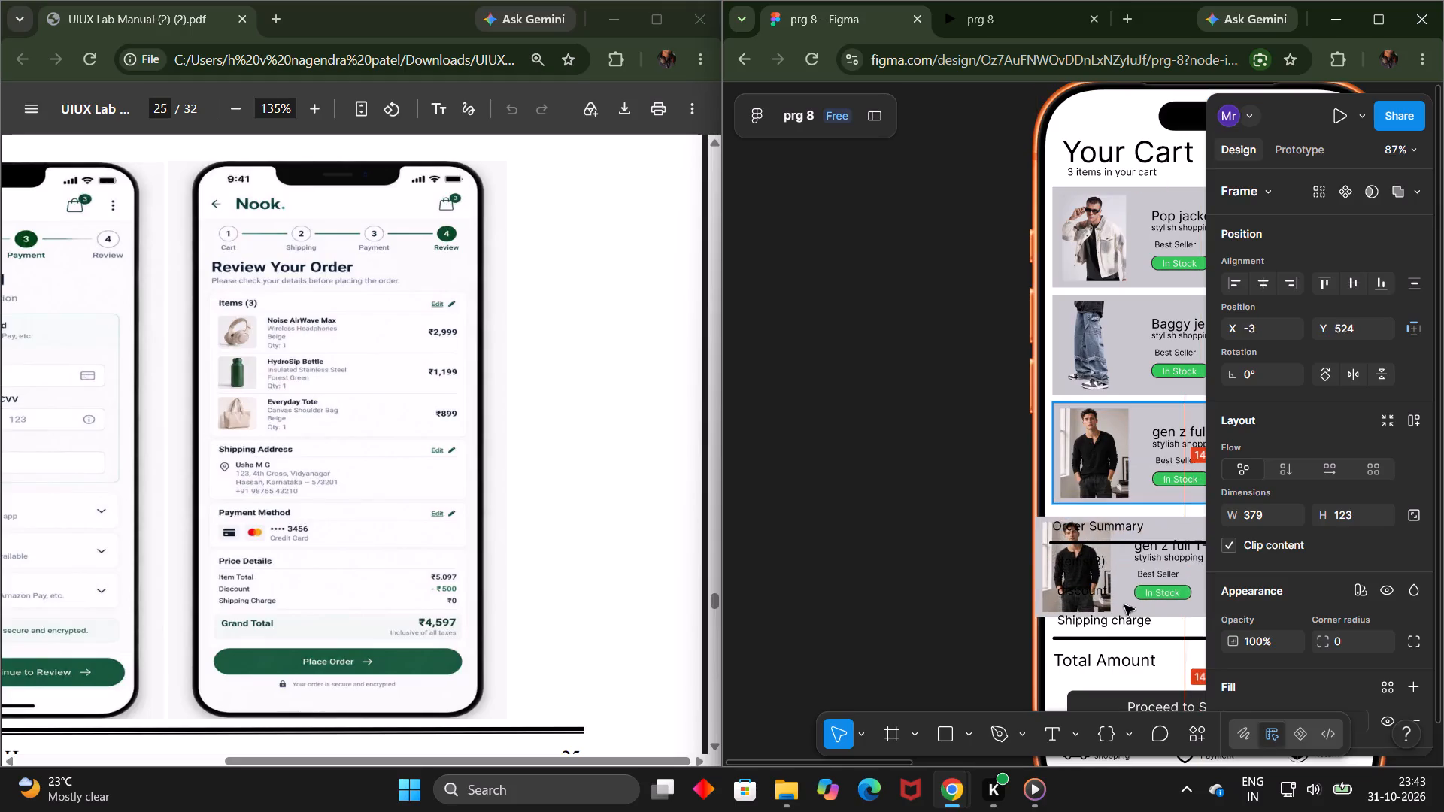
drag(1124, 605, 1127, 604)
scroll(1127, 604, left, 2)
drag(948, 603, 1139, 605)
scroll(1139, 605, left, 2)
scroll(928, 586, right, 1)
drag(984, 579, 1176, 577)
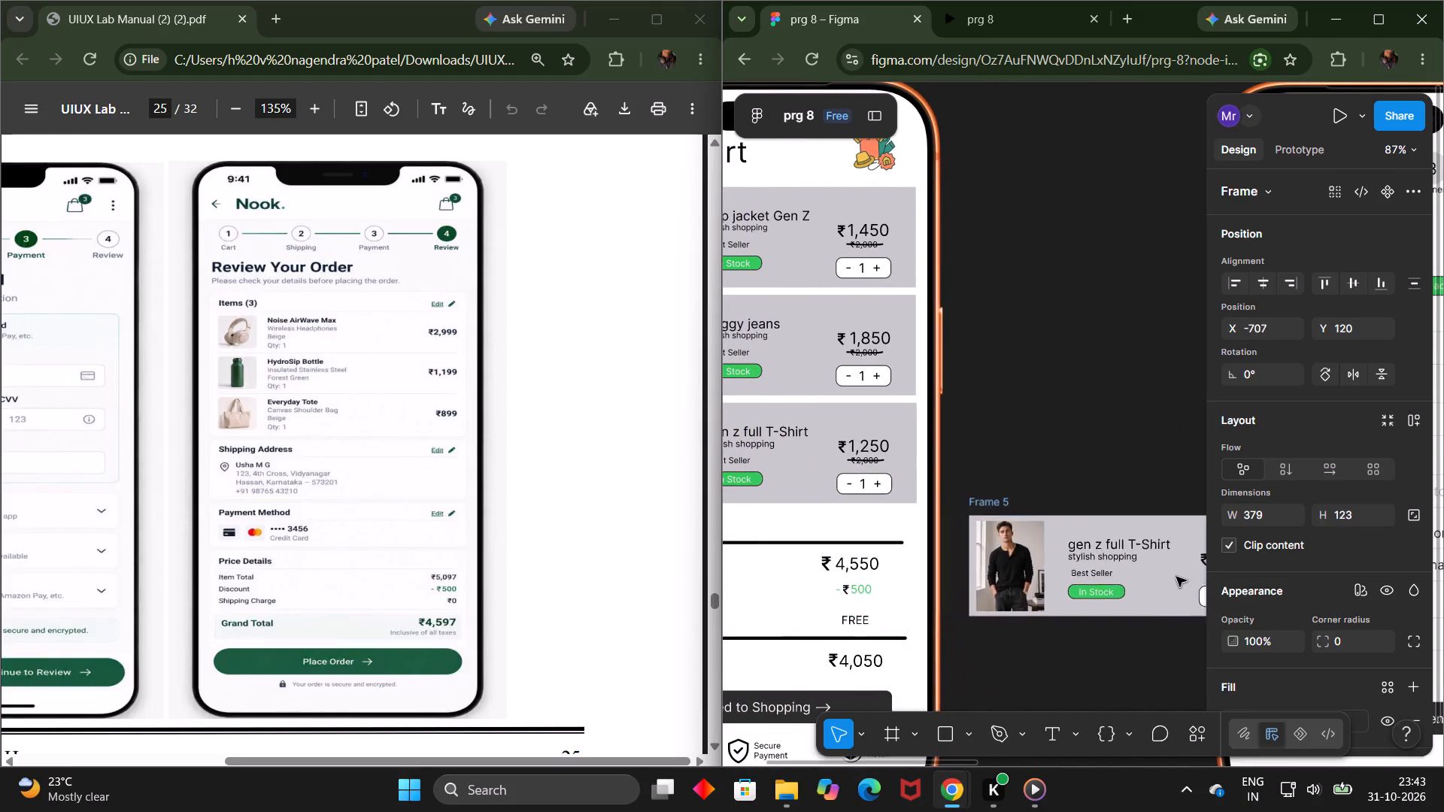
drag(1176, 577, 1177, 576)
scroll(1177, 576, left, 3)
drag(818, 574, 1129, 559)
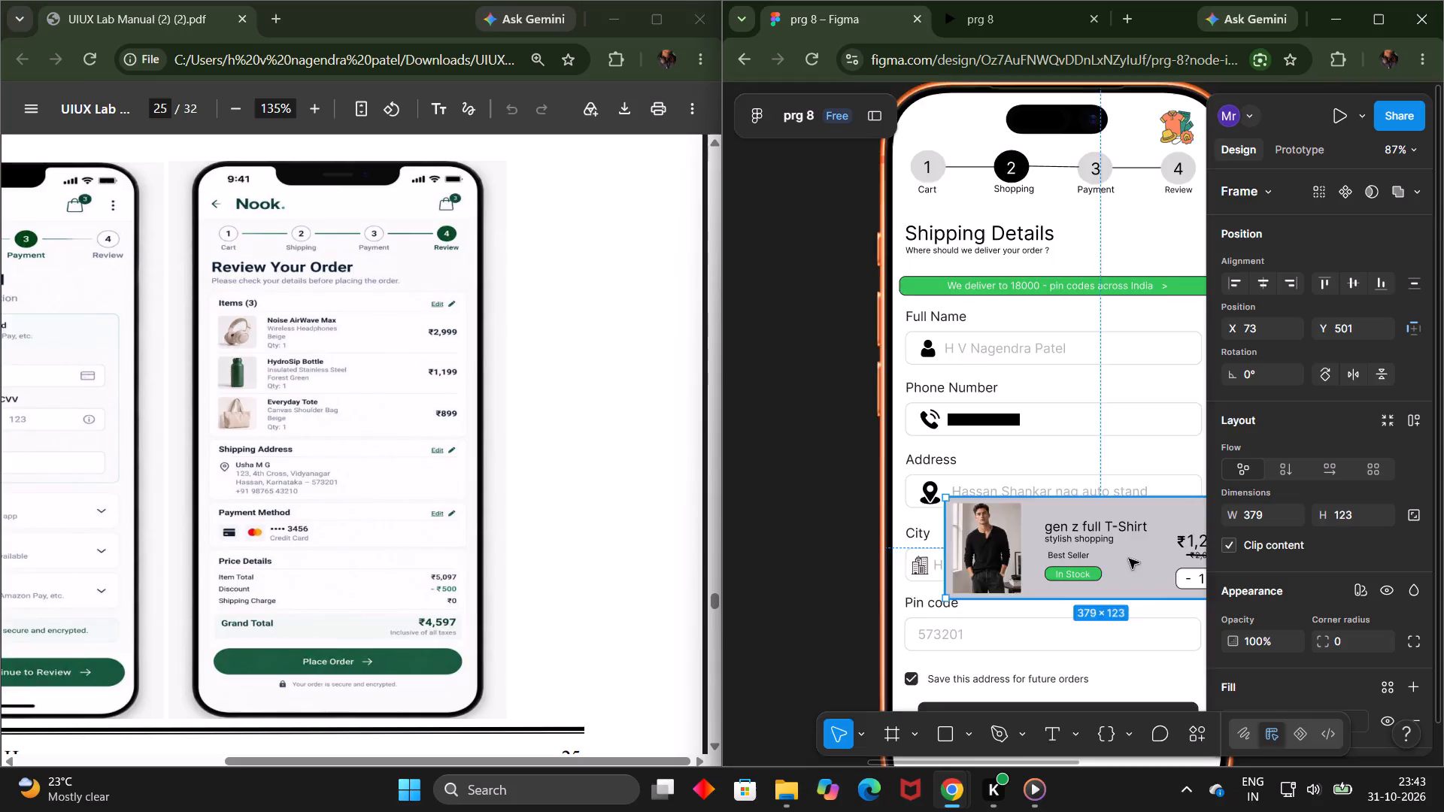
scroll(1129, 559, left, 3)
drag(769, 530, 1177, 514)
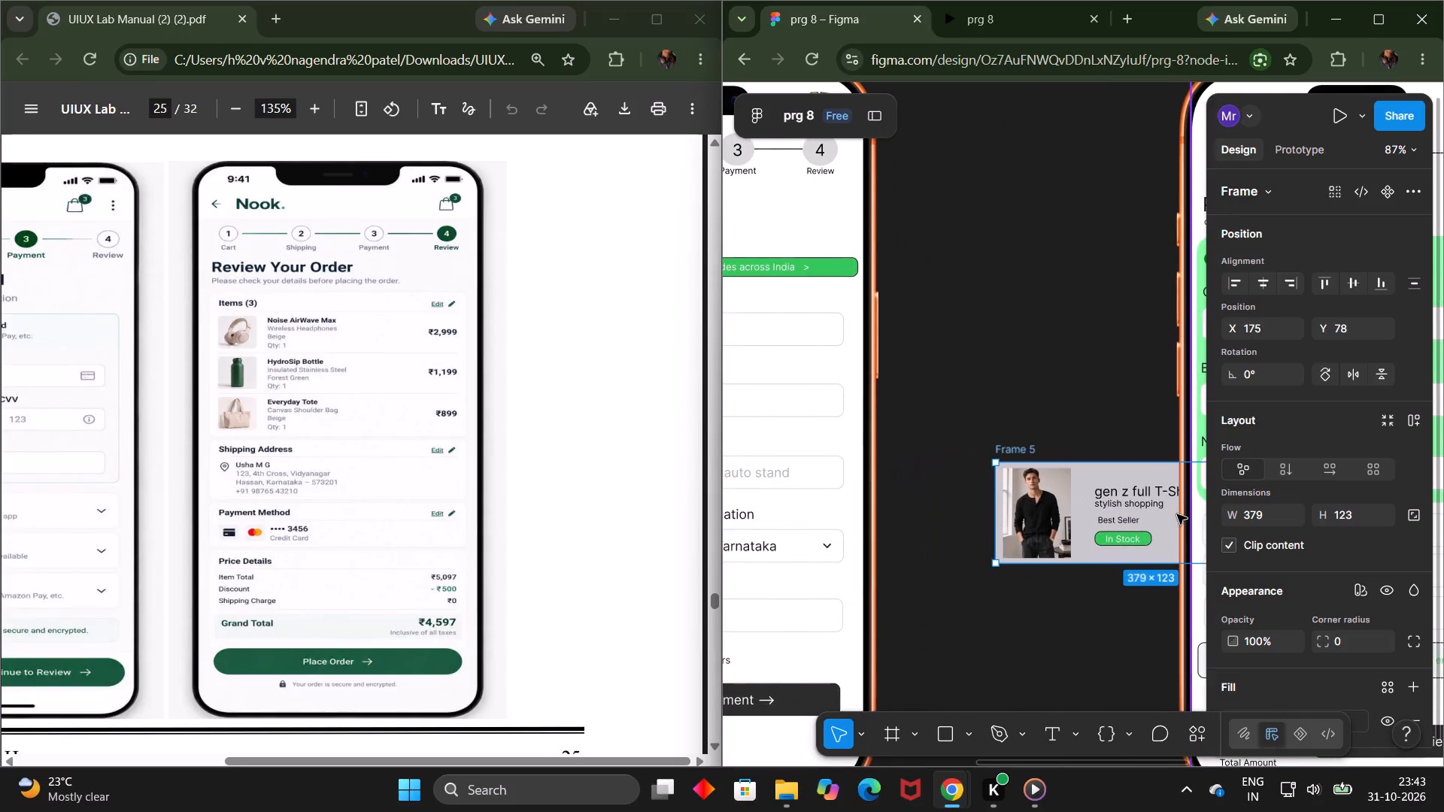
scroll(1177, 514, left, 2)
drag(920, 526, 1133, 532)
scroll(1133, 532, left, 1)
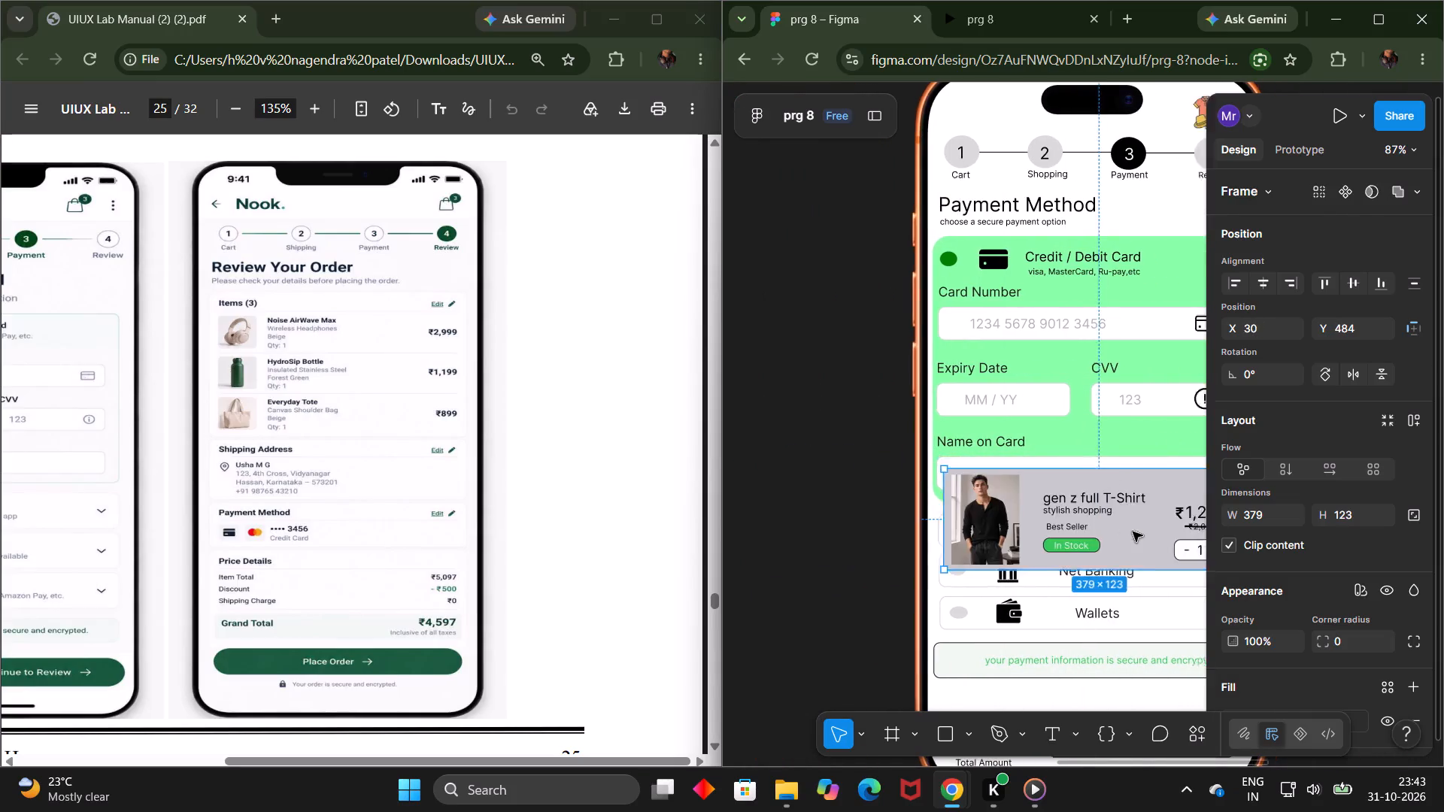
scroll(1133, 532, left, 1)
drag(763, 542, 1093, 541)
scroll(1093, 541, left, 2)
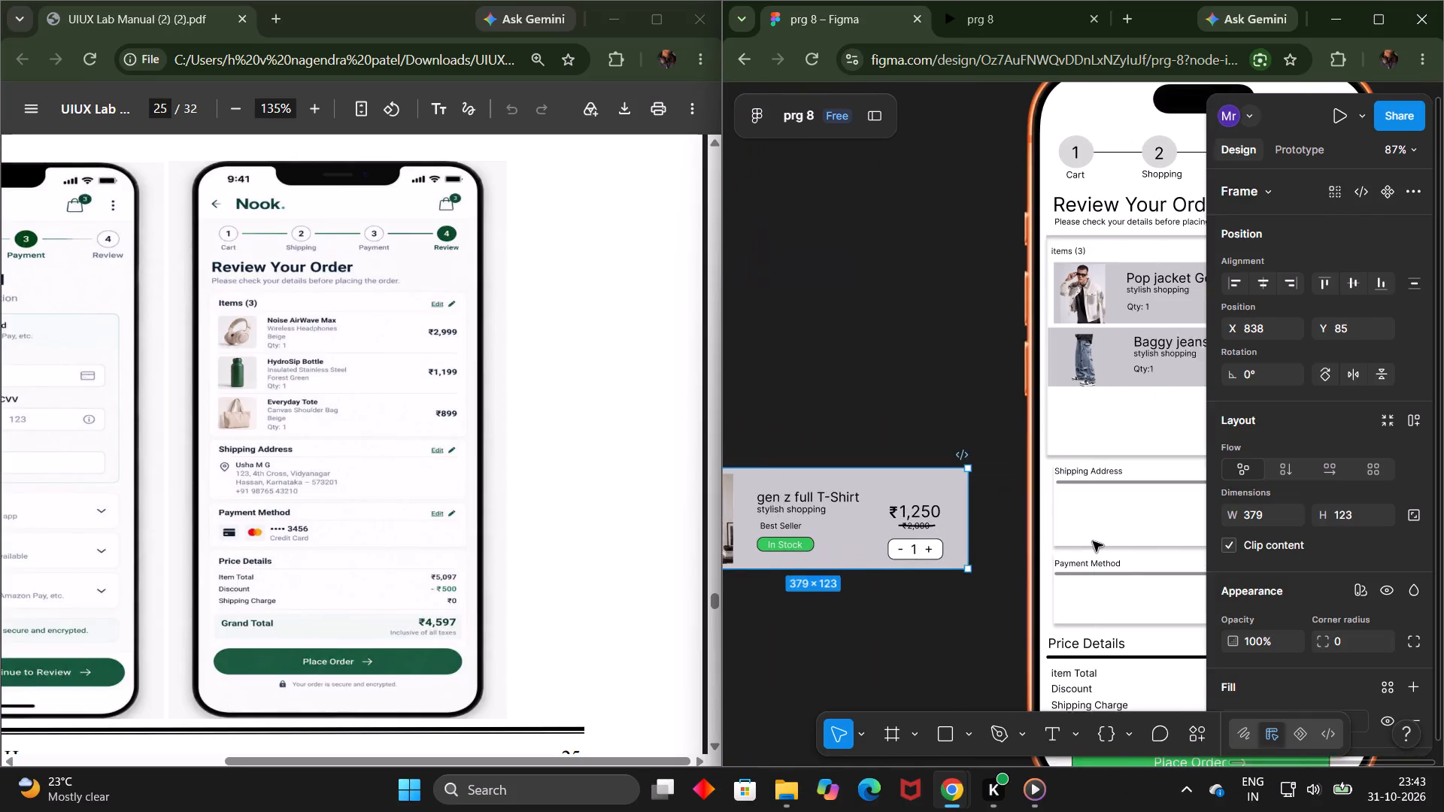
drag(837, 525, 1151, 495)
scroll(1151, 495, left, 1)
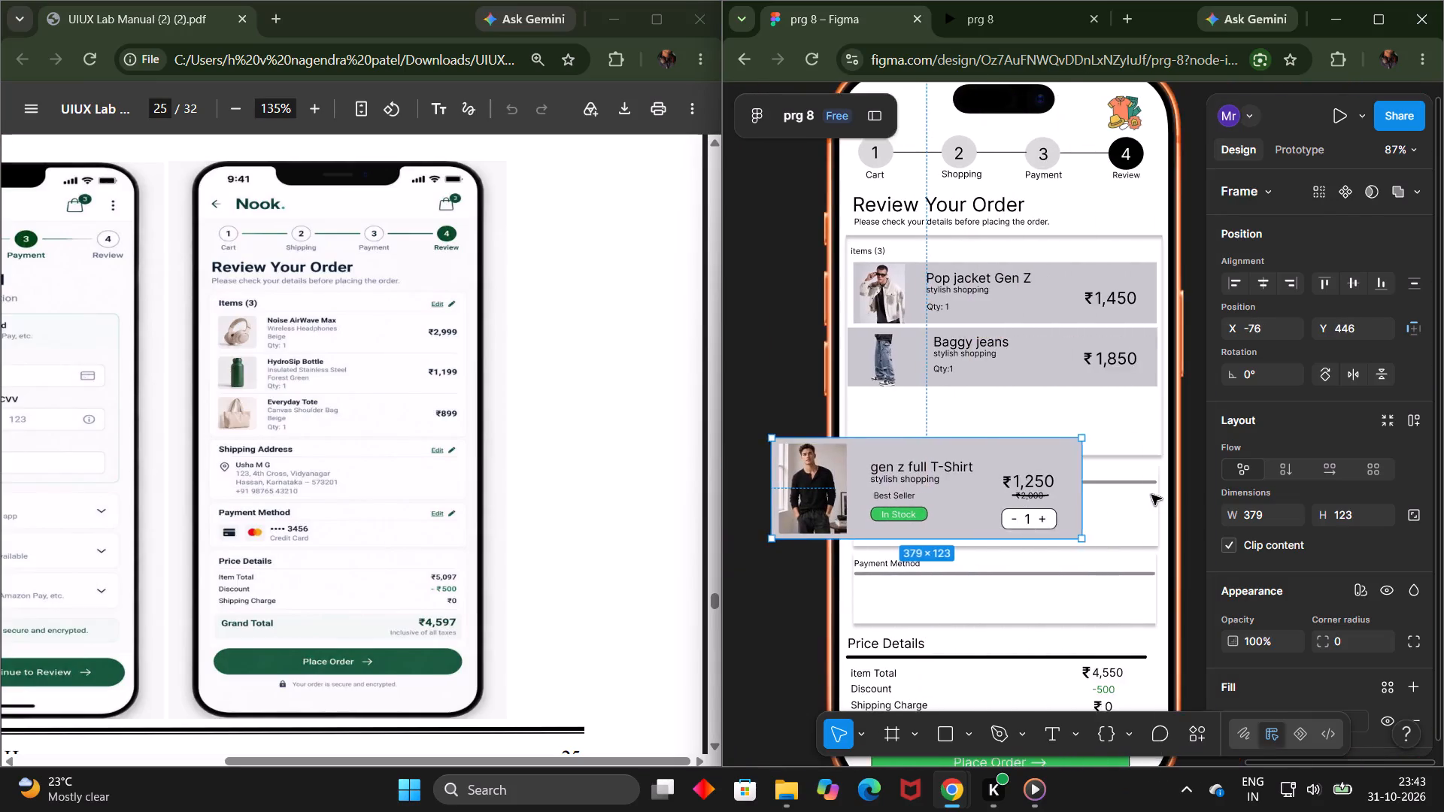
scroll(1151, 495, left, 1)
drag(966, 485, 1039, 483)
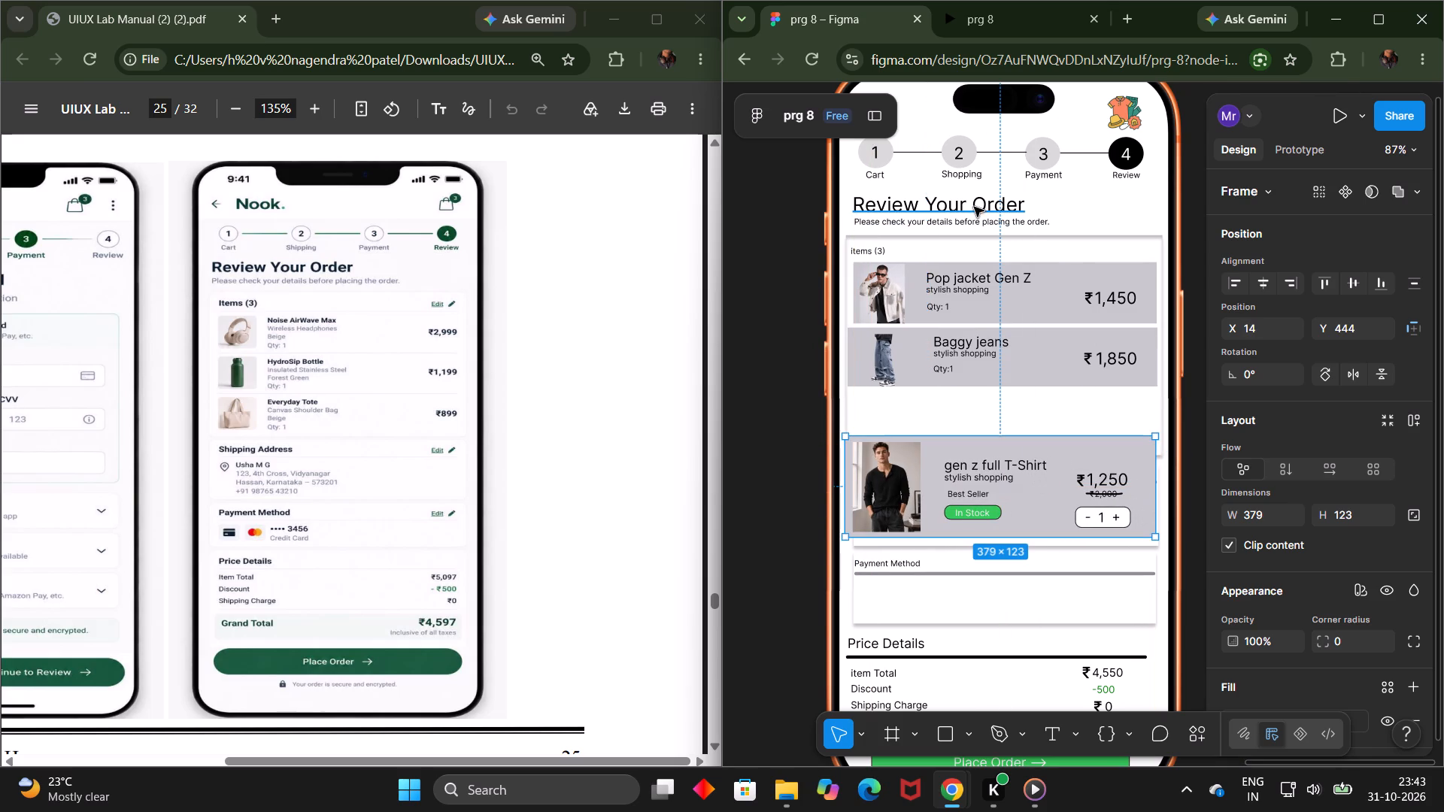
Preview the prototype full size, going through the screens from Your Cart to Review Your Order, and close the preview.
click(999, 21)
scroll(1088, 339, down, 1)
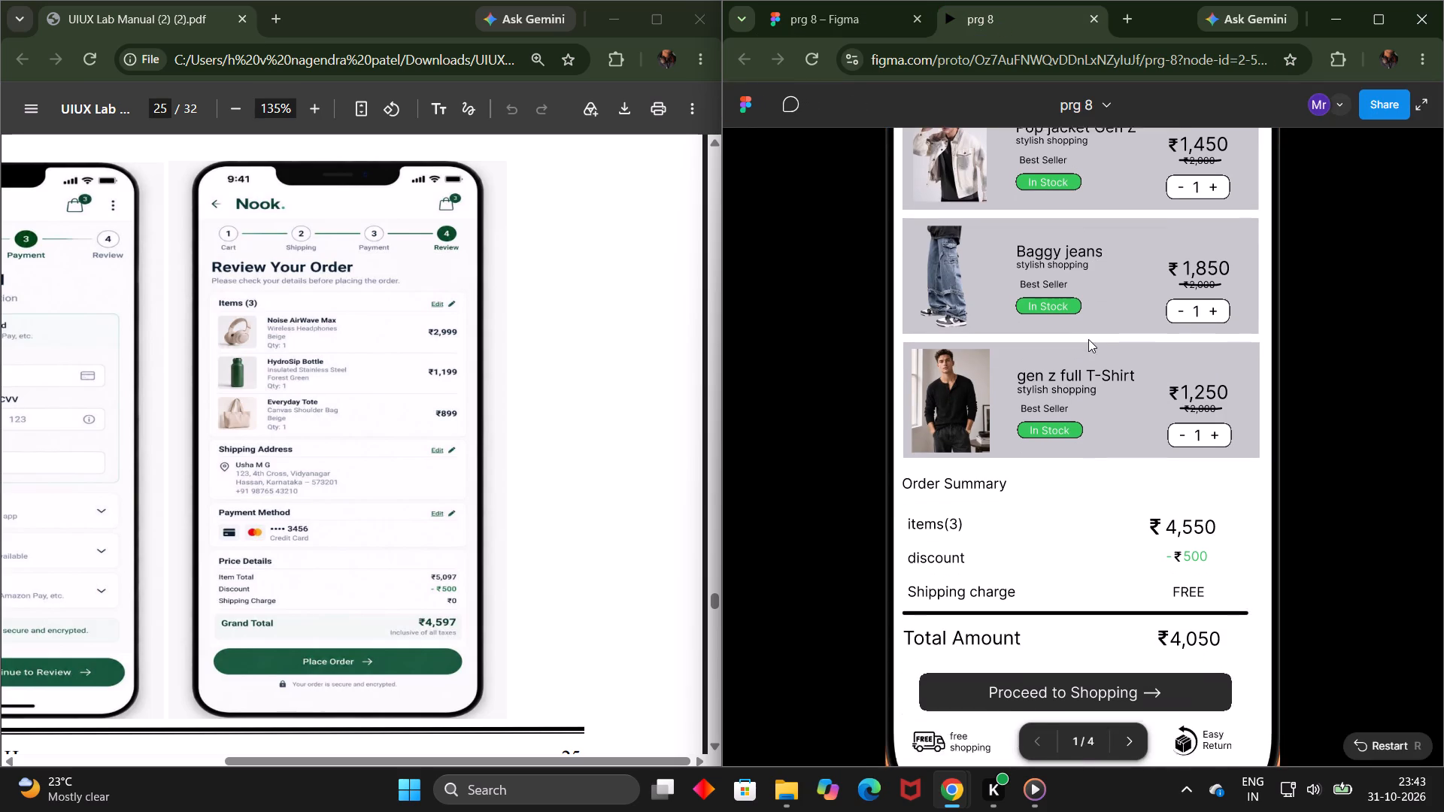
scroll(1088, 339, down, 1)
scroll(1088, 339, up, 1)
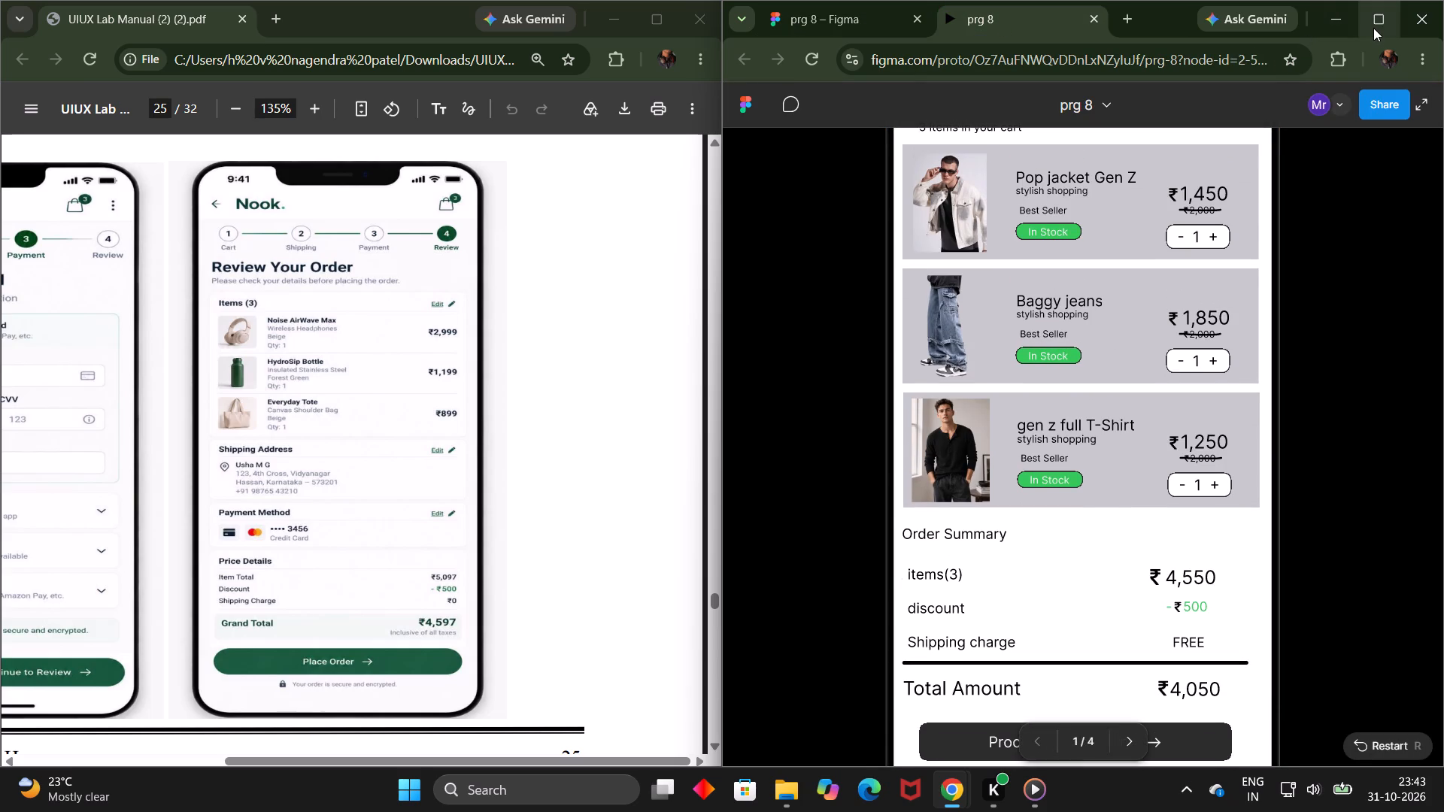
click(1373, 28)
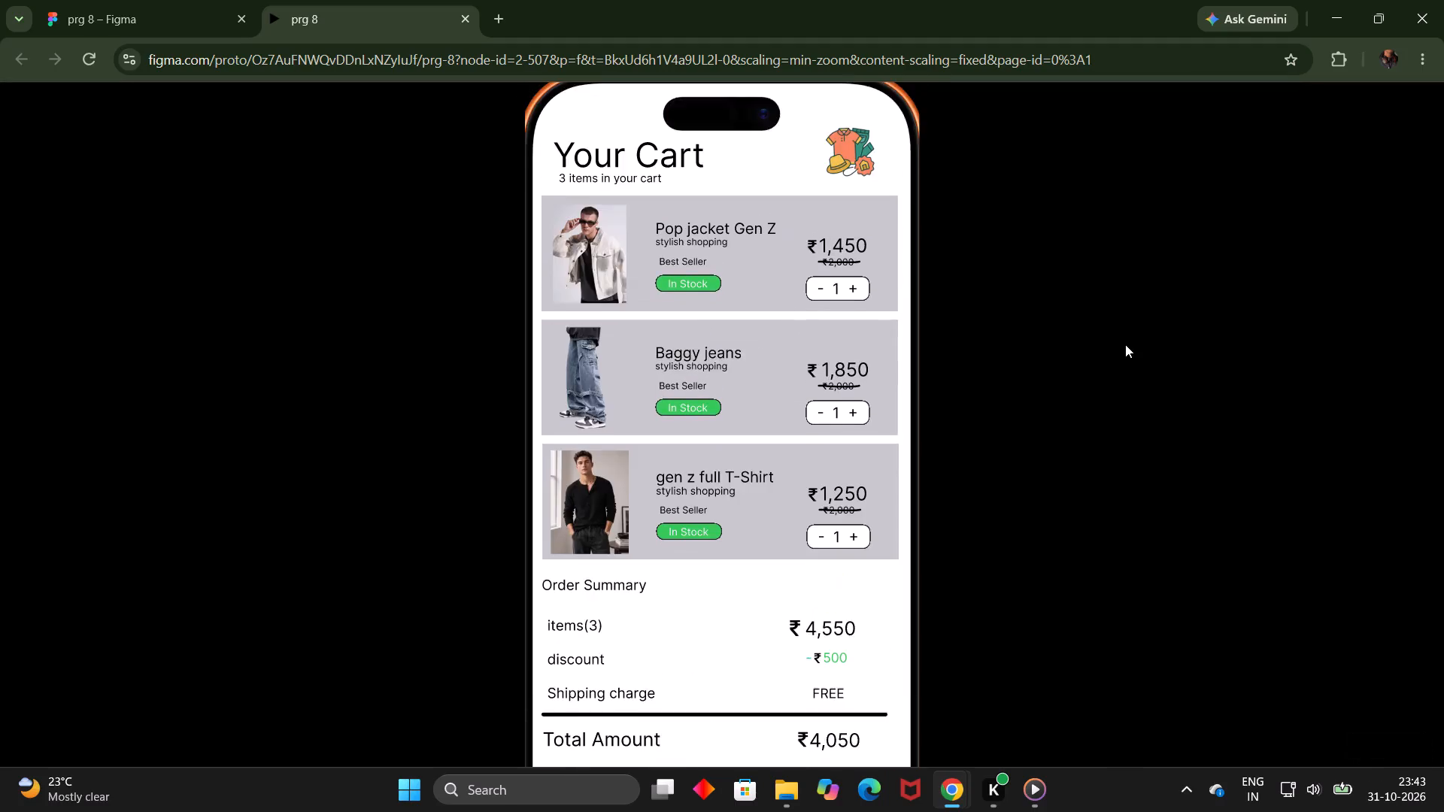
scroll(947, 453, up, 2)
click(1024, 284)
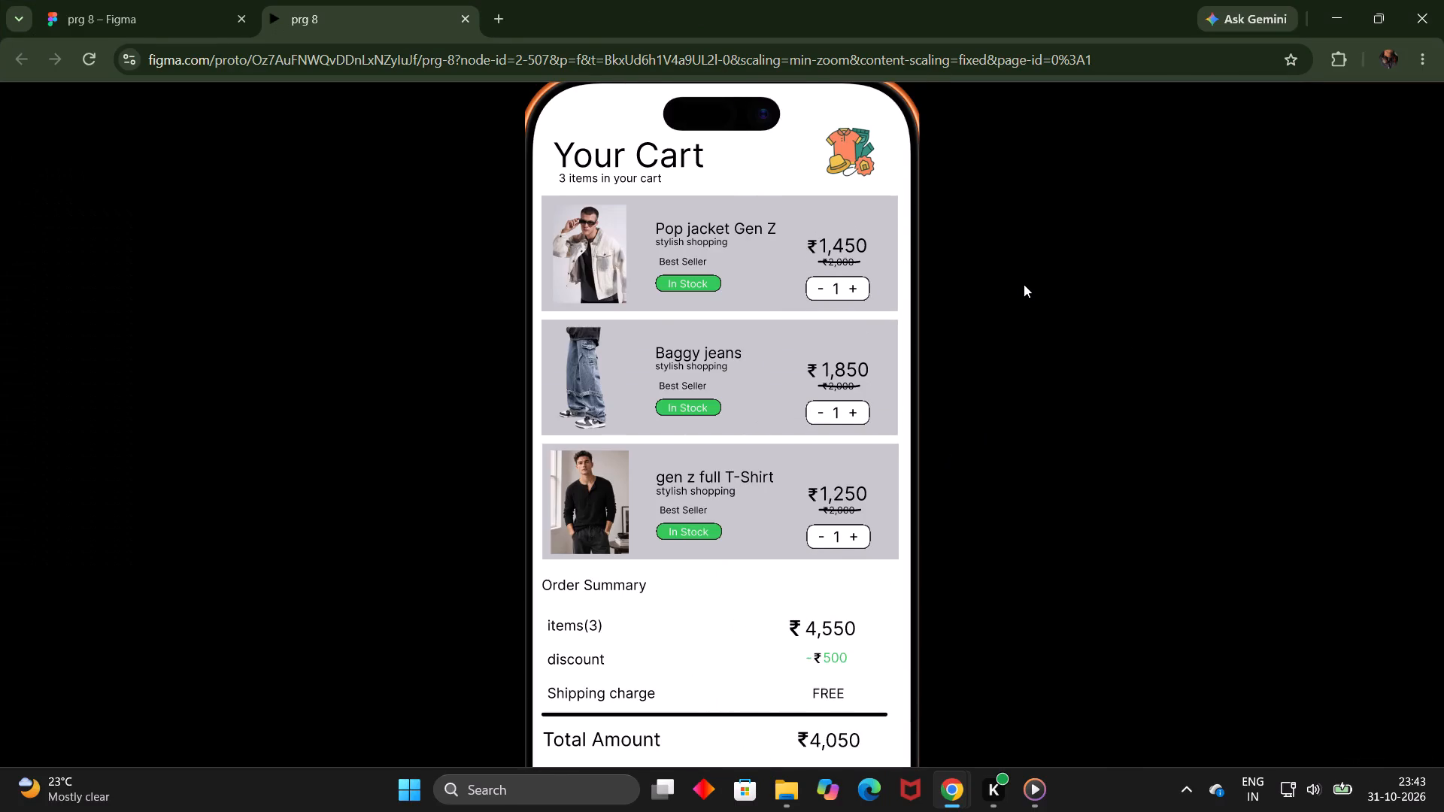
key(Right)
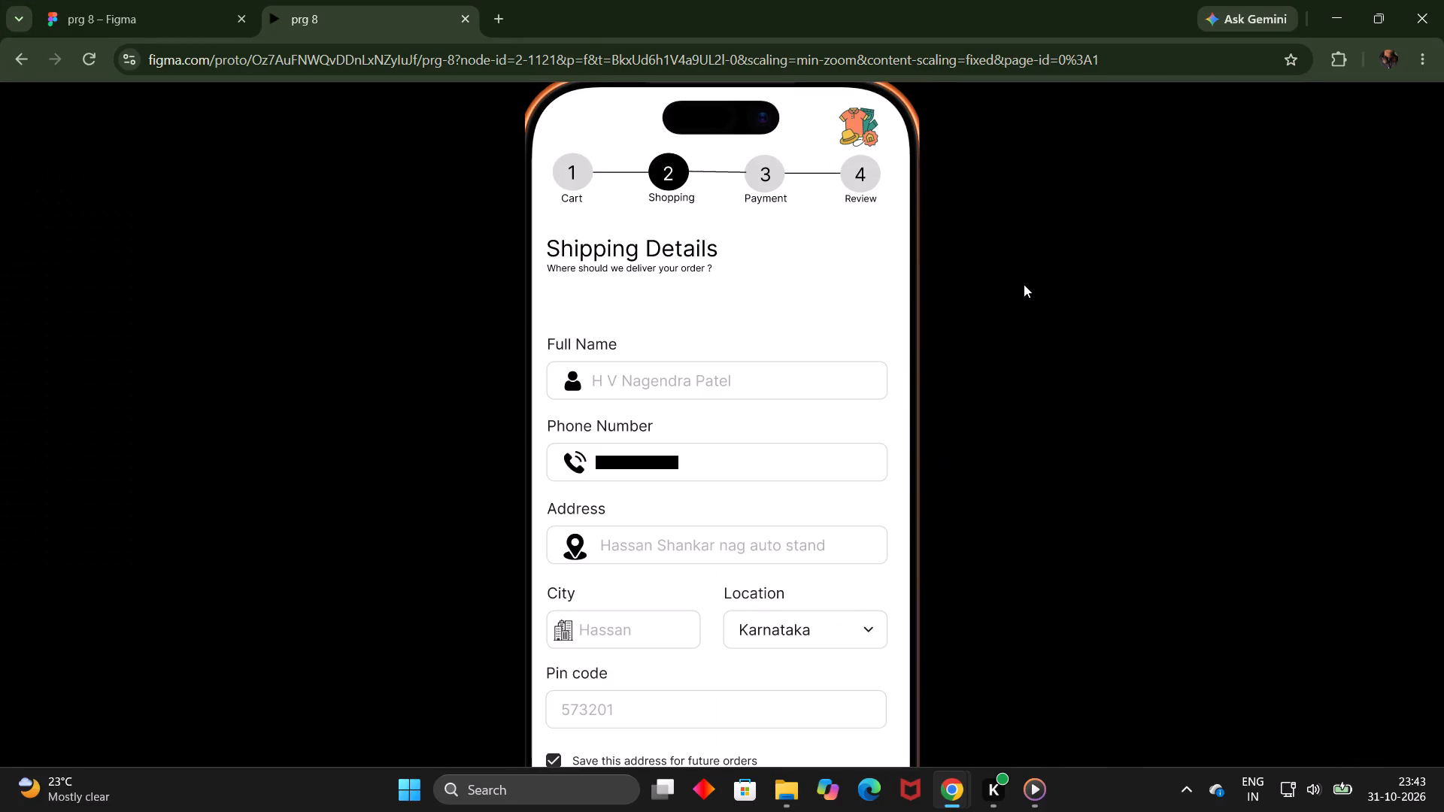
key(Up)
key(Left)
key(Right)
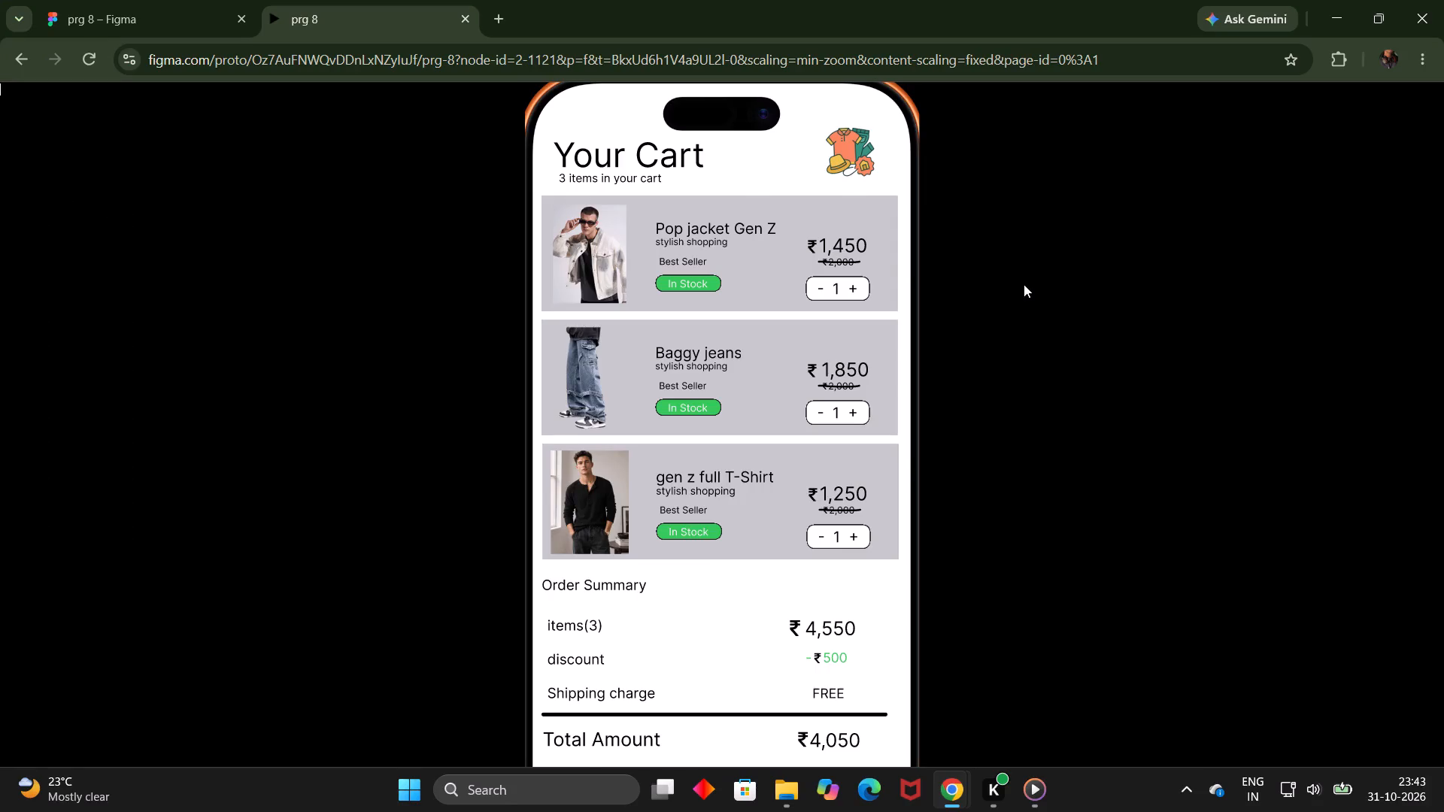
key(Right)
key(Right)
key(Right)
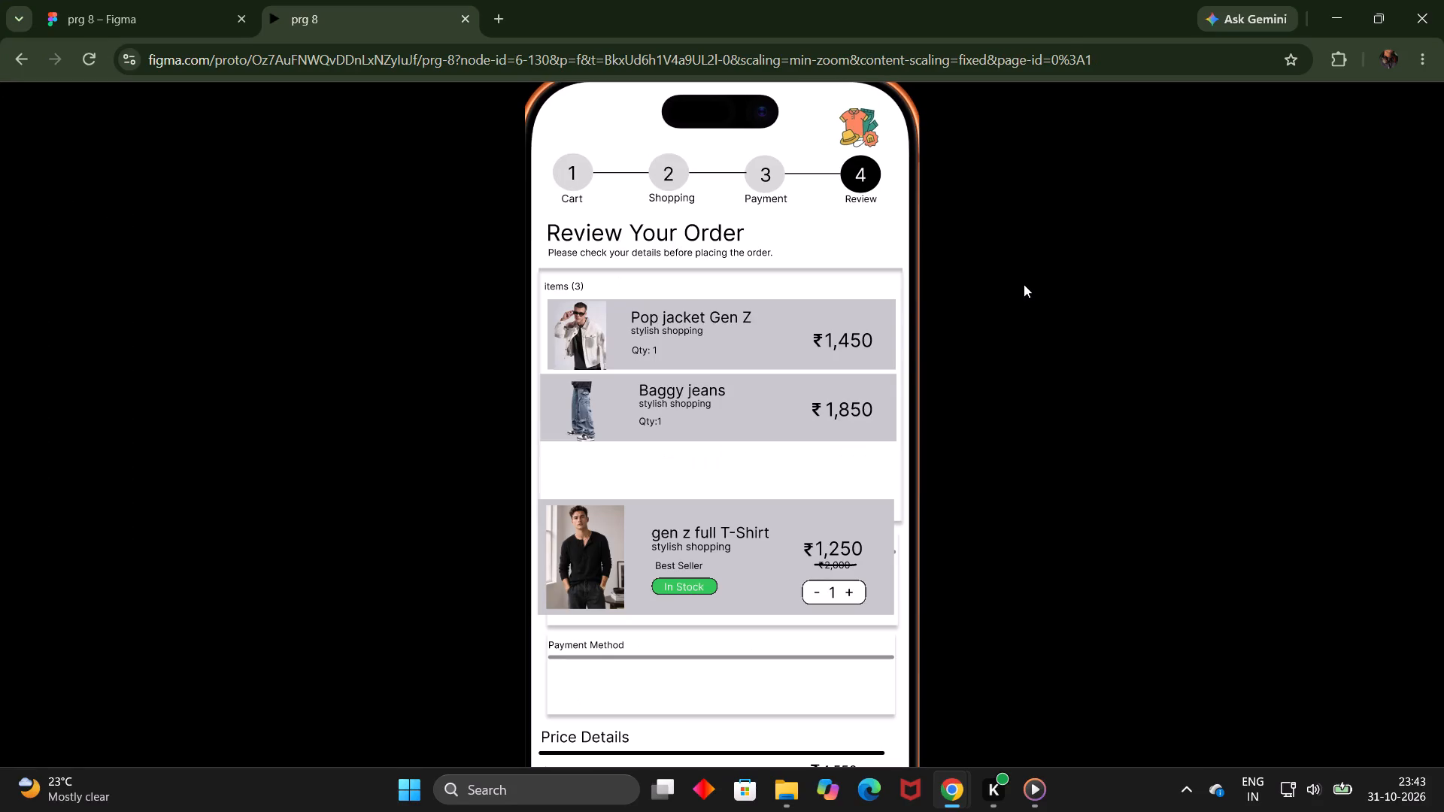
click(467, 17)
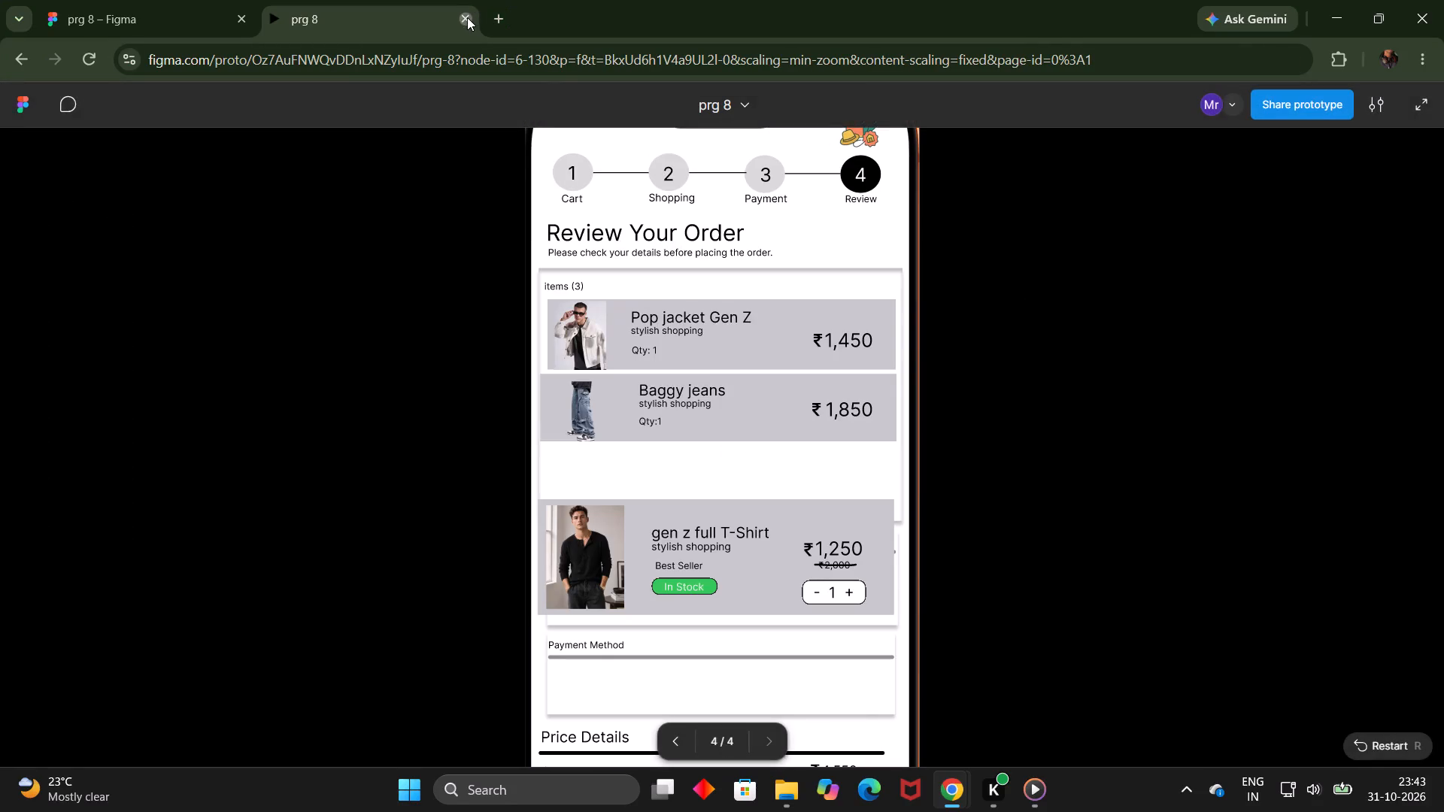
Shorten the duplicated gen z full T-Shirt card to about 80 high and move it directly below the Baggy jeans card at X 21, Y 383.
scroll(708, 250, right, 3)
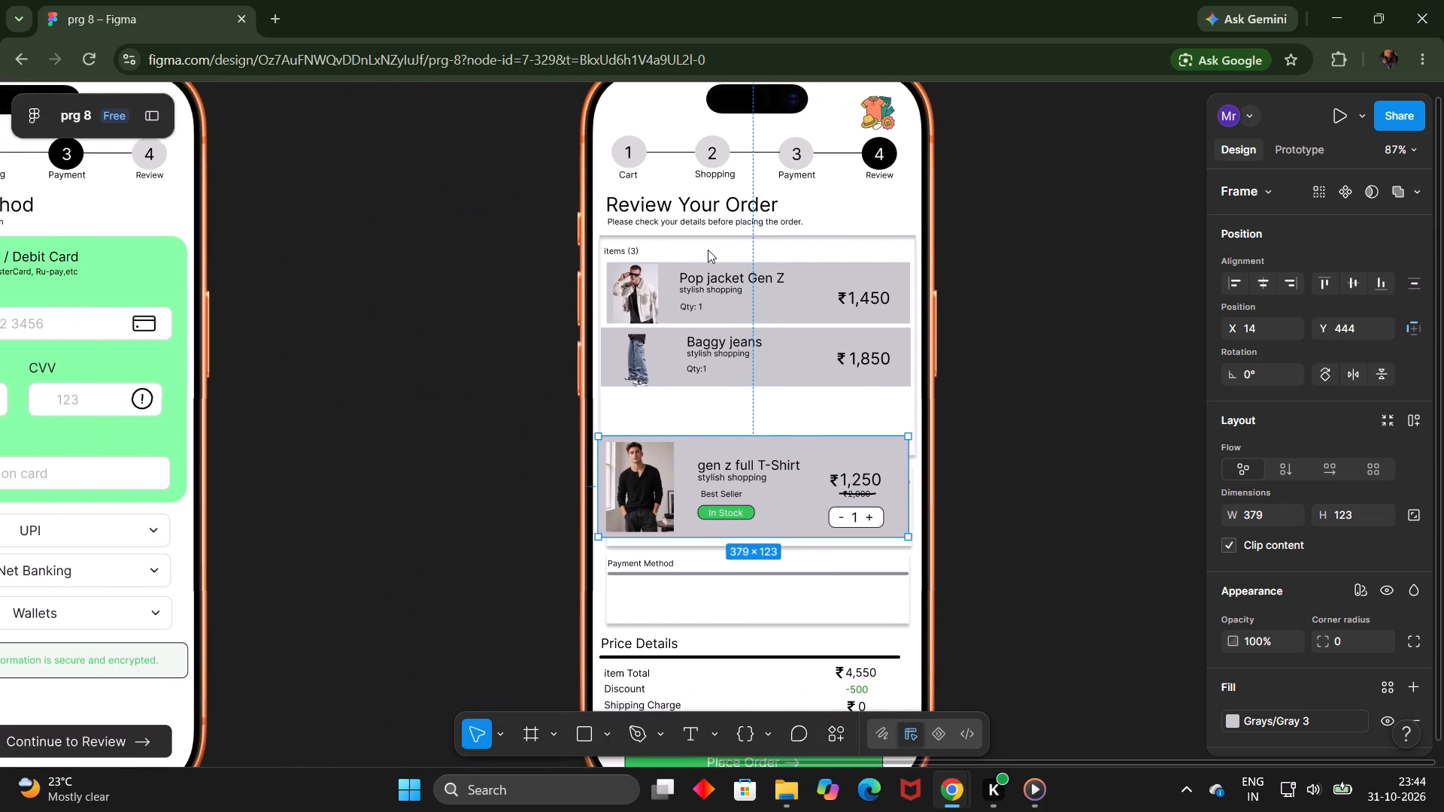
scroll(708, 250, right, 1)
scroll(708, 250, up, 1)
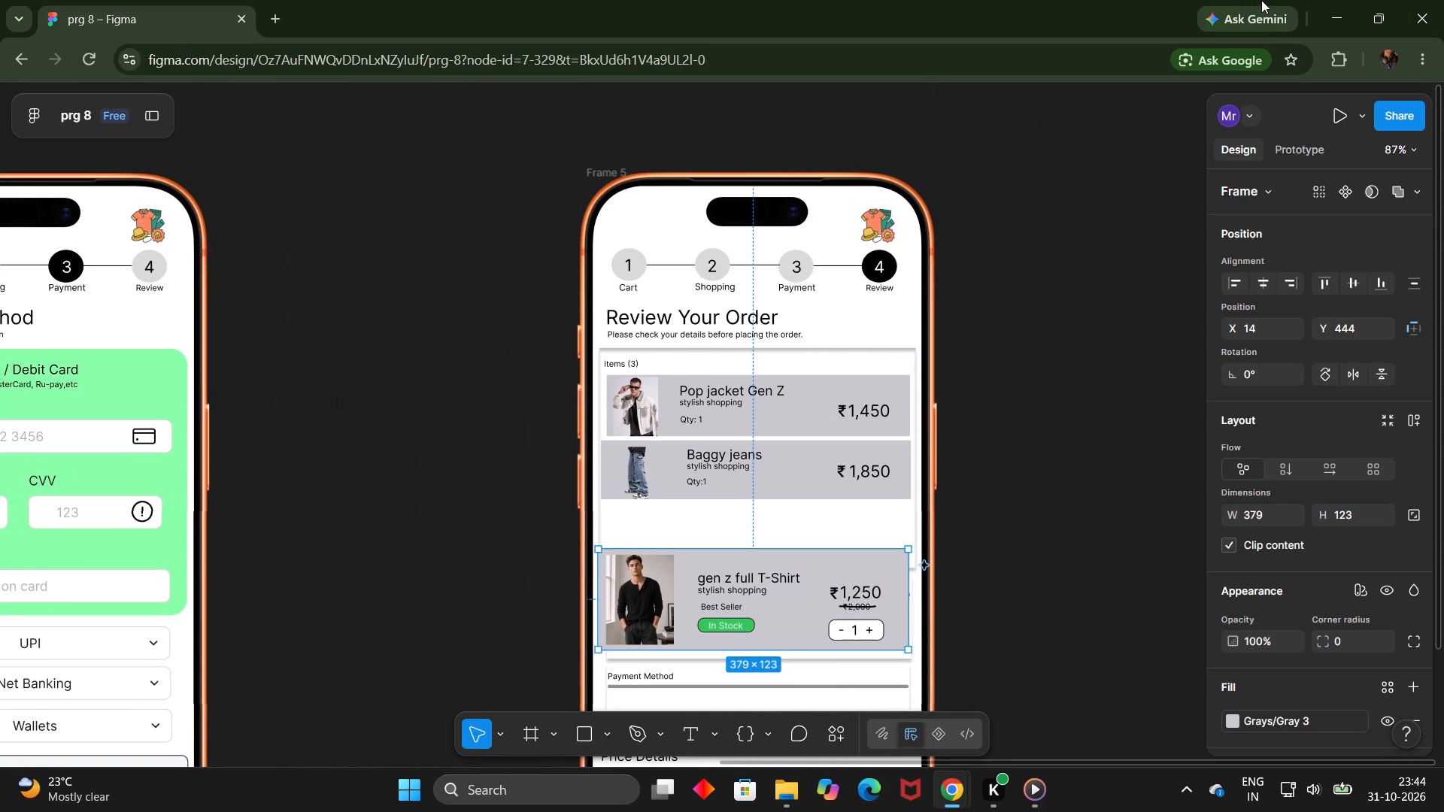
click(1400, 2)
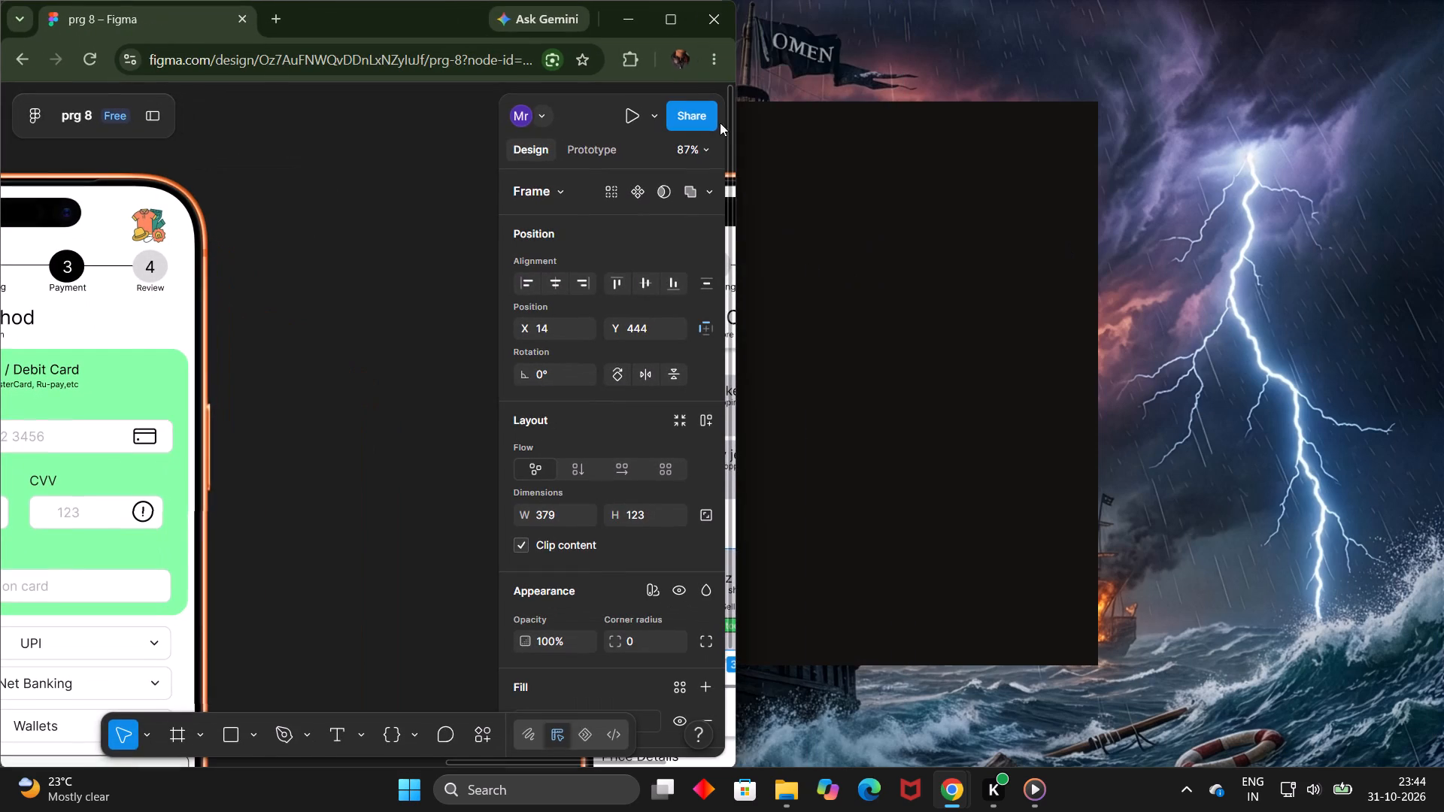
click(672, 25)
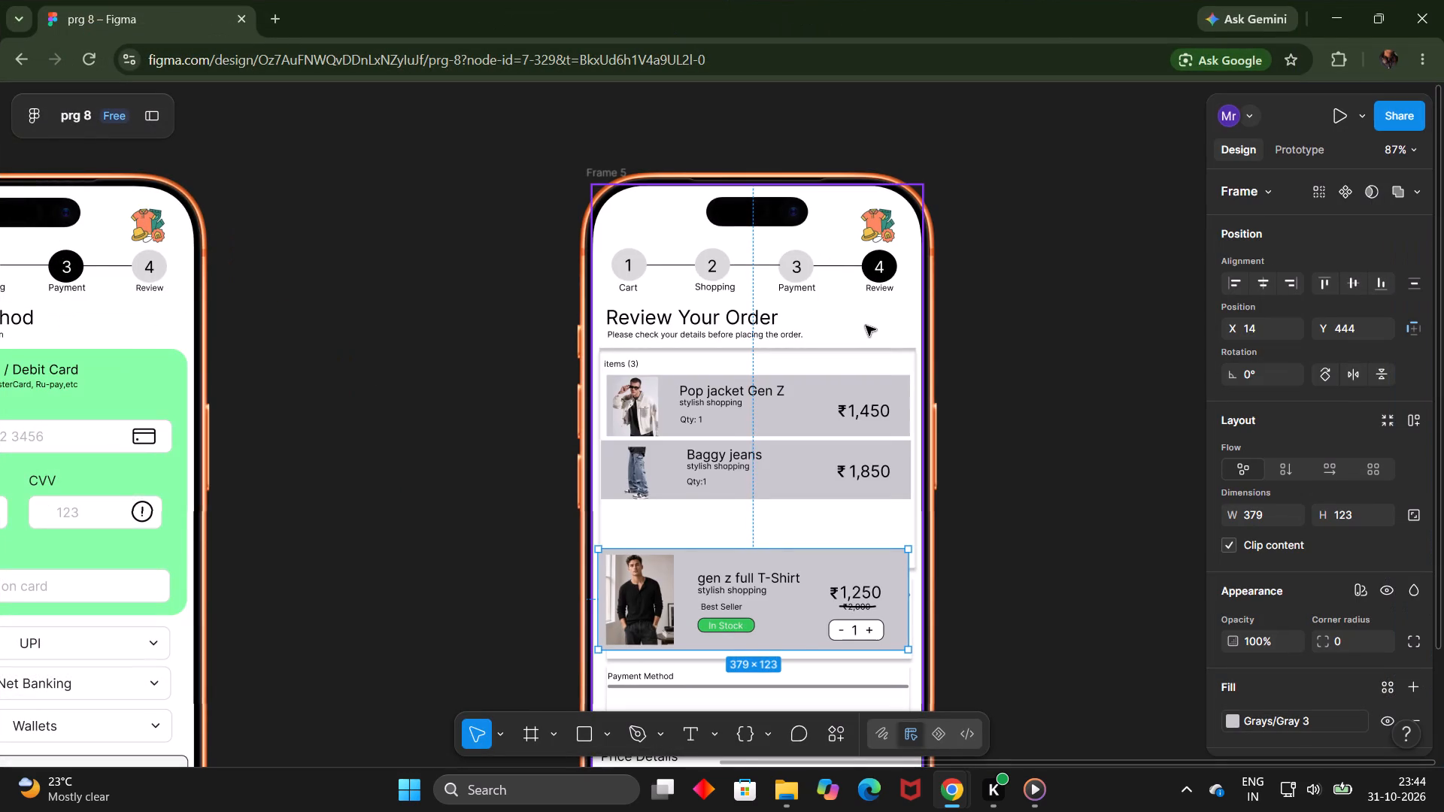
scroll(866, 326, down, 2)
click(790, 495)
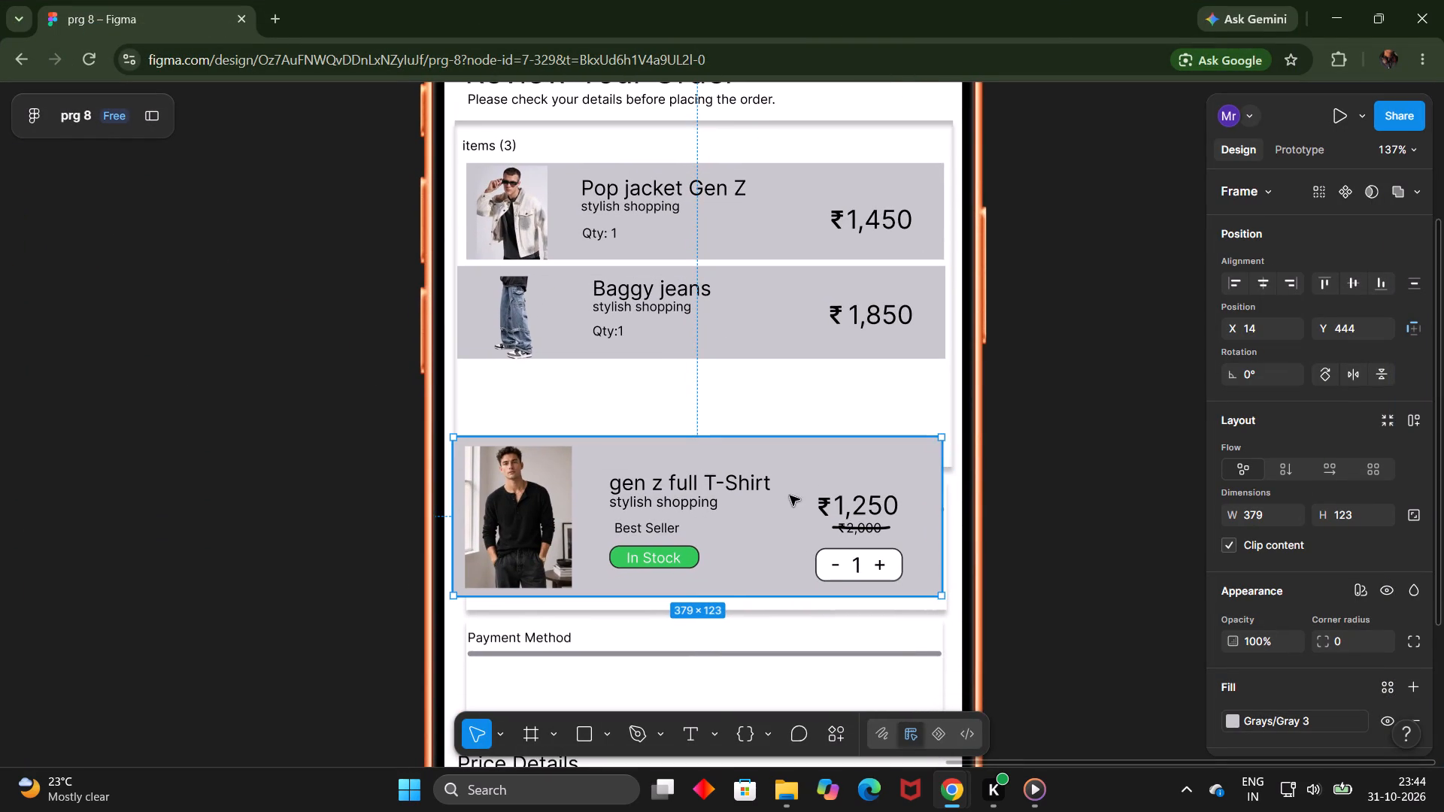
drag(703, 600, 713, 547)
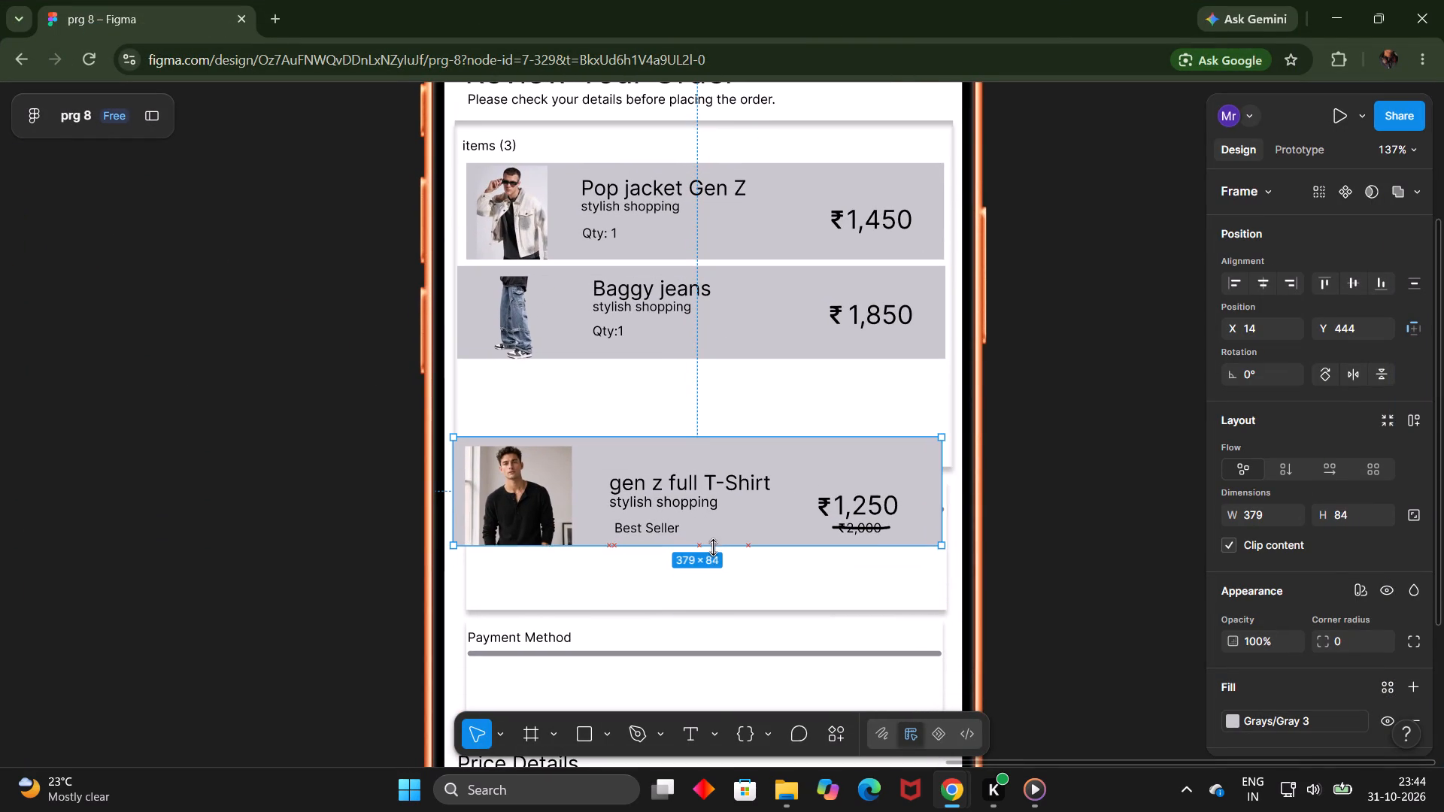
drag(713, 547, 718, 538)
drag(743, 511, 751, 432)
click(745, 424)
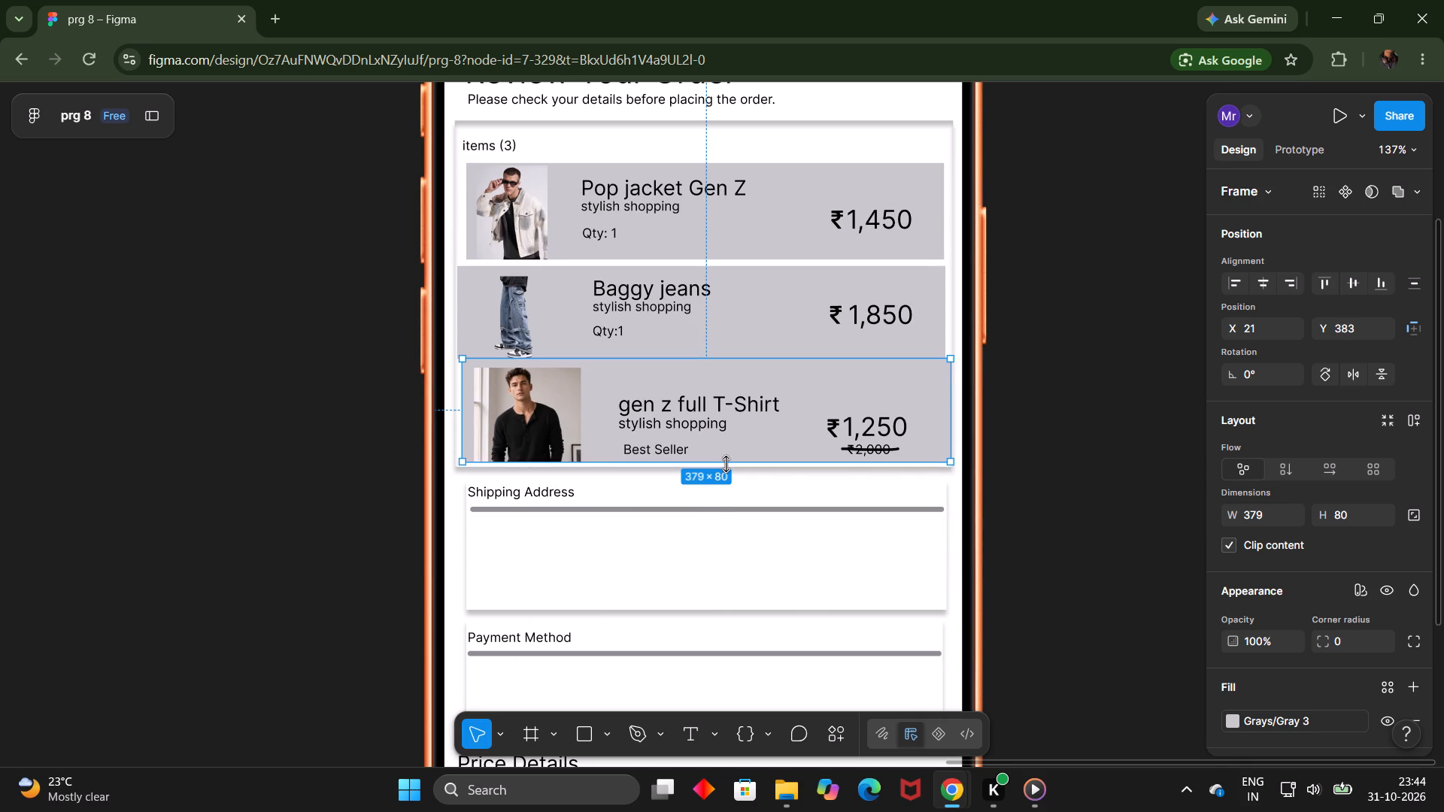
Extend the gen z full T-Shirt card to about 157 high and delete its quantity stepper and In Stock badge.
drag(726, 464, 720, 561)
triple_click(880, 480)
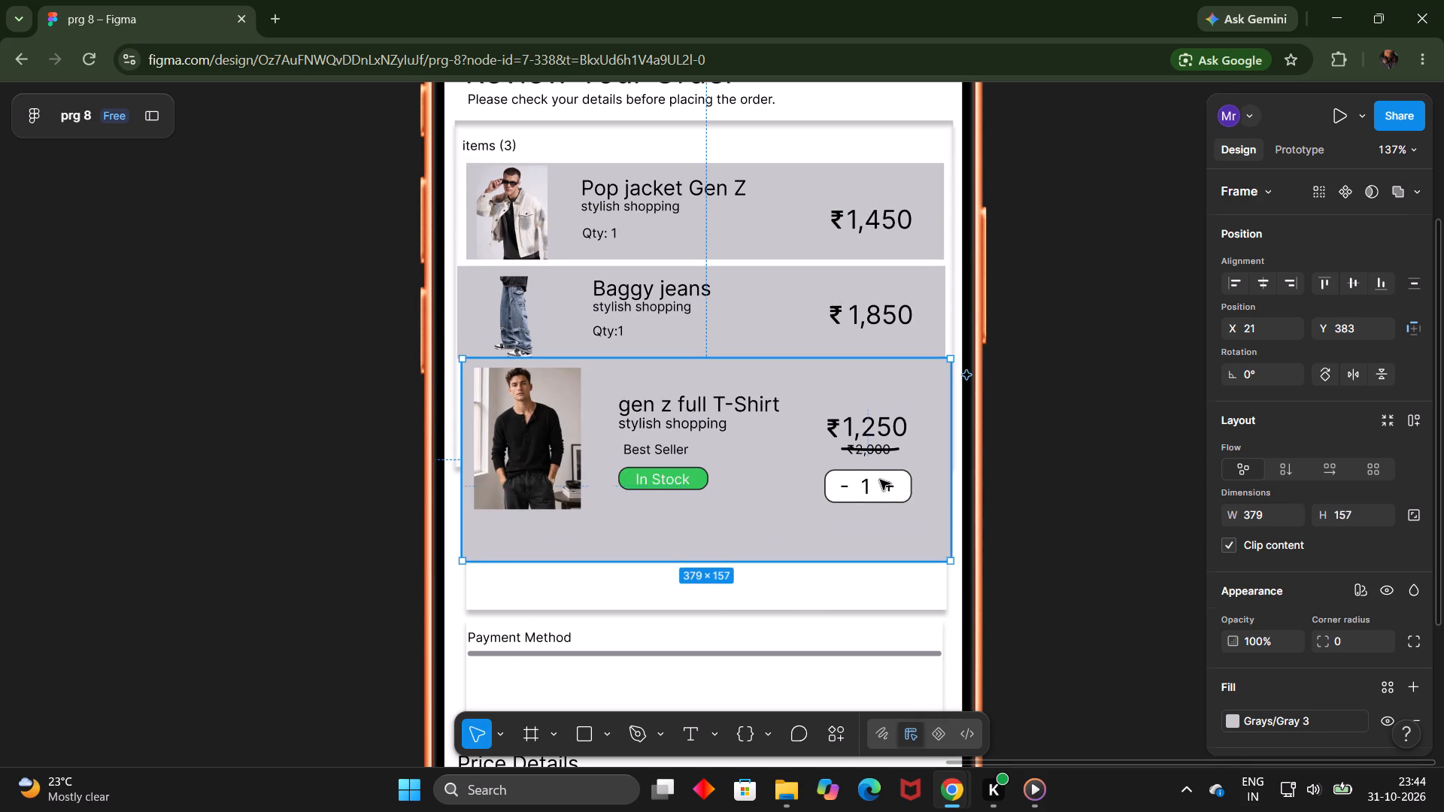
key(Delete)
click(880, 480)
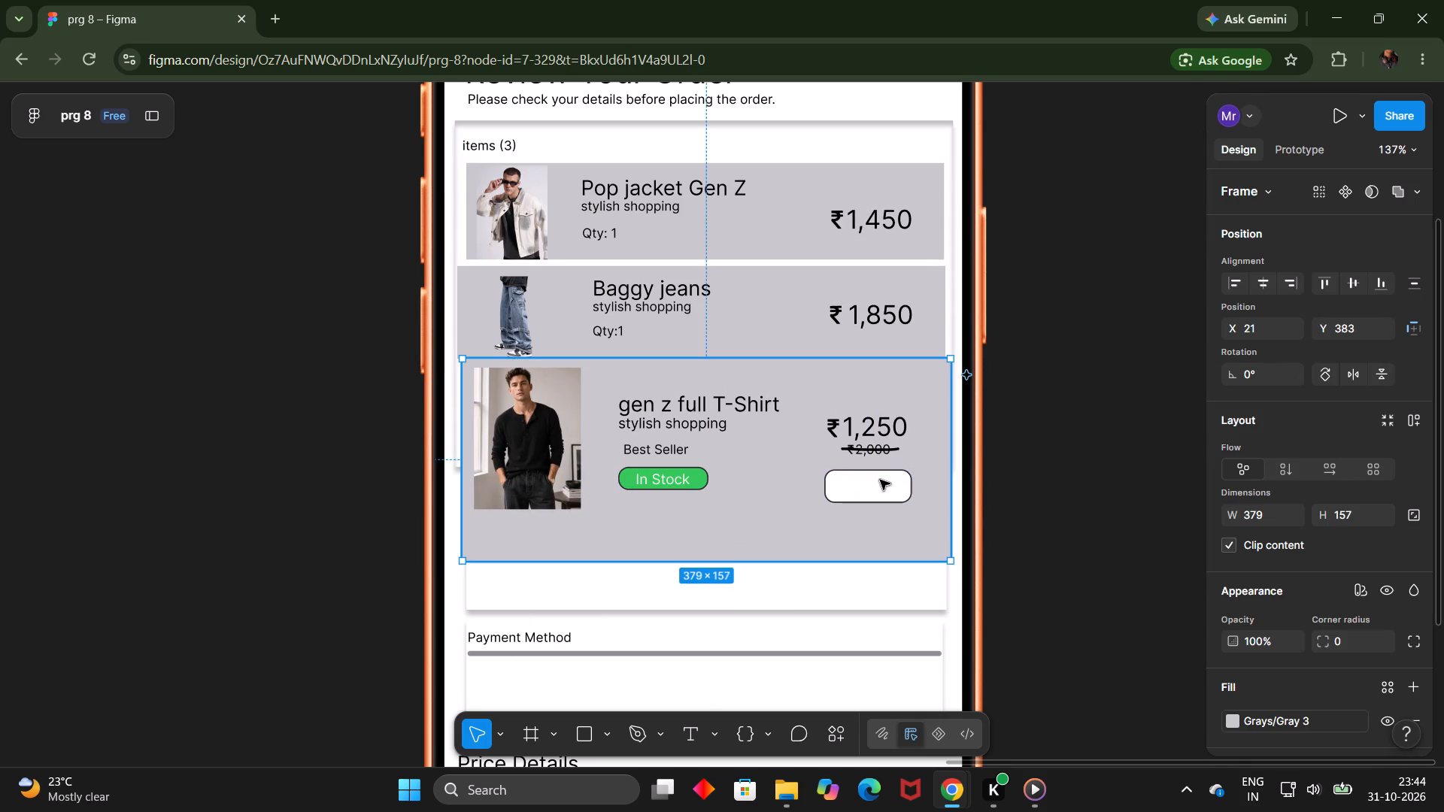
double_click(880, 480)
key(Delete)
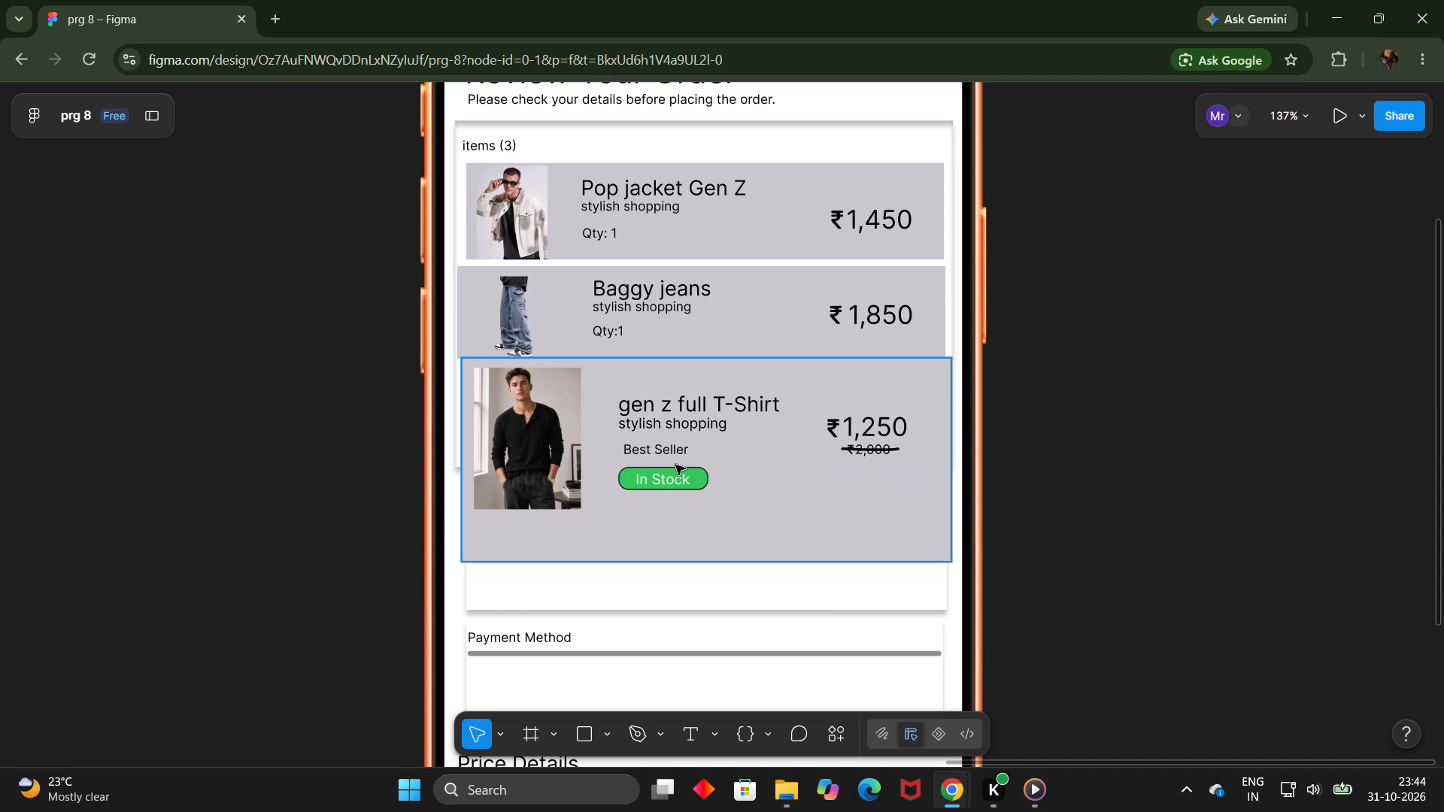
double_click(657, 475)
key(Delete)
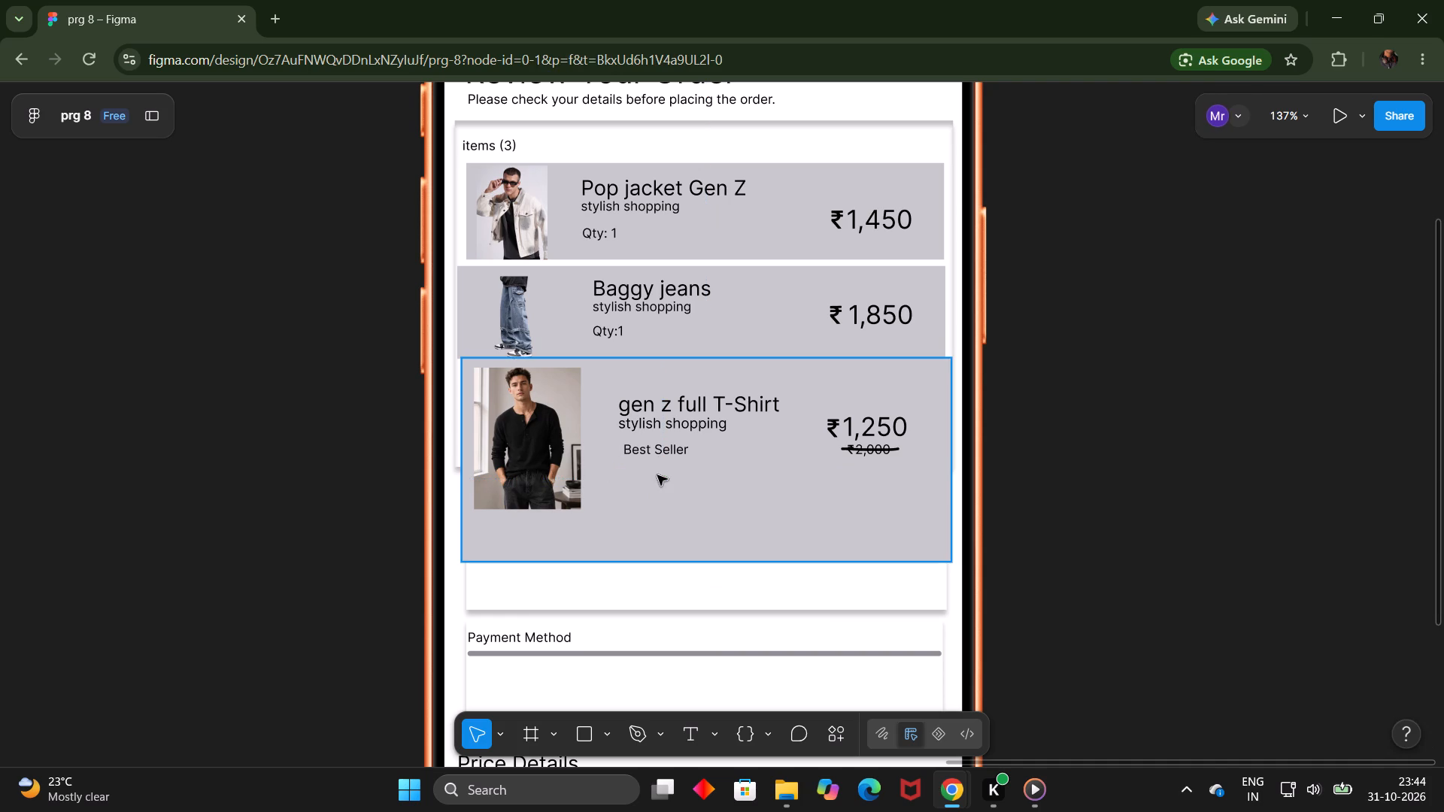
Replace the Best Seller text in the gen z full T-Shirt card with "Qty:1".
triple_click(656, 448)
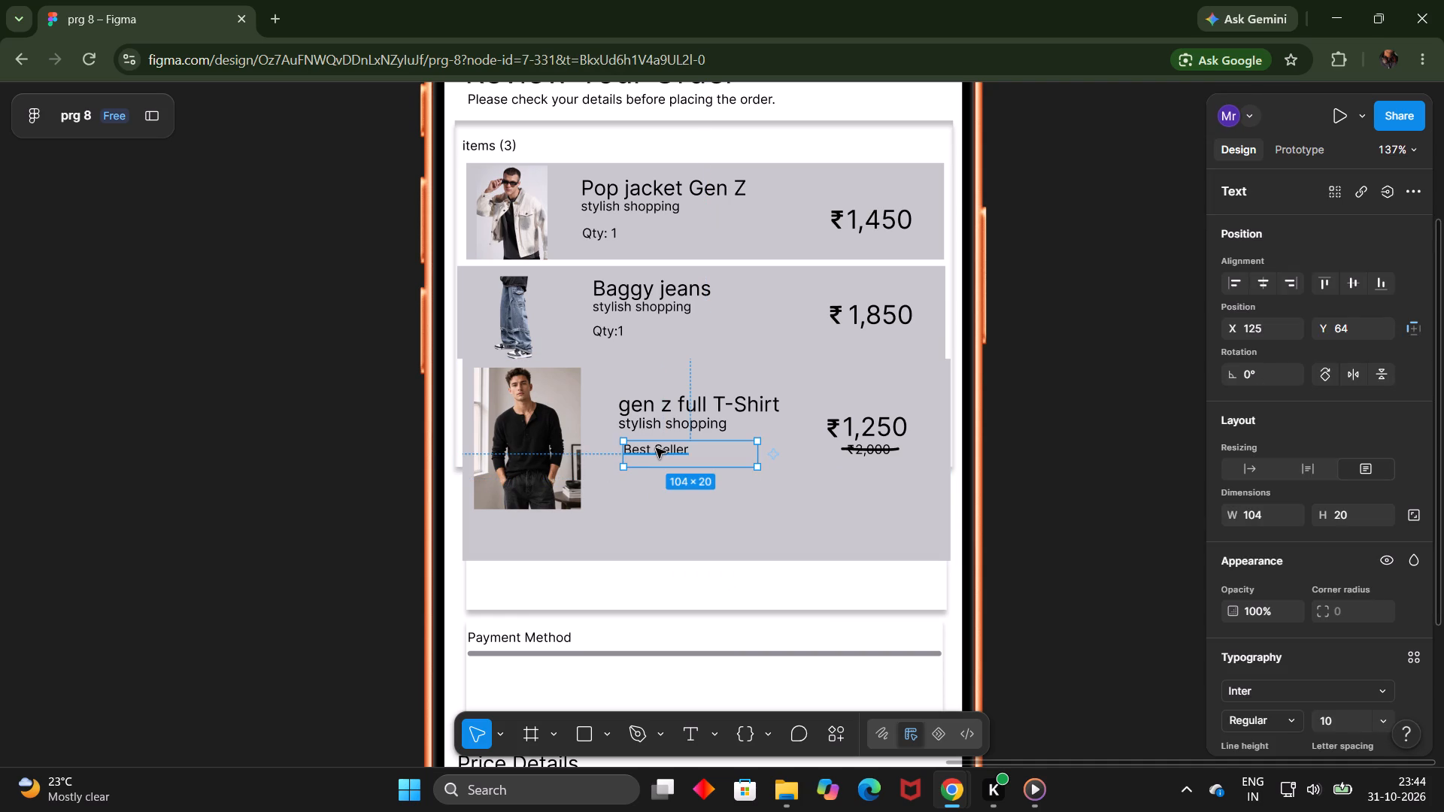
double_click(656, 448)
key(BackSpace)
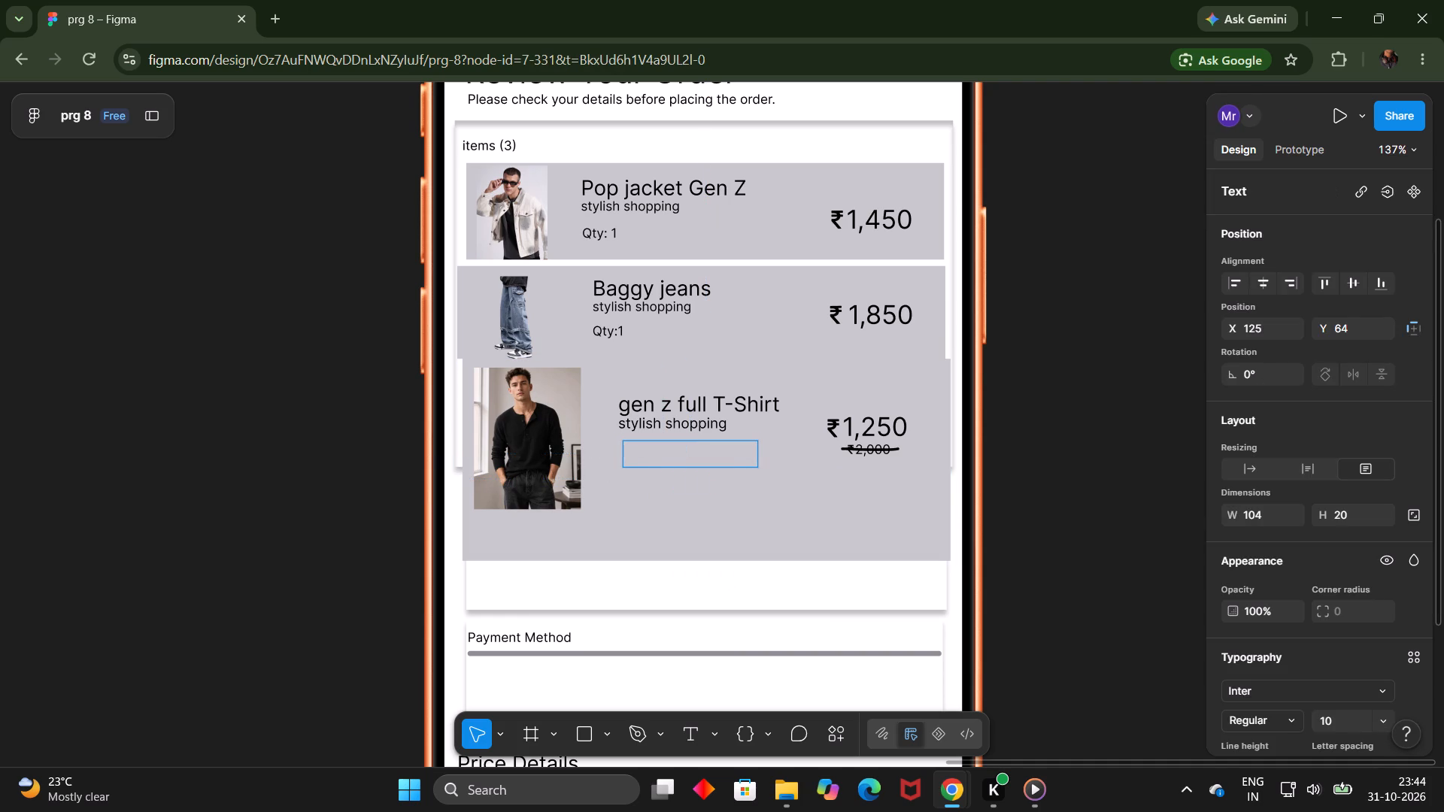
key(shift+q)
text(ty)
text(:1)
click(1033, 515)
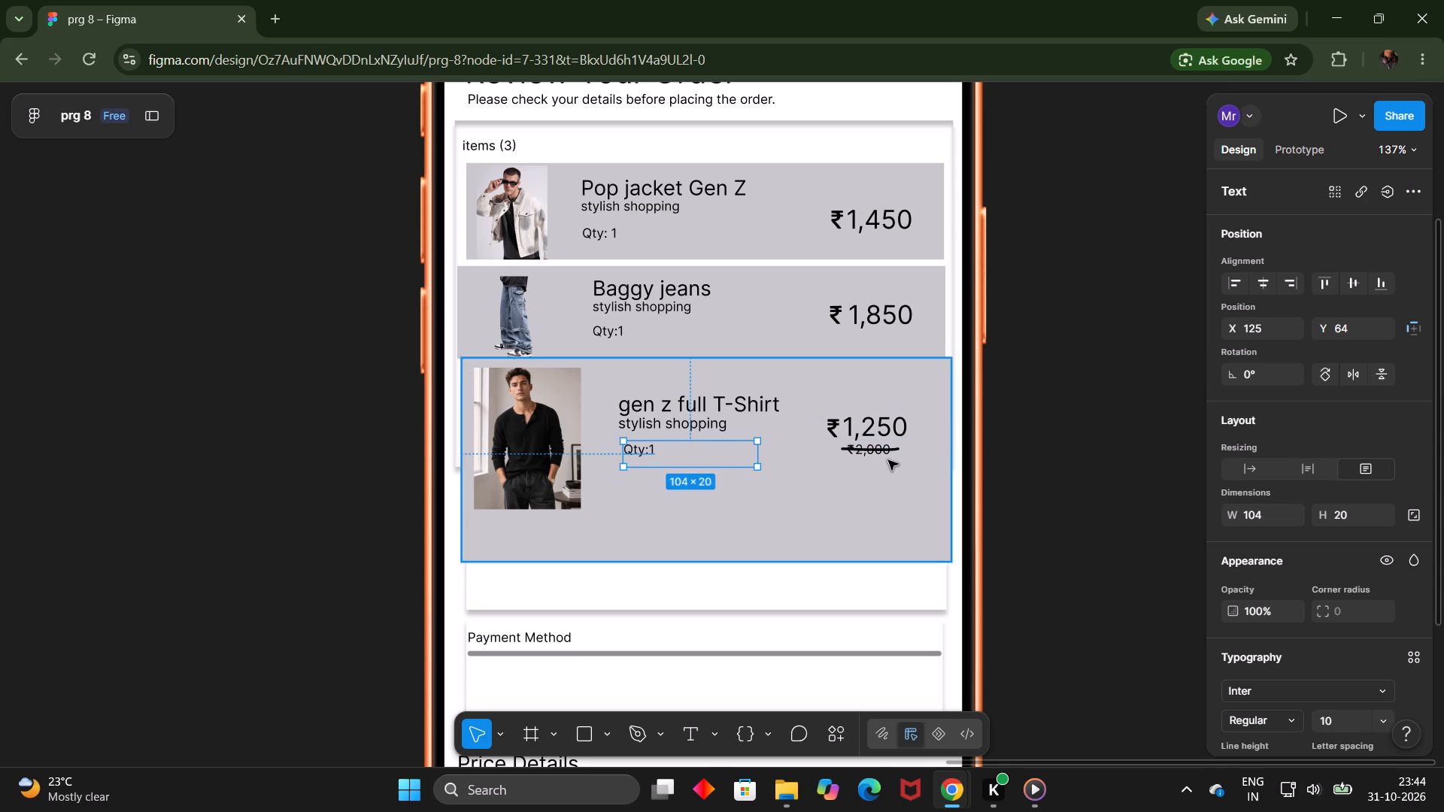
Delete the struck-through 2,000 price from the gen z full T-Shirt card, including its strike line and small rupee symbol.
click(887, 458)
key(Delete)
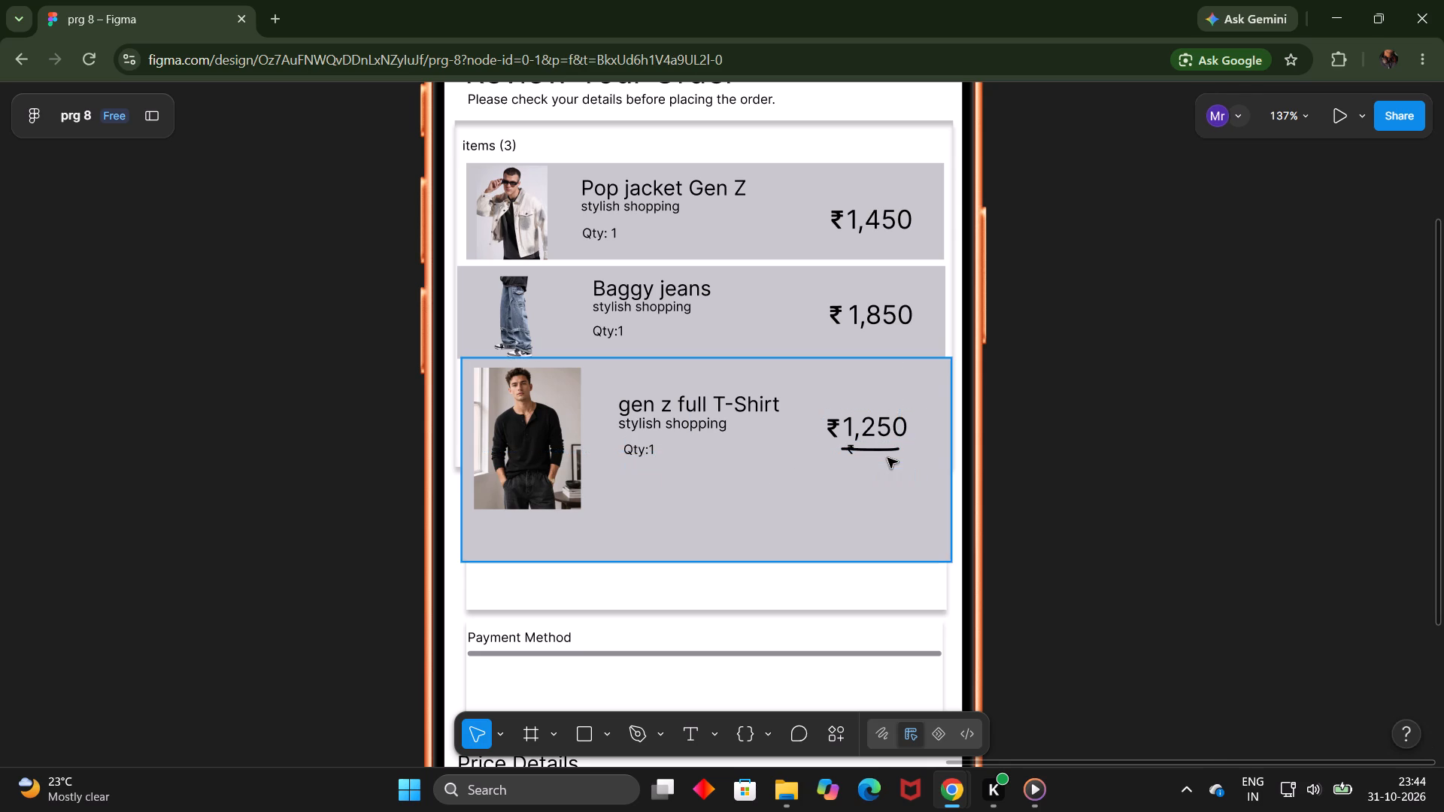
double_click(884, 450)
key(Delete)
double_click(848, 447)
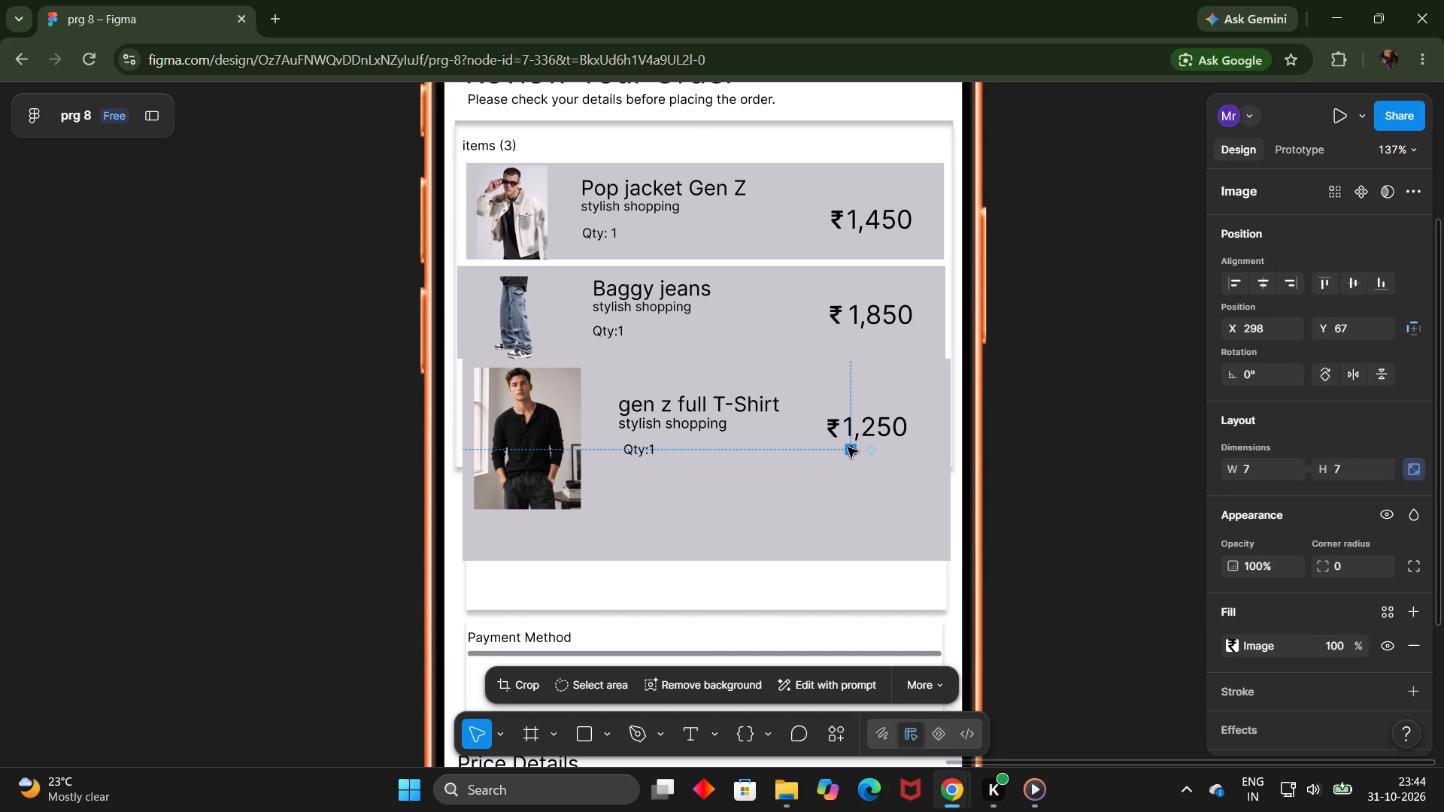
key(Delete)
Shrink the gen z full T-Shirt product image to about 44 × 58 and place it at about X 14, Y 12 in its card.
click(546, 437)
triple_click(546, 437)
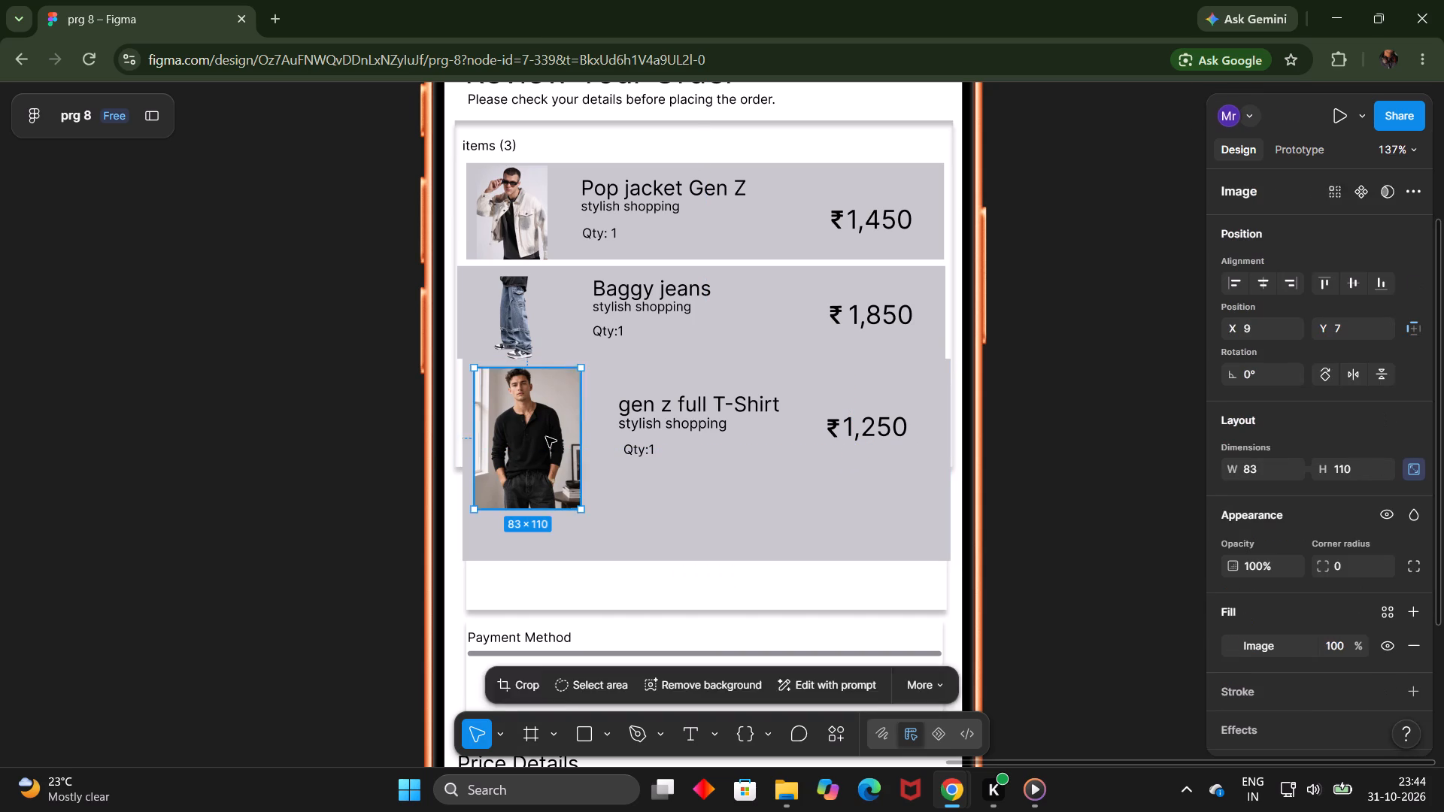
click(630, 498)
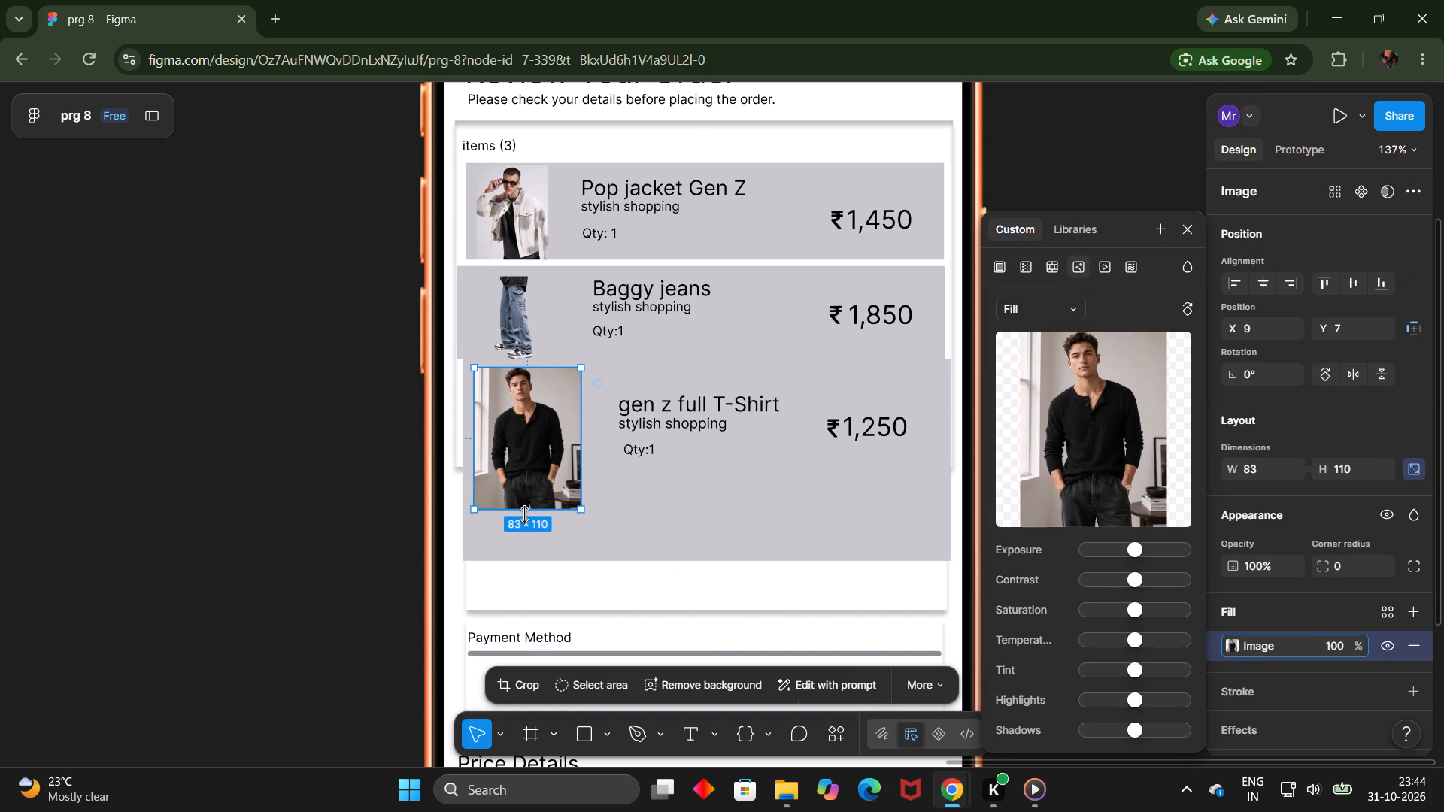
drag(524, 514, 537, 451)
drag(527, 405, 509, 411)
drag(508, 459, 508, 446)
Resize the gen z full T-Shirt card to fit inside the items section, with its top edge at Y 388 and its width slightly reduced.
click(654, 535)
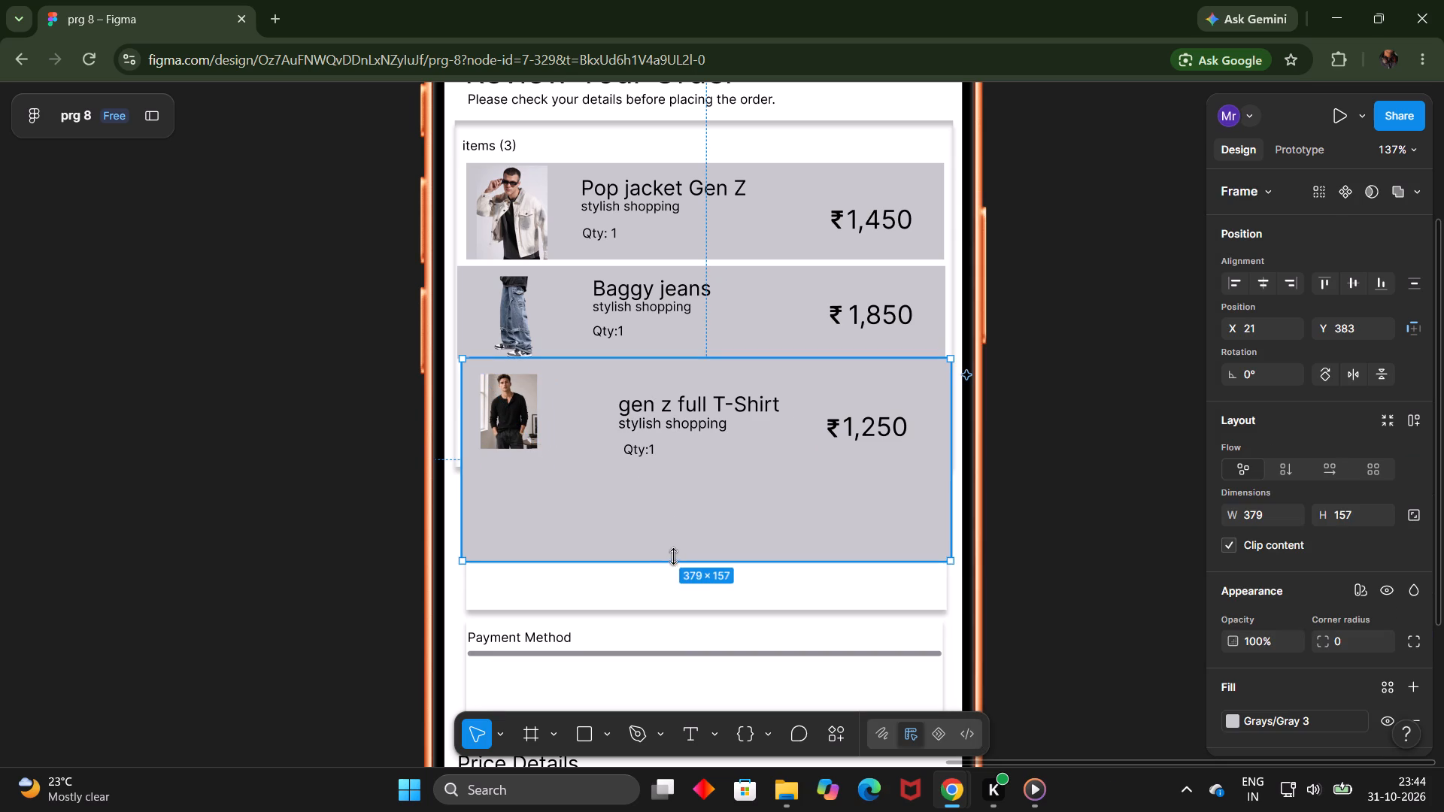
drag(674, 559, 674, 459)
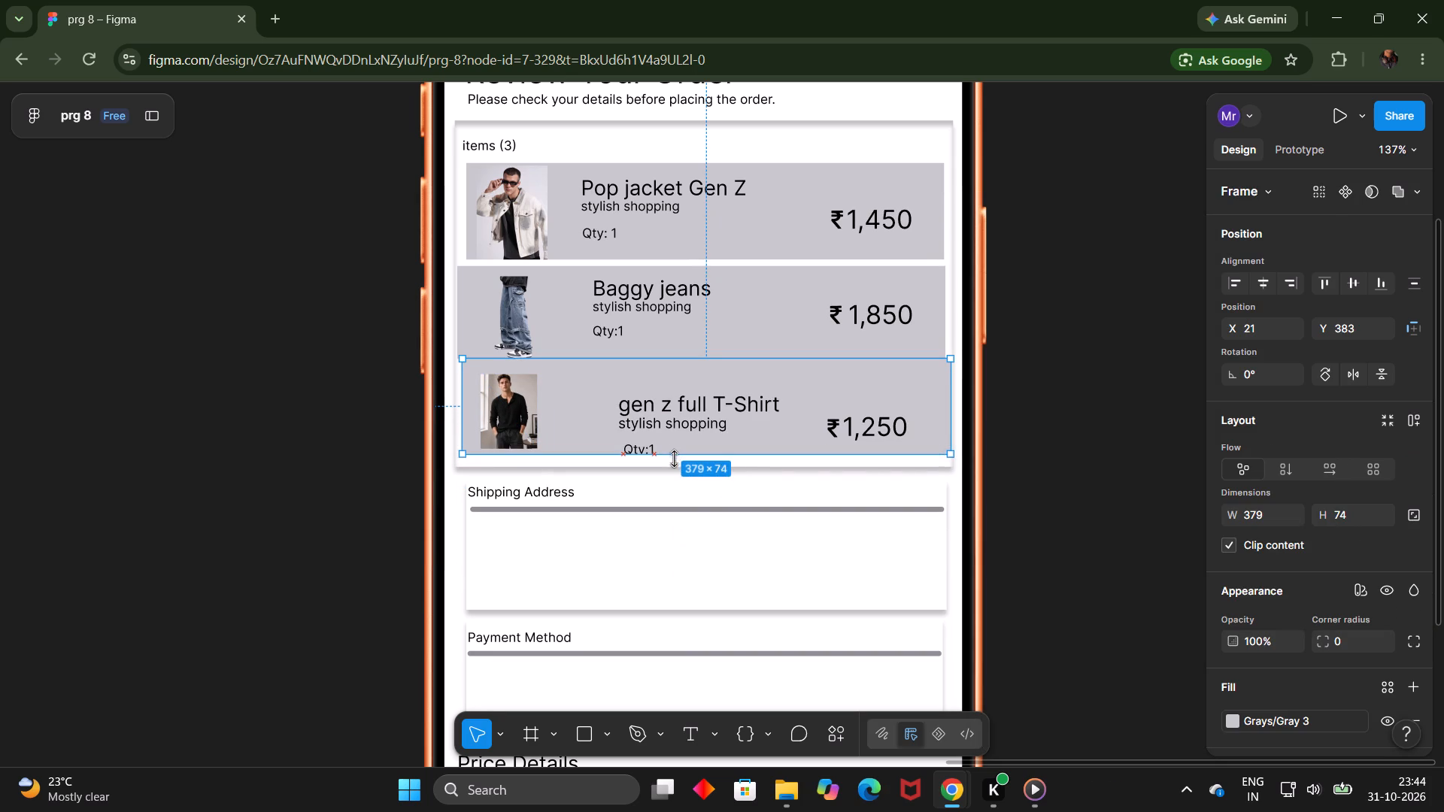
drag(674, 459, 672, 461)
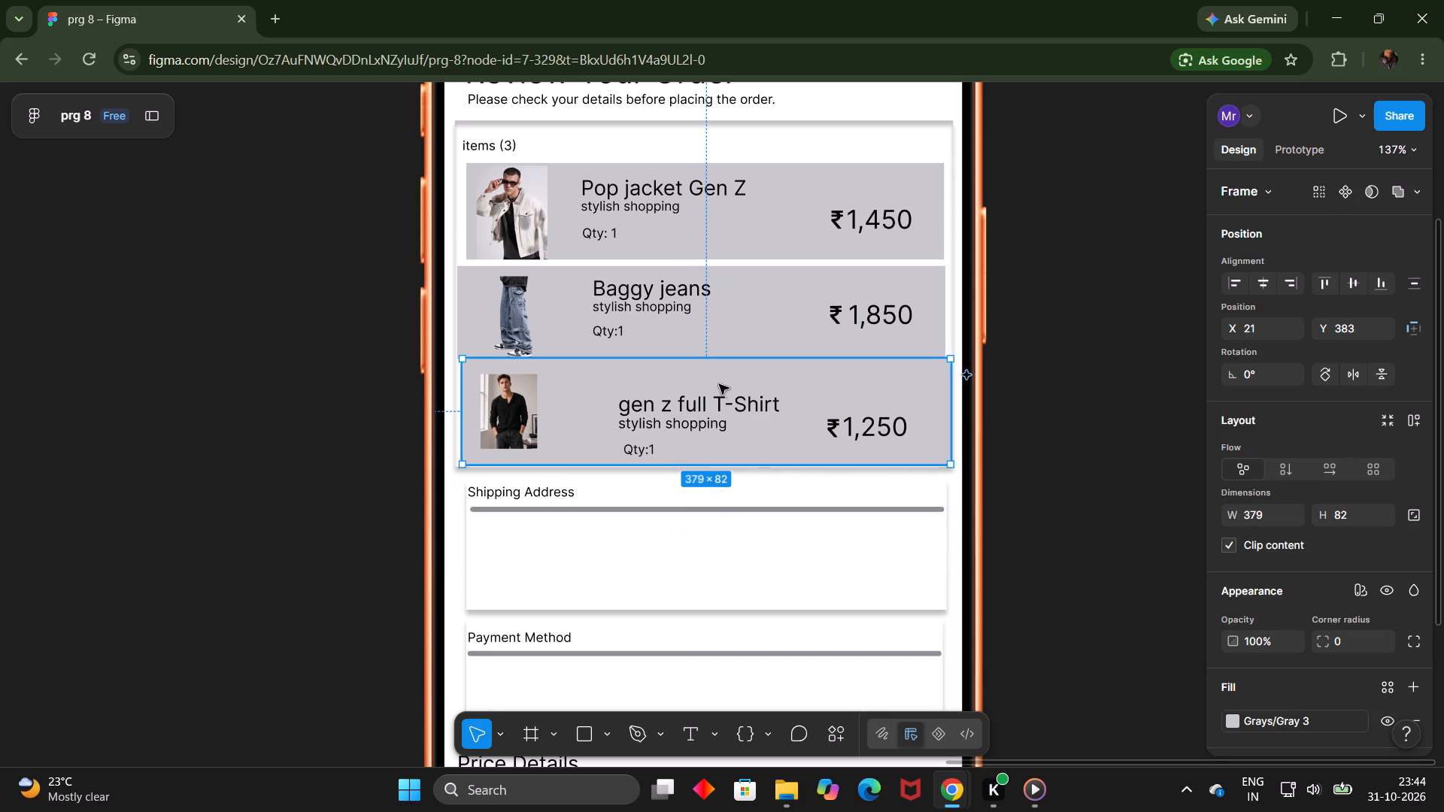
click(714, 363)
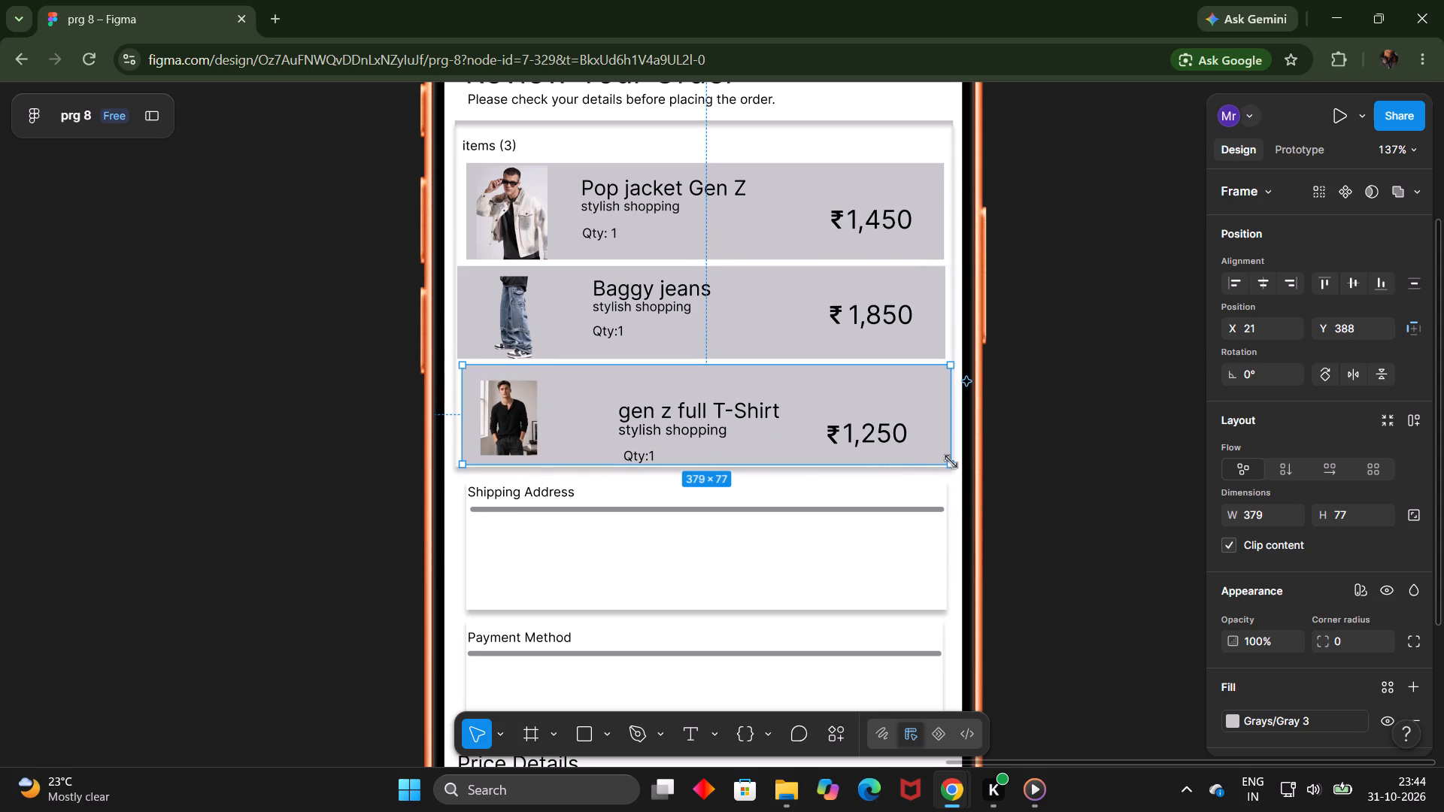
drag(951, 462, 942, 458)
Move the gen z full T-Shirt product image to X 8, Y 6 within its card.
double_click(522, 420)
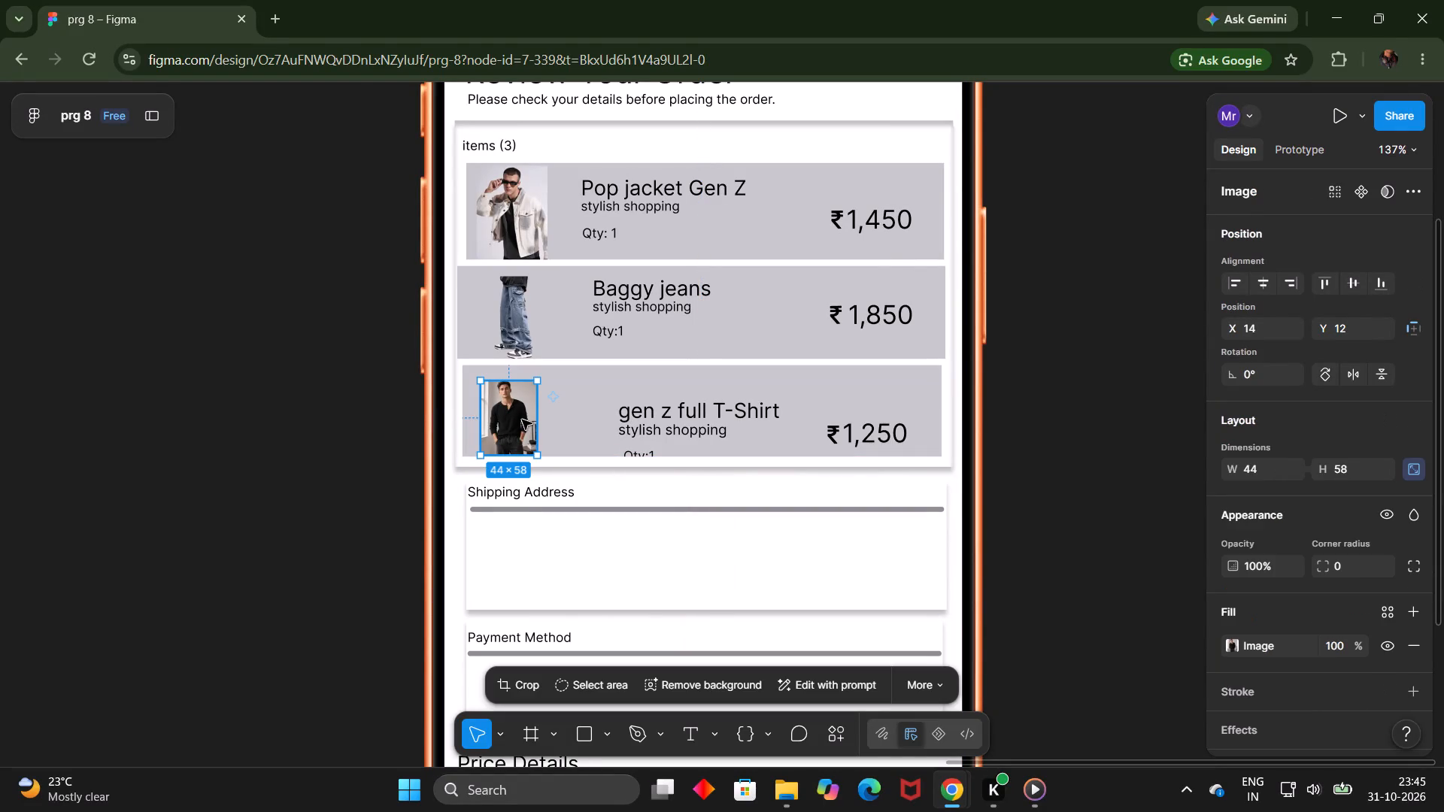
drag(522, 420, 514, 411)
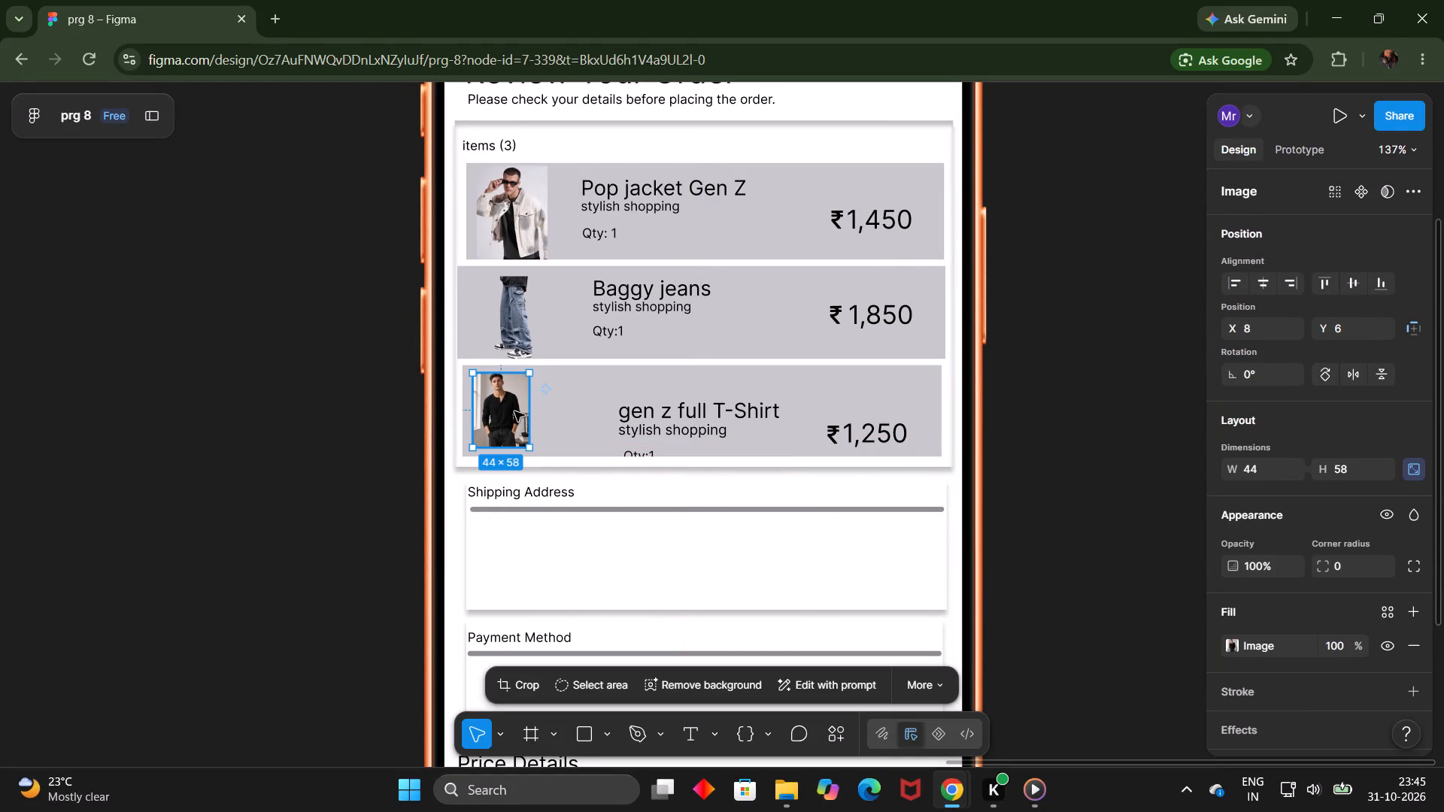
Enlarge the gen z full T-Shirt product image to 58 × 78, at about X 6, Y -1 in its card.
drag(505, 444, 505, 449)
drag(505, 449, 505, 453)
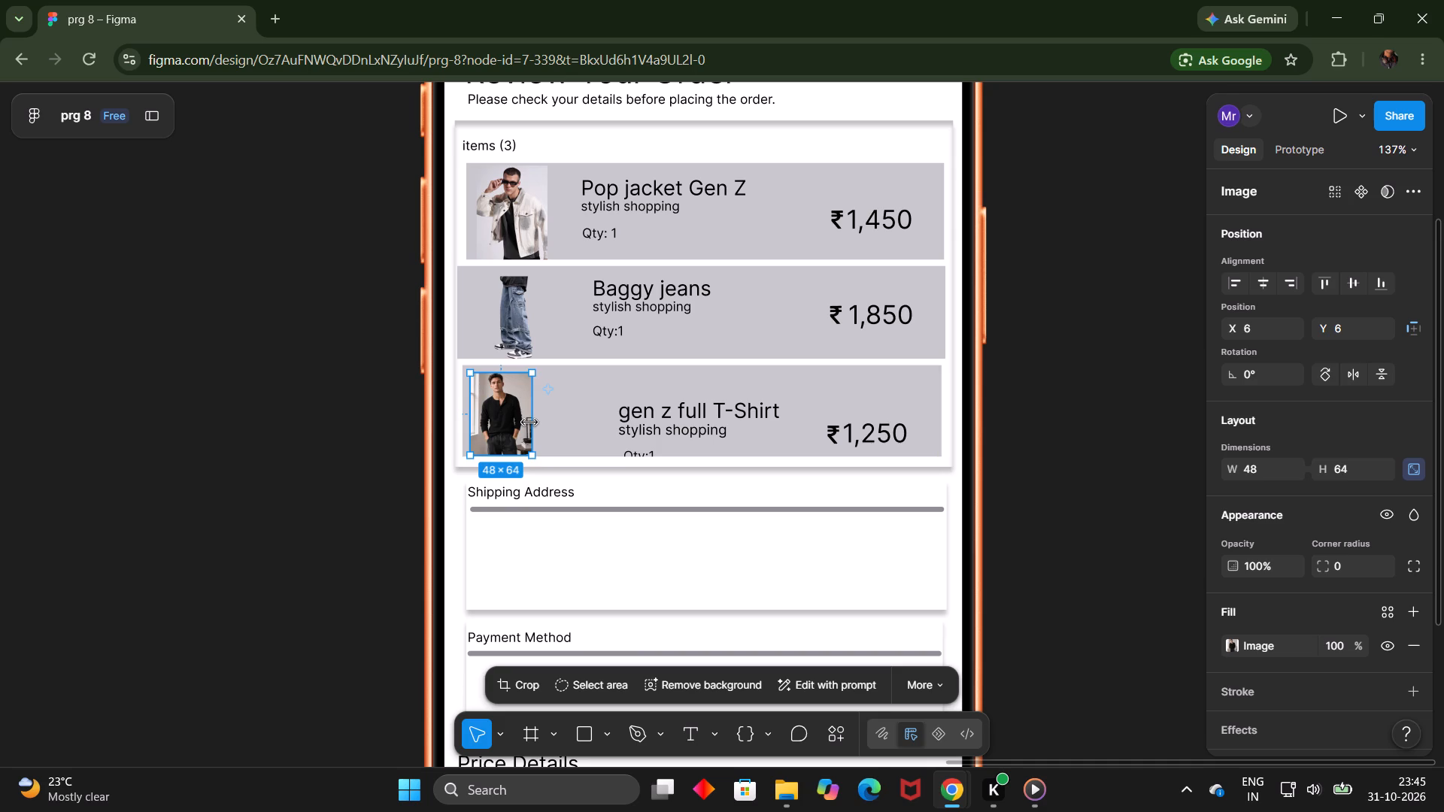
drag(529, 423, 545, 423)
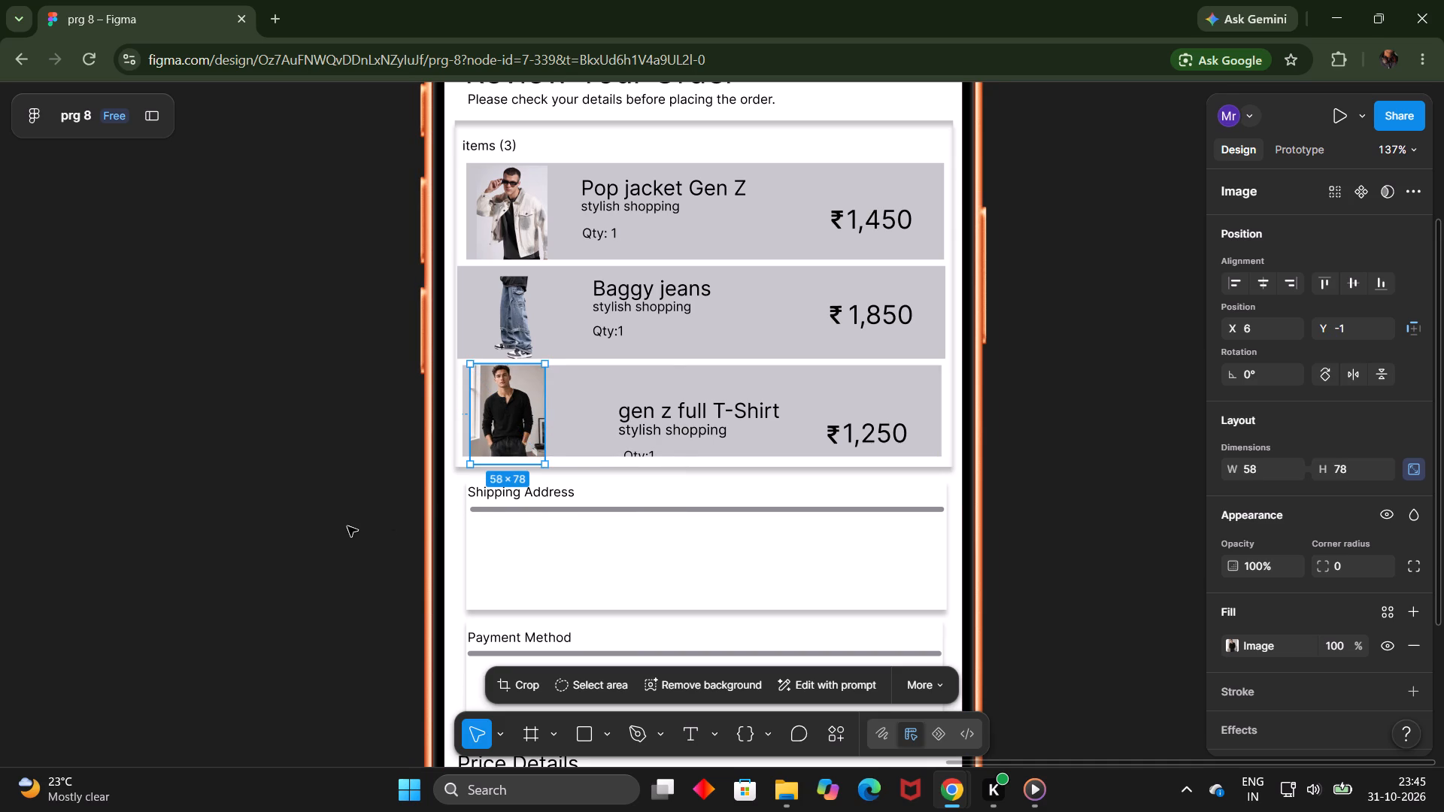
click(347, 526)
Move the gen z full T-Shirt title text to X 93, Y 8 and its Qty:1 text to X 93, Y 44.
double_click(691, 410)
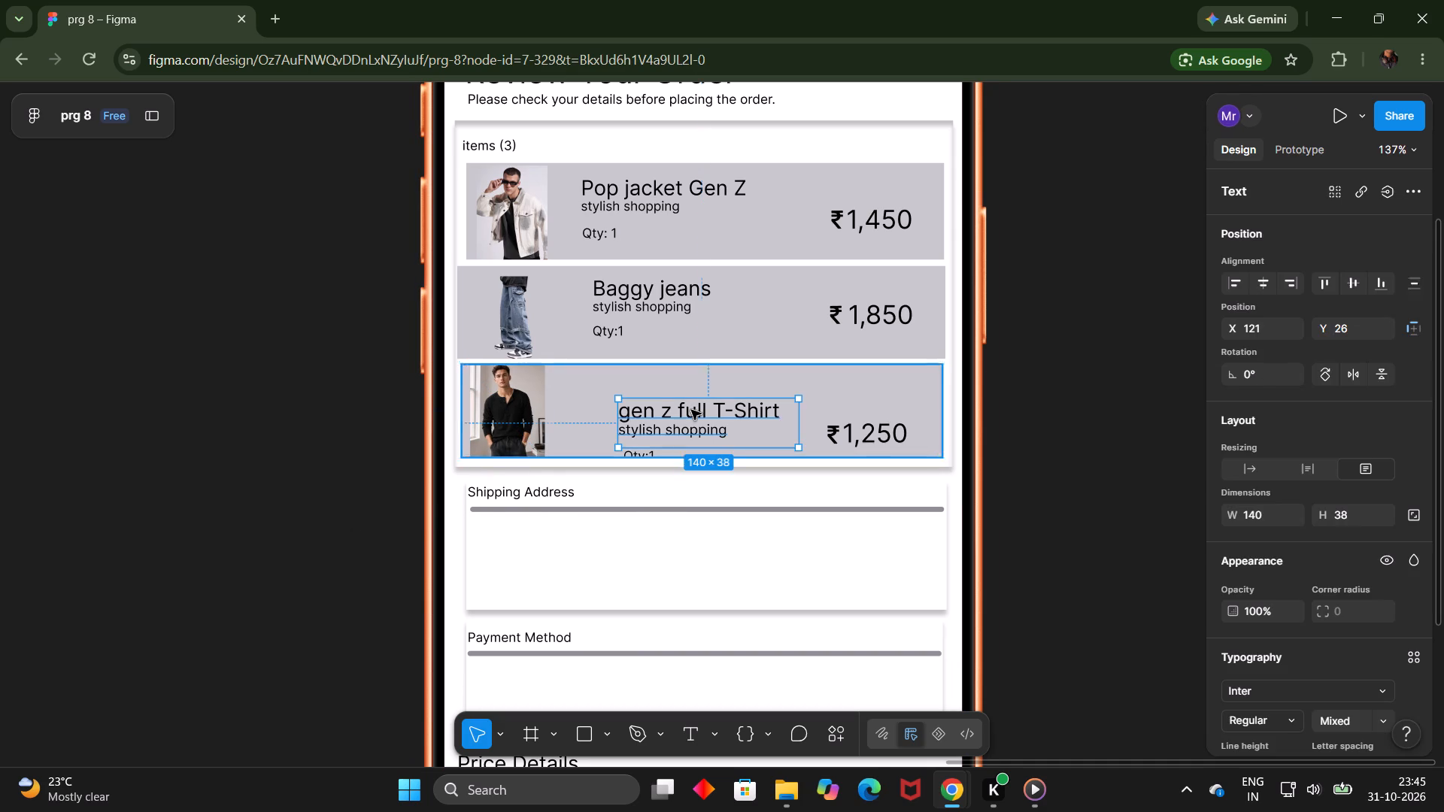
drag(688, 410, 651, 387)
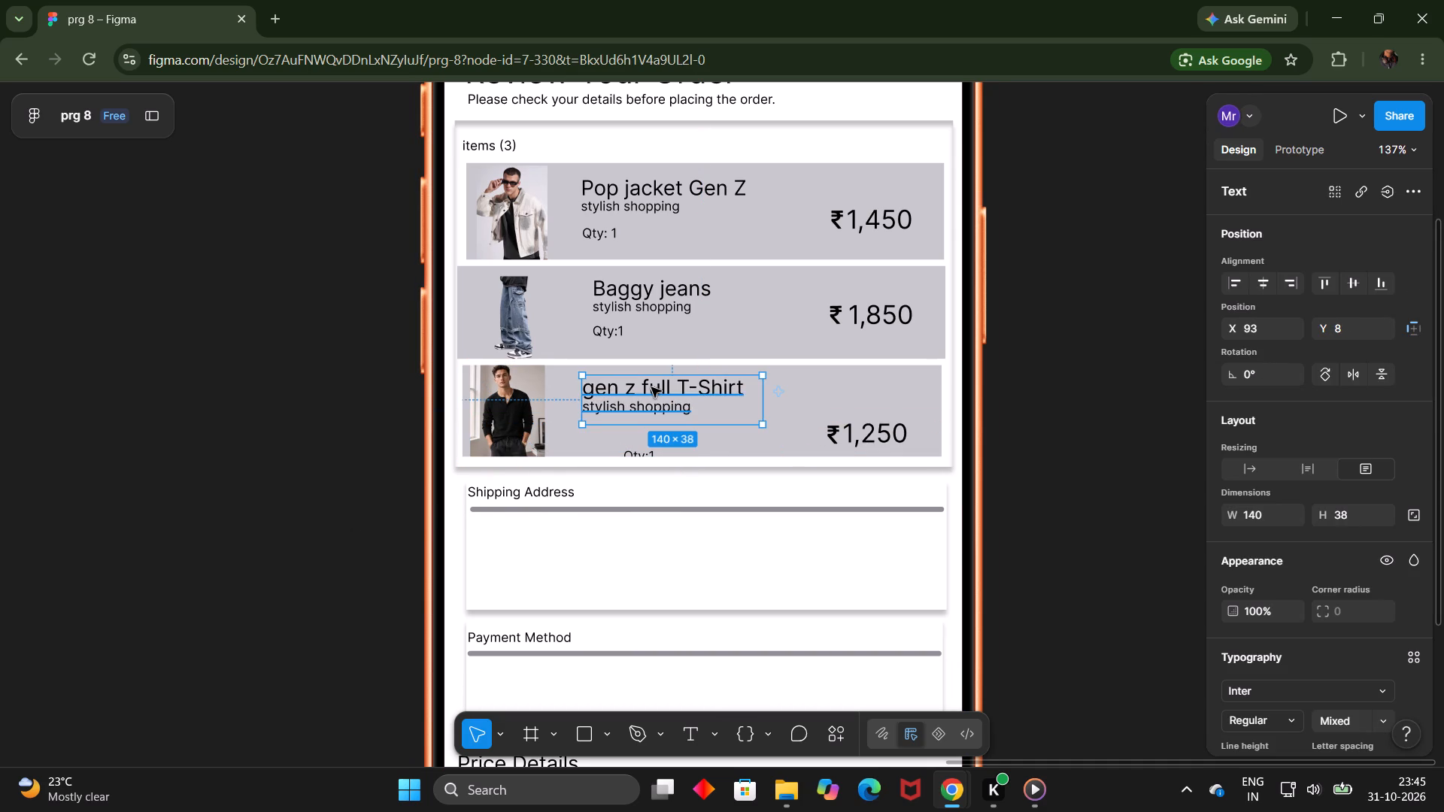
click(636, 451)
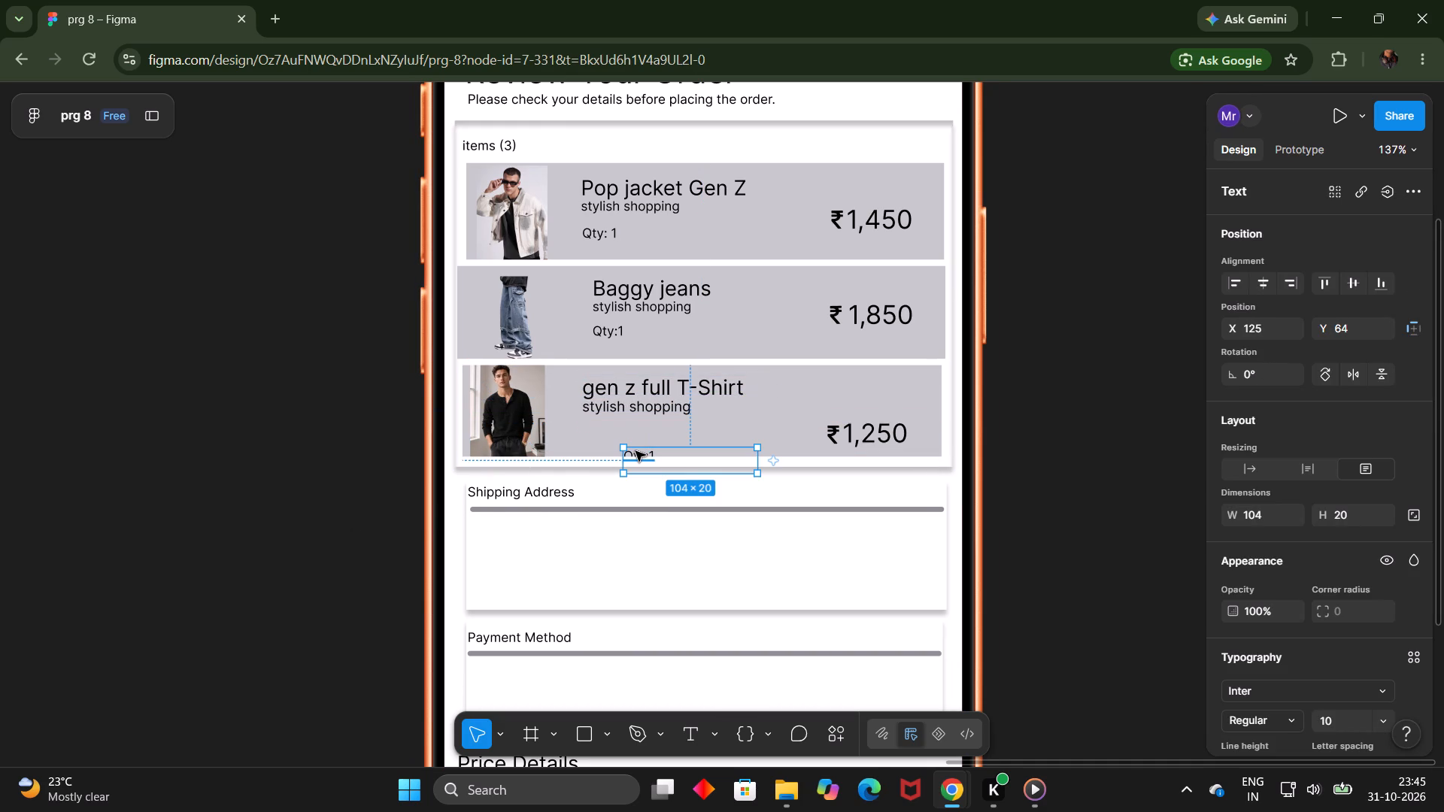
drag(636, 451, 597, 426)
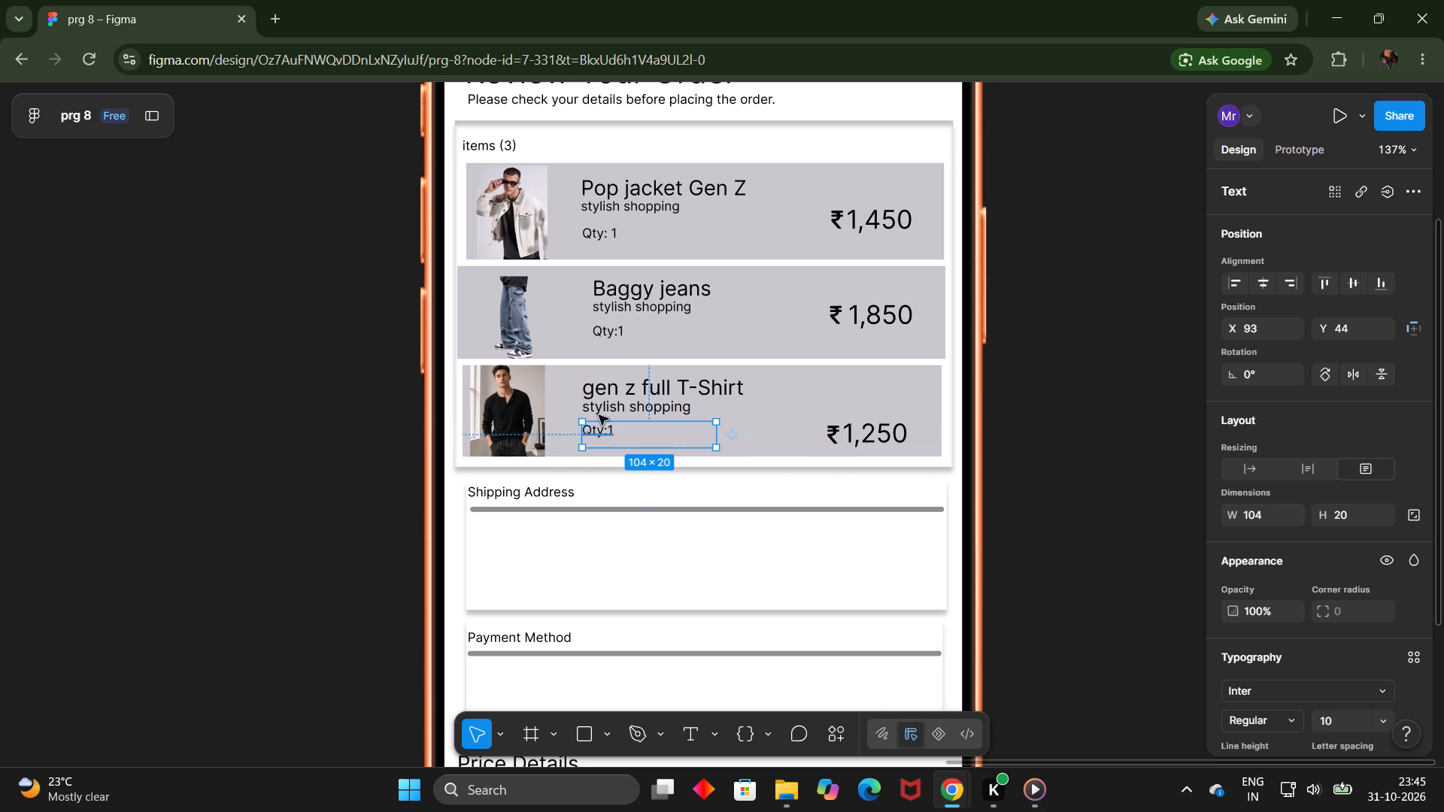
Move the Baggy jeans title text to X 98, Y 7 and its Qty:1 text to X 98, Y 40.
double_click(617, 306)
drag(617, 306, 609, 305)
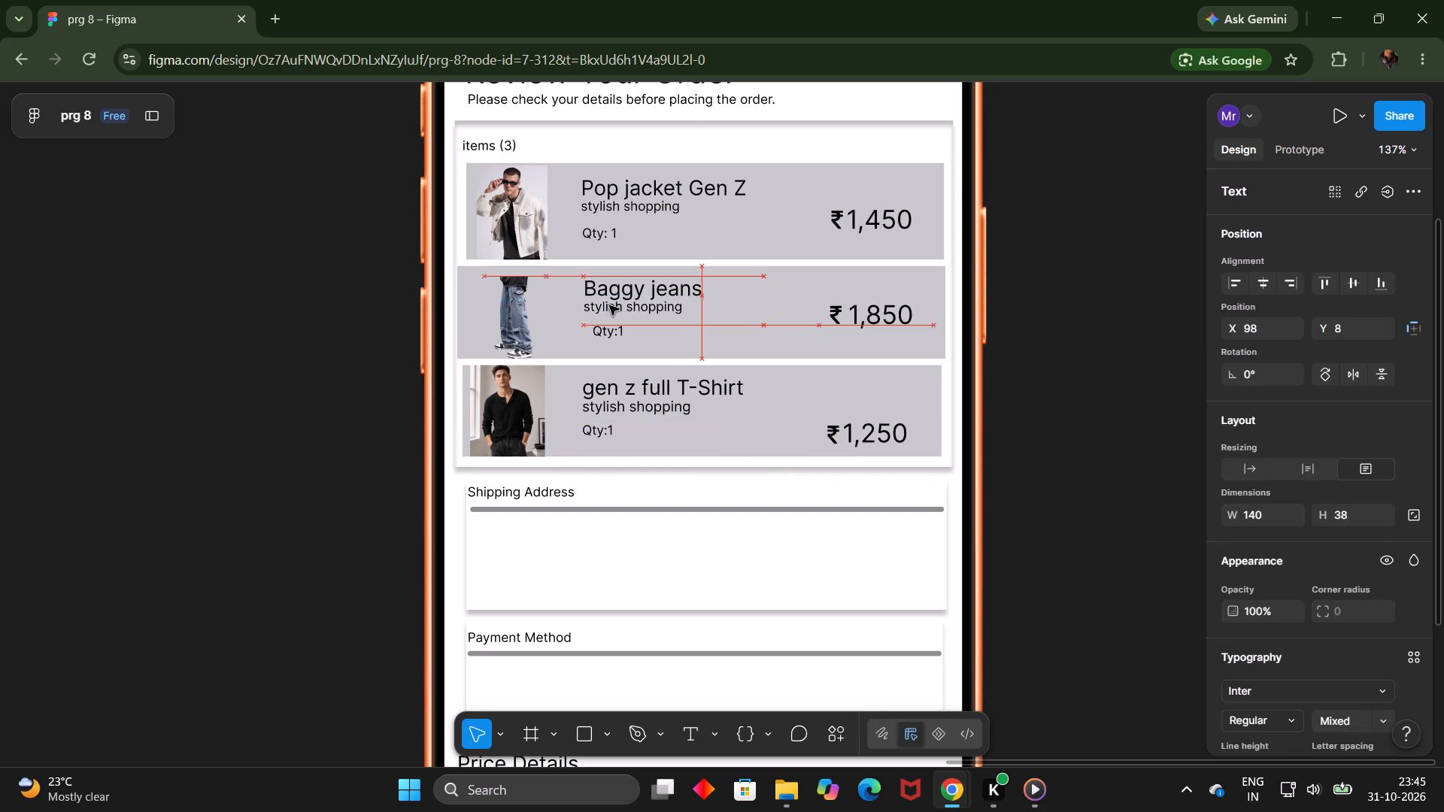
drag(609, 305, 603, 304)
double_click(602, 334)
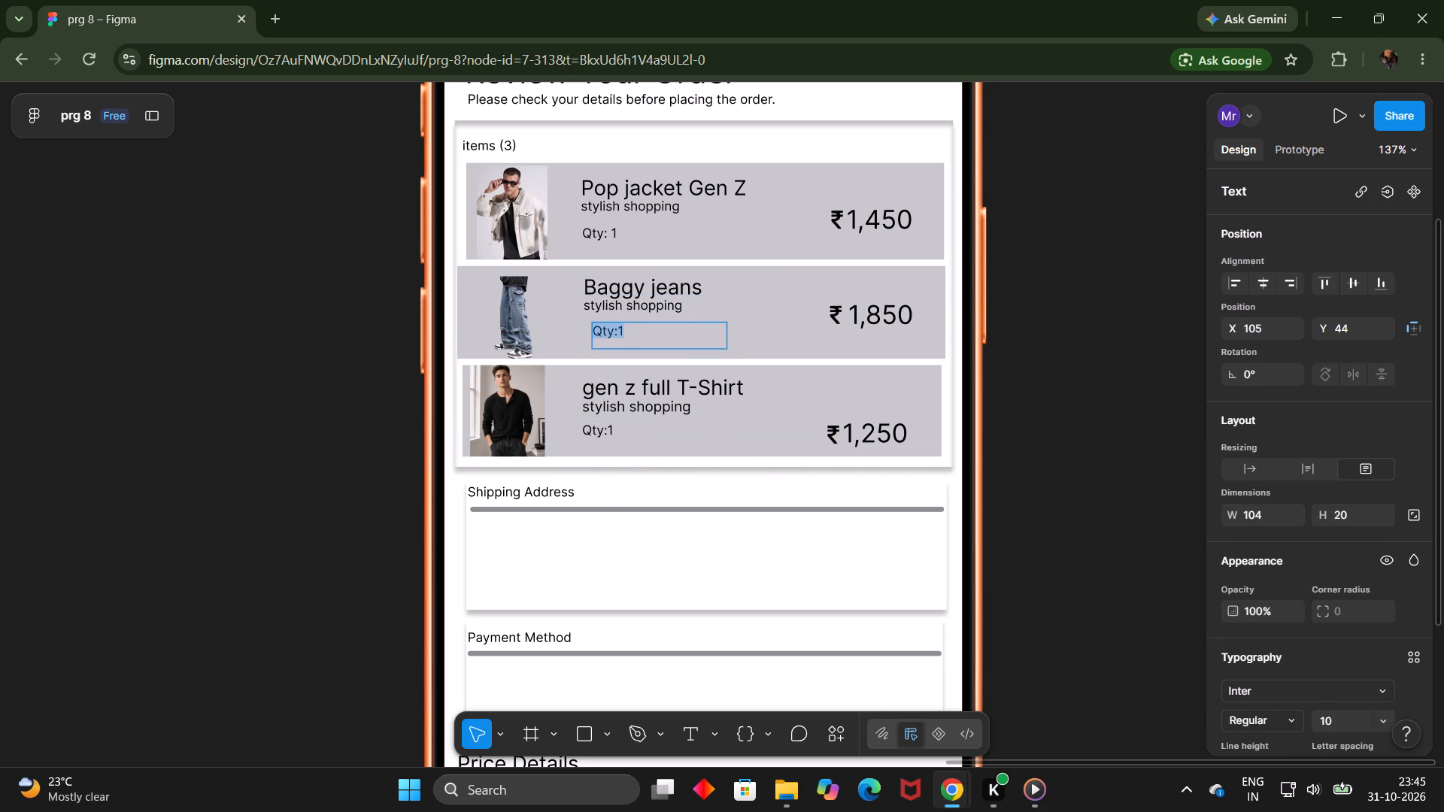
click(602, 334)
click(714, 315)
click(751, 331)
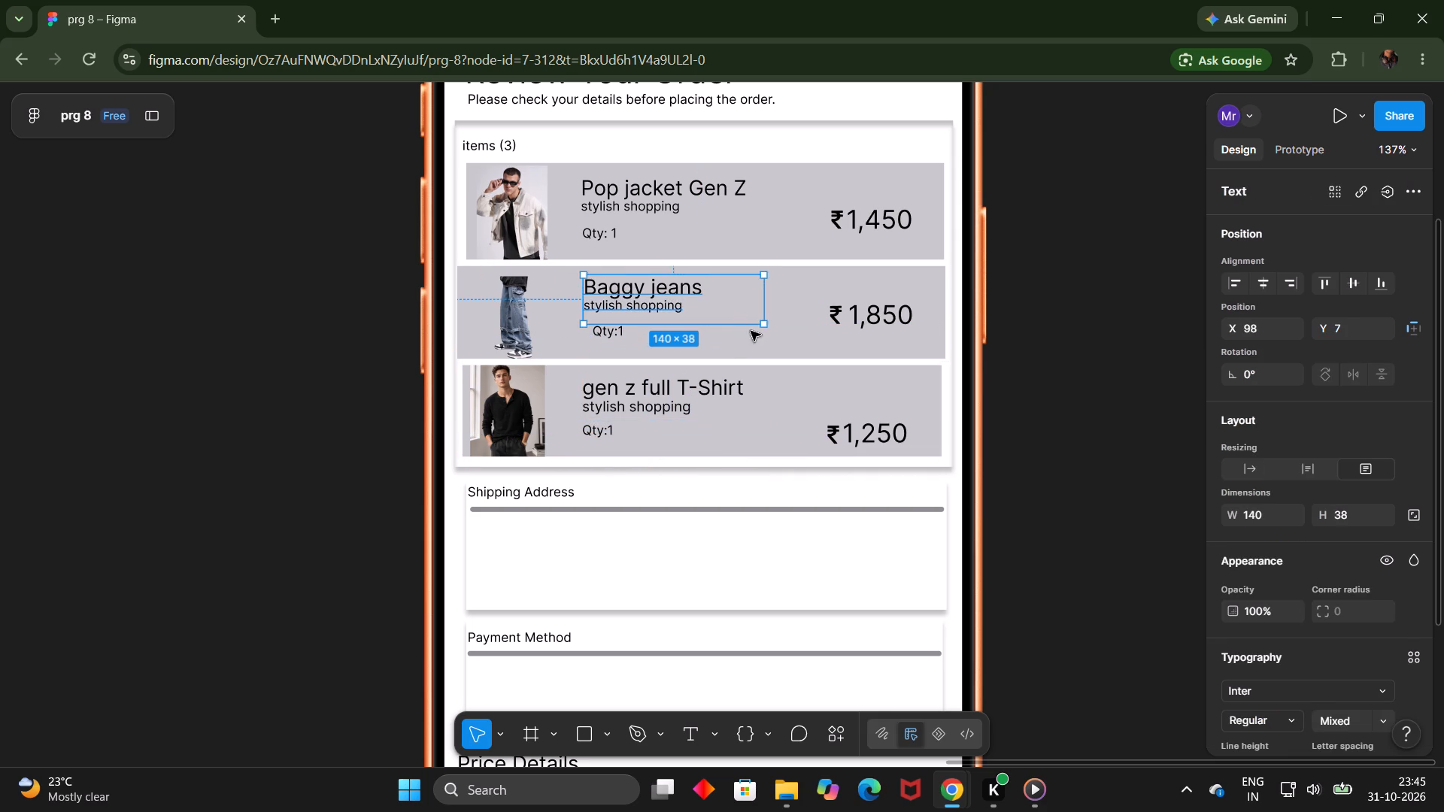
click(601, 335)
click(601, 335)
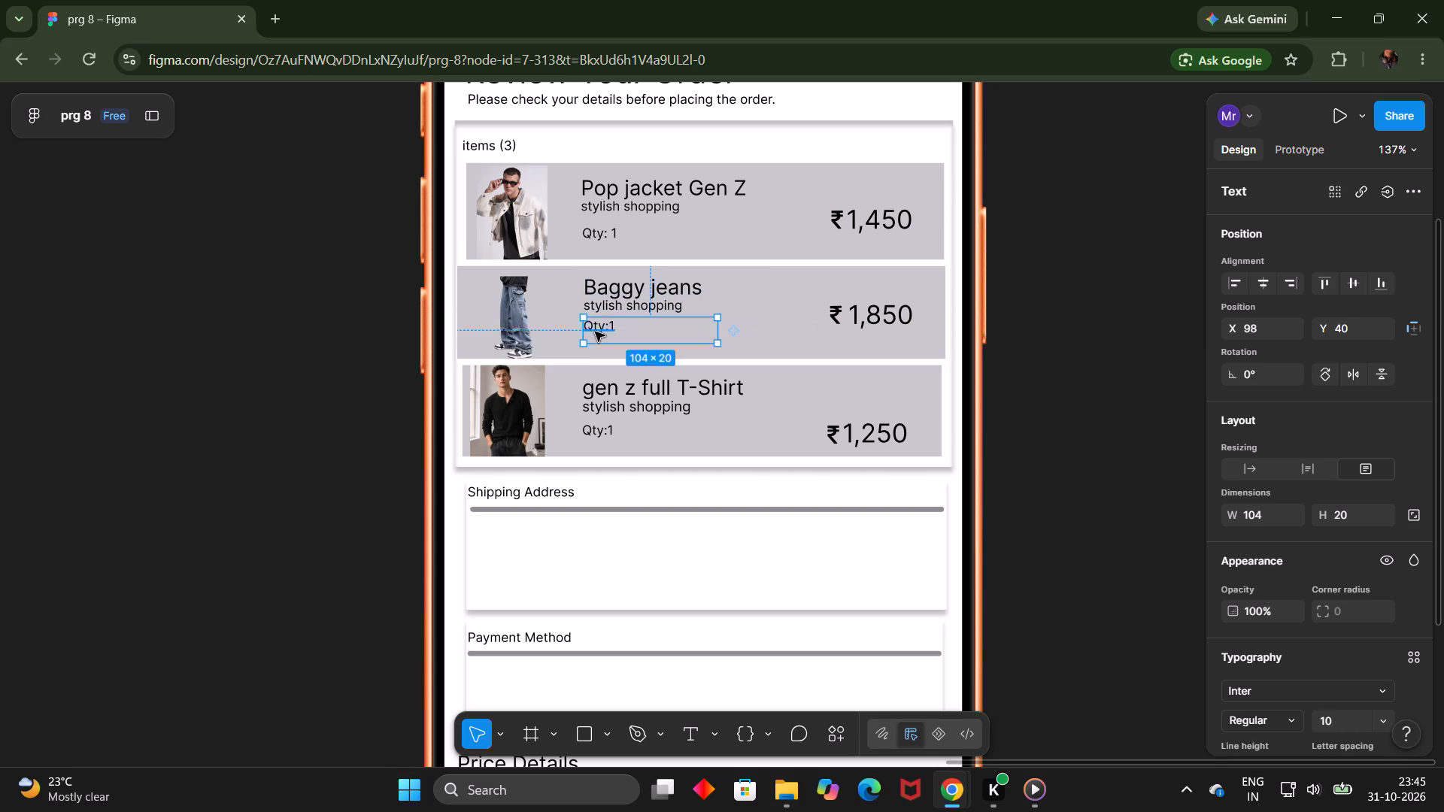
Raise the 1,250 price on the gen z full T-Shirt card to Y 28 and realign its rupee symbol directly before it.
triple_click(881, 436)
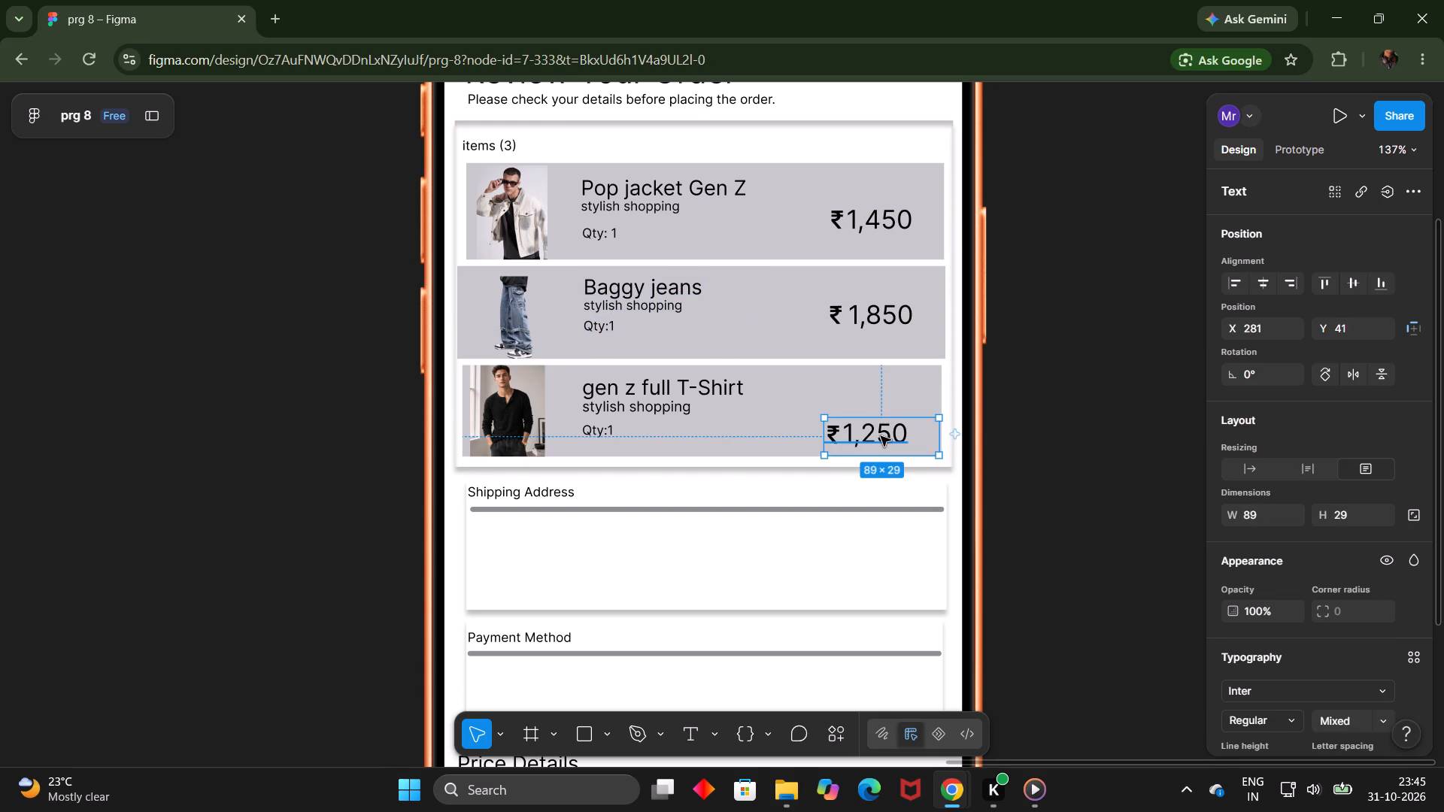
drag(881, 436, 881, 419)
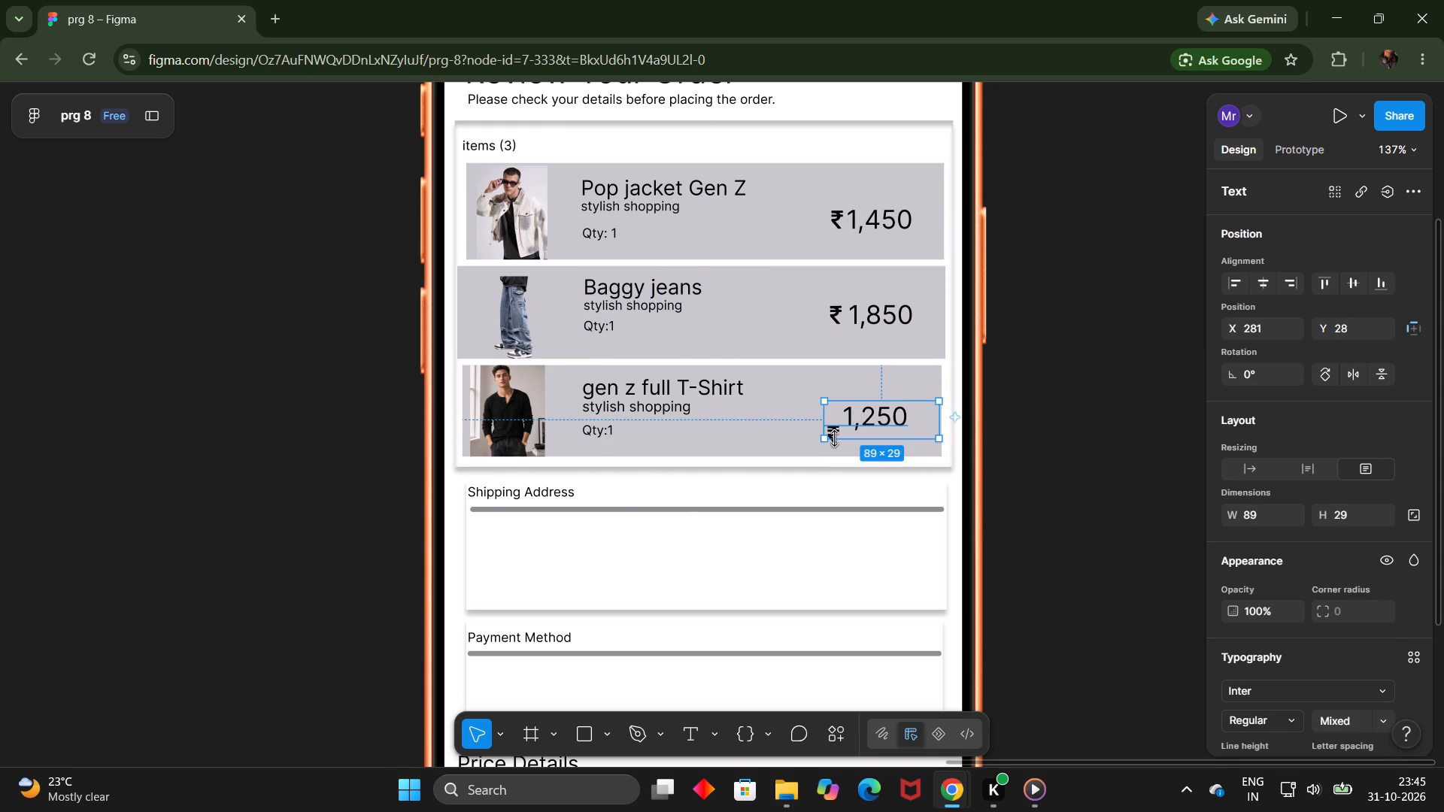
click(834, 438)
click(834, 427)
drag(834, 432, 838, 415)
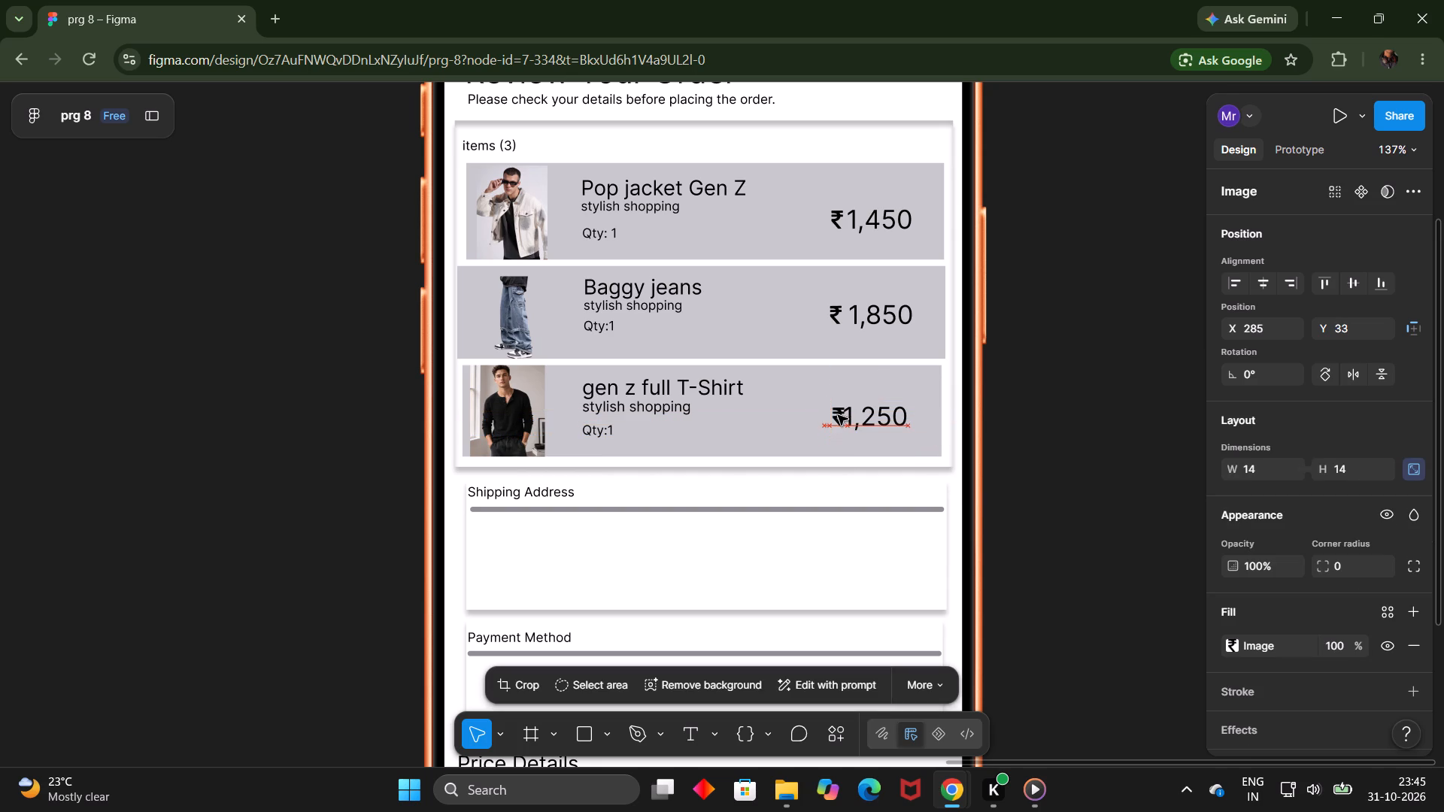
drag(838, 415, 836, 414)
click(1091, 511)
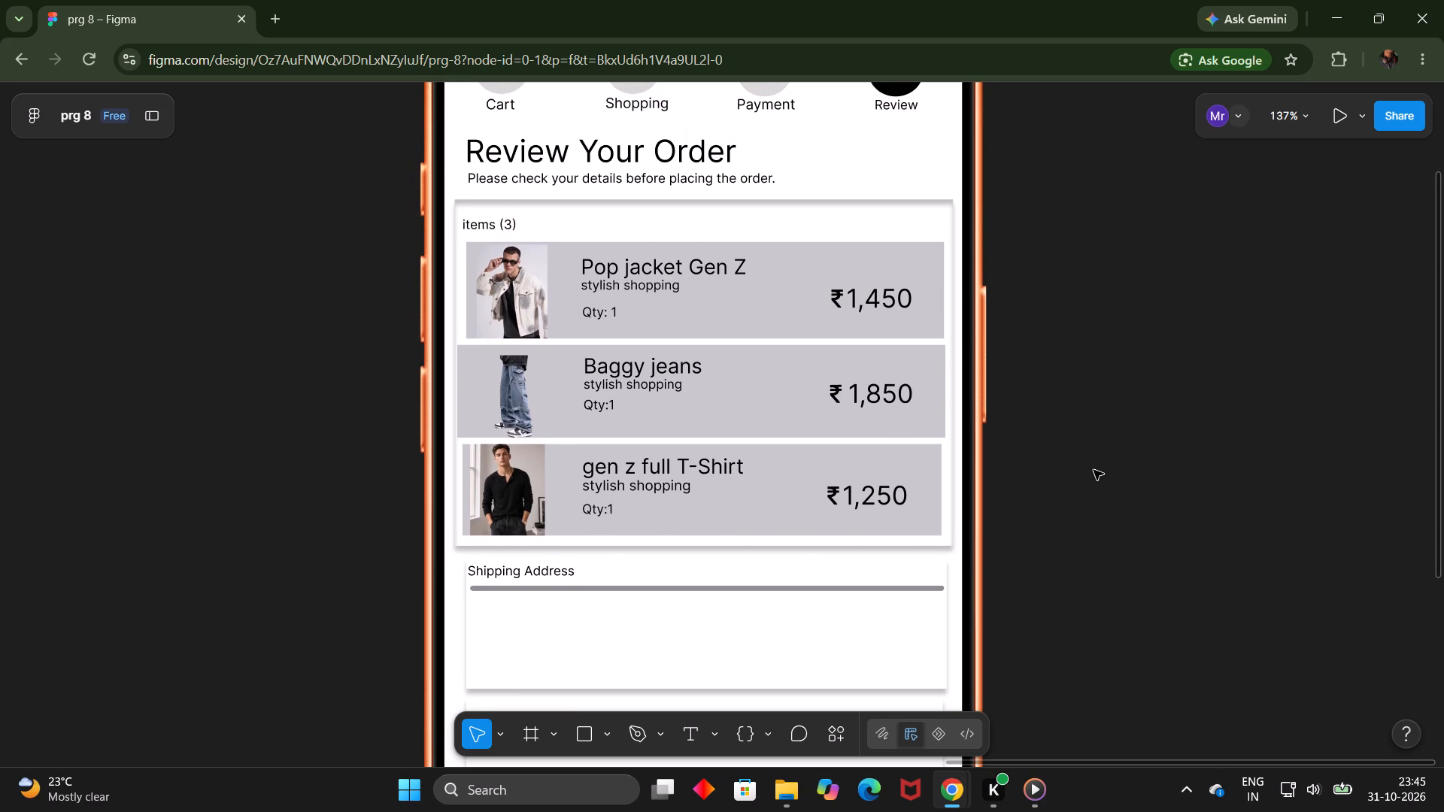
Place the design window side by side with the lab manual and compare the Review Your Order screen with the reference.
scroll(1094, 470, down, 1)
scroll(1109, 425, up, 1)
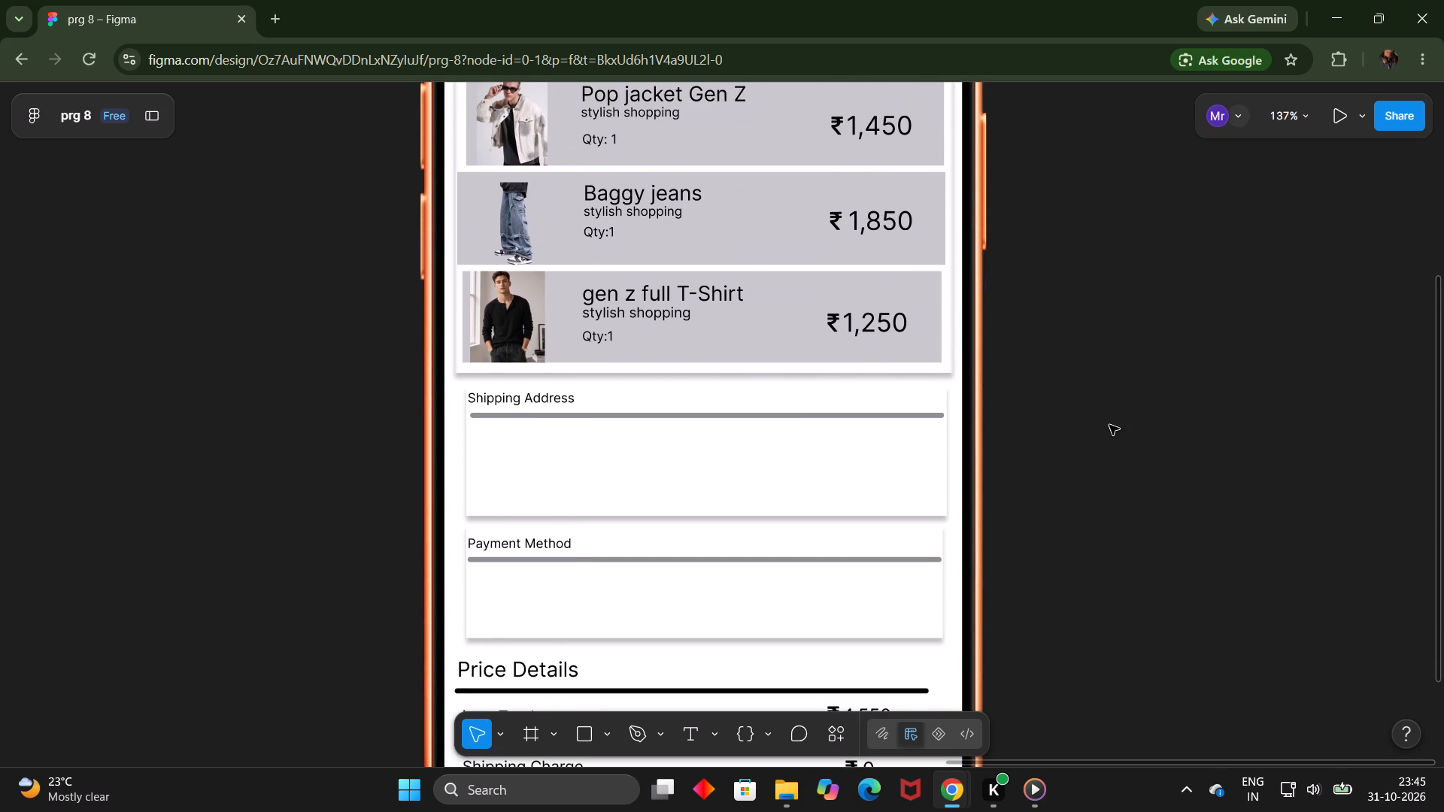
scroll(1109, 425, down, 1)
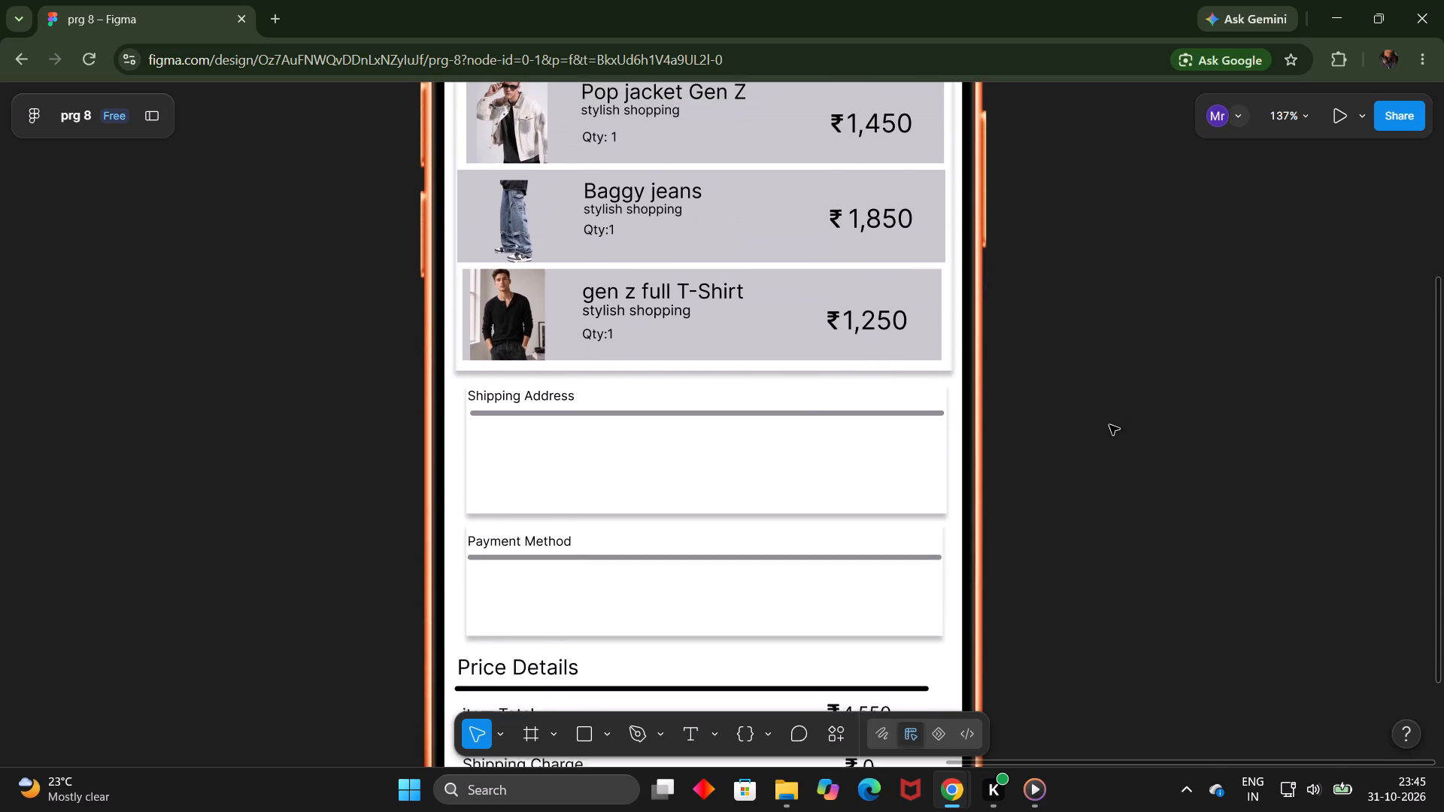
scroll(1109, 425, down, 1)
scroll(1109, 425, up, 1)
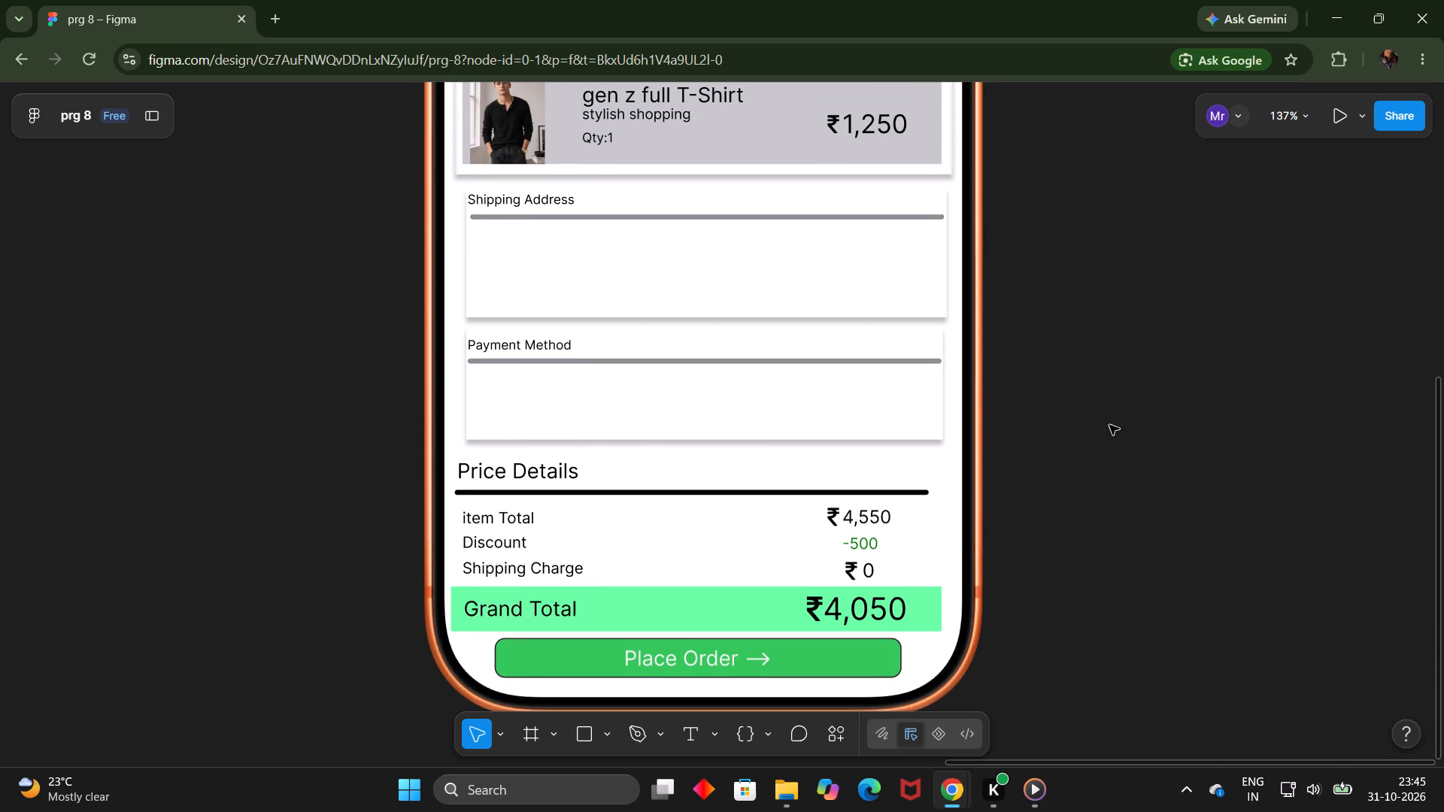
drag(871, 0, 698, 0)
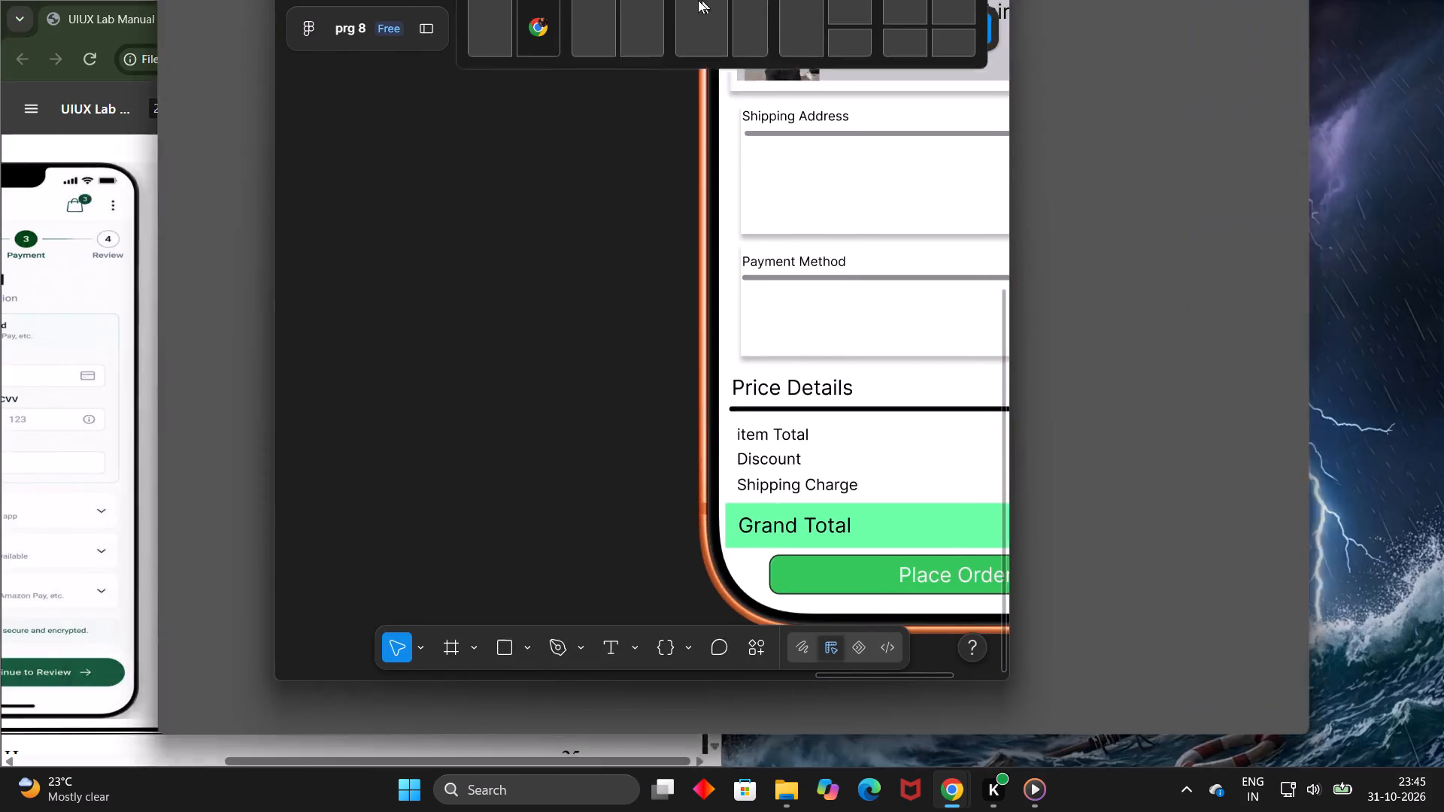
drag(698, 0, 639, 68)
scroll(908, 388, left, 1)
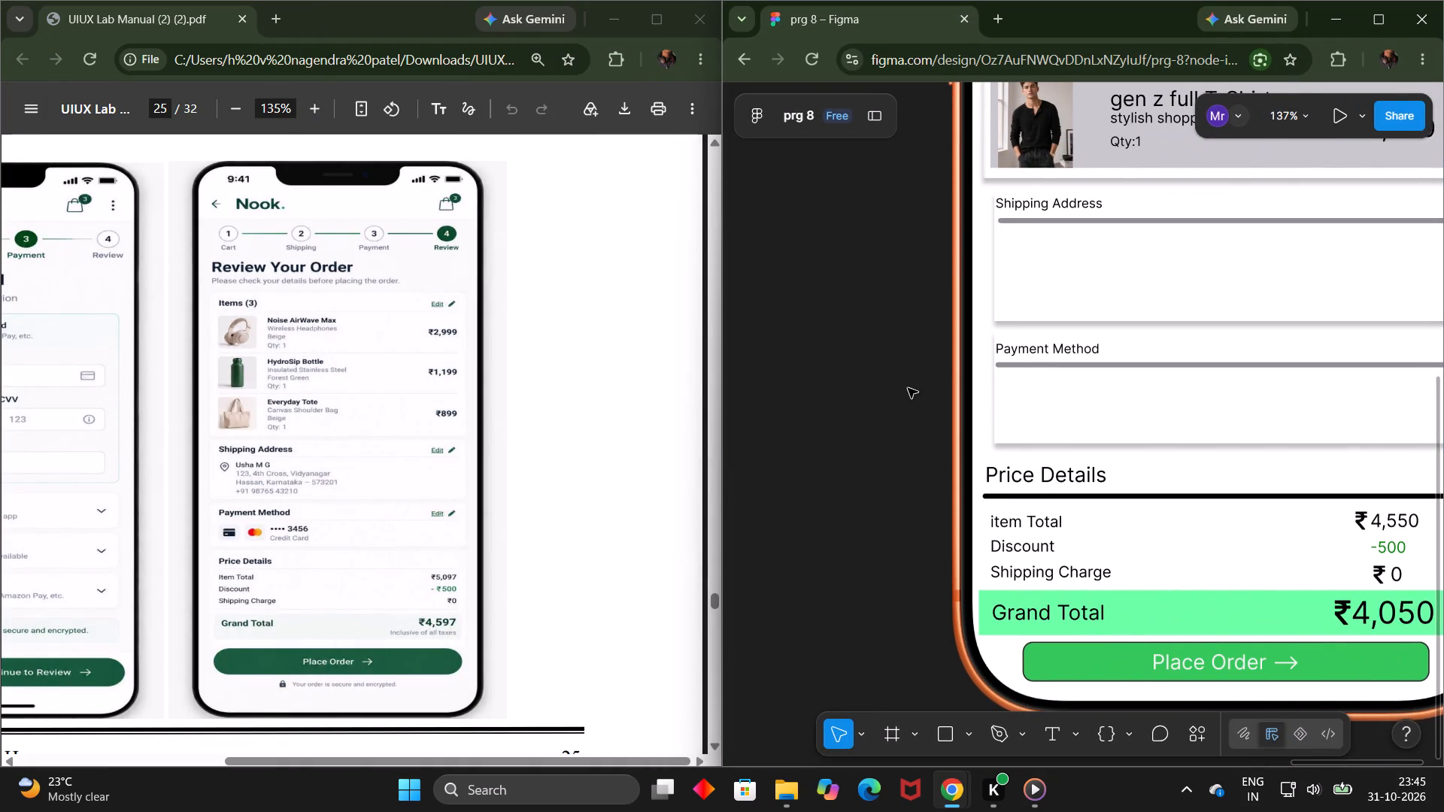
scroll(862, 401, left, 1)
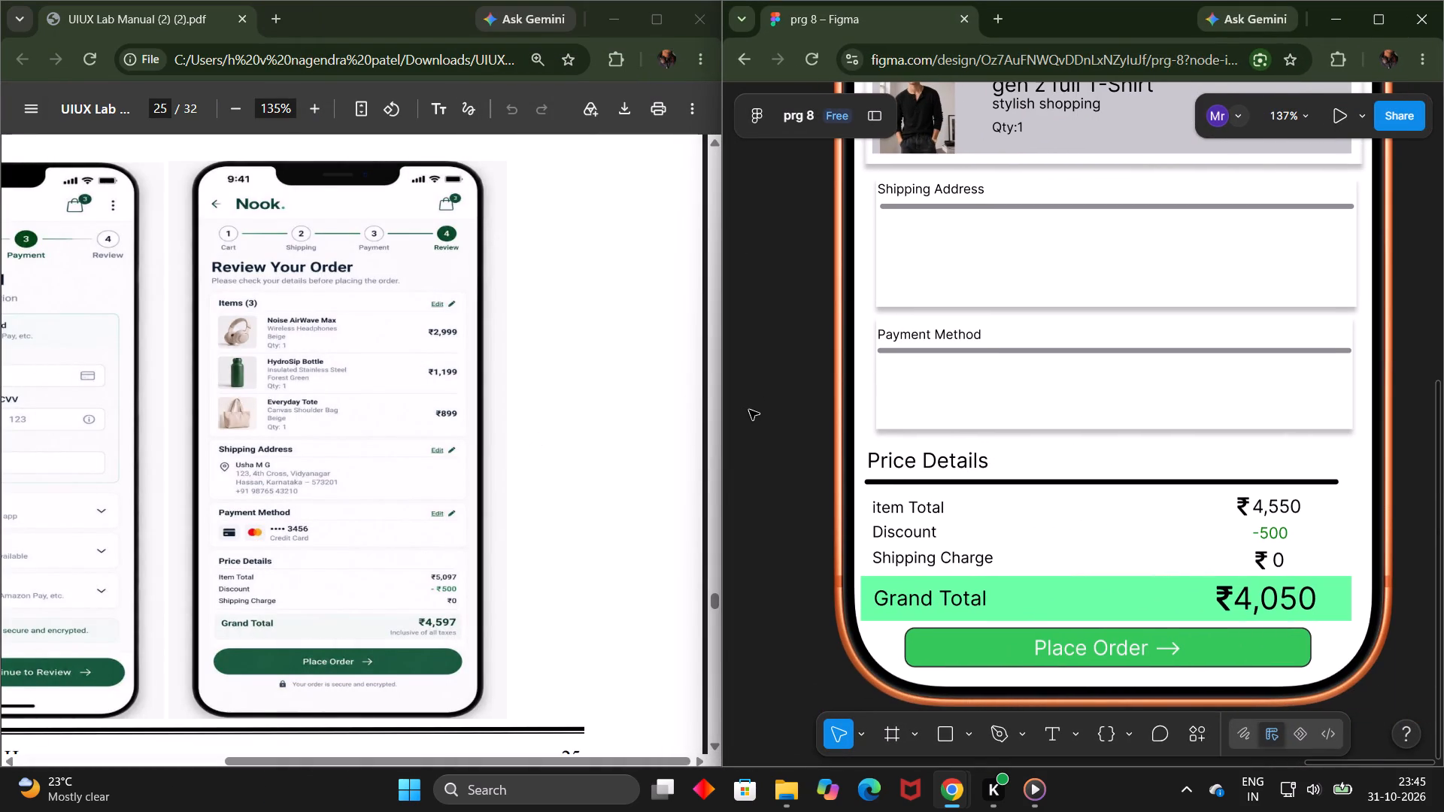
scroll(749, 410, up, 3)
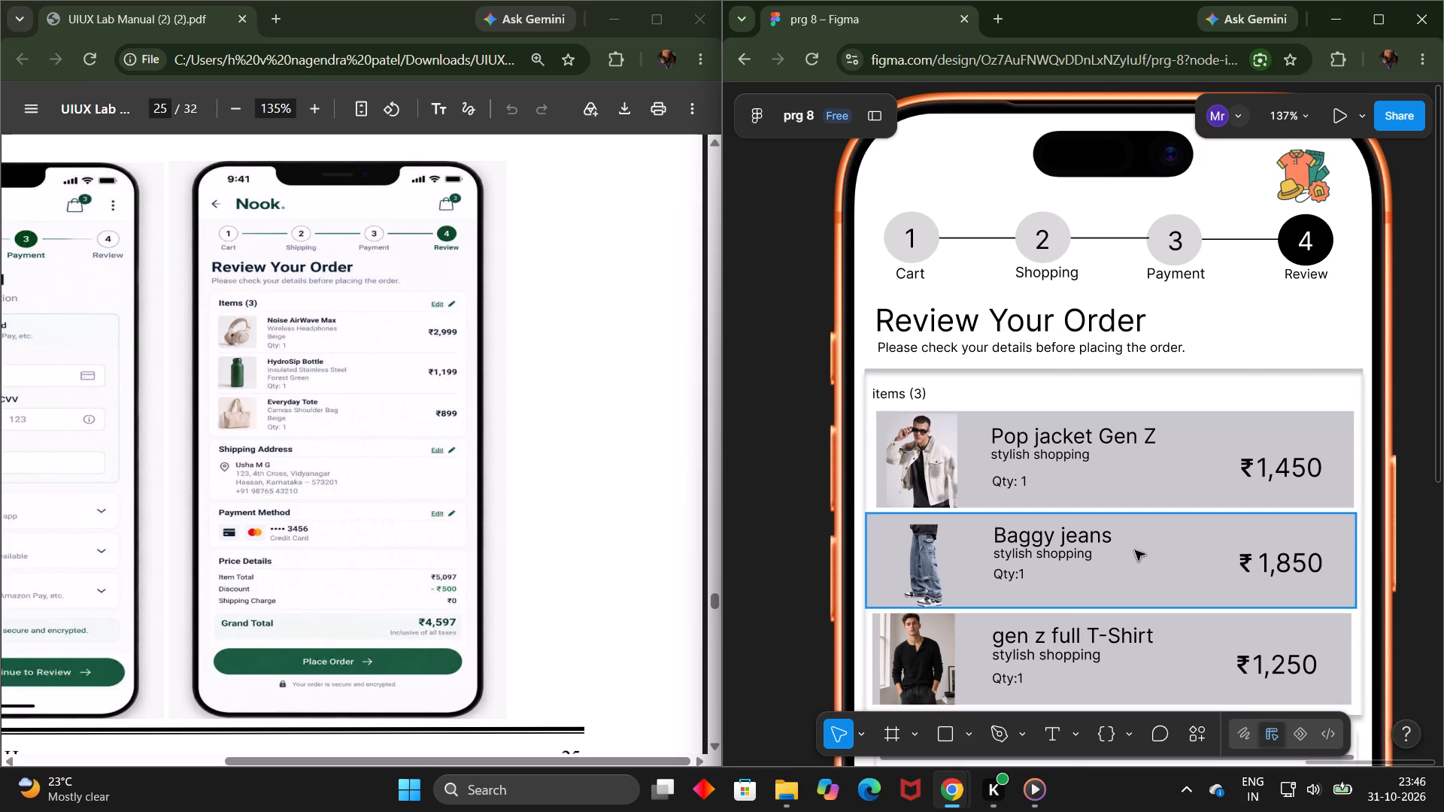
scroll(1135, 550, down, 2)
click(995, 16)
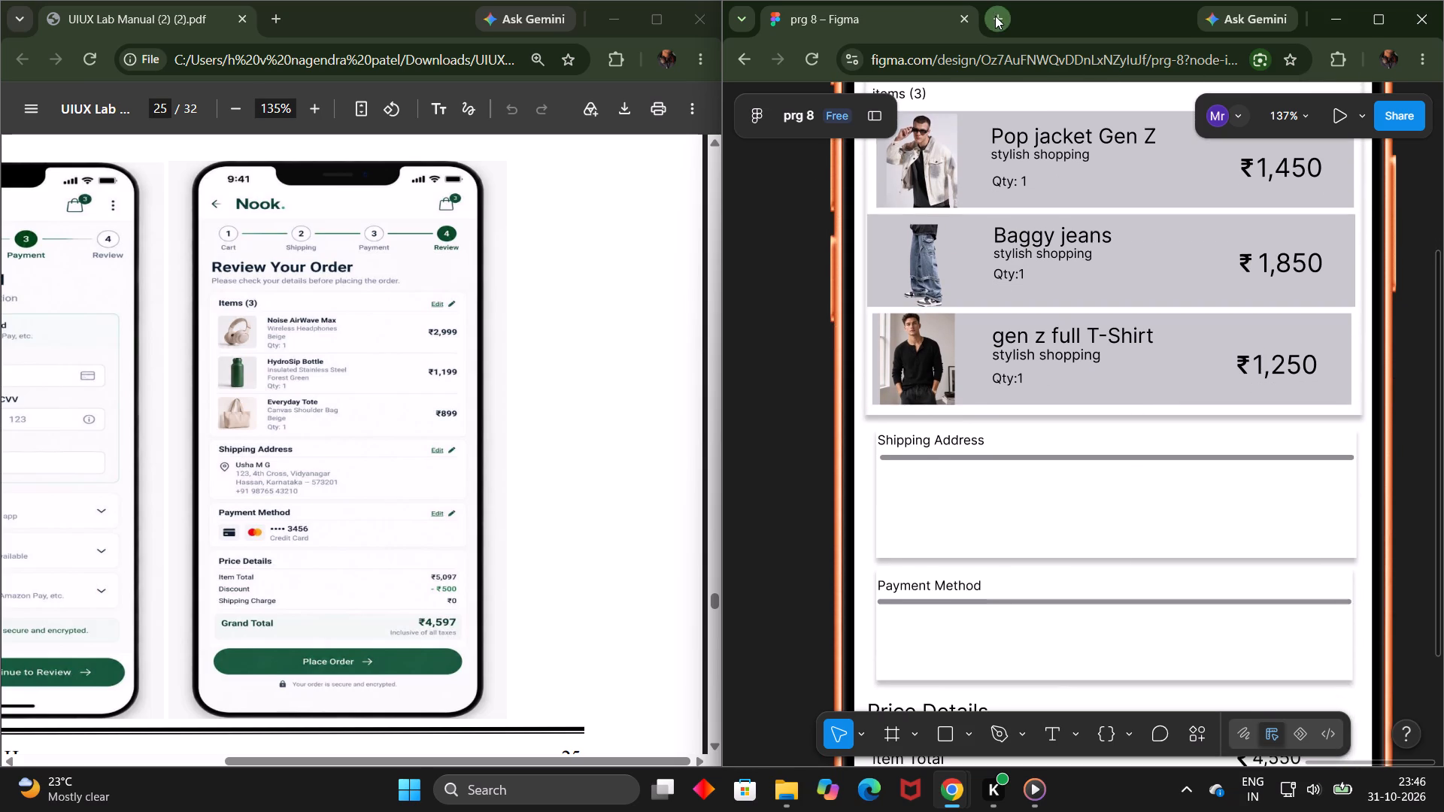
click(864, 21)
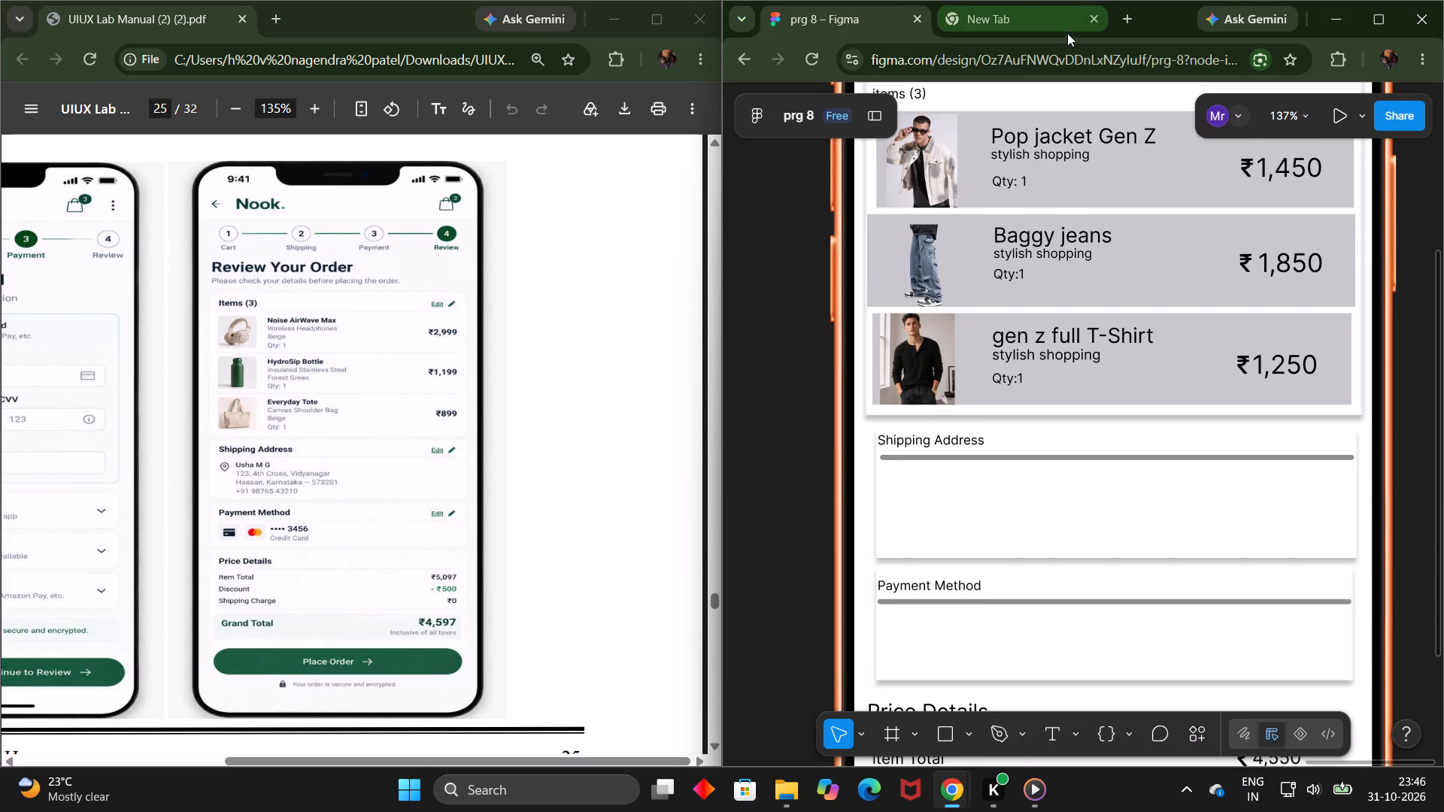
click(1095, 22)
Duplicate the 28 × 28 location pin icon from the Address field of the Shipping Details screen.
scroll(874, 295, right, 3)
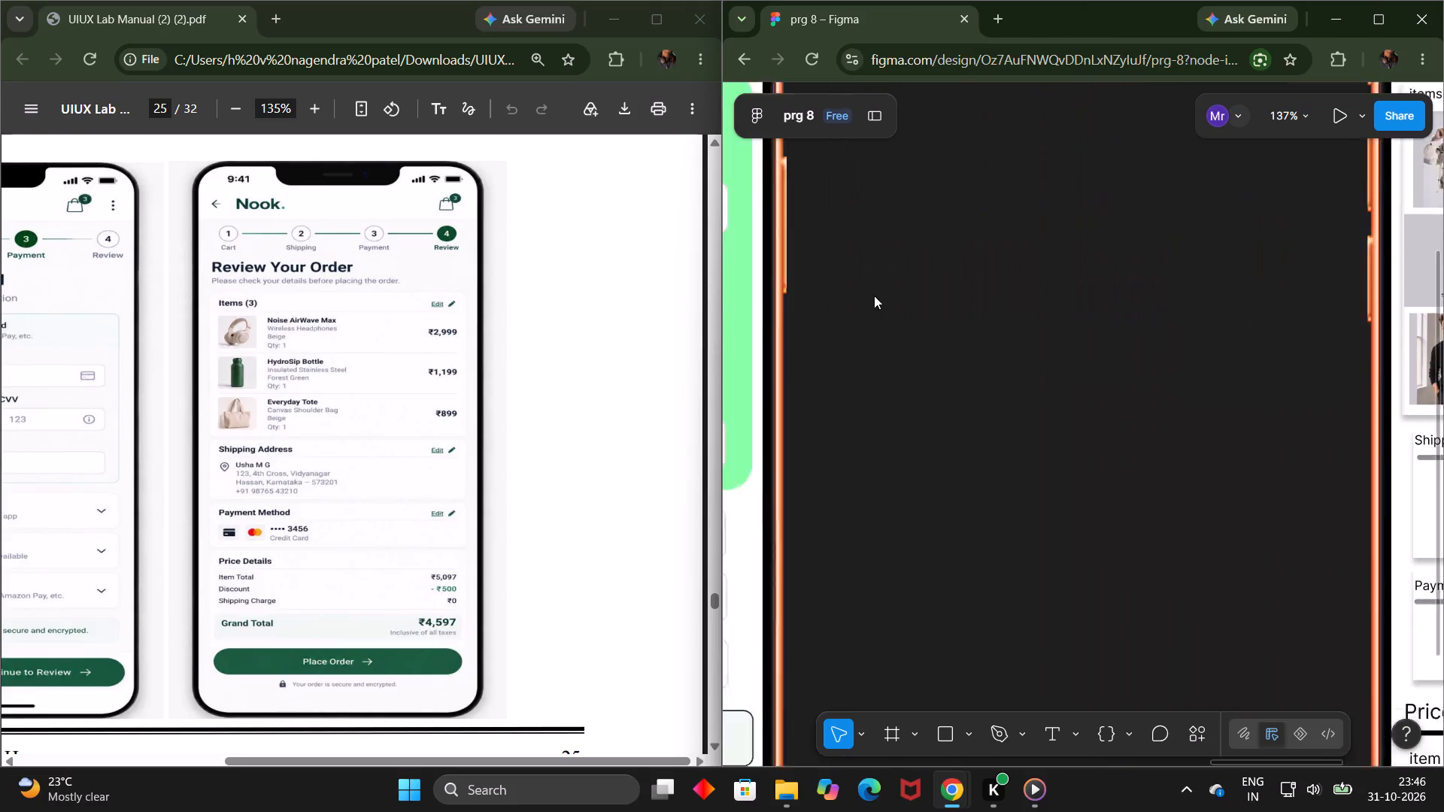
scroll(874, 295, right, 3)
scroll(874, 295, down, 1)
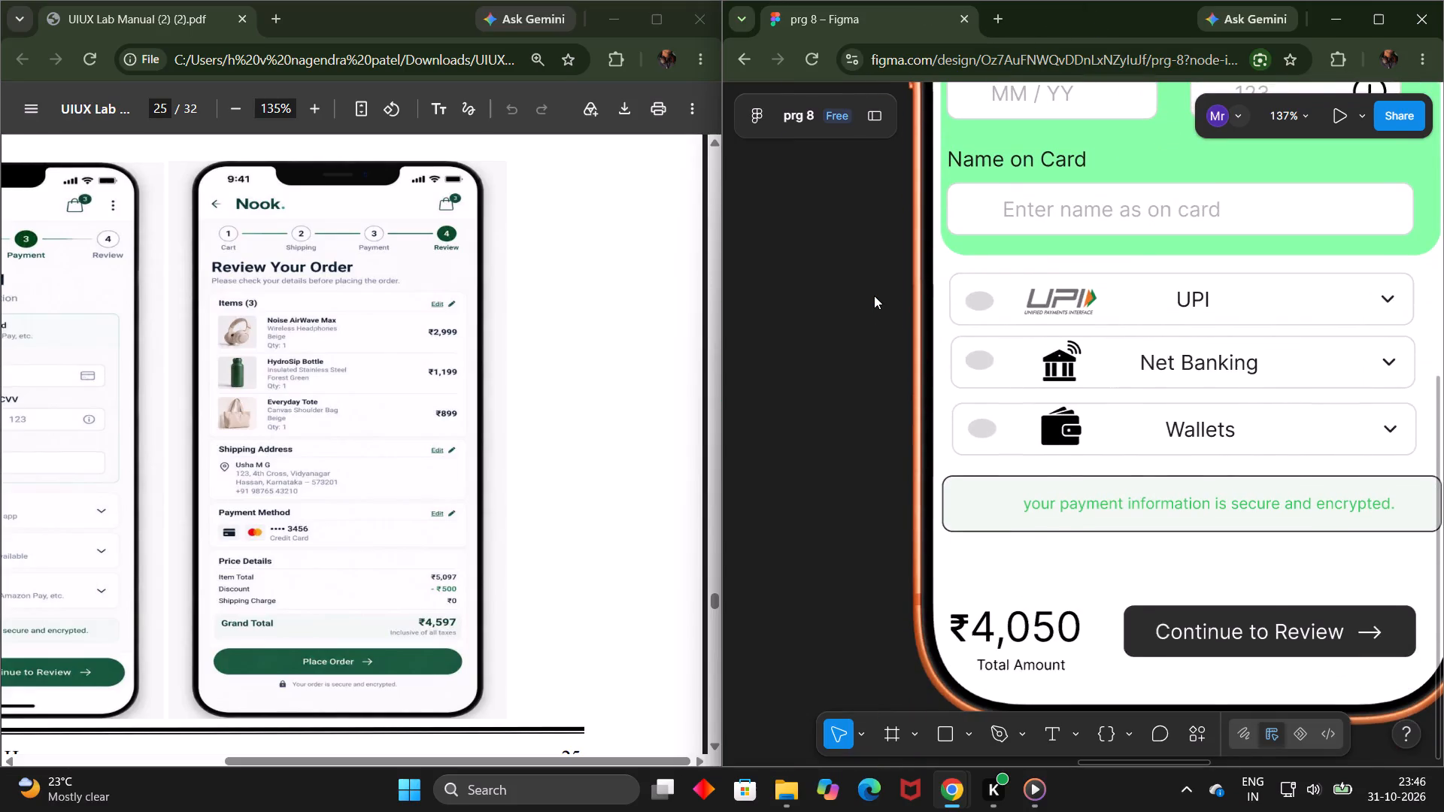
scroll(874, 295, up, 2)
scroll(874, 295, down, 1)
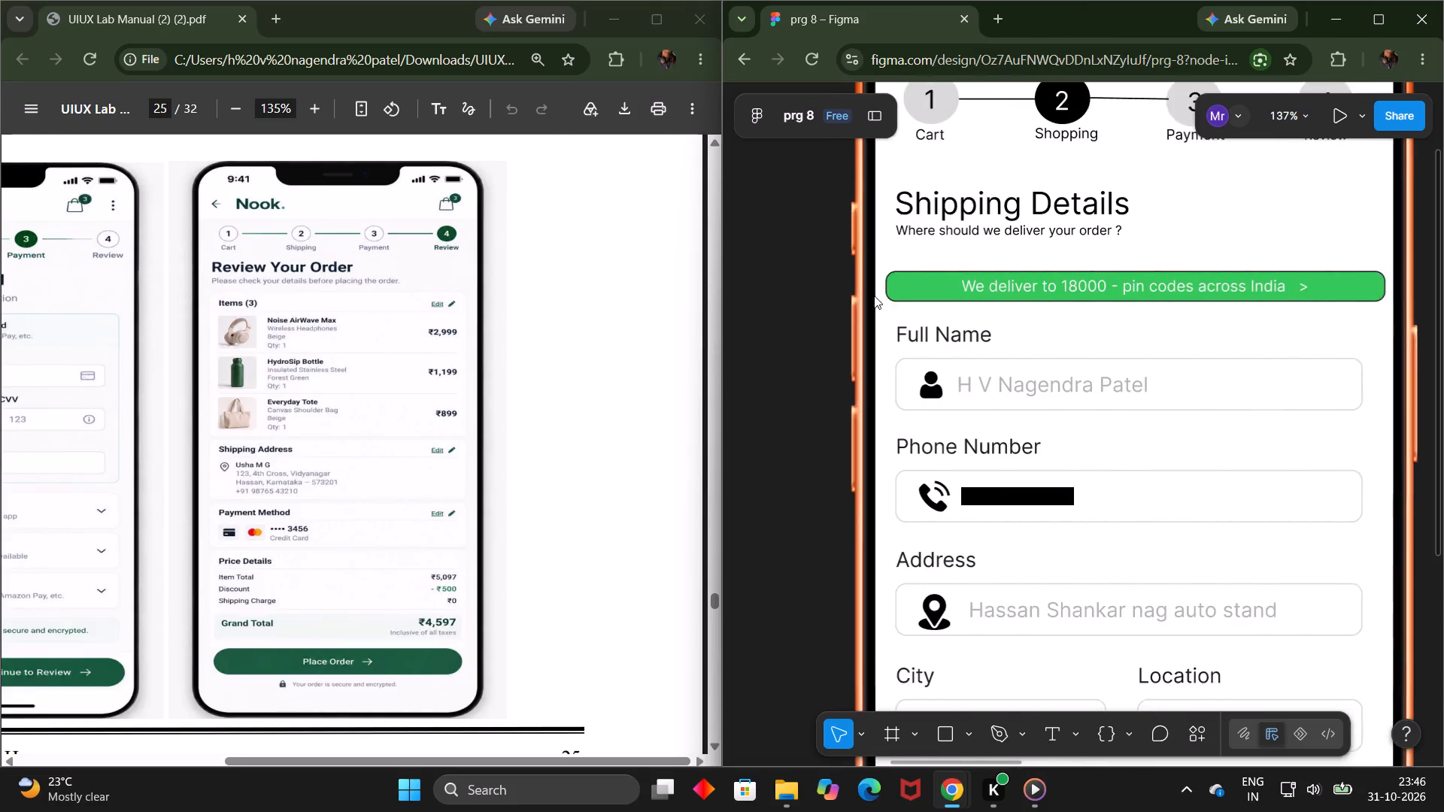
scroll(874, 295, down, 1)
click(934, 441)
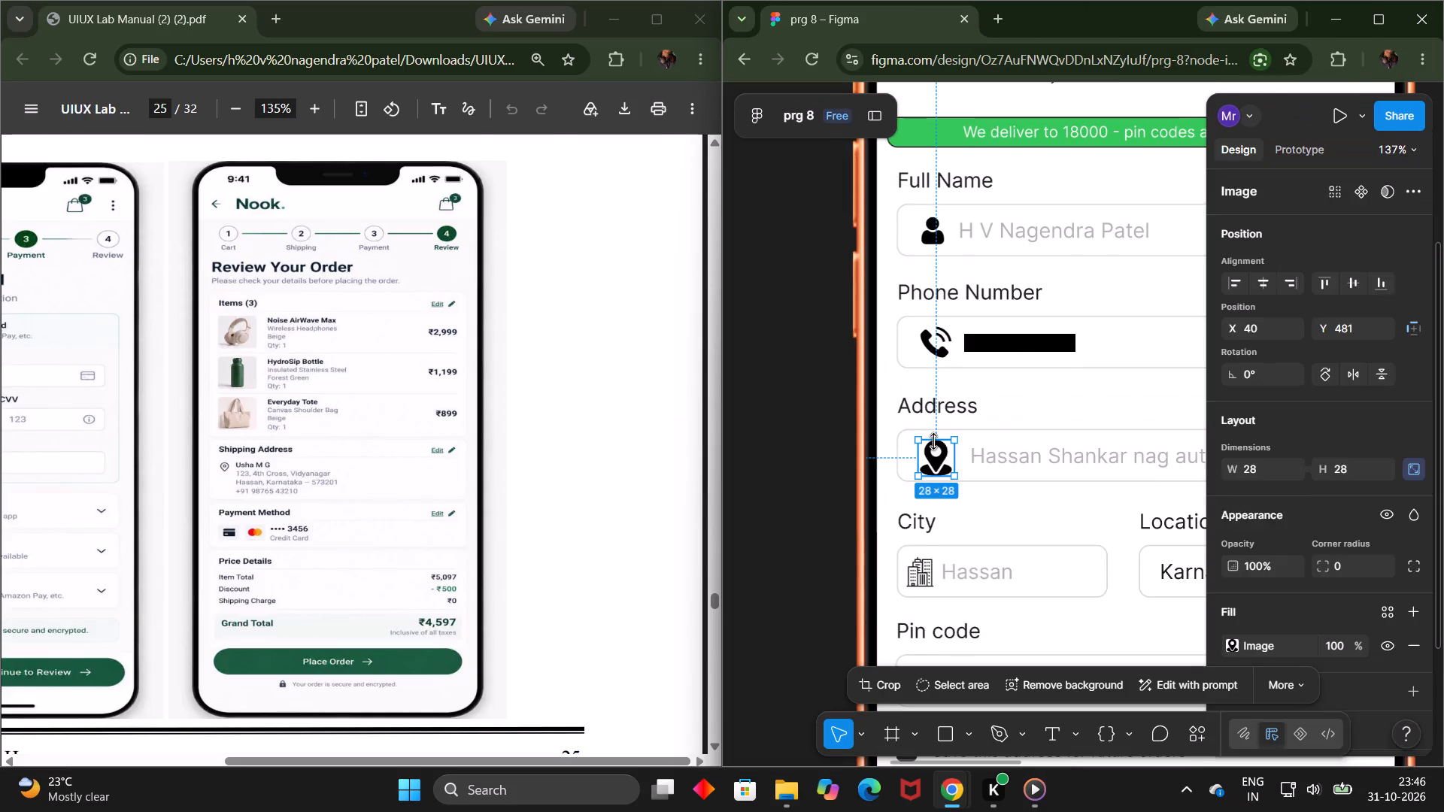
key(ctrl+c)
key(ctrl+v)
Move the duplicated location pin icon to the Review Your Order screen, just beneath the divider at the start of the Shipping Address card.
drag(942, 462, 1060, 577)
scroll(1060, 577, left, 1)
drag(838, 535, 1124, 598)
scroll(1124, 598, left, 2)
drag(901, 558, 1103, 580)
scroll(1103, 580, left, 2)
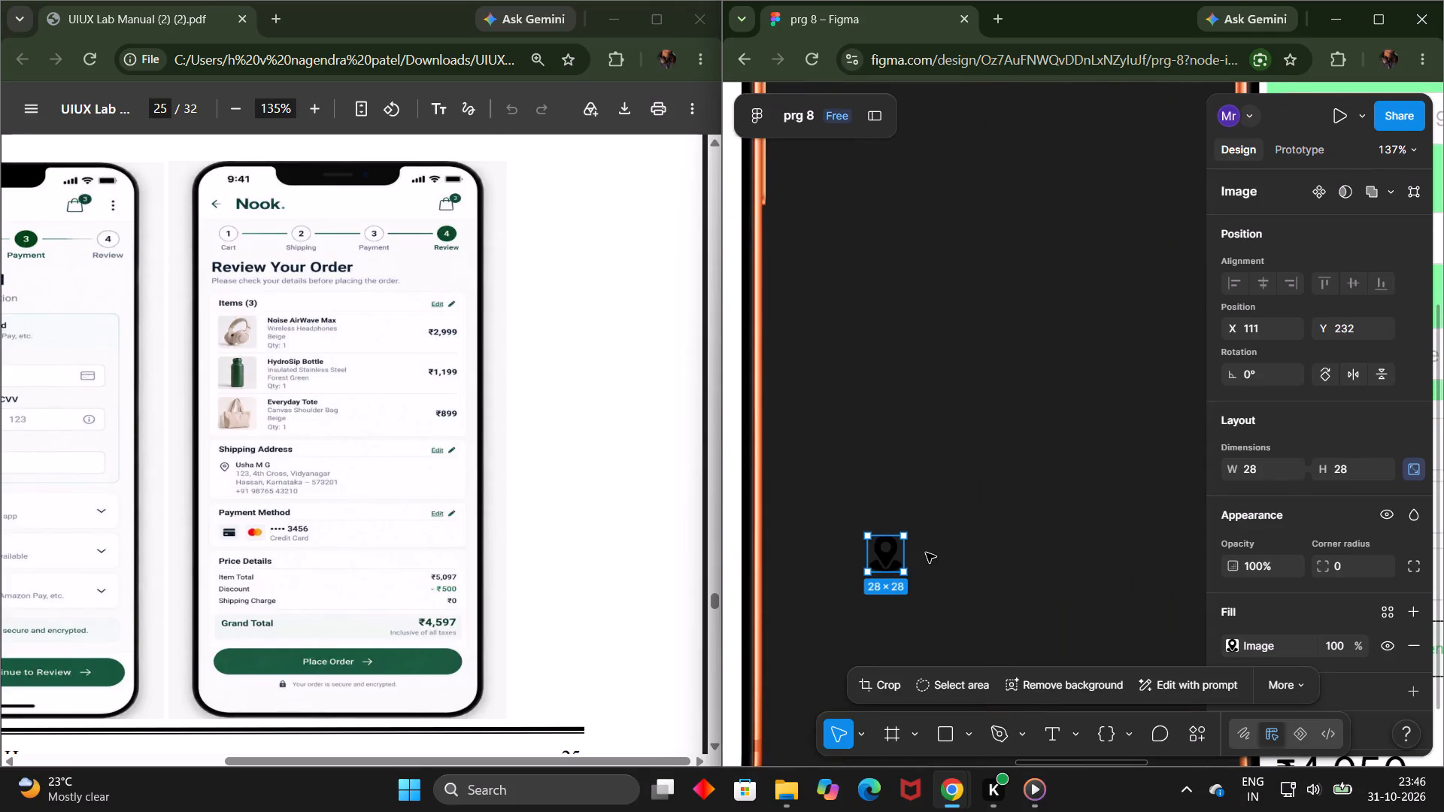
drag(889, 563, 1089, 595)
scroll(1089, 595, left, 2)
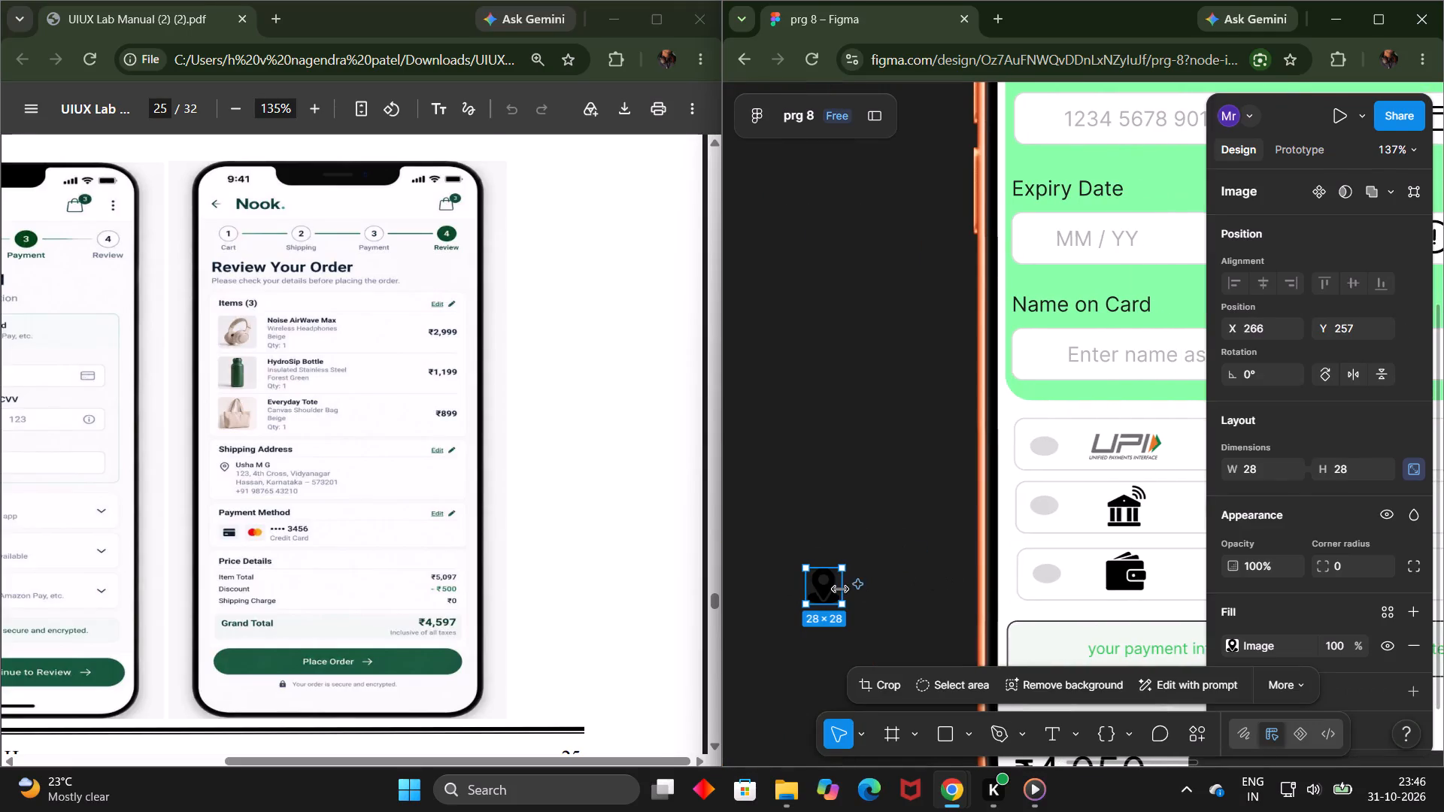
click(839, 589)
drag(827, 588, 1088, 581)
scroll(1088, 581, left, 2)
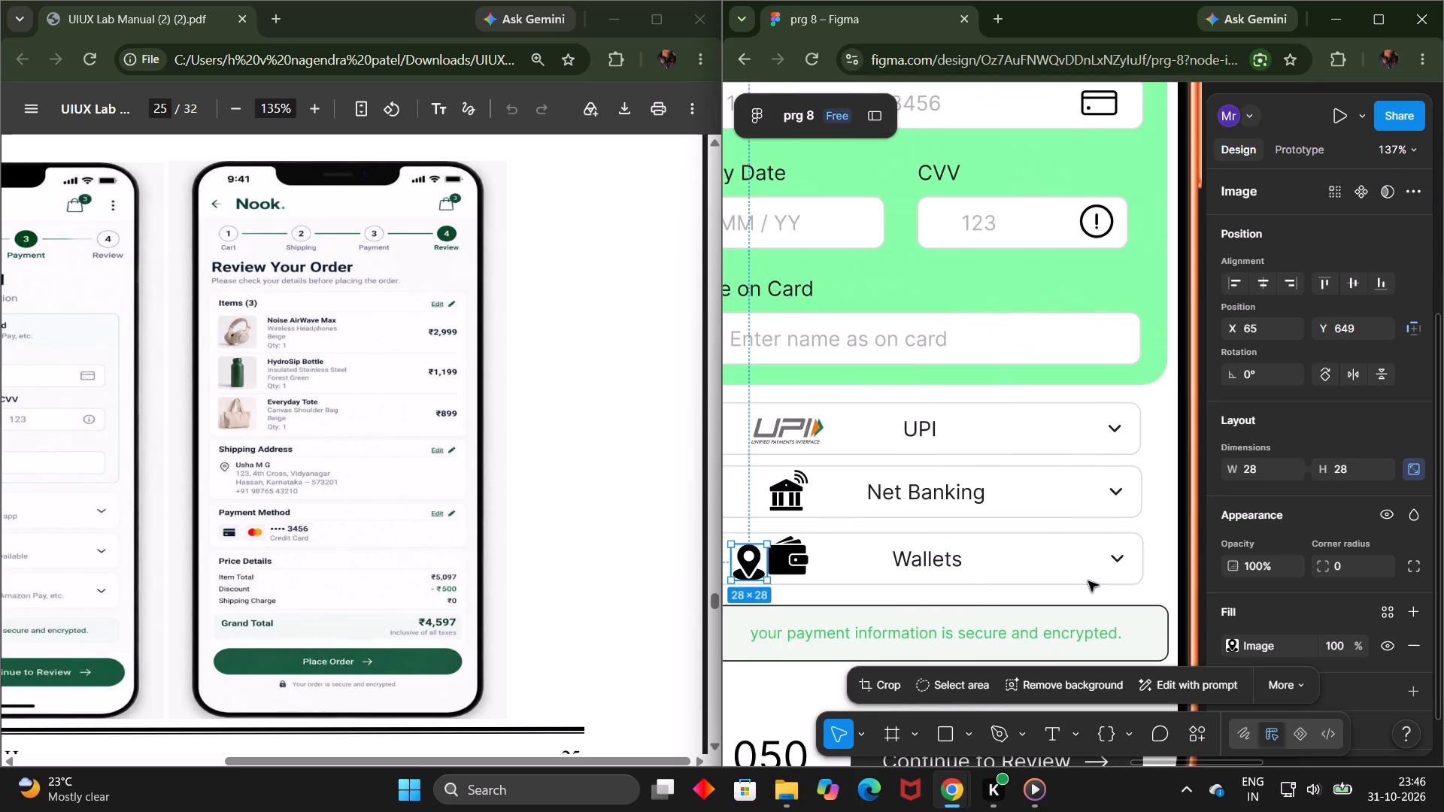
drag(752, 560, 1125, 585)
scroll(1125, 585, left, 1)
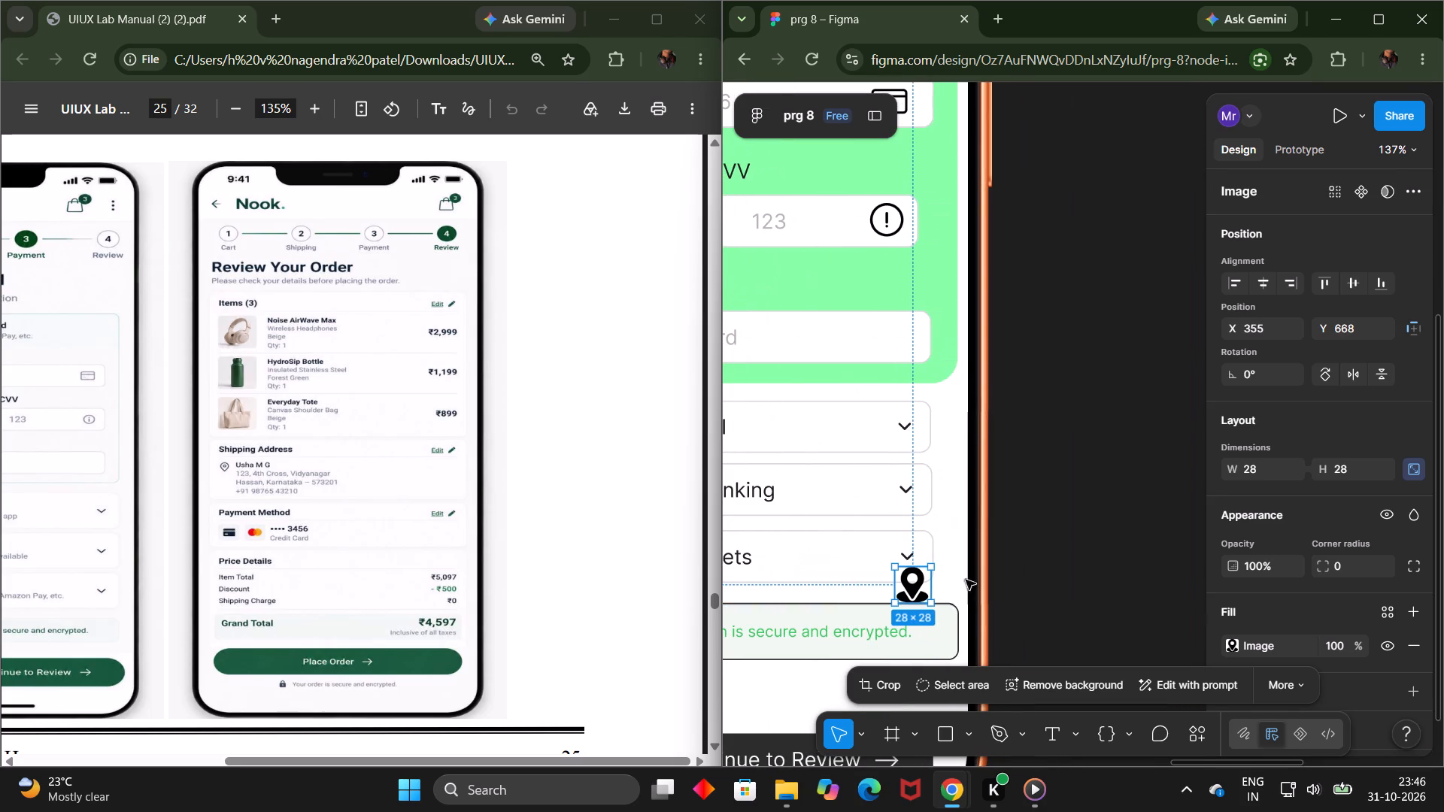
drag(910, 589, 1123, 583)
scroll(1123, 583, left, 2)
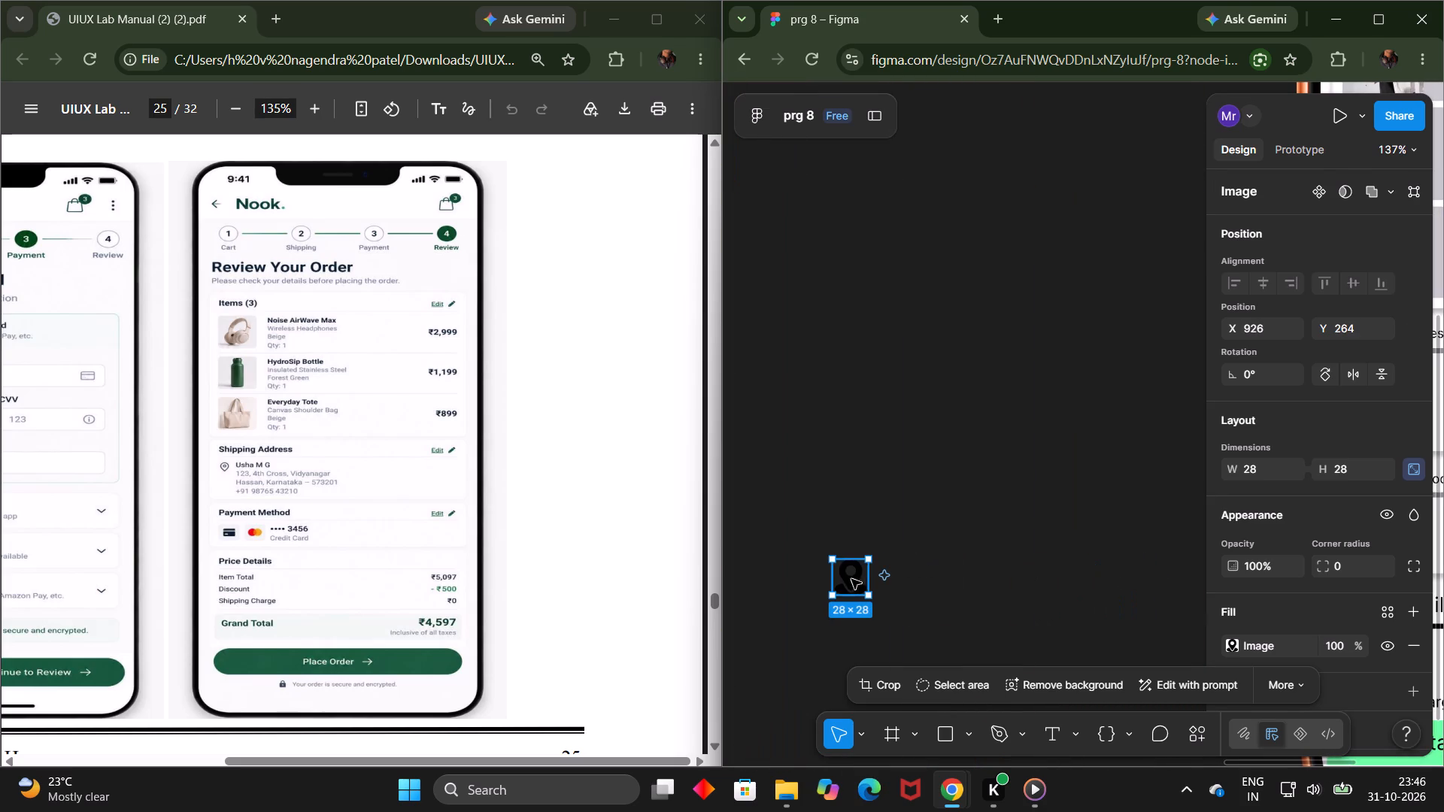
drag(850, 579, 1088, 596)
scroll(1088, 596, left, 1)
drag(833, 574, 1151, 582)
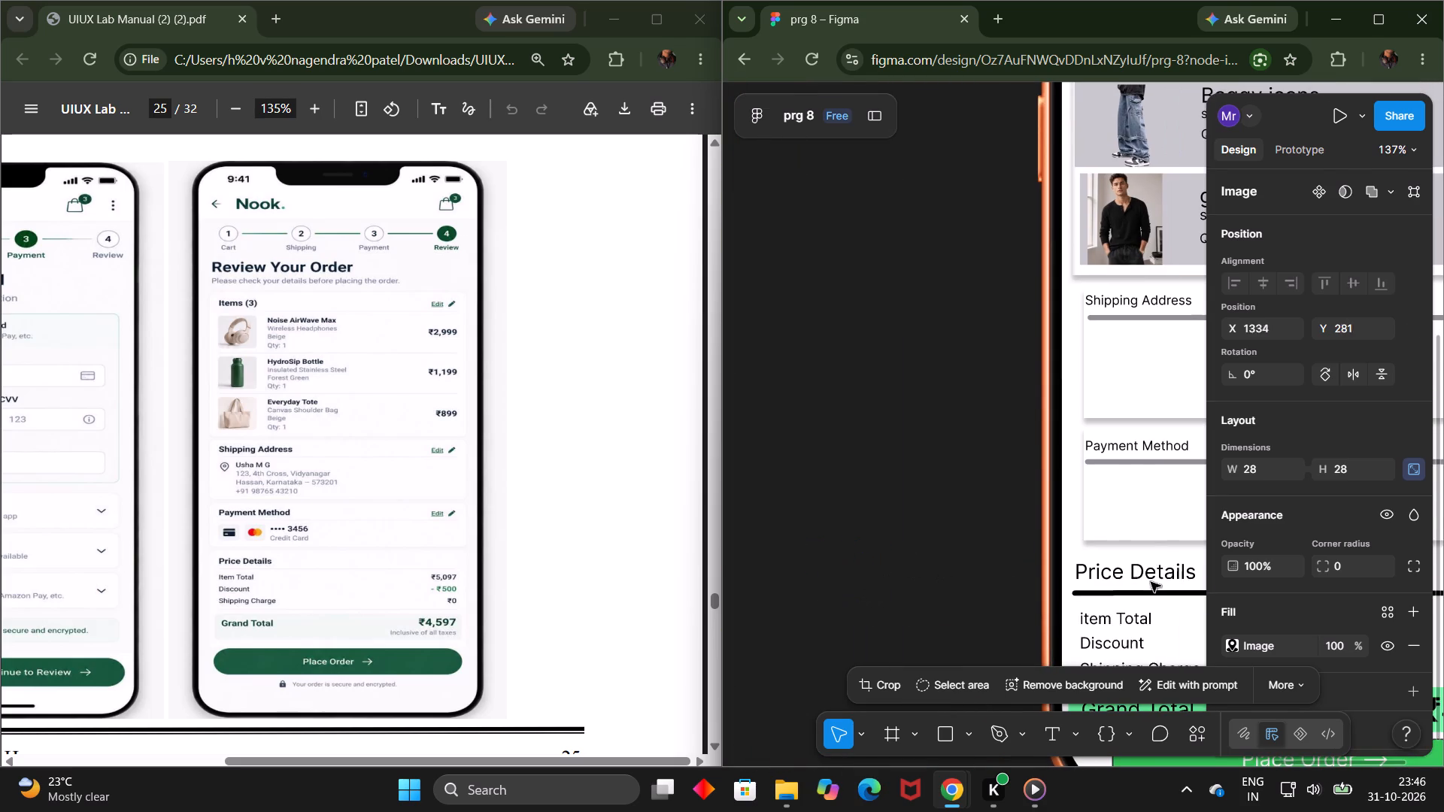
drag(1151, 582, 1154, 583)
scroll(1154, 583, left, 1)
drag(958, 571, 939, 432)
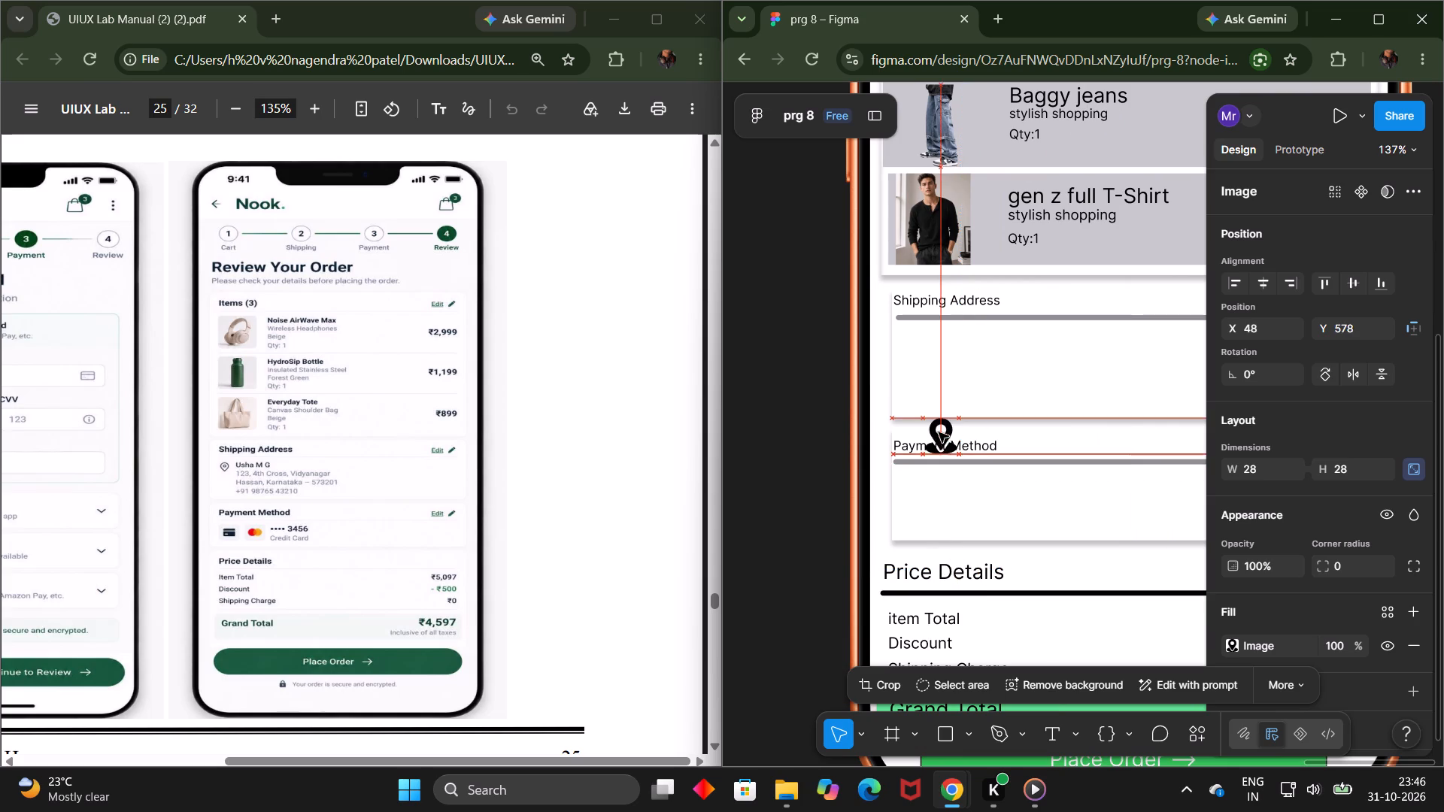
drag(939, 432, 912, 348)
drag(914, 363, 912, 347)
click(960, 348)
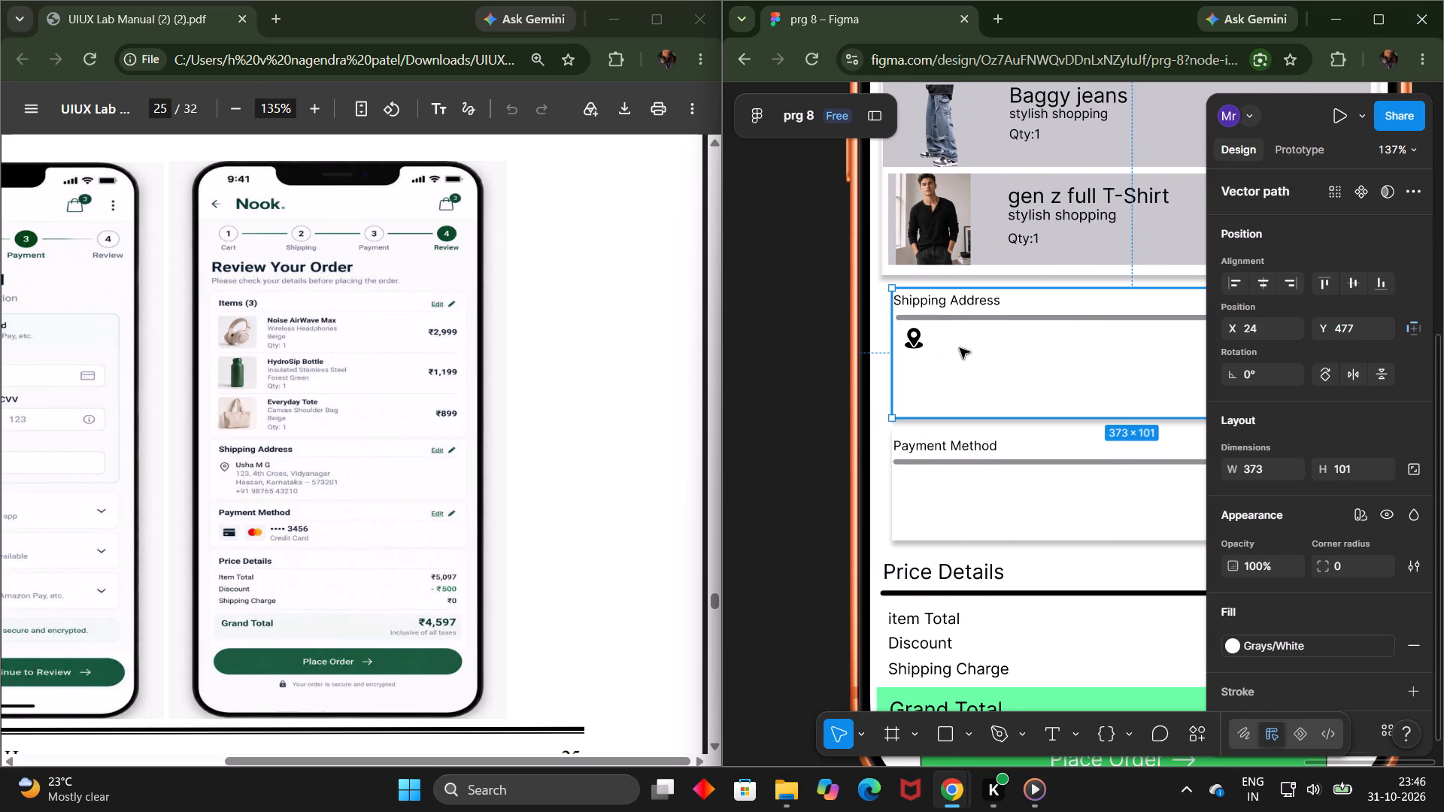
click(759, 429)
Add a text box about 56 × 14 beside the pin icon in the Shipping Address card and enter the recipient's full name.
scroll(1003, 461, left, 1)
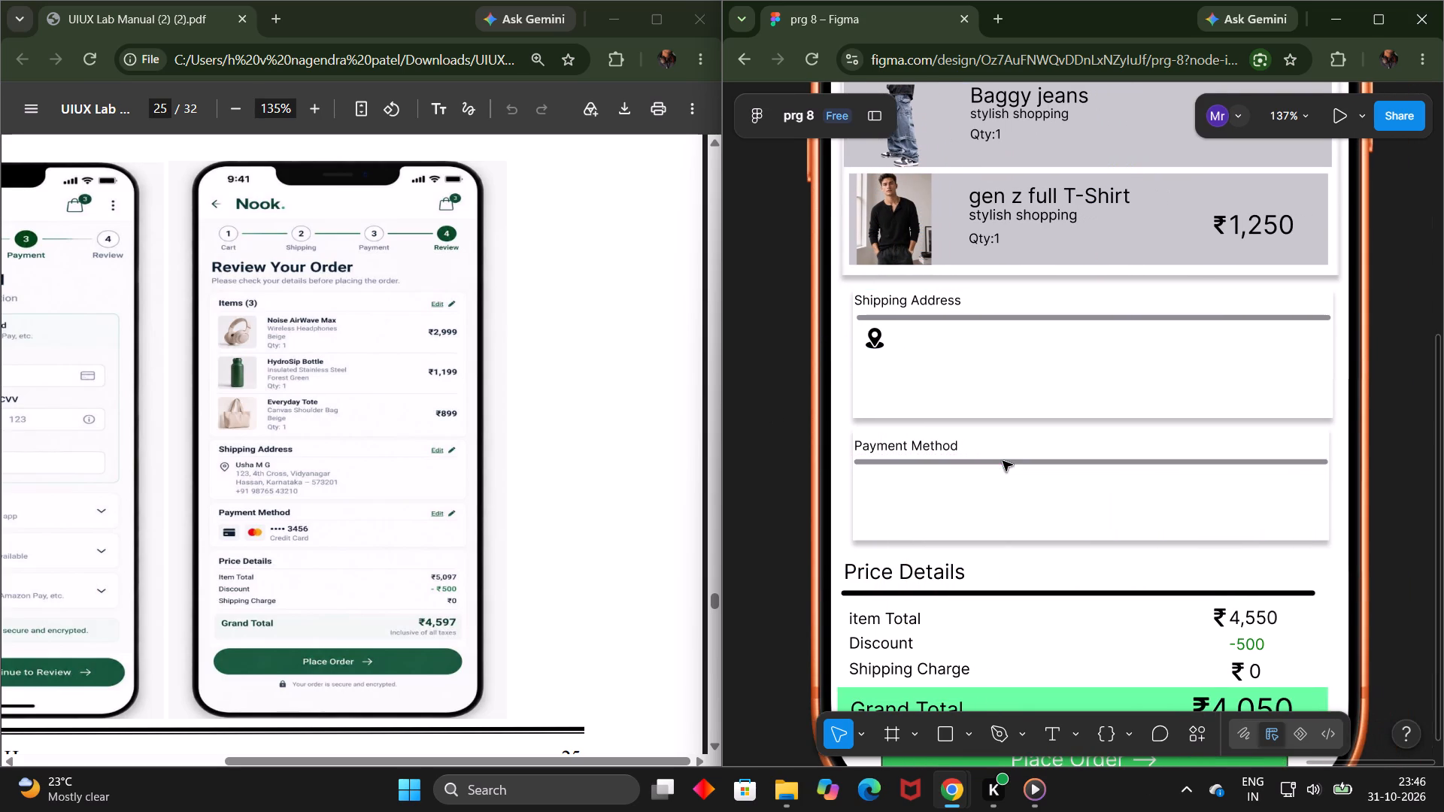
click(1050, 746)
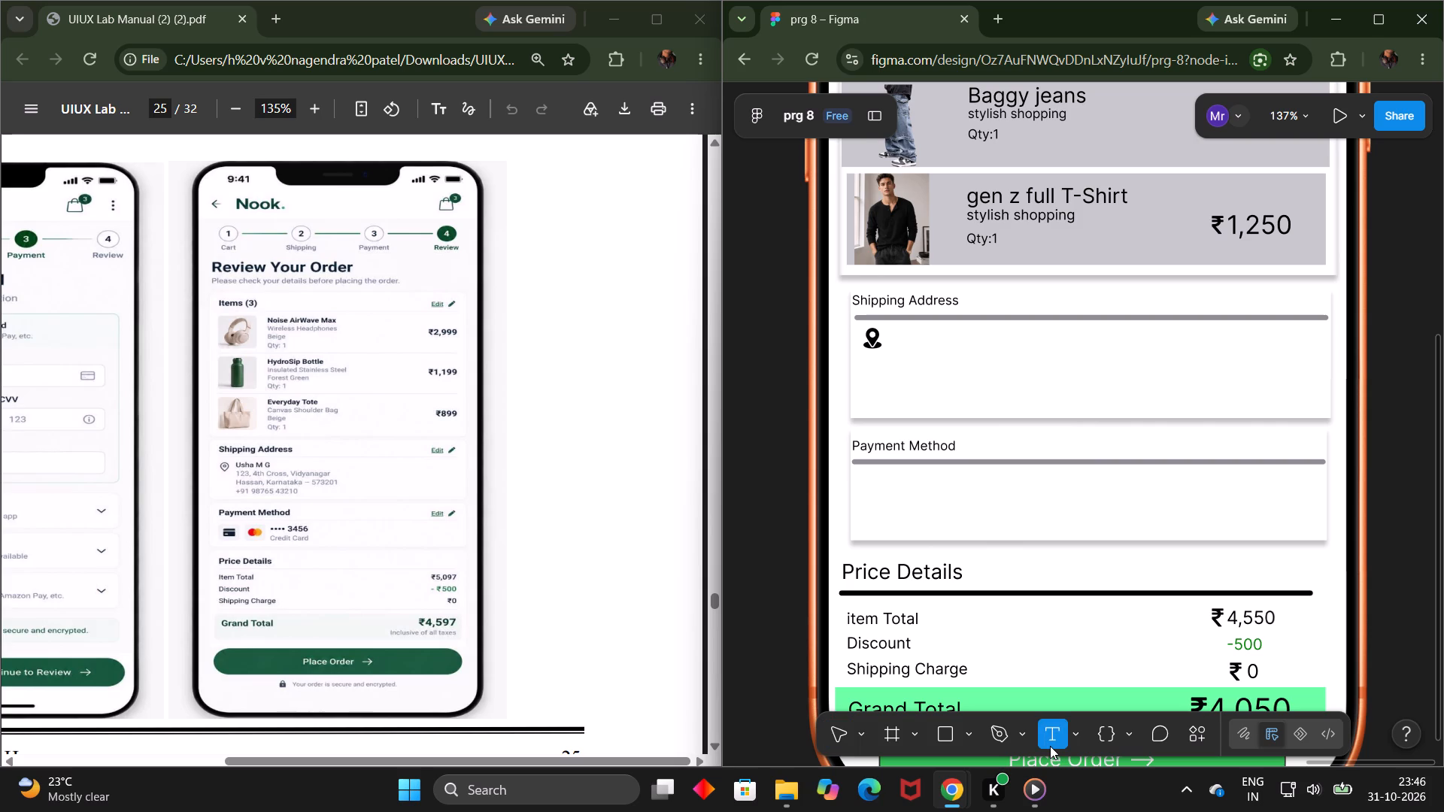
click(1050, 746)
drag(889, 330, 960, 344)
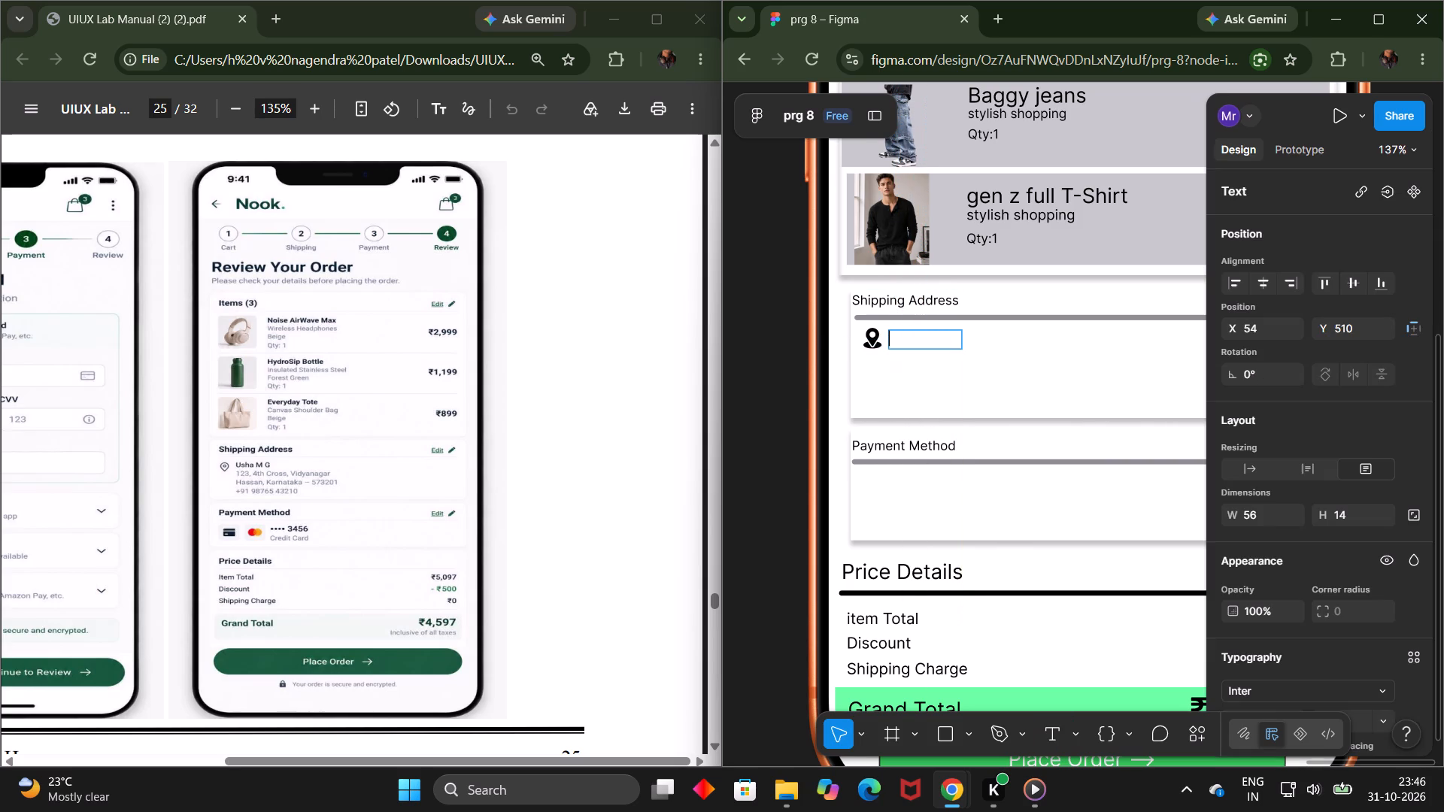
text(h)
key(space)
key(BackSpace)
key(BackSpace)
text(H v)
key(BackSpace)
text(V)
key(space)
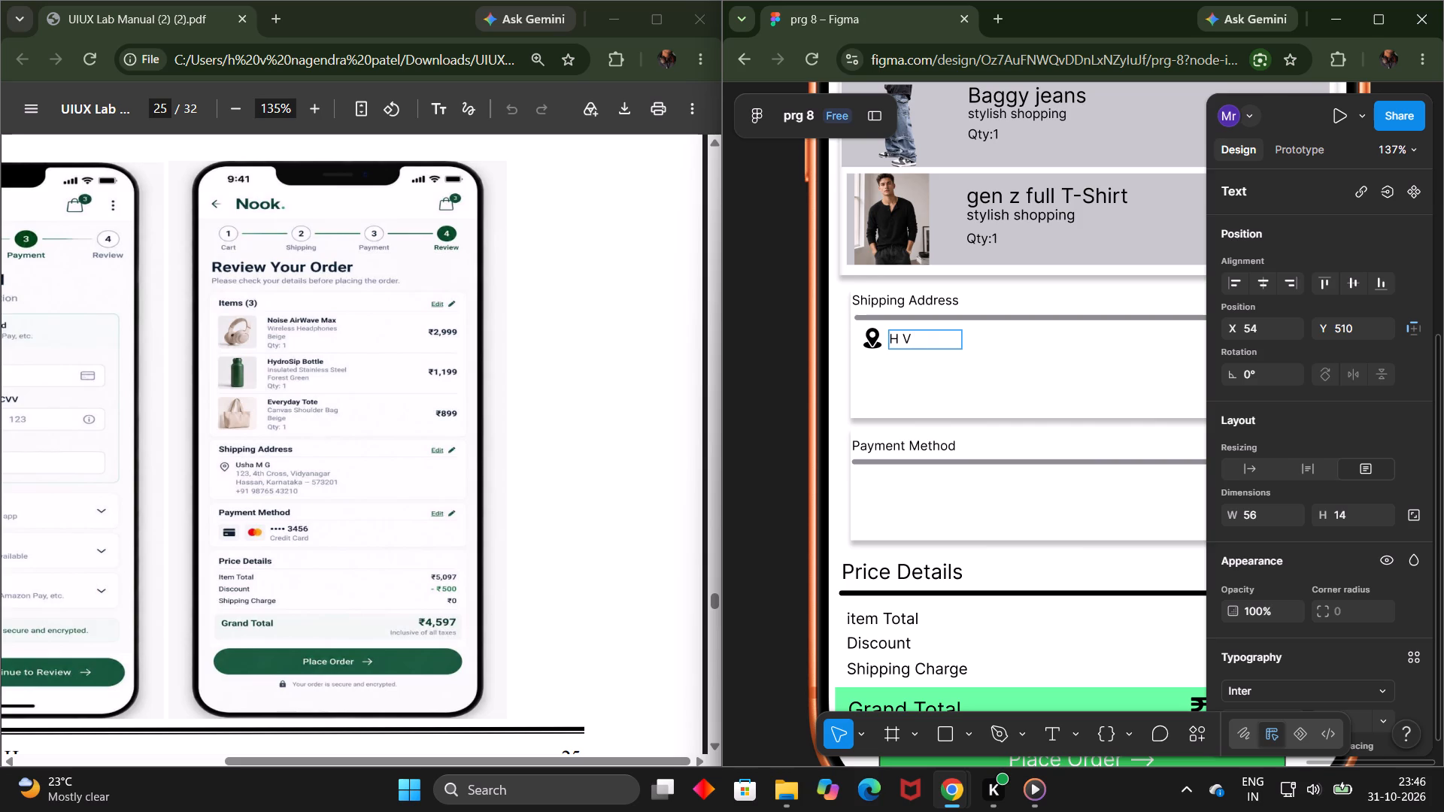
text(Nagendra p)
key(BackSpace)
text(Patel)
click(970, 350)
Widen the recipient name text box to about 97 so the name fits on one line.
drag(964, 341, 975, 341)
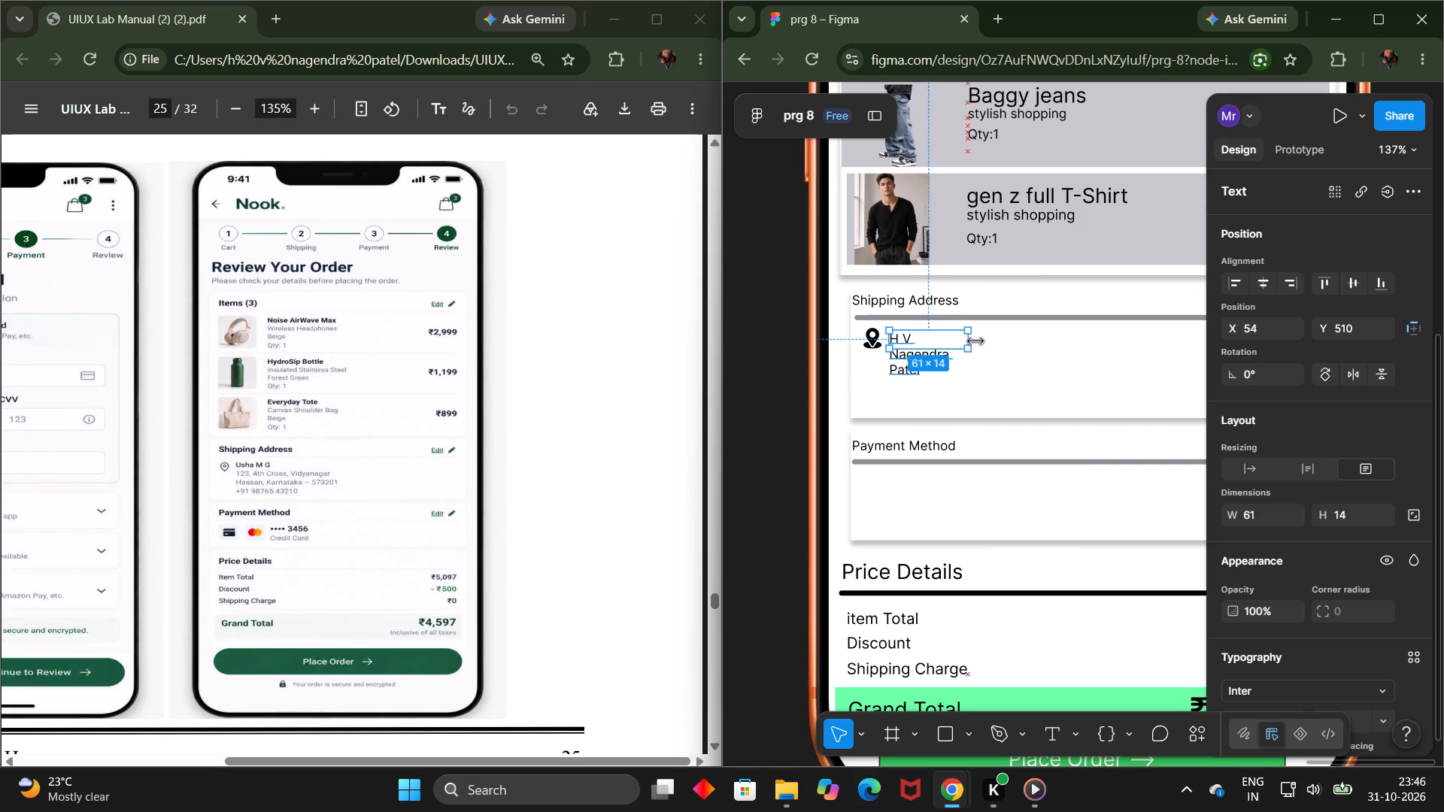
drag(975, 341, 1014, 343)
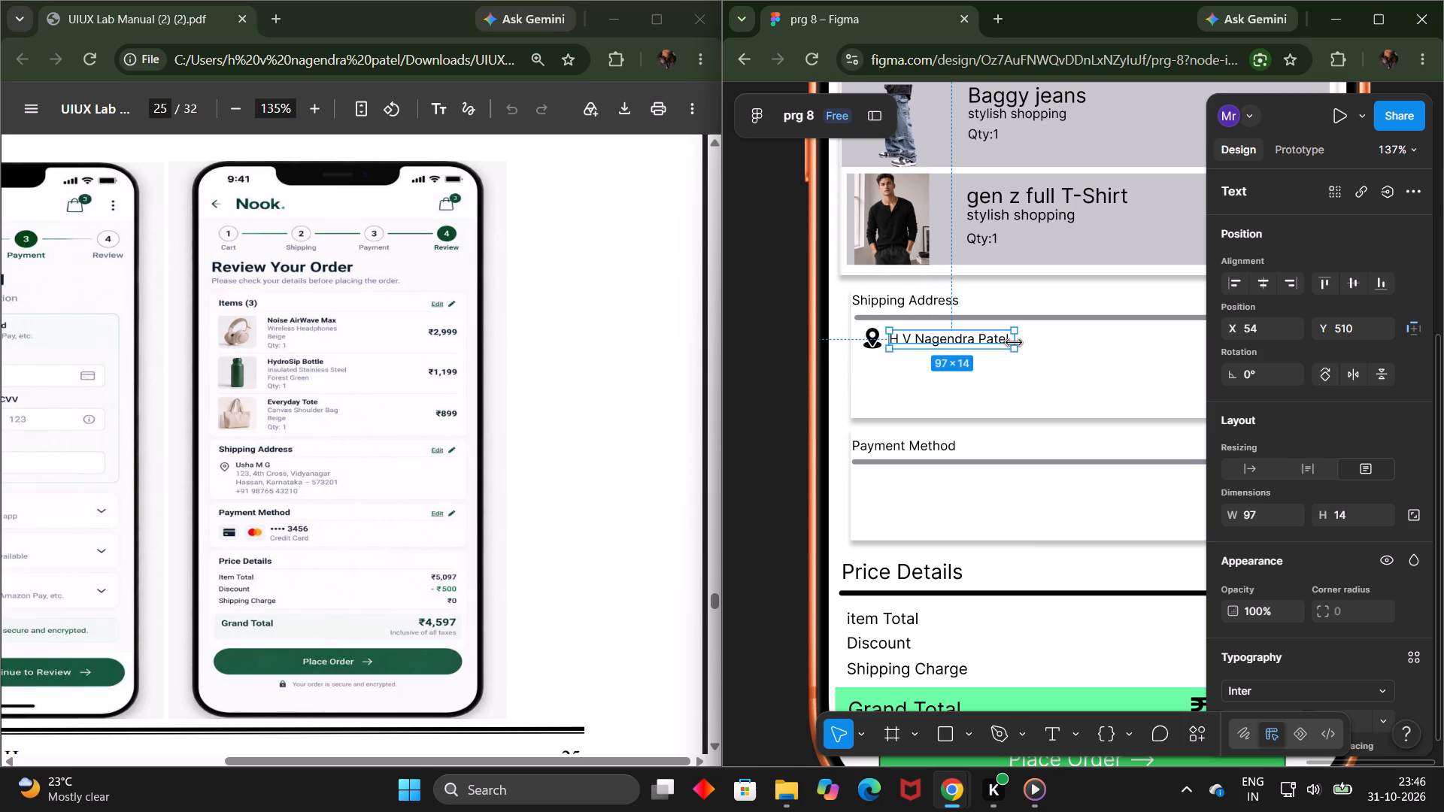
click(775, 401)
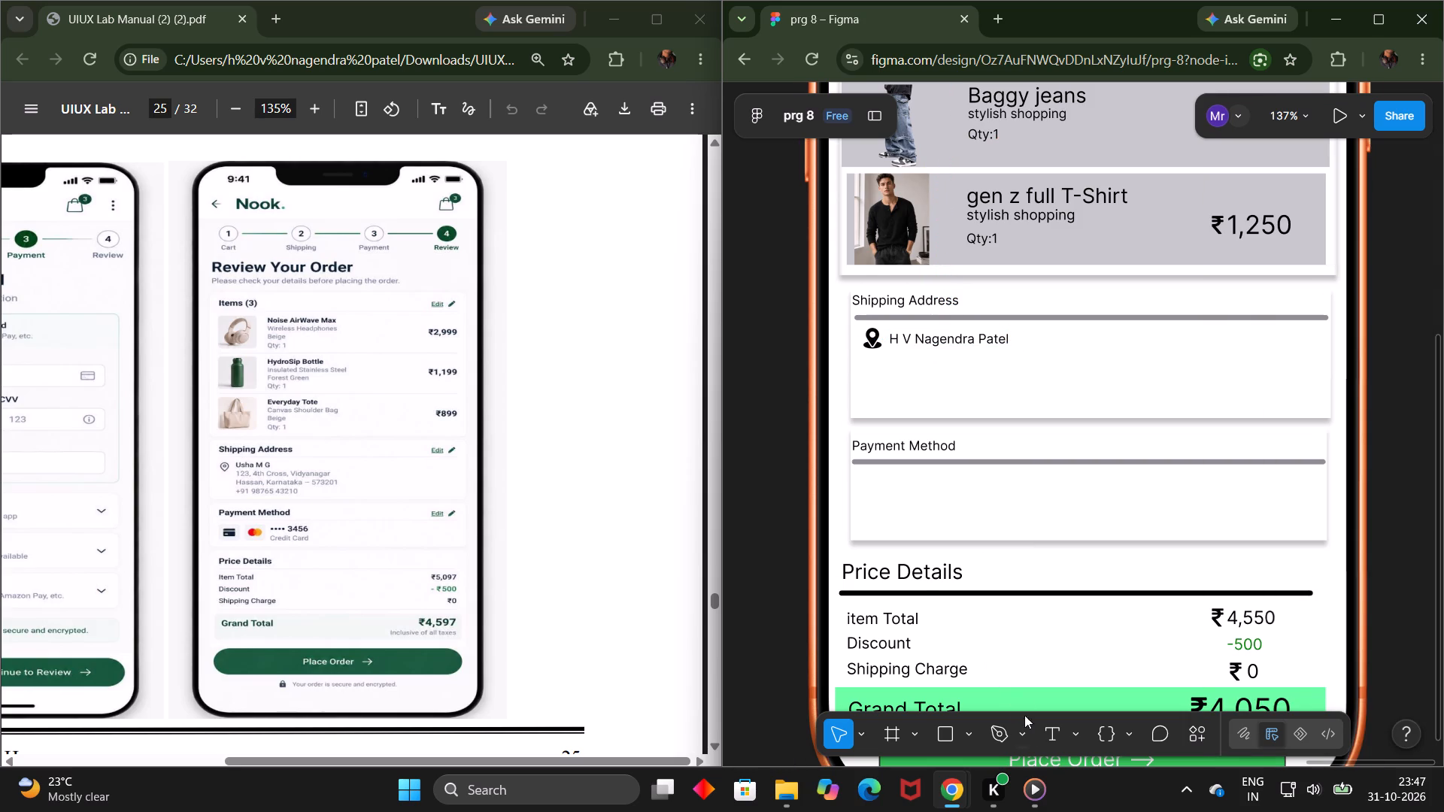
Add a text box about 127 × 36 beneath the recipient's name and enter the house number and street line of the address.
click(1038, 733)
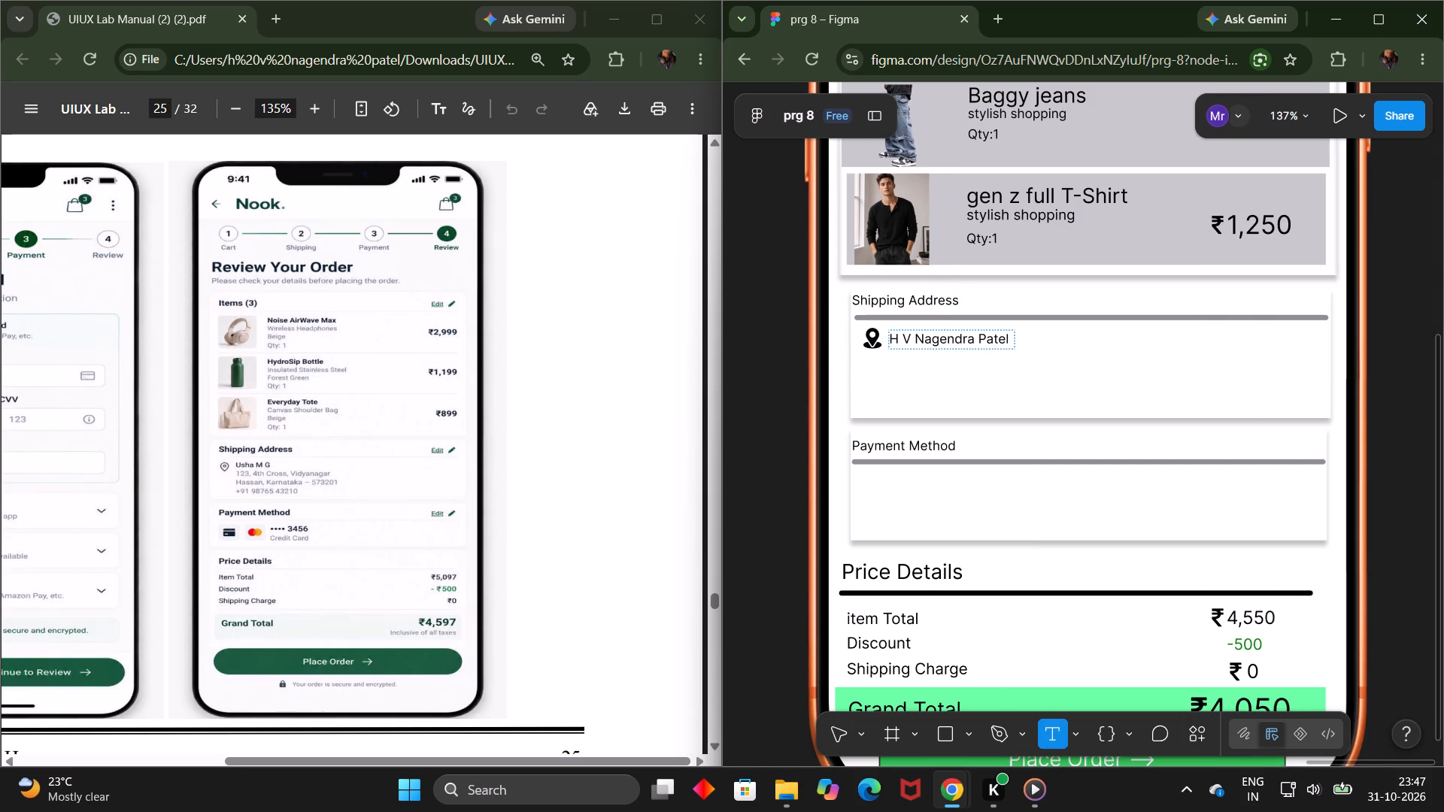
drag(893, 354, 1003, 394)
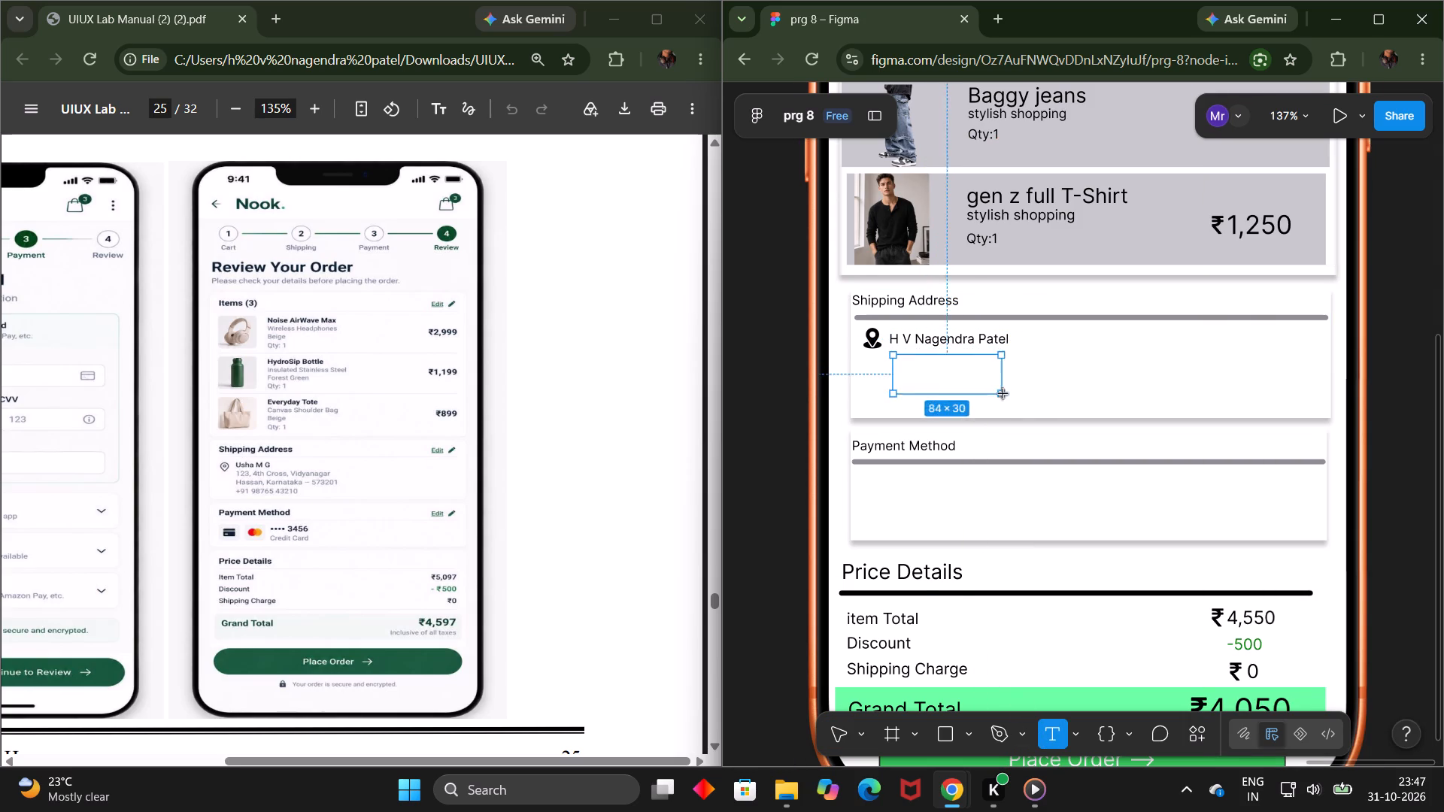
drag(1003, 394, 1056, 401)
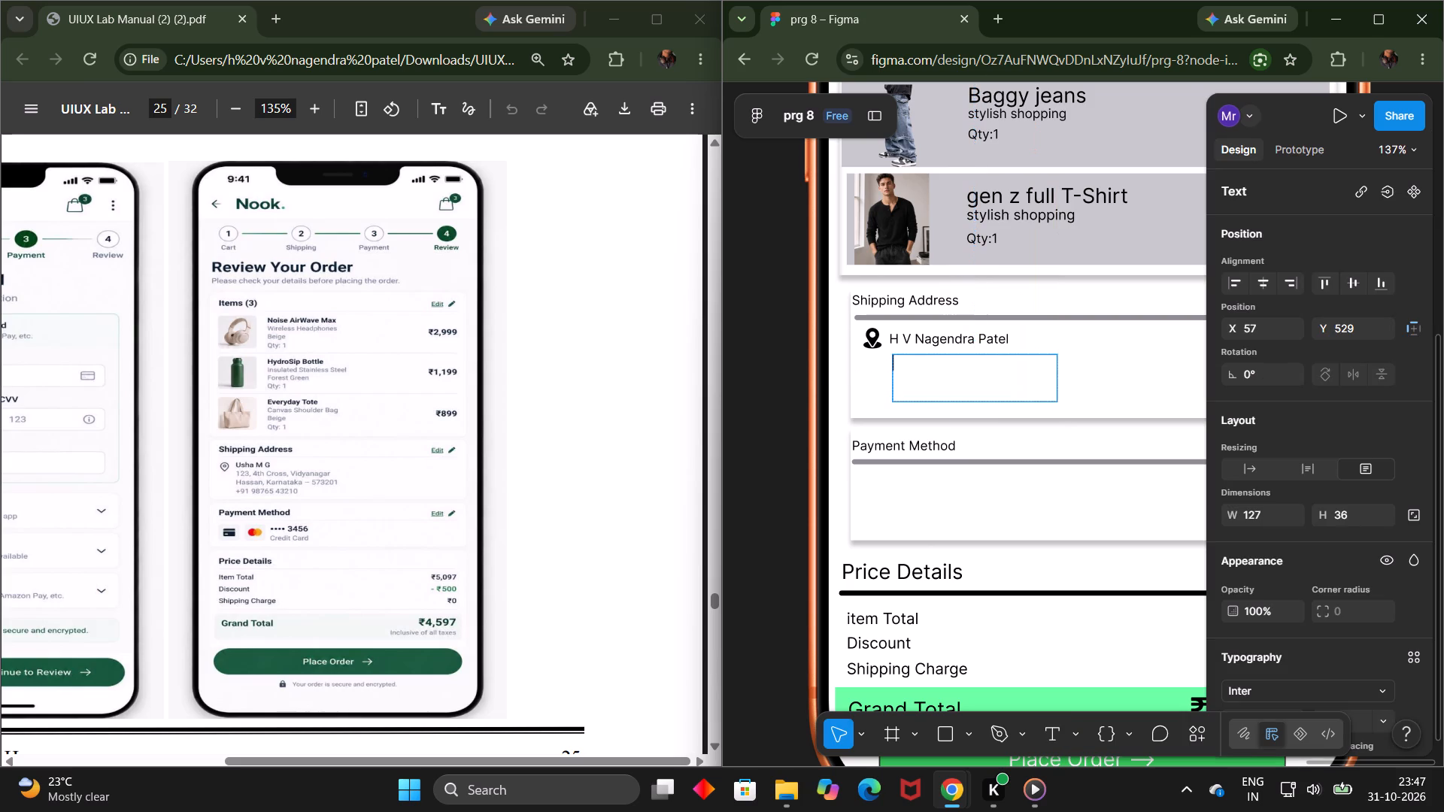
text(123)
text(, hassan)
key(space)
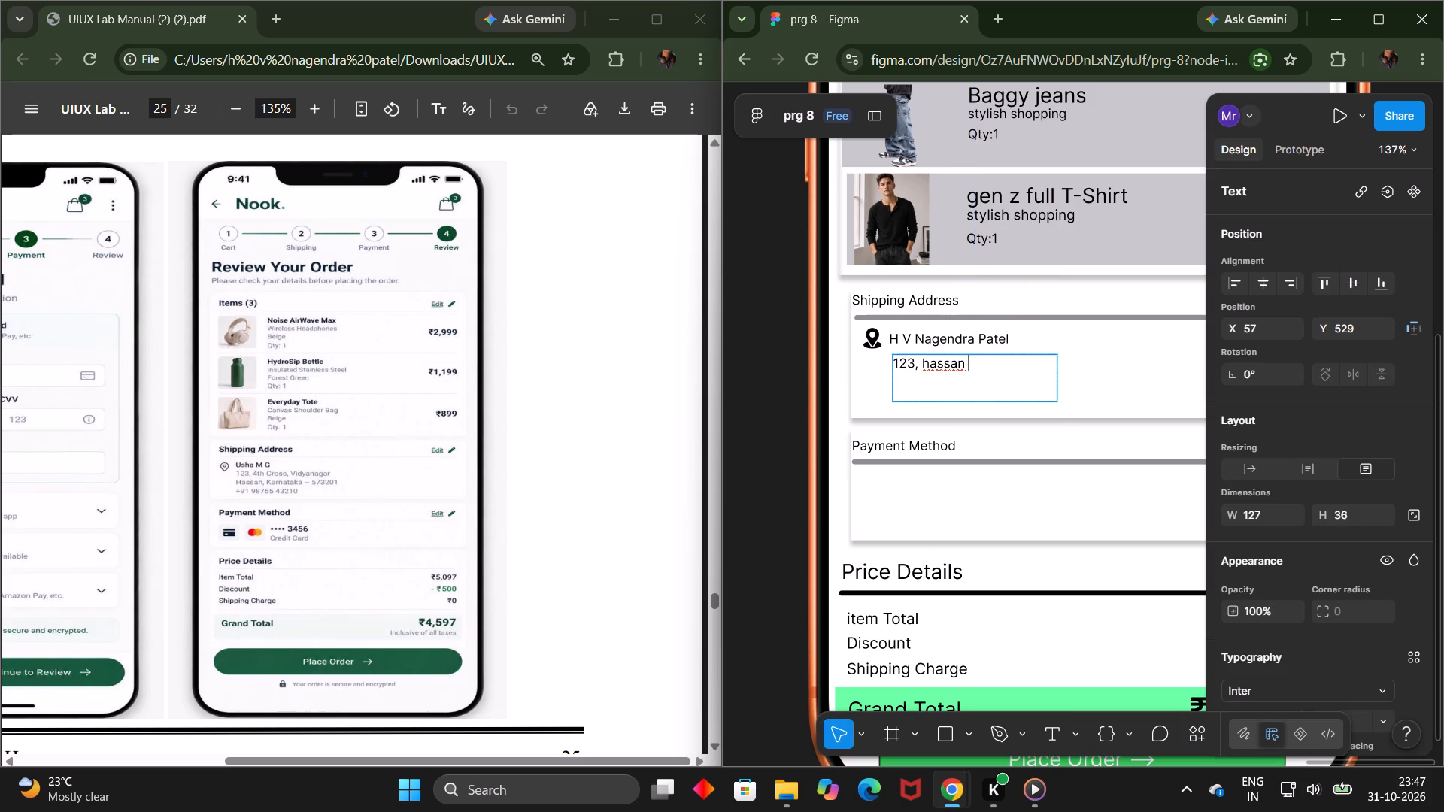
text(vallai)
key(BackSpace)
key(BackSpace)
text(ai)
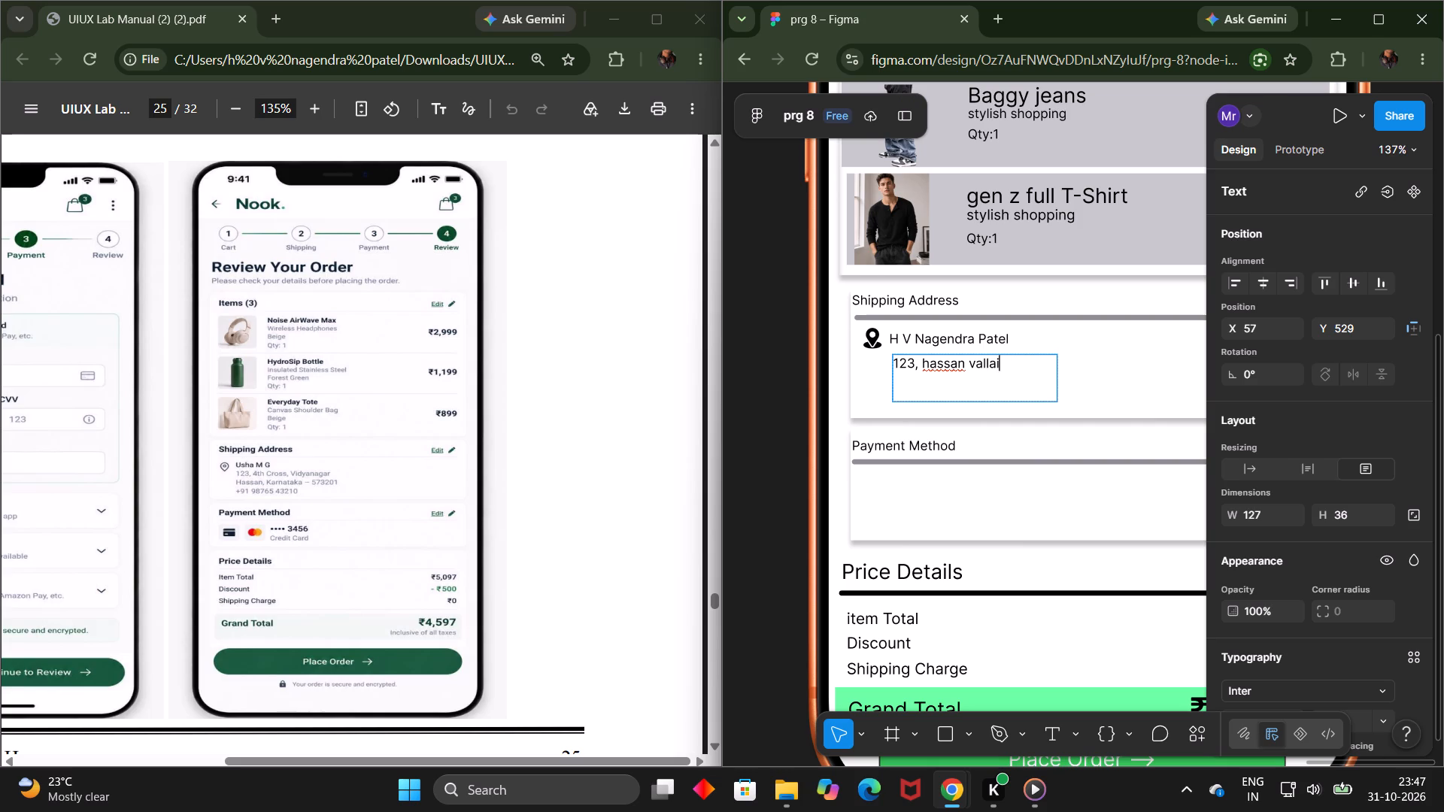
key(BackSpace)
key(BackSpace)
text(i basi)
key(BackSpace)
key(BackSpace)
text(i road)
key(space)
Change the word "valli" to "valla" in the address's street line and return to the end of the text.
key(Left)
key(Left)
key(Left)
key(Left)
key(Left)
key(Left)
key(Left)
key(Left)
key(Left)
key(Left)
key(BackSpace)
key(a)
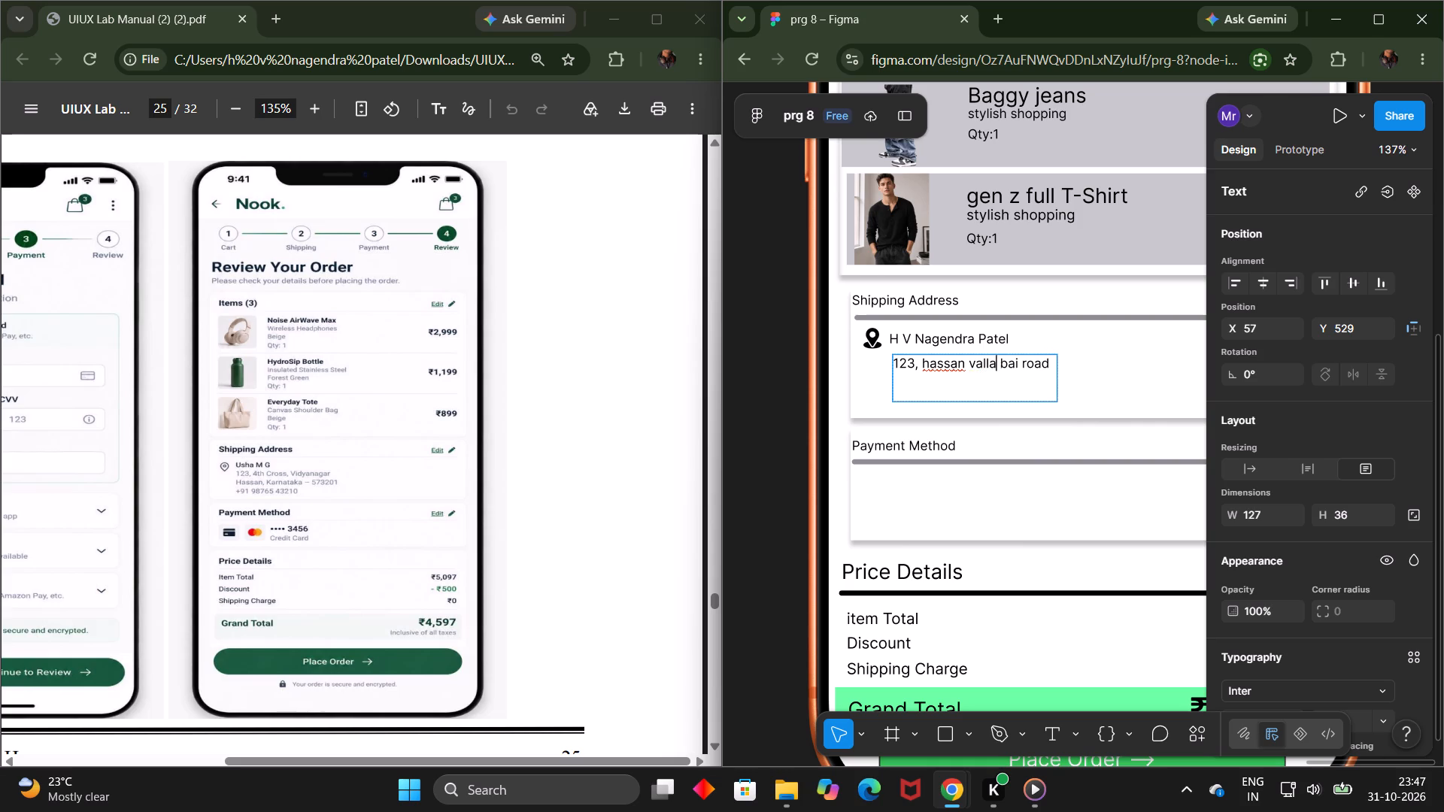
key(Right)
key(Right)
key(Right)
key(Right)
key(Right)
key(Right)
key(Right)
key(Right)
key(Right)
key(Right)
Continue the shipping address after the street line with the auto stand landmark.
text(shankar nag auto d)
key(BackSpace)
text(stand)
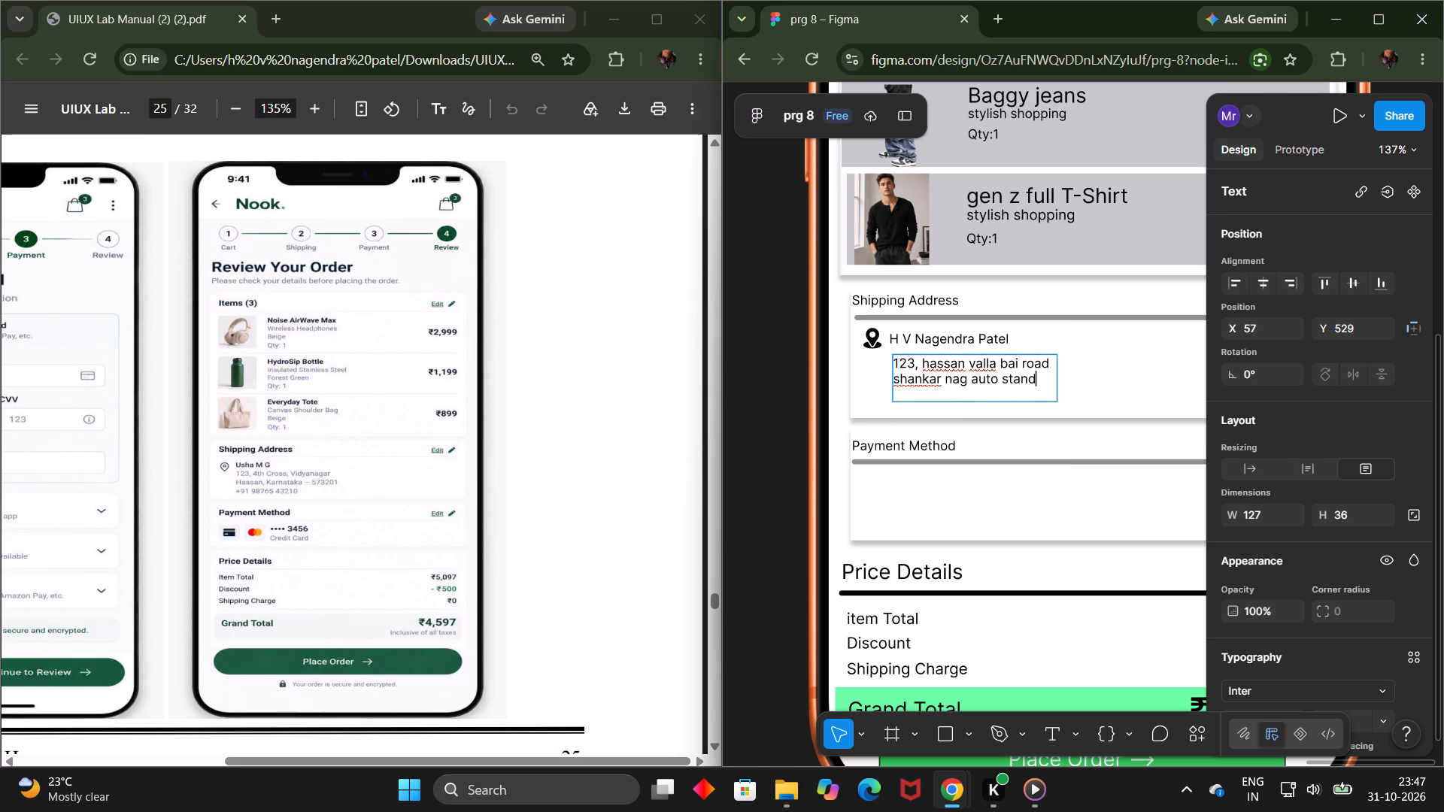
Correct the flagged words in the shipping address to the spellings "villa", "Hassan" and "Shankara".
double_click(982, 366)
right_click(982, 366)
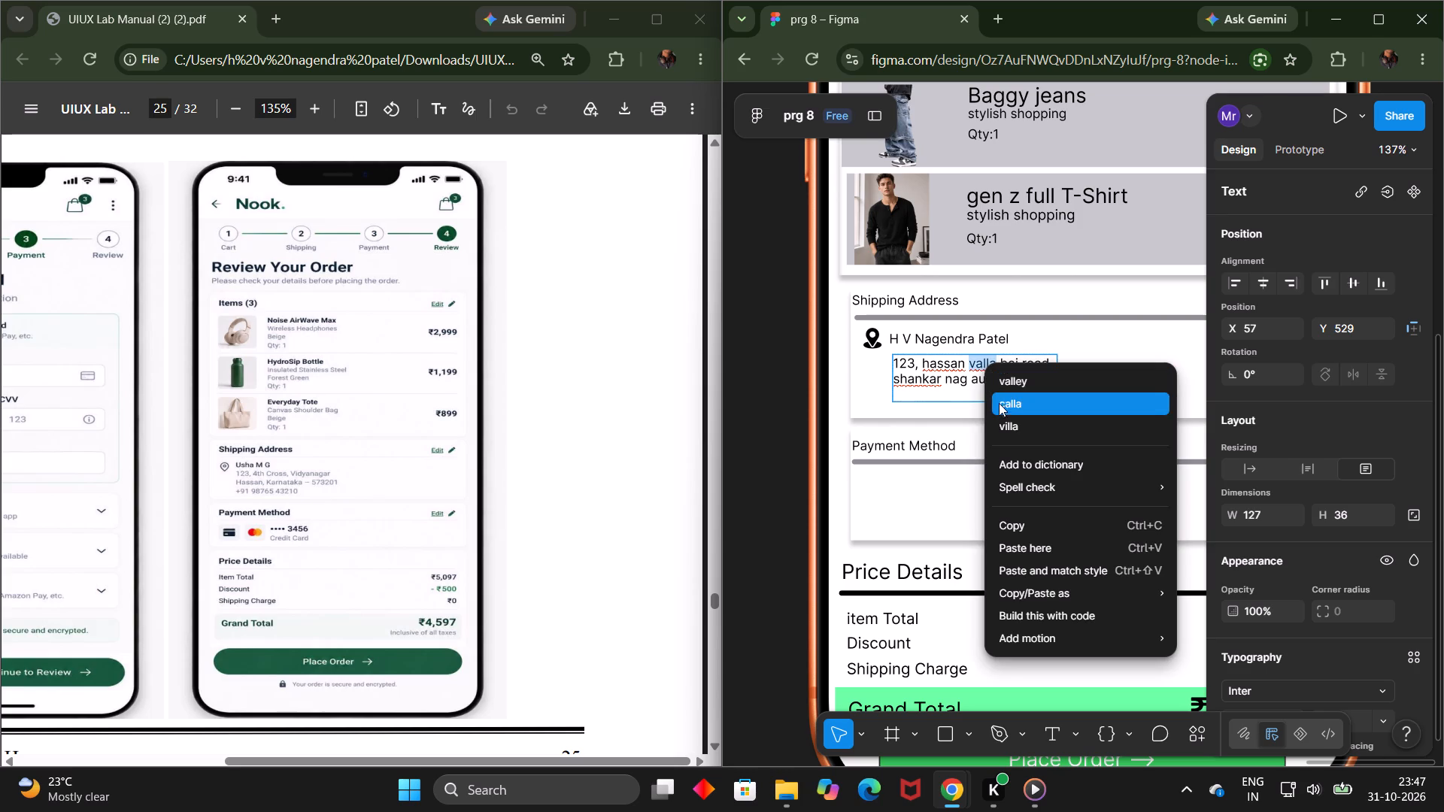
click(999, 423)
double_click(939, 361)
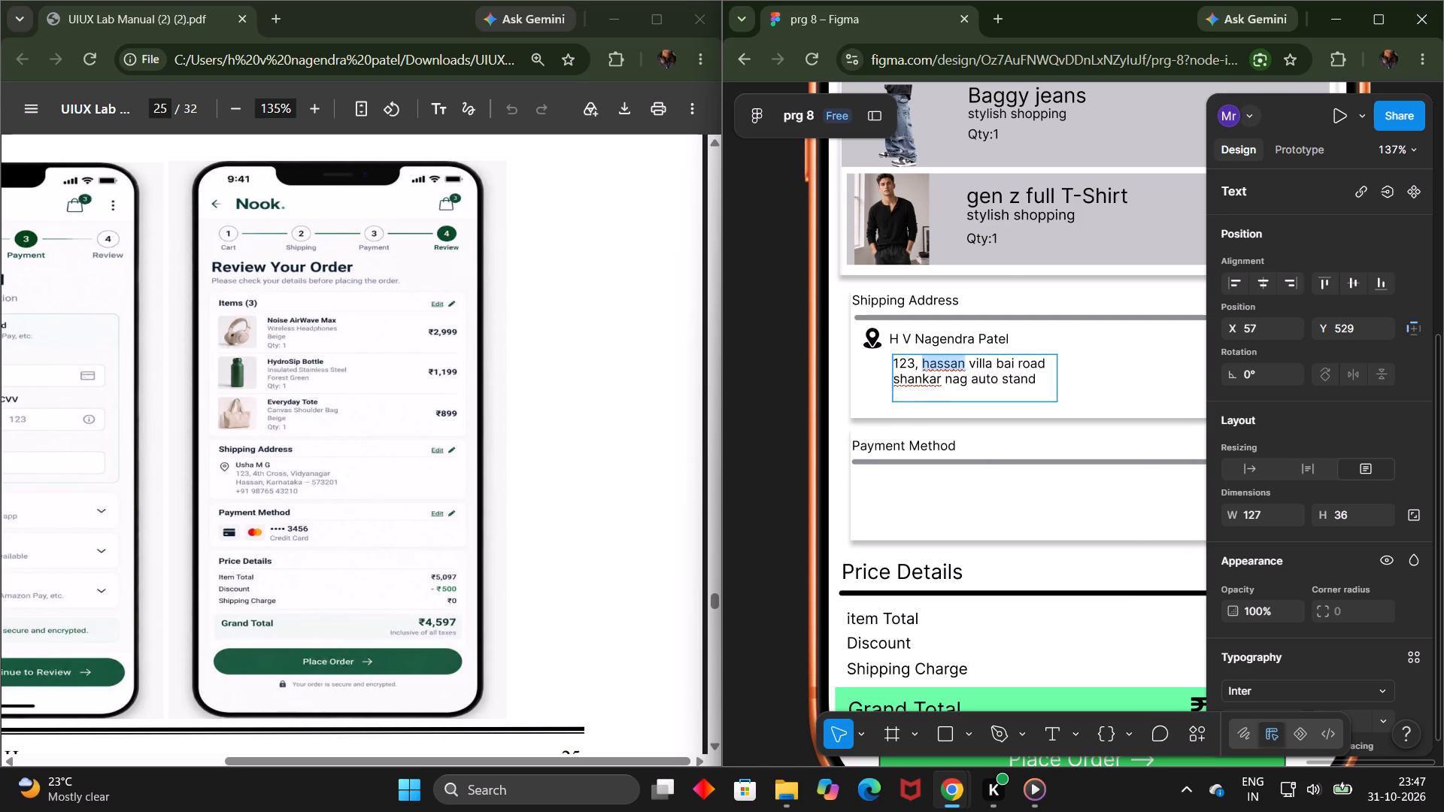
right_click(939, 361)
click(930, 361)
click(930, 361)
key(BackSpace)
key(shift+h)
double_click(910, 380)
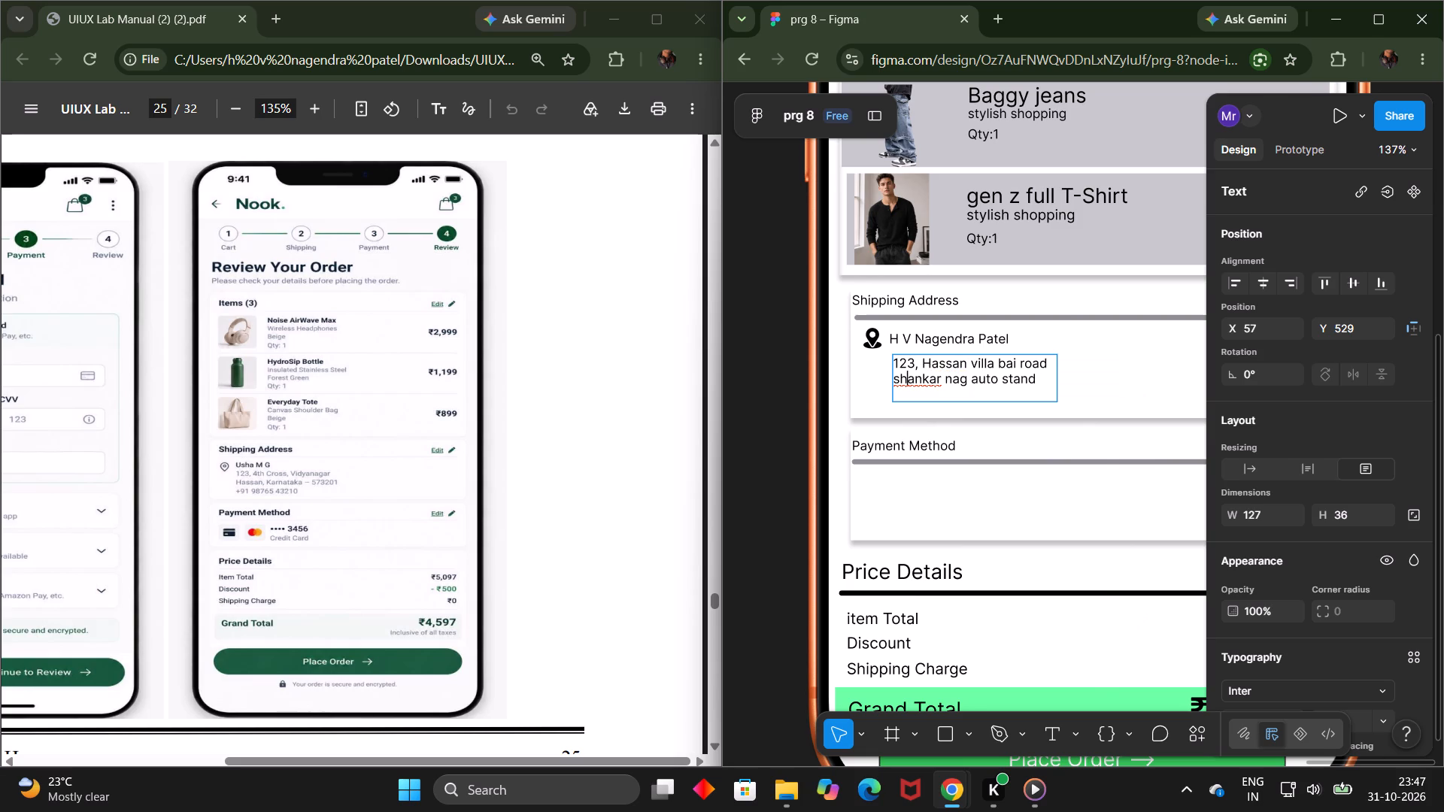
right_click(910, 380)
click(928, 391)
Change the word "Shankara" to "Shankar" in the shipping address and finish editing the text.
key(BackSpace)
key(BackSpace)
key(BackSpace)
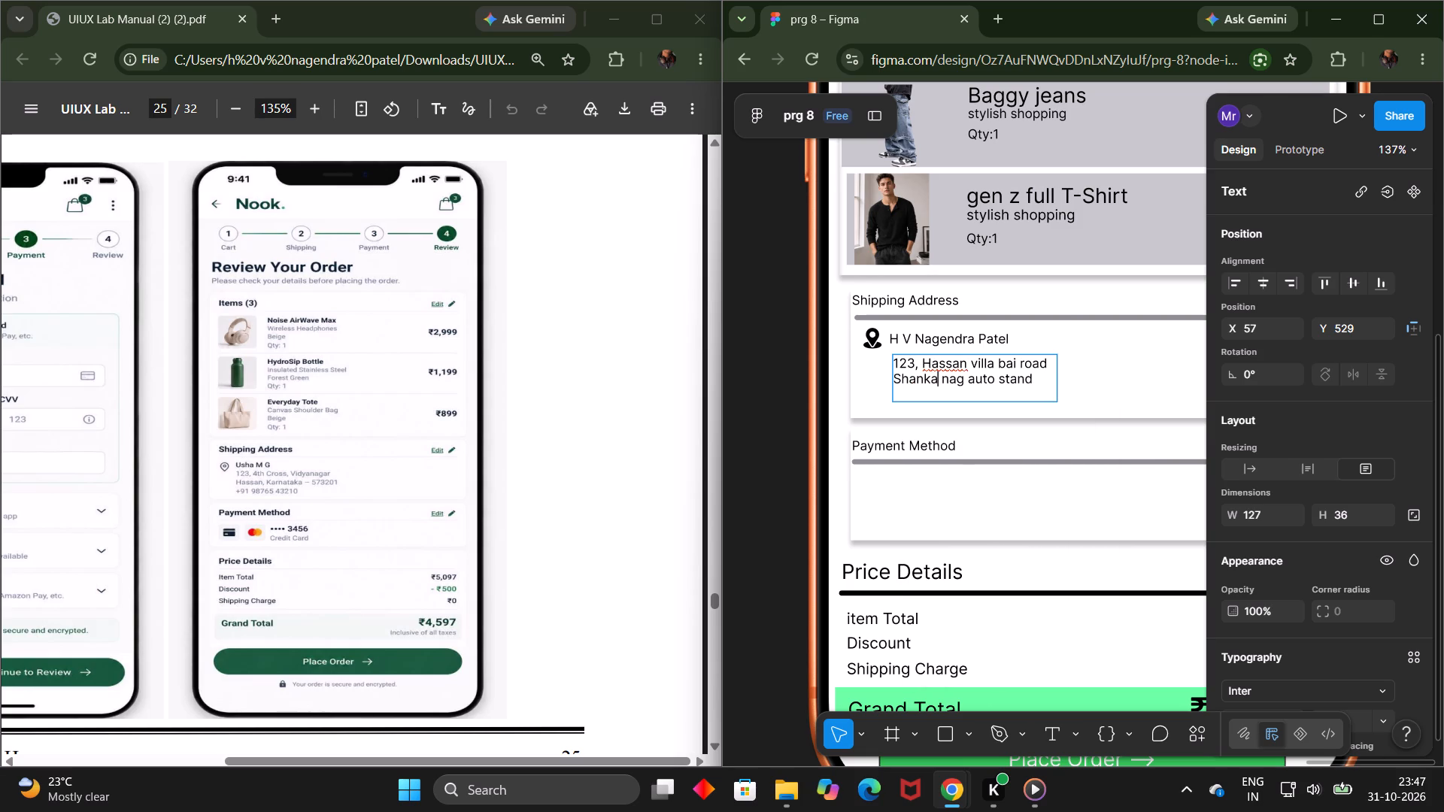
key(BackSpace)
key(BackSpace)
key(BackSpace)
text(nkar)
click(1066, 398)
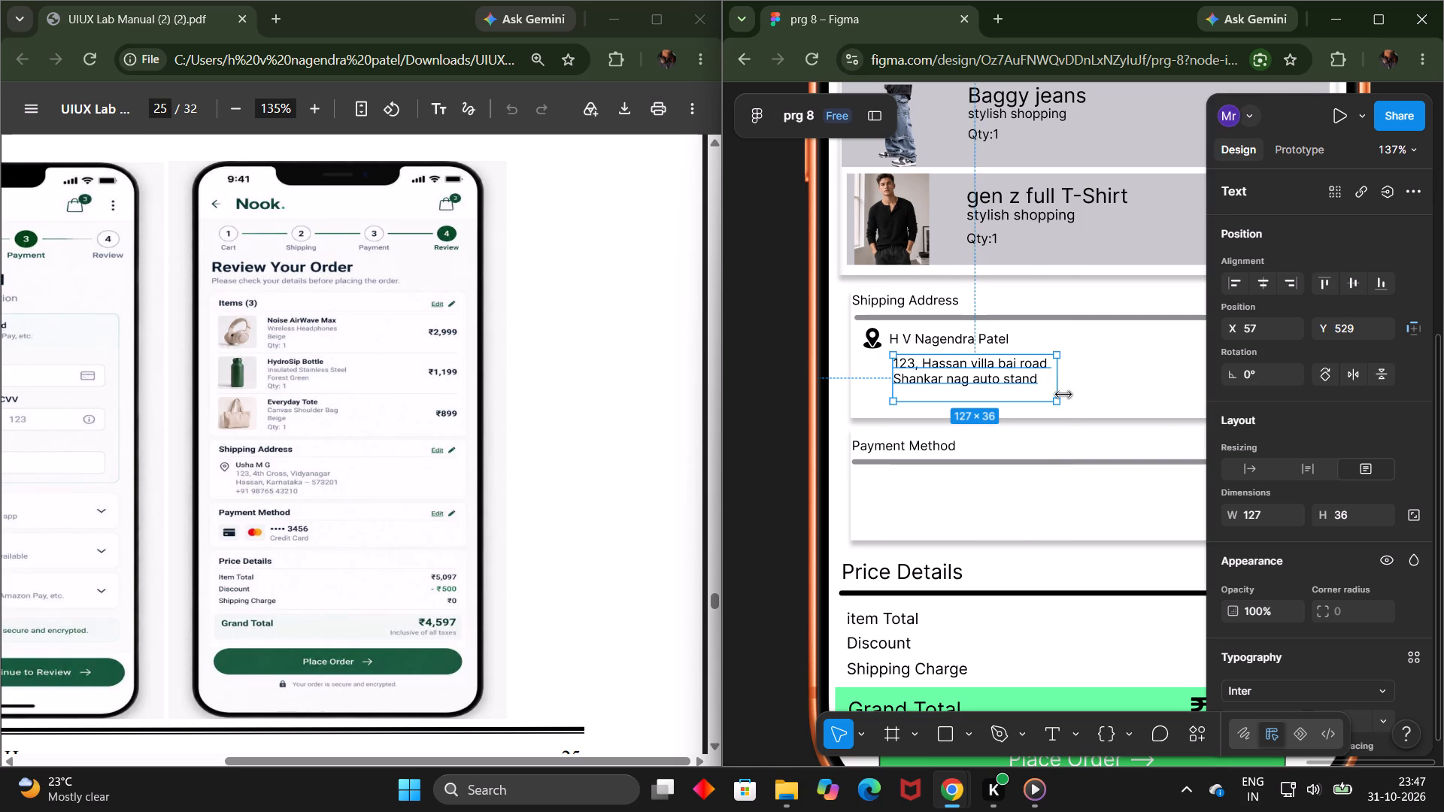
Widen the shipping address text box to about 175, keeping its height.
drag(1054, 372, 1123, 363)
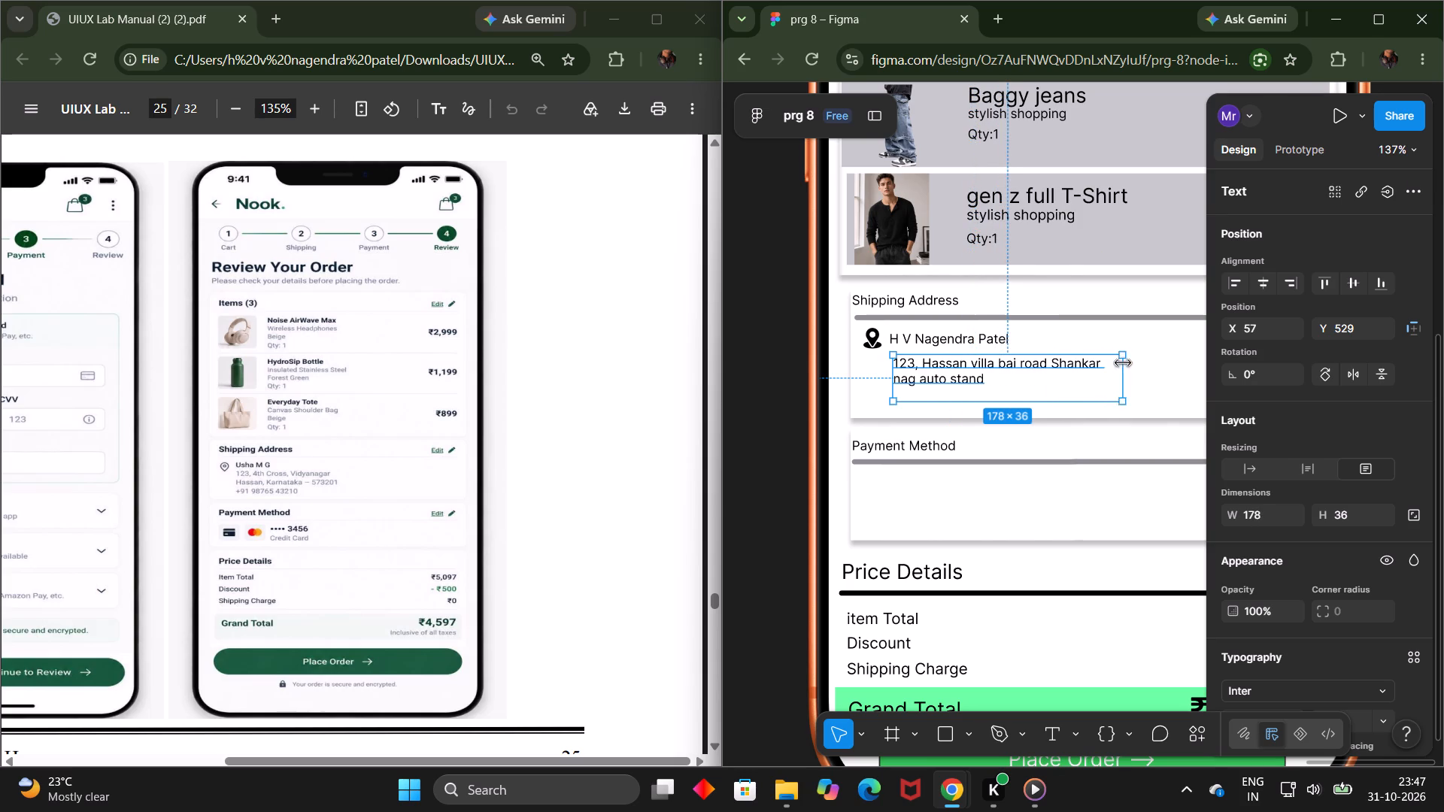
drag(1123, 363, 1118, 365)
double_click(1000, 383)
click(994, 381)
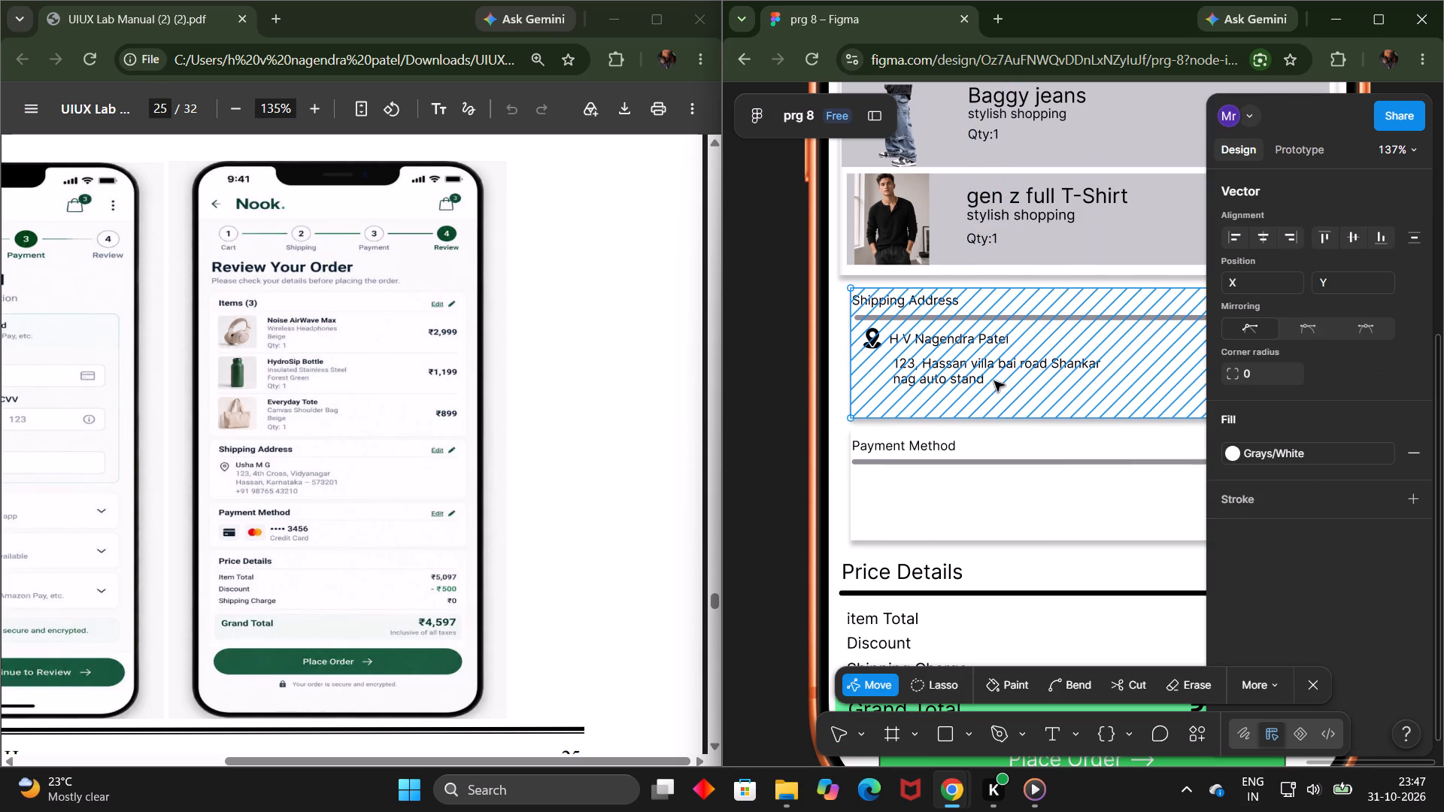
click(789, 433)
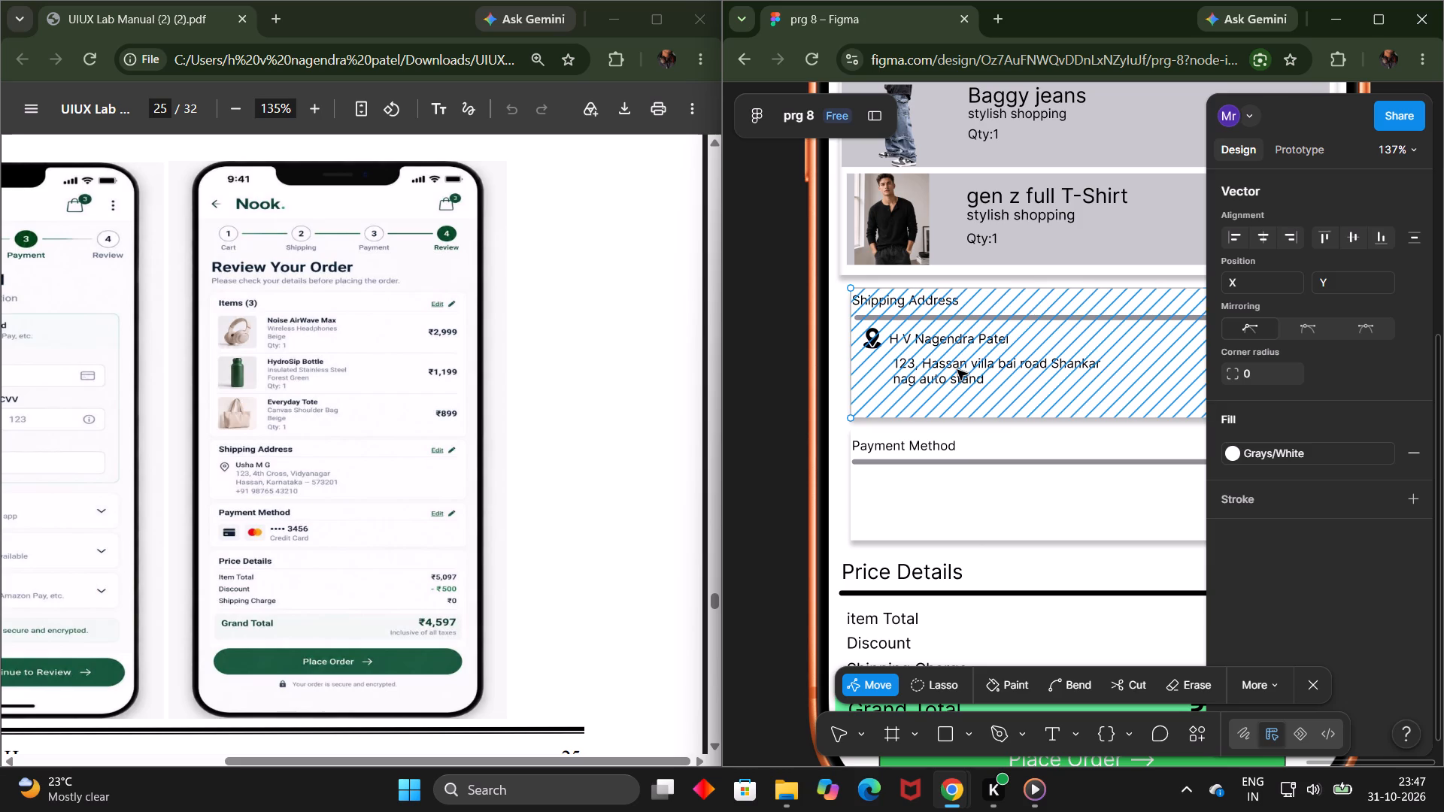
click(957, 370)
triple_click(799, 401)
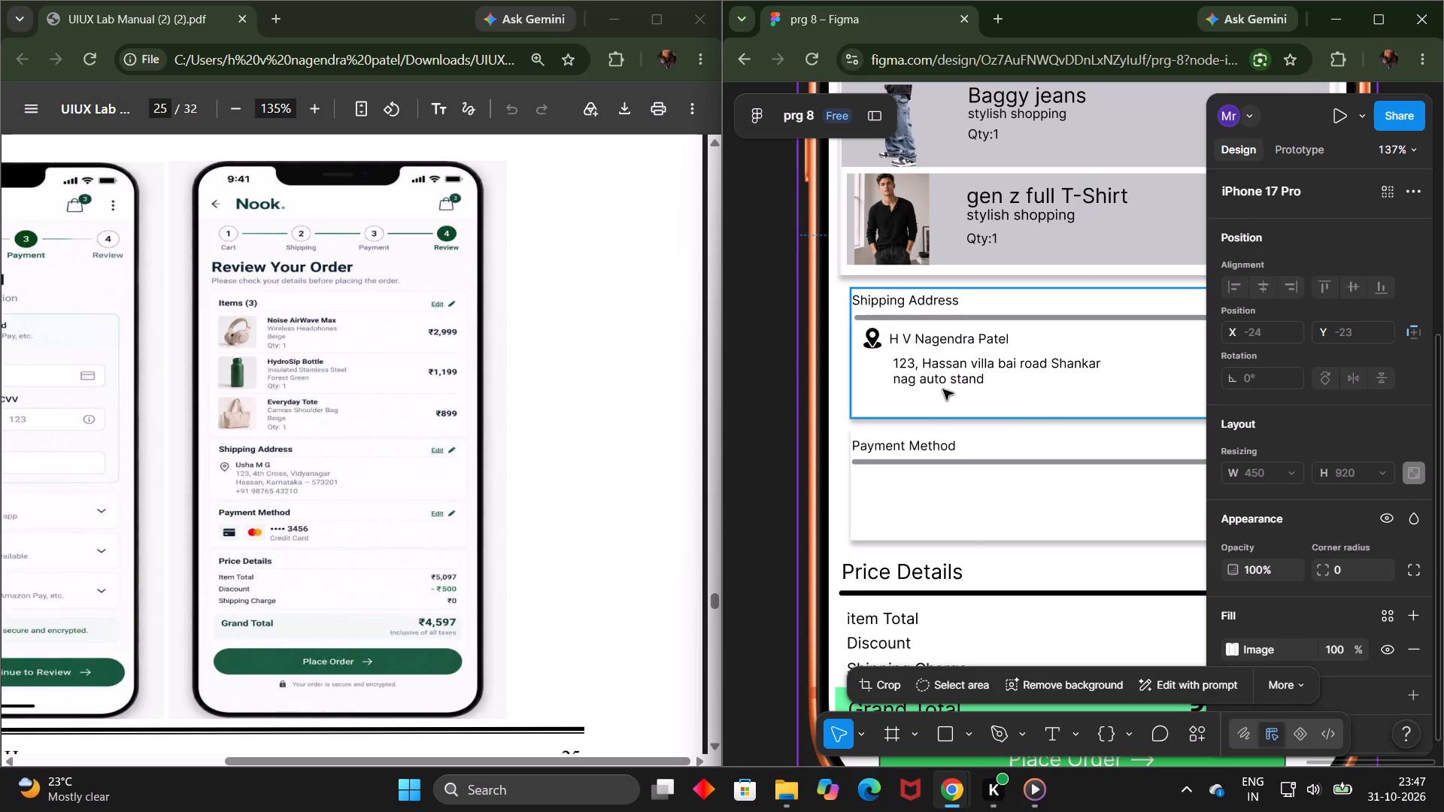
Append a comma and the city "Hassan" after the auto stand landmark in the shipping address.
double_click(943, 389)
click(1003, 380)
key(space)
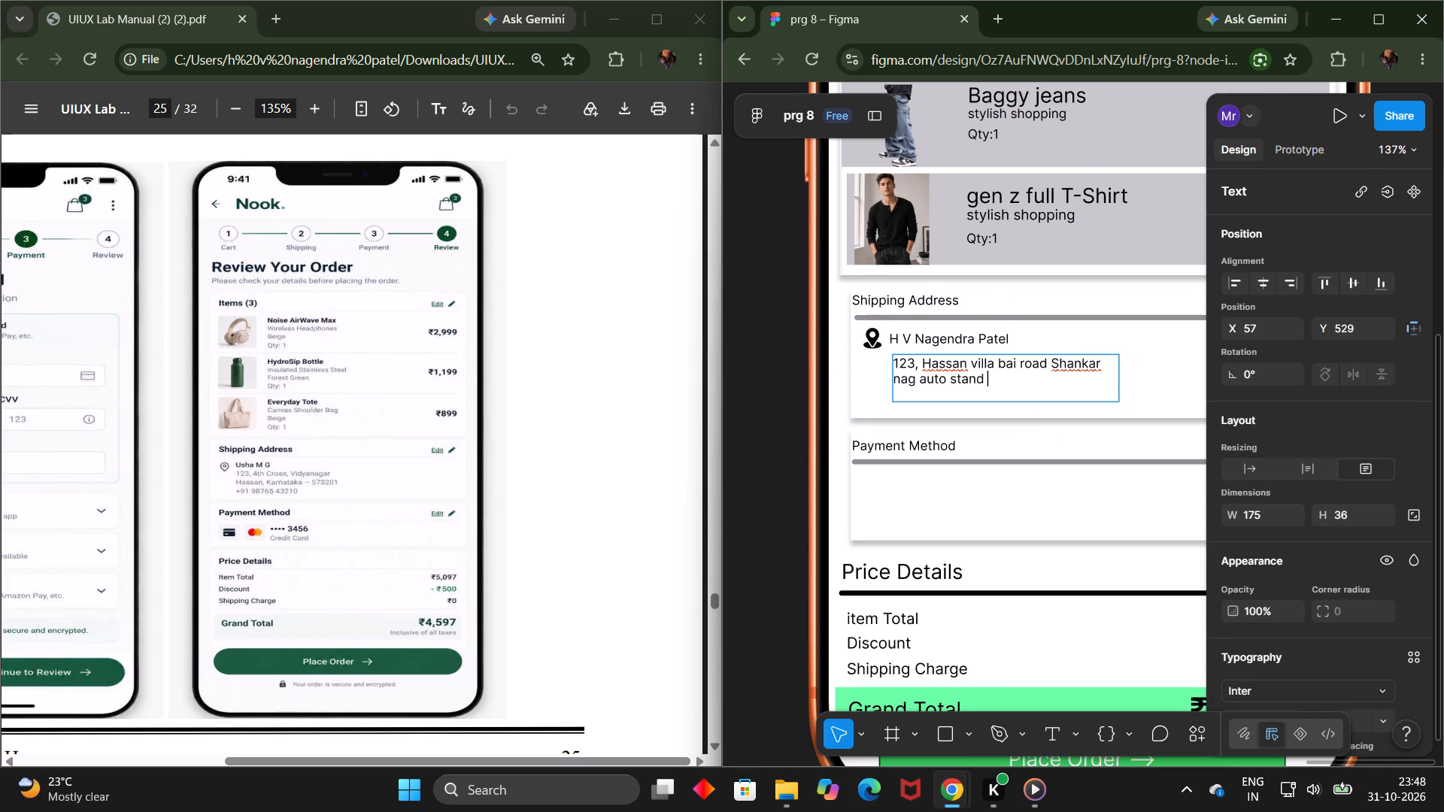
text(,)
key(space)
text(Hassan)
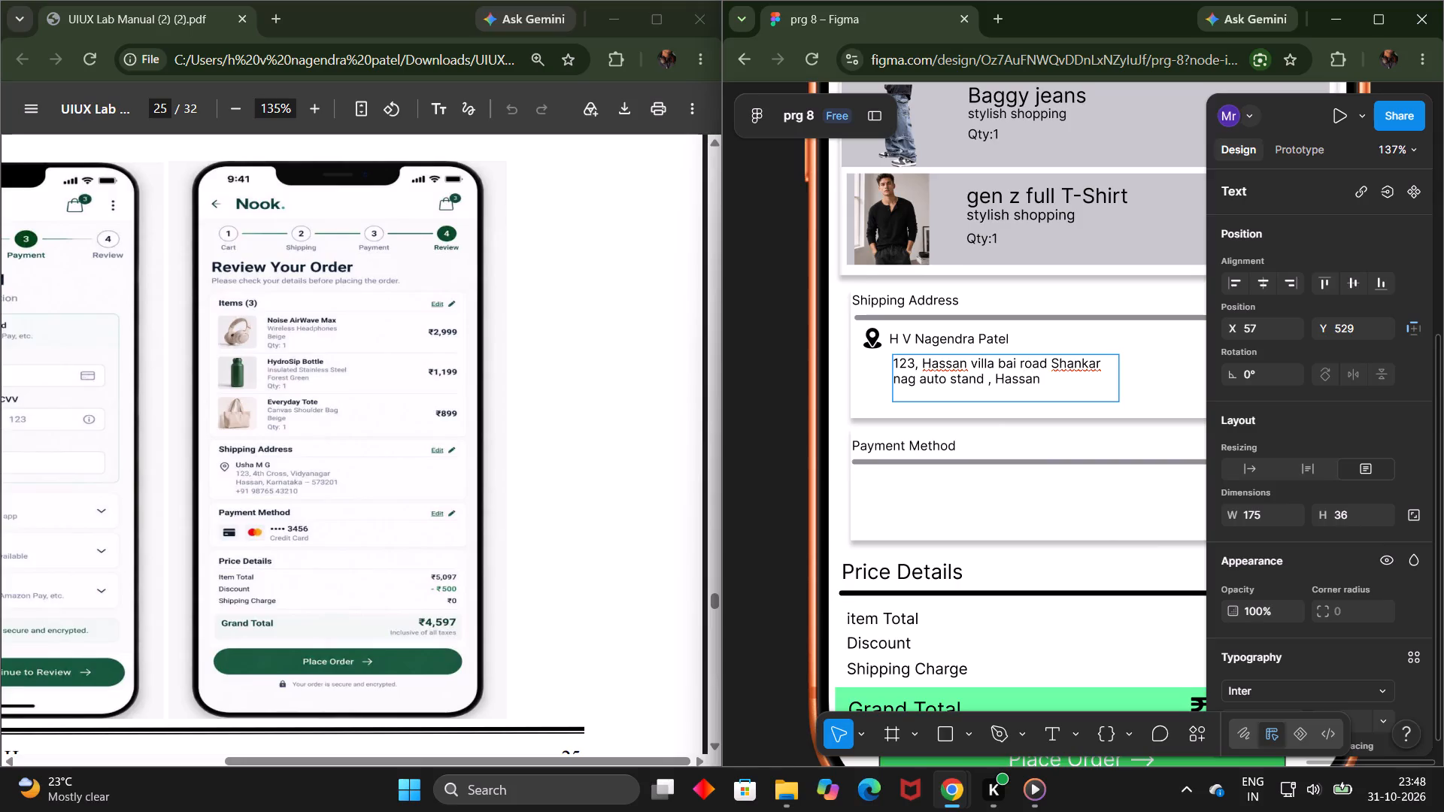
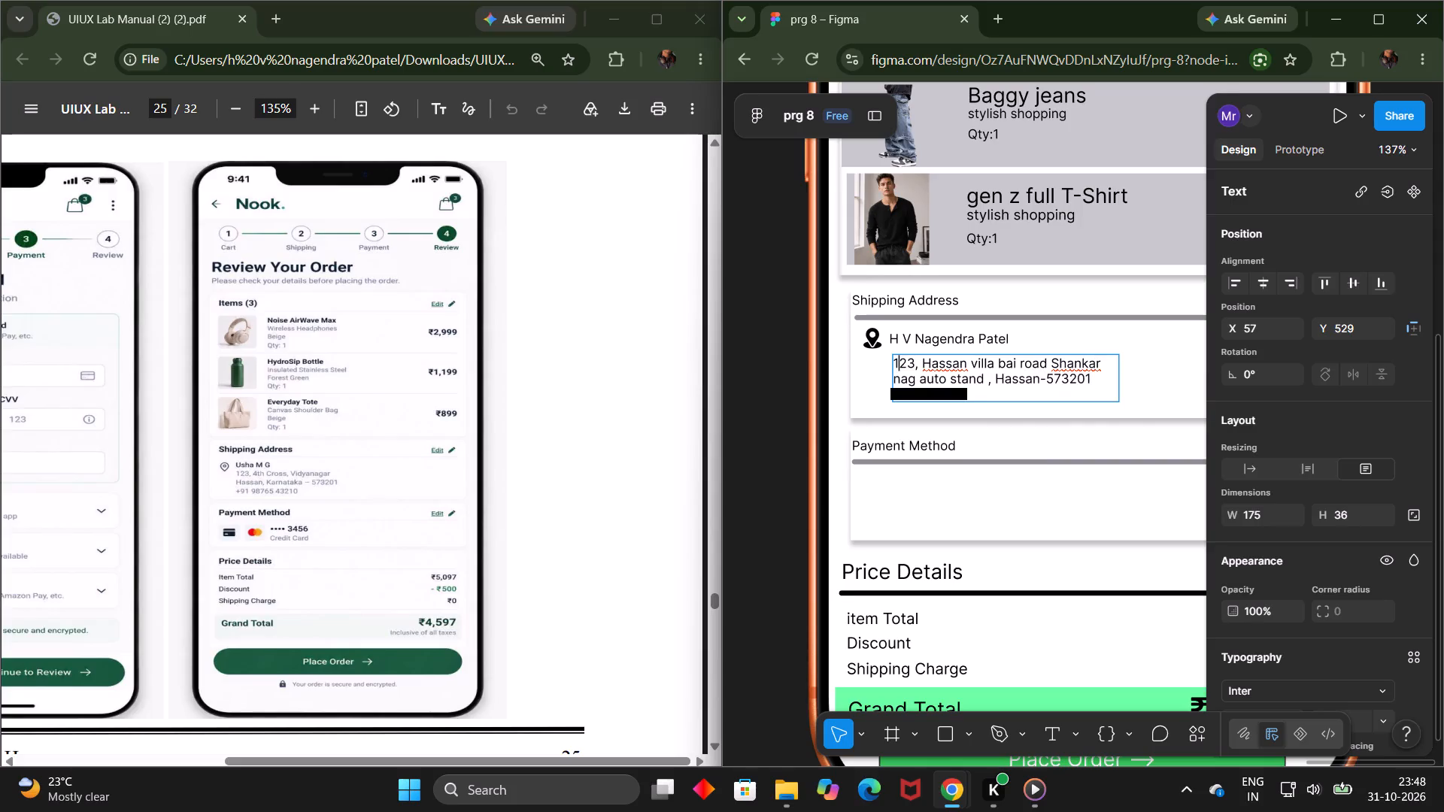
Set the font size of the whole shipping address text to 10.
triple_click(902, 362)
scroll(1342, 548, down, 1)
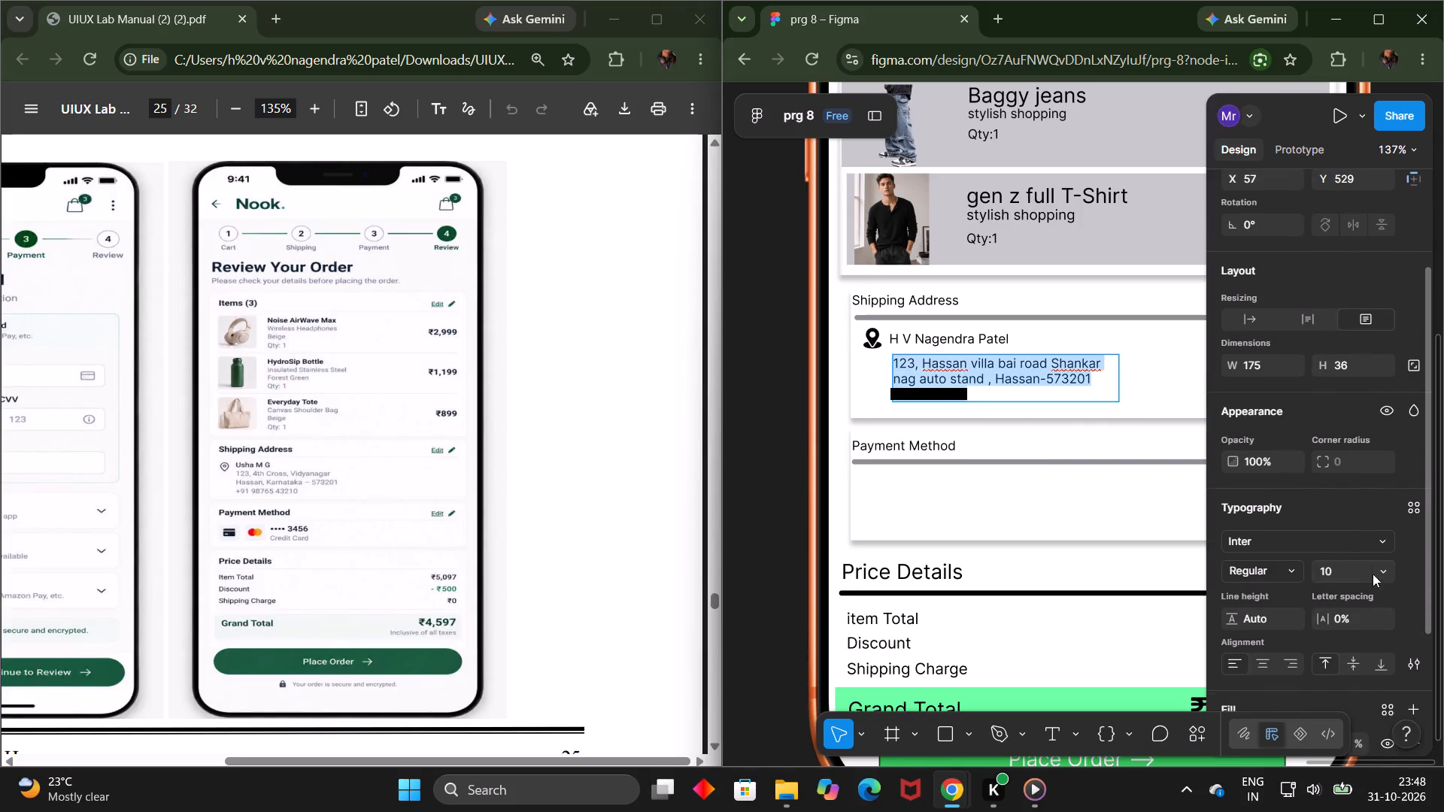
click(1384, 571)
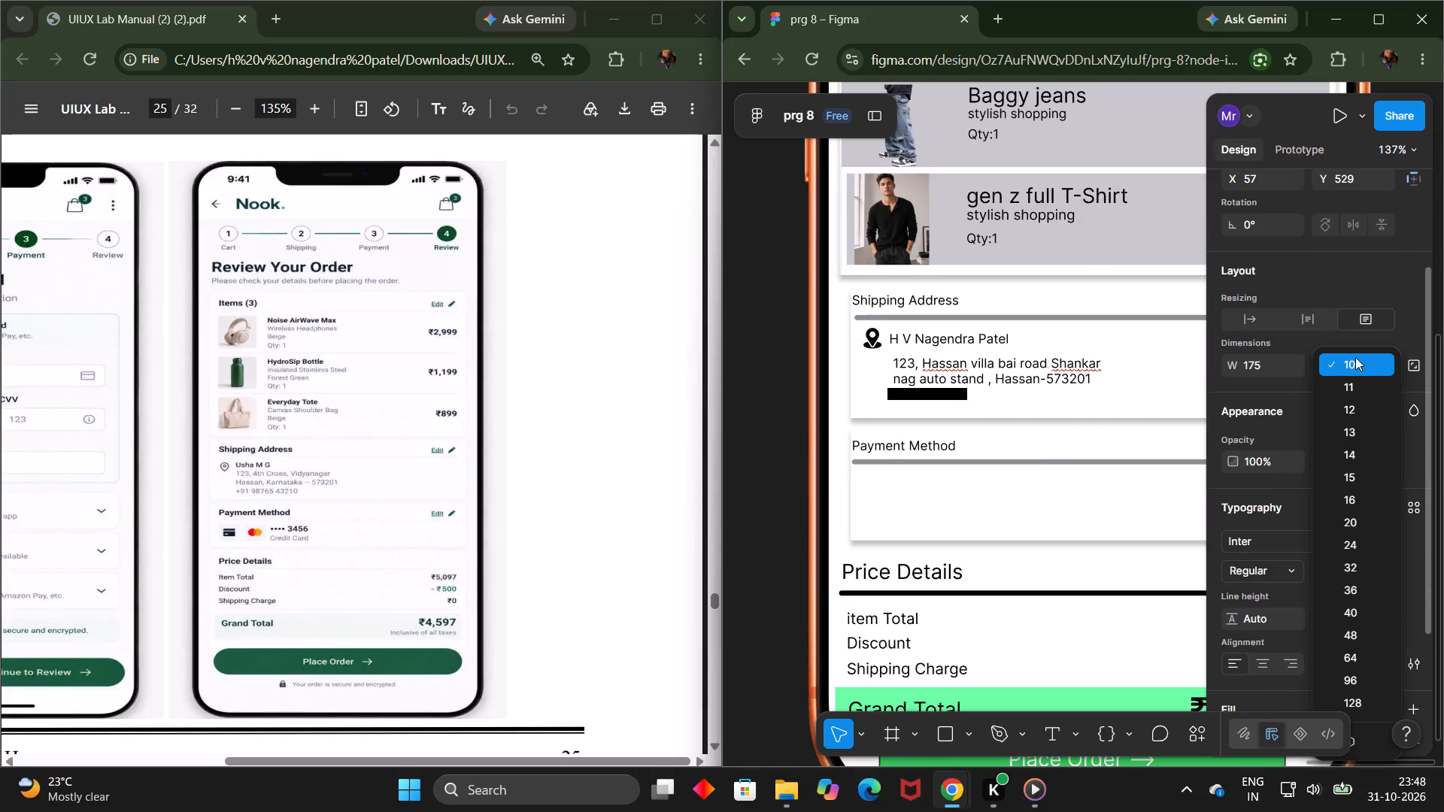
click(1355, 357)
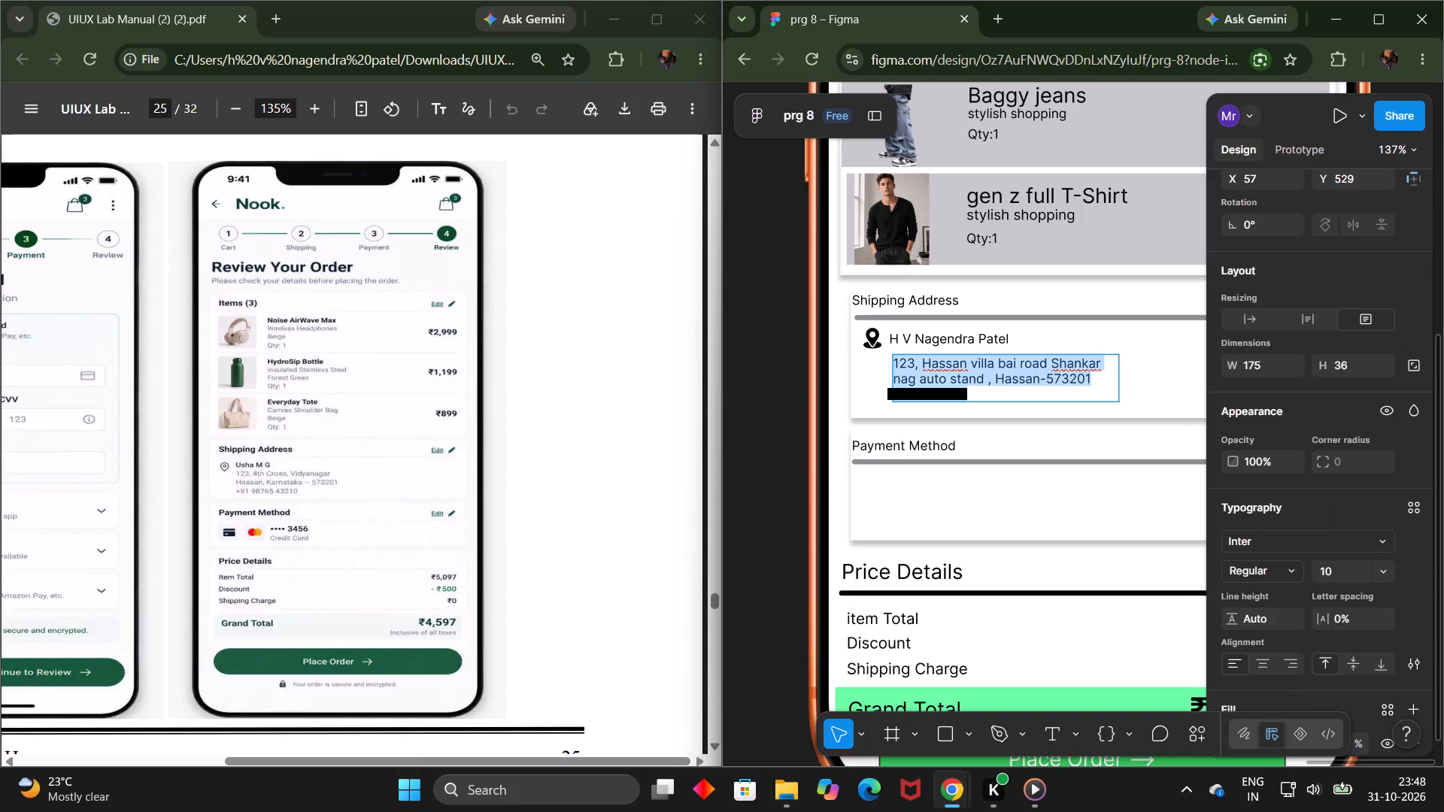
Move the shipping address text box up closer to the recipient name, at about X 56, Y 524.
drag(1125, 392, 1118, 370)
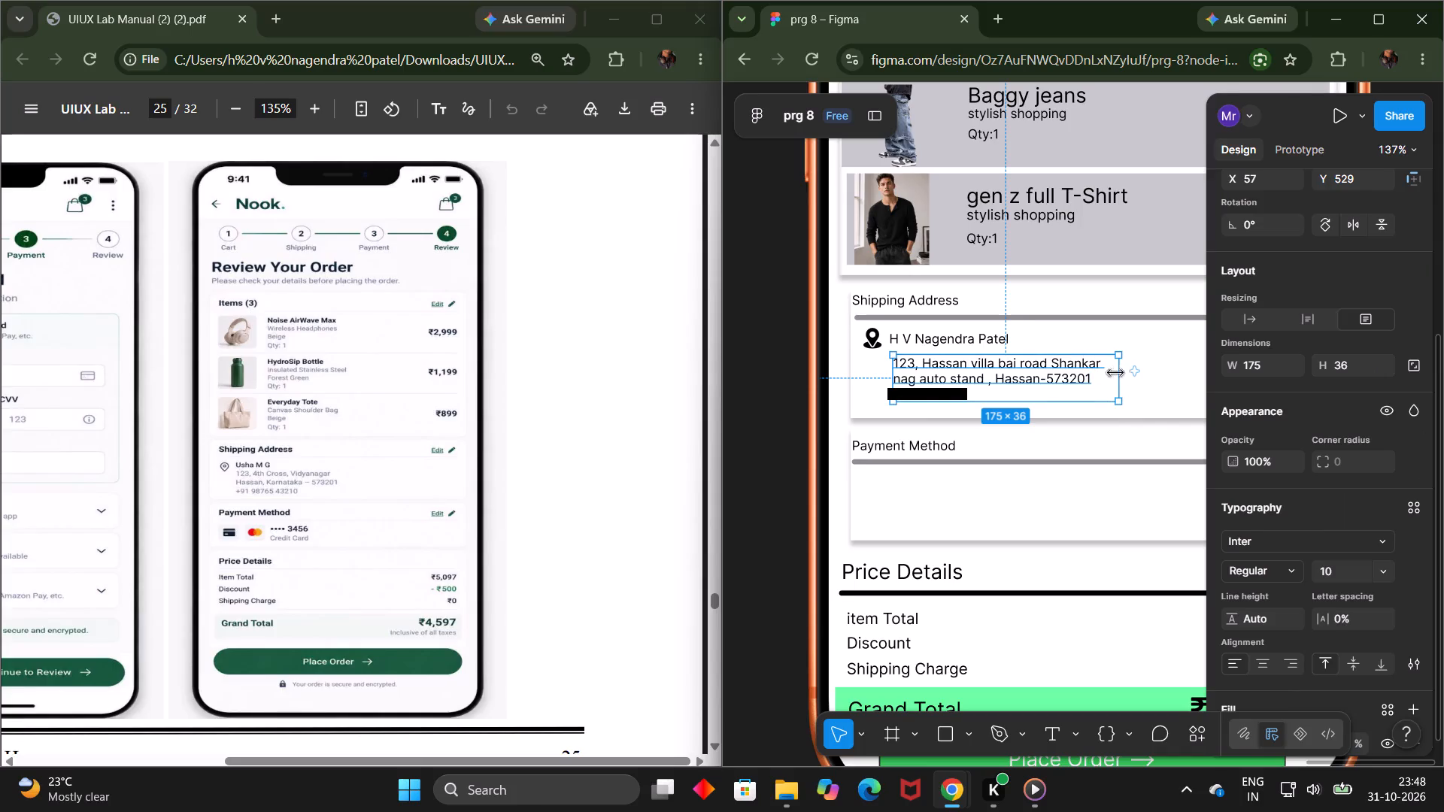
click(1100, 388)
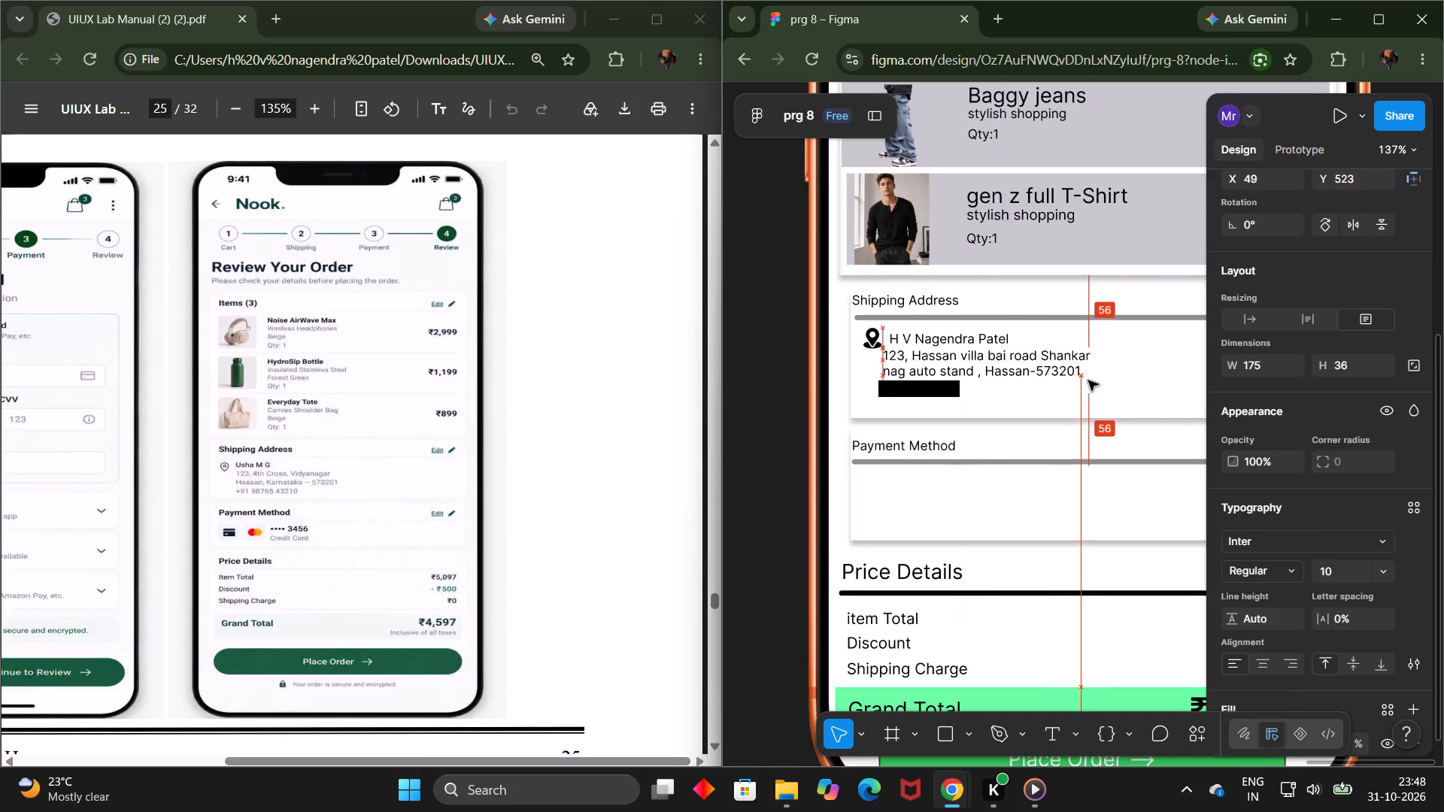
Change the fill of the shipping address text below the recipient name to the Grays/Gray colour style.
double_click(949, 334)
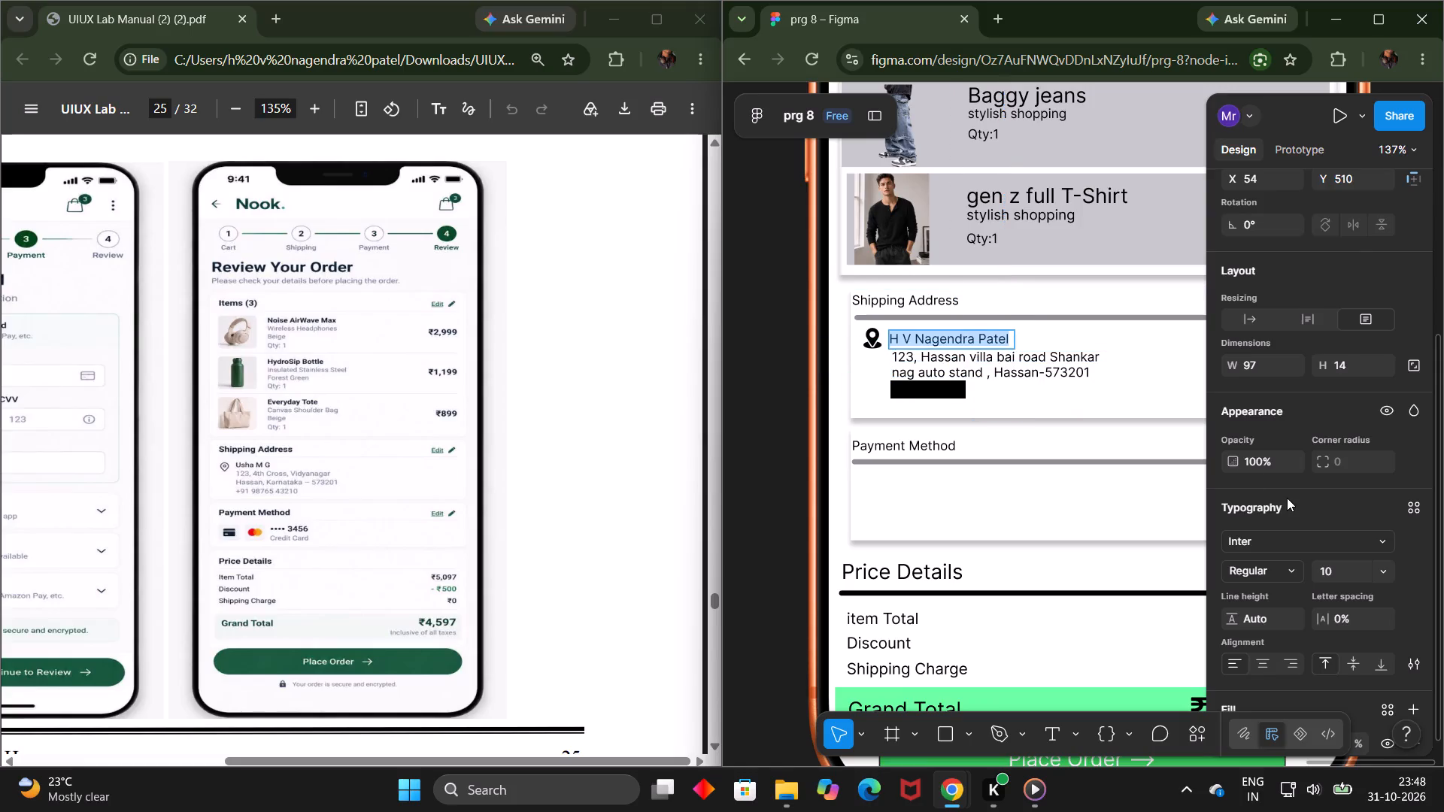
scroll(1287, 498, down, 2)
click(747, 543)
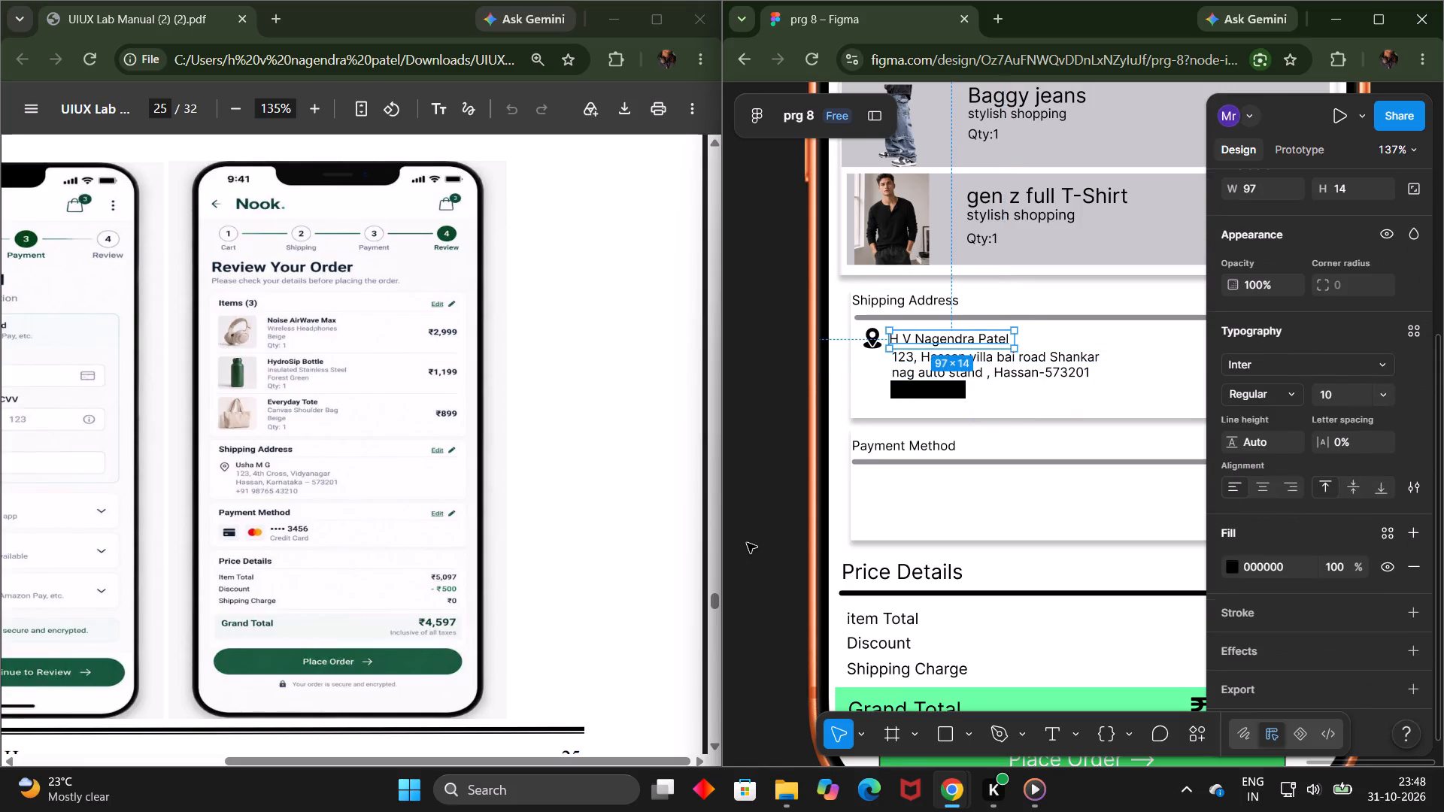
double_click(954, 388)
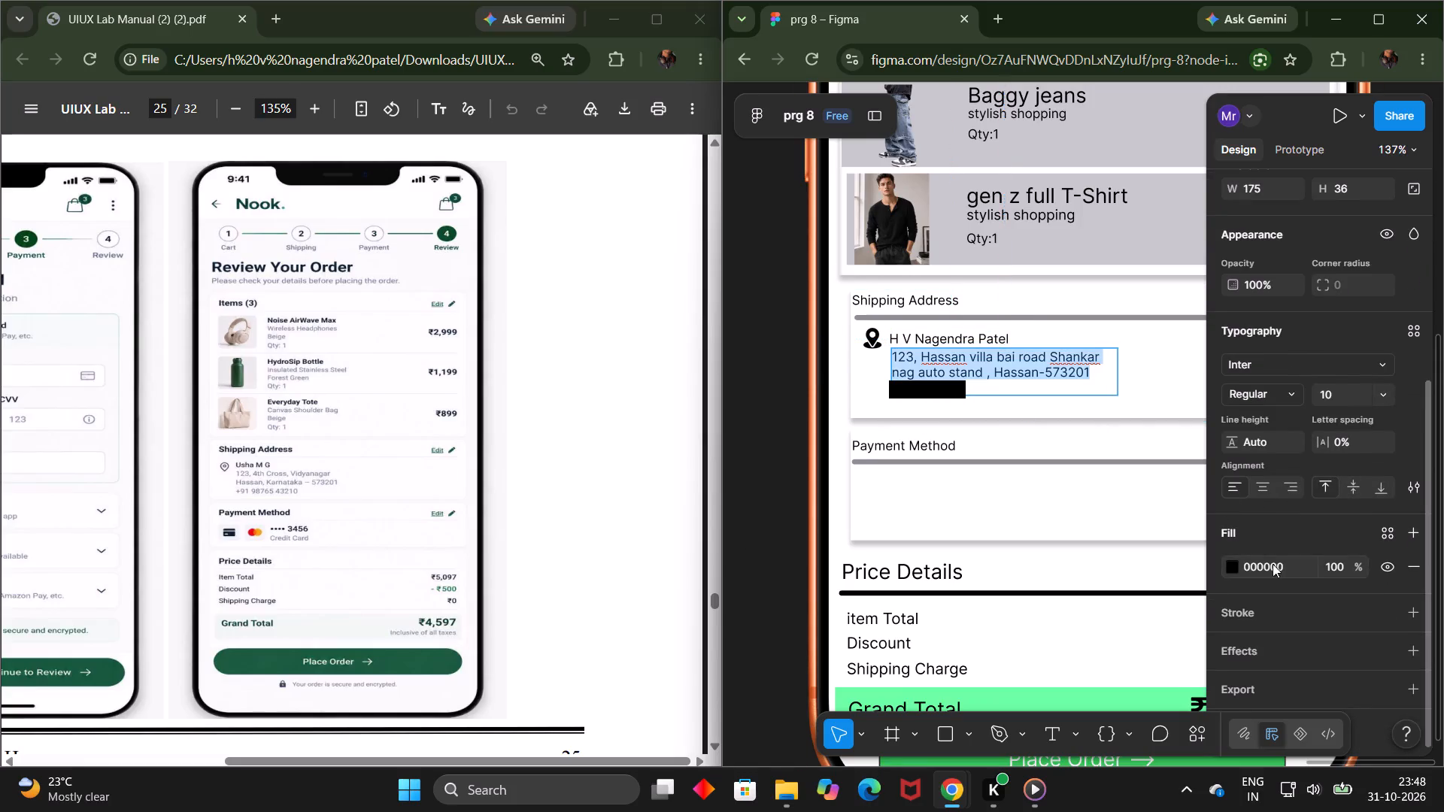
click(1273, 564)
text(gray)
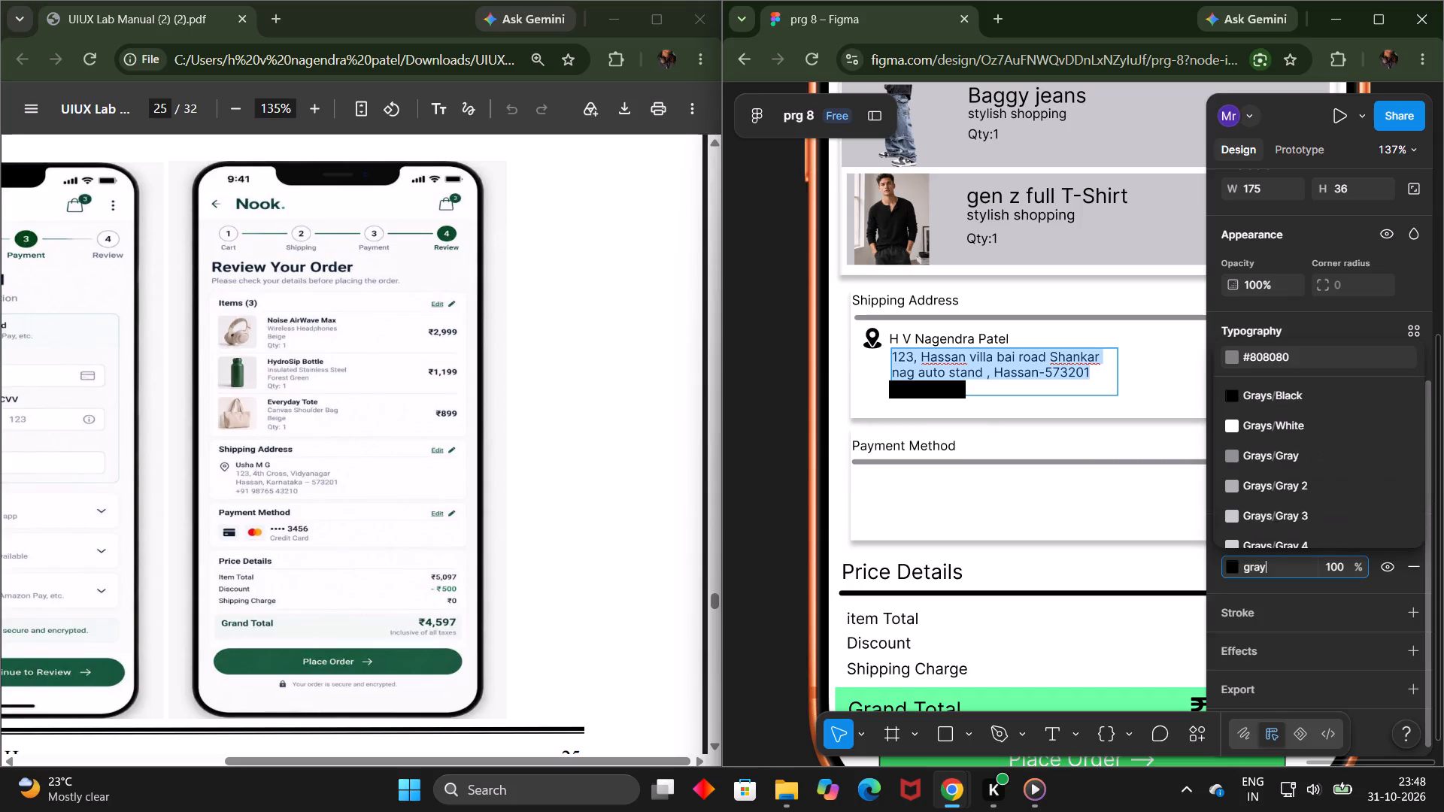
click(1290, 463)
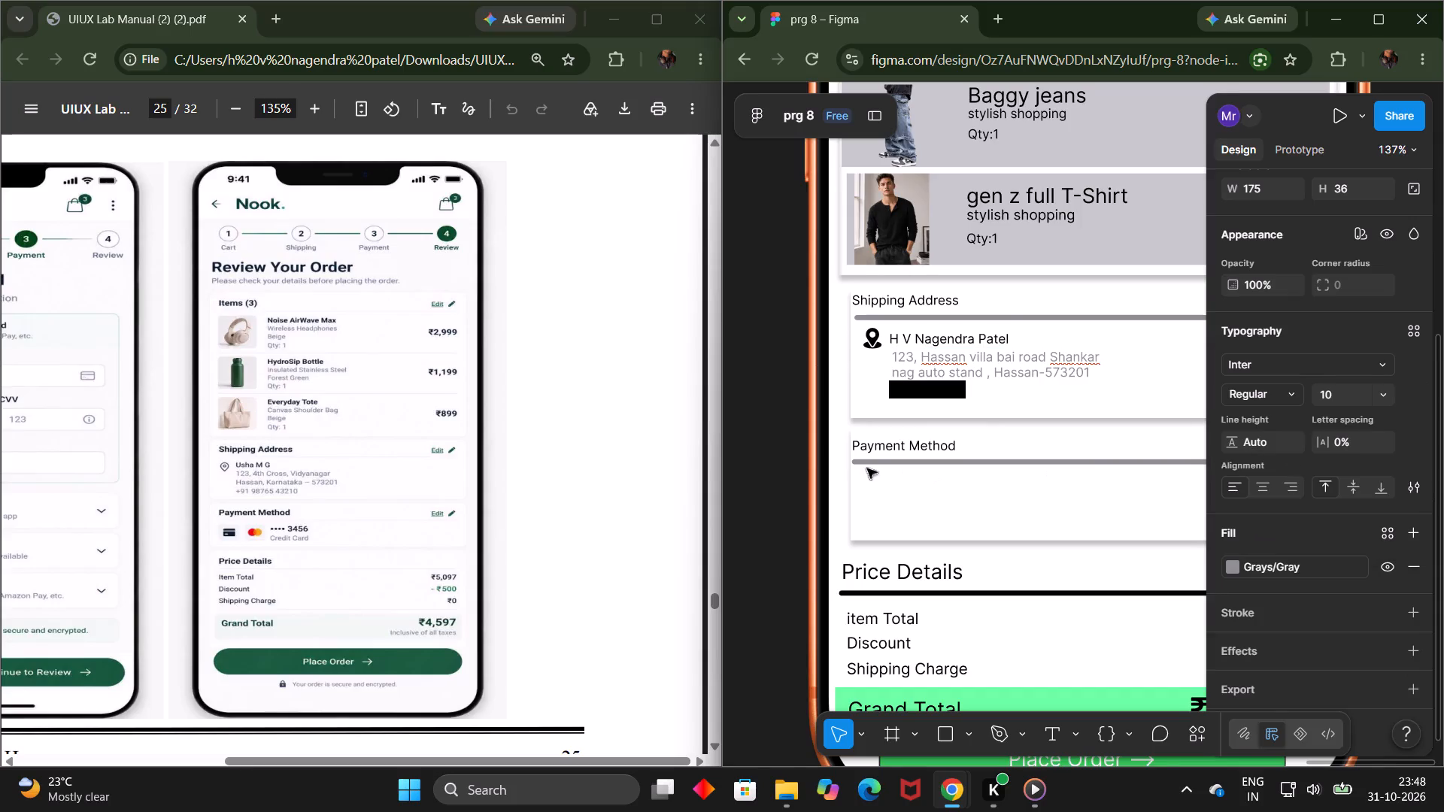
click(793, 466)
click(1079, 360)
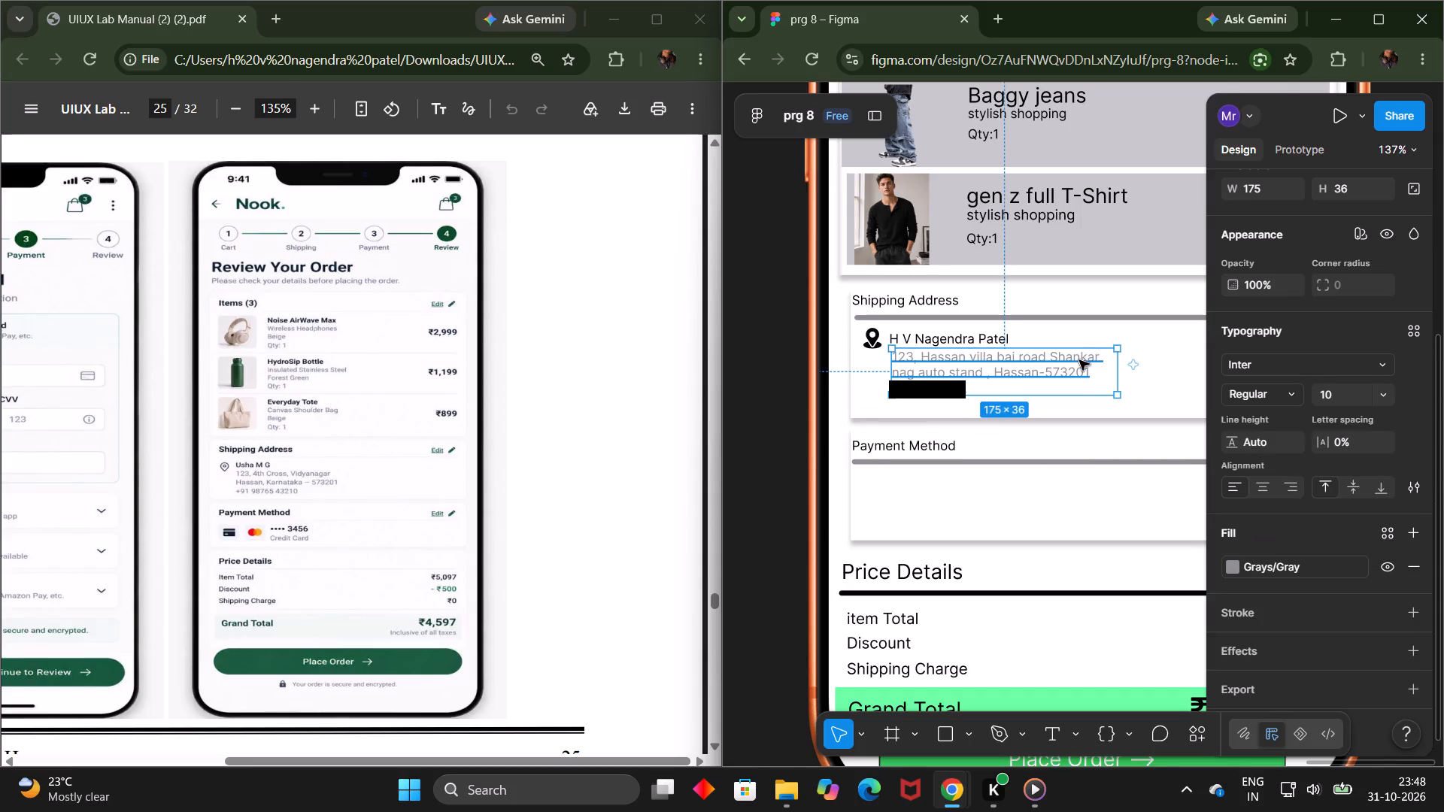
click(669, 480)
click(769, 482)
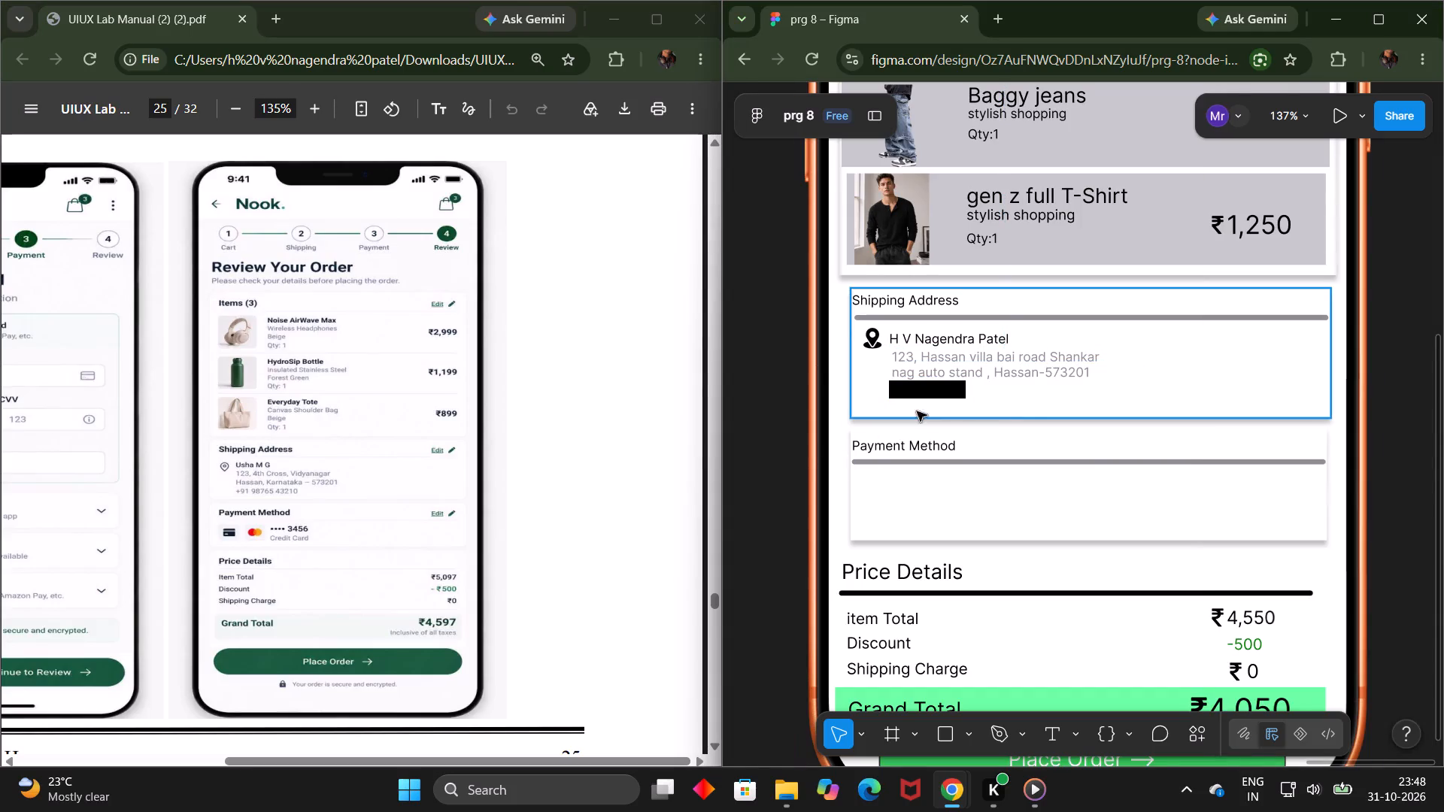
Shorten the Shipping Address card so that its lower edge sits just below the address text.
click(1045, 402)
drag(1055, 414, 1055, 401)
Move the Payment Method card up to about X 22, Y 572, and raise its heading to match.
click(1023, 492)
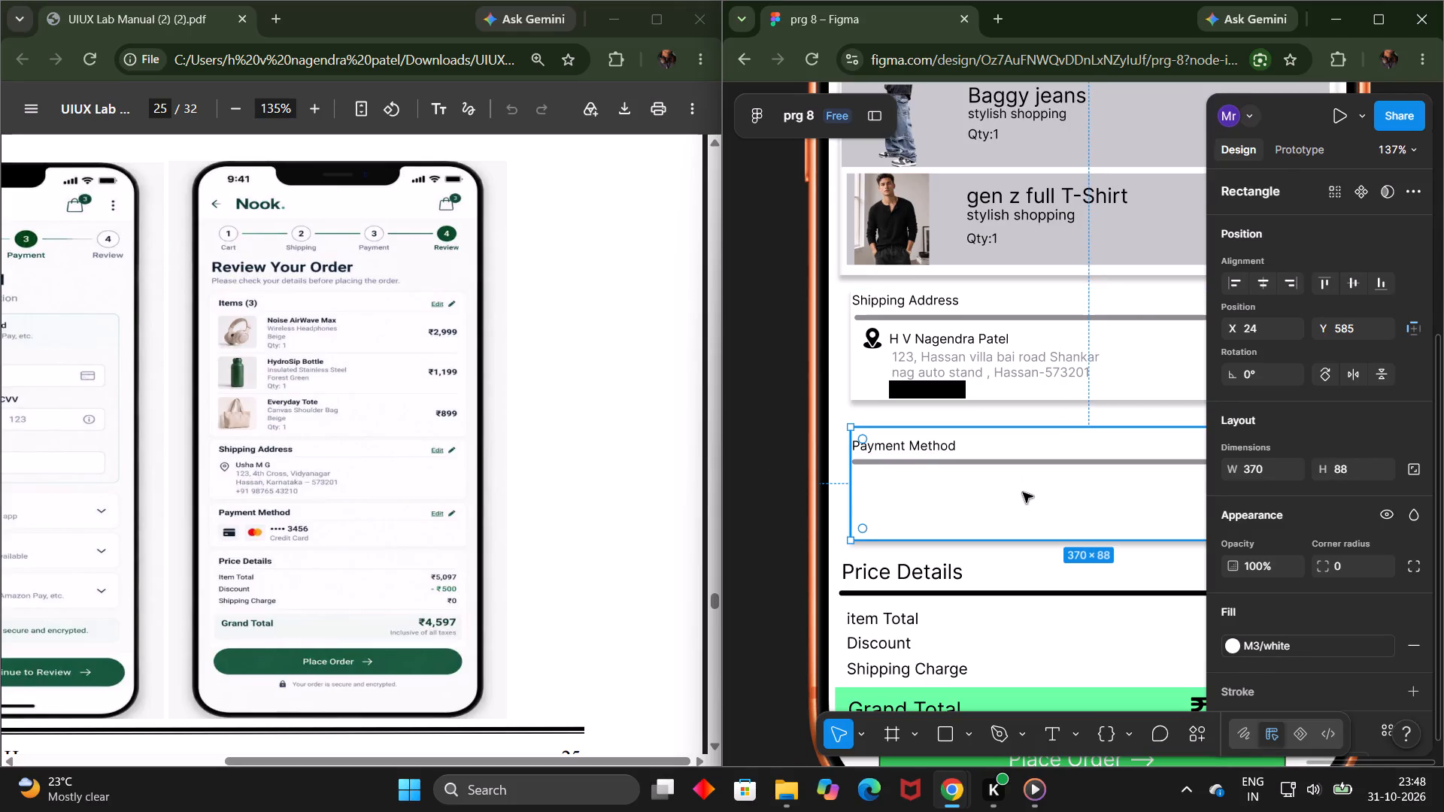
drag(1023, 492, 1020, 475)
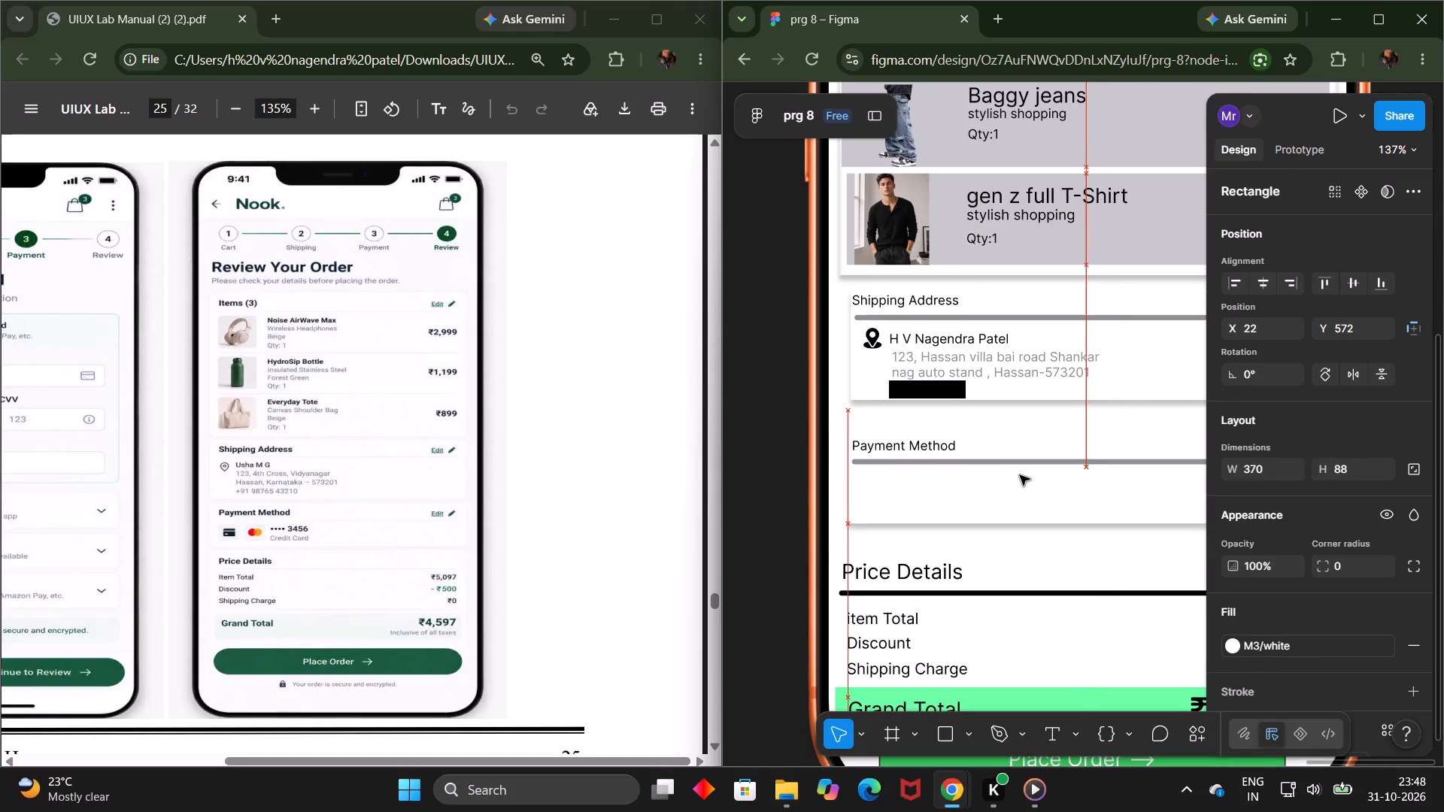
drag(1020, 475, 1020, 477)
click(927, 444)
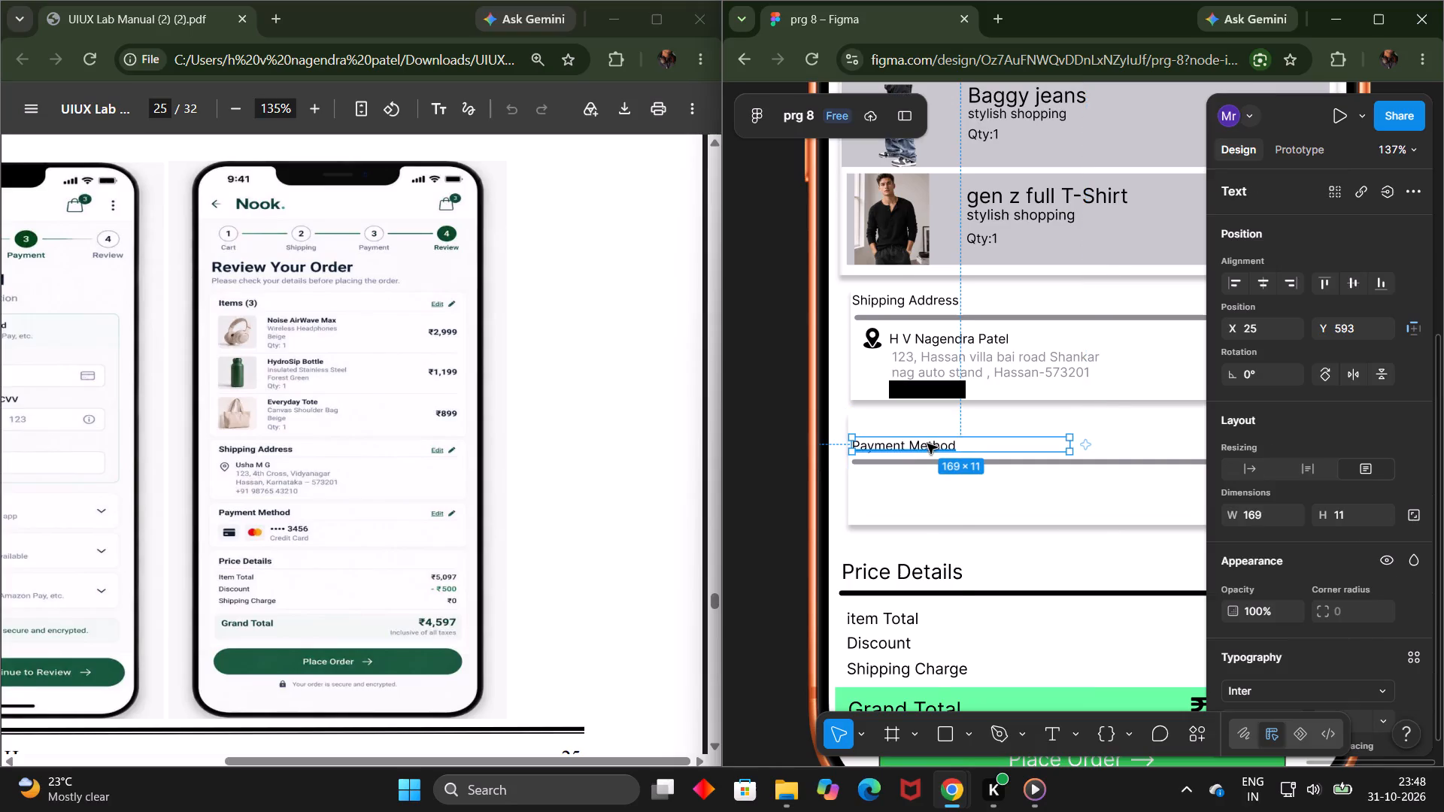
drag(927, 444, 927, 429)
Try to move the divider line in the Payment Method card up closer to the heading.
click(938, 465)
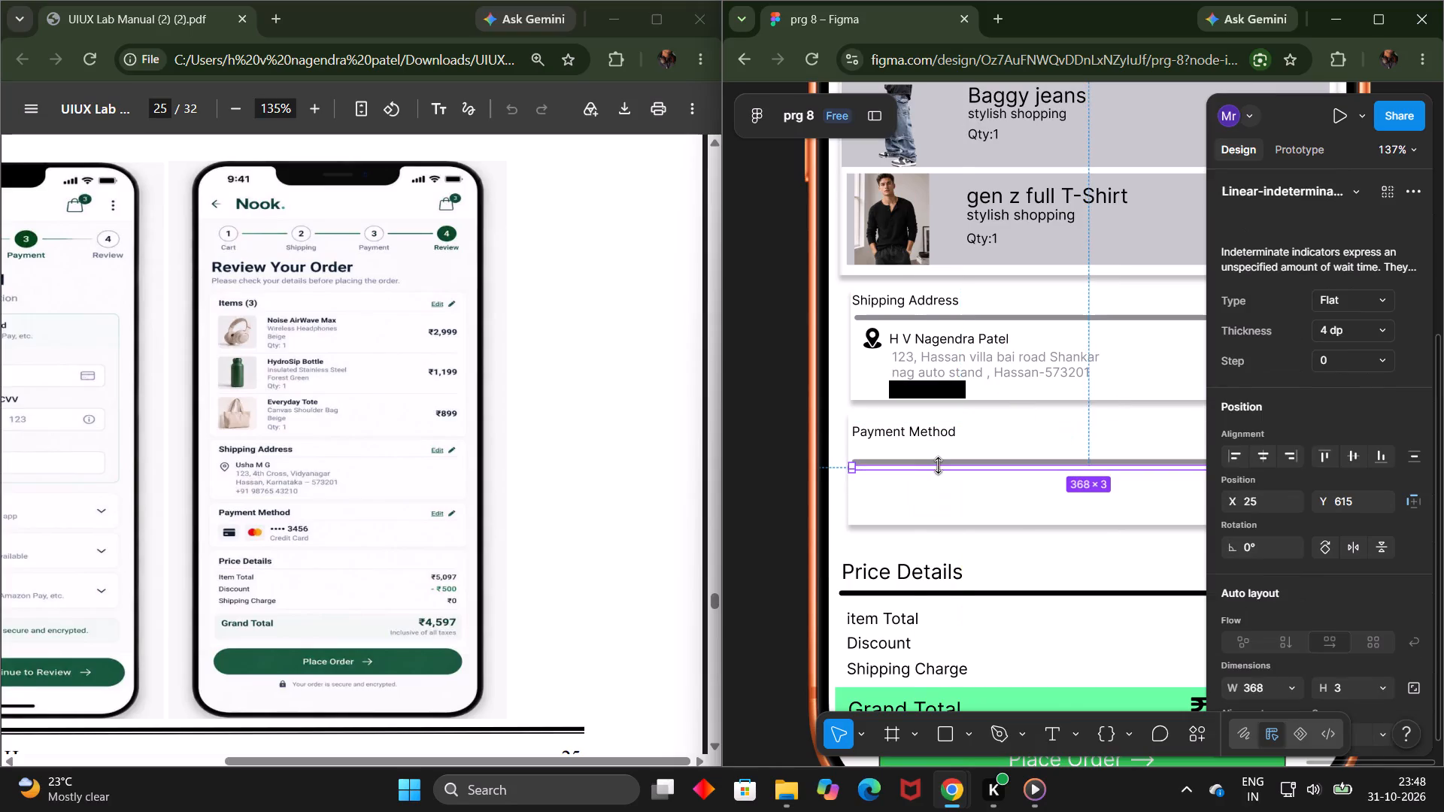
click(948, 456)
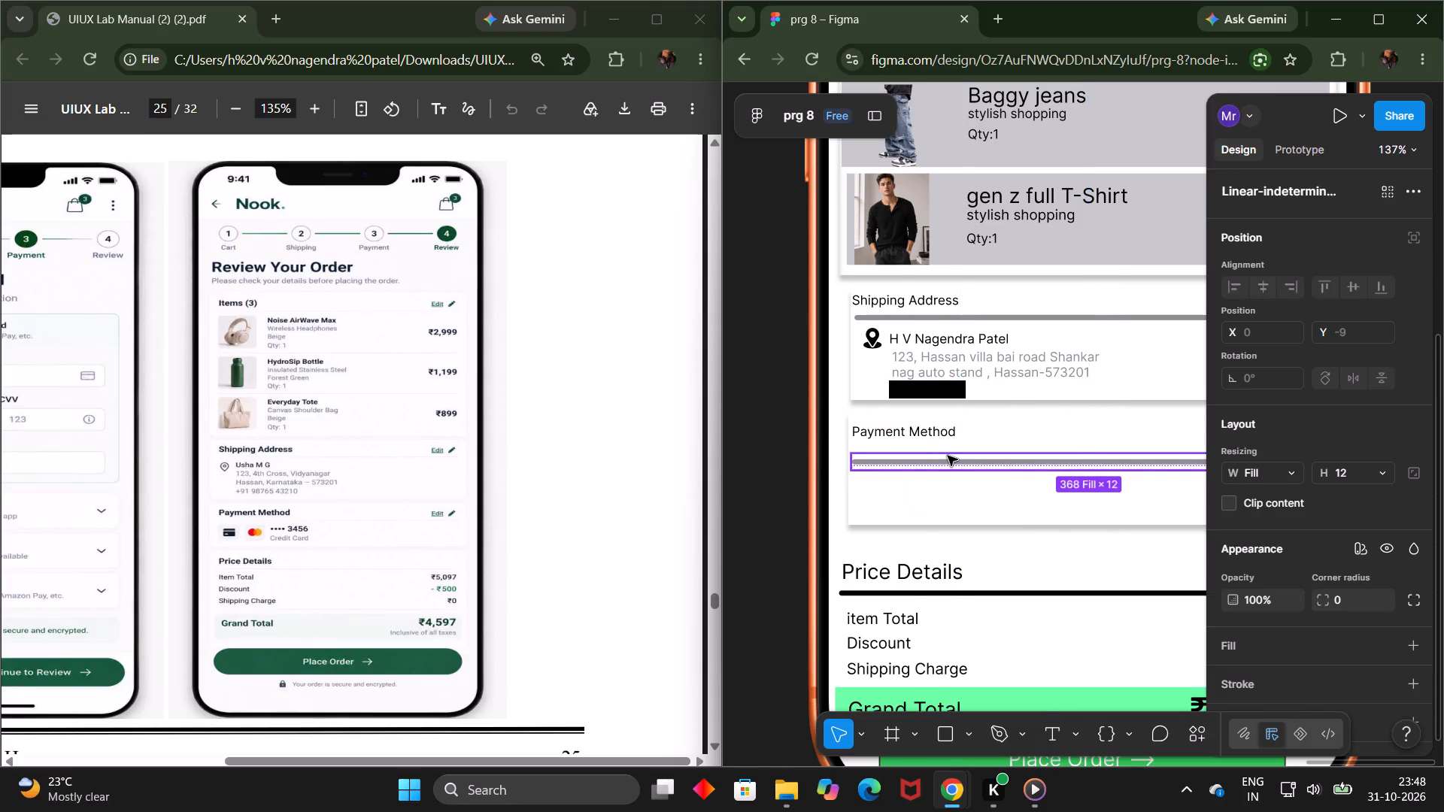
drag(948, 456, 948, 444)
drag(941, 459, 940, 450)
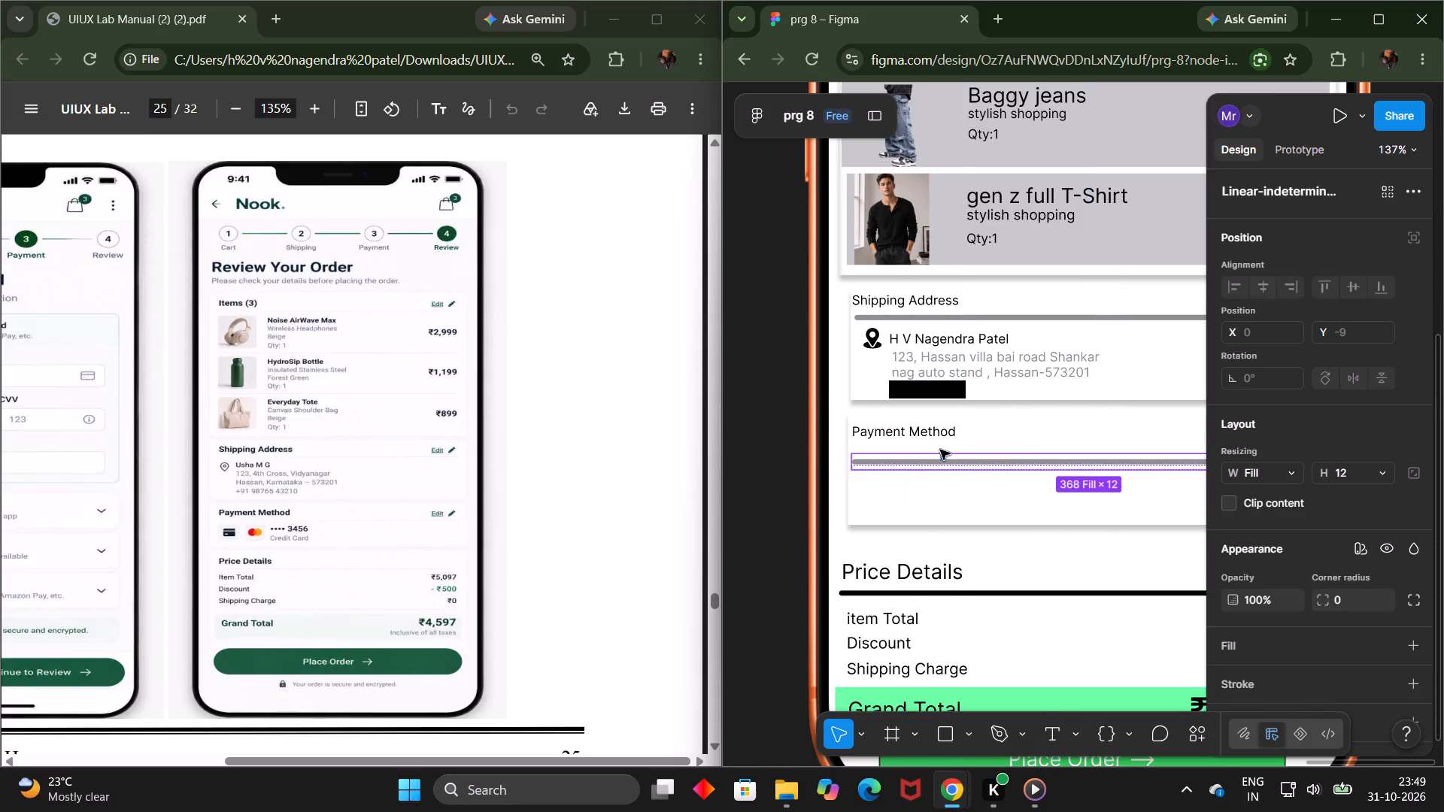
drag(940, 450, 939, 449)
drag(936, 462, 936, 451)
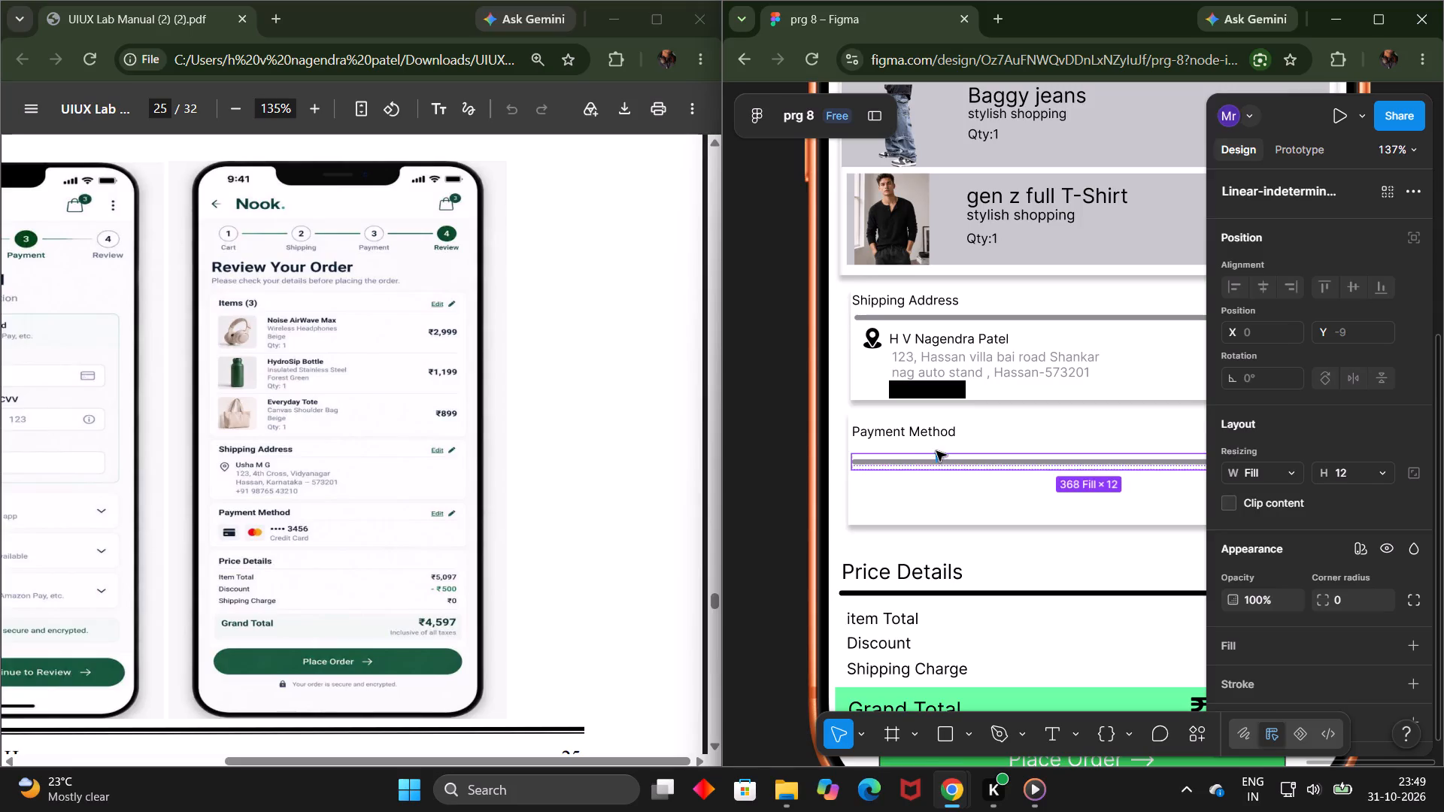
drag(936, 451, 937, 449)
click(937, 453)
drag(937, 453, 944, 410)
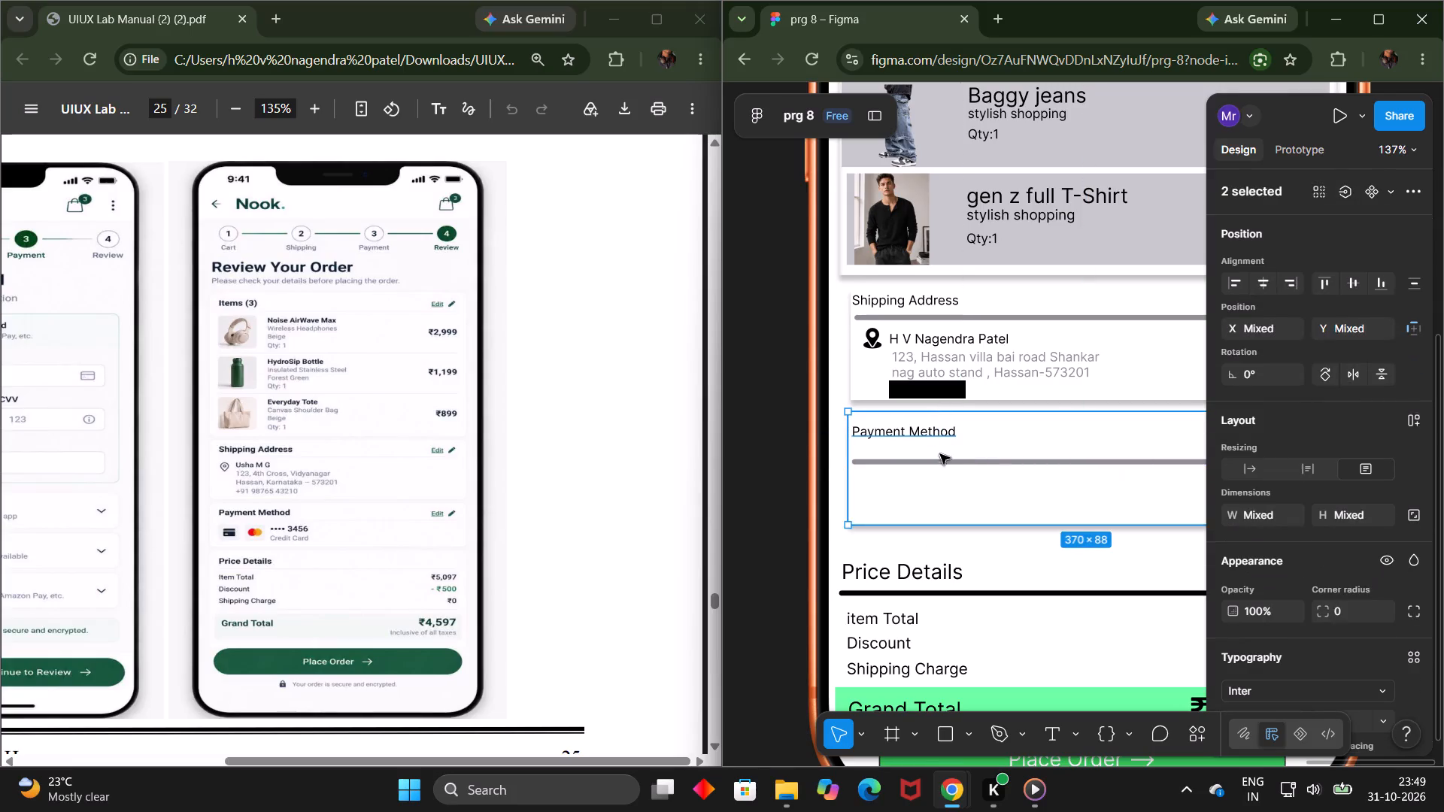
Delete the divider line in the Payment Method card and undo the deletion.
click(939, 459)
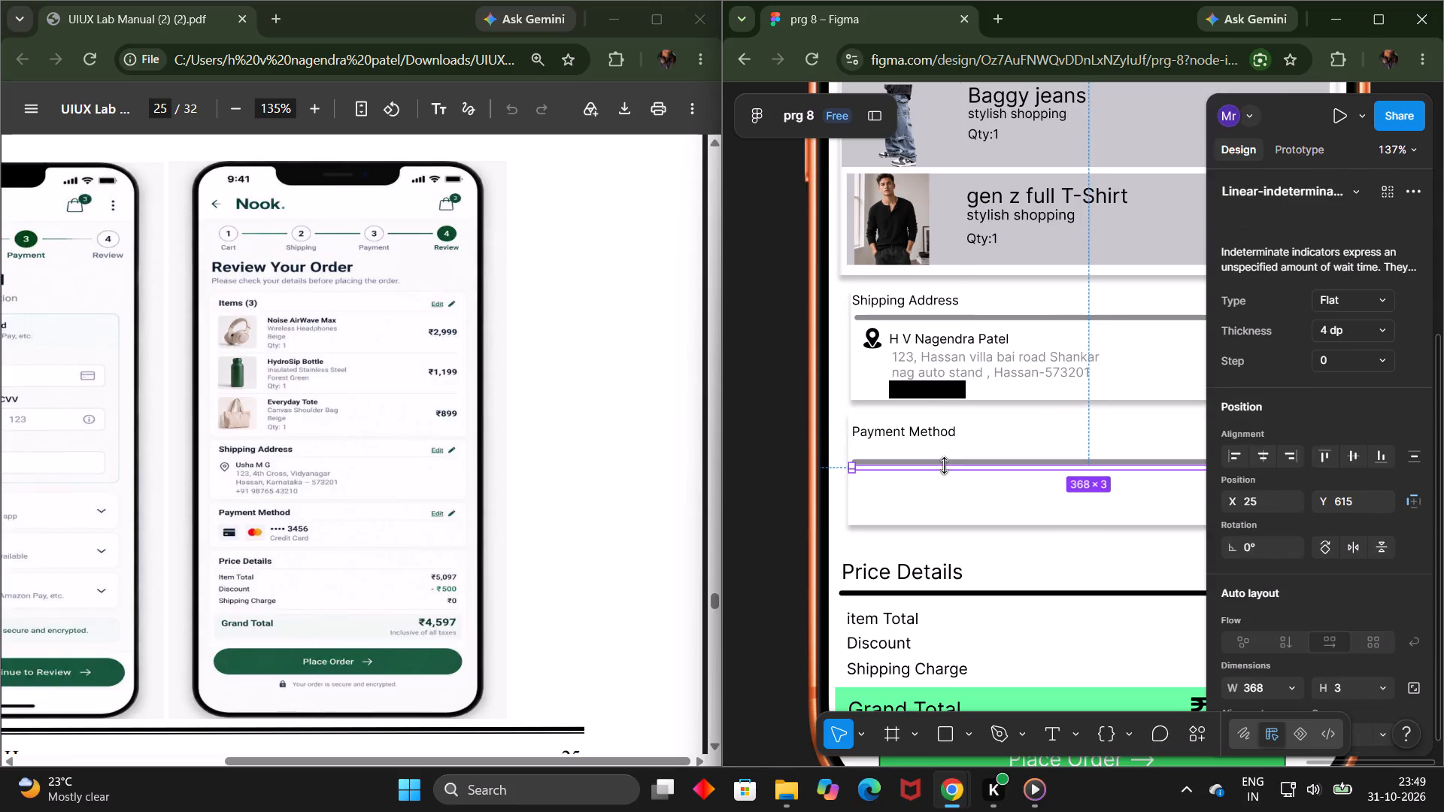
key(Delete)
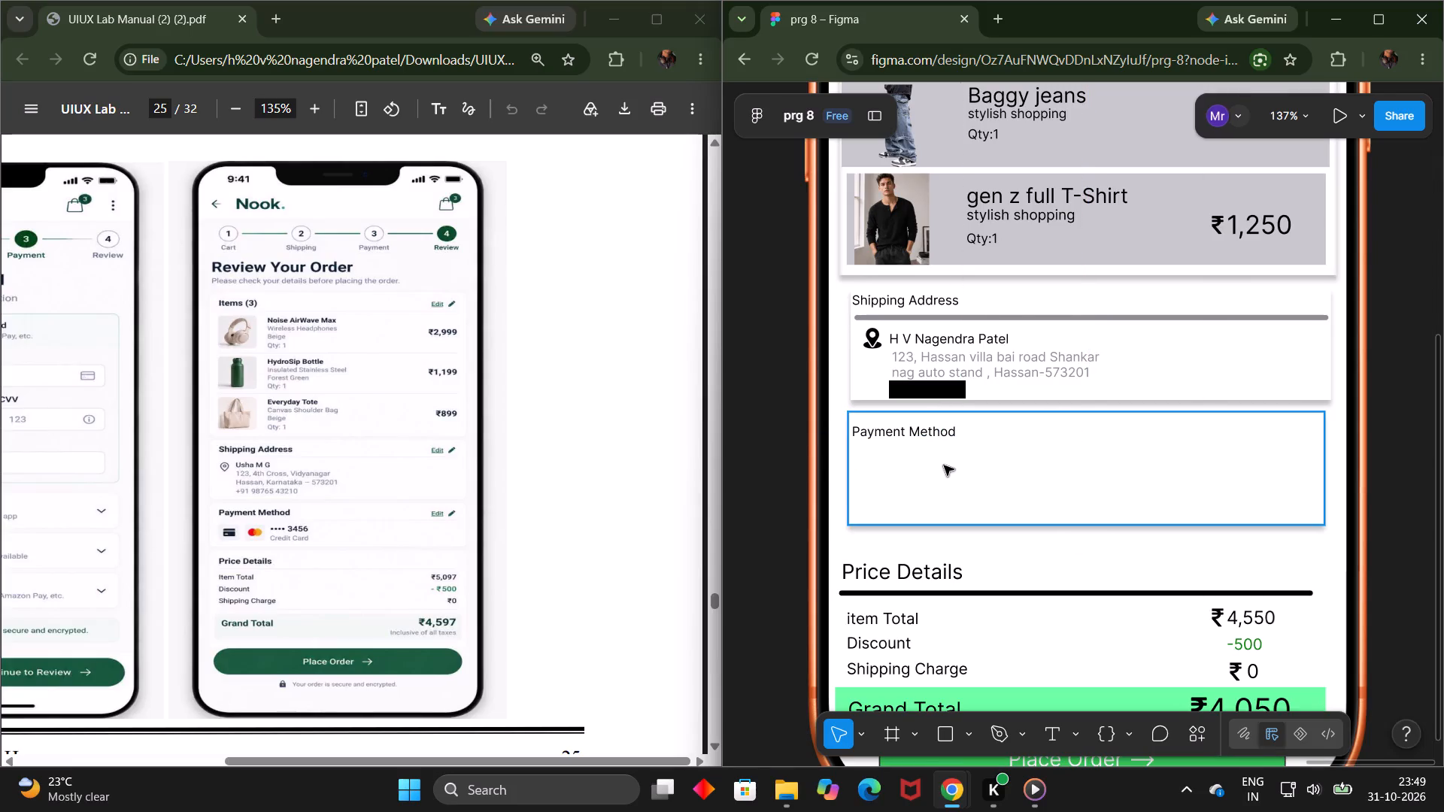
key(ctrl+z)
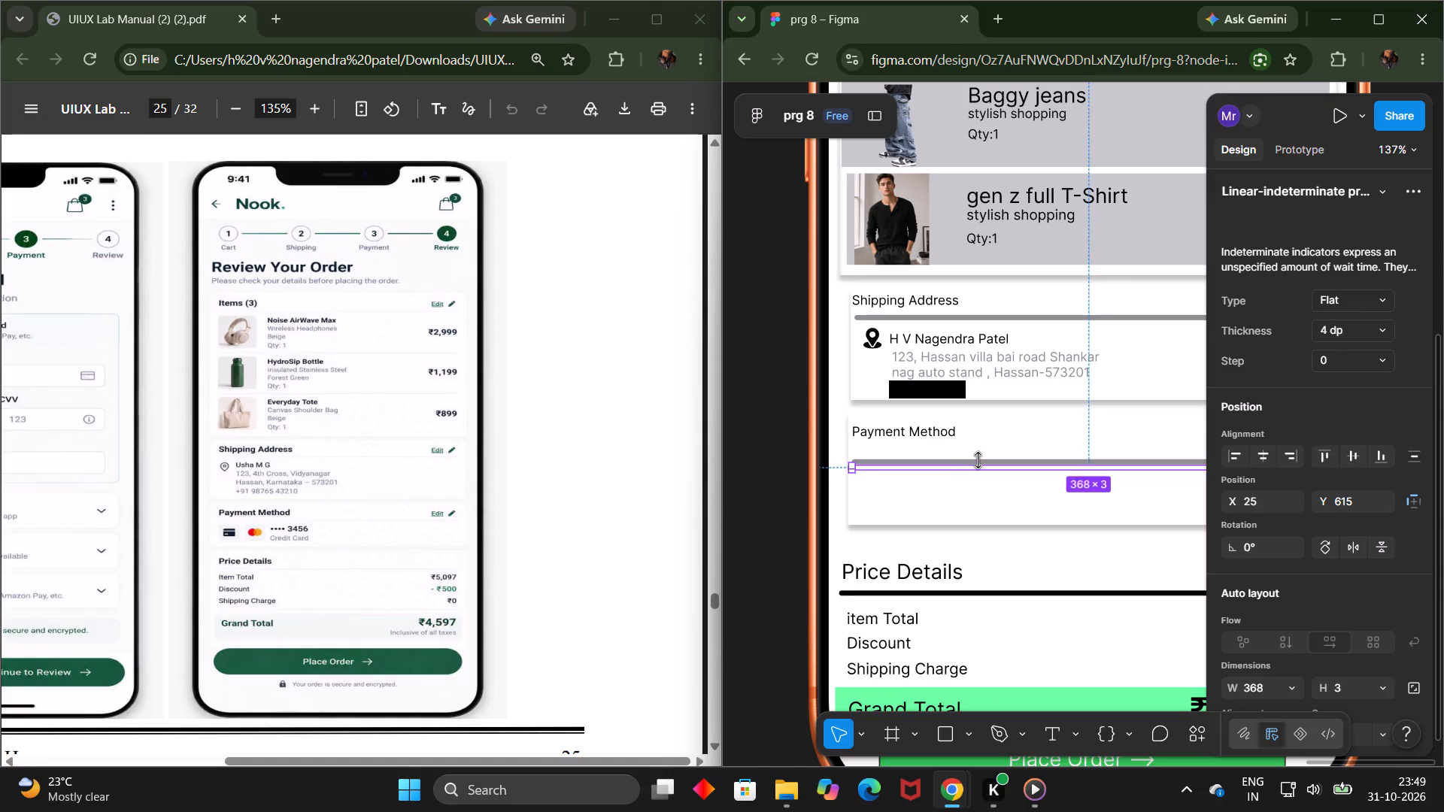
Move the Payment Method divider line up to just below its heading, at about Y 603.
drag(980, 467, 980, 453)
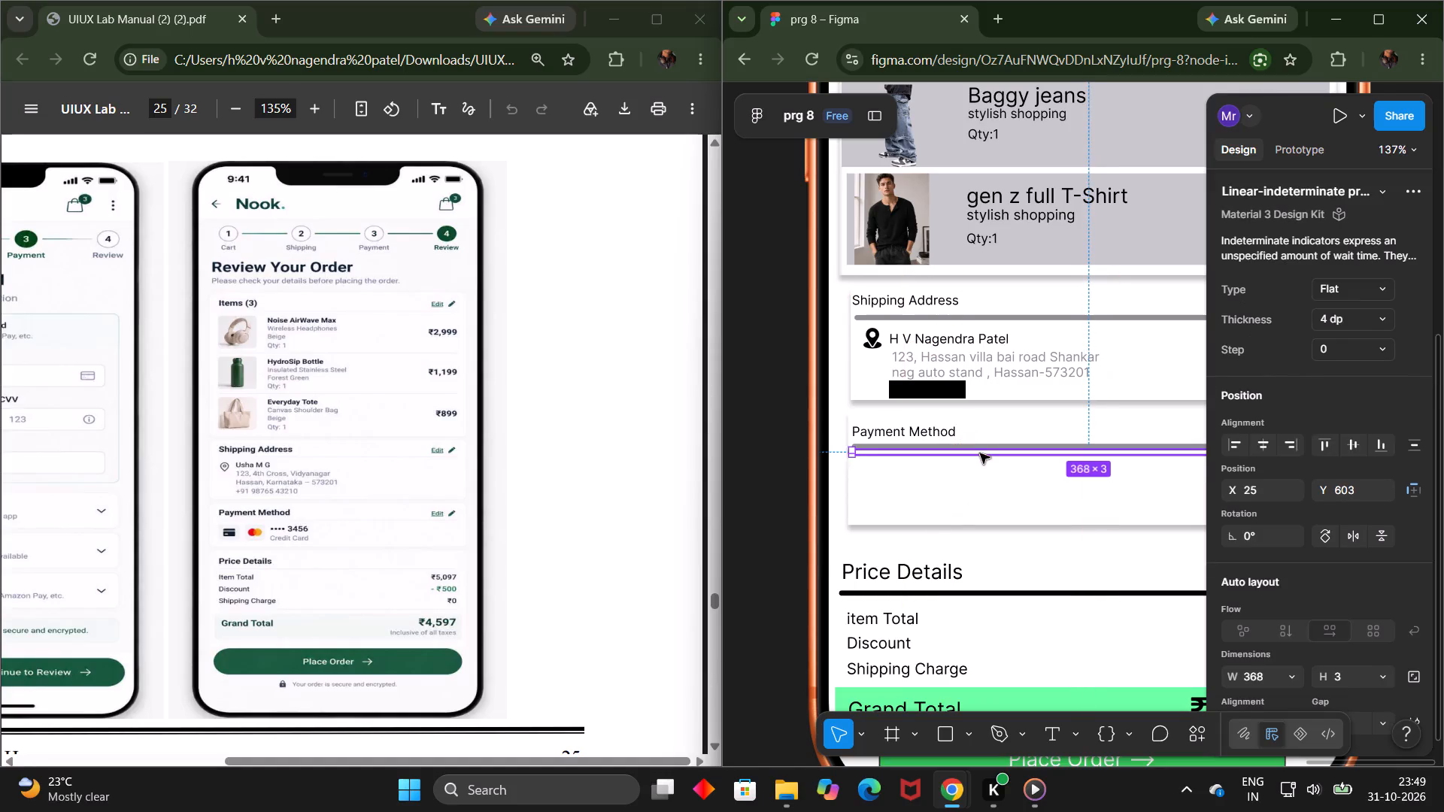
click(732, 467)
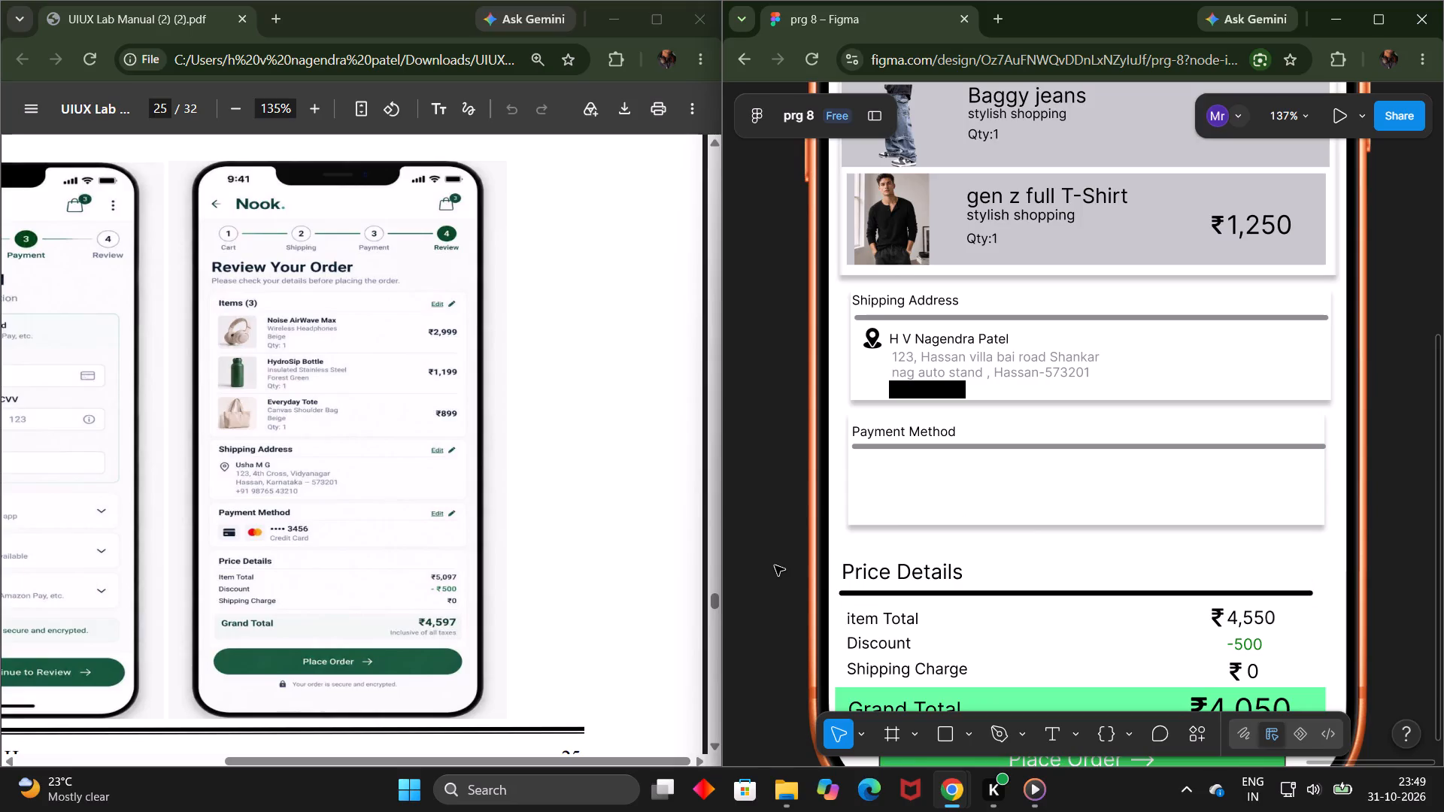
Copy the black card image beside Credit / Debit Card on the Payment Method screen.
scroll(775, 565, right, 4)
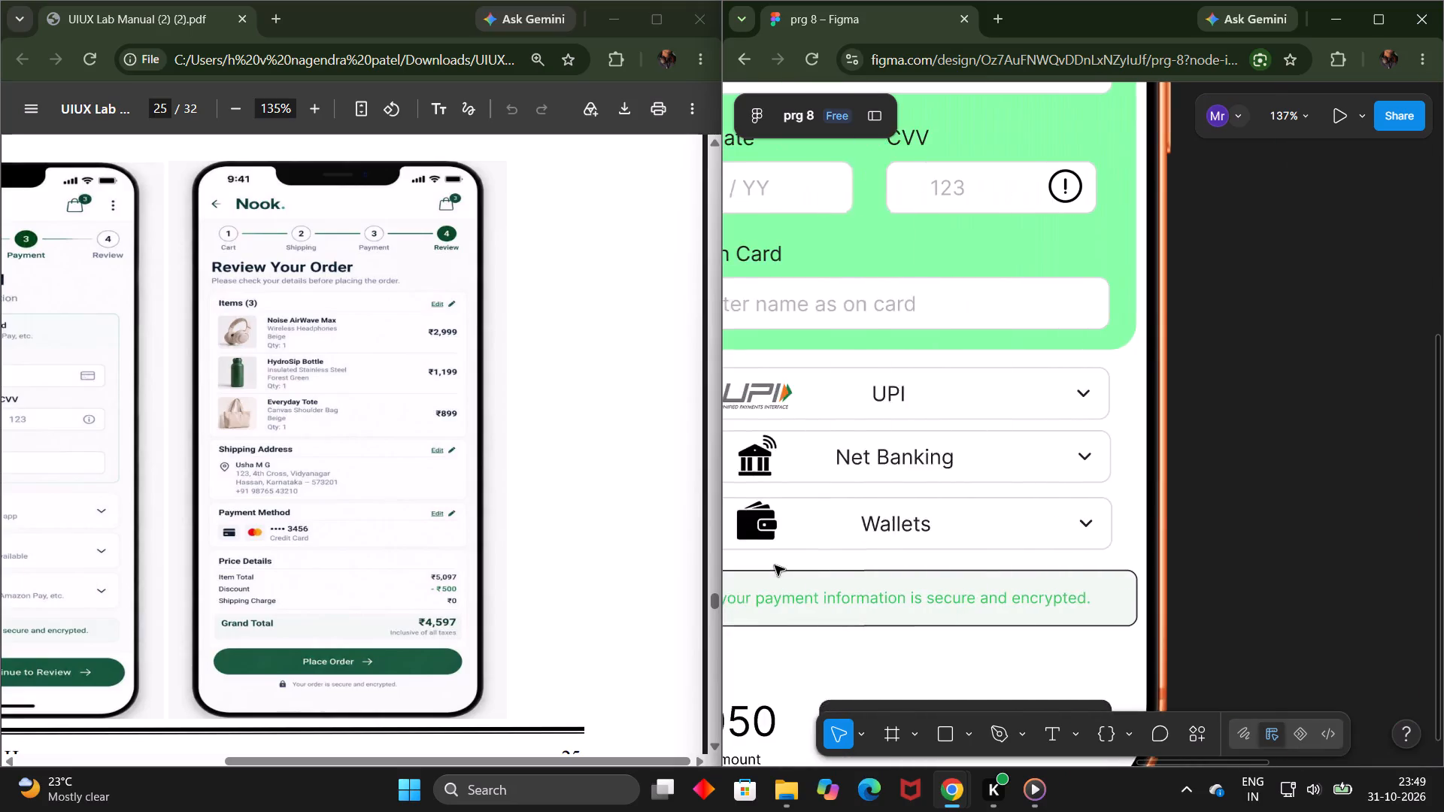
scroll(775, 565, right, 2)
scroll(839, 523, up, 1)
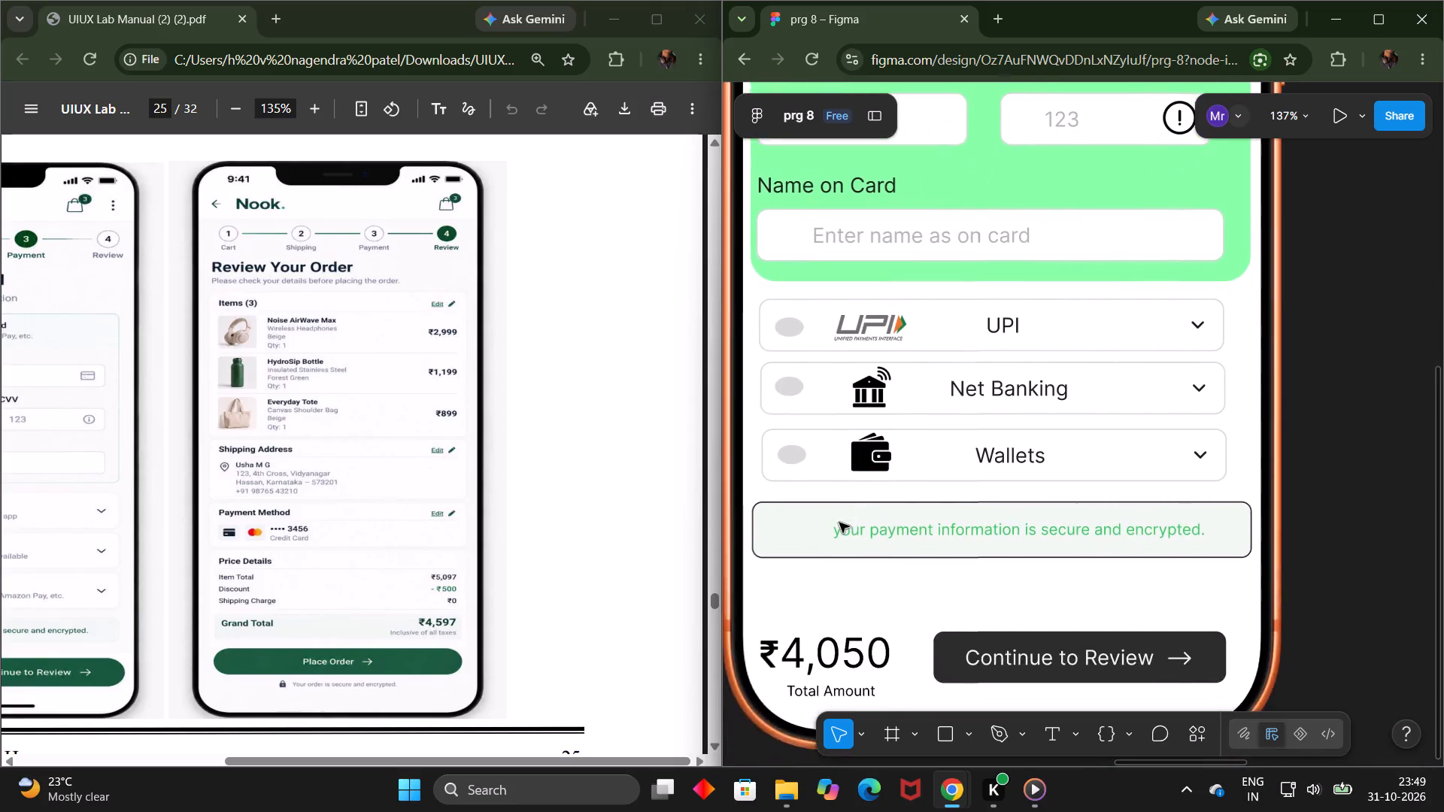
scroll(839, 523, up, 1)
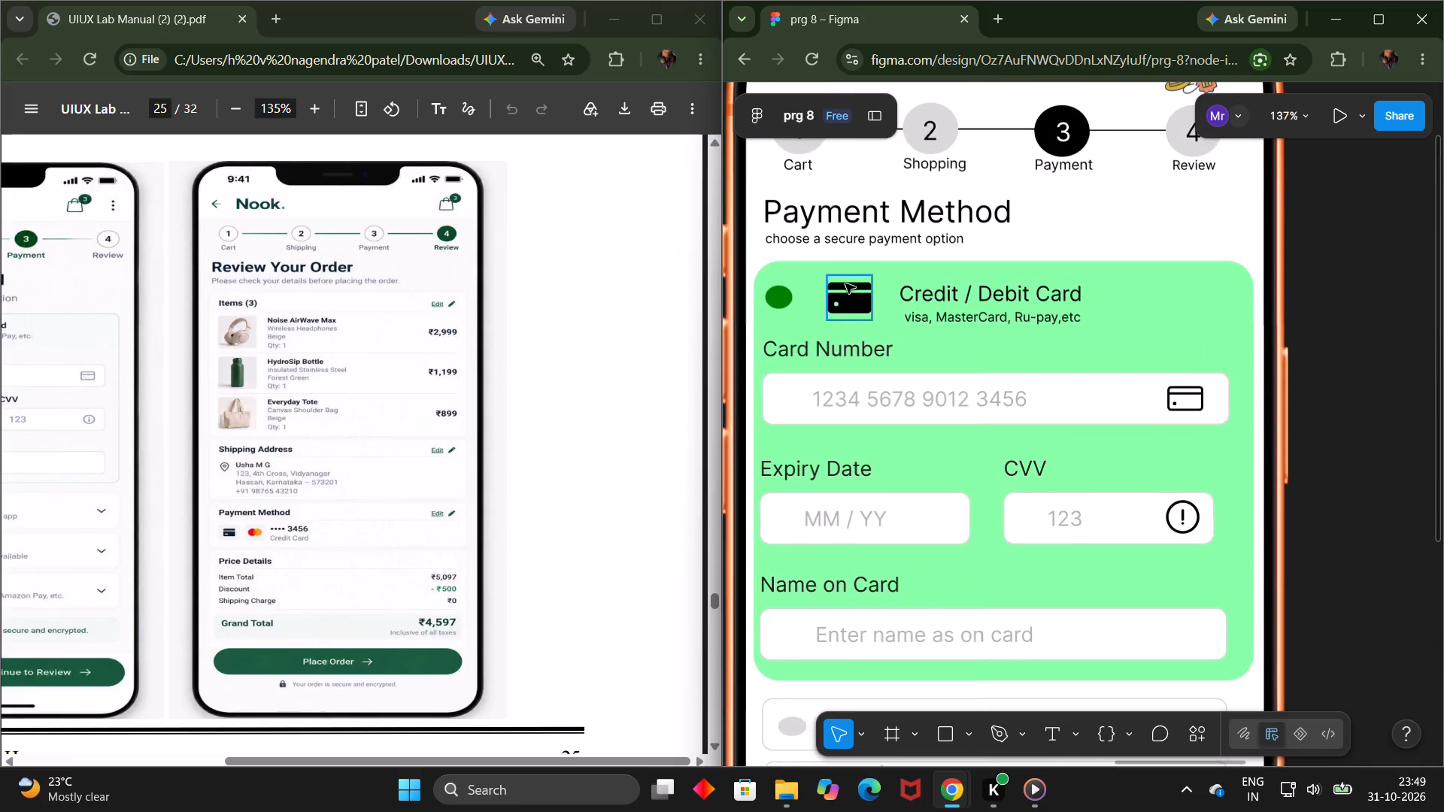
click(845, 283)
key(ctrl+c)
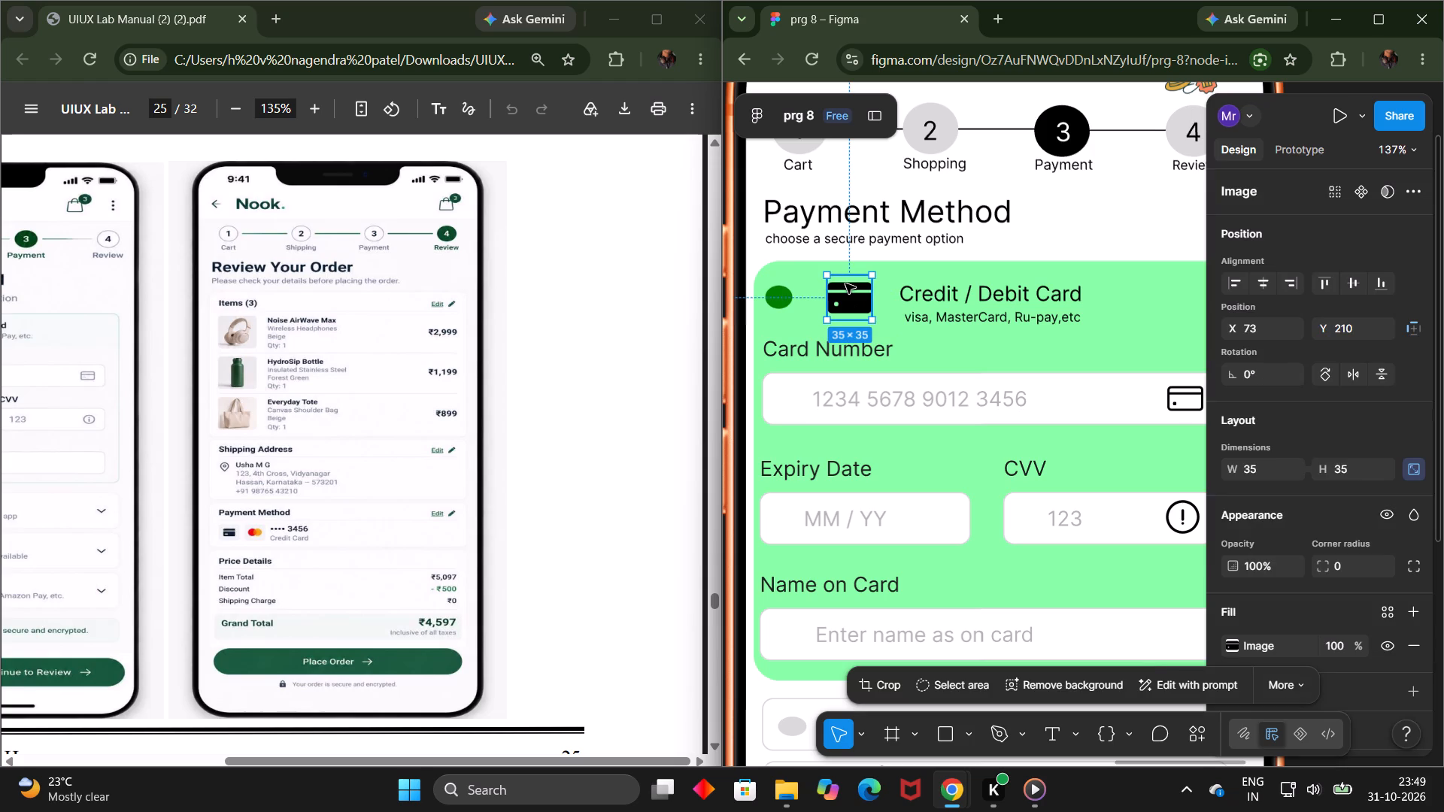
Search Google for "credit card icons" in a new browser tab.
click(1000, 19)
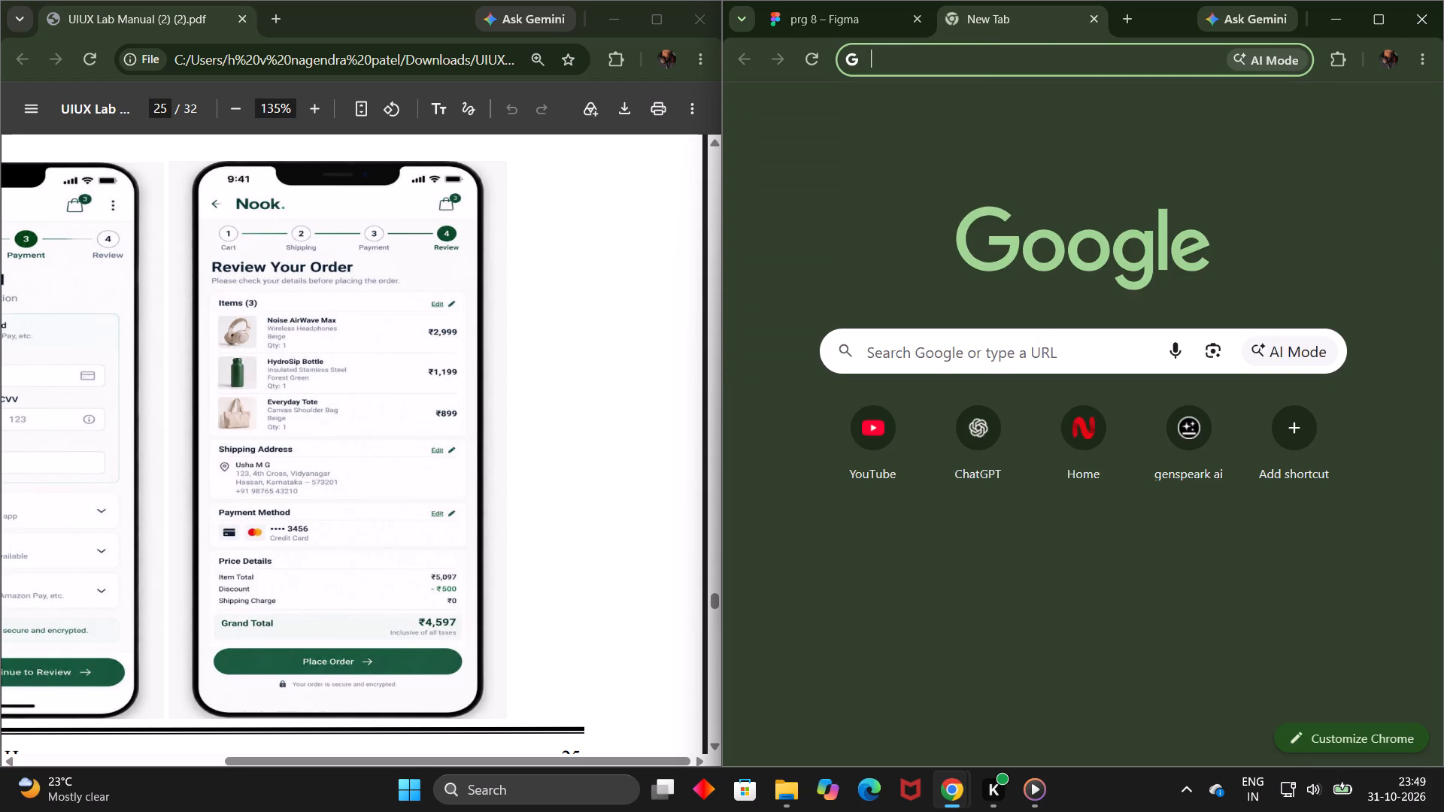
click(975, 59)
text(credit)
key(space)
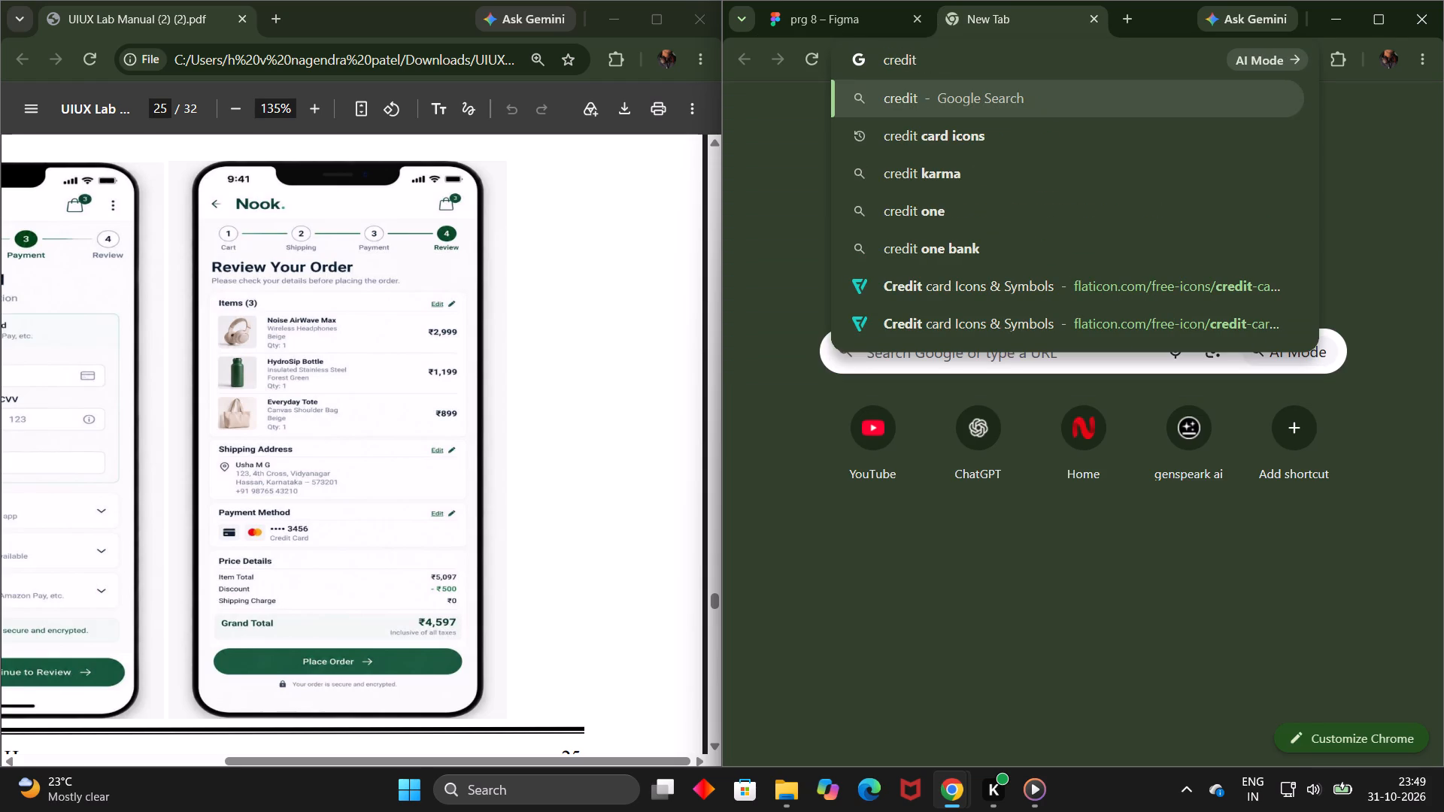
key(Down)
key(Return)
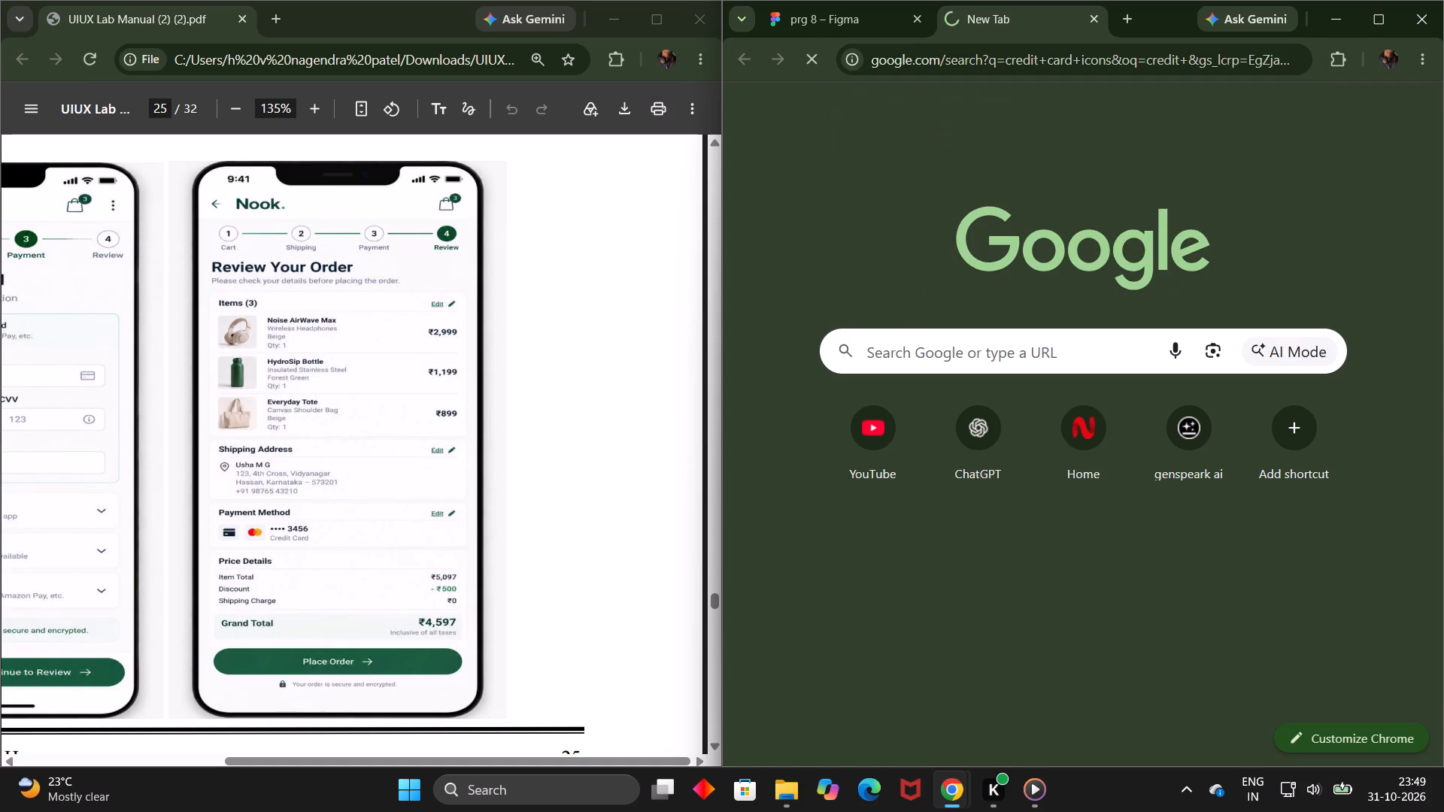
Paste the copied black card image in Figma and move it into the Review Your Order screen's Payment Method card.
click(867, 17)
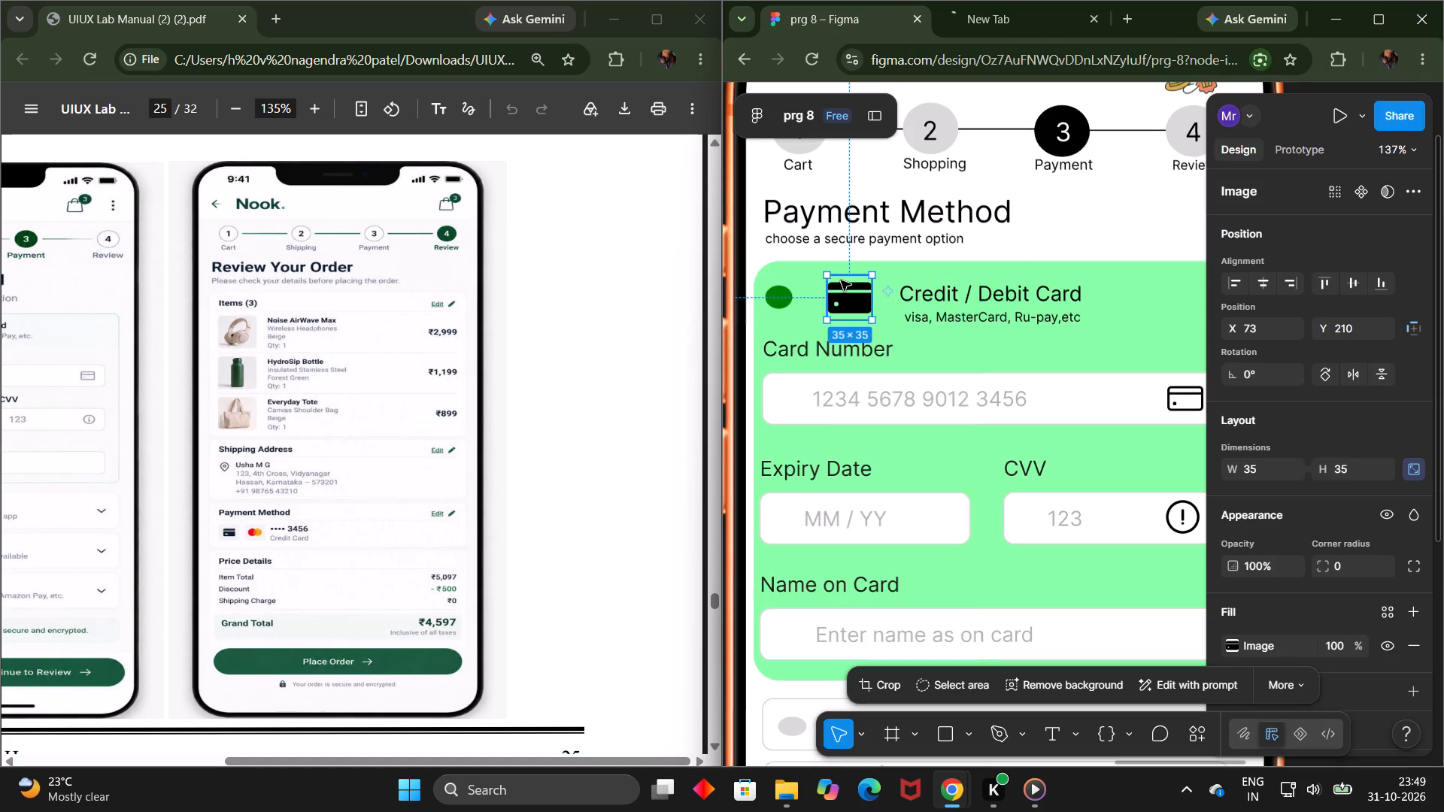
key(ctrl+v)
drag(841, 295, 869, 345)
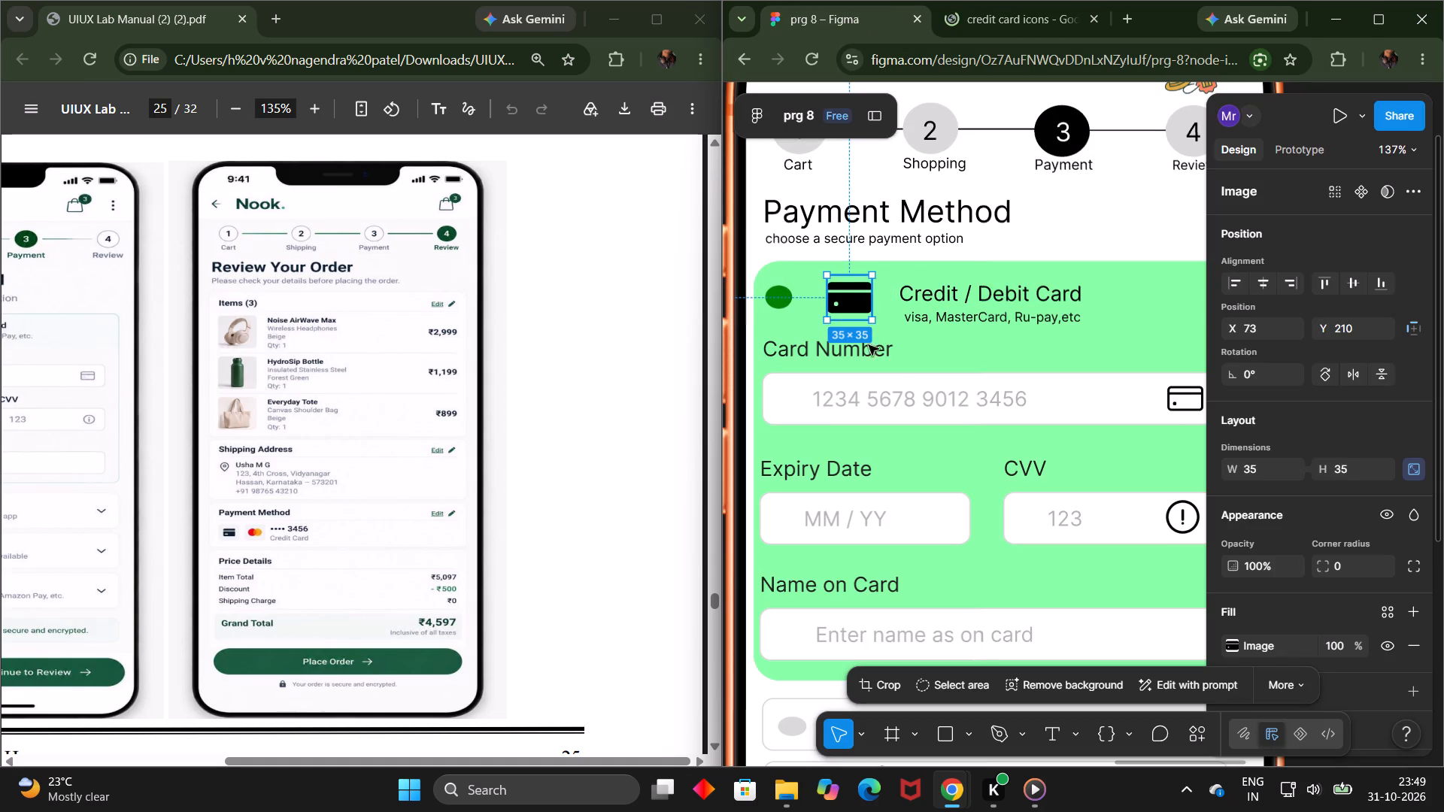
drag(869, 345, 970, 470)
scroll(970, 470, left, 2)
drag(802, 420, 1032, 504)
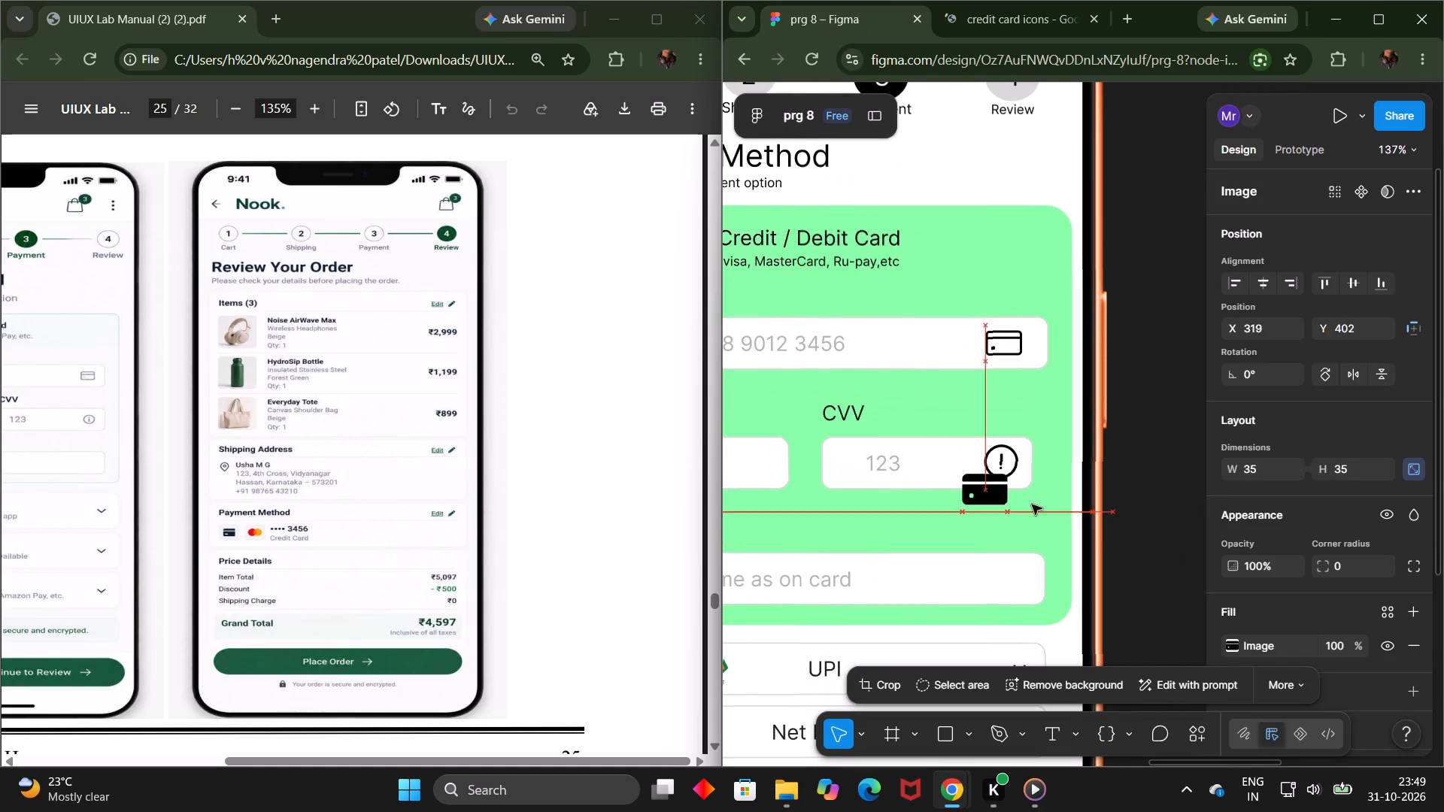
drag(1032, 504, 1171, 561)
scroll(1171, 561, left, 3)
drag(854, 530, 1090, 529)
scroll(1090, 529, left, 2)
drag(733, 495, 1098, 560)
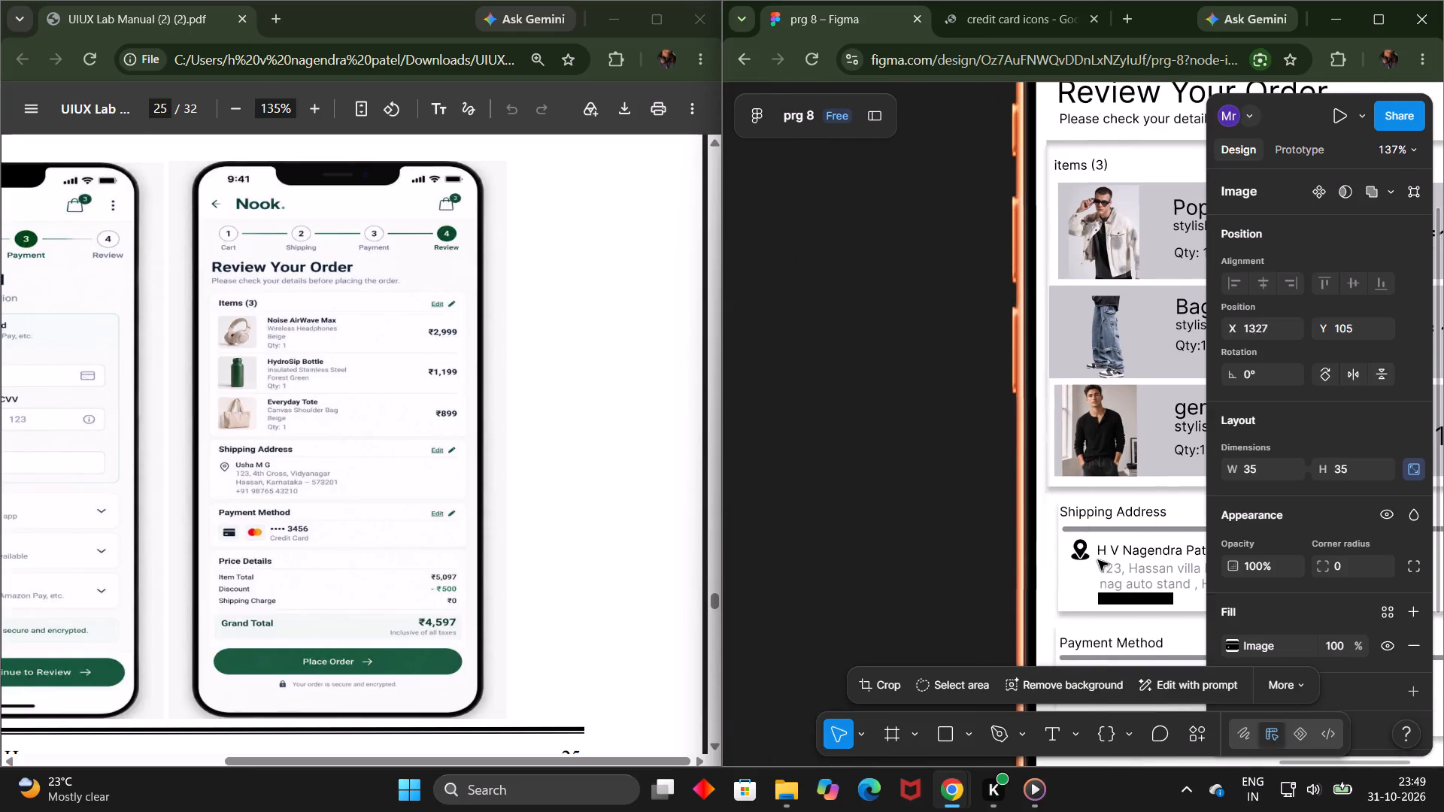
drag(1098, 560, 1101, 560)
scroll(1101, 560, left, 2)
scroll(1101, 560, down, 1)
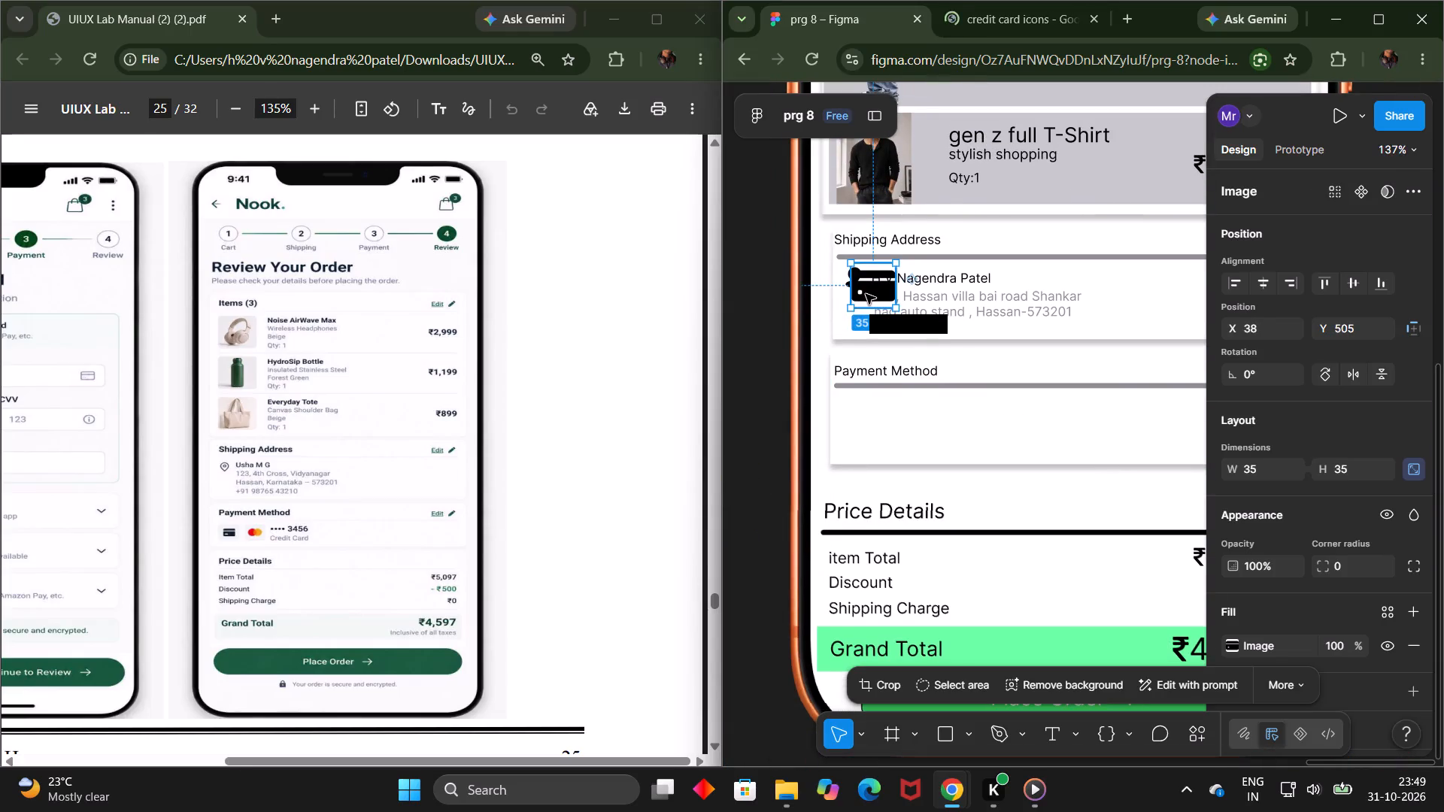
drag(864, 294, 859, 432)
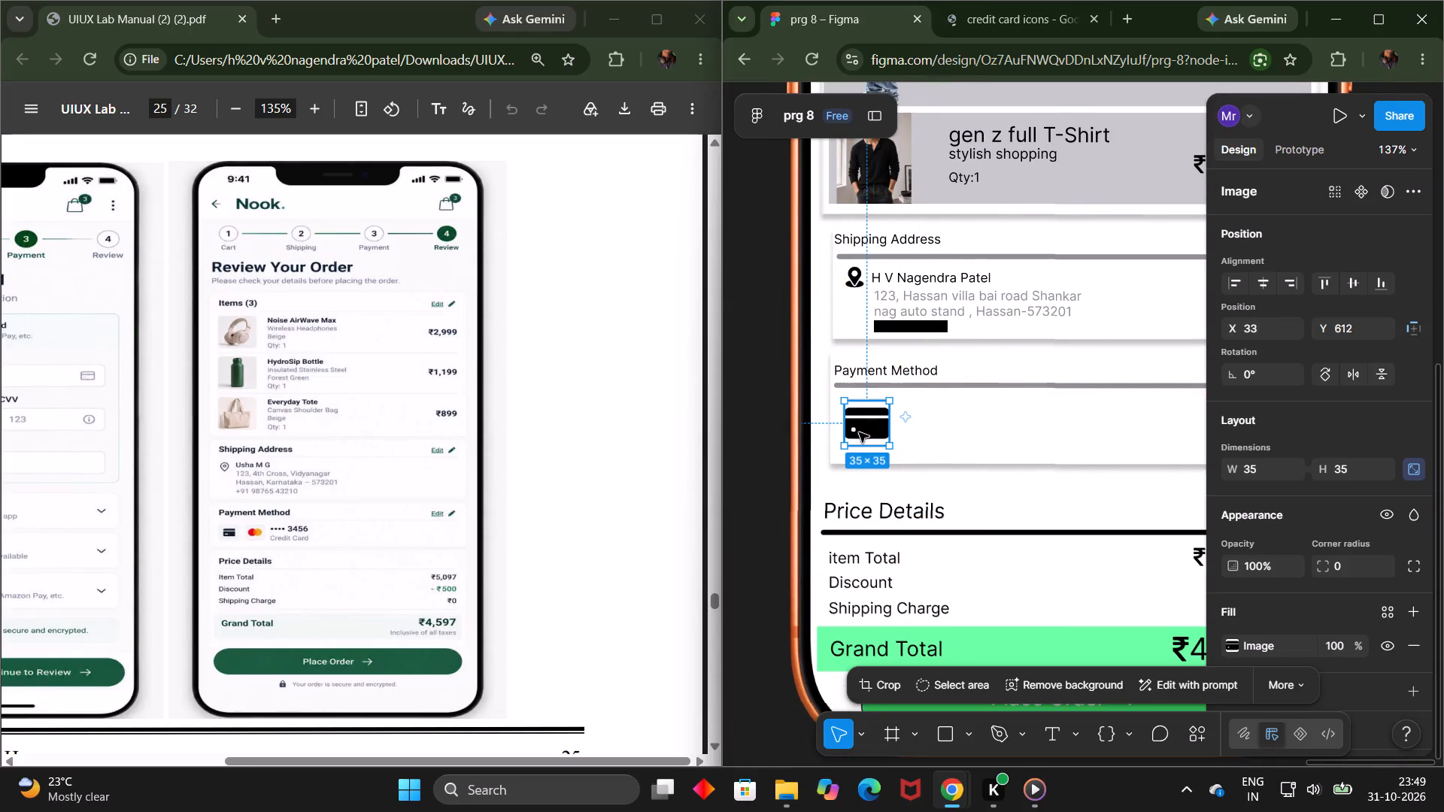
Resize the pasted card image to 26 × 26 and position it at about X 33, Y 615.
drag(866, 403, 866, 413)
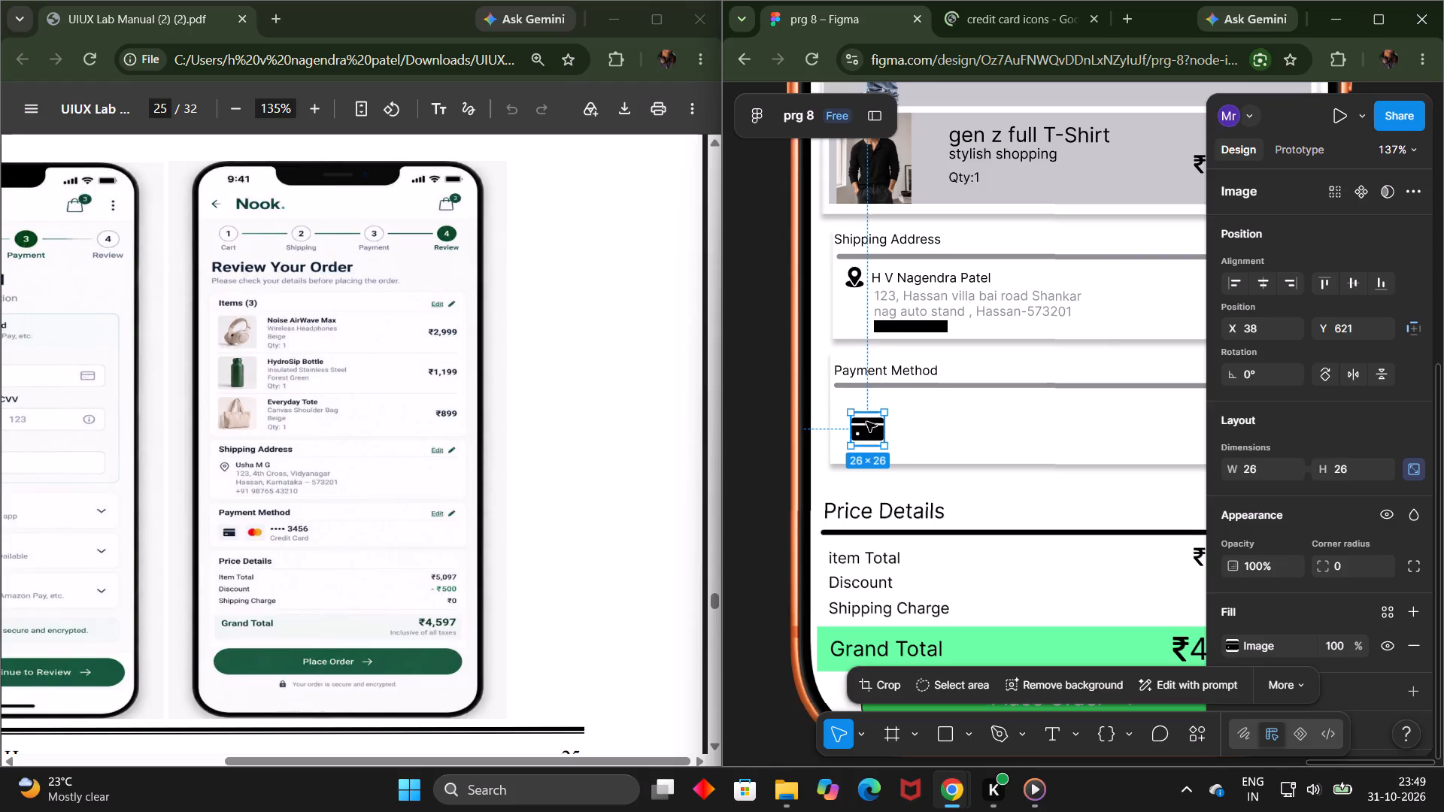
drag(866, 428, 860, 420)
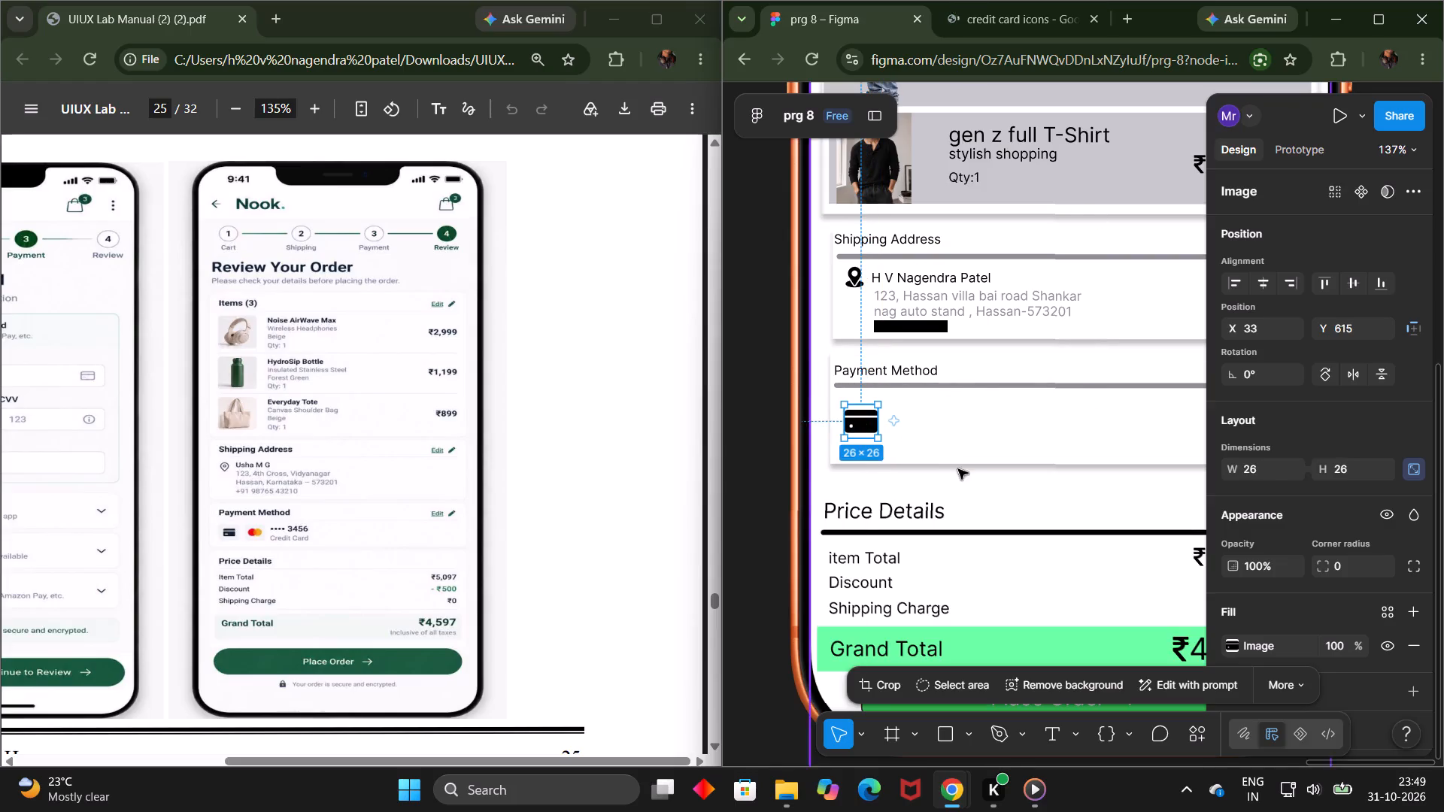
Shorten the Payment Method card's white rectangle to 370 × 64 and nudge the card icon up to fit inside it.
click(978, 454)
drag(1033, 462, 1033, 453)
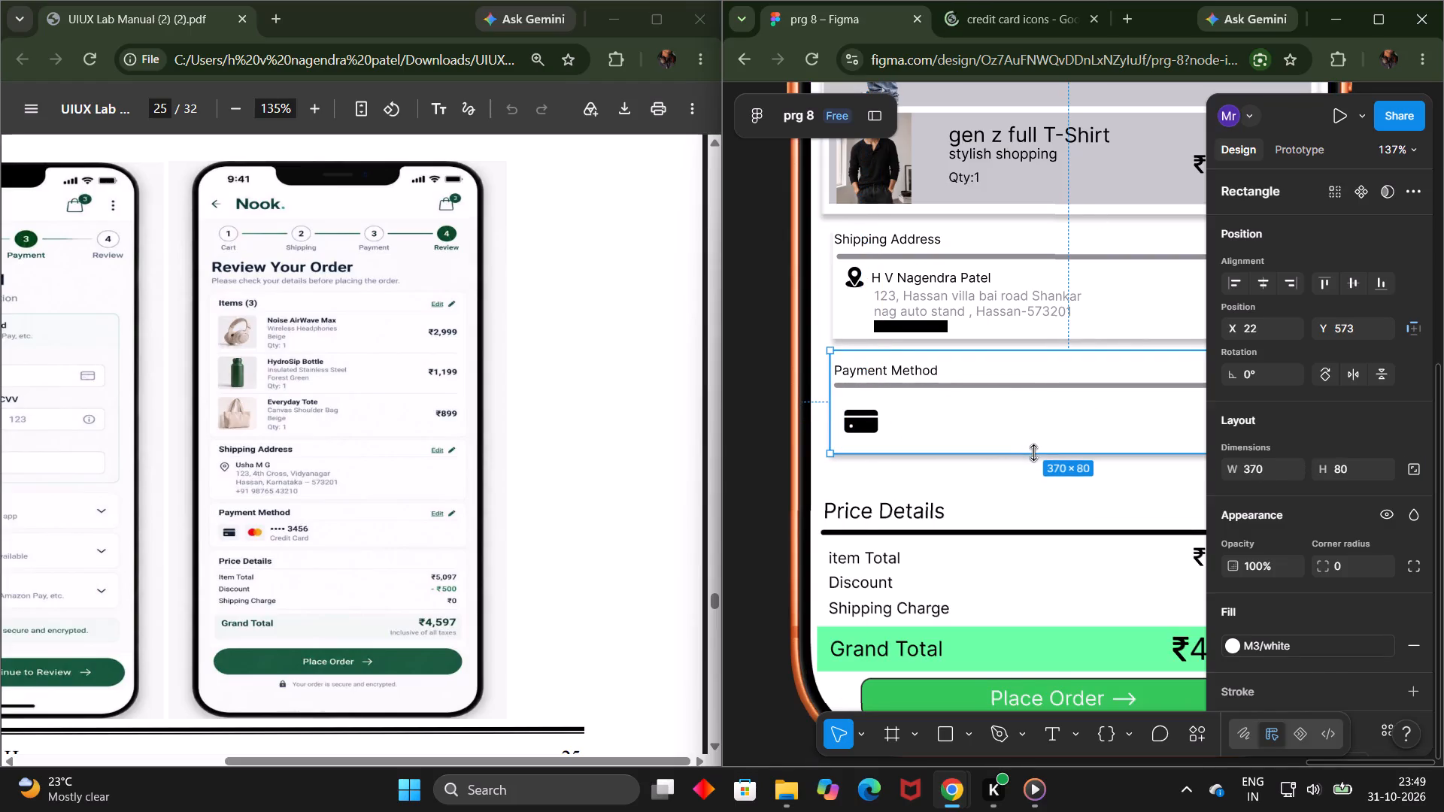
drag(1033, 453, 1033, 447)
click(854, 426)
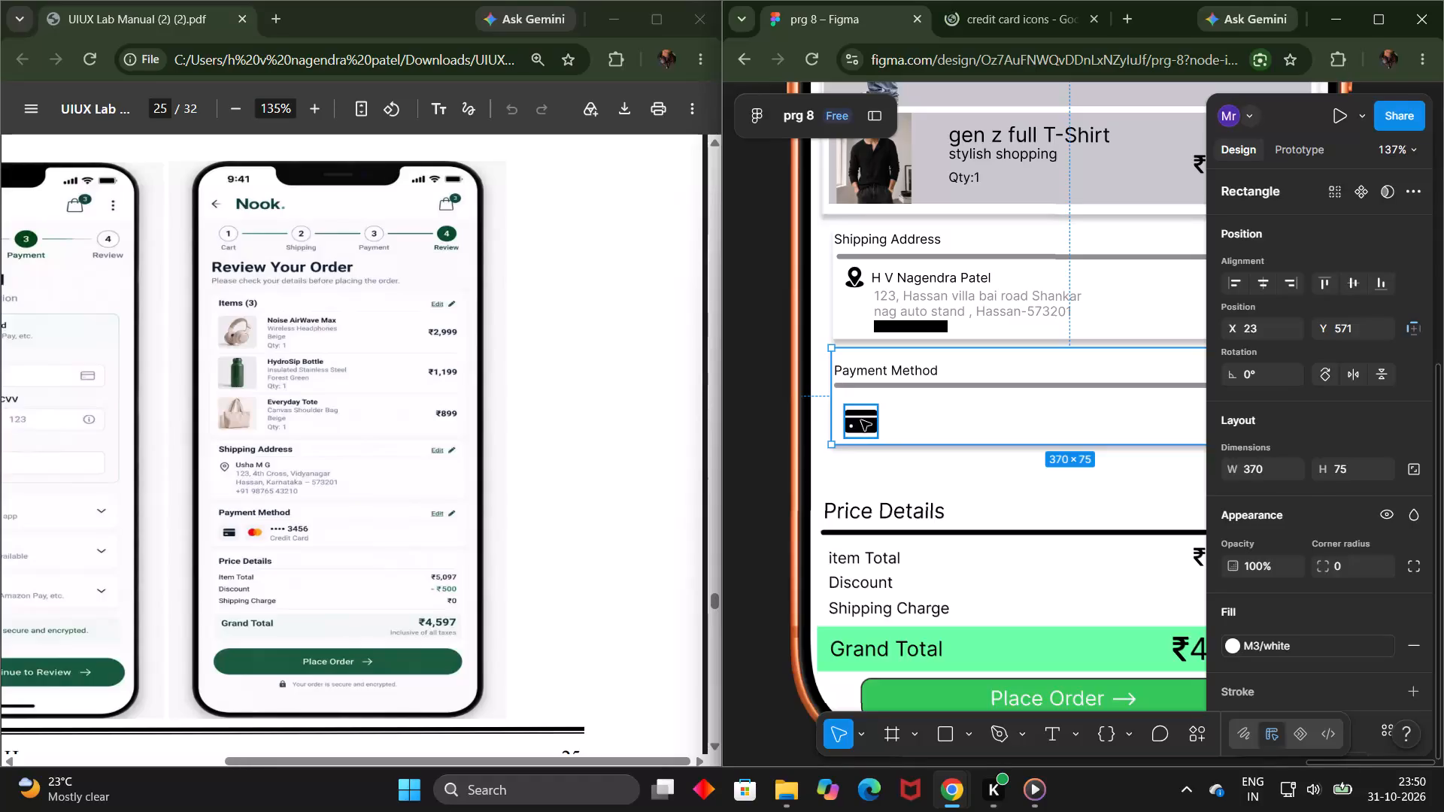
click(861, 420)
drag(861, 420, 861, 413)
click(1004, 442)
drag(1020, 443, 1020, 432)
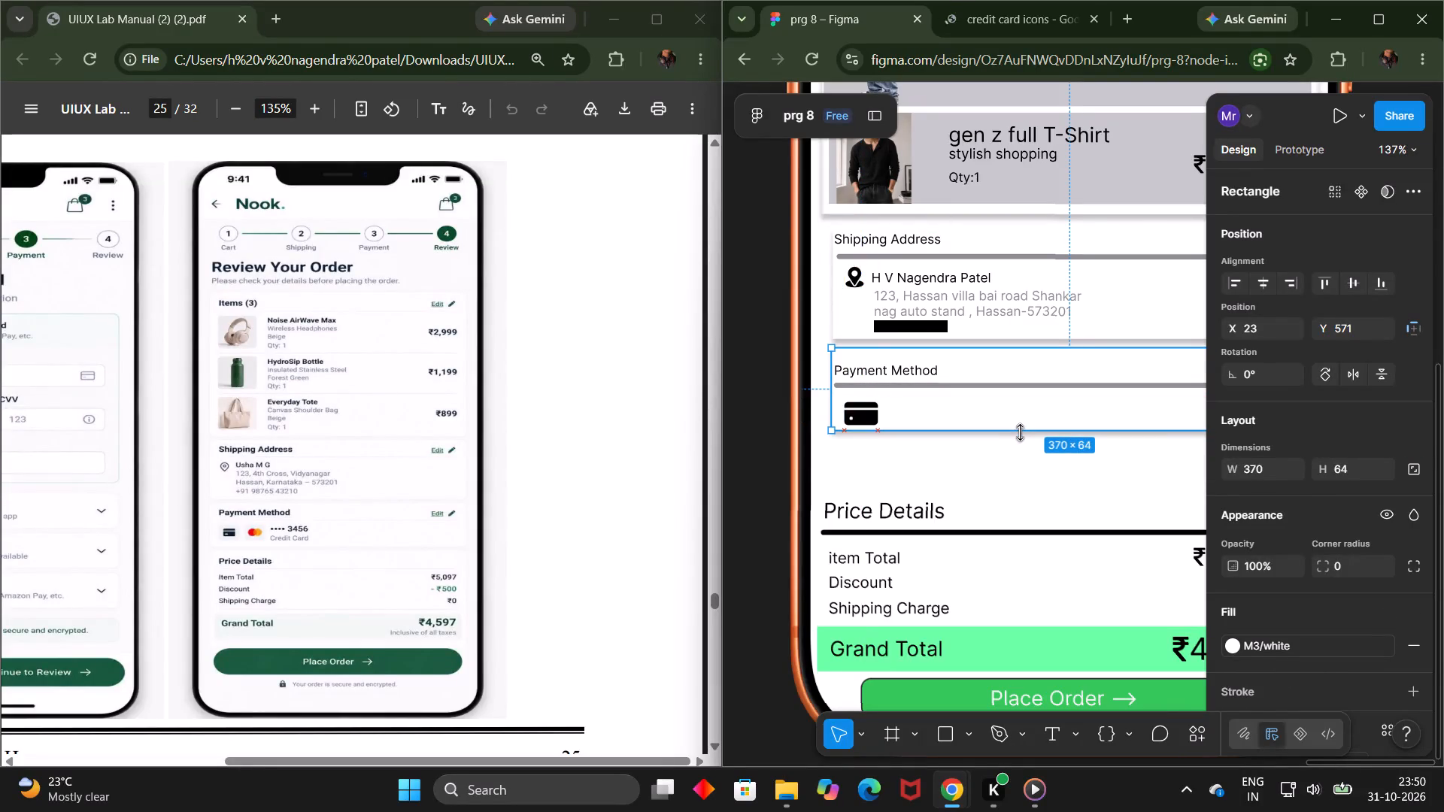
drag(1020, 432, 1021, 435)
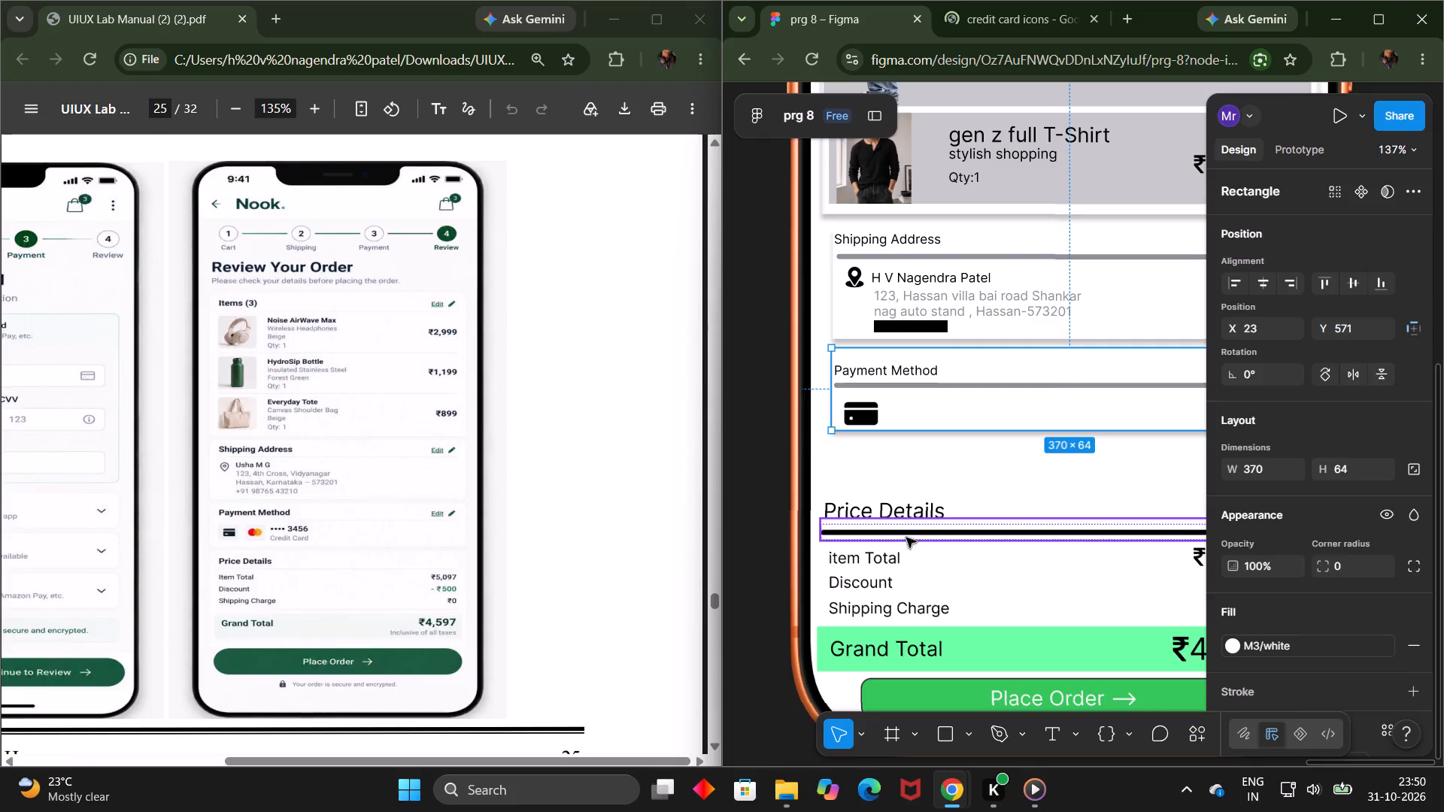
Select the Price Details heading below the Payment Method card.
click(913, 520)
click(918, 507)
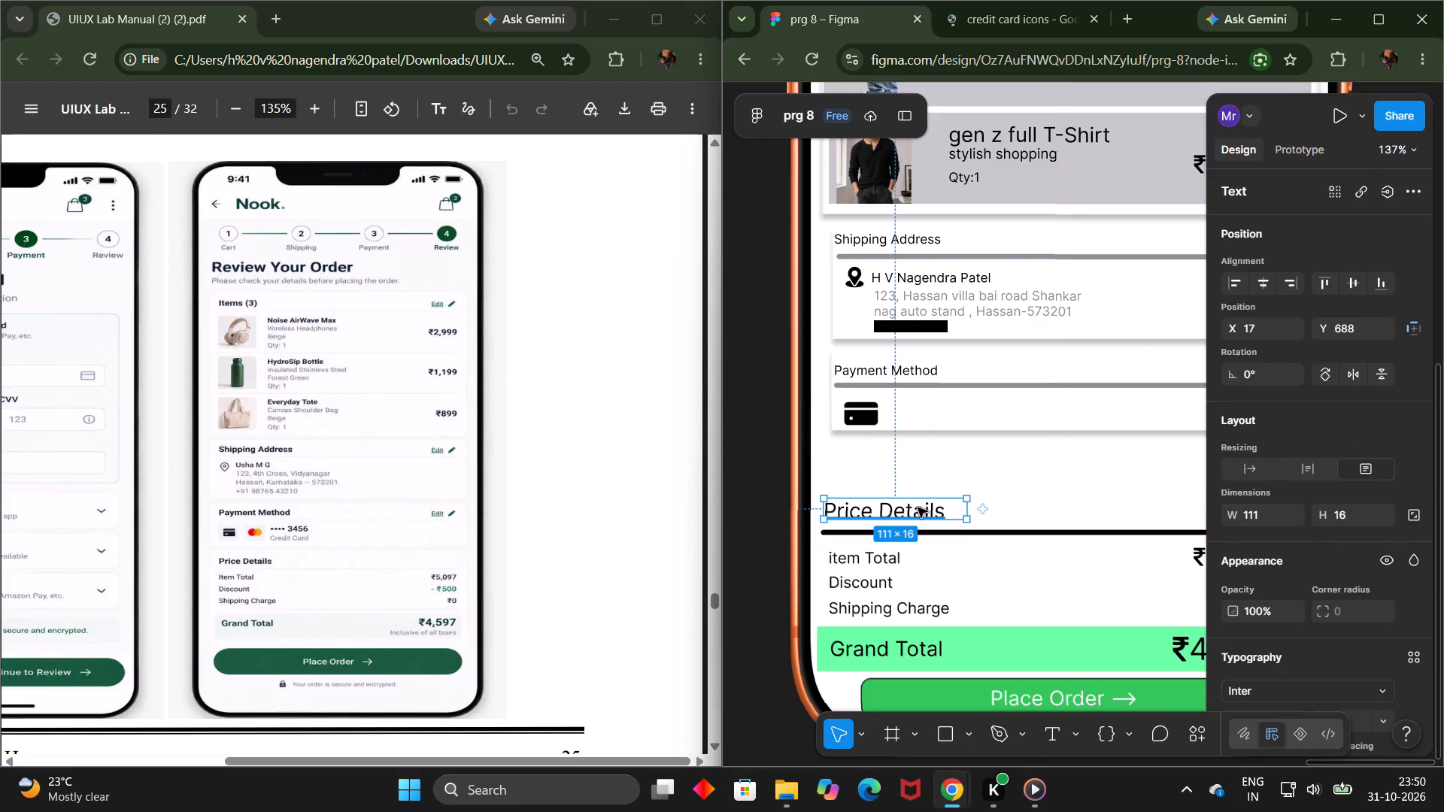
Look through the Google results for credit card icons and switch to the image results.
click(1027, 21)
scroll(1025, 268, down, 1)
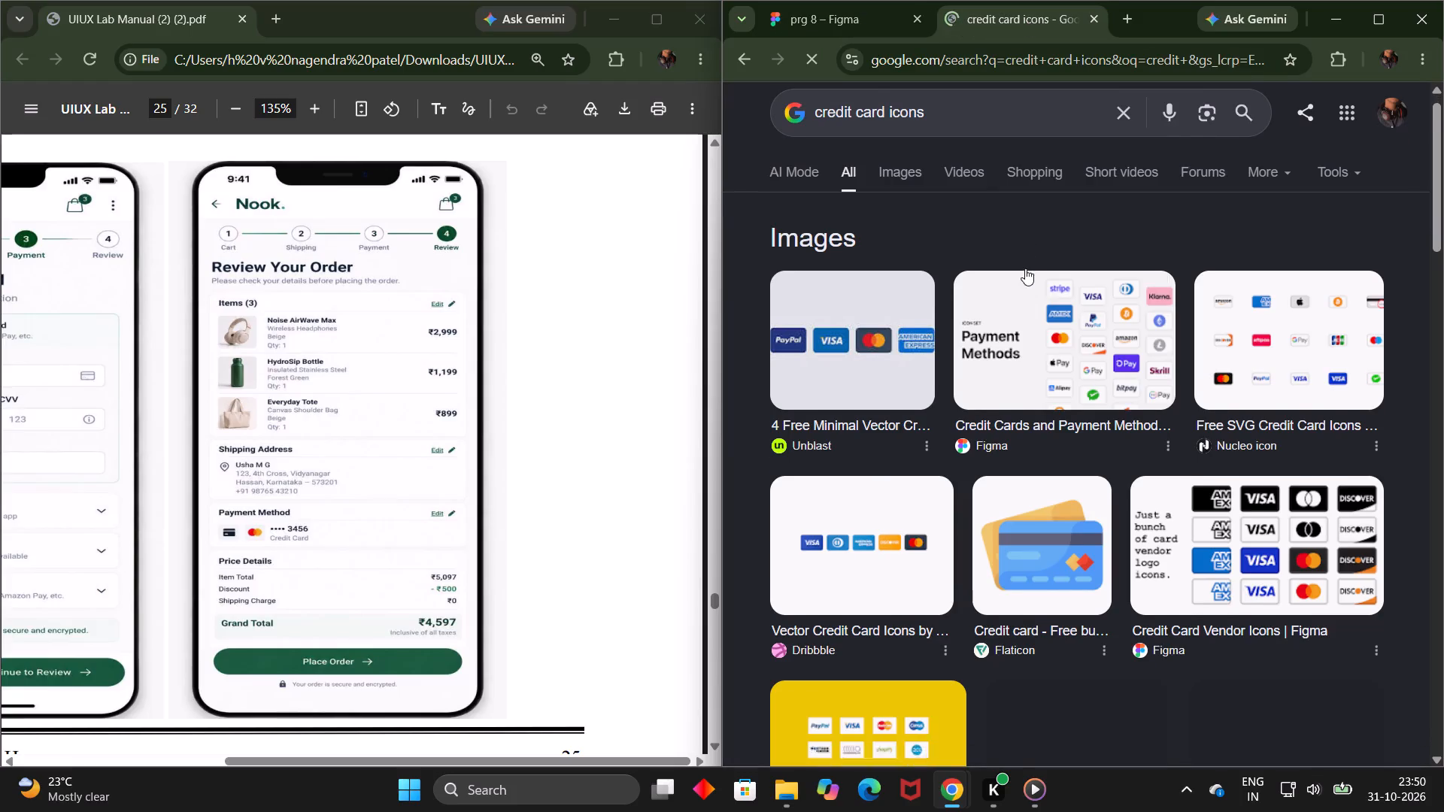
scroll(1025, 268, down, 5)
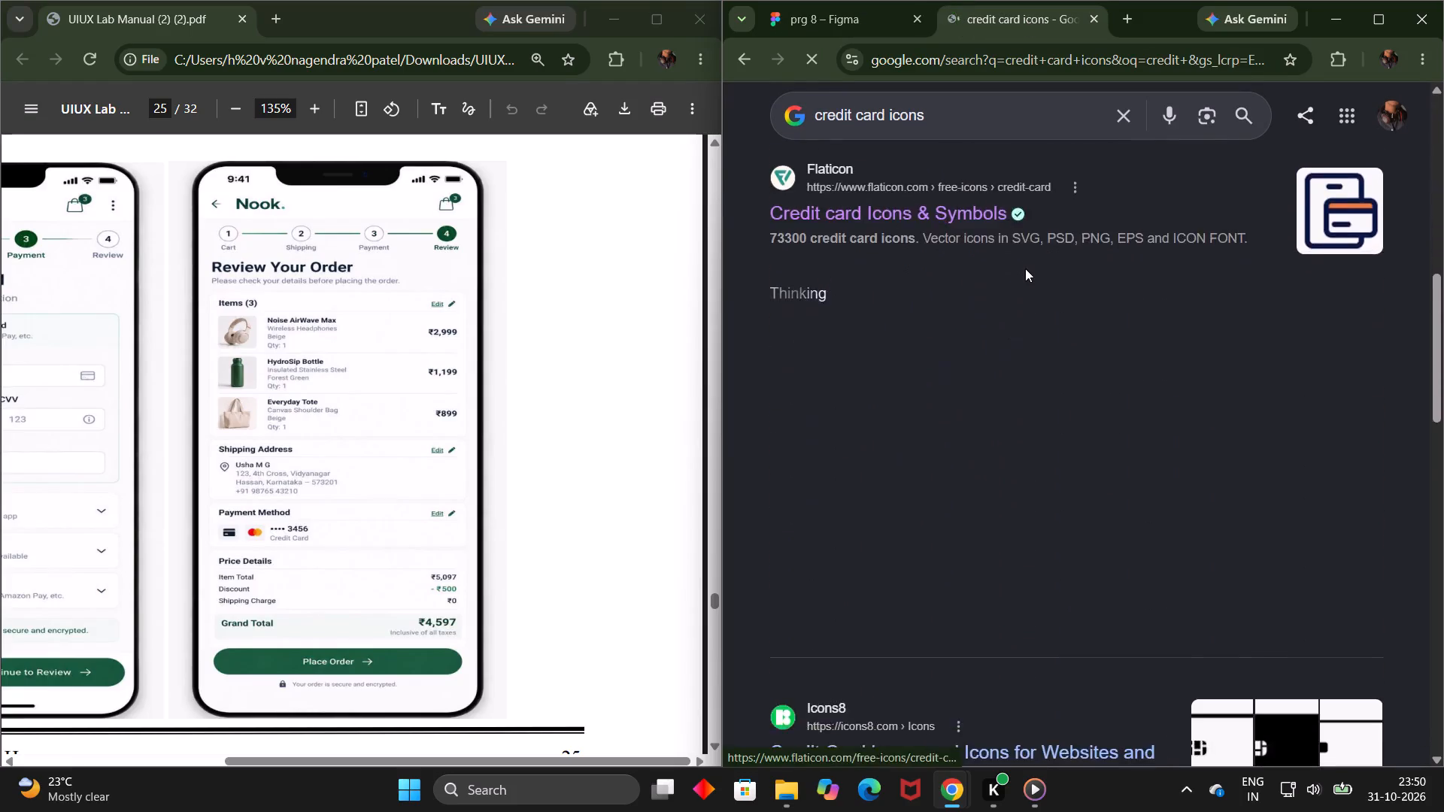
scroll(1025, 268, down, 1)
scroll(1025, 268, up, 7)
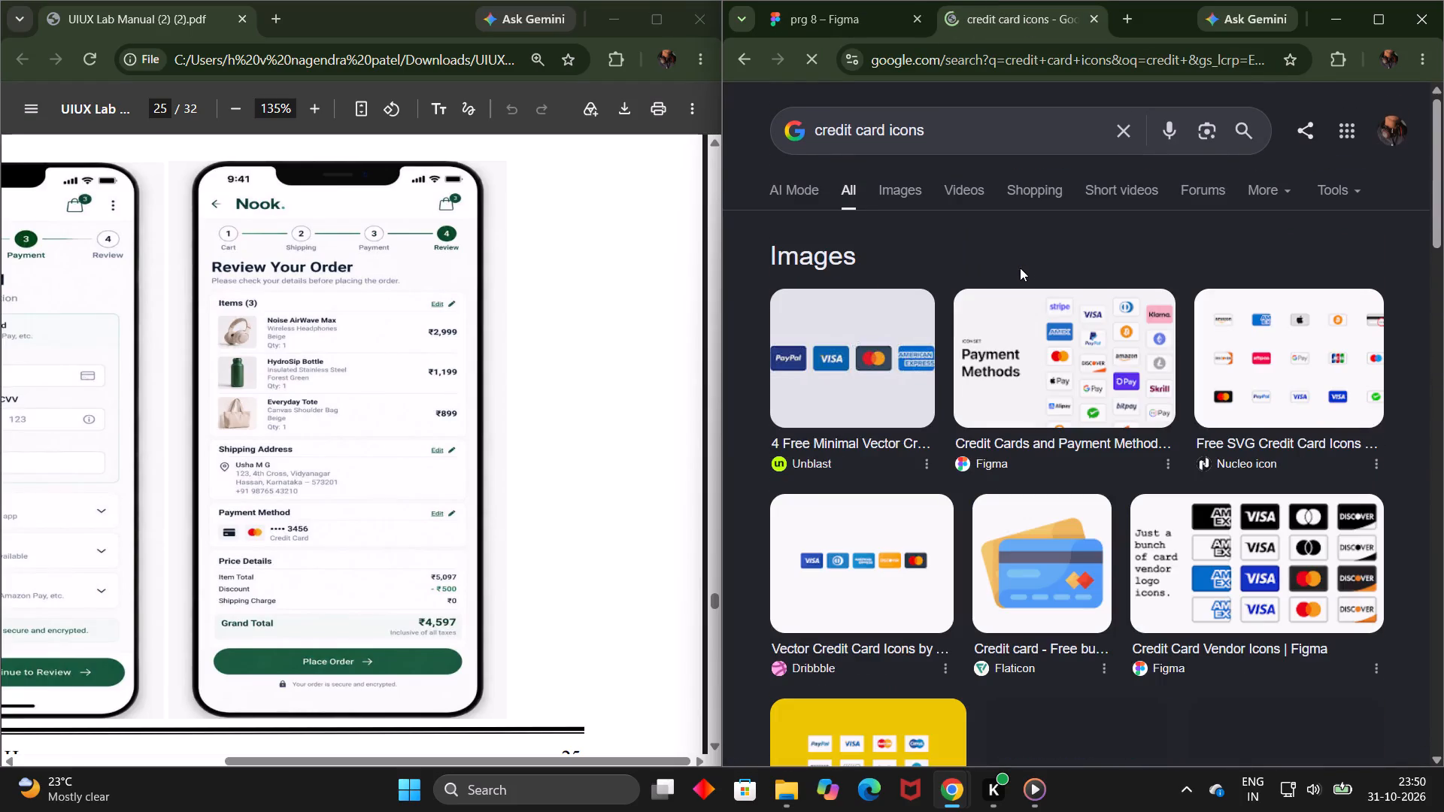
click(906, 187)
Back in Figma, move the Price Details heading up below the Payment Method card, to about X 14, Y 645.
click(853, 20)
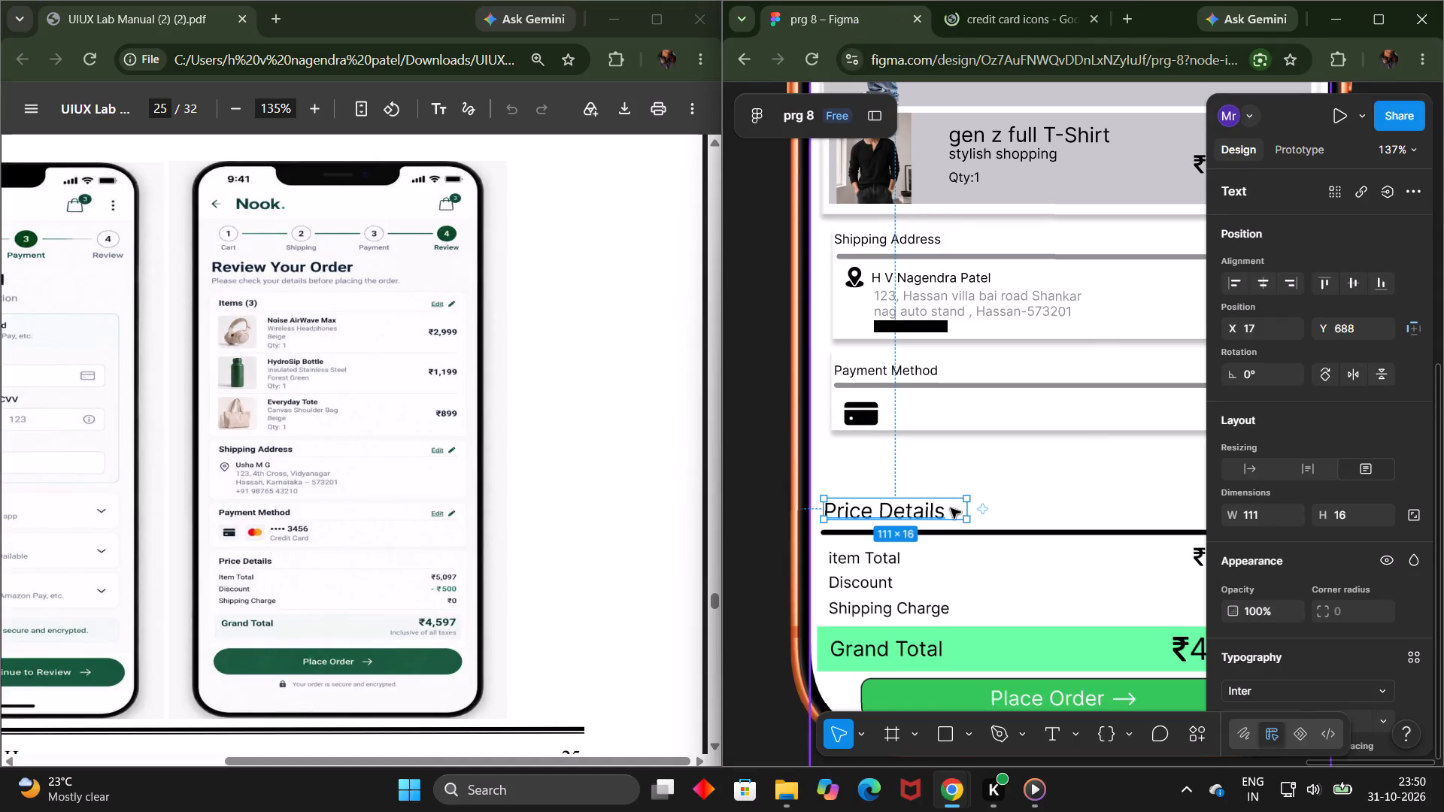
drag(951, 508, 948, 462)
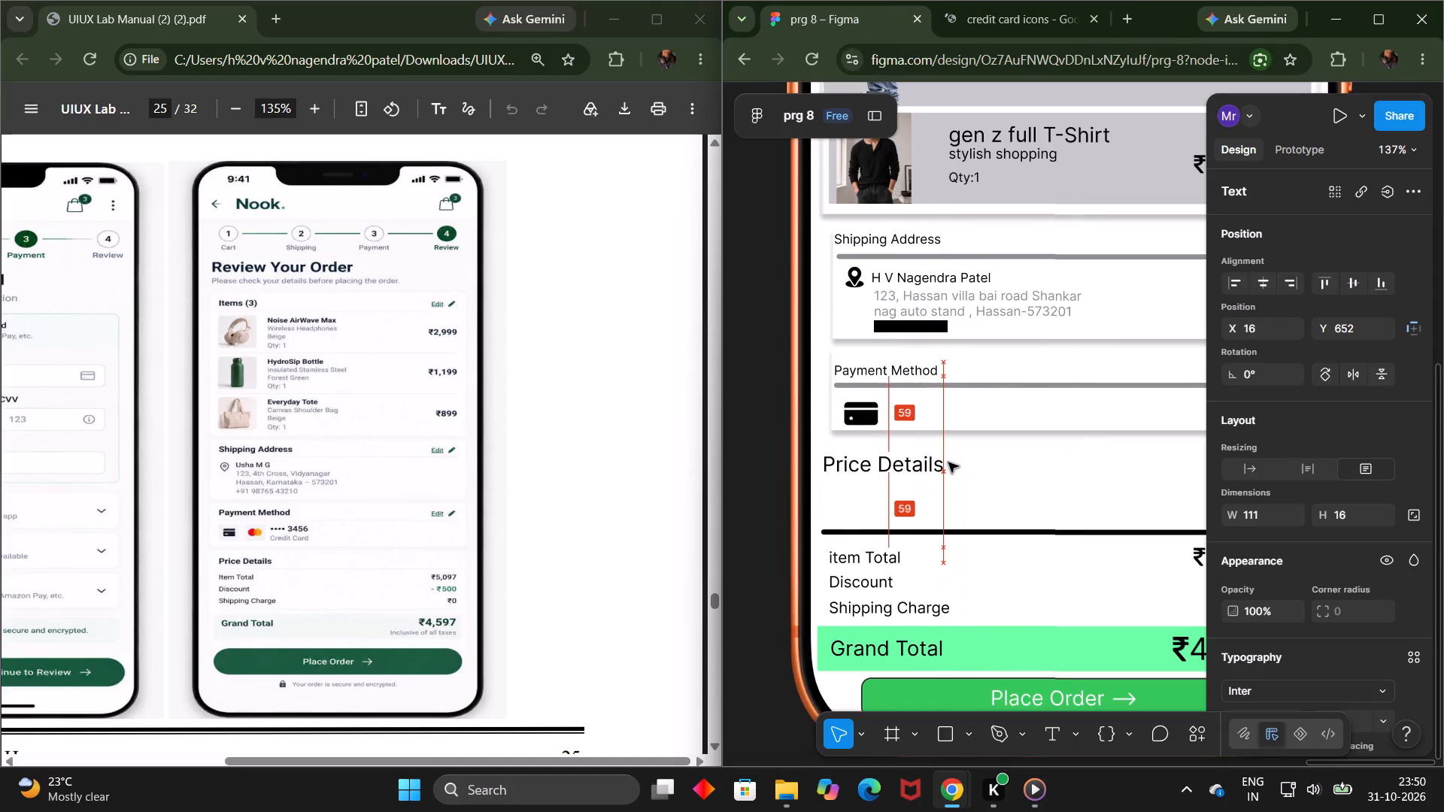
drag(948, 462, 947, 453)
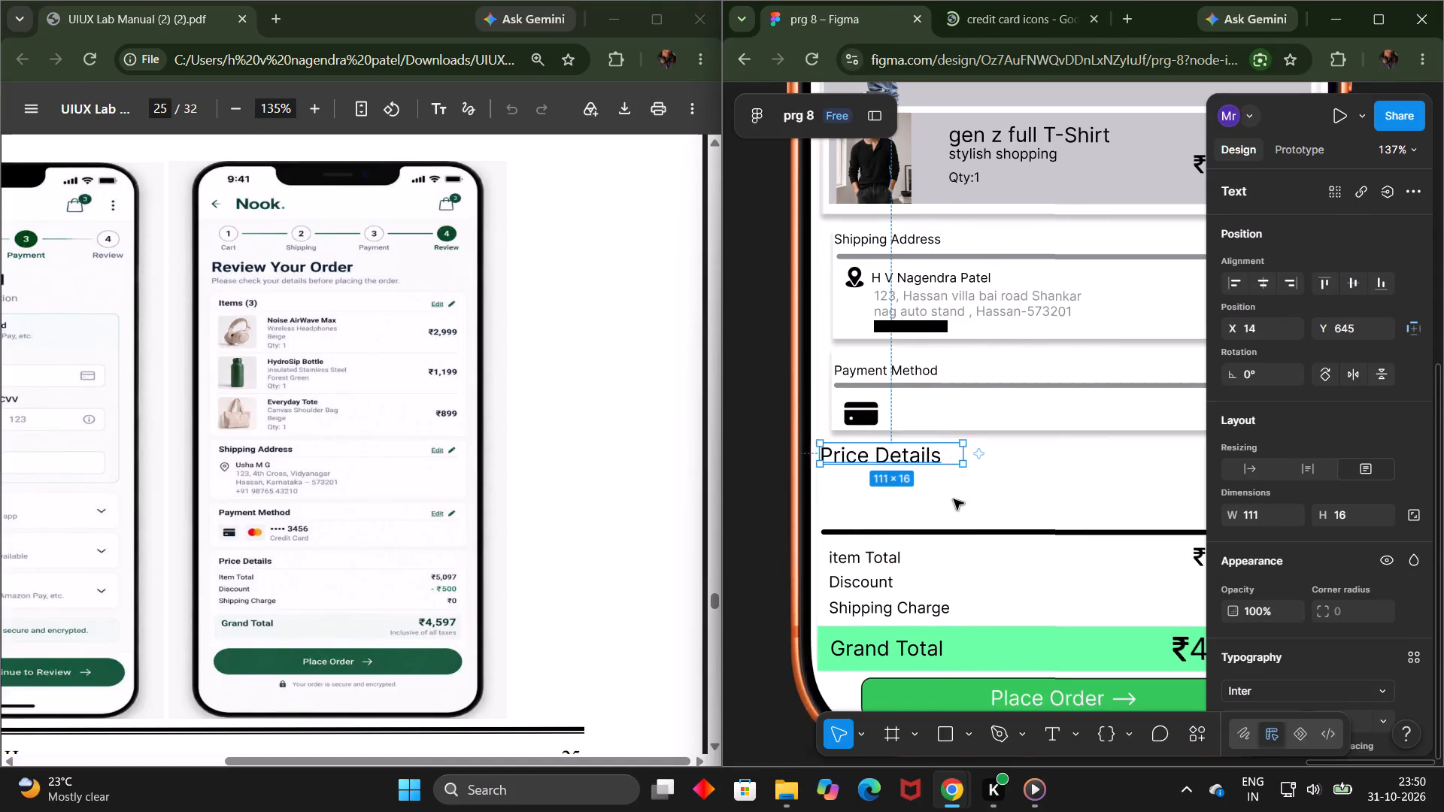
Move the Price Details divider line up beneath its heading, to about X 12, Y 661.
click(976, 531)
drag(976, 531, 978, 474)
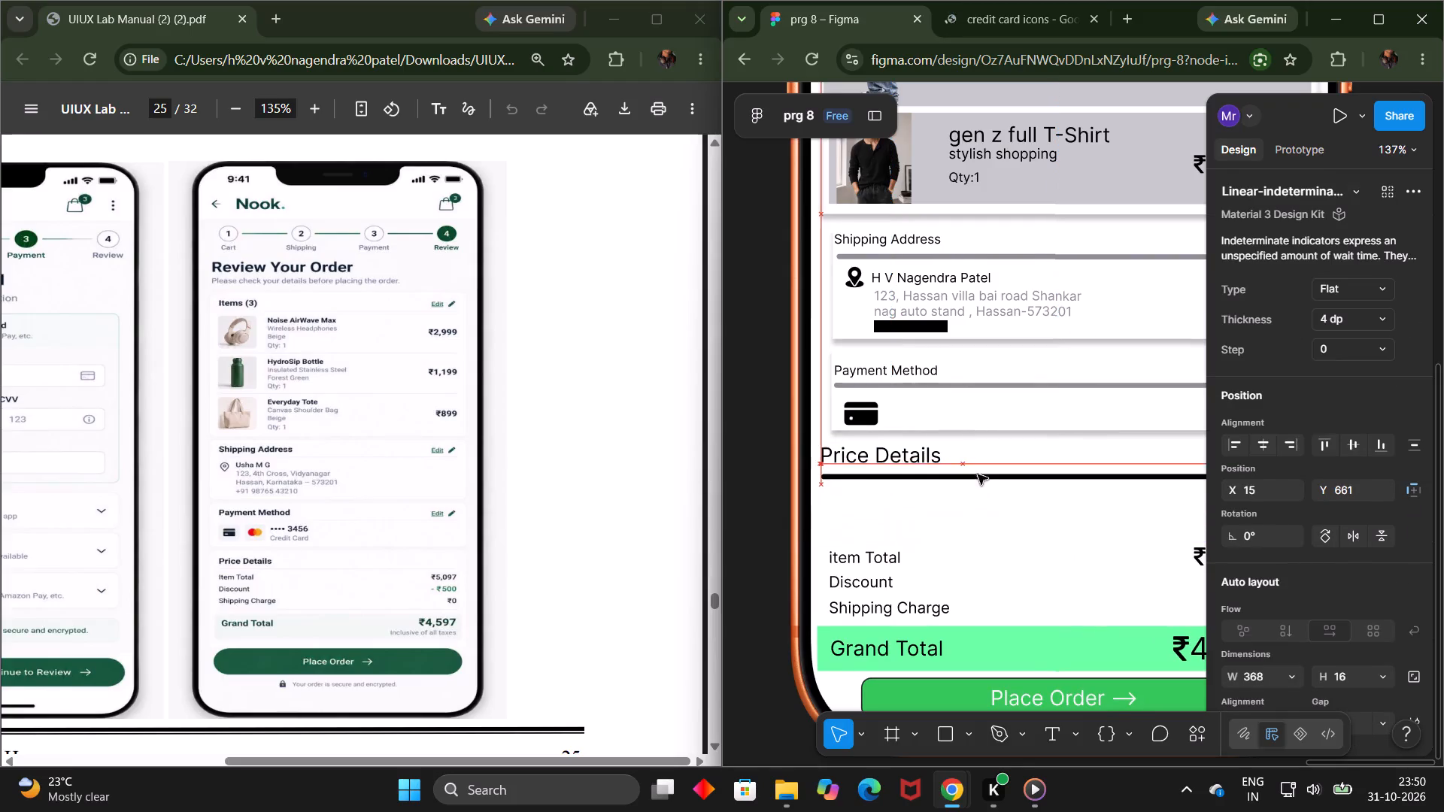
drag(978, 474, 973, 473)
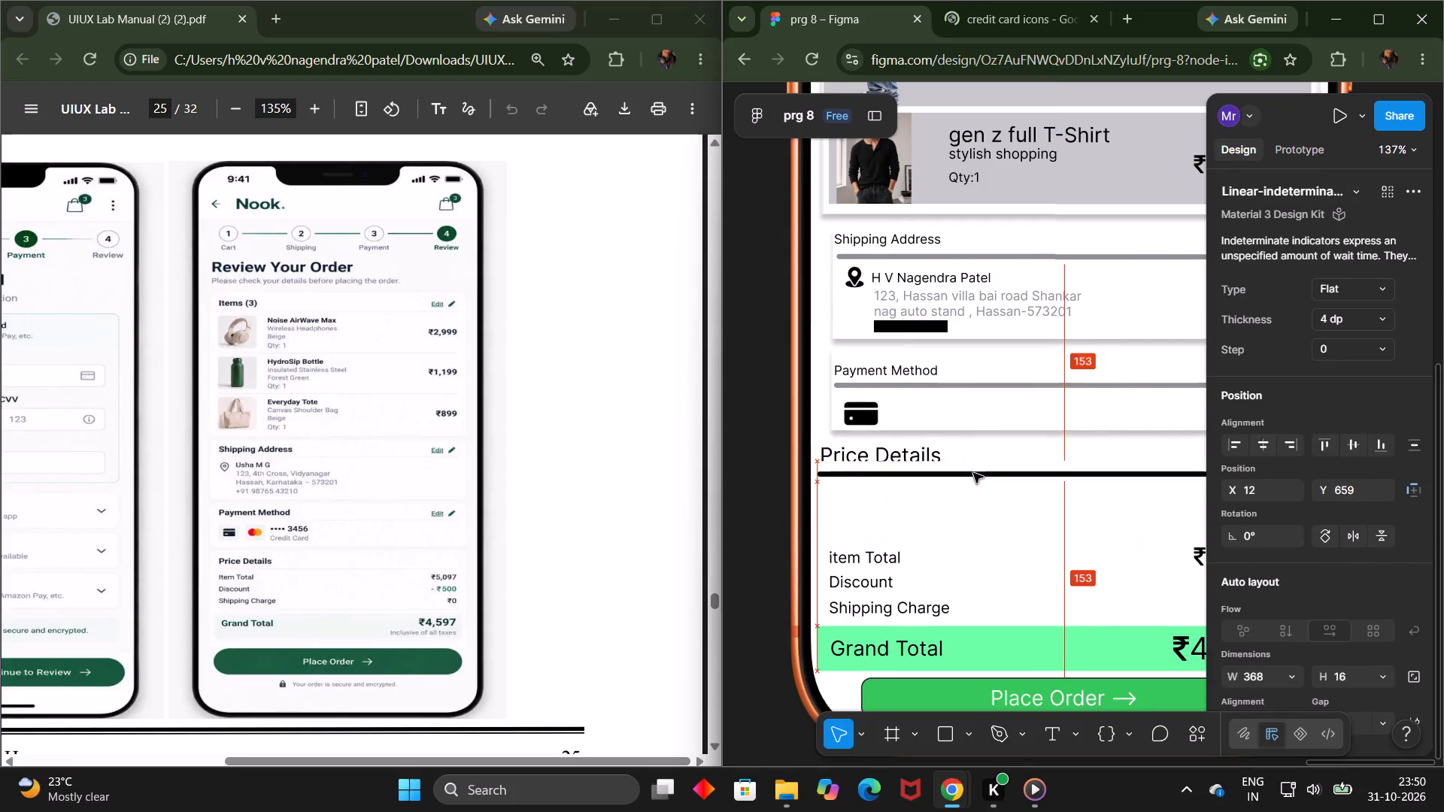
drag(973, 473, 968, 479)
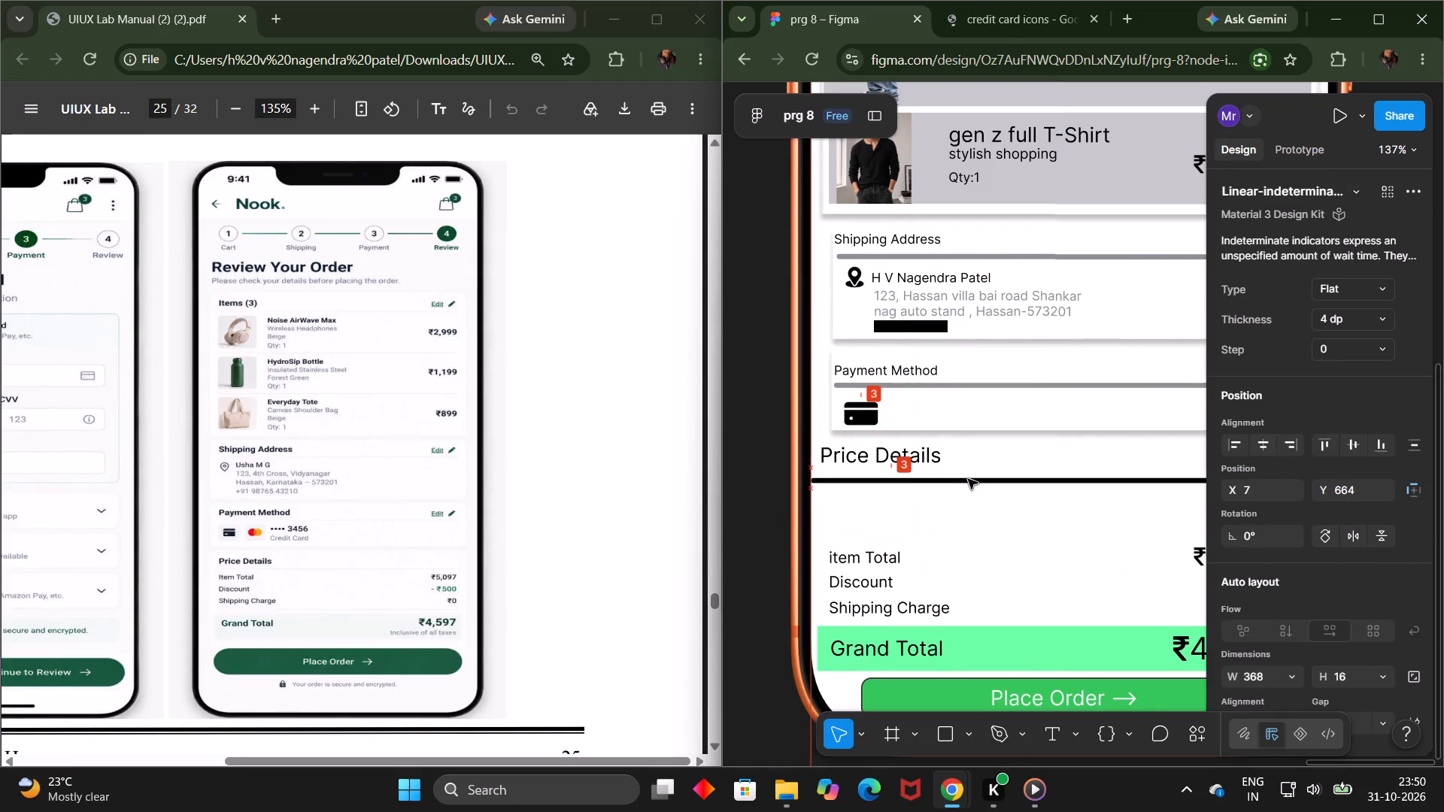
drag(968, 479, 973, 477)
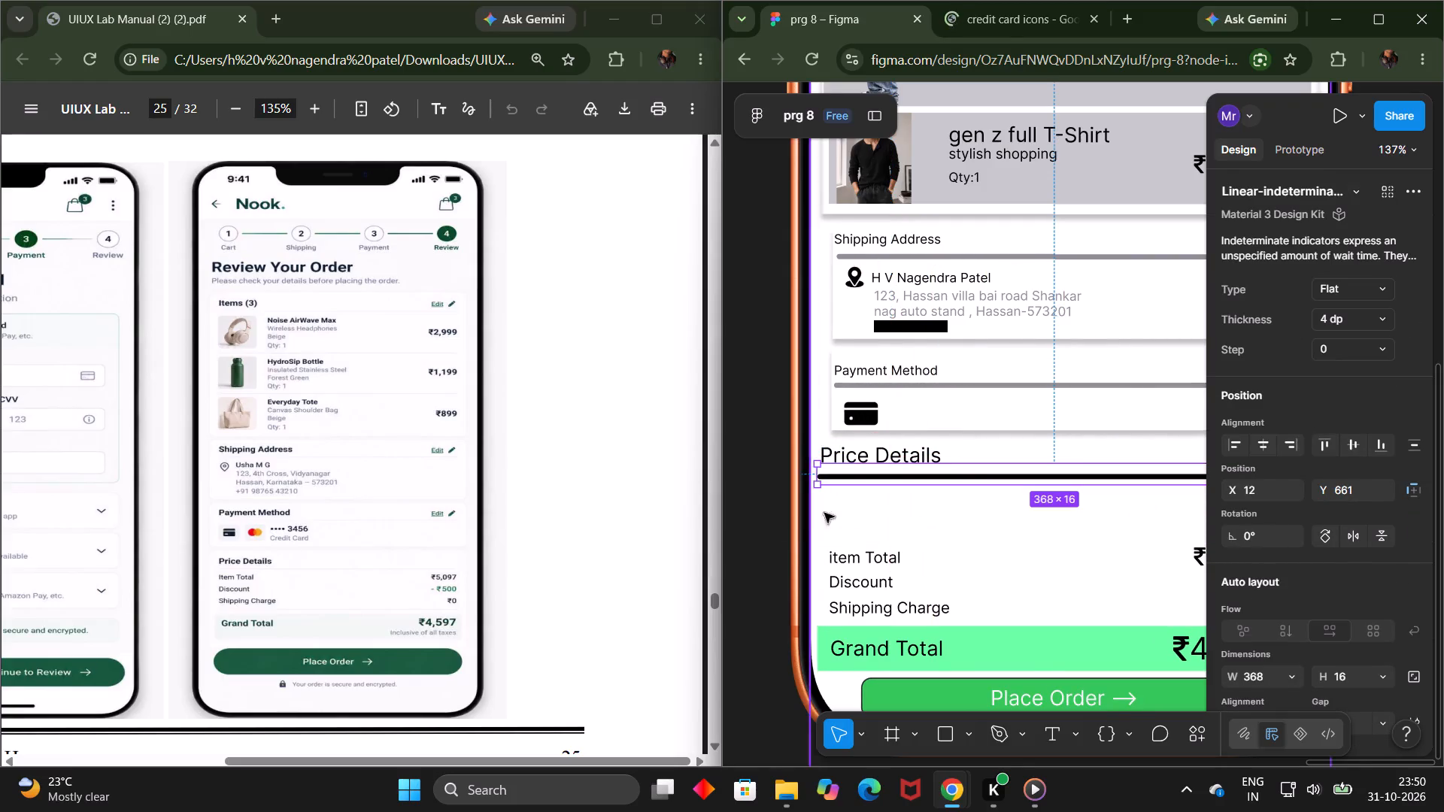
click(738, 525)
Reduce the Price Details divider's height to 7 and place it closer under the heading, at about Y 665.
click(982, 467)
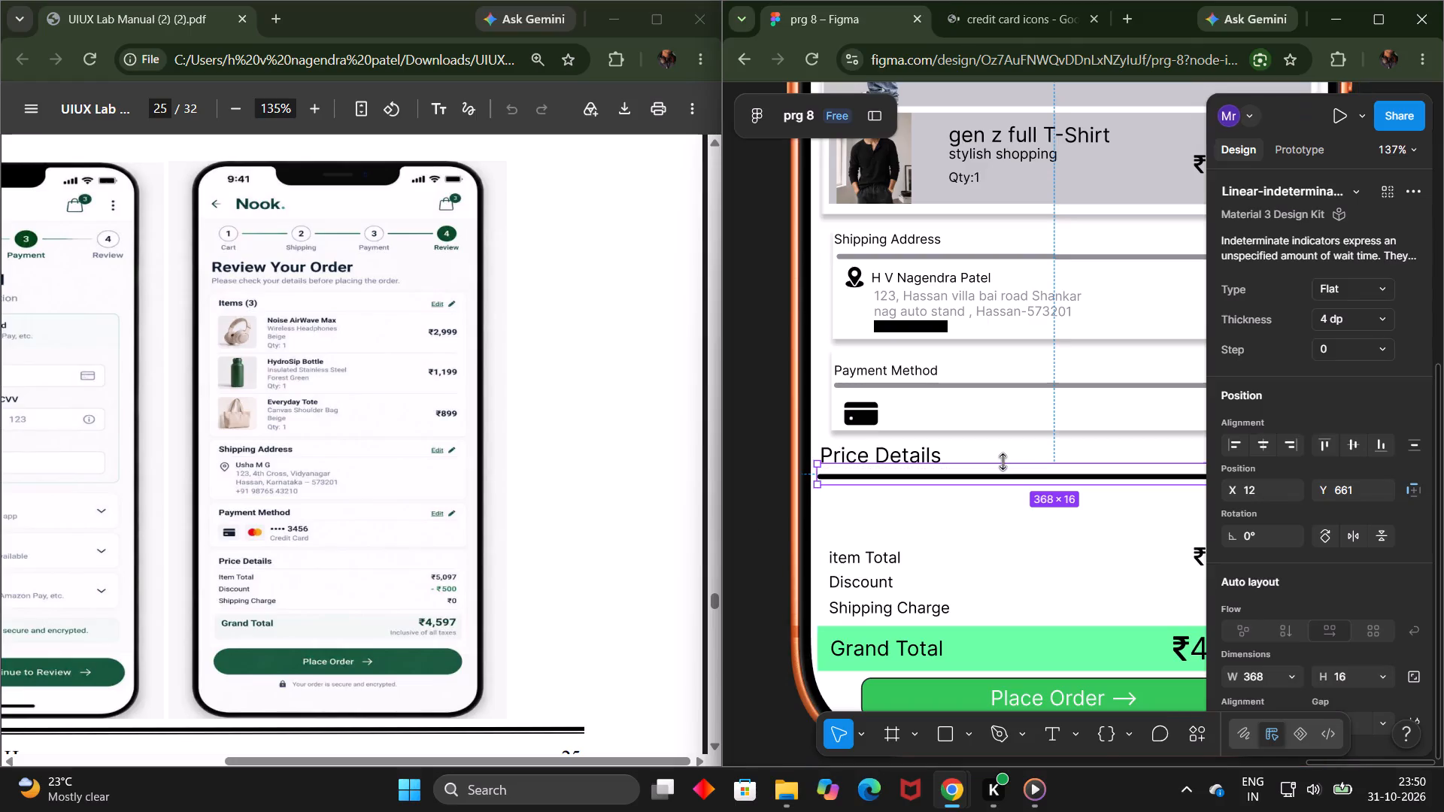
drag(1003, 461, 1003, 475)
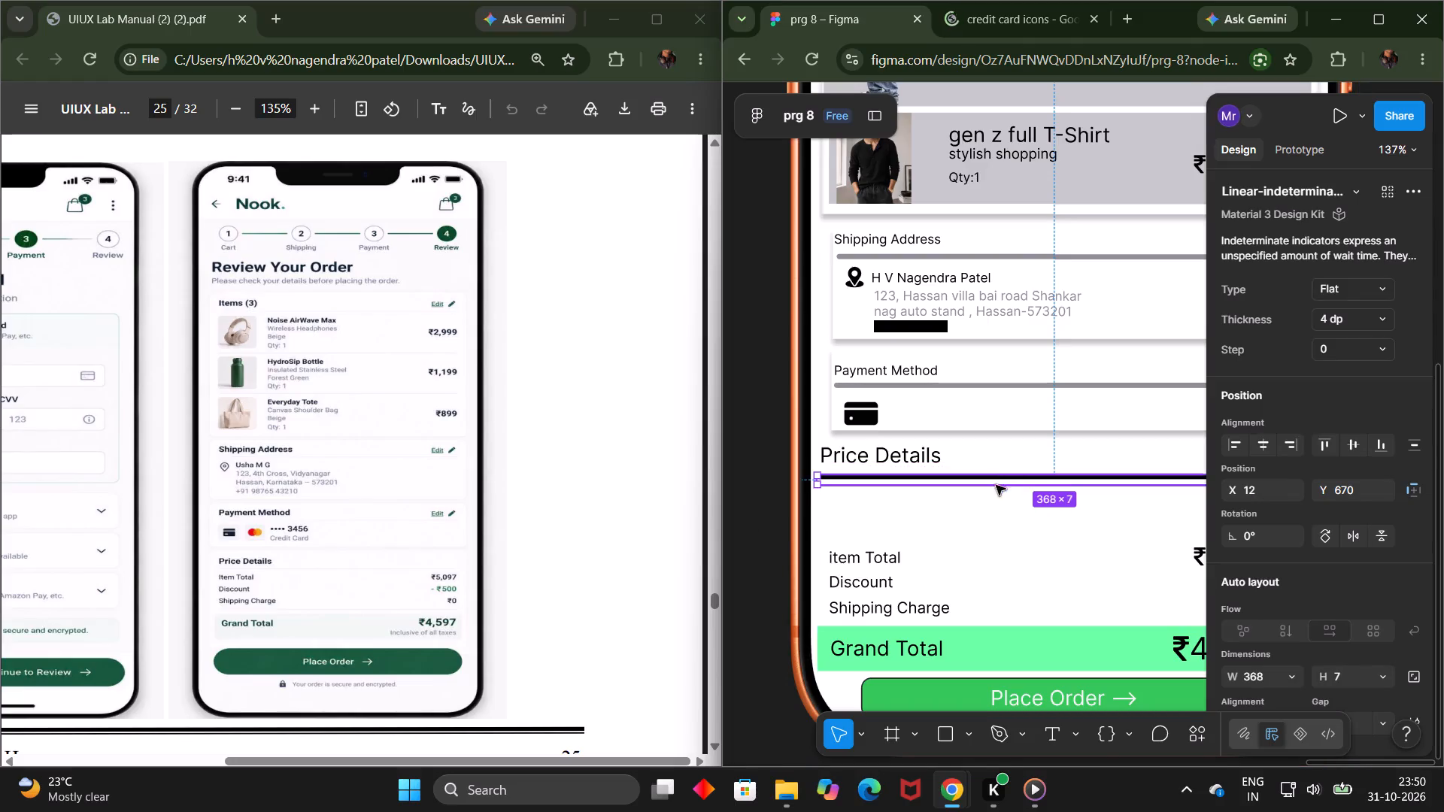
click(996, 485)
drag(1000, 481, 1000, 469)
drag(1000, 469, 1000, 474)
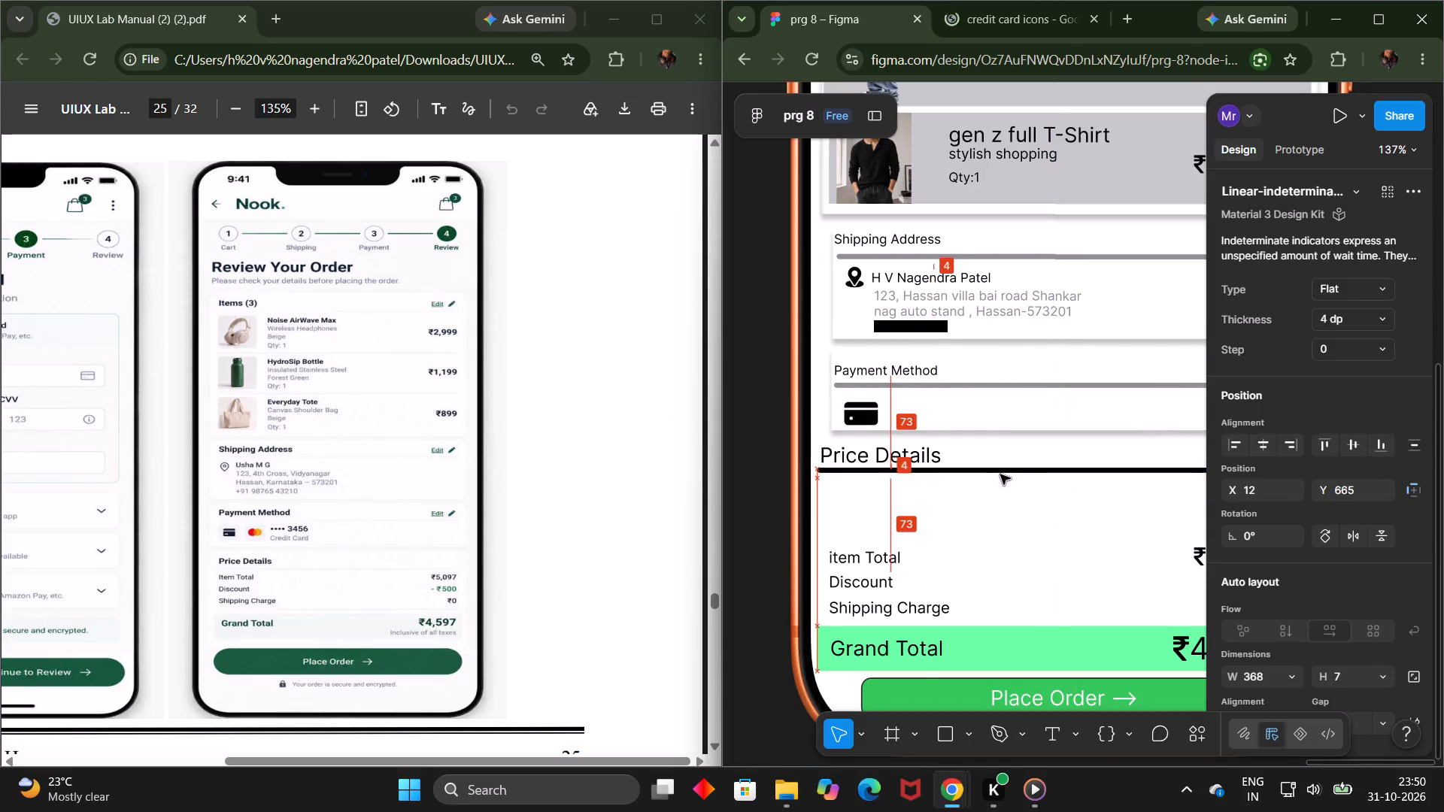
drag(1000, 474, 1001, 474)
click(762, 530)
Move the item Total, Discount and Shipping Charge labels up beneath the Price Details divider, stacked from about Y 675 to Y 710.
drag(856, 557, 856, 555)
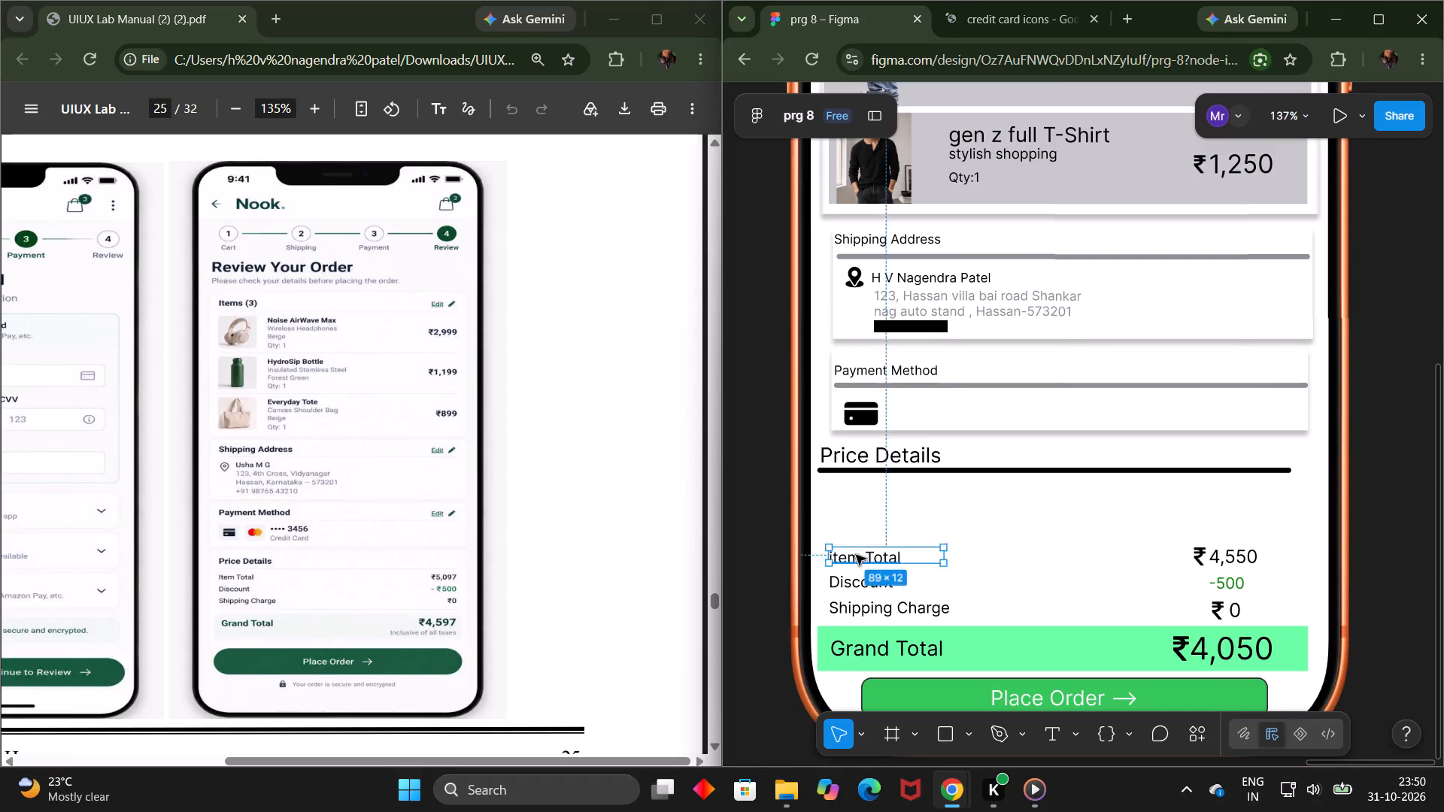
drag(856, 555, 852, 492)
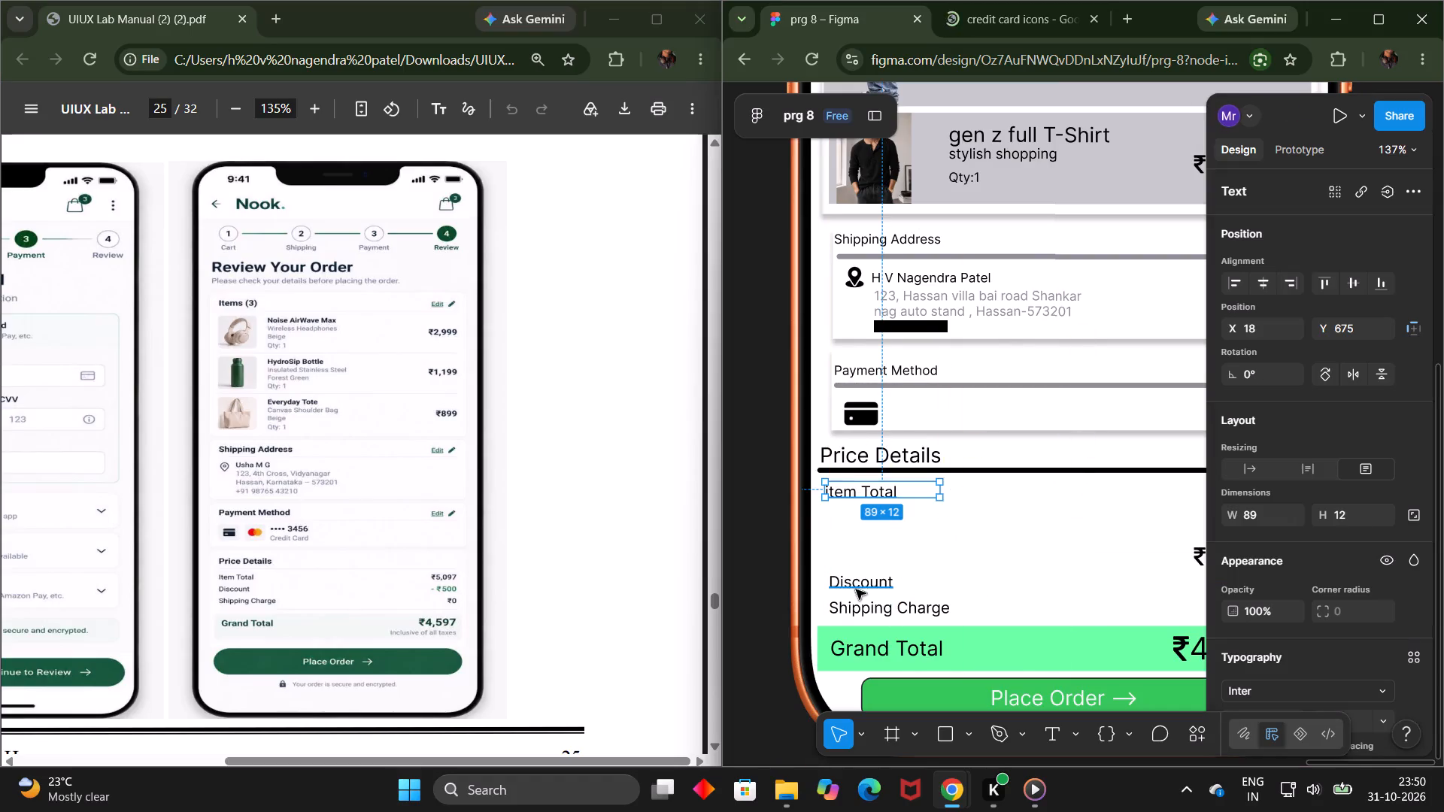
click(856, 589)
drag(866, 583, 859, 516)
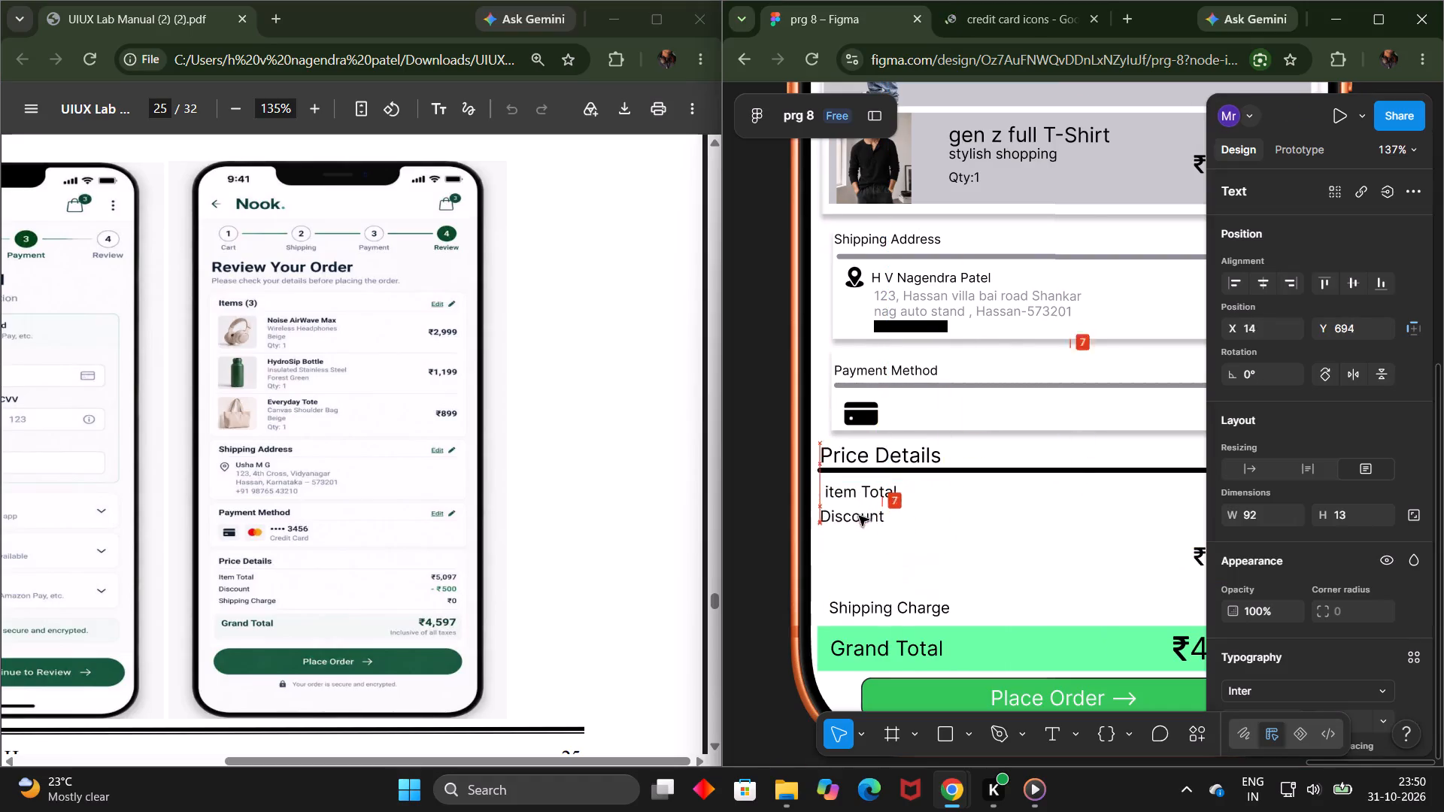
drag(859, 516, 862, 515)
click(876, 608)
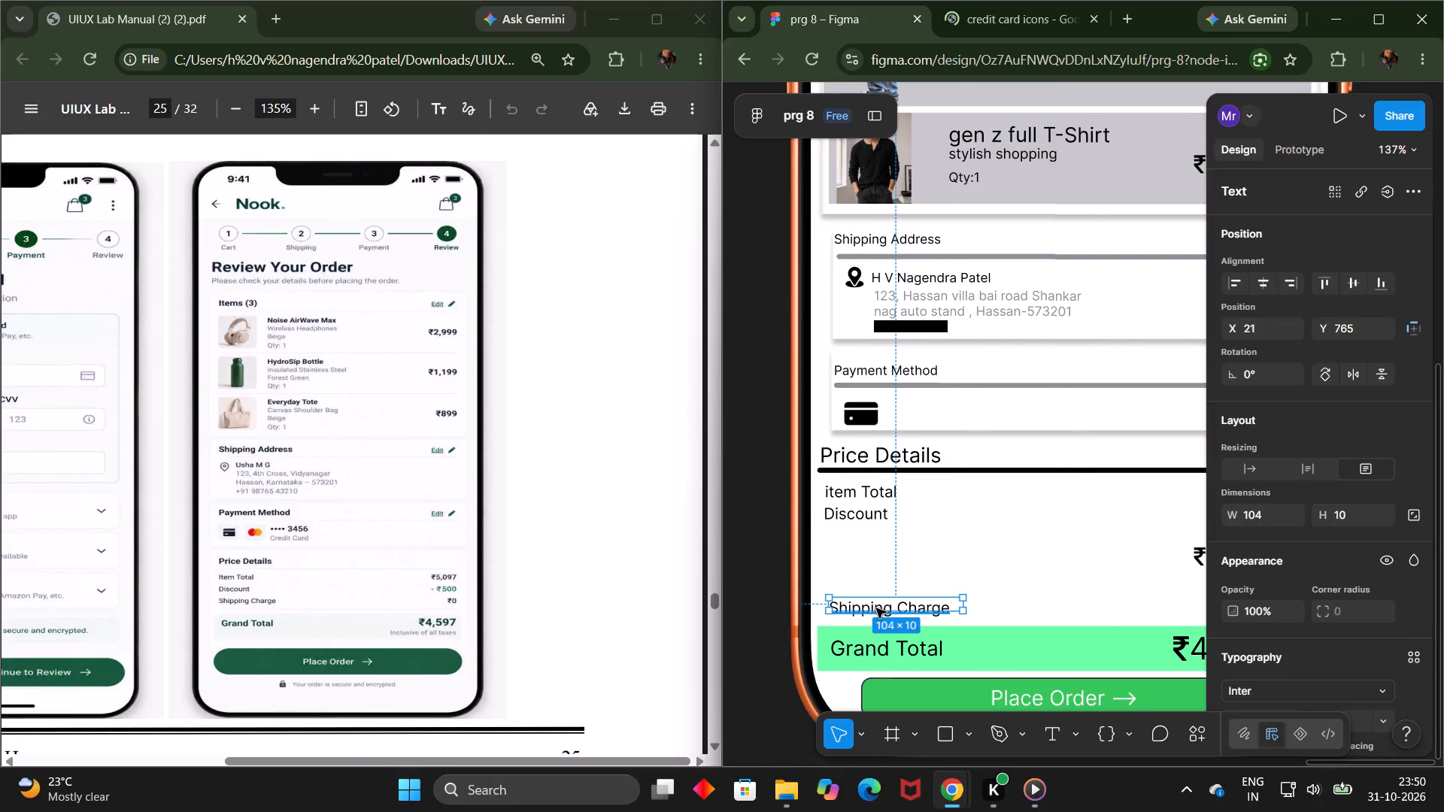
drag(876, 608, 872, 538)
Move the 4,550 amount to about X 311, Y 675 in the item Total row, with its rupee symbol at about X 297, Y 677.
scroll(981, 588, left, 1)
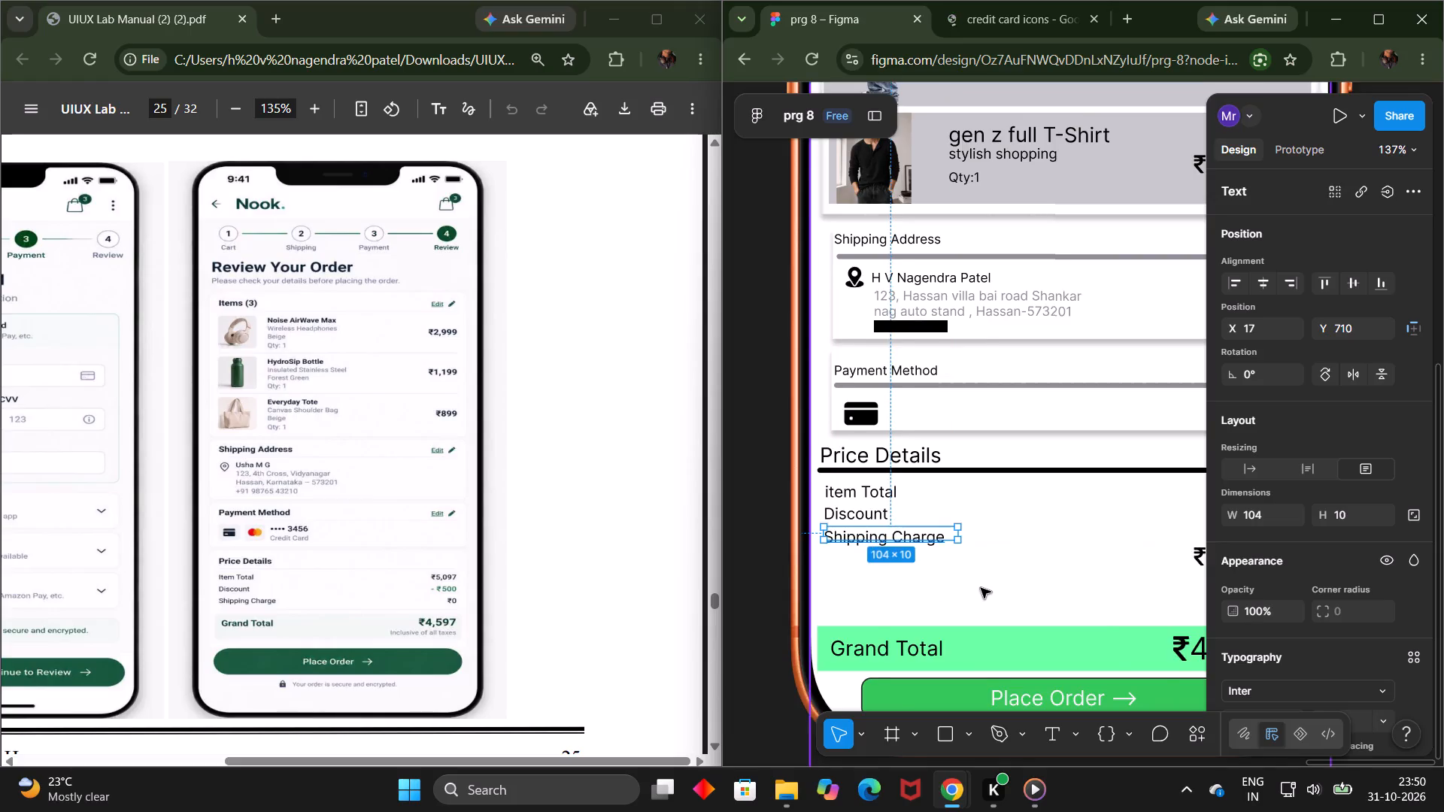
scroll(981, 588, left, 1)
drag(1124, 565, 1115, 506)
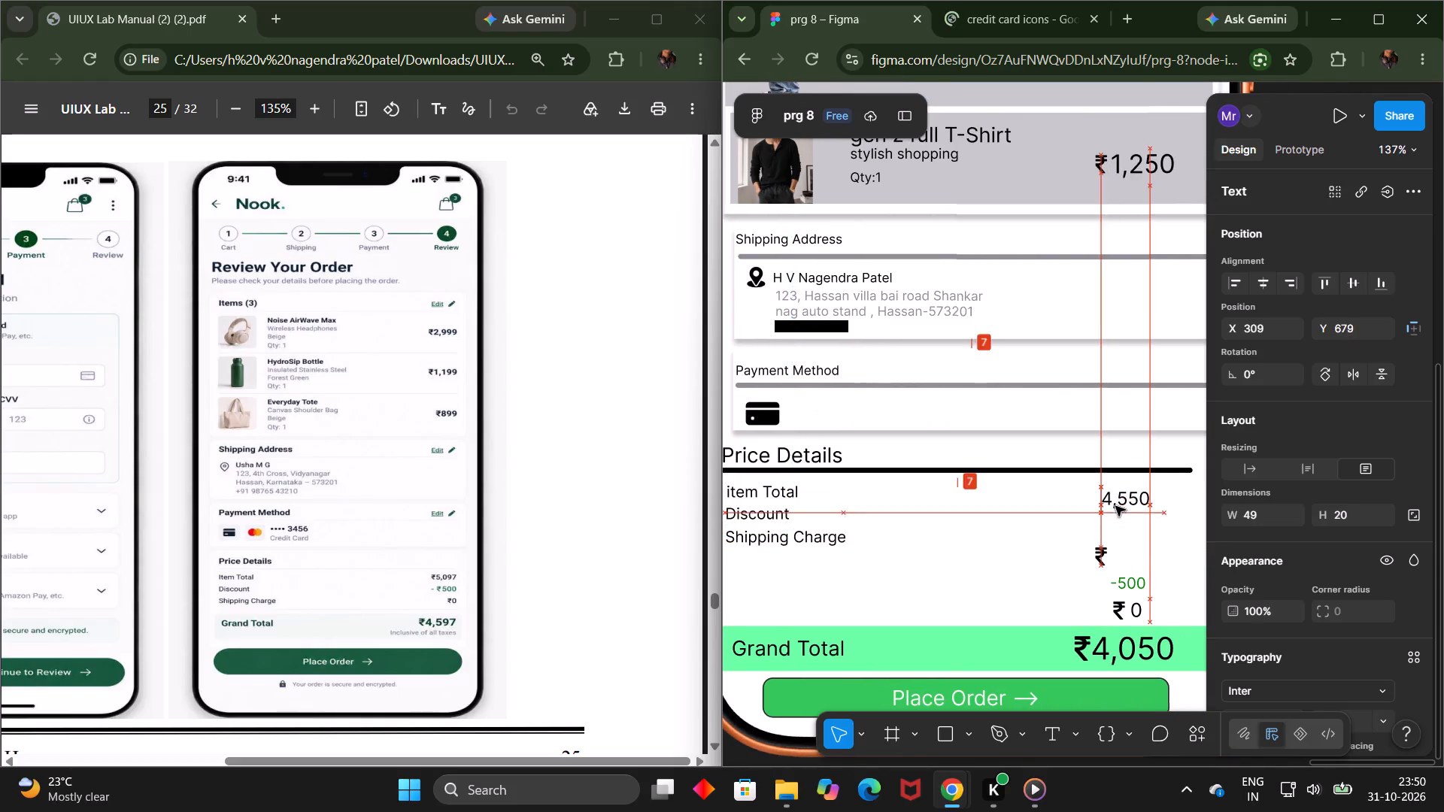
drag(1115, 506, 1117, 501)
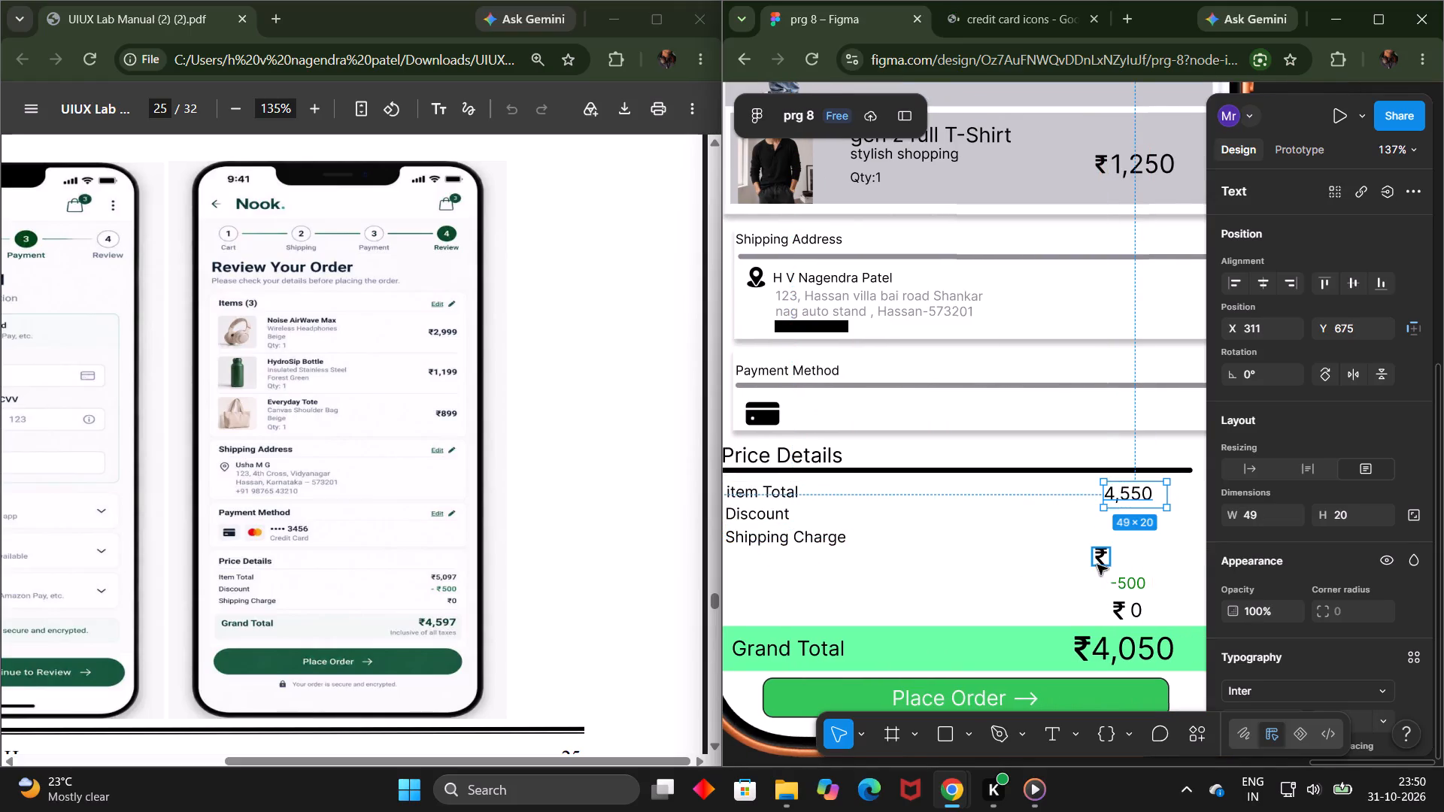
drag(1097, 565, 1092, 498)
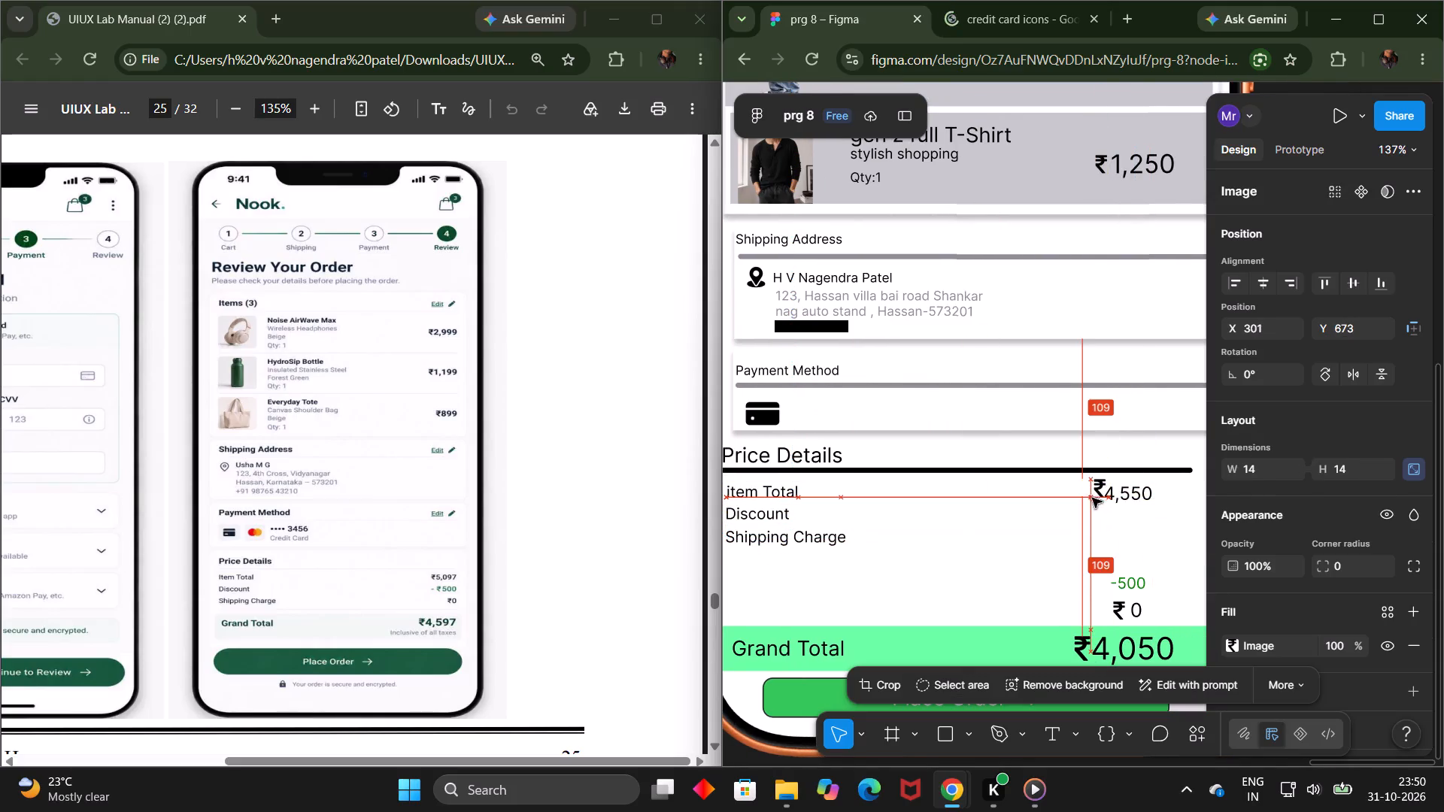
drag(1092, 498, 1092, 501)
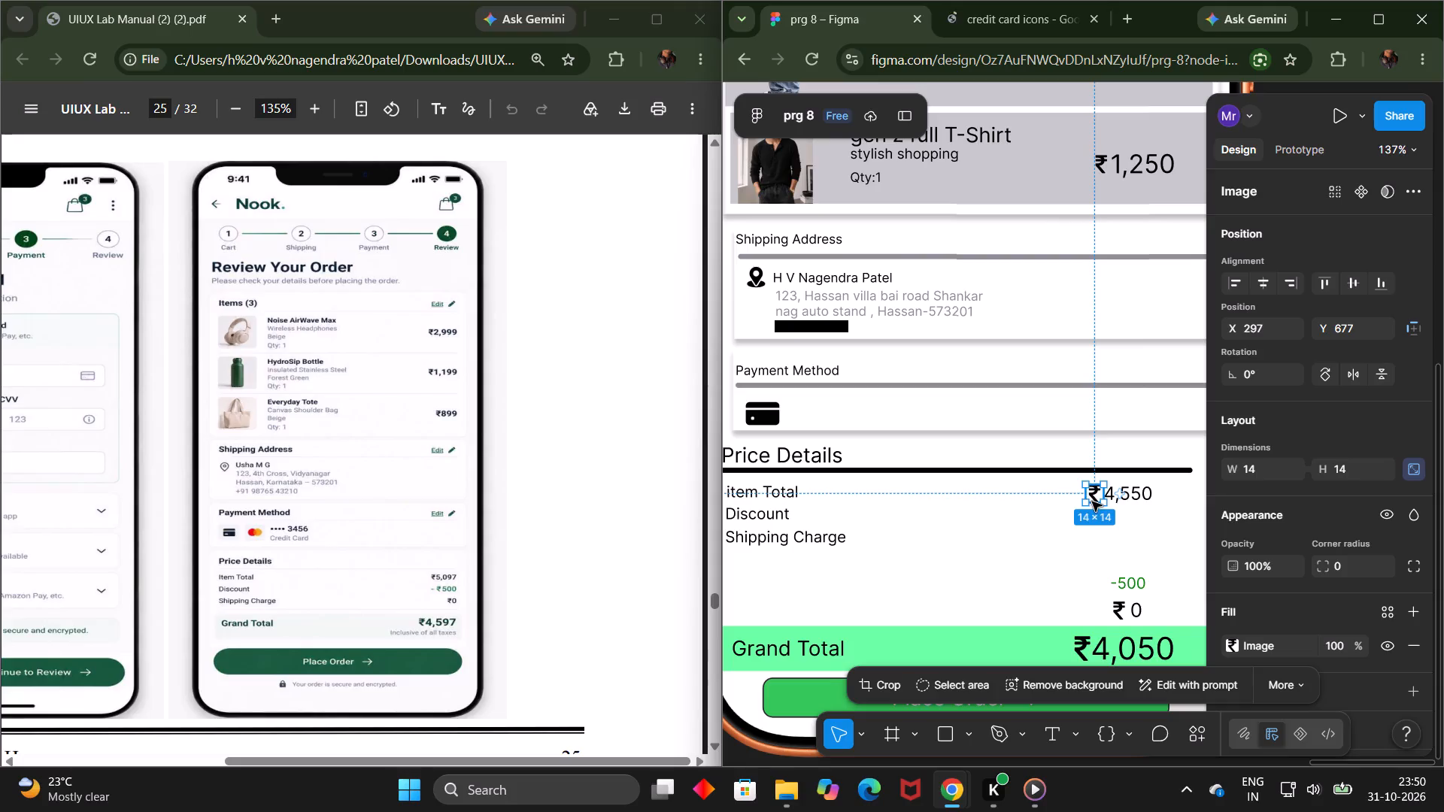
Move the green -500 amount up into the Discount row, to about X 316, Y 690.
click(1140, 581)
drag(1140, 581, 1139, 550)
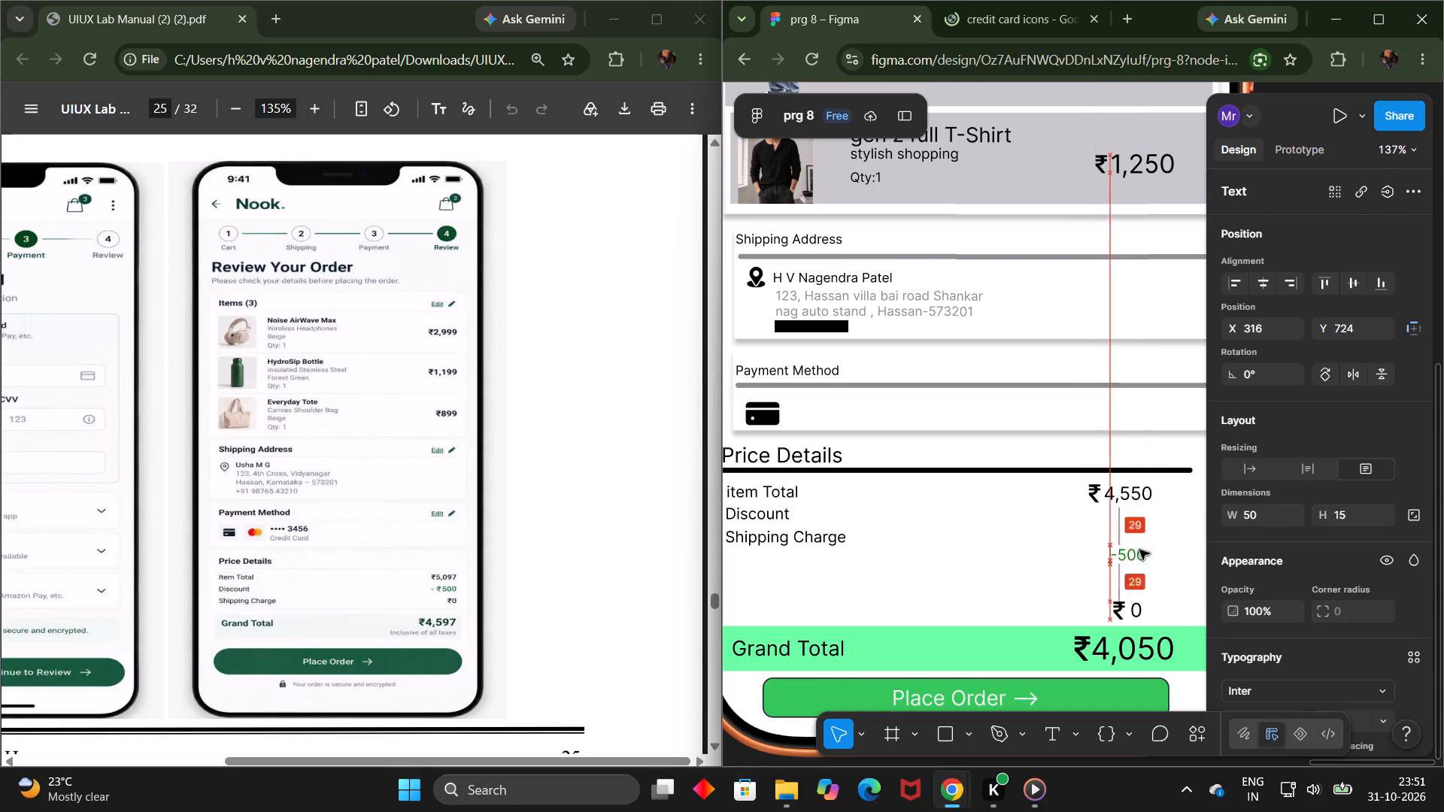
drag(1139, 550, 1139, 508)
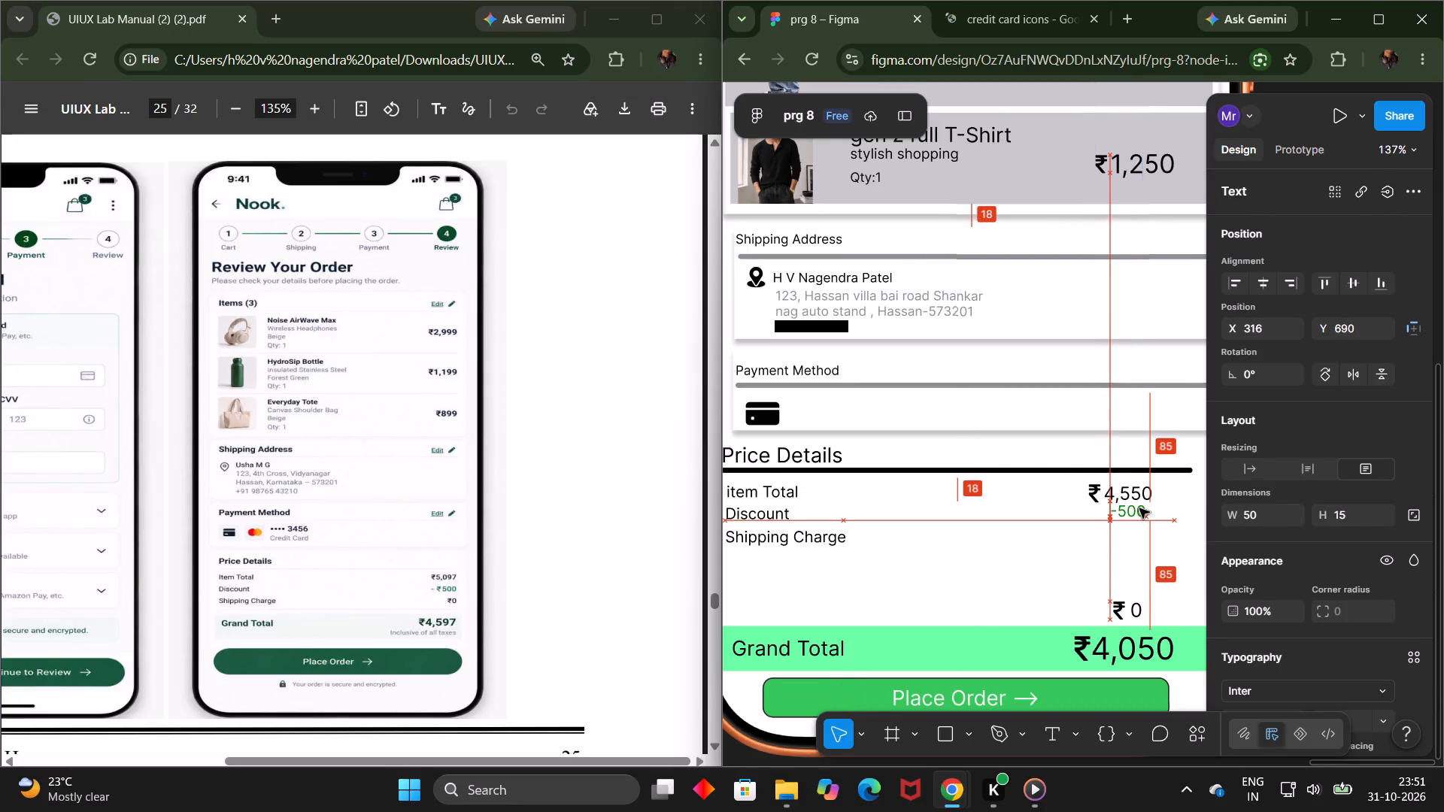
drag(1139, 508, 1139, 507)
Move the 0 amount and its rupee symbol up into the Shipping Charge row, at about Y 706 and Y 709.
click(1114, 610)
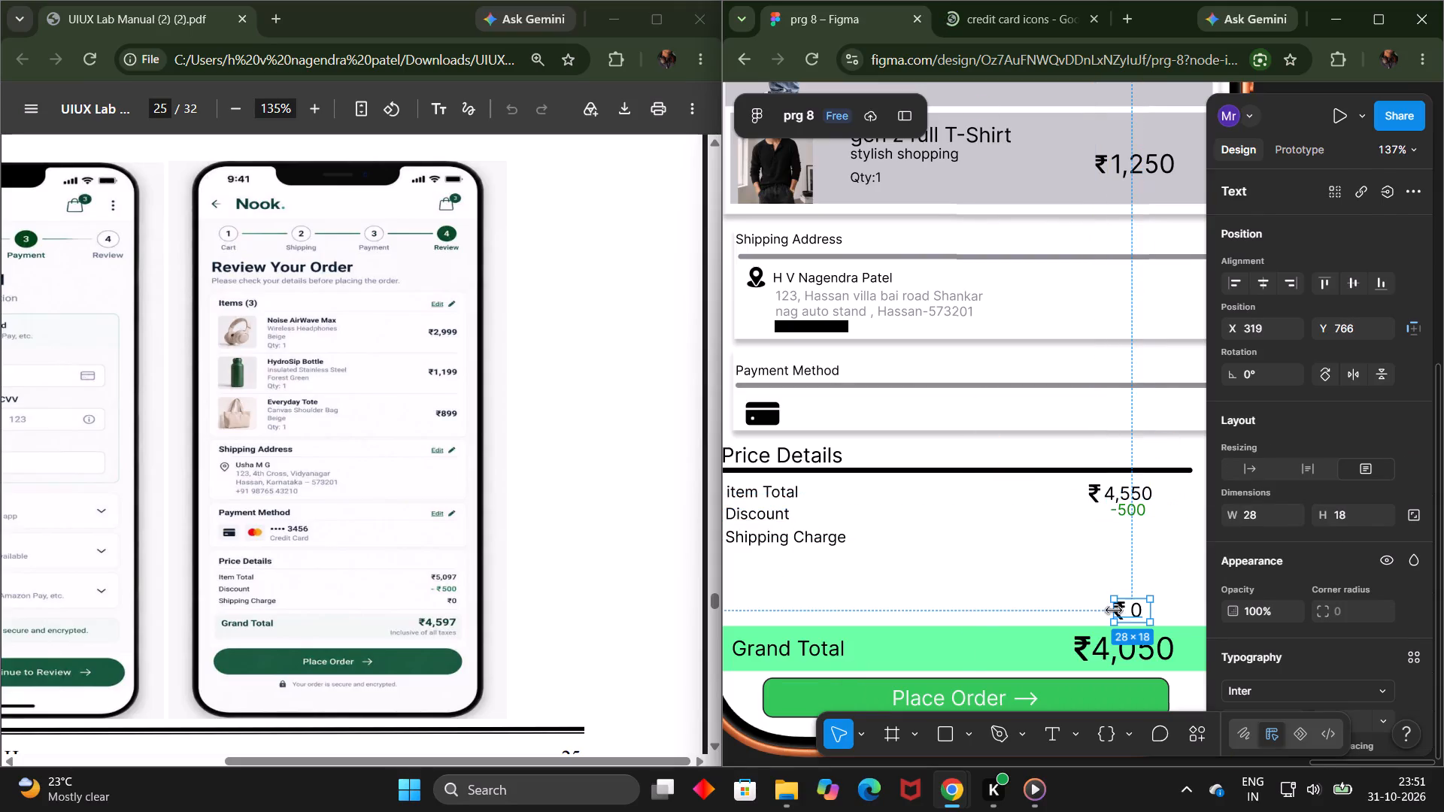
drag(1138, 612, 1135, 535)
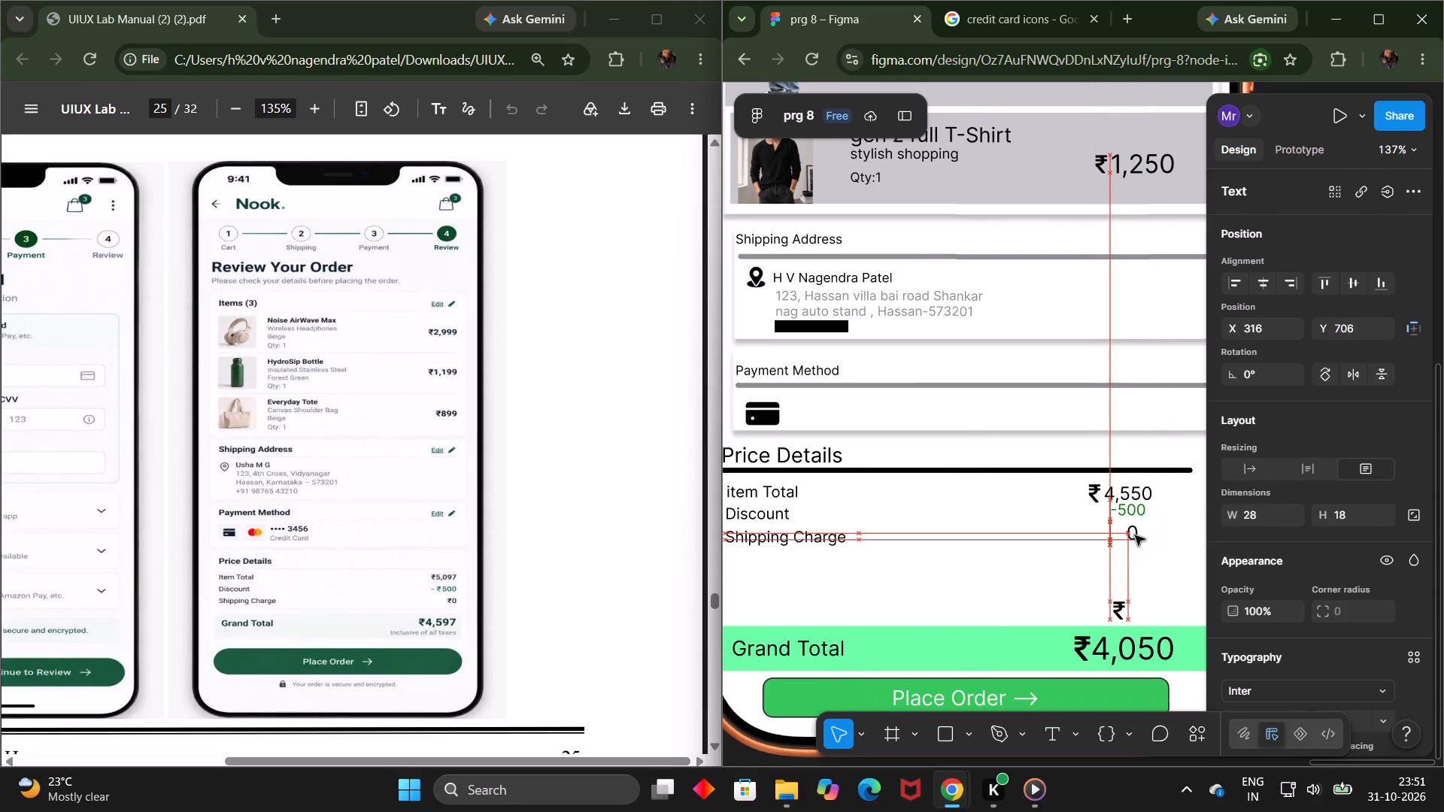
drag(1135, 535, 1135, 536)
drag(1121, 620, 1115, 583)
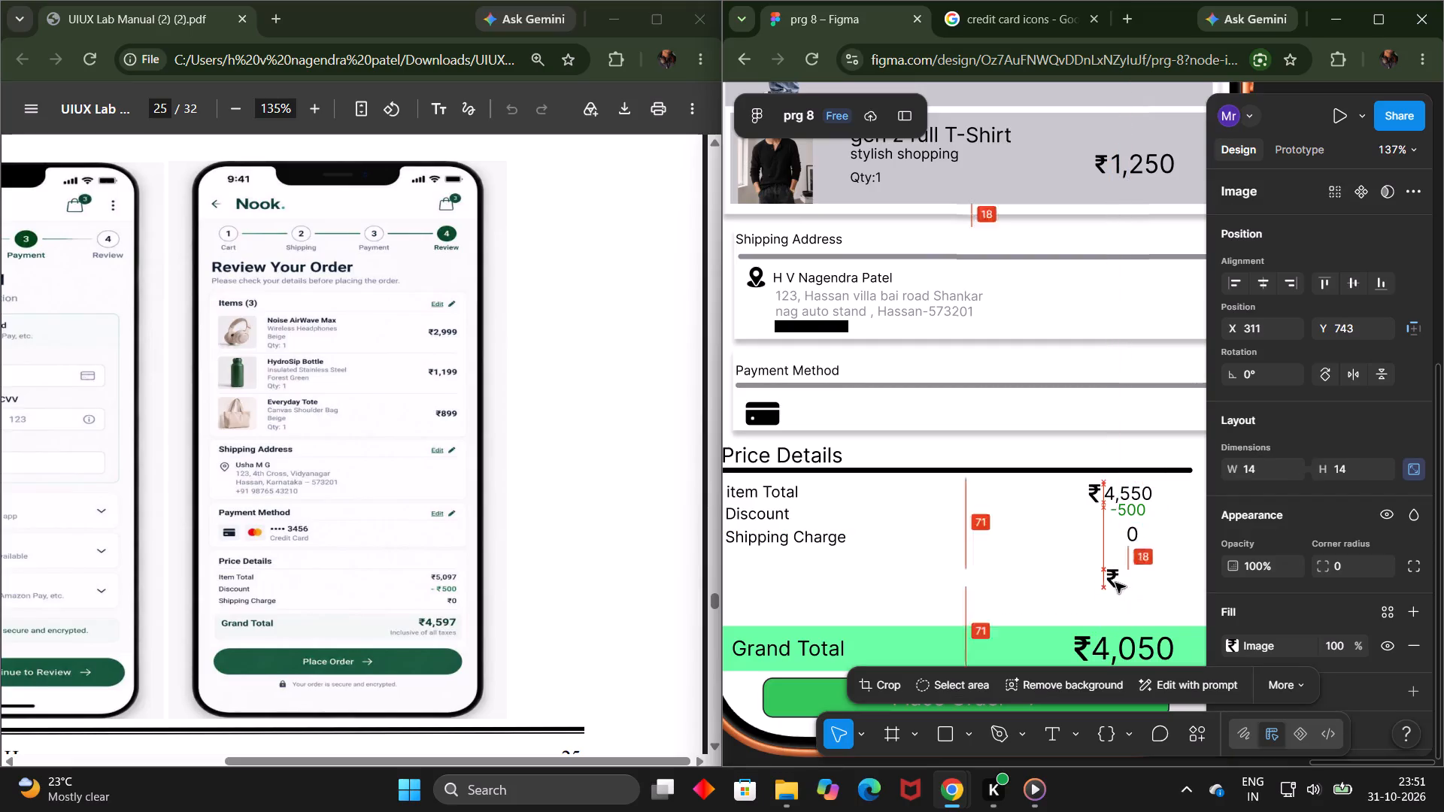
drag(1115, 583, 1117, 544)
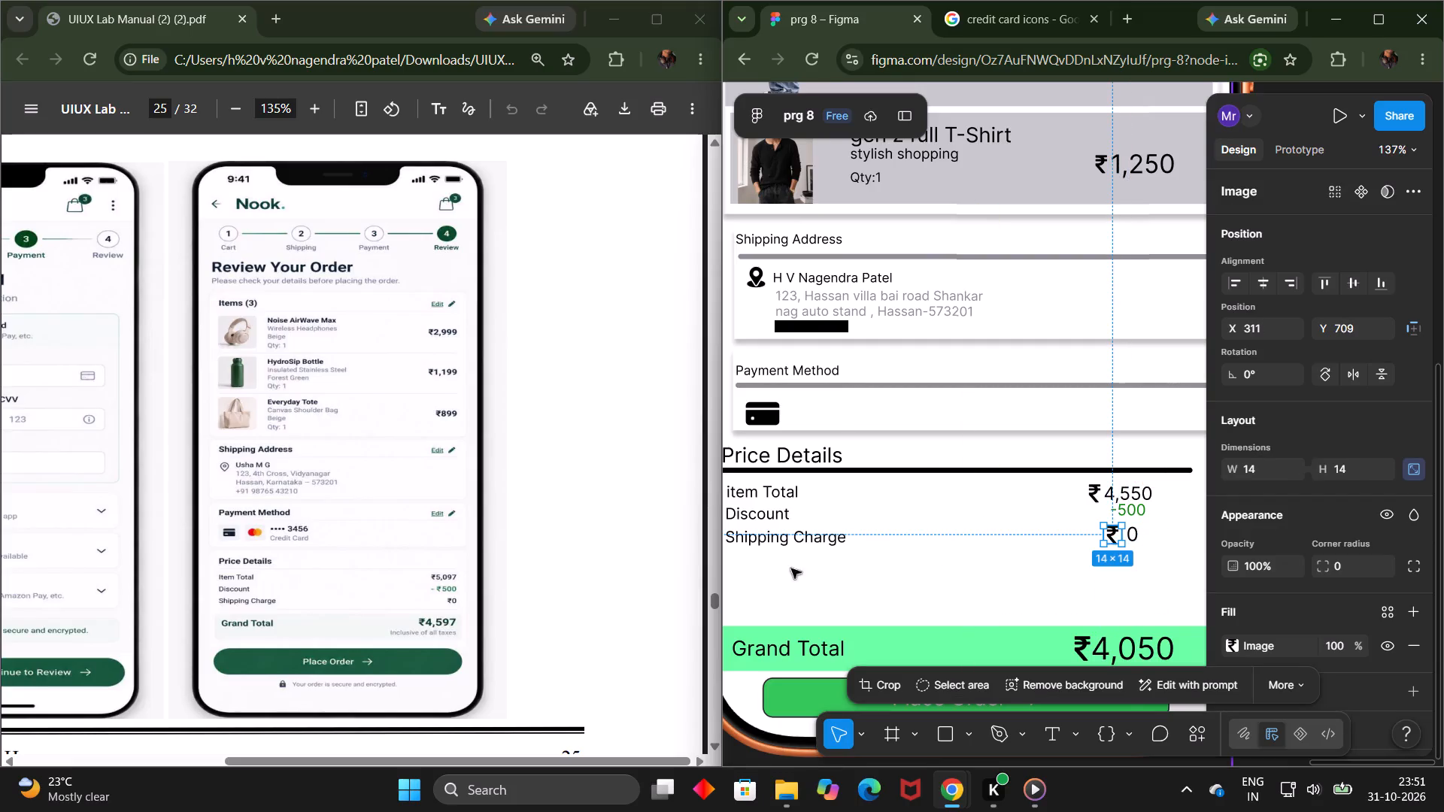
scroll(772, 568, right, 1)
click(702, 572)
click(762, 576)
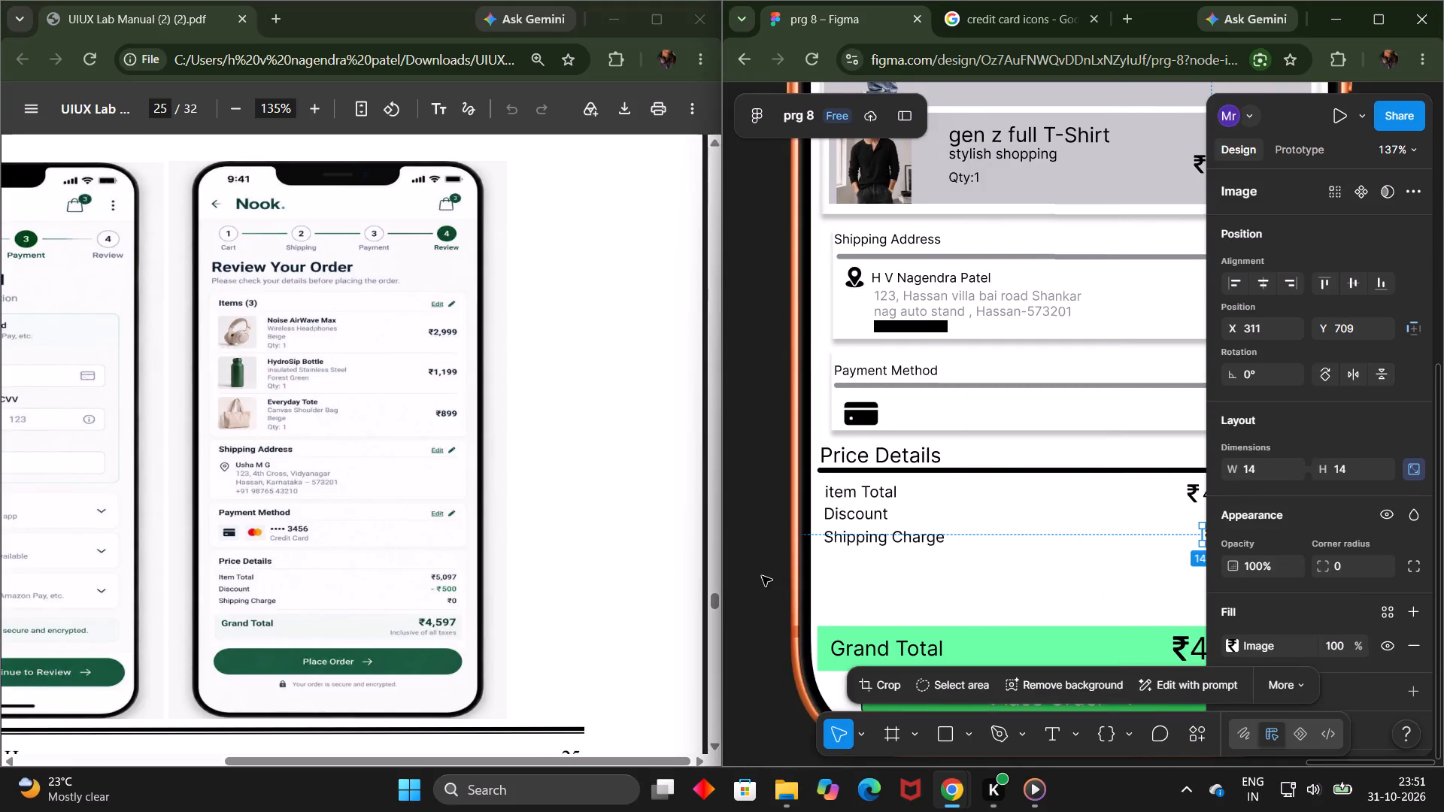
Nudge the -500 amount to X 312, Y 691 so it lines up with the Discount label.
scroll(762, 576, left, 1)
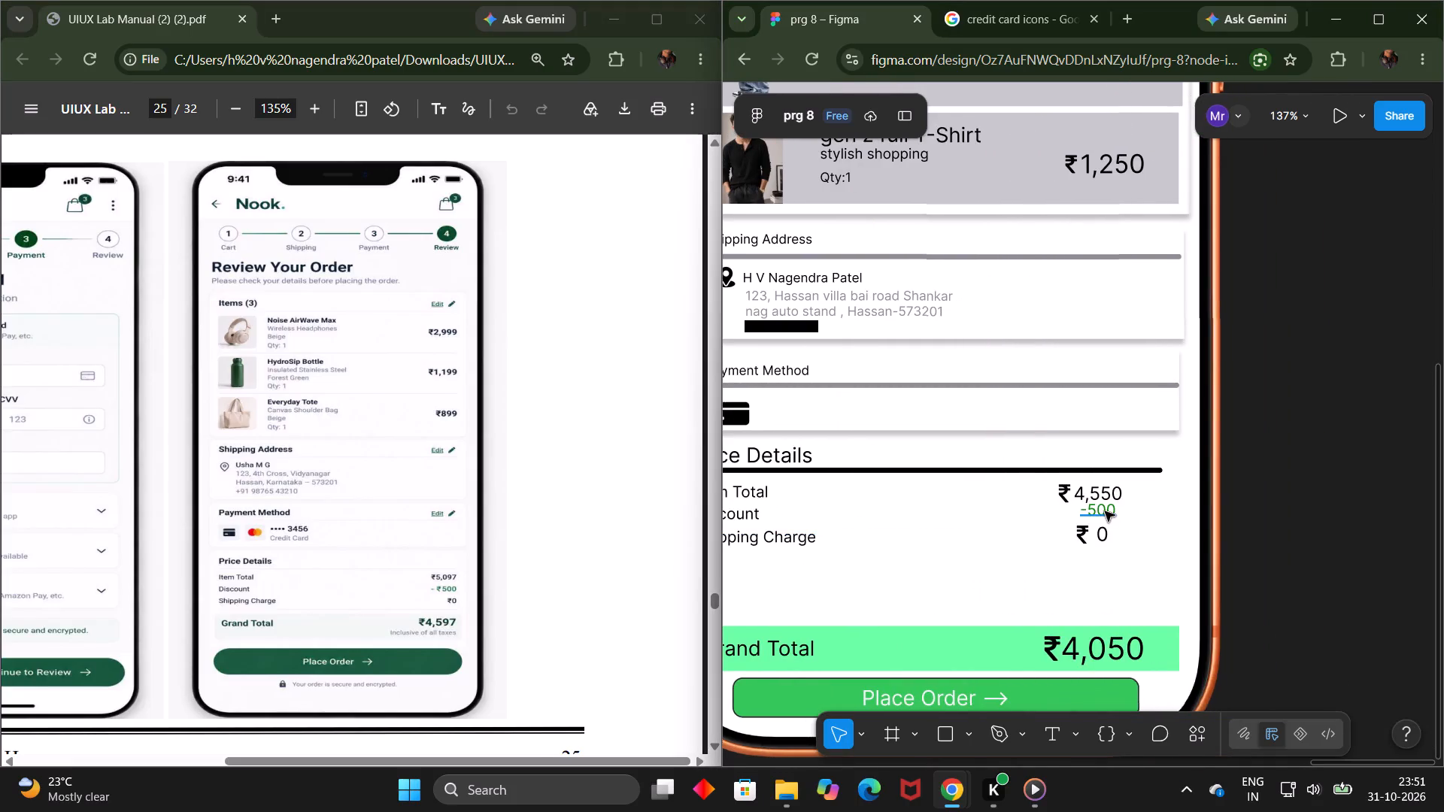
click(1105, 511)
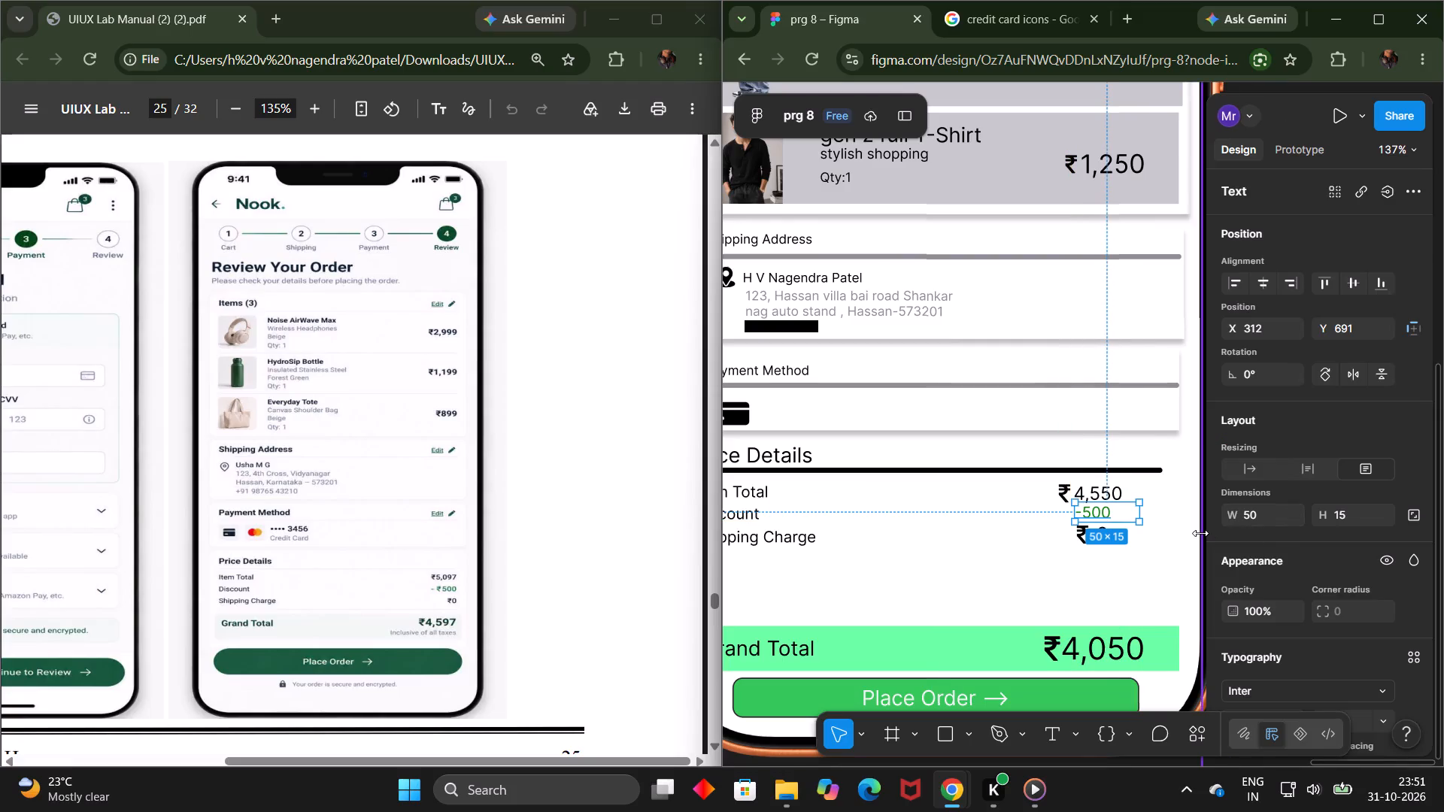
click(1200, 533)
click(1176, 544)
Move the green Grand Total background rectangle up below the Shipping Charge row, to about X 10, Y 734.
scroll(1176, 544, down, 1)
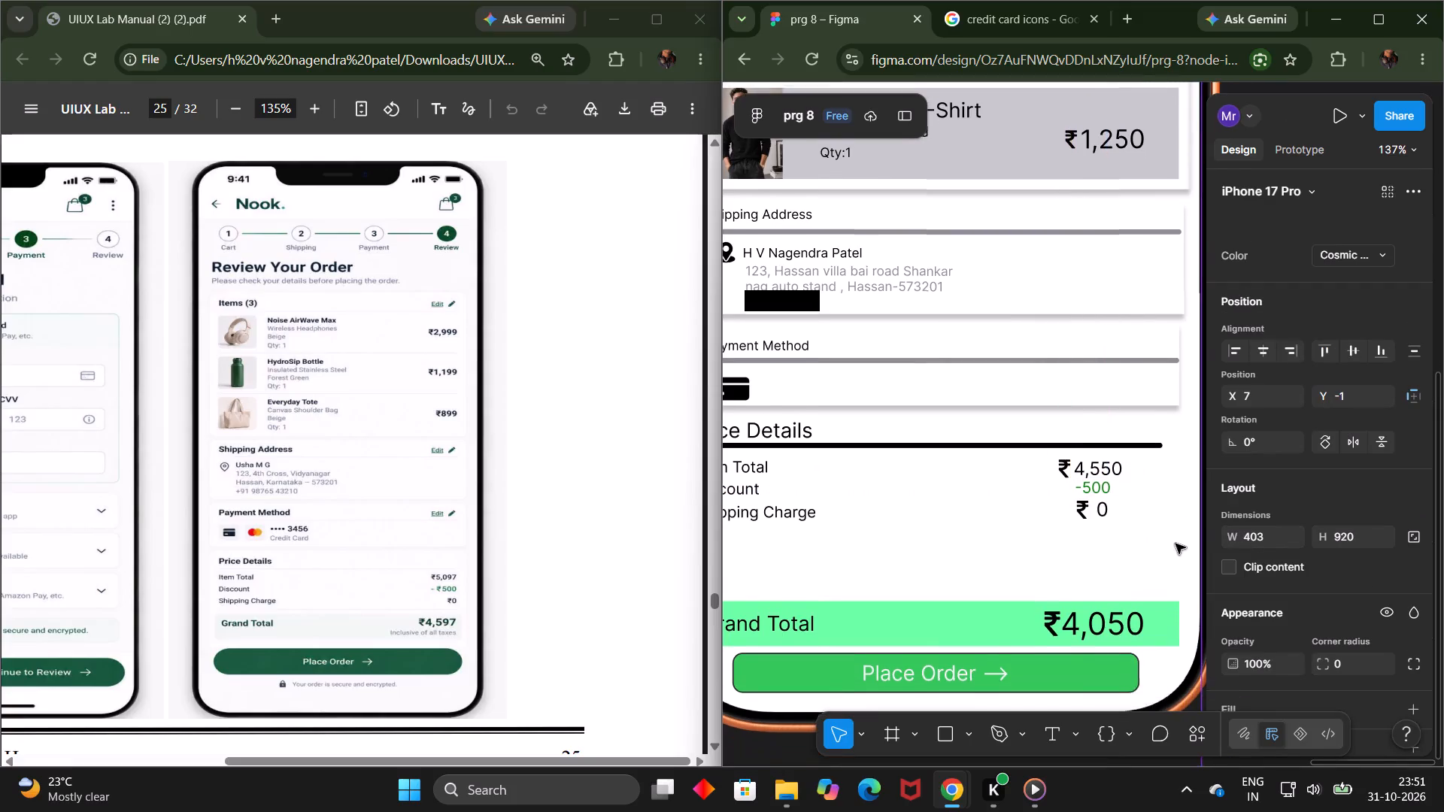
drag(943, 604, 942, 554)
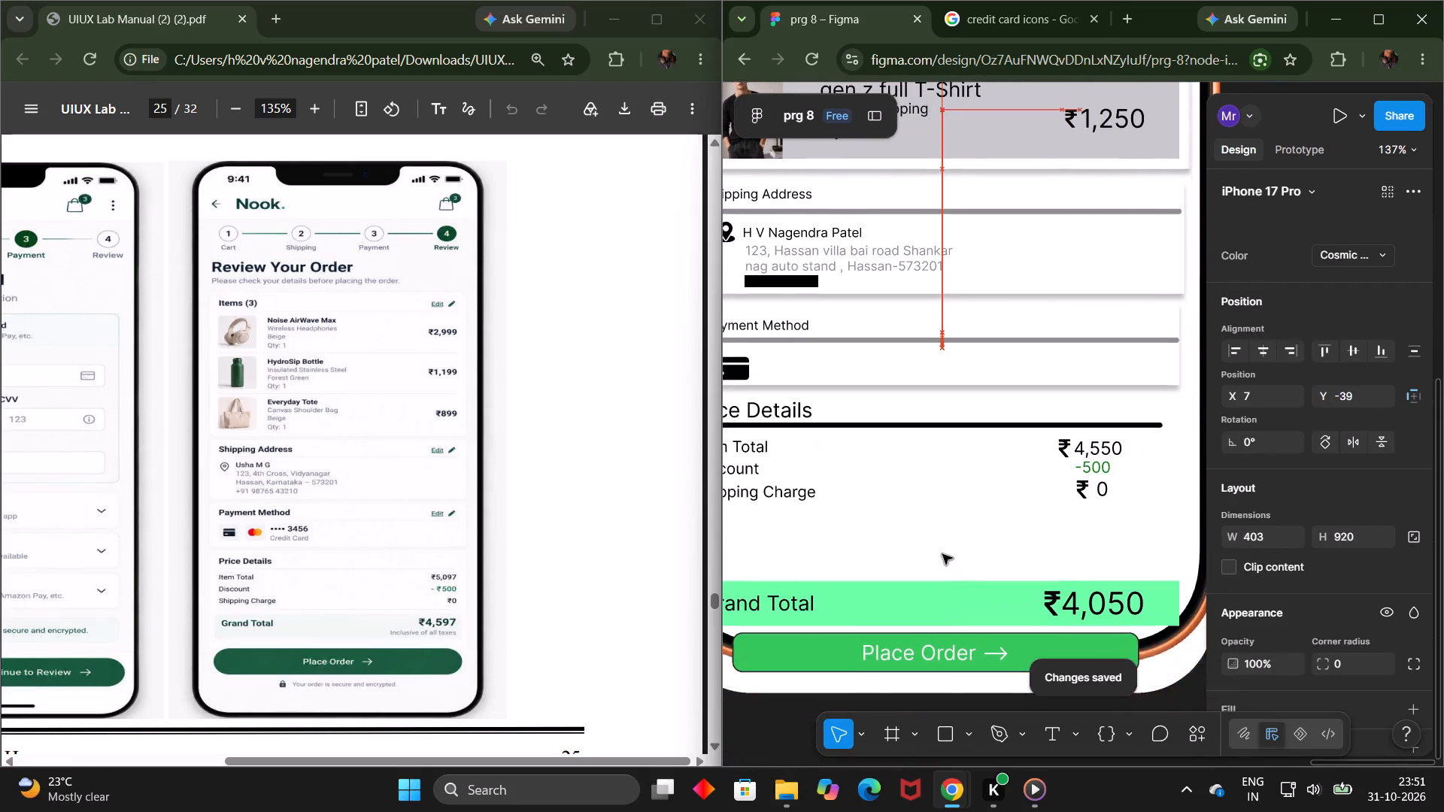
drag(942, 554, 943, 593)
click(943, 593)
drag(943, 593, 946, 547)
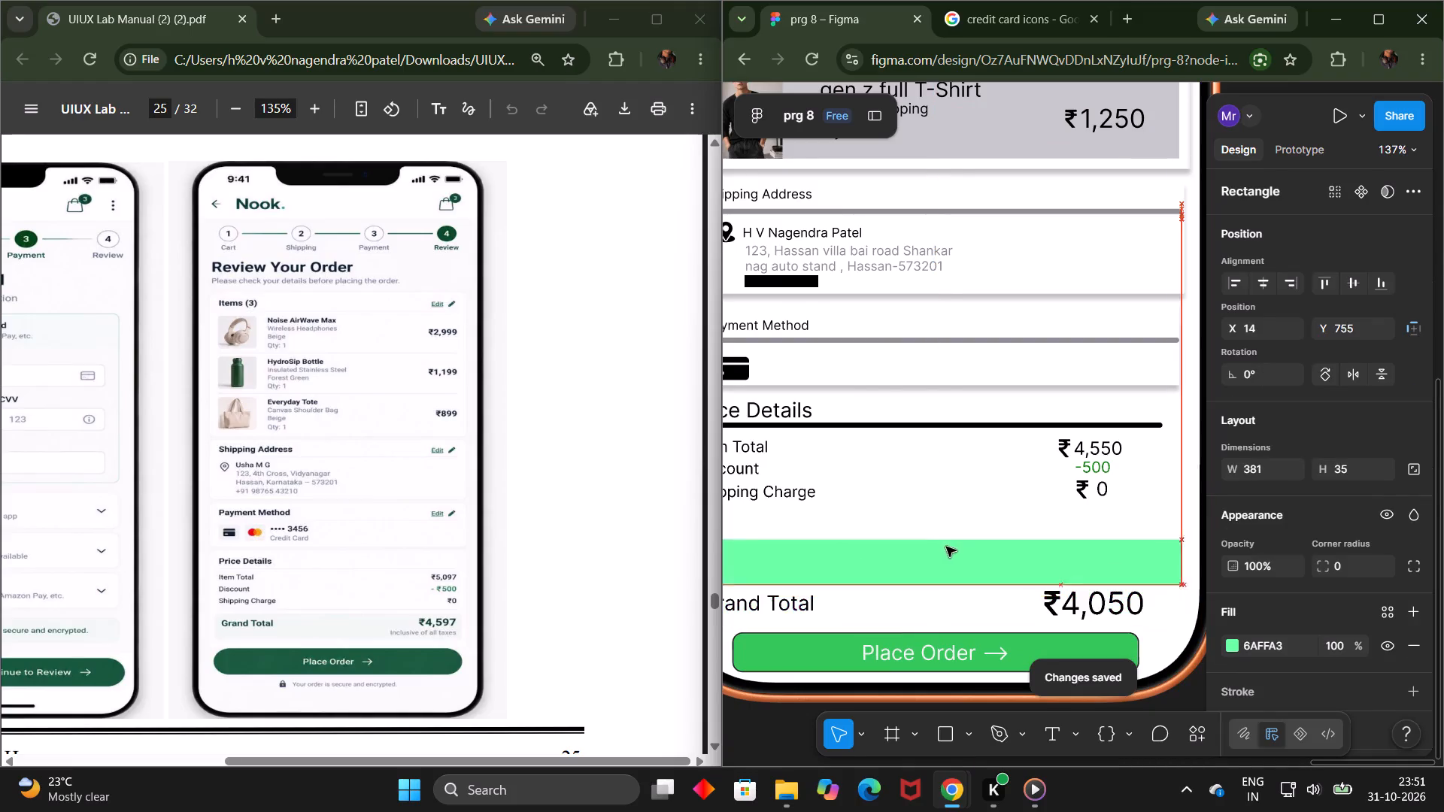
drag(946, 547, 946, 514)
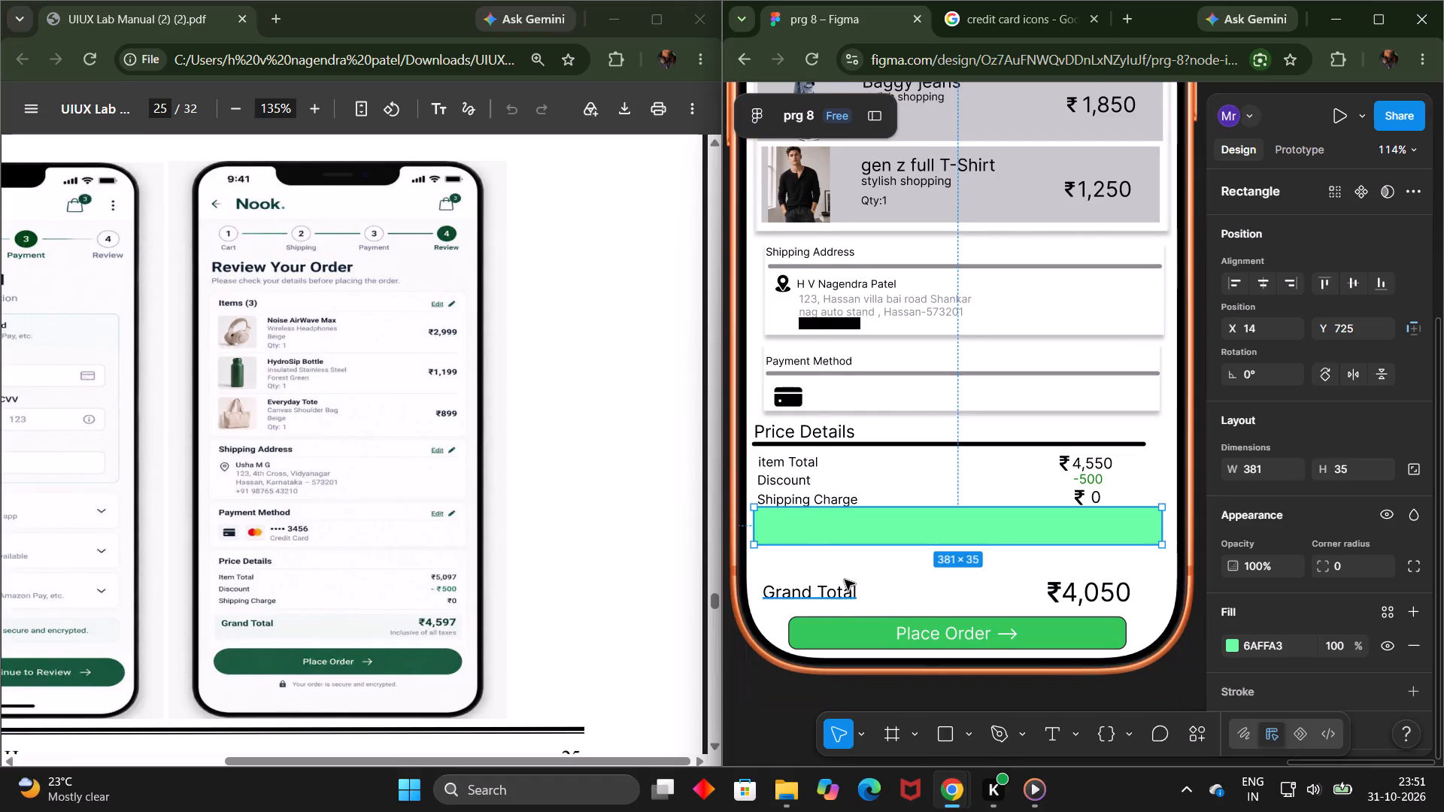
click(845, 580)
drag(878, 515, 875, 526)
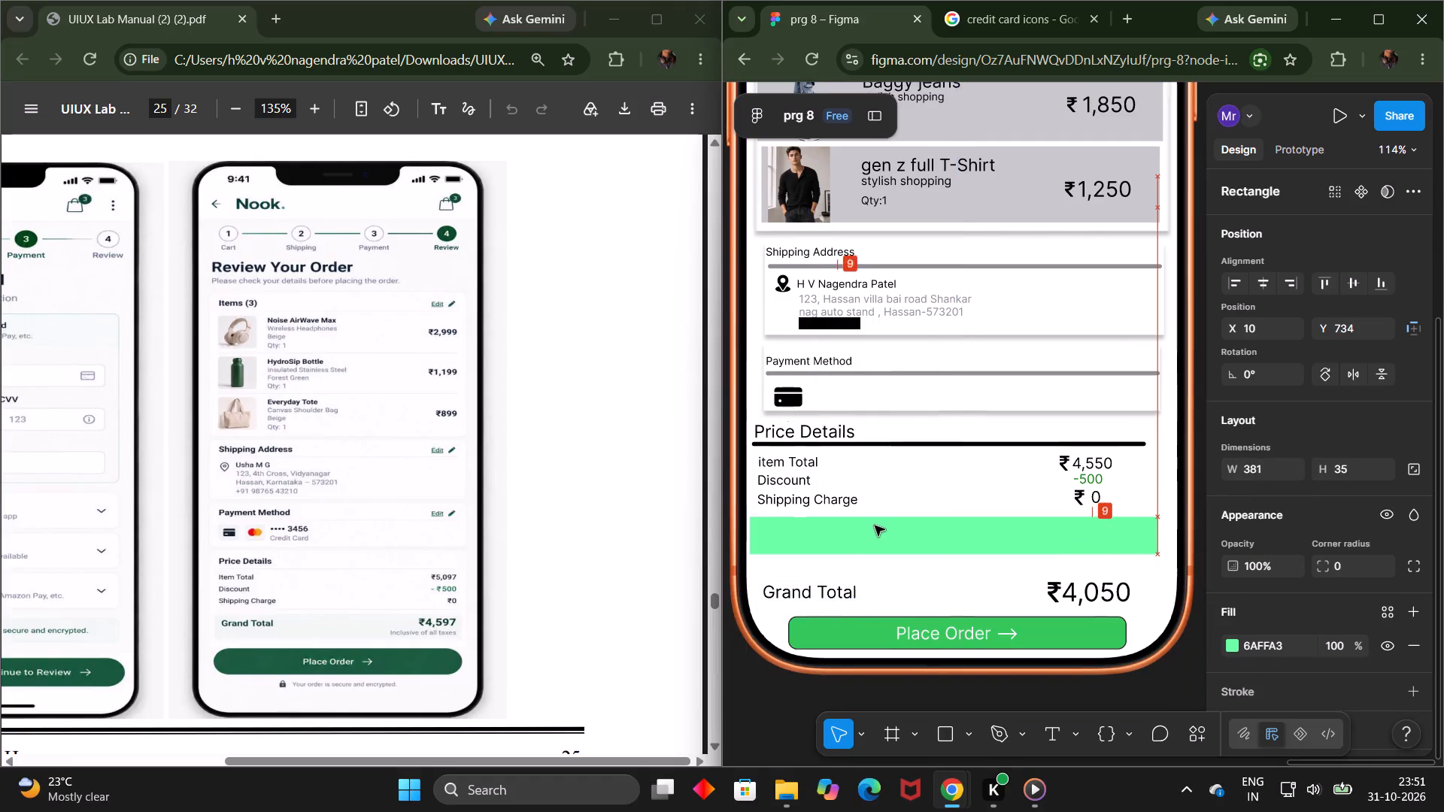
drag(875, 526, 874, 527)
Duplicate the black Price Details divider and place the copy under the Shipping Charge row, at about X 10, Y 723.
click(906, 446)
click(906, 446)
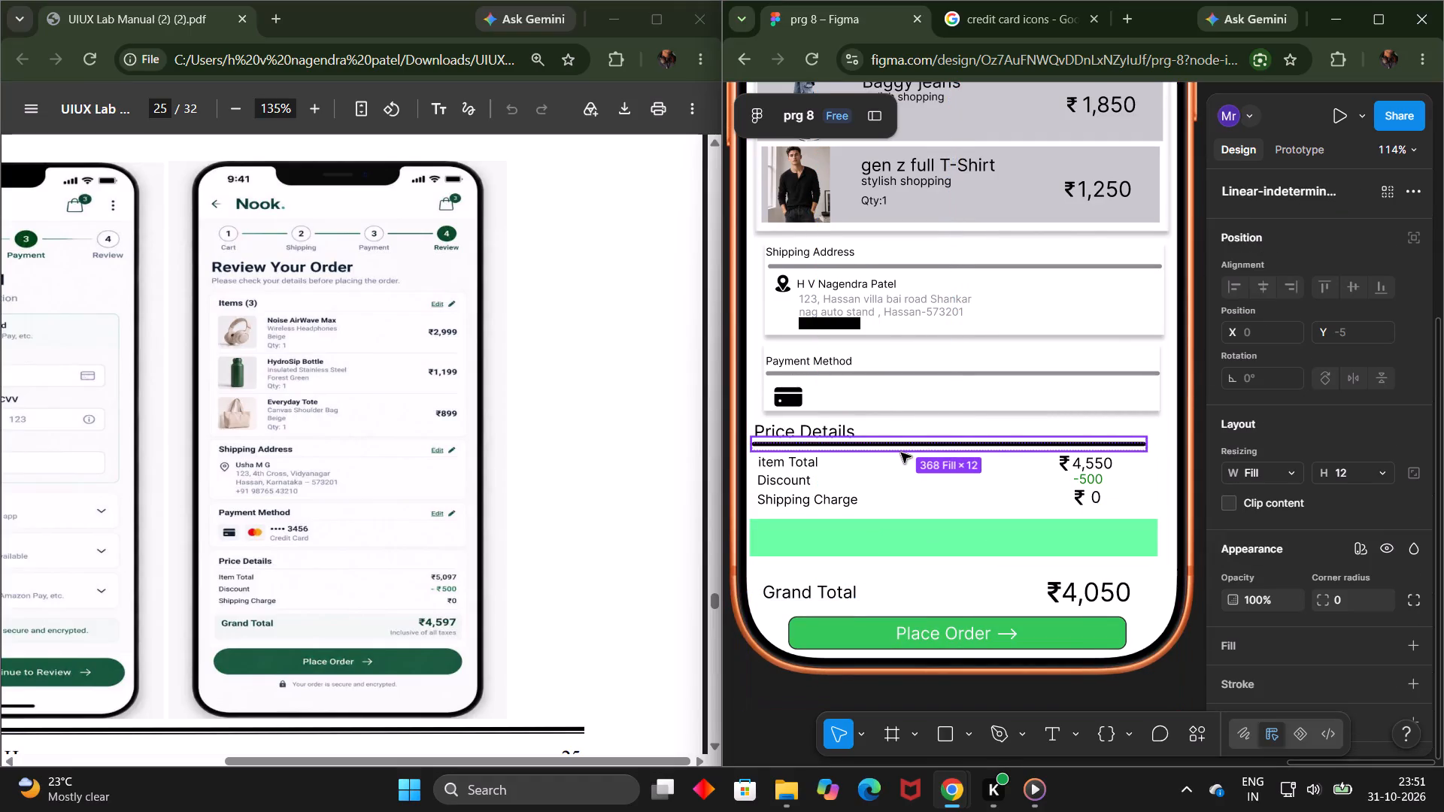
key(ctrl+c)
key(ctrl+v)
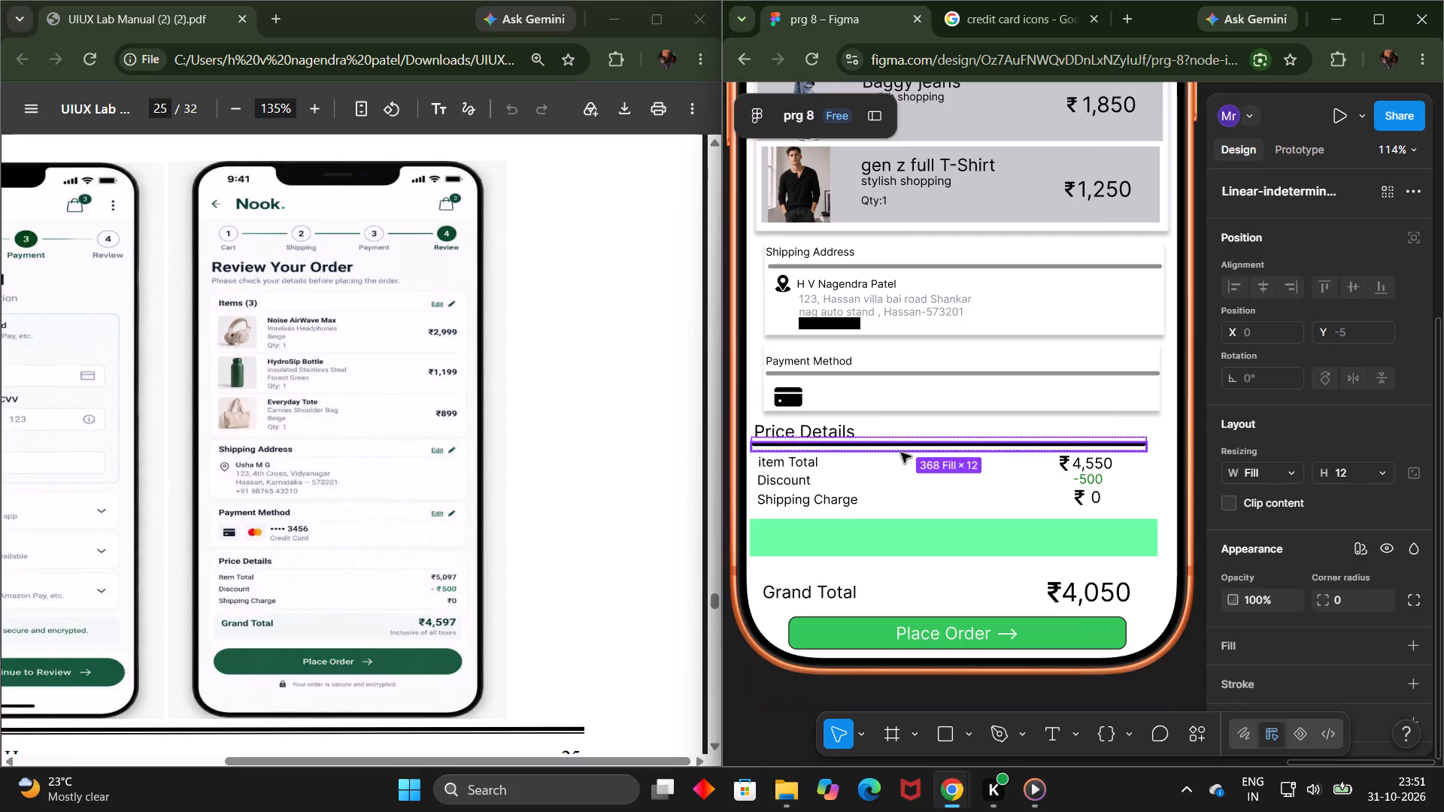
drag(934, 420, 809, 510)
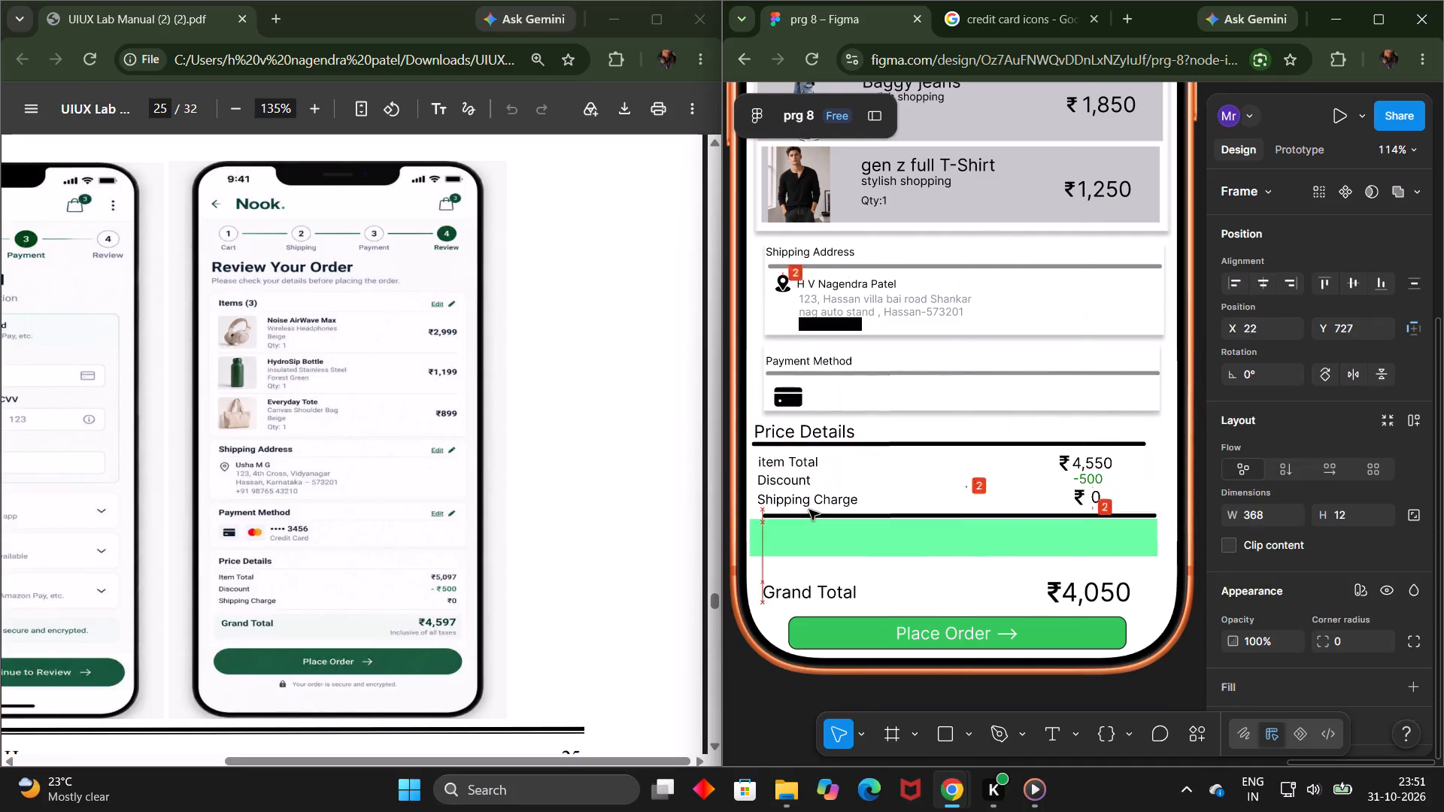
drag(809, 510, 797, 505)
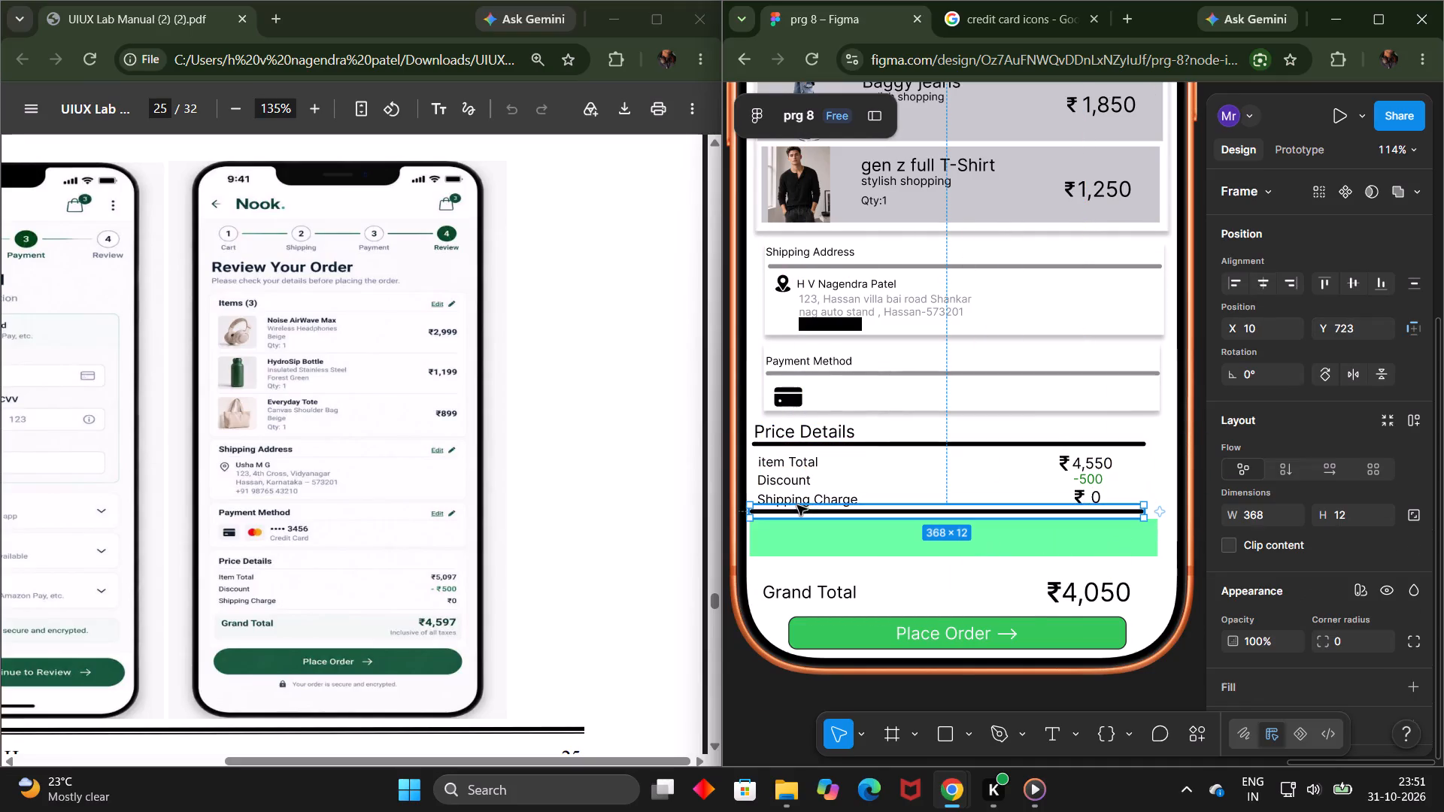
click(718, 625)
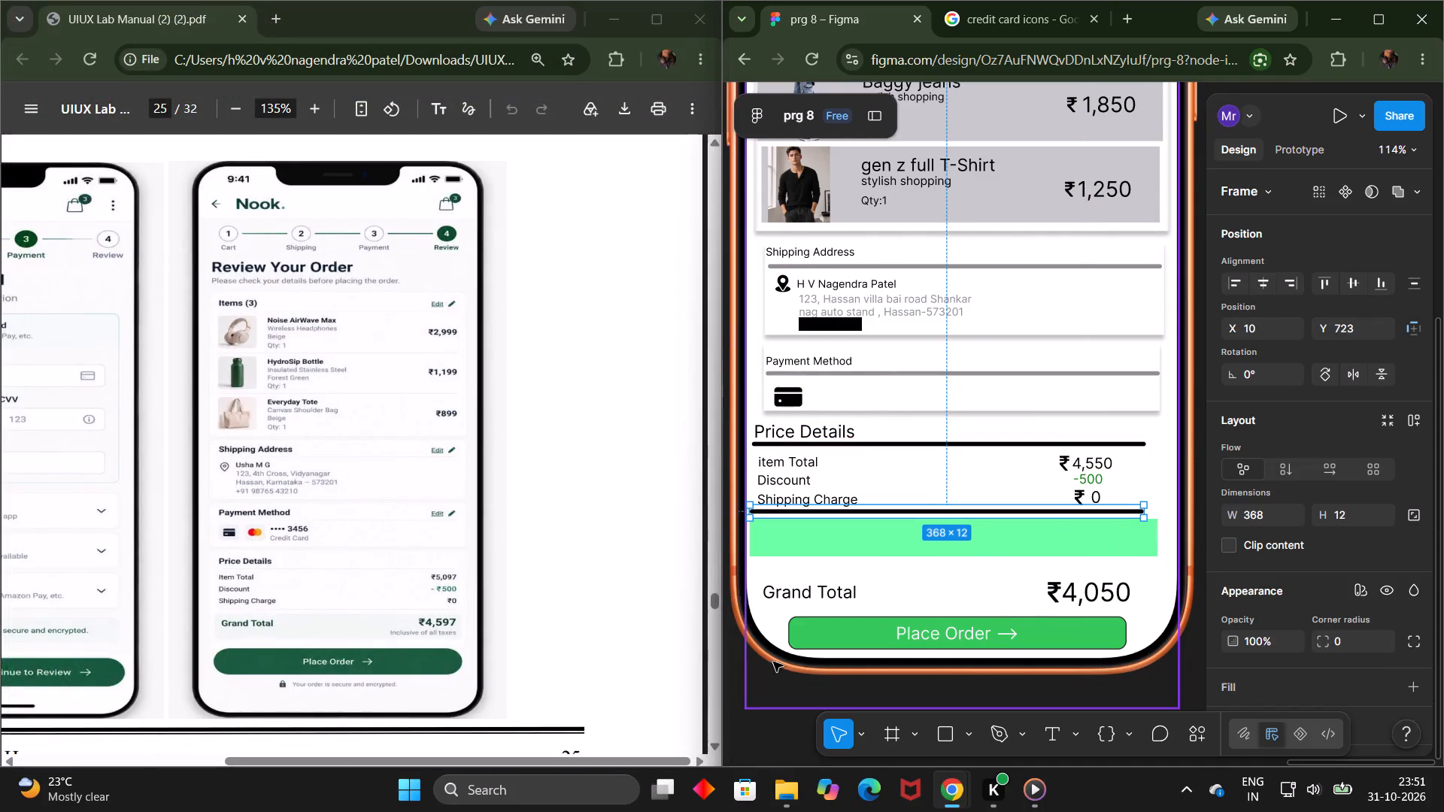
click(752, 734)
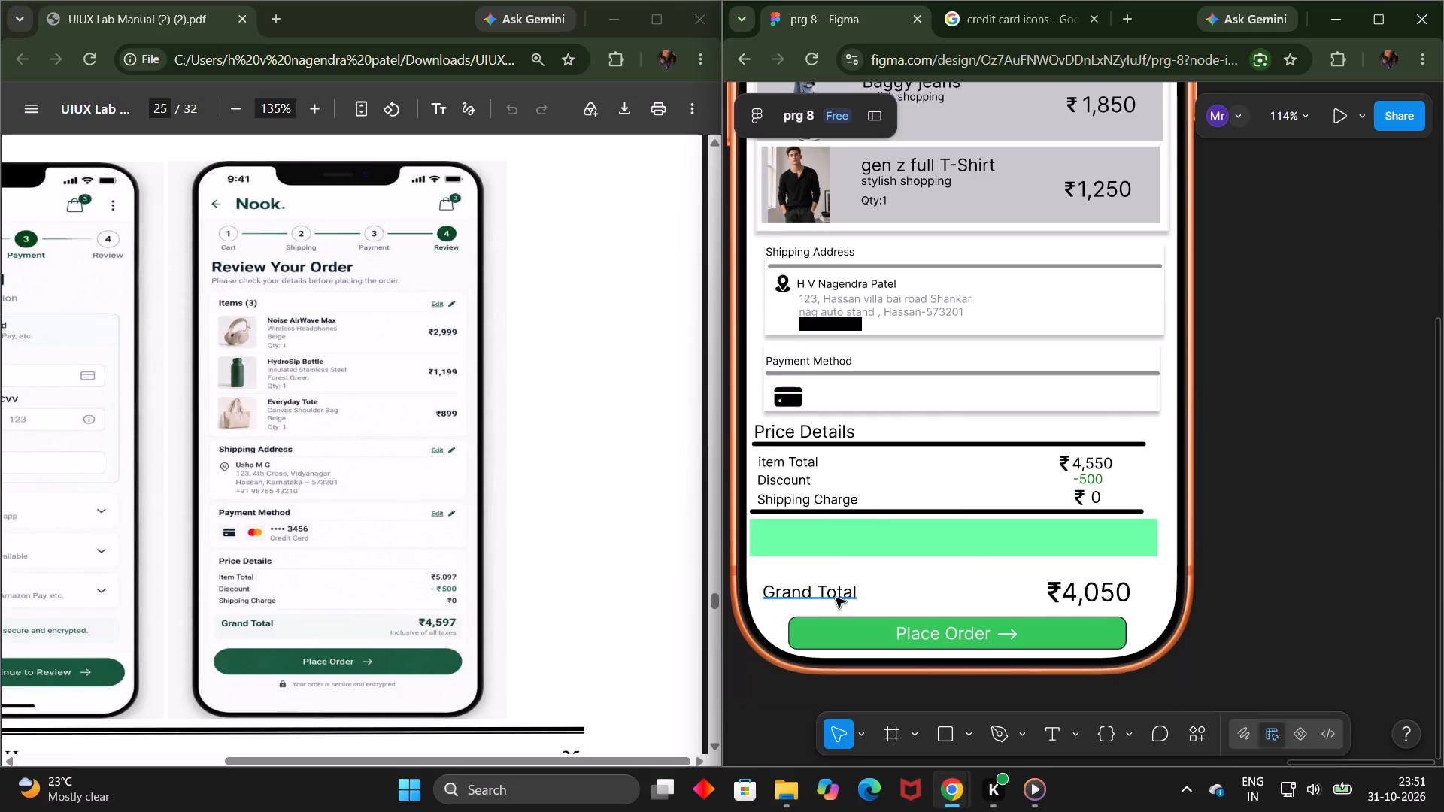
Move the Grand Total label, the 4,050 amount and its rupee symbol up onto the green band, with the label at about X 15, Y 744.
drag(836, 598, 829, 542)
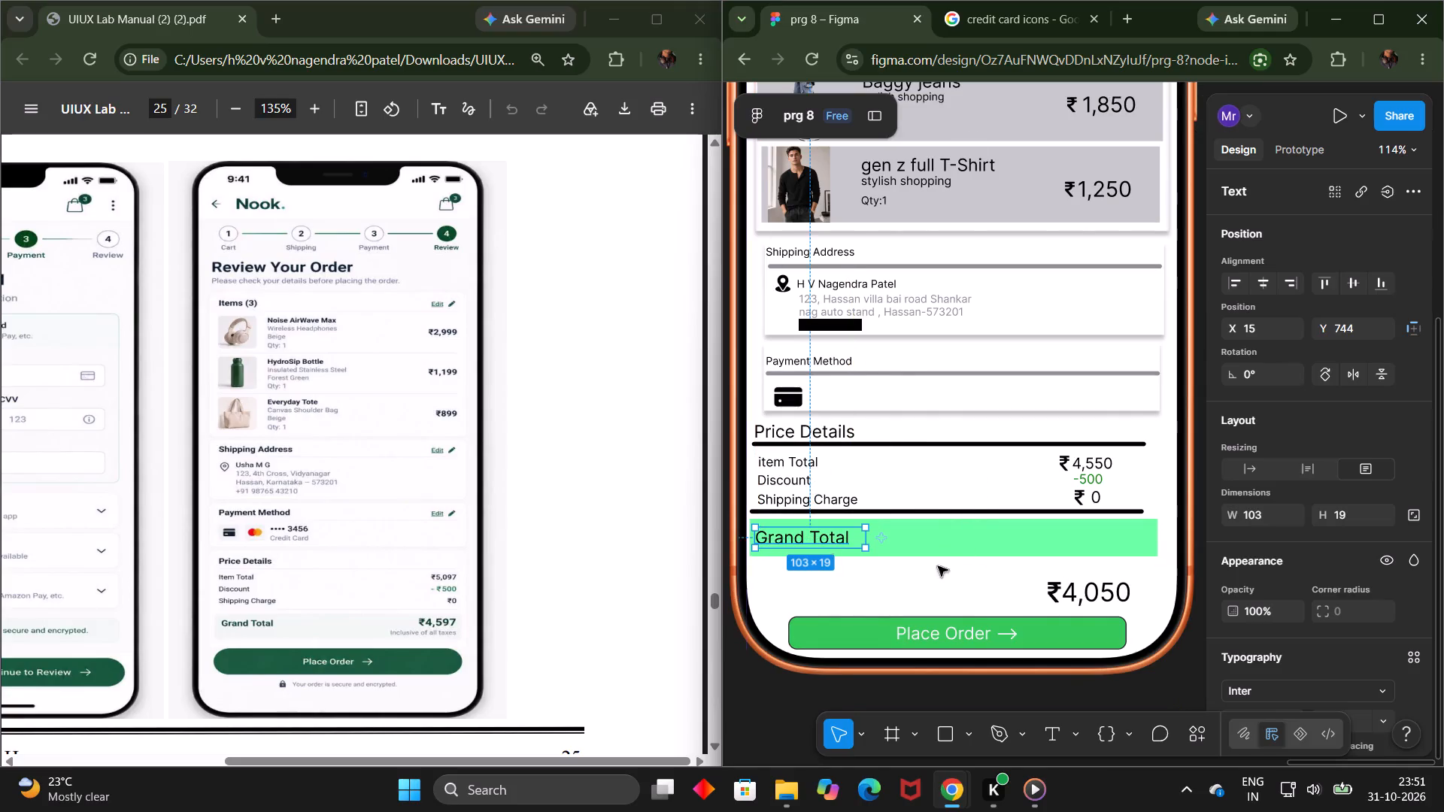
drag(1074, 593, 1078, 544)
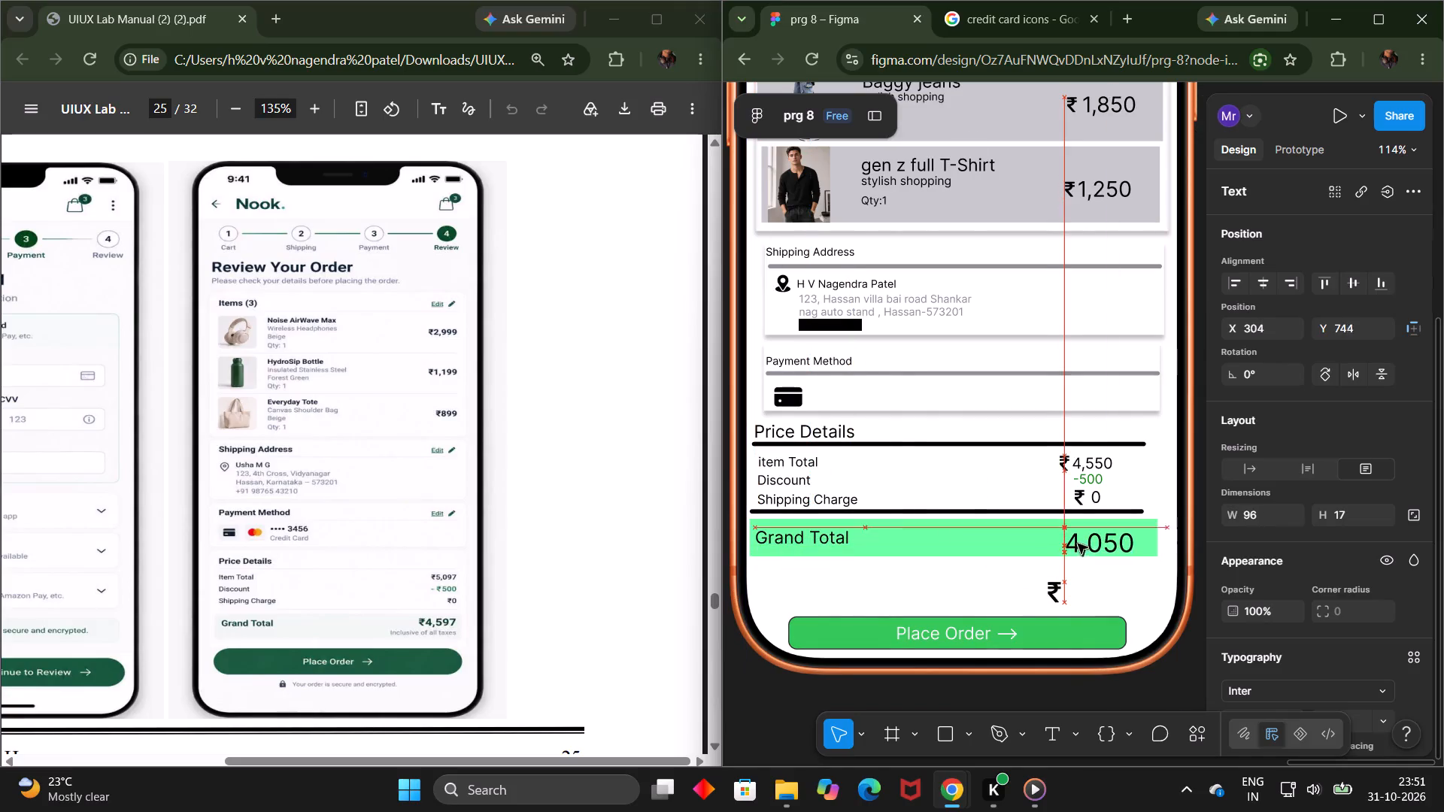
drag(1078, 544, 1079, 538)
click(1051, 594)
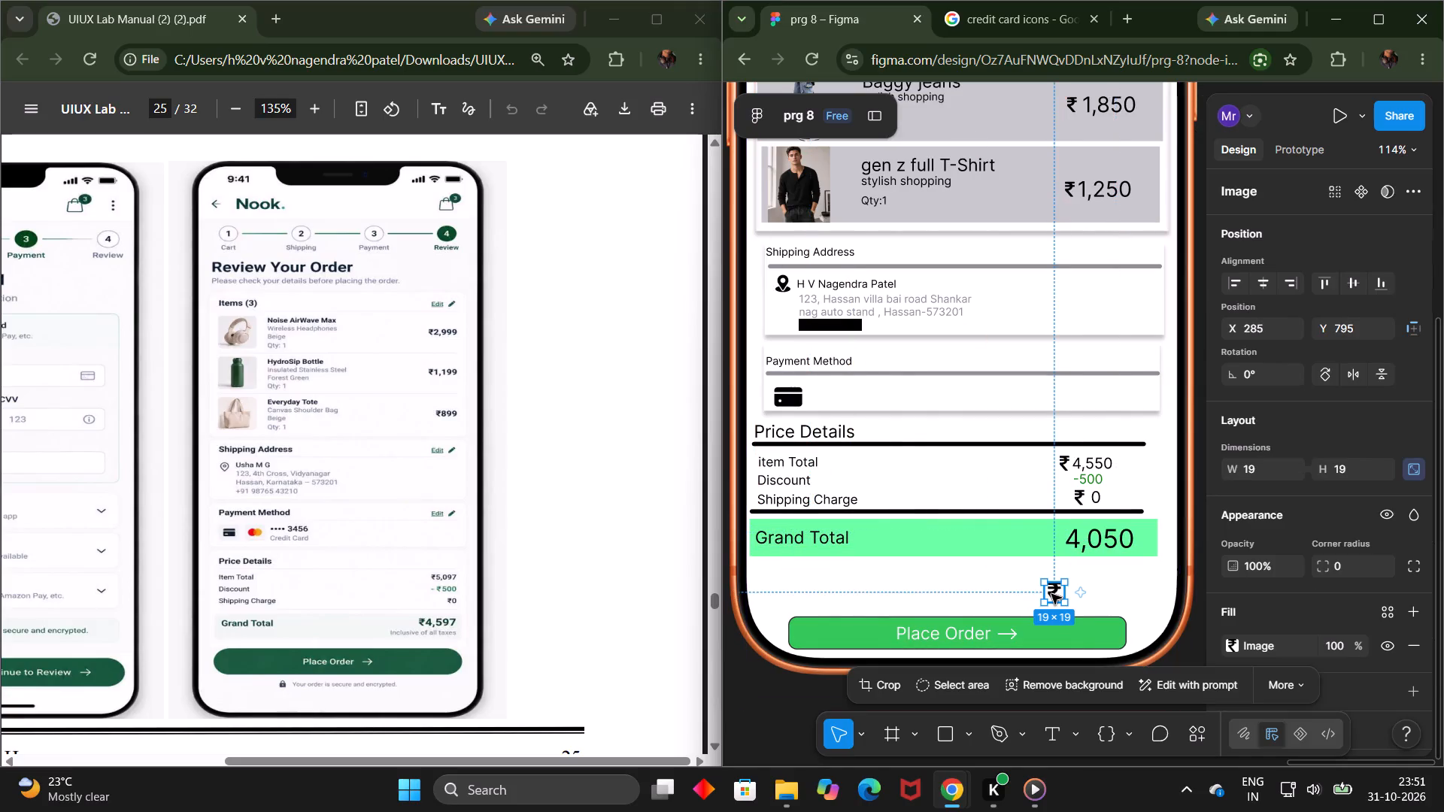
drag(1051, 594, 1051, 538)
click(735, 731)
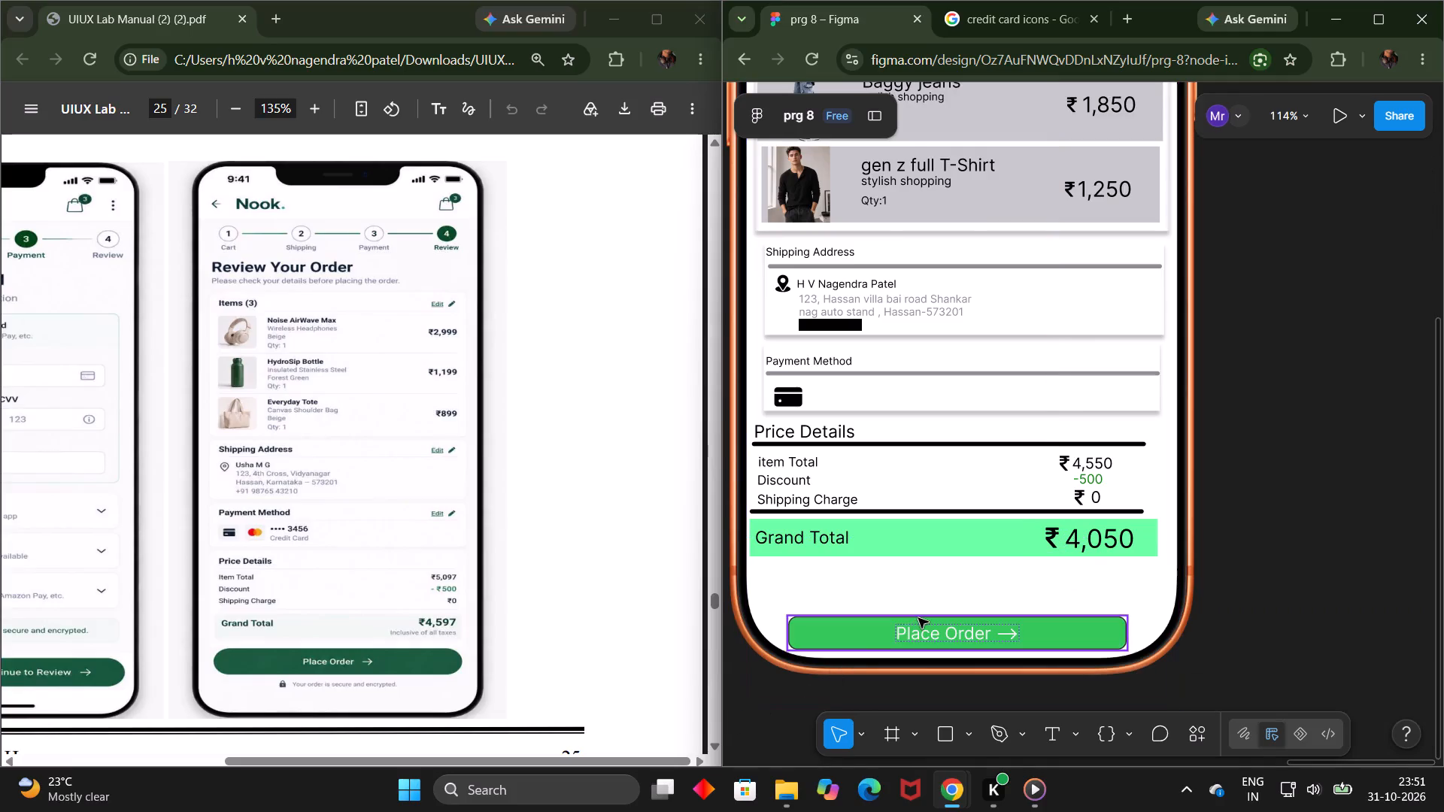
Move the Place Order button up below the Grand Total band to about Y 792 and widen it slightly on both sides.
drag(918, 618, 916, 580)
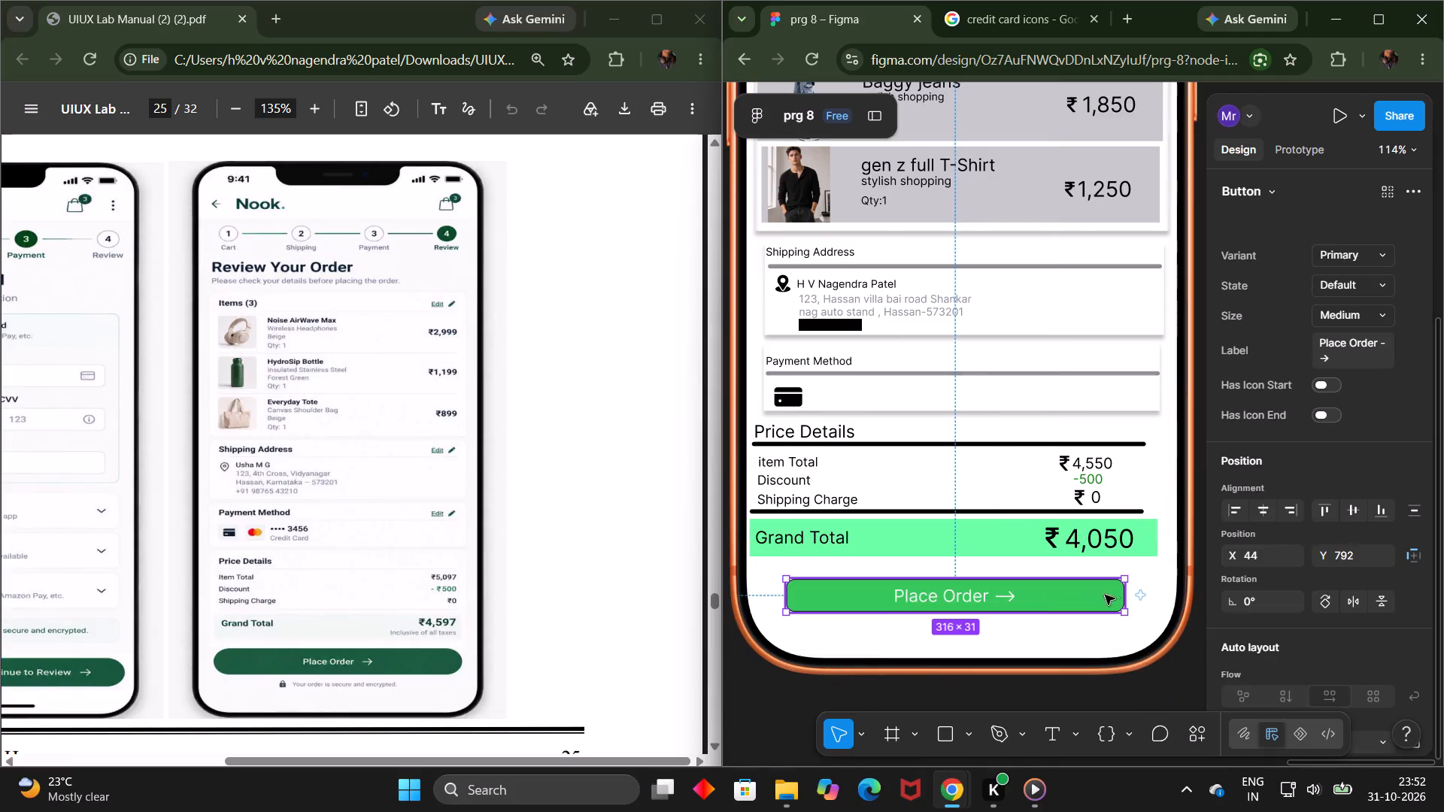
drag(1122, 594, 1135, 592)
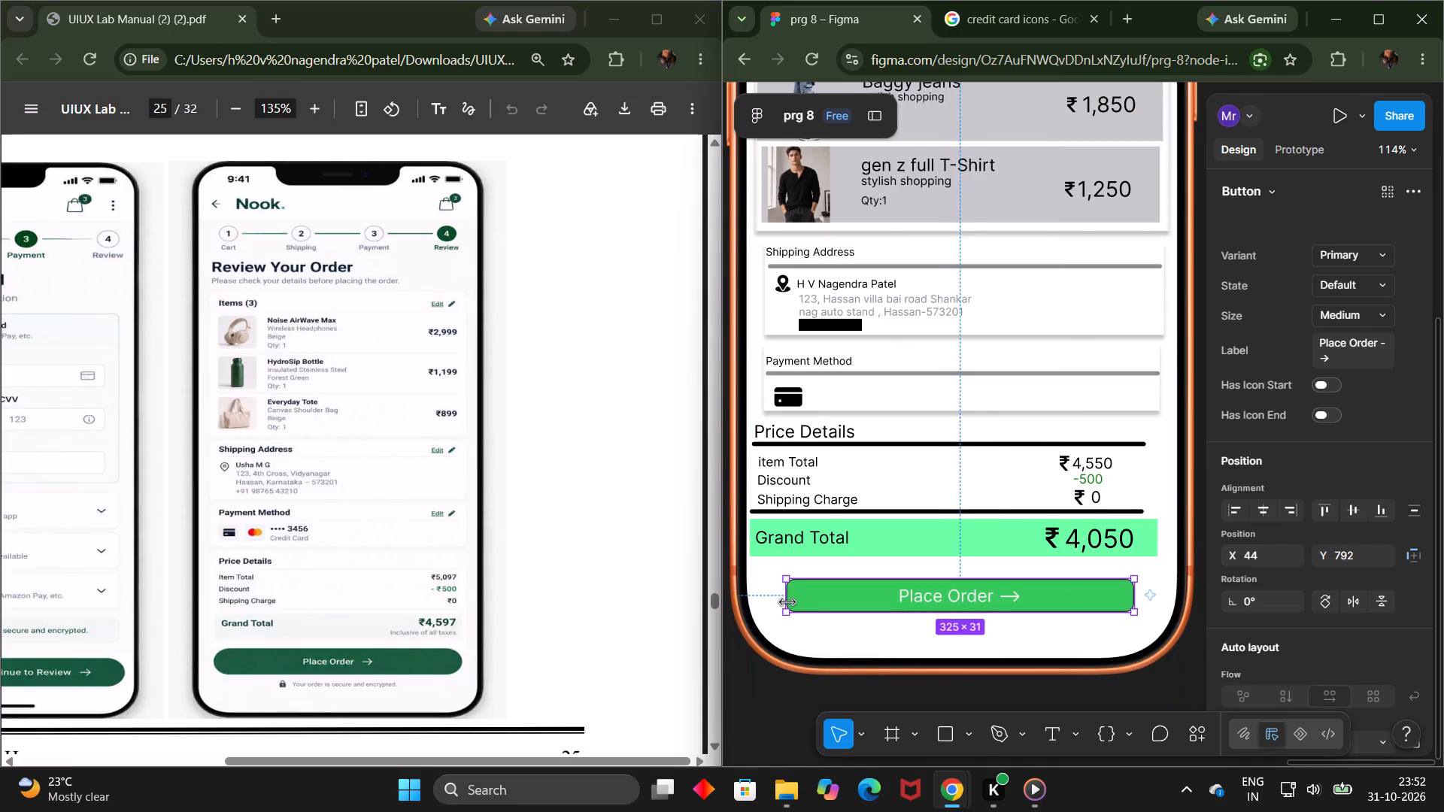
drag(787, 600, 779, 599)
click(754, 735)
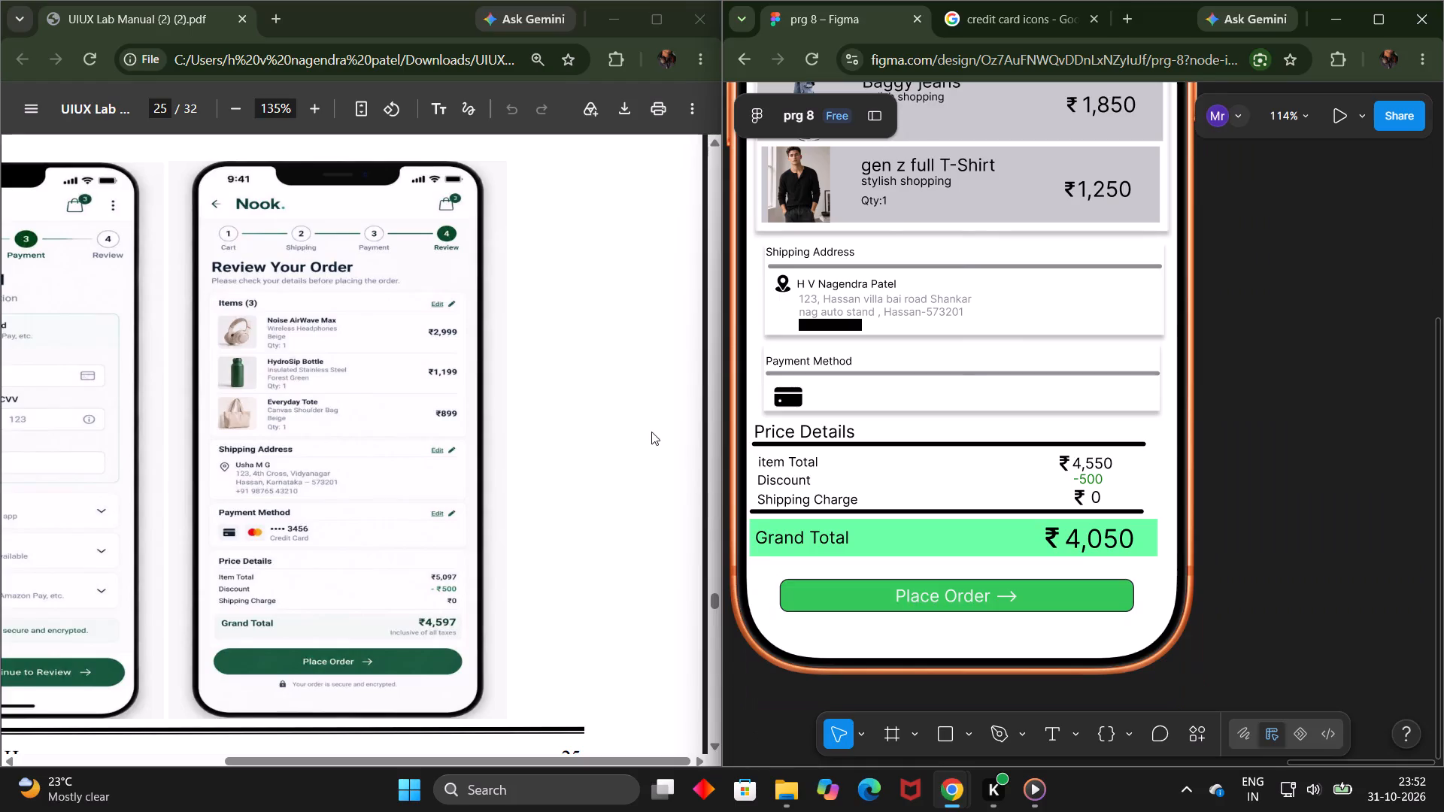
Look through the credit card icon image results for a Mastercard logo to use in the Payment Method section.
click(780, 395)
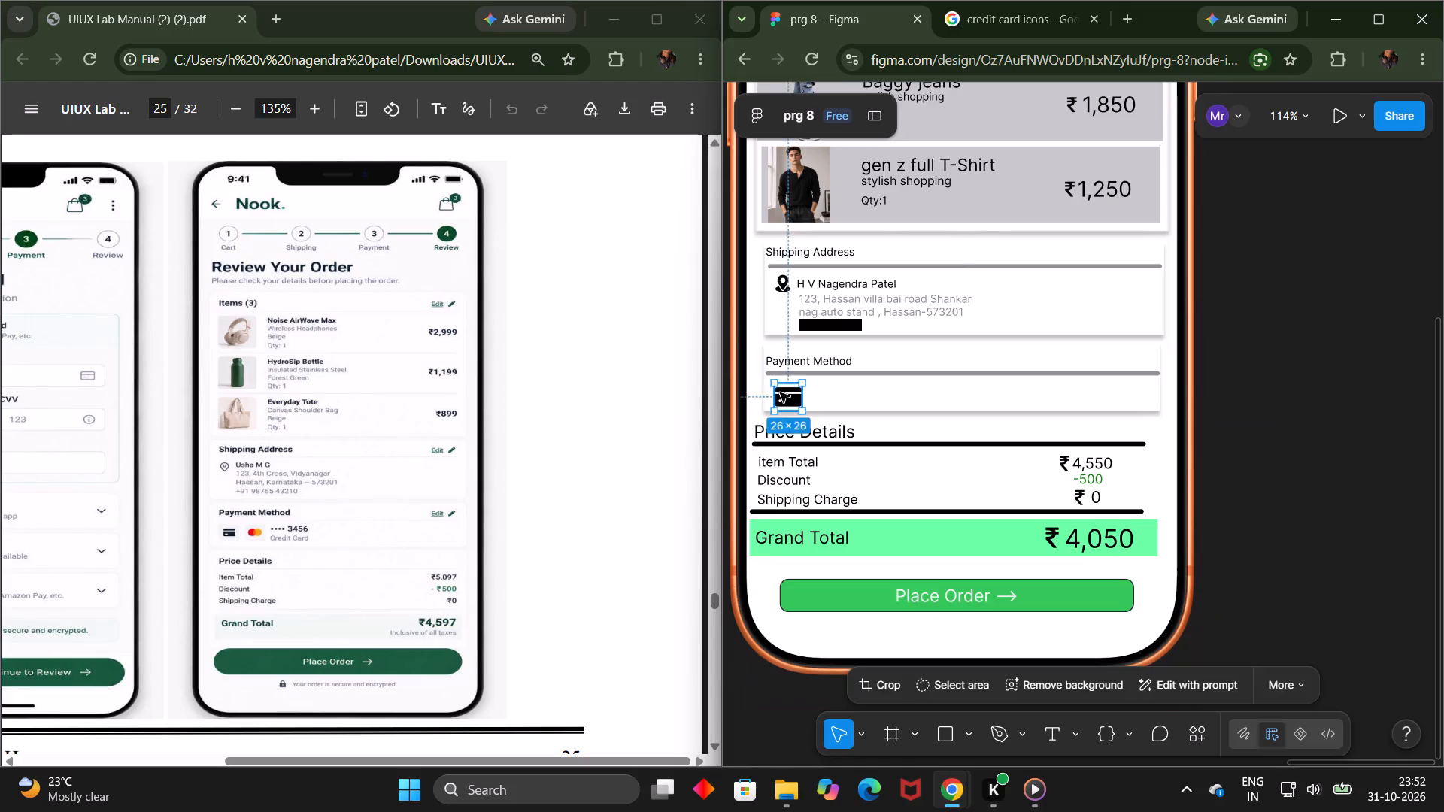
click(1006, 36)
scroll(1122, 329, down, 2)
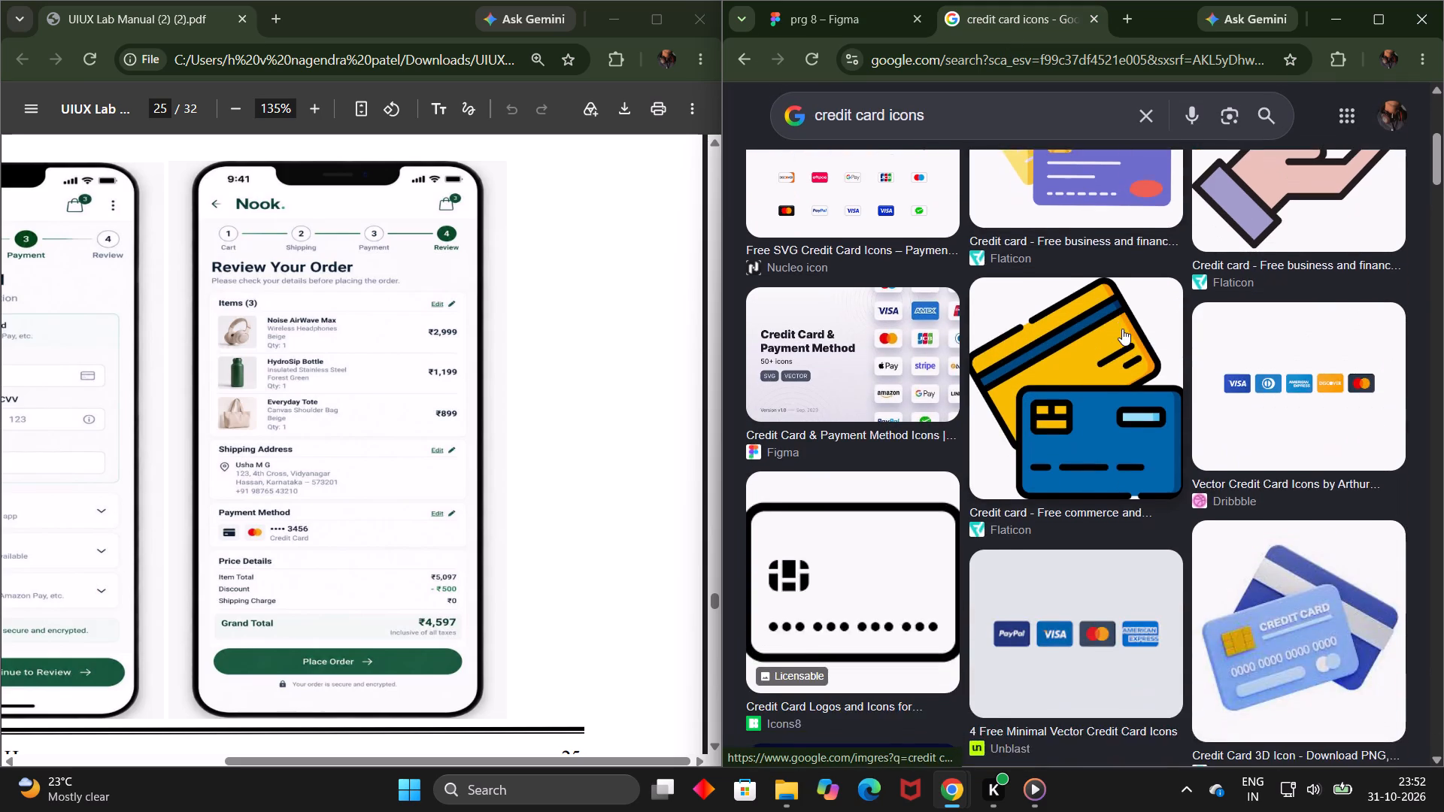
scroll(1122, 329, down, 6)
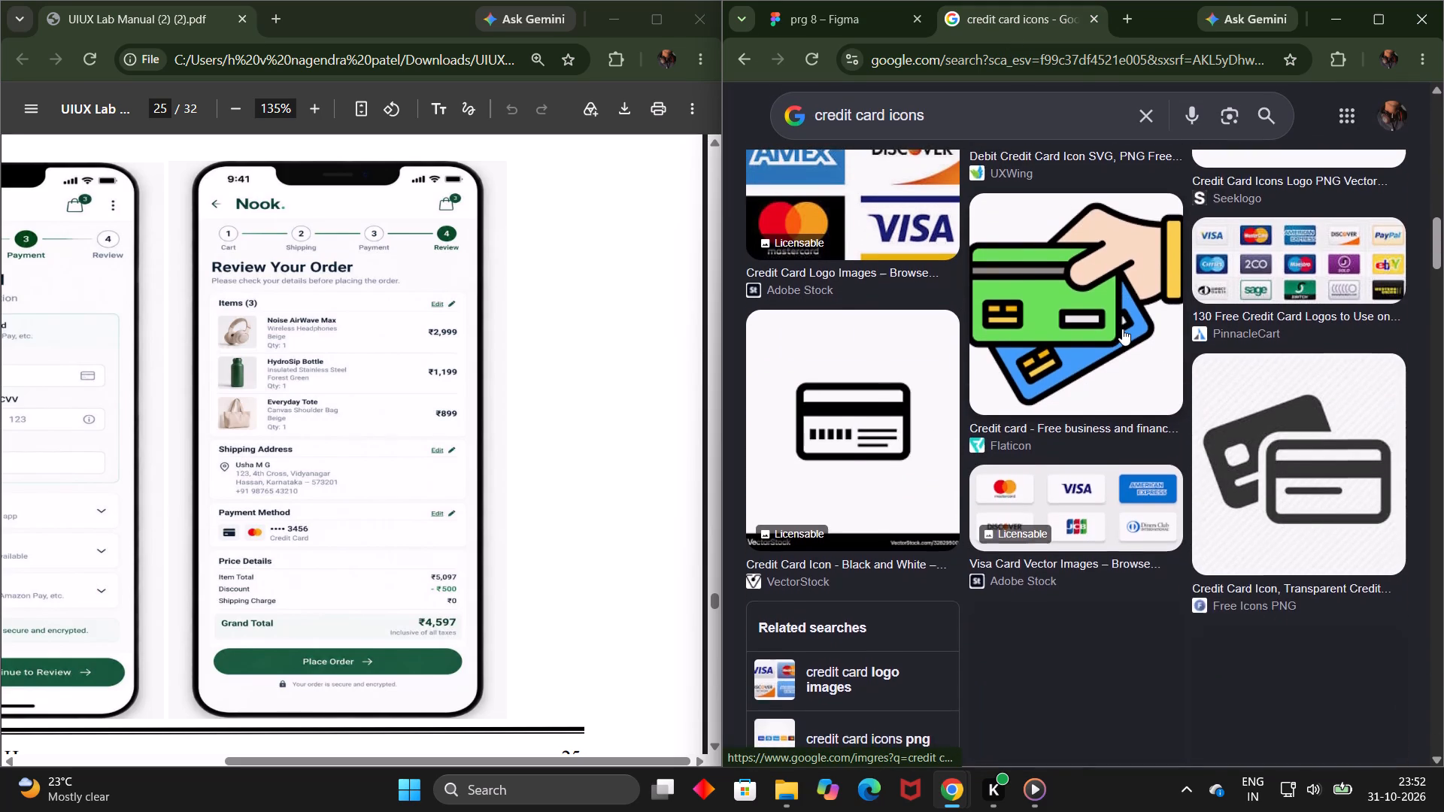
scroll(1122, 329, down, 3)
scroll(1122, 329, up, 7)
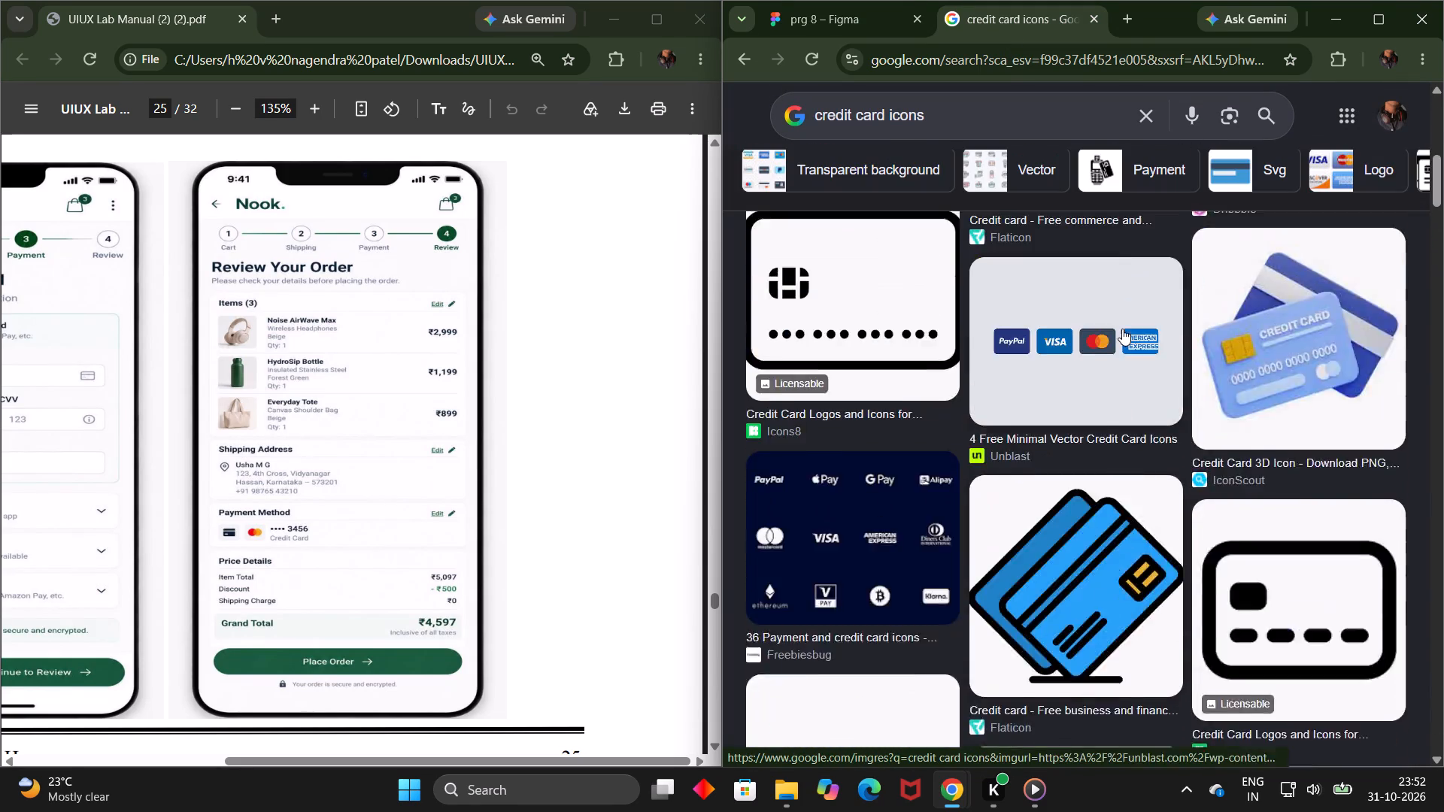
Search Google Images for "master card icons".
click(886, 116)
key(BackSpace)
key(BackSpace)
key(BackSpace)
key(BackSpace)
key(BackSpace)
key(BackSpace)
key(BackSpace)
key(BackSpace)
key(BackSpace)
key(BackSpace)
key(BackSpace)
key(BackSpace)
key(BackSpace)
key(BackSpace)
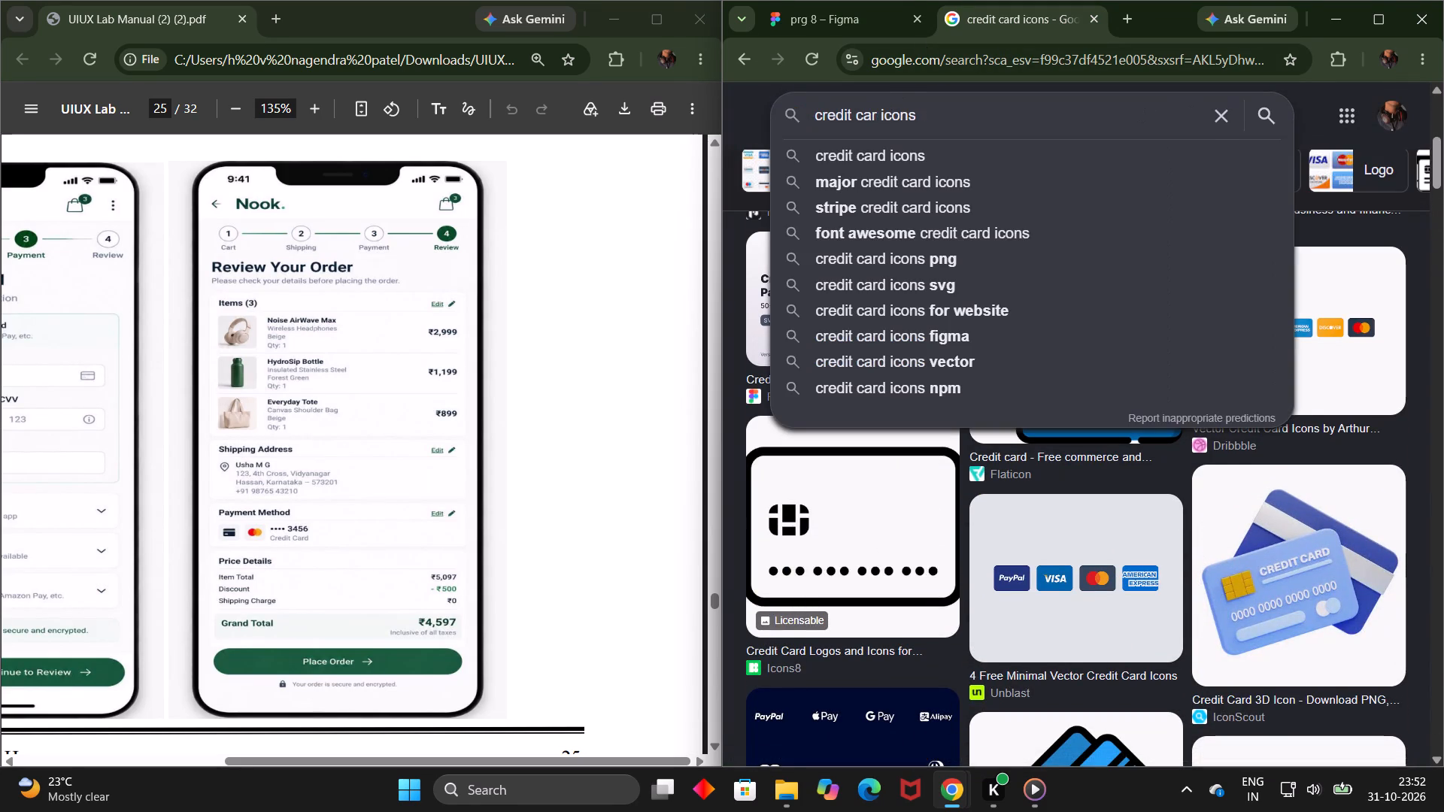
text(masterc)
key(BackSpace)
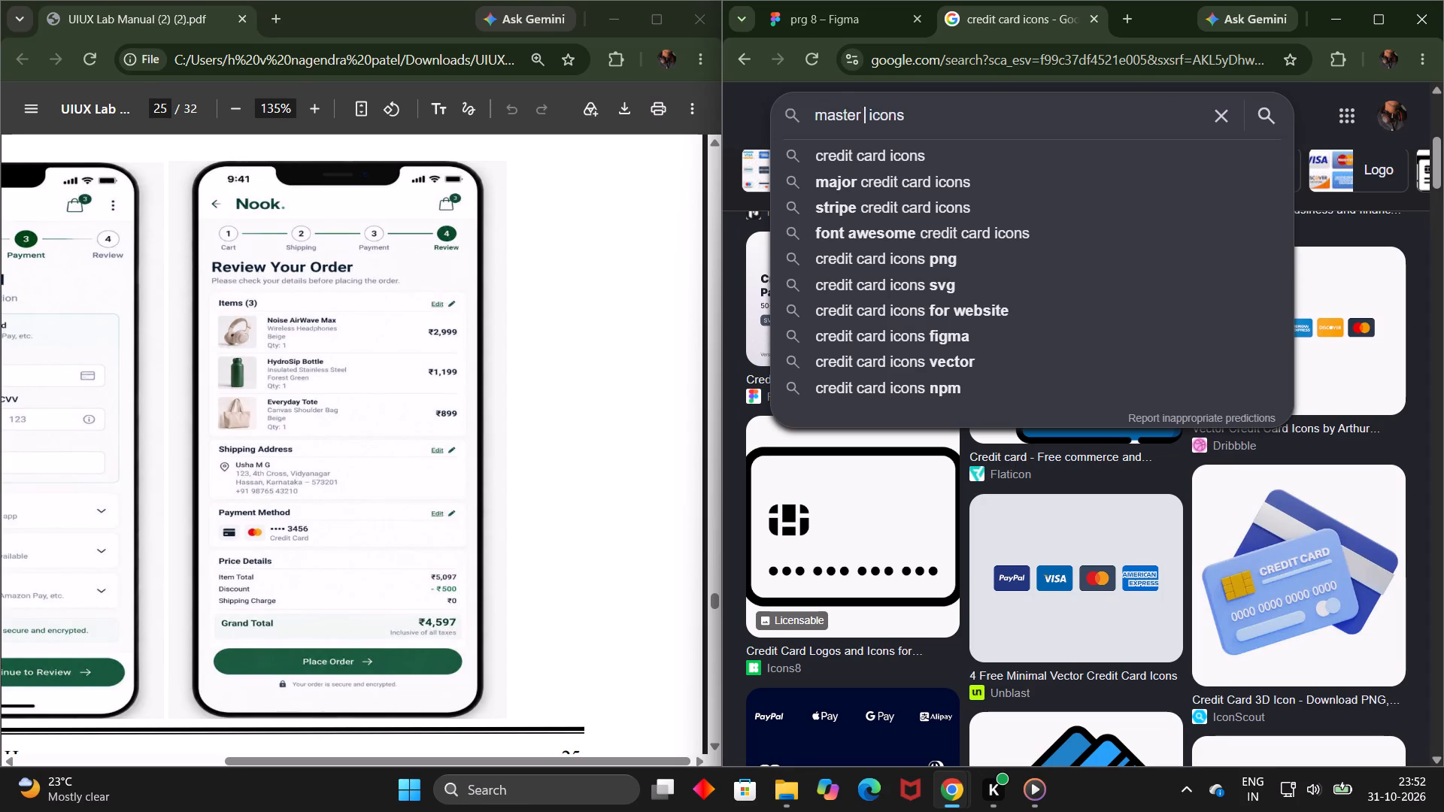
key(space)
text(card)
key(Return)
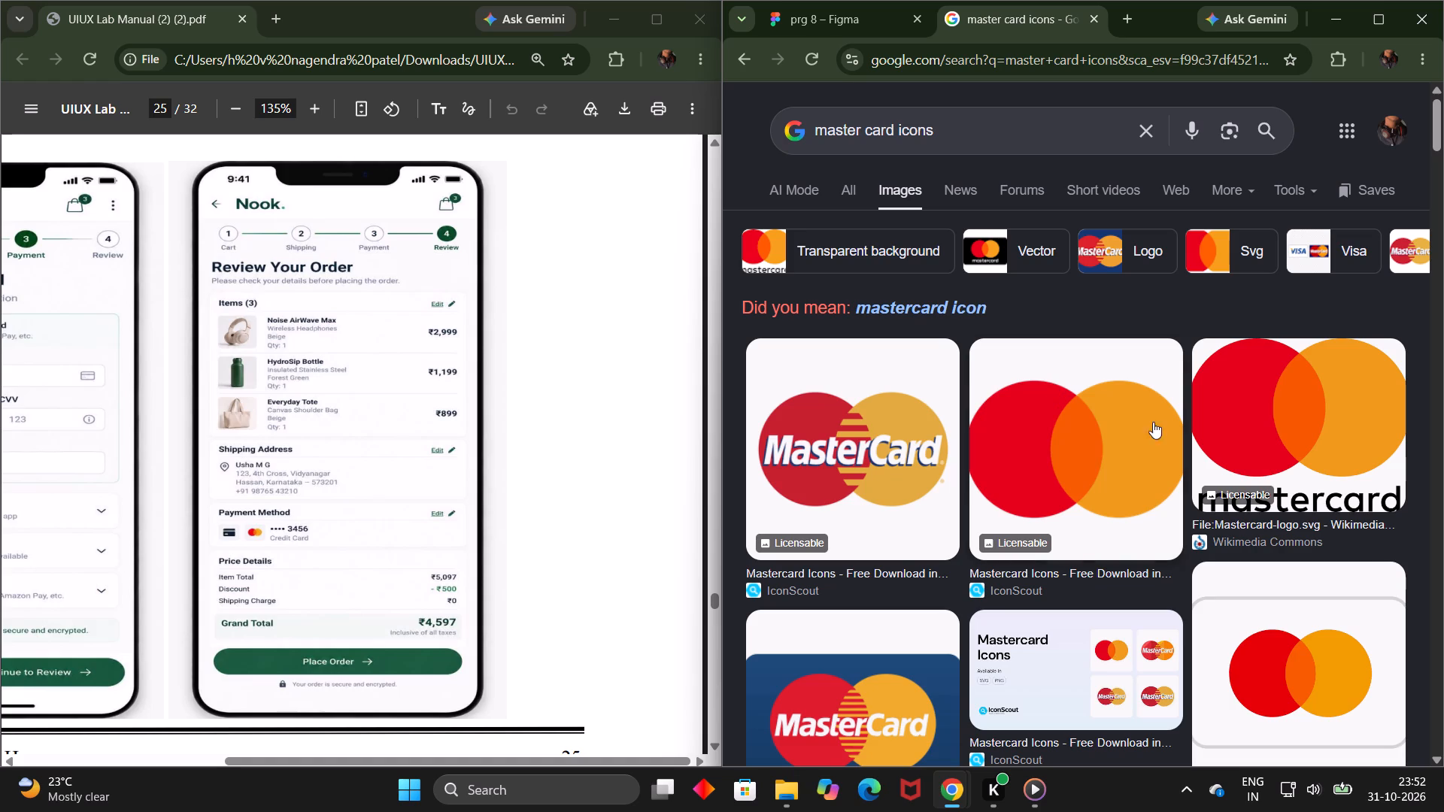
Copy the IconScout Mastercard logo with plain red and orange circles and paste it onto the Figma canvas.
click(1142, 453)
right_click(1192, 420)
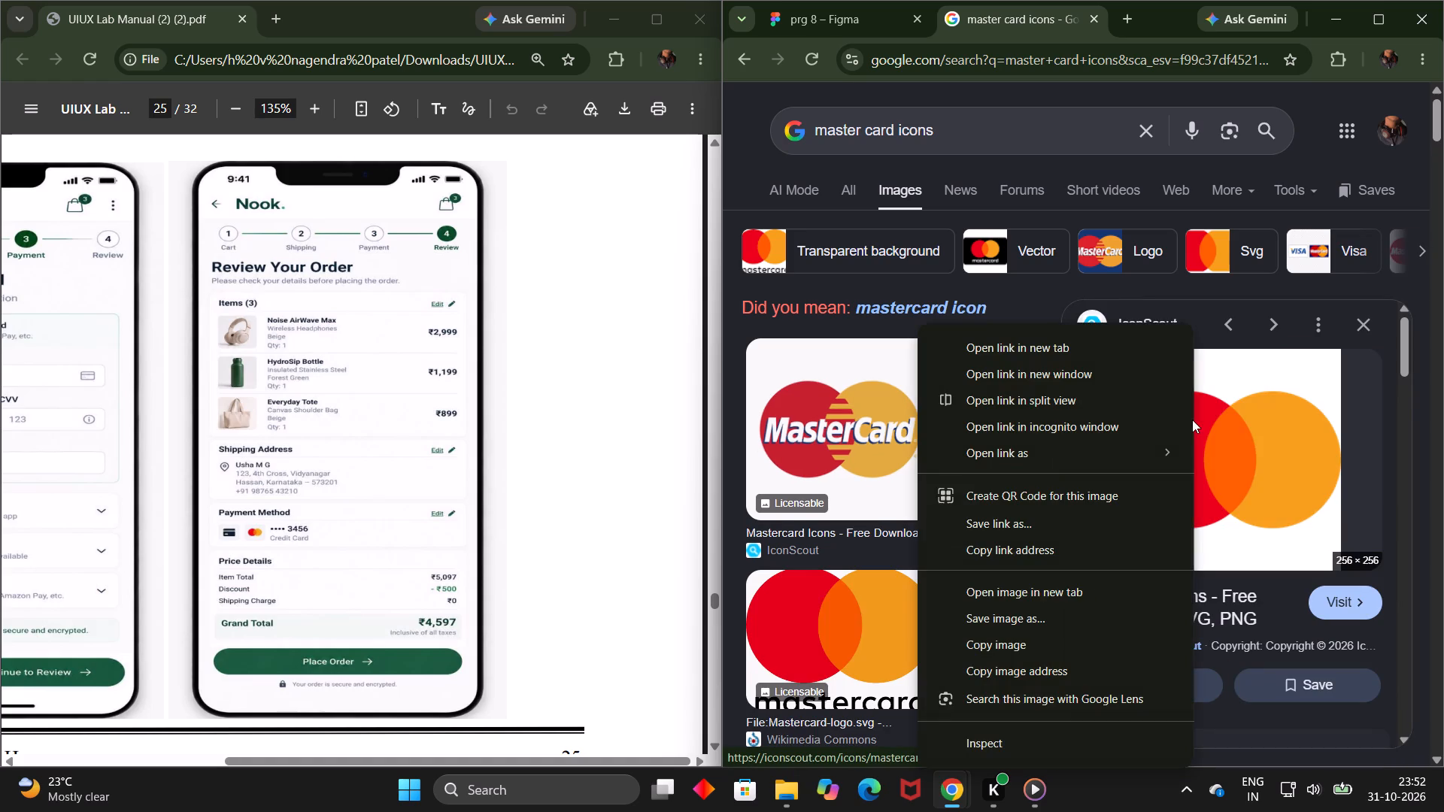
click(1056, 637)
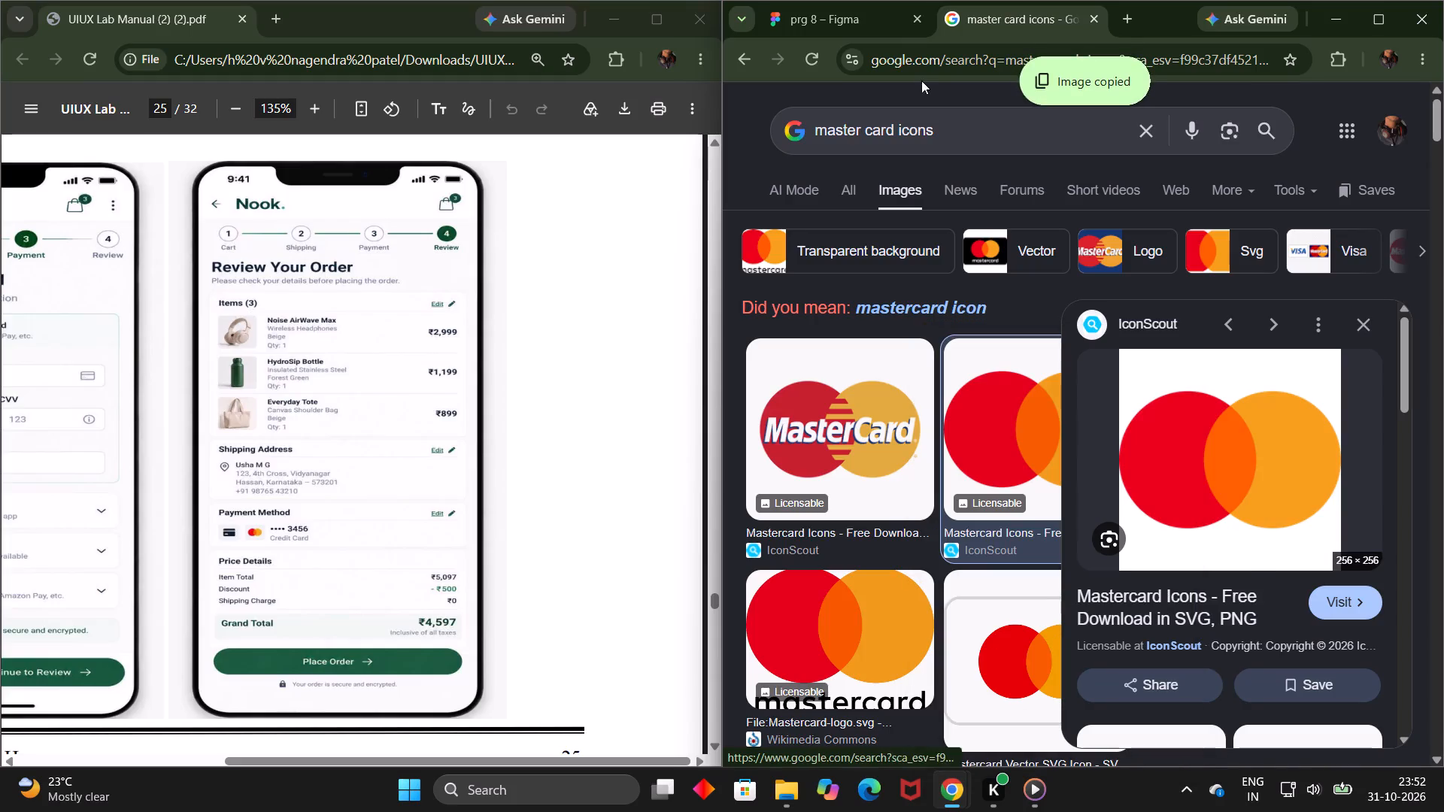
click(869, 20)
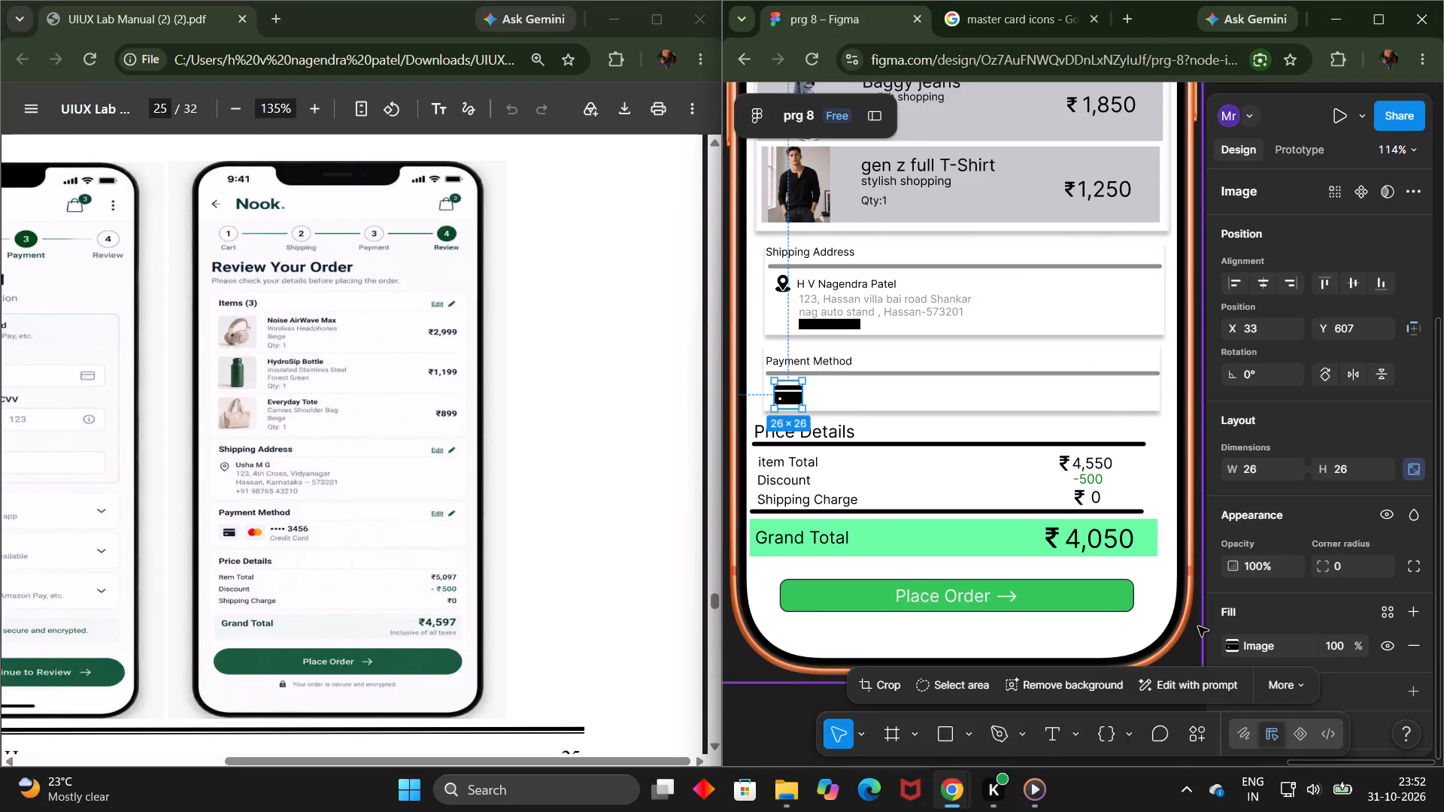
scroll(1195, 650, down, 1)
click(1182, 646)
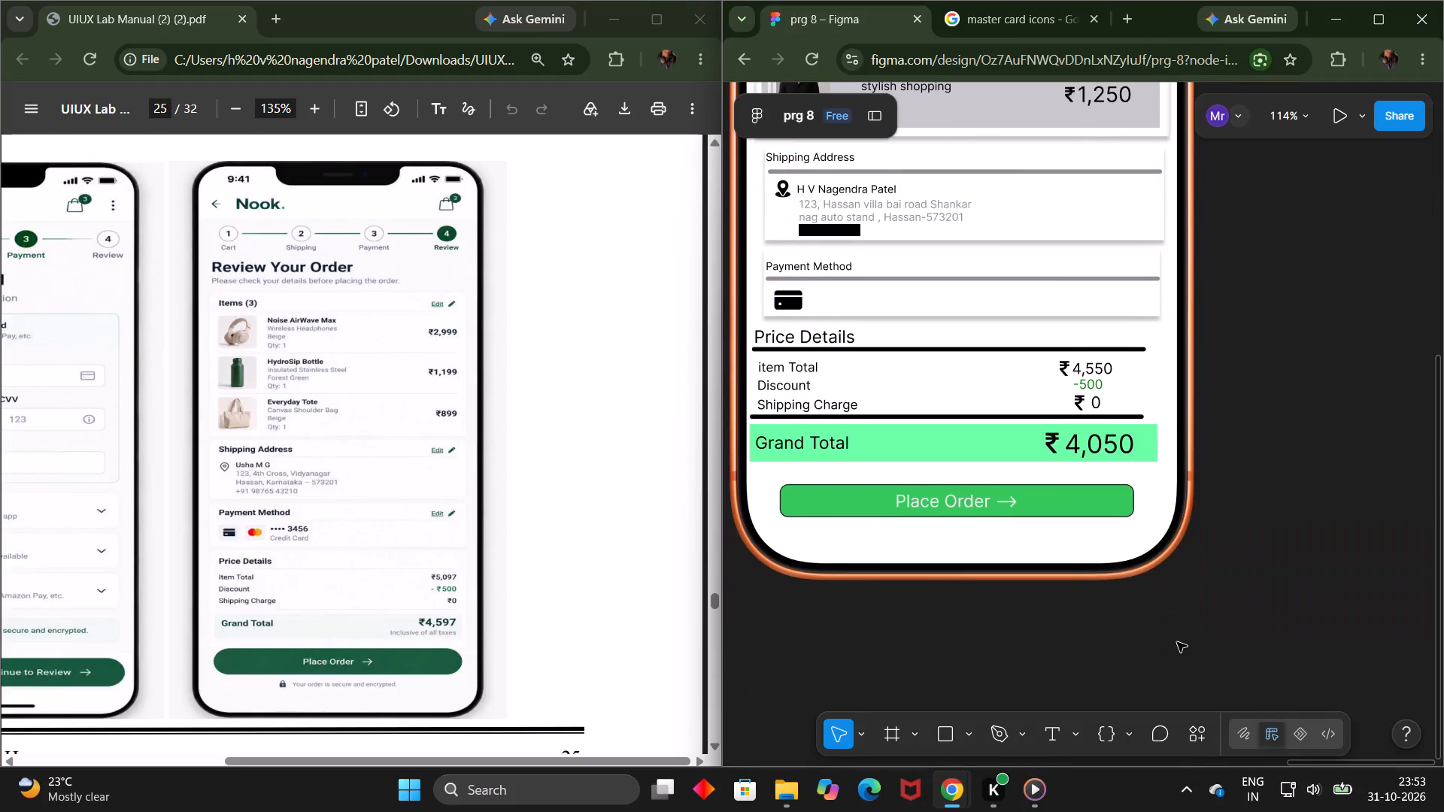
key(ctrl+v)
ctrl+click(1177, 642)
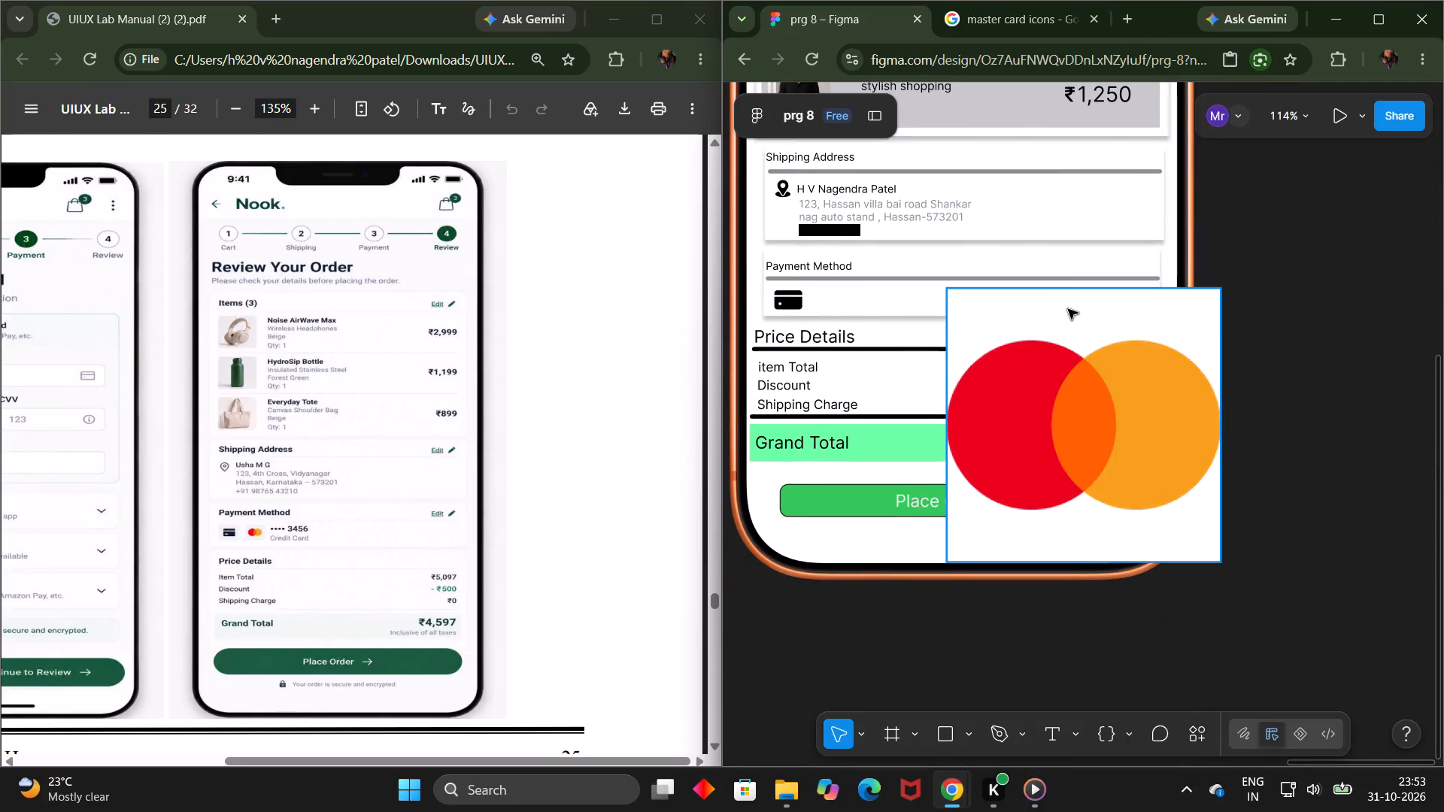
Shrink the Mastercard logo to 25 × 25 and place it beside the card icon under Payment Method, at about X 70, Y 608.
drag(1068, 309, 1046, 335)
click(1046, 335)
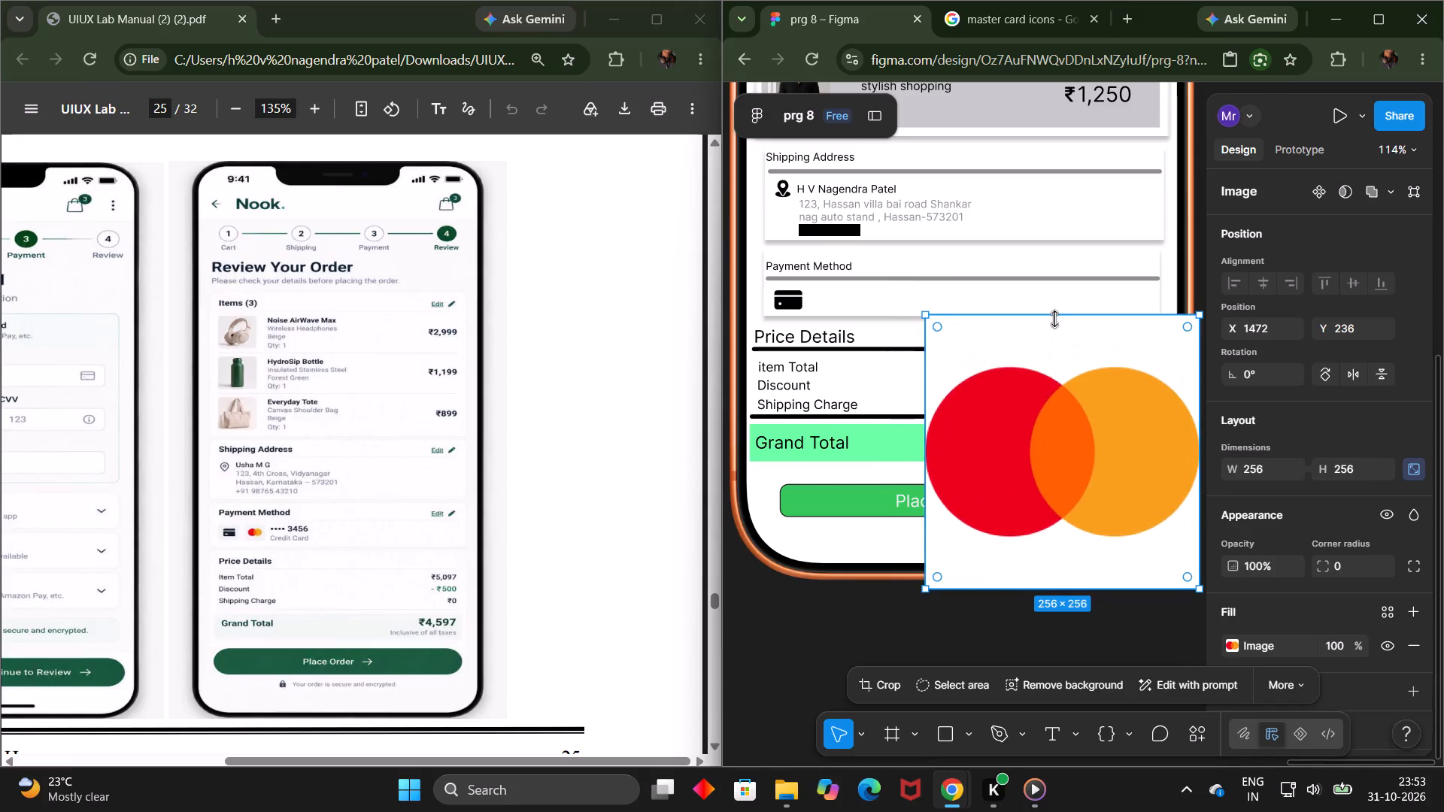
drag(1055, 319, 1060, 562)
drag(1060, 574, 827, 298)
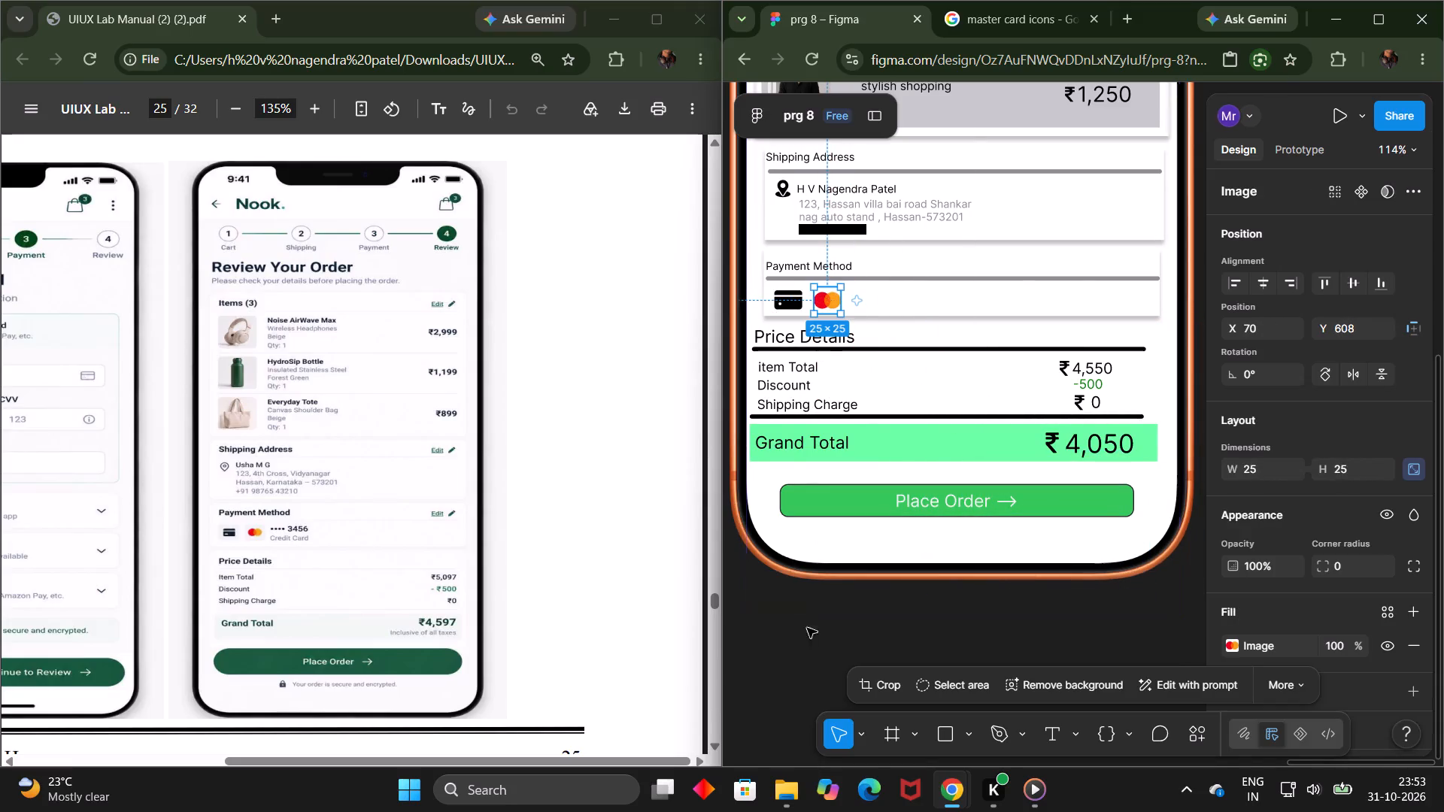
click(799, 638)
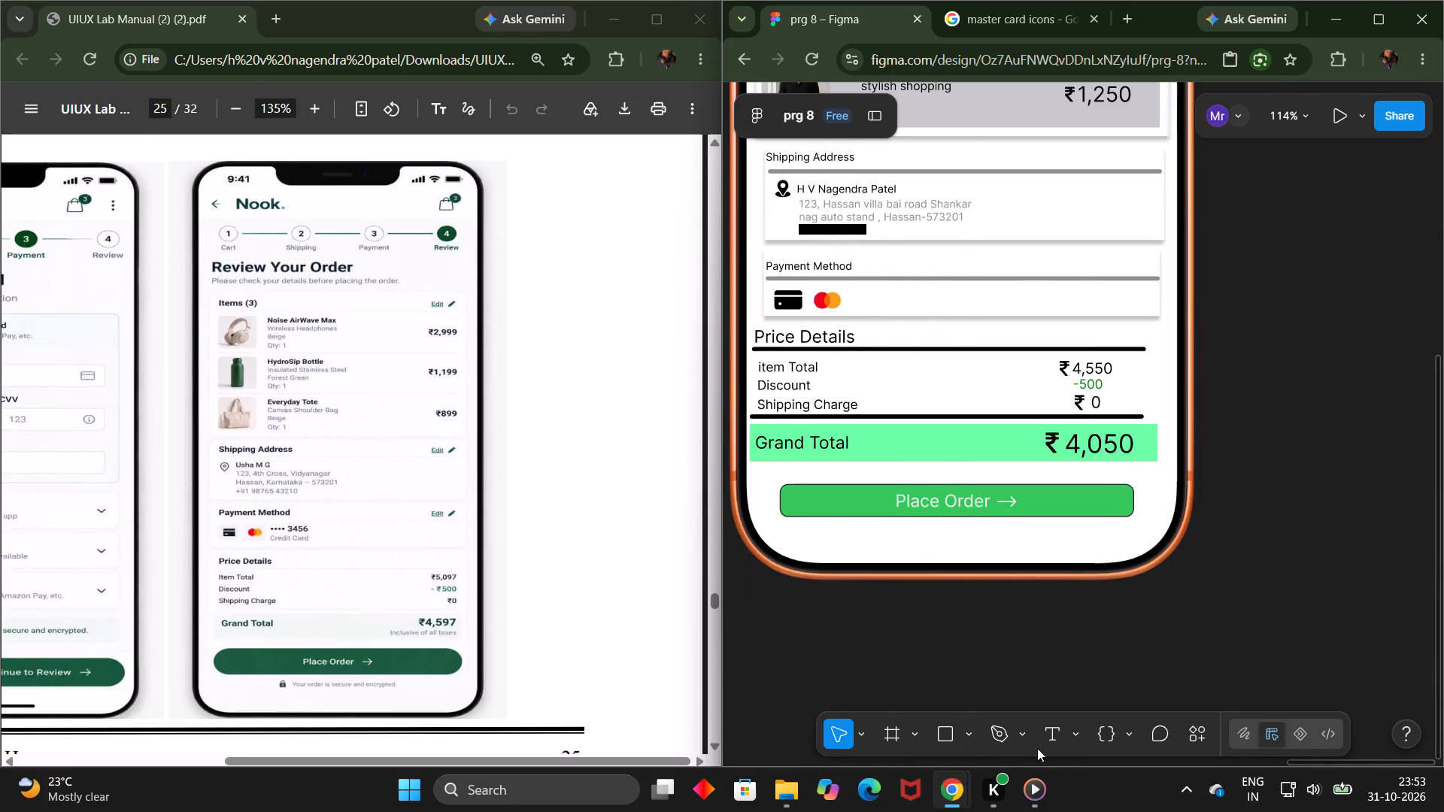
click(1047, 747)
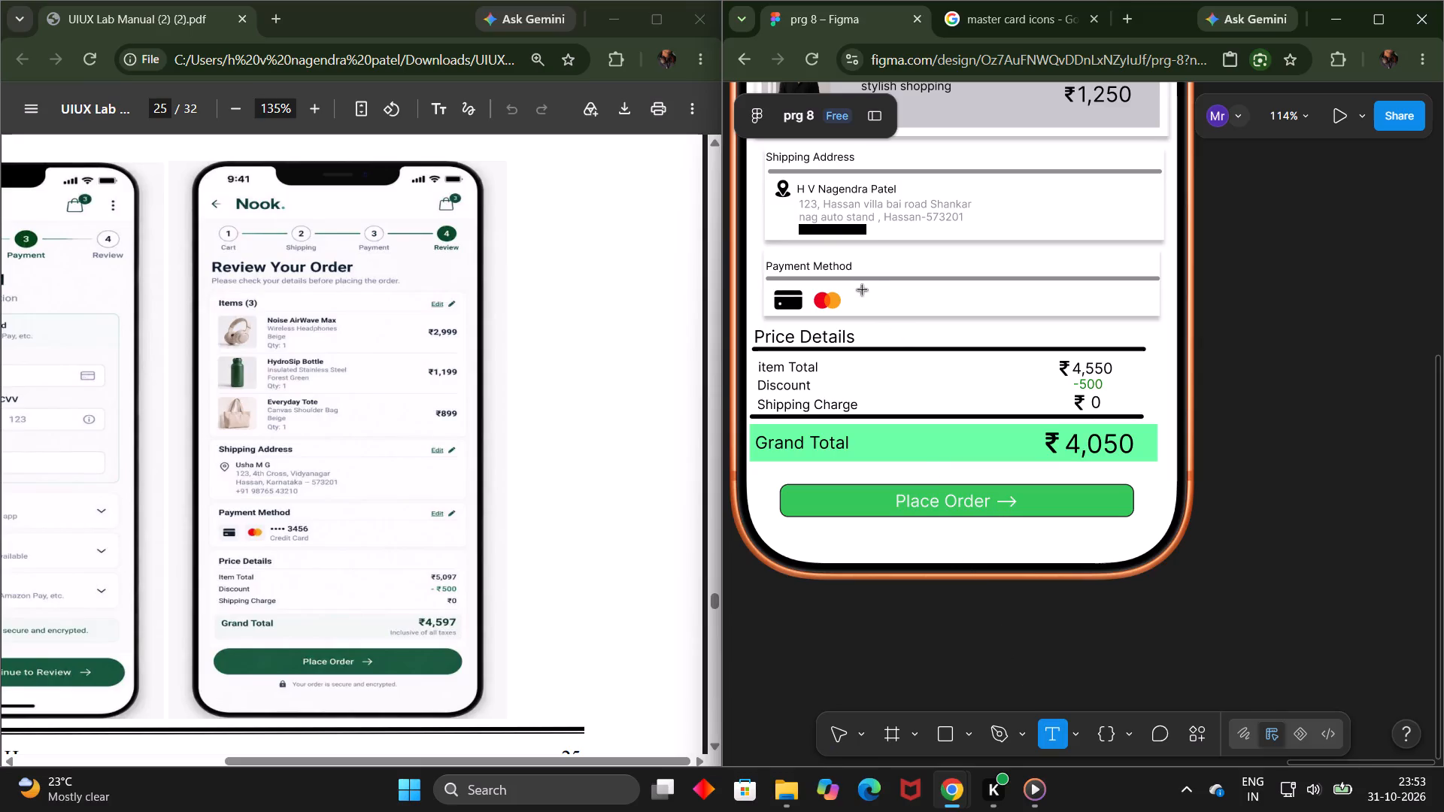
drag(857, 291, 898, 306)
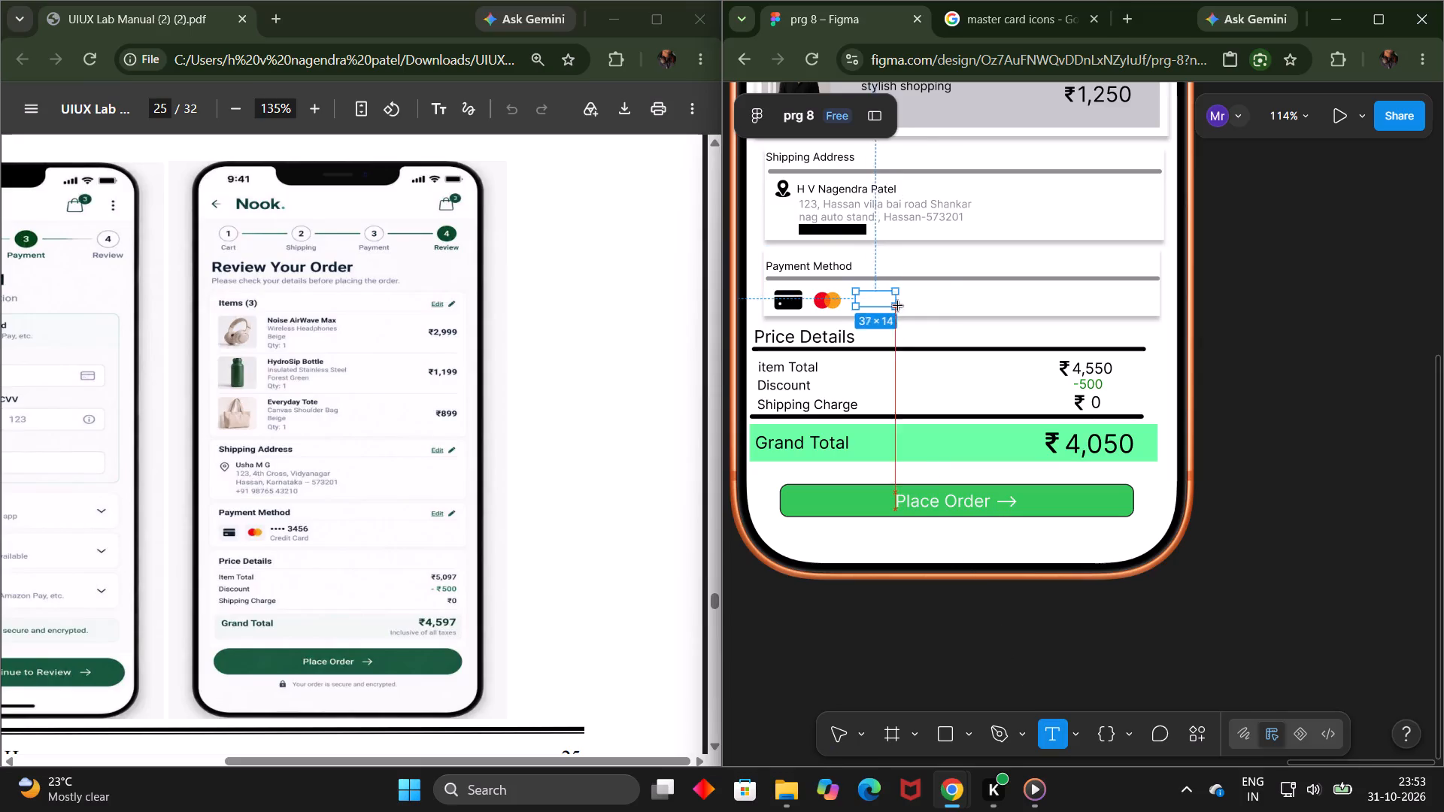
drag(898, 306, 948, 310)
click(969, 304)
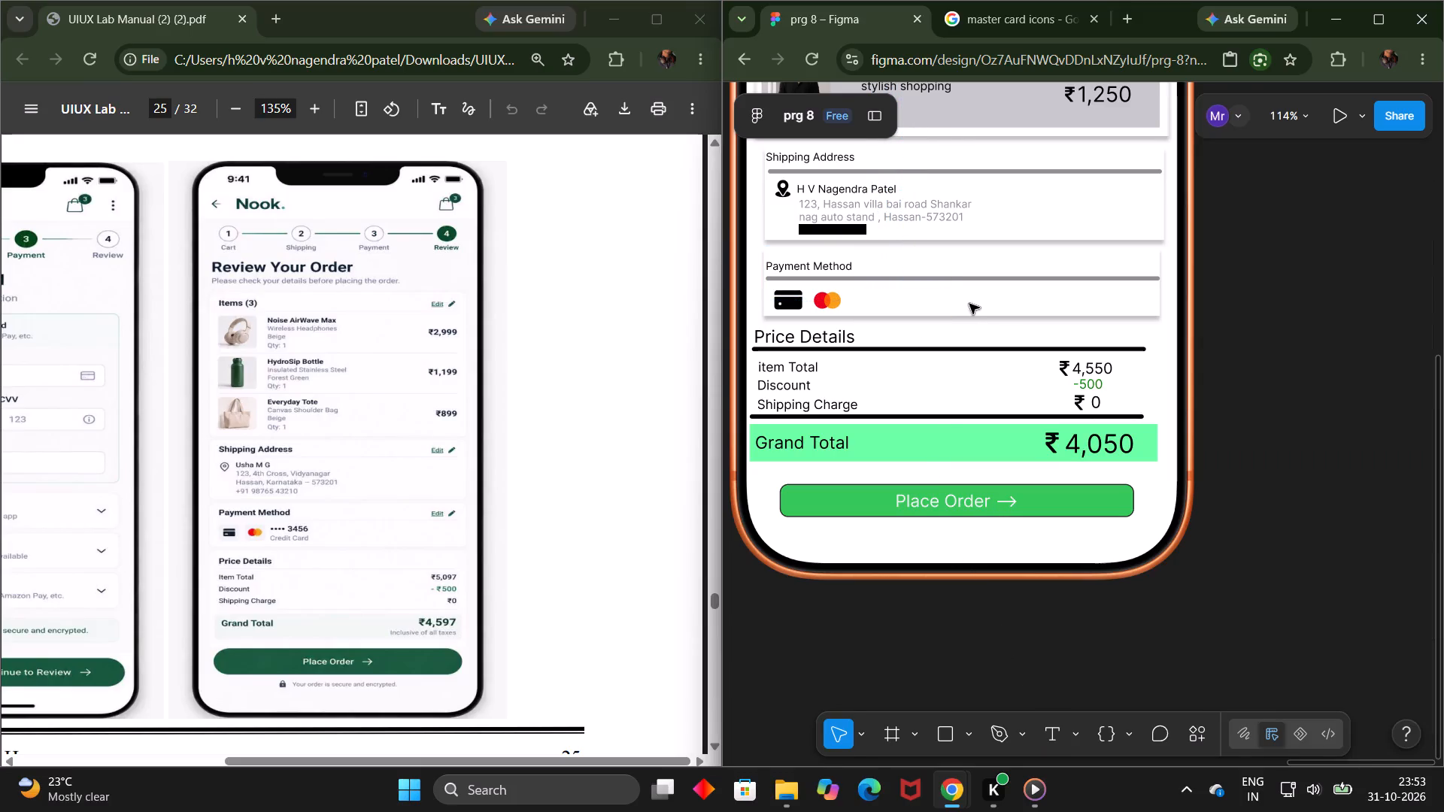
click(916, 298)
Add a text box about 95 × 28 beside the Mastercard logo, at about X 109, Y 605, reading "....3456".
click(1054, 738)
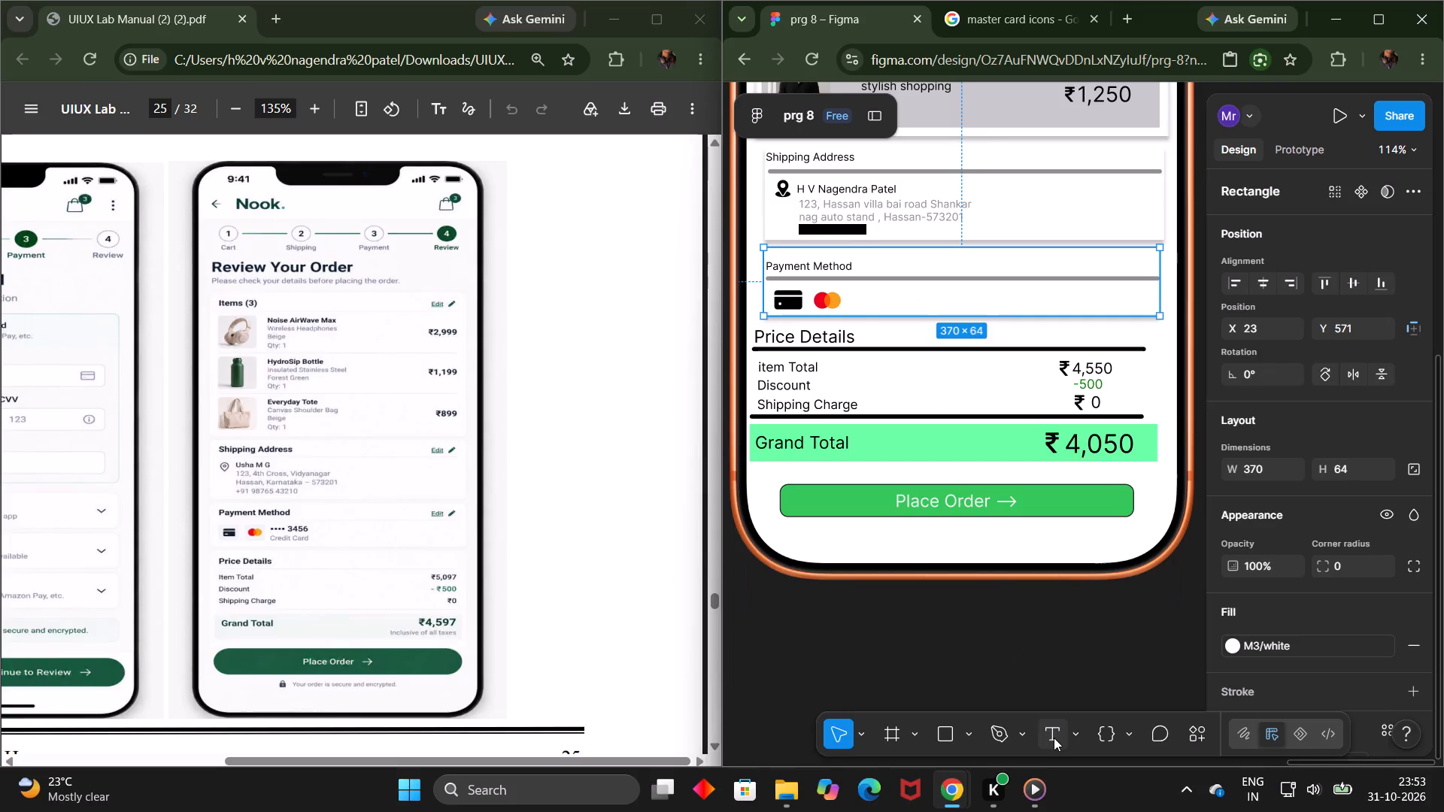
drag(855, 284, 902, 308)
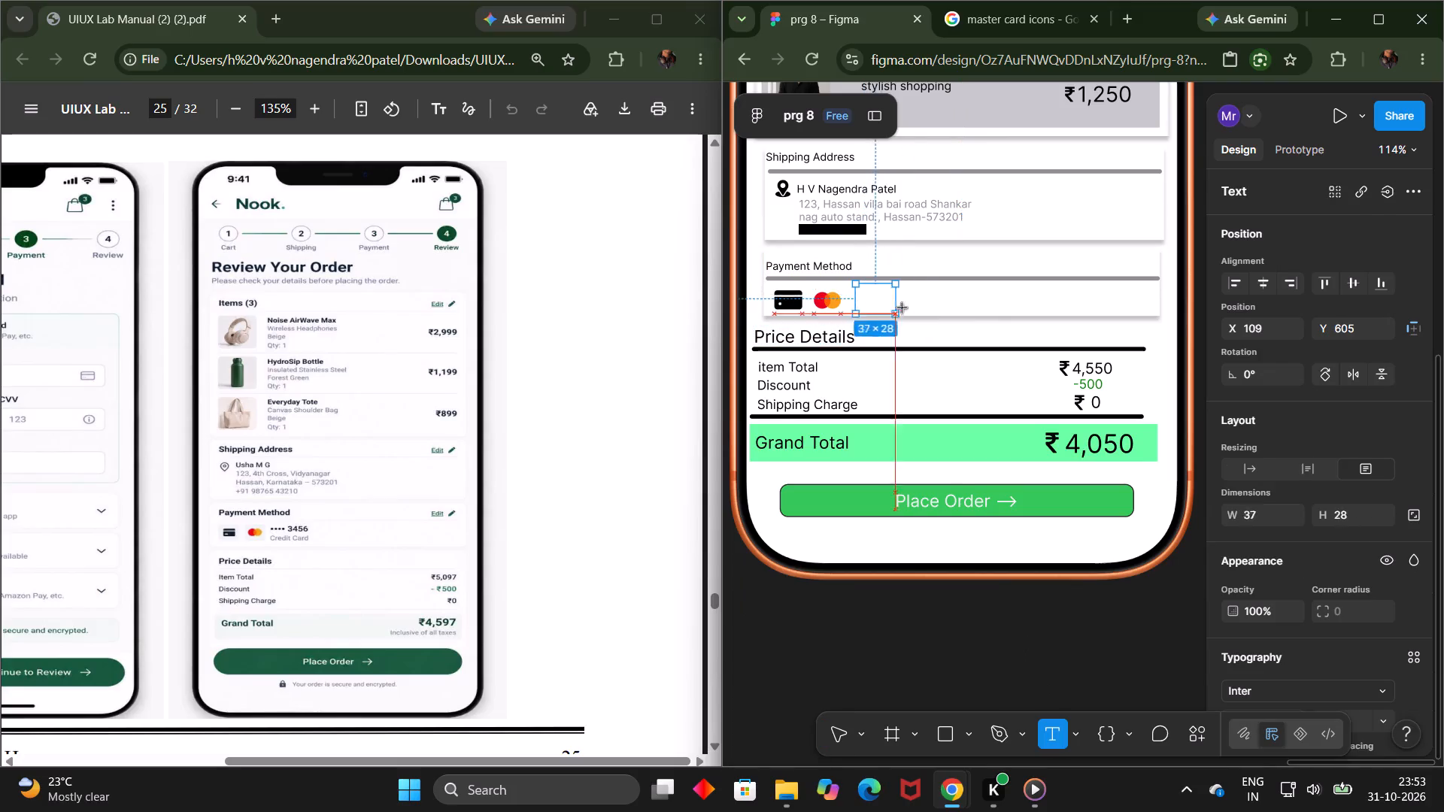
drag(902, 308, 958, 309)
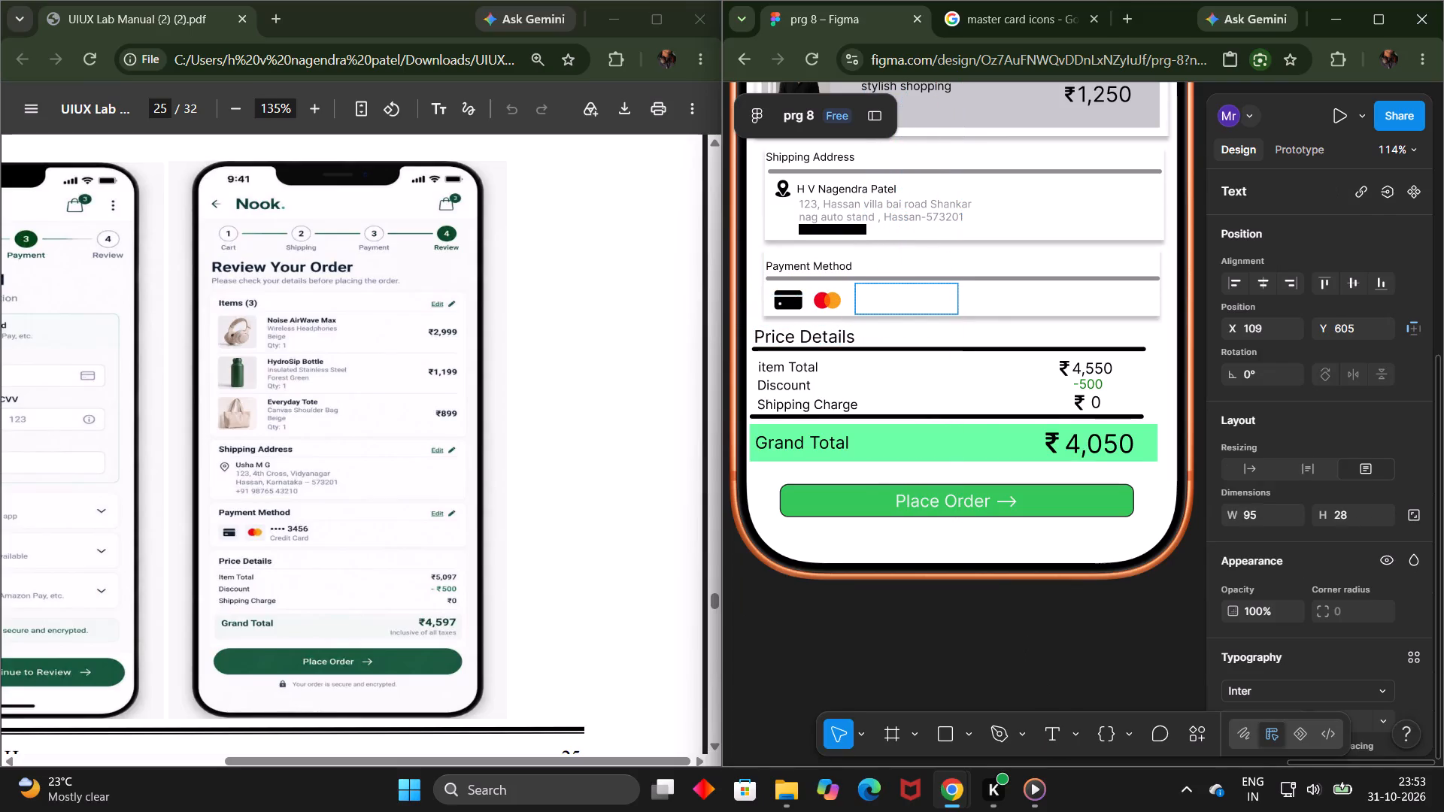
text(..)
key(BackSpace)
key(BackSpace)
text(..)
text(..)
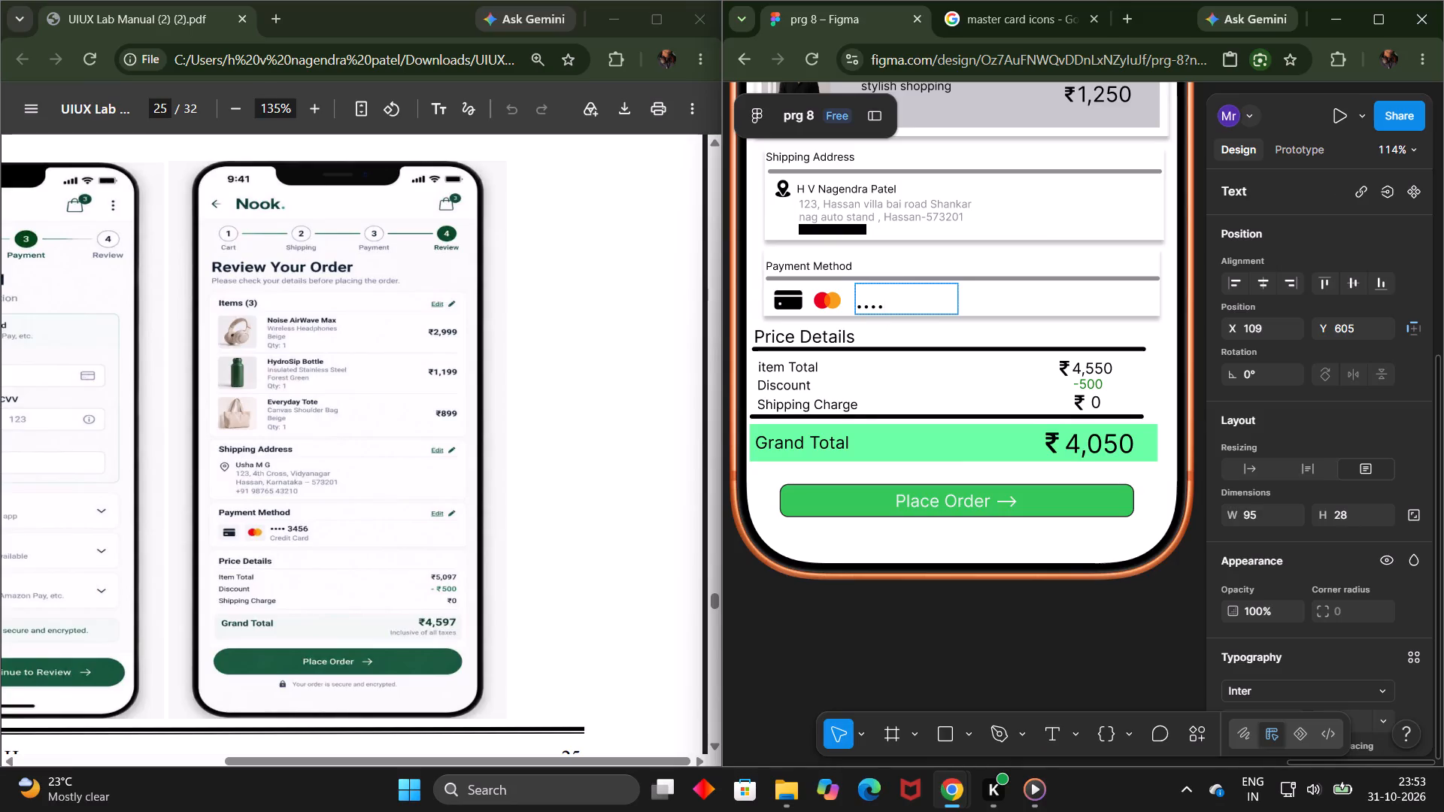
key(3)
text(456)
Set the font size of the "....3456" text to 14.
click(896, 291)
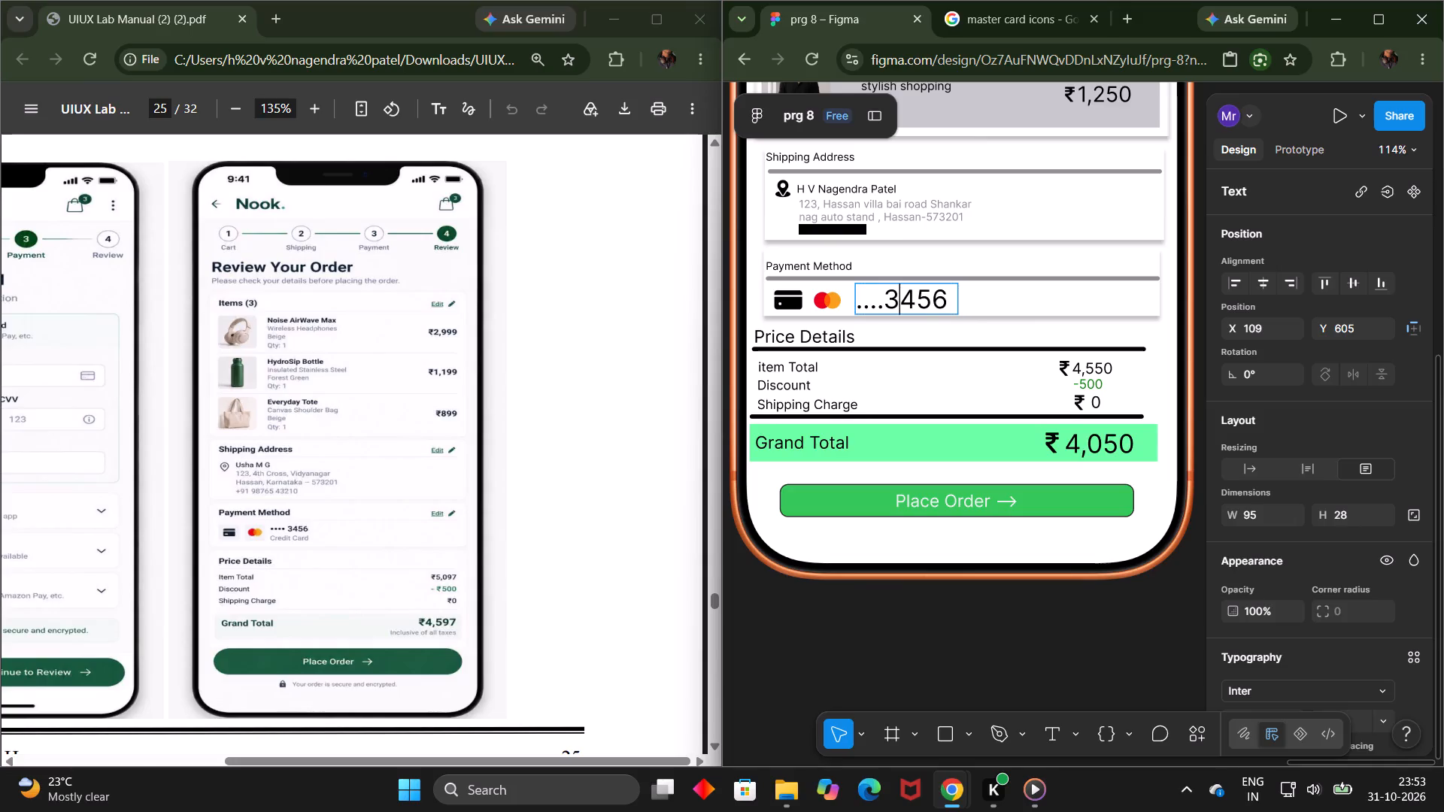
double_click(896, 291)
scroll(1443, 489, down, 1)
scroll(1443, 489, up, 1)
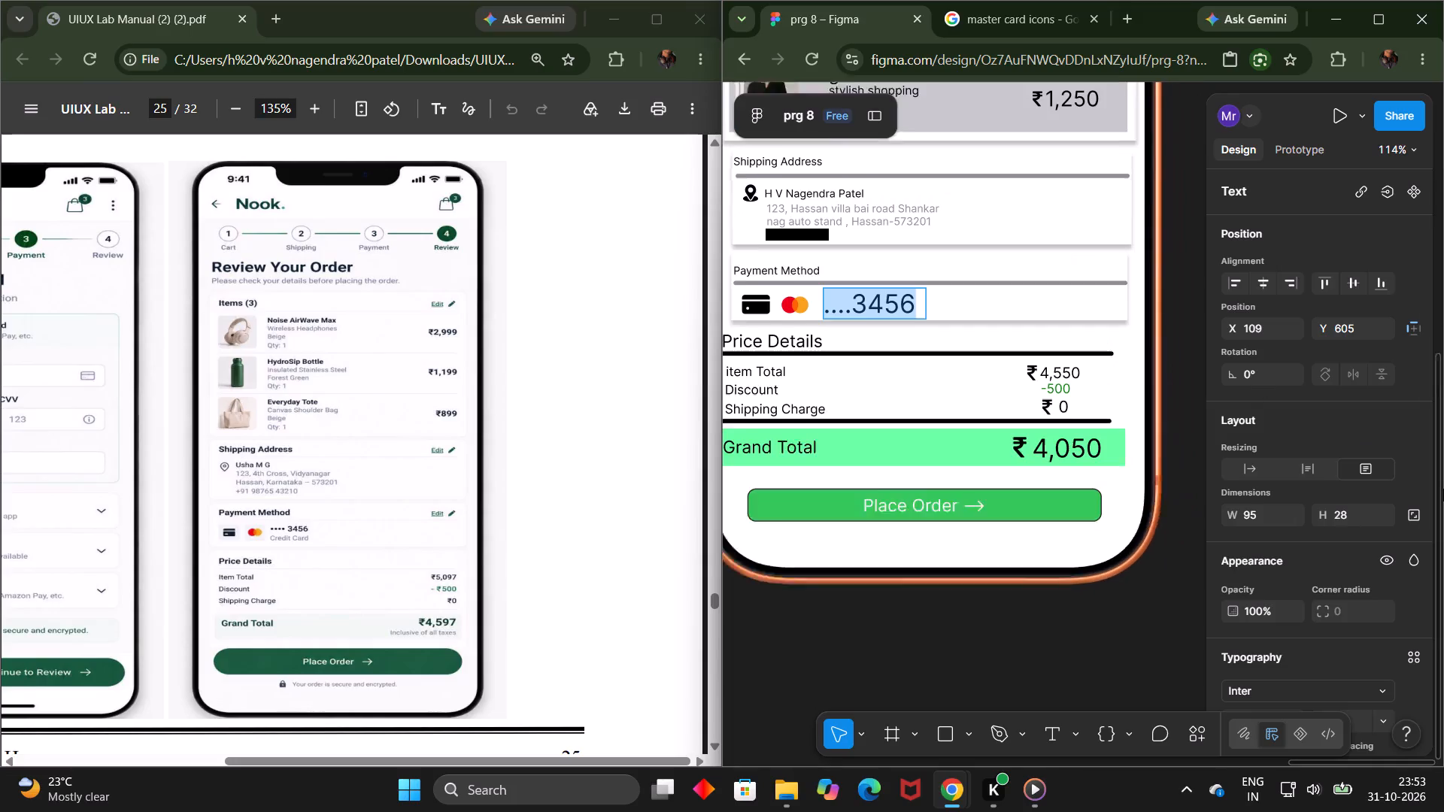
scroll(1443, 489, up, 1)
scroll(1417, 549, down, 2)
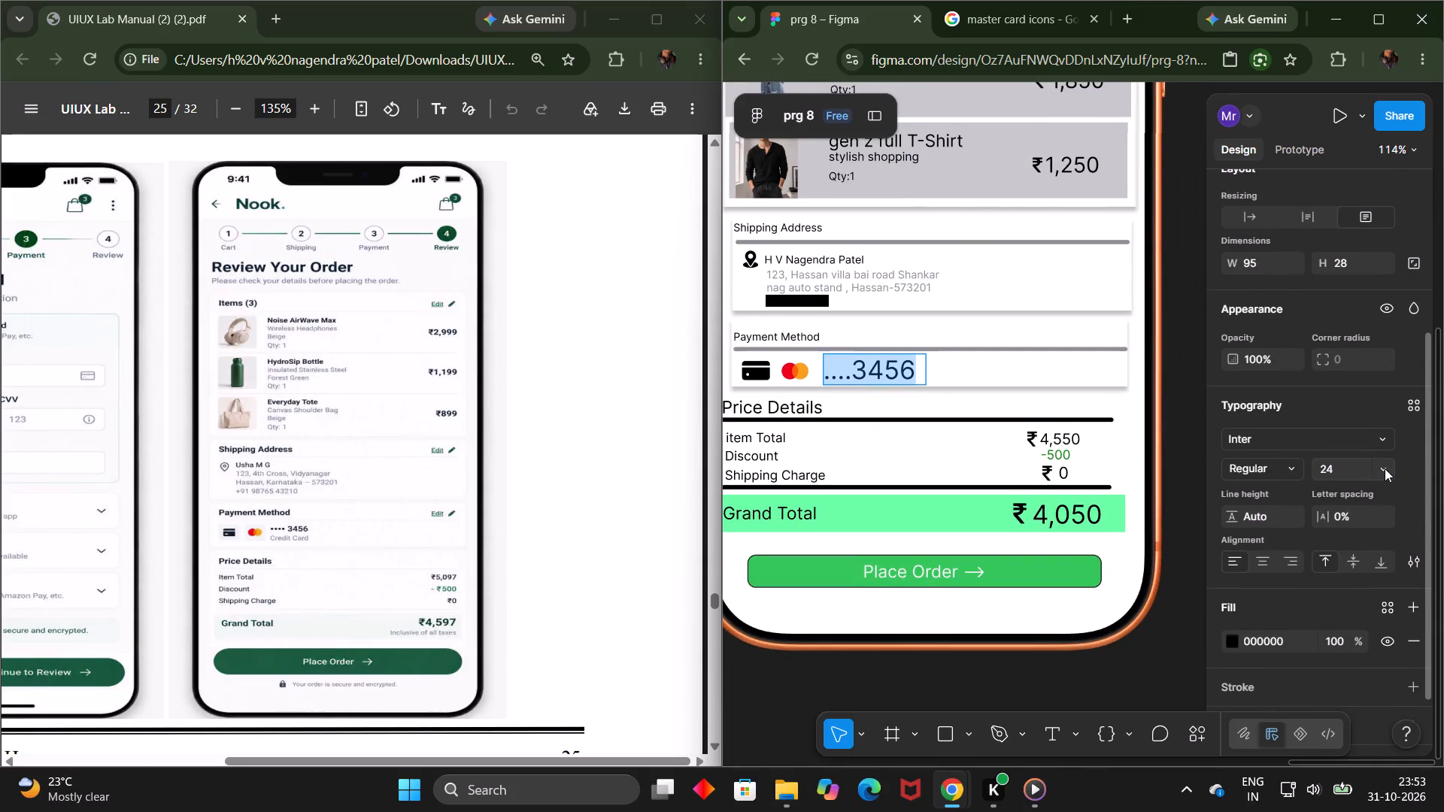
click(1385, 468)
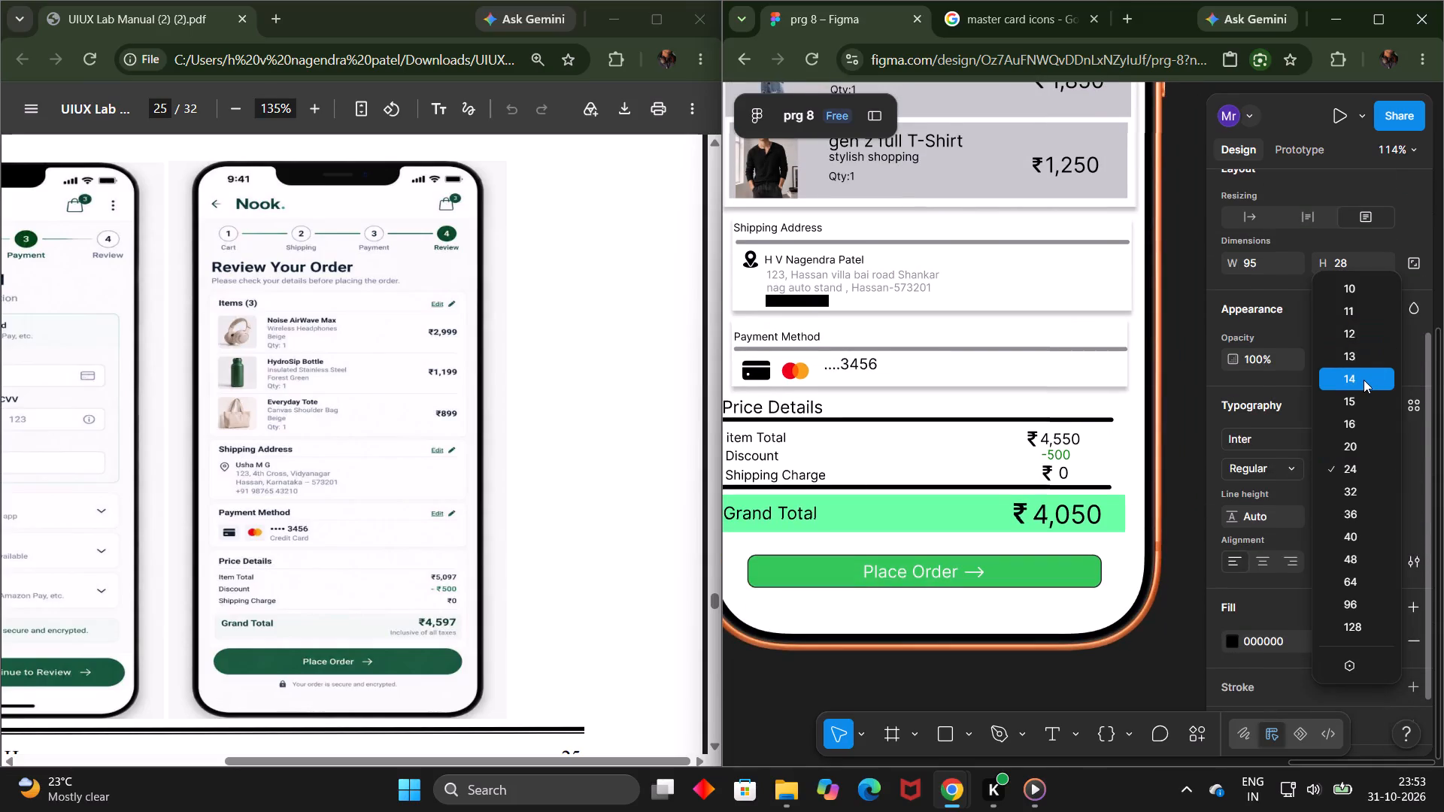
click(1364, 380)
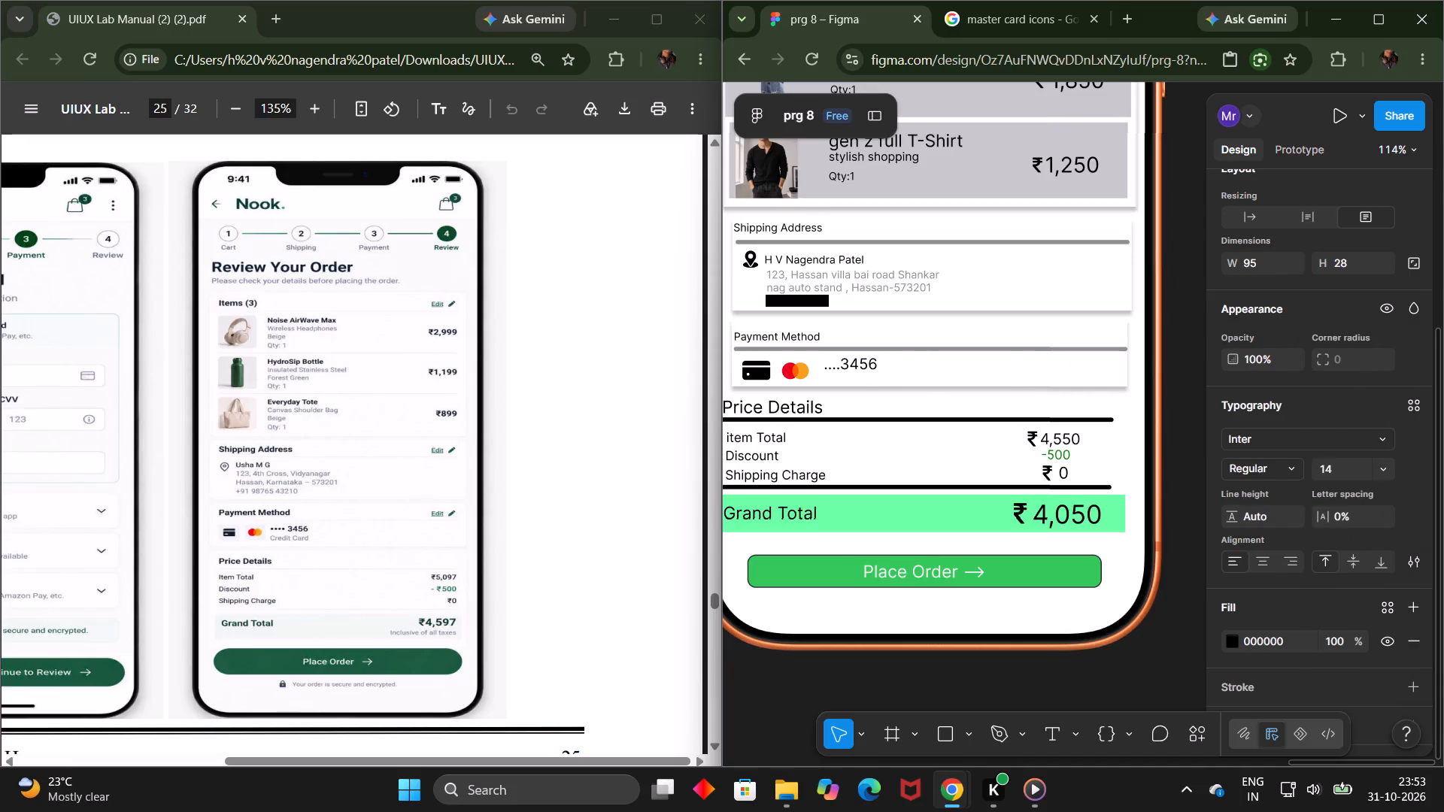
Add a second line reading "Credit Card" beneath "....3456" in the same text box.
click(881, 363)
key(Return)
text(Cr)
text(edit Card)
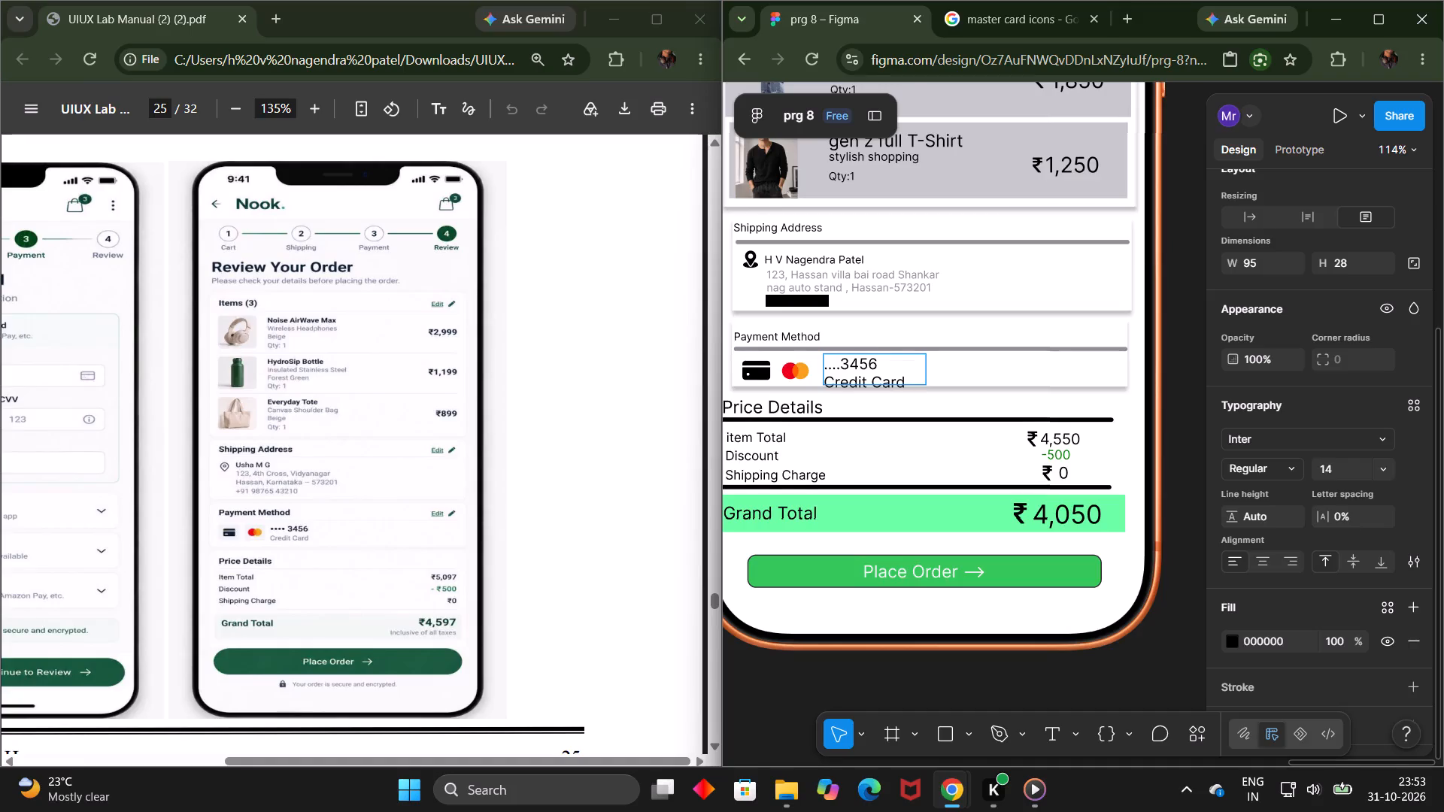
Set the font size of the "Credit Card" line to 10 and leave text editing.
triple_click(867, 381)
scroll(1263, 557, down, 1)
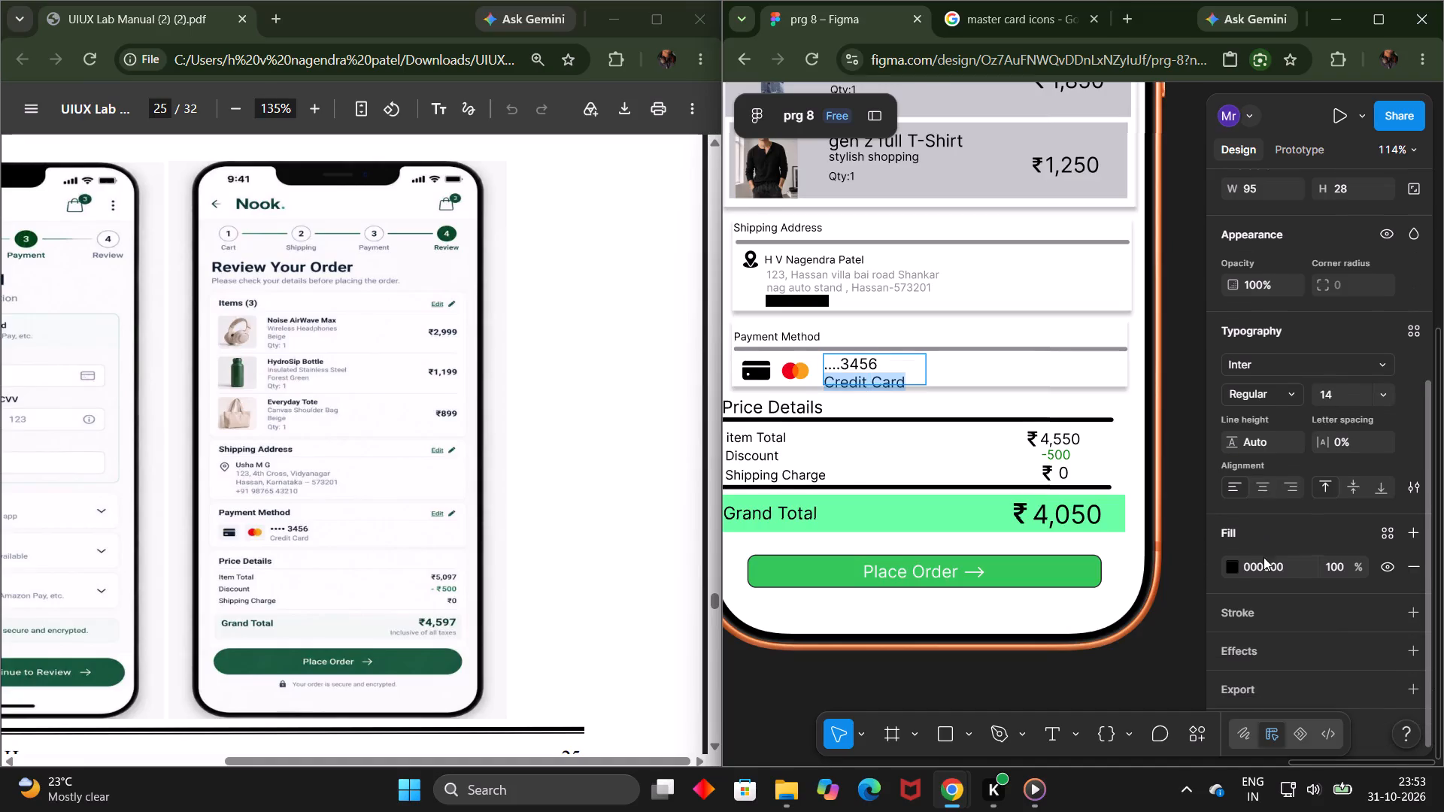
scroll(1330, 592, down, 1)
scroll(1330, 592, up, 1)
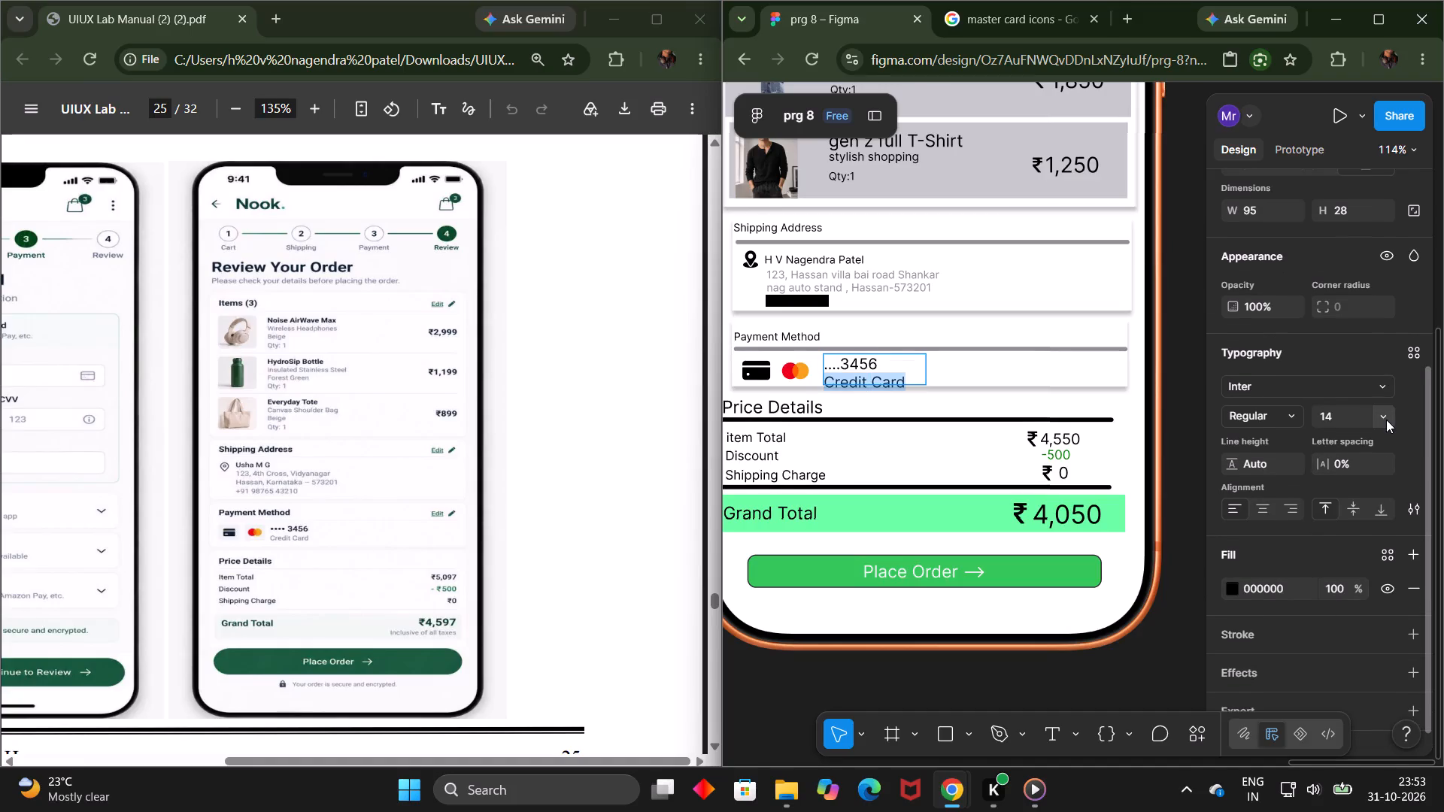
click(1386, 420)
click(1361, 331)
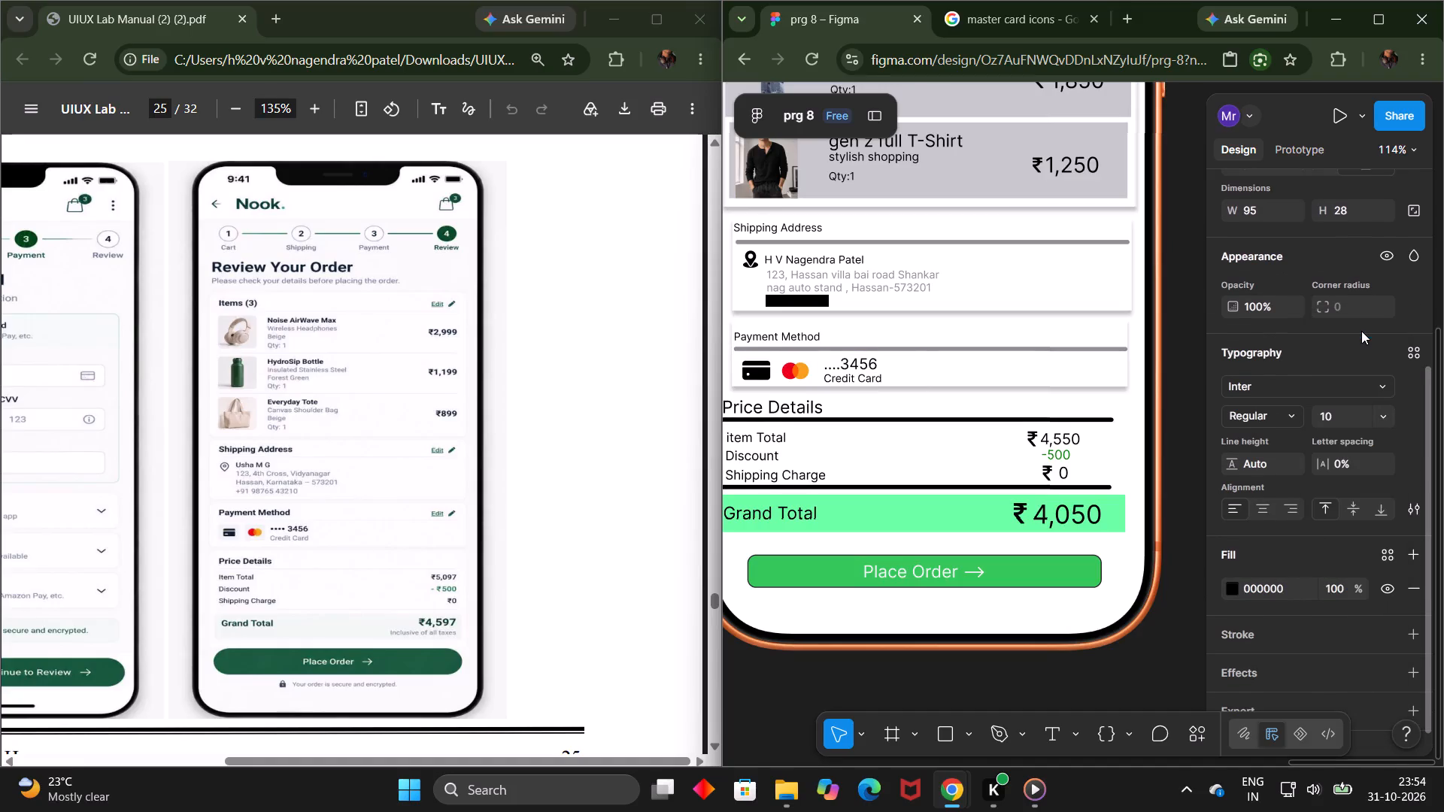
click(1136, 672)
click(1136, 672)
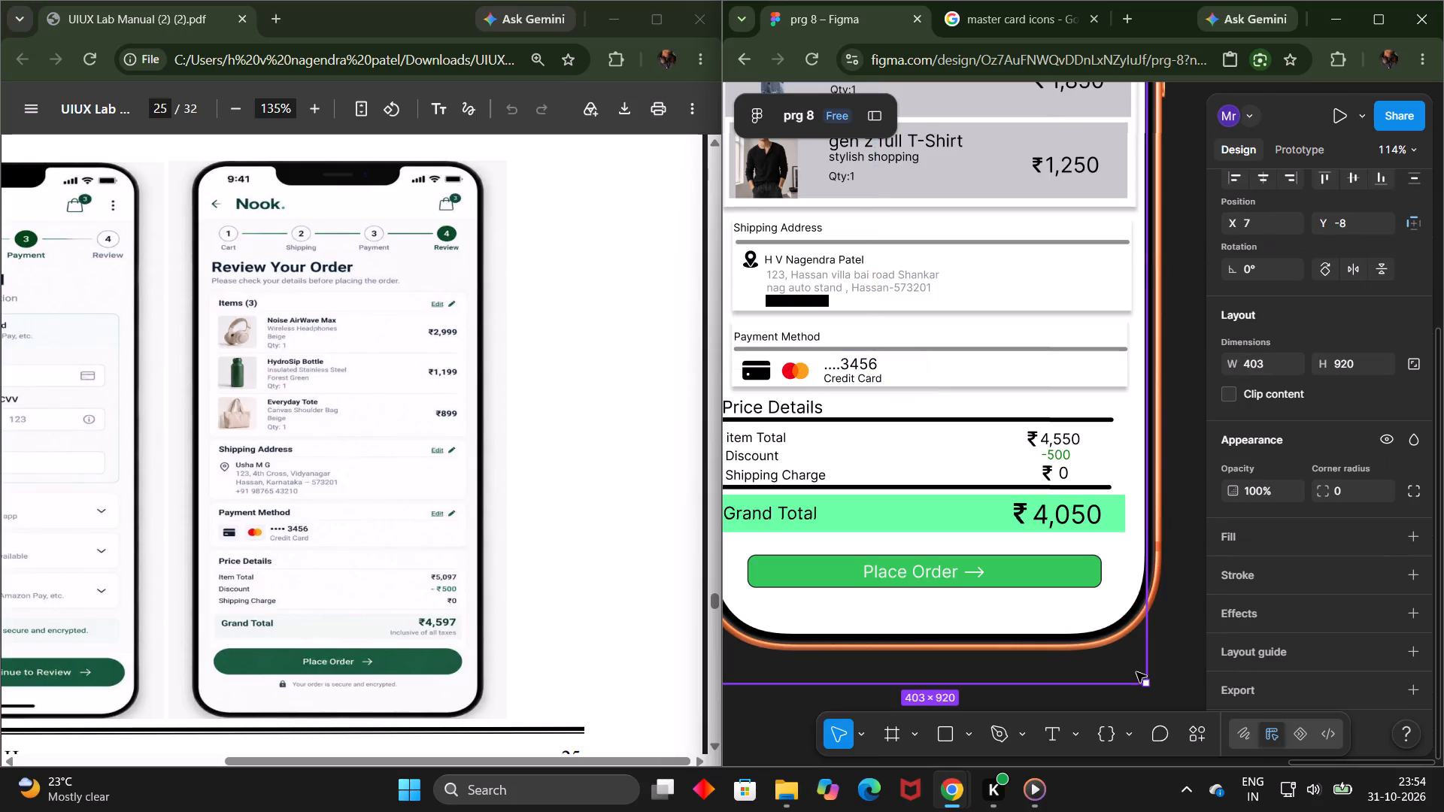
Move the "....3456 Credit Card" text box to about X 117, Y 603, beside the Mastercard logo.
click(1176, 683)
scroll(1092, 560, right, 1)
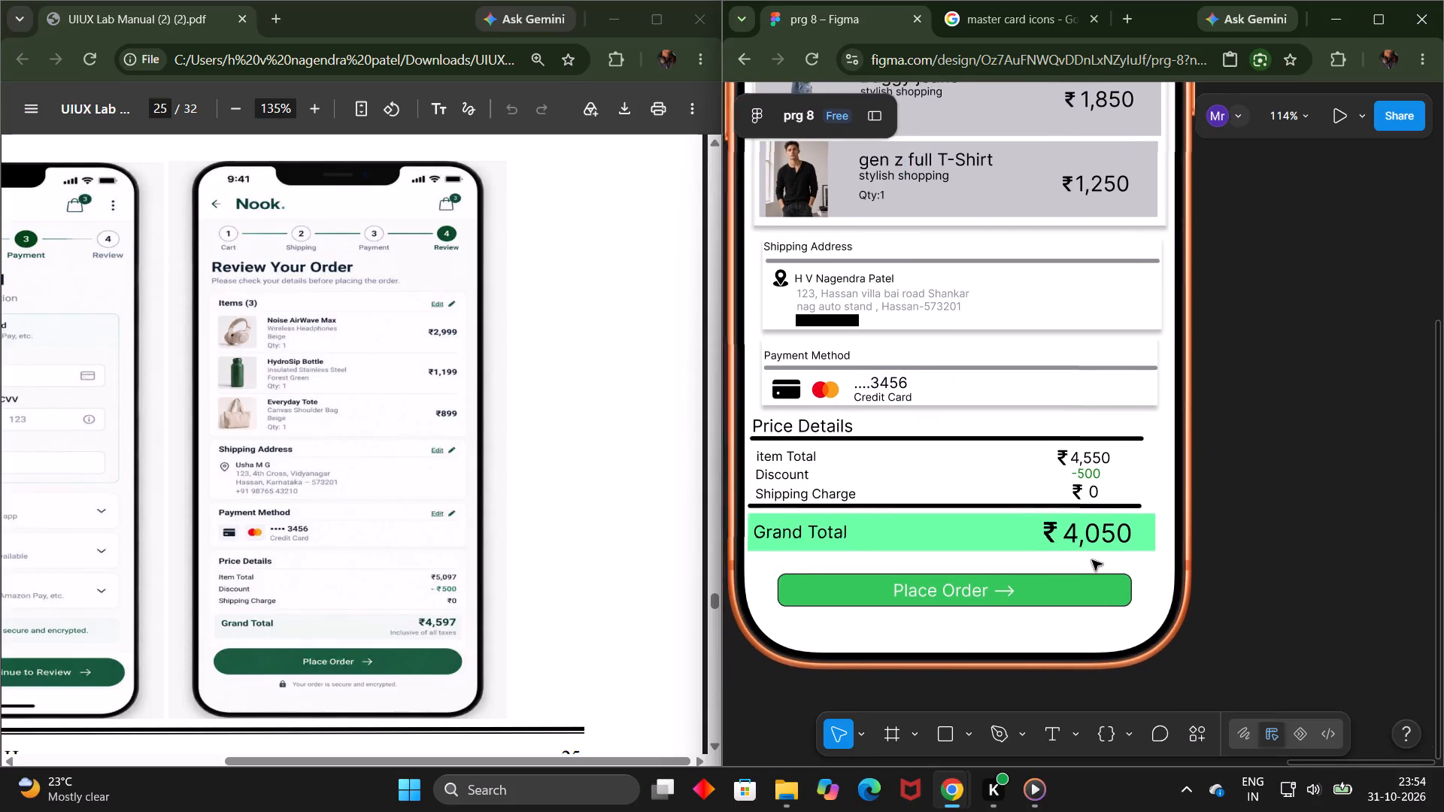
scroll(1092, 560, right, 1)
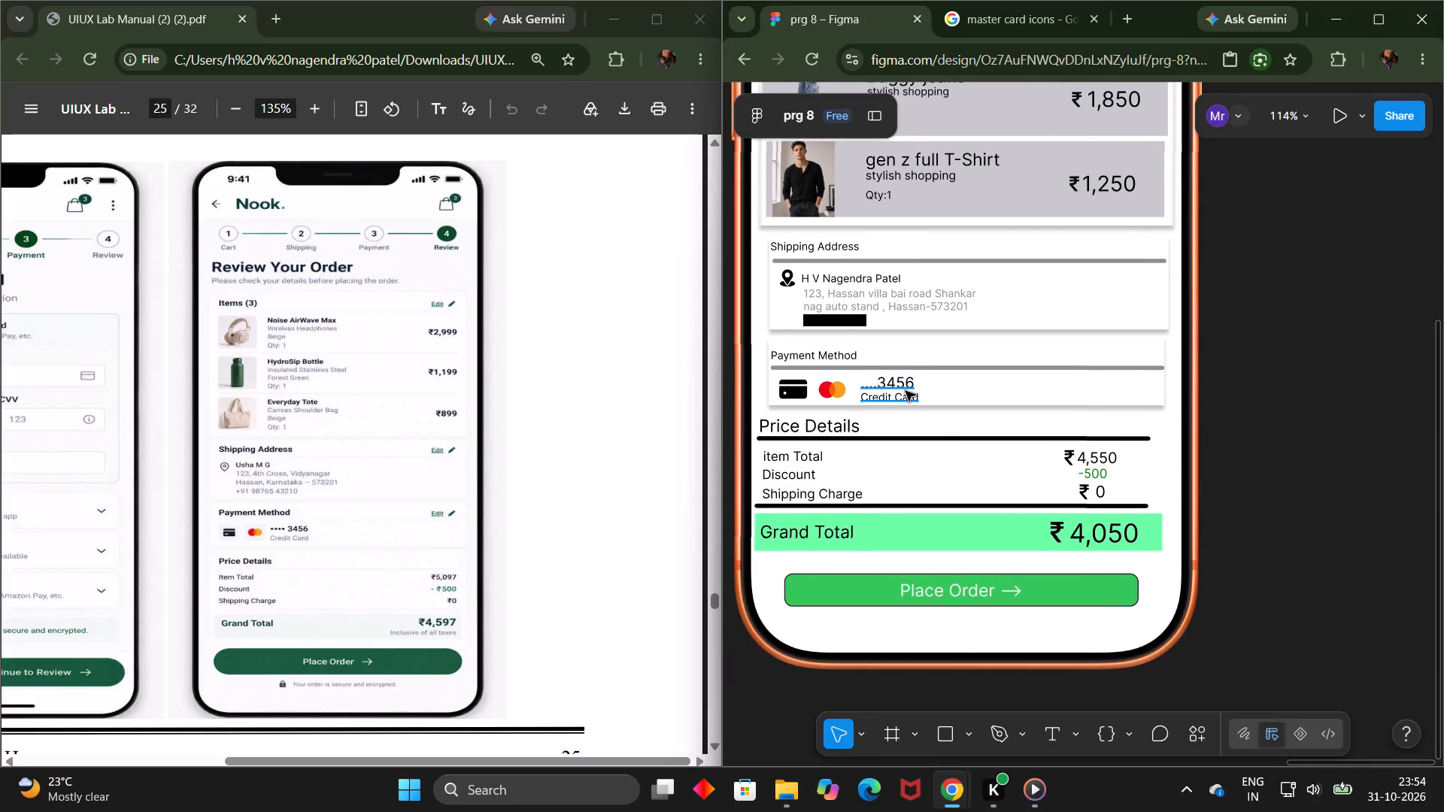
drag(906, 391, 918, 392)
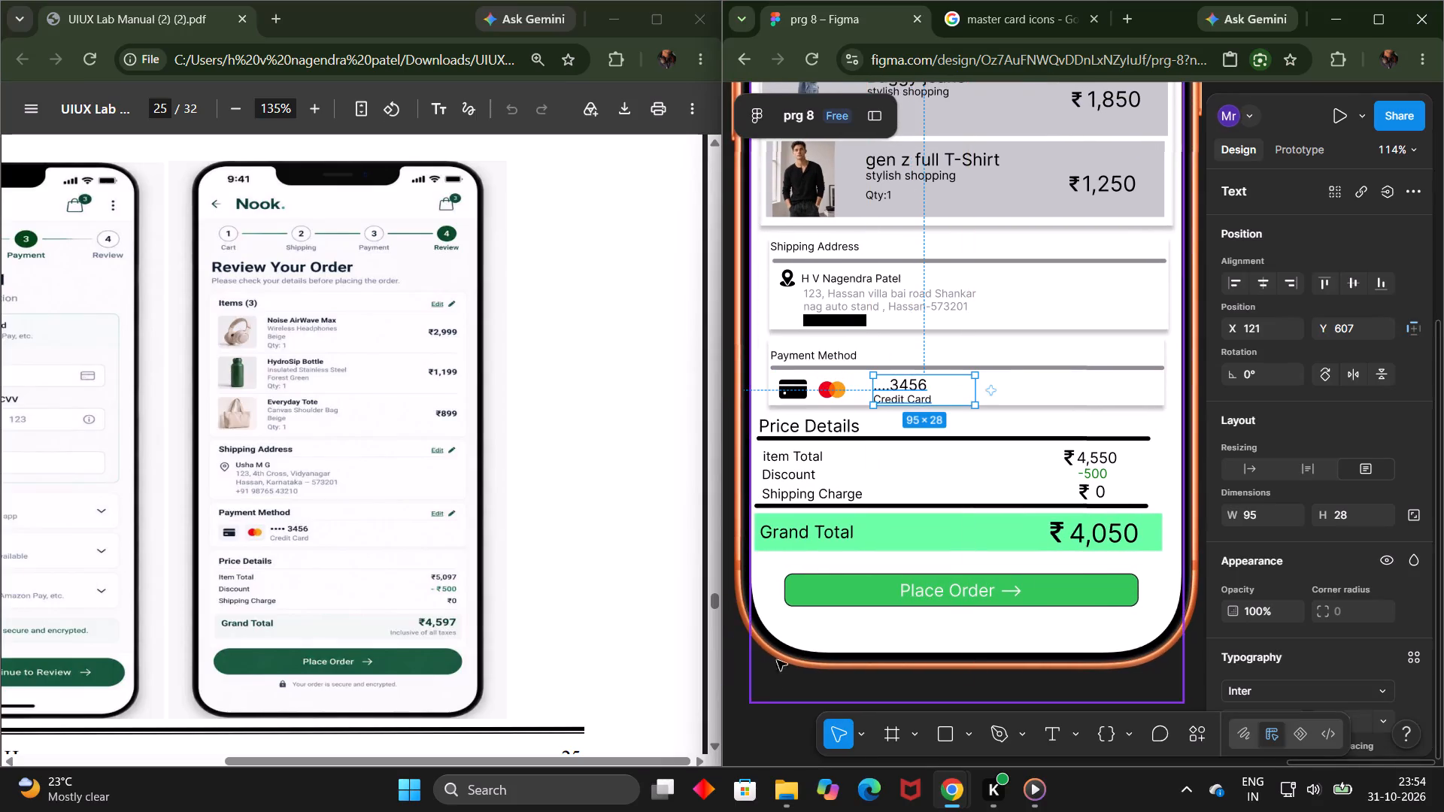
click(916, 389)
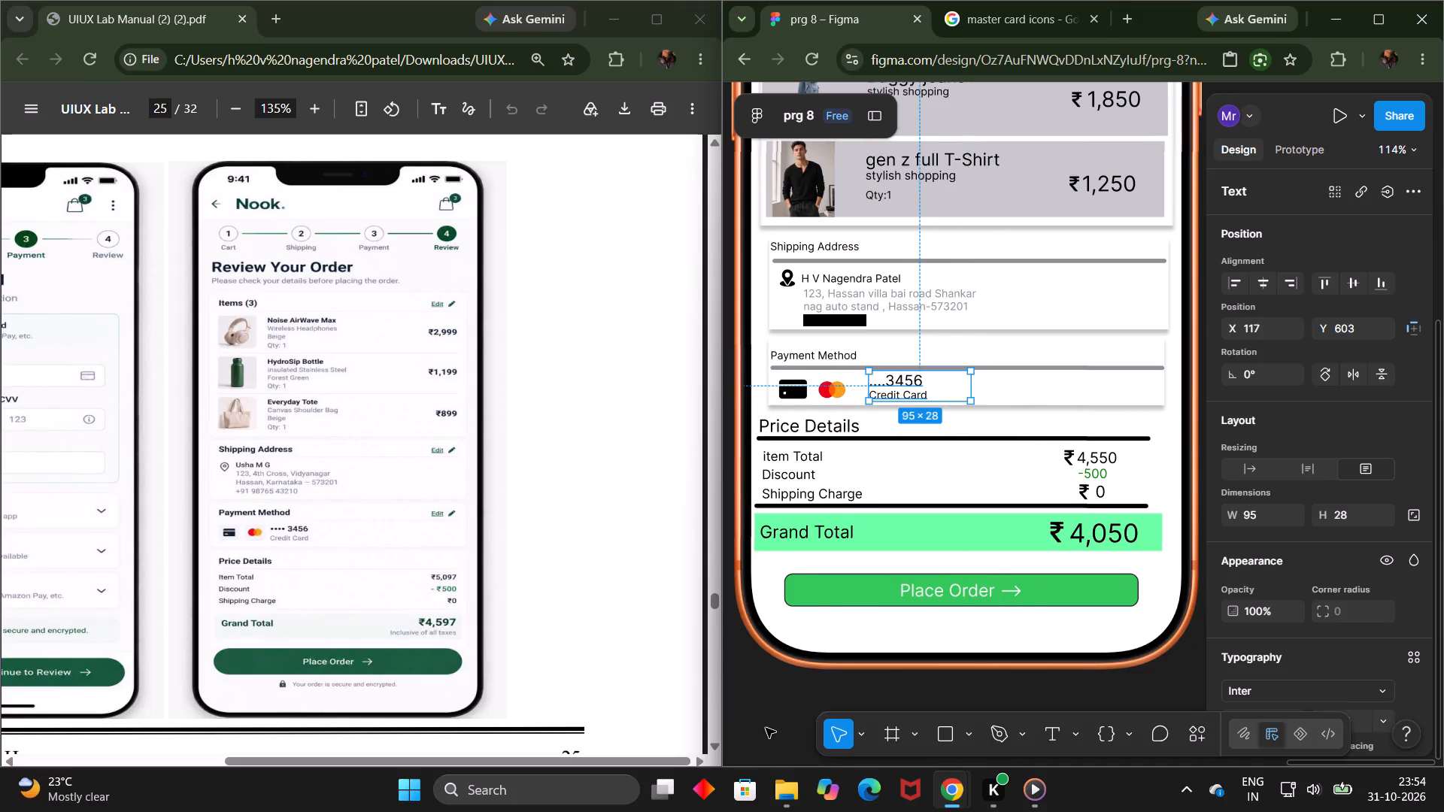
Shorten the Review Your Order content frame so its lower edge meets the inner bottom of the phone.
click(792, 686)
drag(921, 704, 917, 650)
click(799, 734)
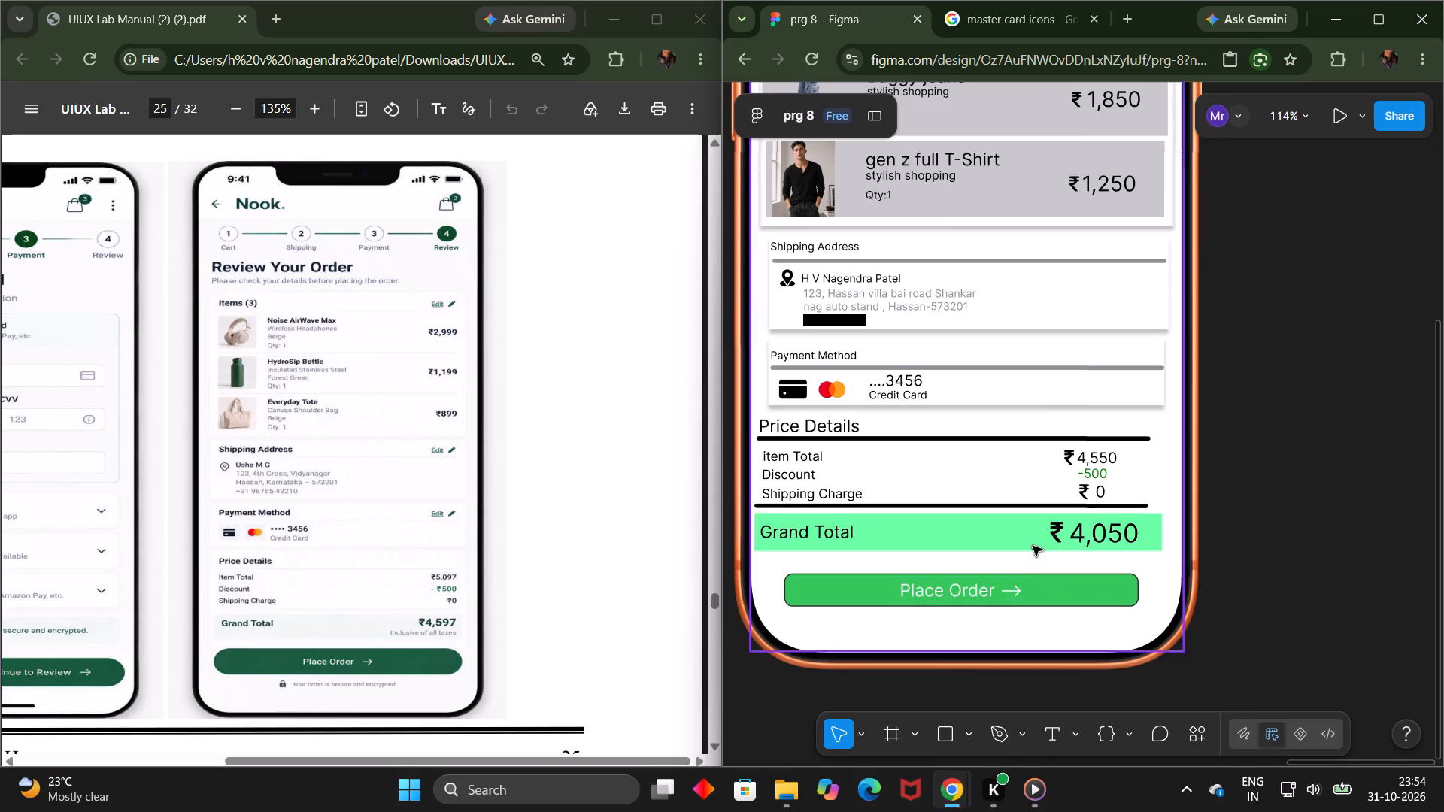
Shift the green Grand Total bar to X 16, Y 736 and its label to X 26, Y 744.
drag(1029, 541, 1036, 541)
click(845, 538)
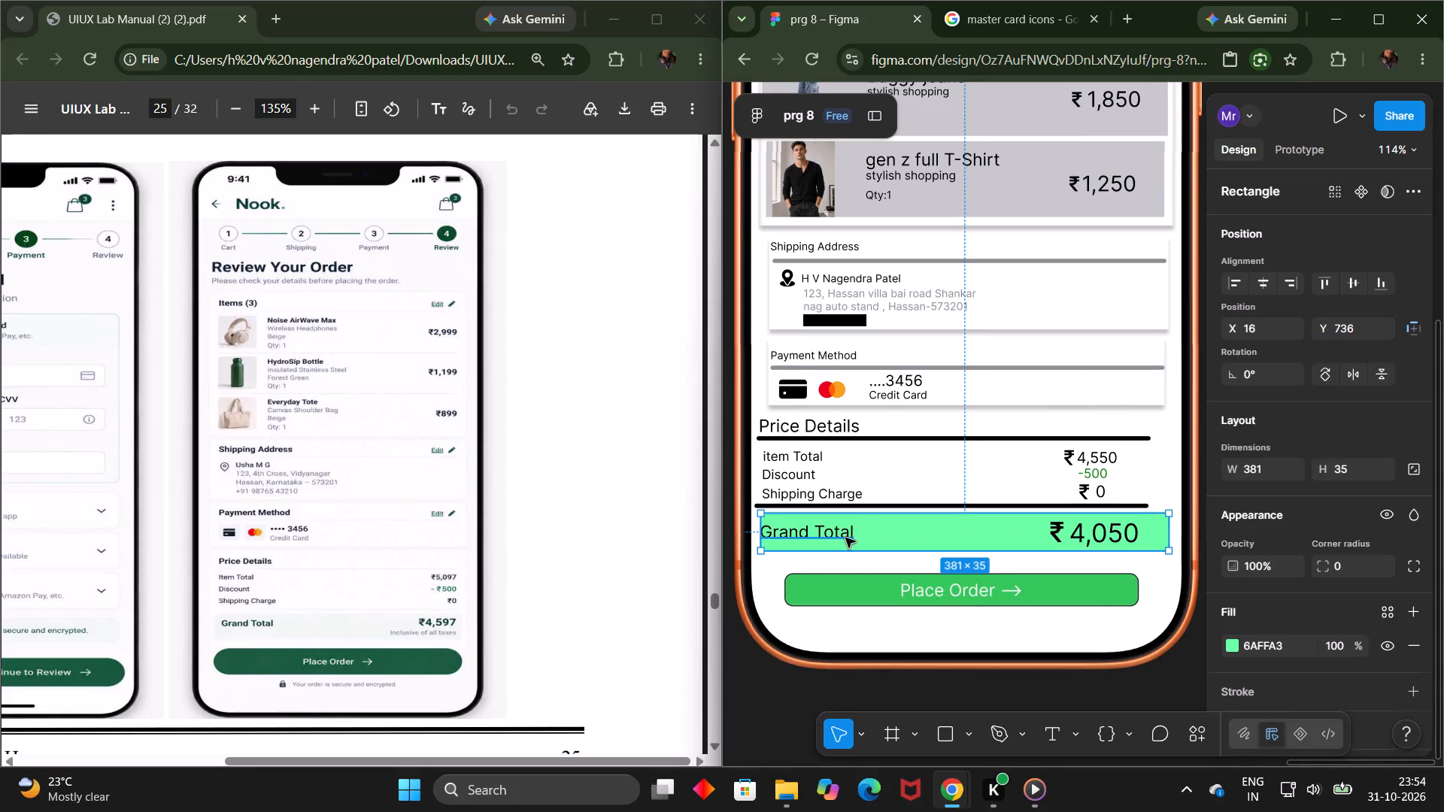
drag(845, 538, 856, 538)
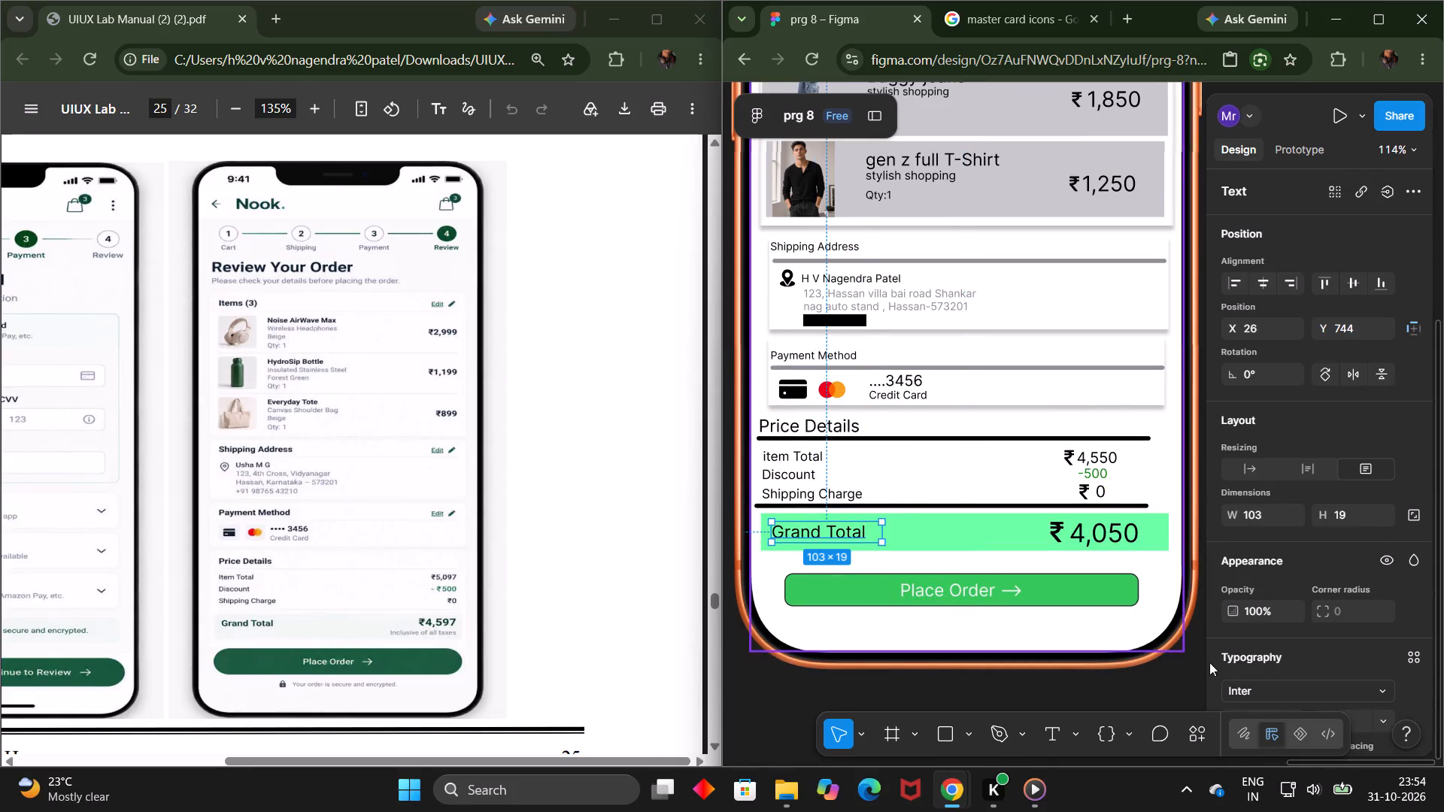
Narrow the green Grand Total bar to 364 wide, keeping its height of 35.
click(1156, 524)
drag(1171, 532, 1157, 532)
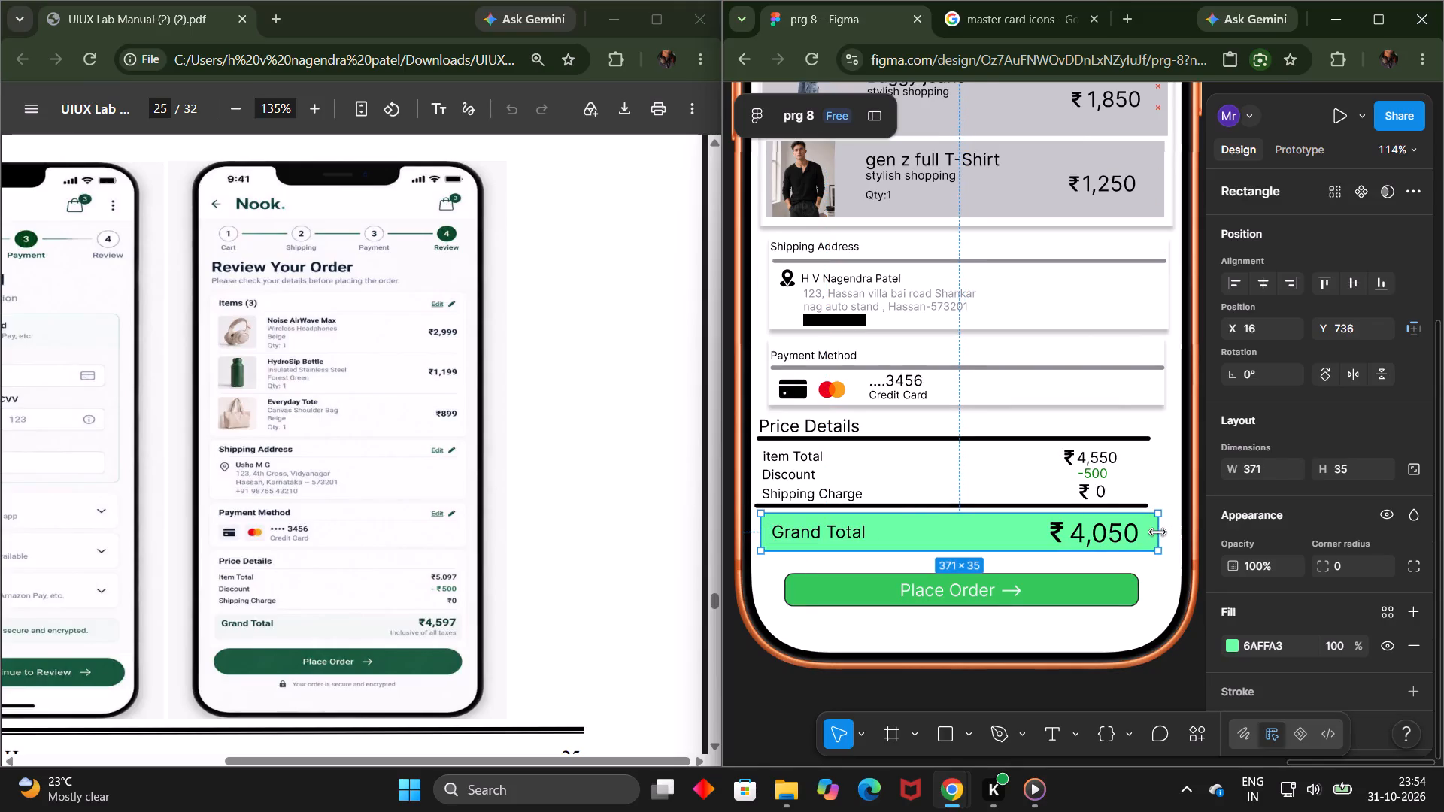
drag(1157, 532, 1151, 533)
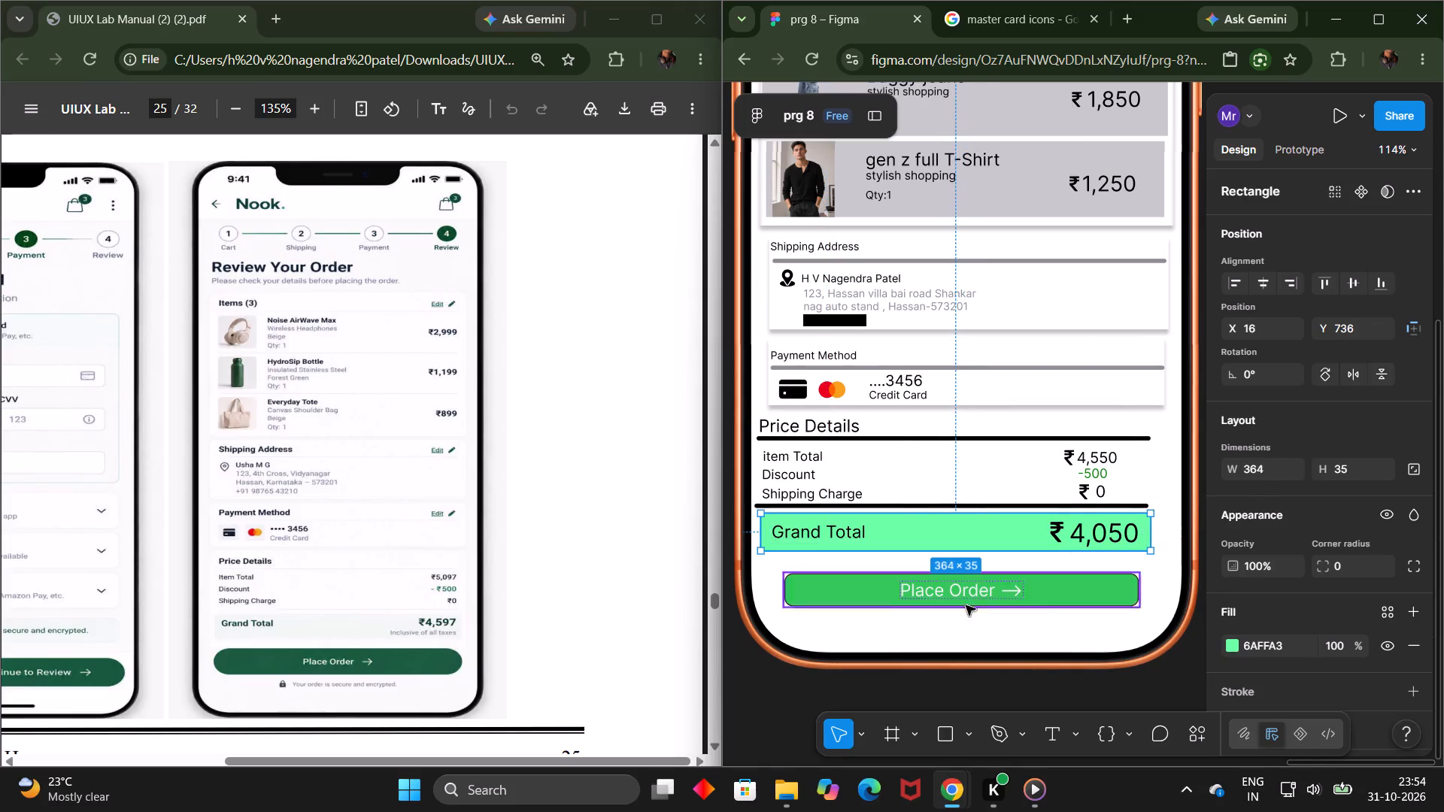
click(787, 710)
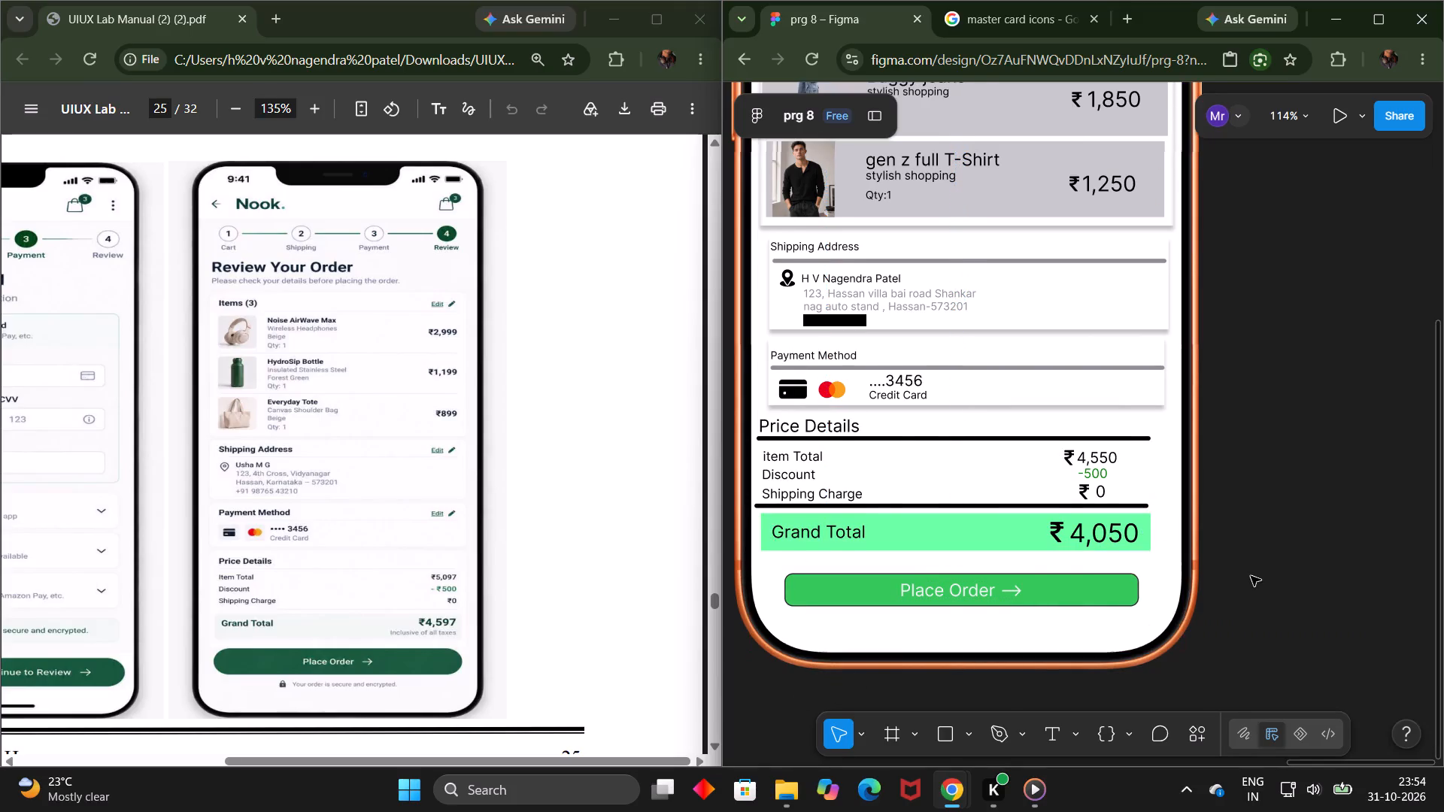
Widen the gen z full T-Shirt item frame to 374.
scroll(1251, 576, up, 1)
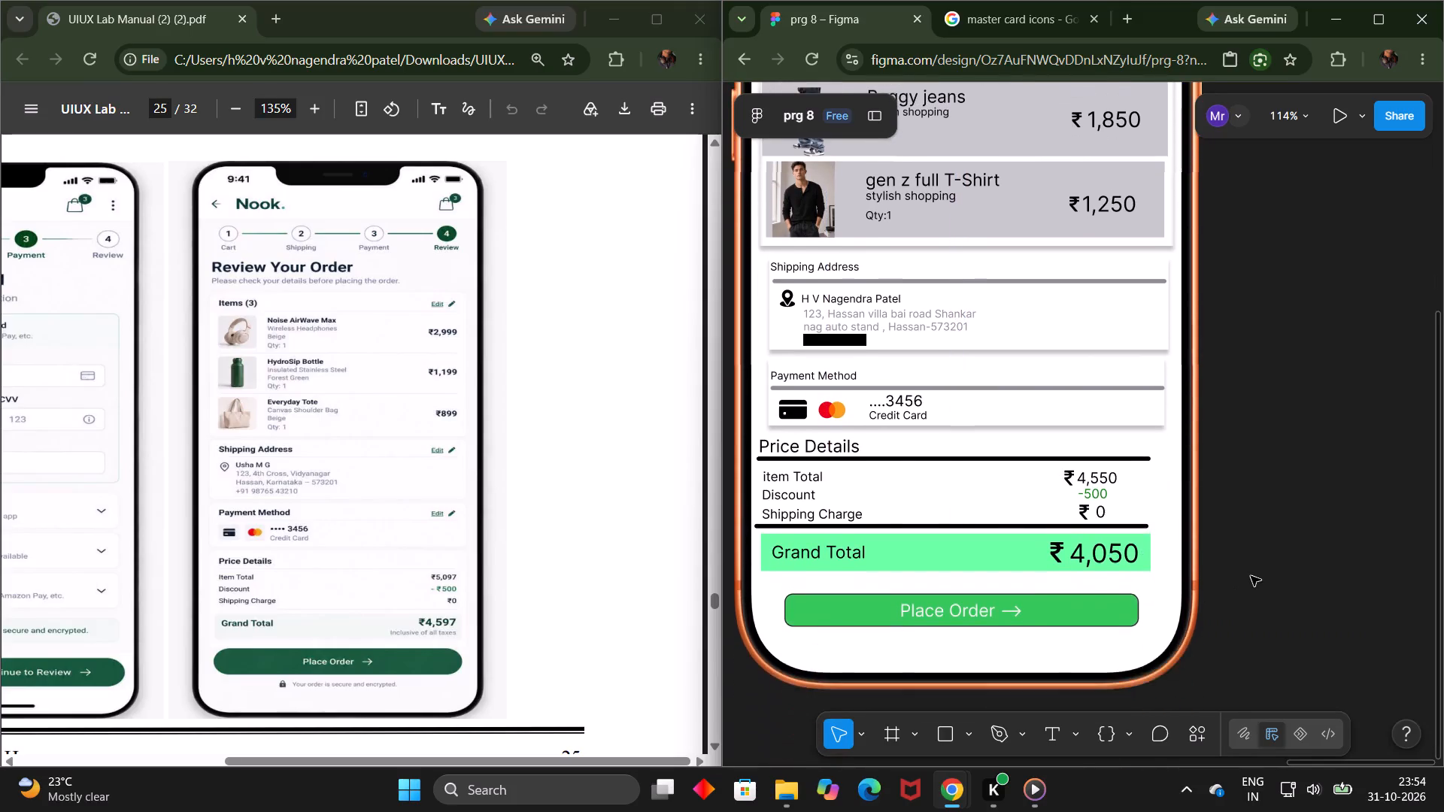
scroll(1251, 576, up, 1)
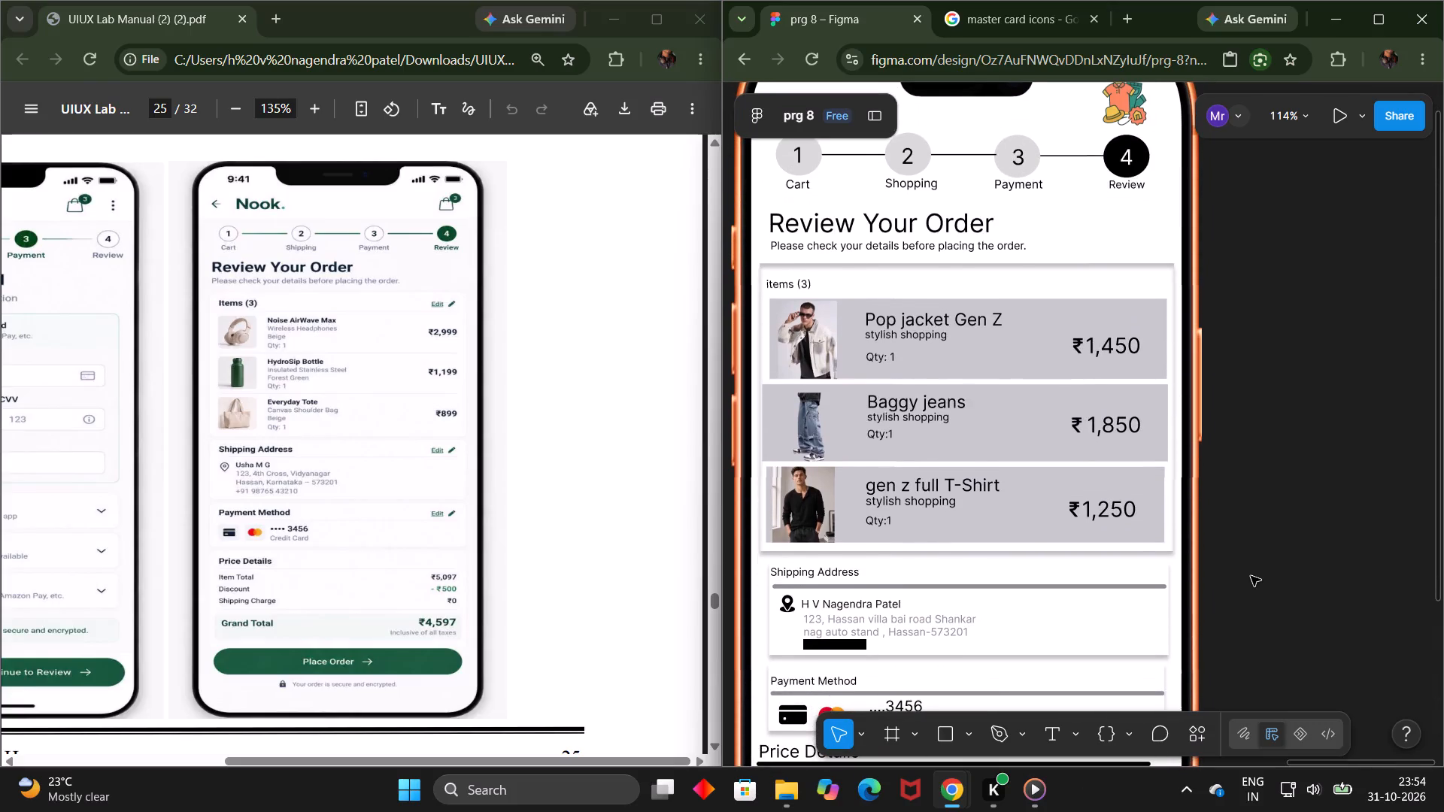
click(1148, 506)
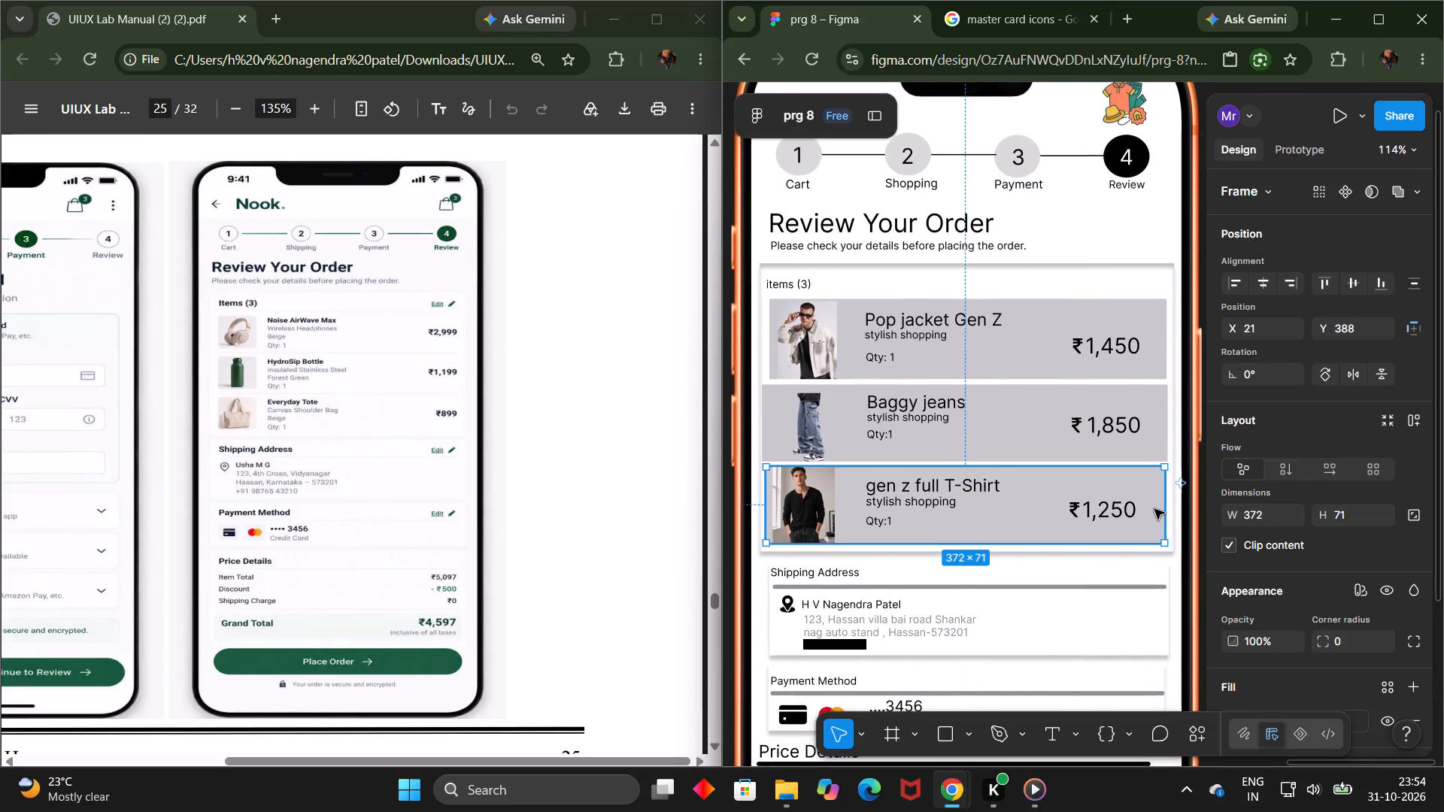
click(1163, 509)
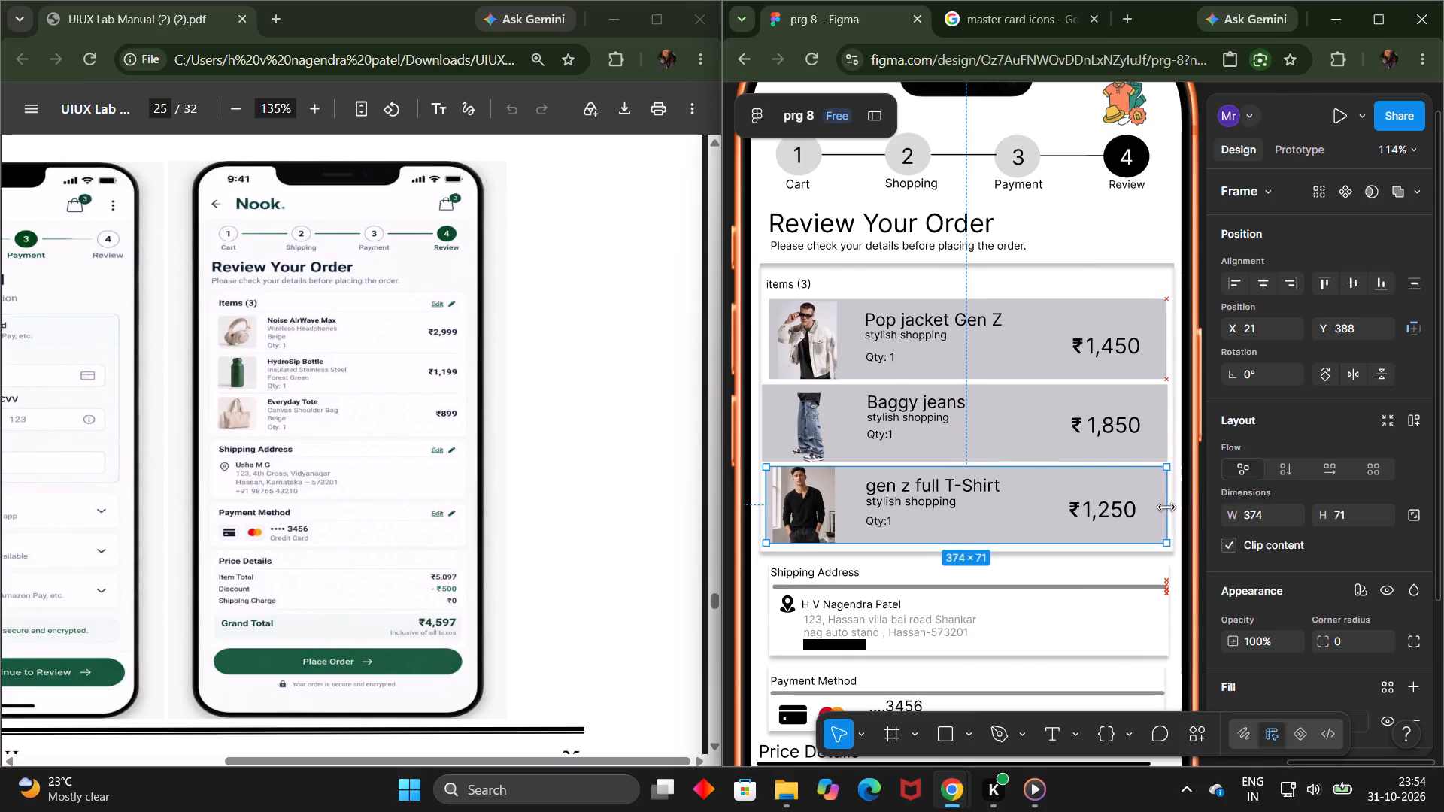
Increase the height of the Place Order button to about 35, keeping it 331 wide.
scroll(700, 701, down, 1)
scroll(918, 686, down, 1)
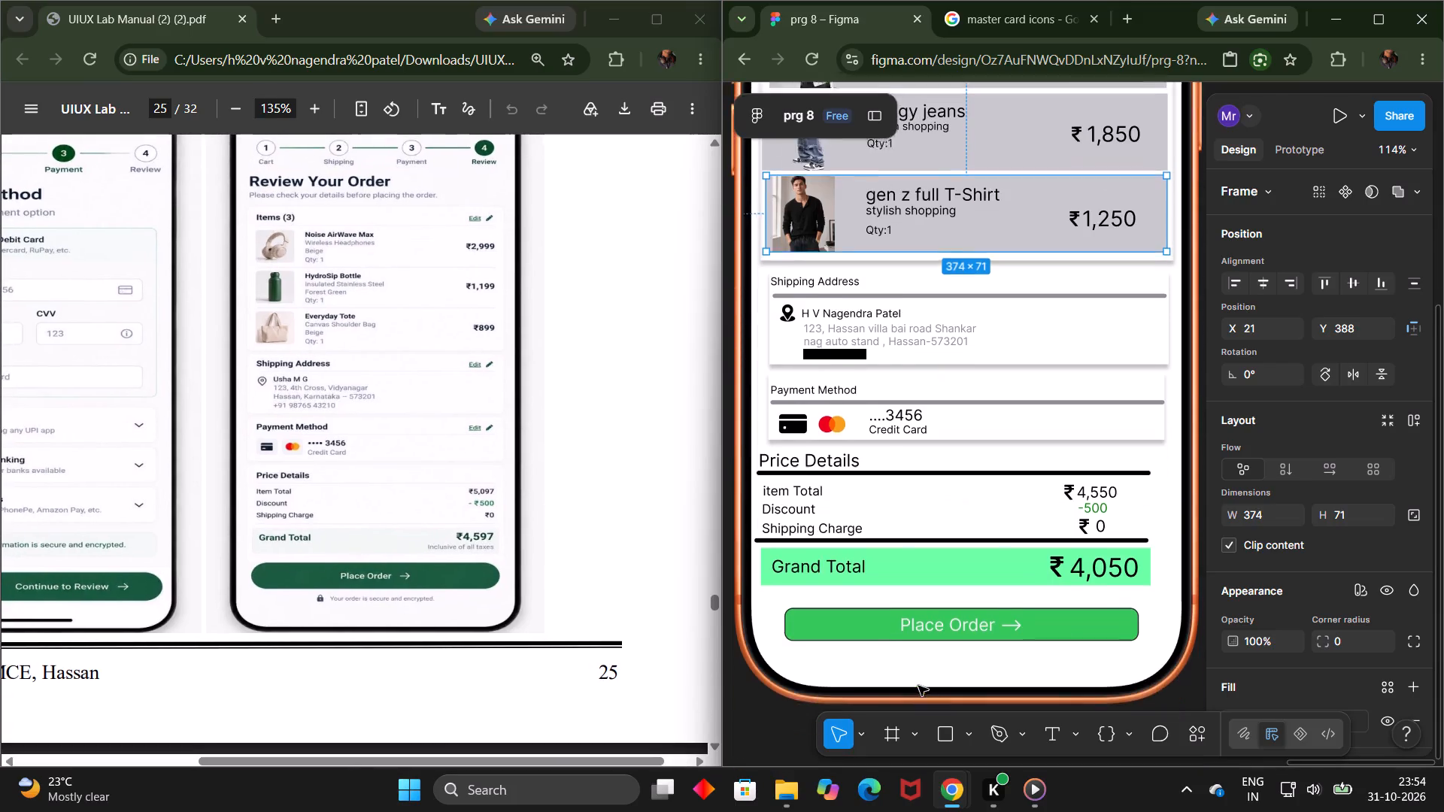
scroll(918, 686, down, 1)
scroll(1057, 682, down, 1)
drag(1117, 678, 1034, 538)
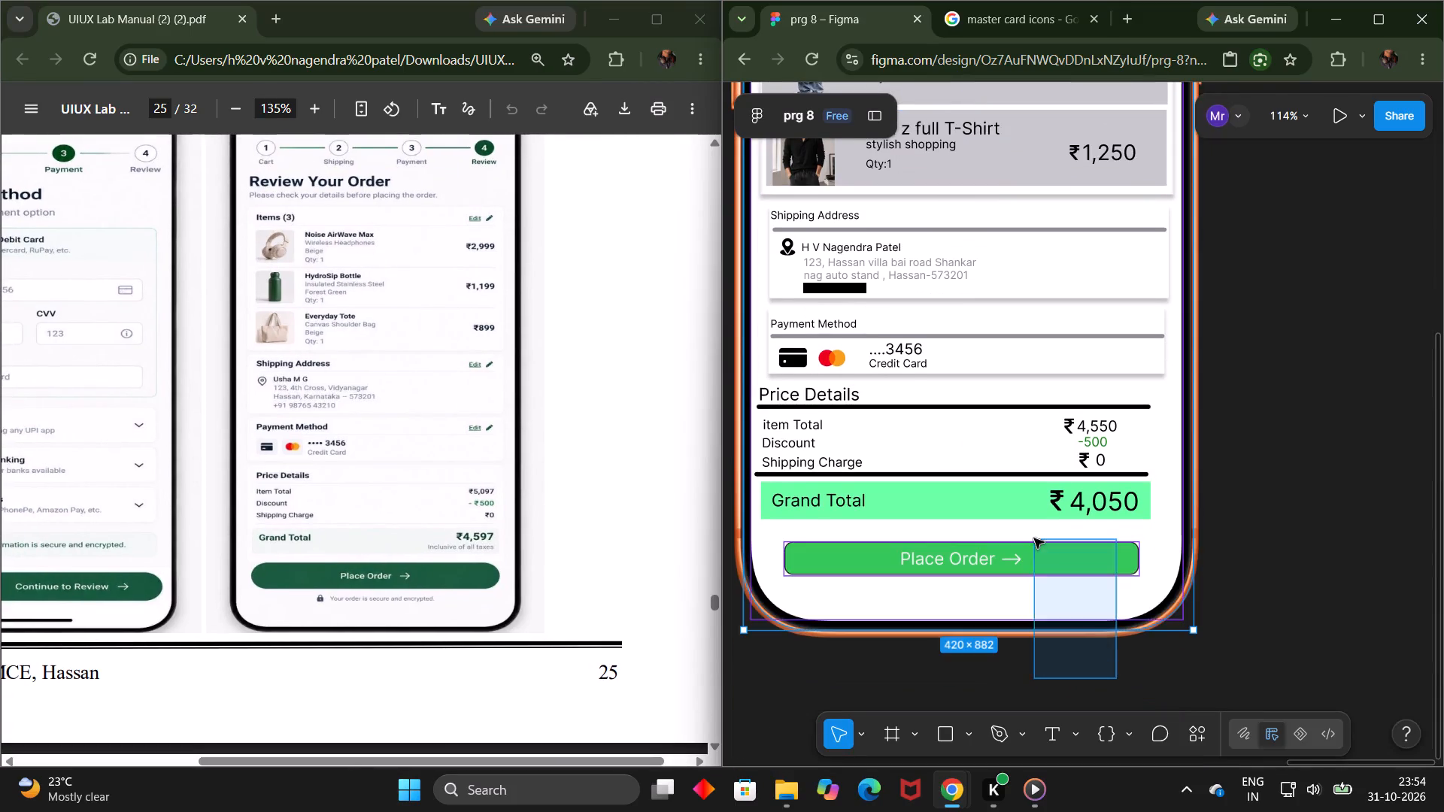
drag(1034, 538, 1132, 670)
click(1132, 670)
click(1076, 549)
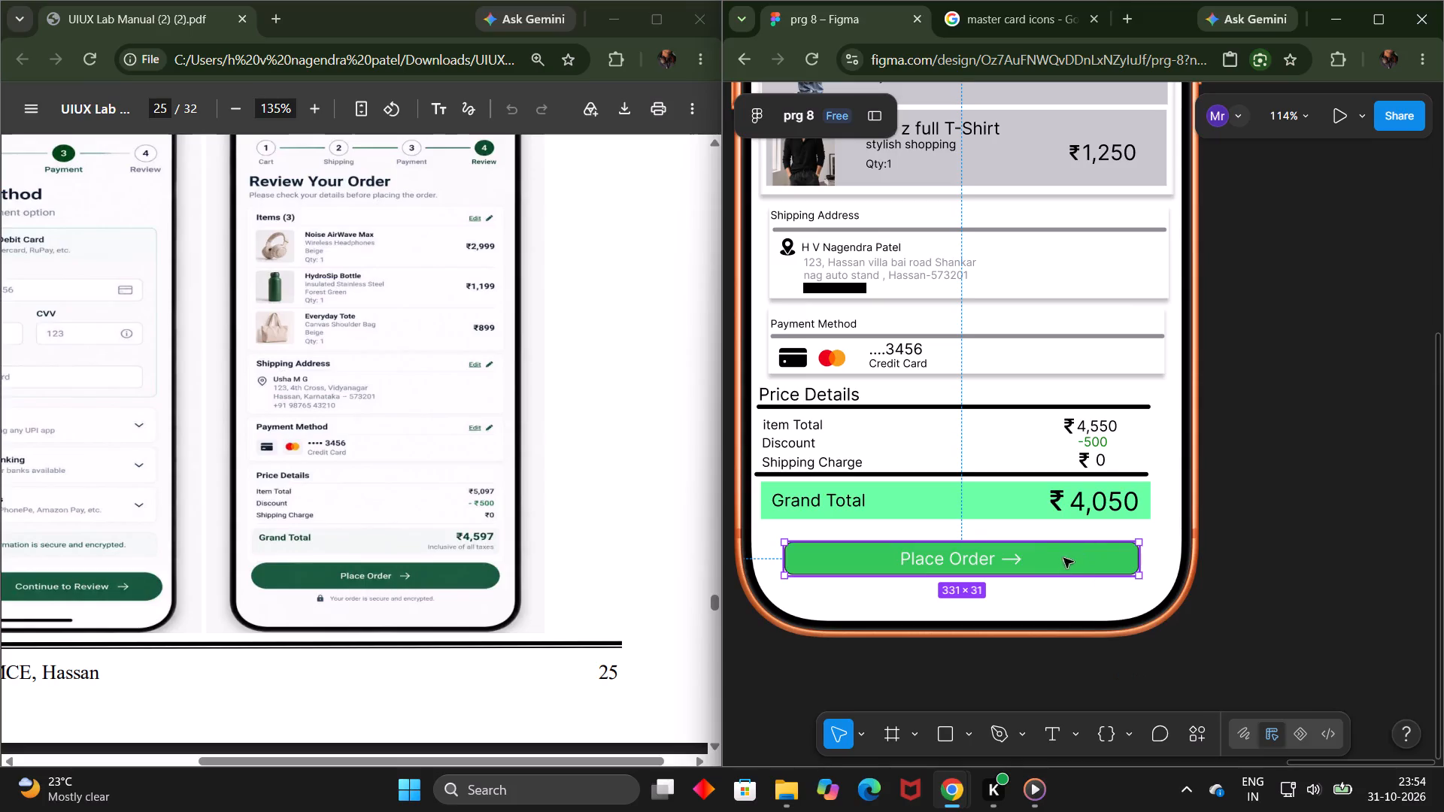
click(1046, 571)
drag(1036, 578, 1035, 591)
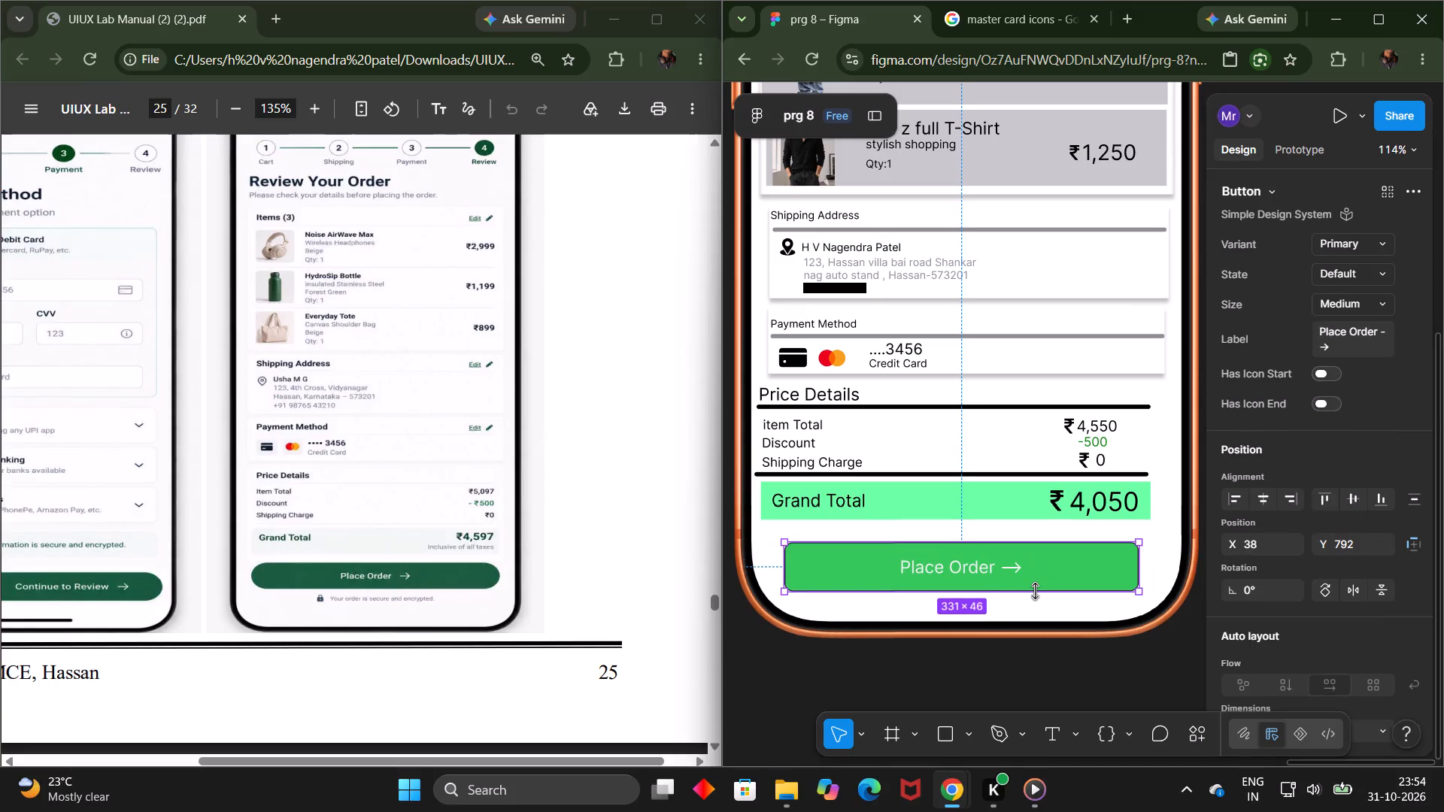
drag(1035, 591, 1043, 580)
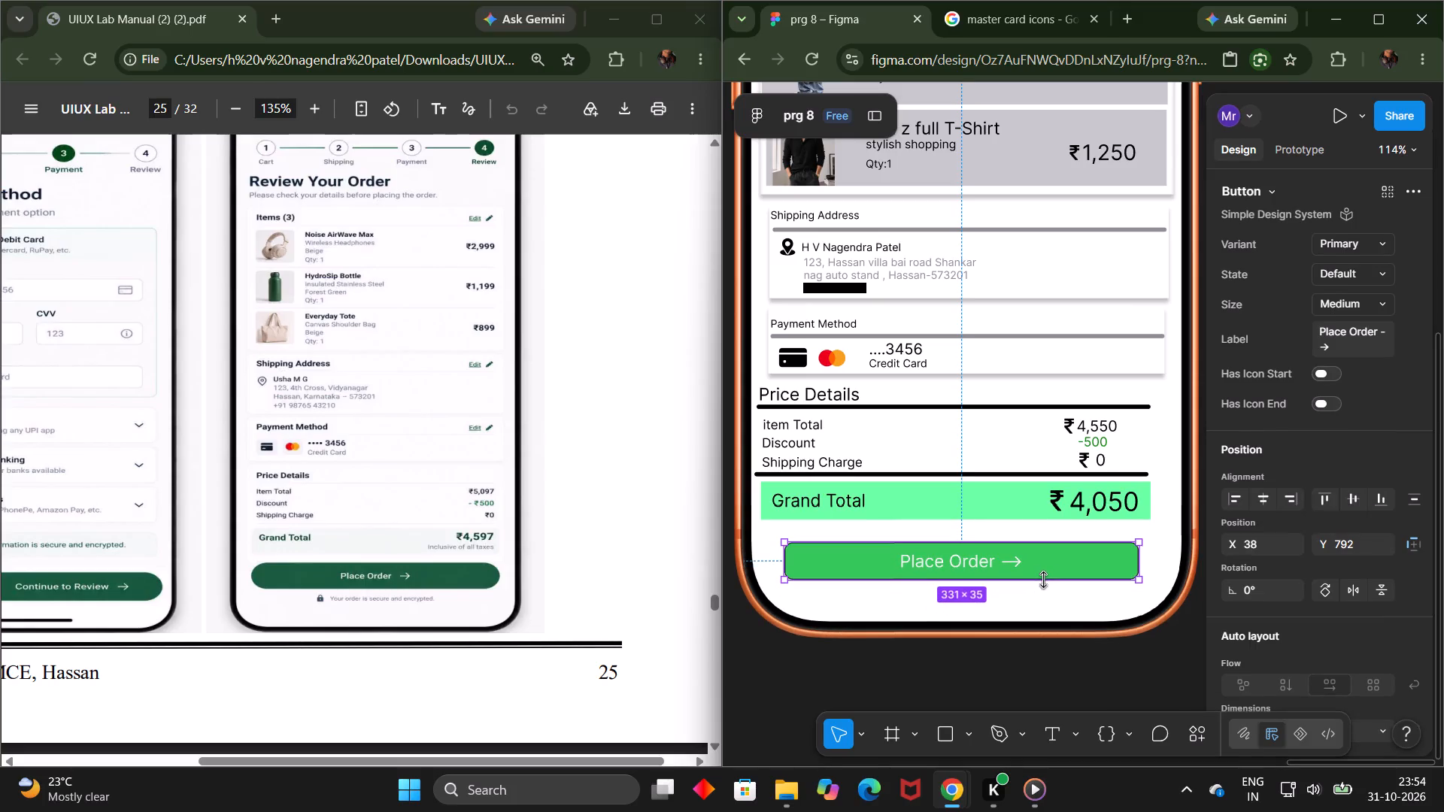
drag(1043, 580, 1044, 578)
click(836, 671)
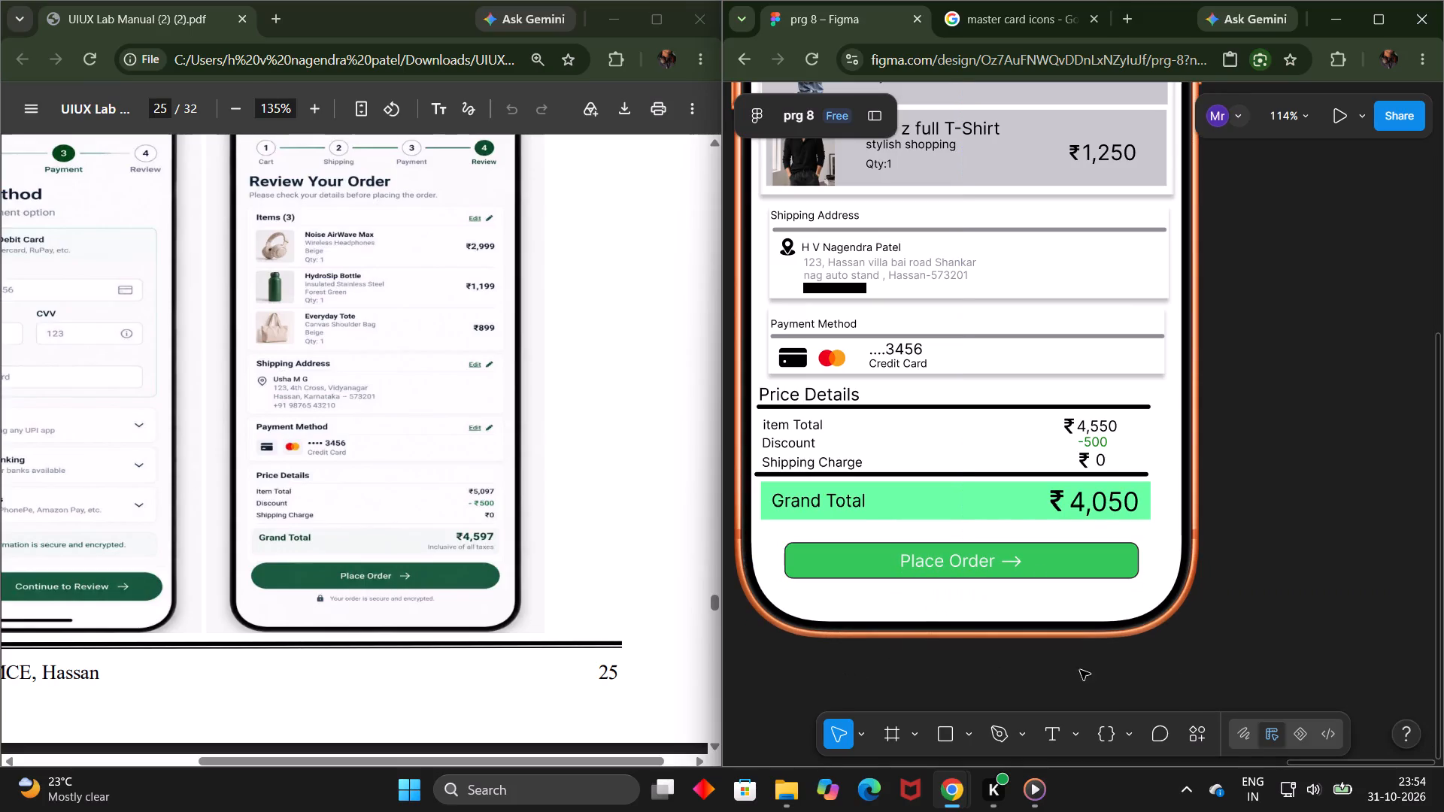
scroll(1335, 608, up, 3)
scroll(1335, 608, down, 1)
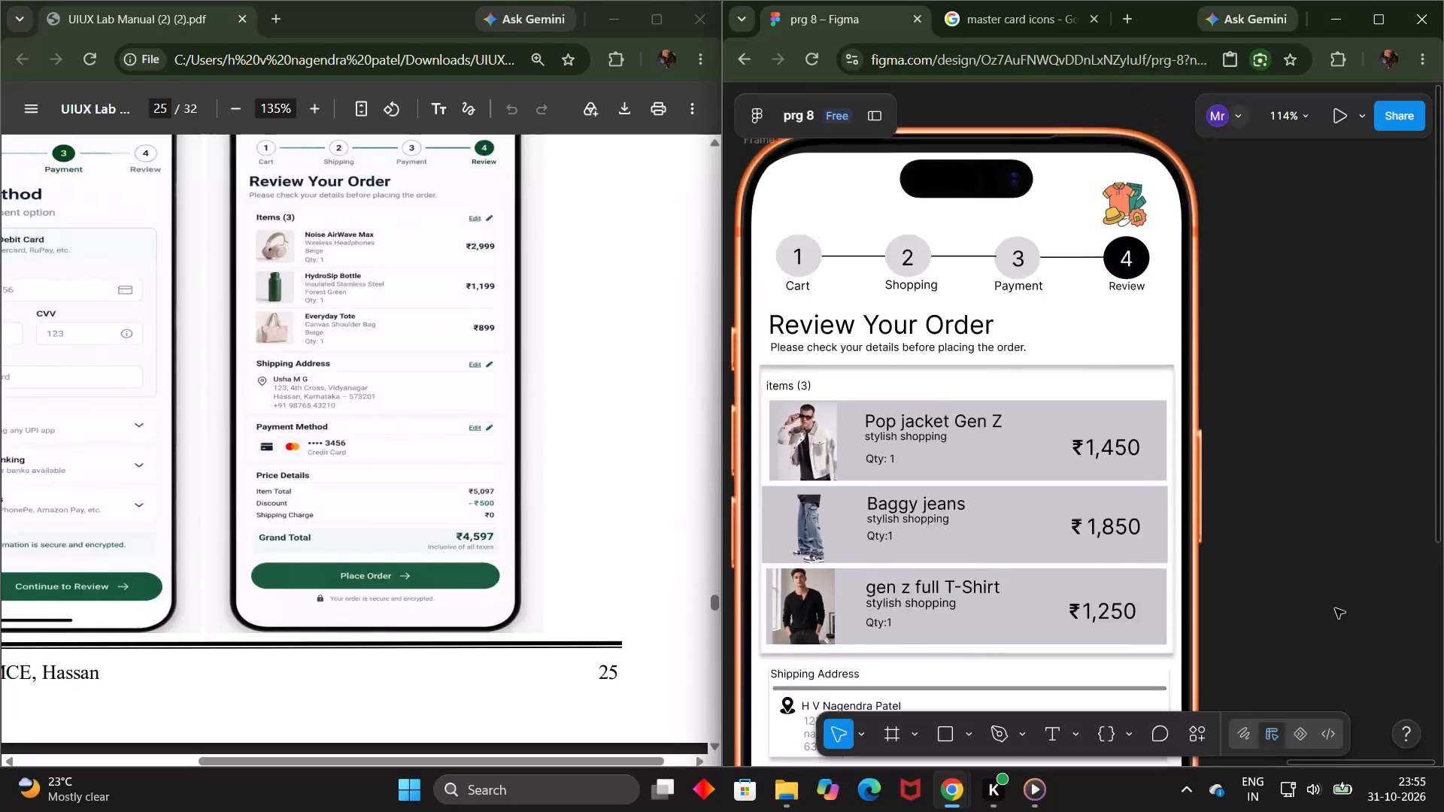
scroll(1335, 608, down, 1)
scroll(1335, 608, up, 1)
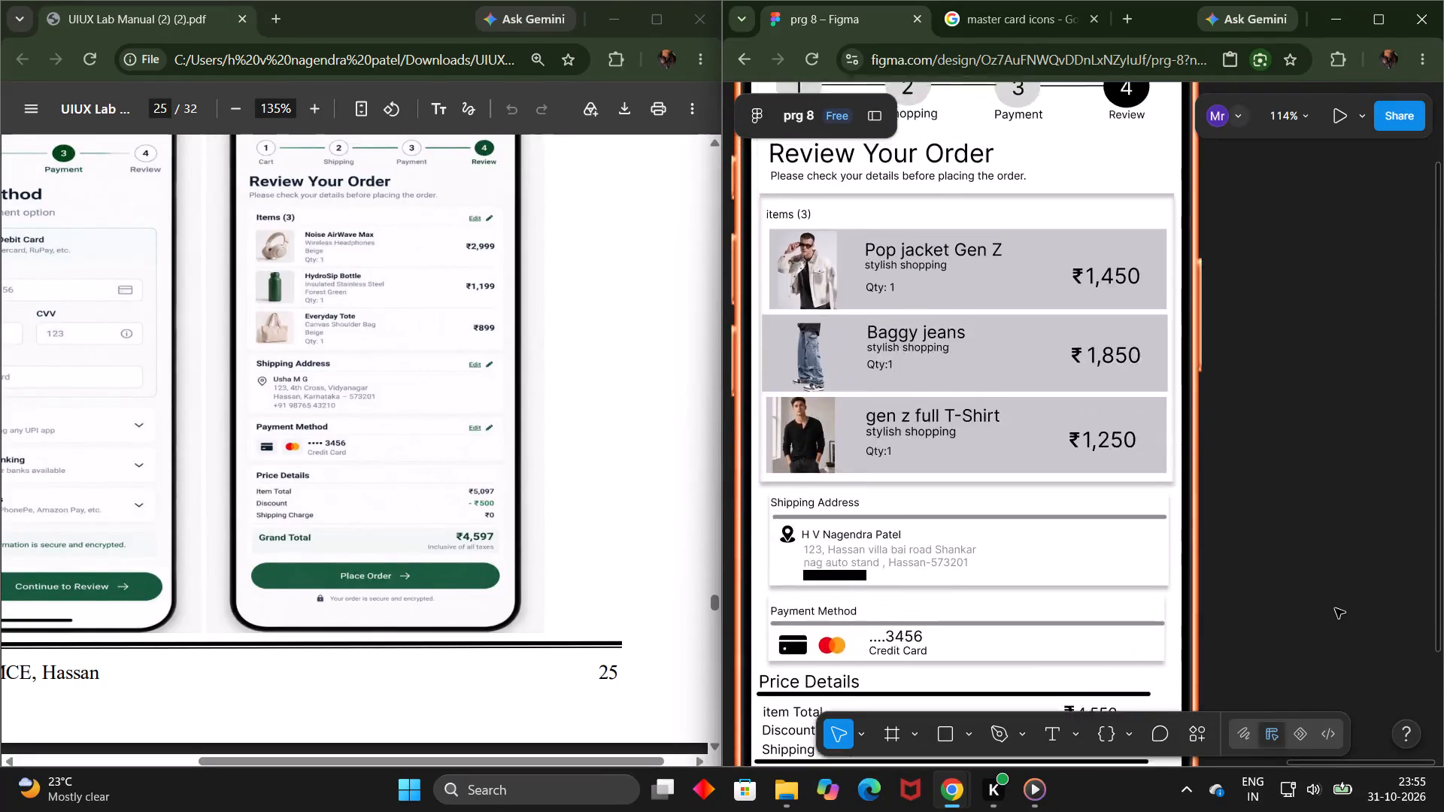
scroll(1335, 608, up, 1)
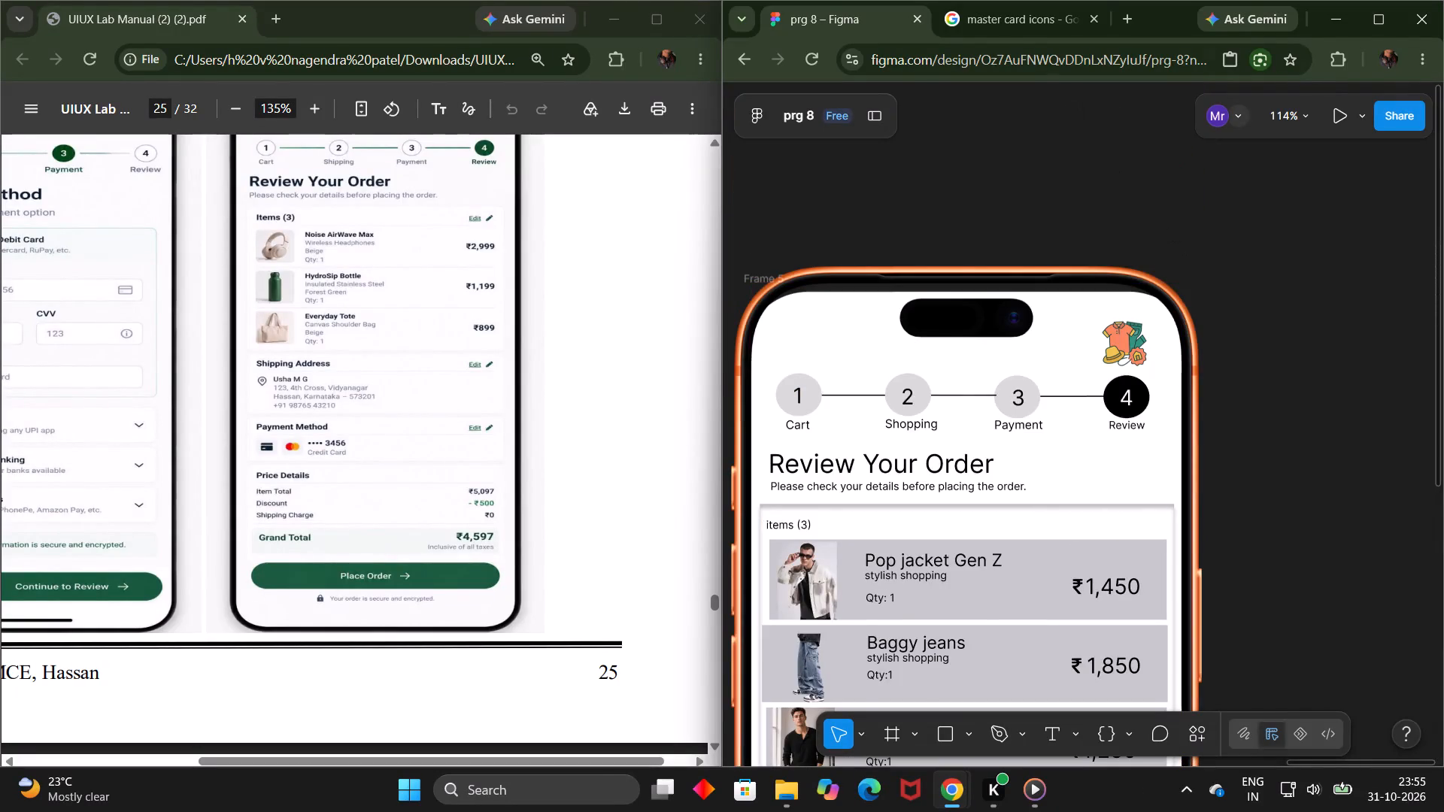
Switch to the Google image results and search for "edit penclie icon".
click(1027, 29)
click(950, 139)
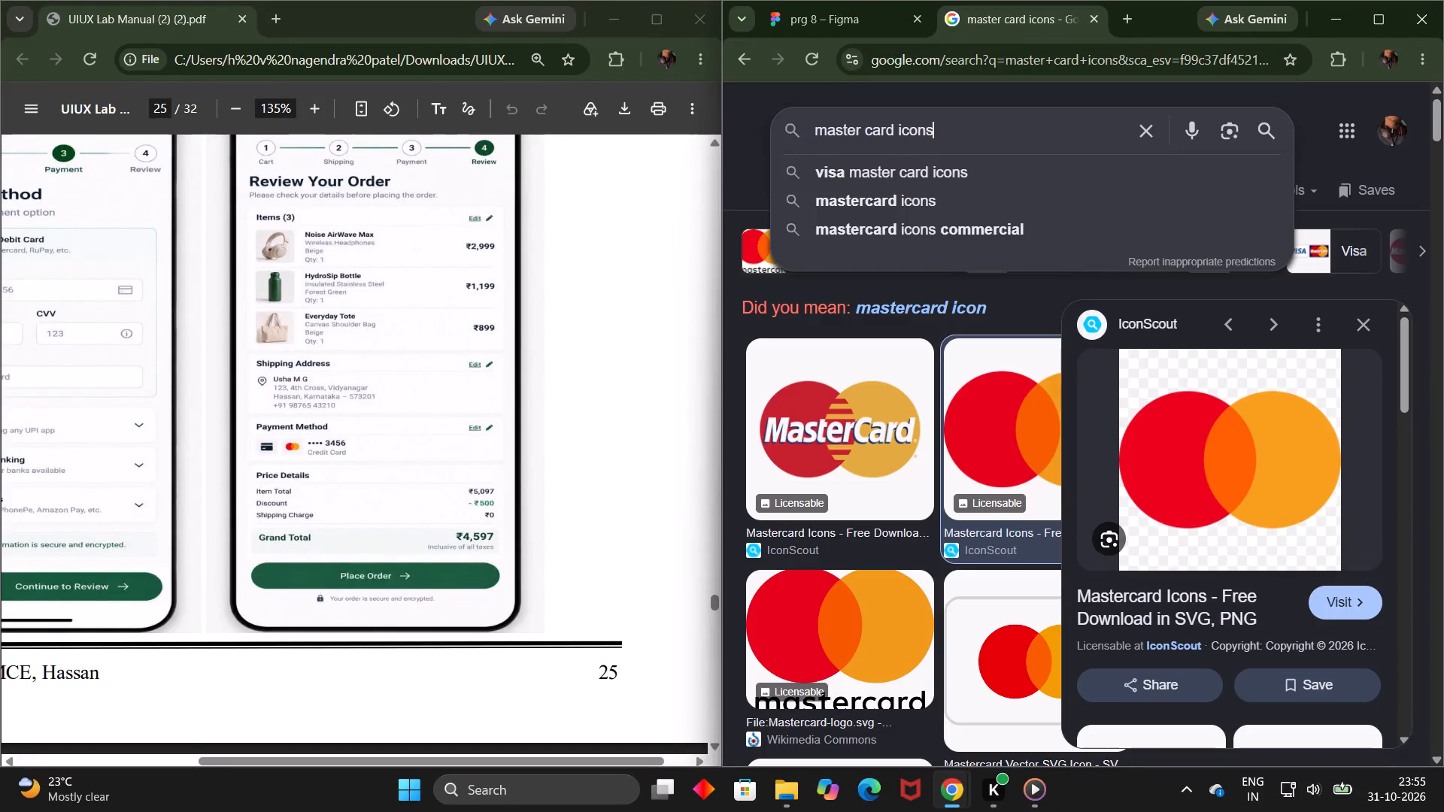
key(BackSpace)
key(BackSpace)
key(BackSpace)
key(BackSpace)
key(BackSpace)
key(BackSpace)
key(BackSpace)
key(BackSpace)
key(BackSpace)
key(BackSpace)
key(BackSpace)
key(BackSpace)
key(BackSpace)
key(BackSpace)
key(BackSpace)
key(BackSpace)
key(BackSpace)
key(BackSpace)
key(BackSpace)
key(BackSpace)
text(edit)
key(space)
text(pe)
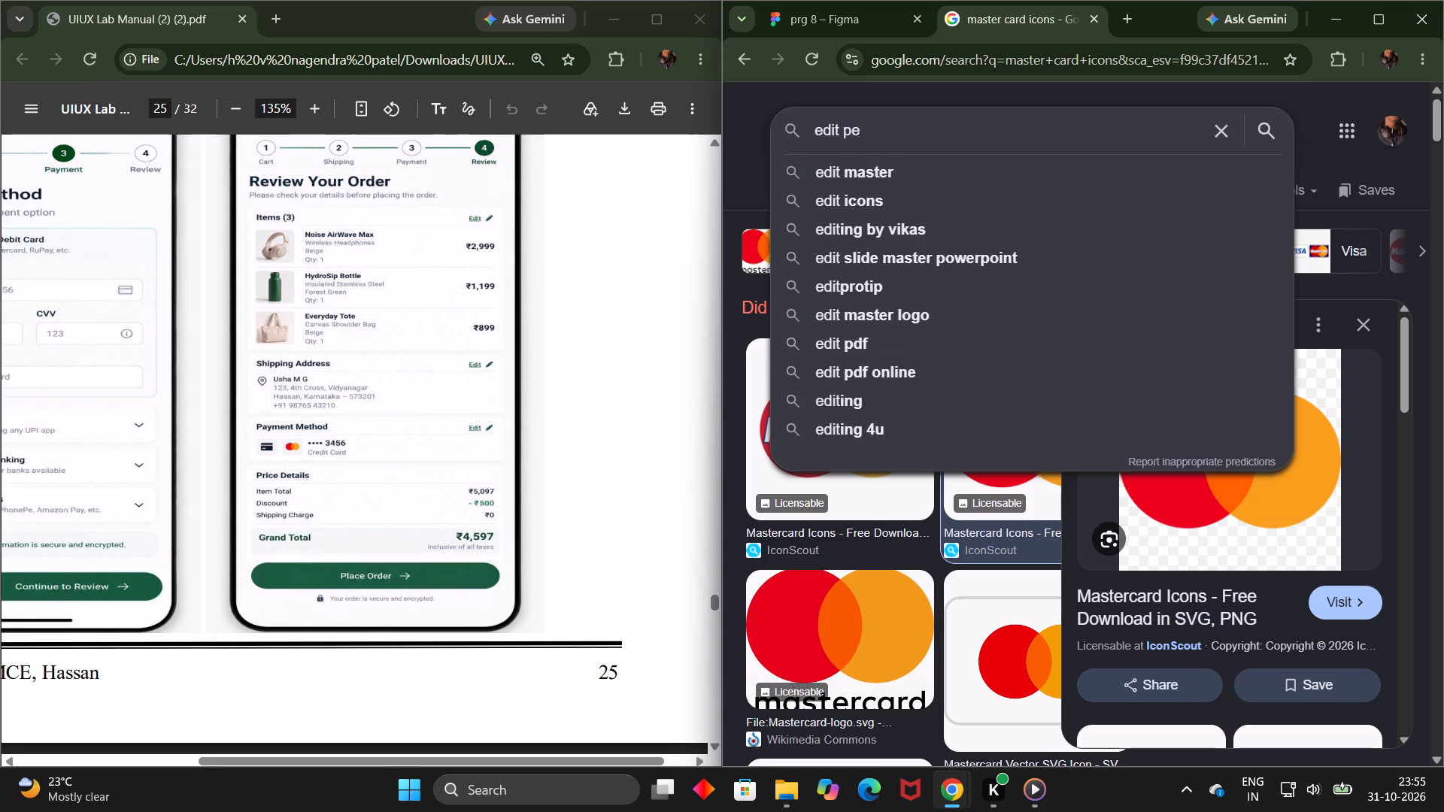
key(l)
text(ciel)
key(BackSpace)
key(BackSpace)
key(BackSpace)
key(BackSpace)
key(BackSpace)
text(nclie)
key(space)
text(icons)
key(BackSpace)
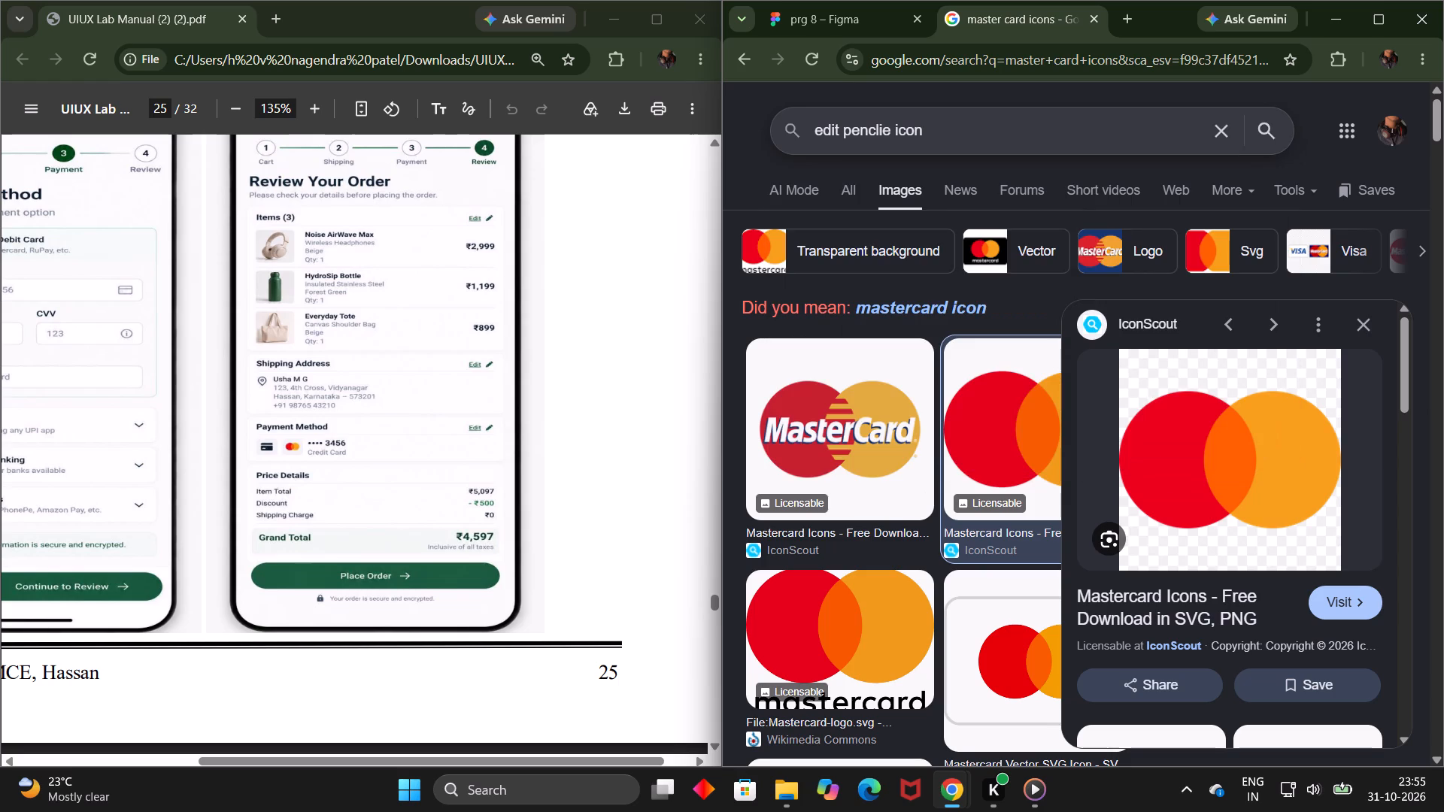
key(Return)
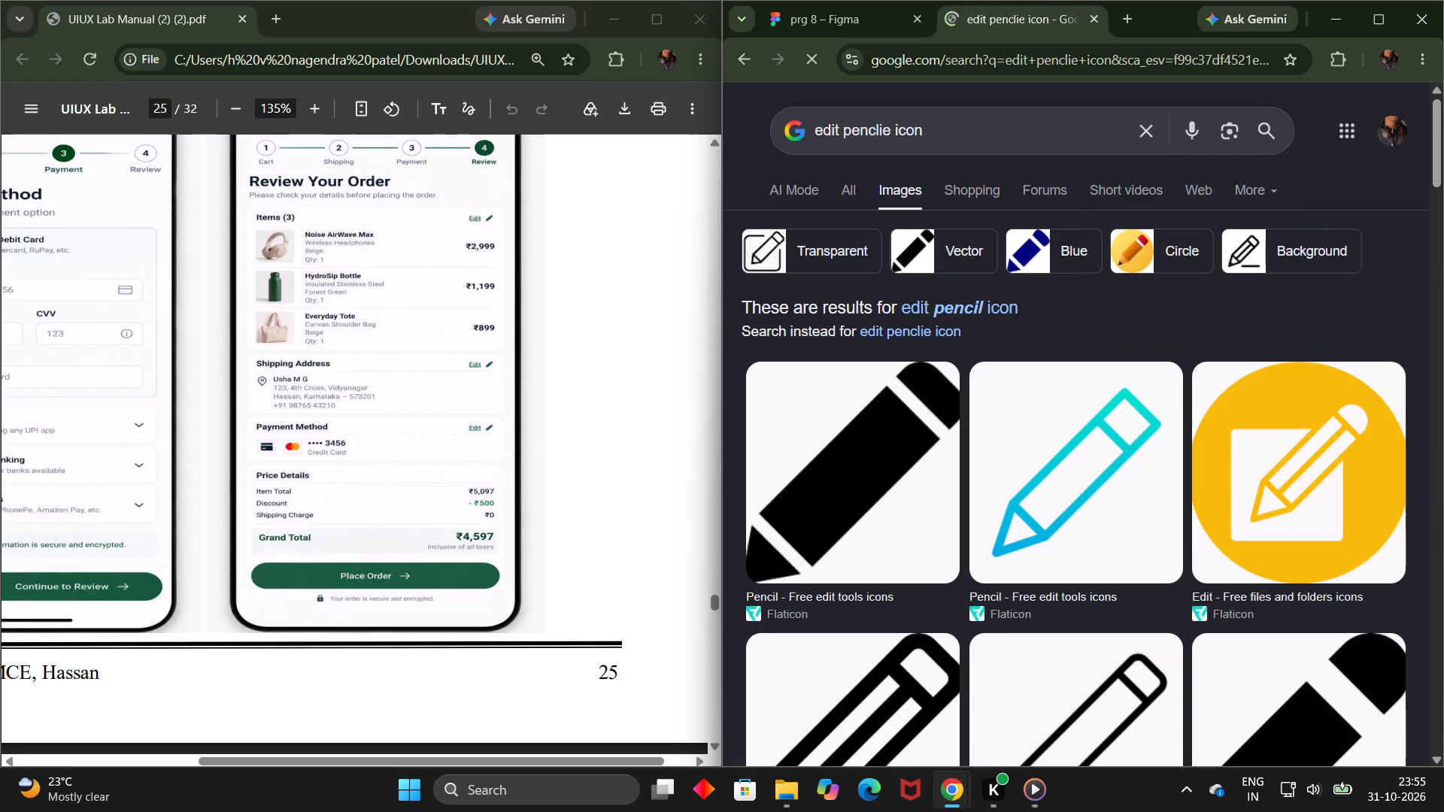
Switch to all results for the corrected query "edit pencil icon" and open Flaticon's "Edit pencil Icons & Symbols" result.
click(845, 189)
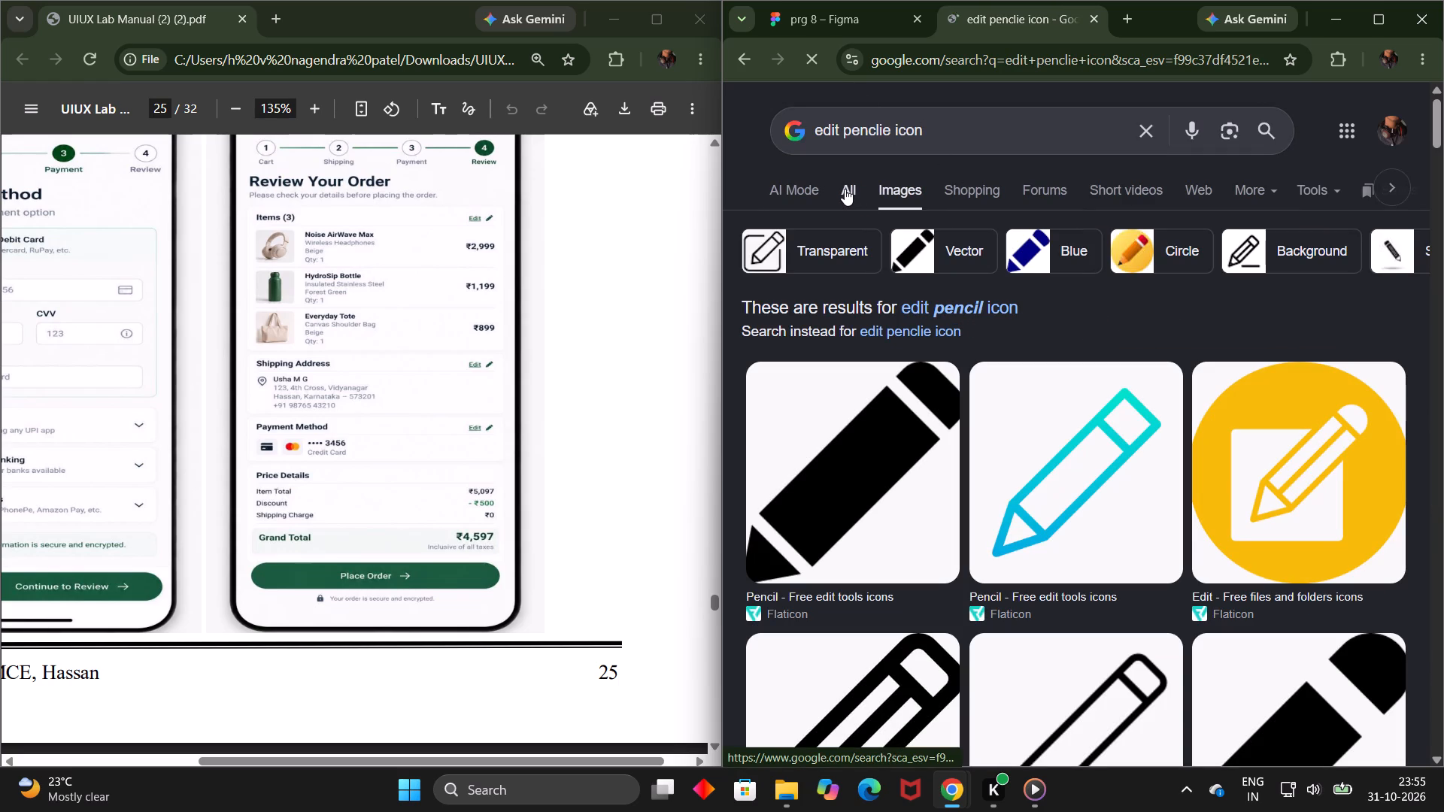
click(945, 307)
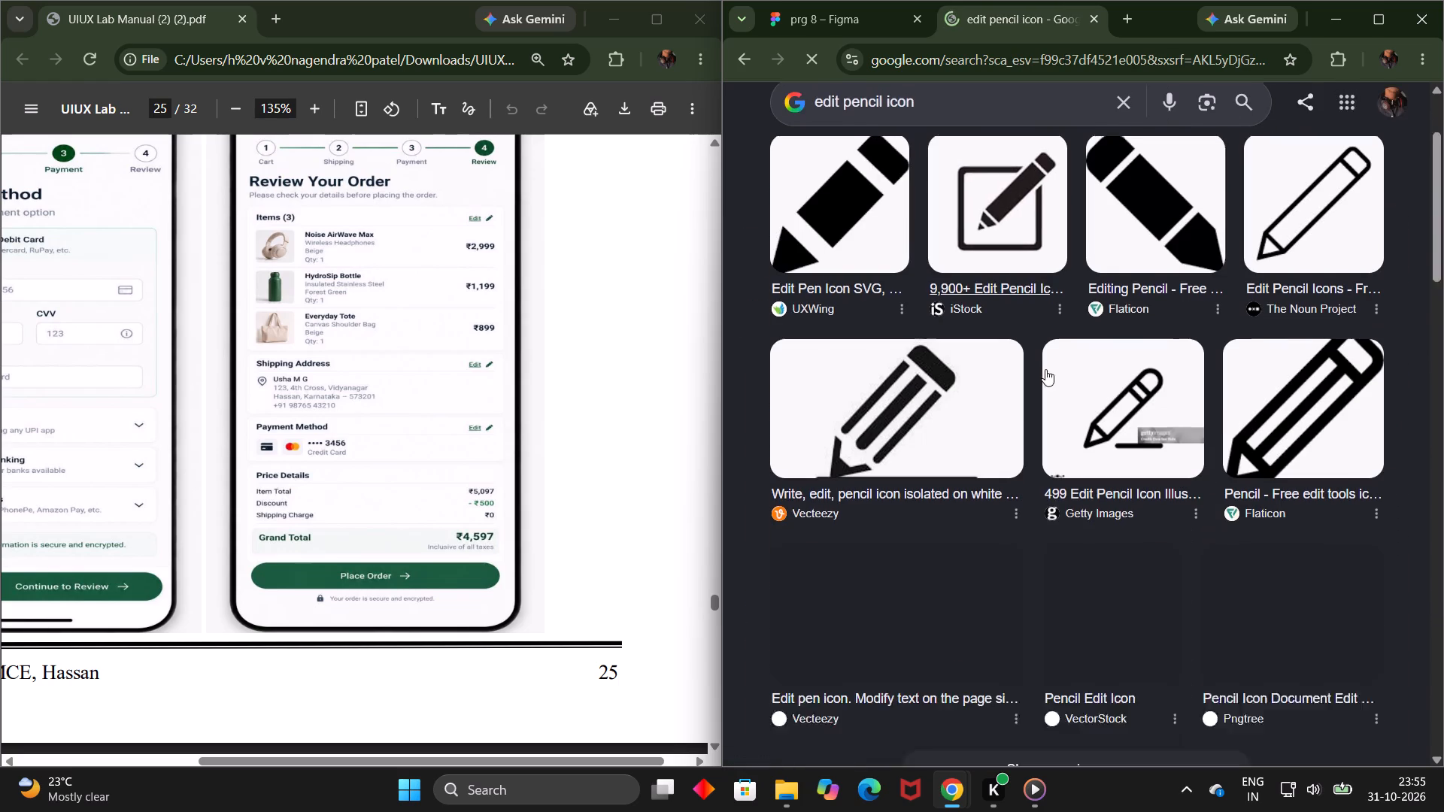
click(910, 429)
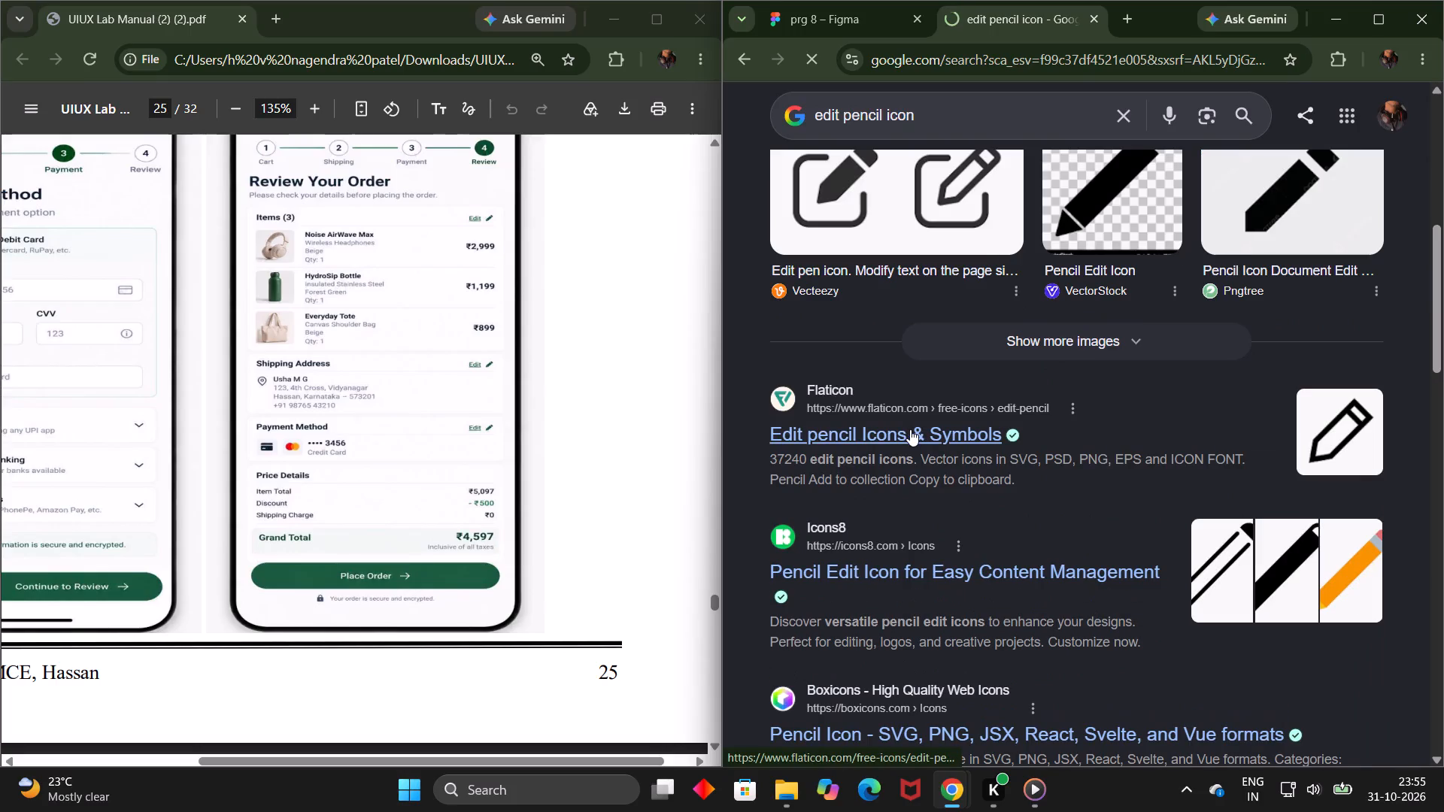
Switch to the prg 8 Figma file, maximize its browser window and launch the prototype presentation in a new tab.
click(863, 30)
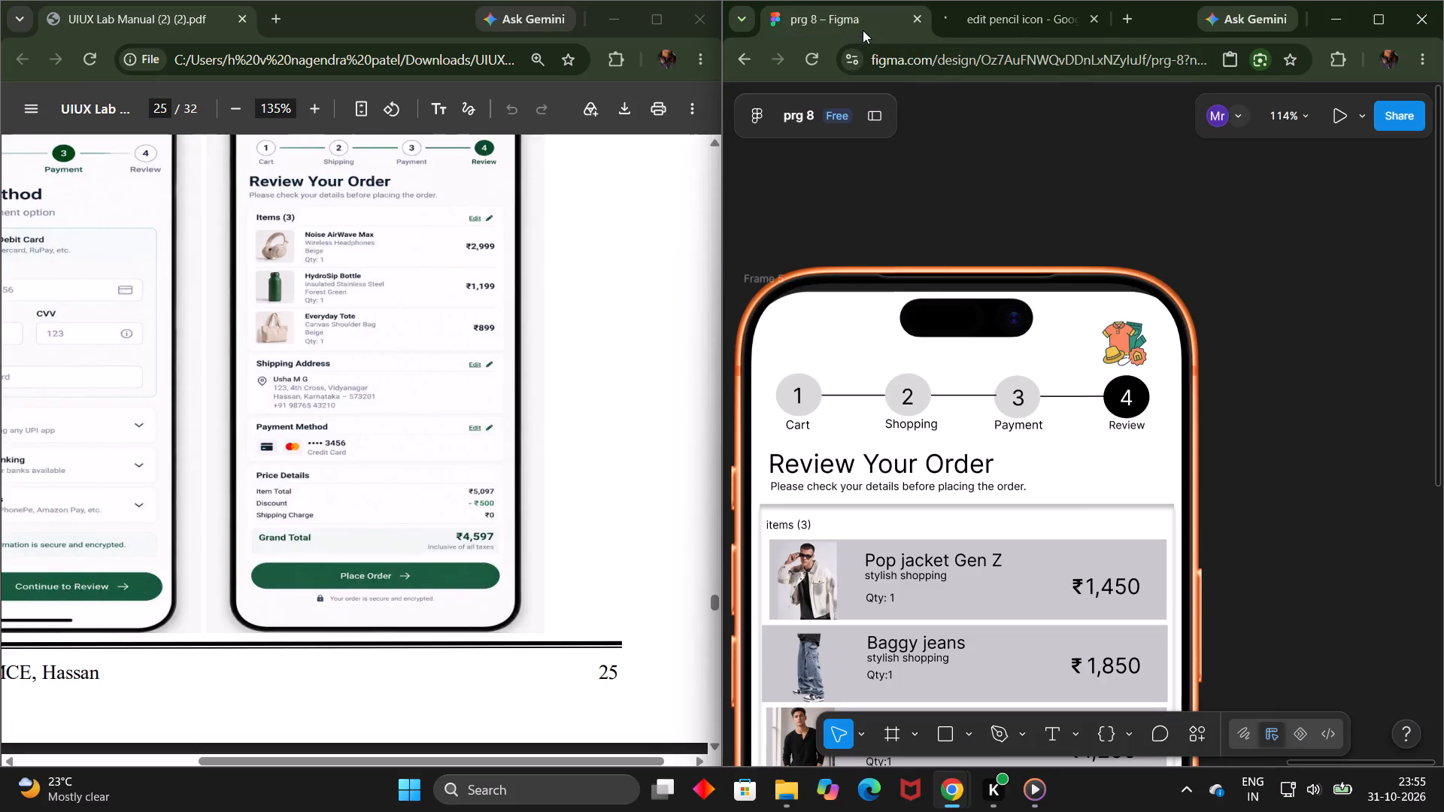
scroll(1278, 430, right, 7)
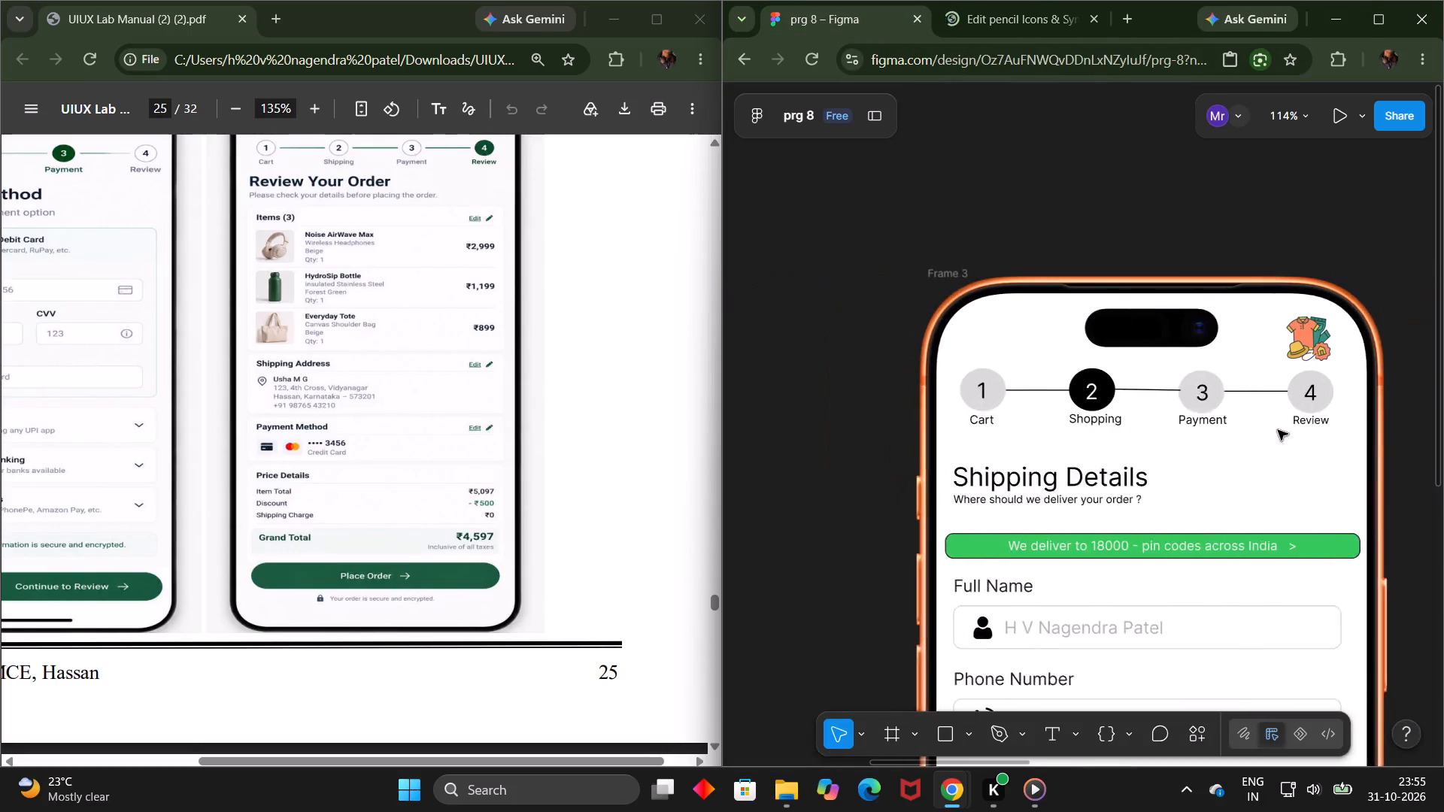
scroll(1278, 430, right, 2)
scroll(1278, 430, down, 1)
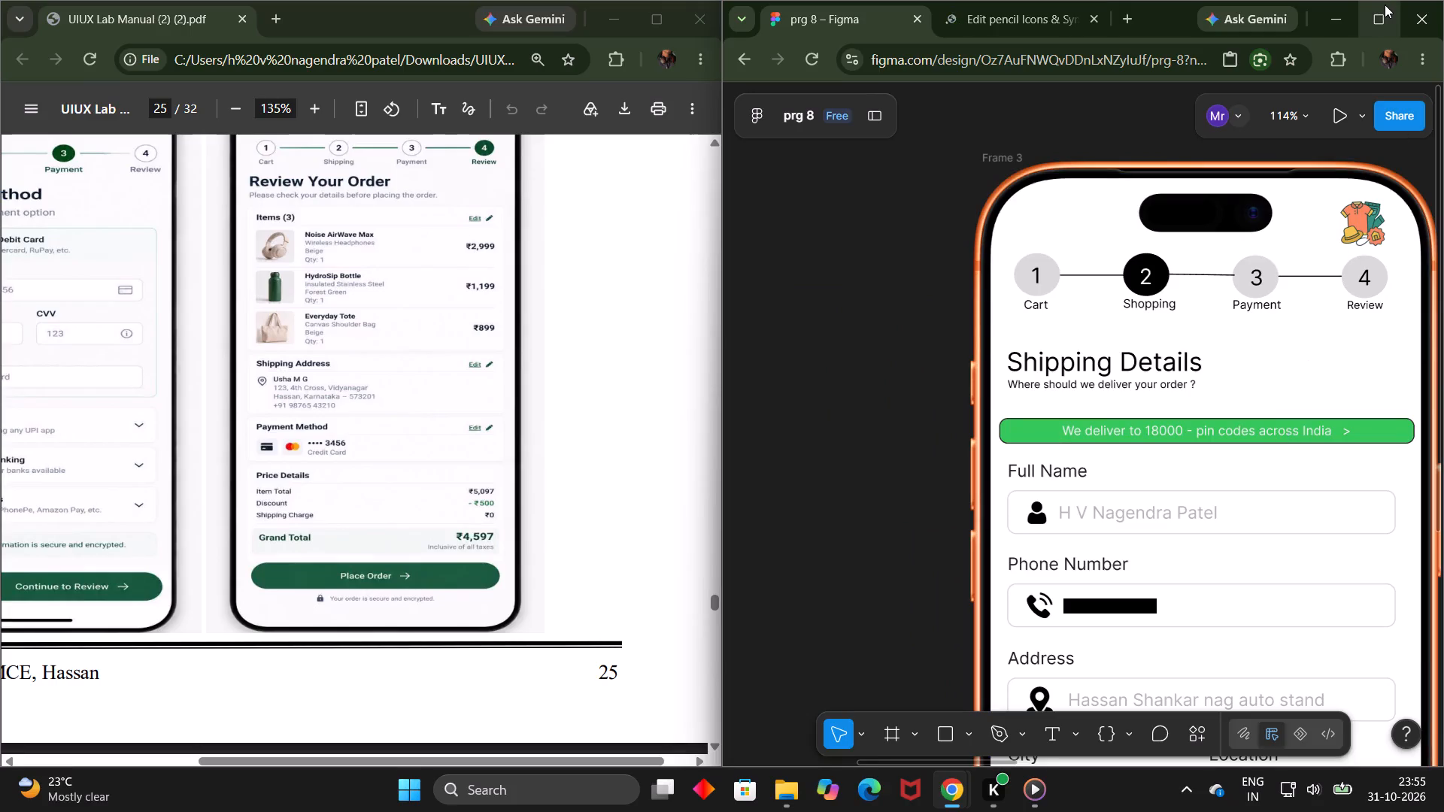
click(1385, 5)
scroll(984, 329, right, 3)
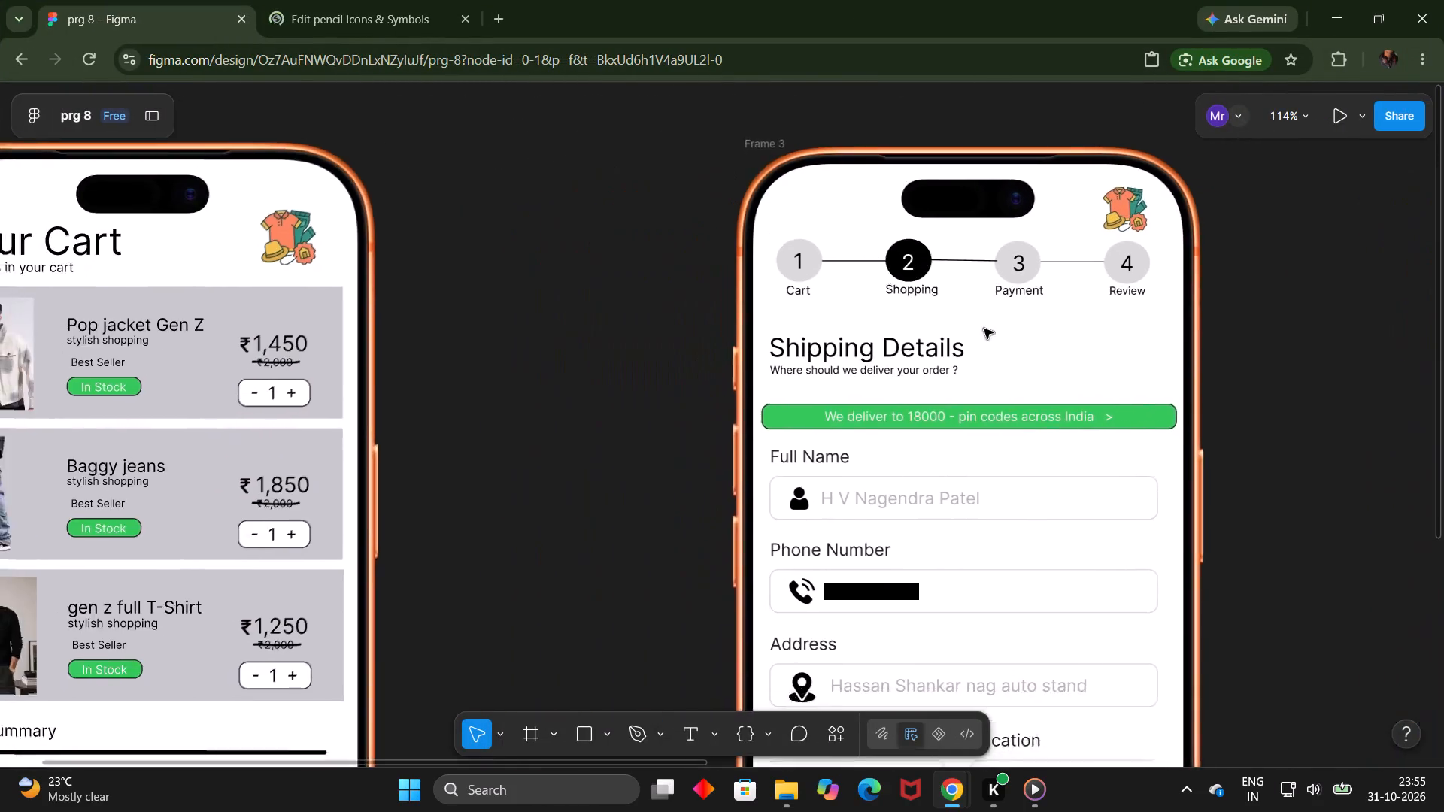
scroll(984, 329, right, 3)
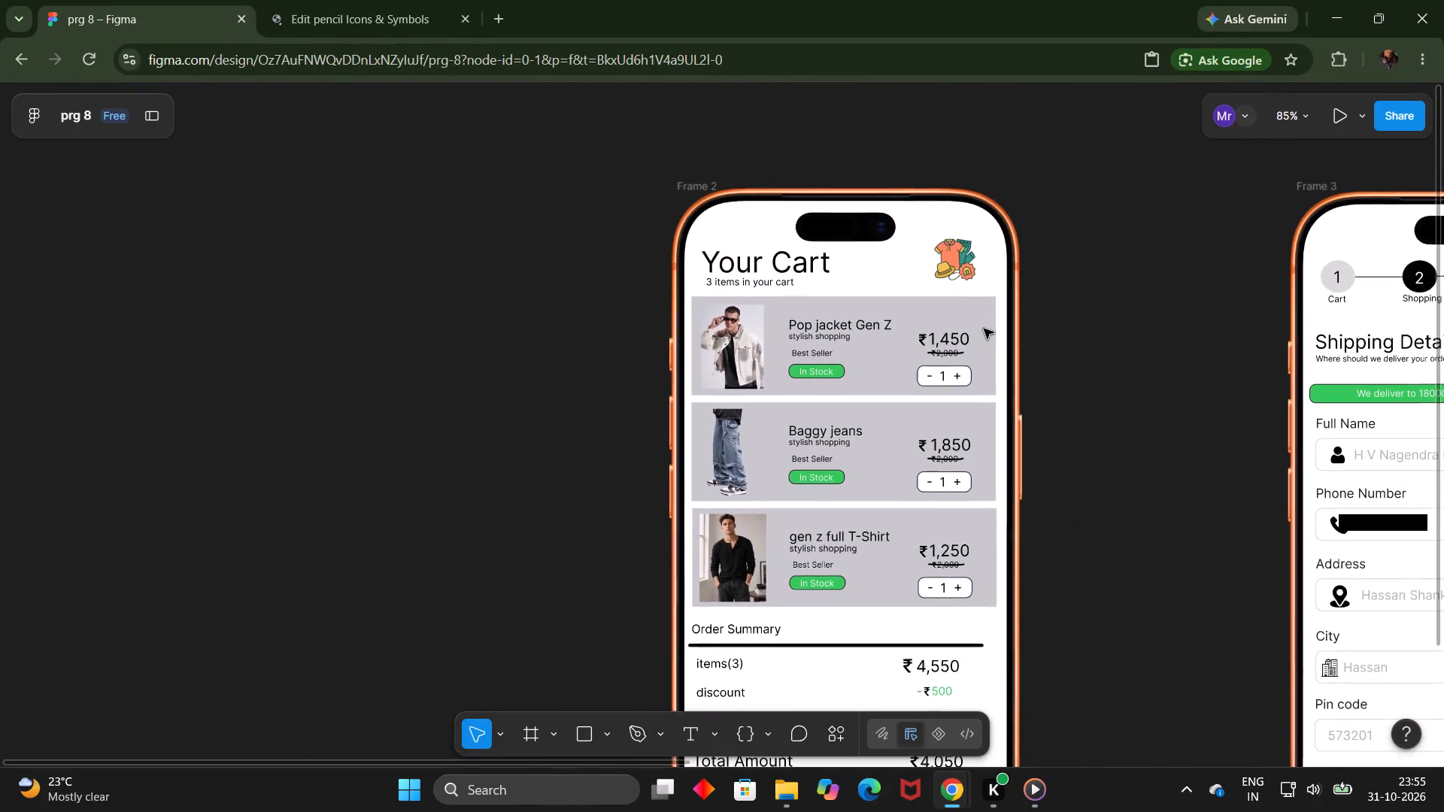
scroll(984, 329, down, 1)
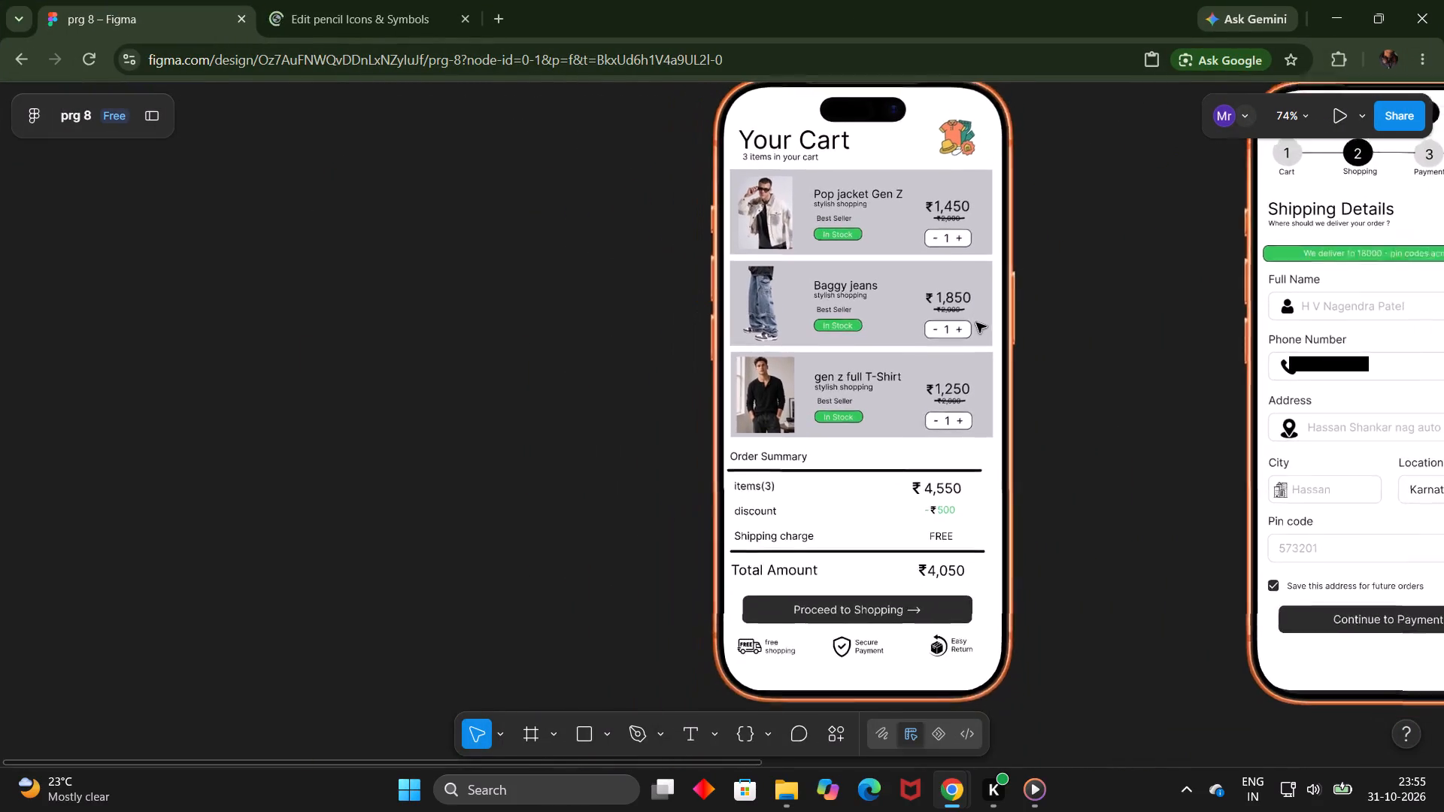
scroll(1048, 388, left, 1)
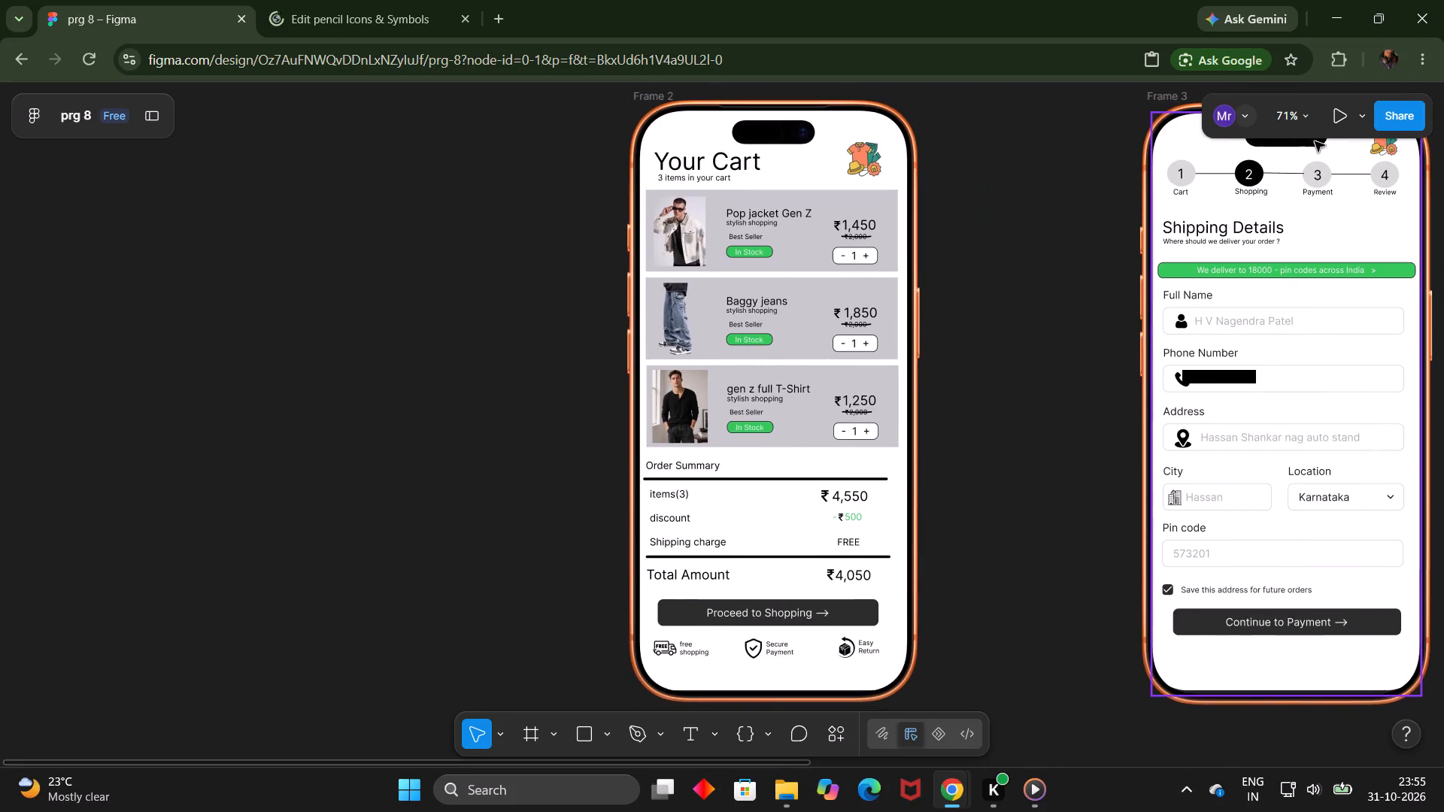
click(1331, 129)
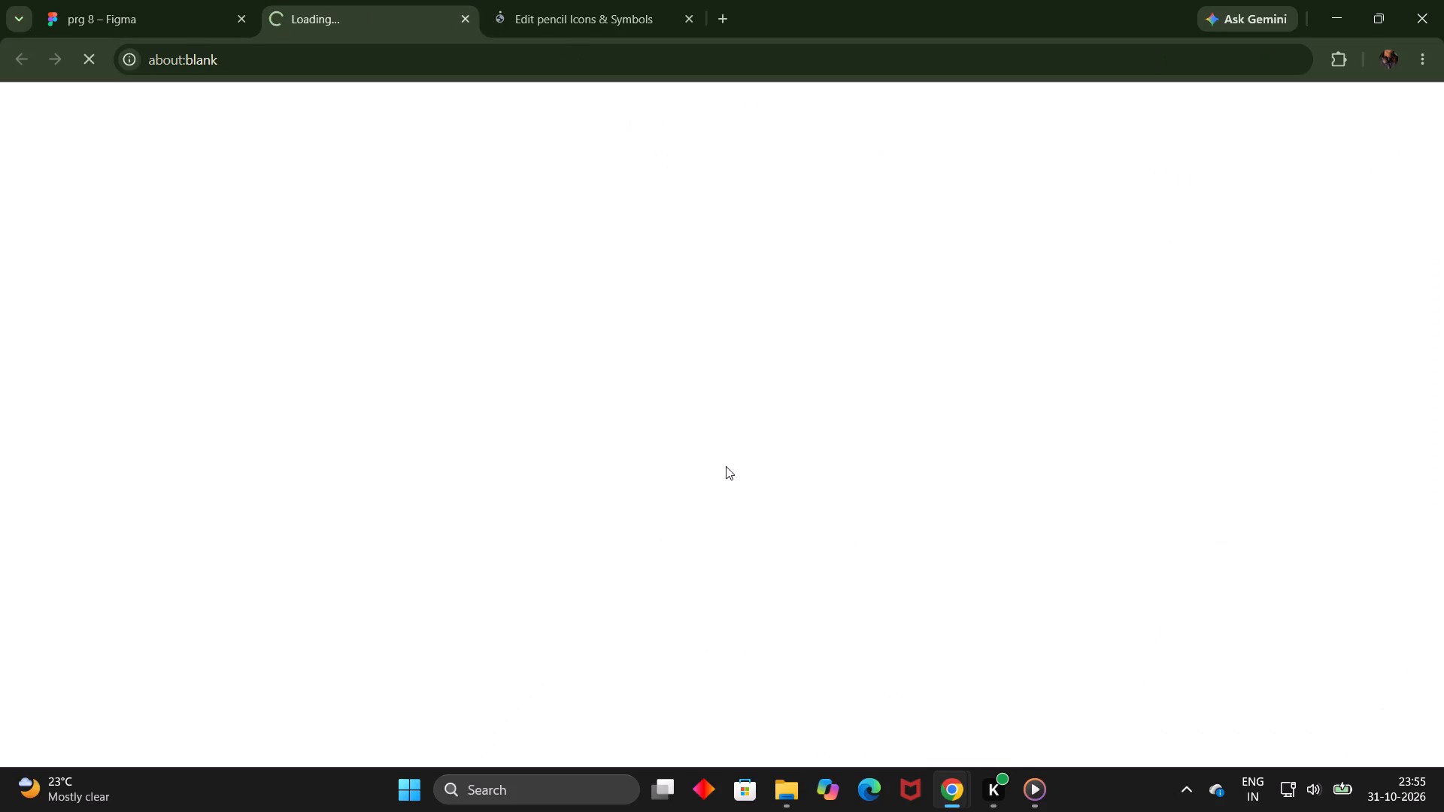
click(146, 0)
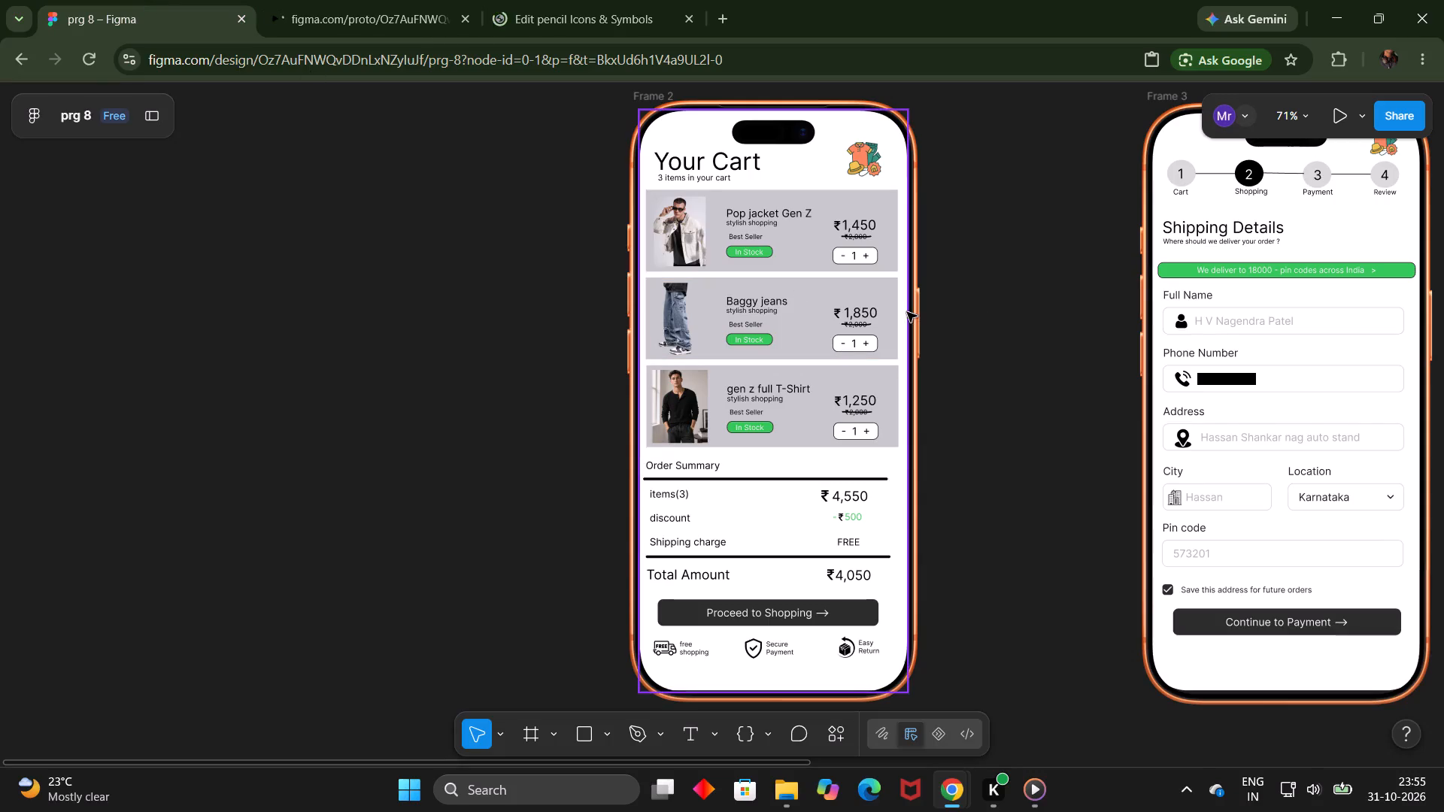
click(407, 19)
scroll(757, 332, down, 1)
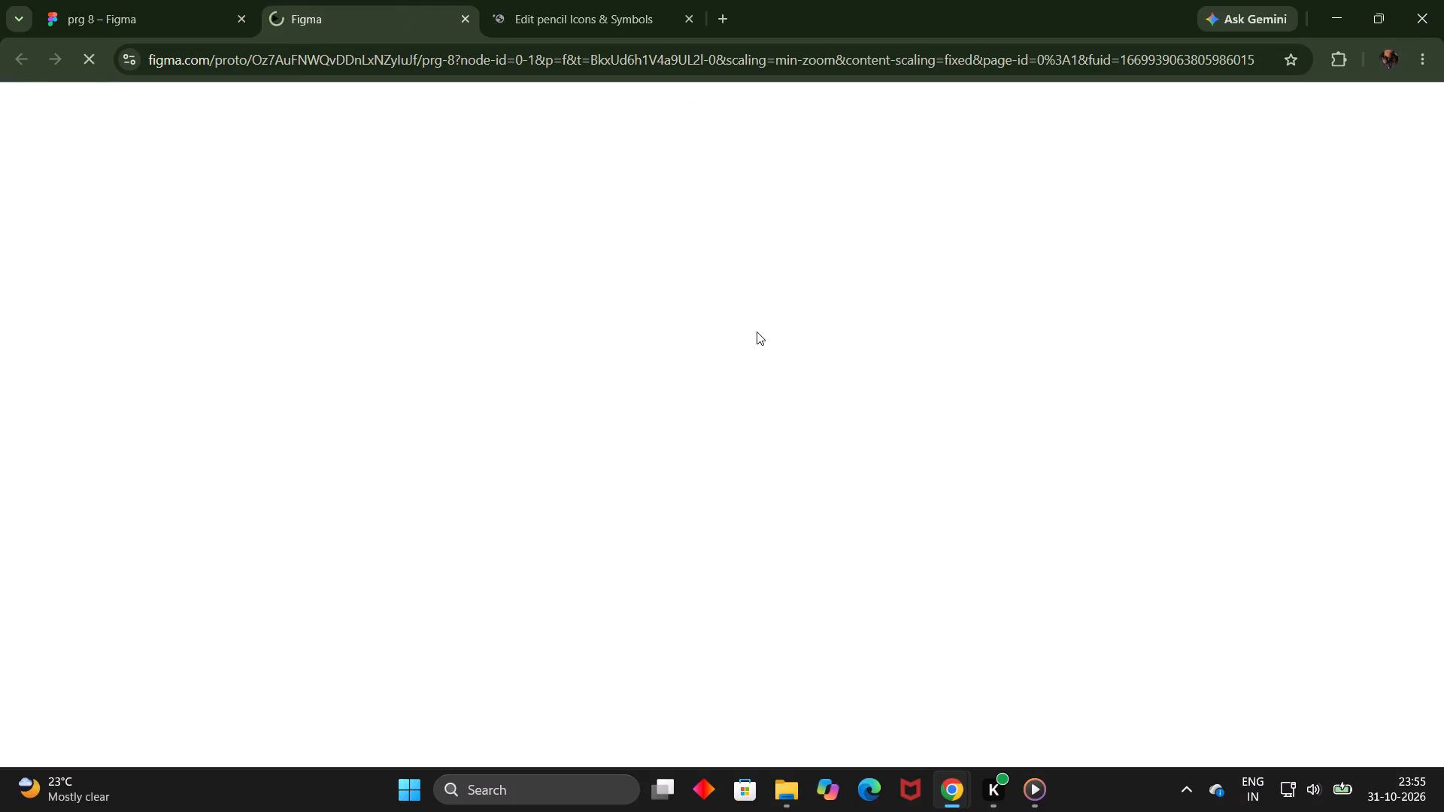
scroll(757, 332, down, 1)
scroll(757, 332, up, 1)
Switch to the Flaticon edit pencil results, open the outlined pencil icon's page and return to the results.
click(586, 0)
scroll(733, 403, down, 1)
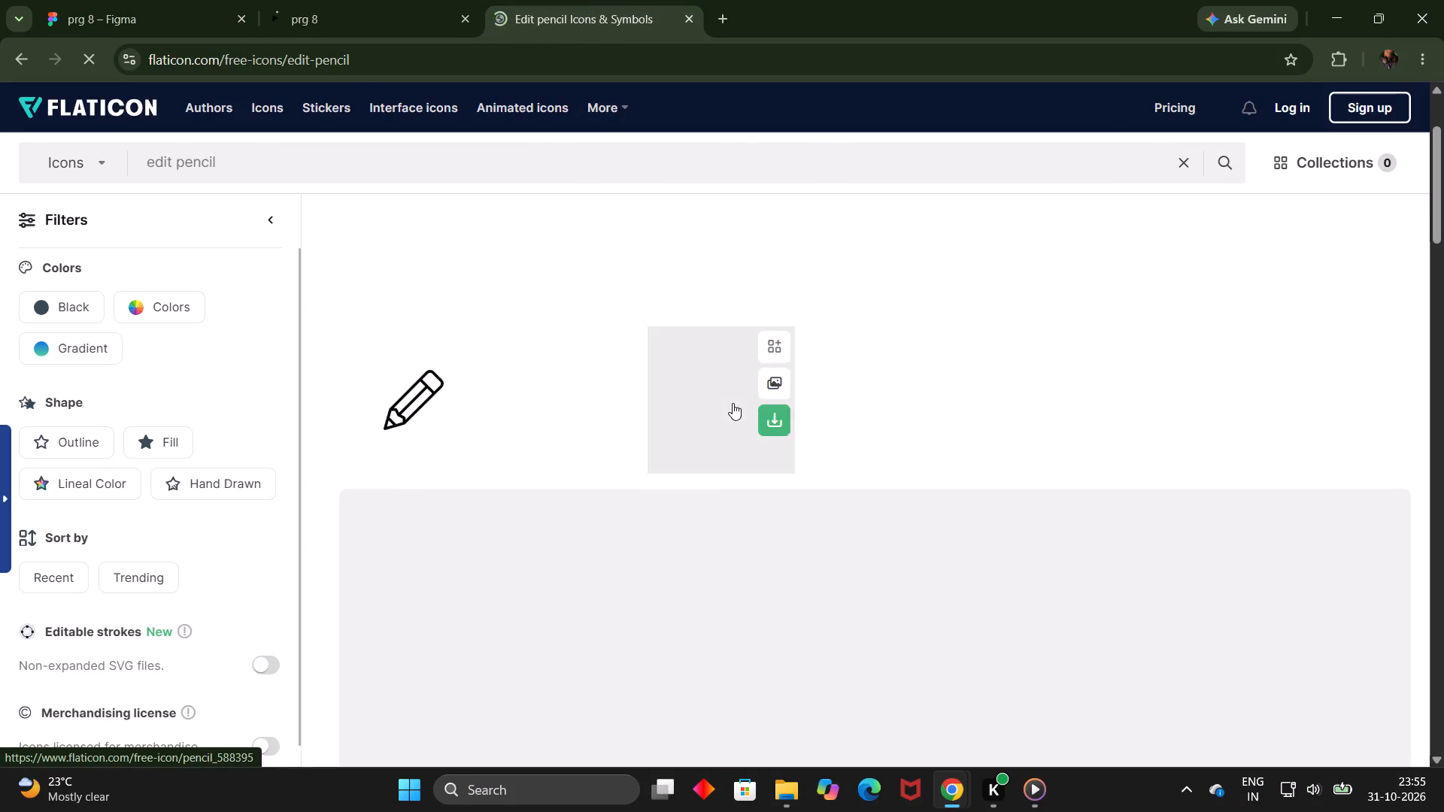
right_click(397, 363)
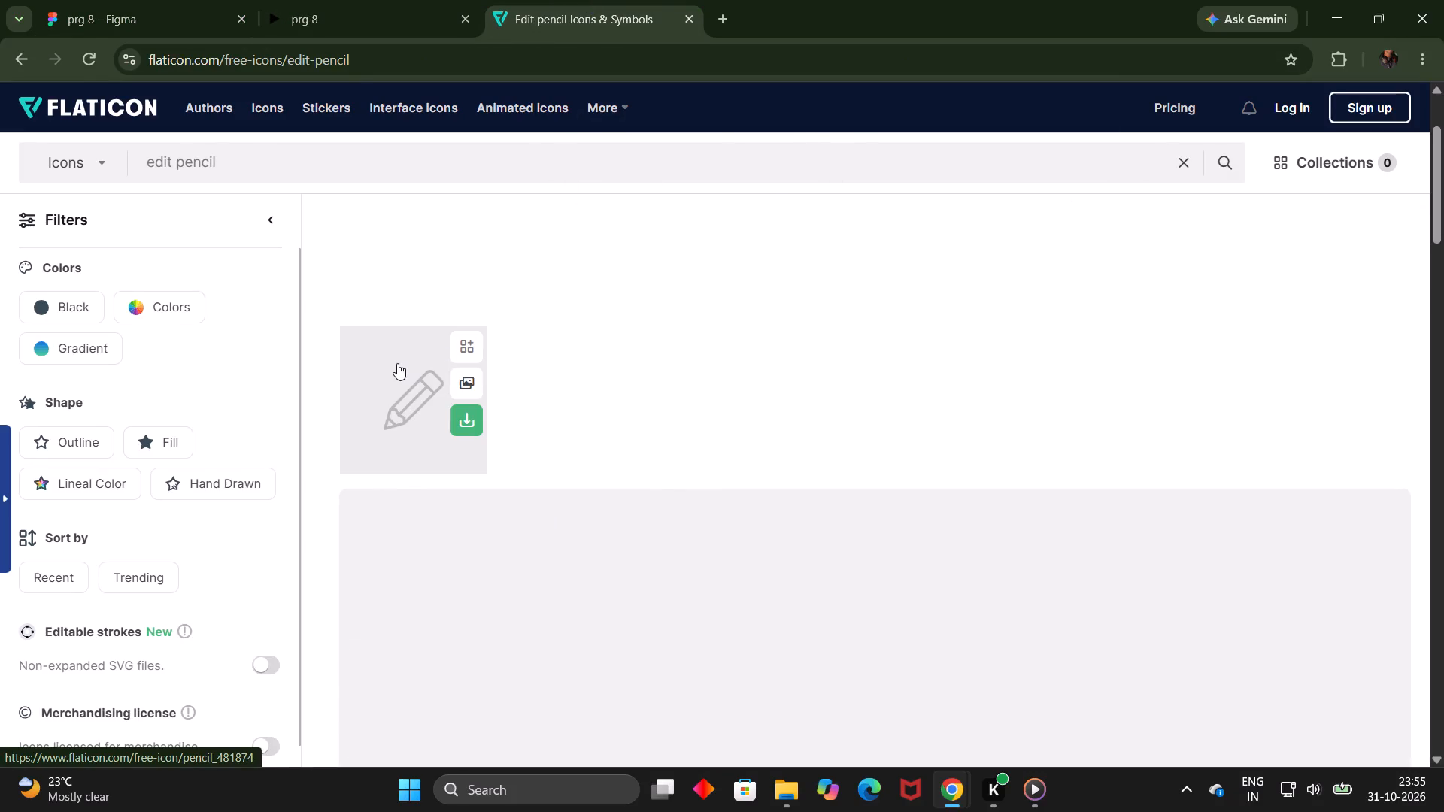
click(375, 428)
right_click(375, 428)
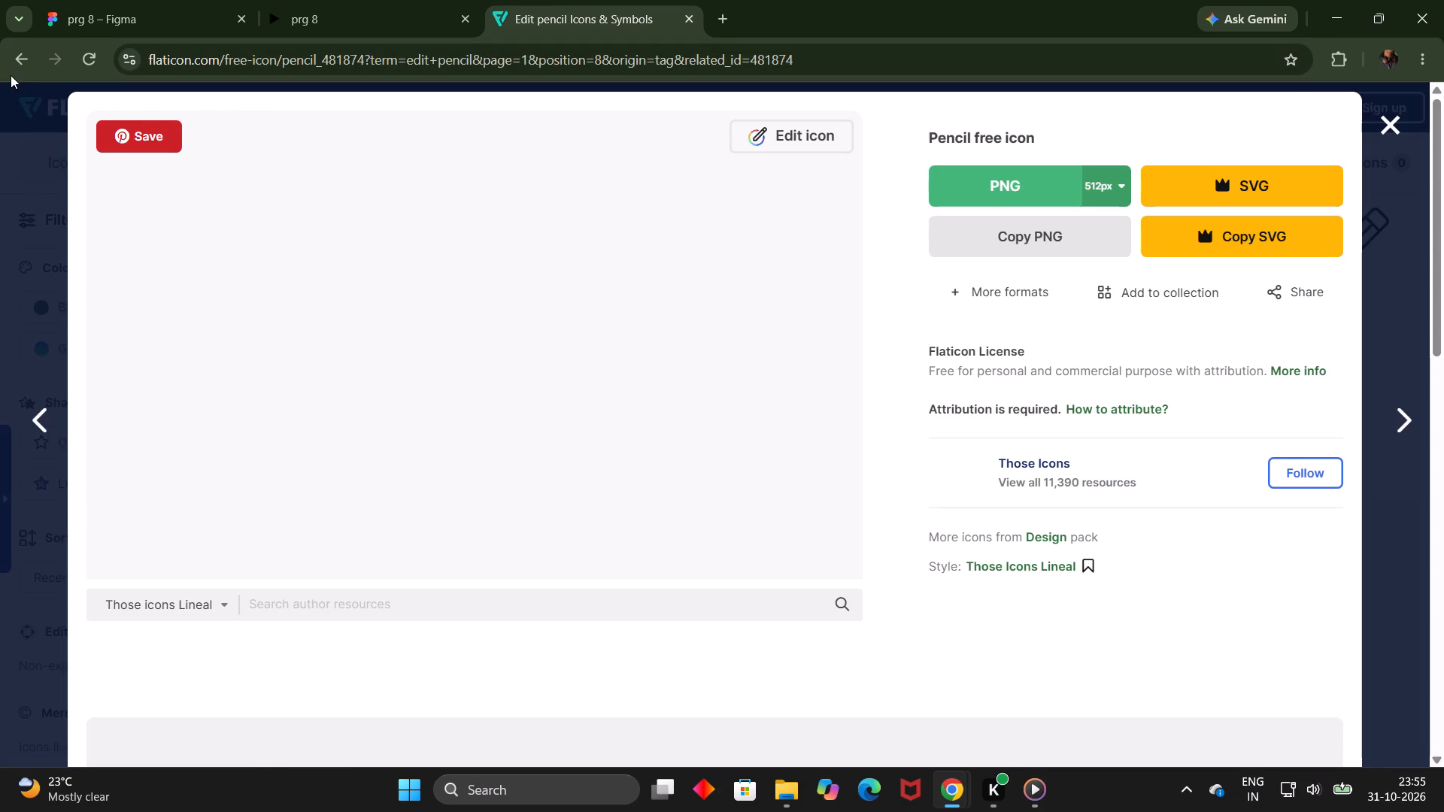
click(11, 73)
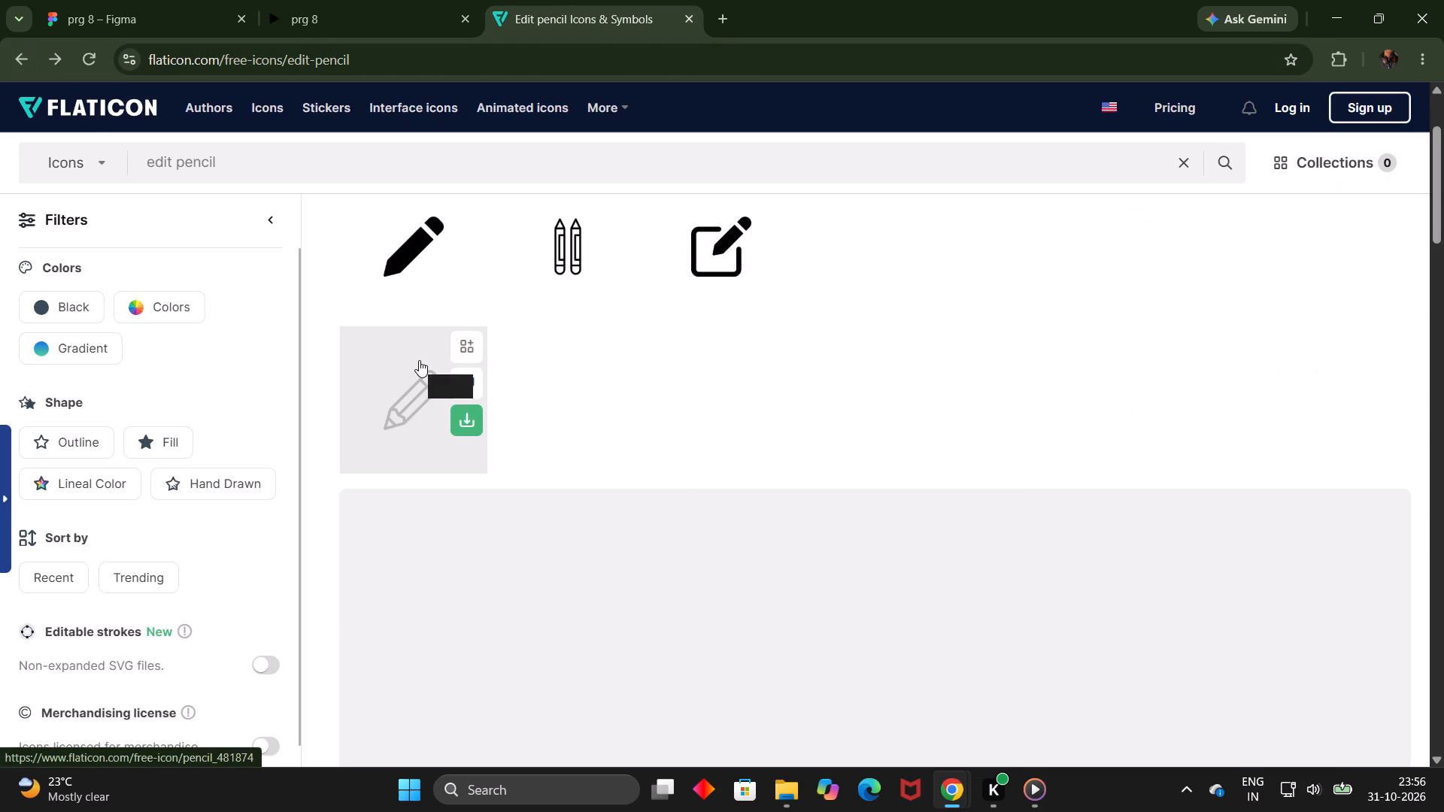
right_click(419, 360)
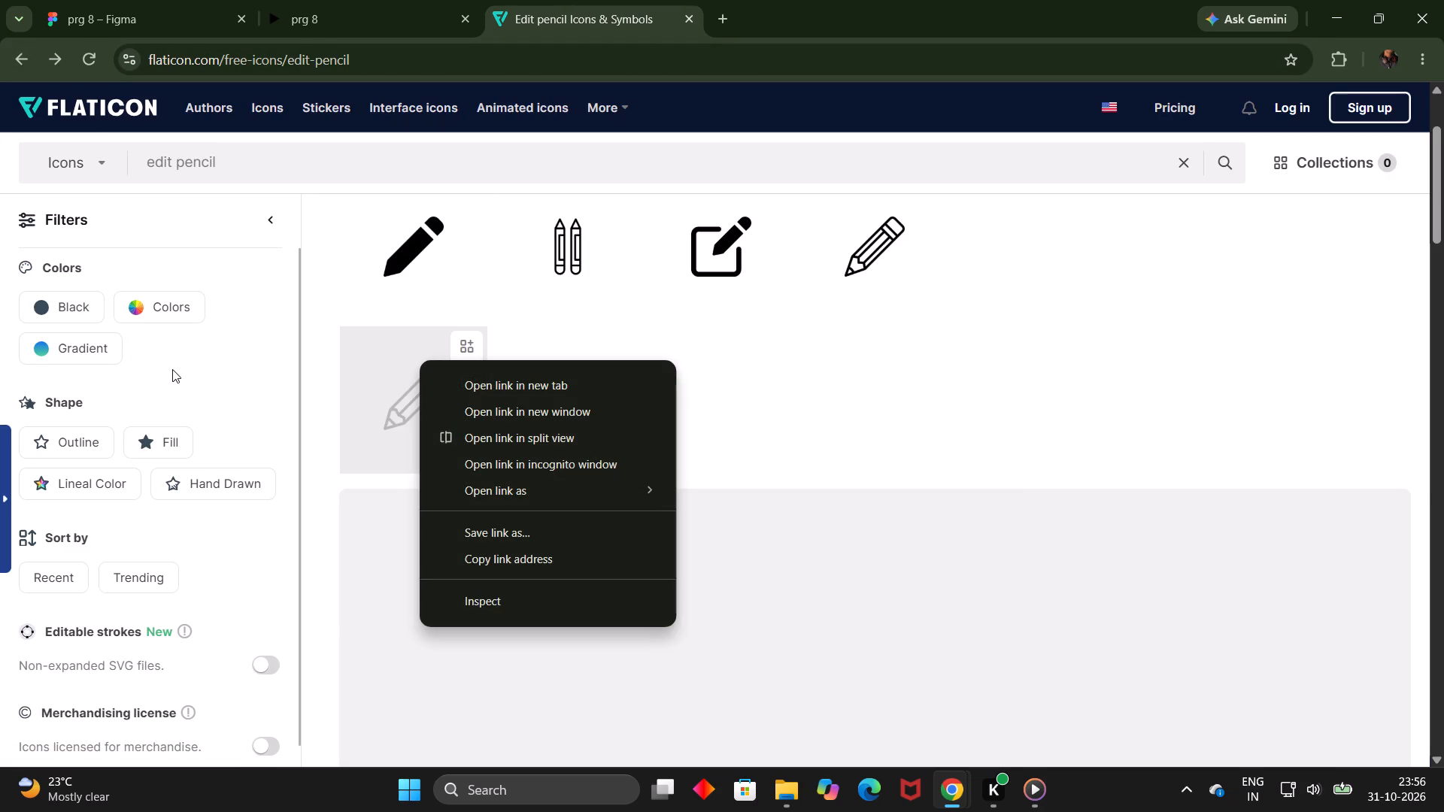
Filter the Flaticon edit pencil icons by color, choosing green.
click(178, 314)
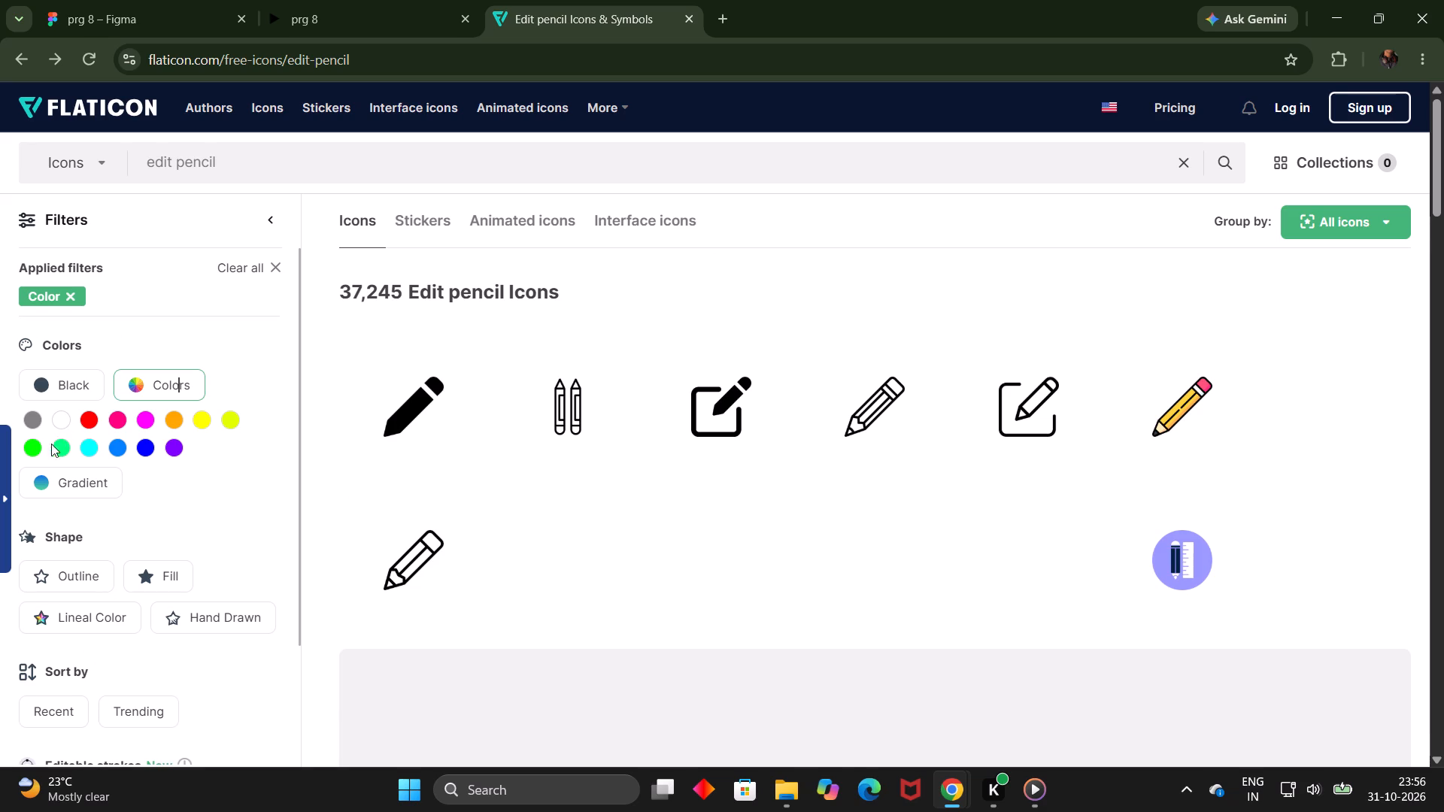
click(38, 449)
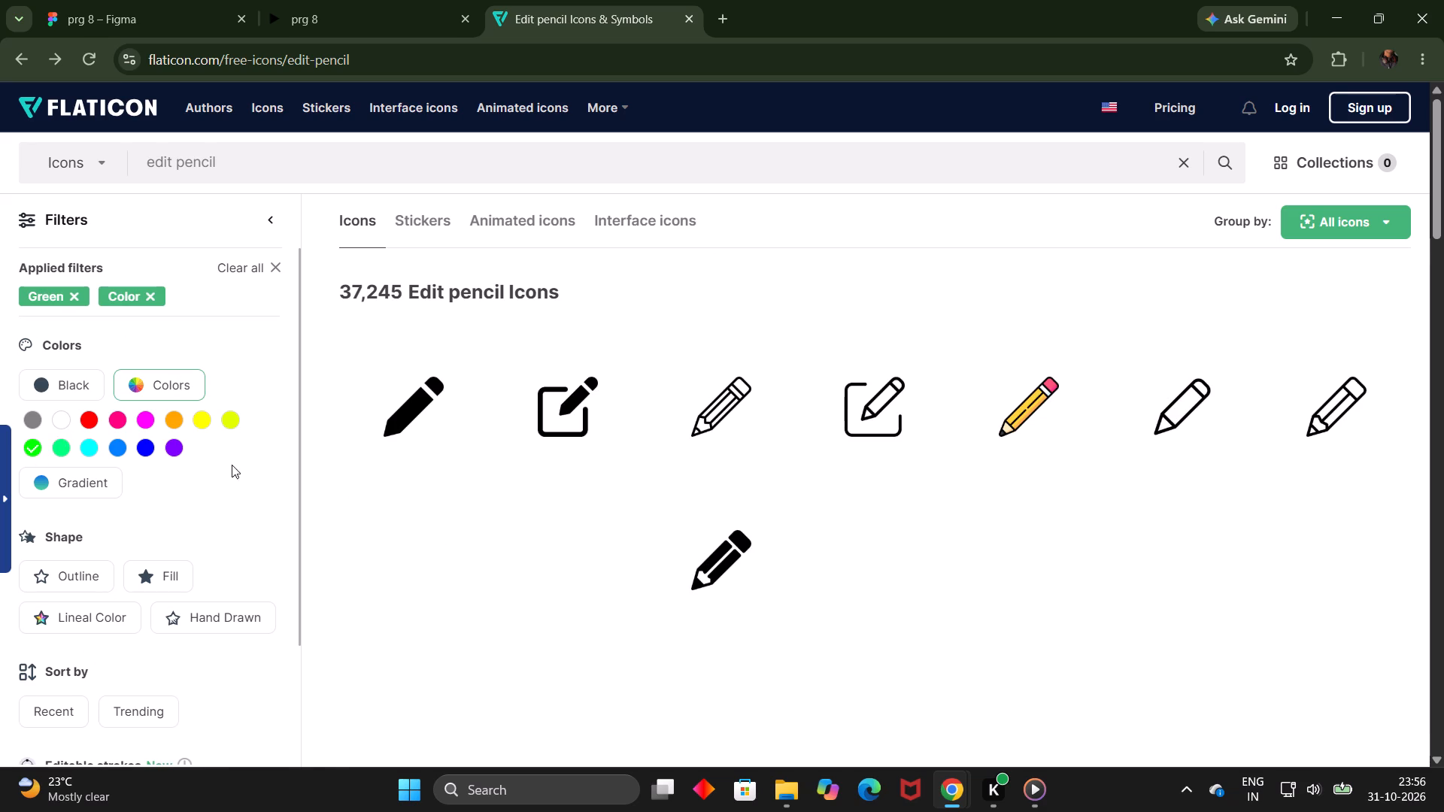
Look through the Flaticon icons for a green pencil suitable for the Edit links, ending by going back a page.
scroll(739, 490, down, 1)
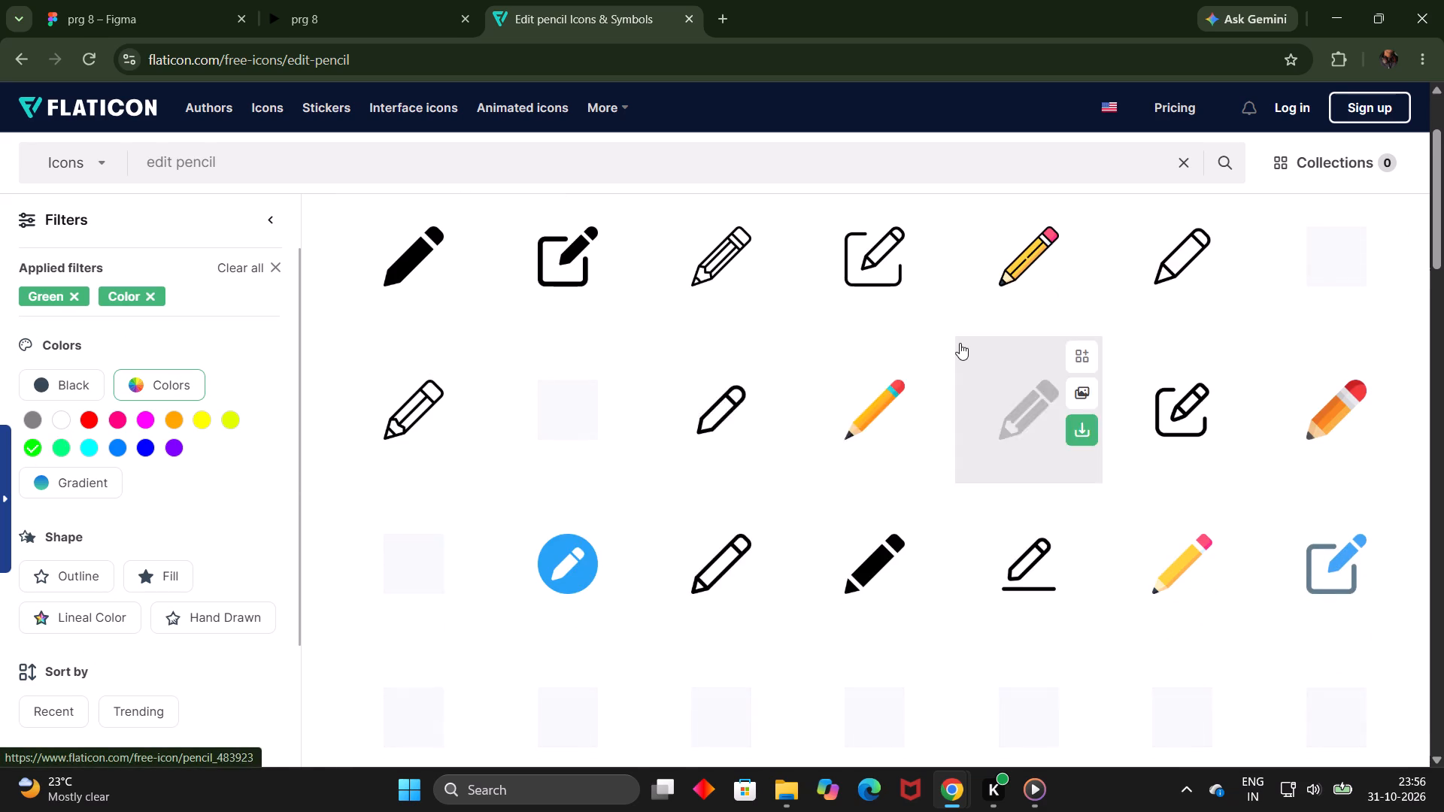
scroll(960, 343, up, 3)
scroll(831, 405, down, 1)
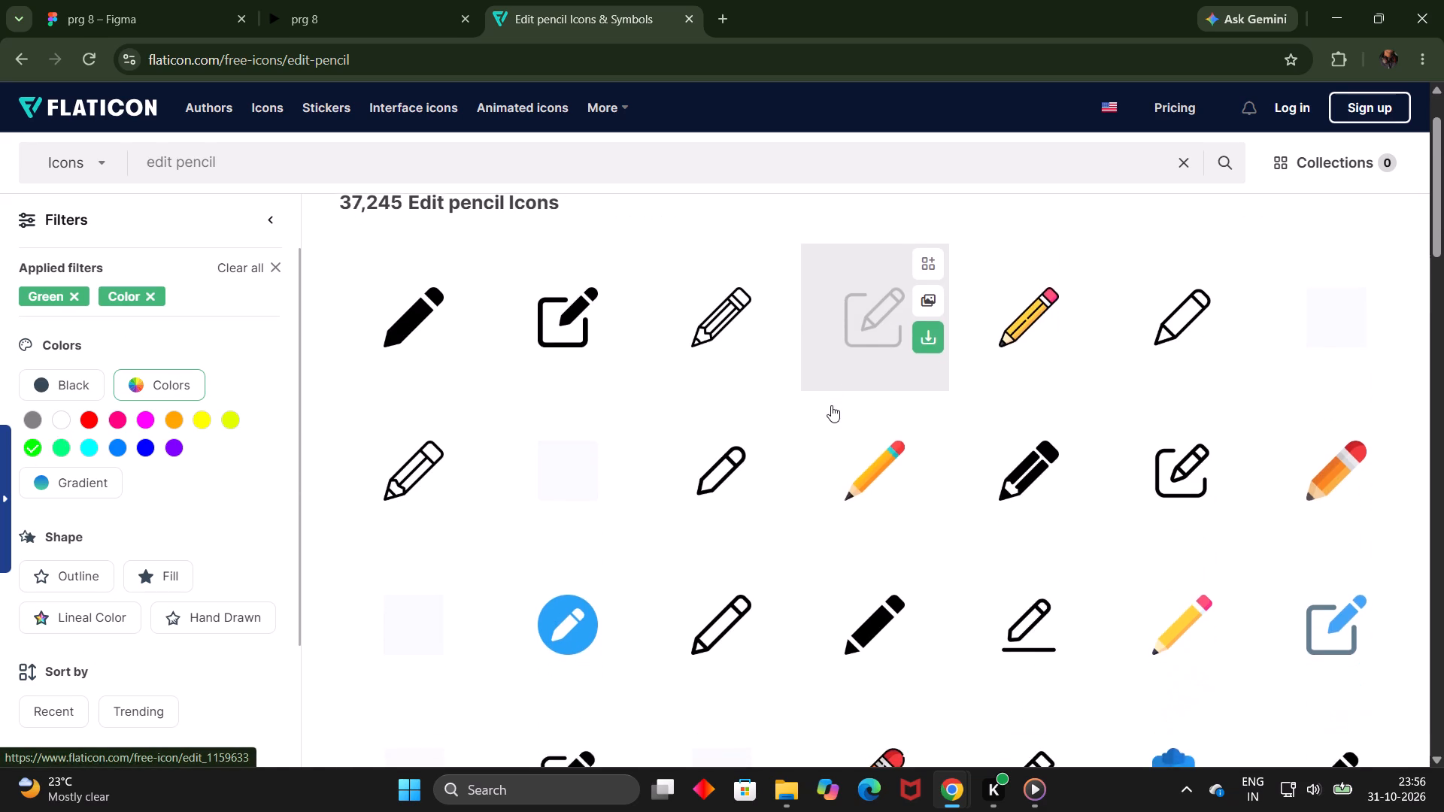
scroll(831, 405, down, 4)
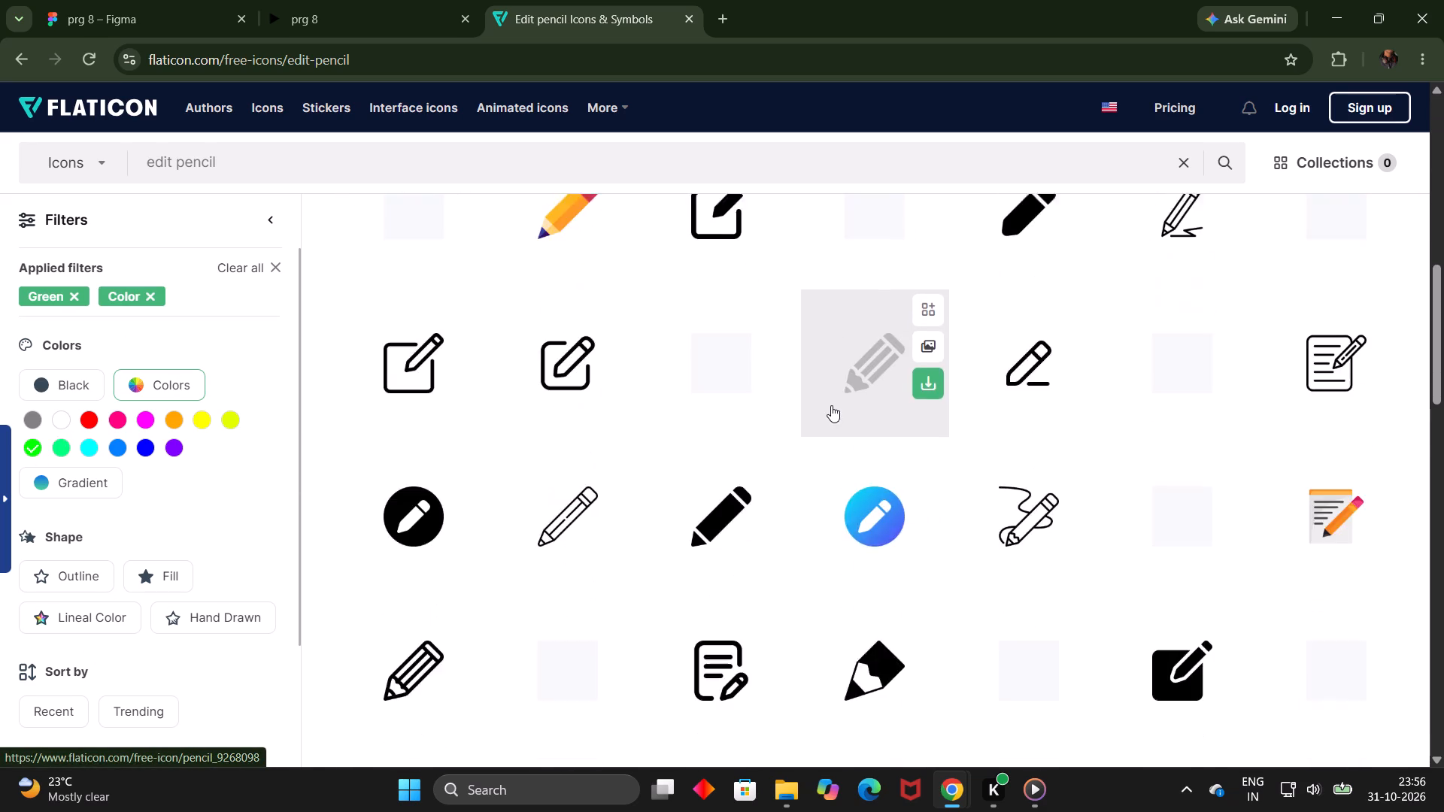
scroll(831, 405, down, 1)
scroll(831, 405, up, 3)
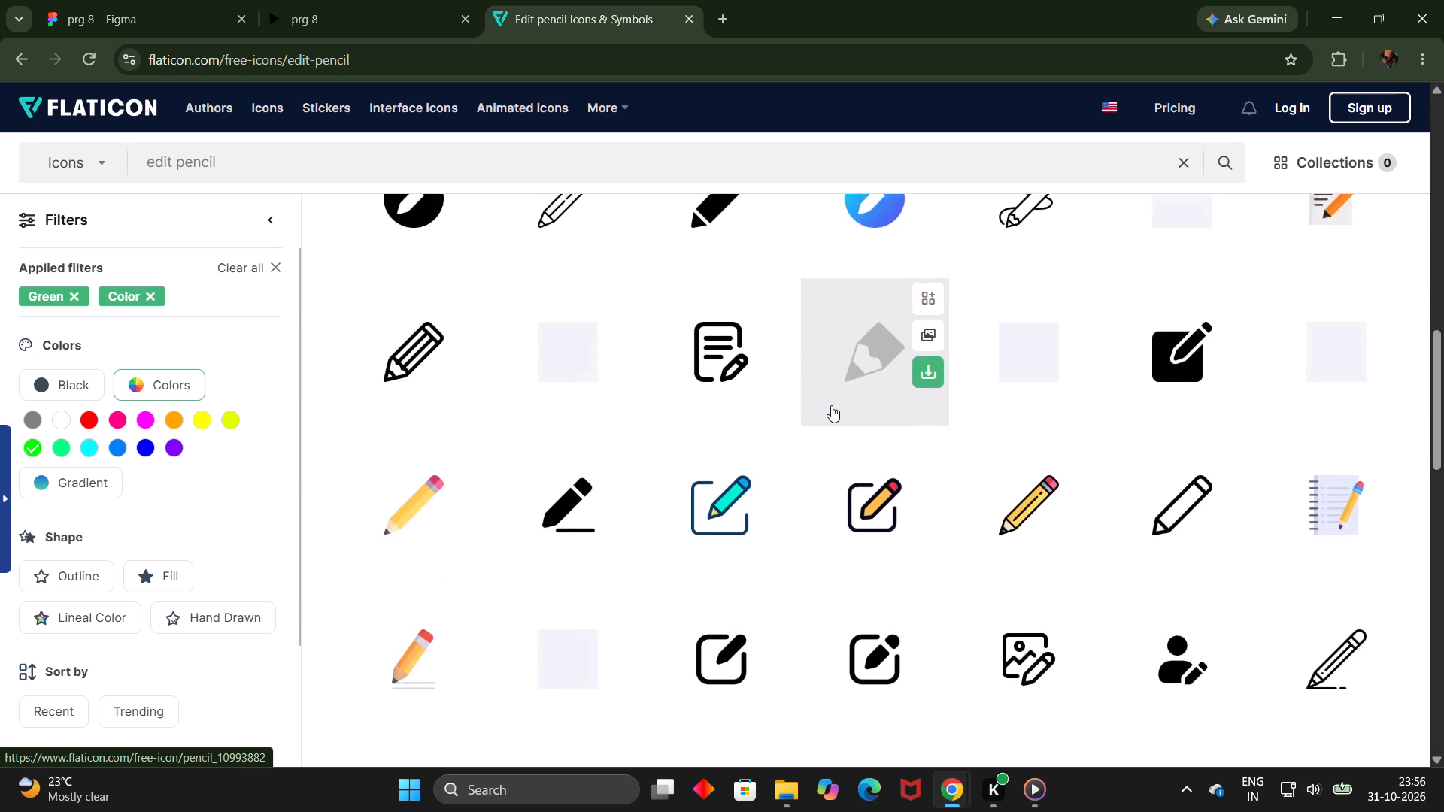
scroll(831, 405, up, 2)
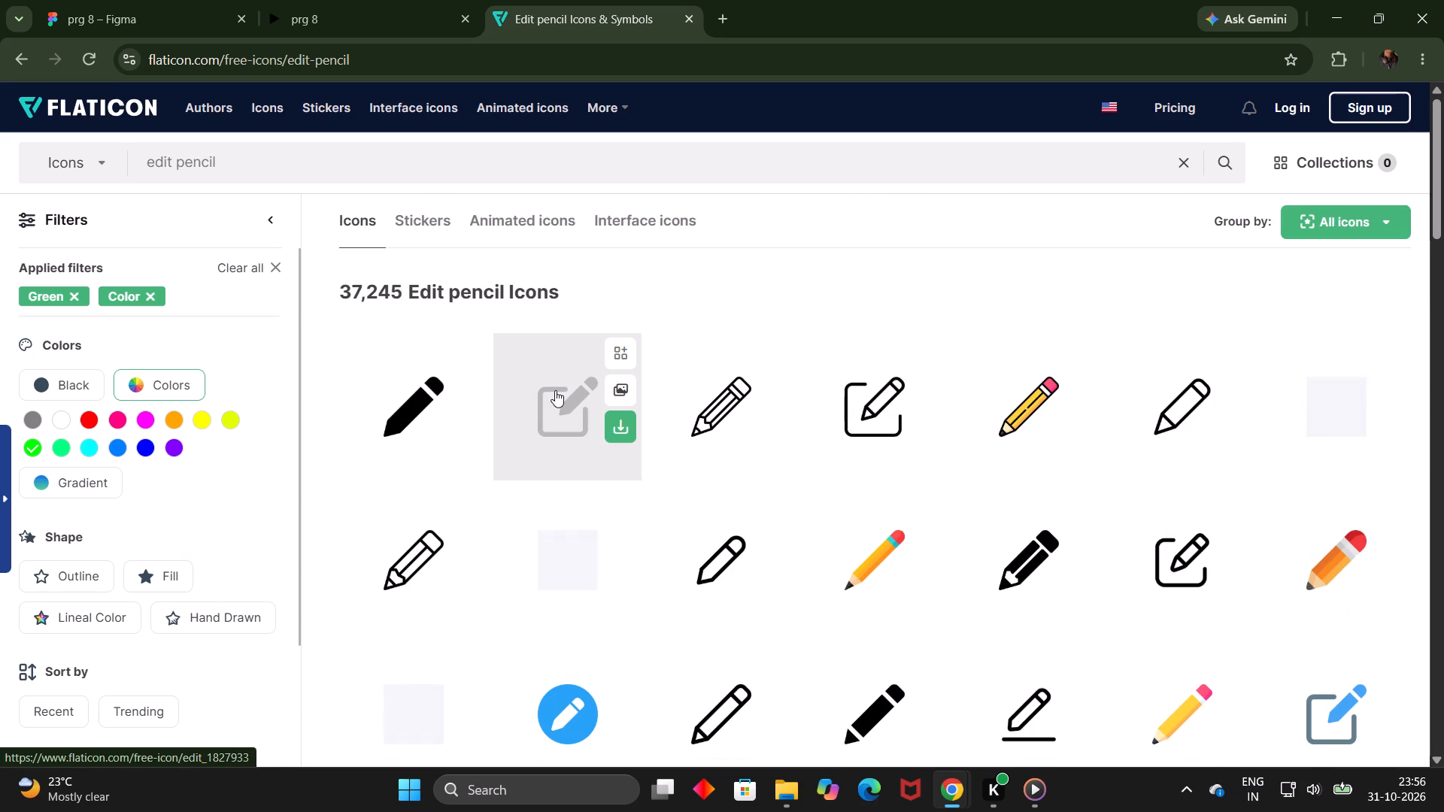
scroll(934, 512, down, 2)
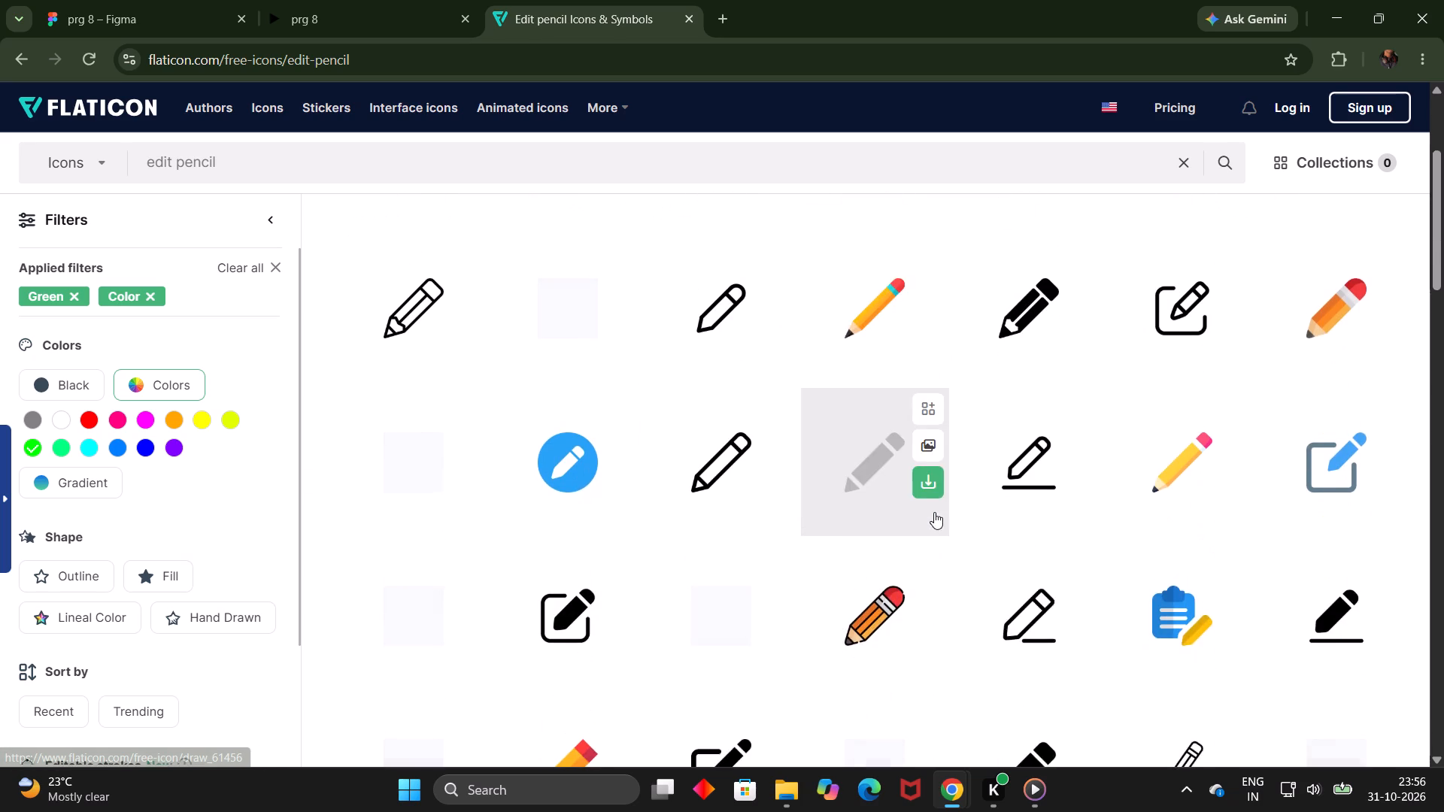
scroll(934, 512, down, 2)
scroll(987, 420, down, 1)
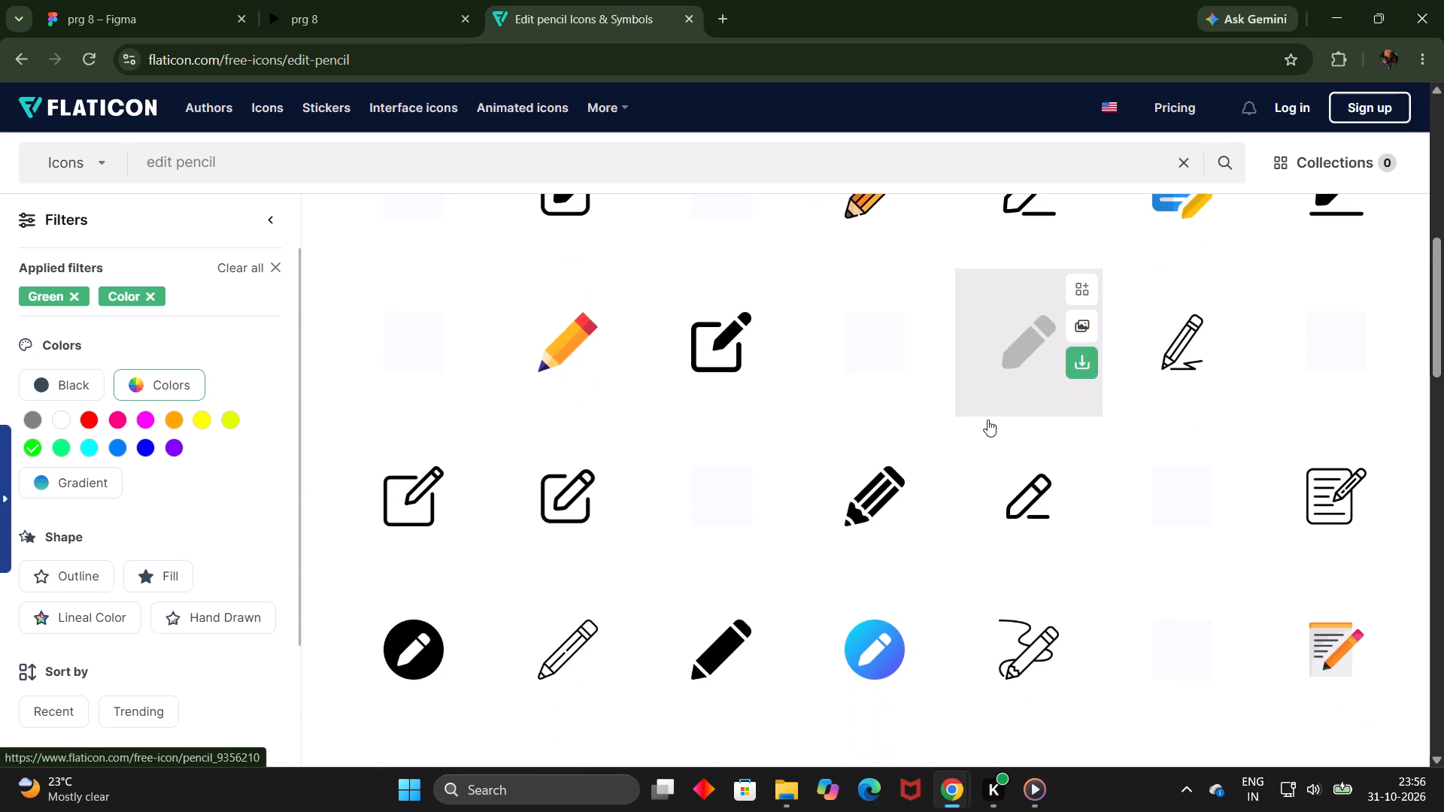
scroll(987, 420, down, 3)
scroll(987, 420, up, 1)
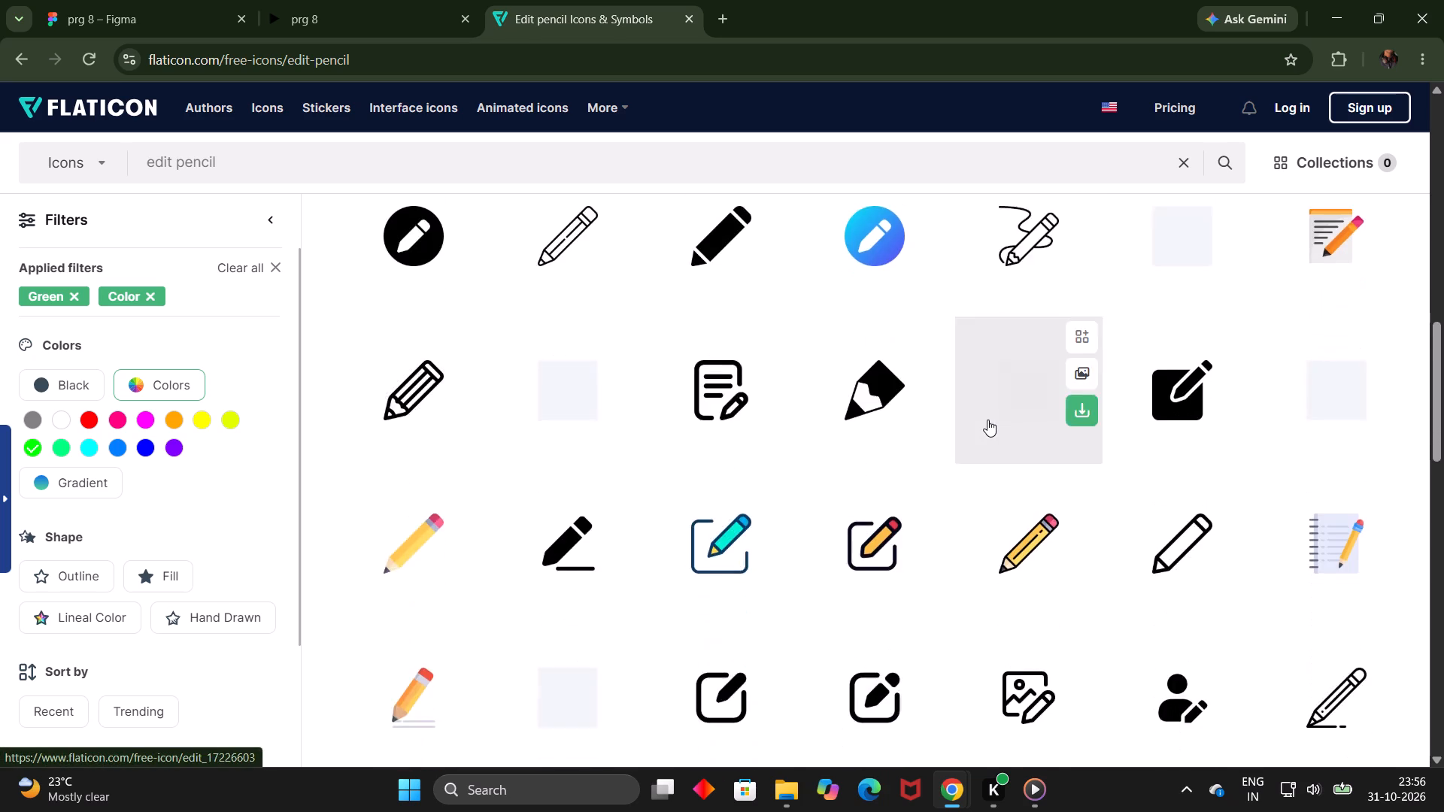
scroll(987, 420, up, 4)
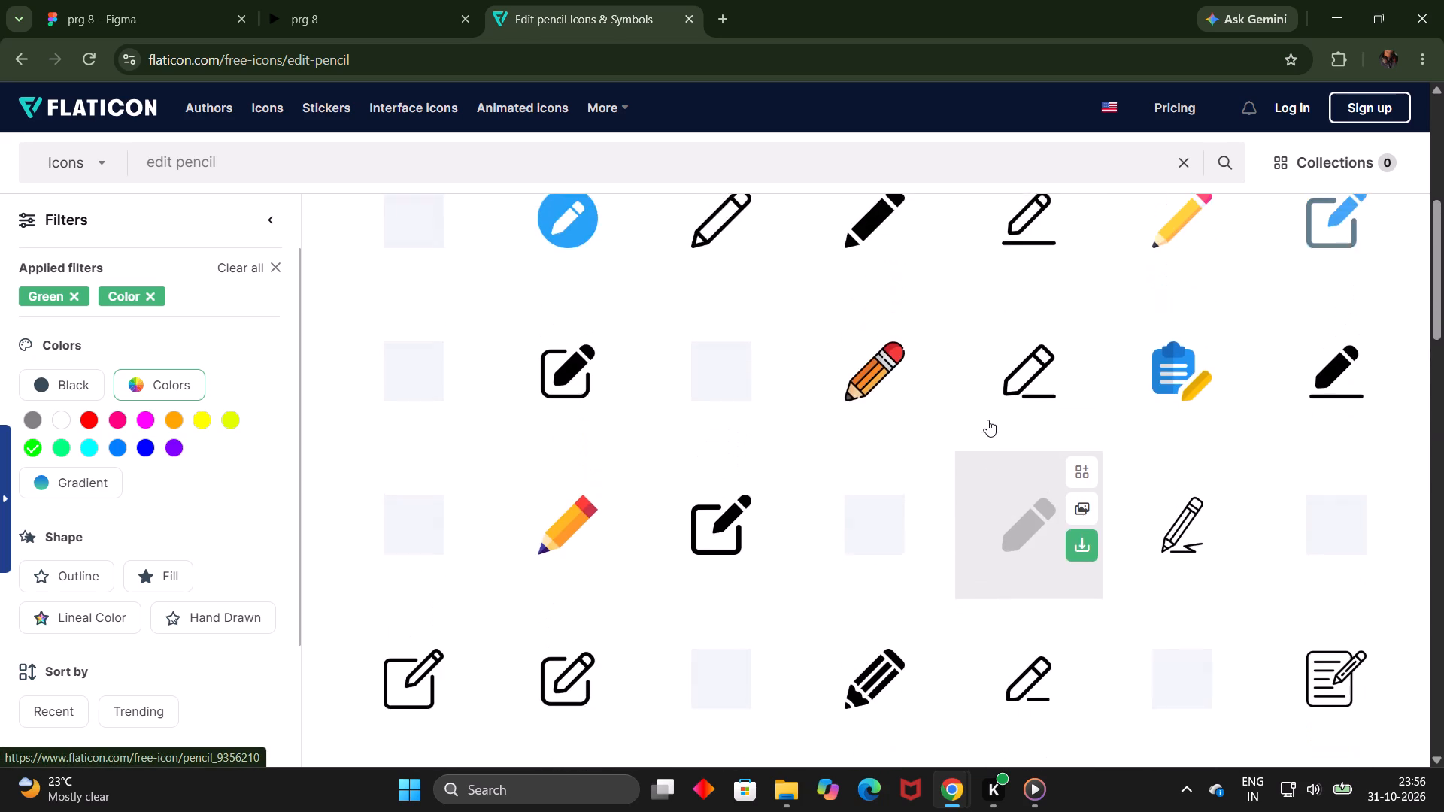
scroll(987, 420, up, 4)
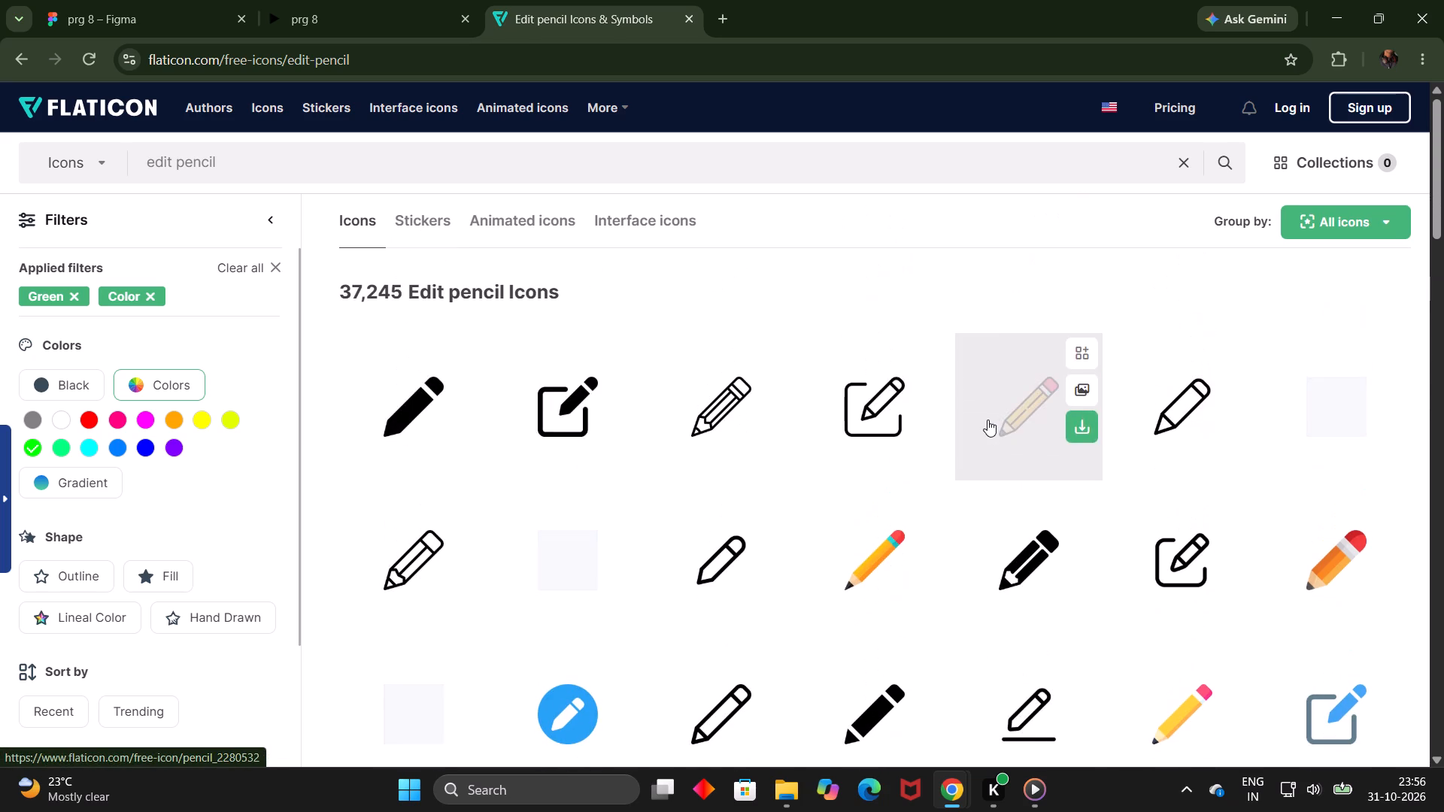
click(18, 60)
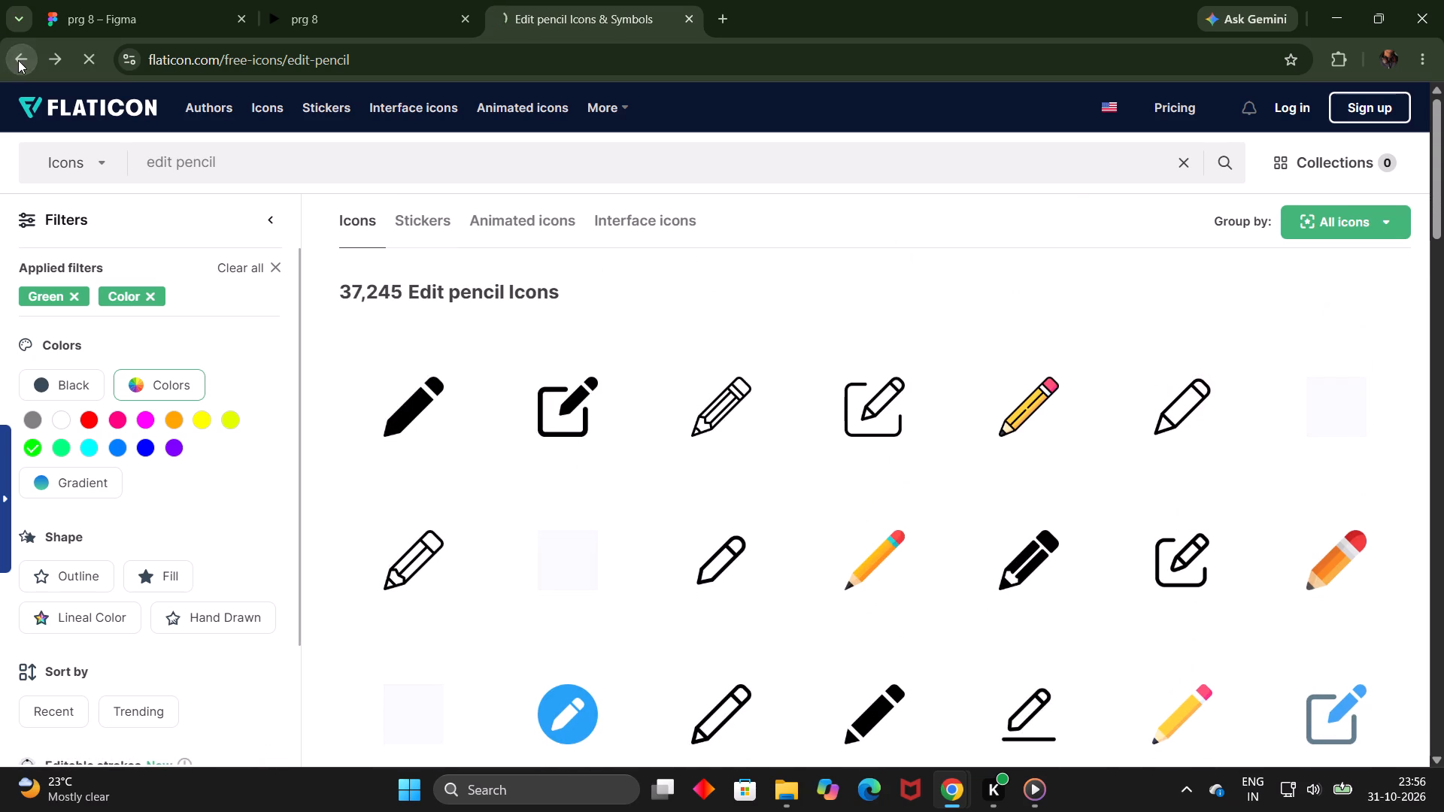
Switch to the prg 8 prototype presentation, show it full screen and review the Your Cart screen from top to bottom.
click(273, 3)
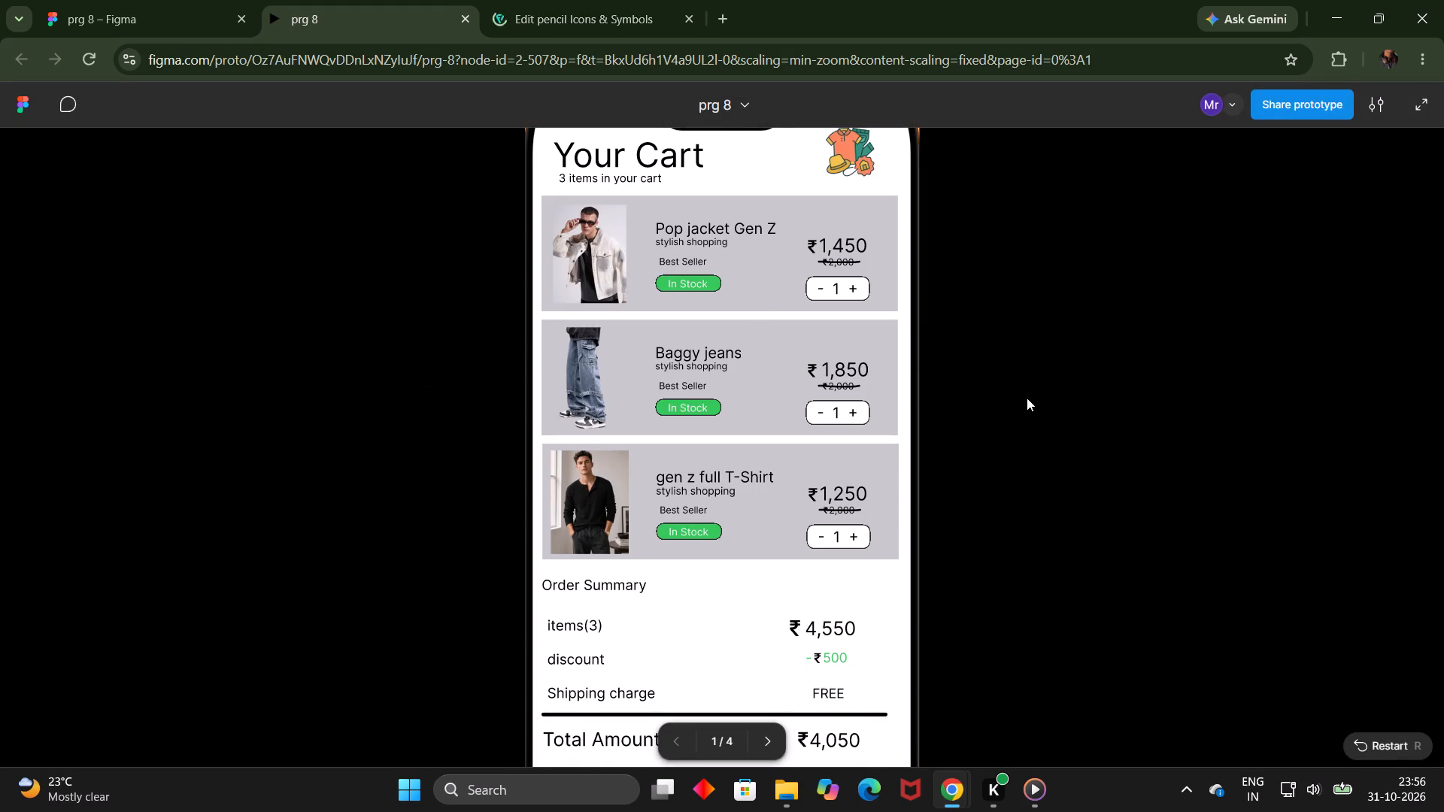
scroll(1027, 398, down, 1)
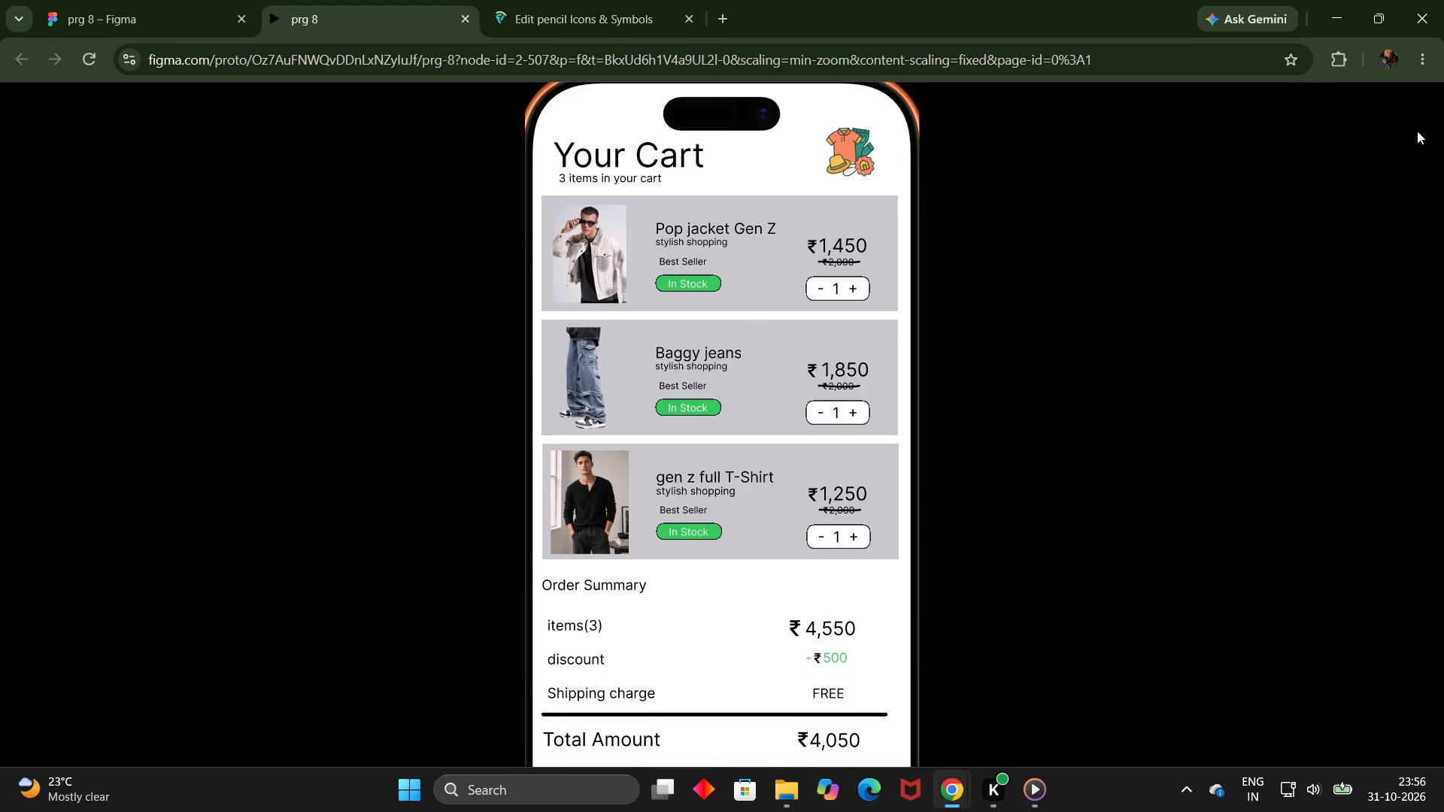
click(1422, 94)
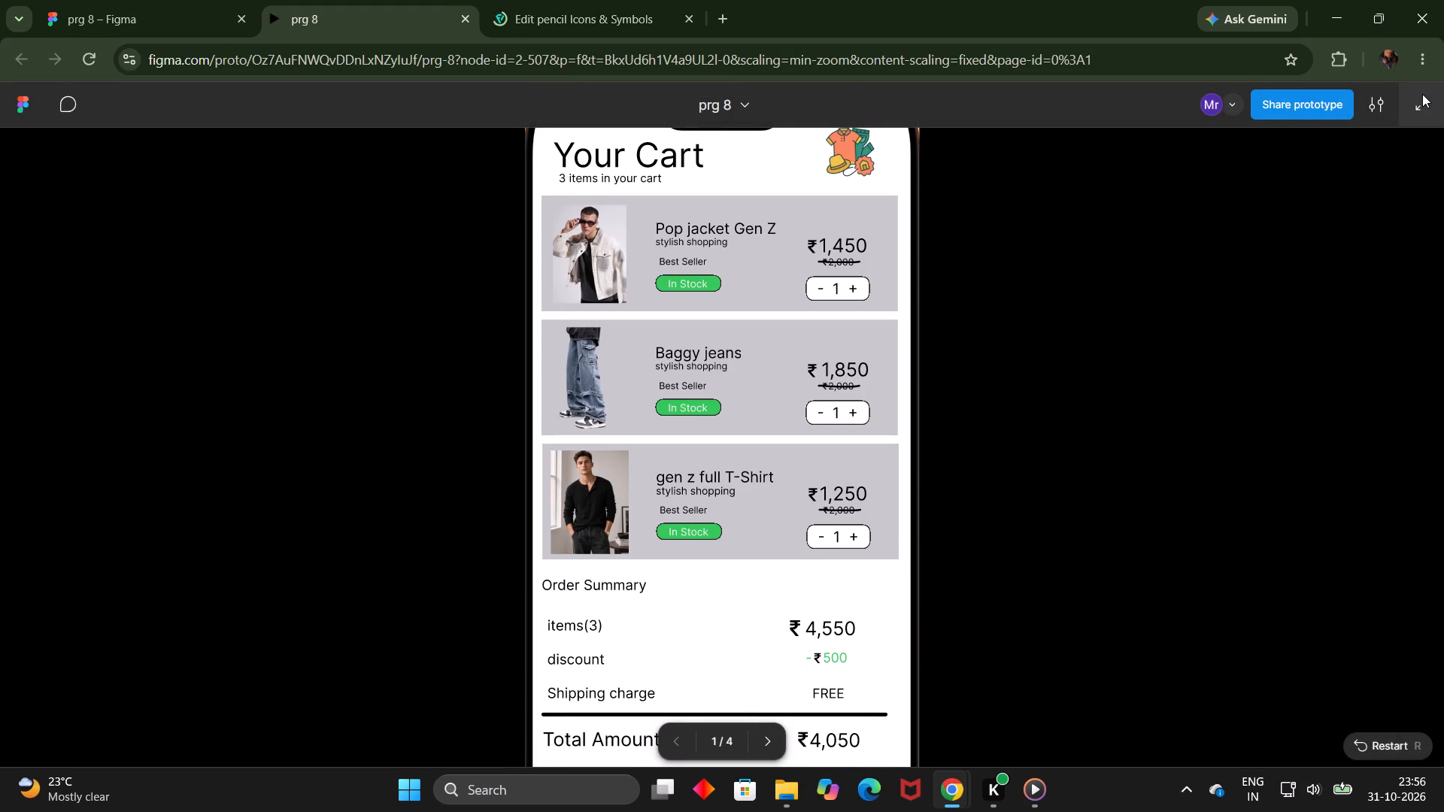
scroll(1133, 366, up, 3)
scroll(1133, 366, down, 2)
scroll(1133, 366, up, 1)
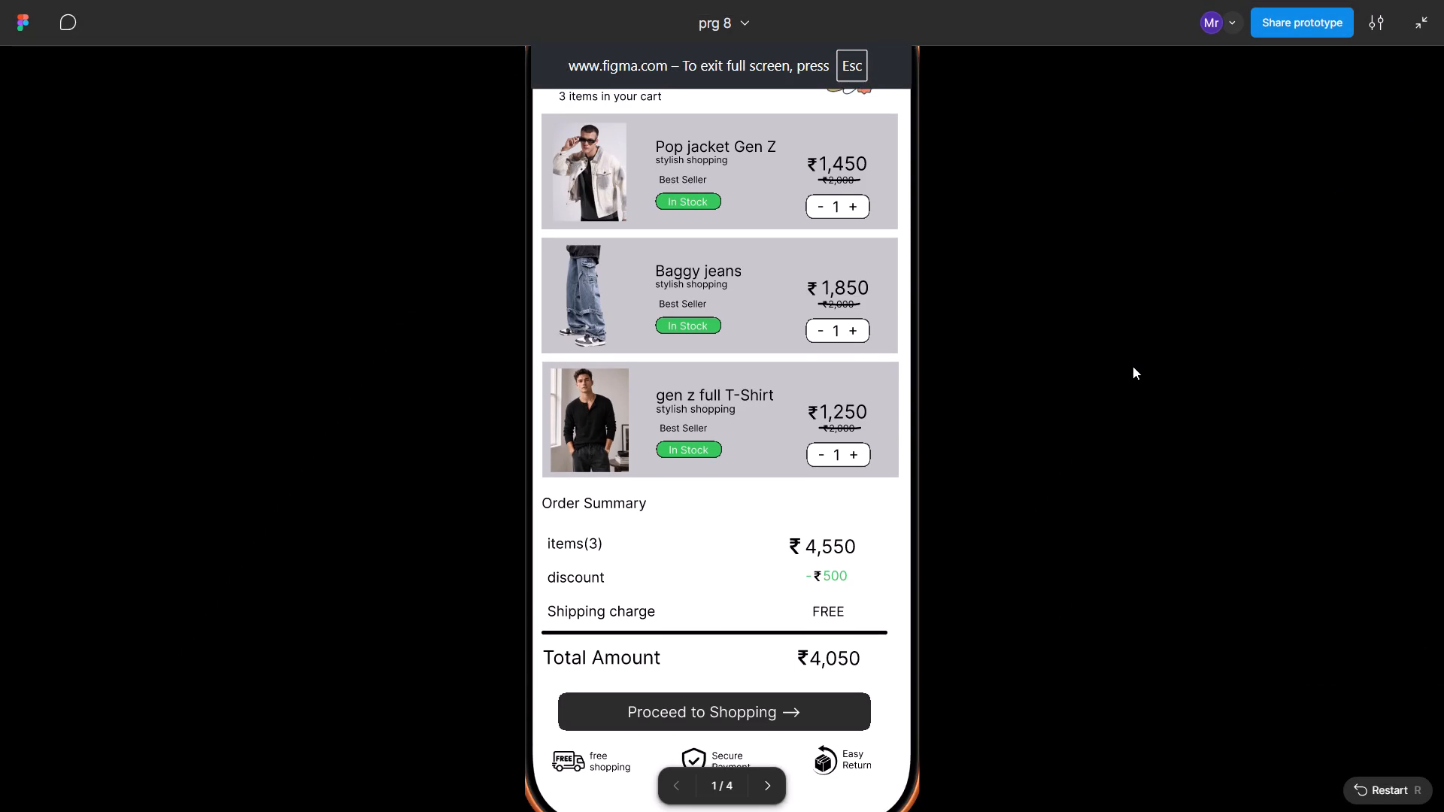
scroll(1133, 366, up, 1)
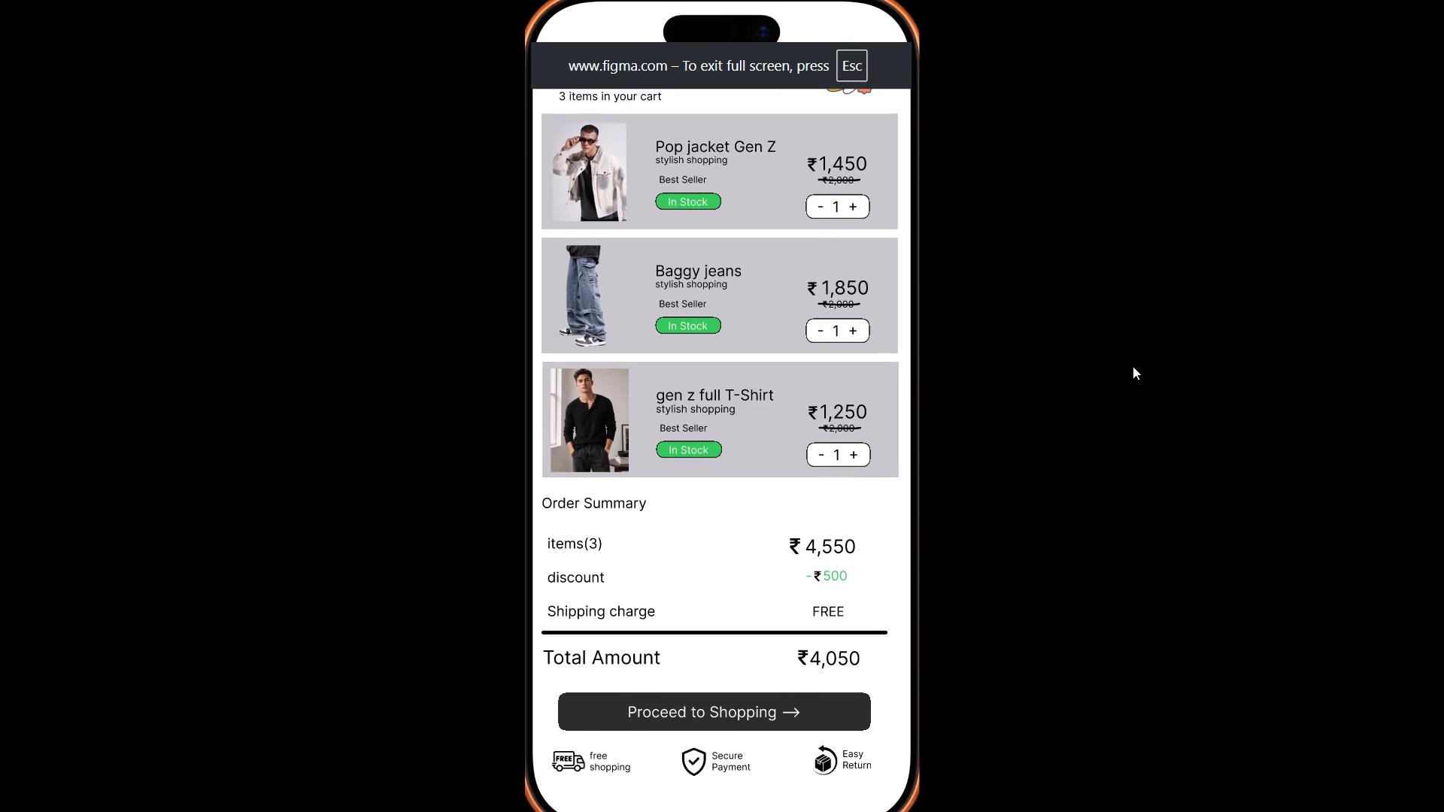
scroll(1133, 366, down, 1)
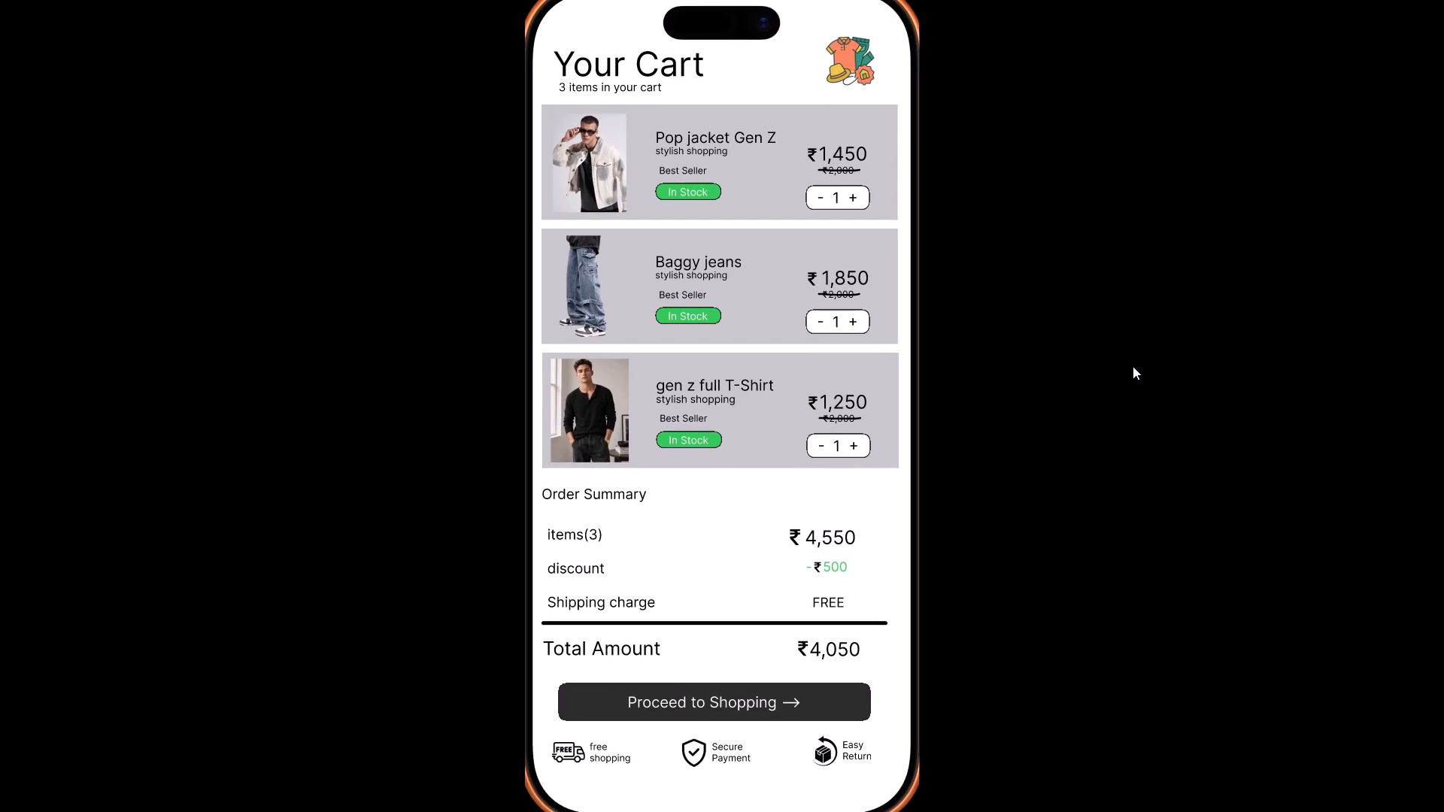
scroll(1133, 366, up, 1)
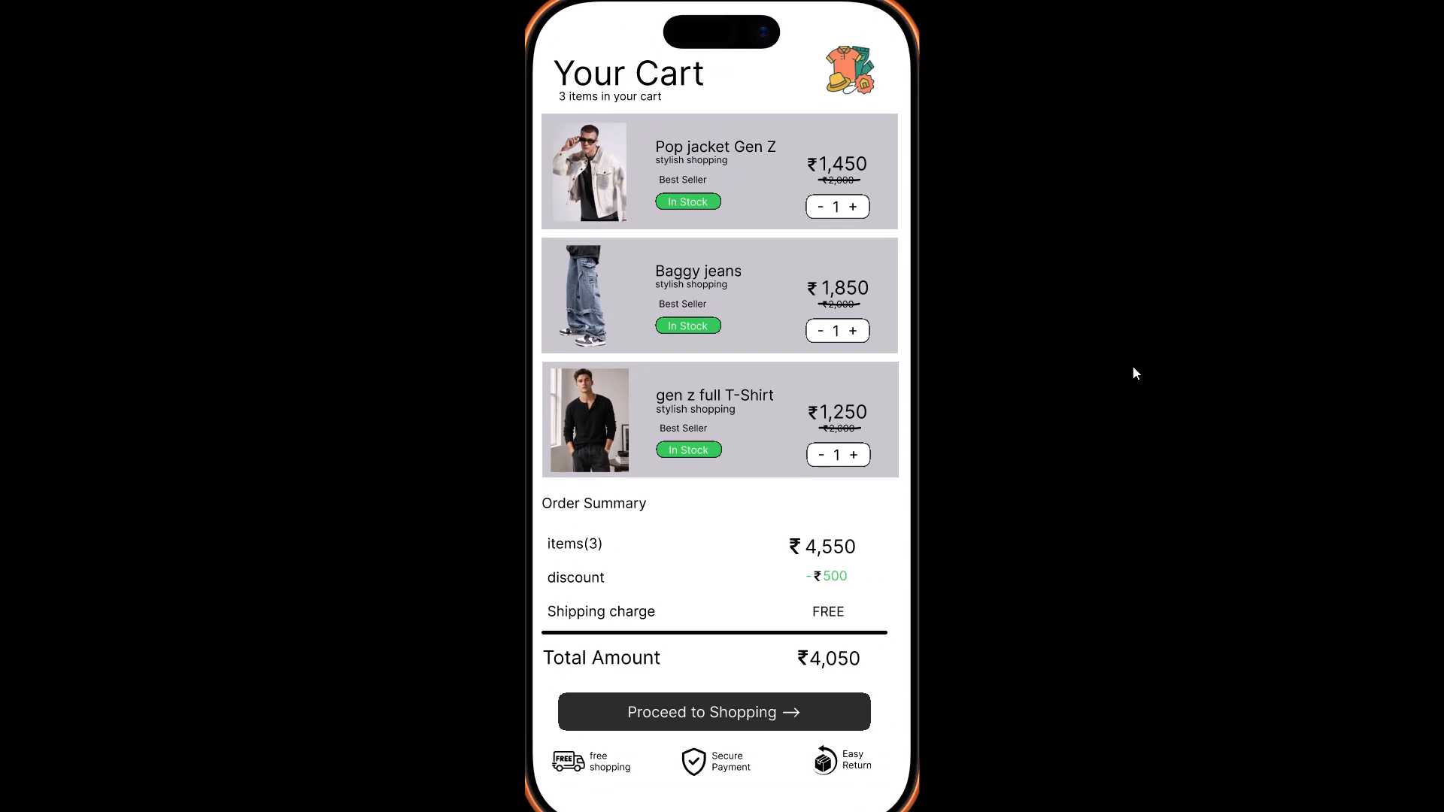
Leave the full-screen prototype, copy the solid black pencil image from the Flaticon edit pencil results and close the Flaticon page.
scroll(1133, 366, up, 1)
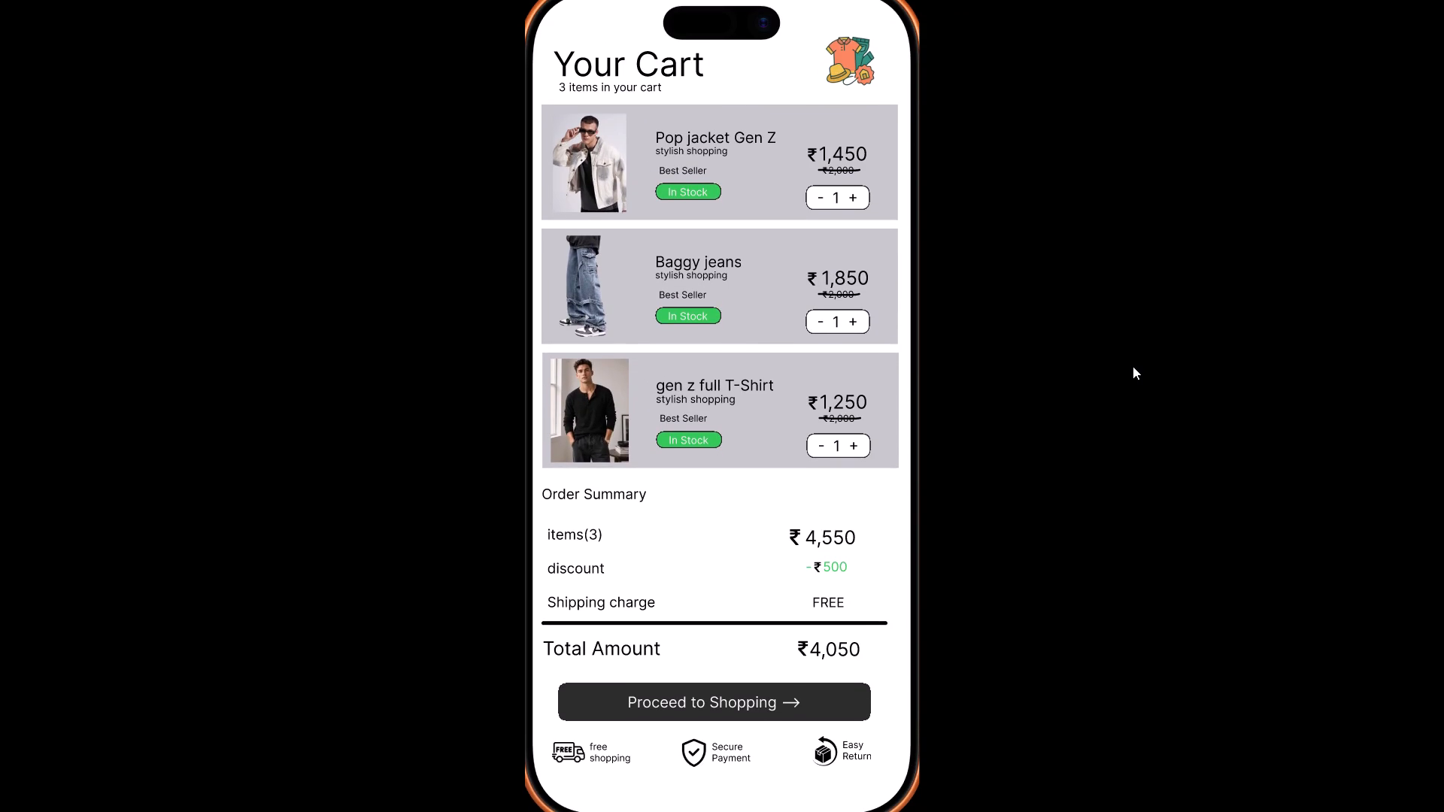
key(Escape)
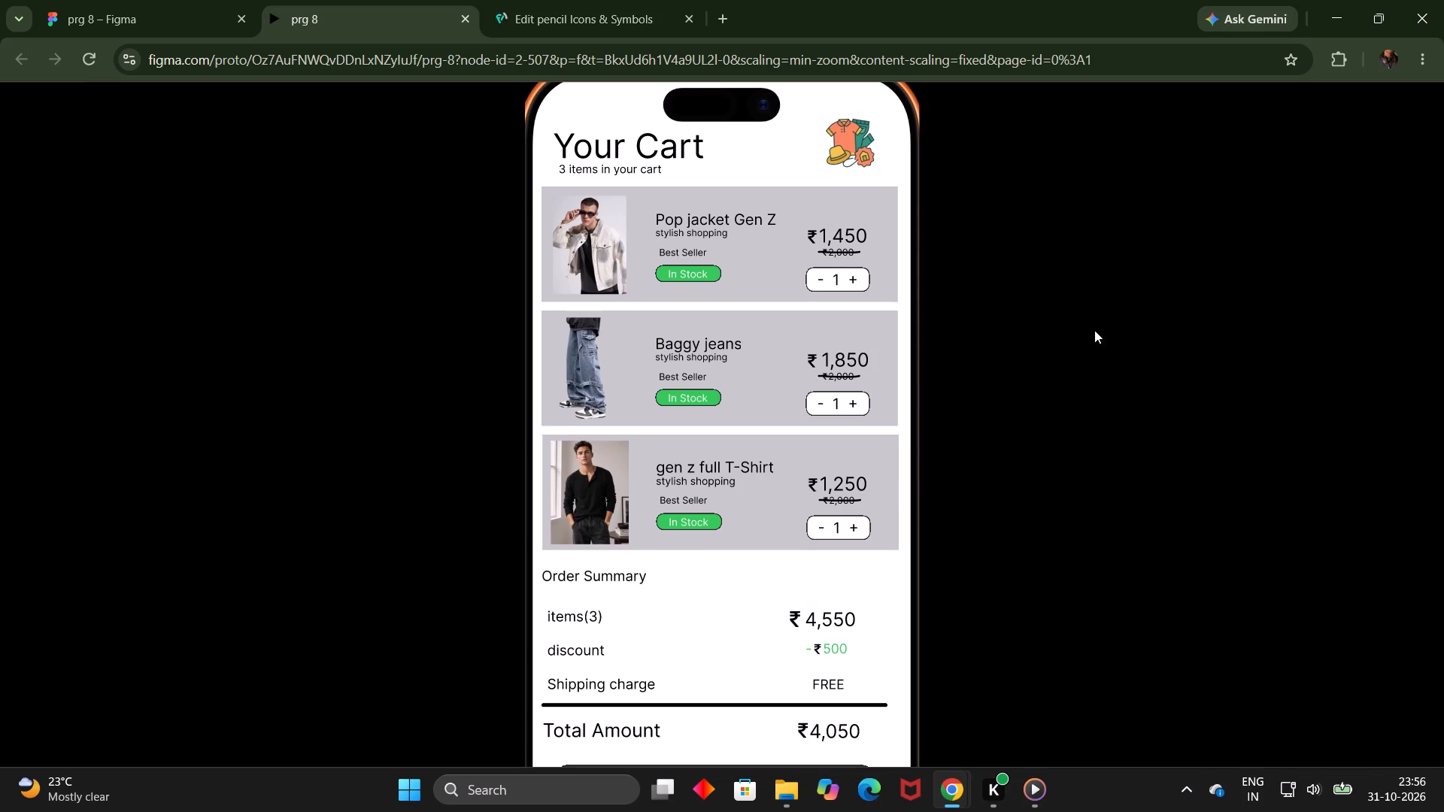
click(515, 8)
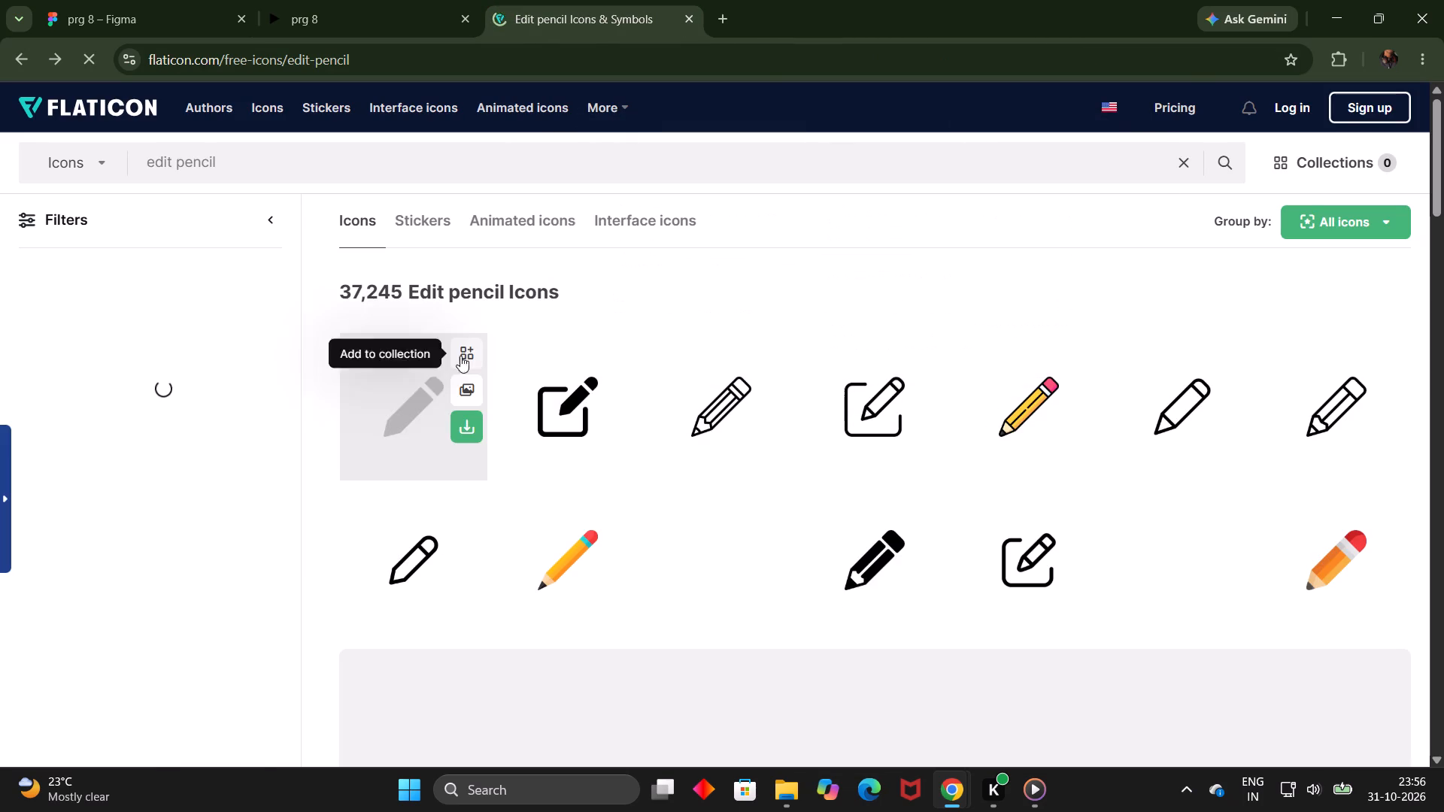
right_click(387, 368)
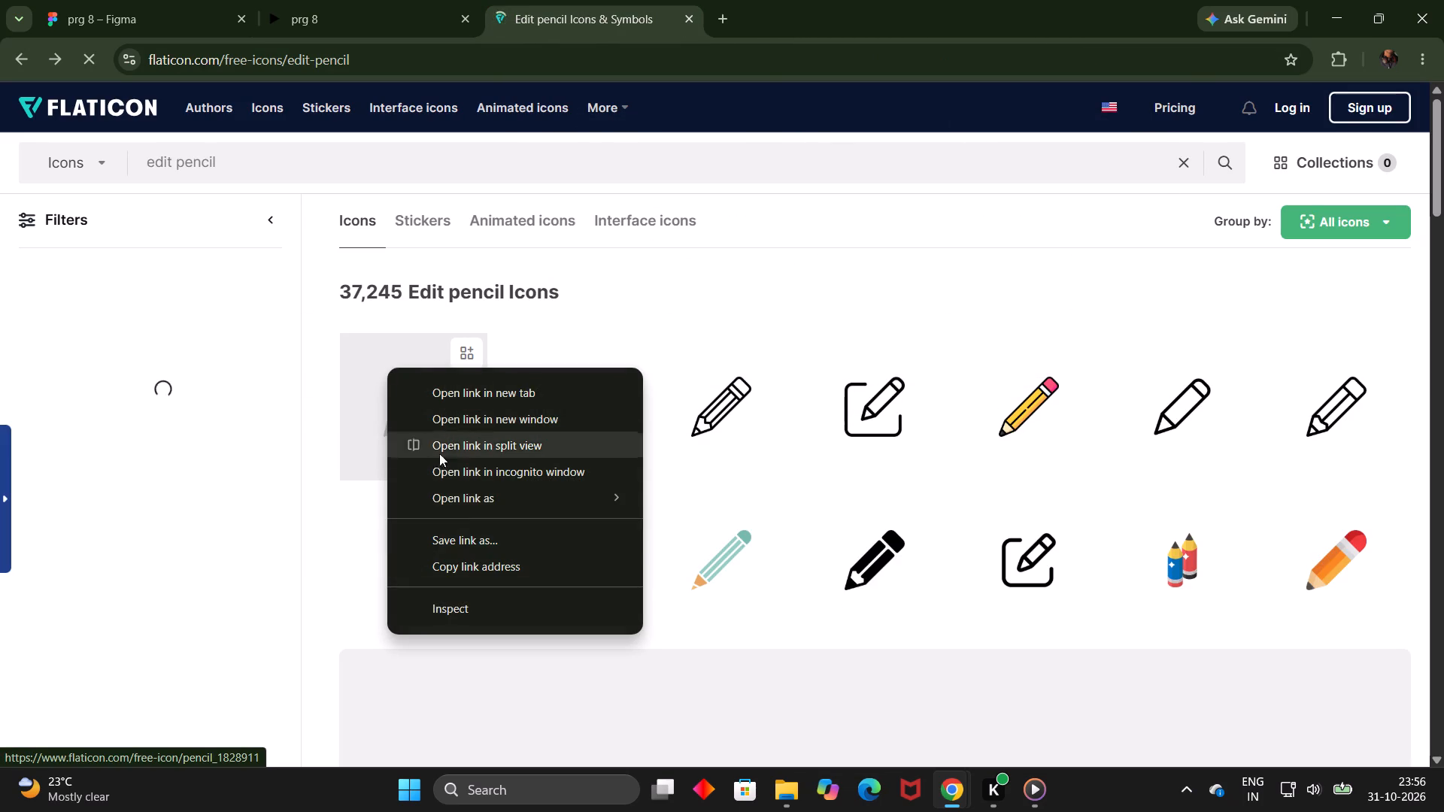
right_click(366, 411)
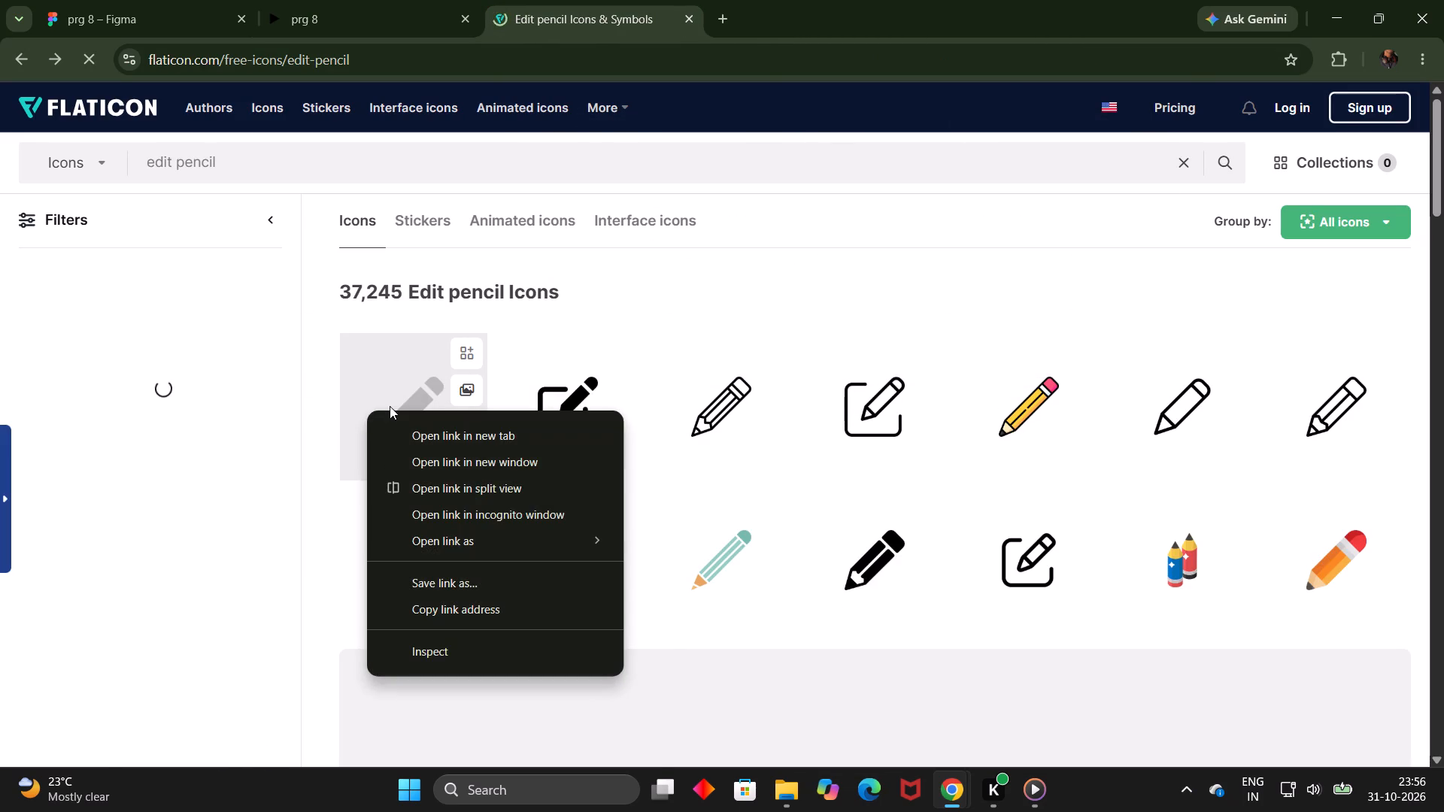
right_click(390, 404)
click(507, 635)
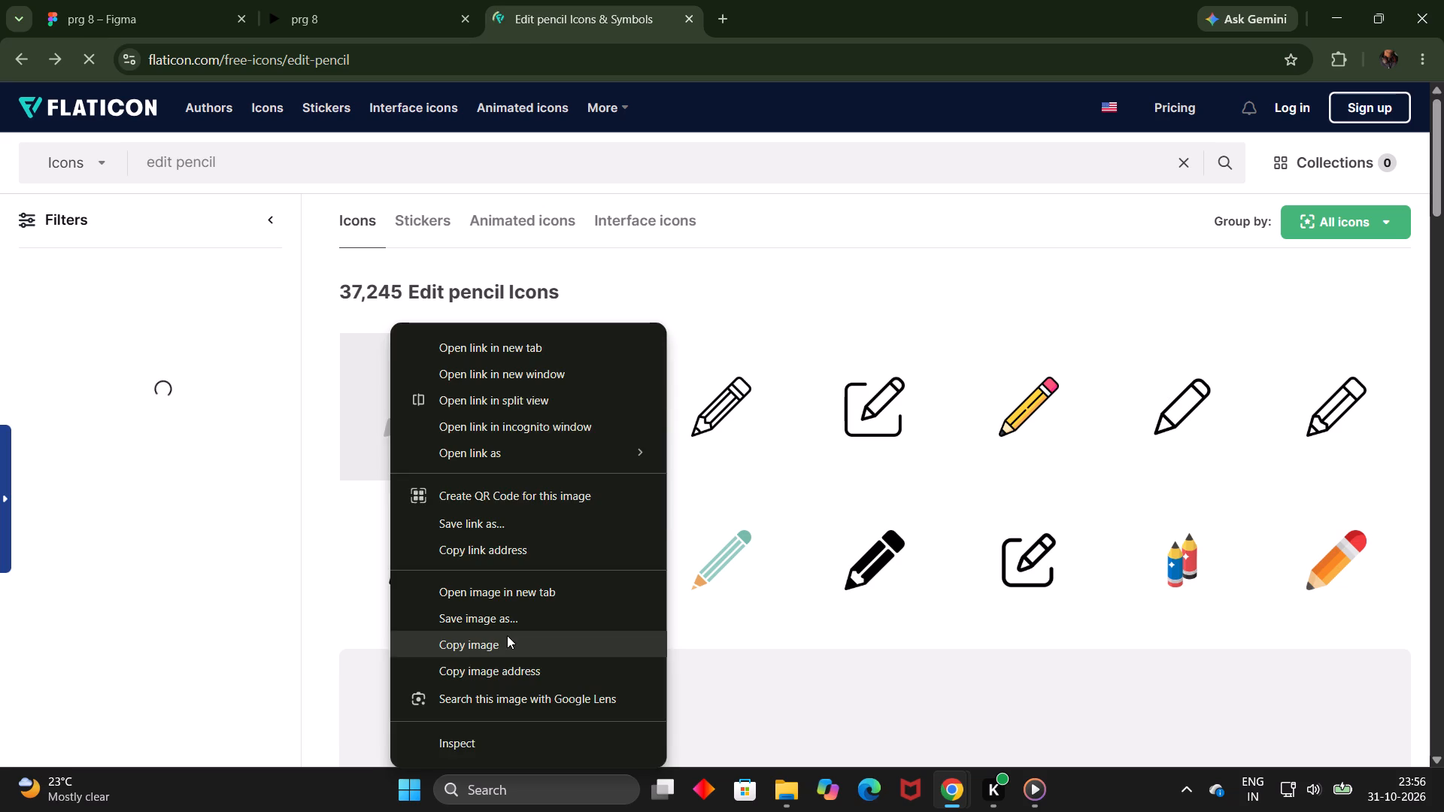
click(681, 14)
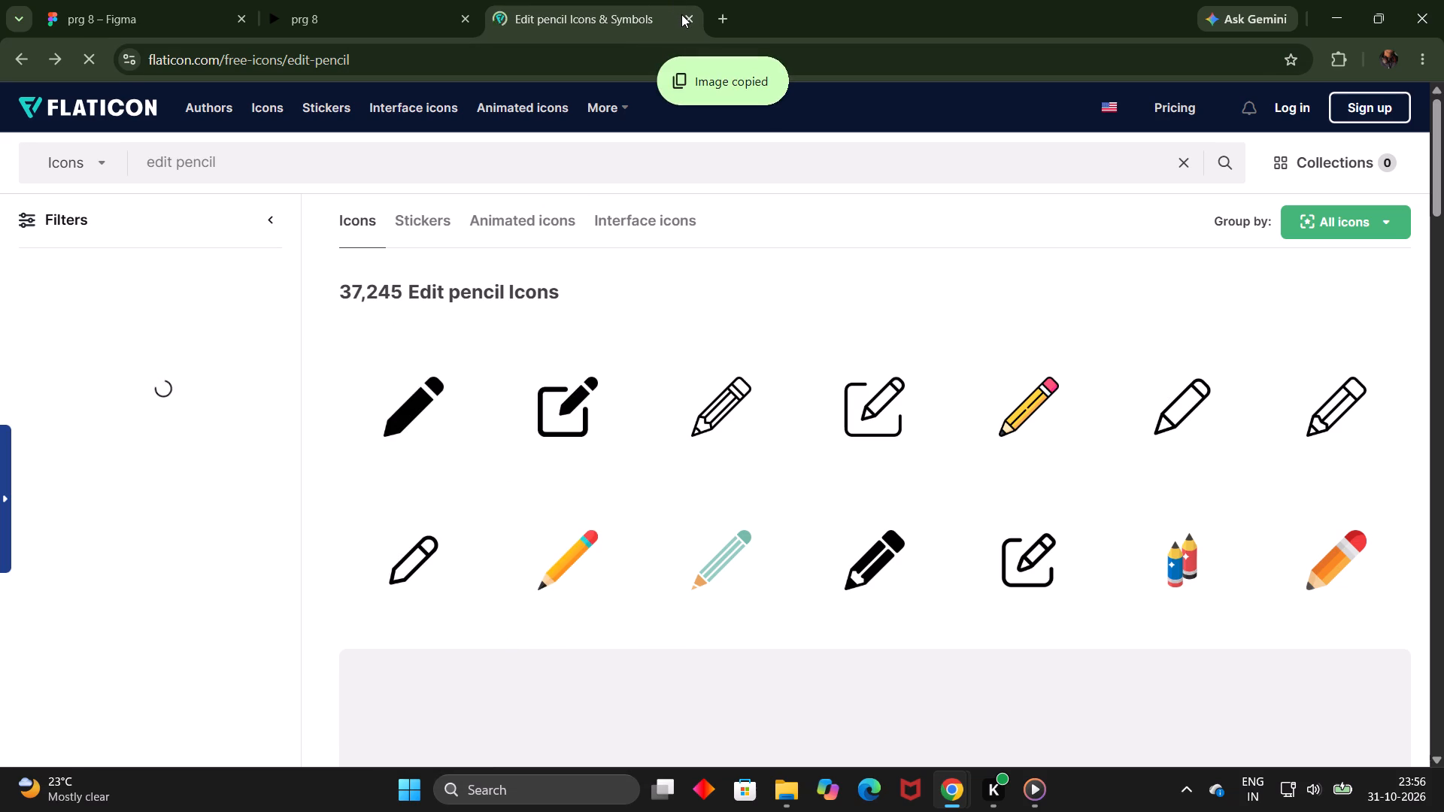
click(691, 17)
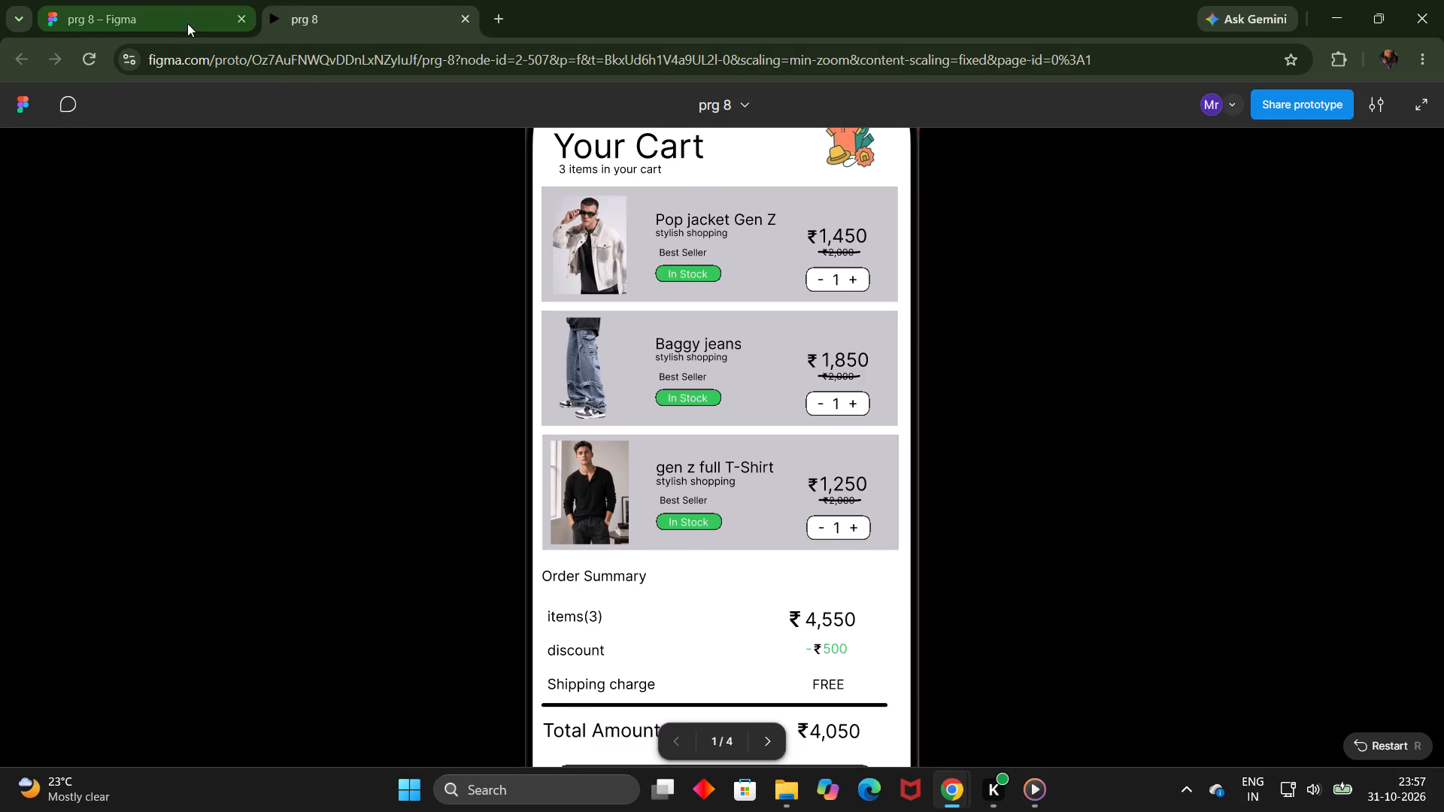
Paste the pencil icon on the Review Your Order screen, shrink it to about 14 × 14 and place it at the right end of the items (3) row.
click(187, 23)
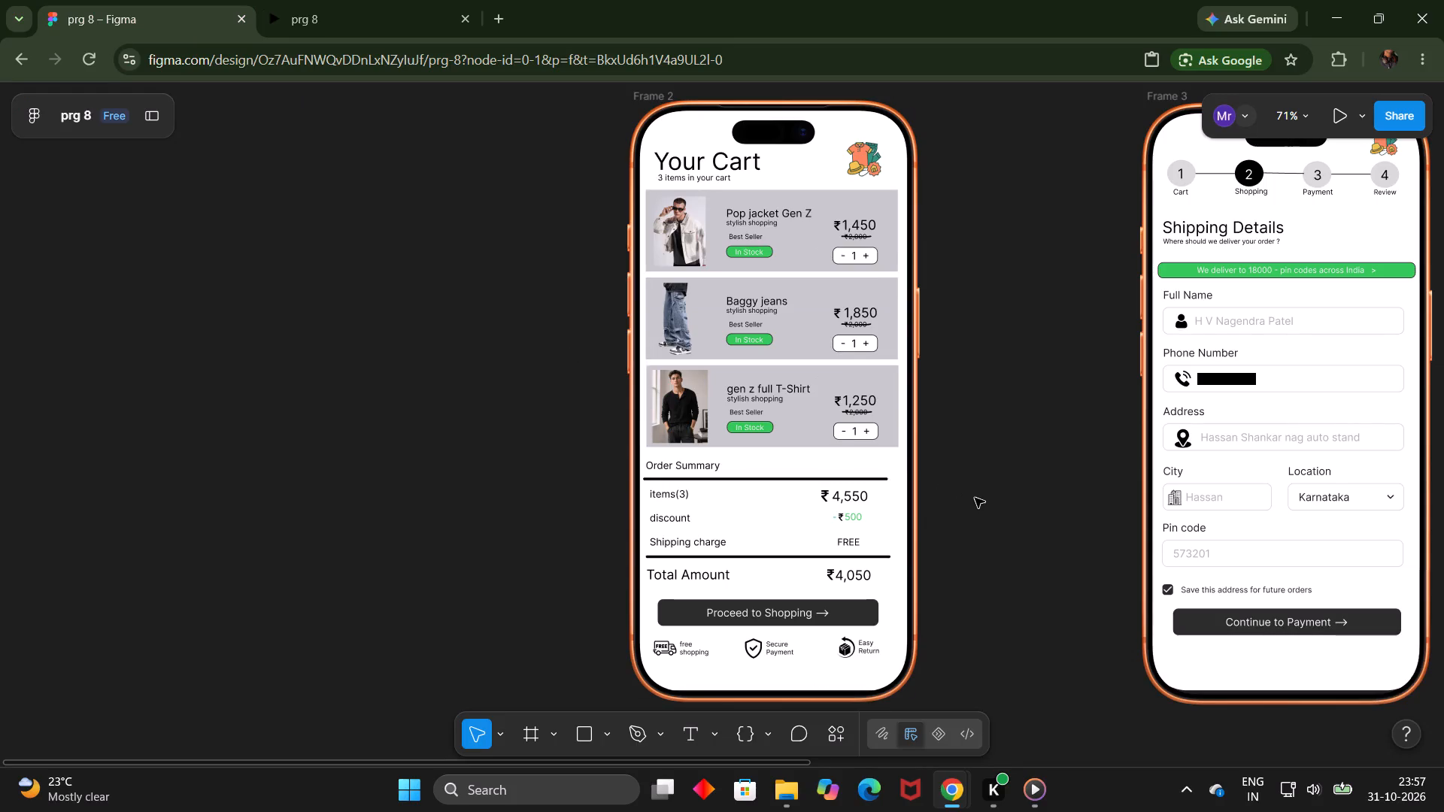
scroll(975, 498, left, 1)
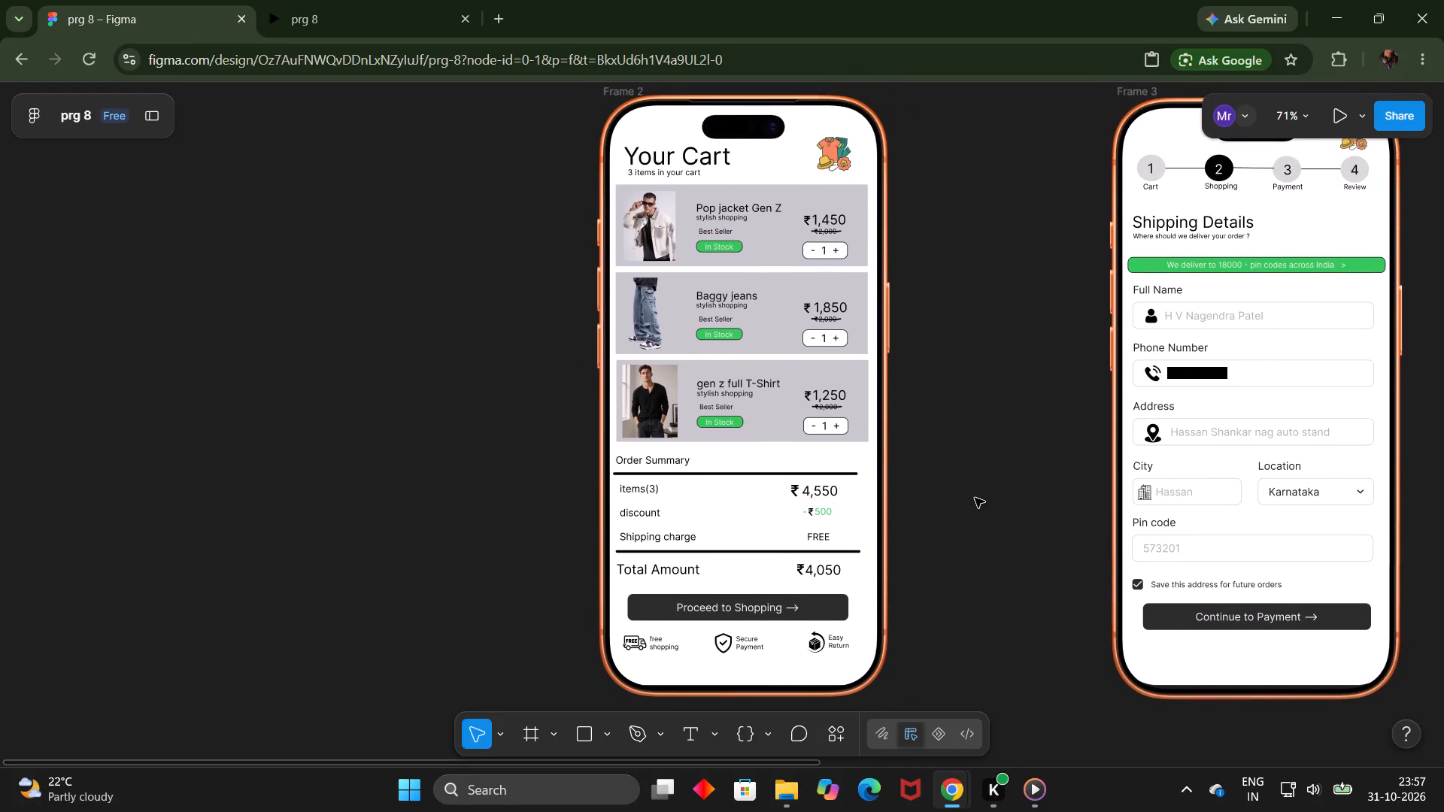
scroll(975, 498, left, 2)
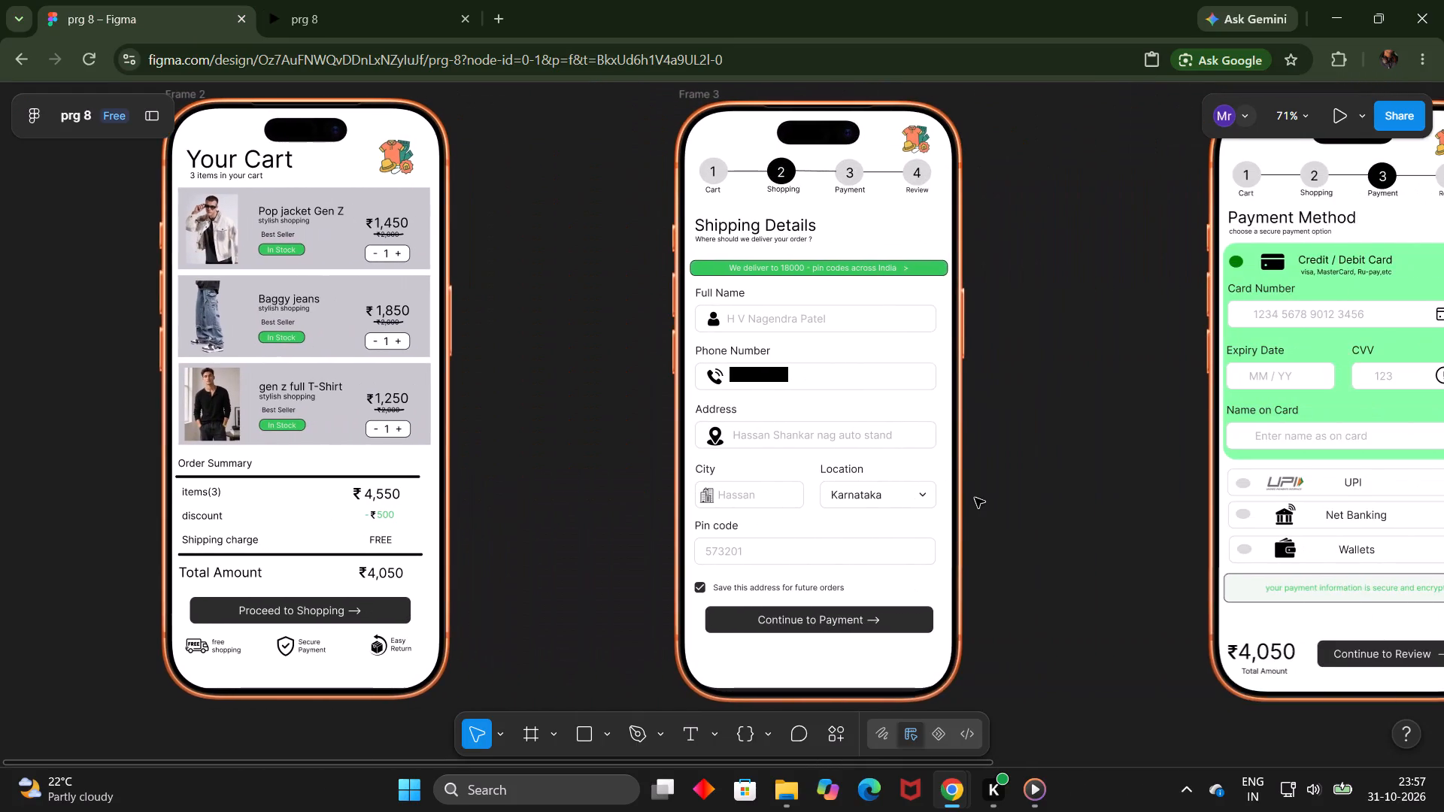
scroll(975, 498, left, 6)
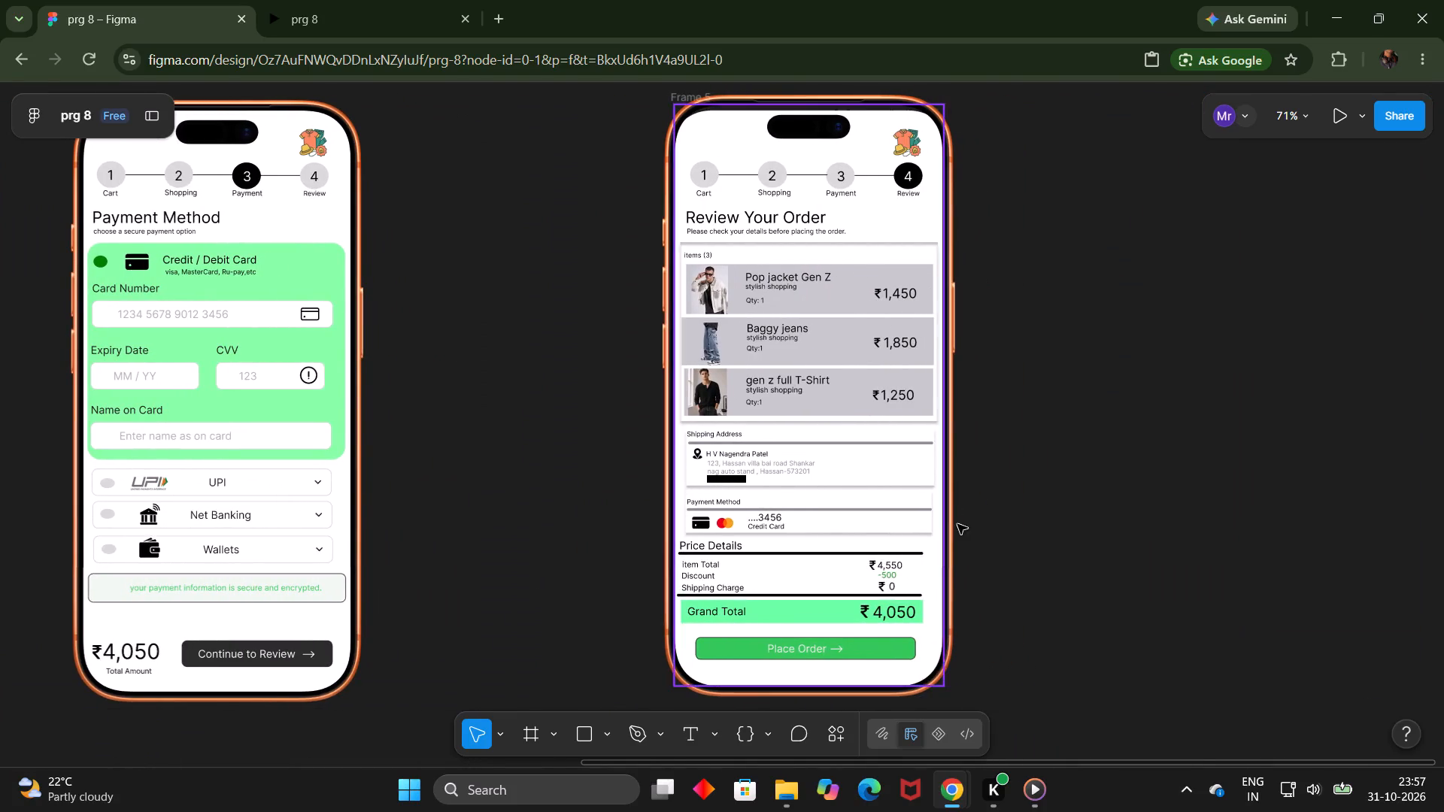
scroll(1040, 348, up, 1)
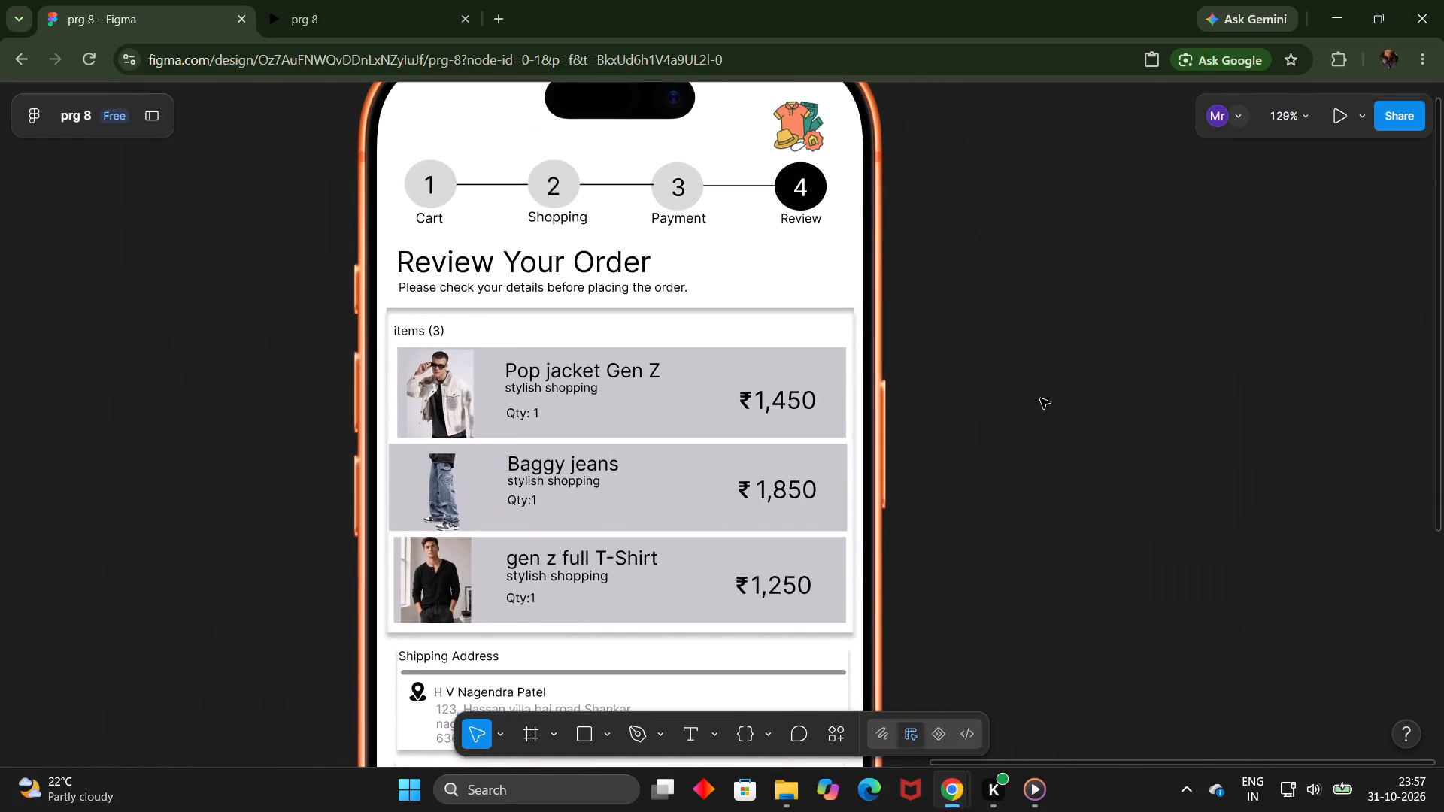
key(ctrl+v)
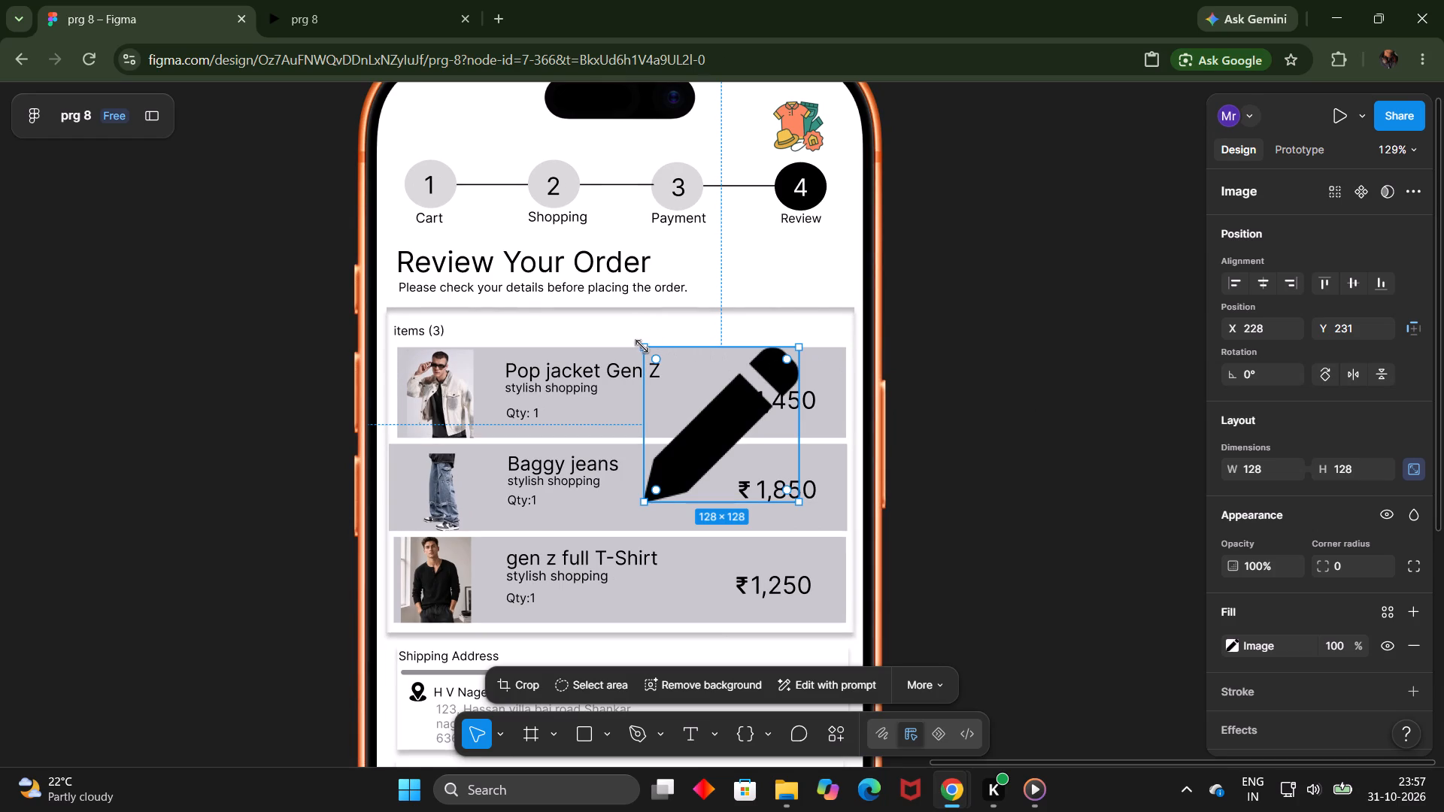
drag(642, 346, 725, 440)
click(725, 440)
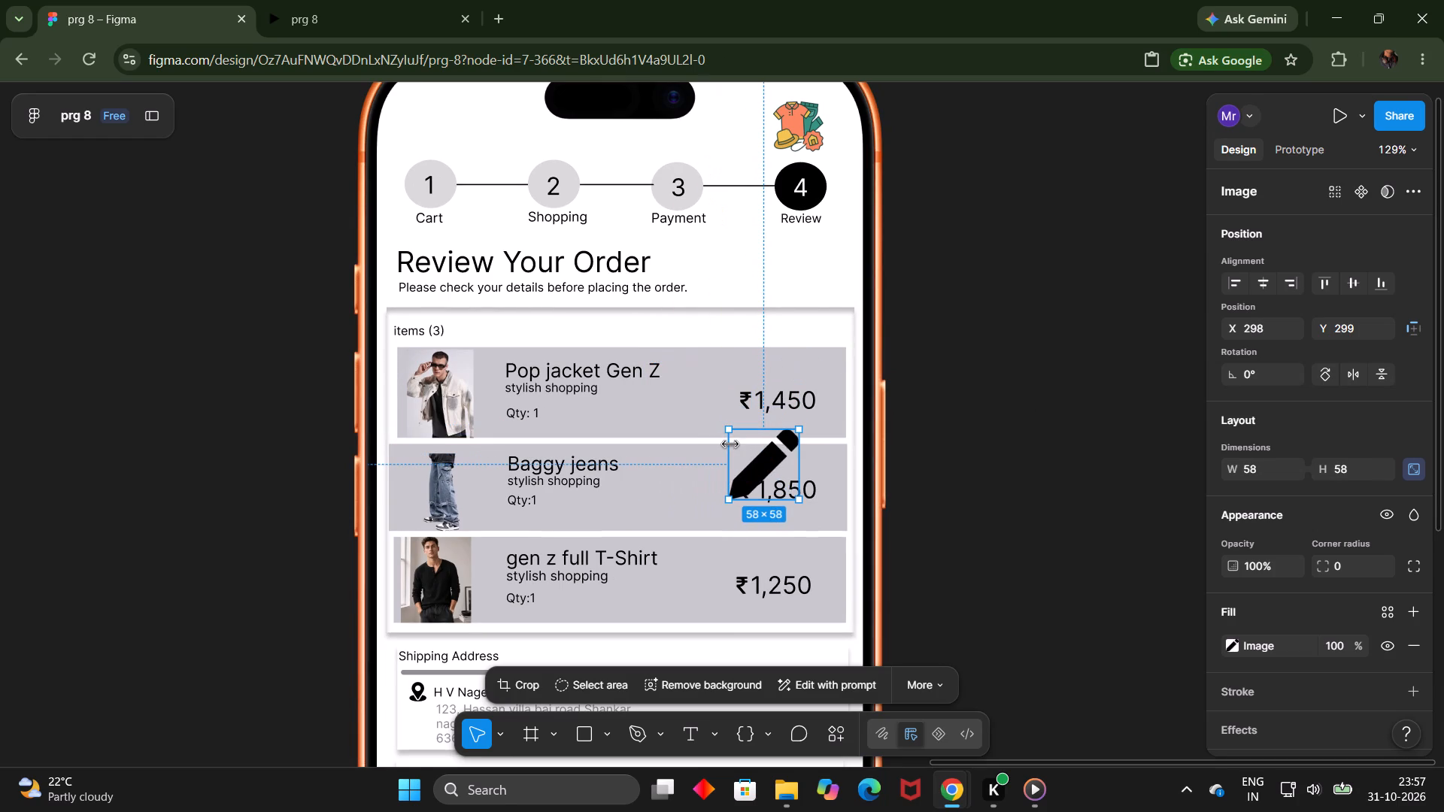
drag(731, 431, 772, 483)
drag(778, 485, 825, 325)
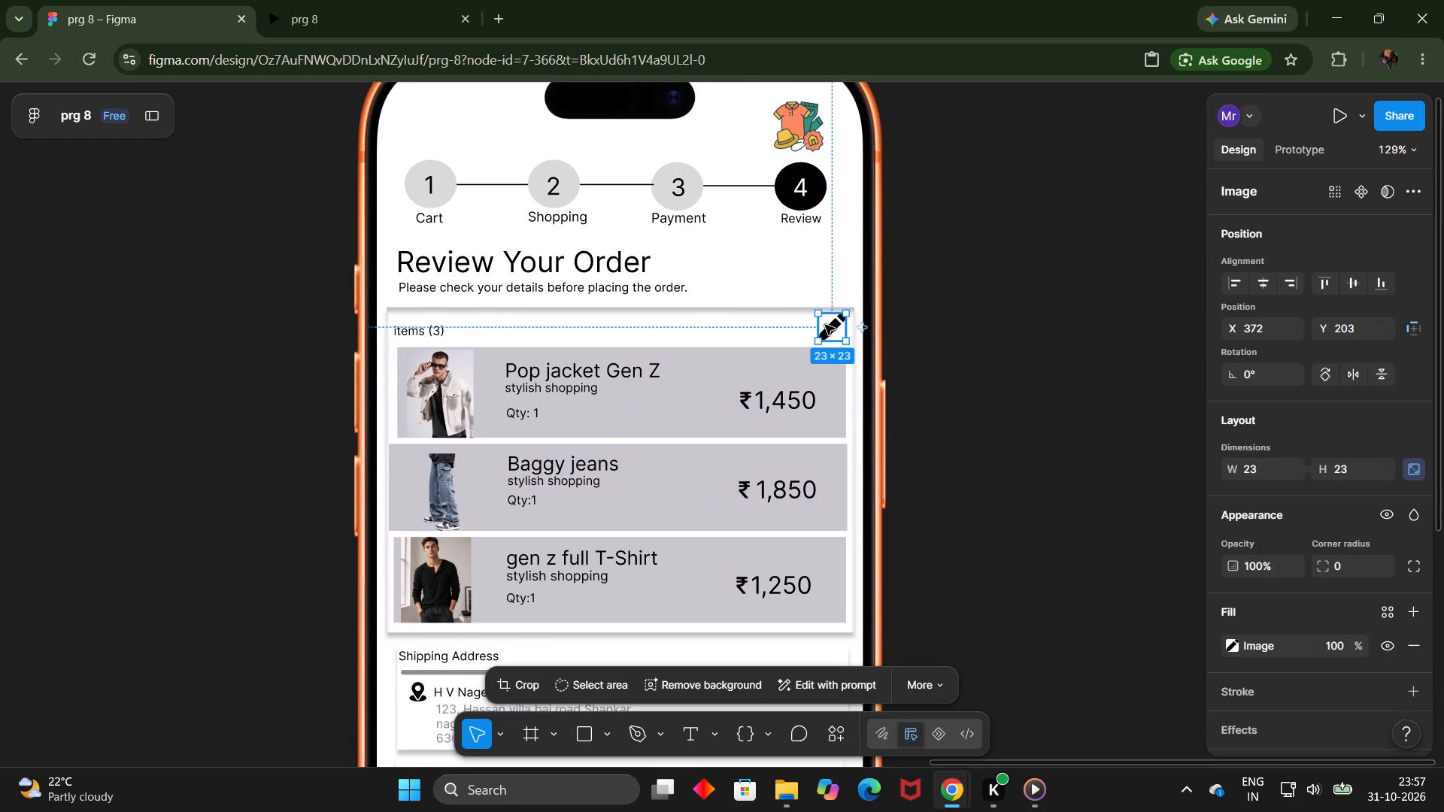
drag(828, 309, 827, 322)
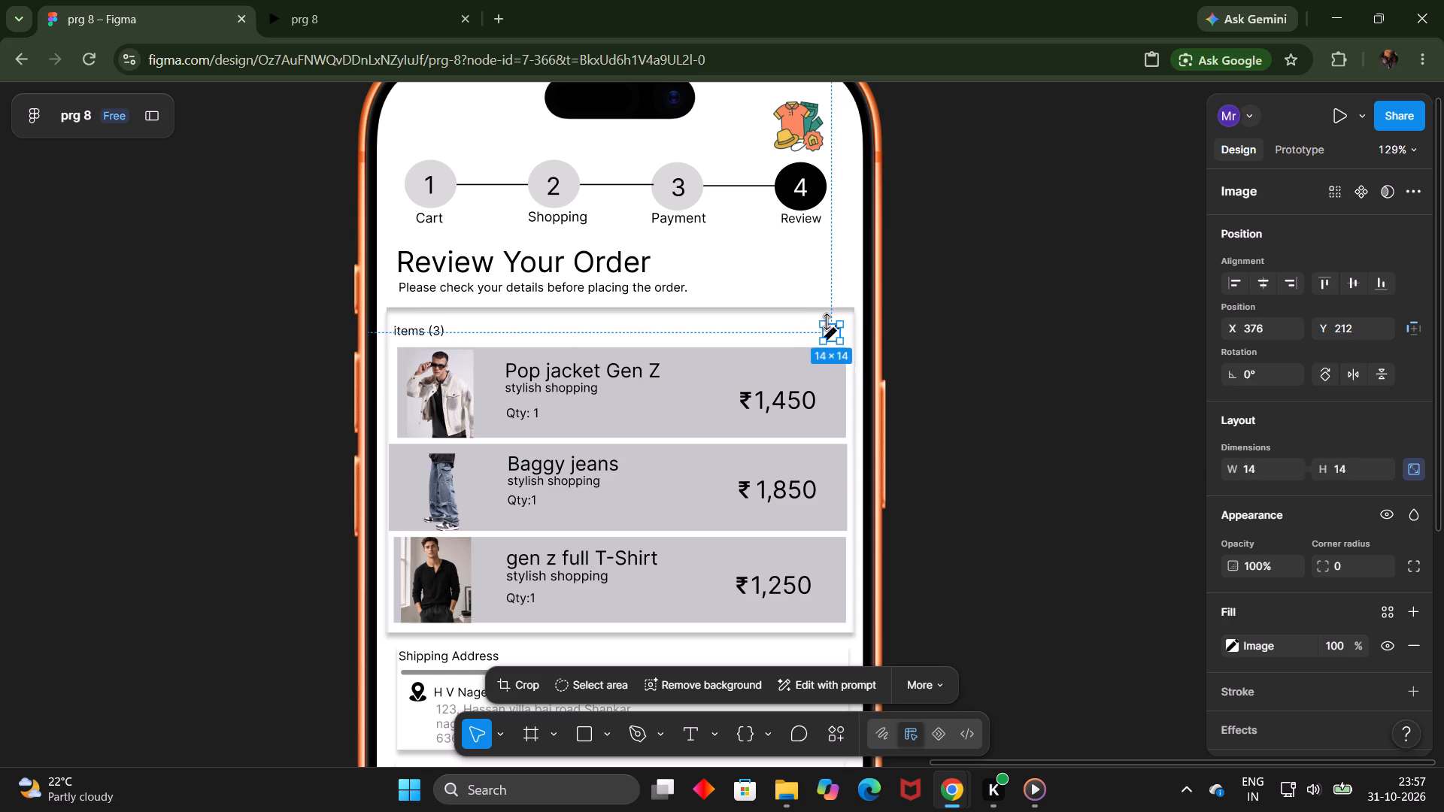
click(834, 335)
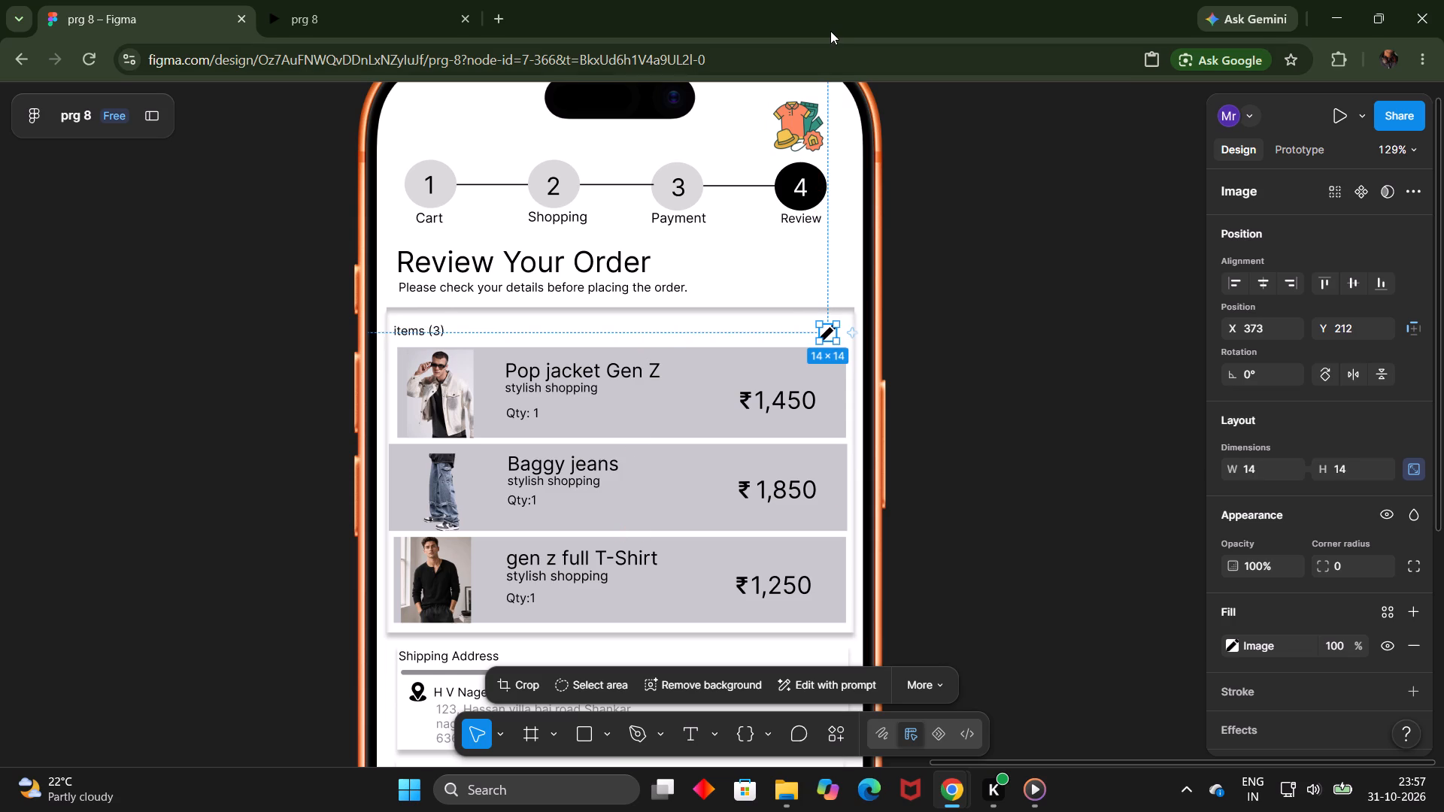
Arrange the Figma window side by side with the UIUX Lab Manual PDF.
drag(830, 31, 633, 72)
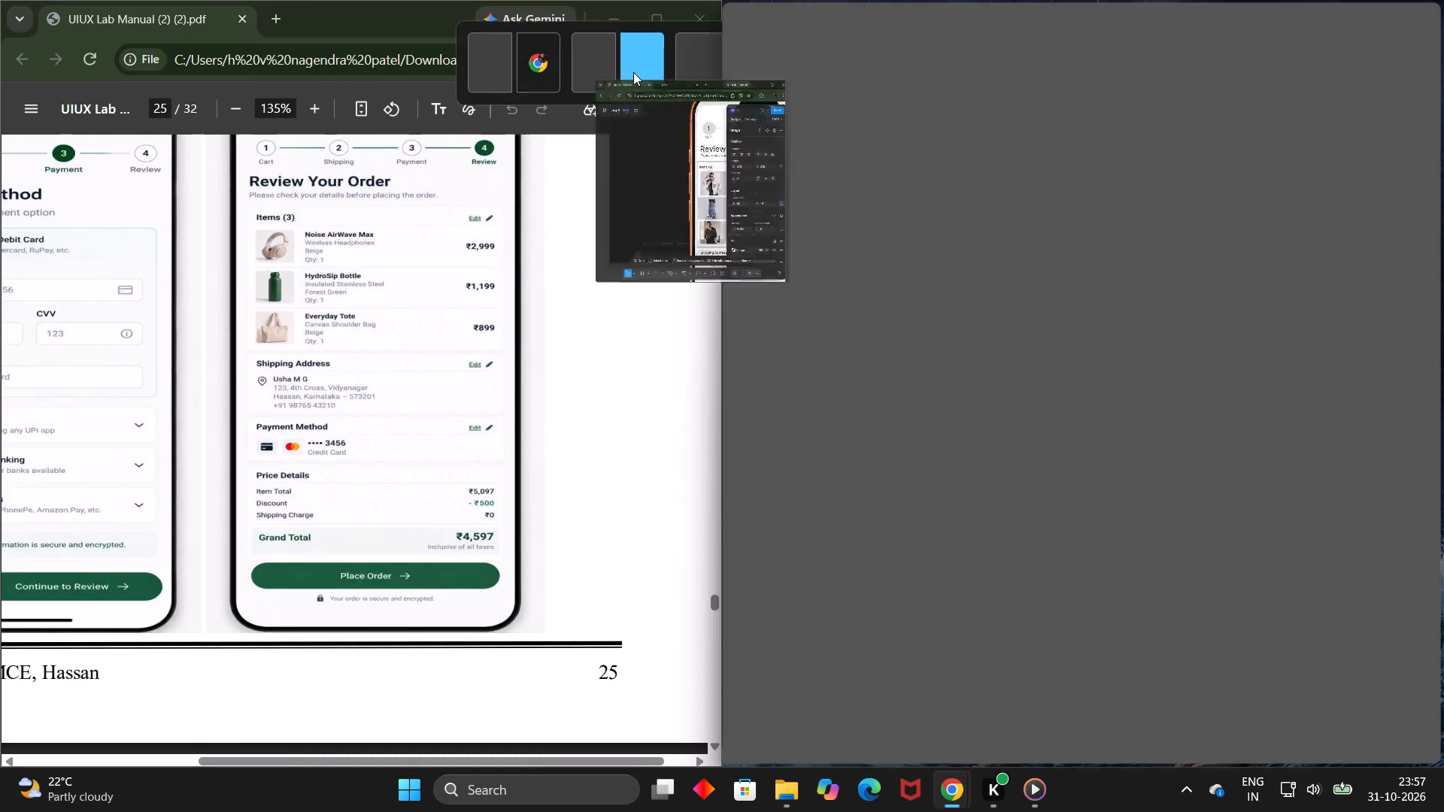
click(935, 380)
Add a text box about 65 × 12 reading "Edit" just left of the pencil icon in the items (3) row.
scroll(935, 380, left, 1)
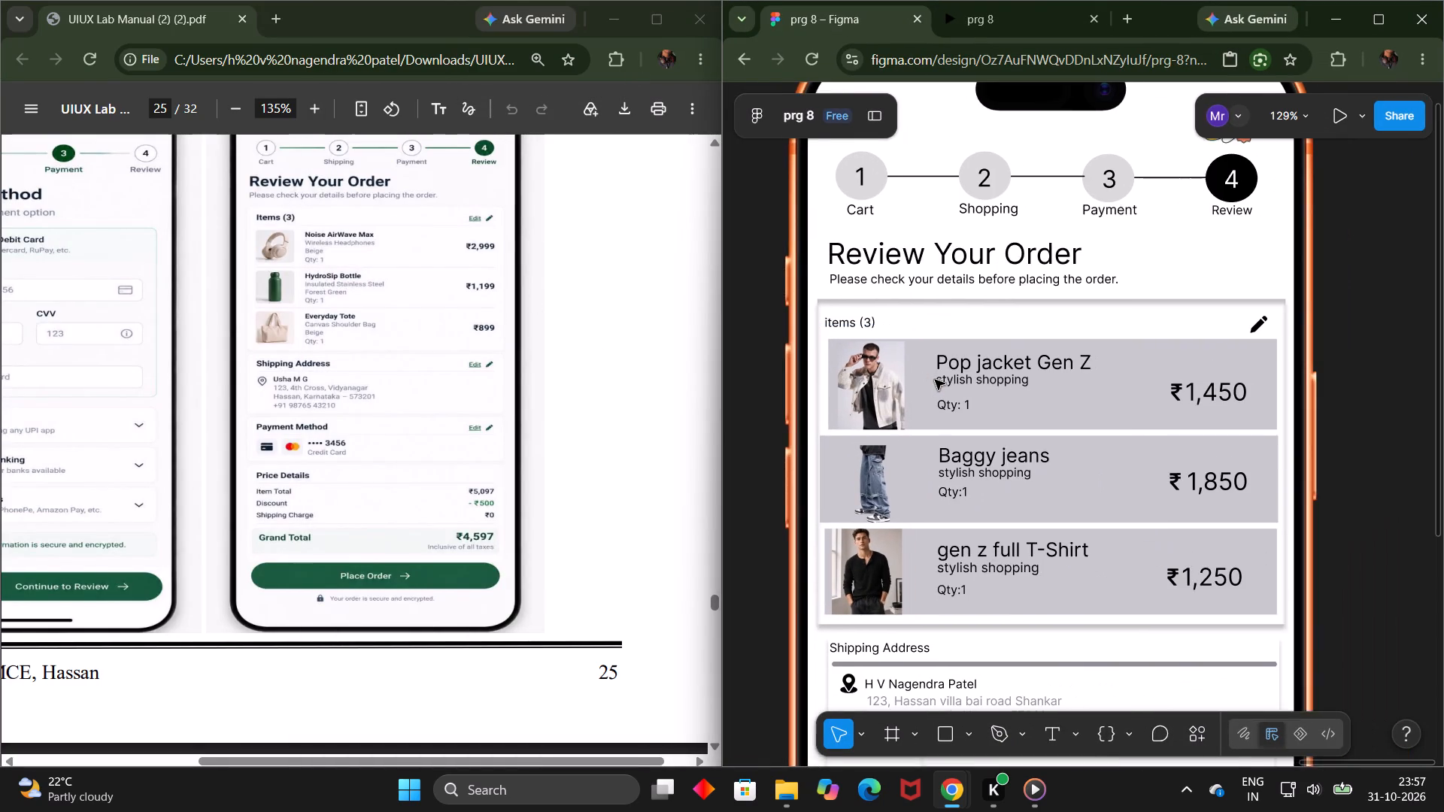
scroll(935, 380, left, 2)
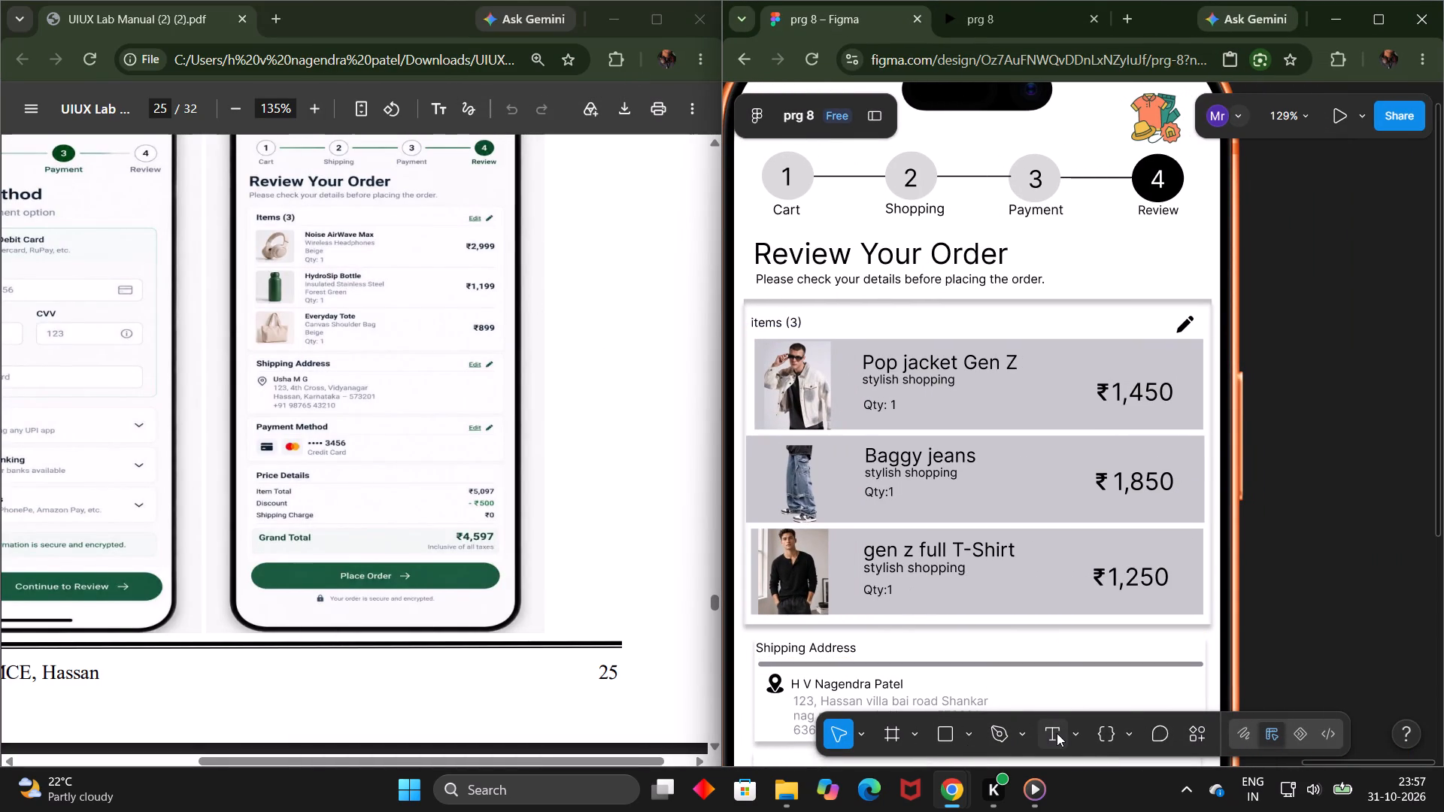
click(1057, 733)
drag(1089, 318, 1169, 334)
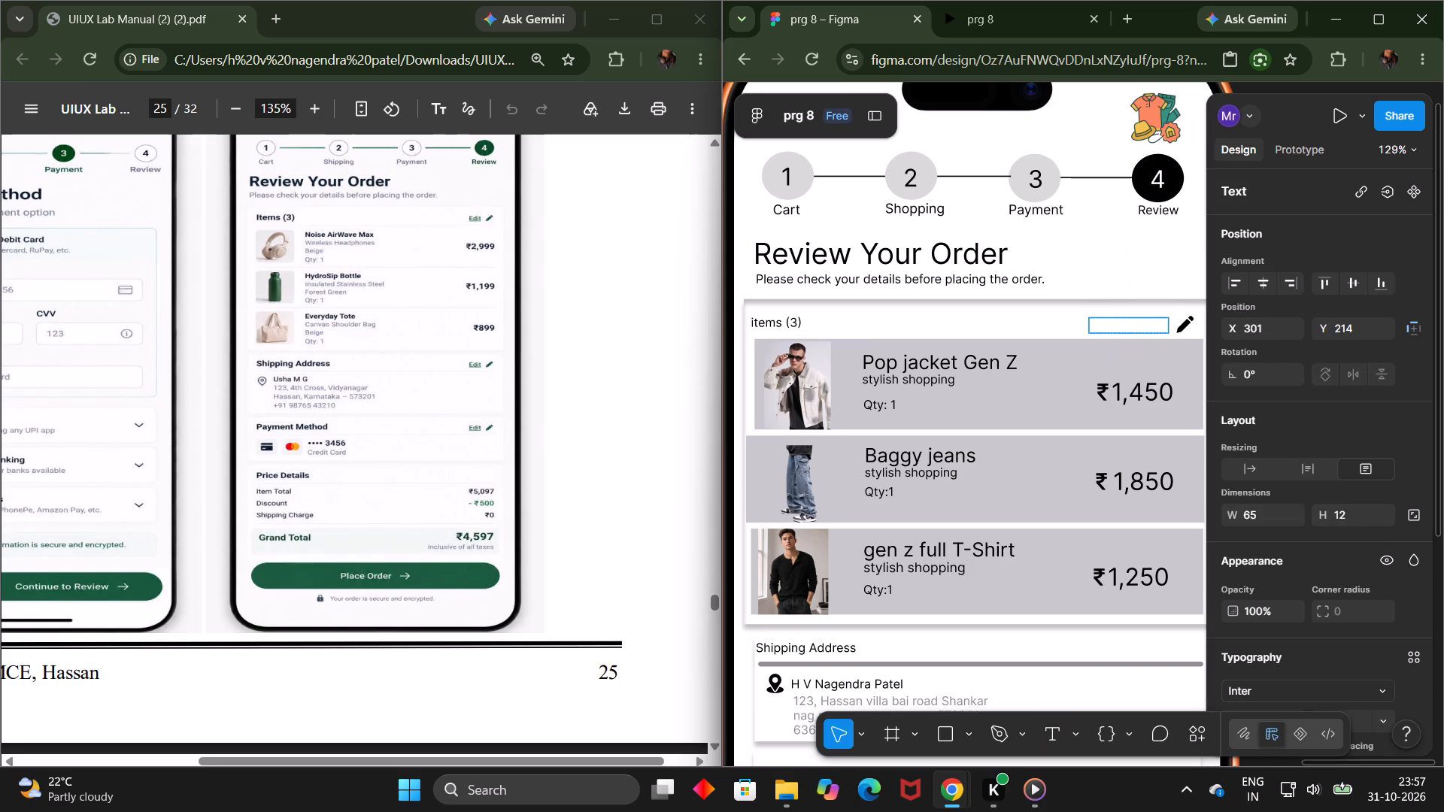
text(Edit)
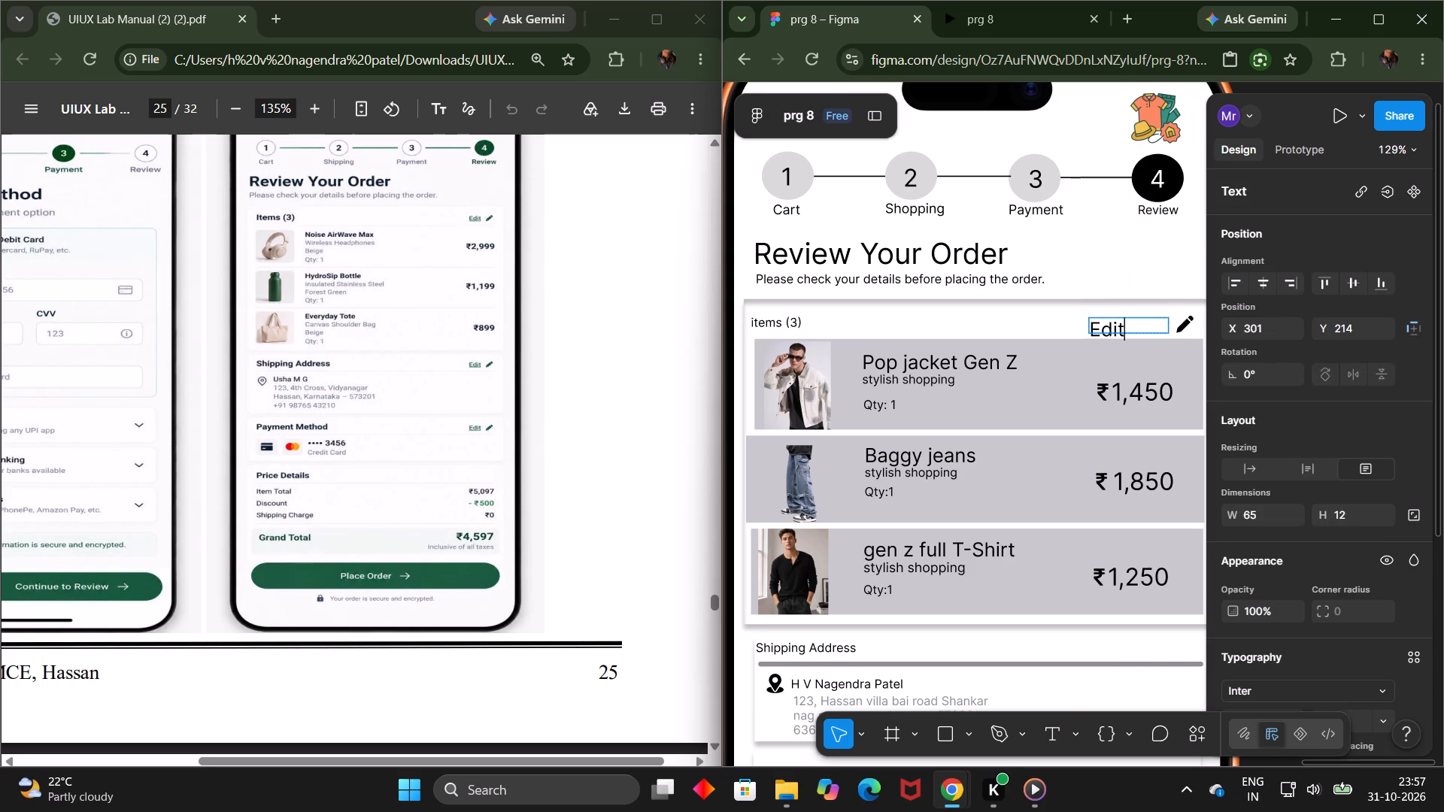
Set the fill color of the Edit text to Accents/Green.
double_click(1105, 331)
scroll(1376, 472, down, 3)
click(1291, 559)
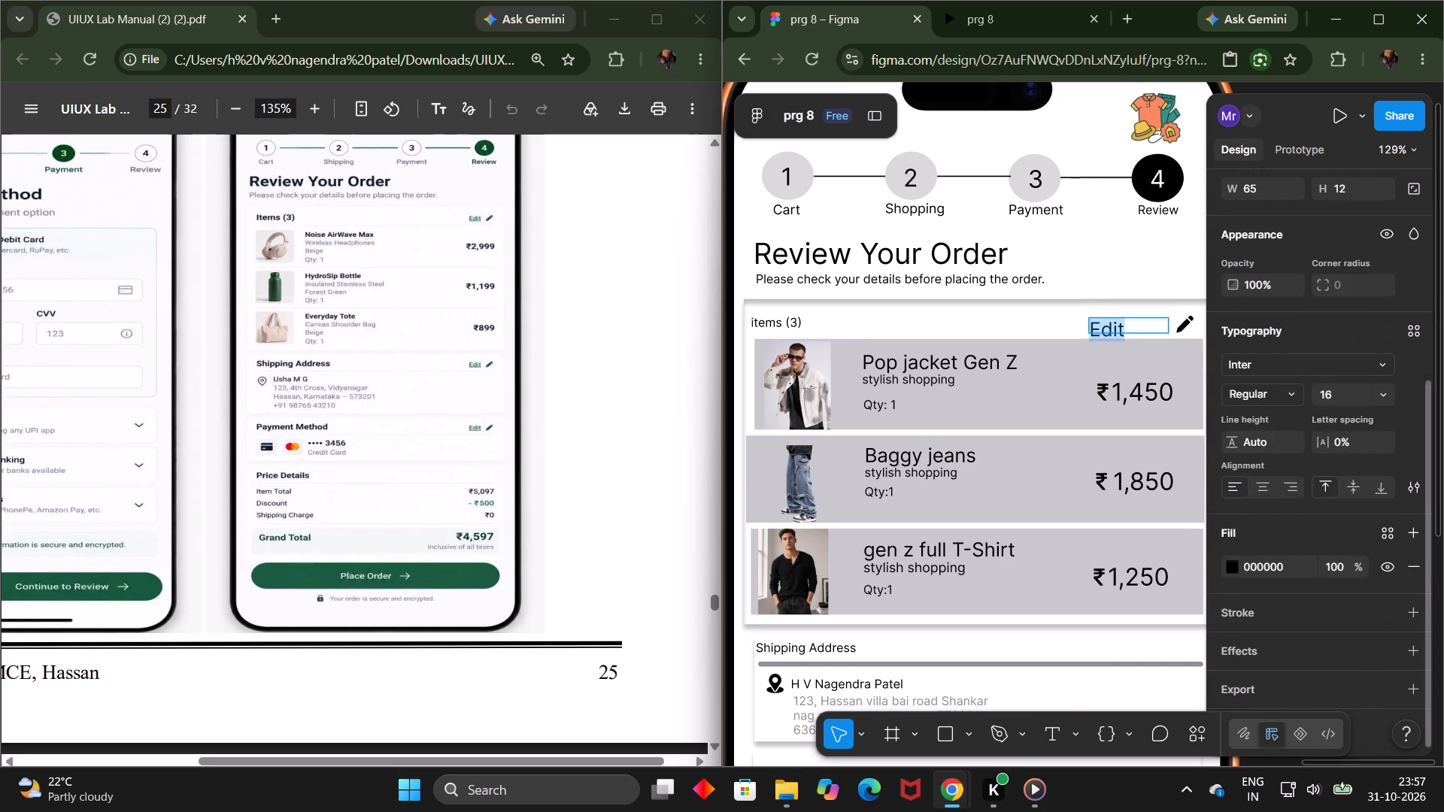
text(gree)
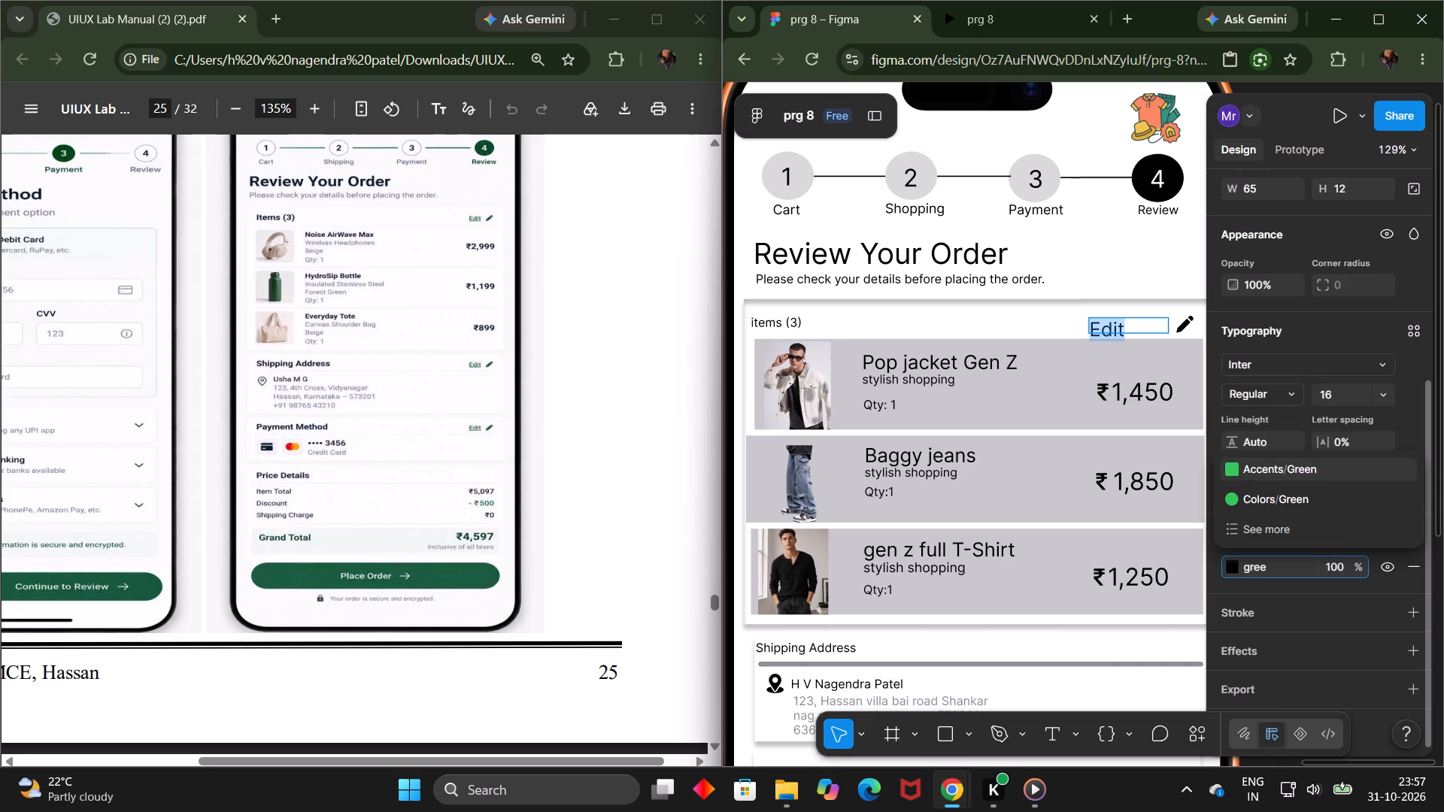
key(Return)
scroll(1295, 586, down, 1)
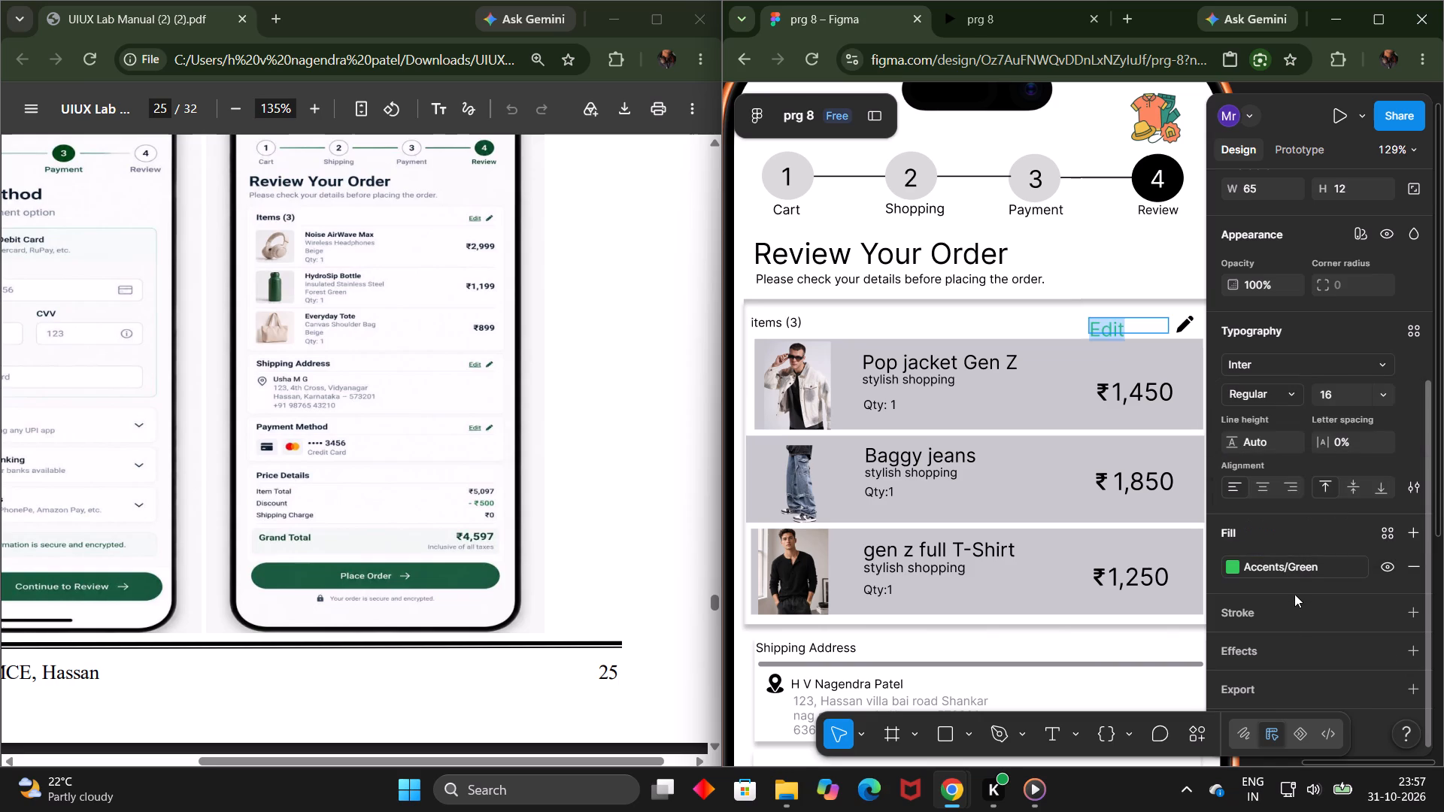
Add a 1x PNG export setting to the Edit text and look at the available effects without applying one.
click(1415, 699)
scroll(1408, 641, down, 1)
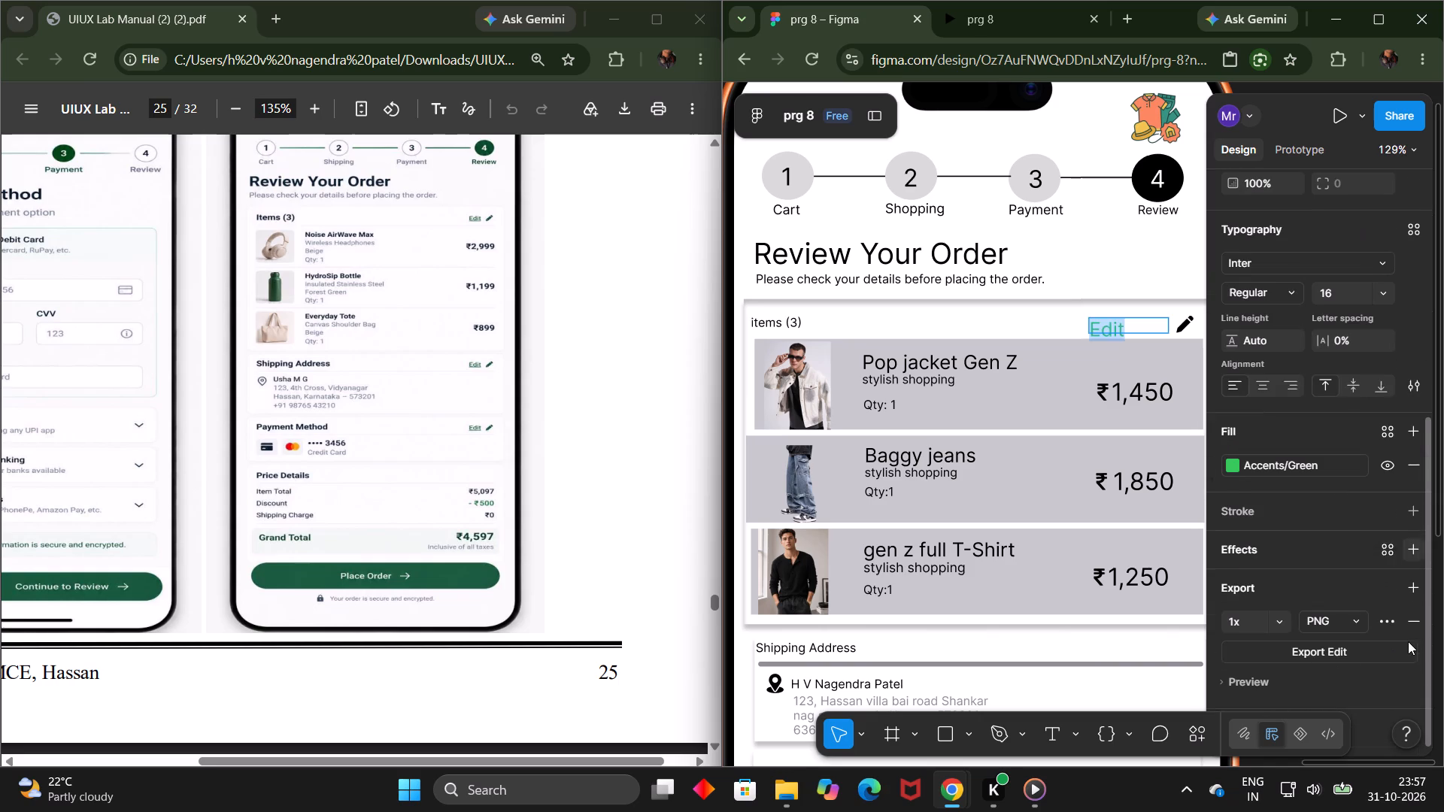
scroll(1408, 641, down, 1)
click(1419, 538)
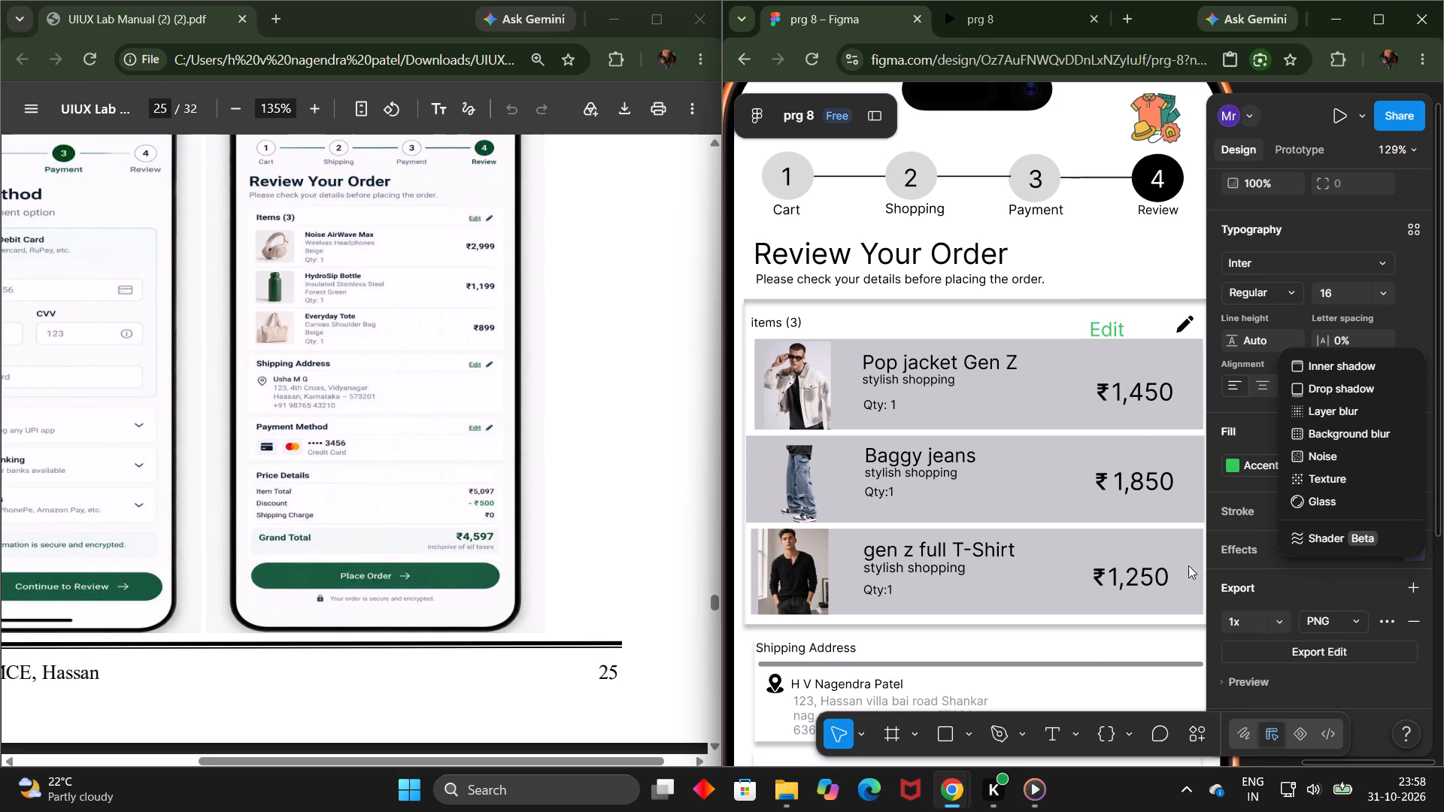
click(1082, 324)
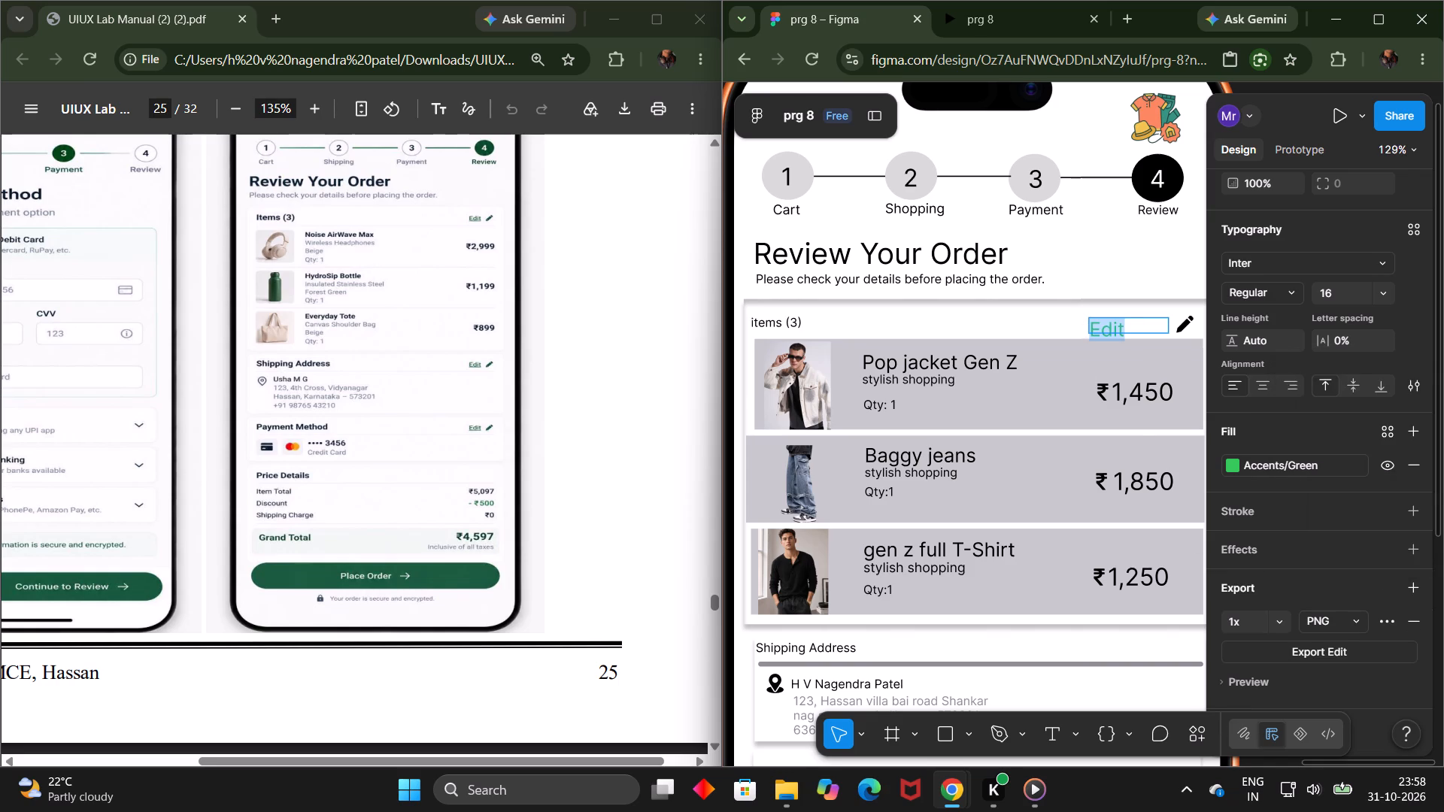
Insert six spaces before the word Edit to shift it closer to the pencil icon.
click(1130, 331)
click(1086, 329)
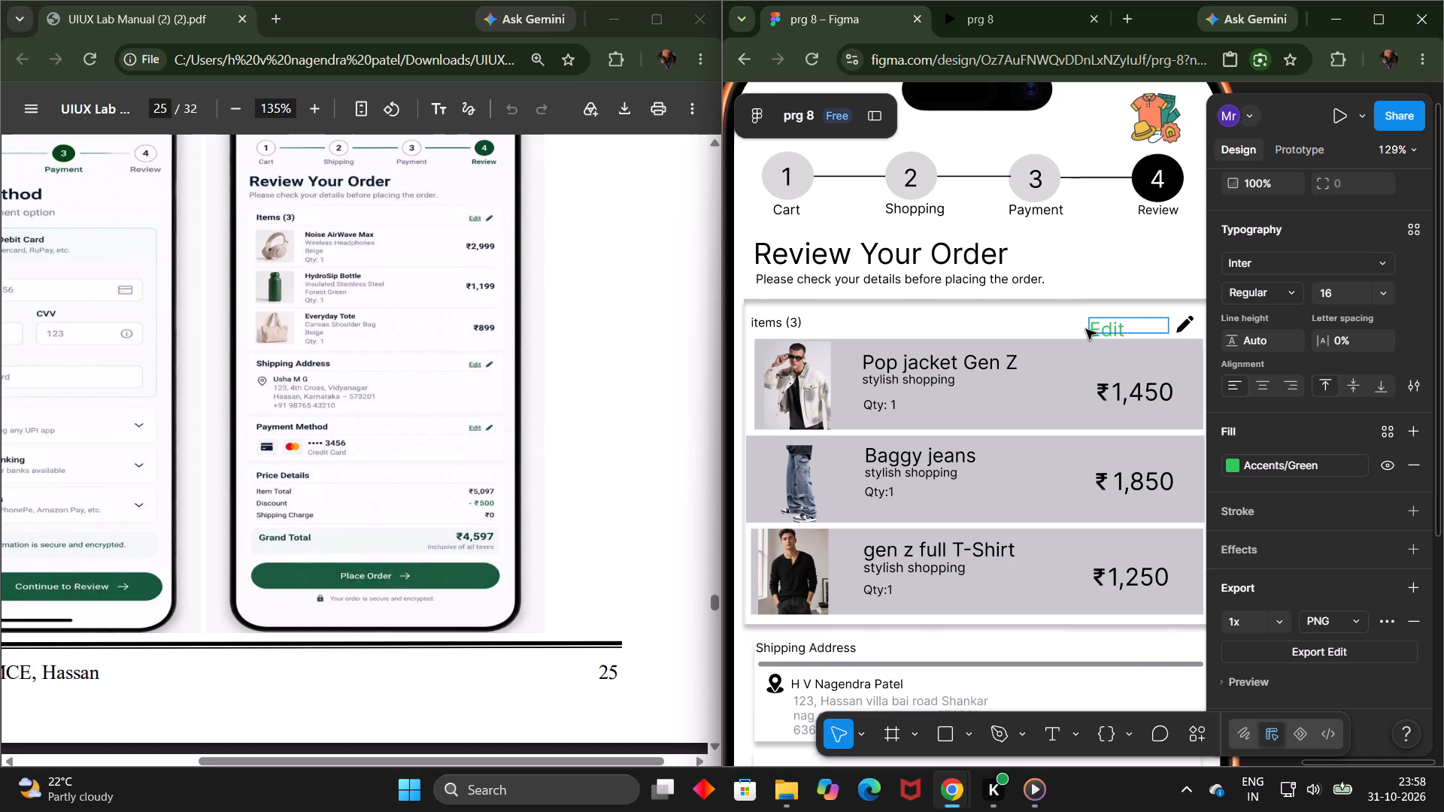
click(1091, 329)
key(space)
key(space)
key(space)
key(space)
key(space)
key(space)
Align the Edit text vertically to the middle of its text box.
double_click(1136, 328)
scroll(1345, 632, down, 1)
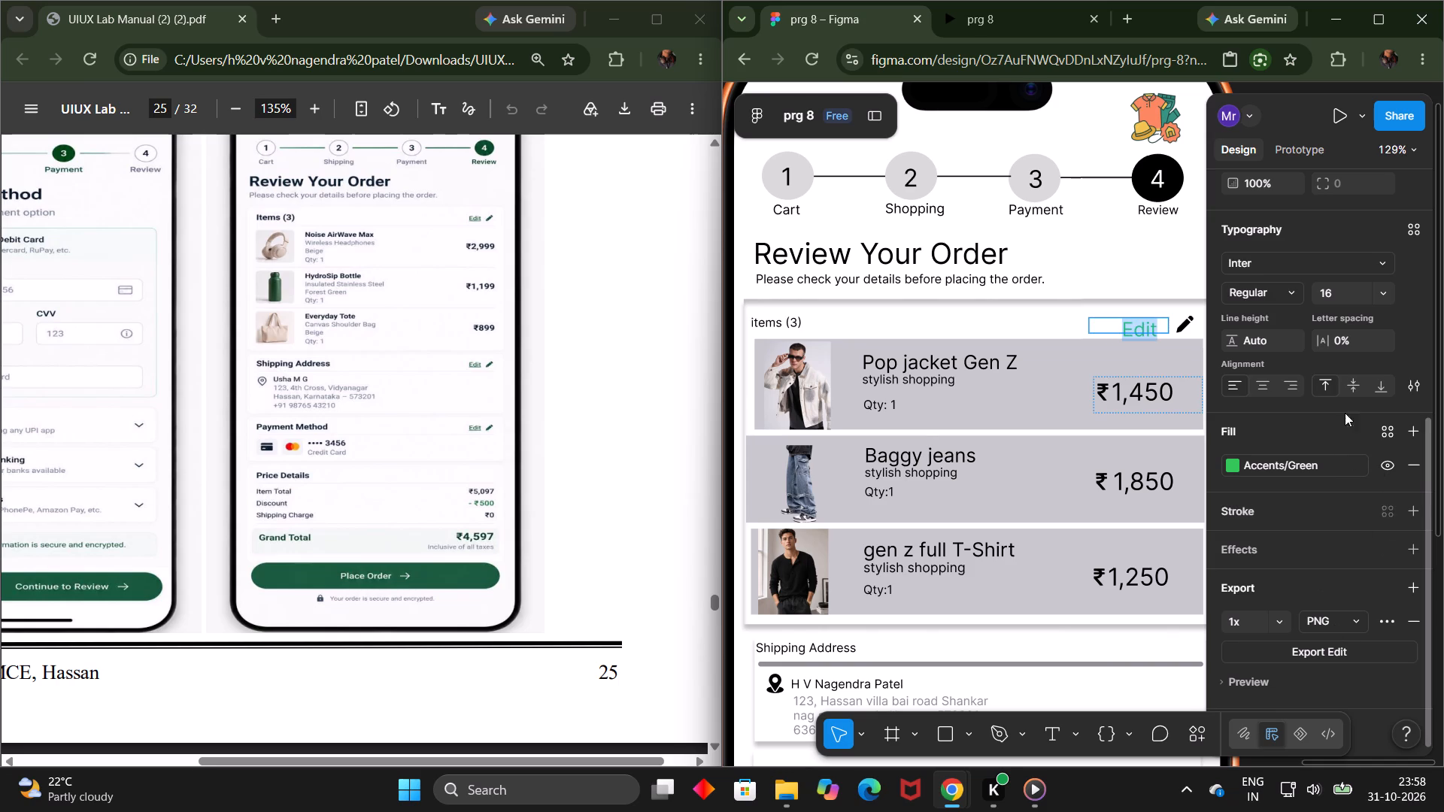
click(1359, 387)
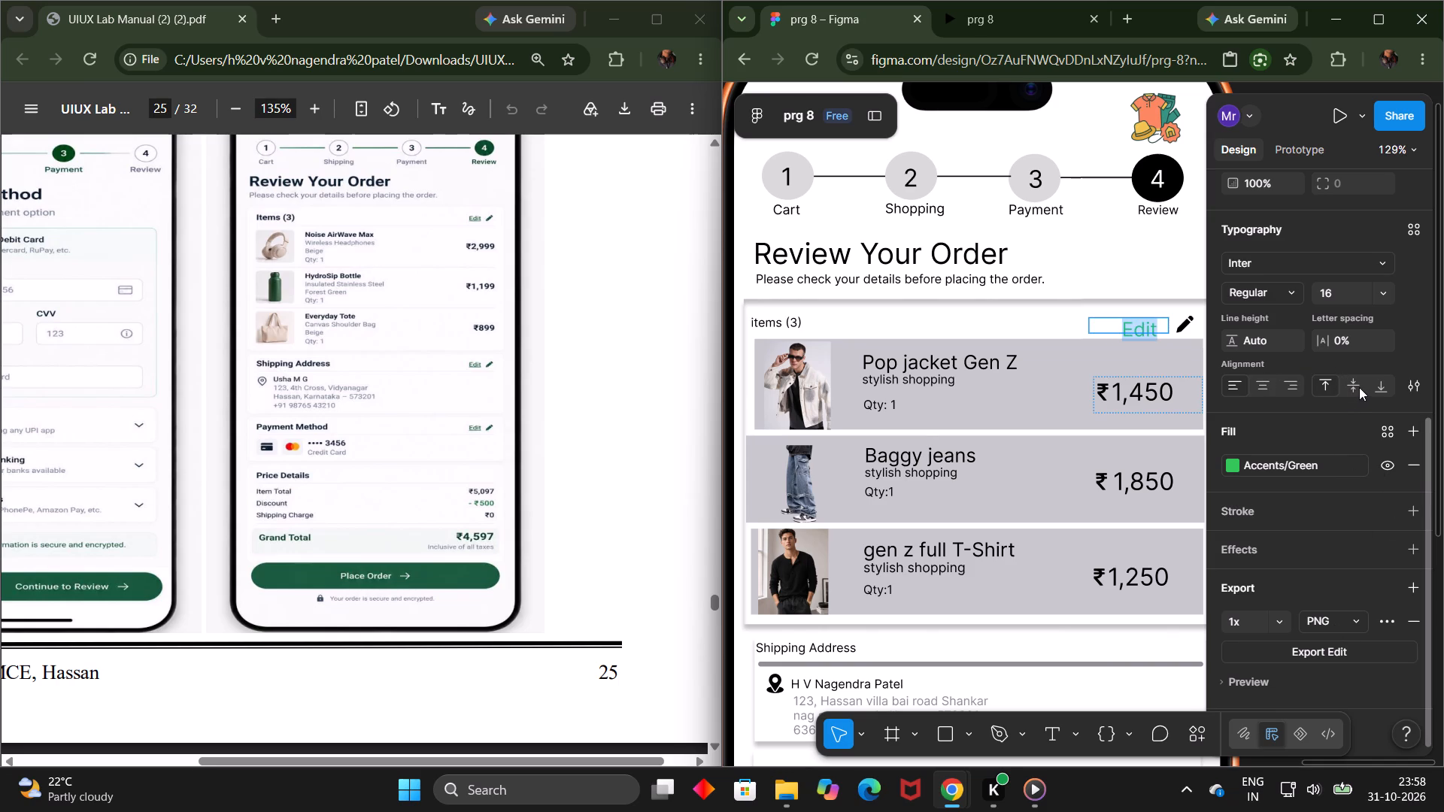
Centre the Edit text vertically and horizontally within its text box.
click(1359, 387)
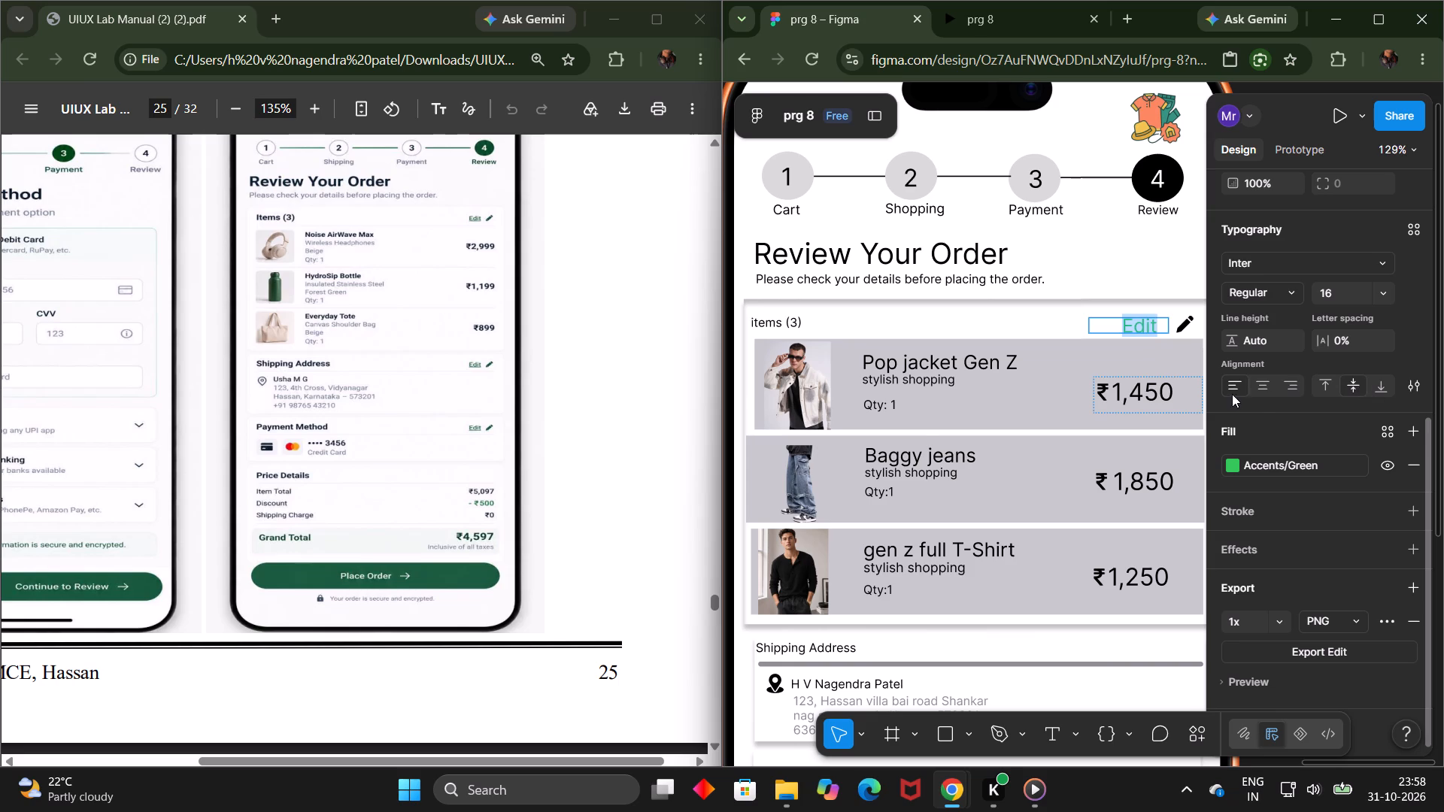
click(1260, 392)
Set the font size of the word Edit in the items (3) header to 12.
double_click(1157, 326)
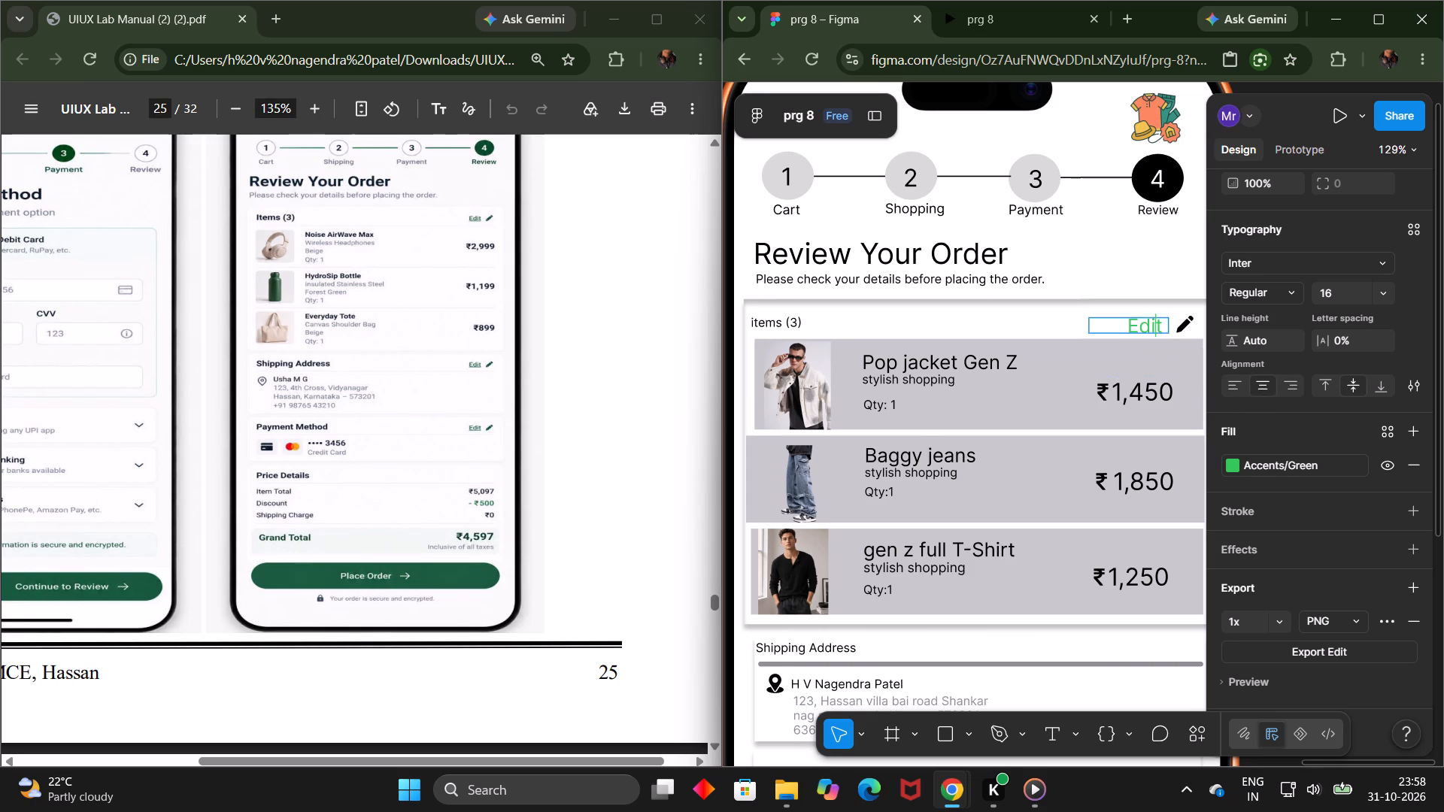
scroll(1327, 484, down, 2)
scroll(1327, 484, up, 1)
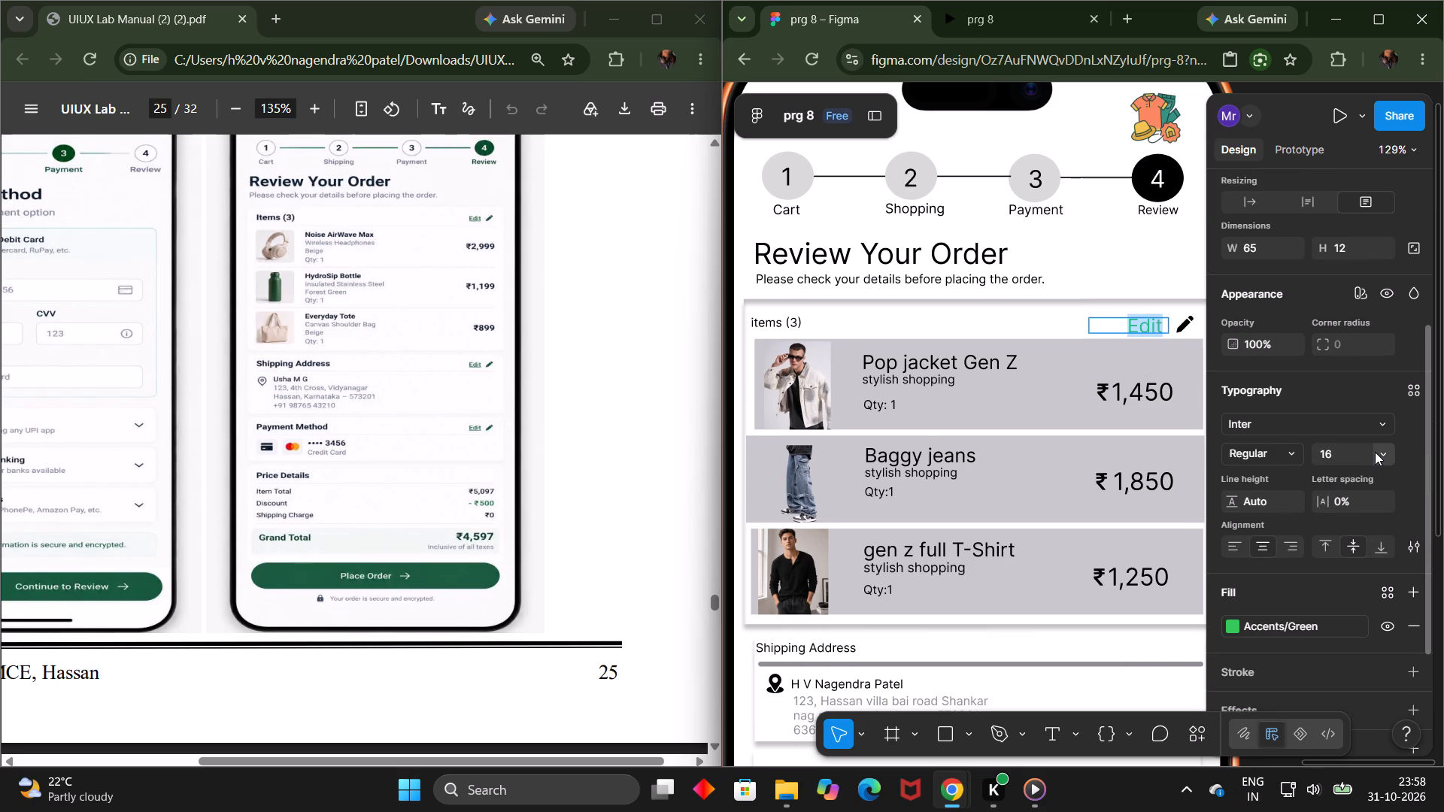
click(1376, 452)
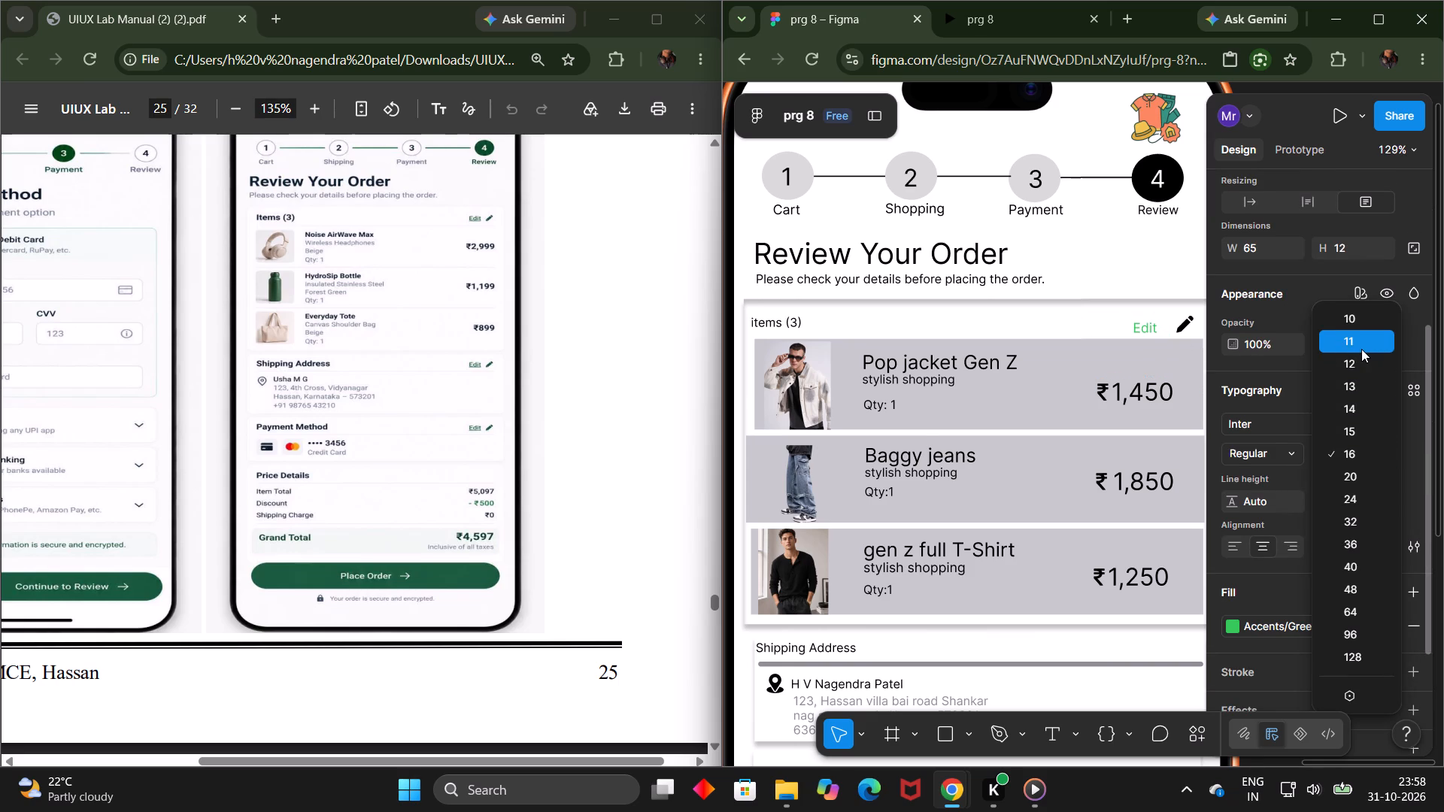
click(1361, 365)
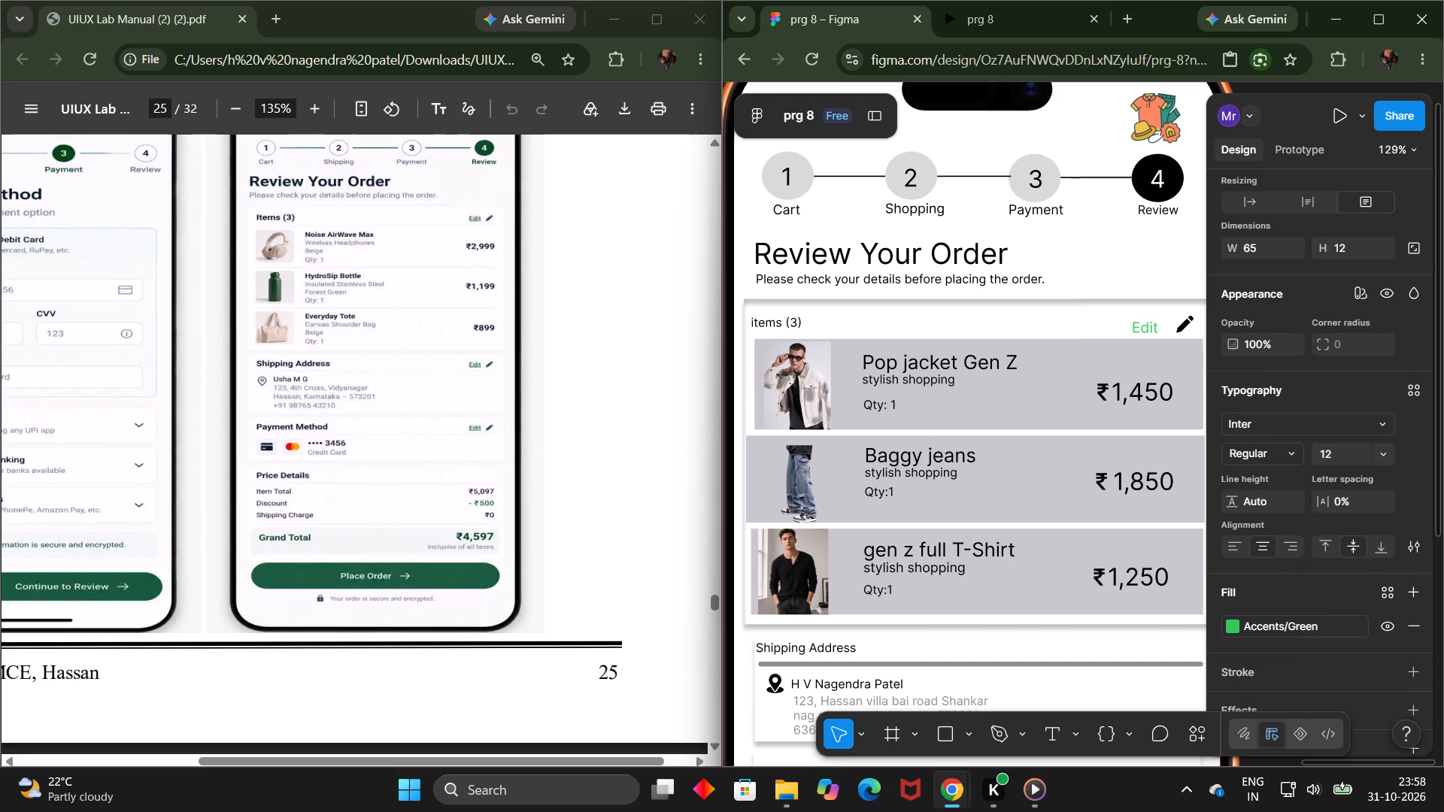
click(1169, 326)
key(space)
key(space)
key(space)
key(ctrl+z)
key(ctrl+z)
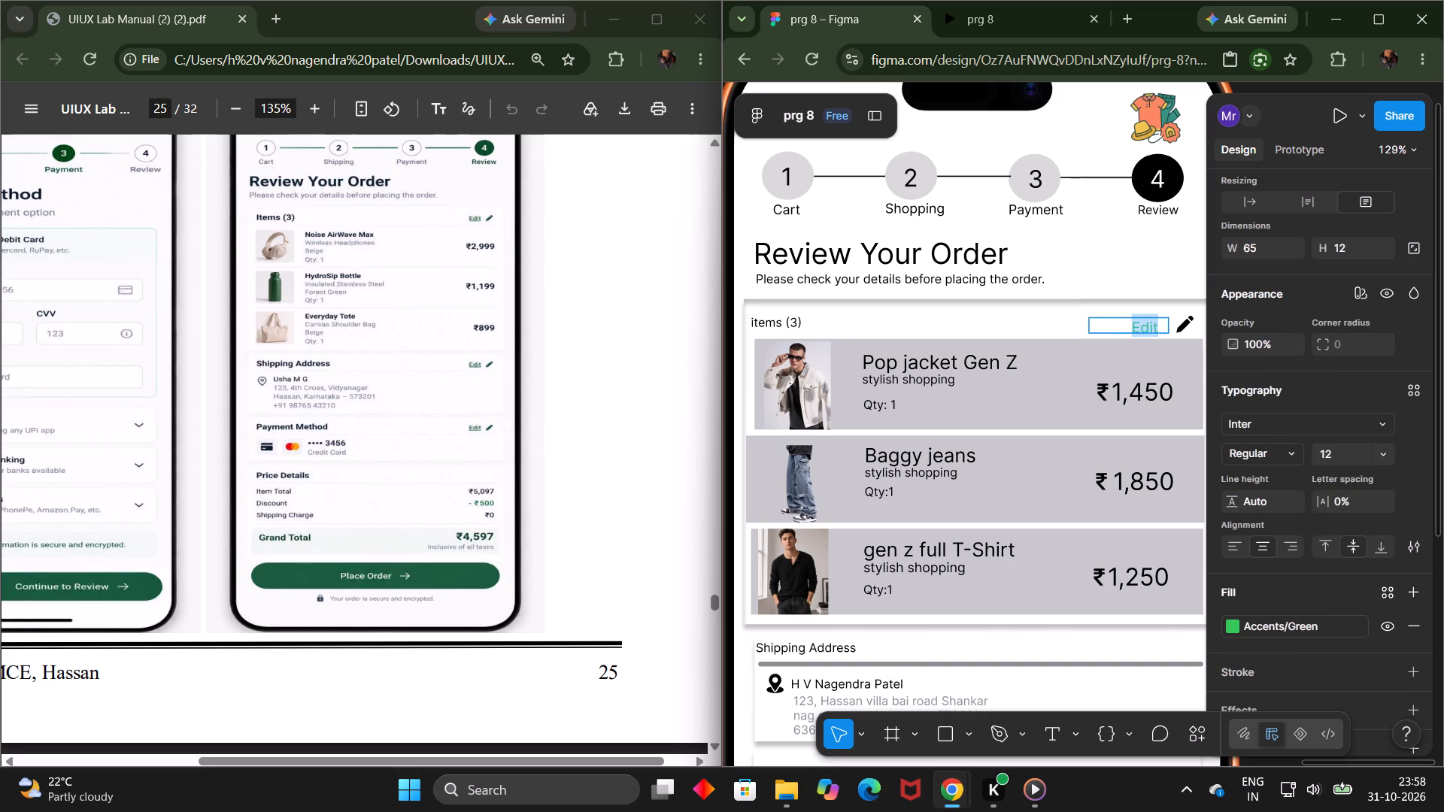
Move the Edit text box closer to the pencil icon in the items (3) header, at about X 311, Y 212.
drag(1167, 340, 1182, 340)
drag(1146, 329, 1162, 331)
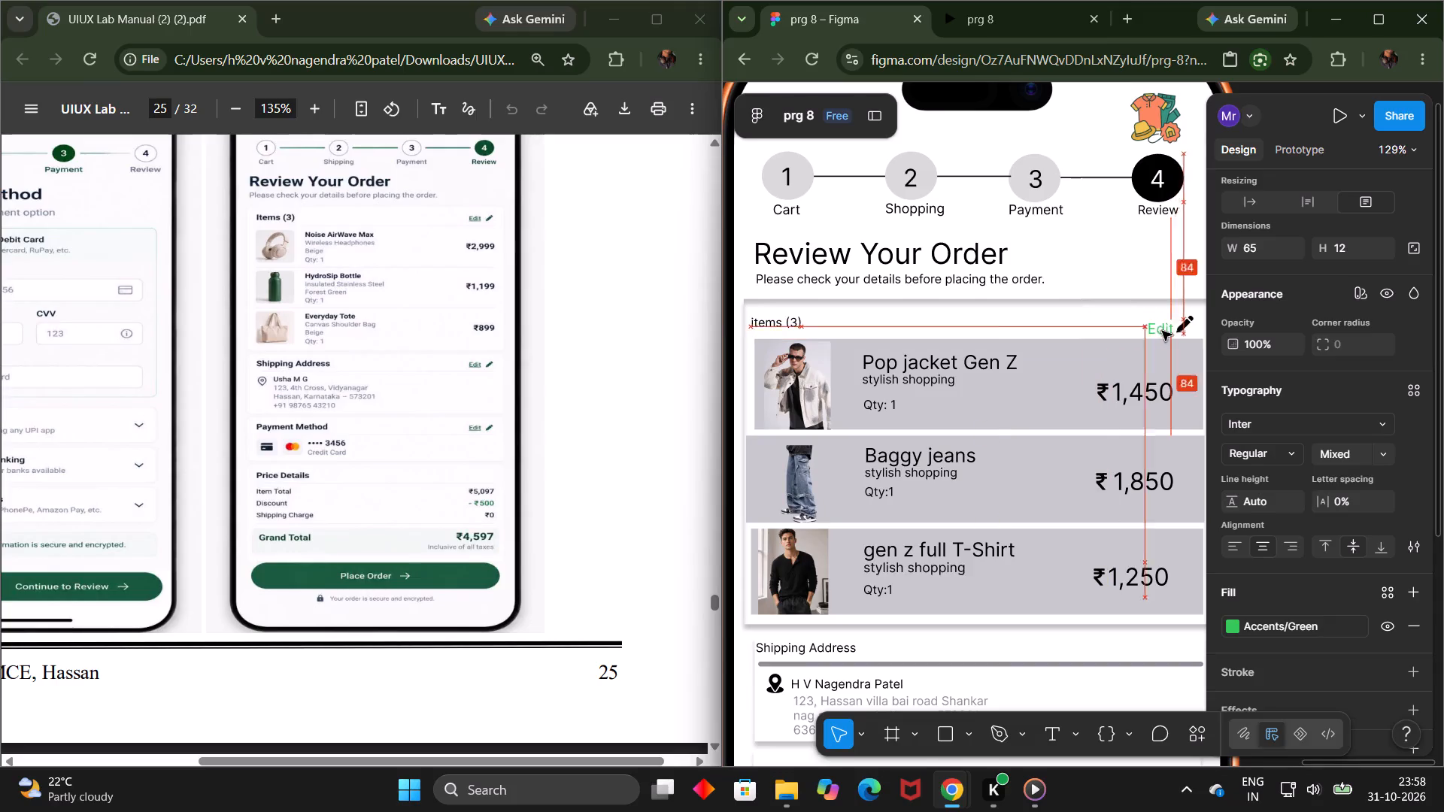
drag(1162, 331, 1158, 326)
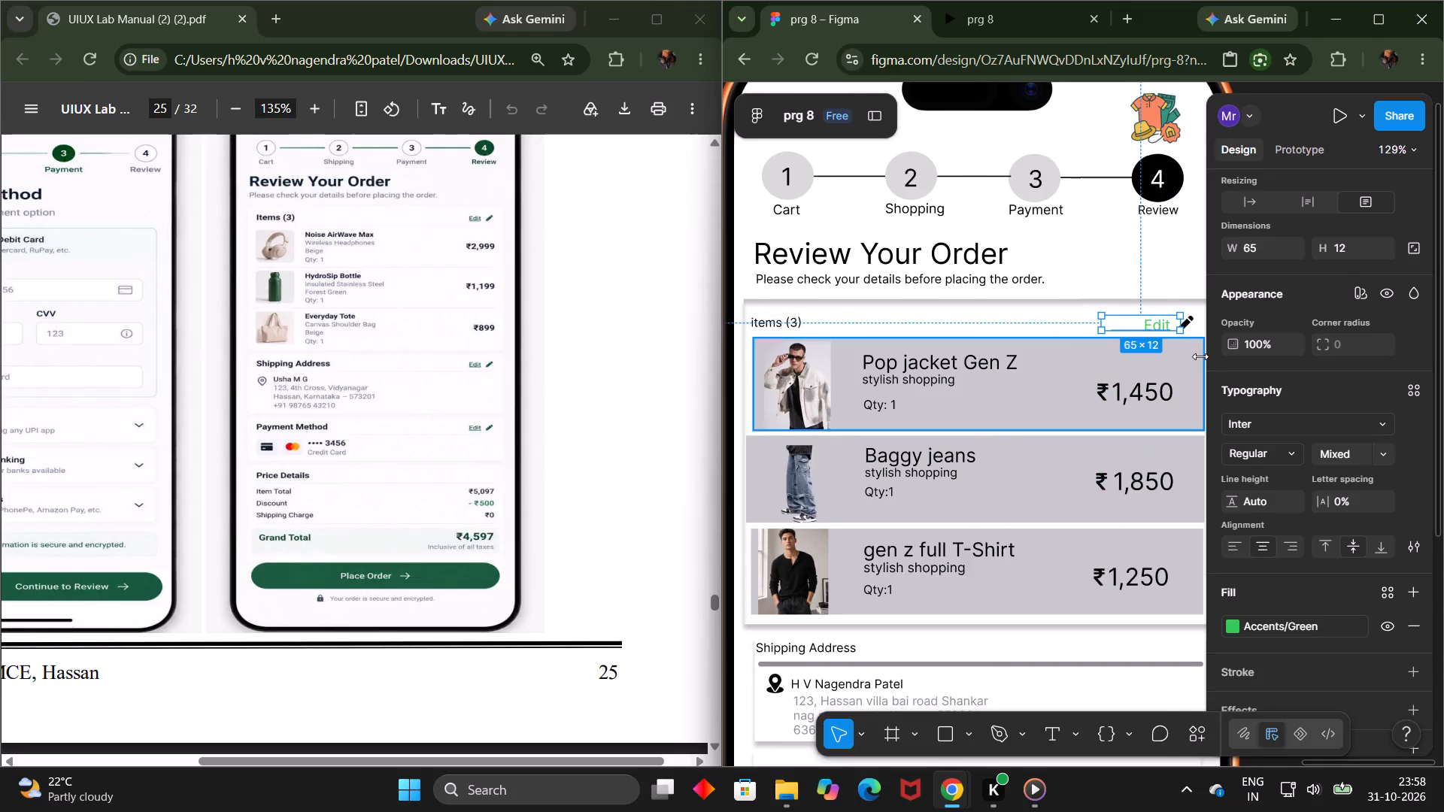
scroll(1200, 356, left, 1)
click(1203, 352)
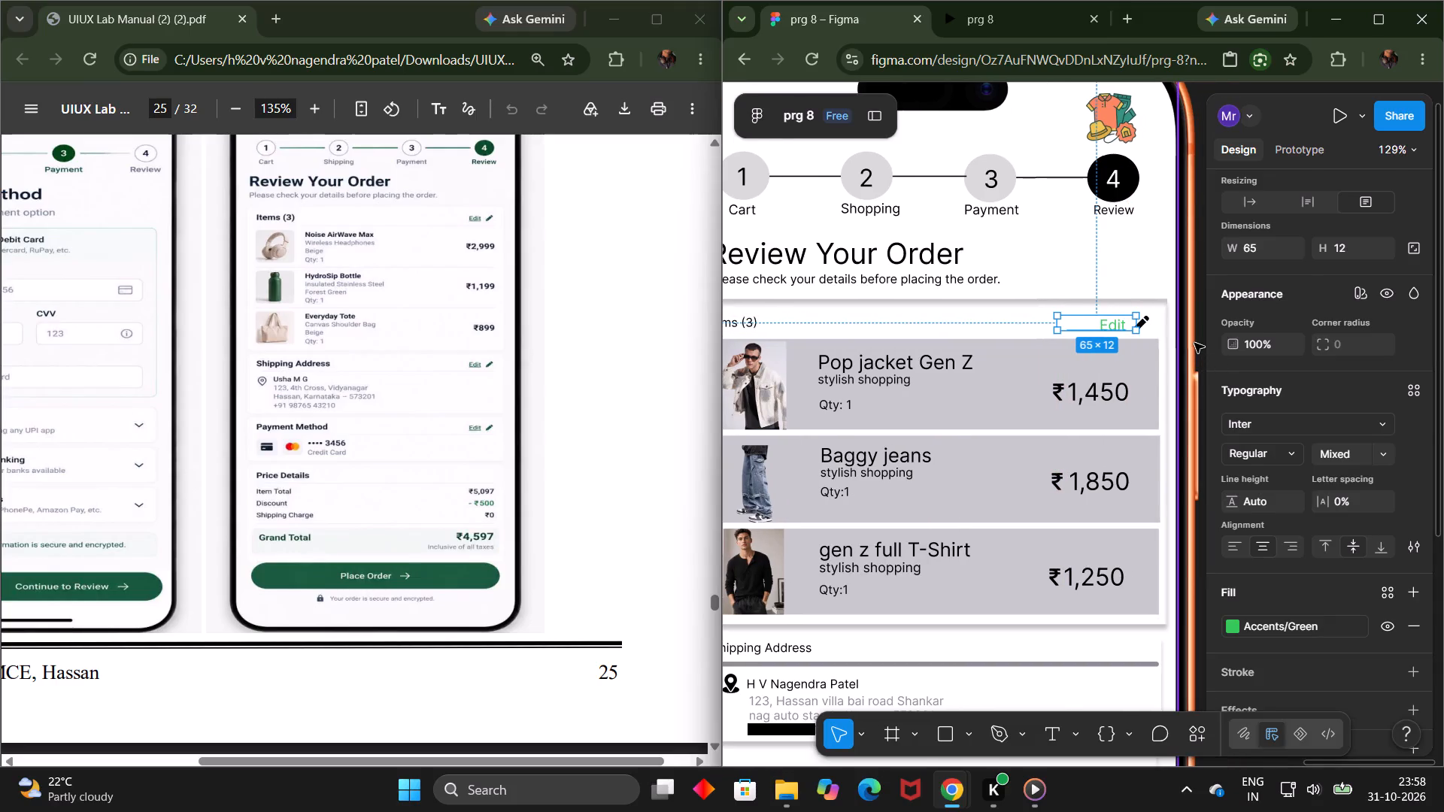
click(1194, 342)
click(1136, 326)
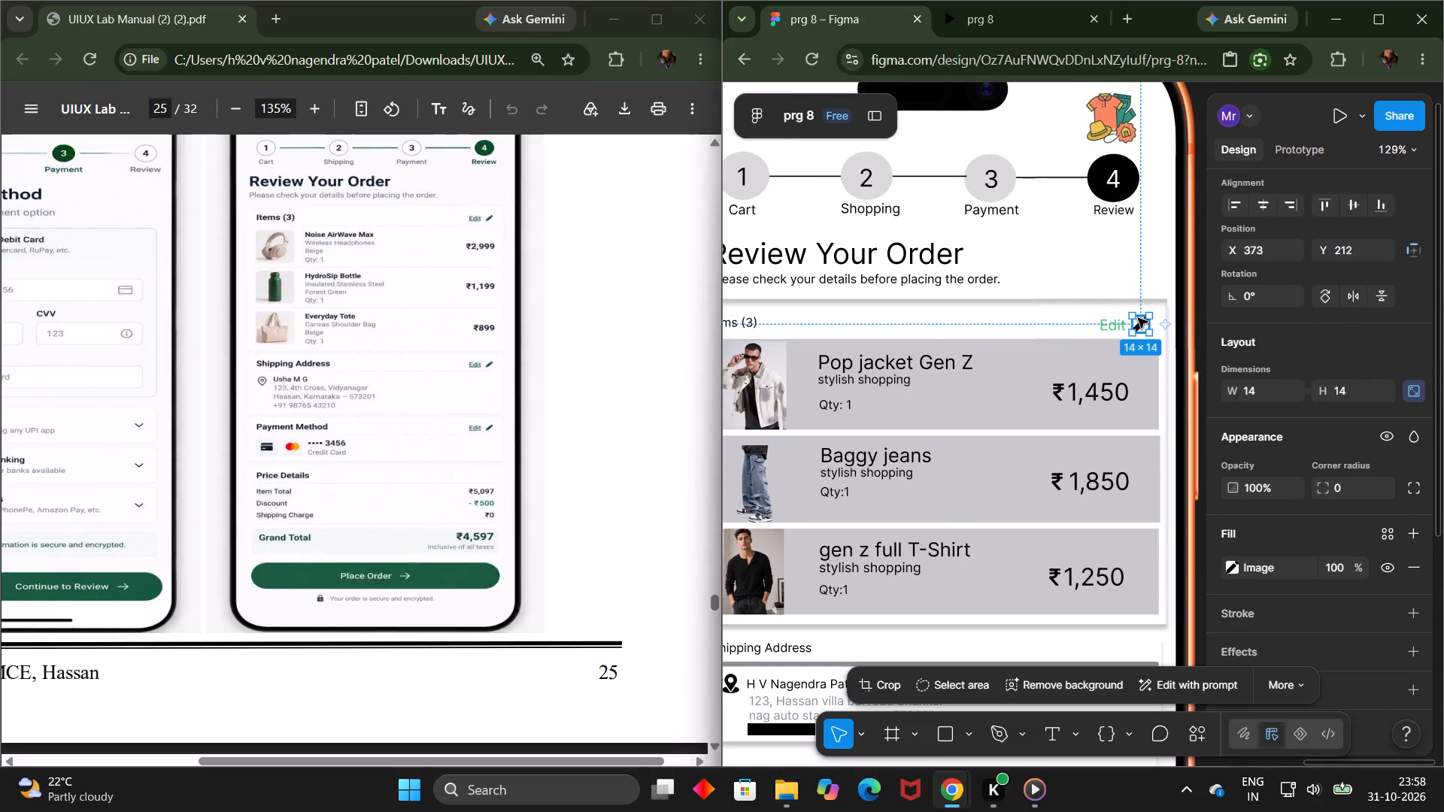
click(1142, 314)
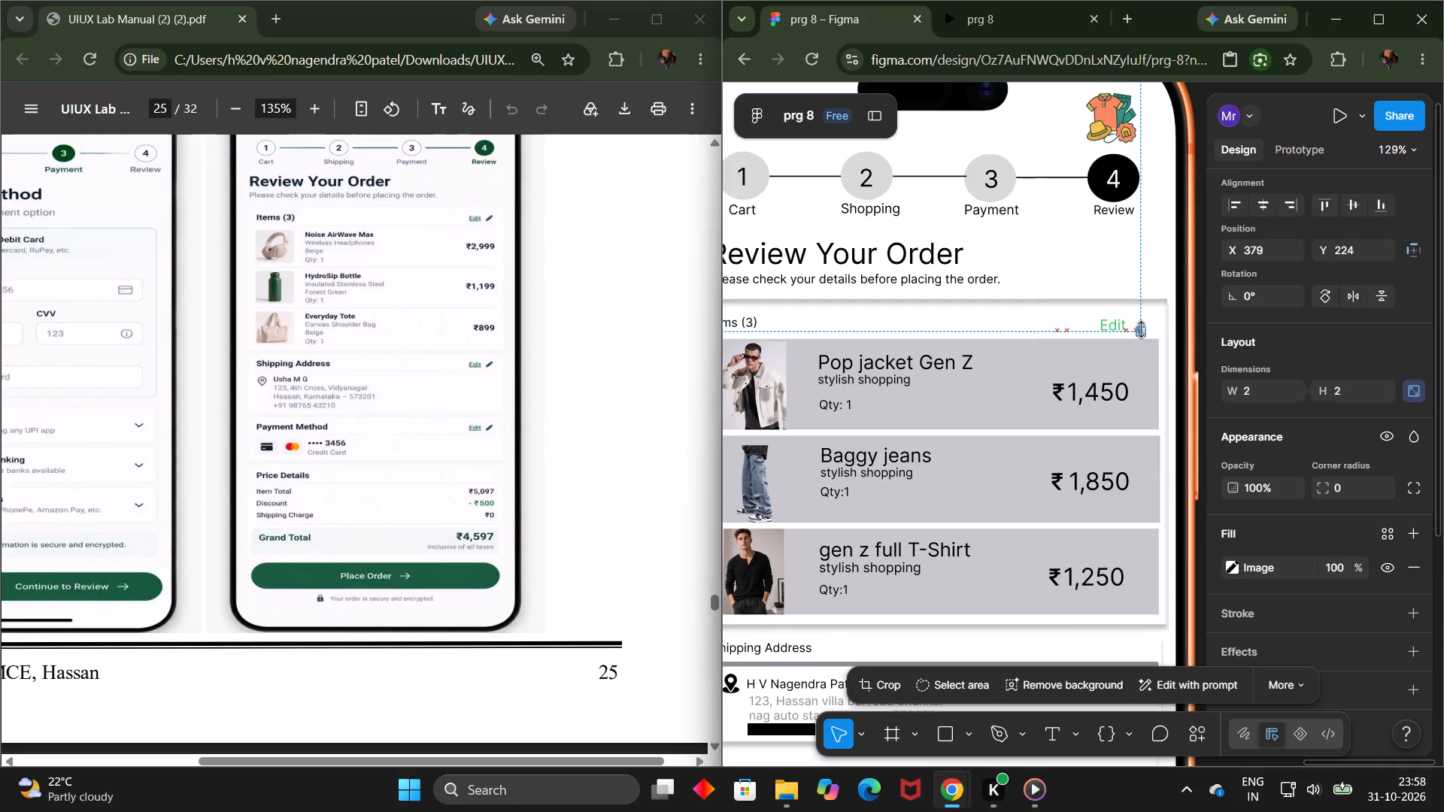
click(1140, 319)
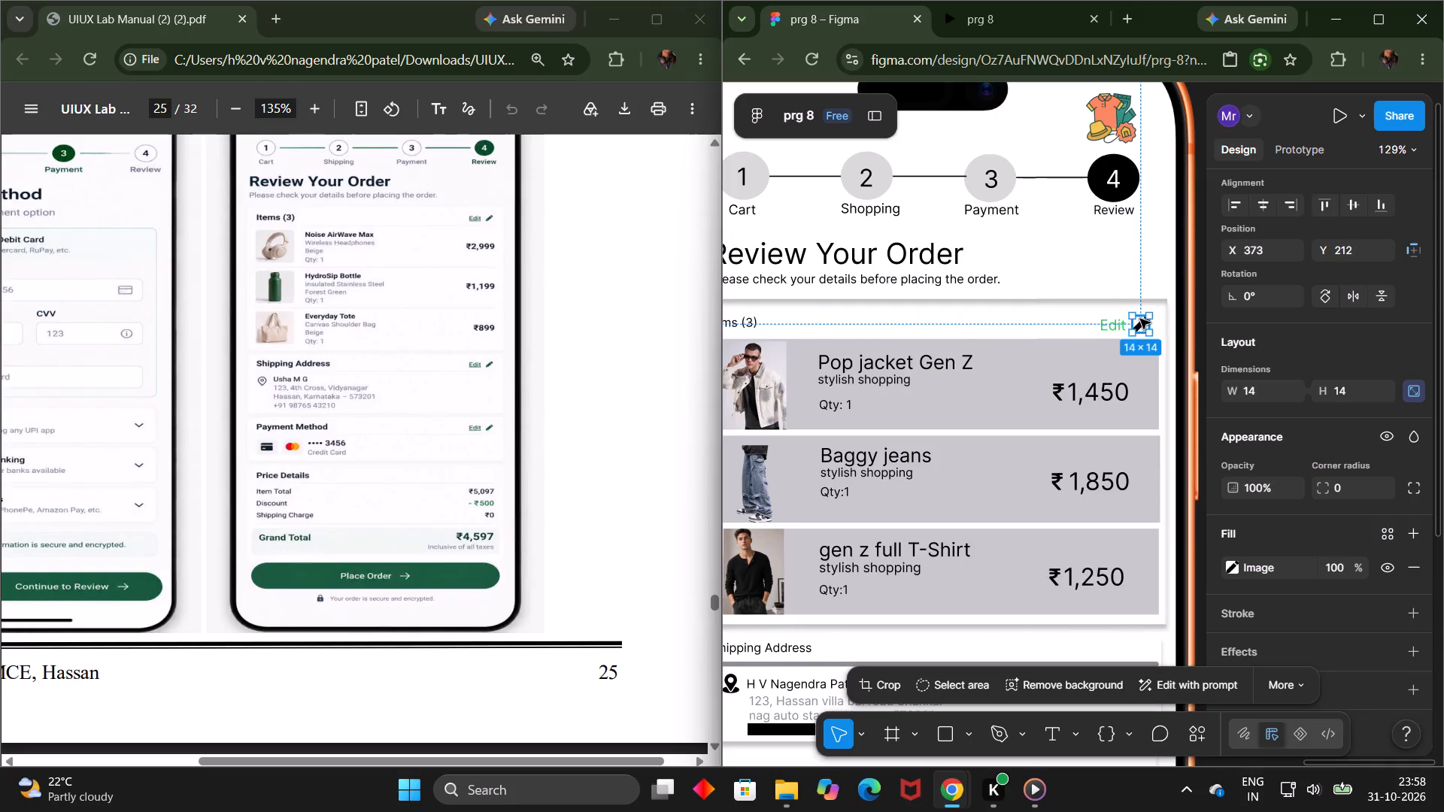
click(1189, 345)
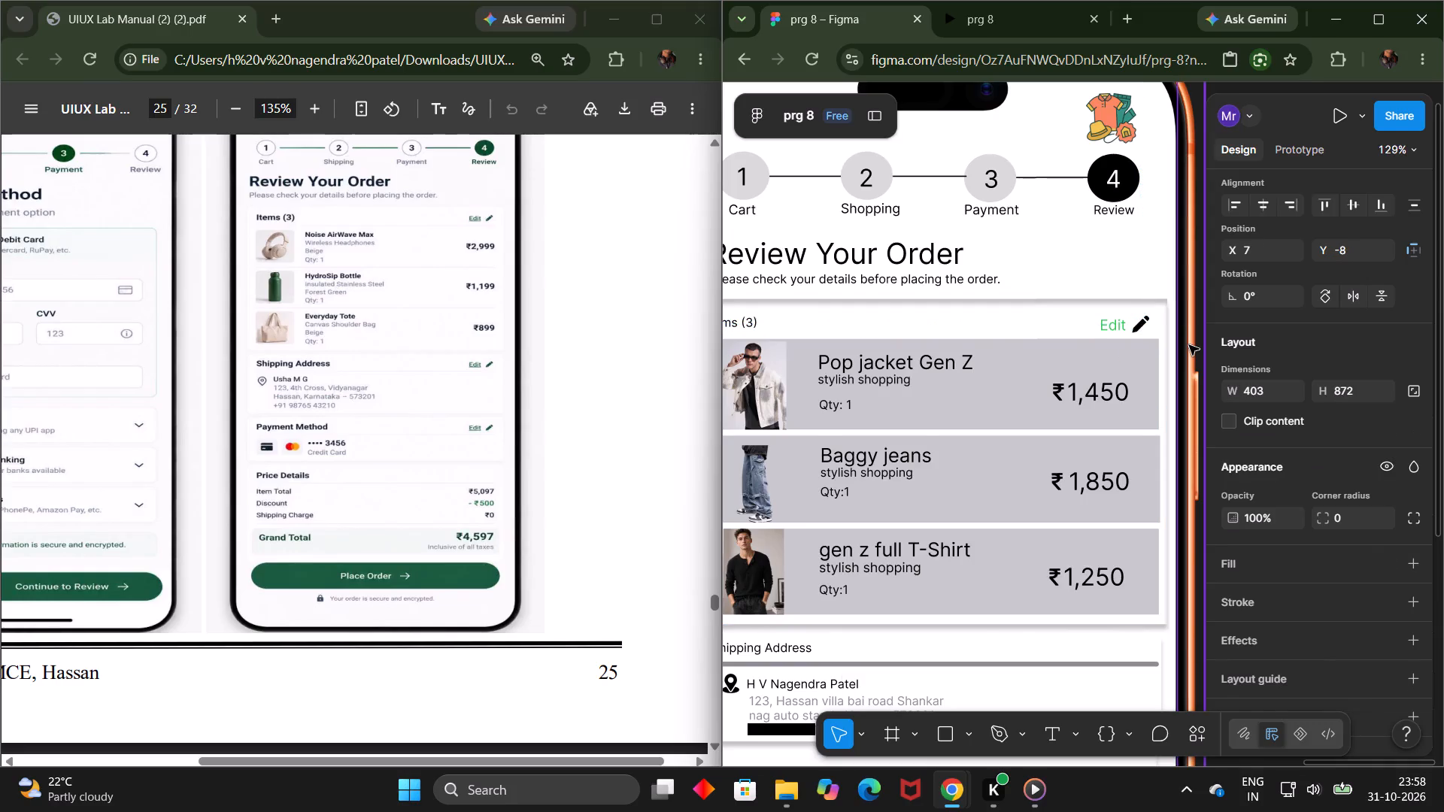
Check the Review Your Order screen, the fourth frame, in the prototype preview.
scroll(1191, 352, down, 1)
scroll(1191, 352, up, 1)
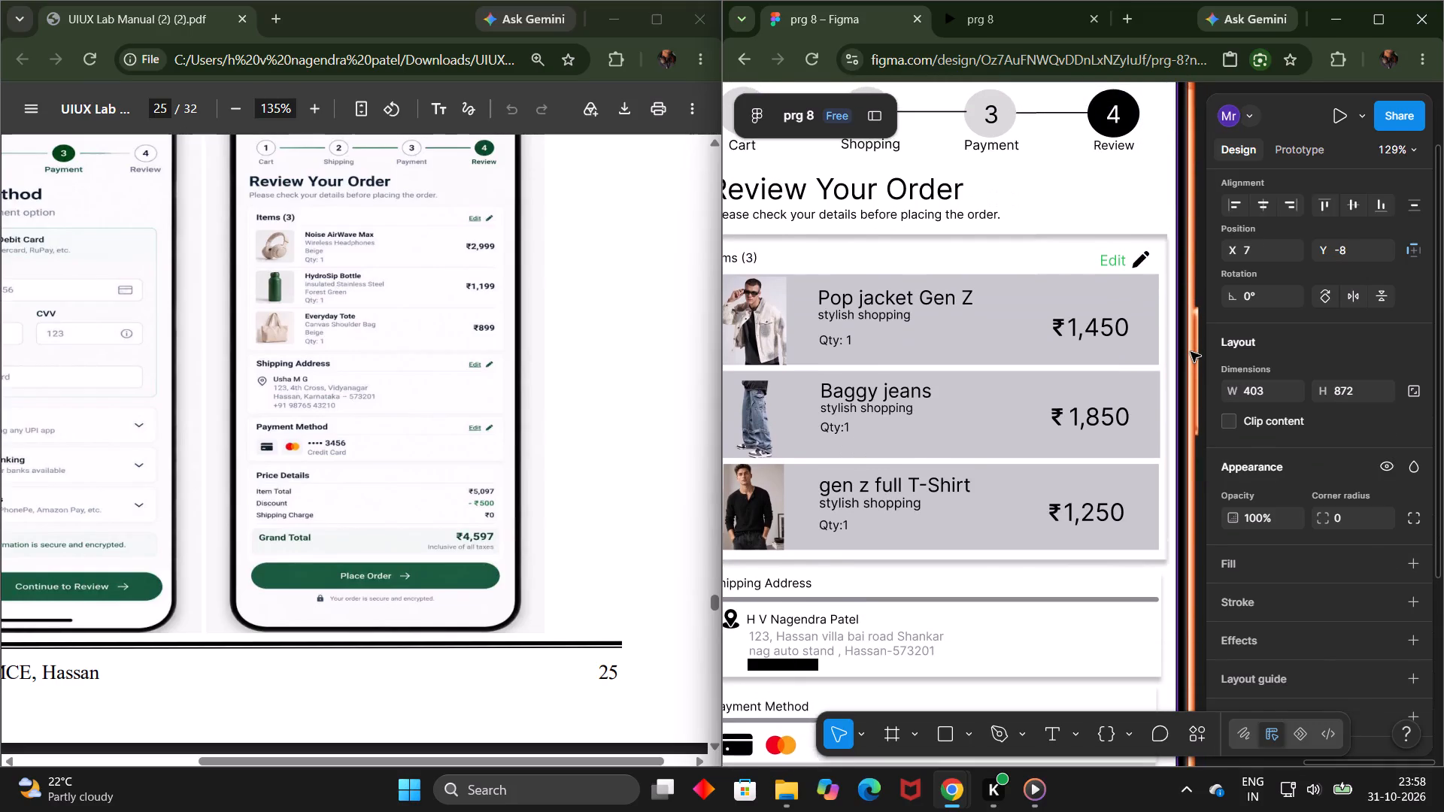
click(981, 20)
scroll(1308, 420, down, 2)
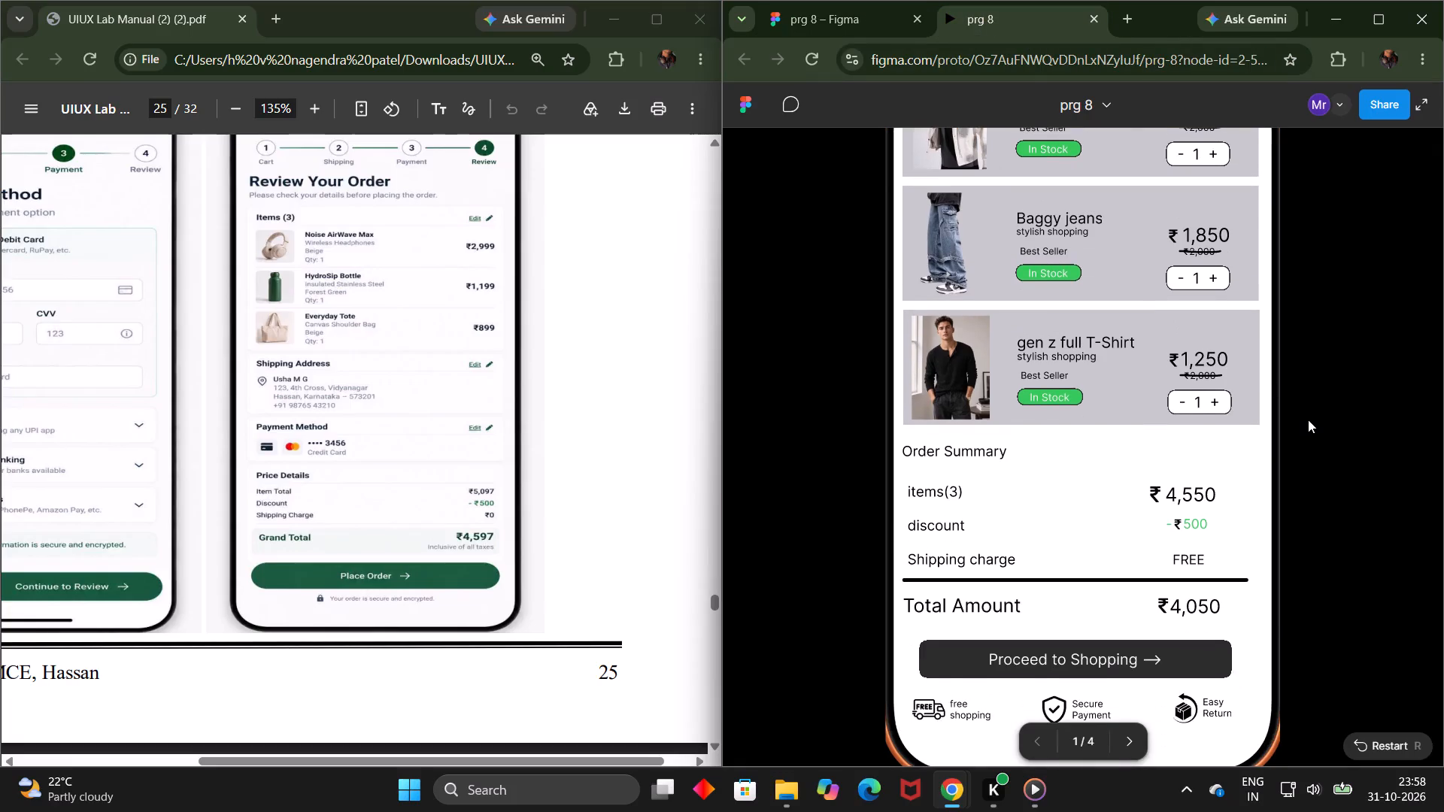
key(Right)
key(Right)
key(Right)
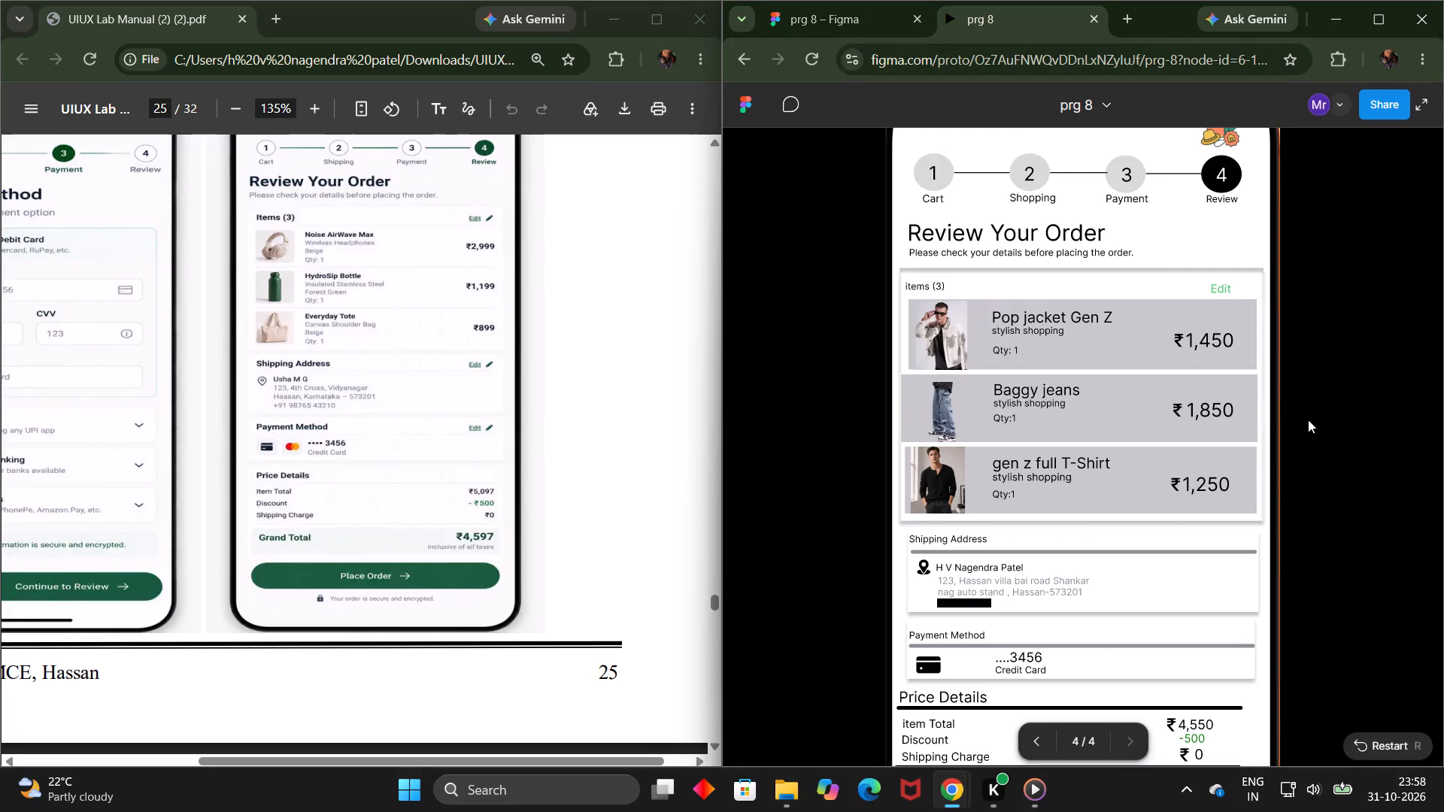
Search the web in a new tab for karnataka labour welfare board and open its Scholarship page.
click(1117, 19)
click(1075, 64)
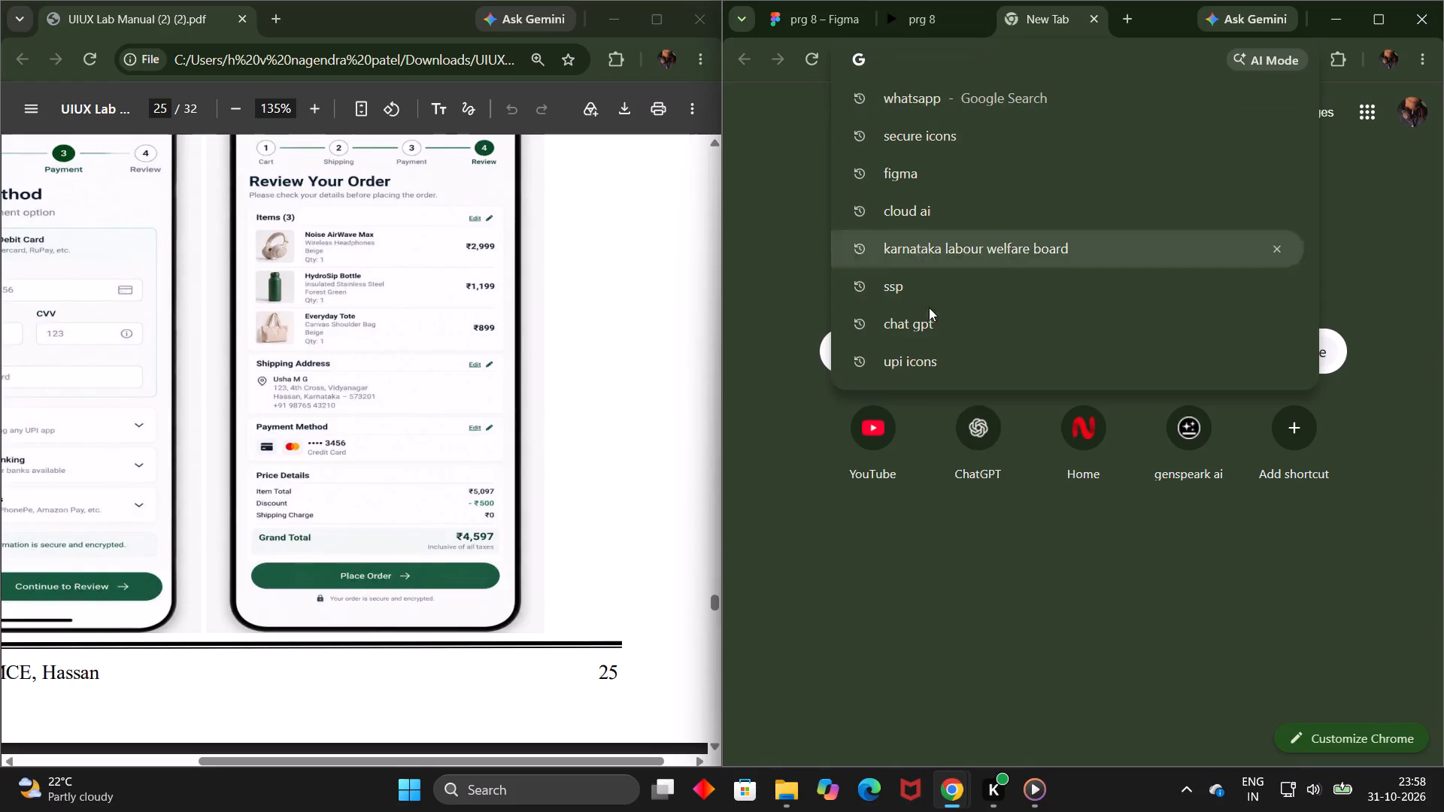
click(920, 251)
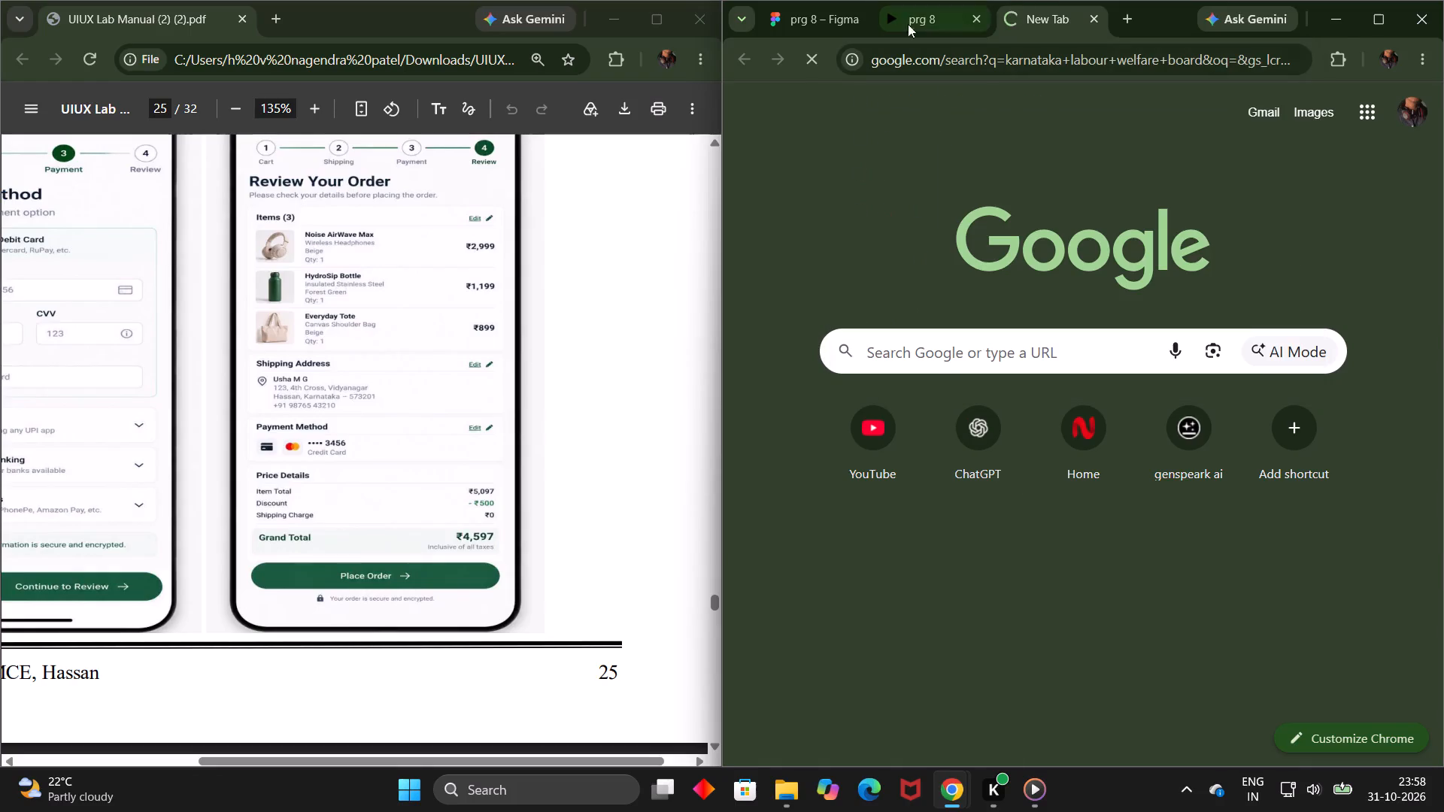
scroll(1036, 379, down, 2)
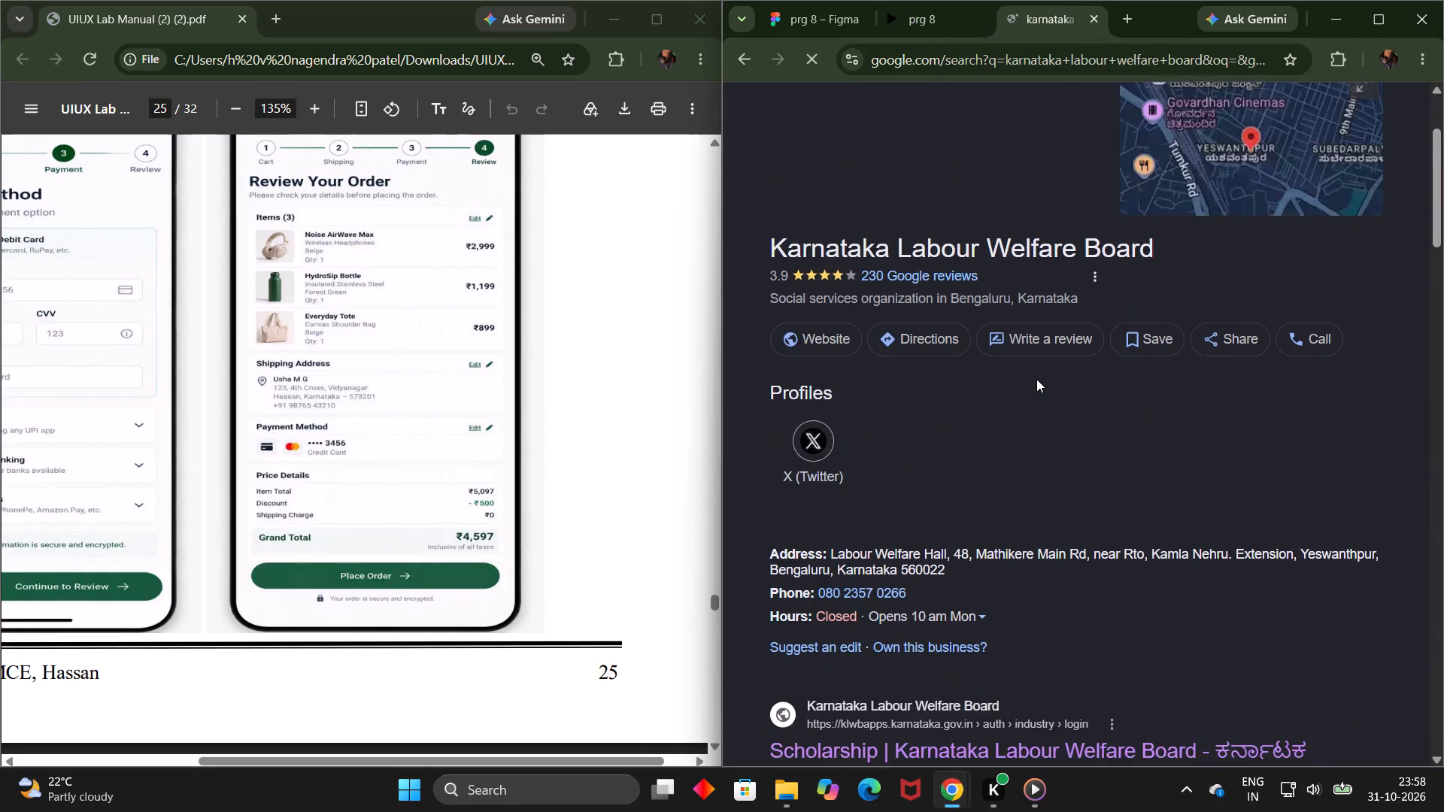
scroll(1036, 379, down, 1)
click(951, 599)
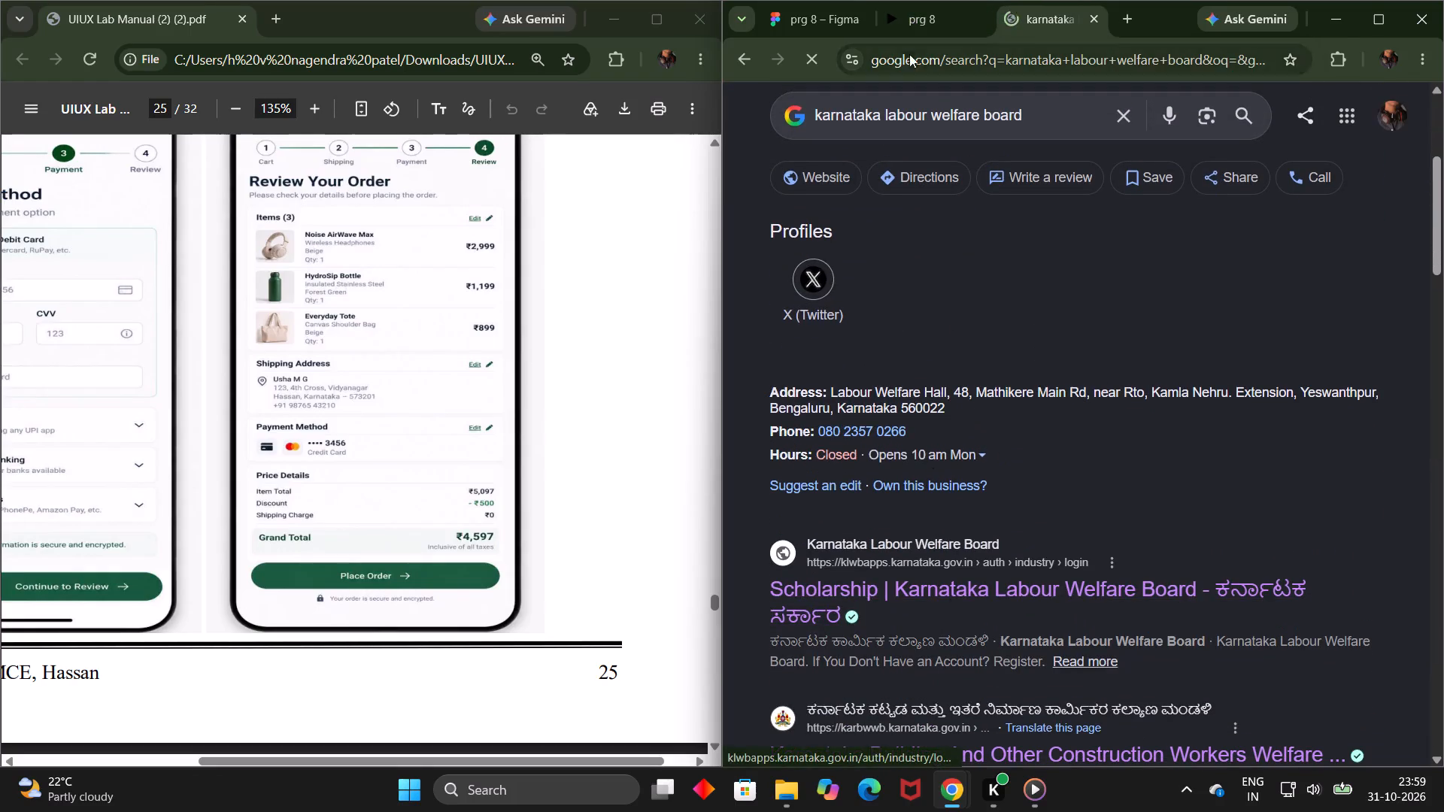
Back in the Figma design, duplicate the green Edit text into the Shipping Address header at about X 313, Y 479.
click(924, 16)
click(818, 22)
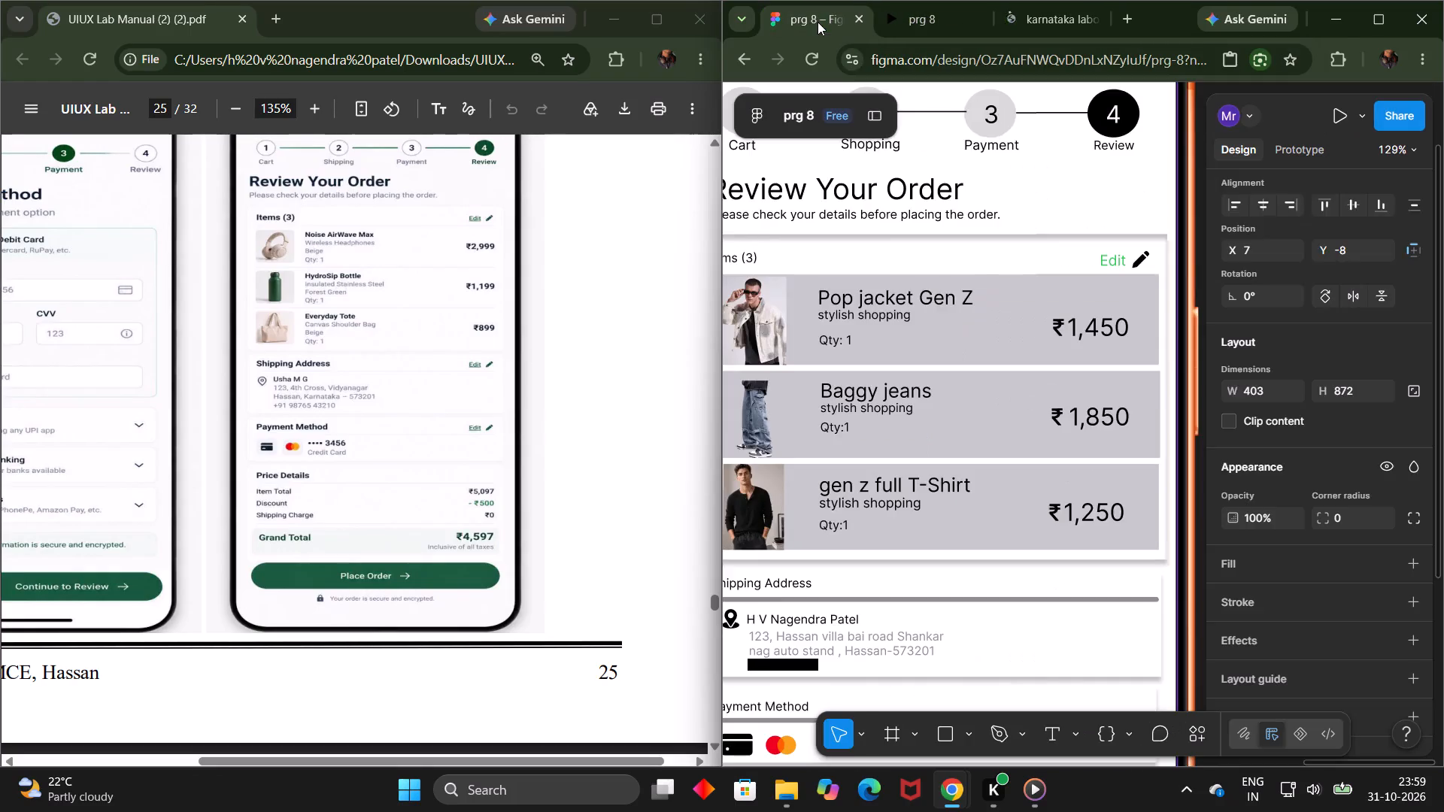
click(1119, 261)
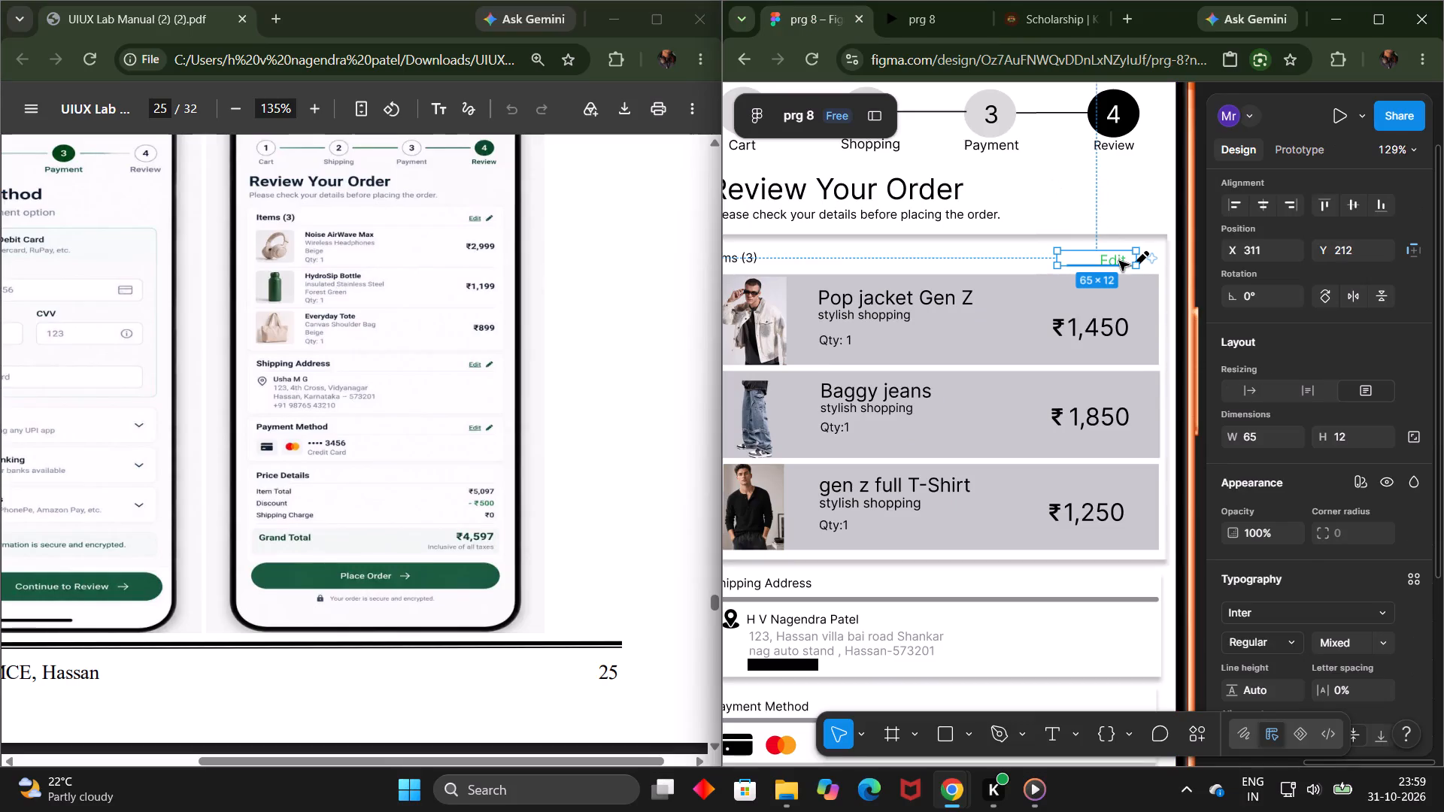
key(ctrl+c)
key(ctrl+v)
drag(1119, 261, 1113, 589)
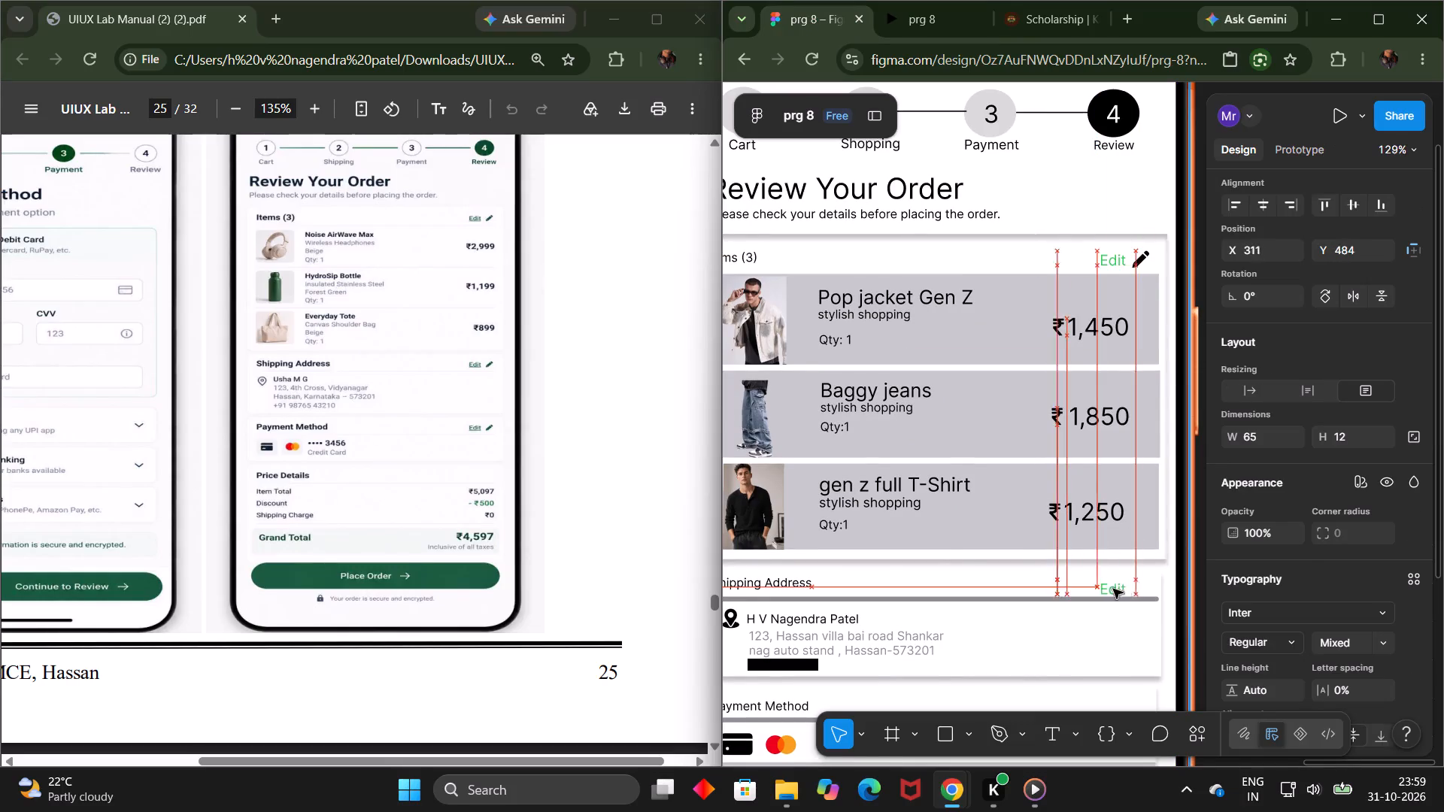
drag(1113, 589, 1122, 585)
Duplicate the Shipping Address Edit text into the Payment Method header, lined up below the original.
scroll(1122, 585, down, 2)
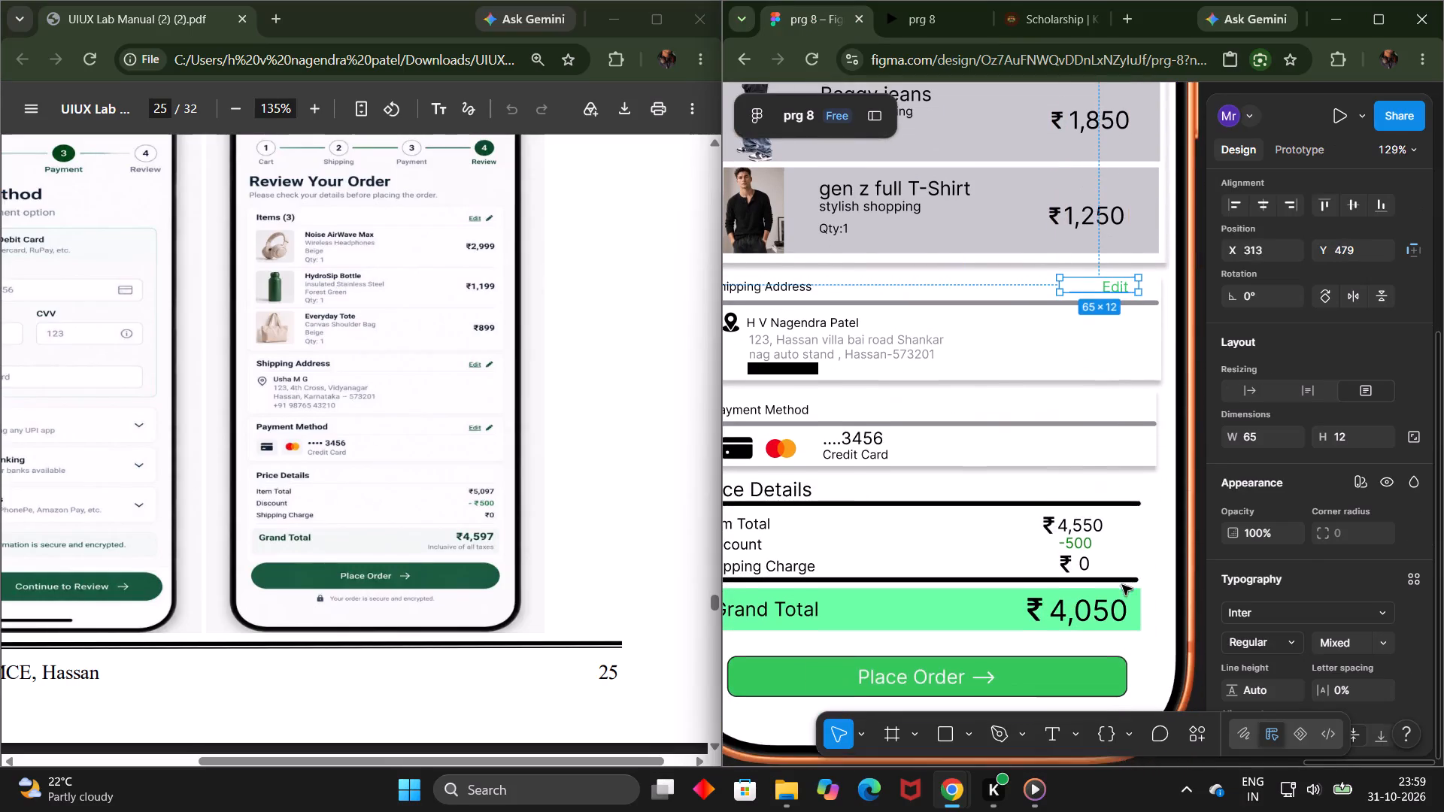
key(ctrl+c)
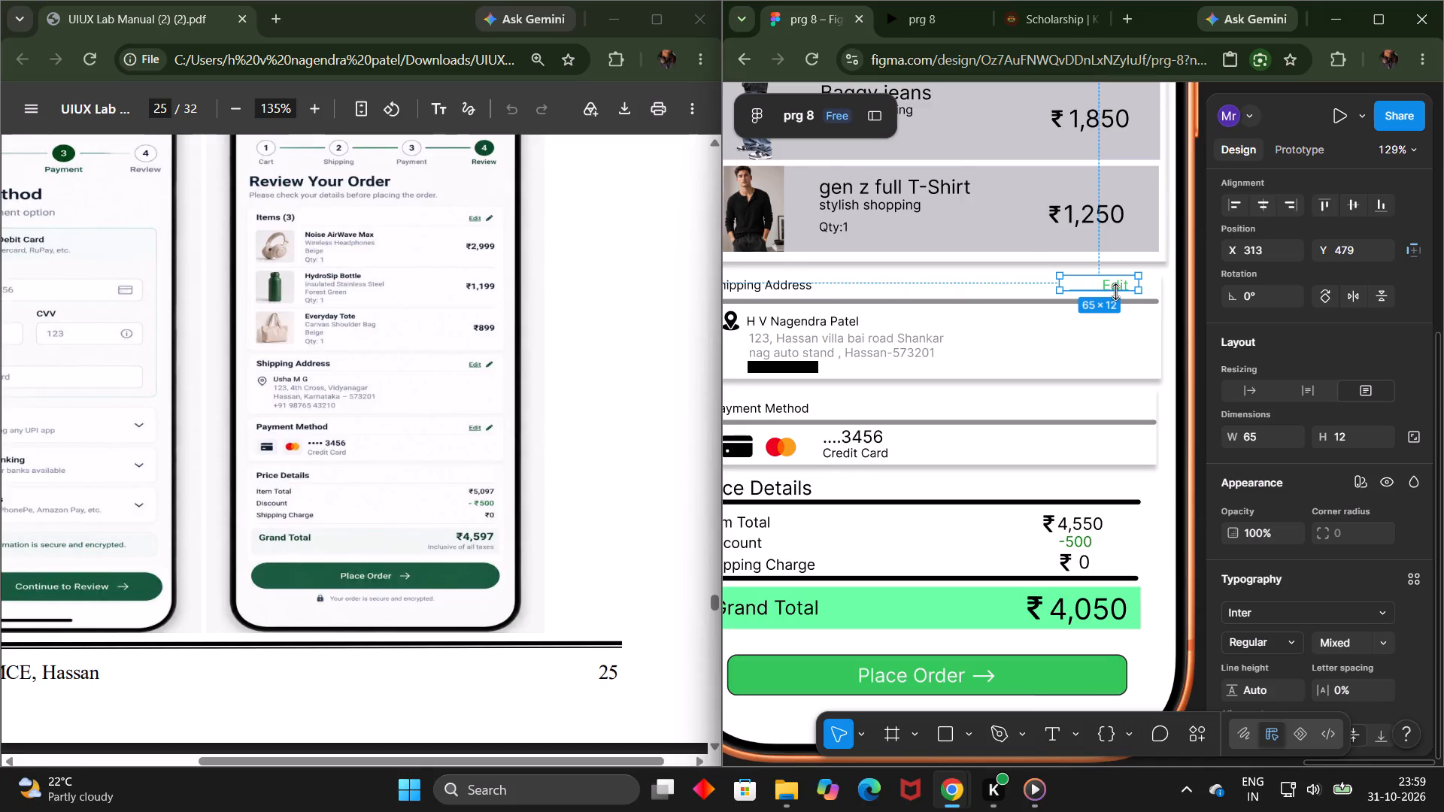
key(ctrl+v)
drag(1118, 283, 1100, 428)
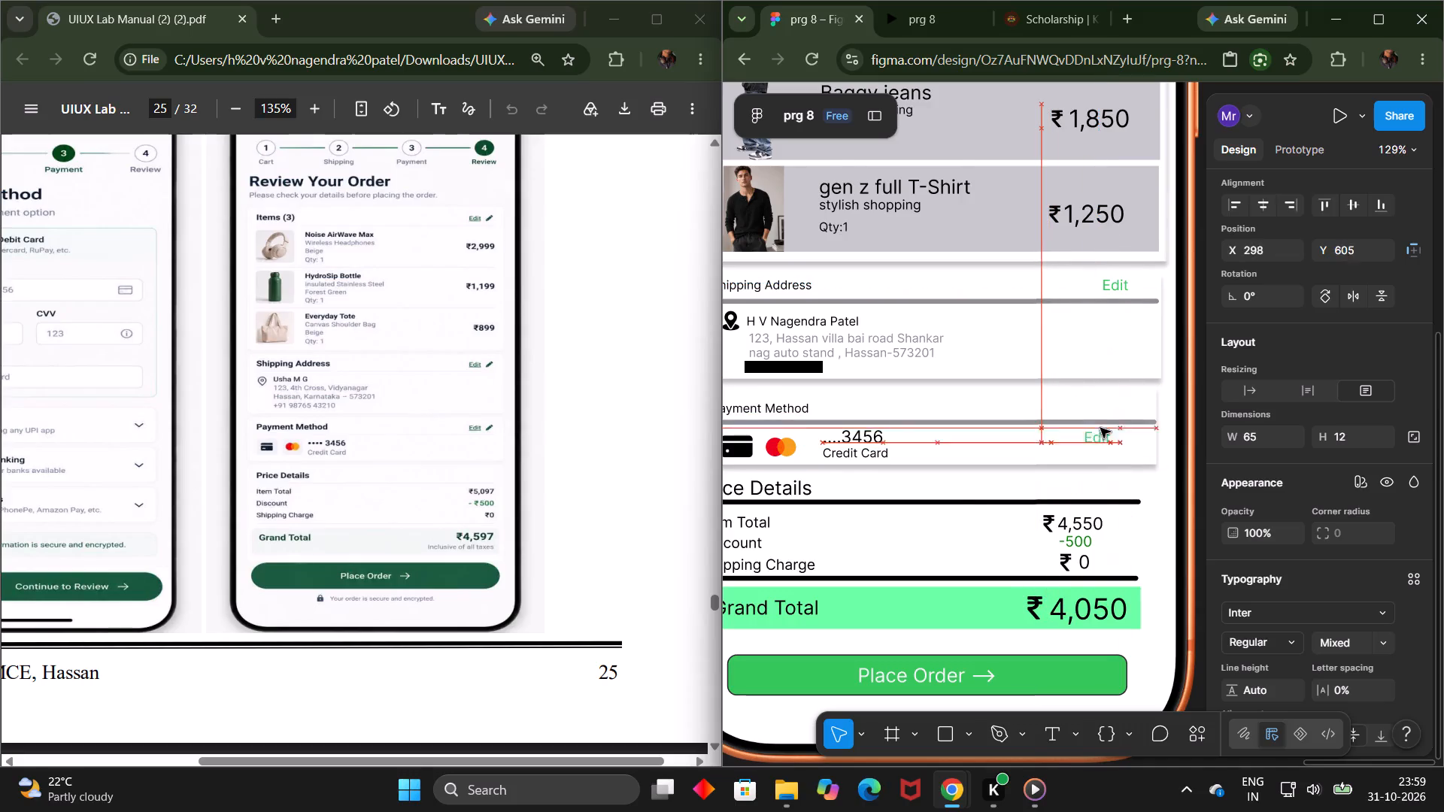
drag(1100, 428, 1108, 406)
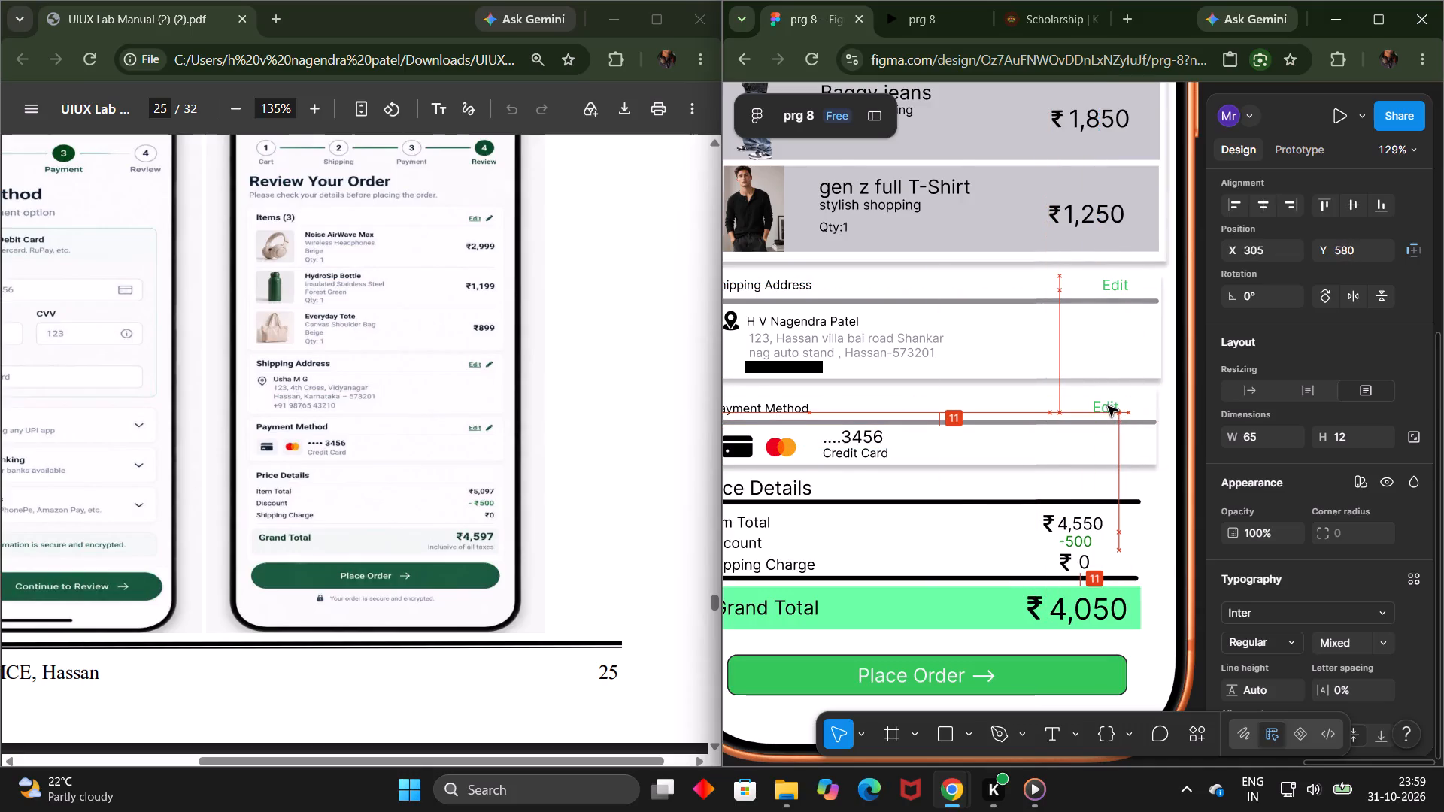
drag(1108, 406, 1118, 406)
click(1169, 474)
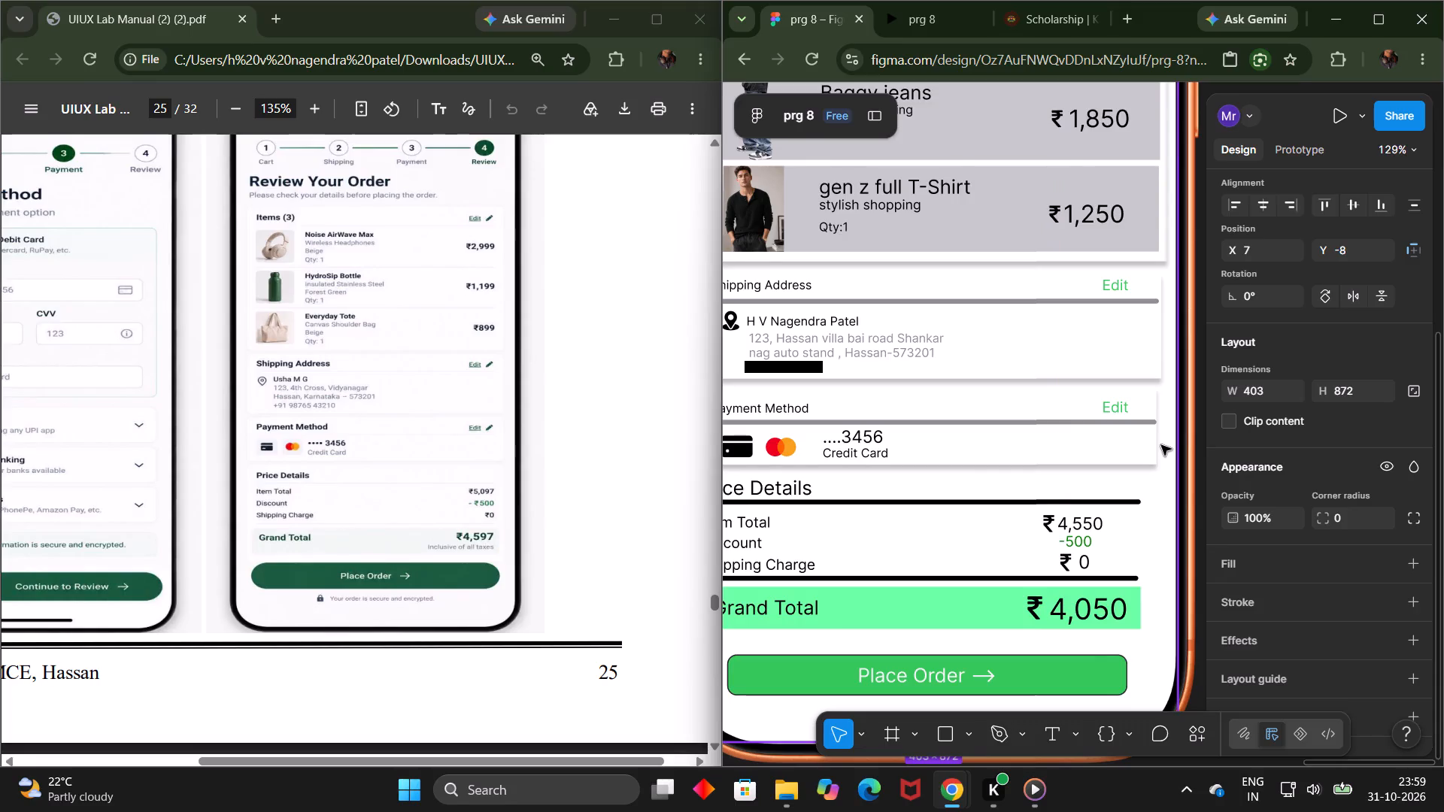
Duplicate the items (3) pencil icon beside the Shipping Address Edit text at about X 376, Y 480.
scroll(1161, 445, up, 3)
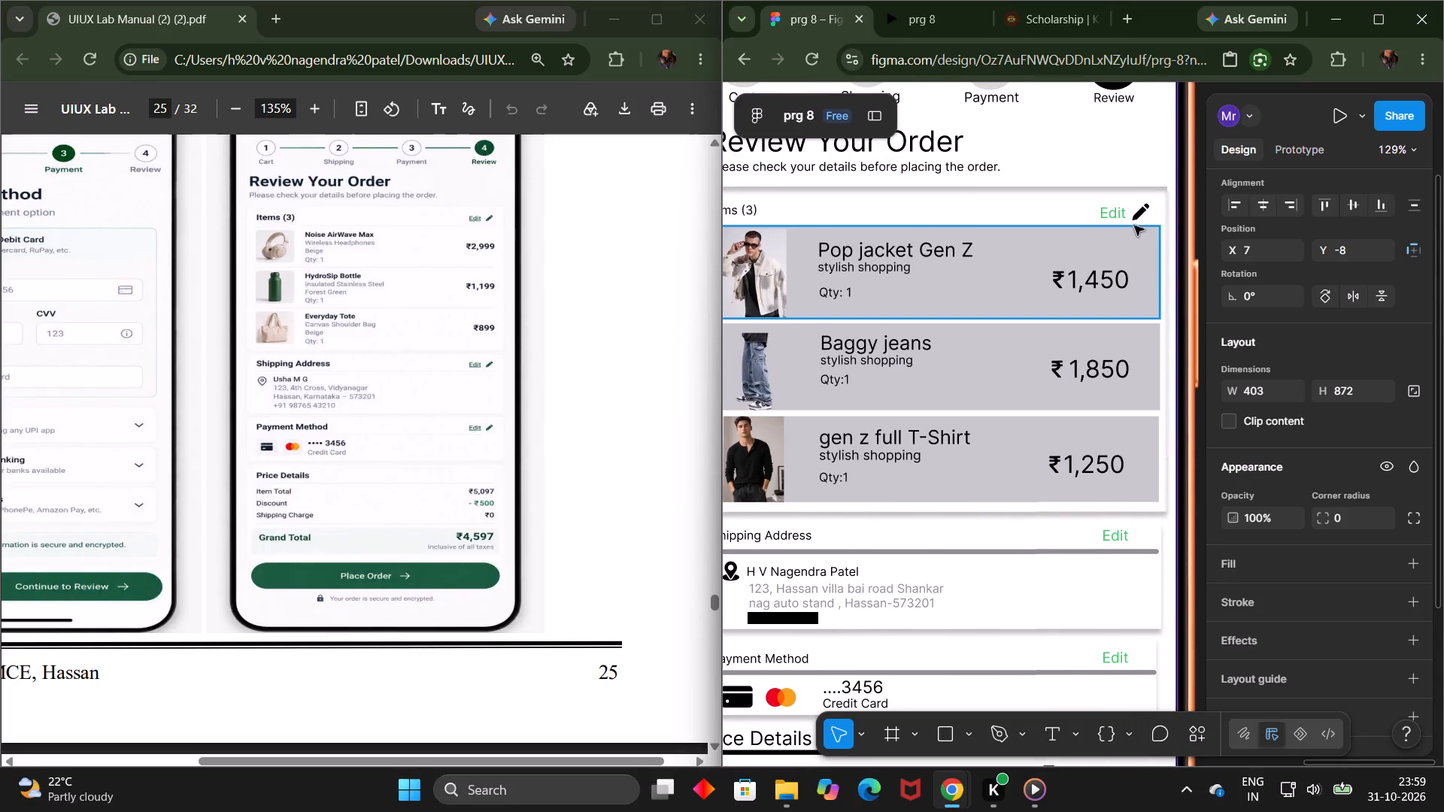
click(1134, 223)
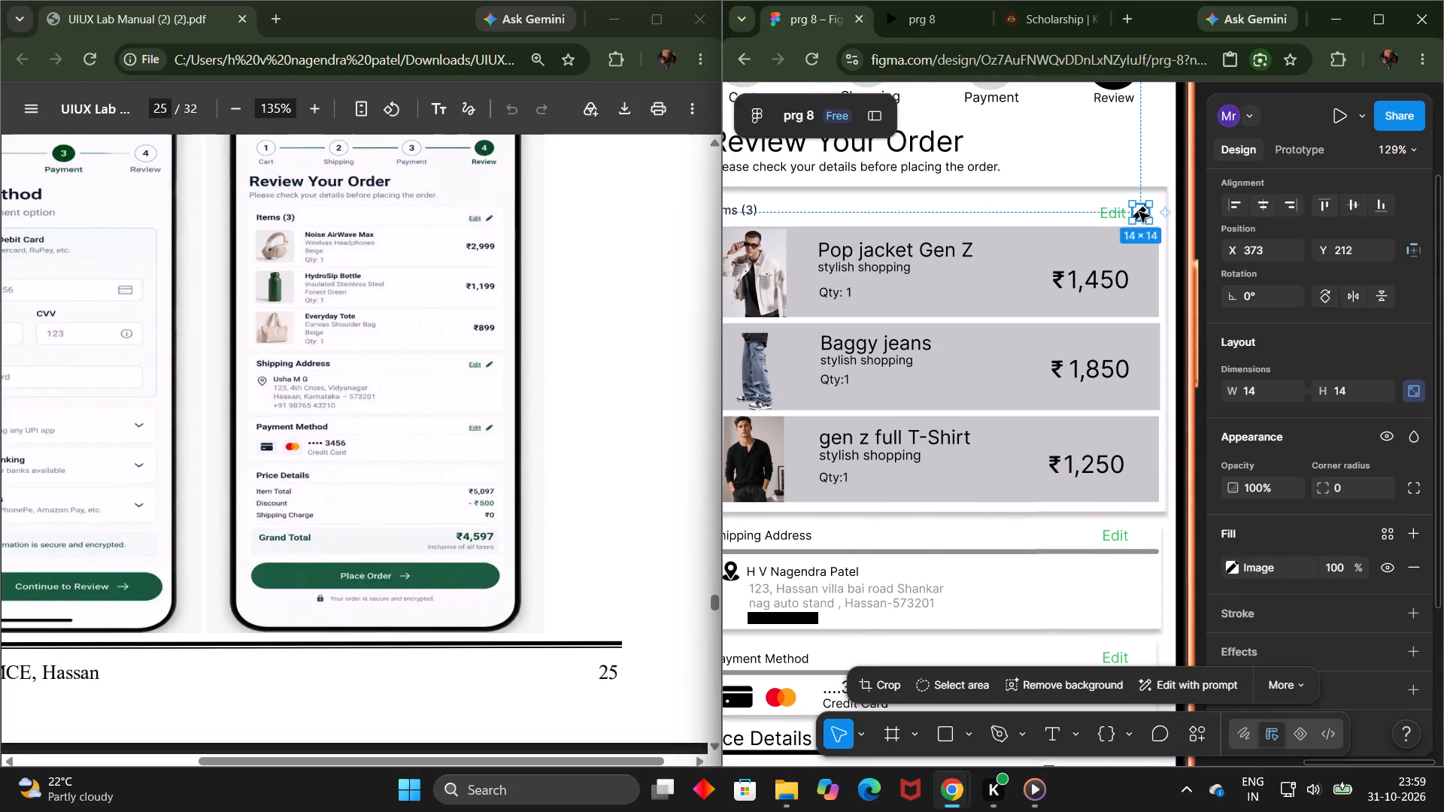
key(ctrl+c)
key(ctrl+v)
drag(1141, 211, 1145, 535)
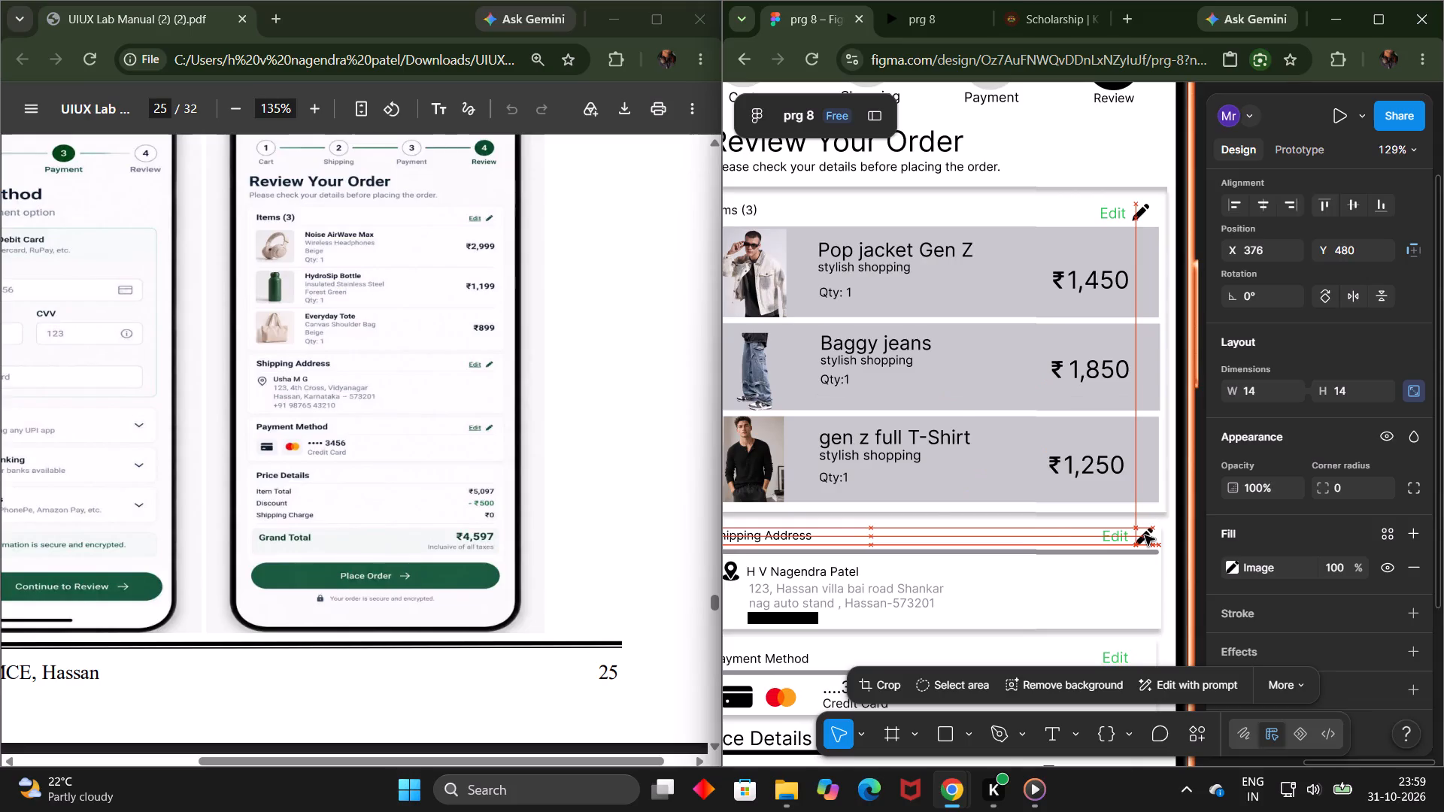
drag(1145, 535, 1143, 536)
Duplicate the Shipping Address pencil icon beside the Payment Method Edit text at about X 373, Y 582.
scroll(1143, 536, down, 1)
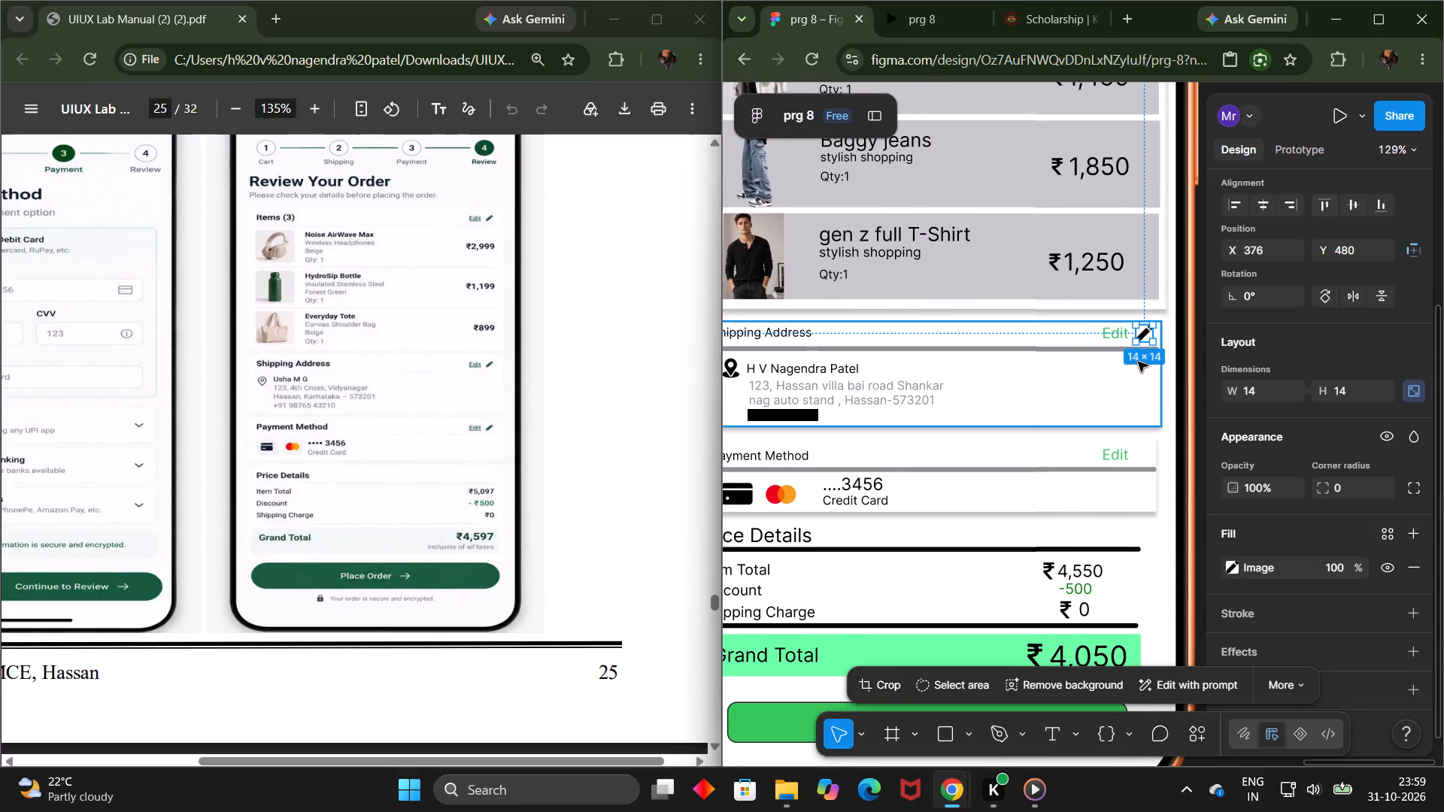
key(ctrl+c)
key(ctrl+v)
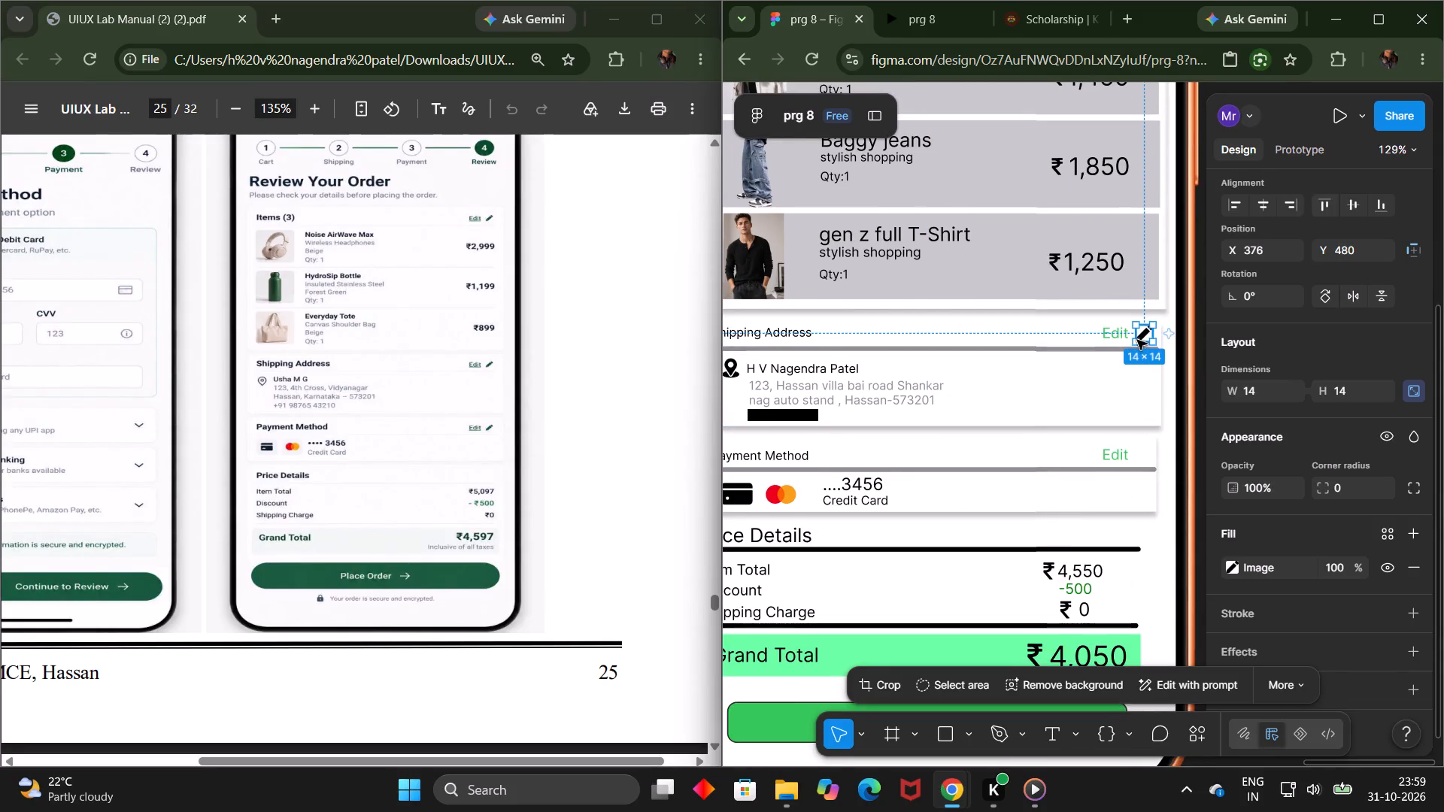
drag(1142, 336, 1141, 459)
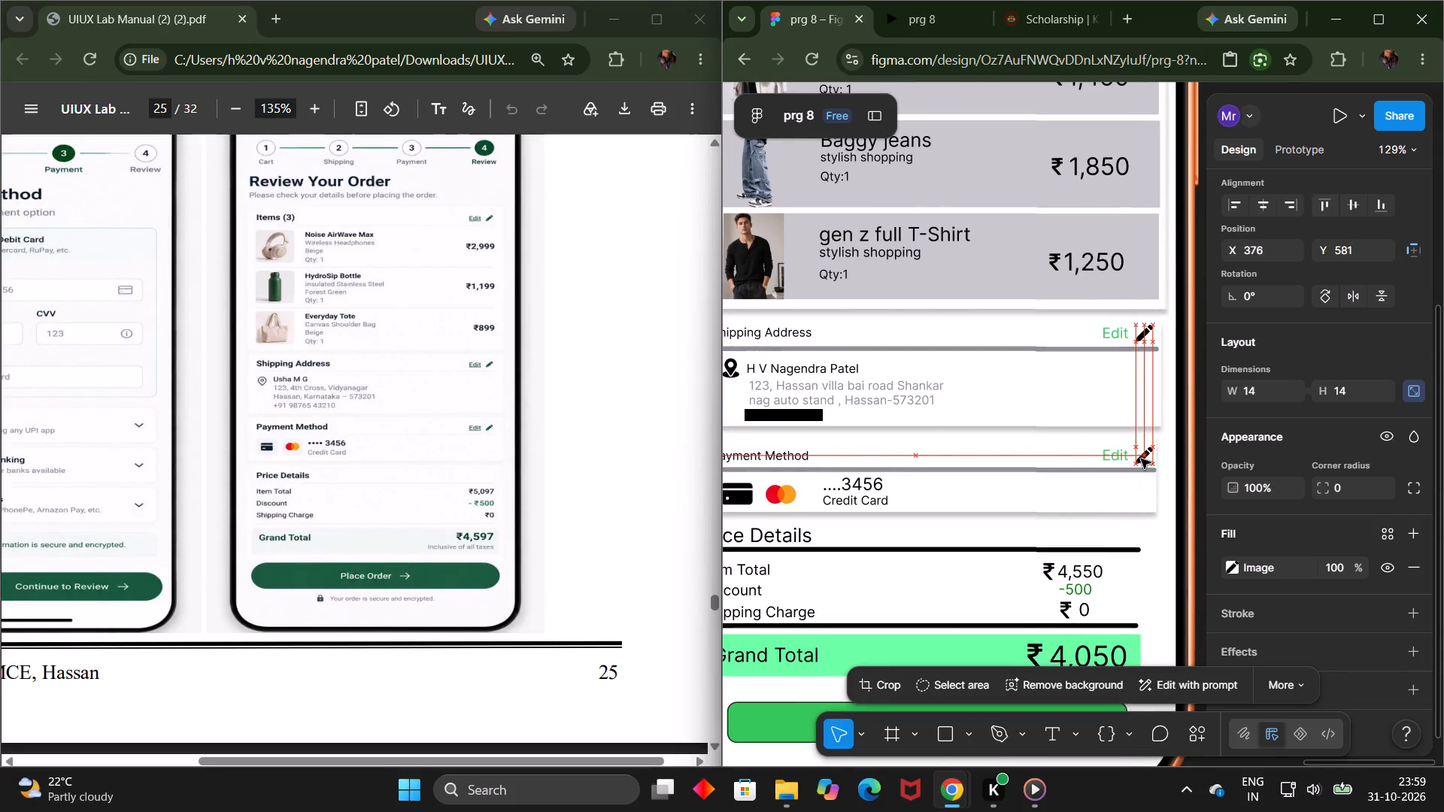
drag(1141, 459, 1139, 459)
Maximise the Figma window and look over the checkout screens from Review Your Order back to Your Cart.
click(1371, 16)
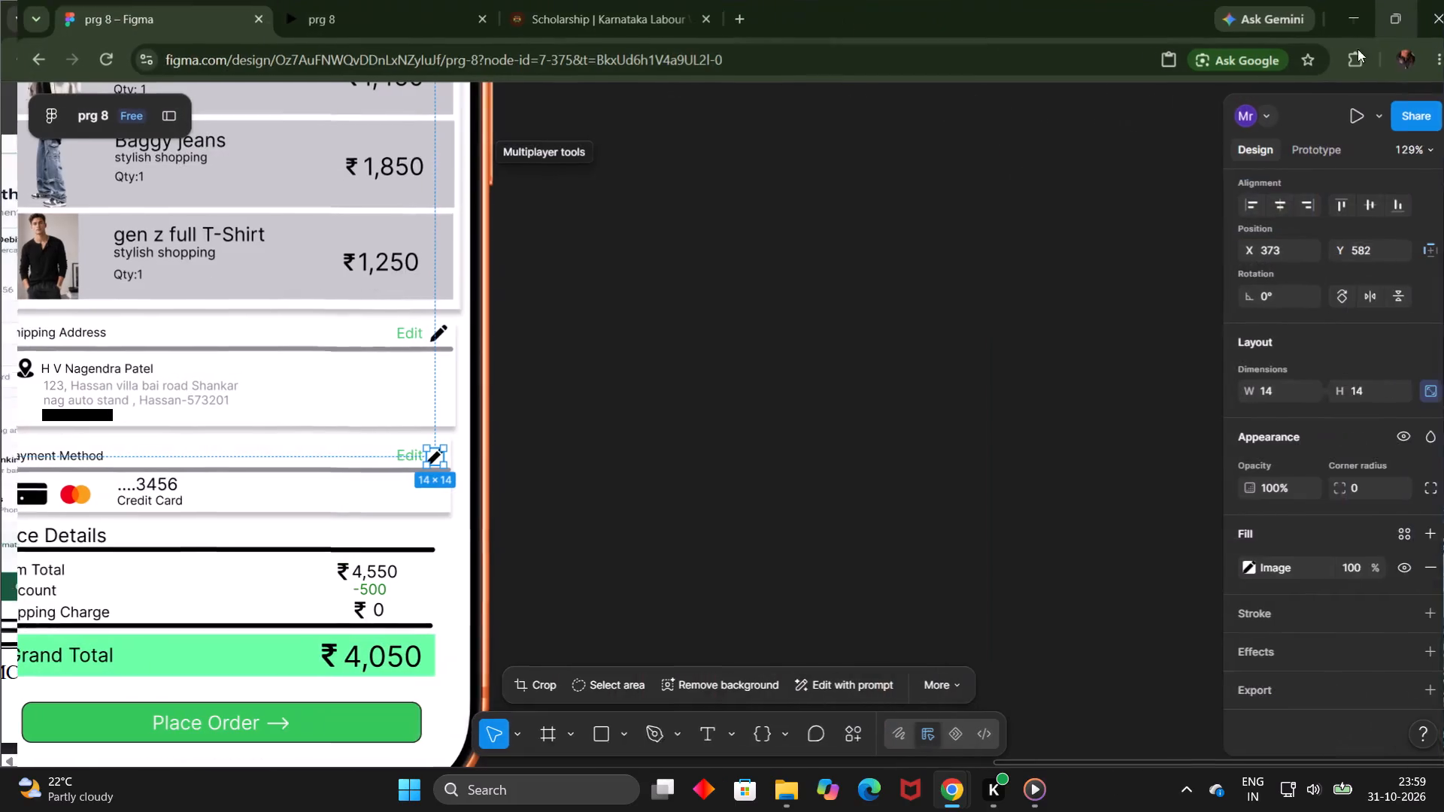
click(1018, 369)
scroll(1018, 369, right, 2)
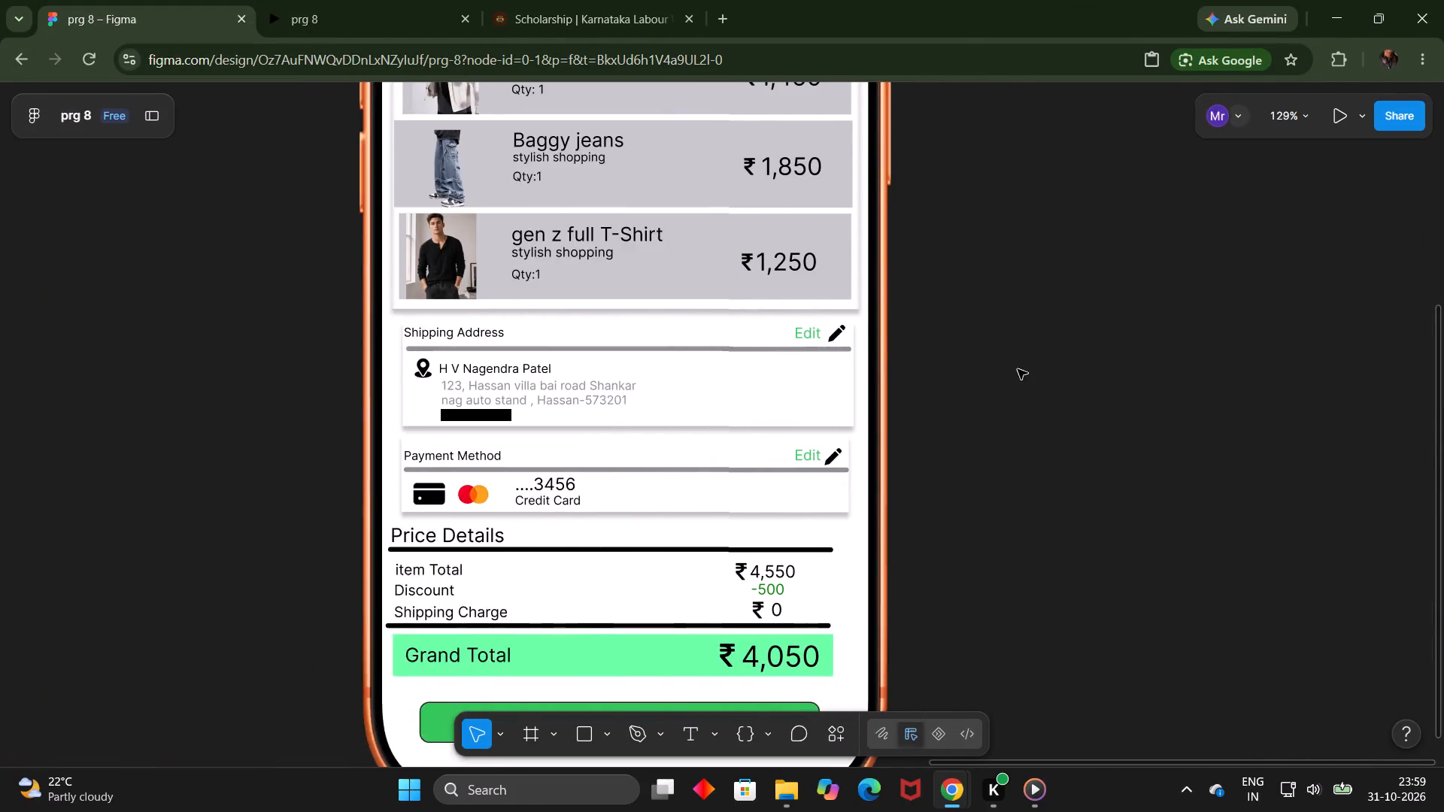
scroll(1018, 369, right, 1)
scroll(1018, 369, up, 1)
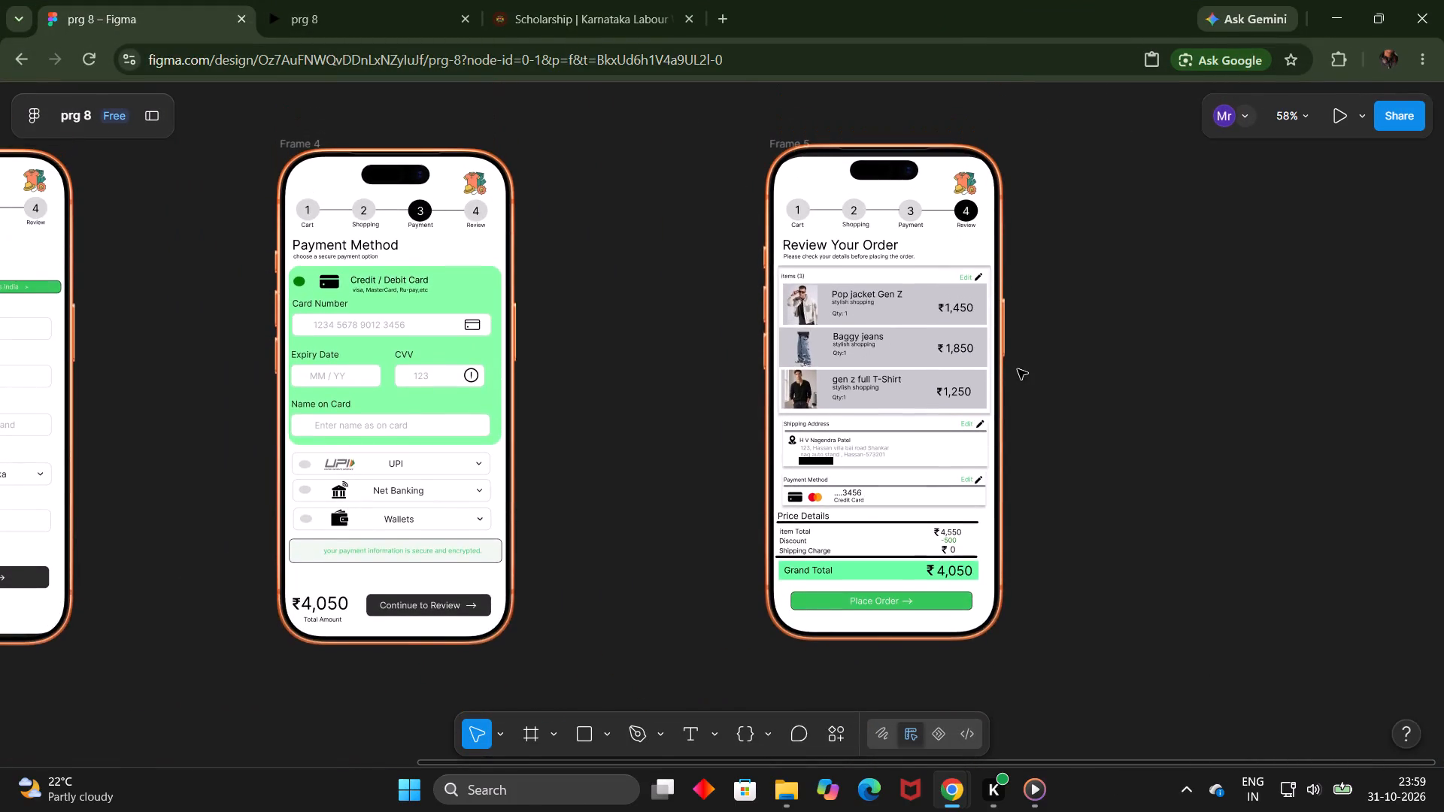
scroll(1018, 369, right, 3)
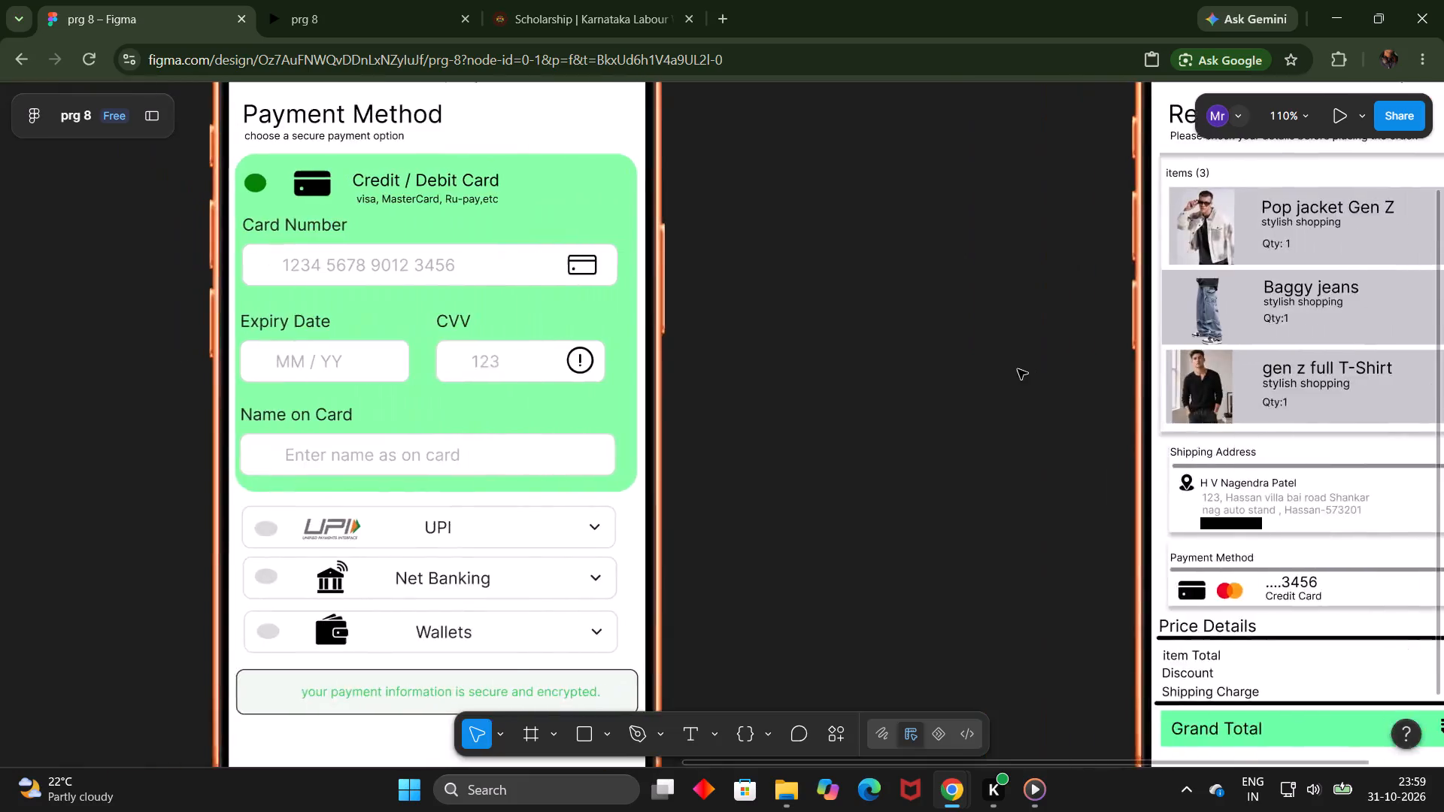
scroll(1018, 369, right, 10)
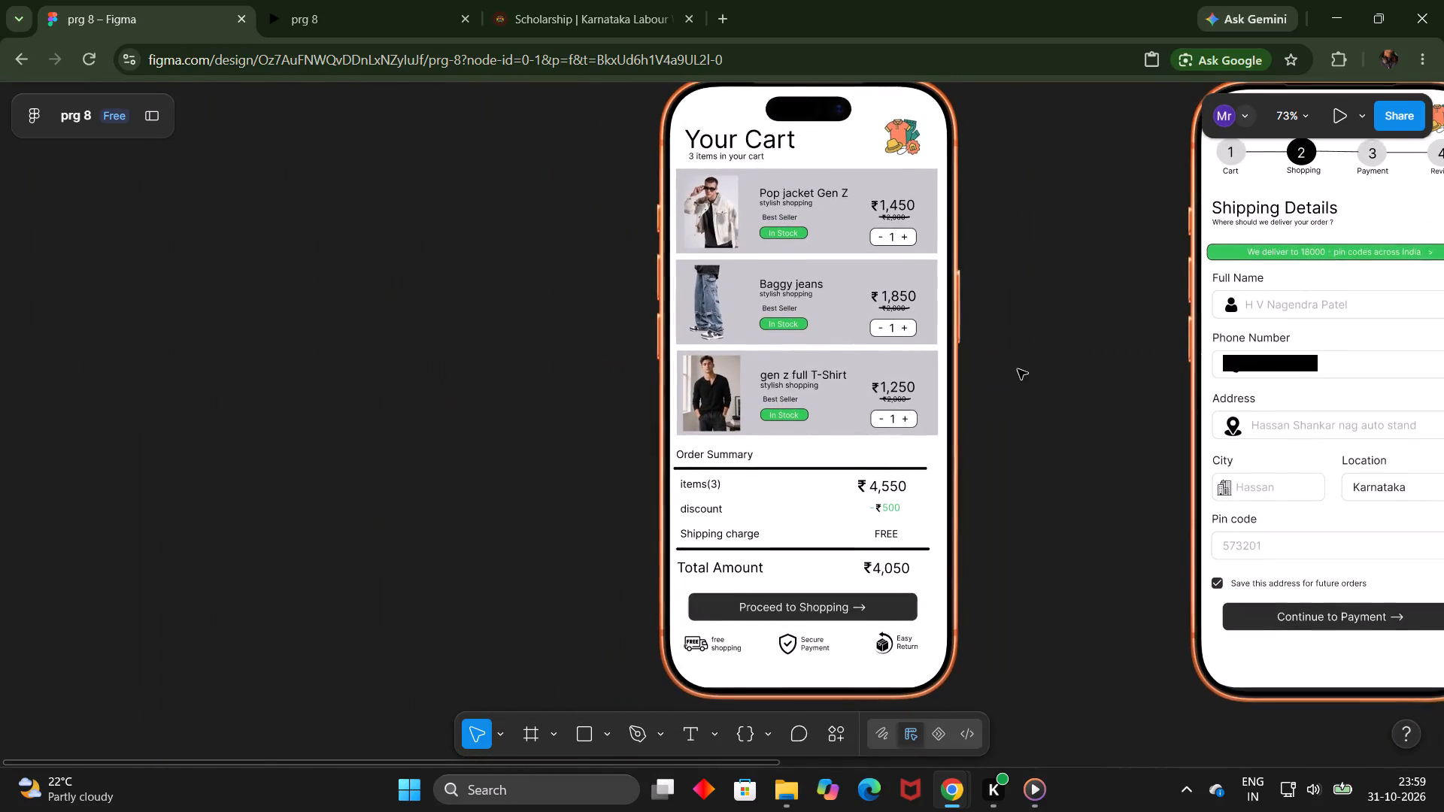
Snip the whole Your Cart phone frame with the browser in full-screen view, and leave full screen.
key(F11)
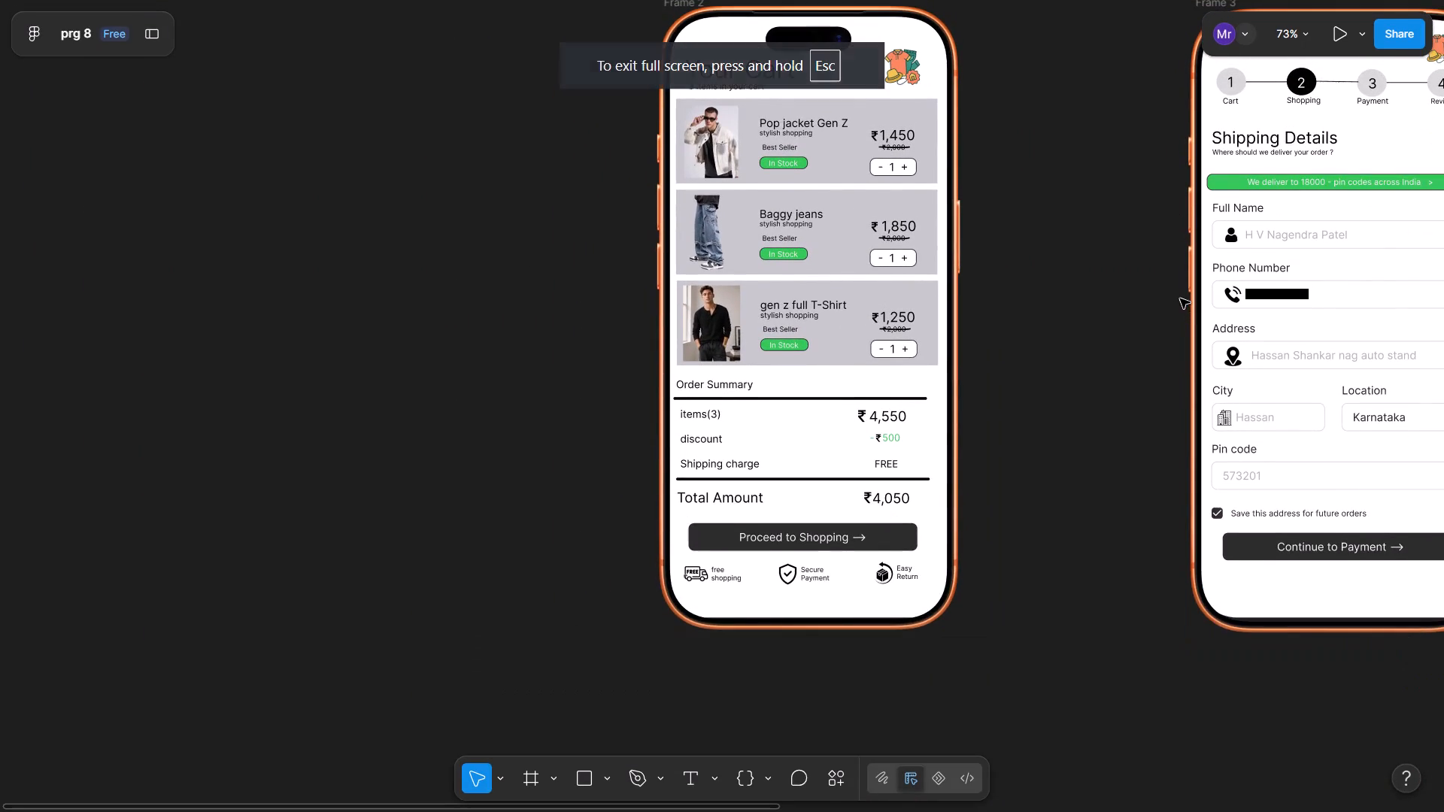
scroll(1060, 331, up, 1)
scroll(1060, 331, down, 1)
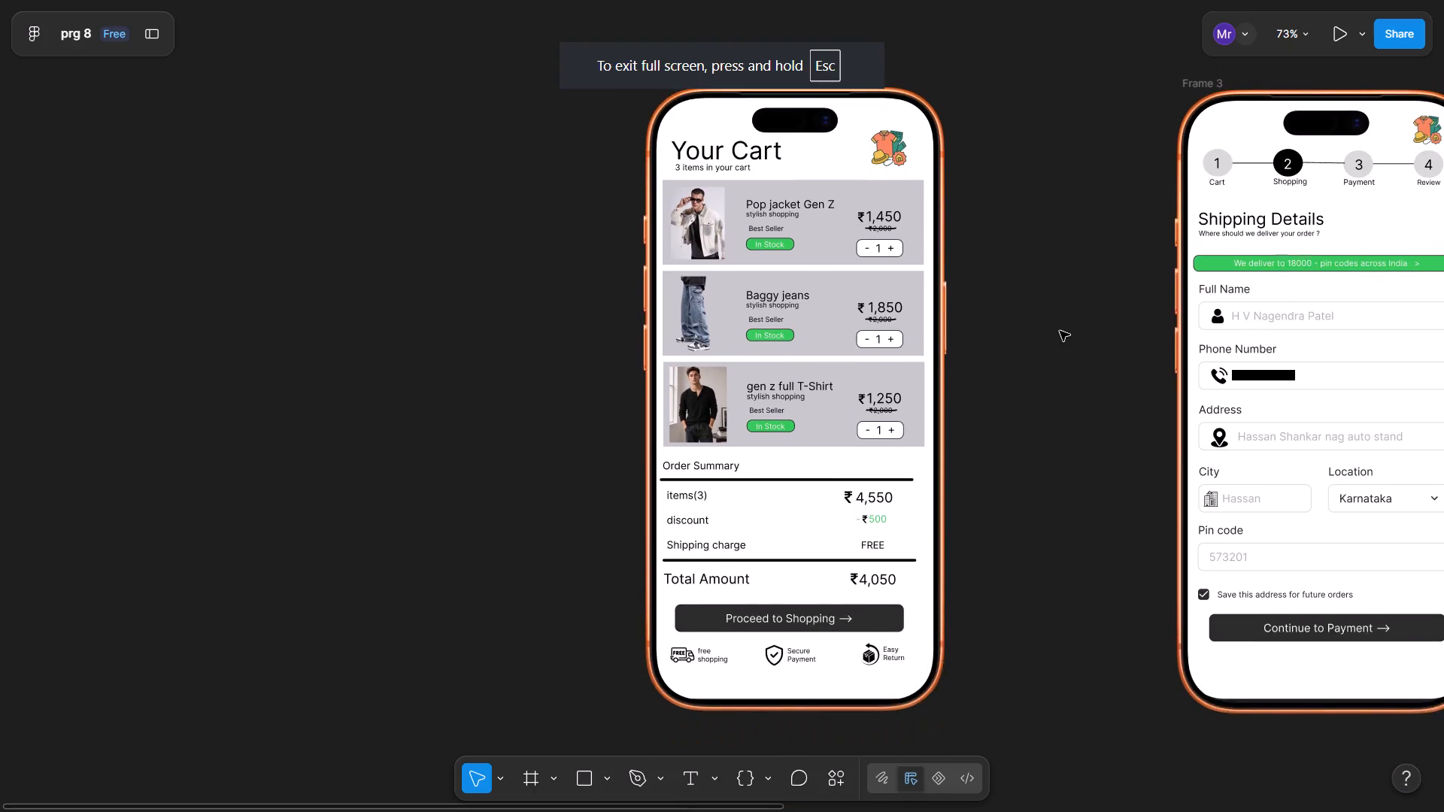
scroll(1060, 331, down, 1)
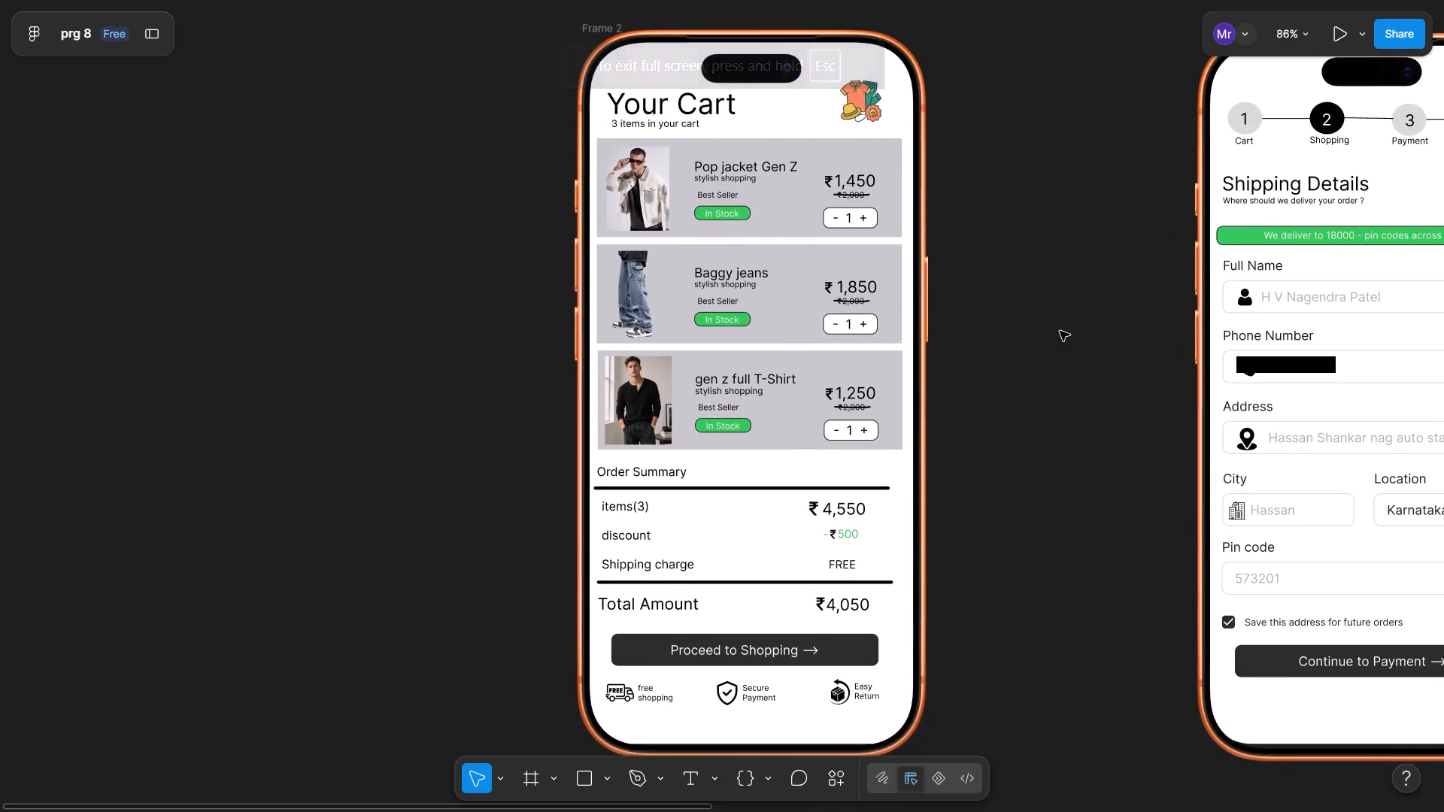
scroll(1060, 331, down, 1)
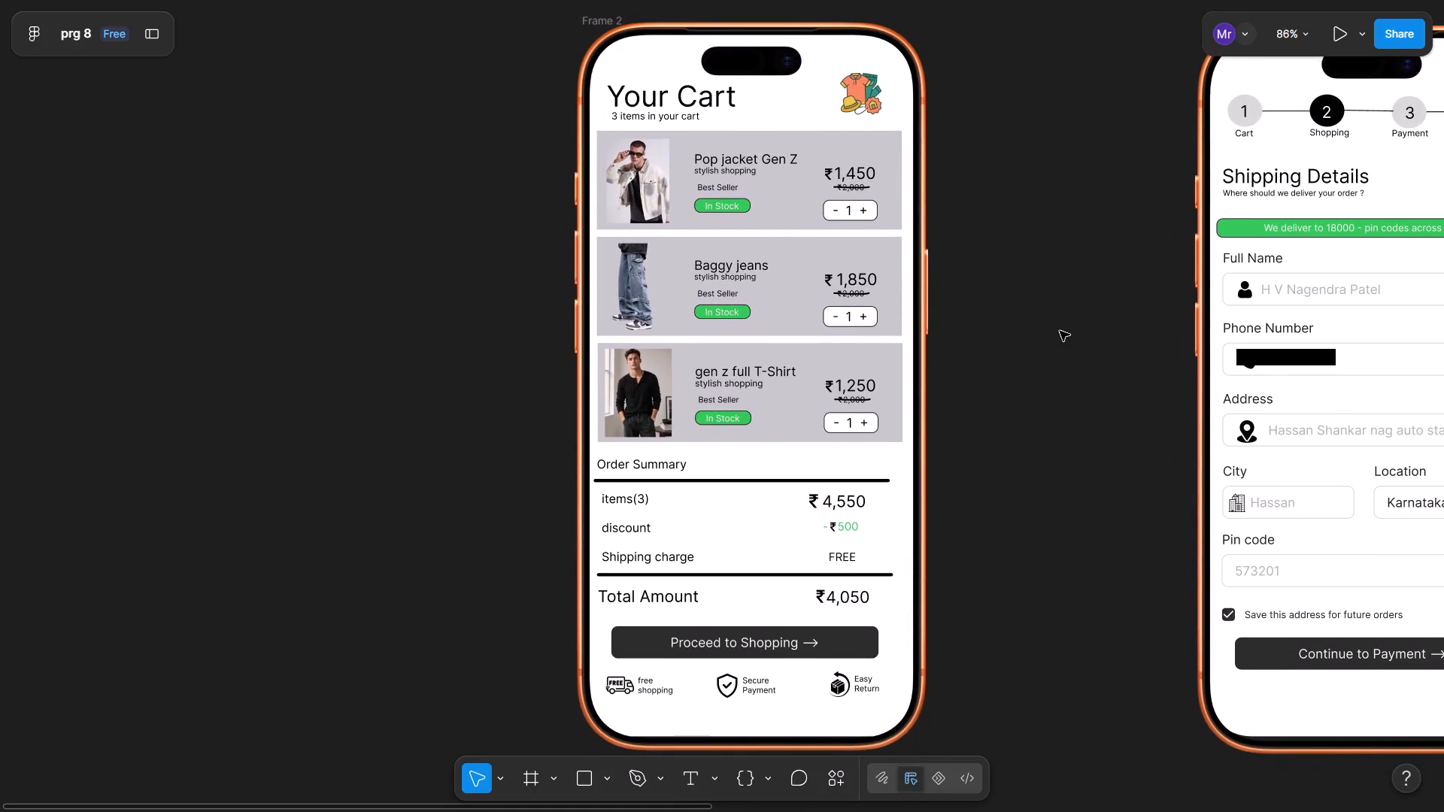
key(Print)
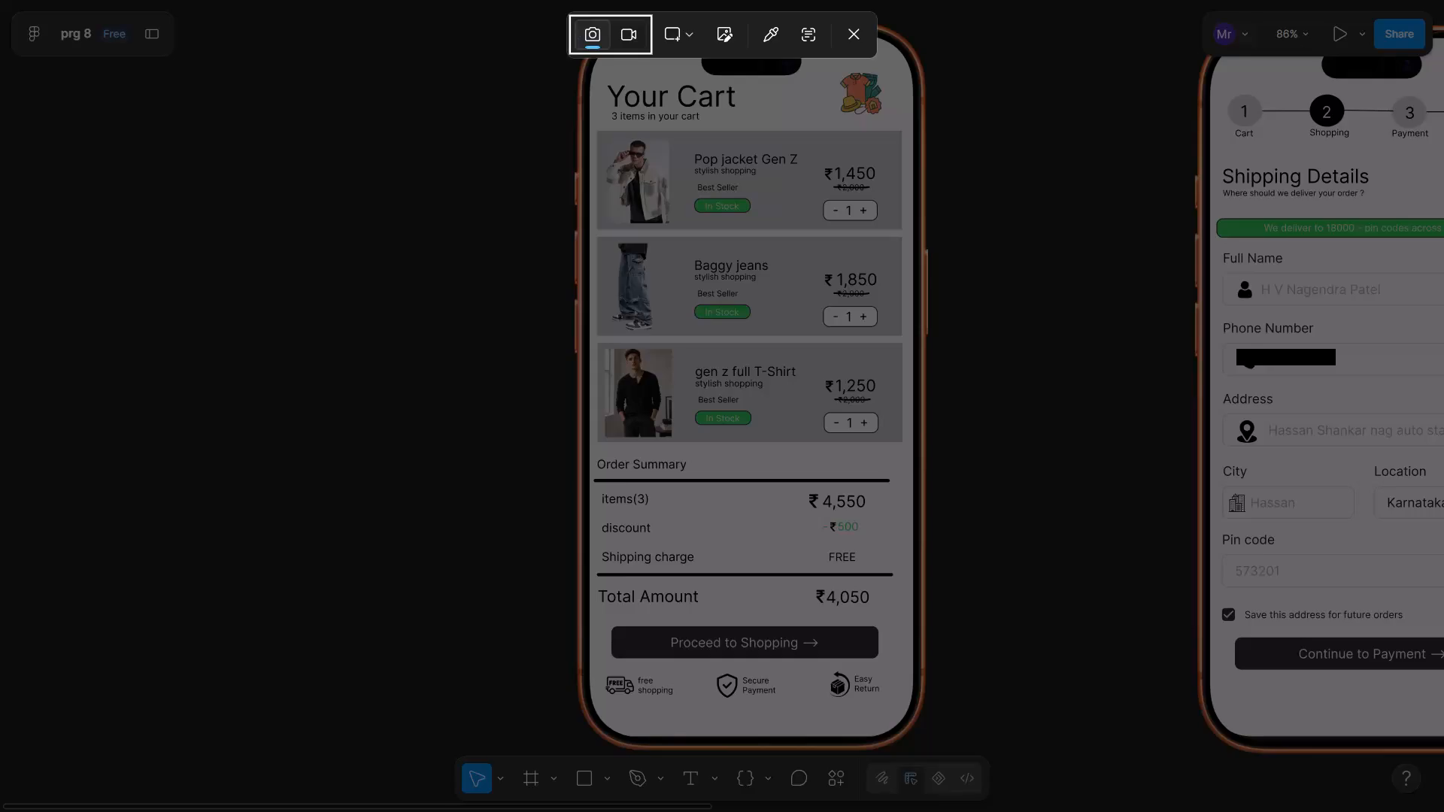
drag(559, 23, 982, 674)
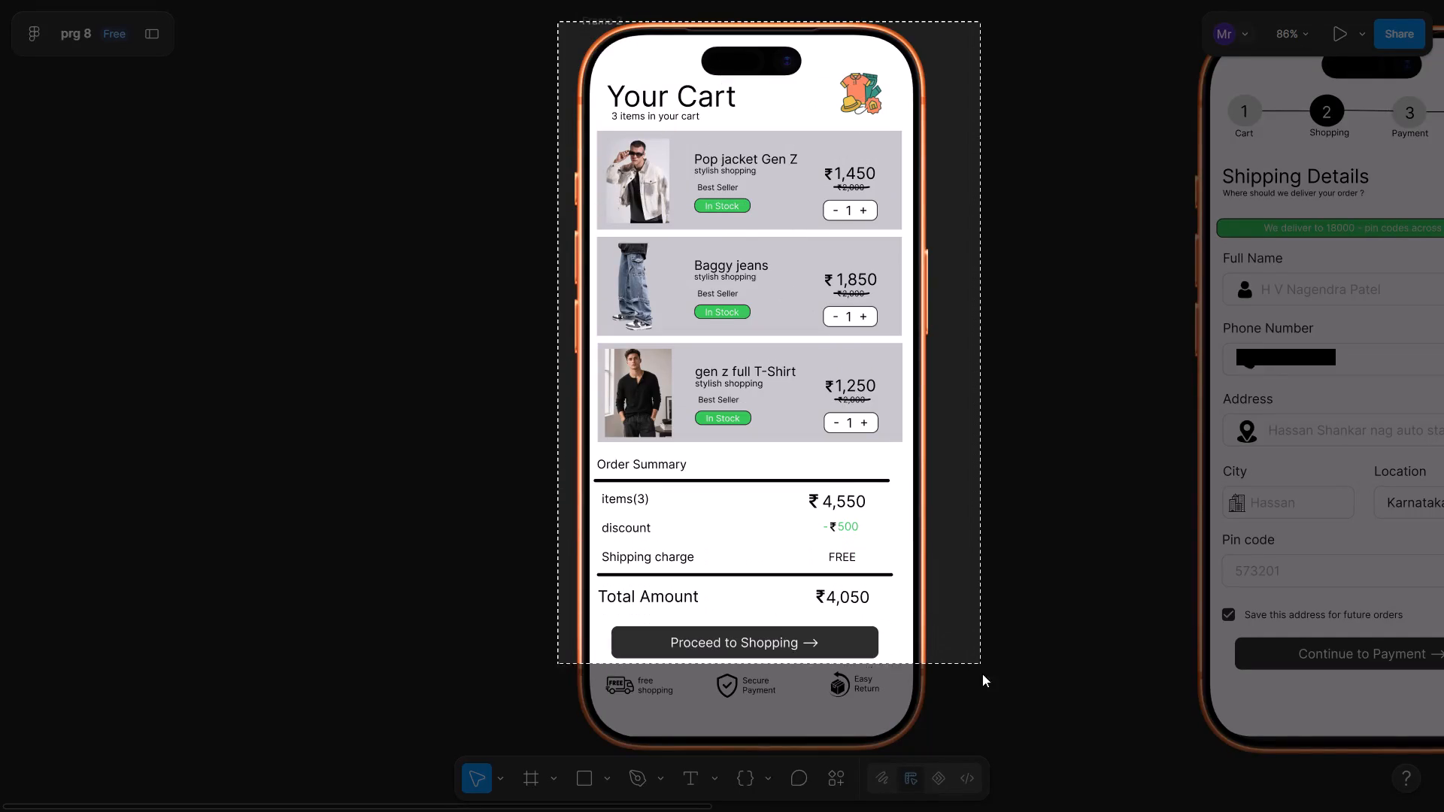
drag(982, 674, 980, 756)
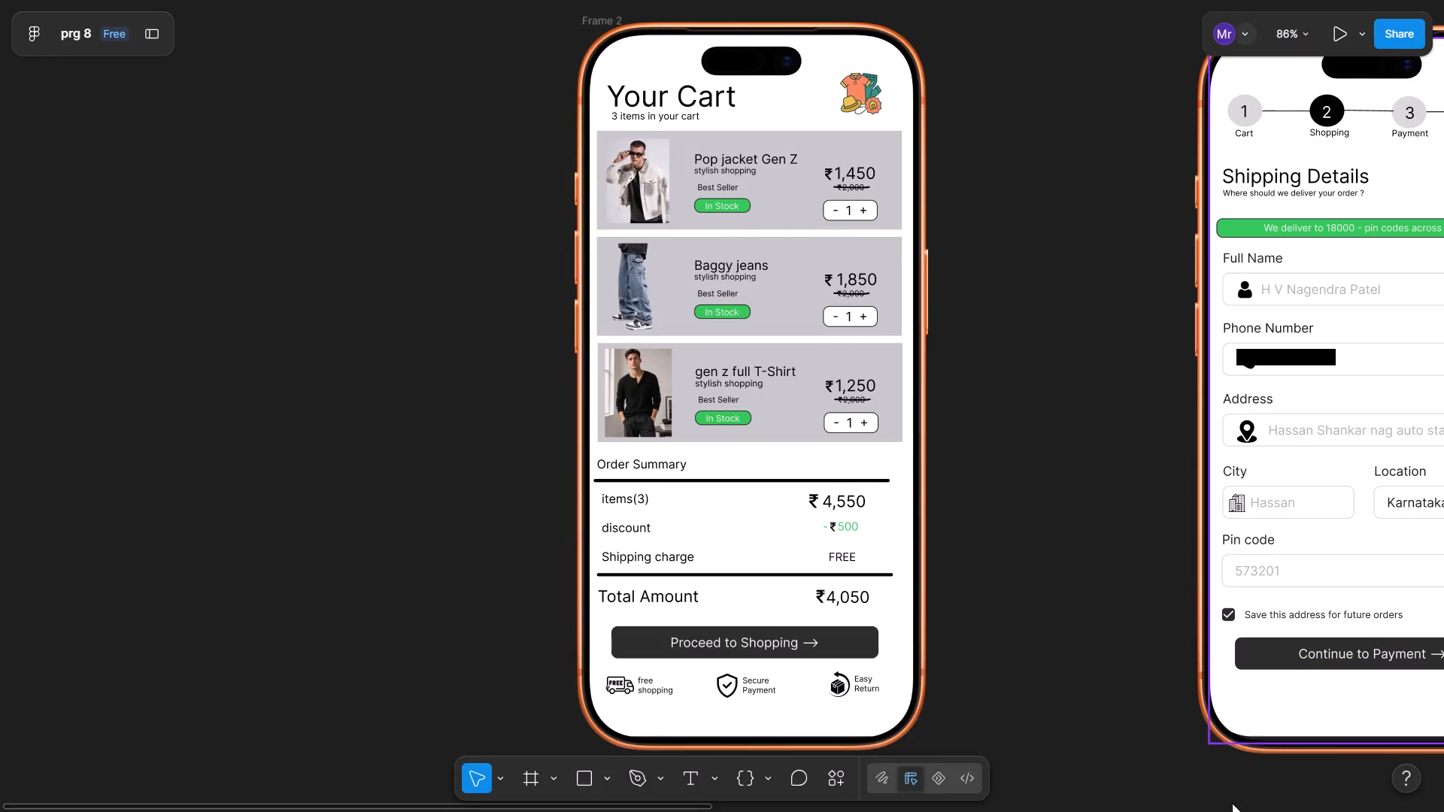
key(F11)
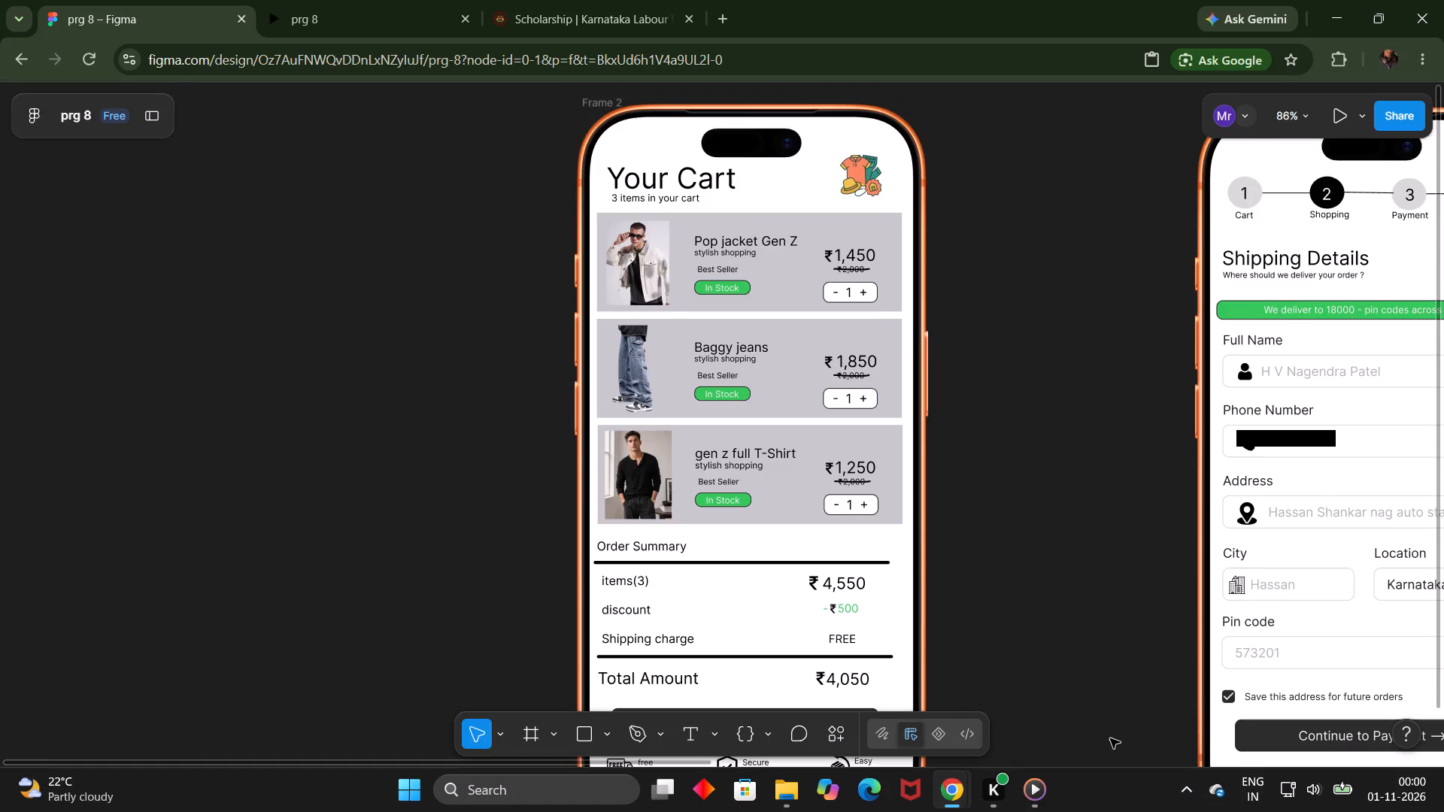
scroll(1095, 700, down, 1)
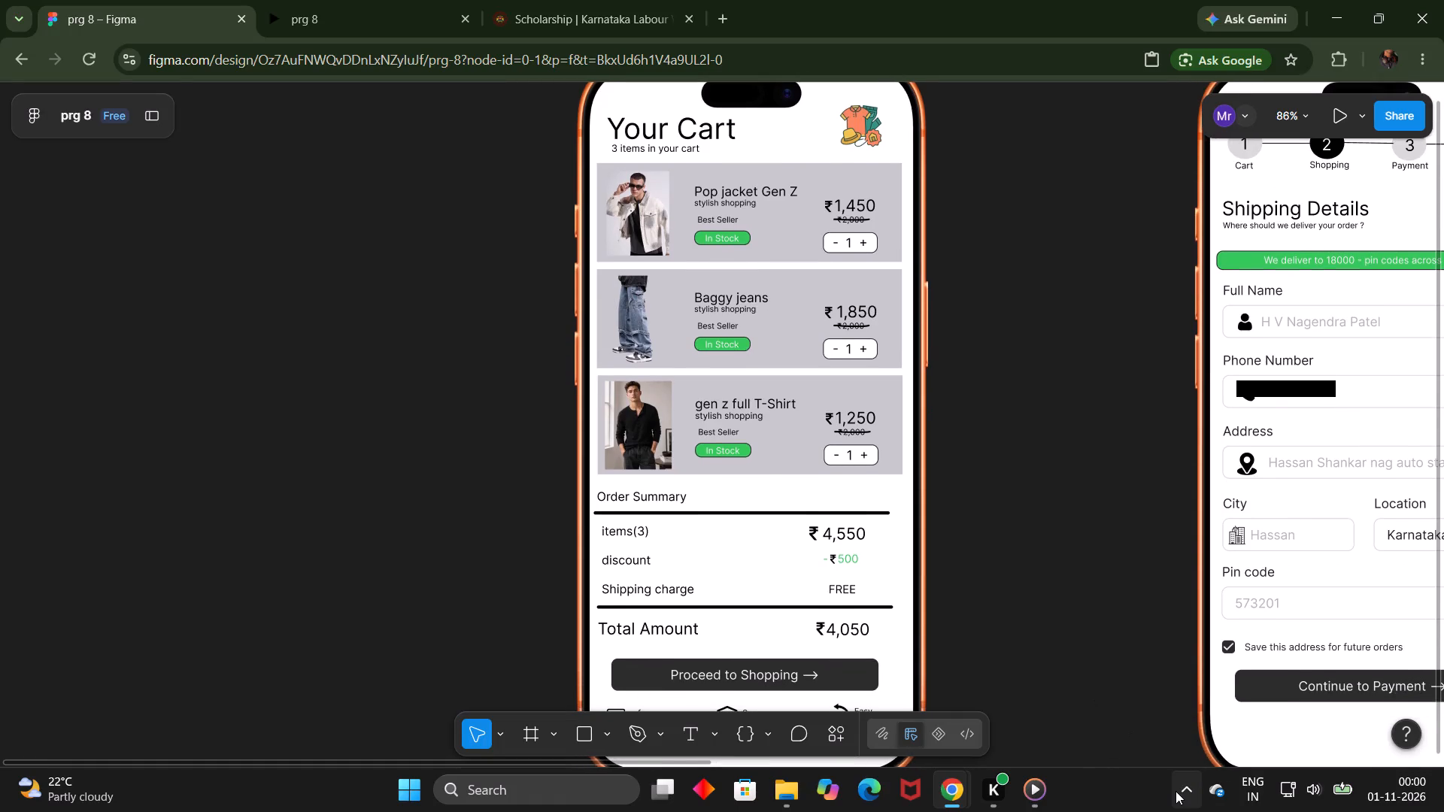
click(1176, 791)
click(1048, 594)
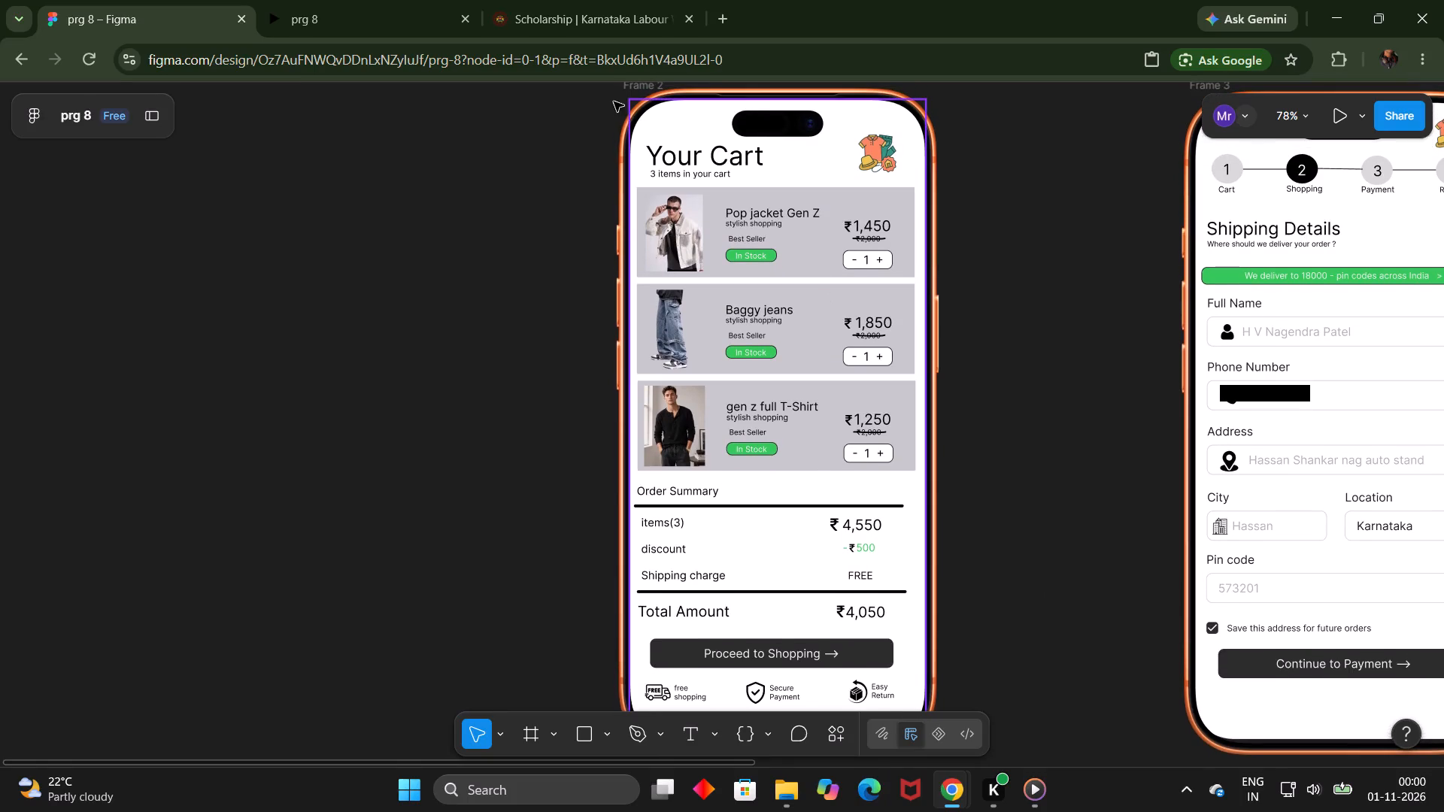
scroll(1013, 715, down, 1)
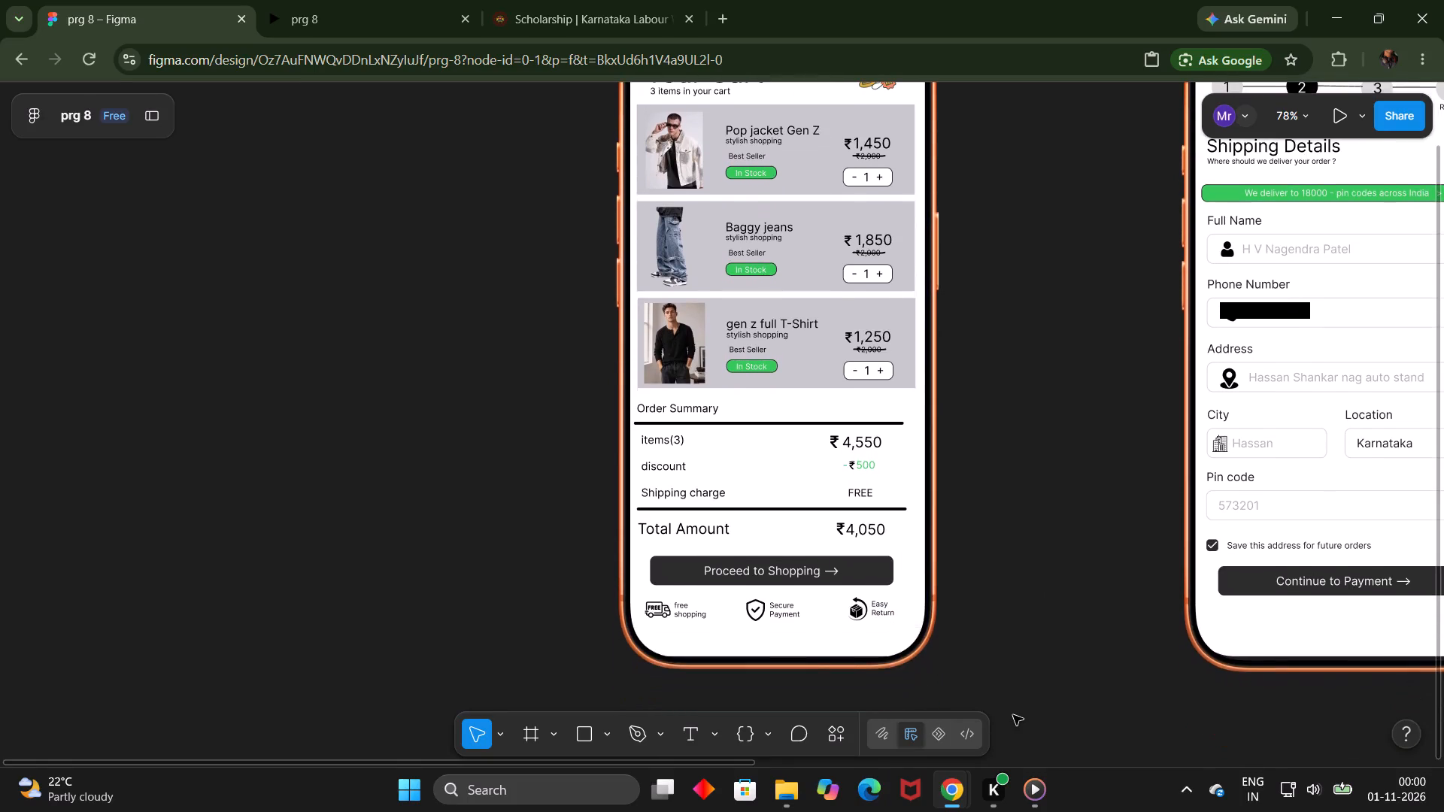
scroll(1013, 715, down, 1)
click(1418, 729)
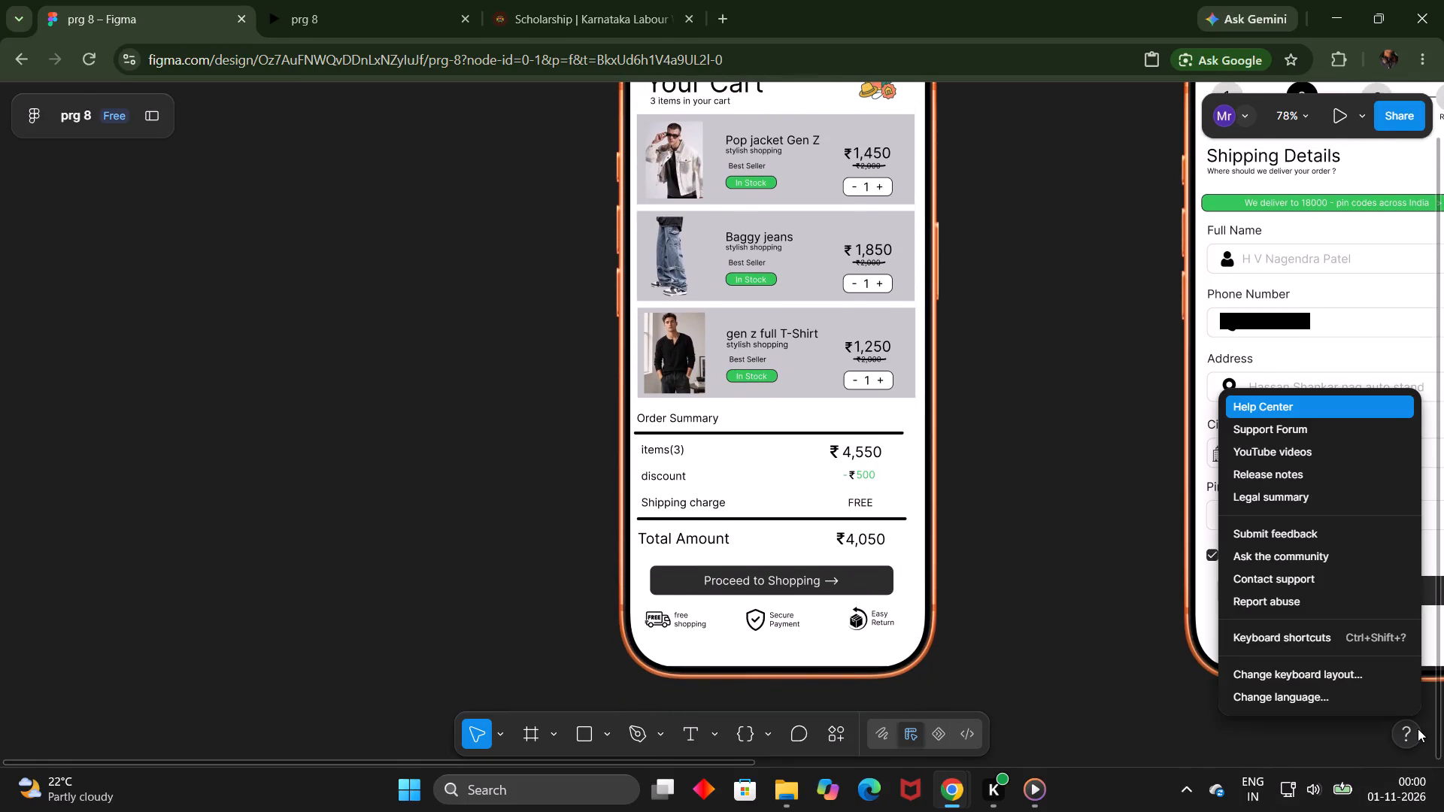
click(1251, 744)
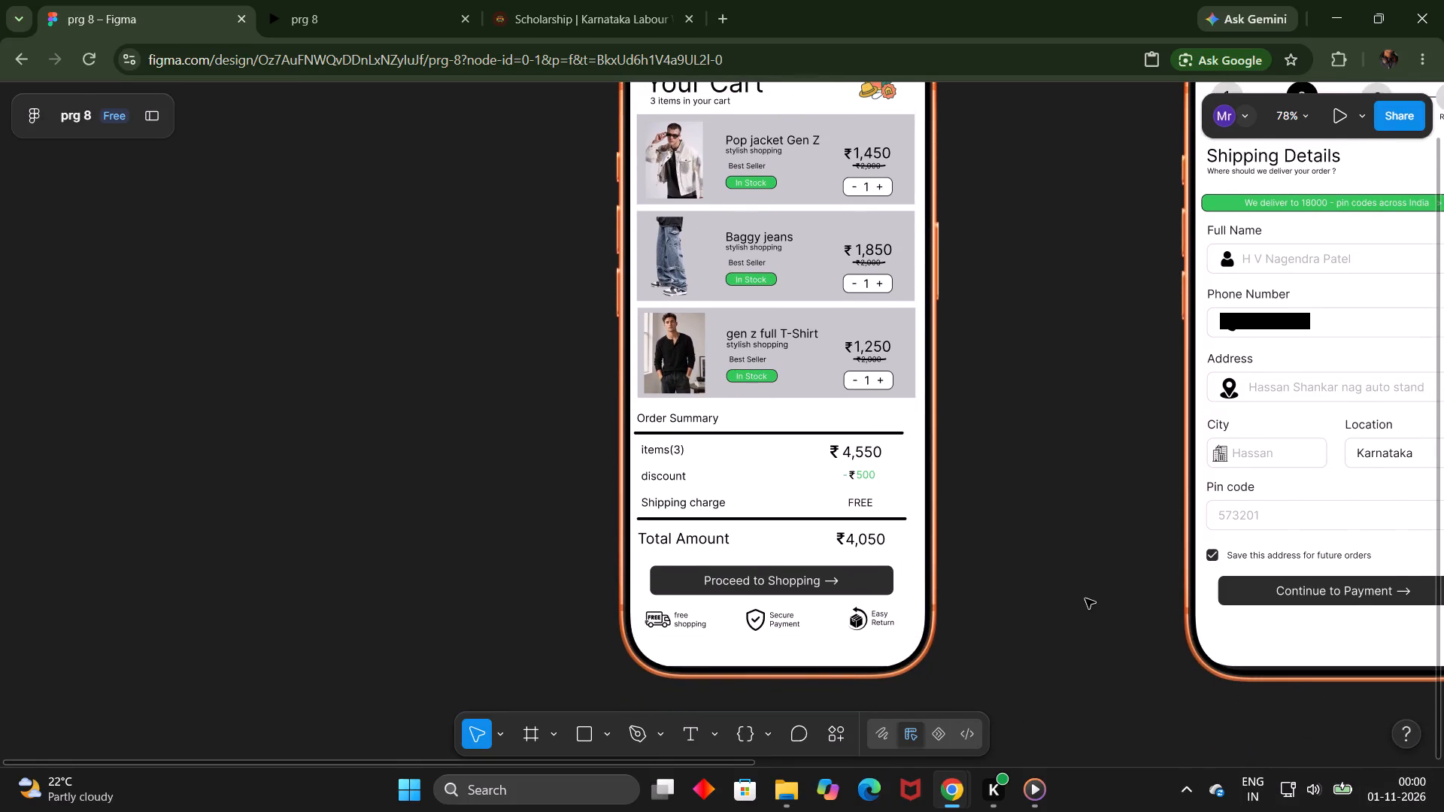
Fit the whole Your Cart phone frame in the normal browser window and snip a rectangle around it.
scroll(1085, 598, up, 1)
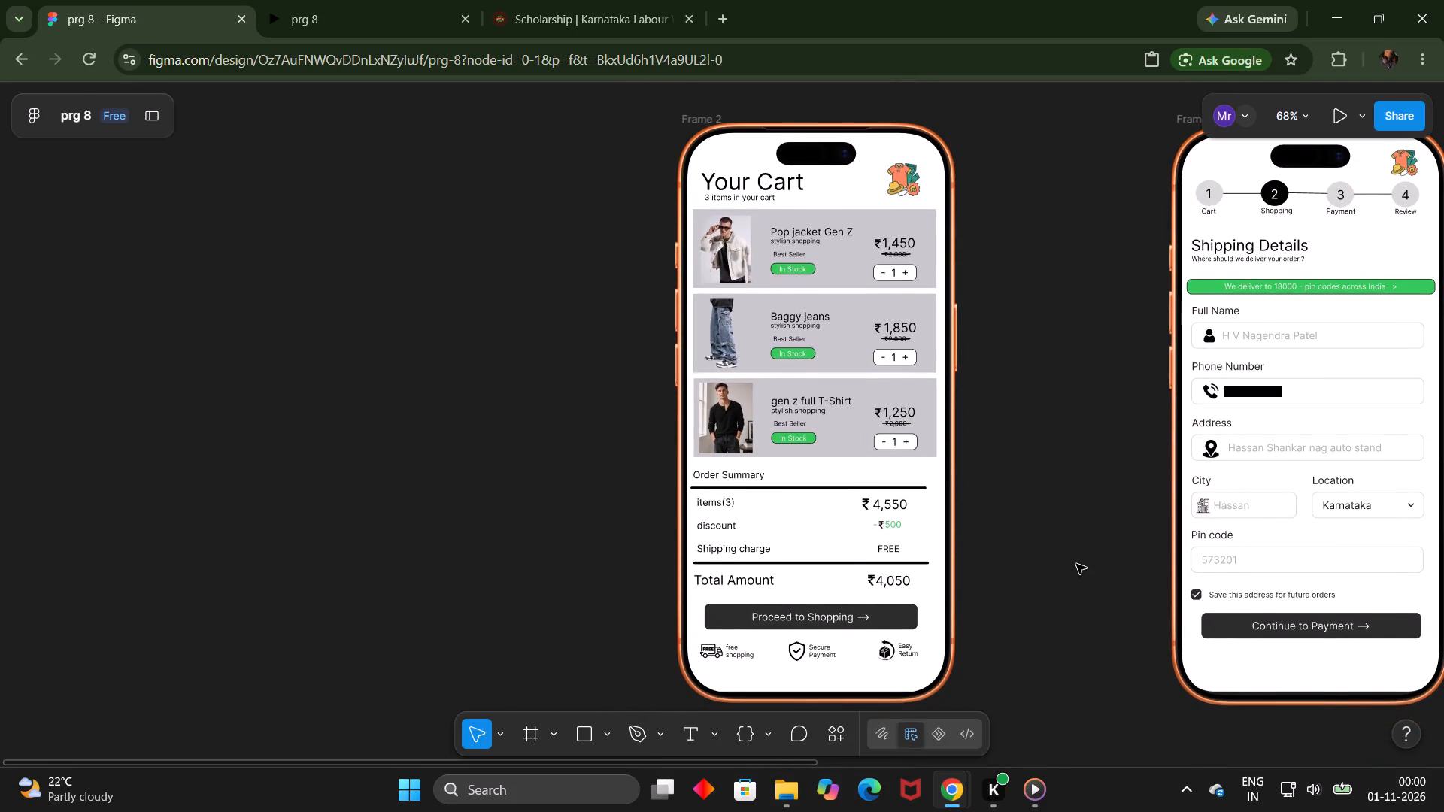
key(Delete)
key(Print)
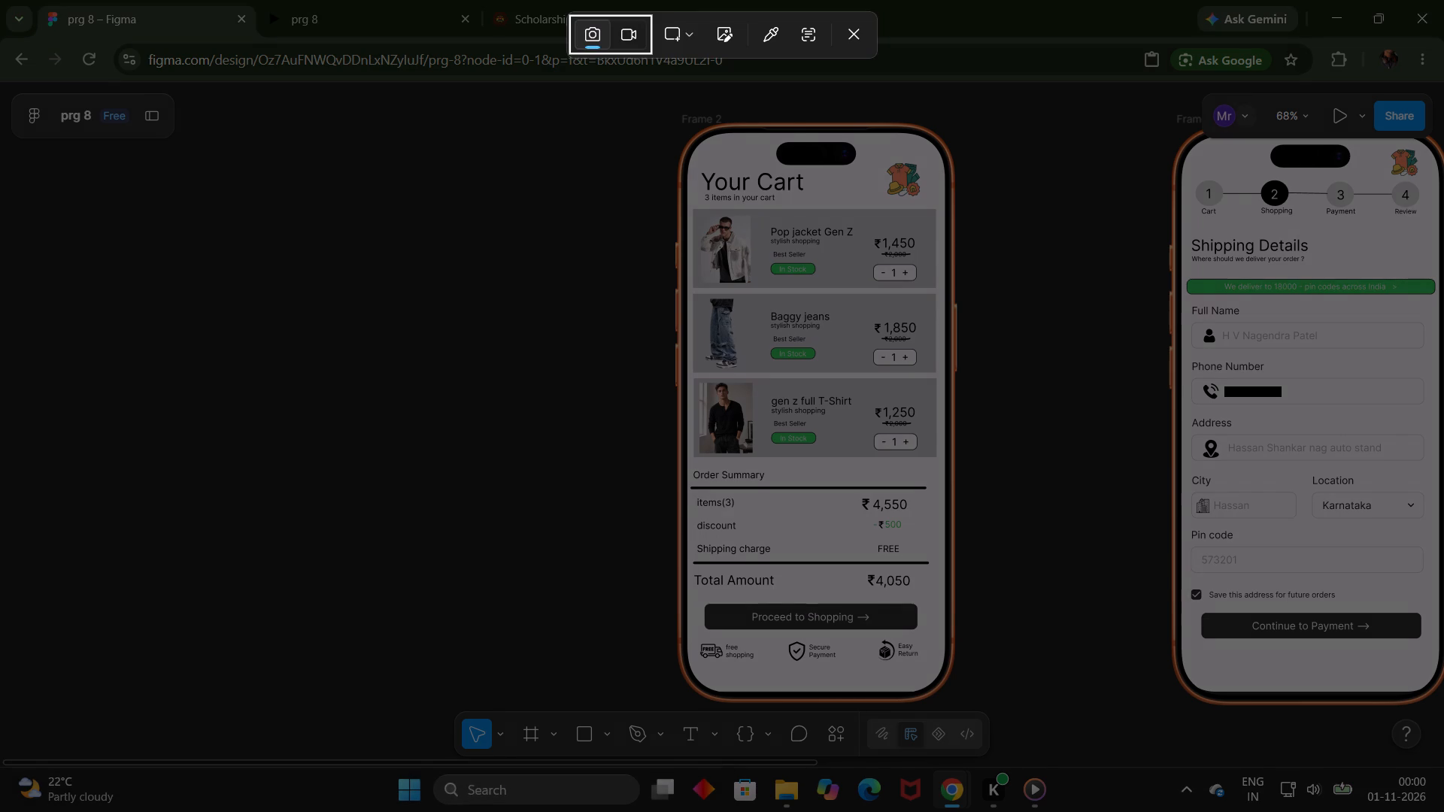
drag(672, 124, 912, 596)
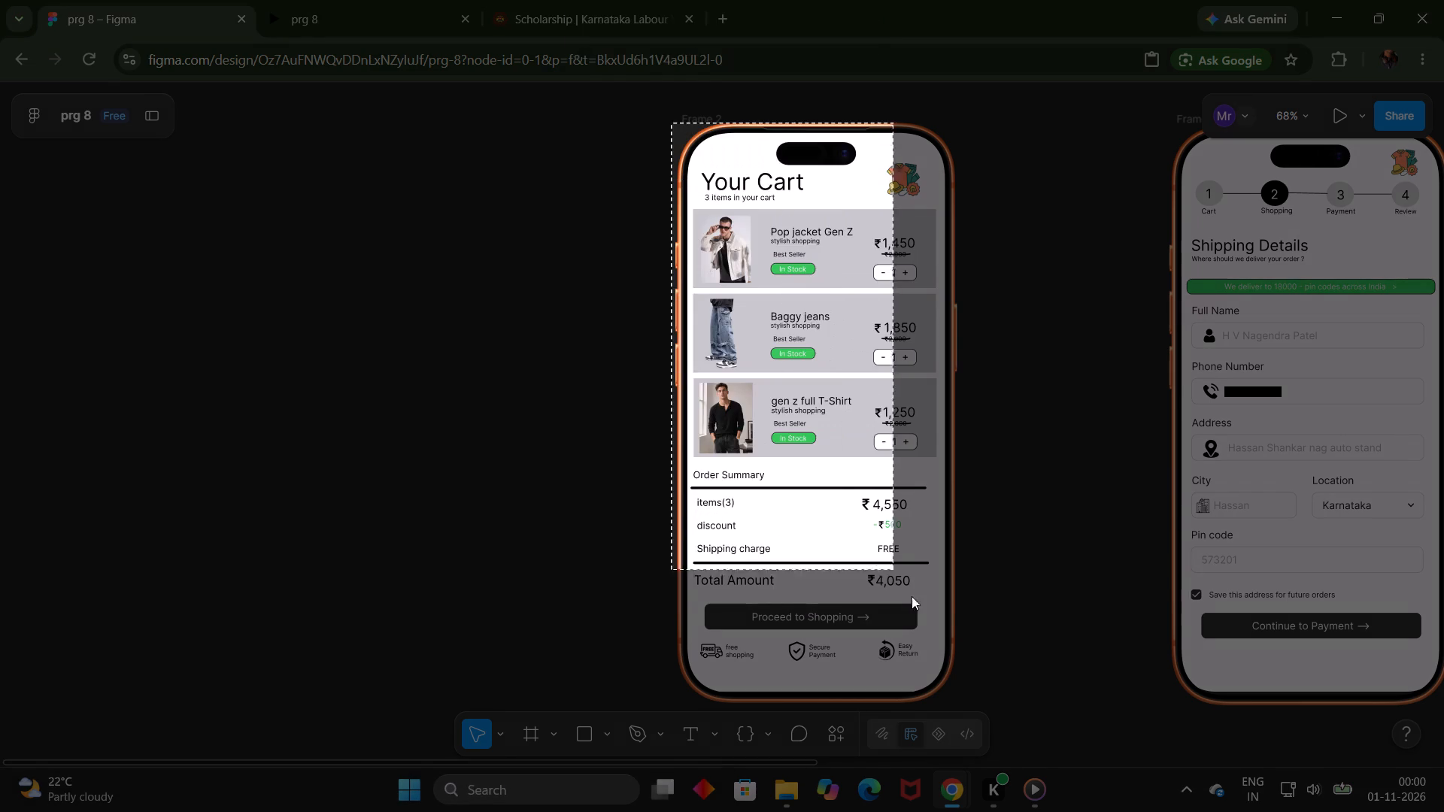
drag(912, 596, 962, 706)
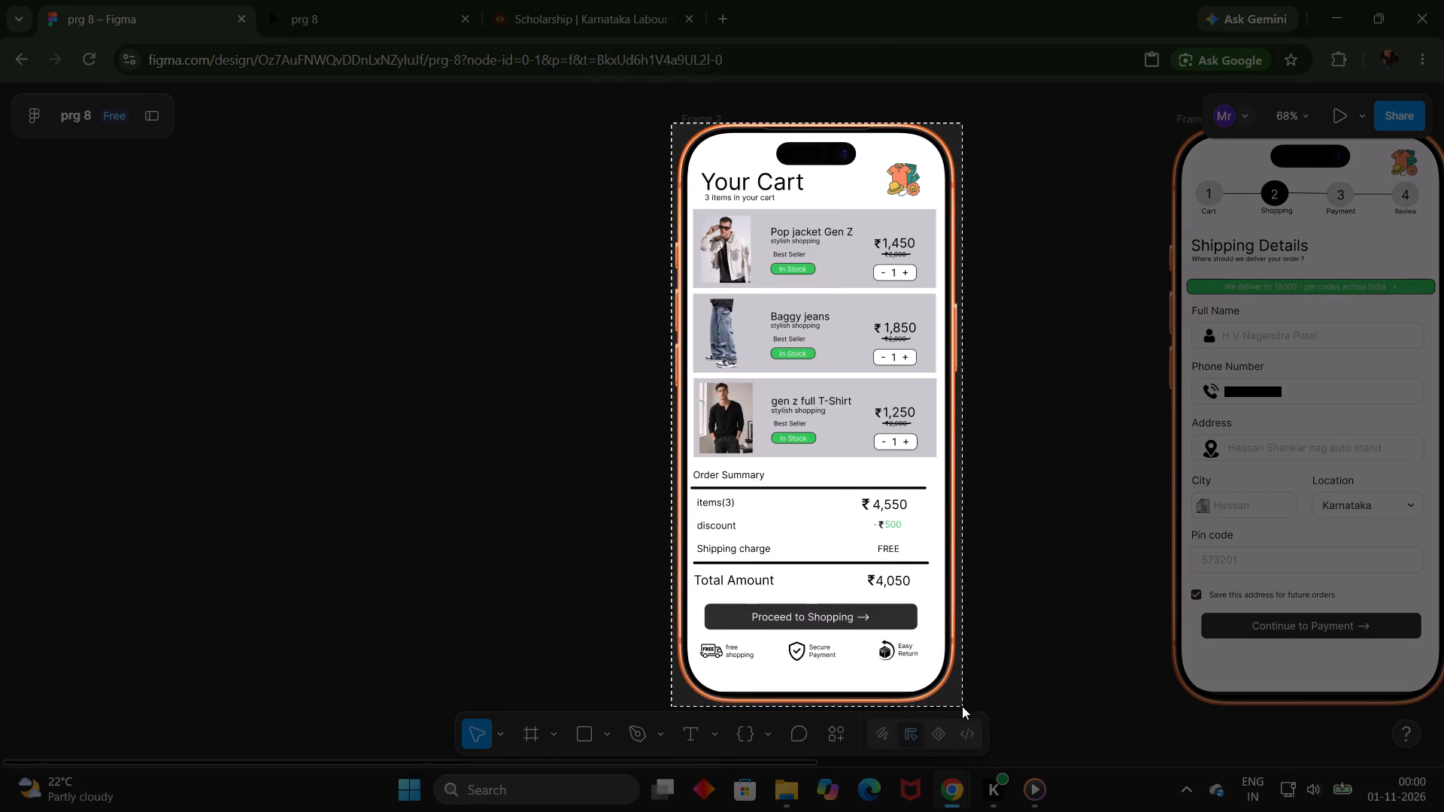
drag(962, 706, 965, 707)
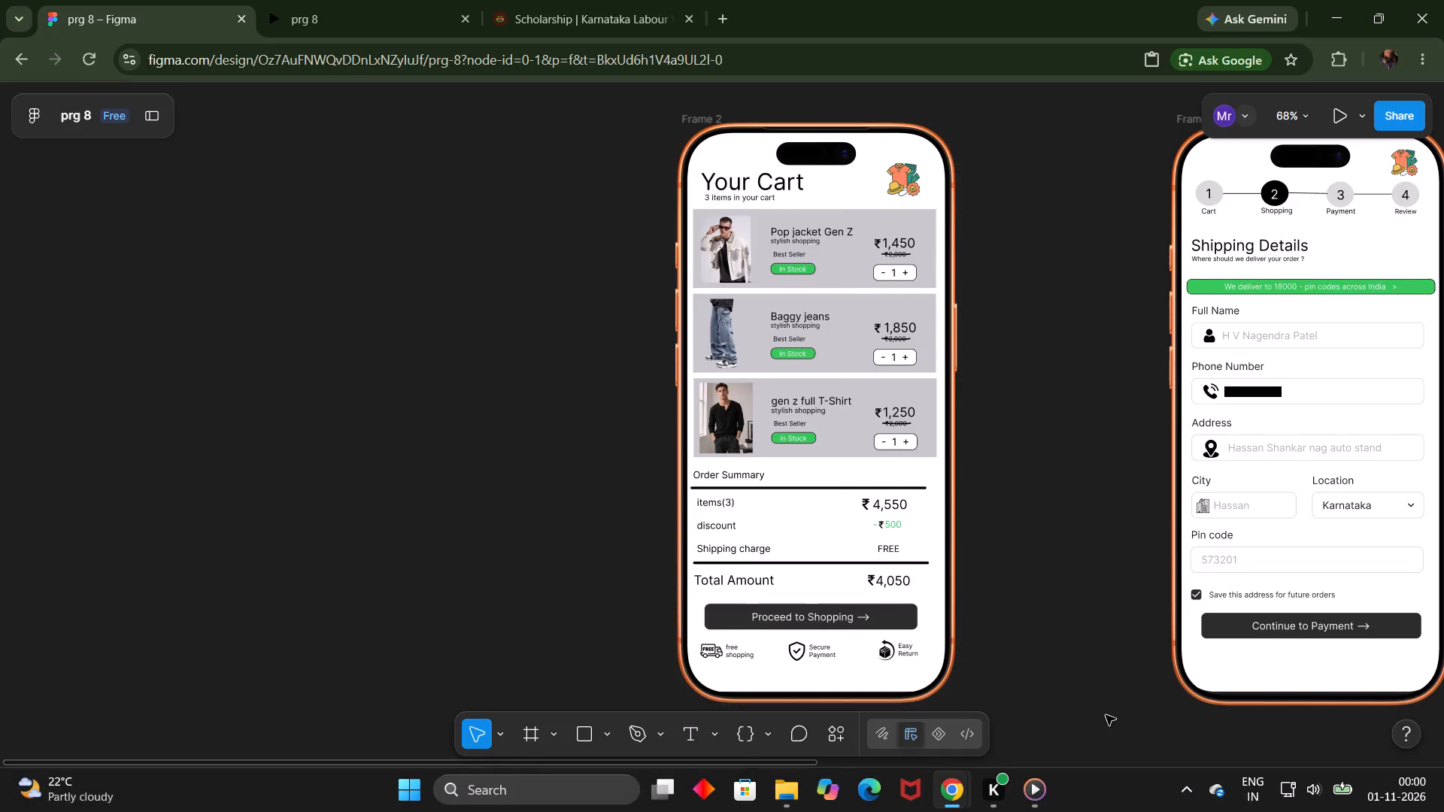
Open the Your Cart snip in Snipping Tool, save it as the JPG exp8.1 in the Screenshots folder, and close it.
click(1222, 666)
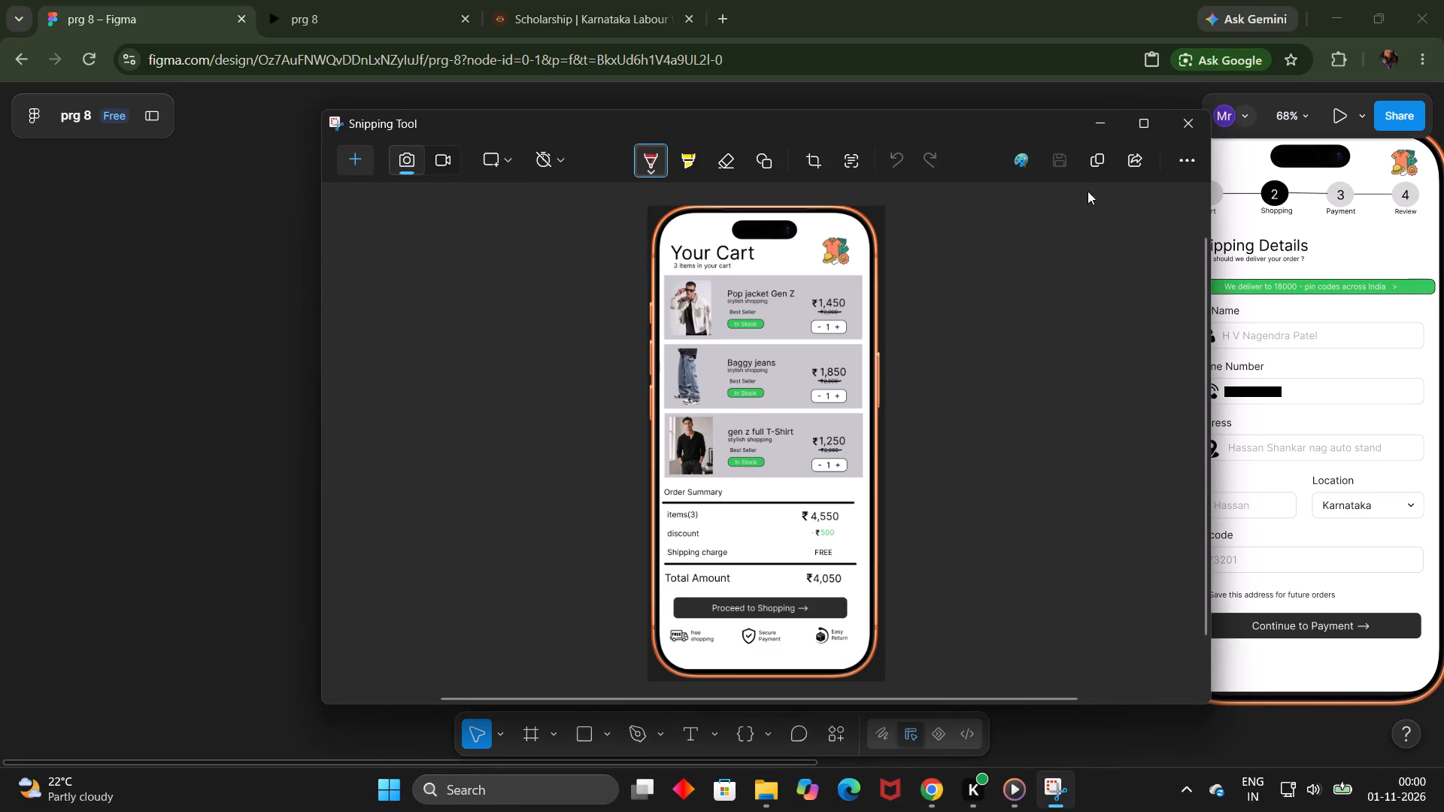
click(1064, 162)
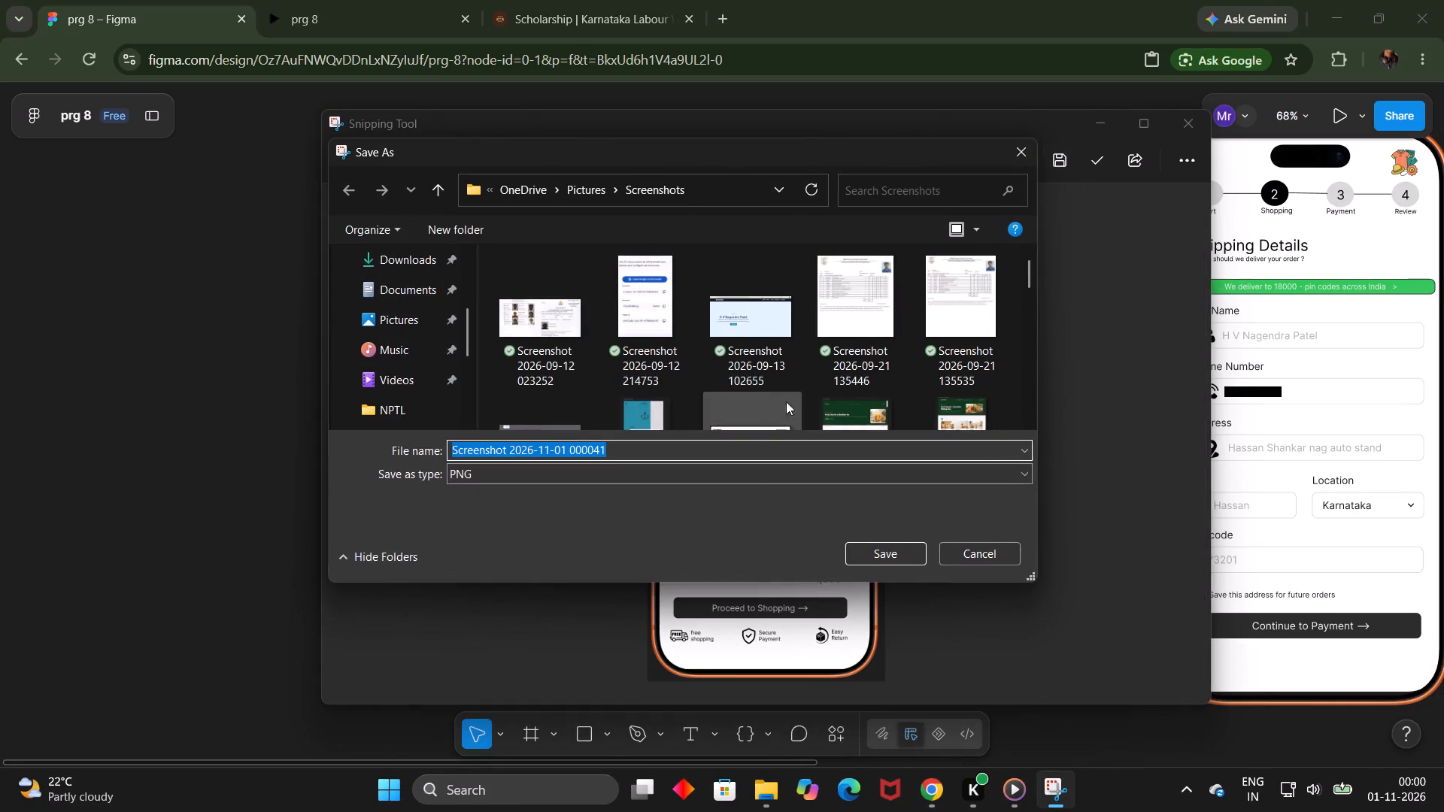
click(747, 468)
click(724, 507)
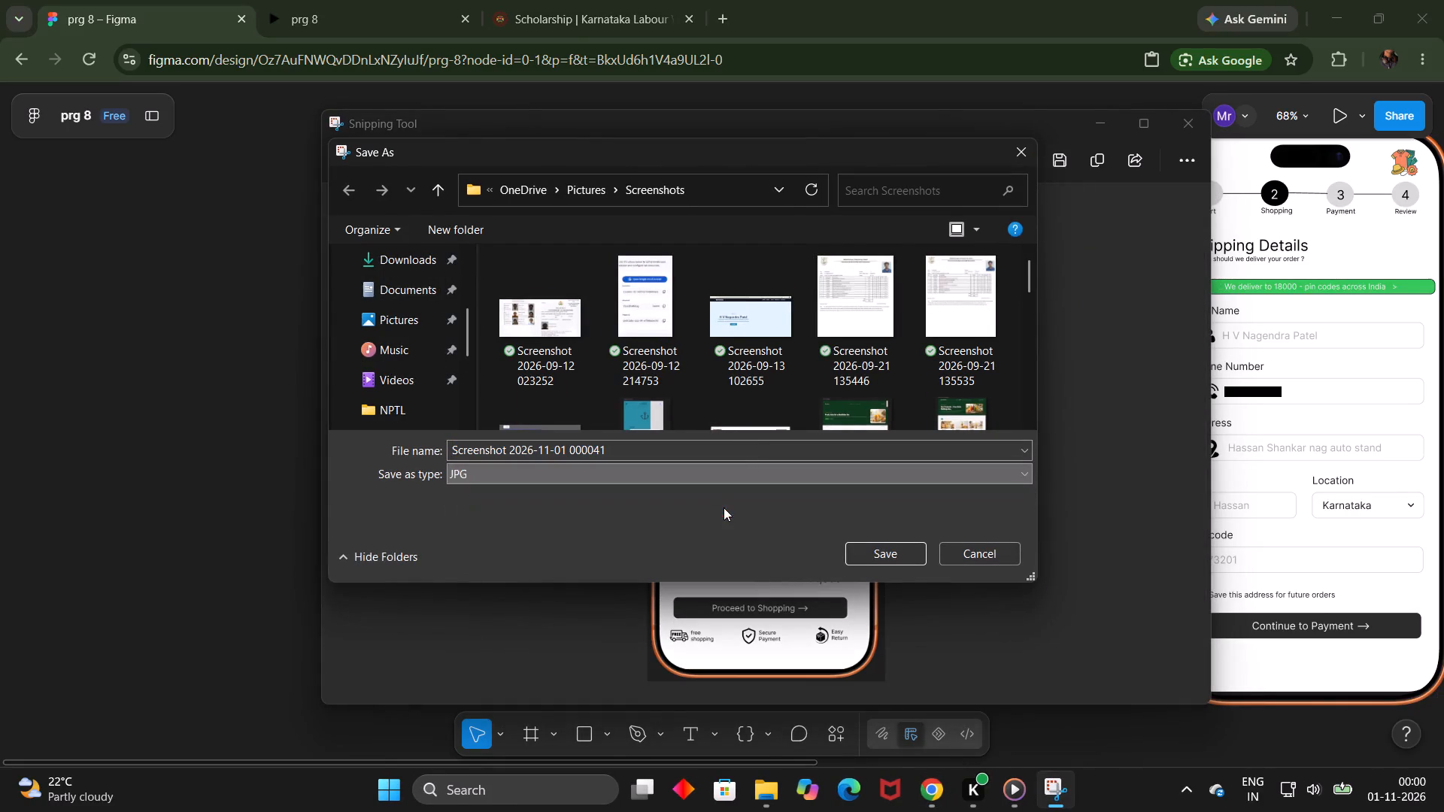
click(697, 453)
key(BackSpace)
text(exp)
key(8)
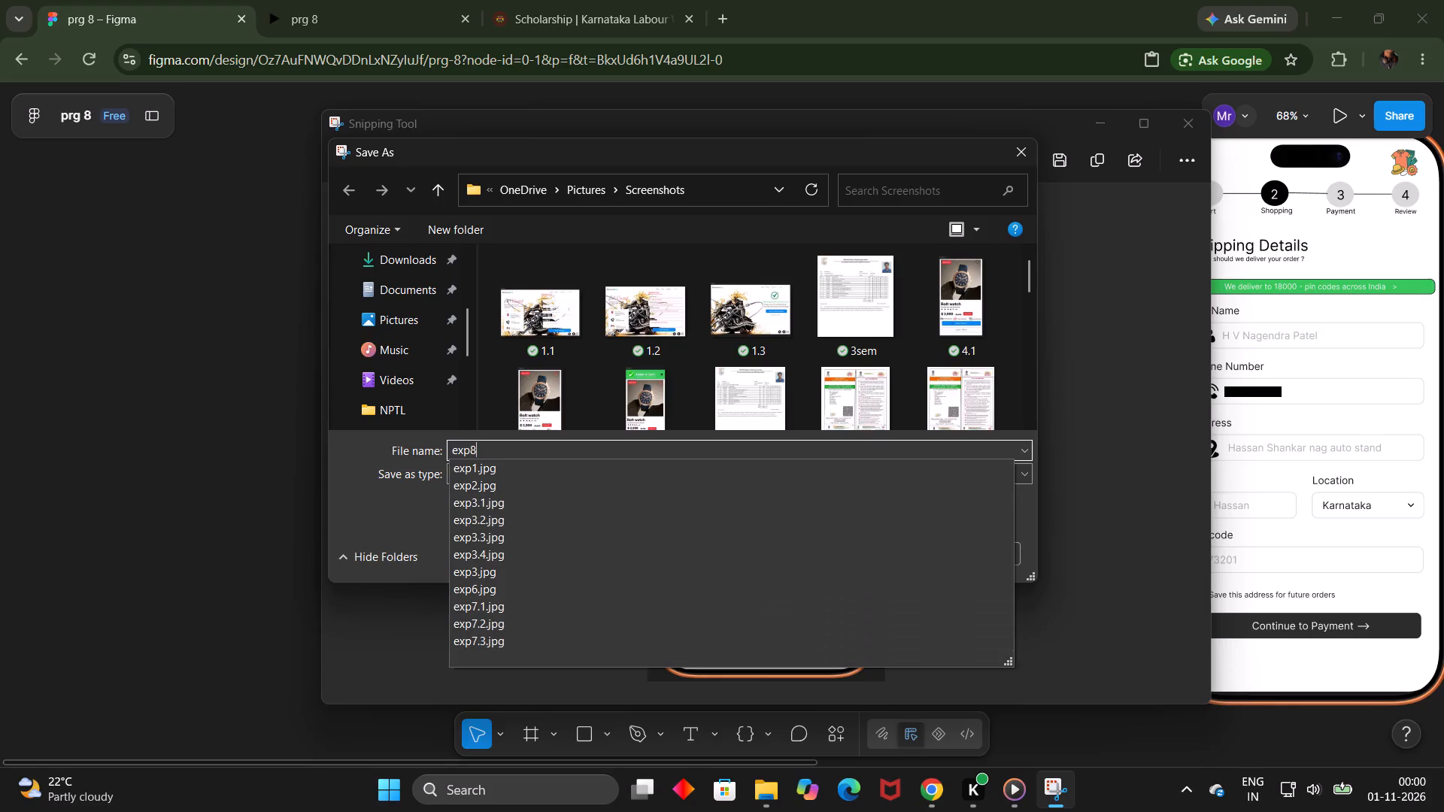
text(.1)
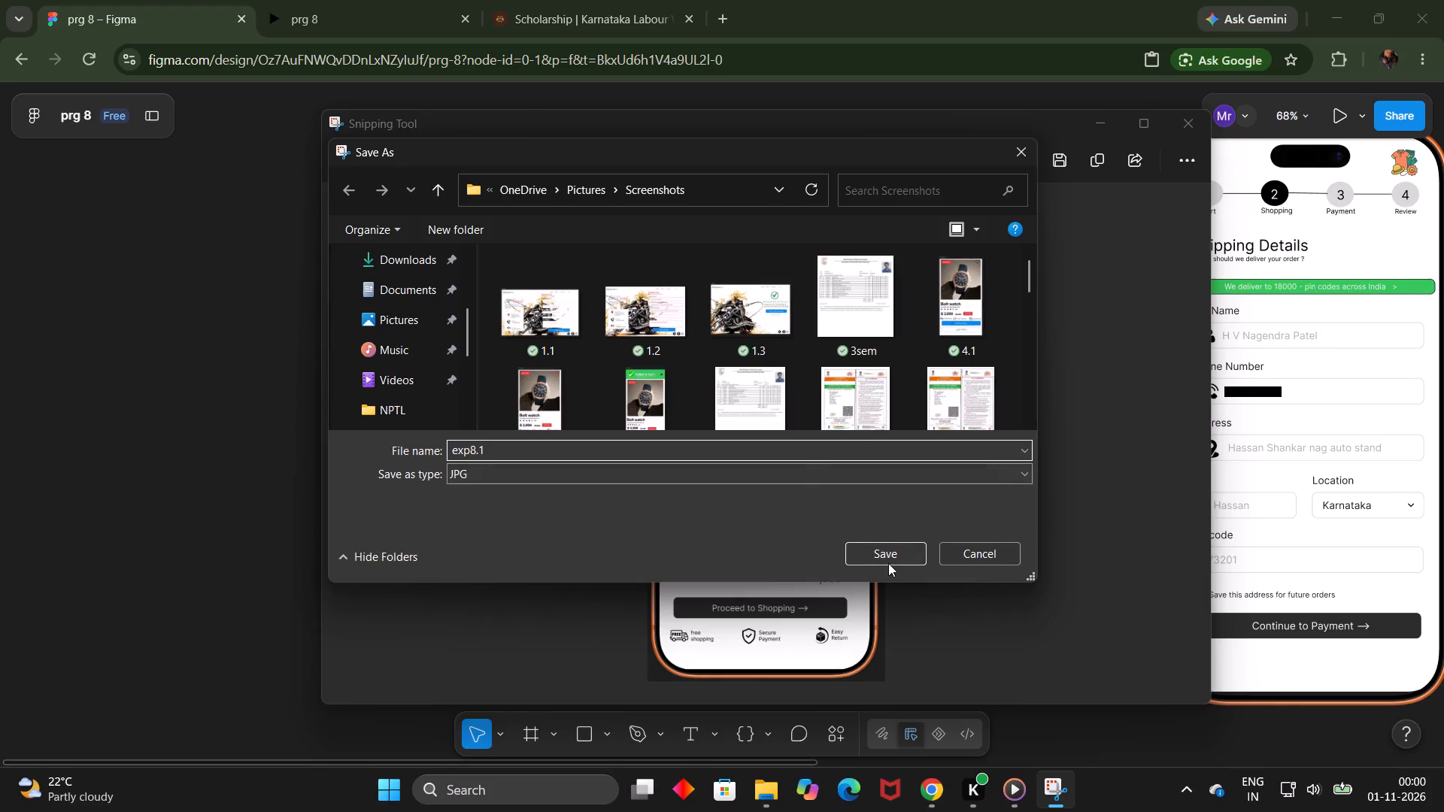
click(890, 565)
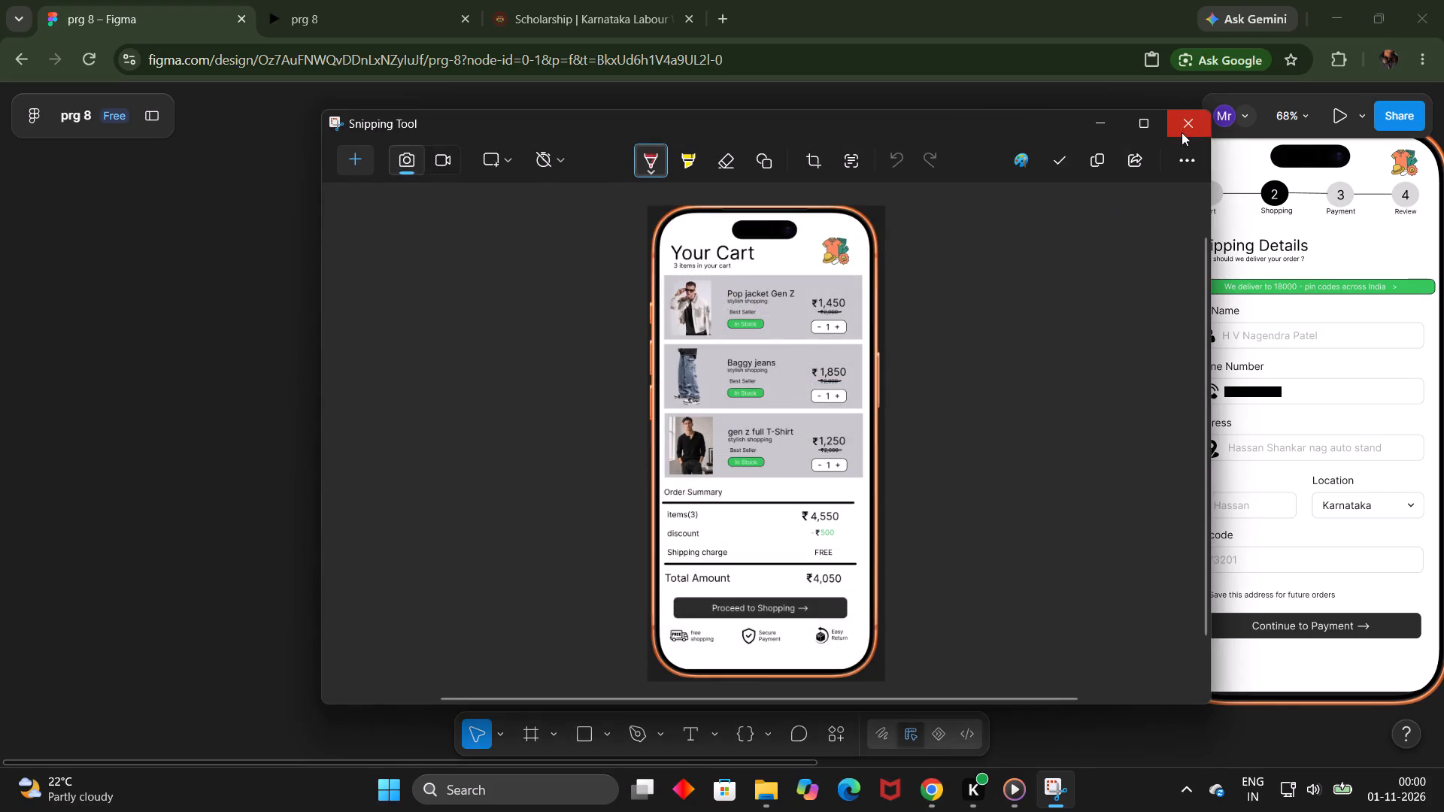
click(1182, 132)
Snip a rectangle around the whole Shipping Details phone frame and open the snip in Snipping Tool.
scroll(952, 340, left, 3)
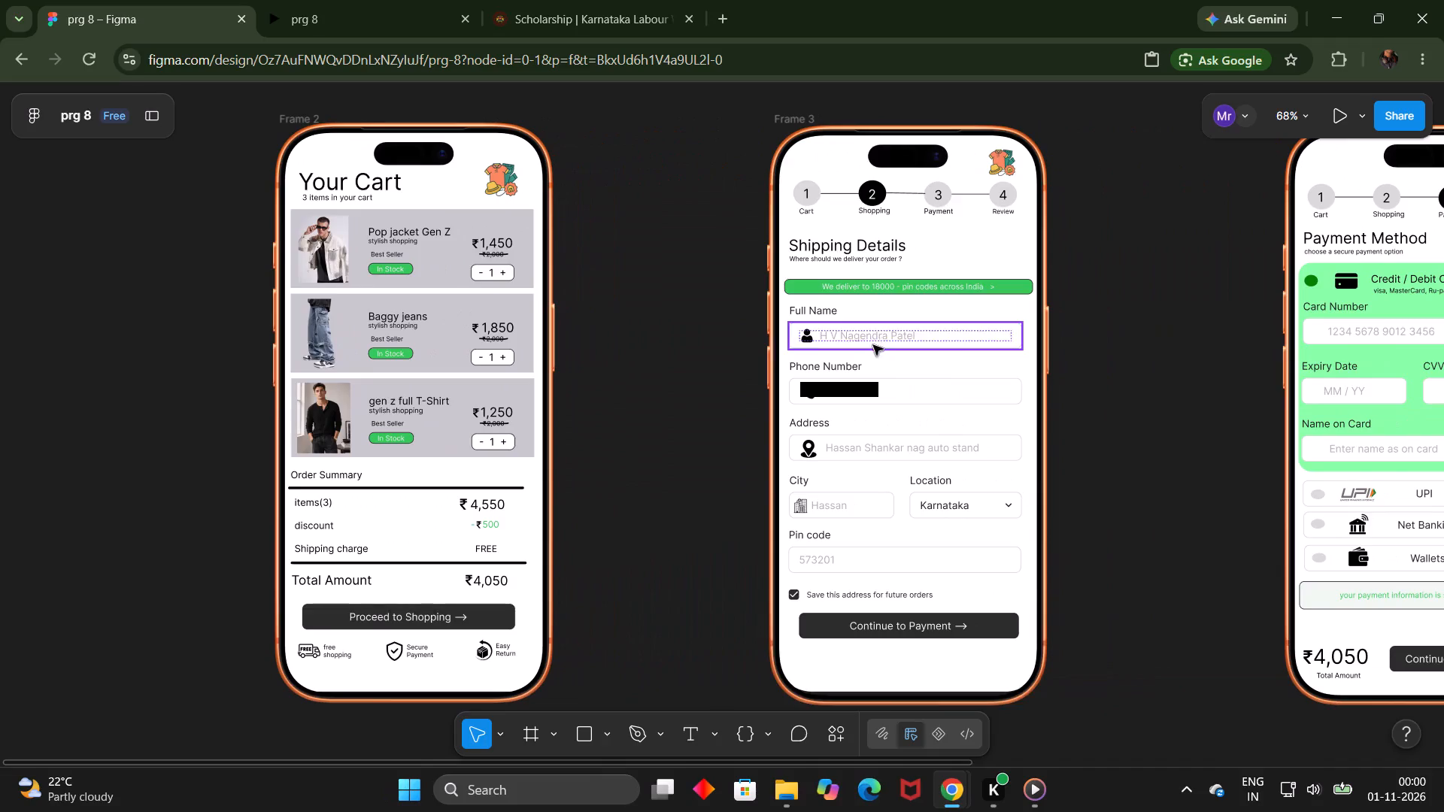
scroll(1156, 398, left, 2)
scroll(1156, 398, down, 1)
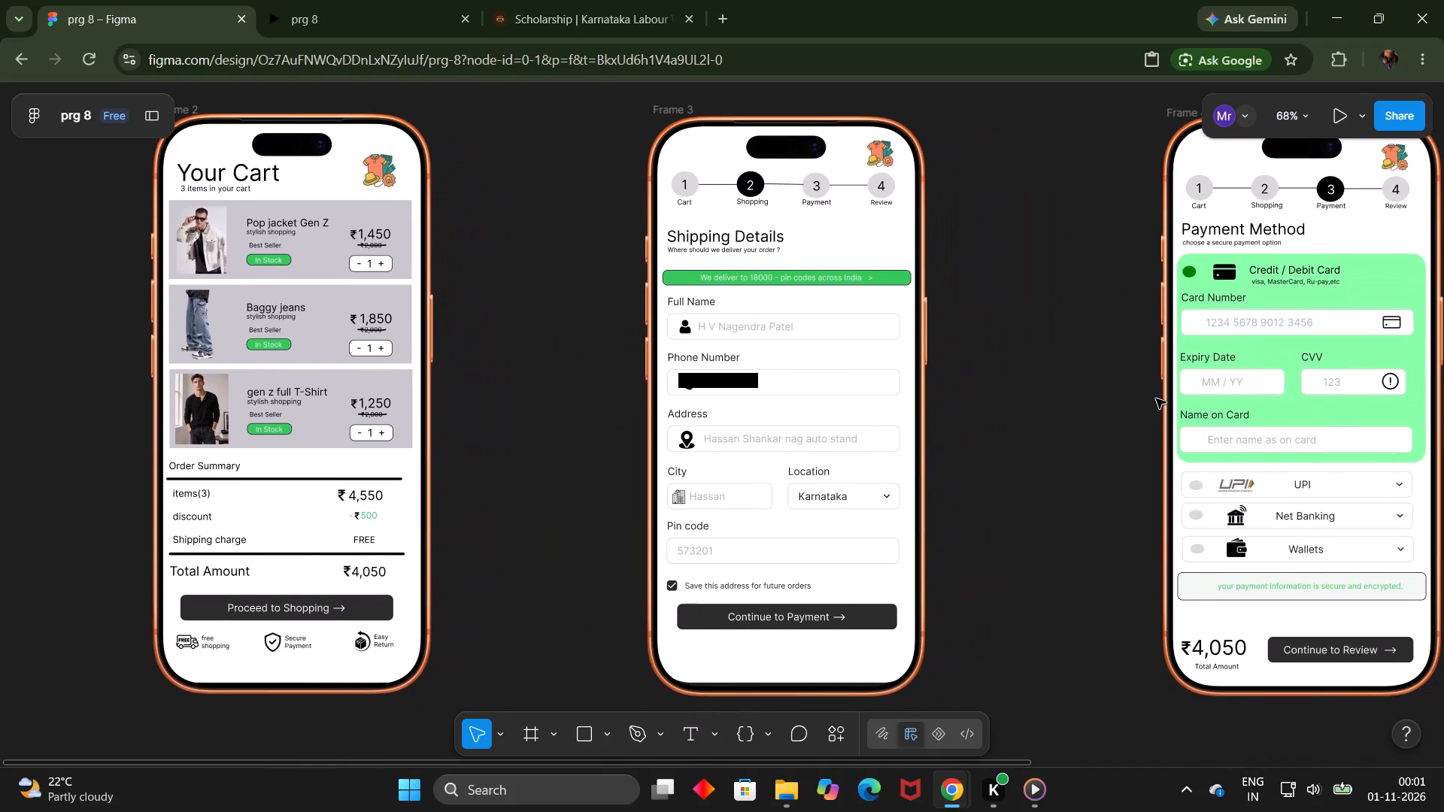
scroll(1156, 398, down, 1)
key(Print)
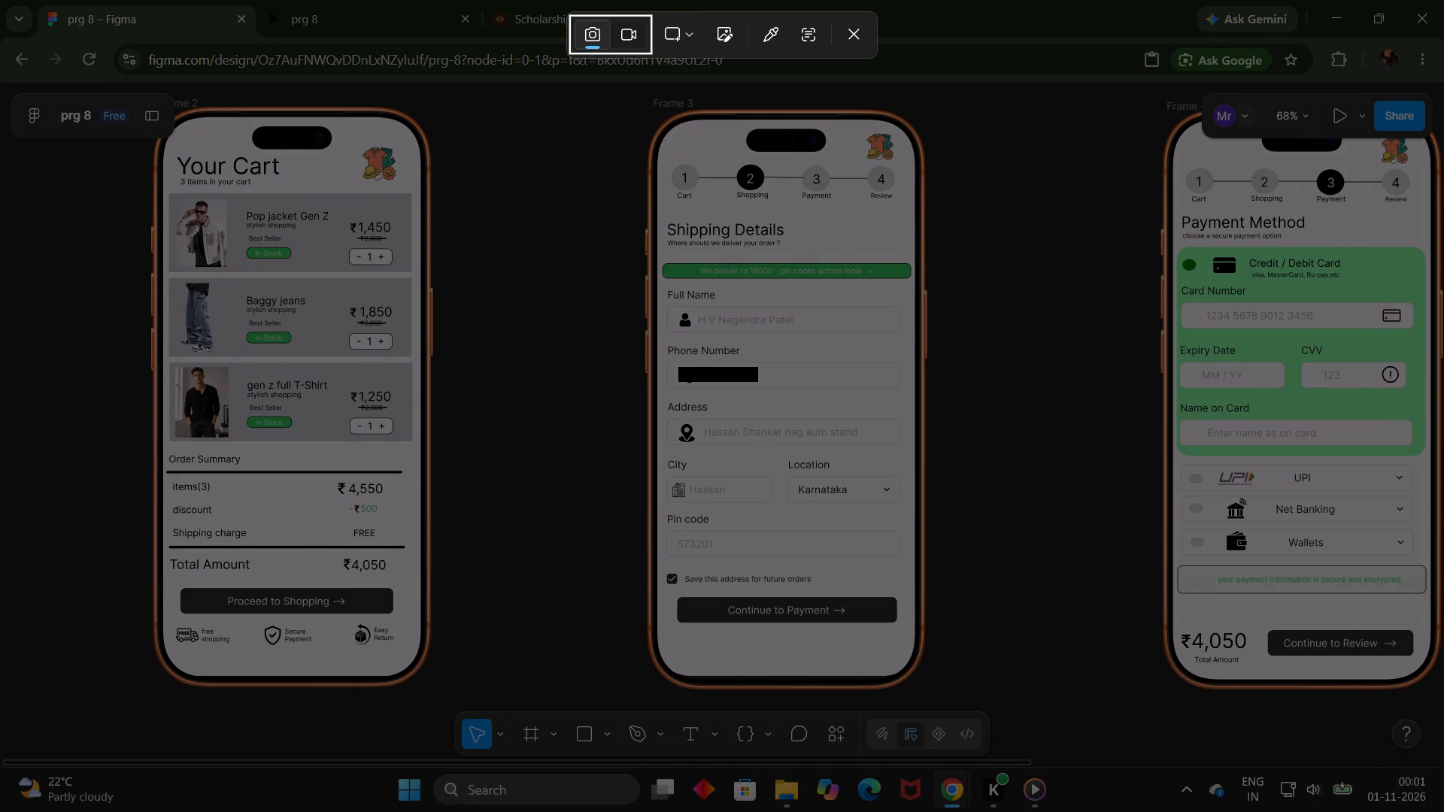
drag(648, 101, 864, 631)
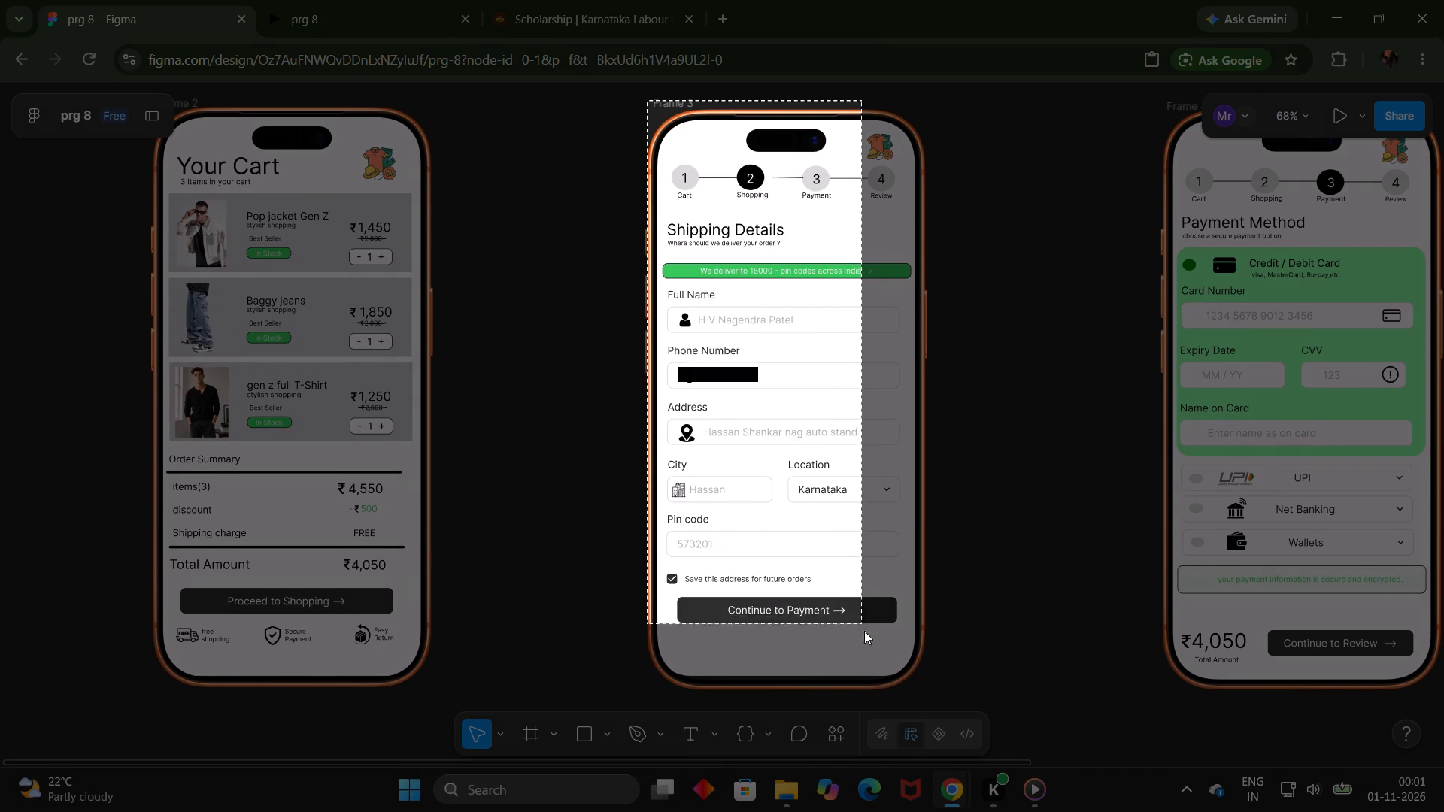
drag(864, 631, 931, 694)
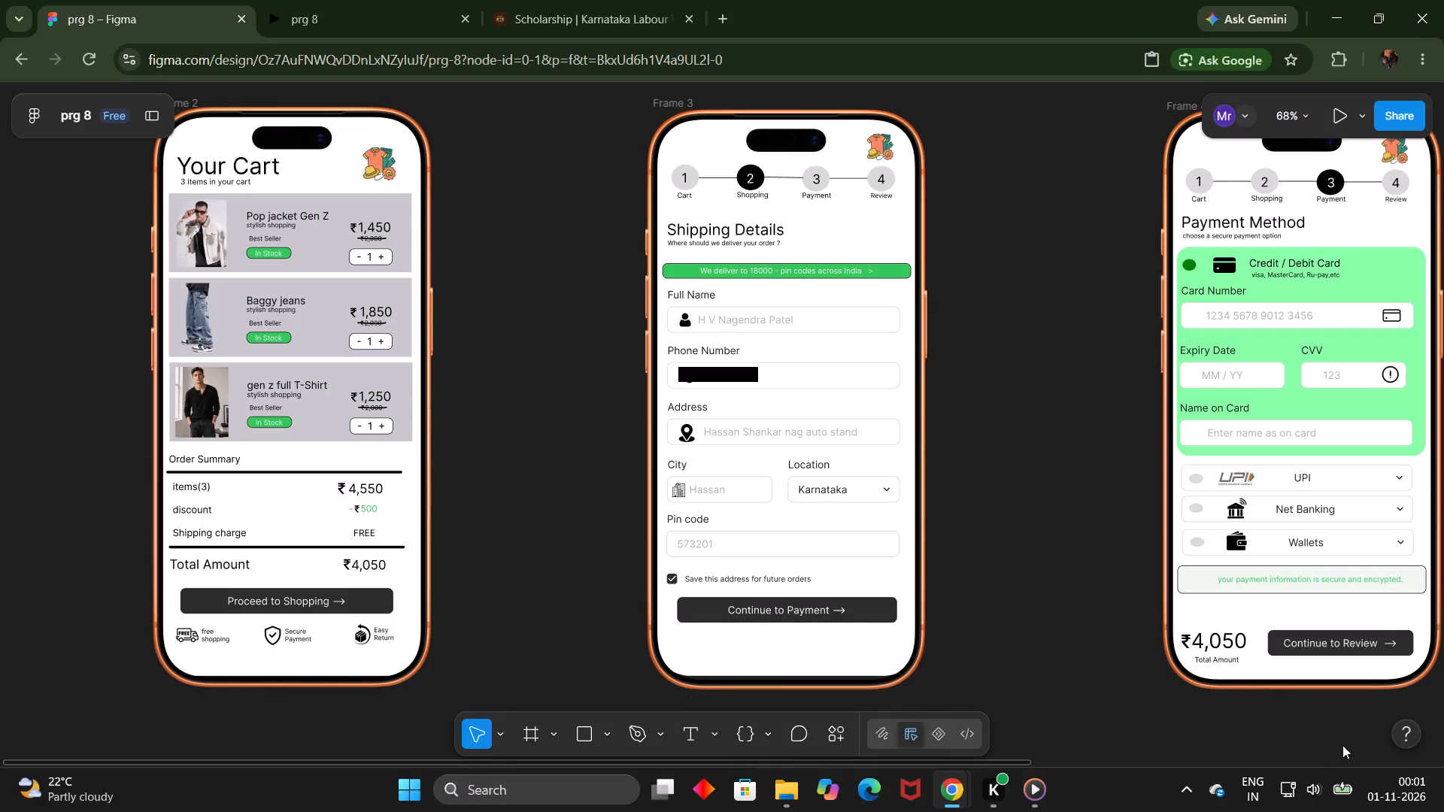
click(1306, 641)
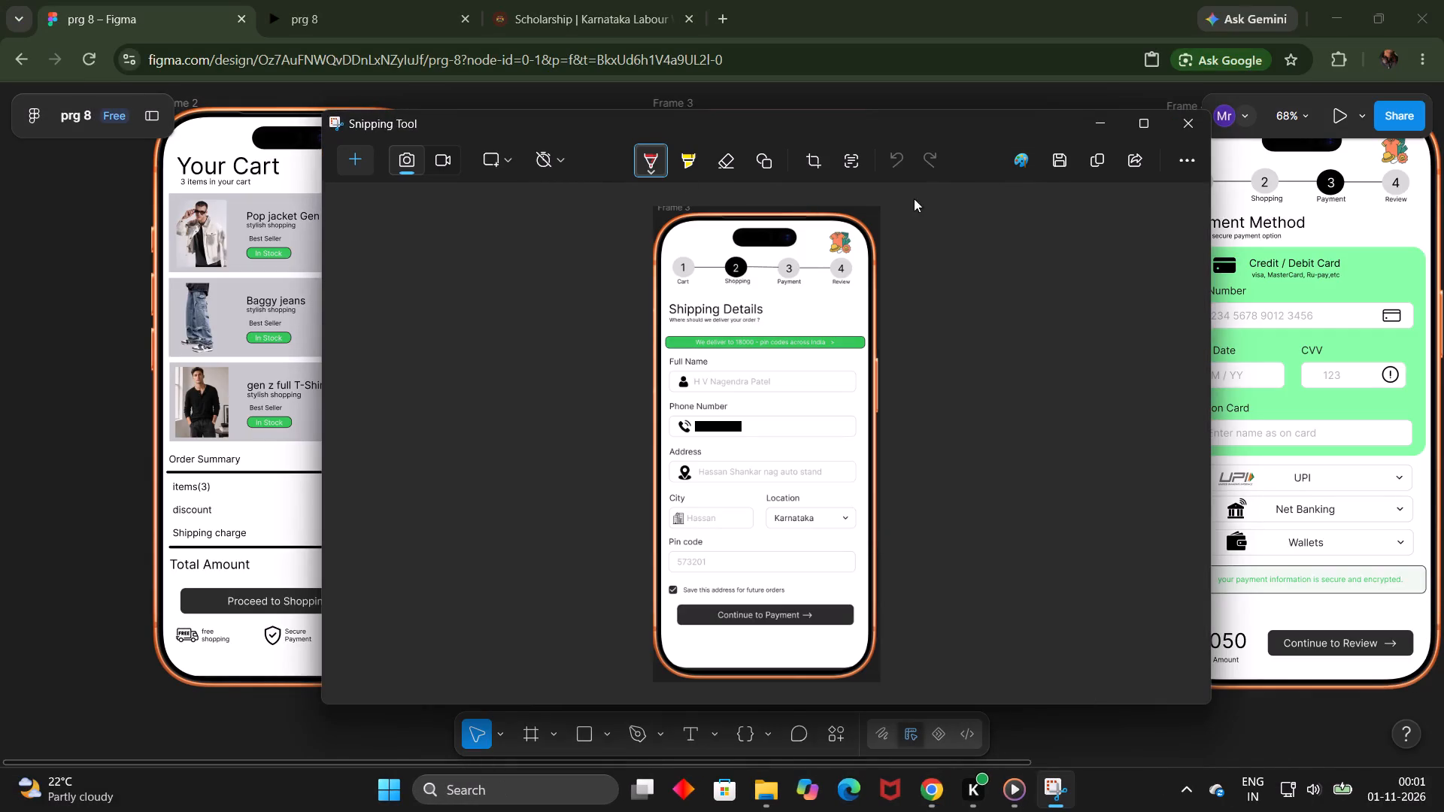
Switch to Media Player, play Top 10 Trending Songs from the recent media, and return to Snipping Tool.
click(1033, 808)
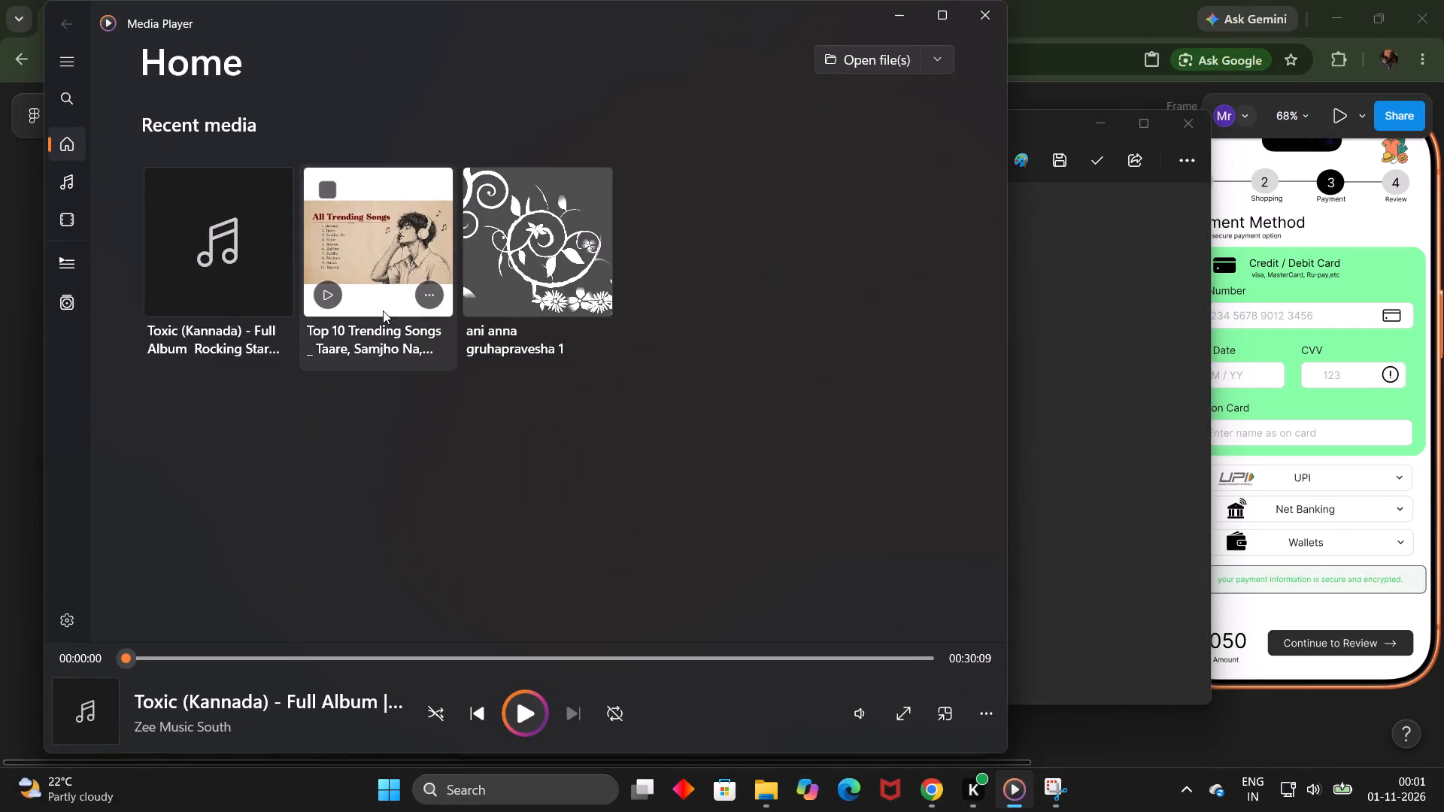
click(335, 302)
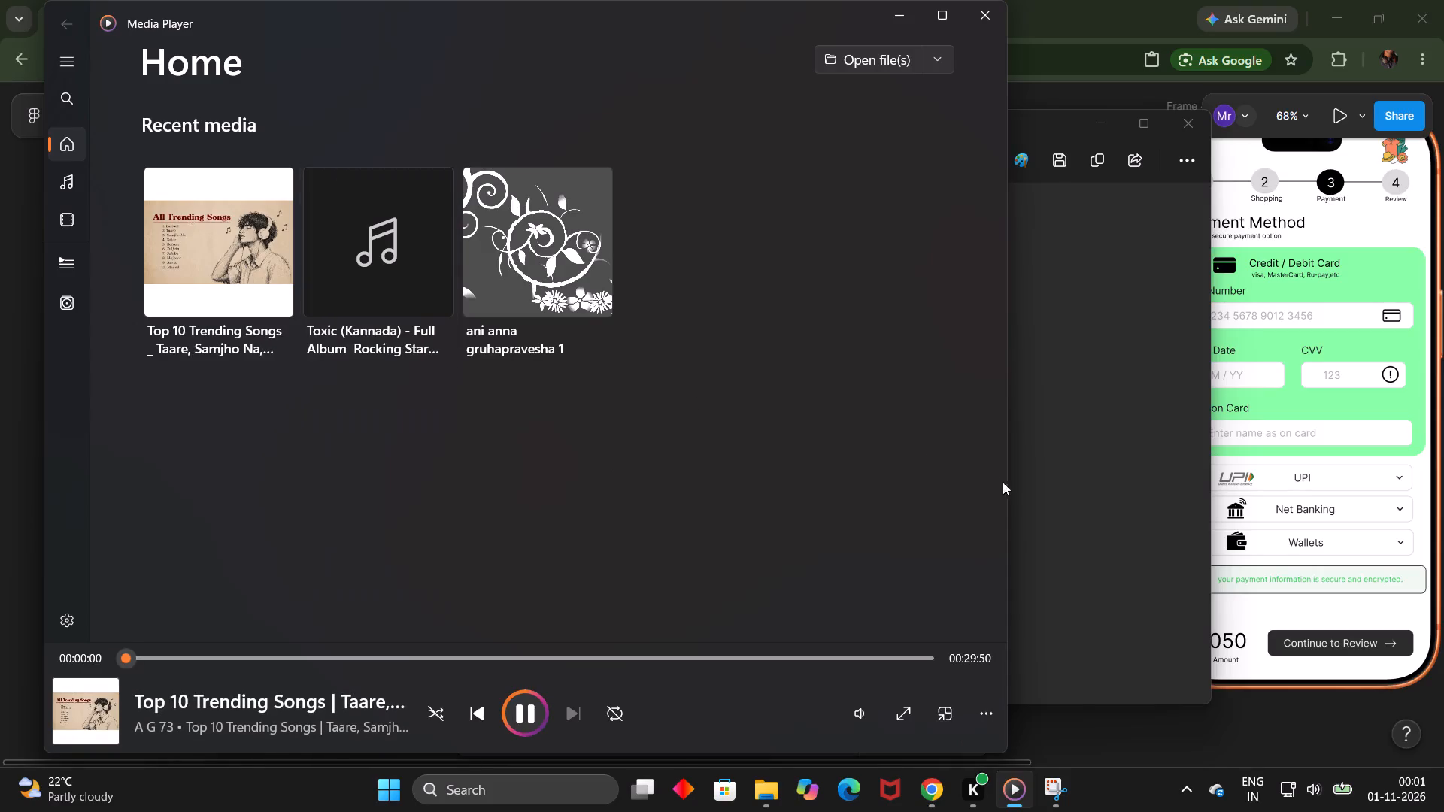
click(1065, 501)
Save the Shipping Details snip as the JPG exp8.2 in the Screenshots folder, and close it.
click(1060, 163)
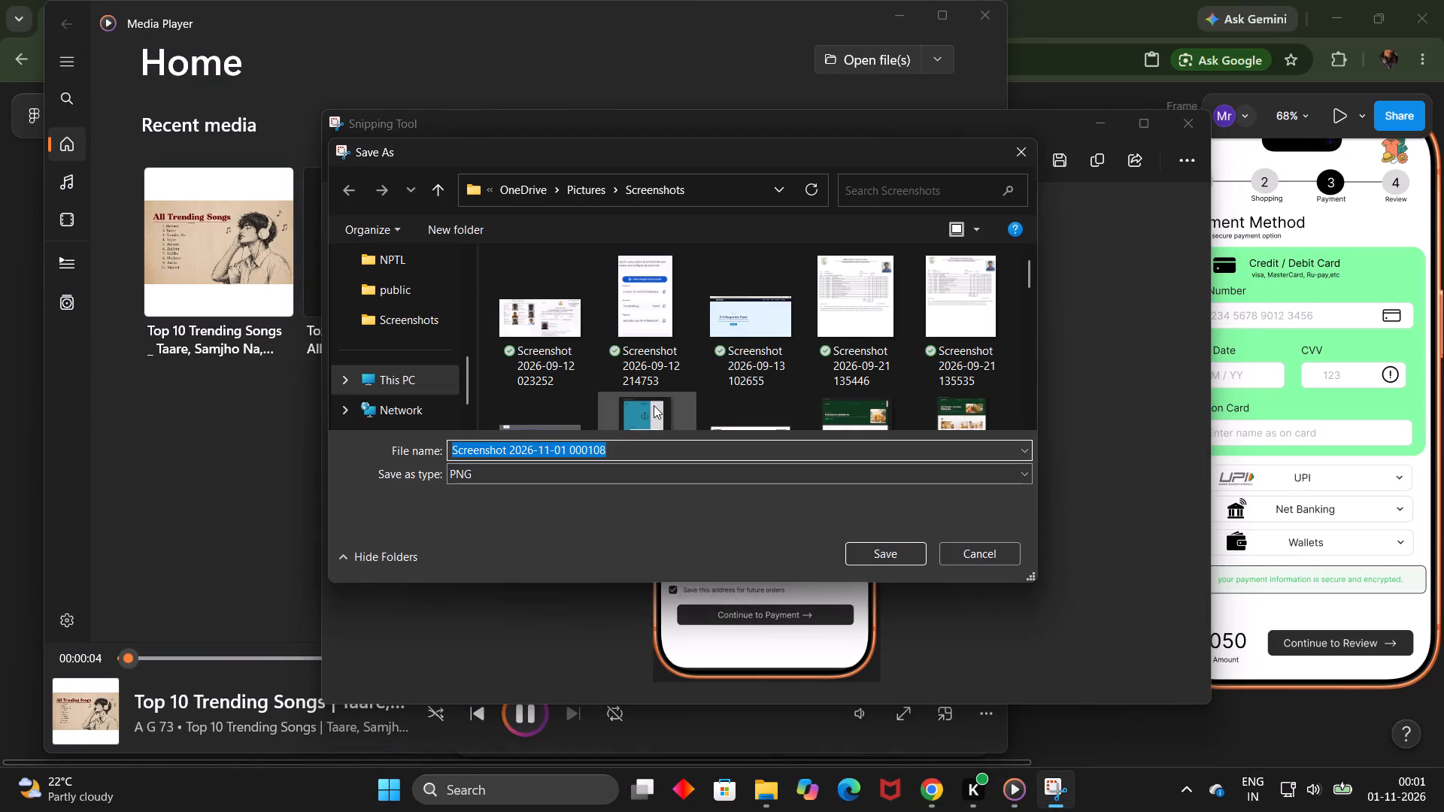
key(BackSpace)
text(Exp)
key(BackSpace)
key(BackSpace)
key(BackSpace)
text(exp)
key(8)
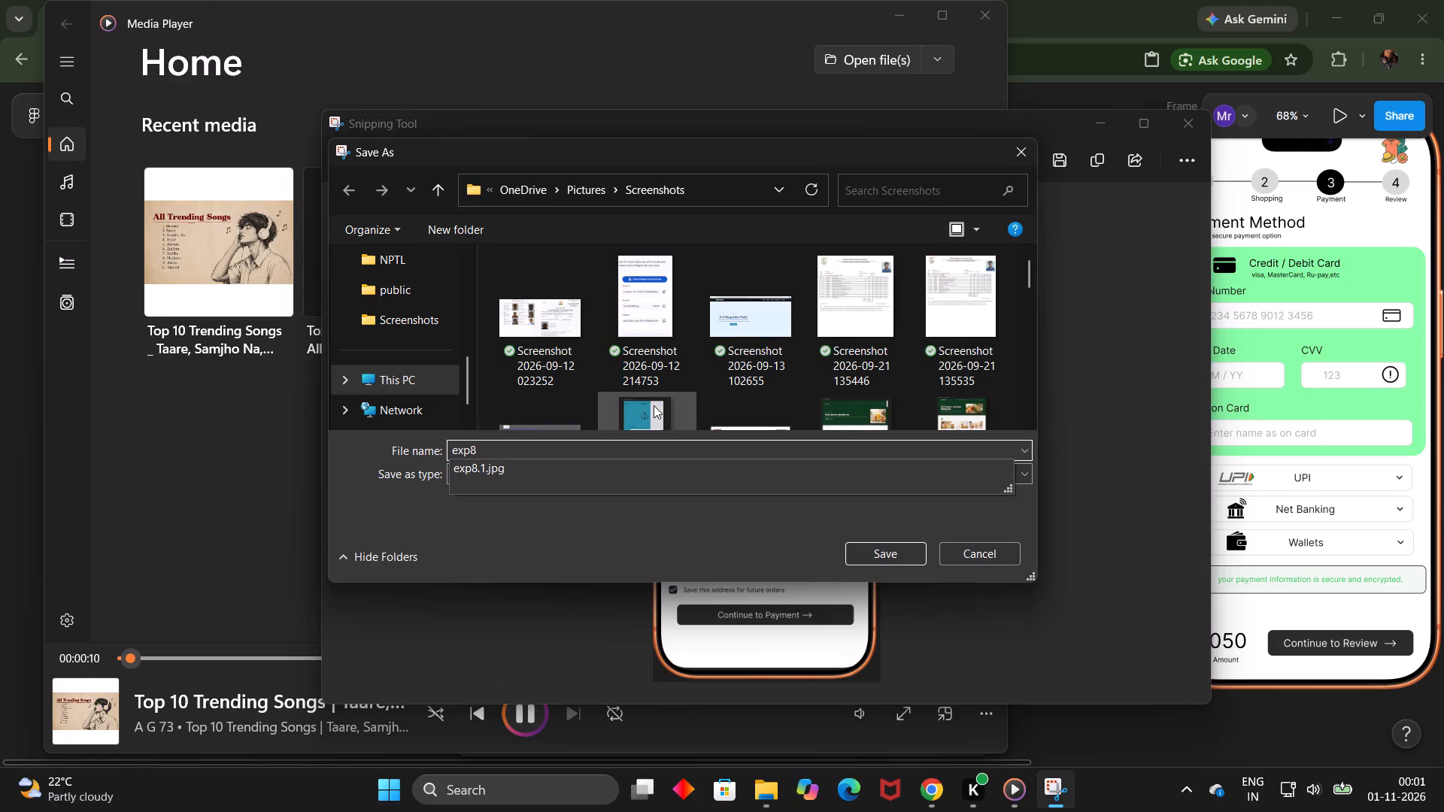
text(.2)
click(574, 469)
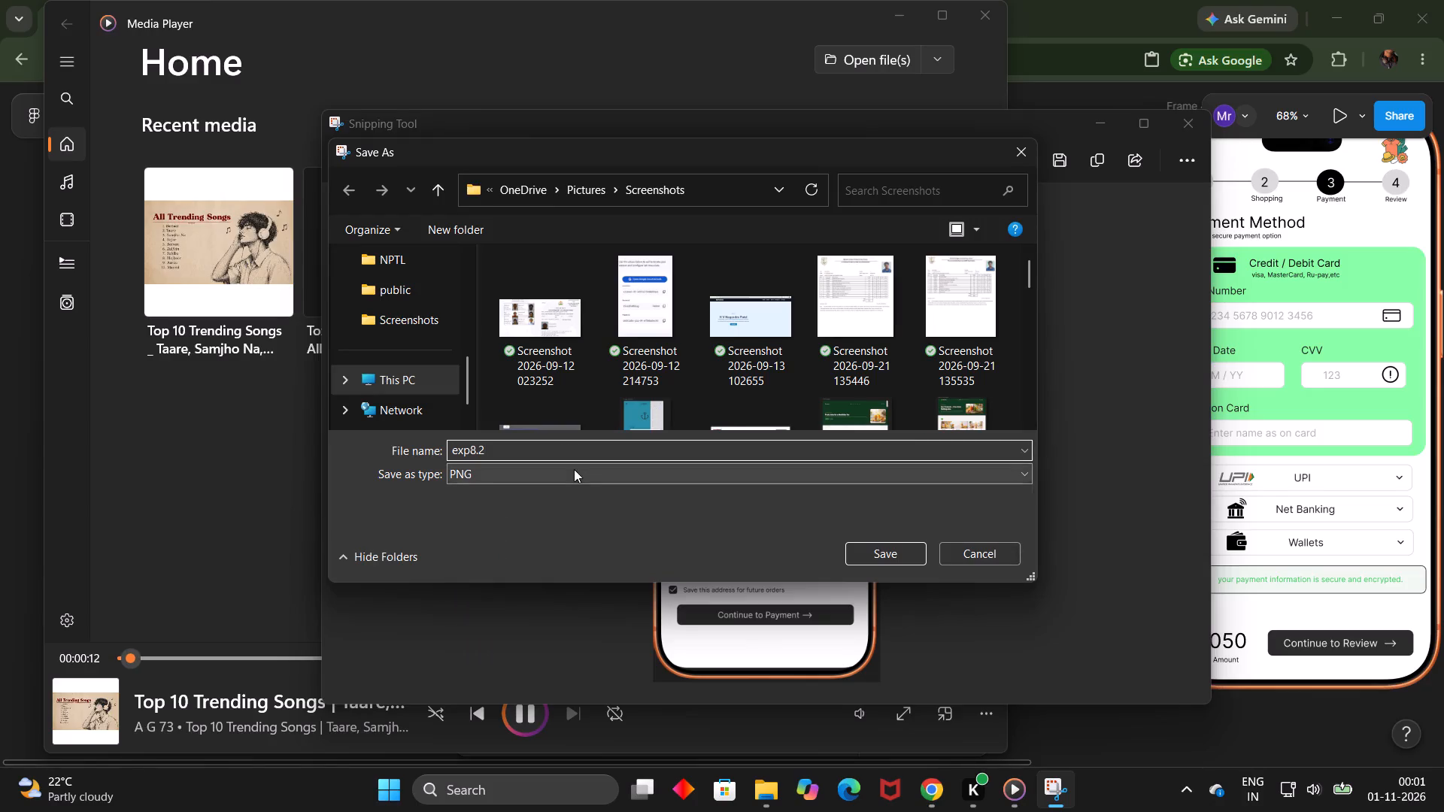
click(545, 502)
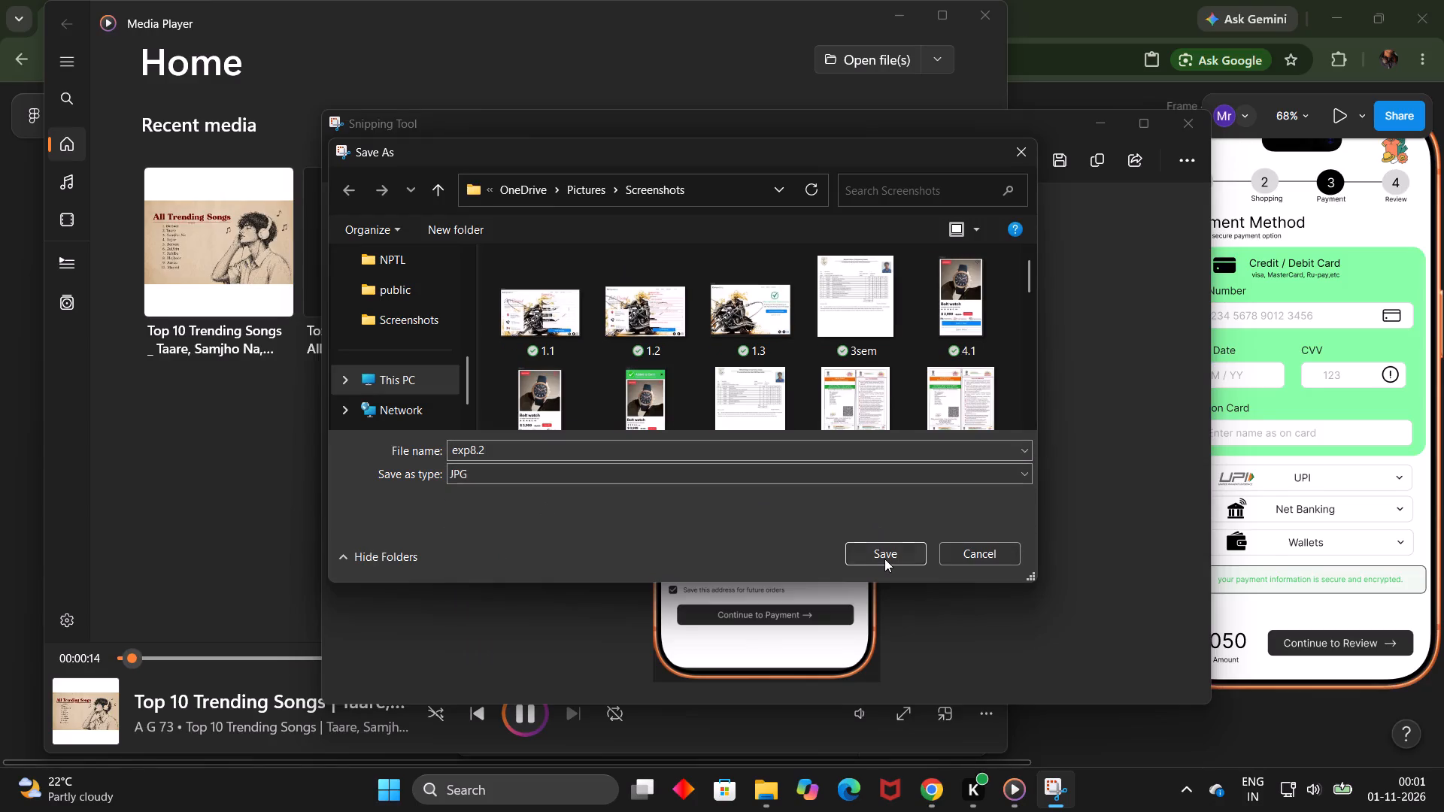
click(884, 559)
click(1189, 127)
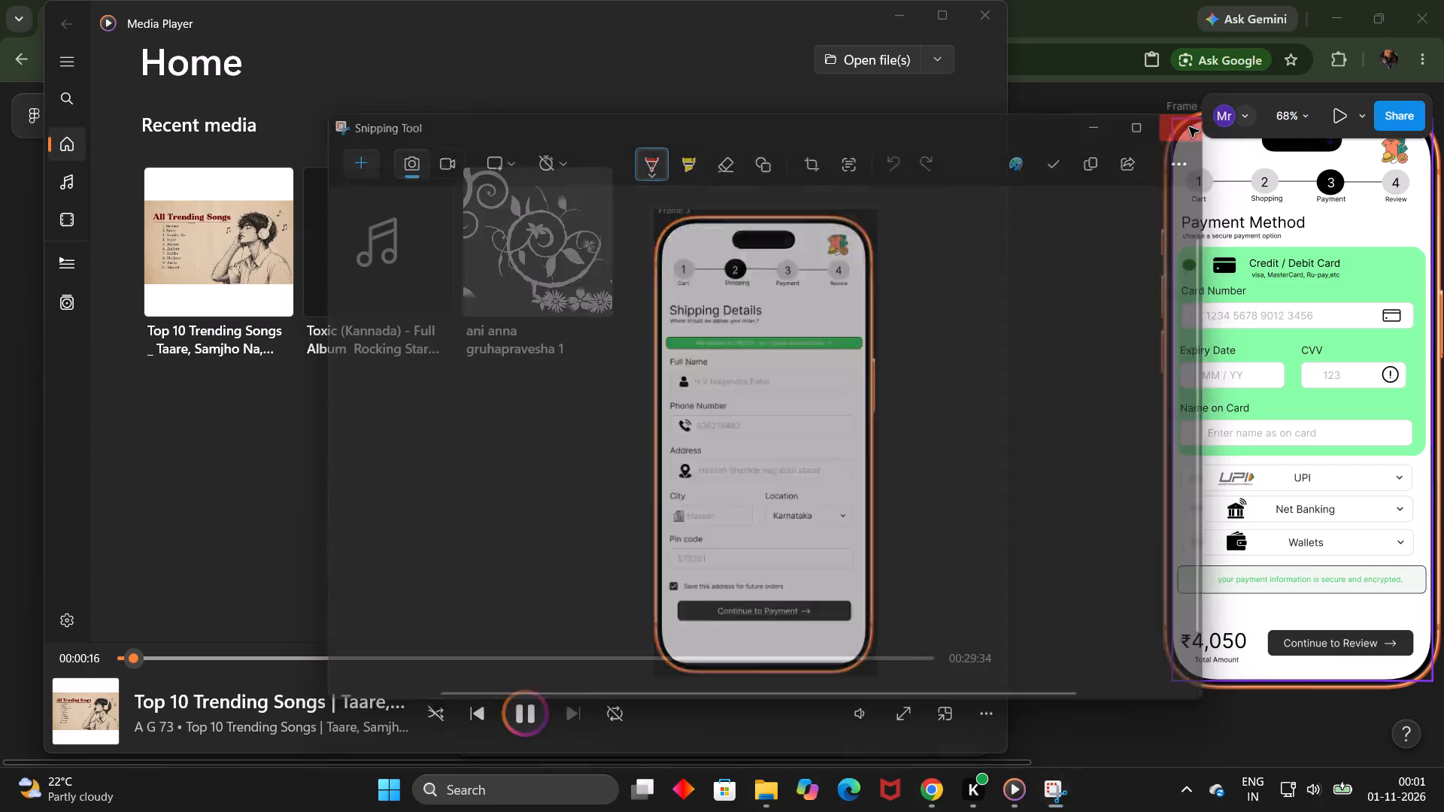
Close and reopen Media Player, play Top 10 Trending Songs, and return to the Figma design.
click(992, 17)
scroll(1051, 247, left, 2)
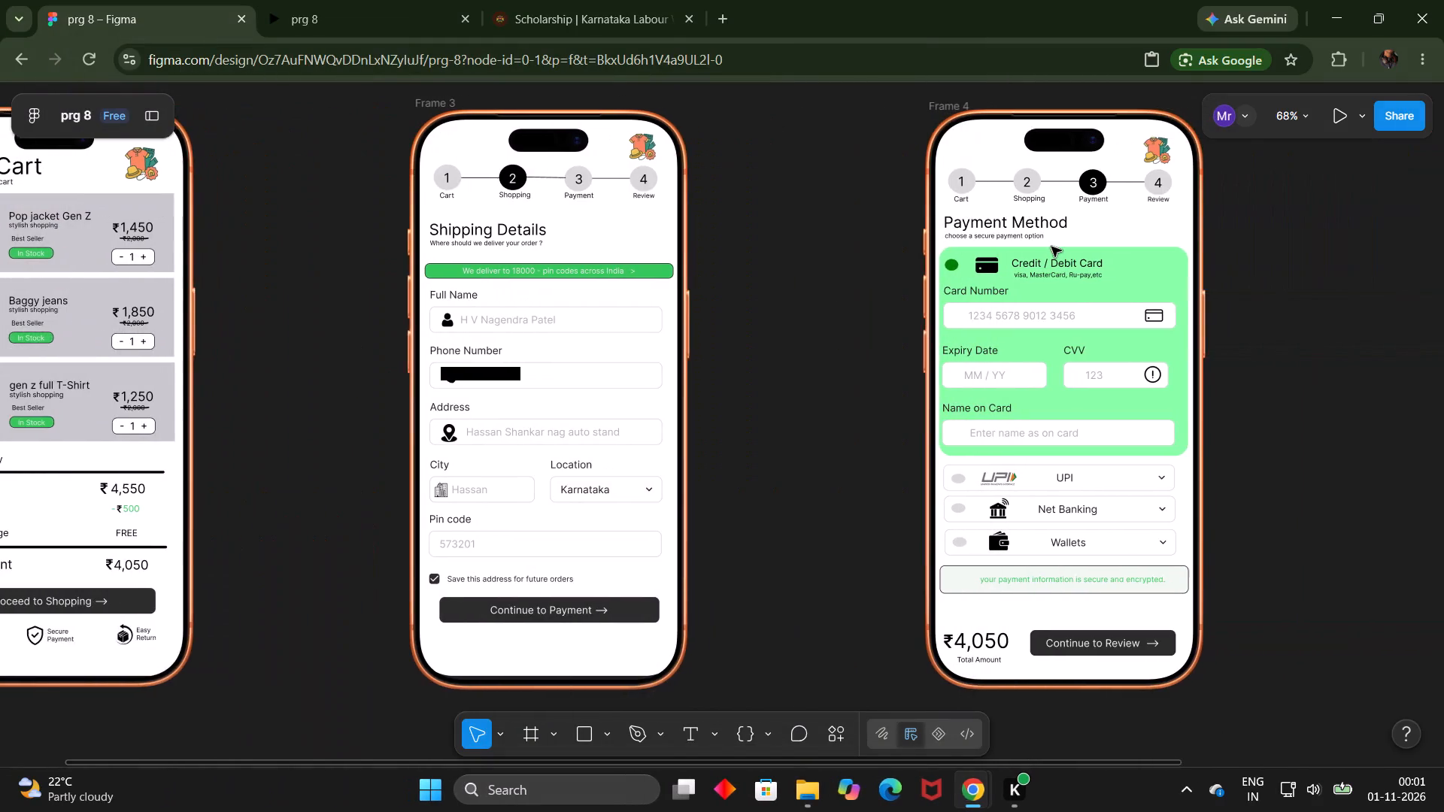
scroll(1051, 247, left, 1)
click(623, 773)
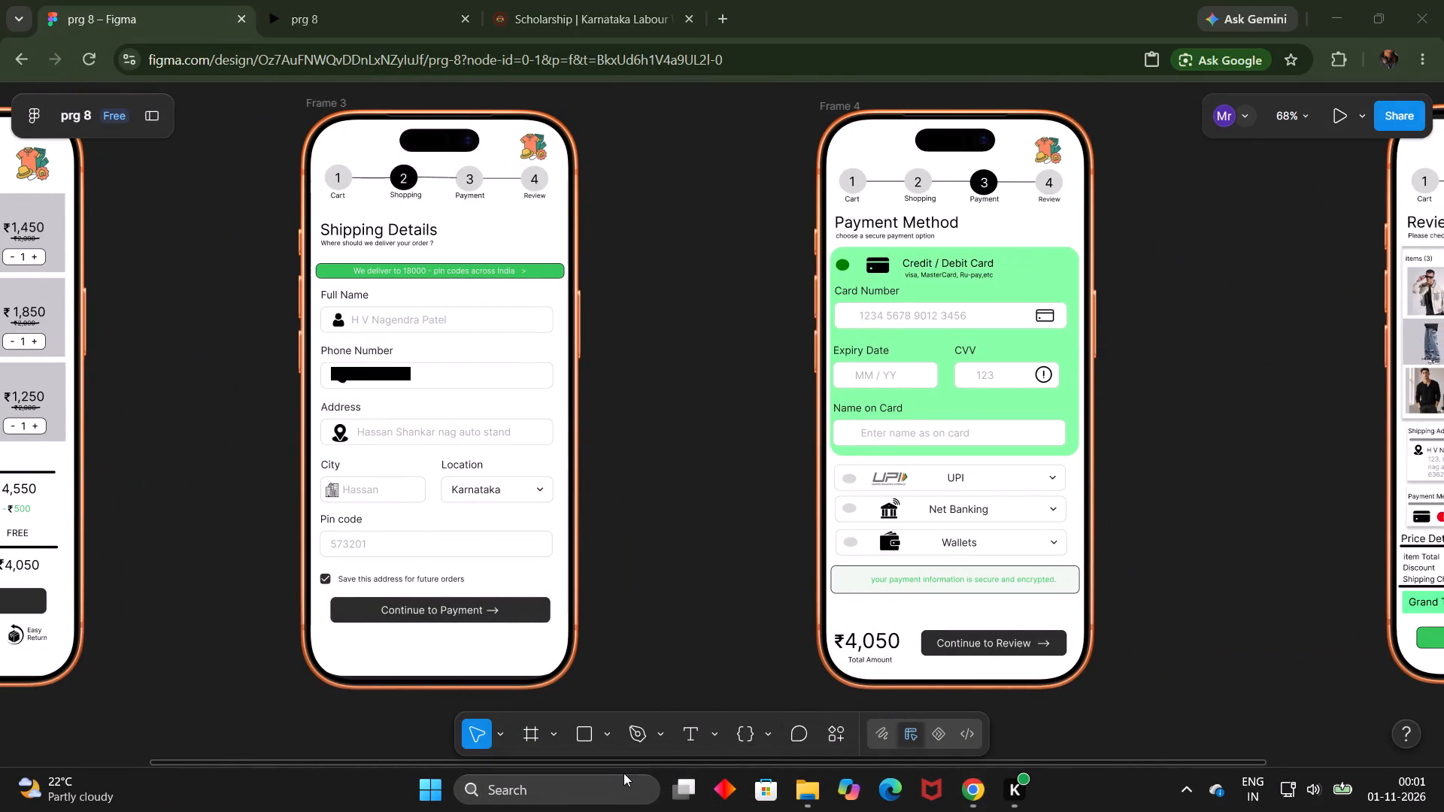
click(617, 784)
click(636, 149)
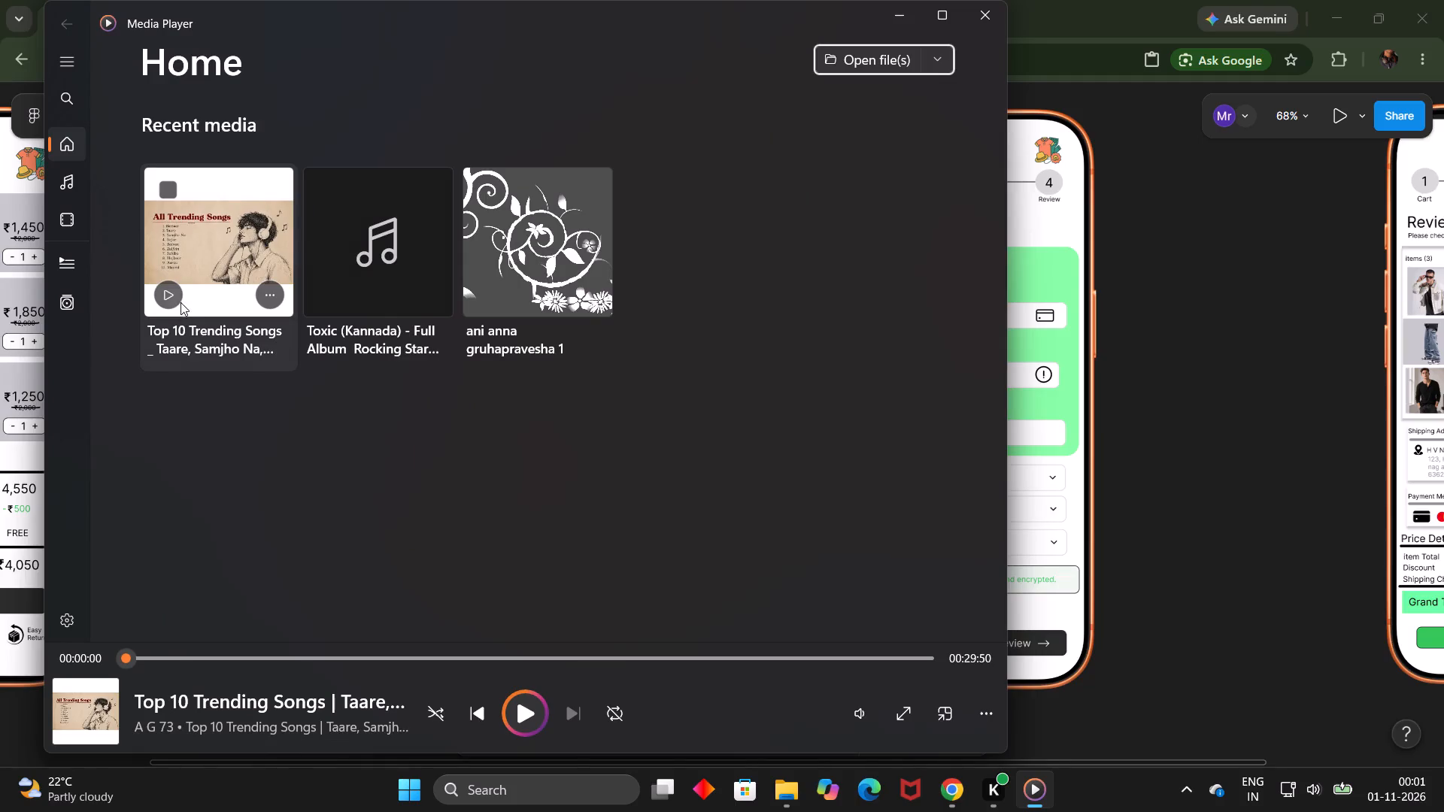
click(173, 300)
click(1289, 504)
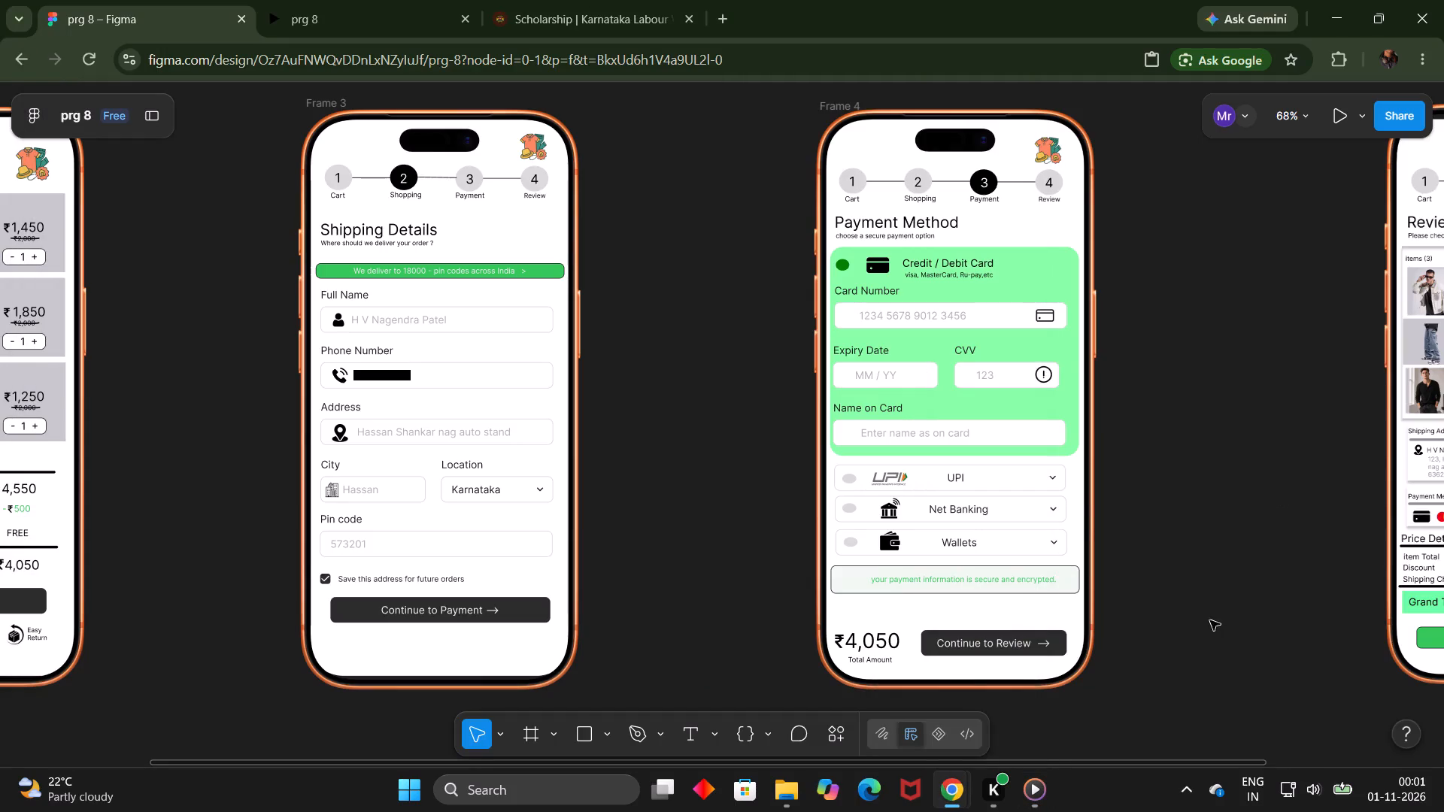
Snip a rectangle around the whole Payment Method phone frame.
scroll(1198, 644, left, 2)
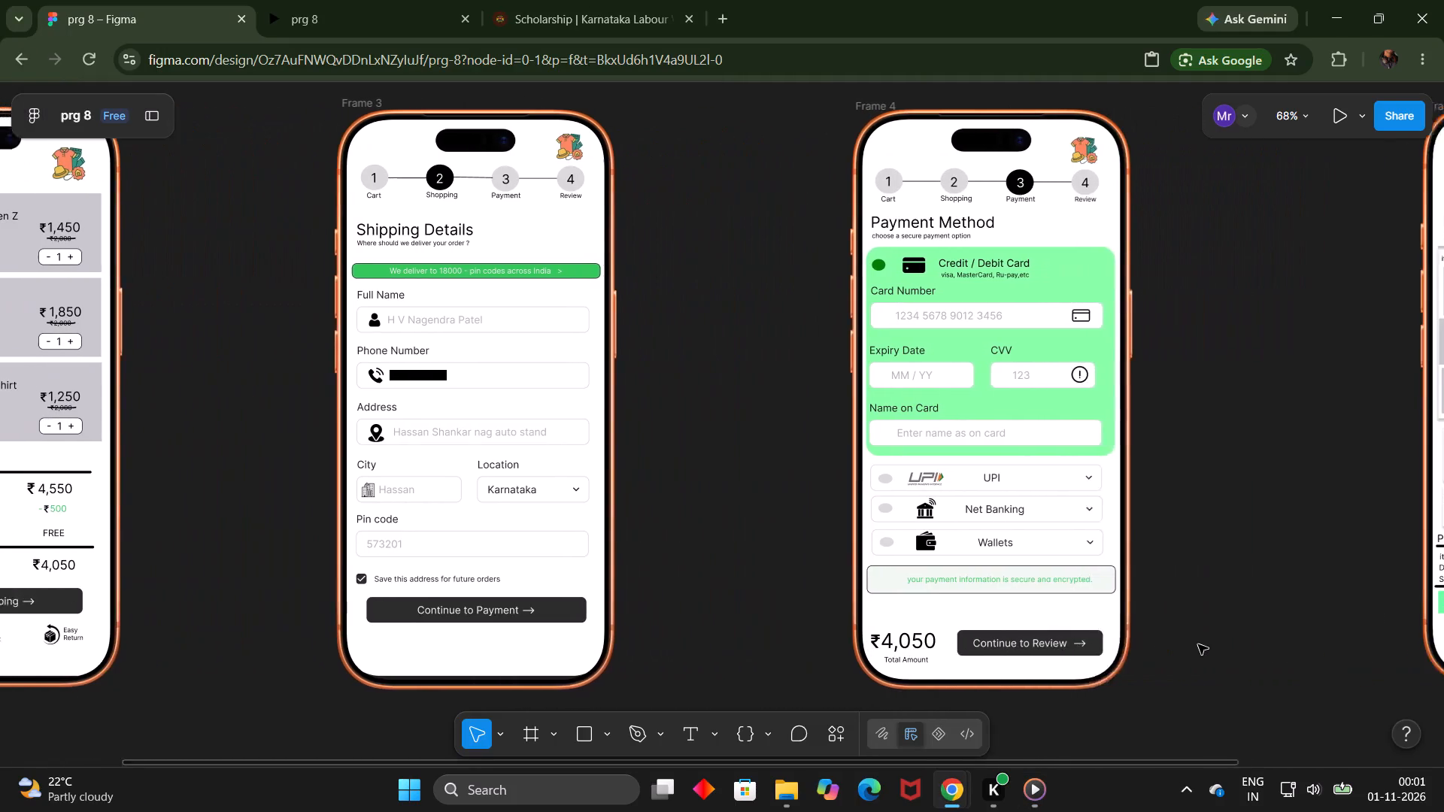
scroll(1198, 644, left, 2)
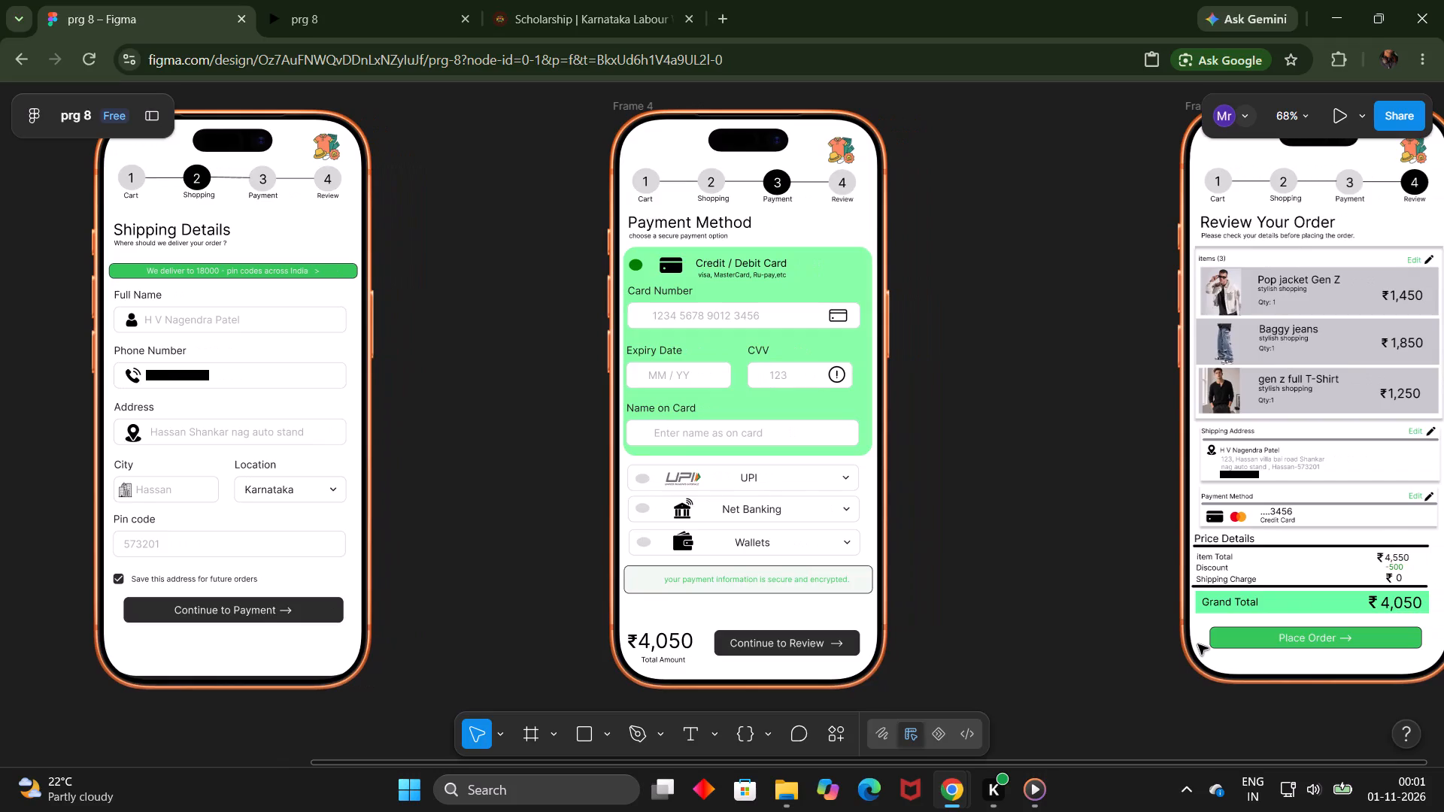
key(Print)
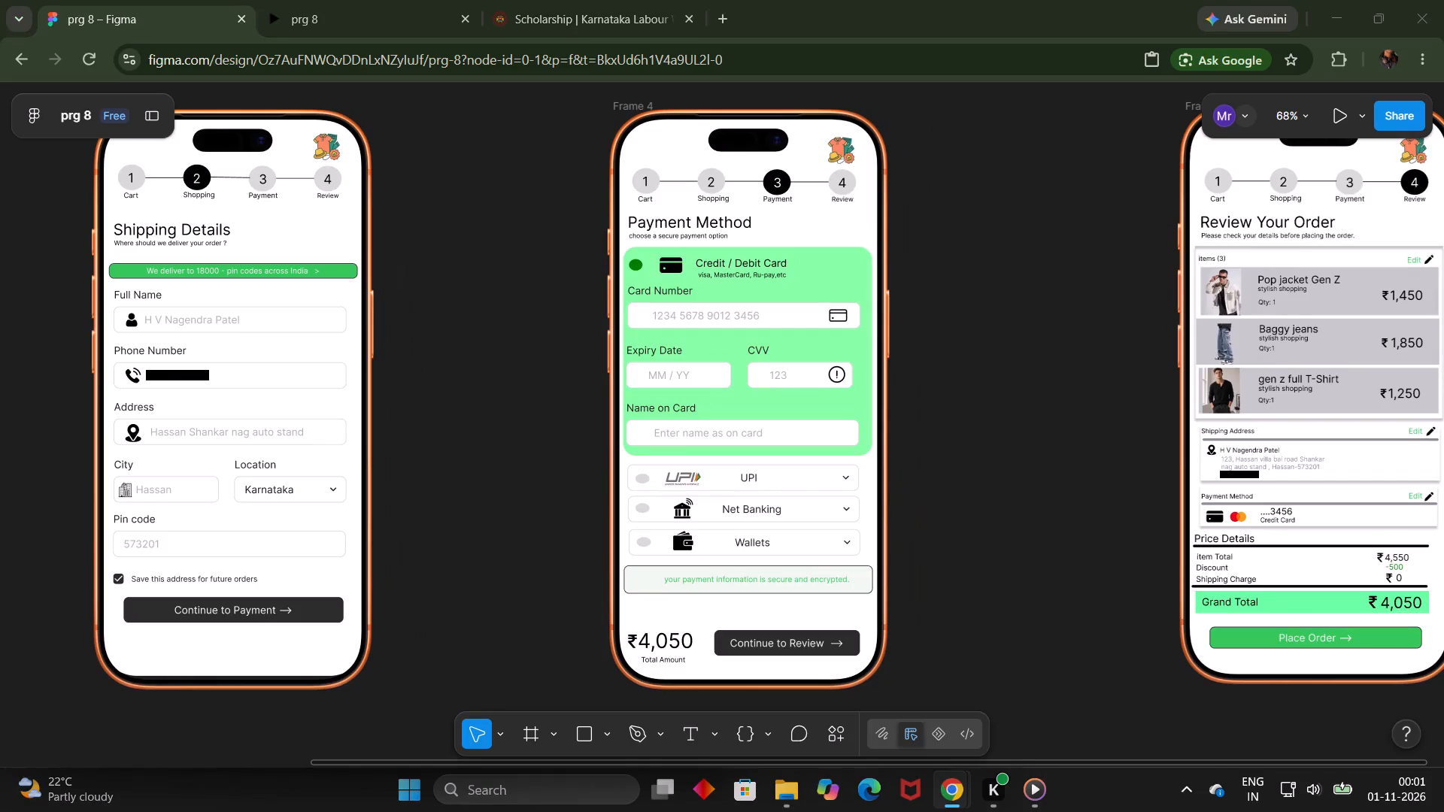
drag(596, 101, 912, 691)
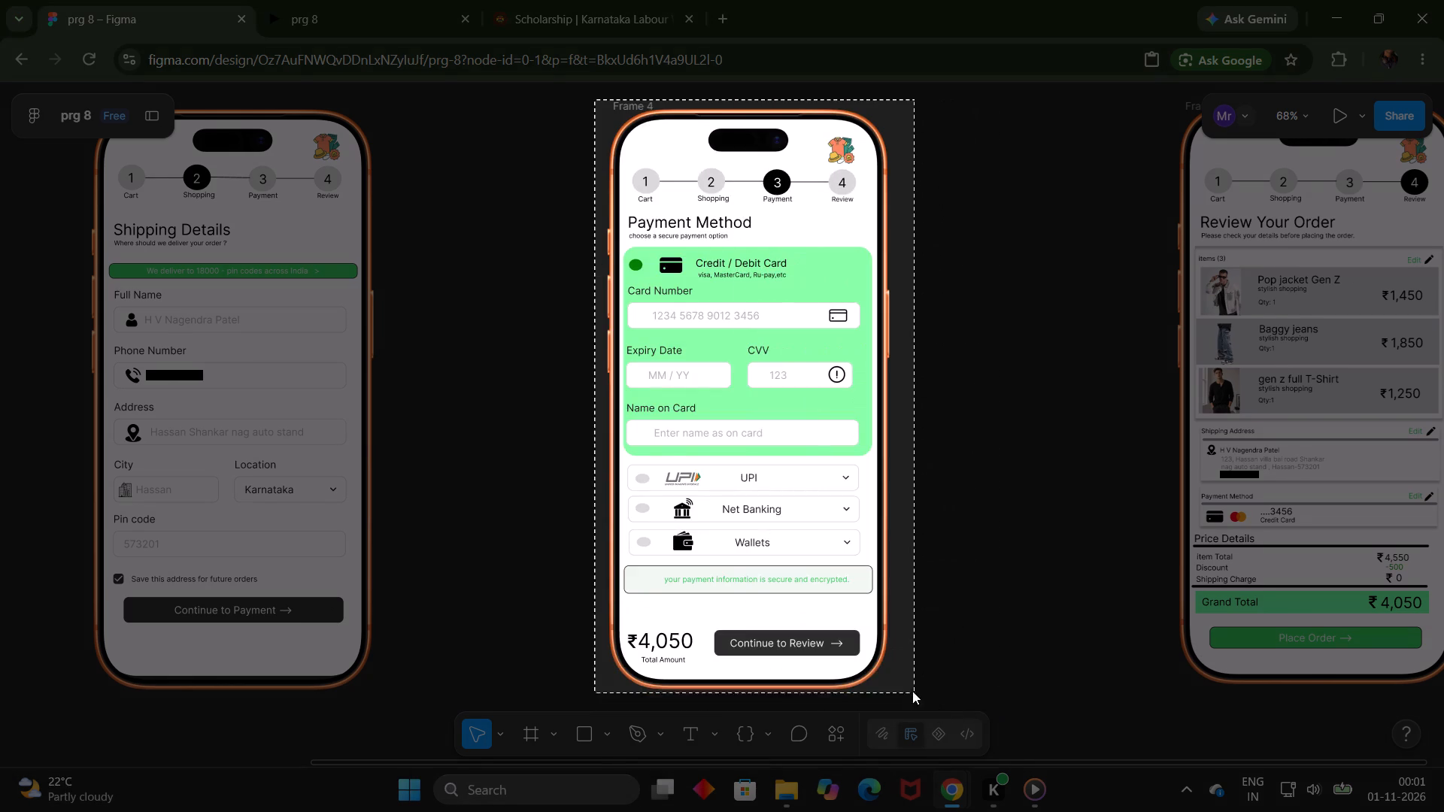
drag(912, 691, 897, 695)
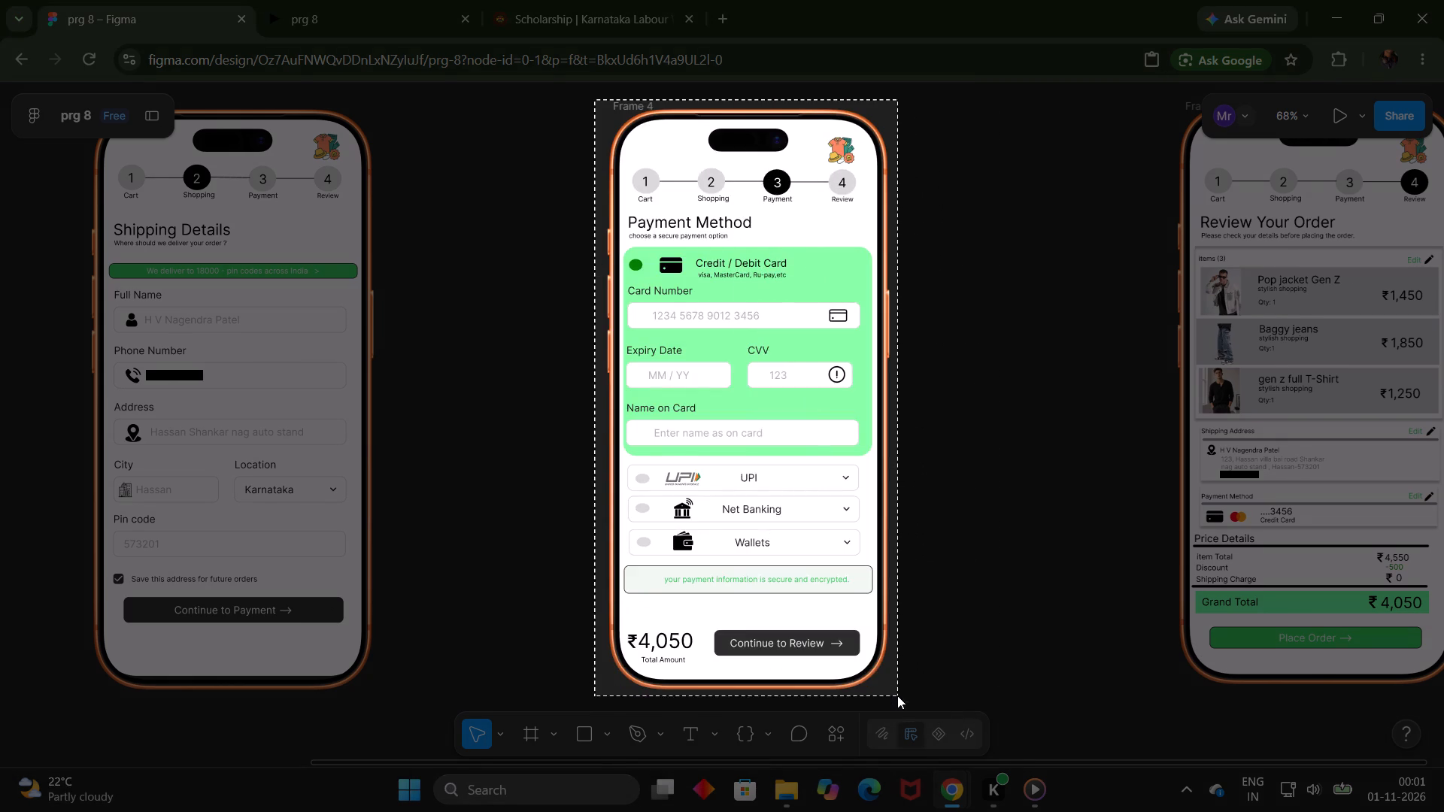
drag(897, 695, 897, 698)
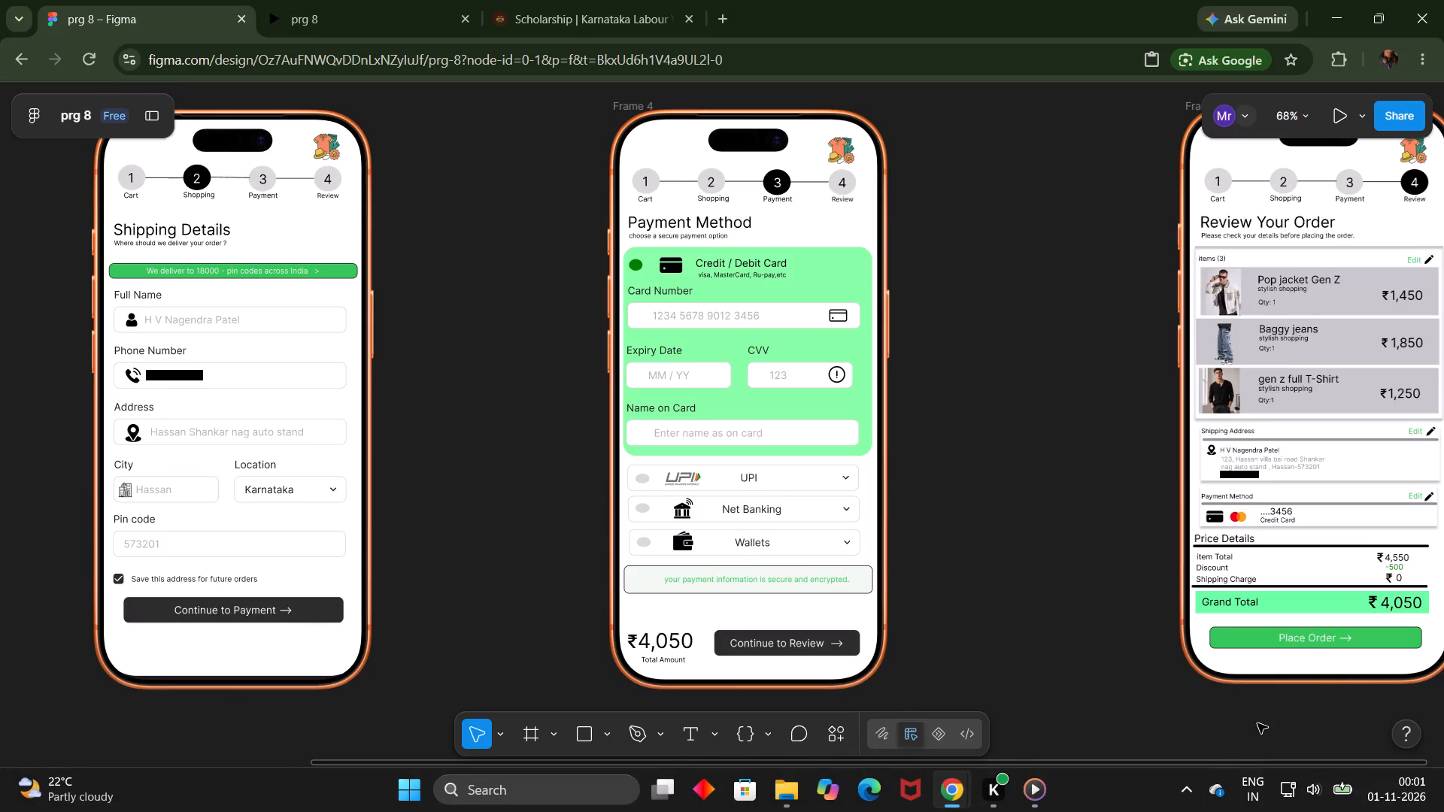
Open the Payment Method snip in Snipping Tool, save it as the JPG exp8.3 in the Screenshots folder, and close it.
click(1282, 624)
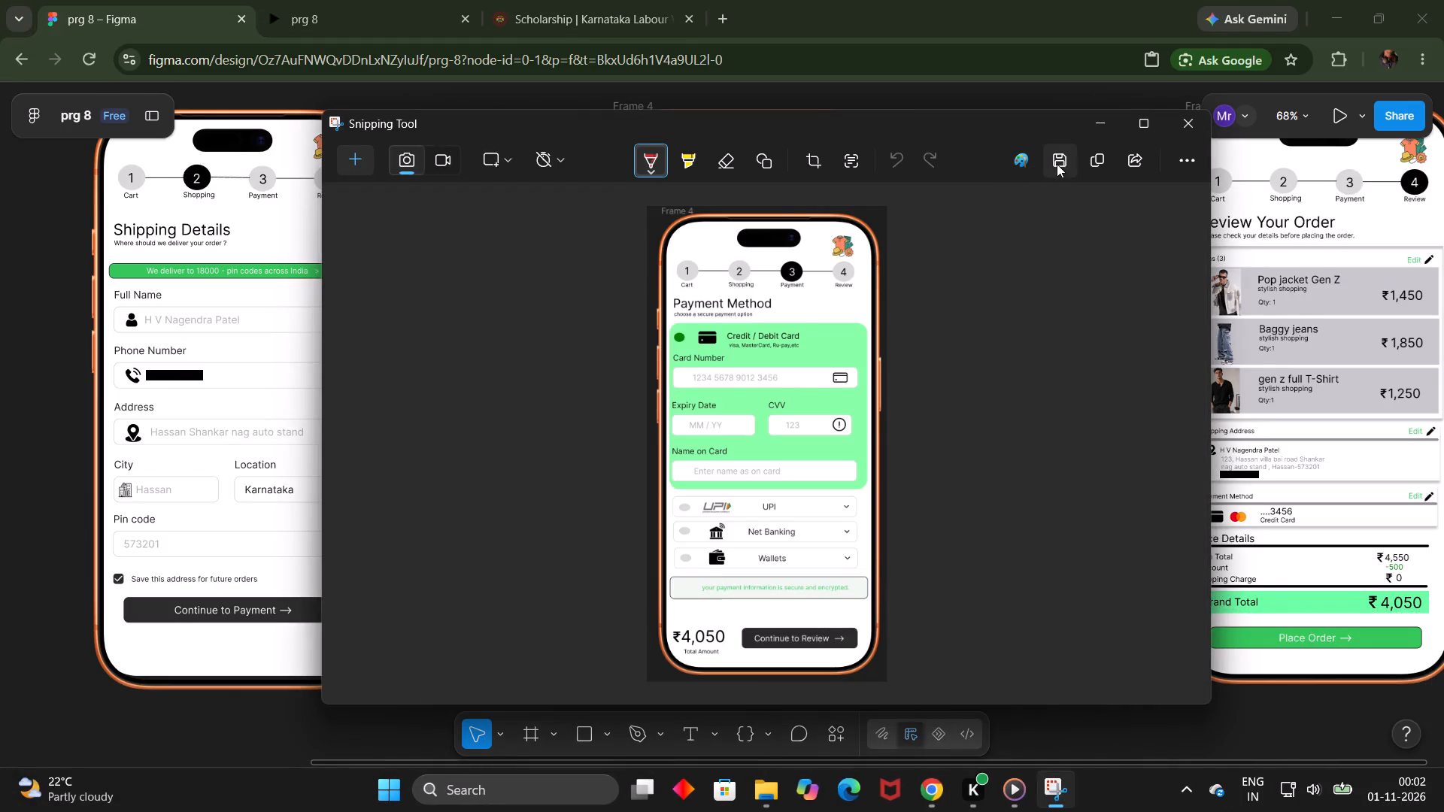
click(1057, 164)
click(537, 468)
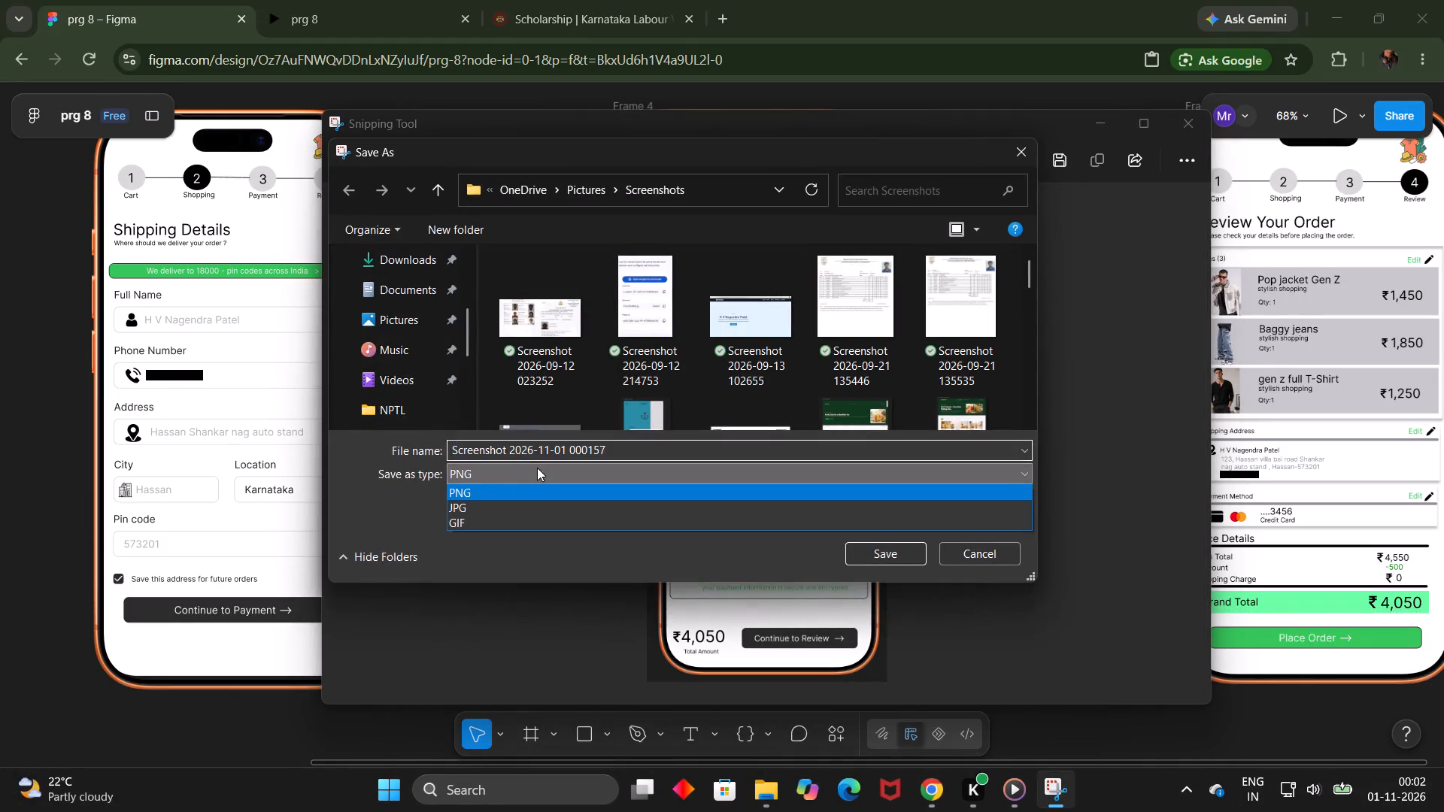
click(517, 501)
click(589, 451)
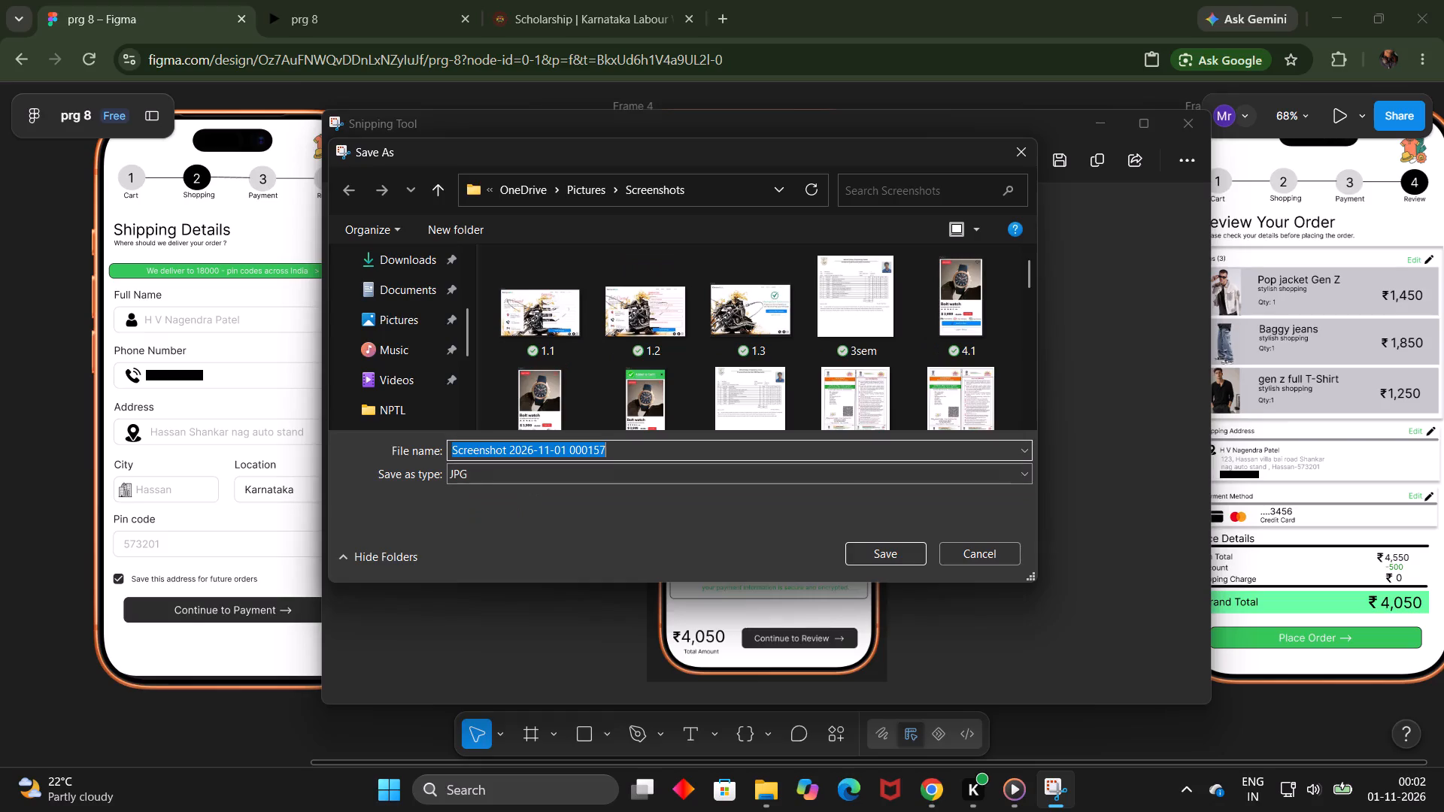
key(BackSpace)
text(exp)
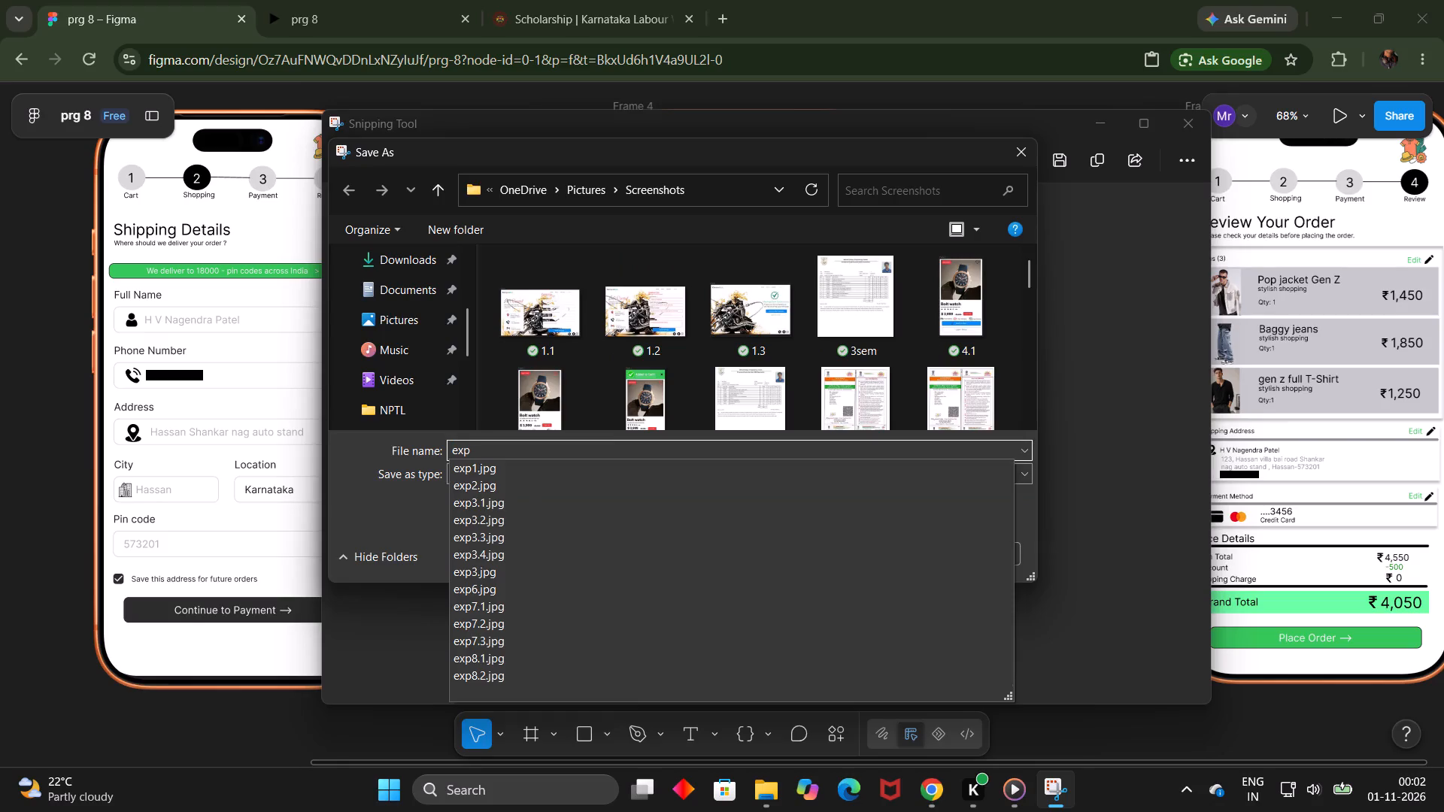
key(8)
text(.3)
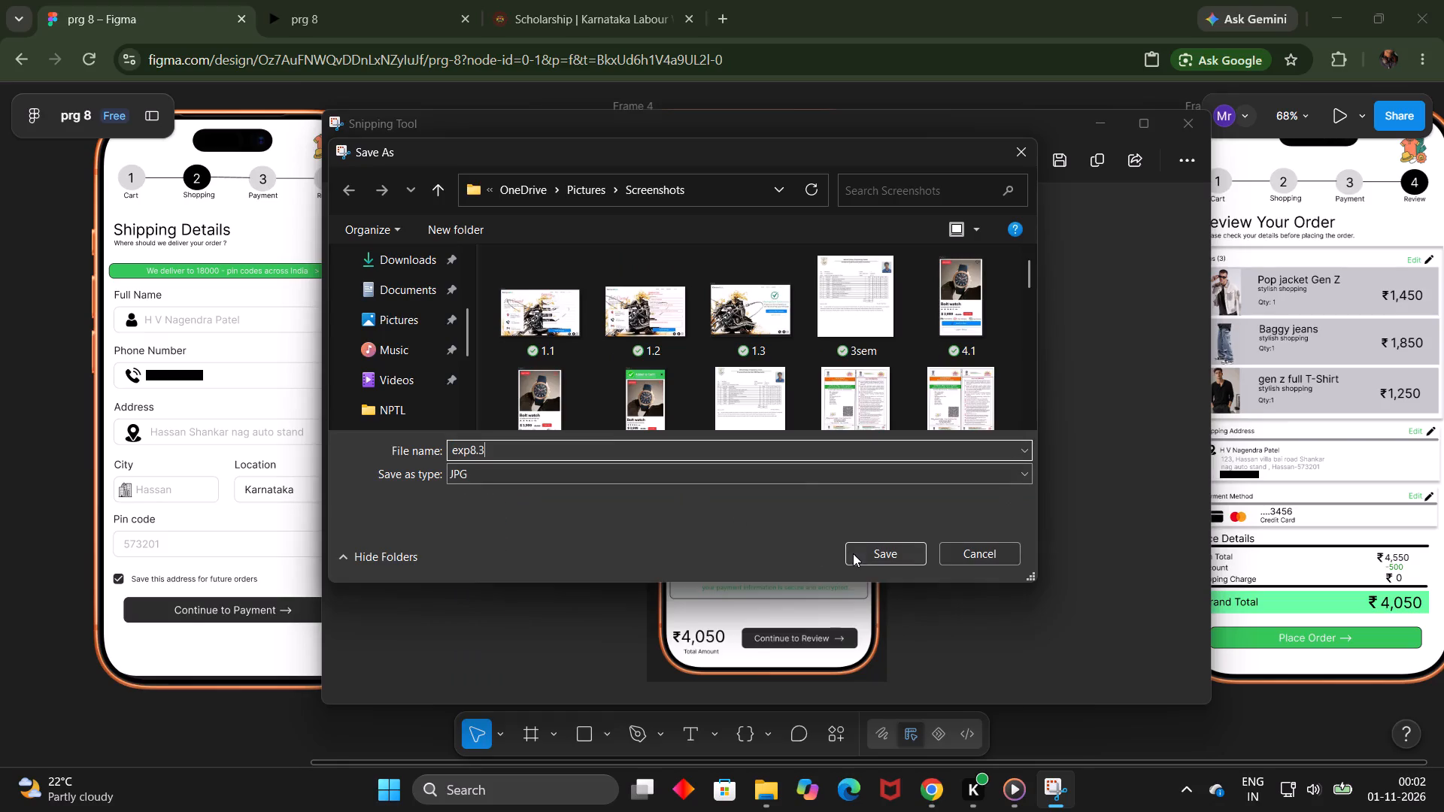
click(854, 553)
click(1203, 126)
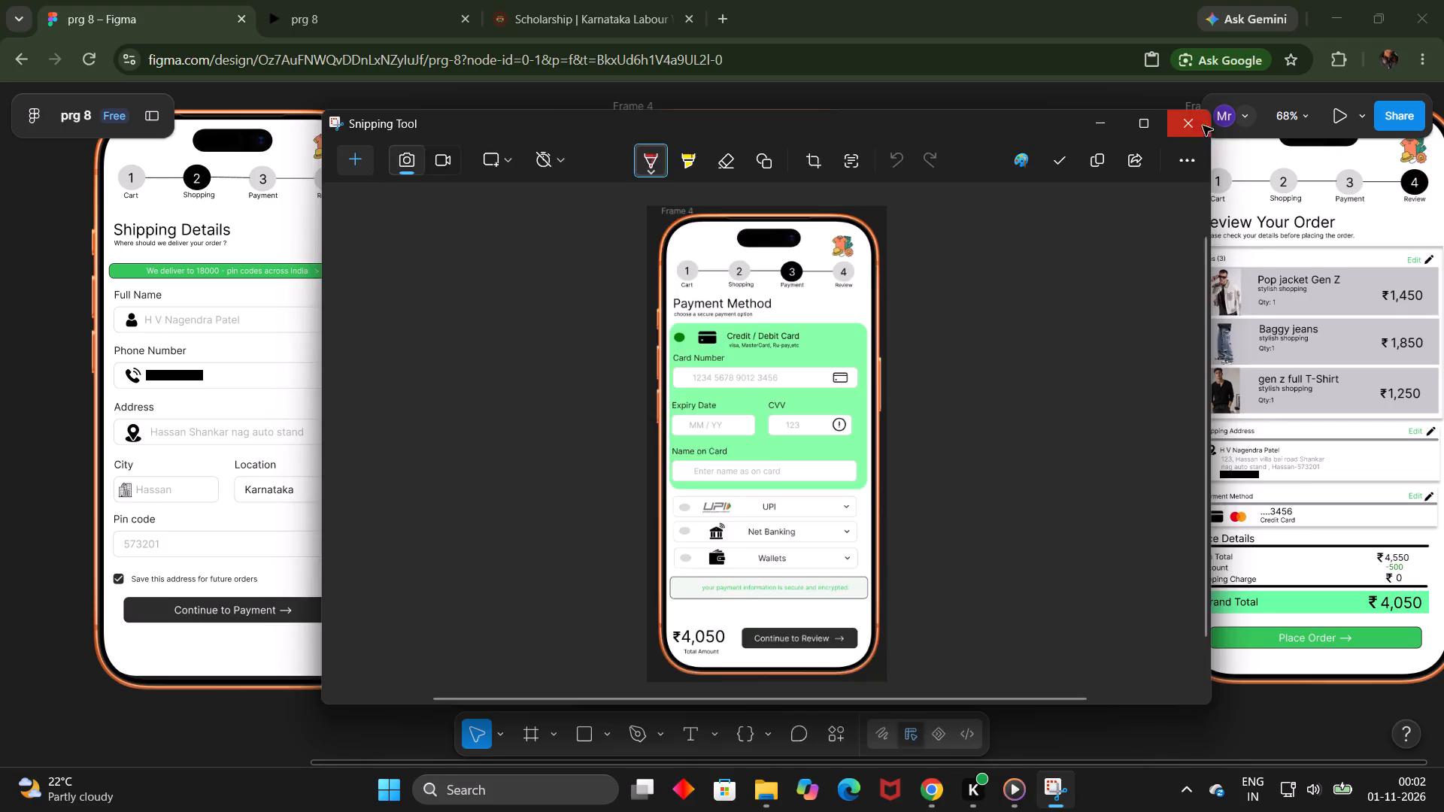
Move the iPhone 17 Pro mockup on the Review Your Order screen slightly down around its contents.
scroll(1044, 355, left, 3)
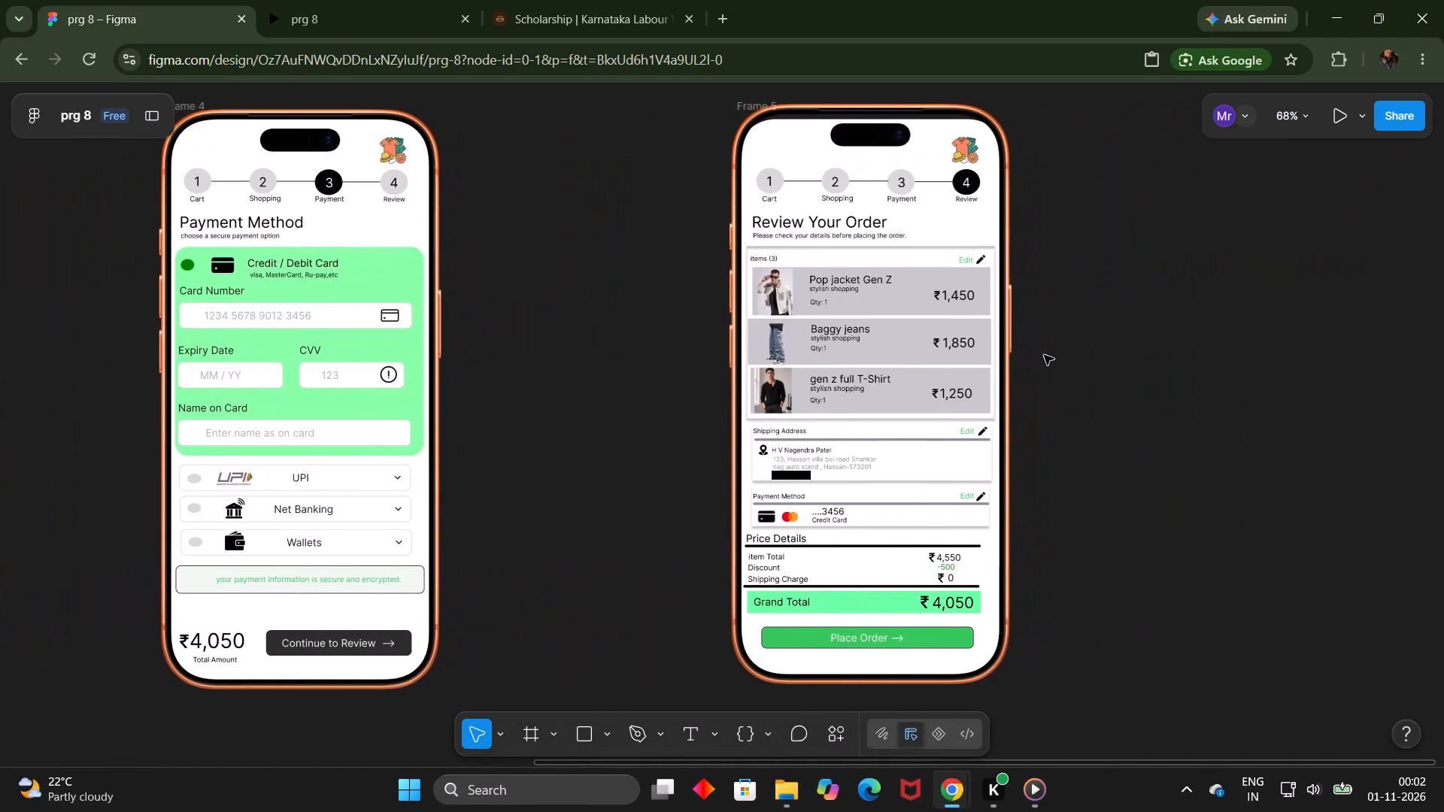
scroll(1044, 355, left, 1)
click(871, 153)
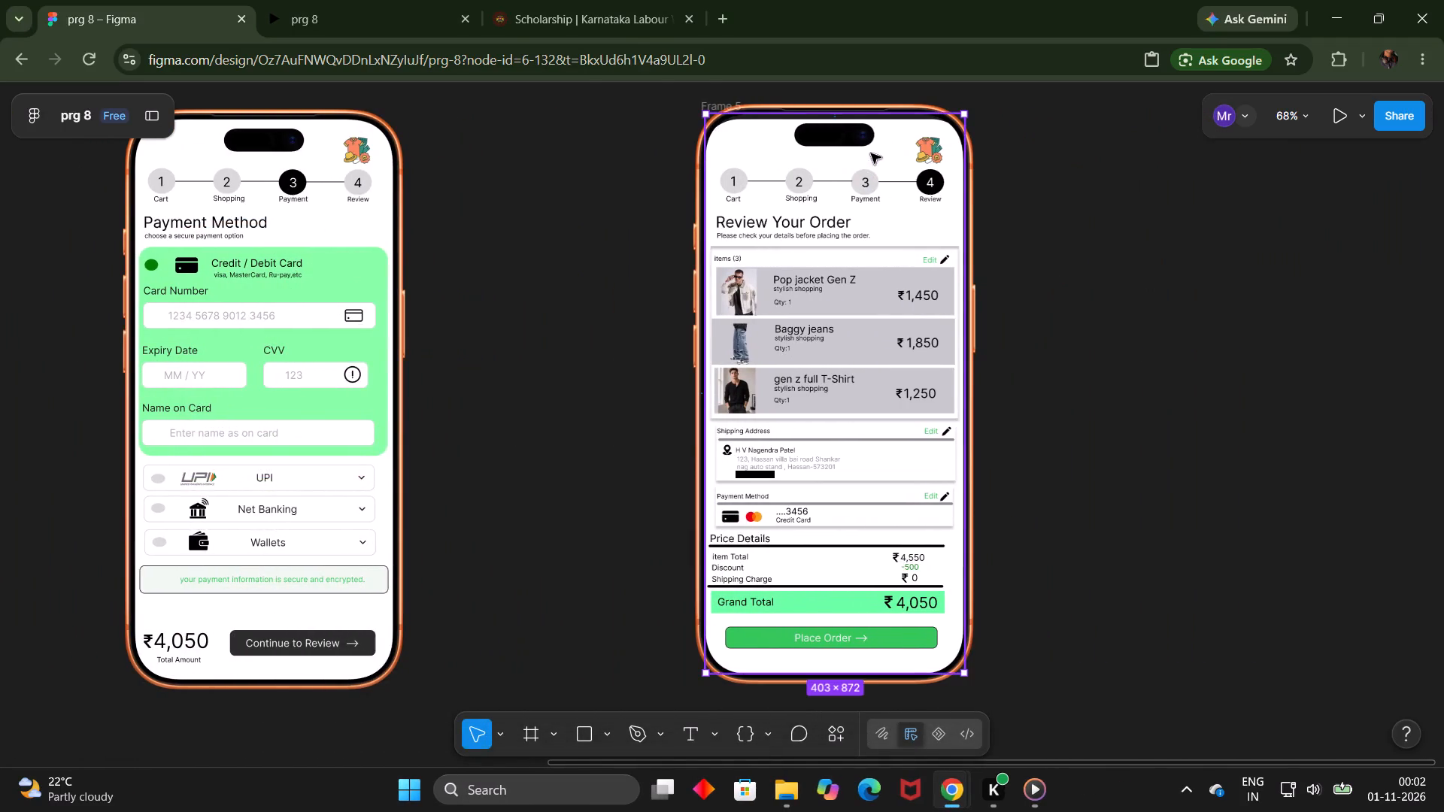
drag(877, 152, 878, 155)
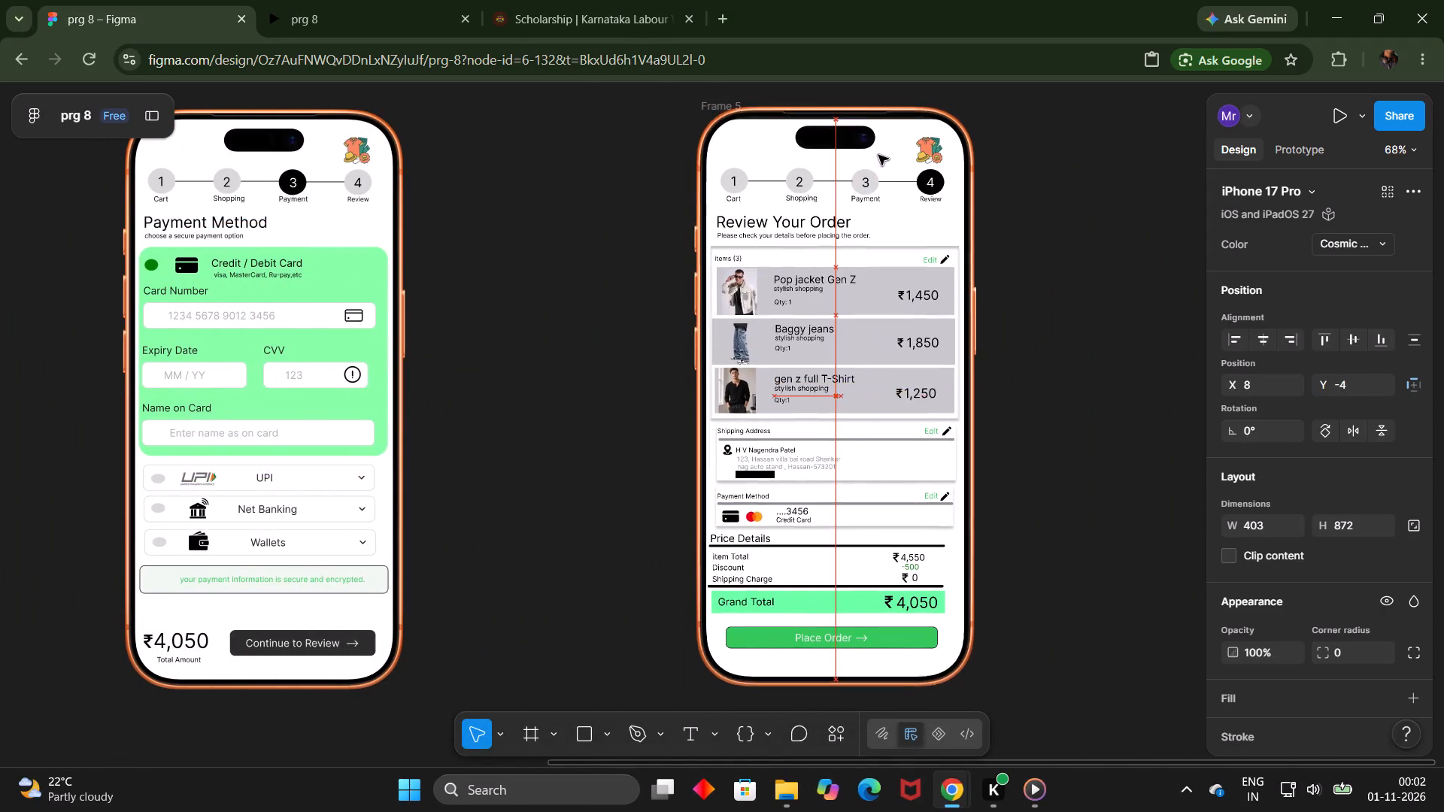
drag(878, 155, 881, 158)
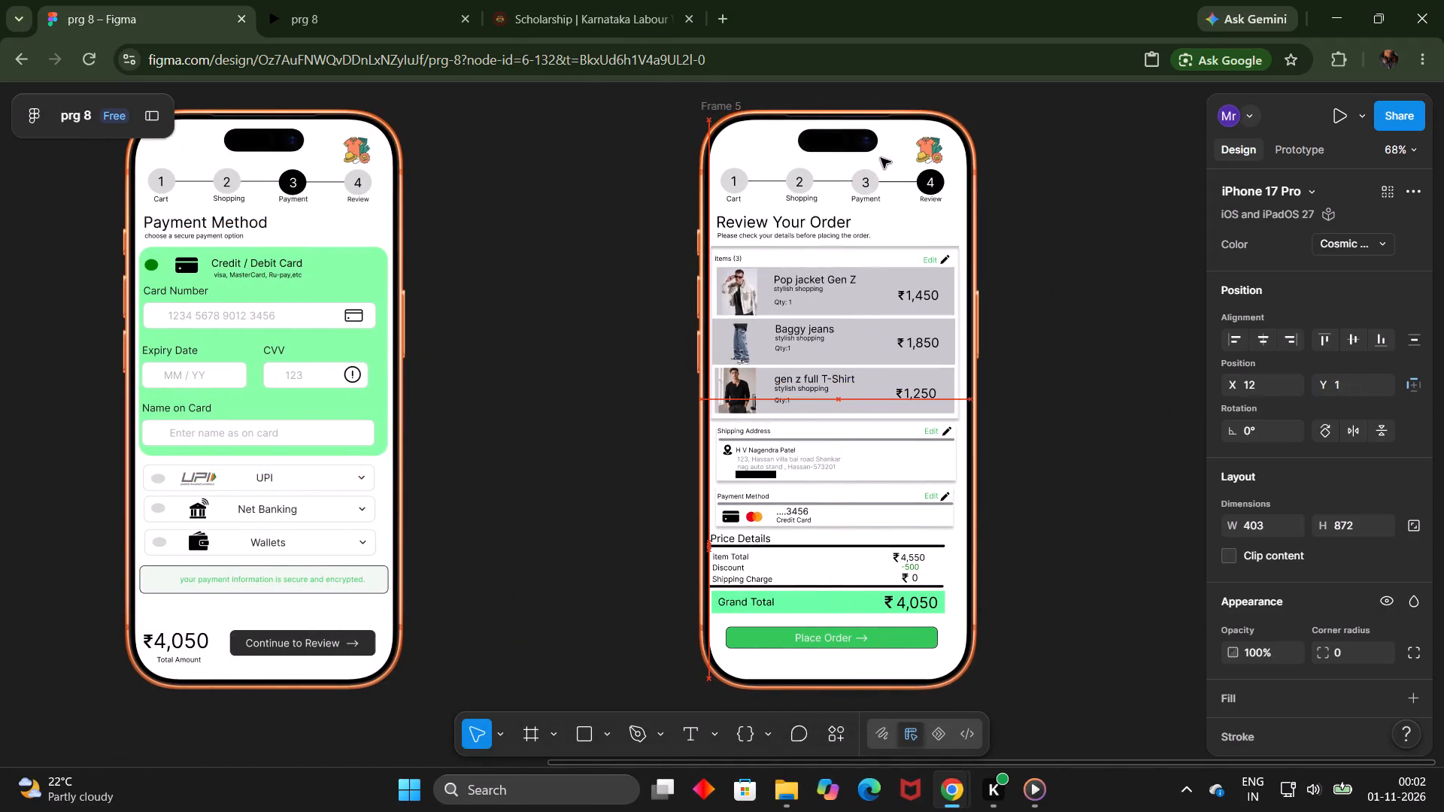
drag(881, 158, 878, 159)
click(1132, 412)
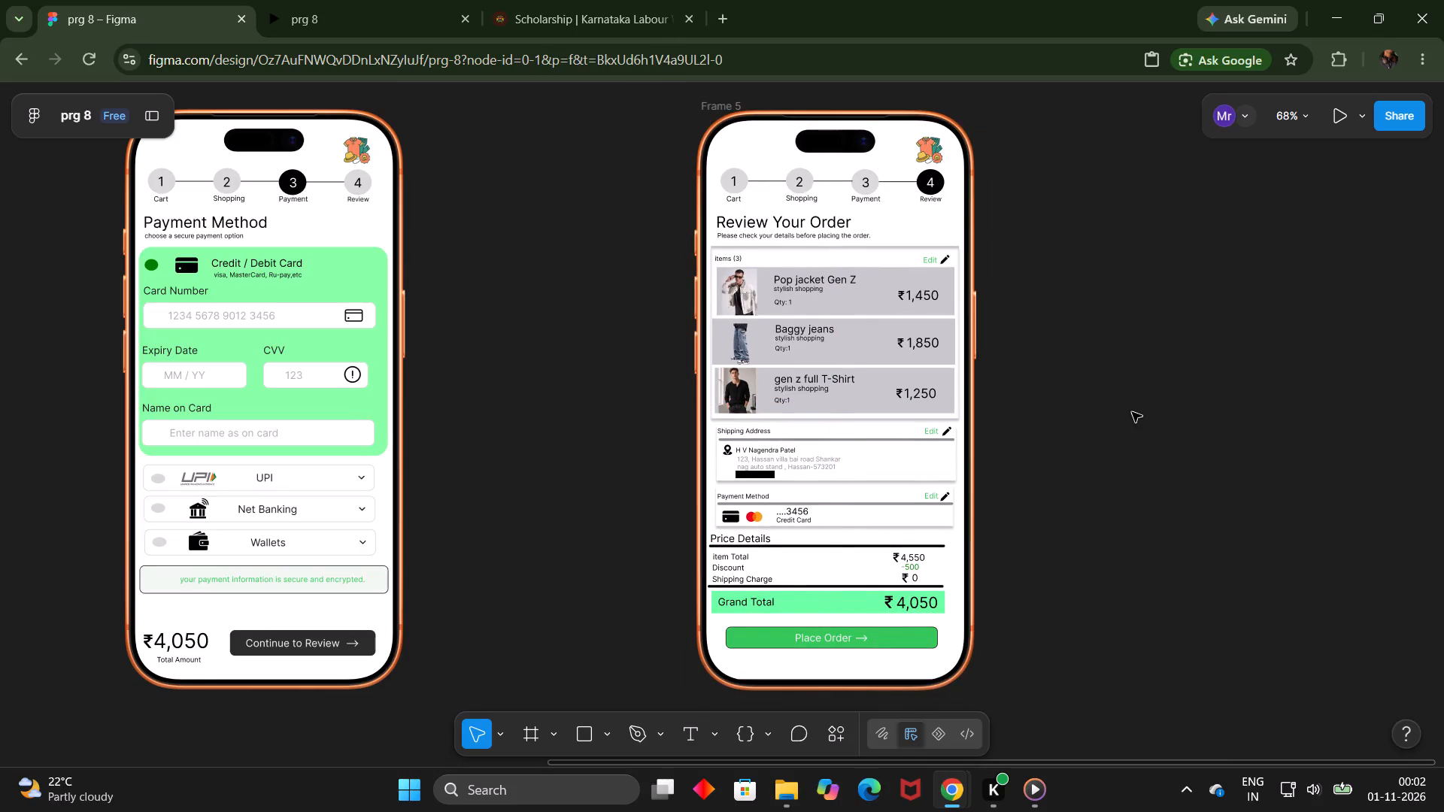
Widen the green Grand Total bar on the Review Your Order screen to about 381.
click(849, 601)
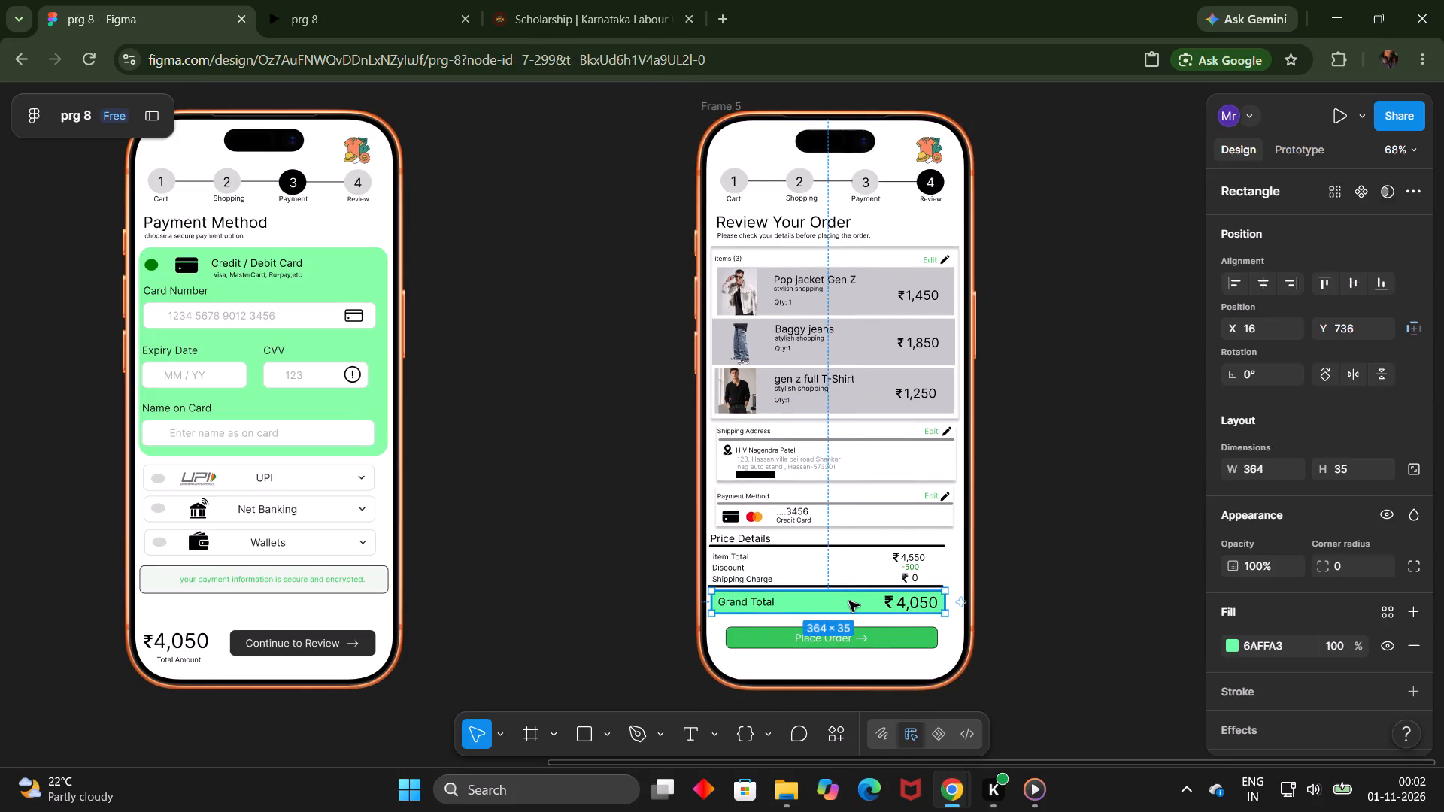
drag(945, 601, 956, 601)
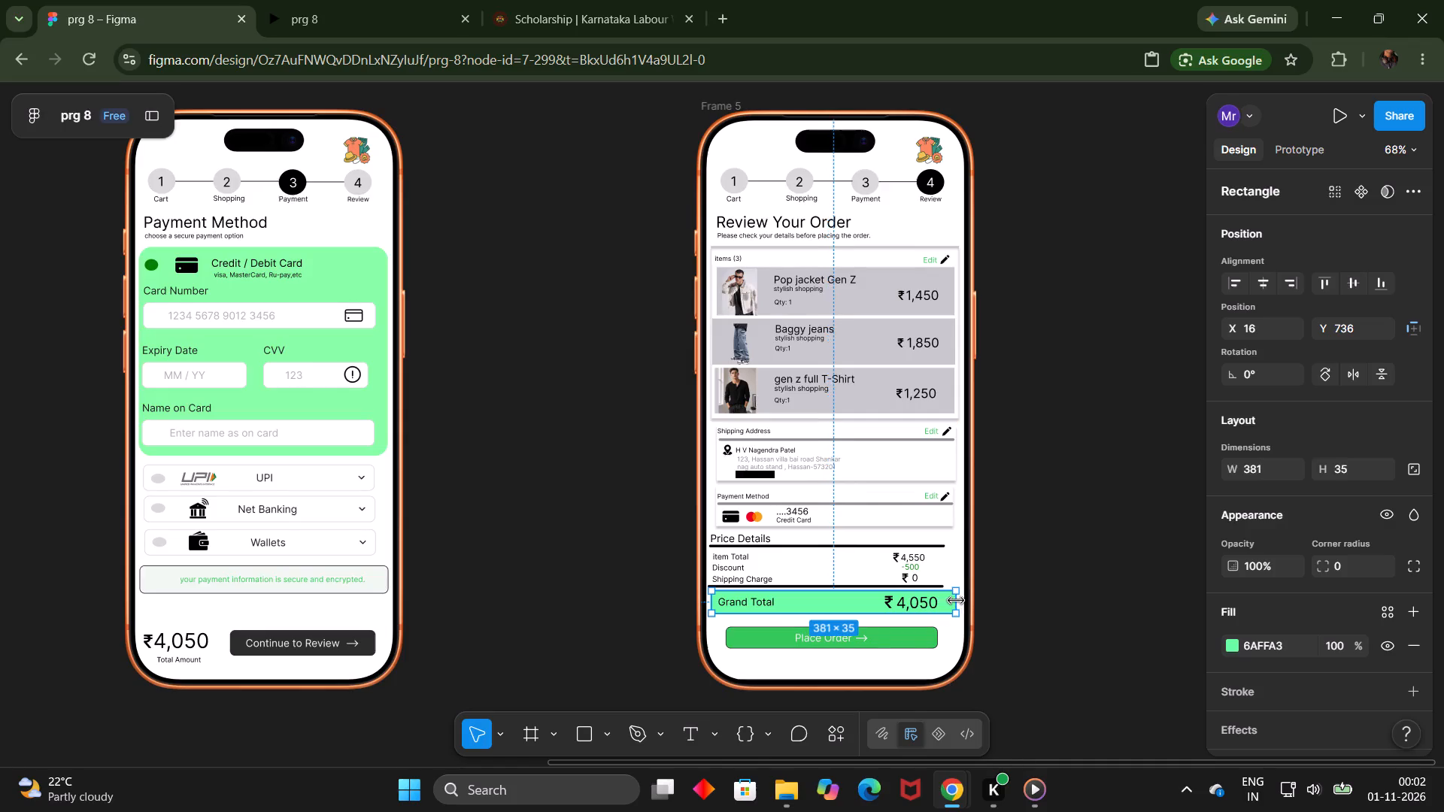
Extend the divider lines above and below the Price Details rows to widths of about 388 and 401.
click(938, 542)
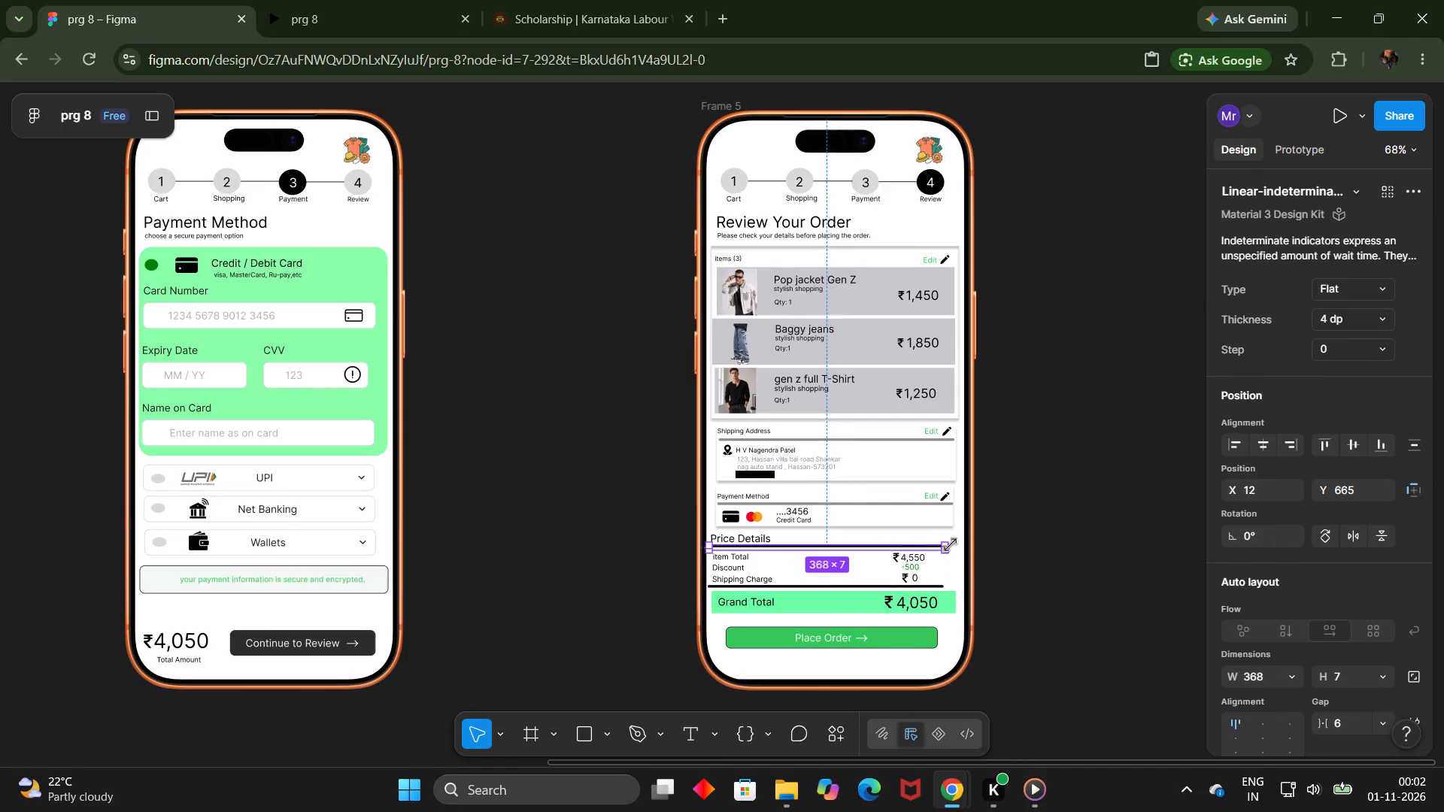
click(951, 545)
drag(950, 549, 958, 547)
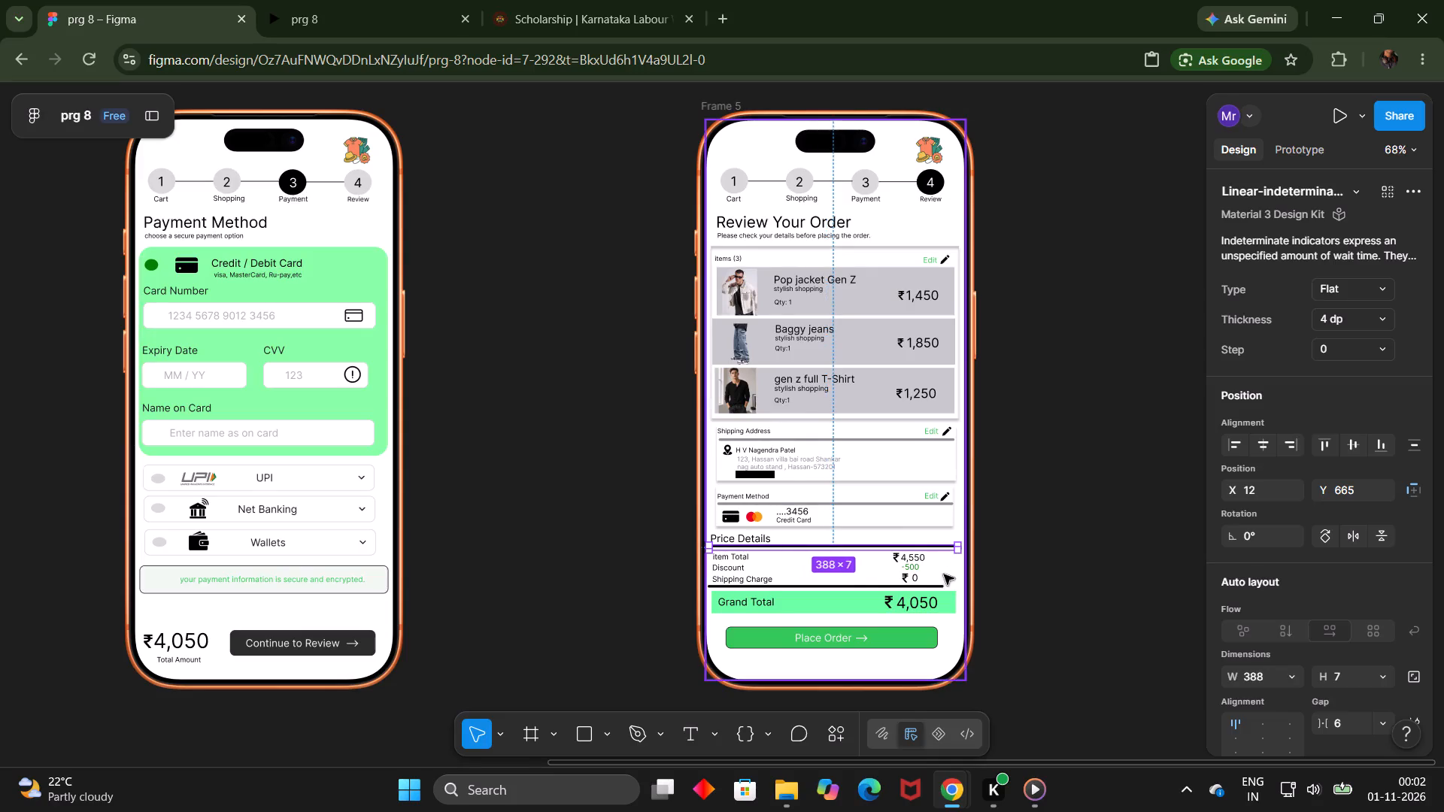
click(936, 583)
drag(945, 584, 954, 583)
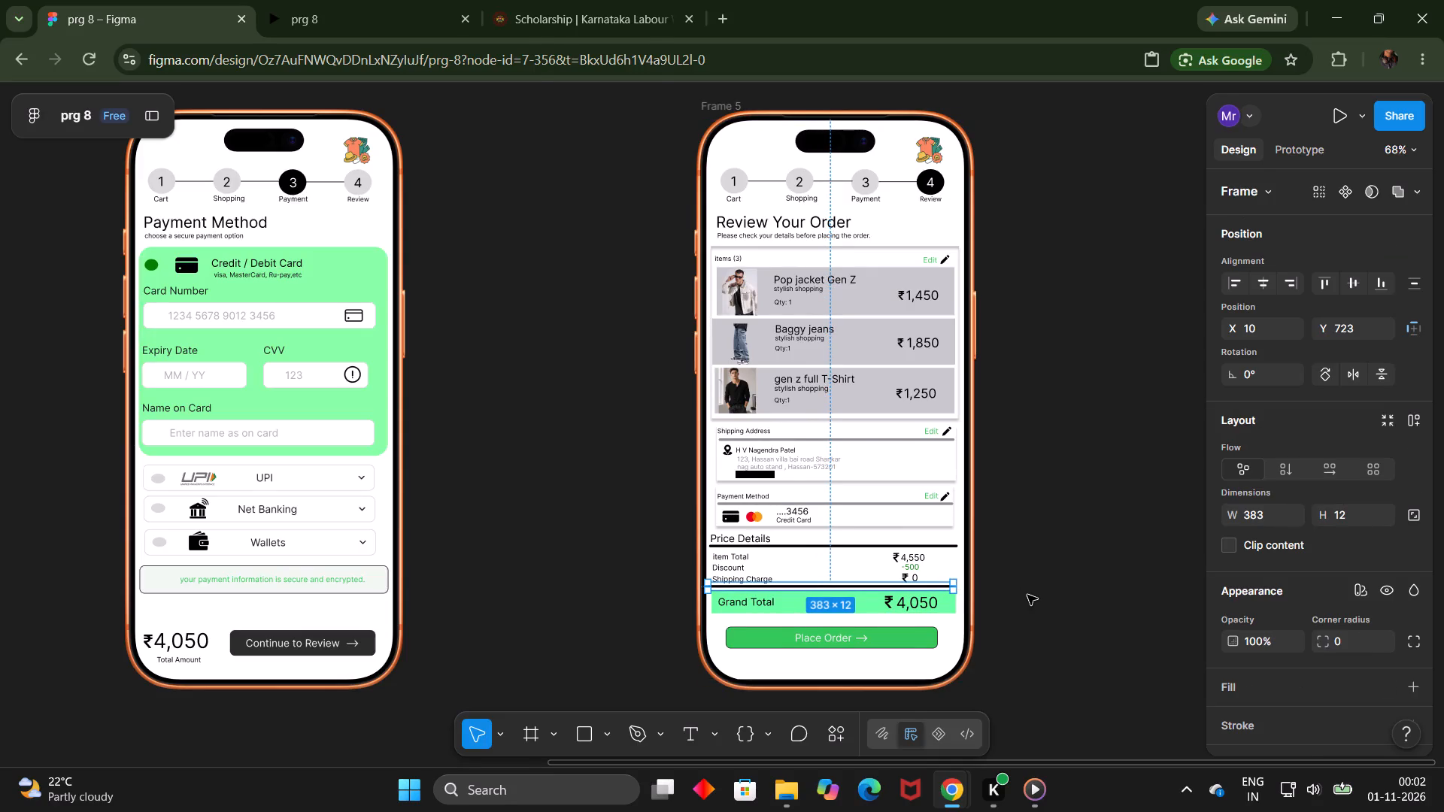
click(1027, 595)
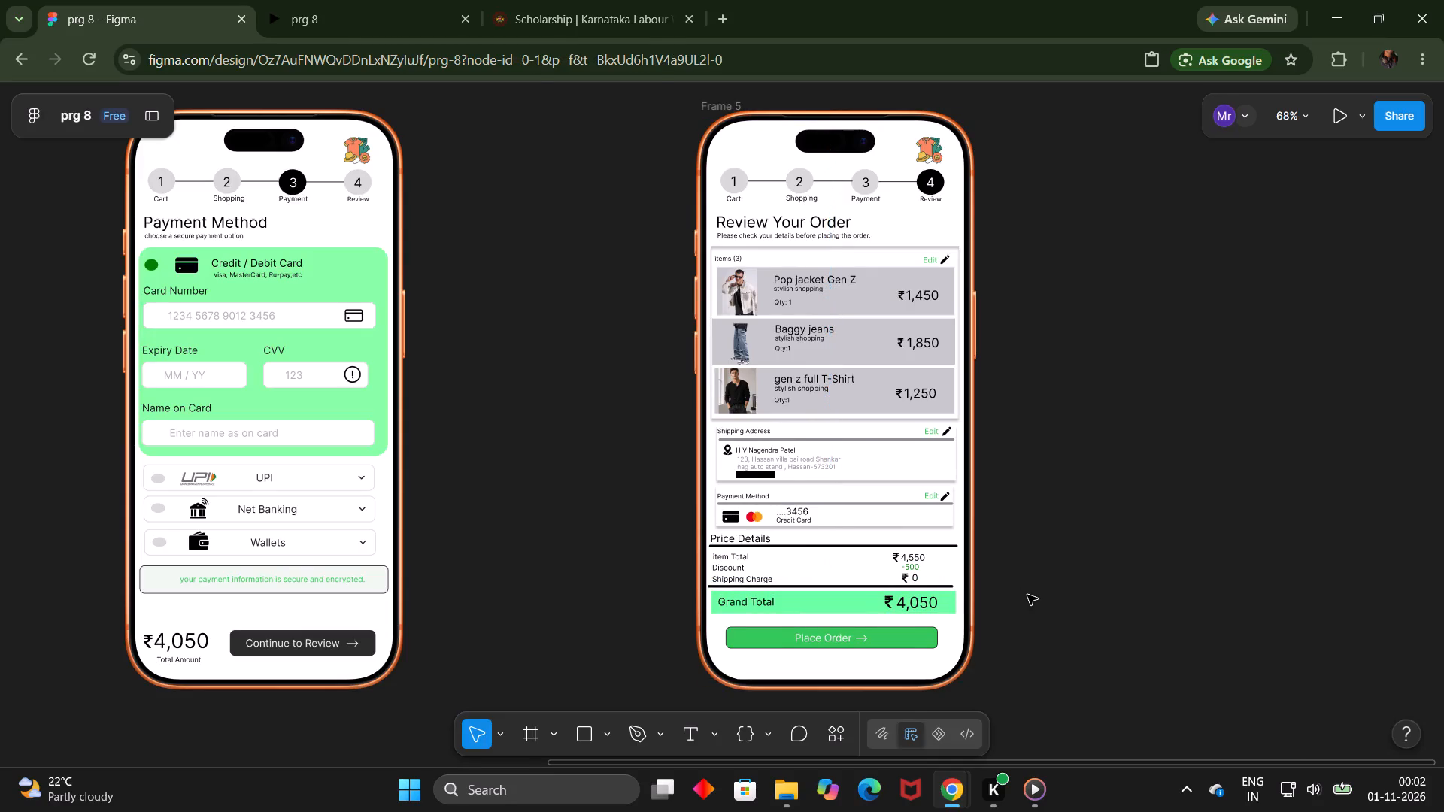
click(949, 584)
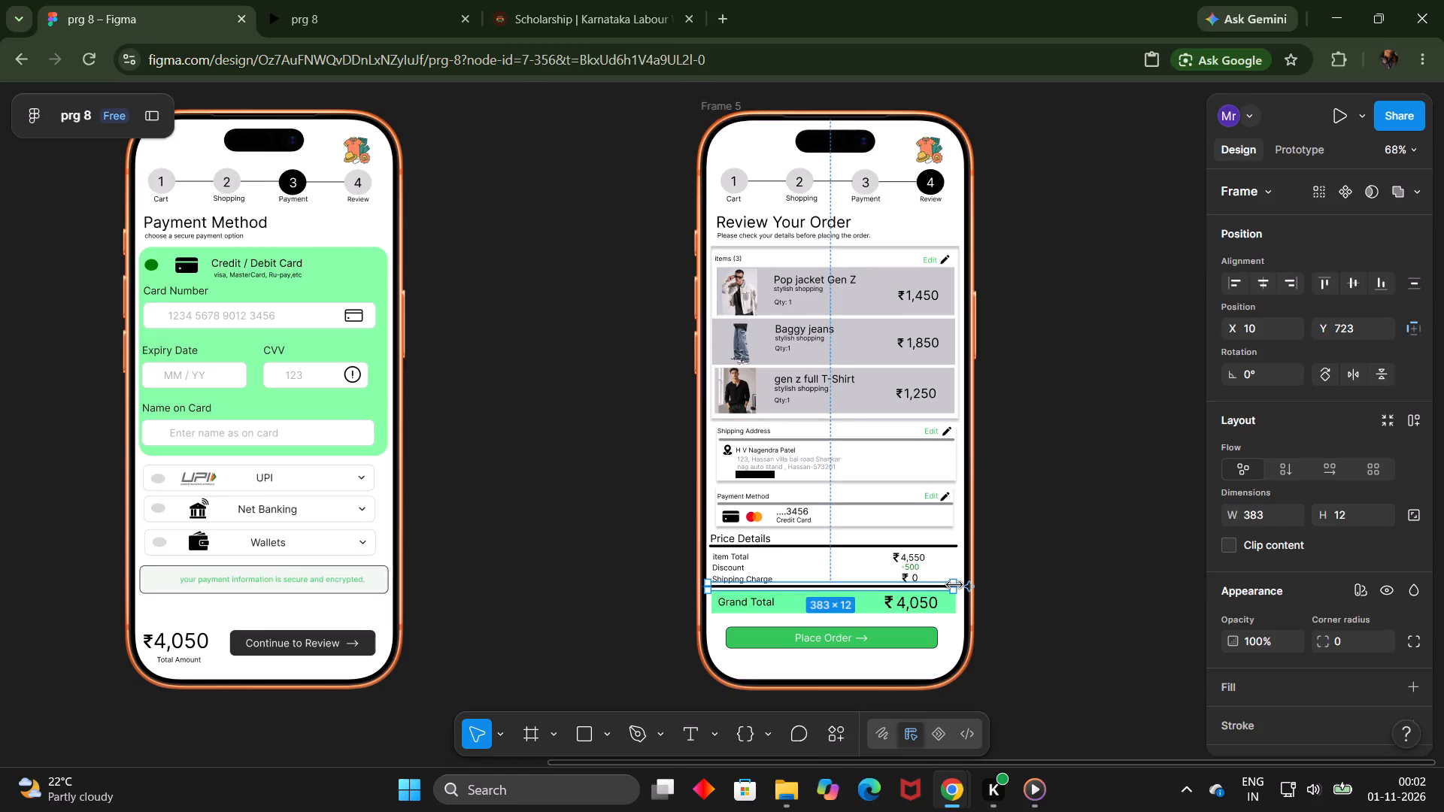
click(955, 584)
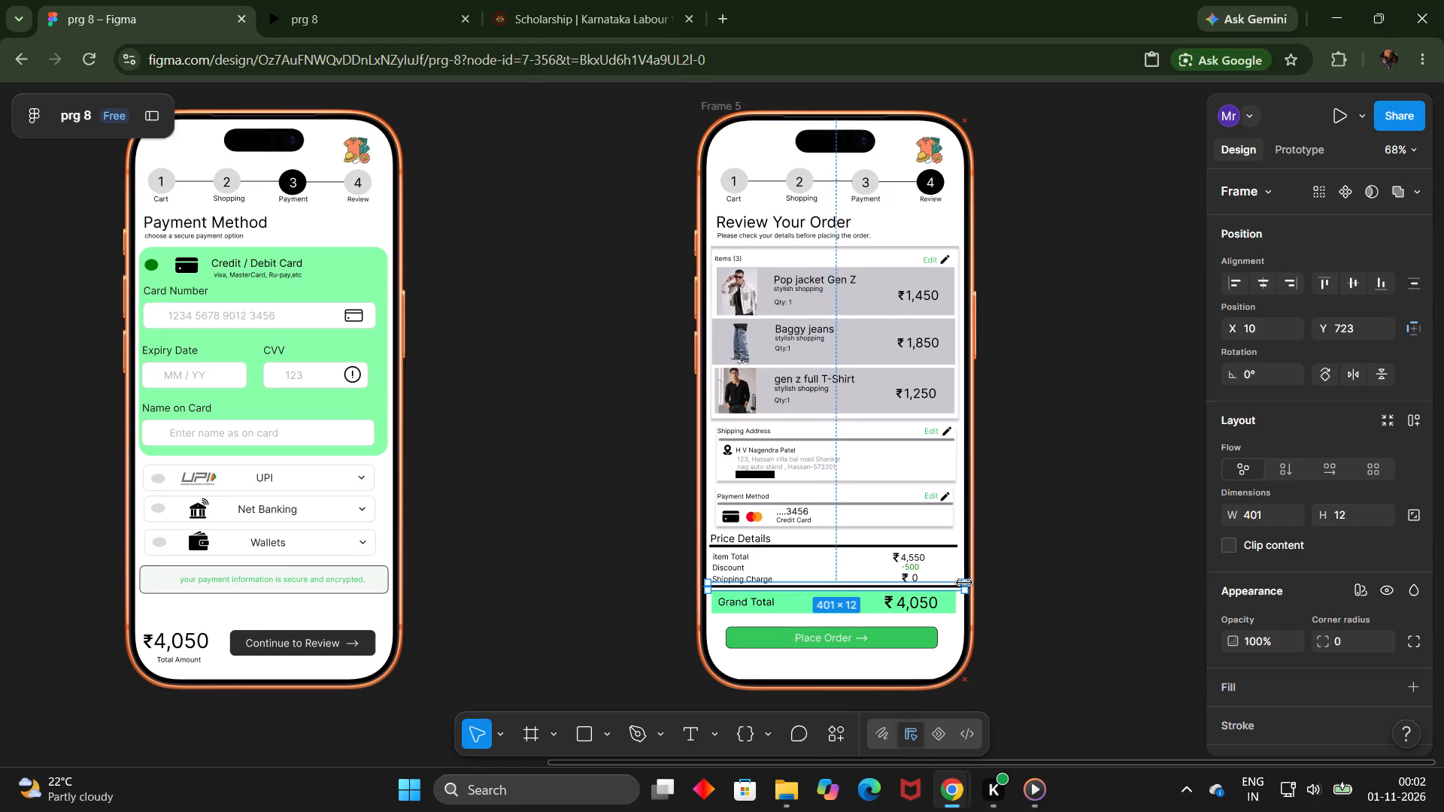
click(1032, 612)
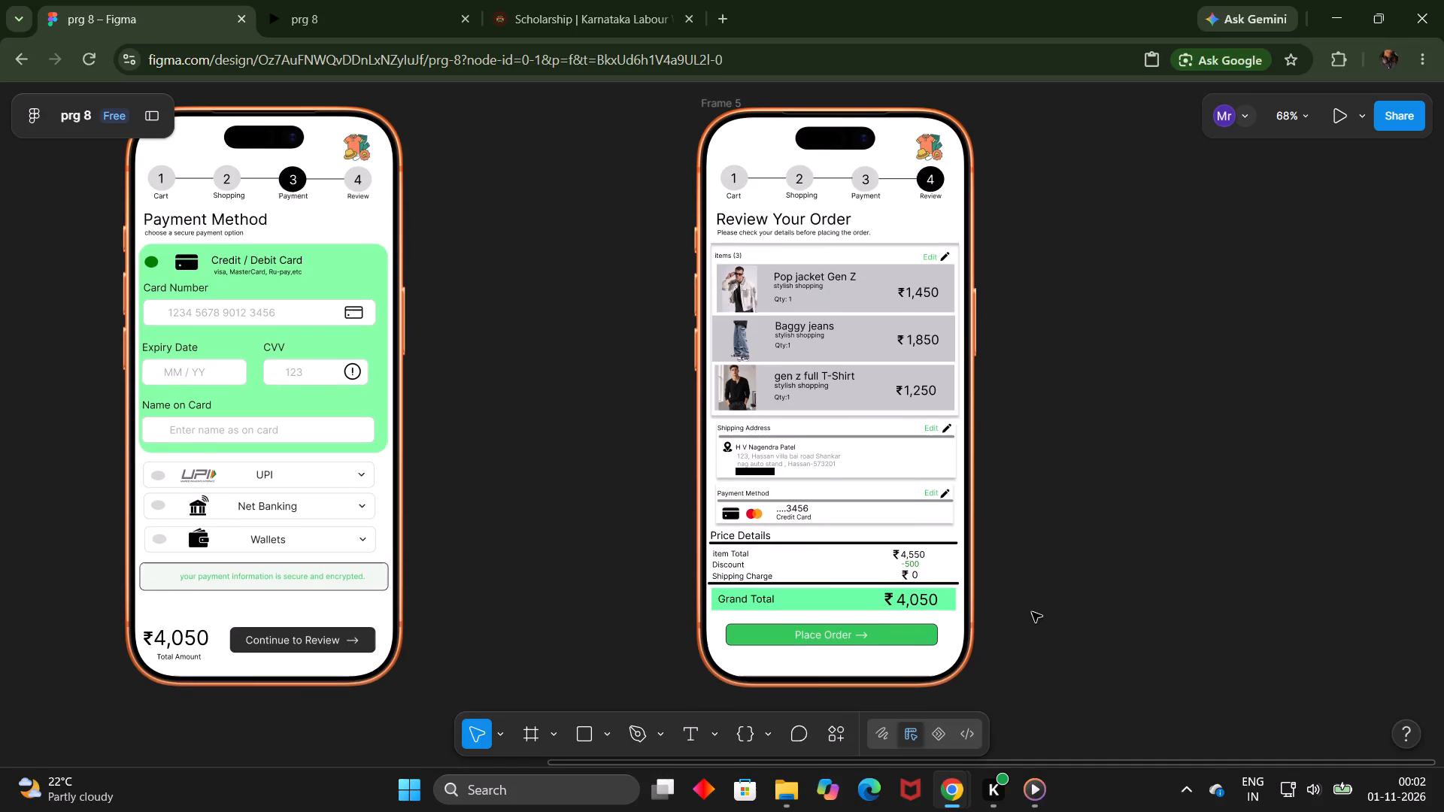
Move the Place Order button and the green Grand Total bar slightly down, with the bar at about X 13, Y 749.
drag(848, 626, 847, 636)
drag(836, 600, 836, 607)
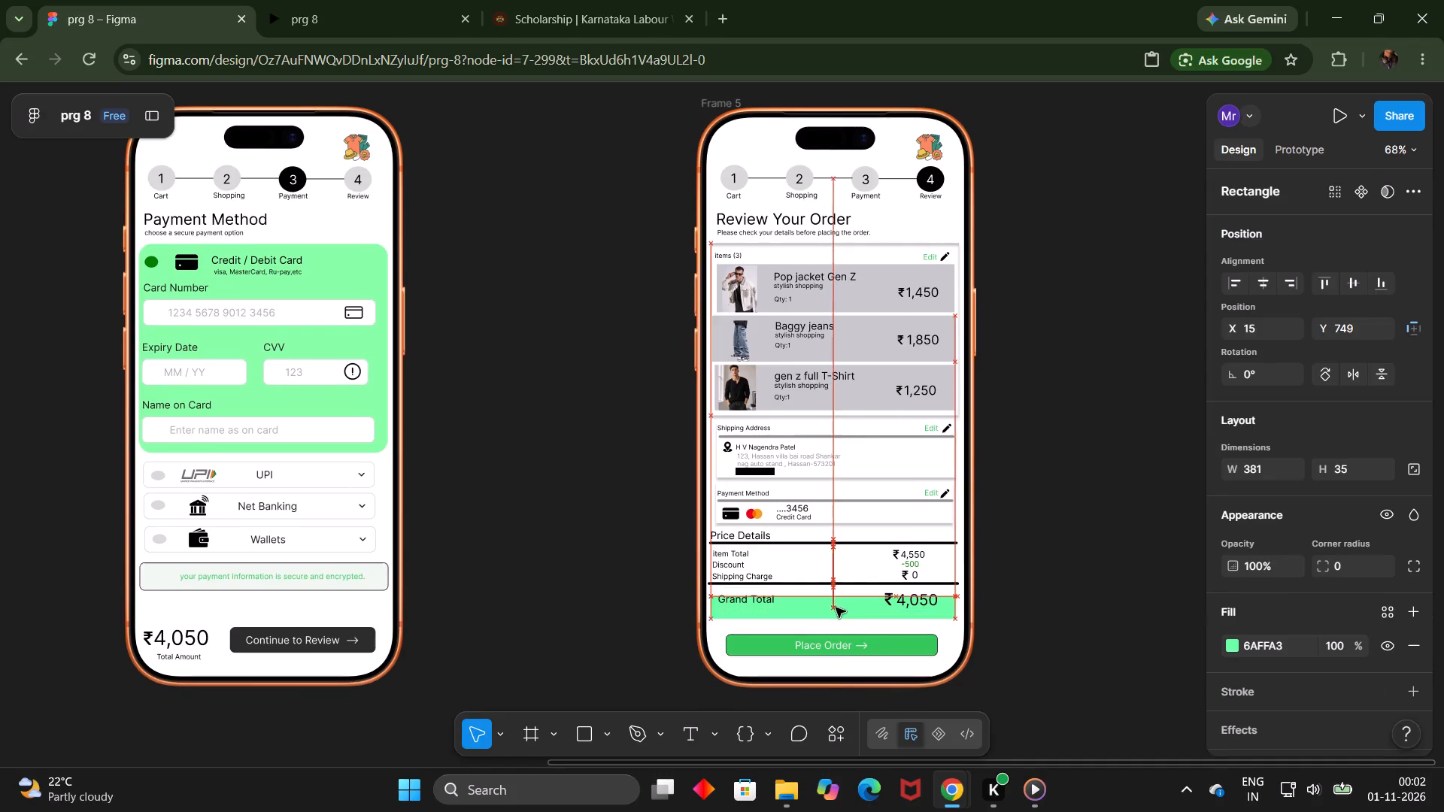
drag(836, 607, 835, 607)
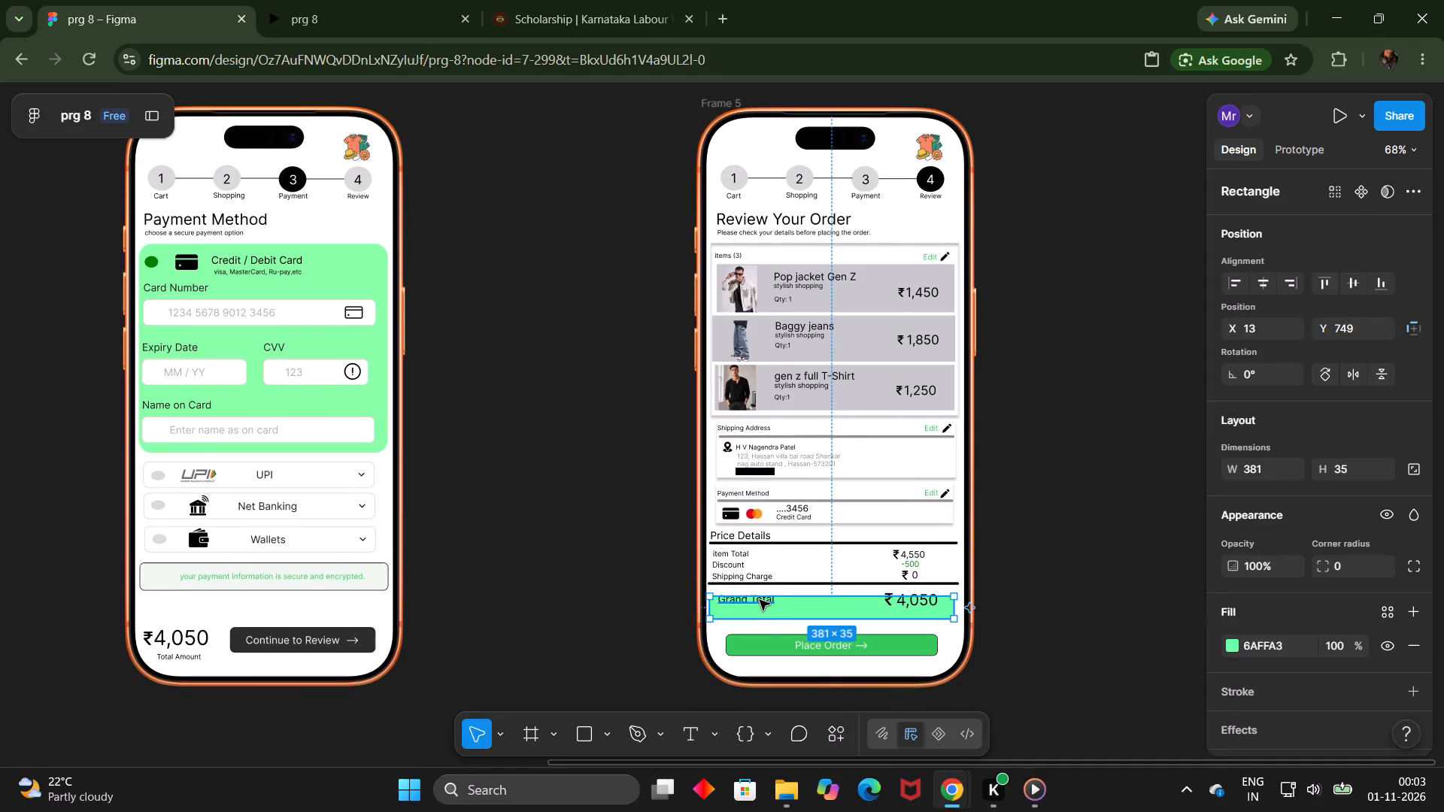
Move the Grand Total label, the 4,050 amount and its rupee symbol down so they sit inside the green bar.
click(760, 600)
drag(760, 600, 756, 614)
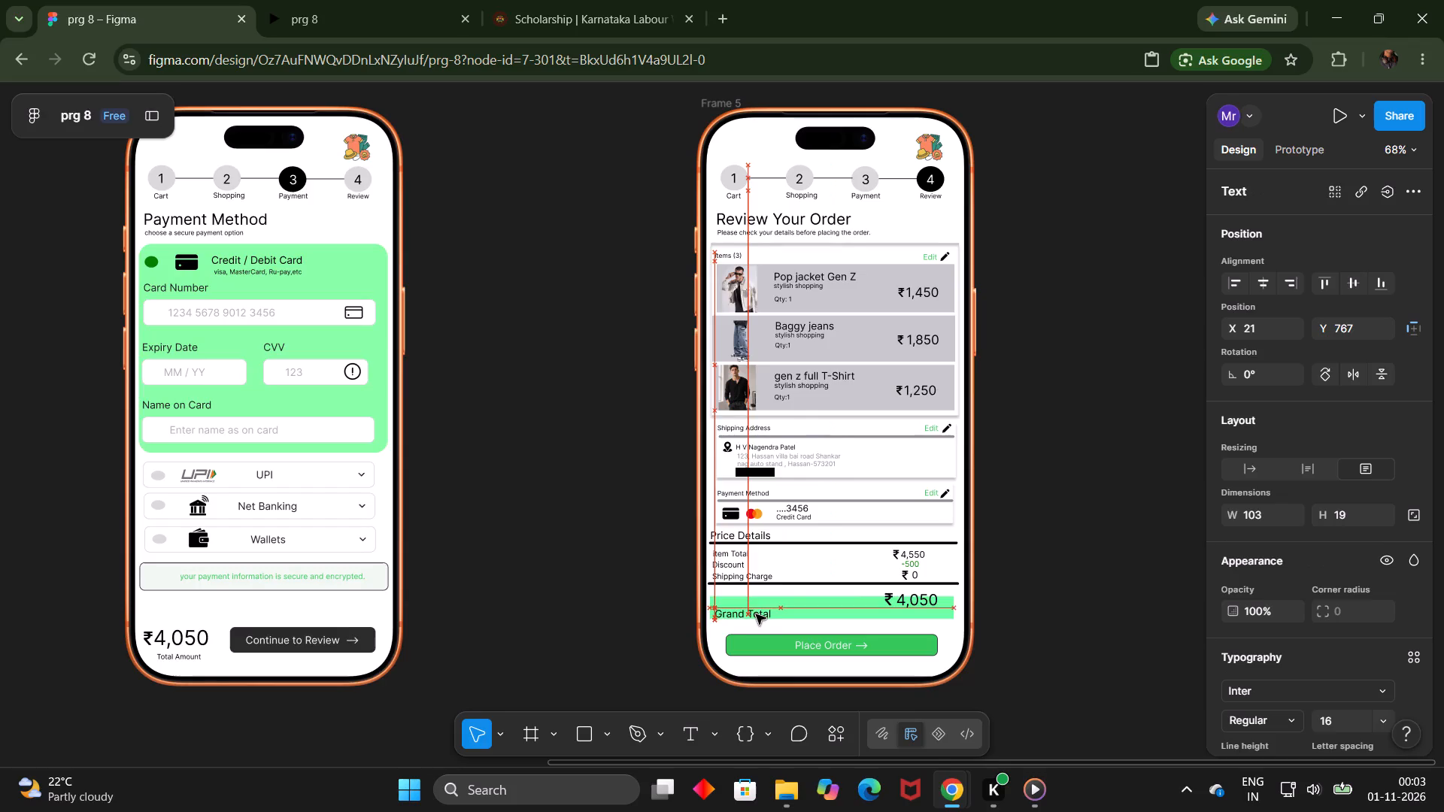
drag(756, 614, 757, 607)
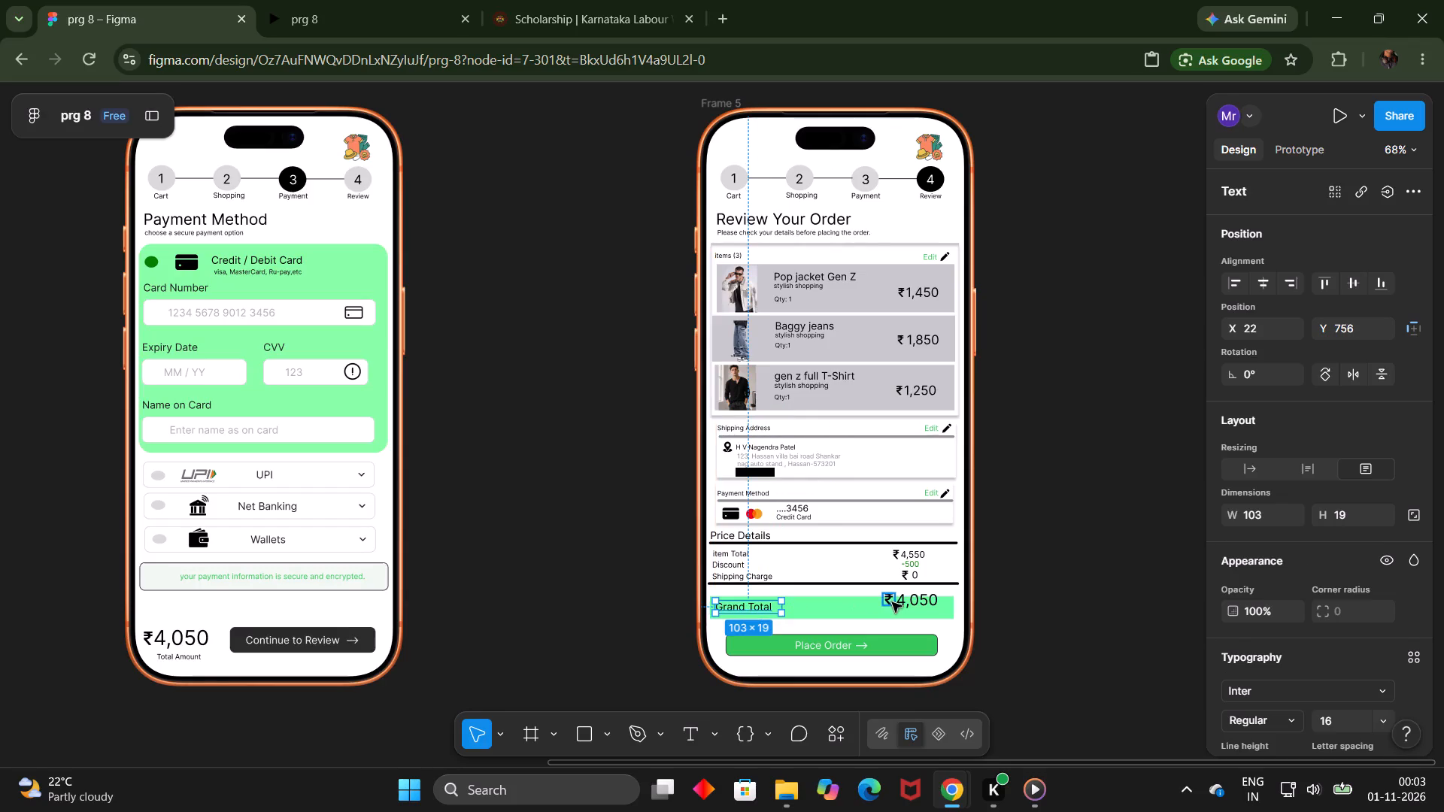
drag(919, 600, 919, 611)
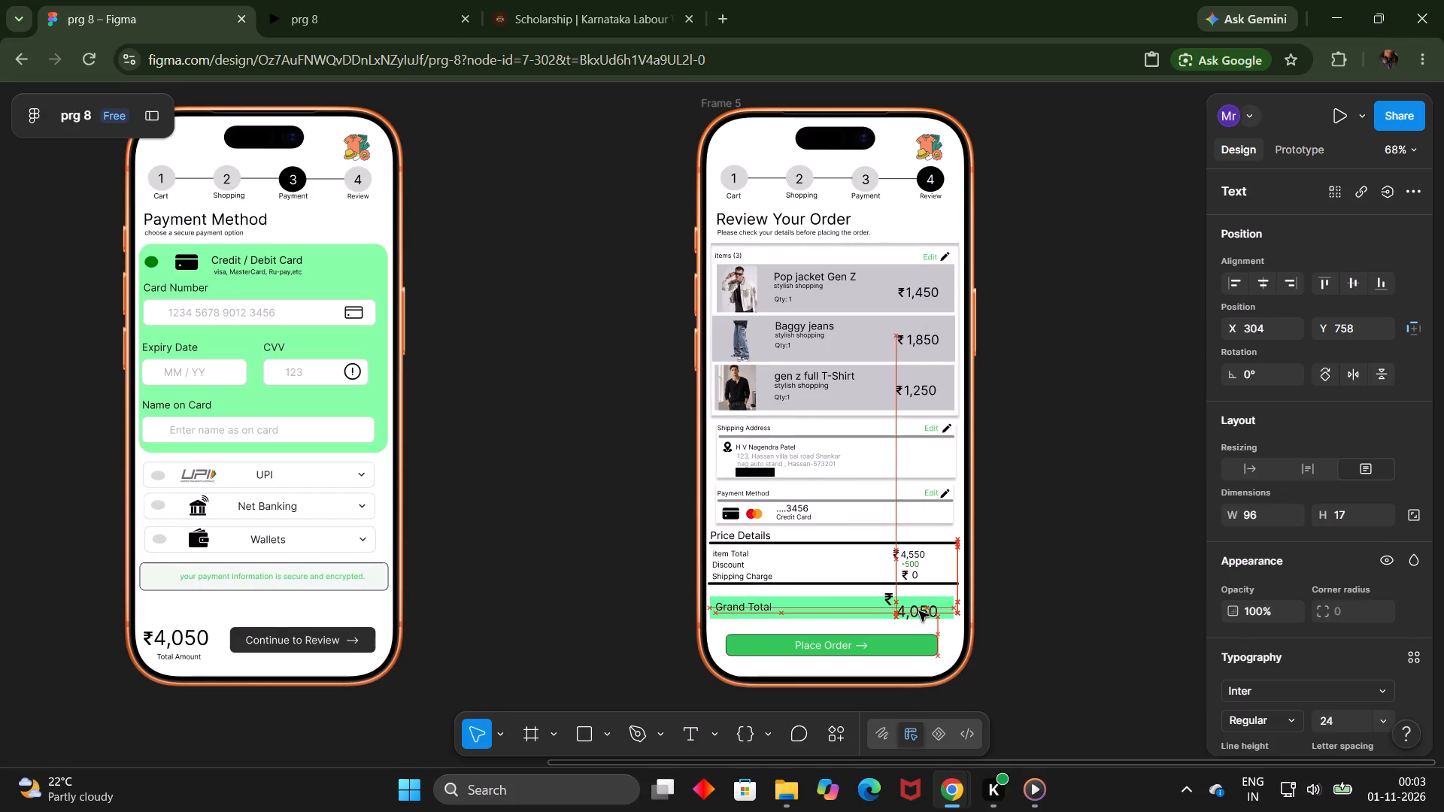
drag(919, 611, 921, 607)
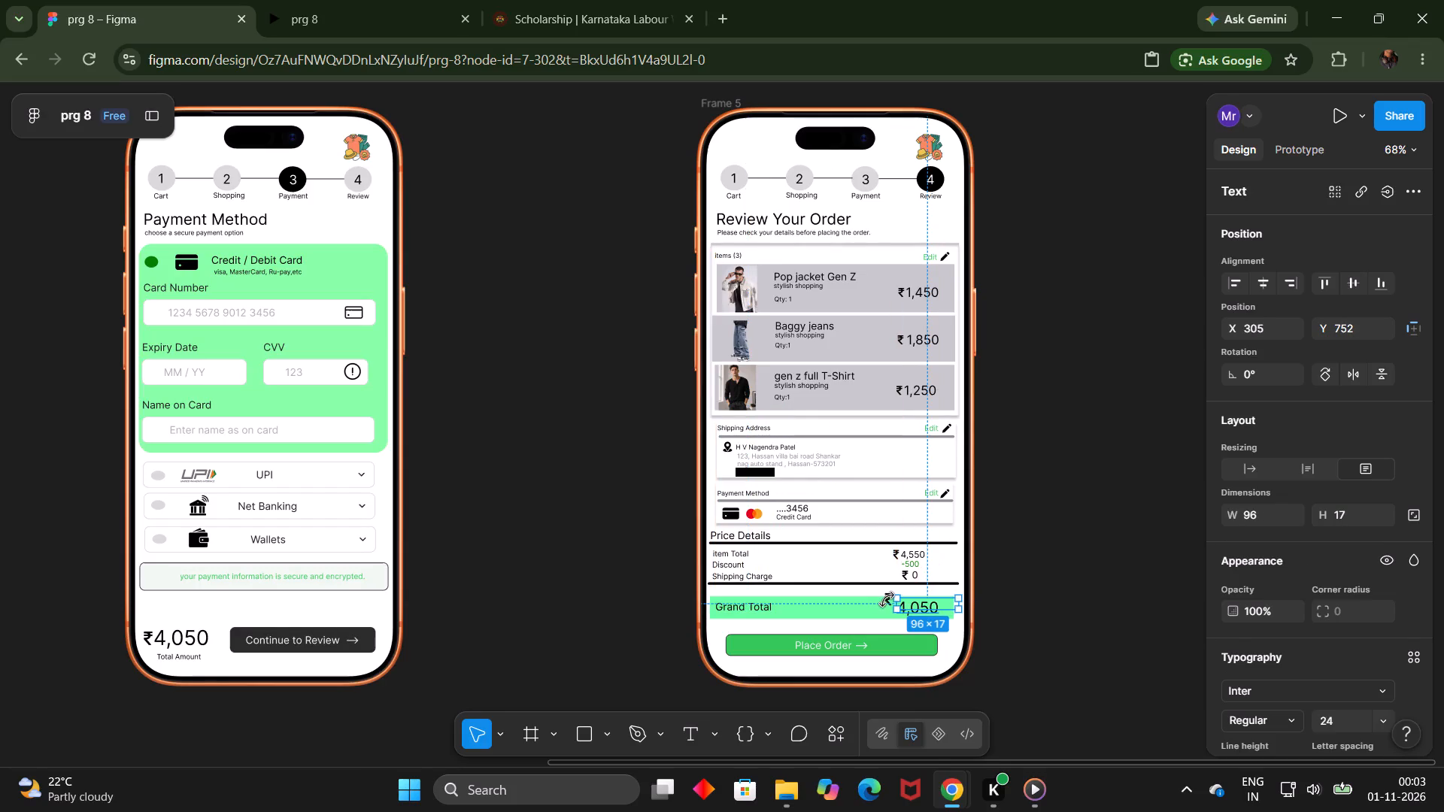
click(1148, 547)
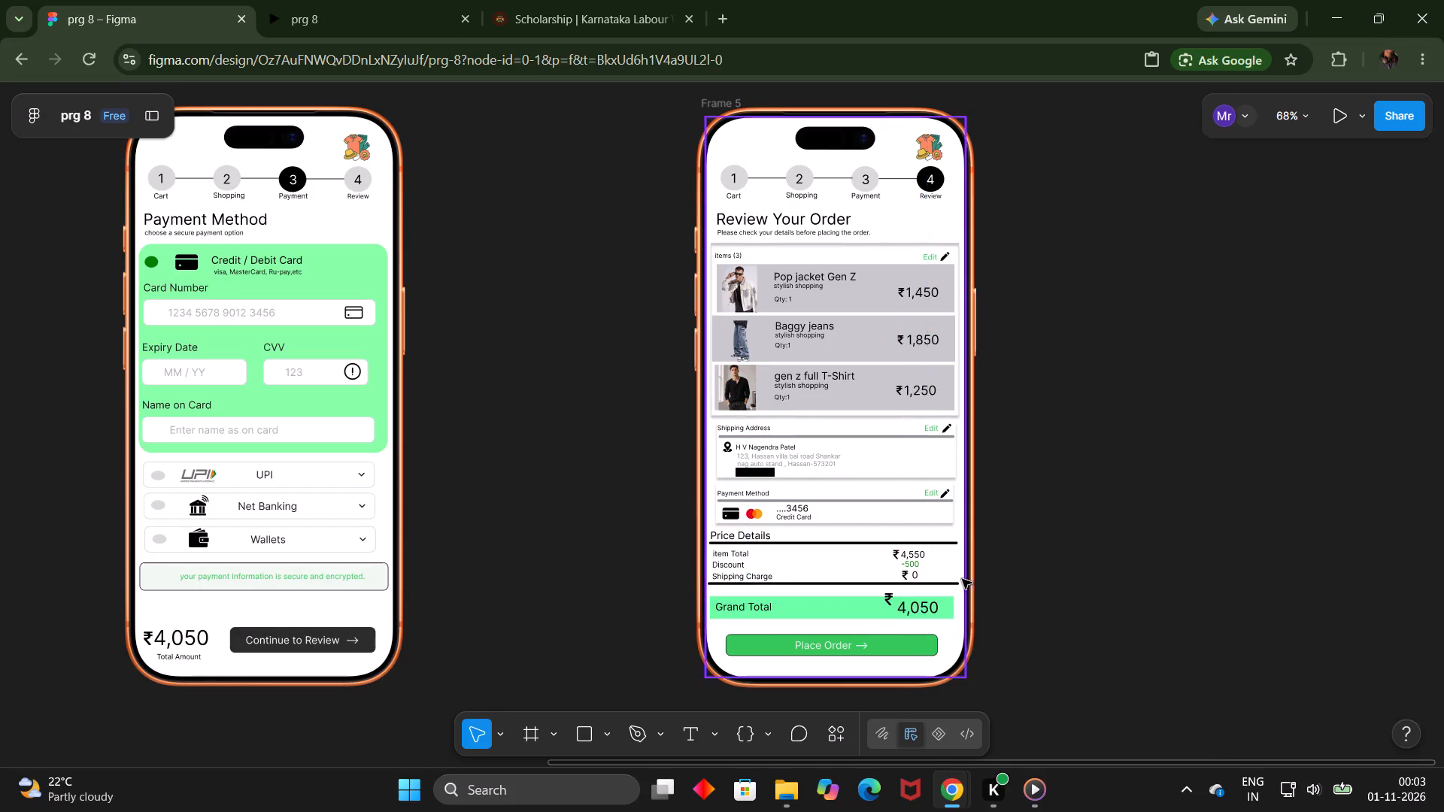
drag(893, 594, 893, 604)
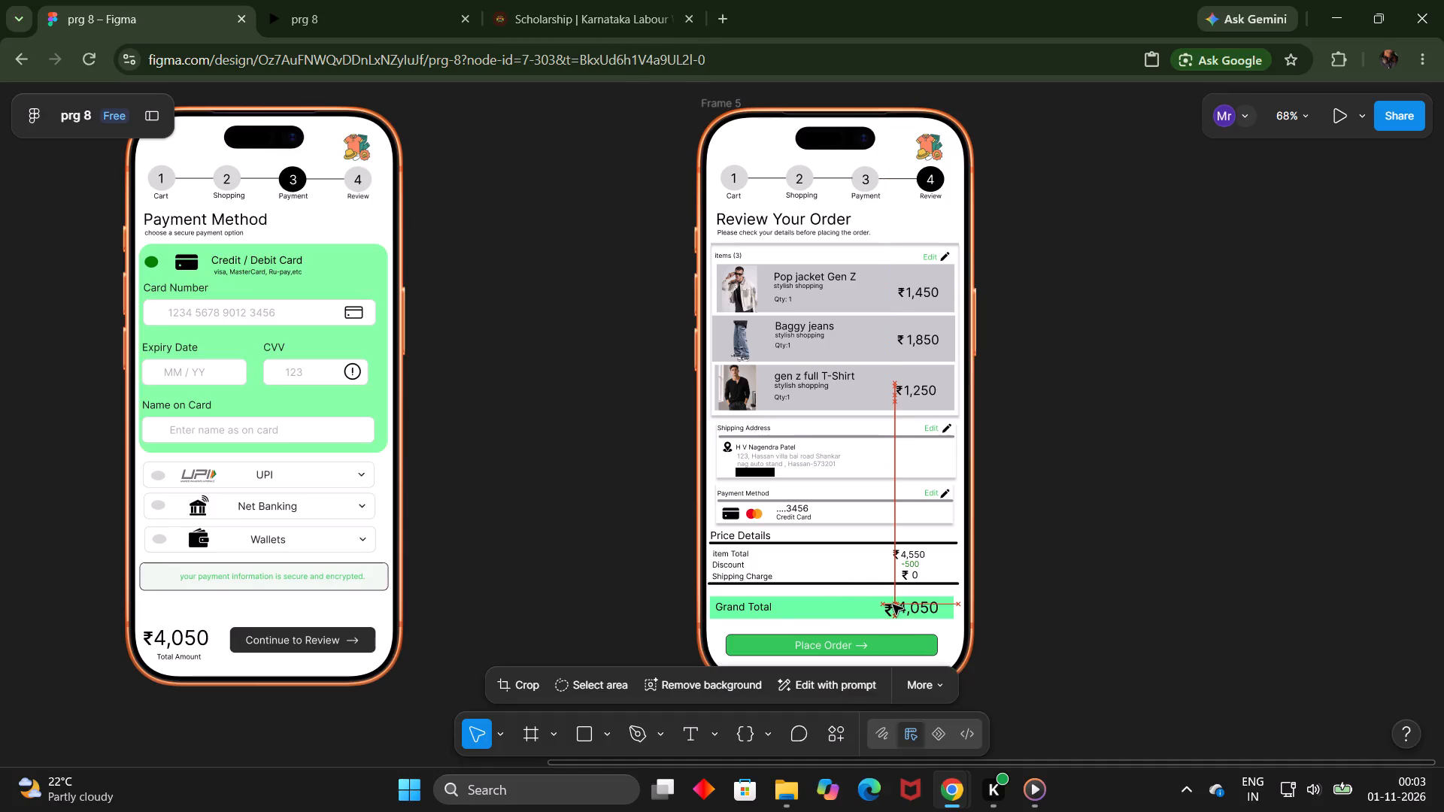
drag(893, 604, 893, 603)
click(1022, 620)
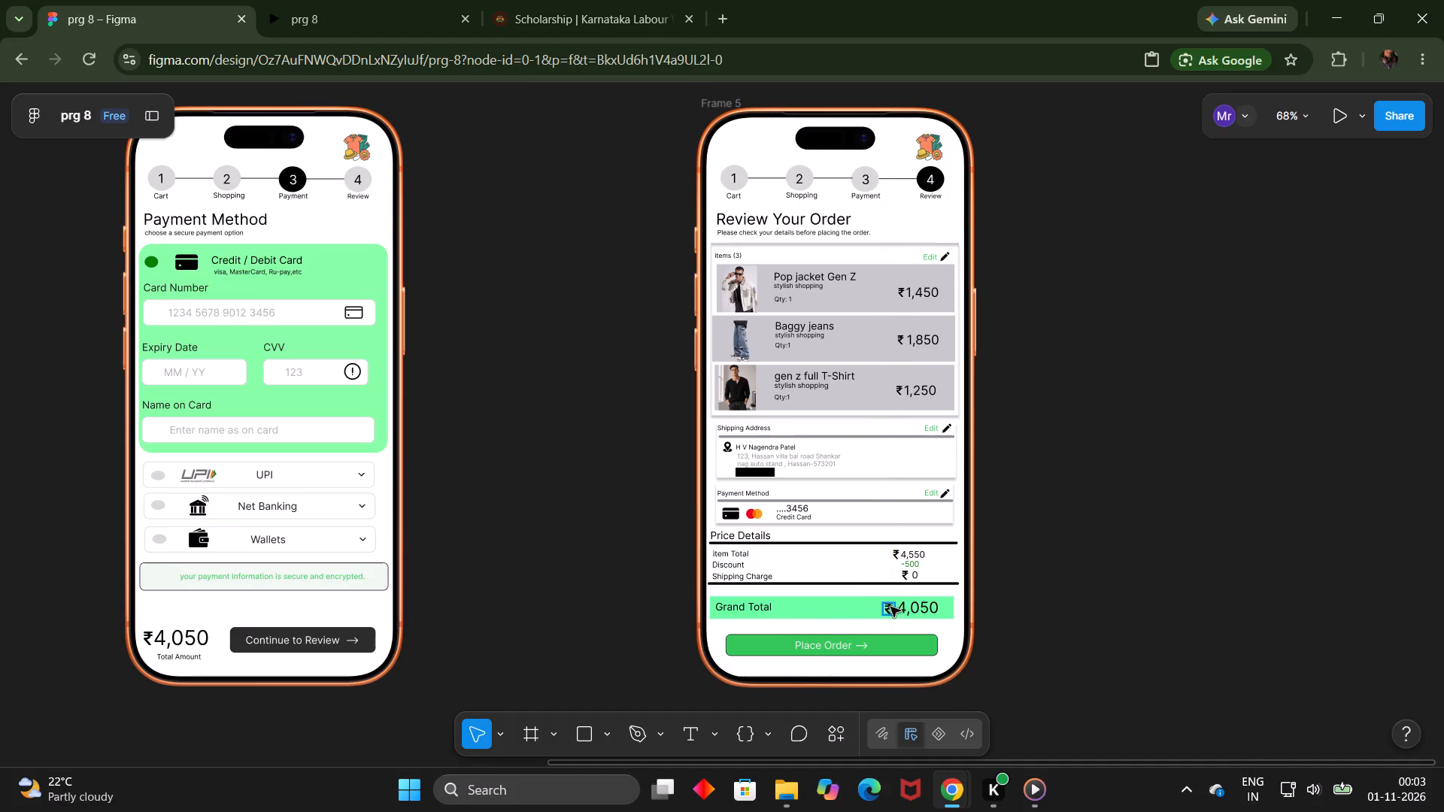
click(890, 607)
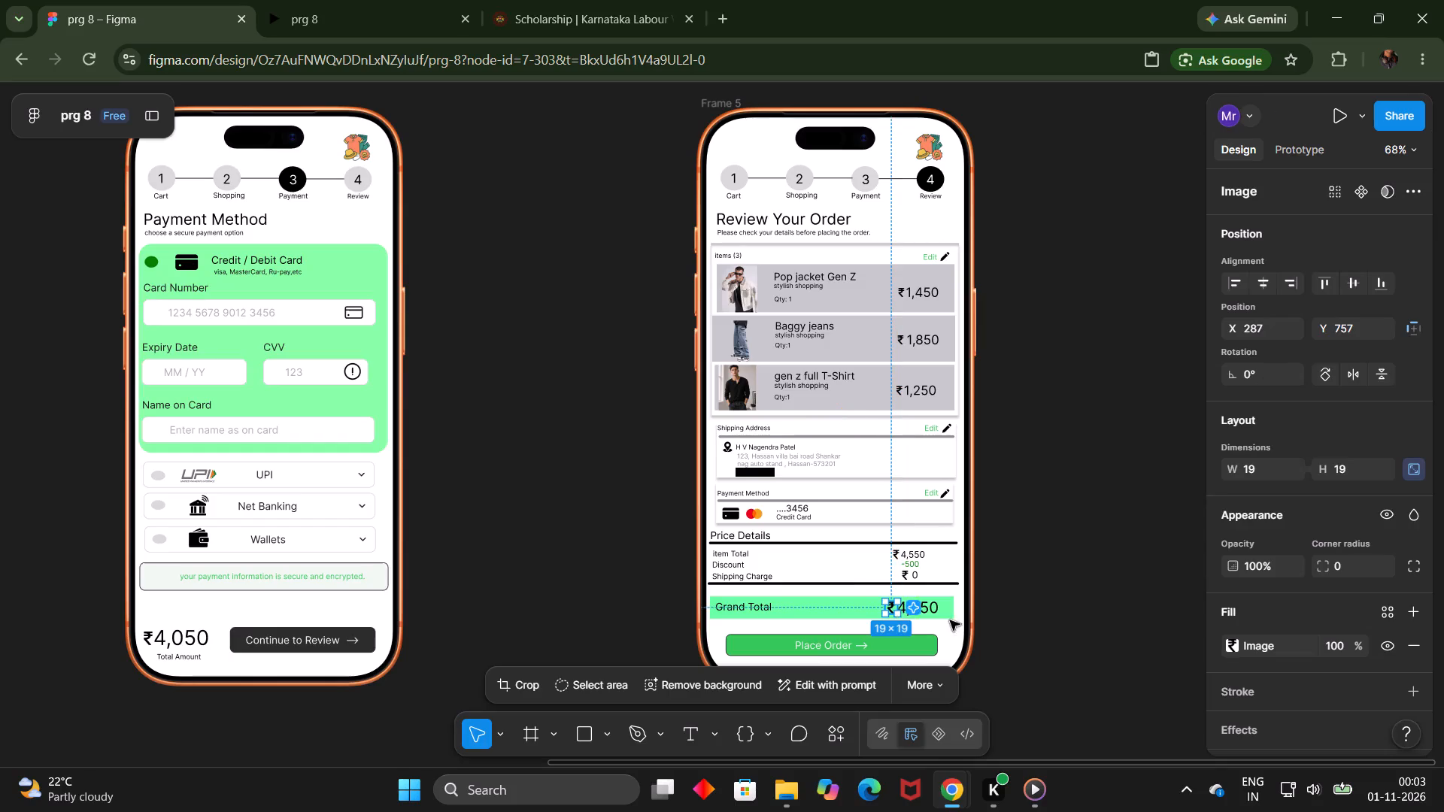
click(1018, 644)
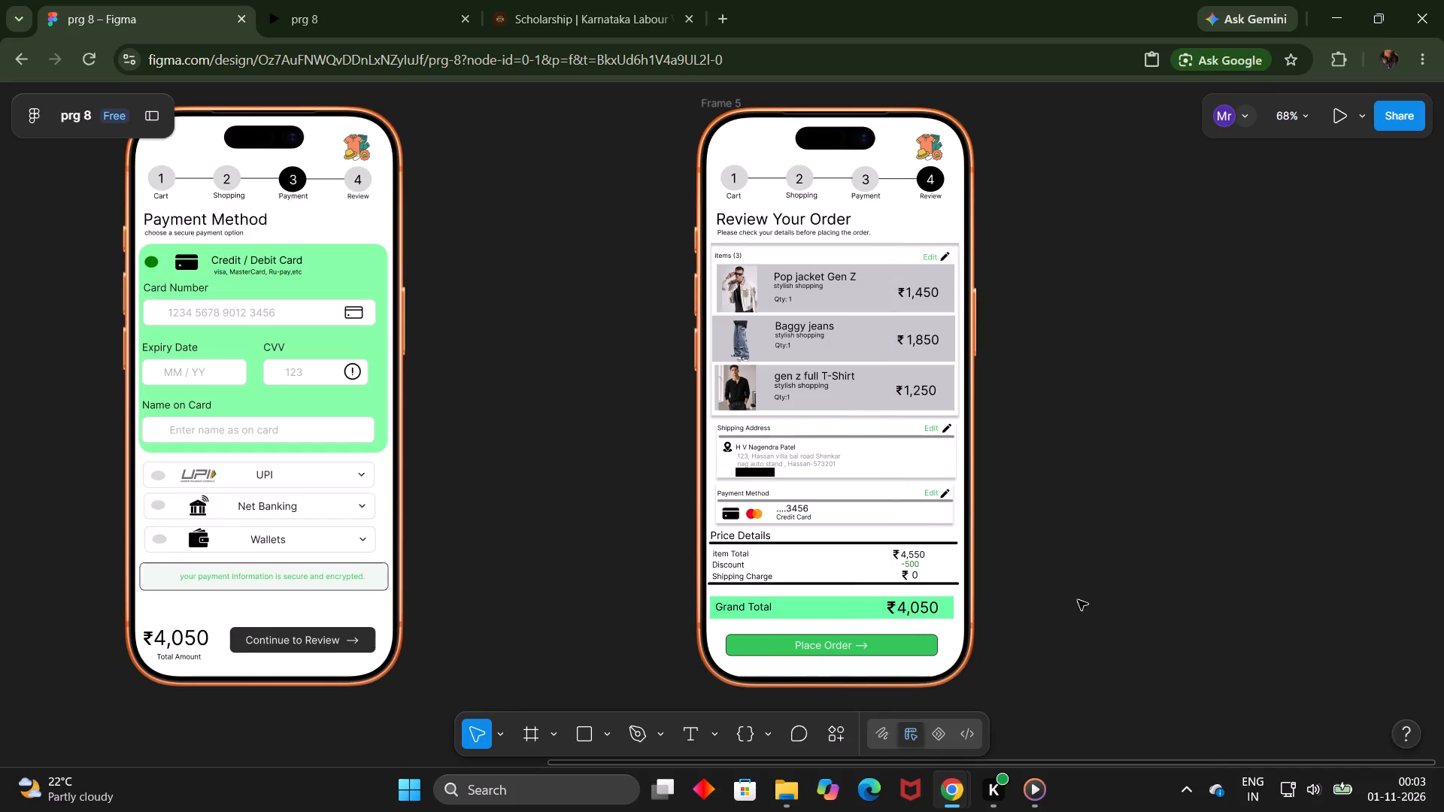
Snip a rectangle around the whole Review Your Order phone frame.
scroll(1078, 598, left, 1)
key(Print)
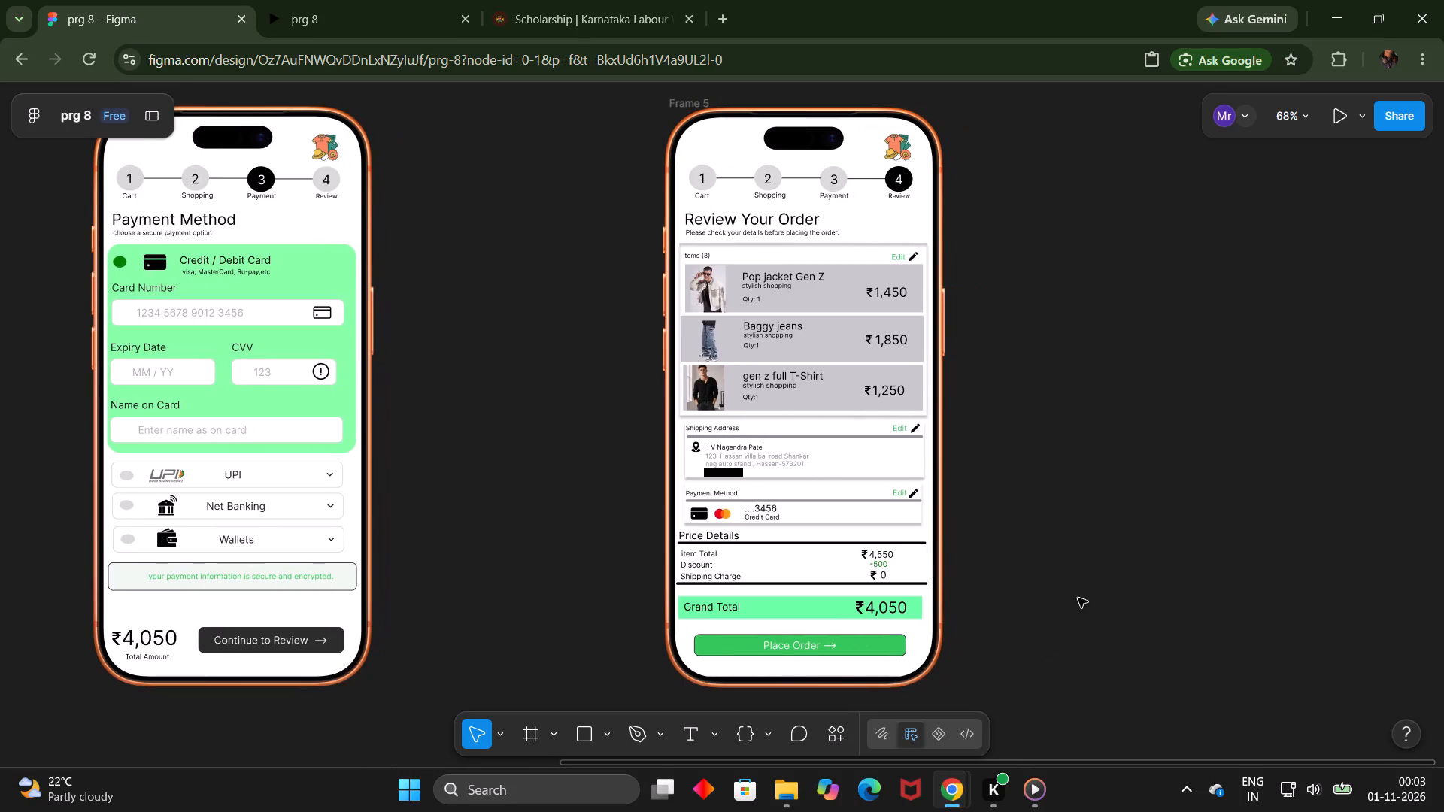
drag(650, 96, 696, 152)
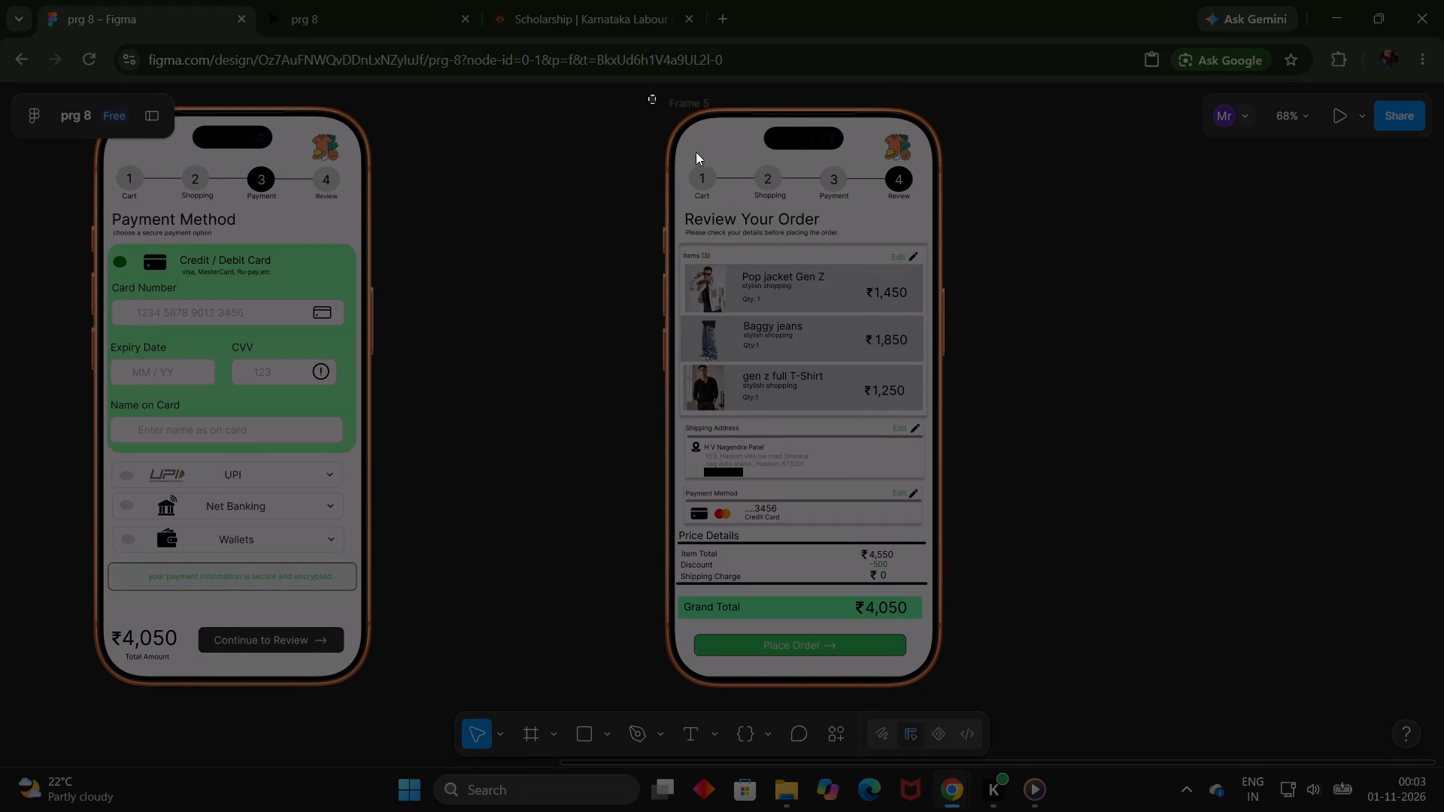
drag(696, 152, 959, 698)
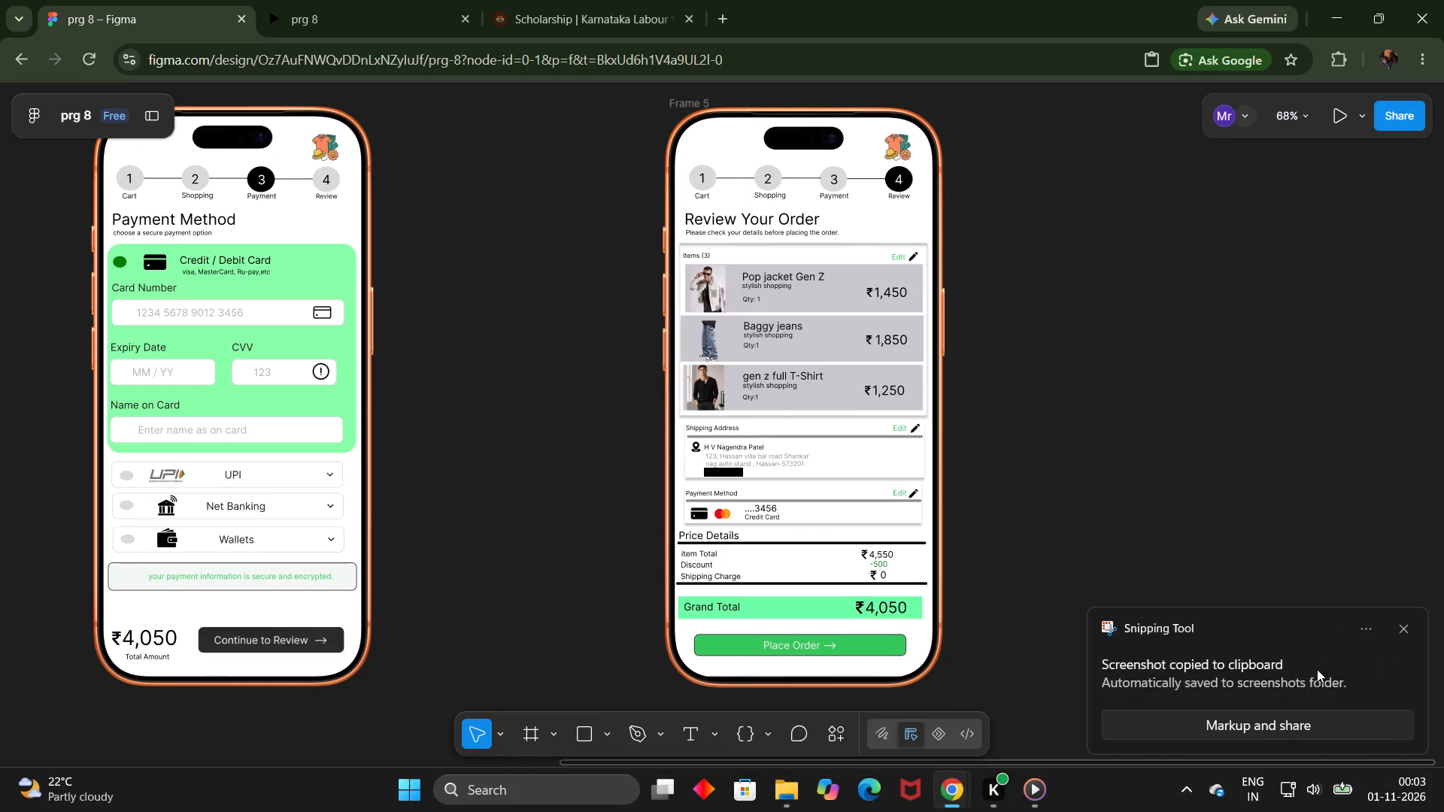
Open the Review Your Order snip in Snipping Tool, save it as the JPG exp8.4 in the Screenshots folder, and close it.
click(1313, 666)
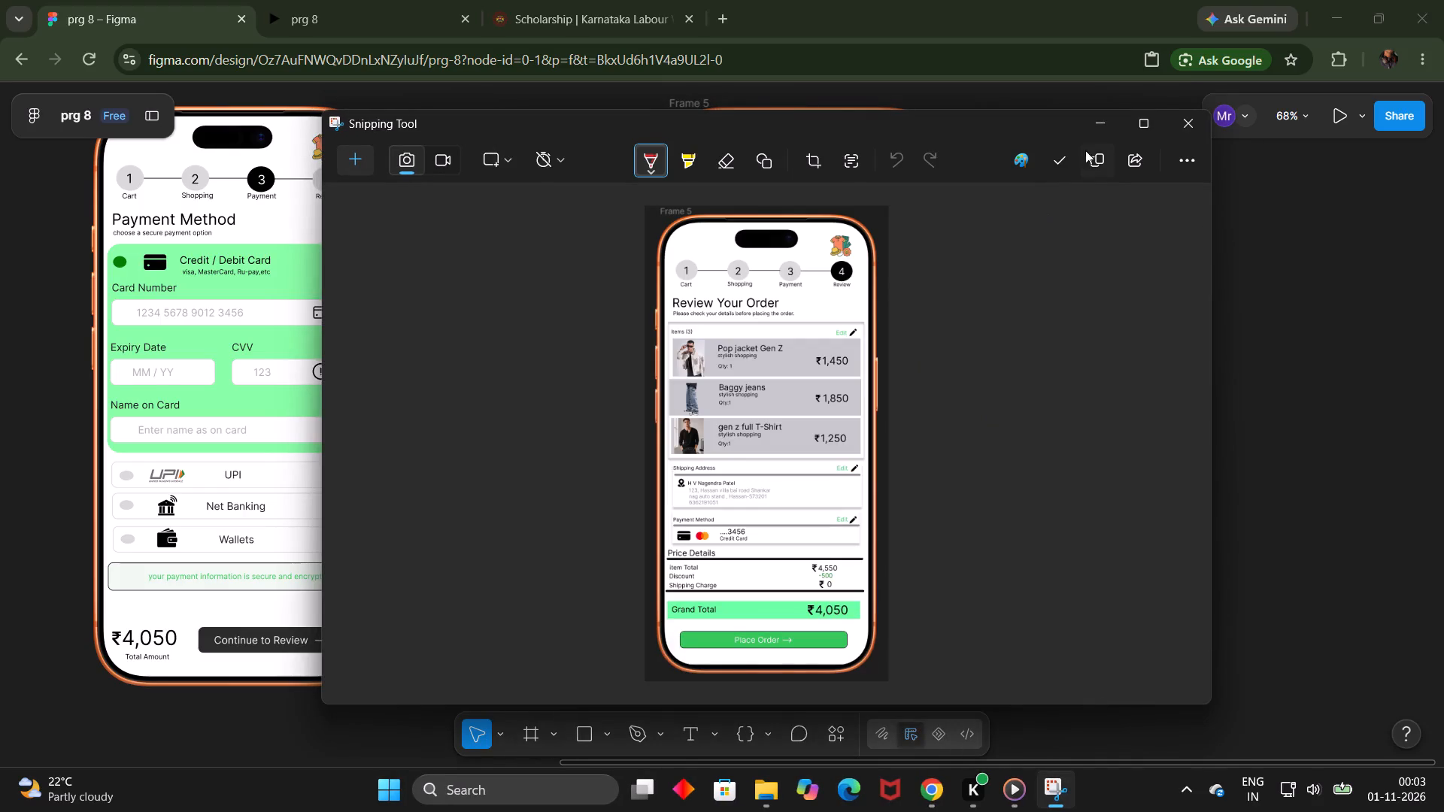
click(1066, 158)
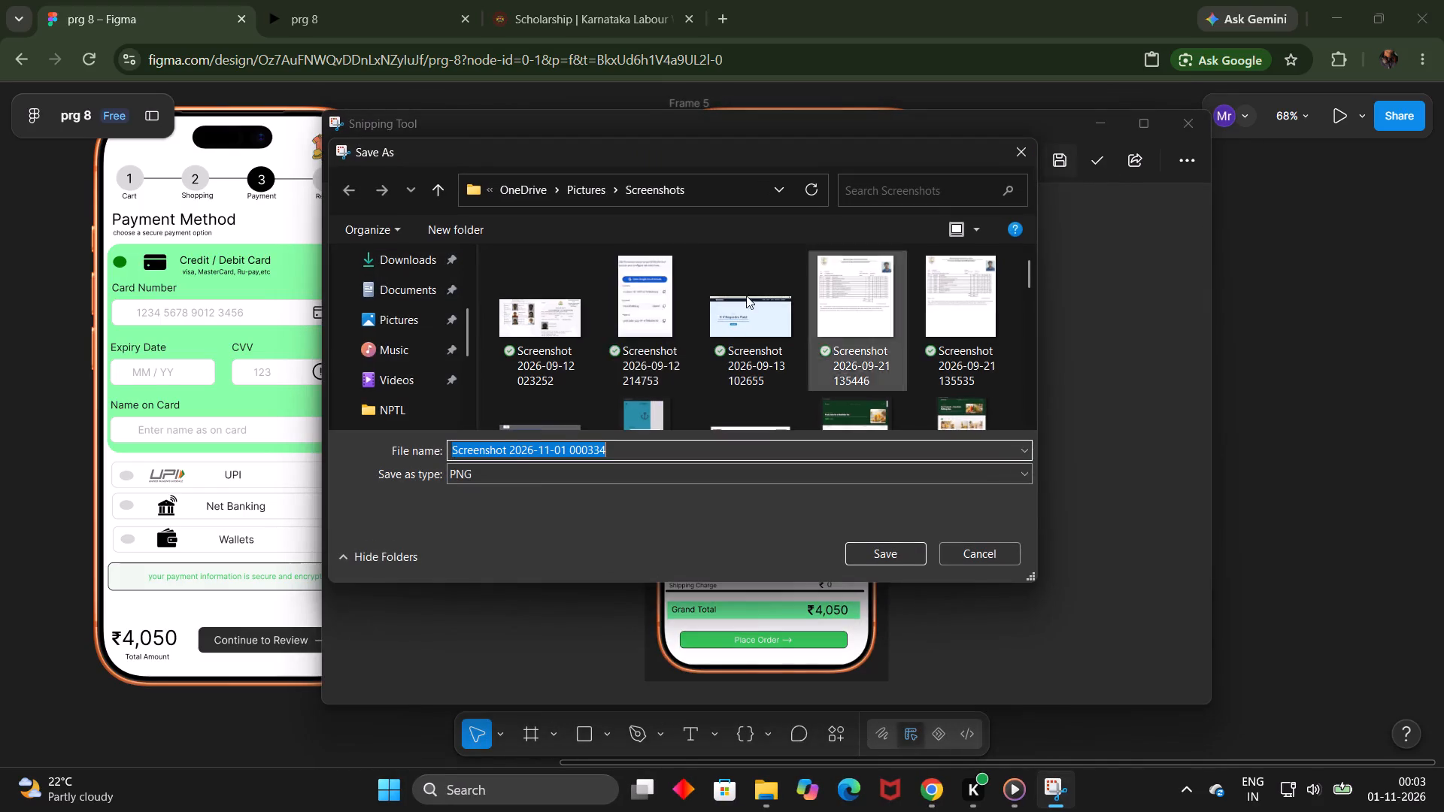
click(543, 476)
click(522, 507)
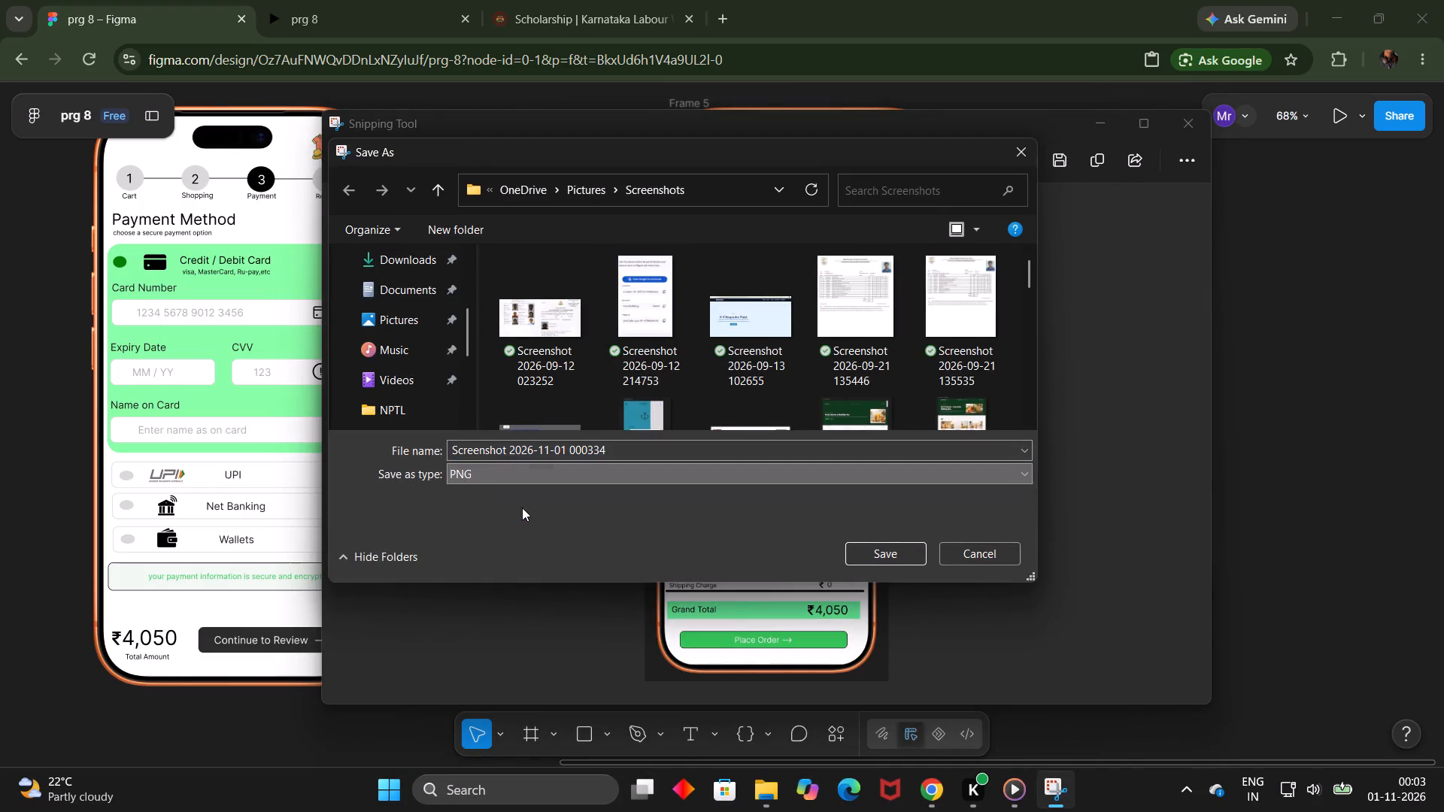
click(613, 453)
key(BackSpace)
text(exp)
key(8)
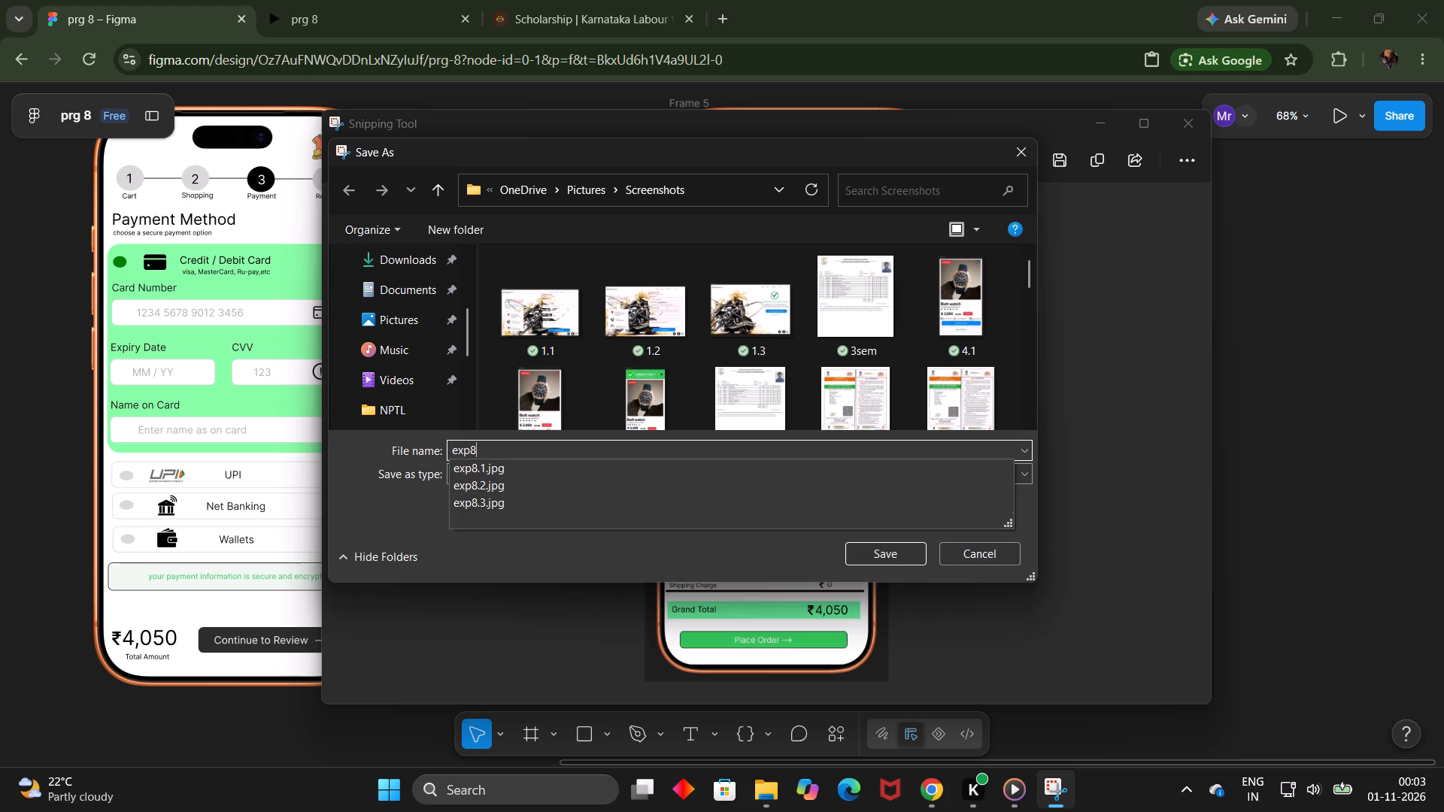
text(.4)
click(877, 554)
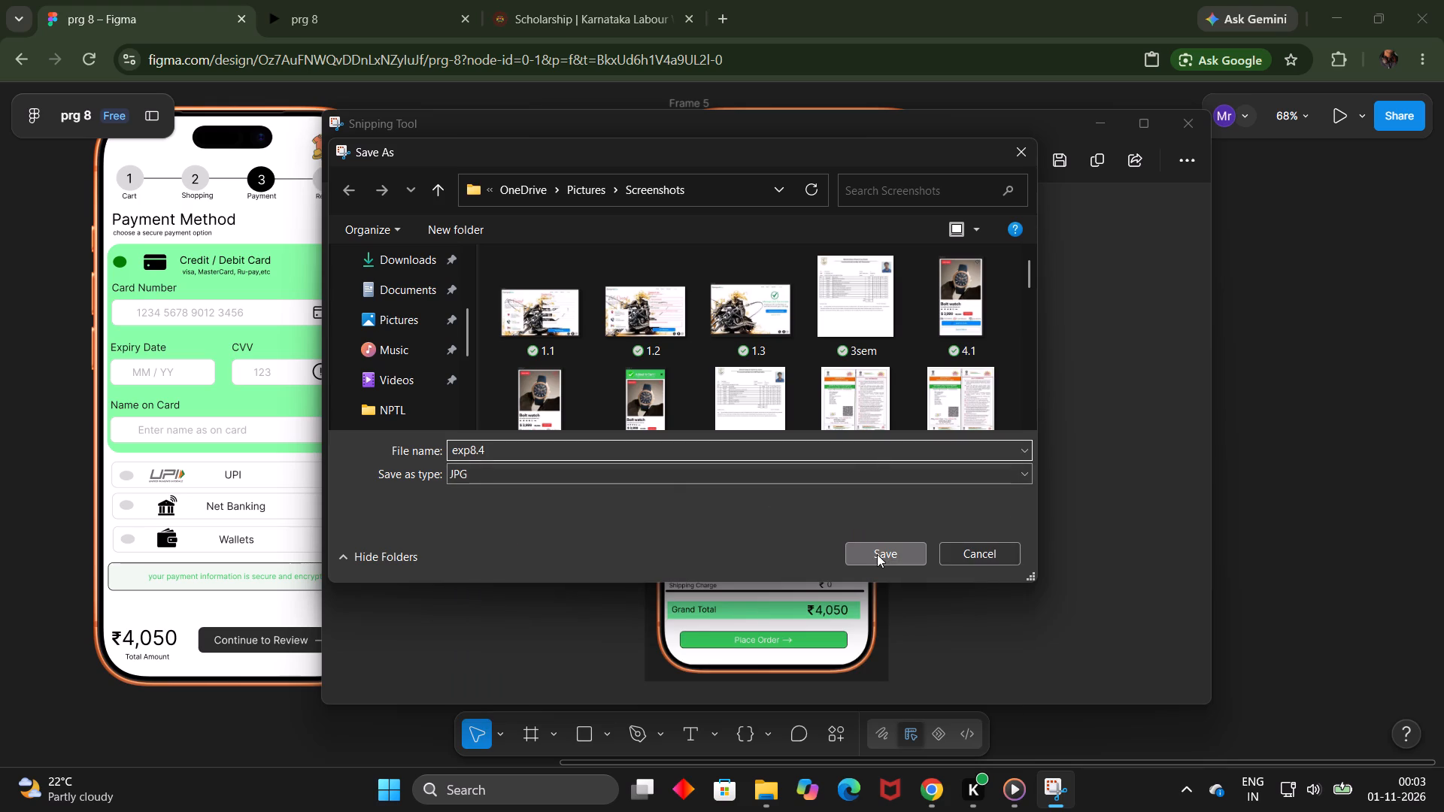
click(1197, 117)
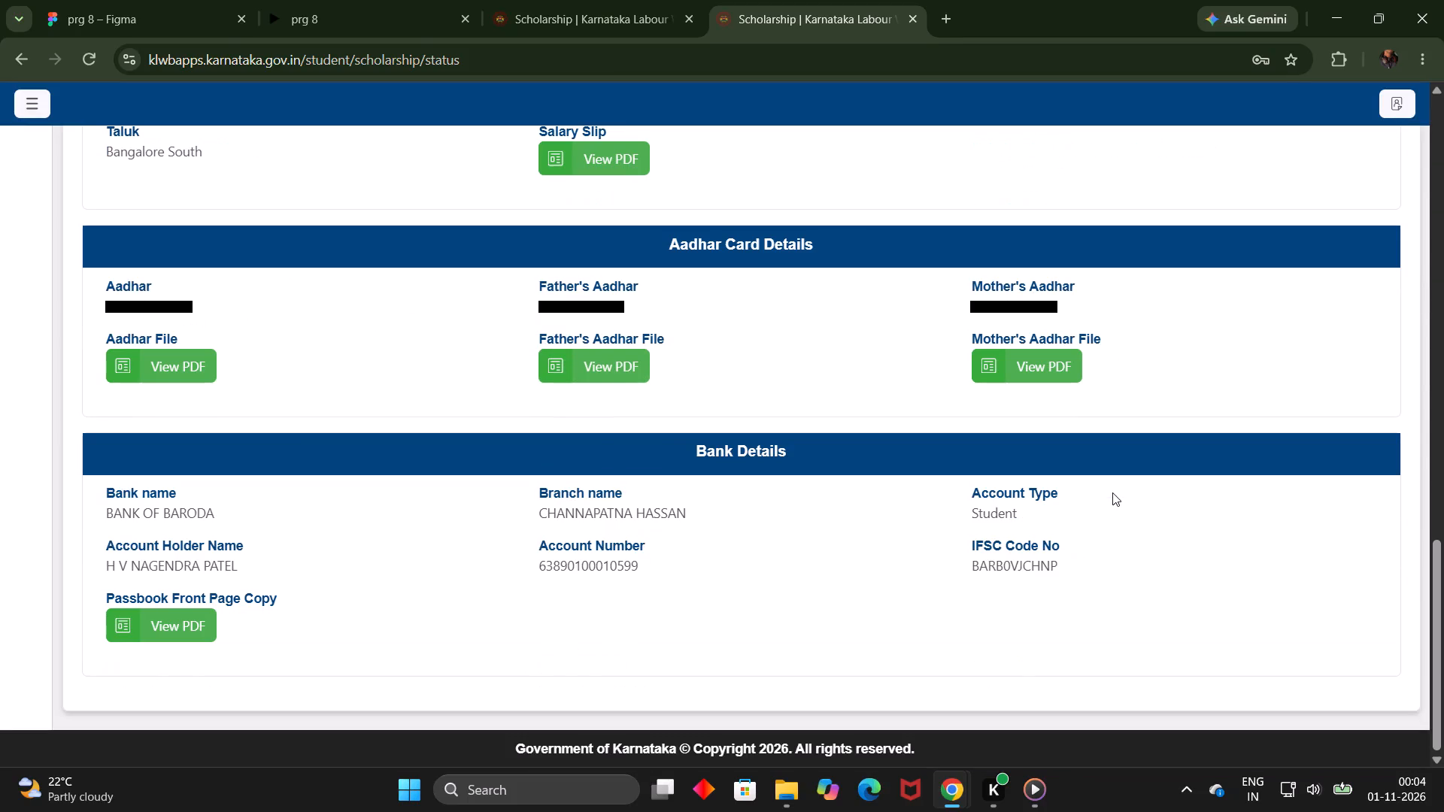
Close both Karnataka Labour scholarship pages and return to the prg 8 Figma design.
scroll(1112, 492, up, 8)
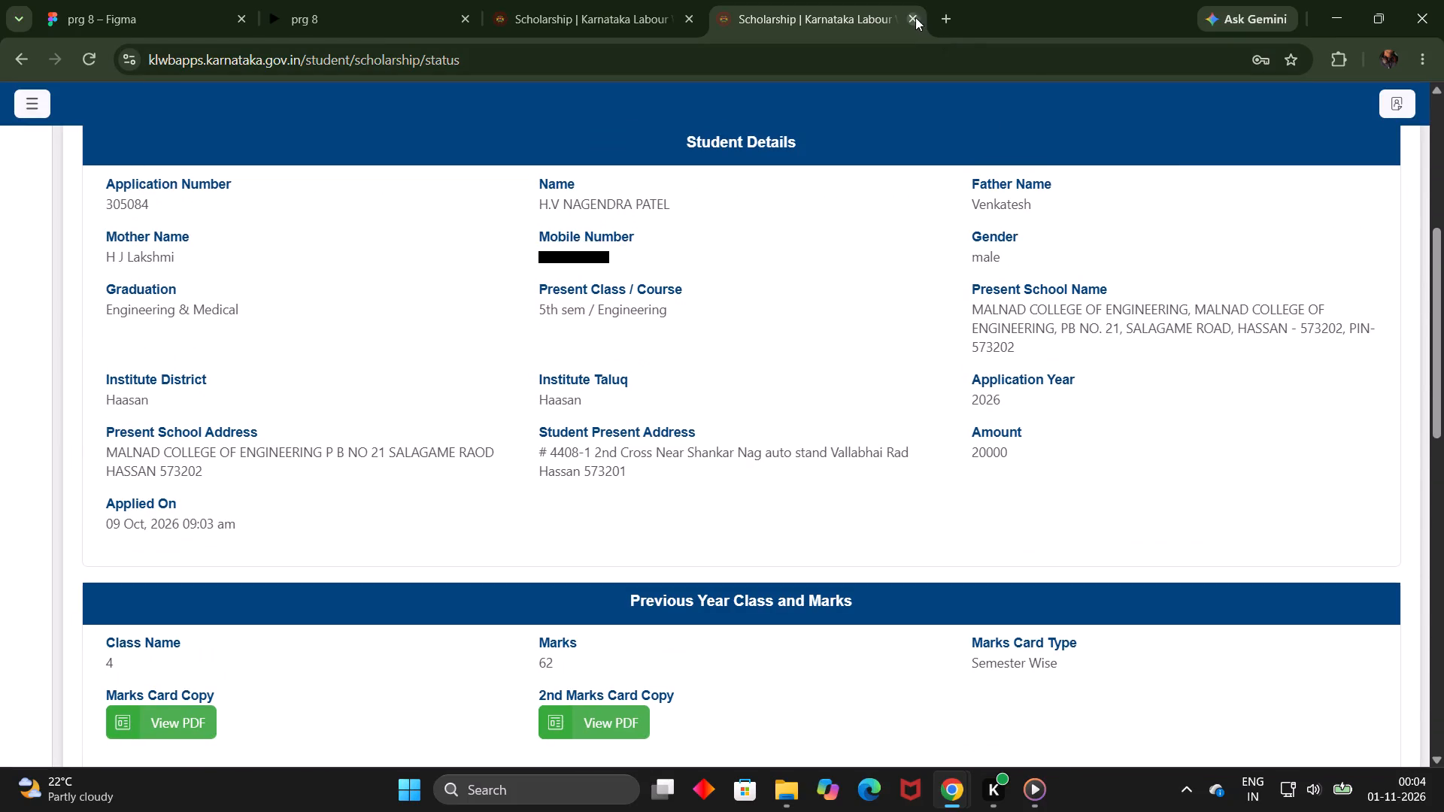
click(912, 17)
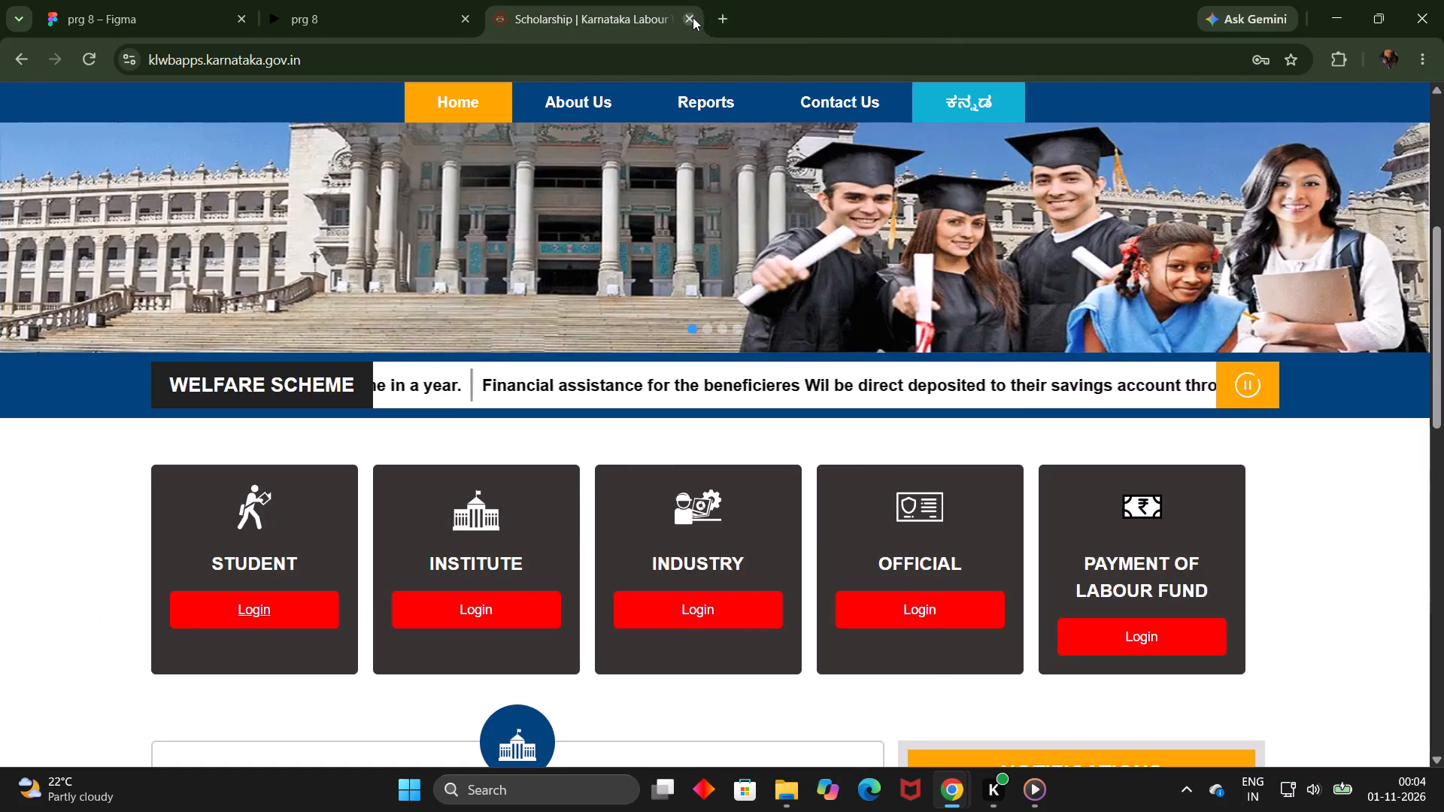
click(693, 17)
click(162, 0)
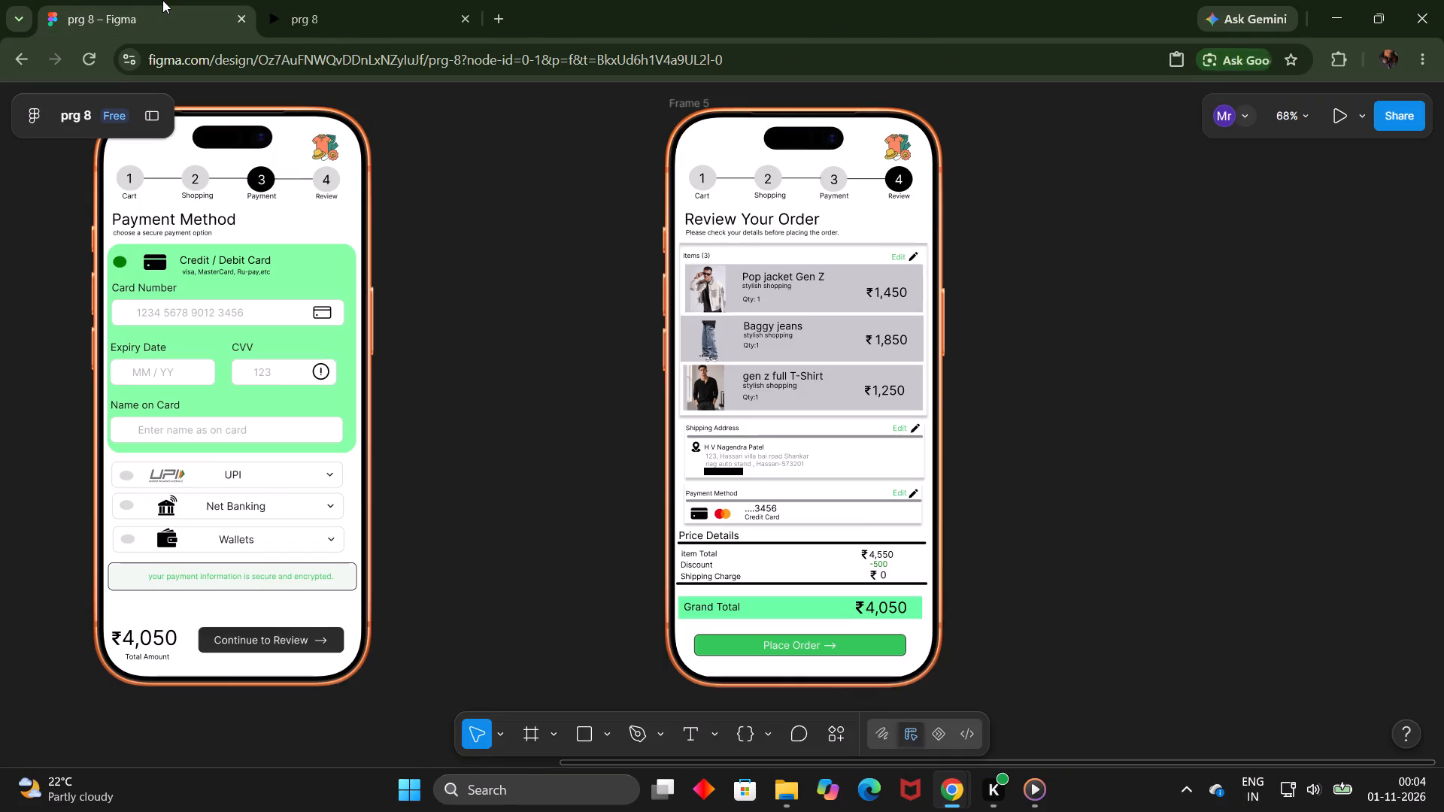
Open the Pdfwise site (pdfwise-green.vercel.app) in a new browser tab and go to its Images to PDF tool.
click(498, 16)
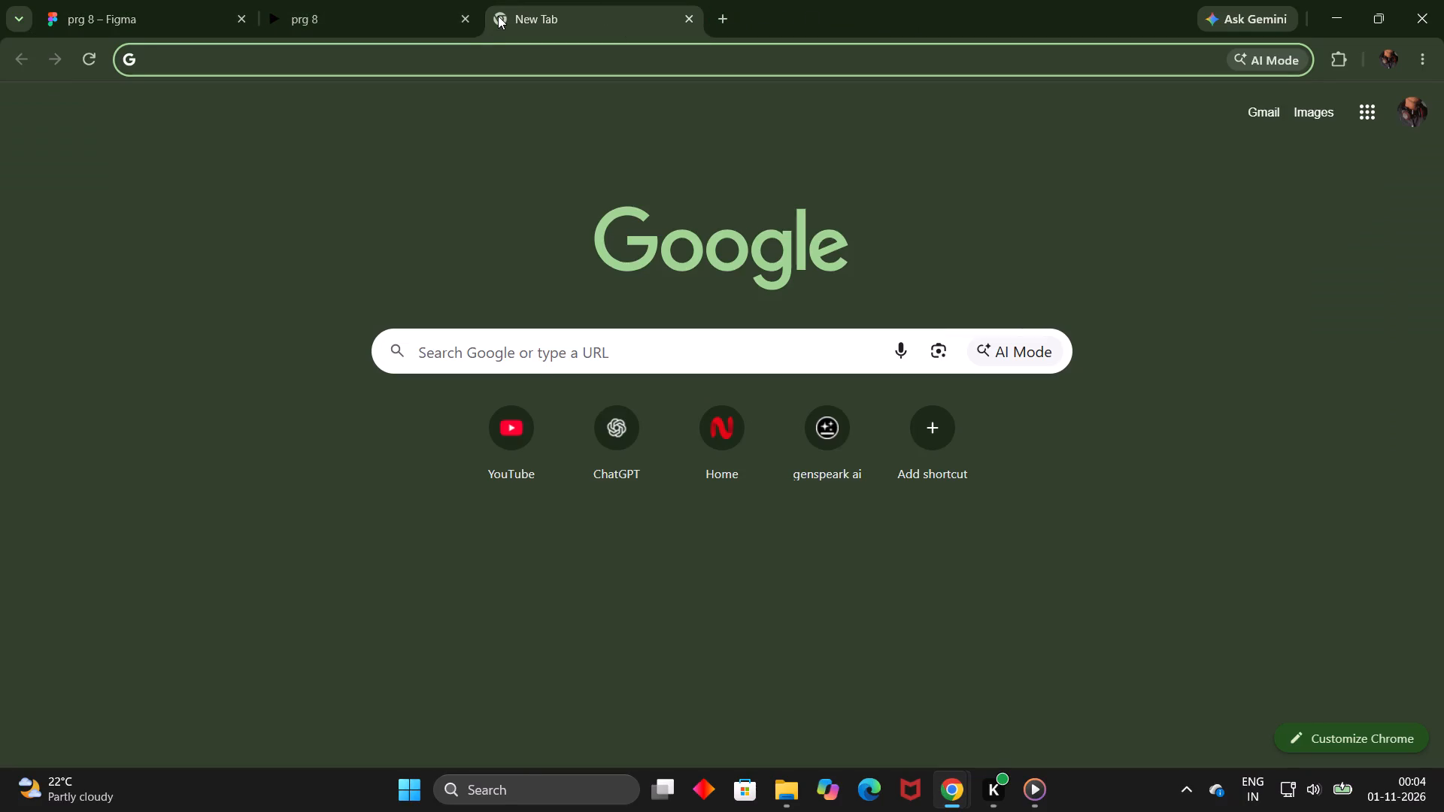
key(p)
key(Return)
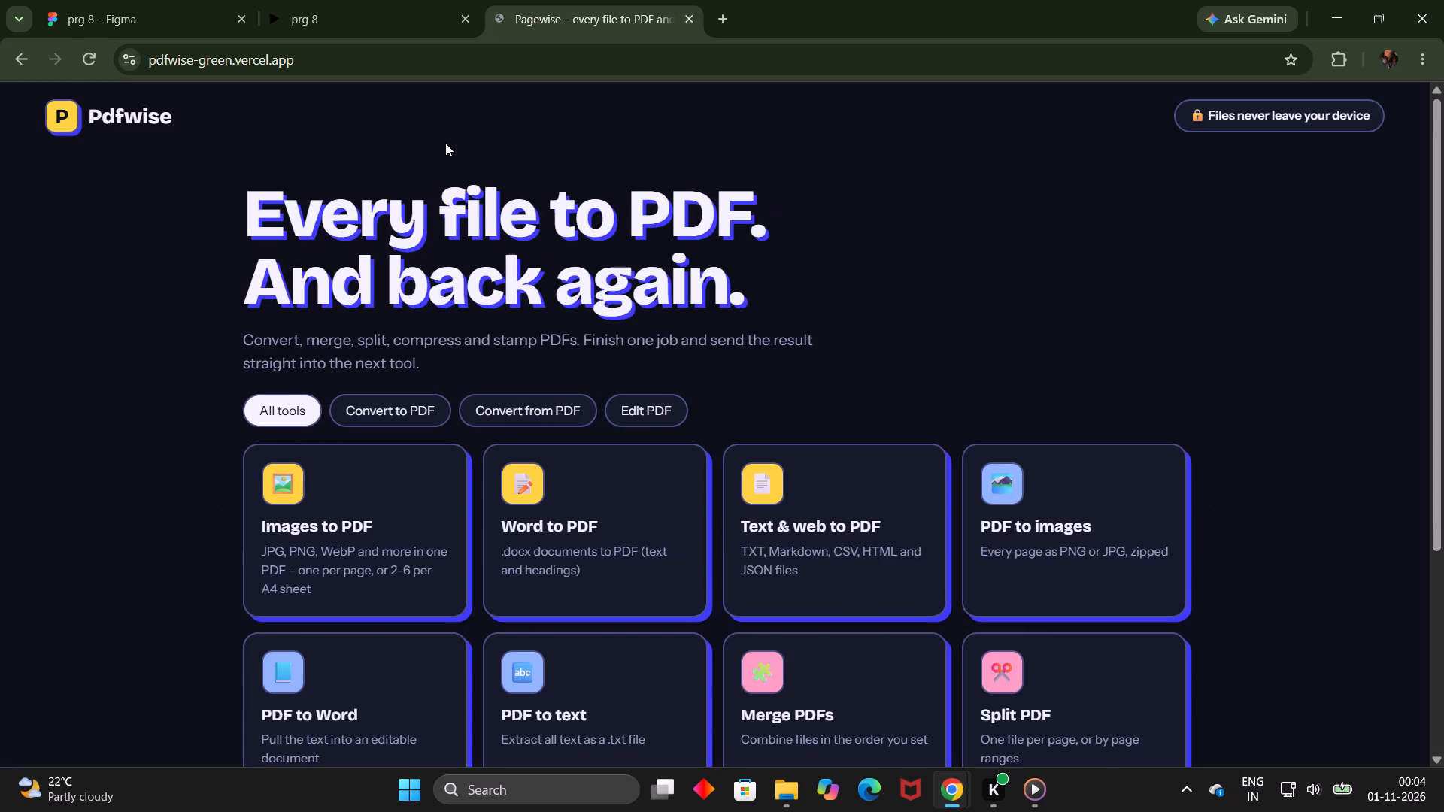
scroll(560, 317, down, 2)
click(368, 433)
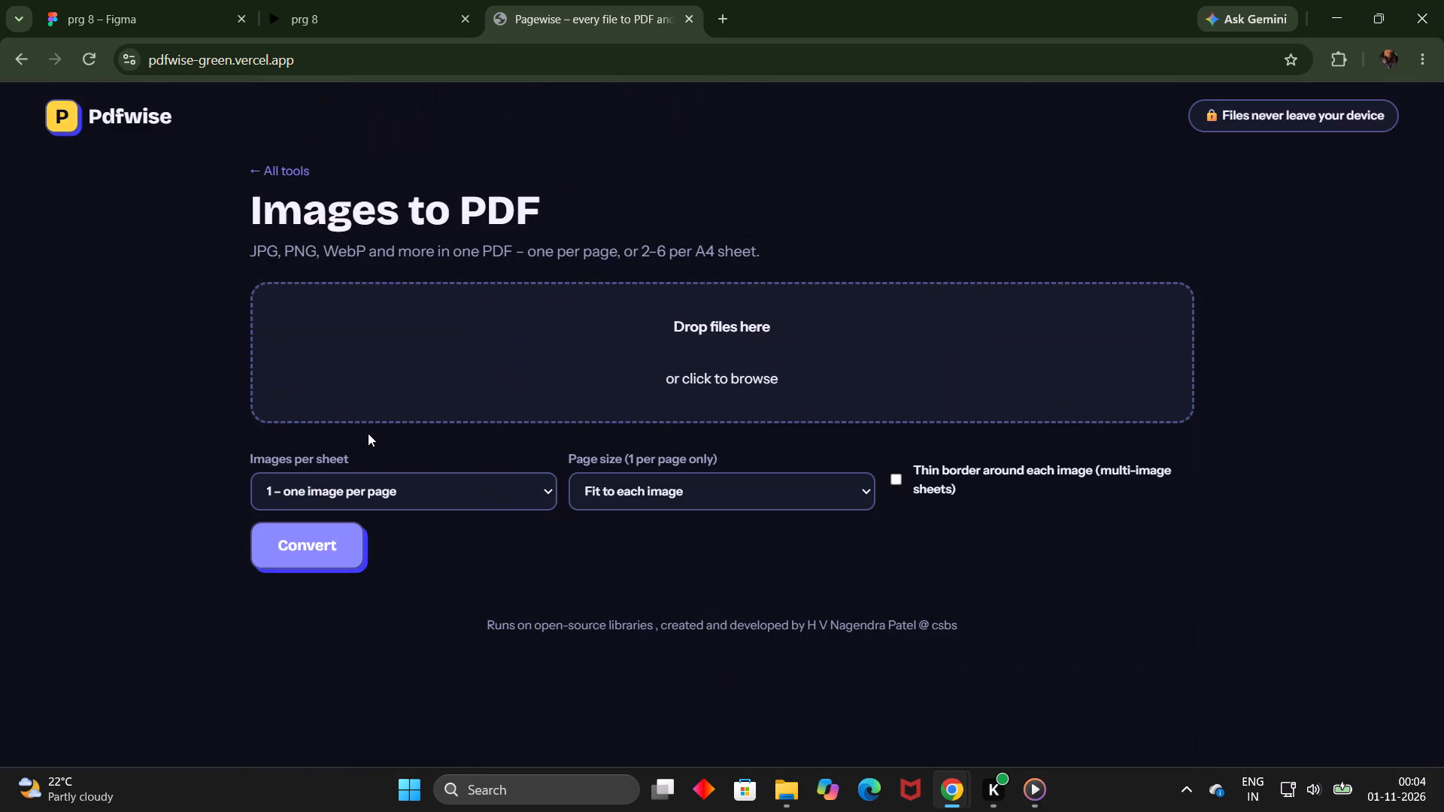
Open the Images per sheet choices for the PDF conversion.
click(405, 510)
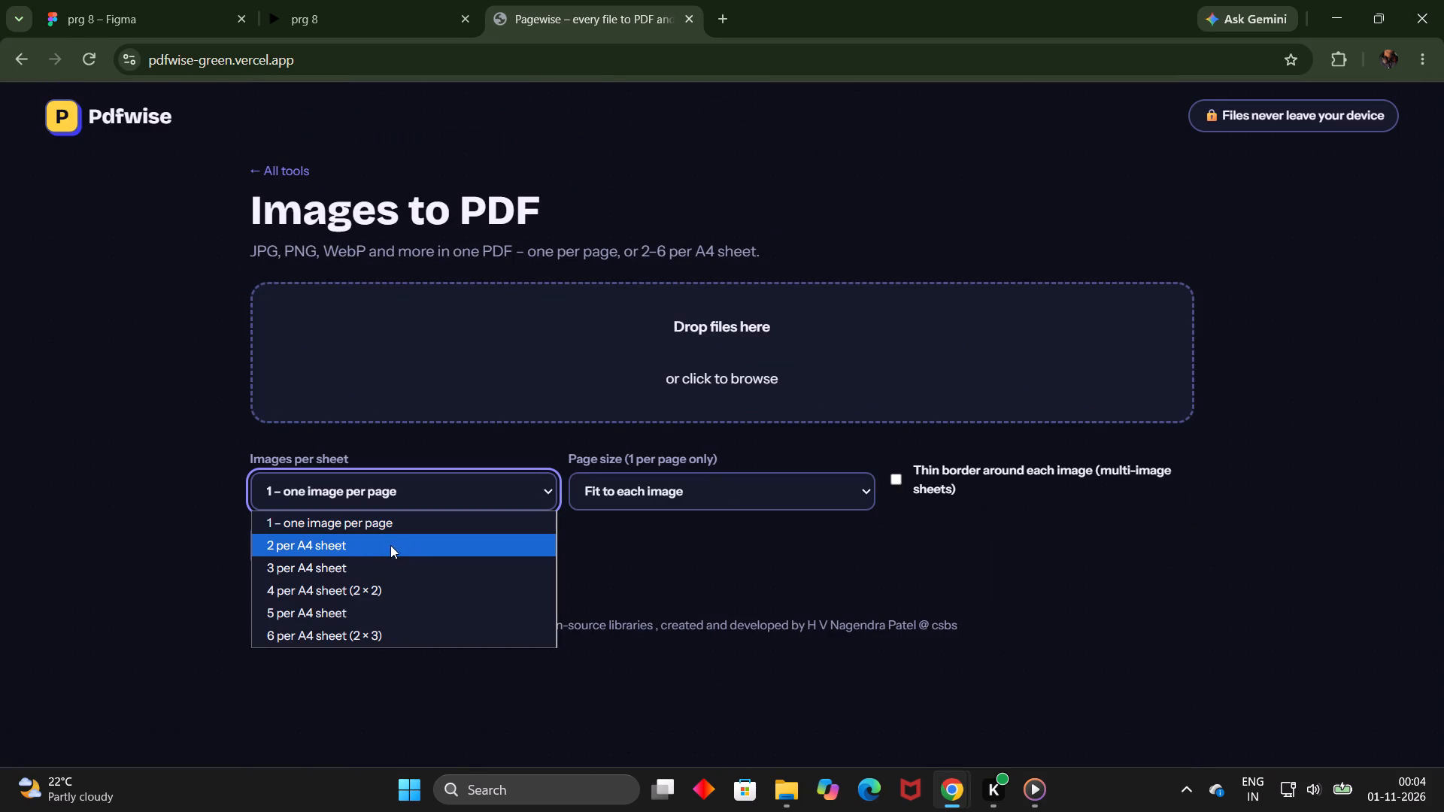
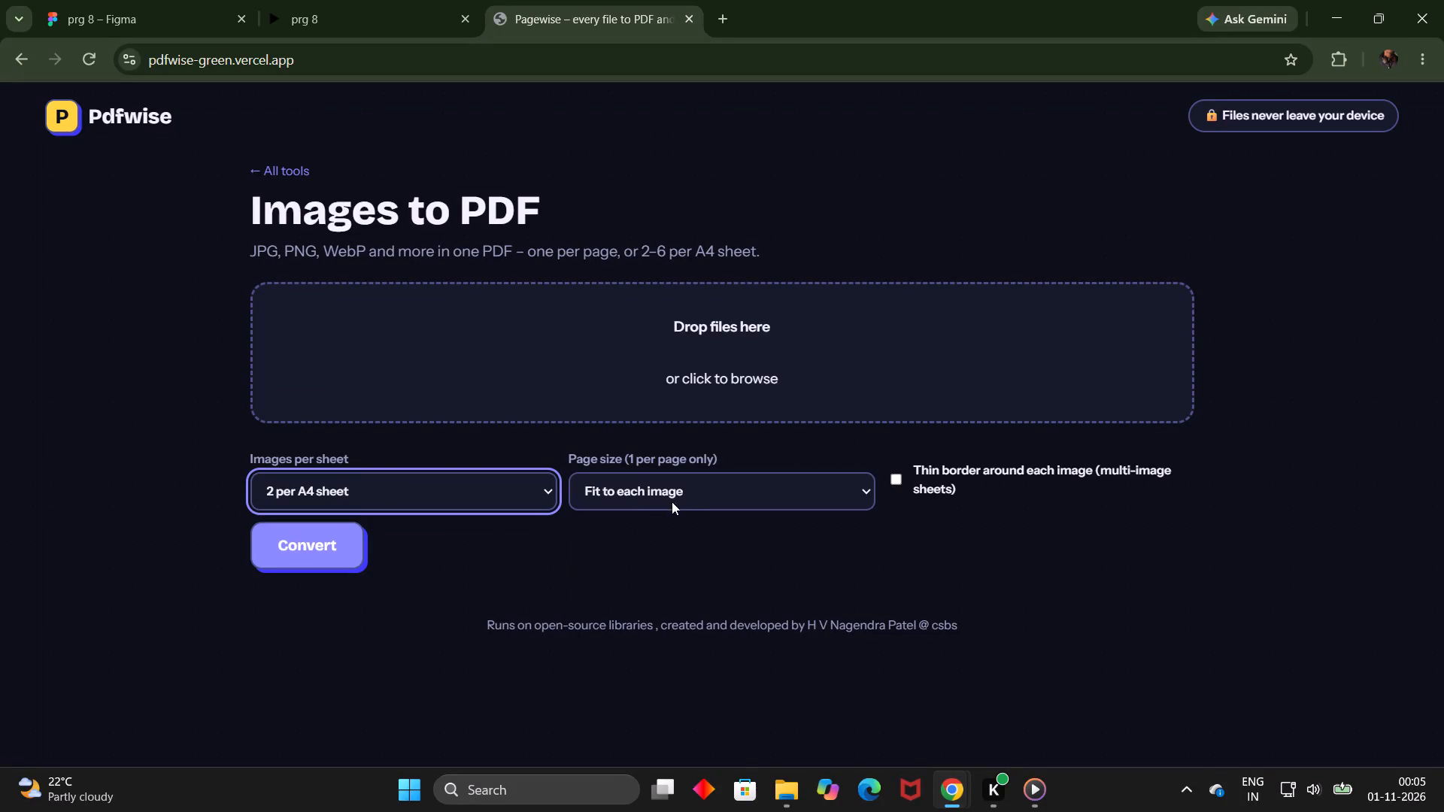
Add the images exp8.1, exp8.2, exp8.3 and exp8.4 from the Screenshots folder to the Images to PDF tool.
scroll(715, 547, down, 1)
click(319, 542)
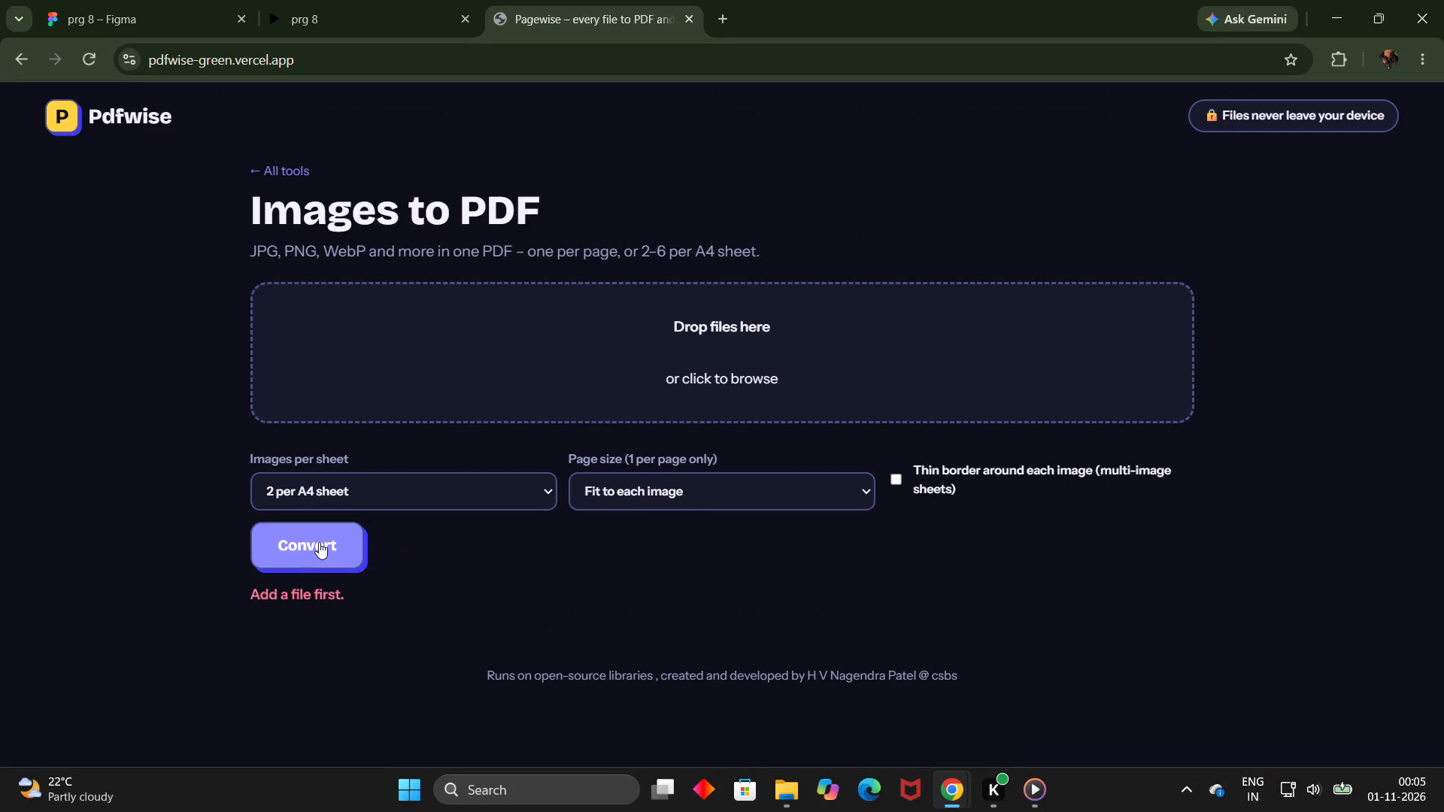
click(769, 359)
scroll(402, 284, down, 1)
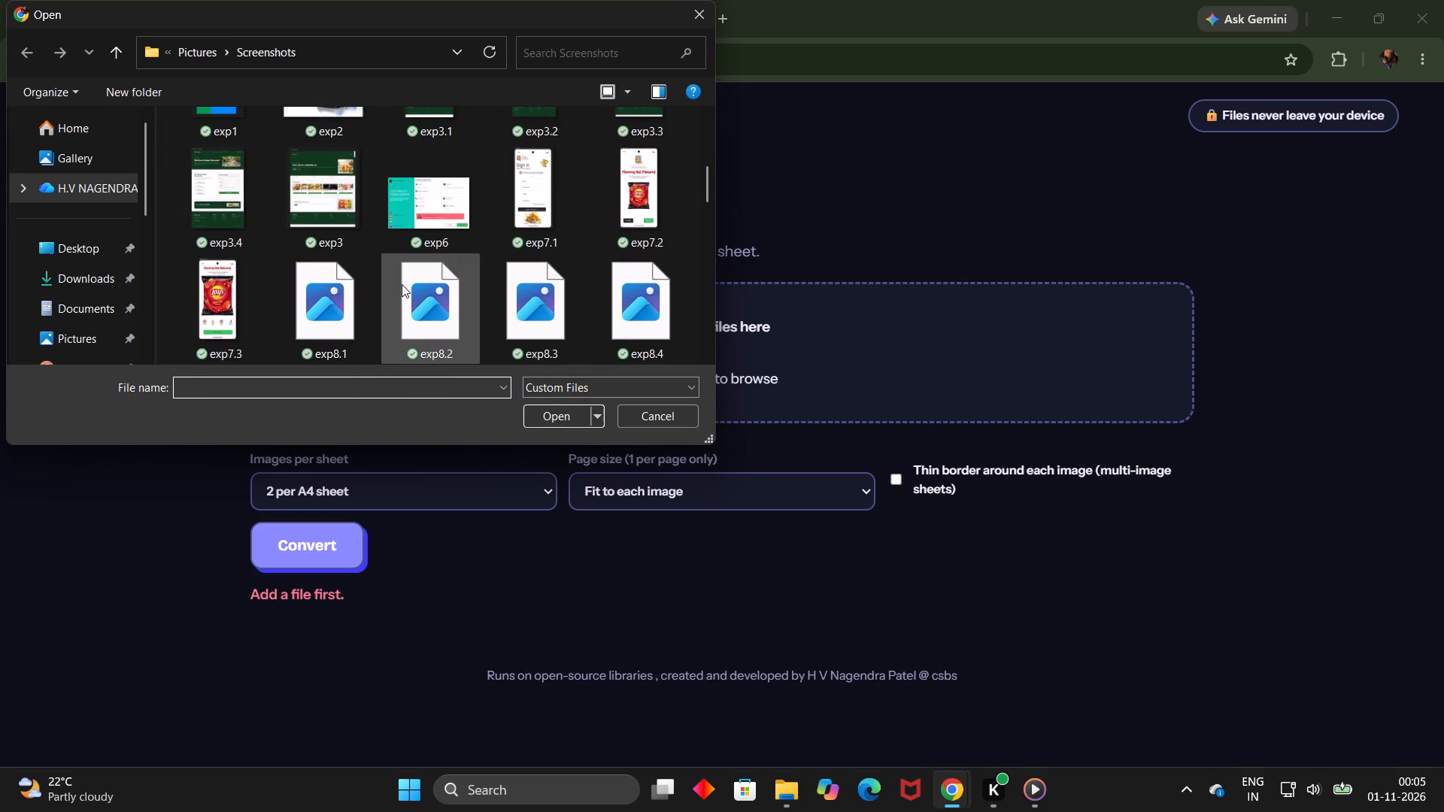
scroll(402, 284, down, 1)
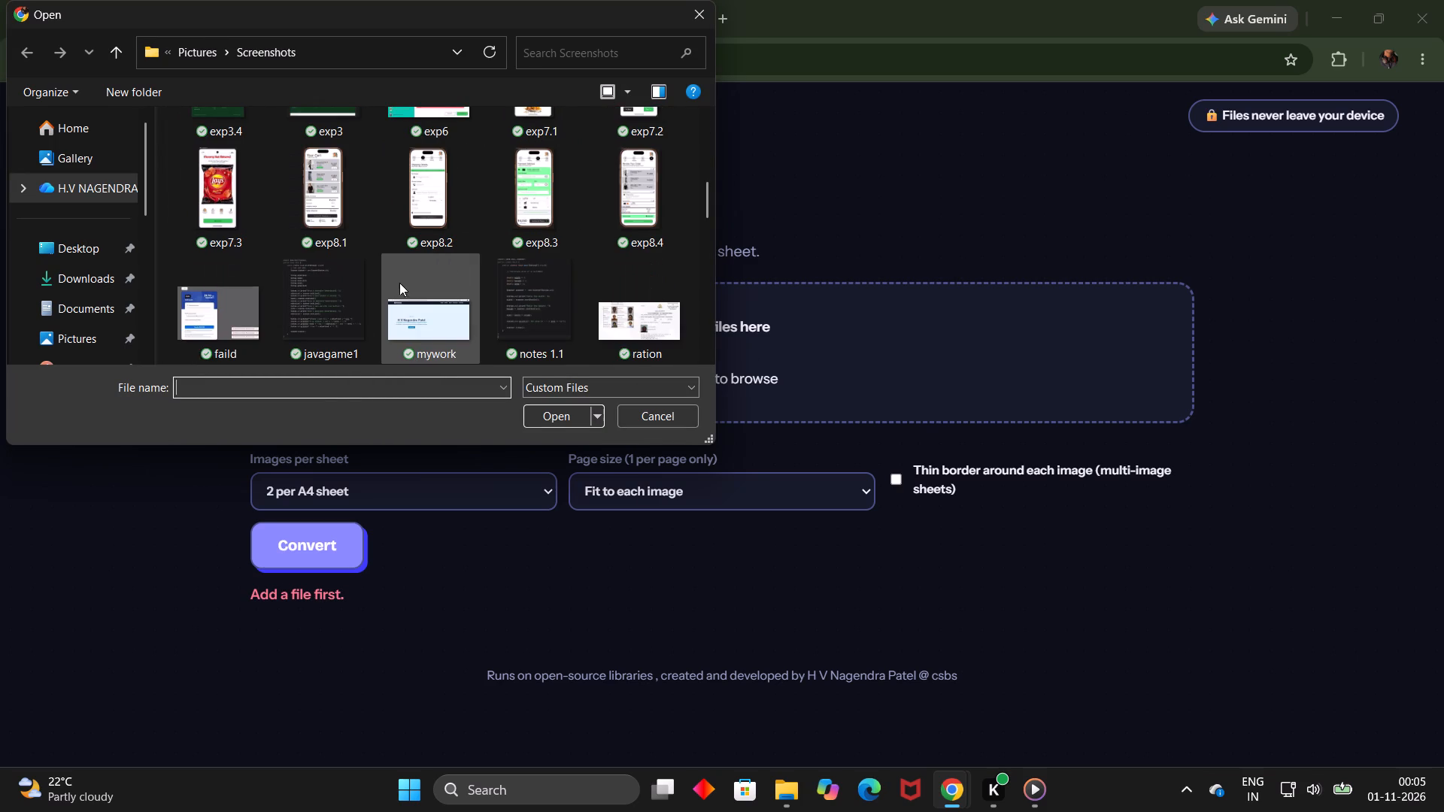
click(318, 220)
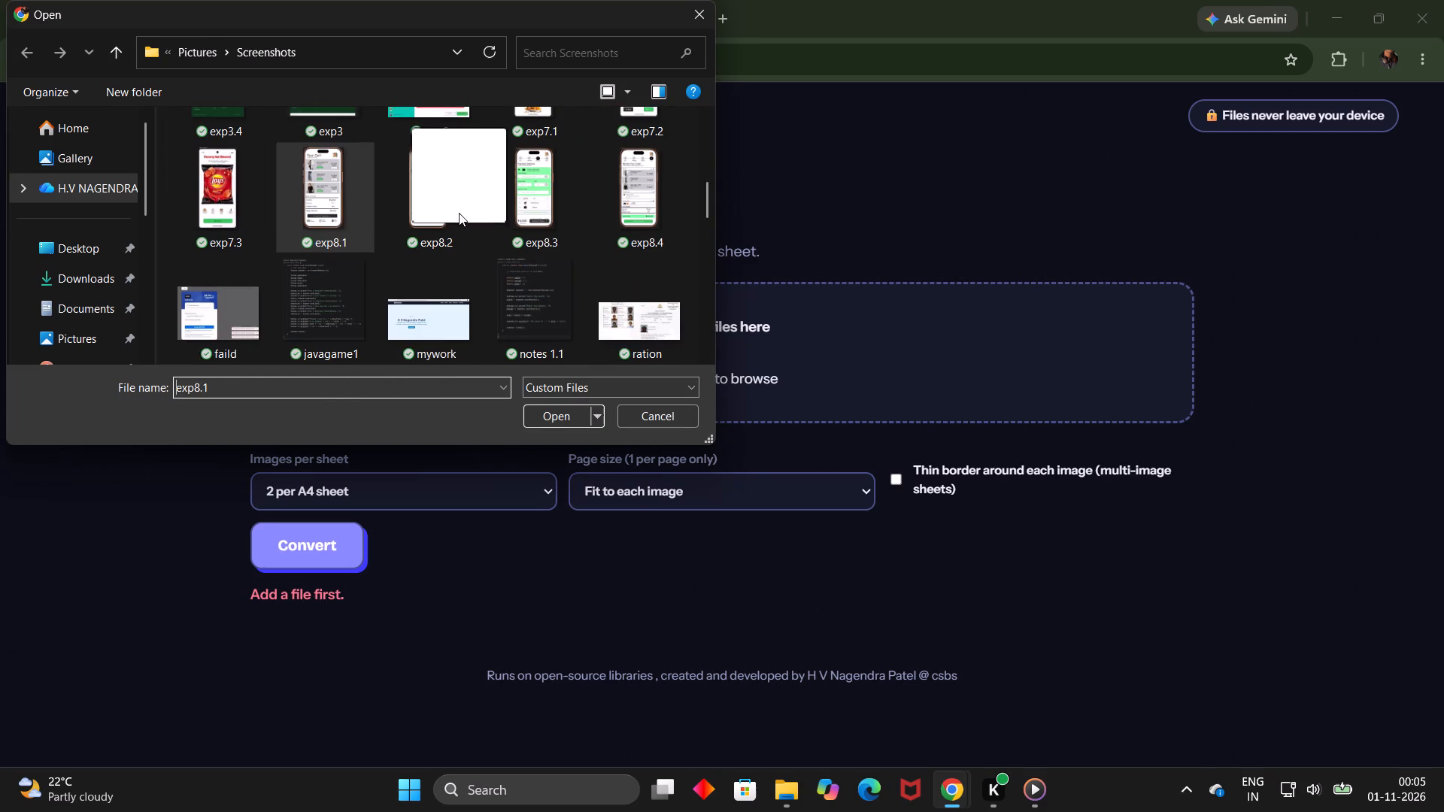
click(449, 211)
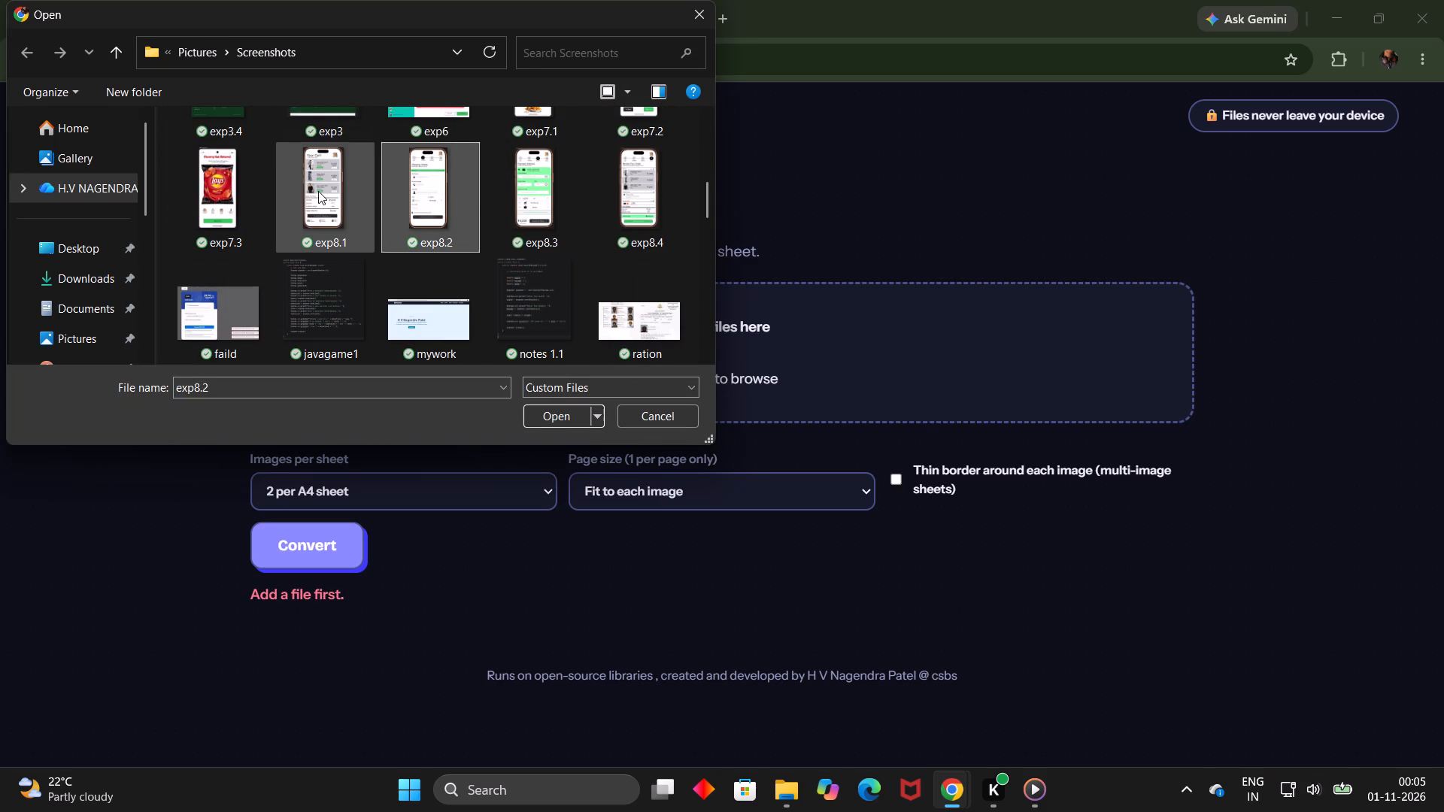
ctrl+click(320, 189)
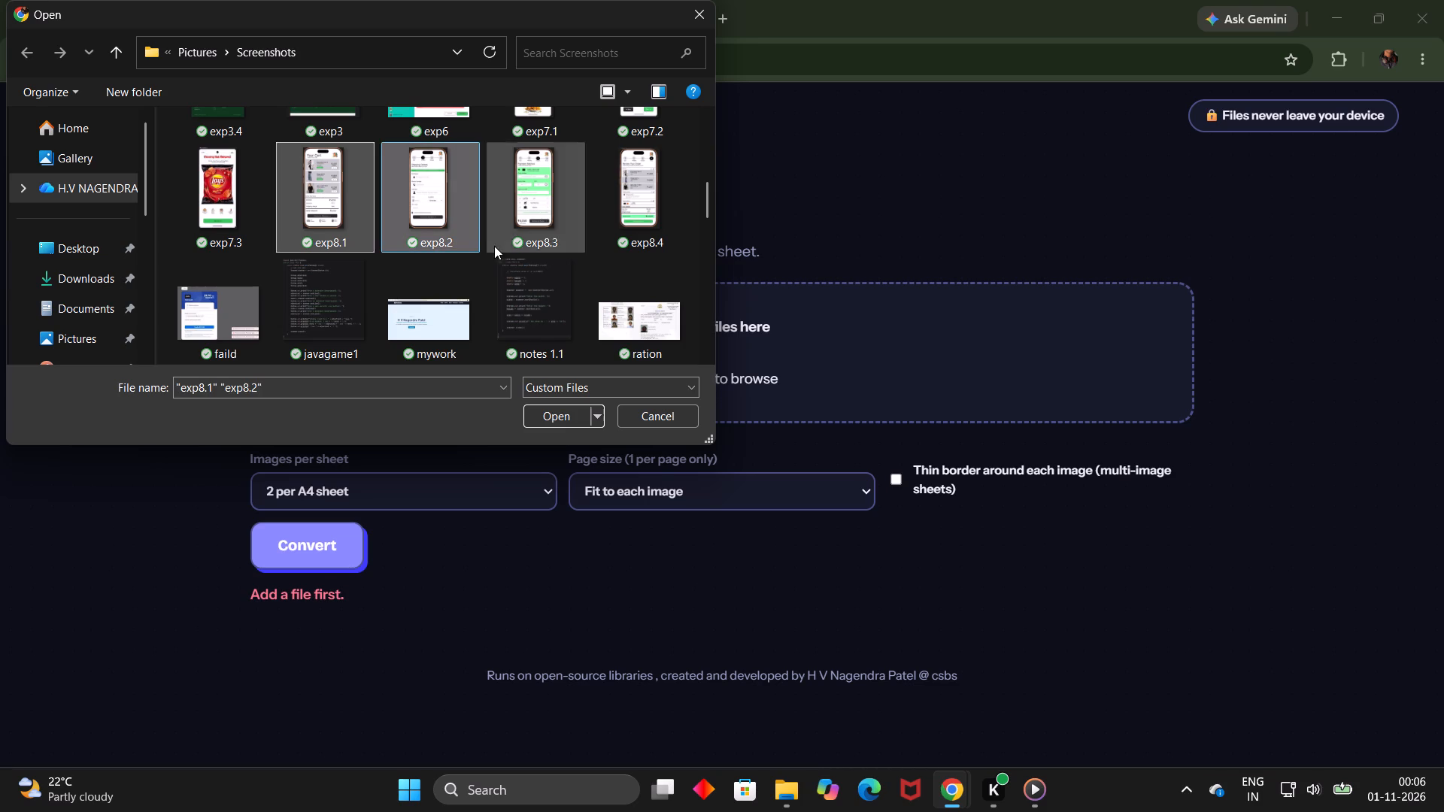
click(432, 204)
click(344, 202)
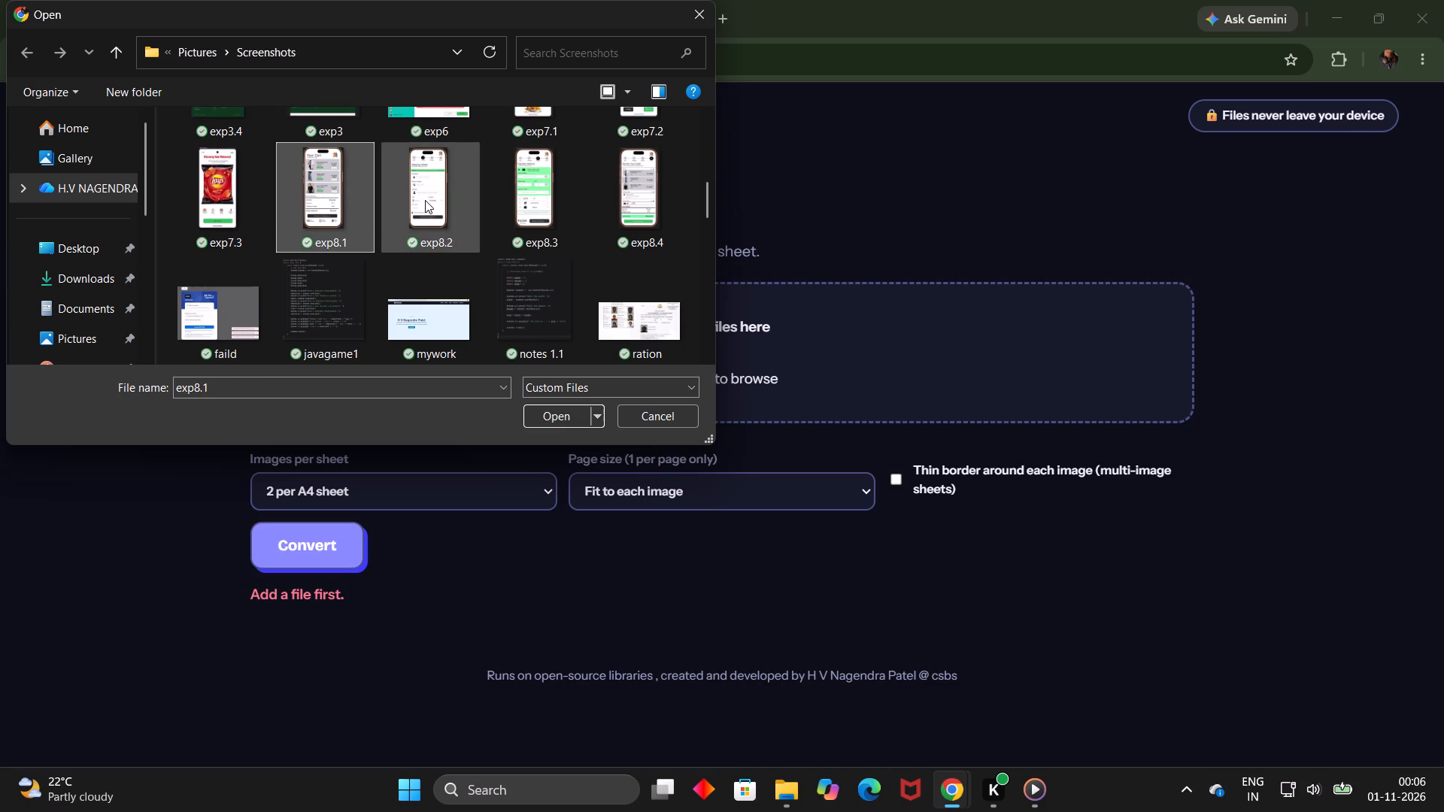
ctrl+click(425, 200)
ctrl+click(553, 205)
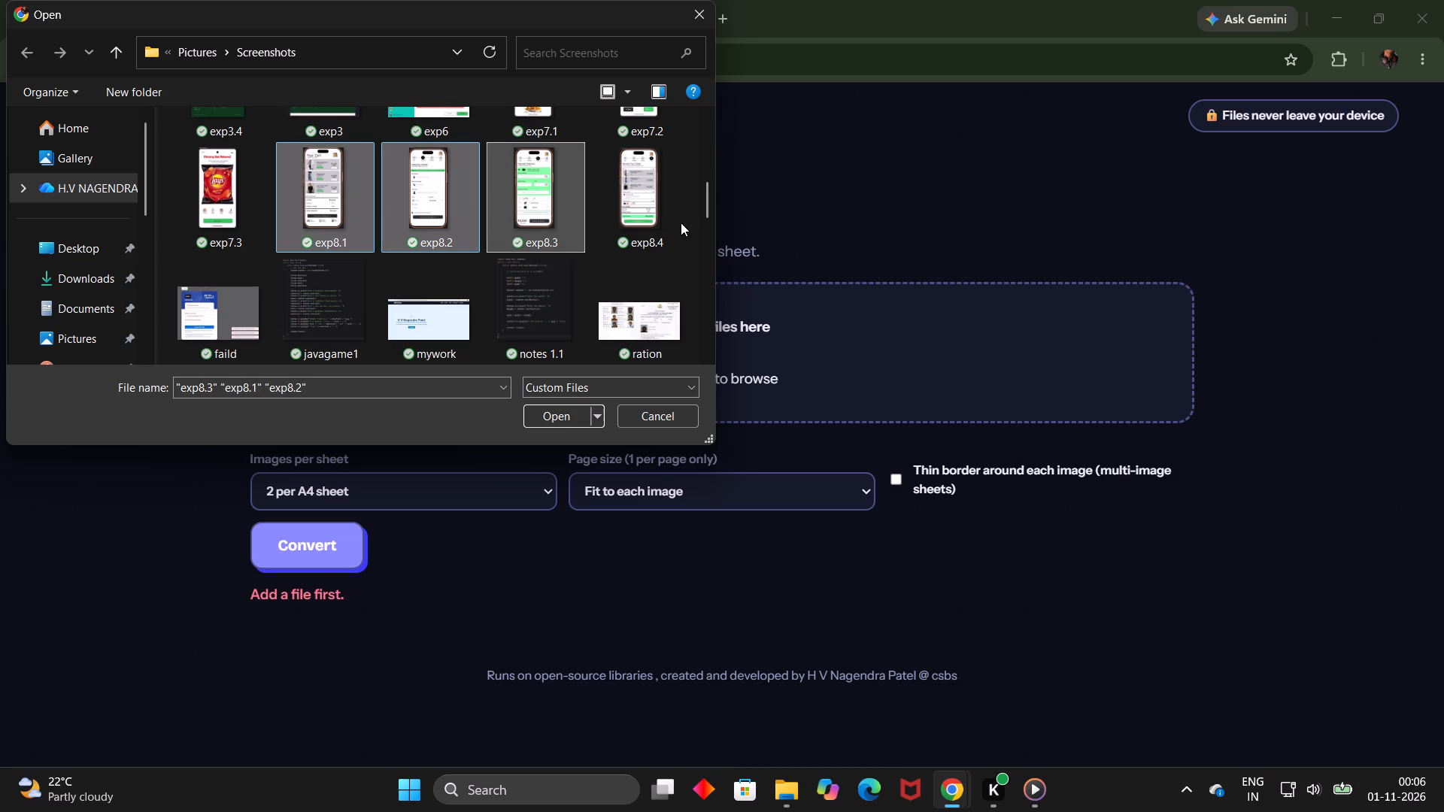
ctrl+click(681, 223)
click(576, 418)
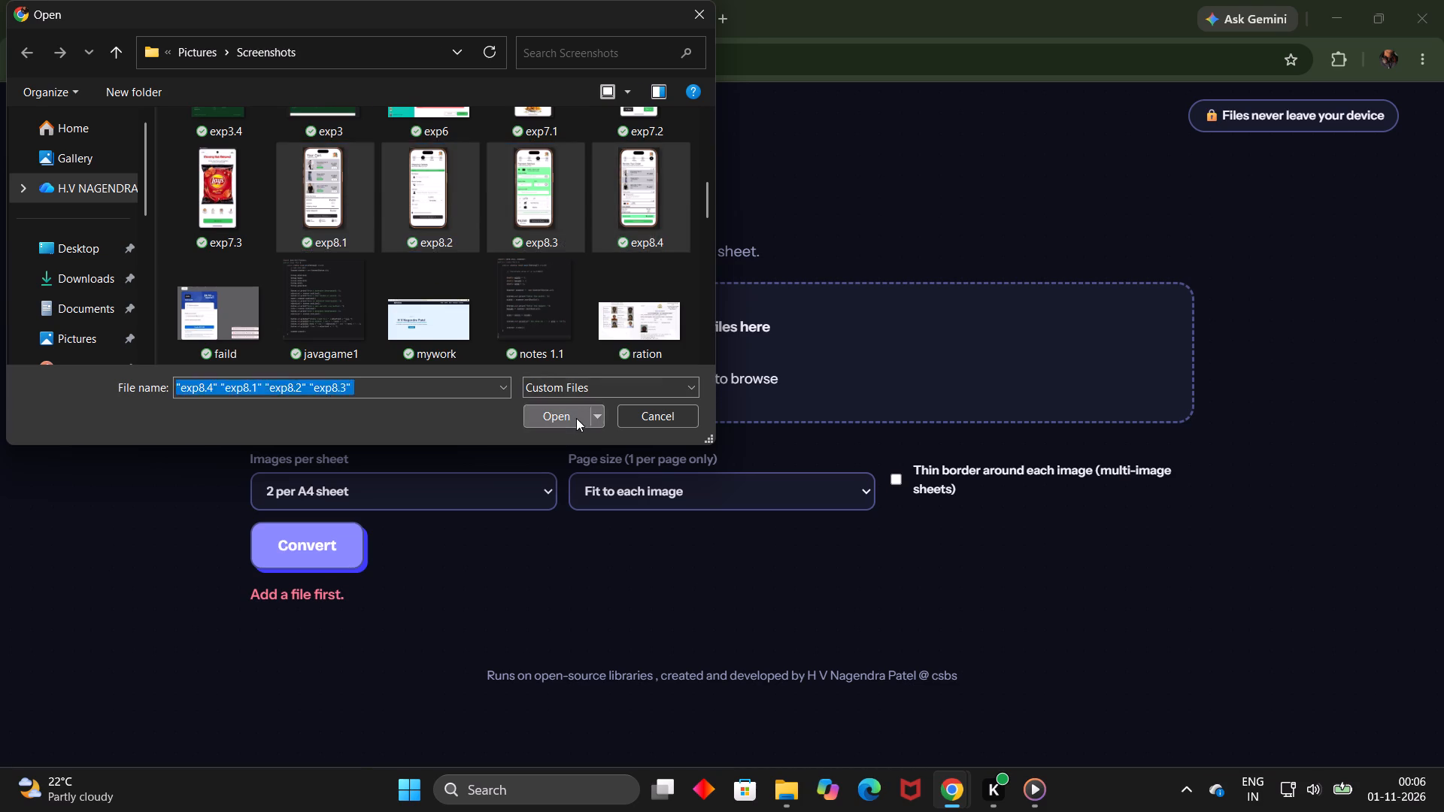
Convert the four added images to a PDF at 2 per A4 sheet and download images.pdf.
scroll(576, 418, down, 3)
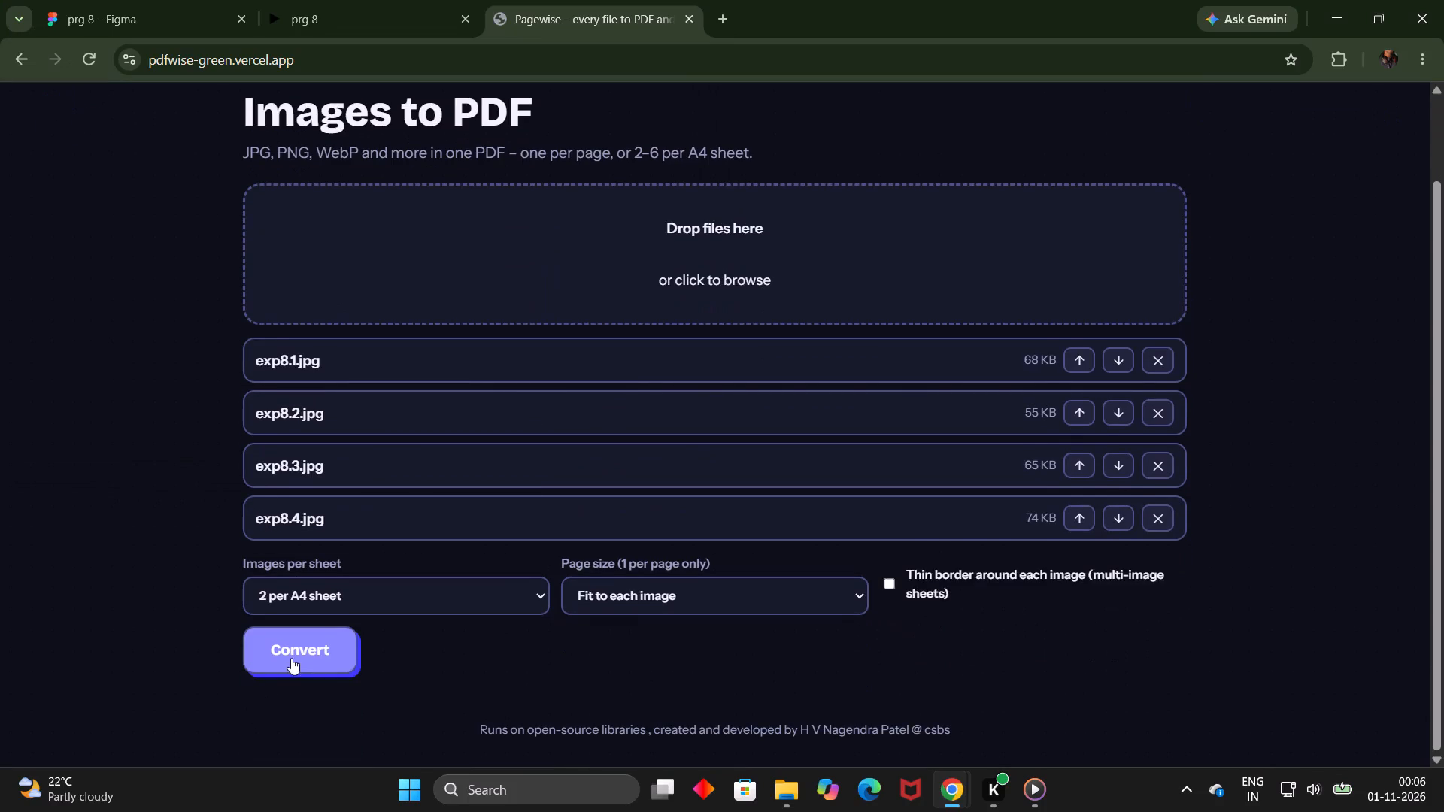
click(291, 658)
scroll(779, 655, down, 2)
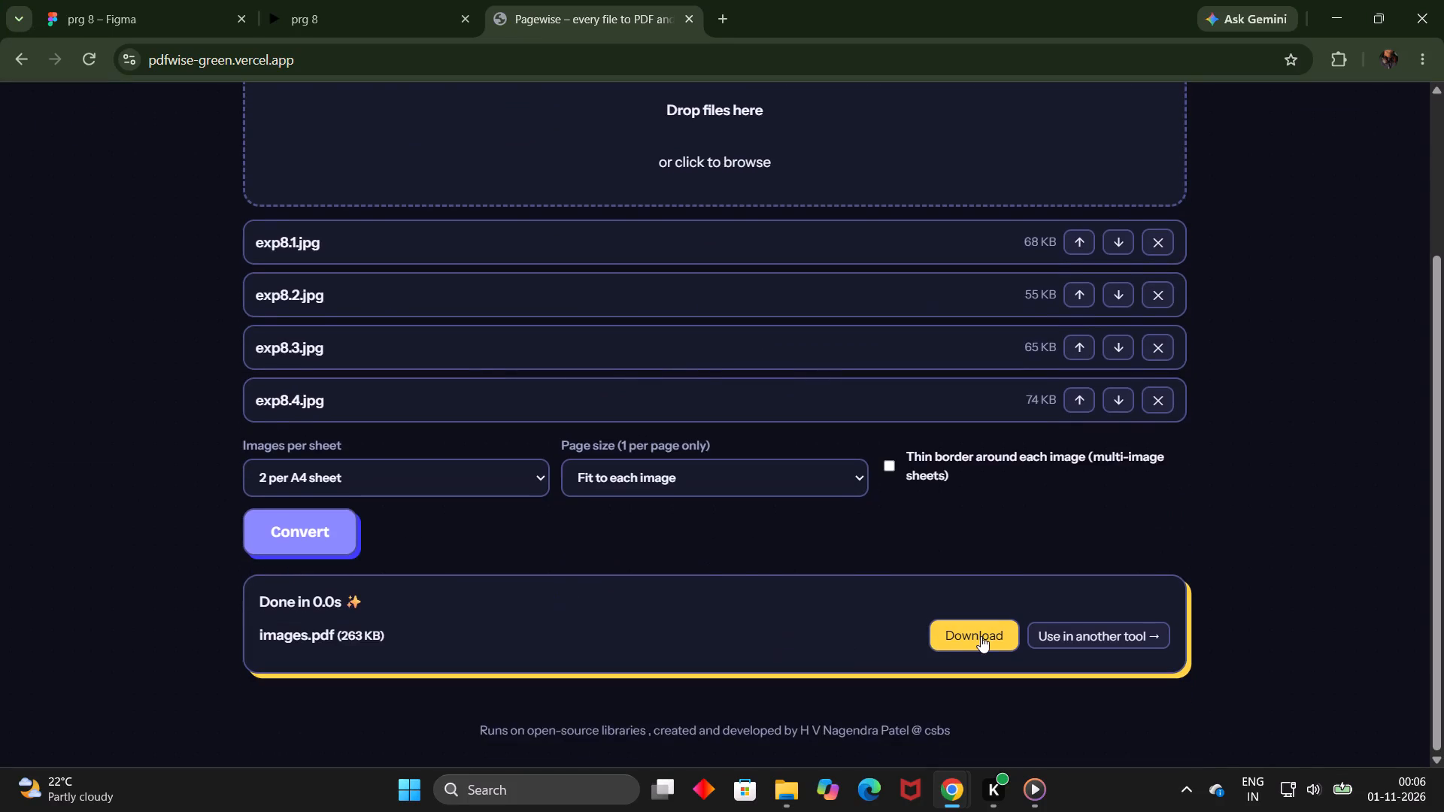
click(981, 636)
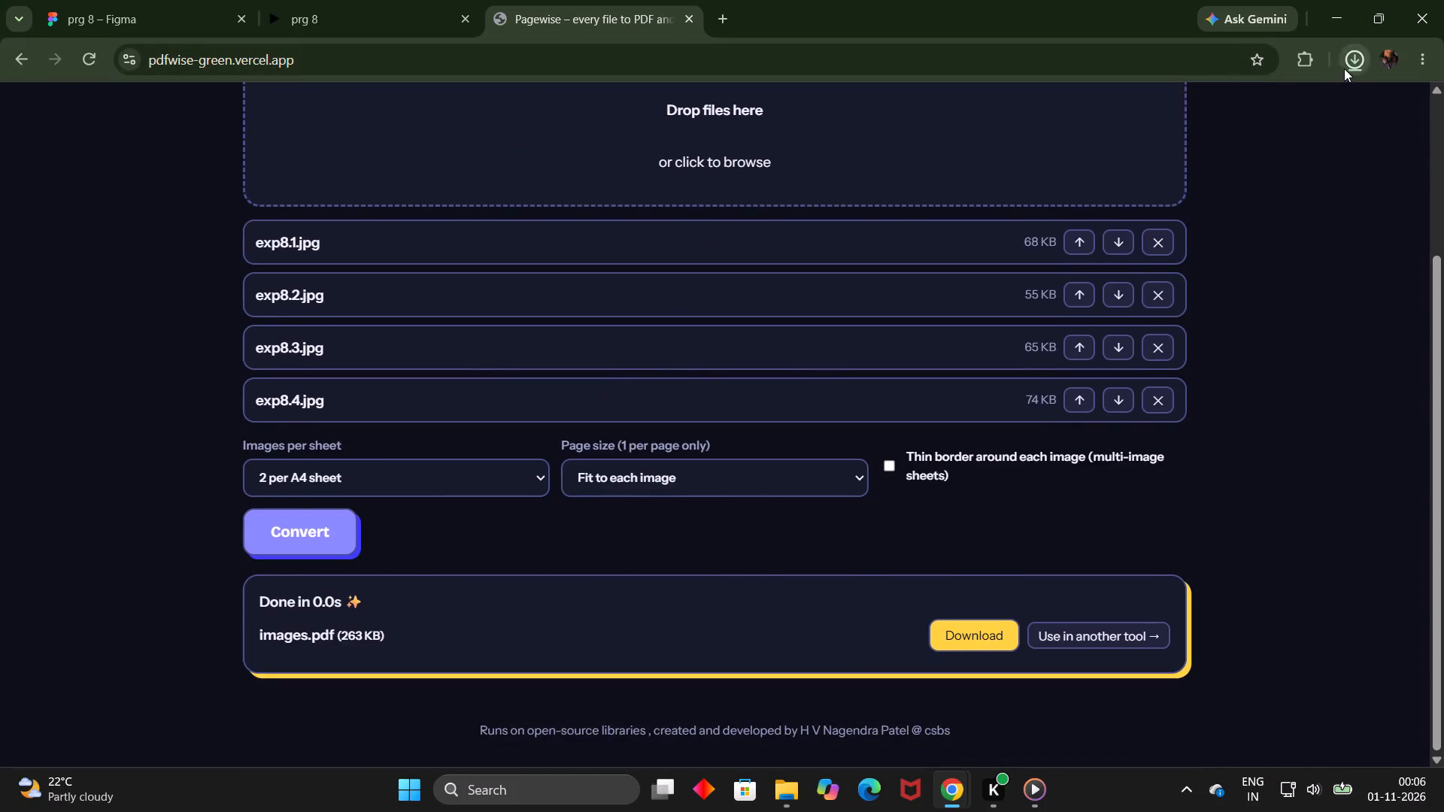
Open the downloaded images PDF and review how the checkout screenshots are laid out on its pages.
click(1346, 68)
click(1224, 144)
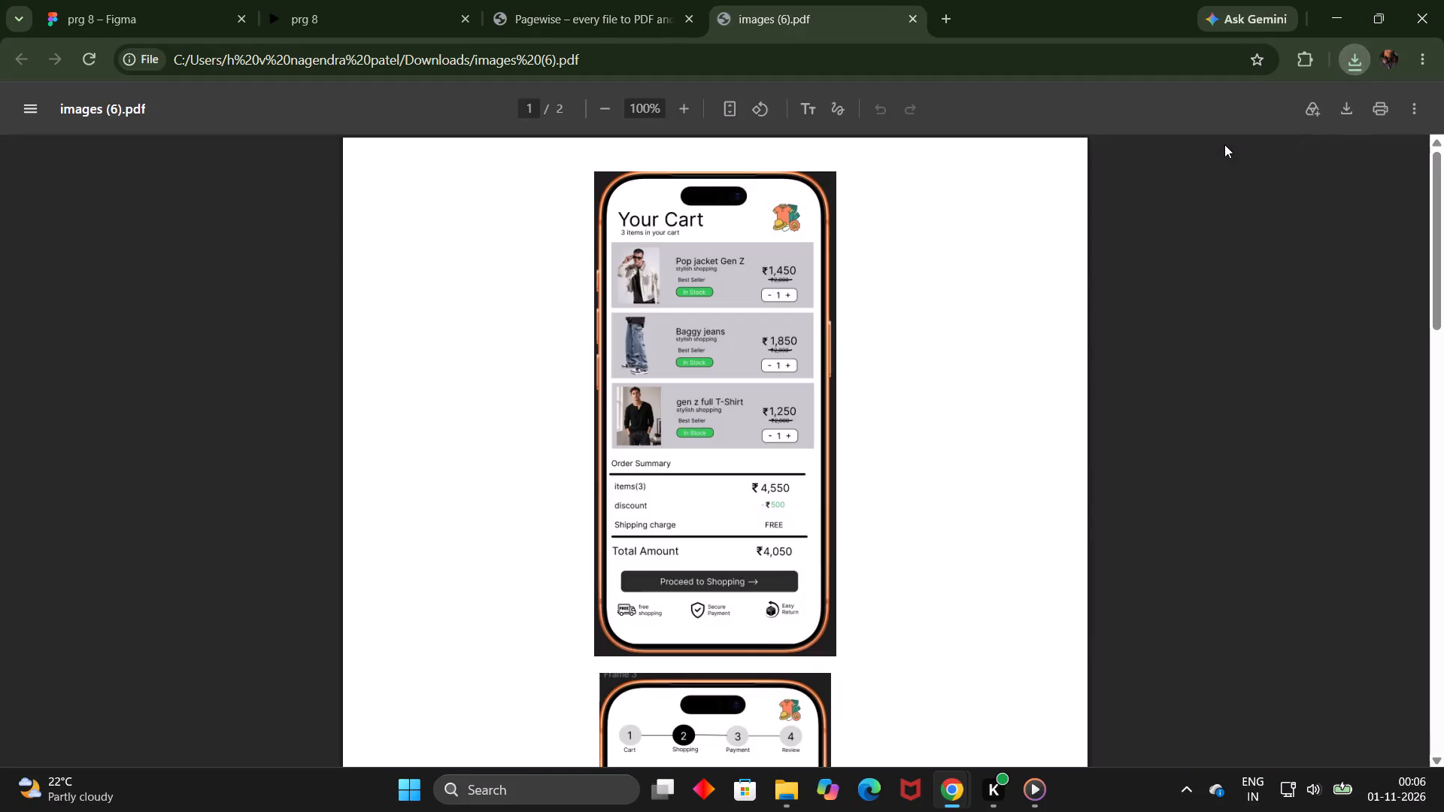
scroll(1033, 389, down, 4)
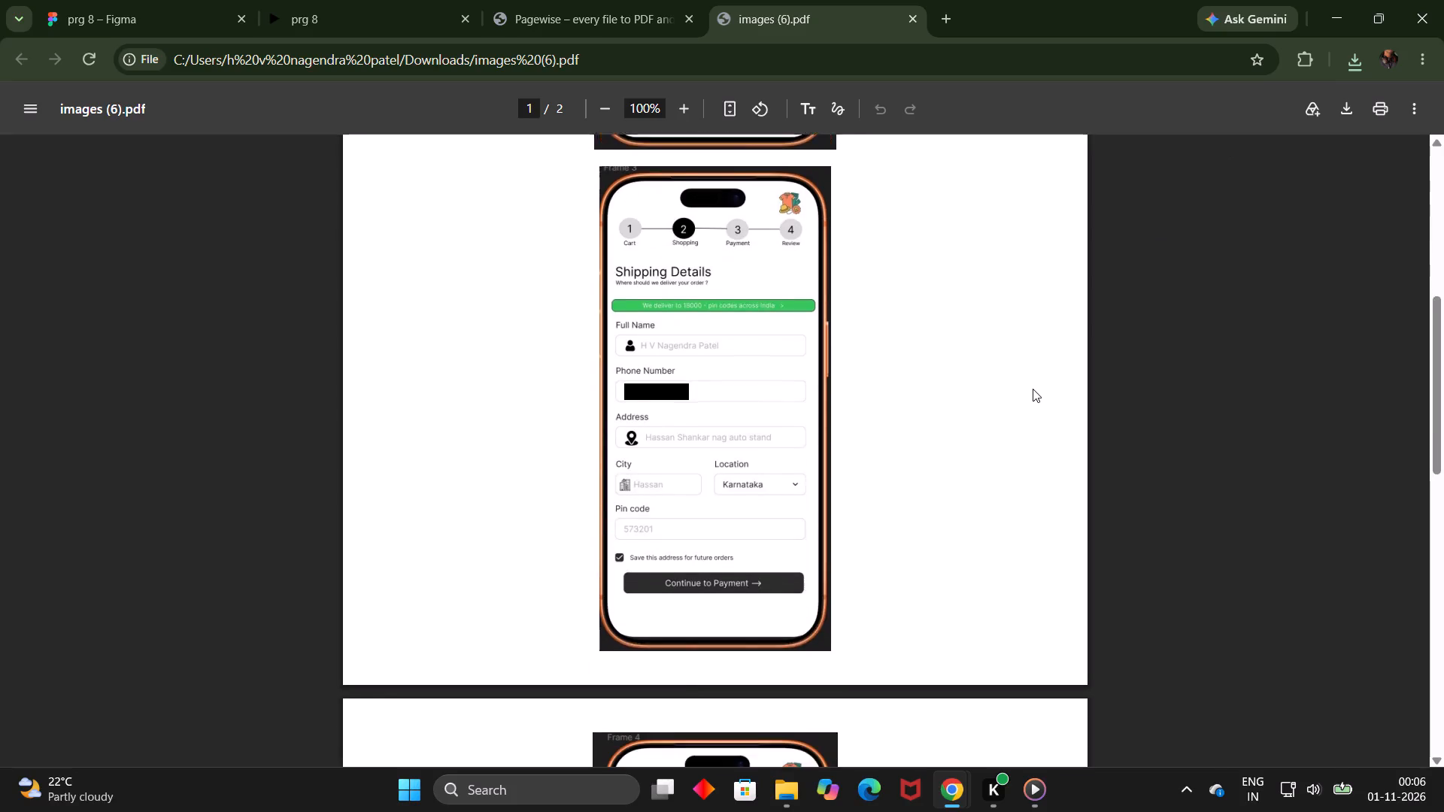
scroll(1033, 389, down, 6)
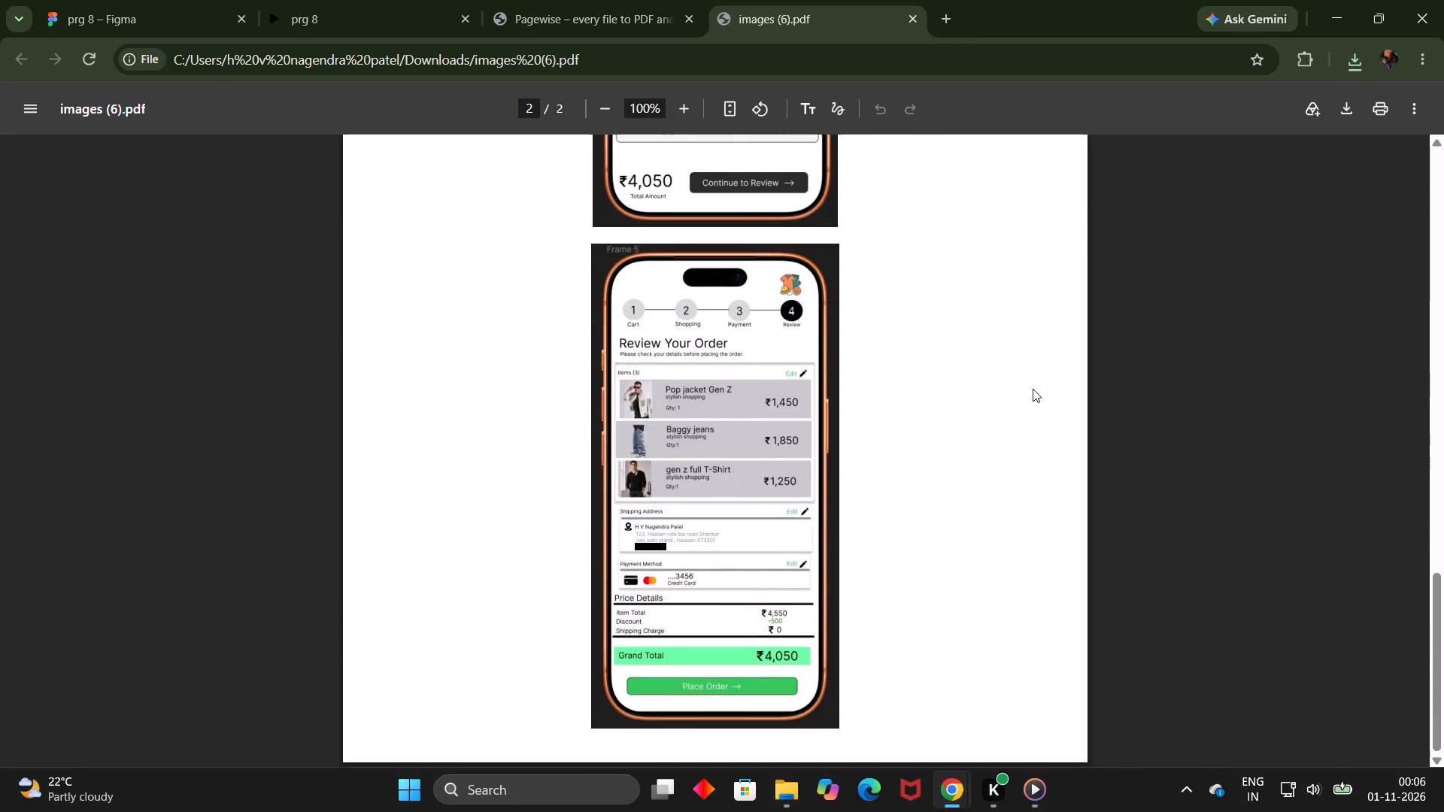
scroll(1033, 389, down, 2)
scroll(1033, 389, up, 16)
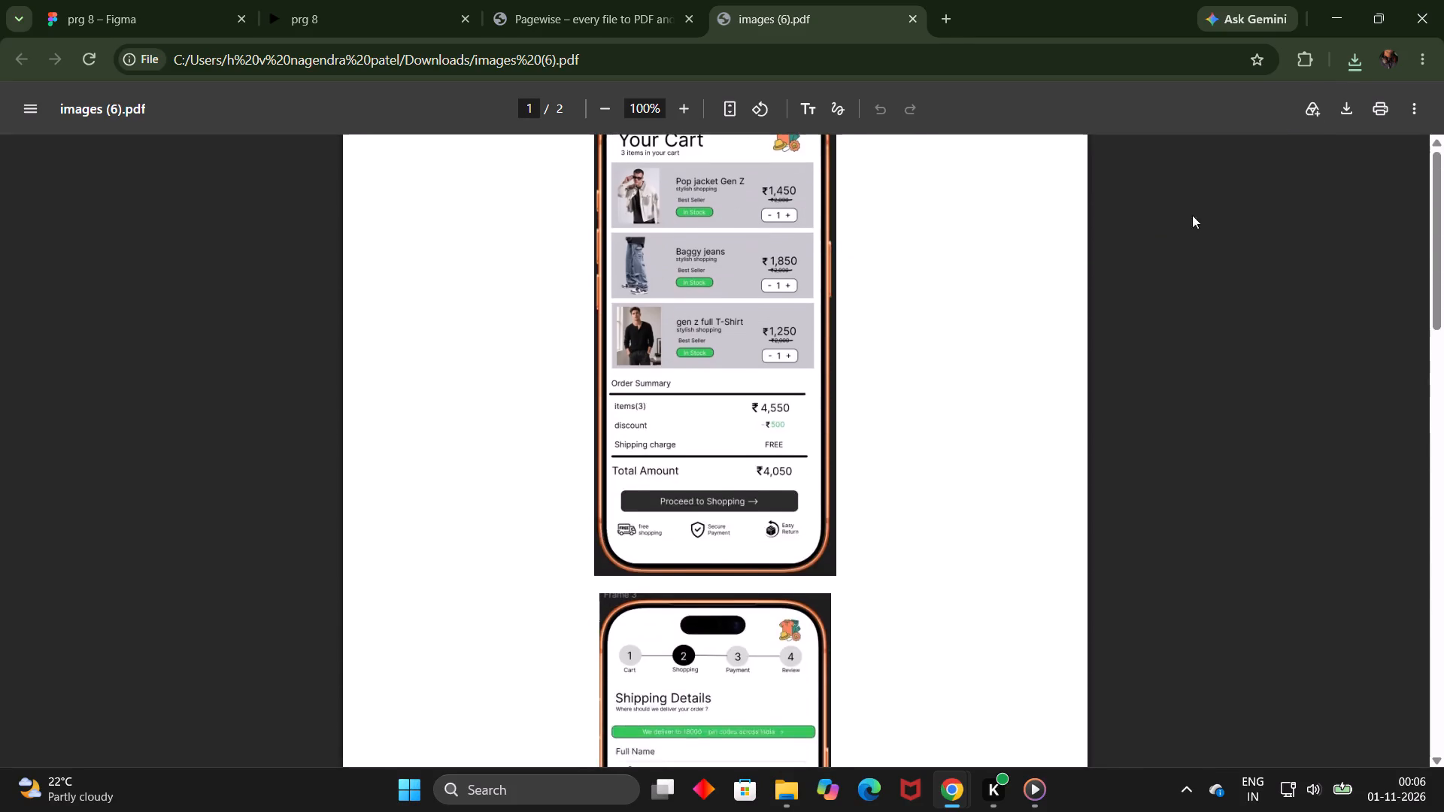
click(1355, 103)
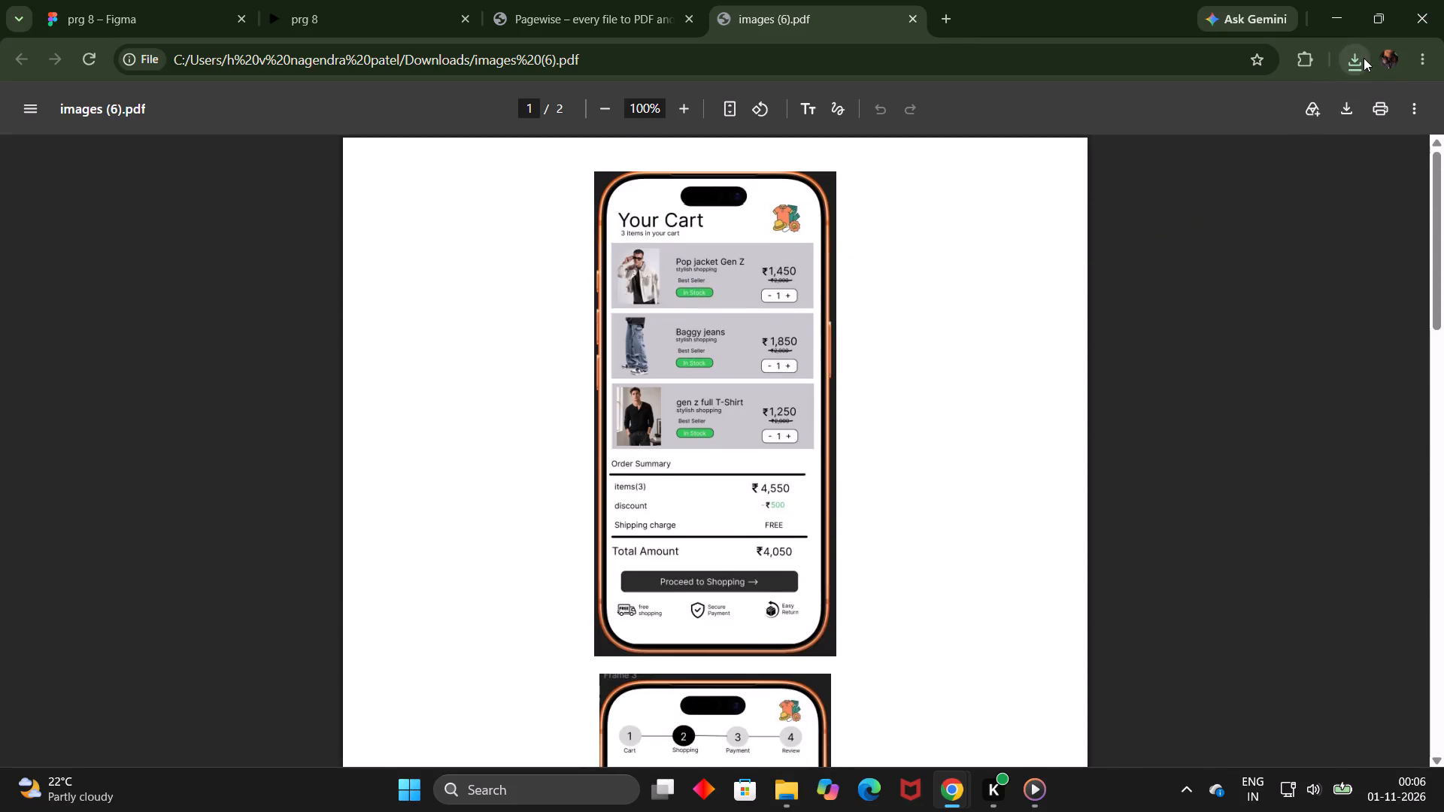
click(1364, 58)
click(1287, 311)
Close the browser tab showing the downloaded images PDF.
click(909, 10)
click(913, 14)
Minimize the main browser window and the Media Player window.
click(1322, 0)
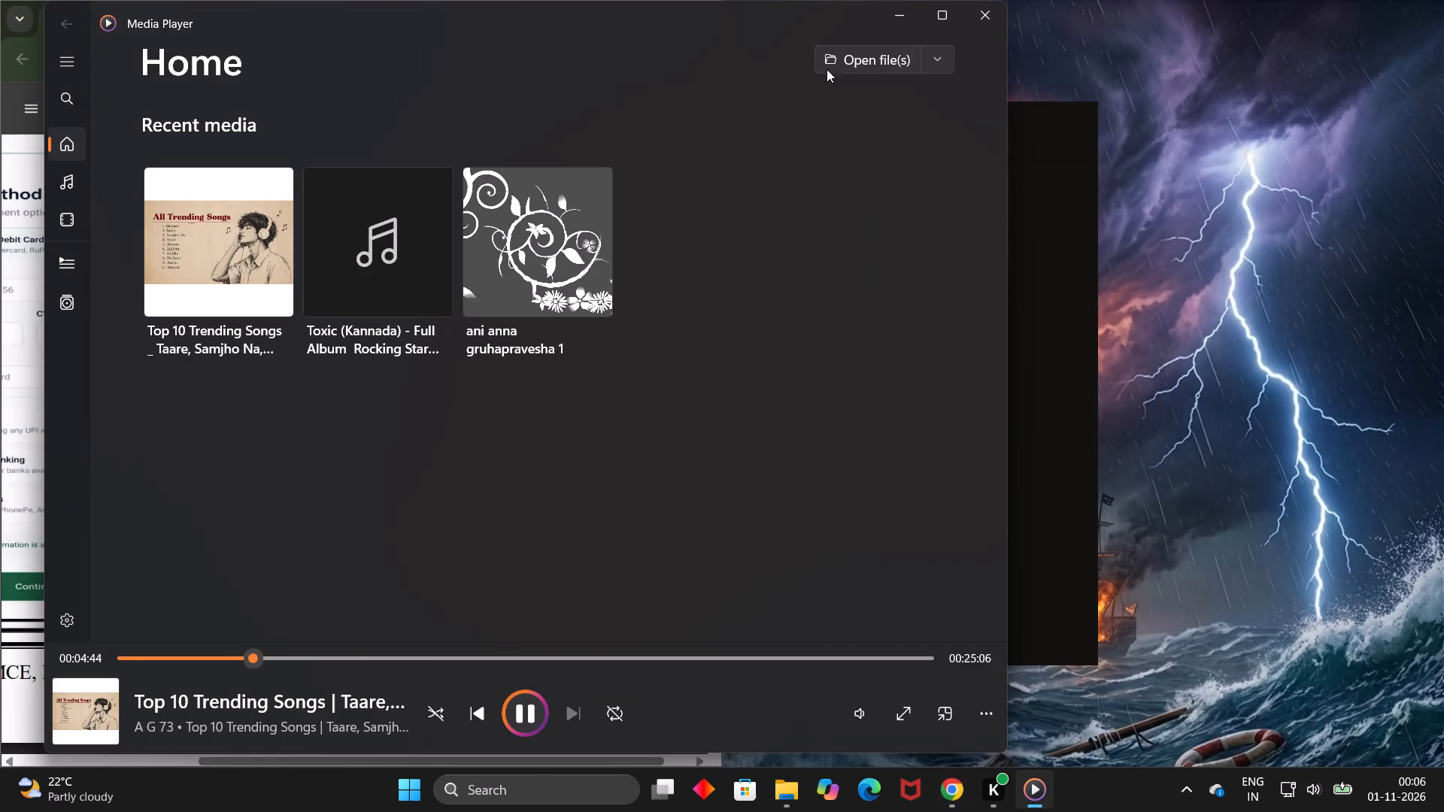
click(899, 16)
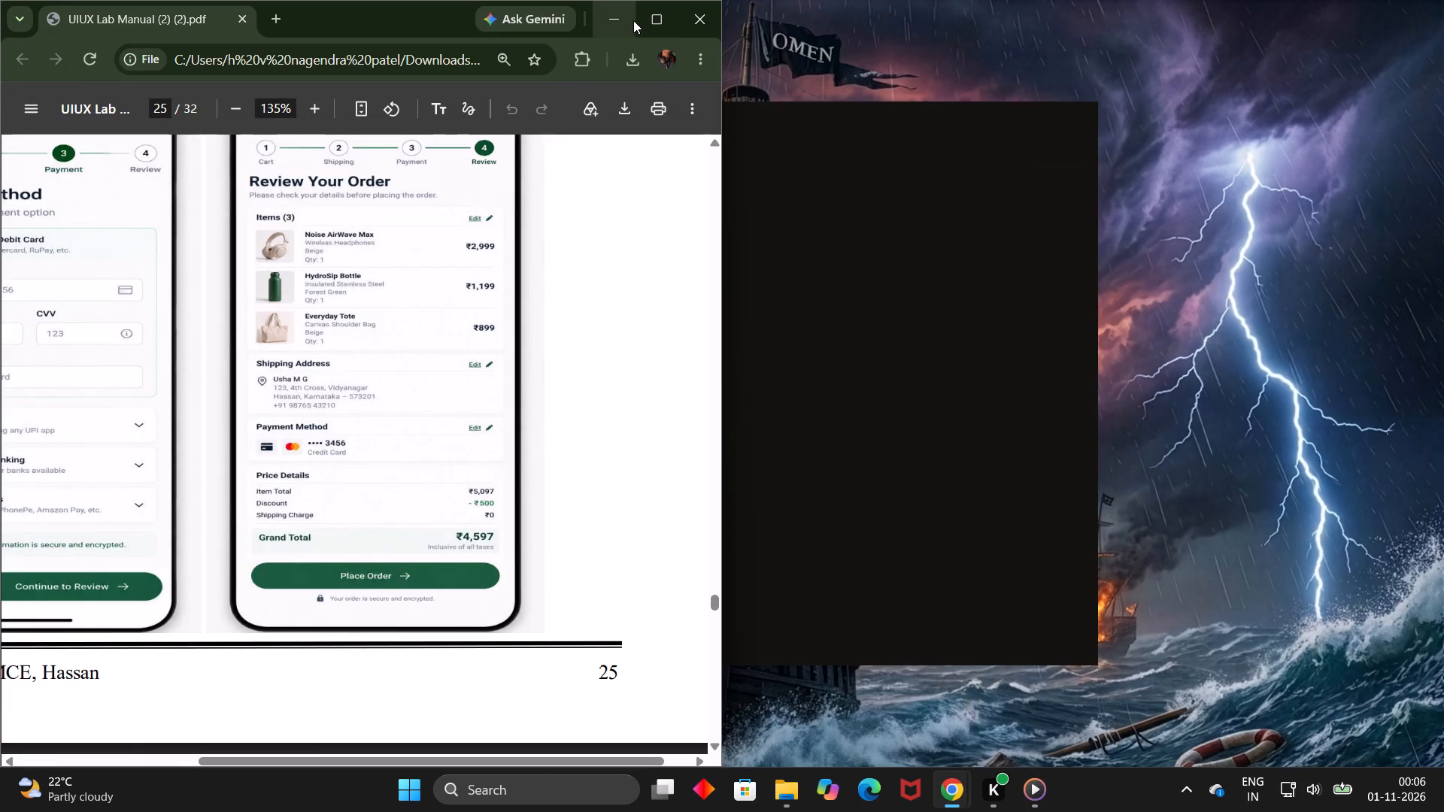
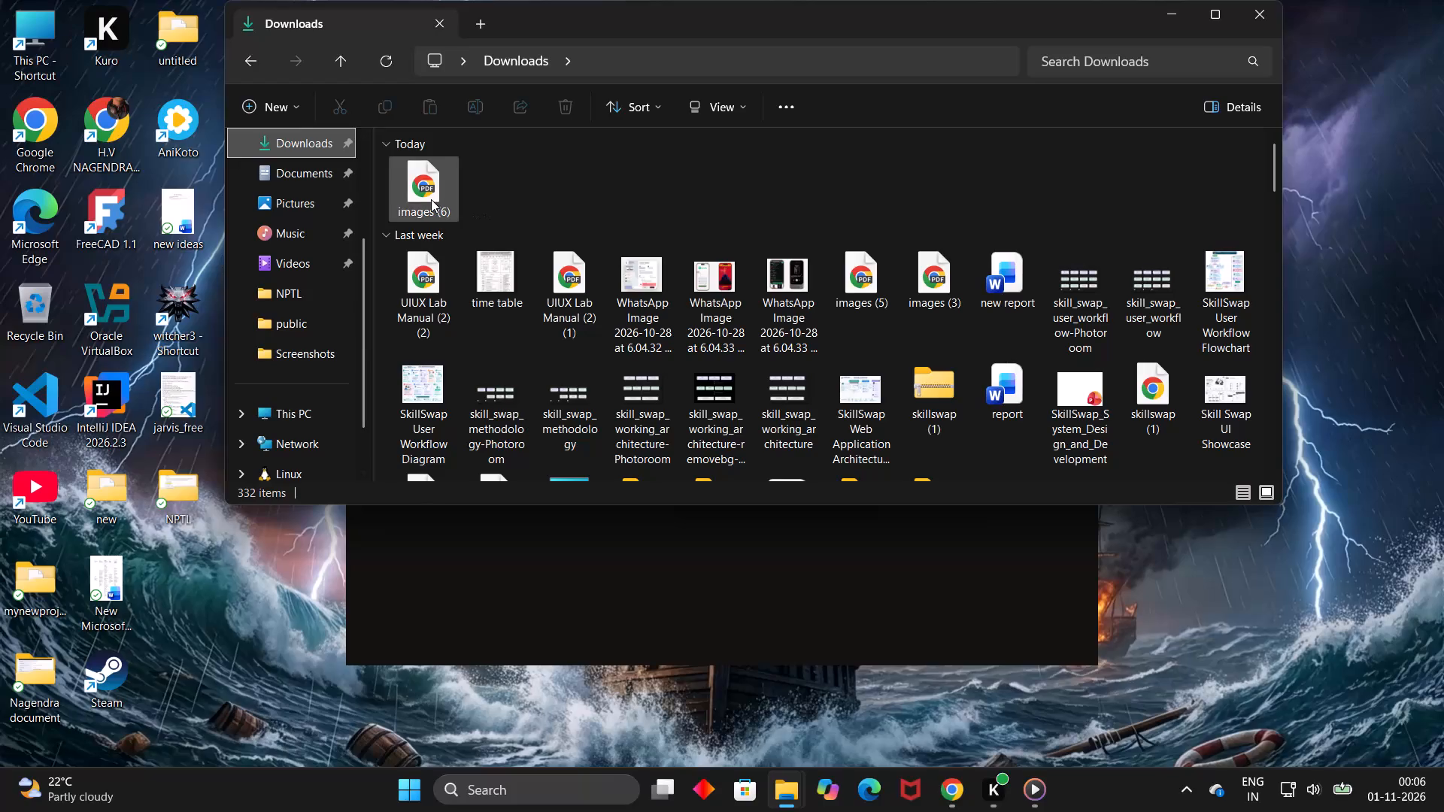
Rename the images (6) PDF in the Downloads folder to "exp 8".
click(431, 199)
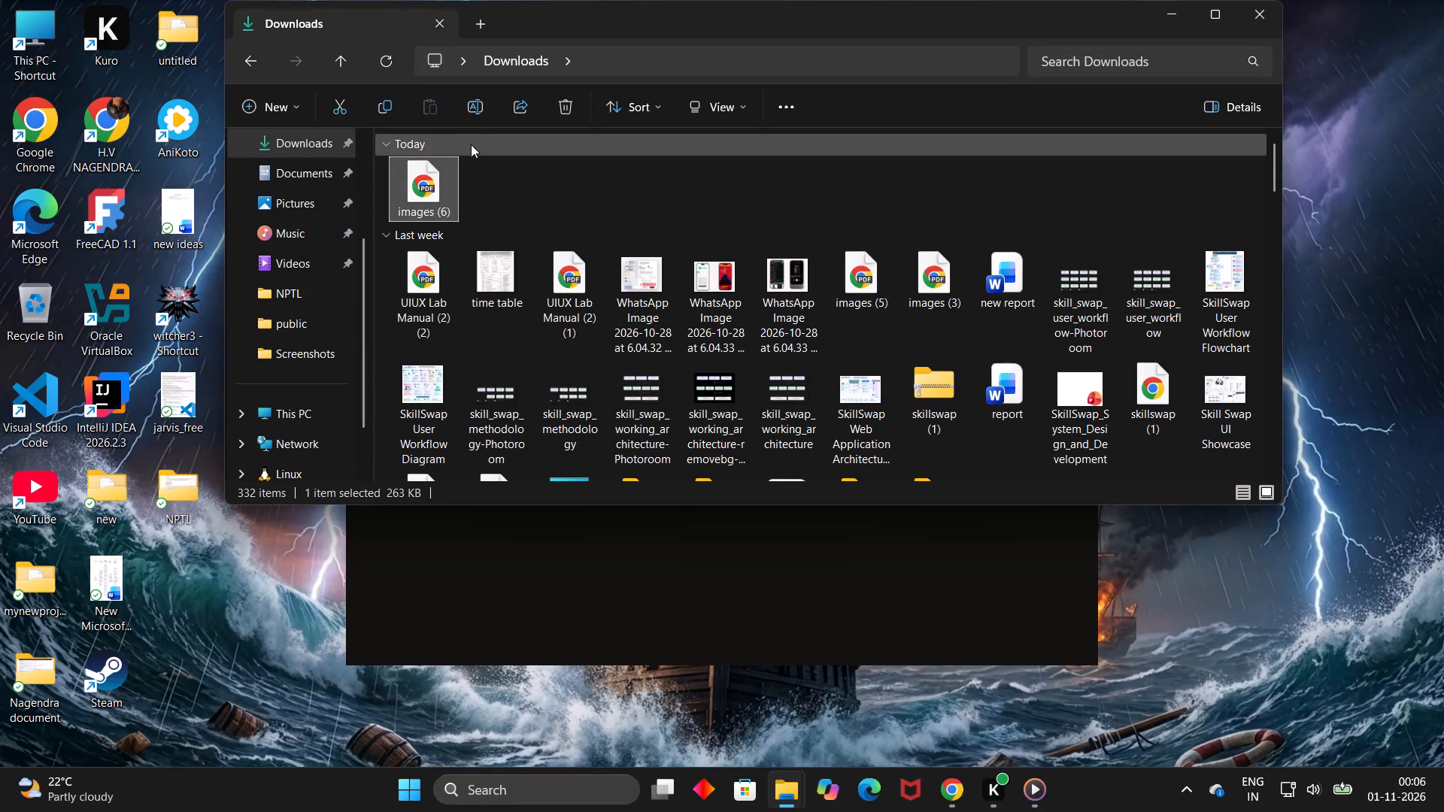
click(476, 119)
key(BackSpace)
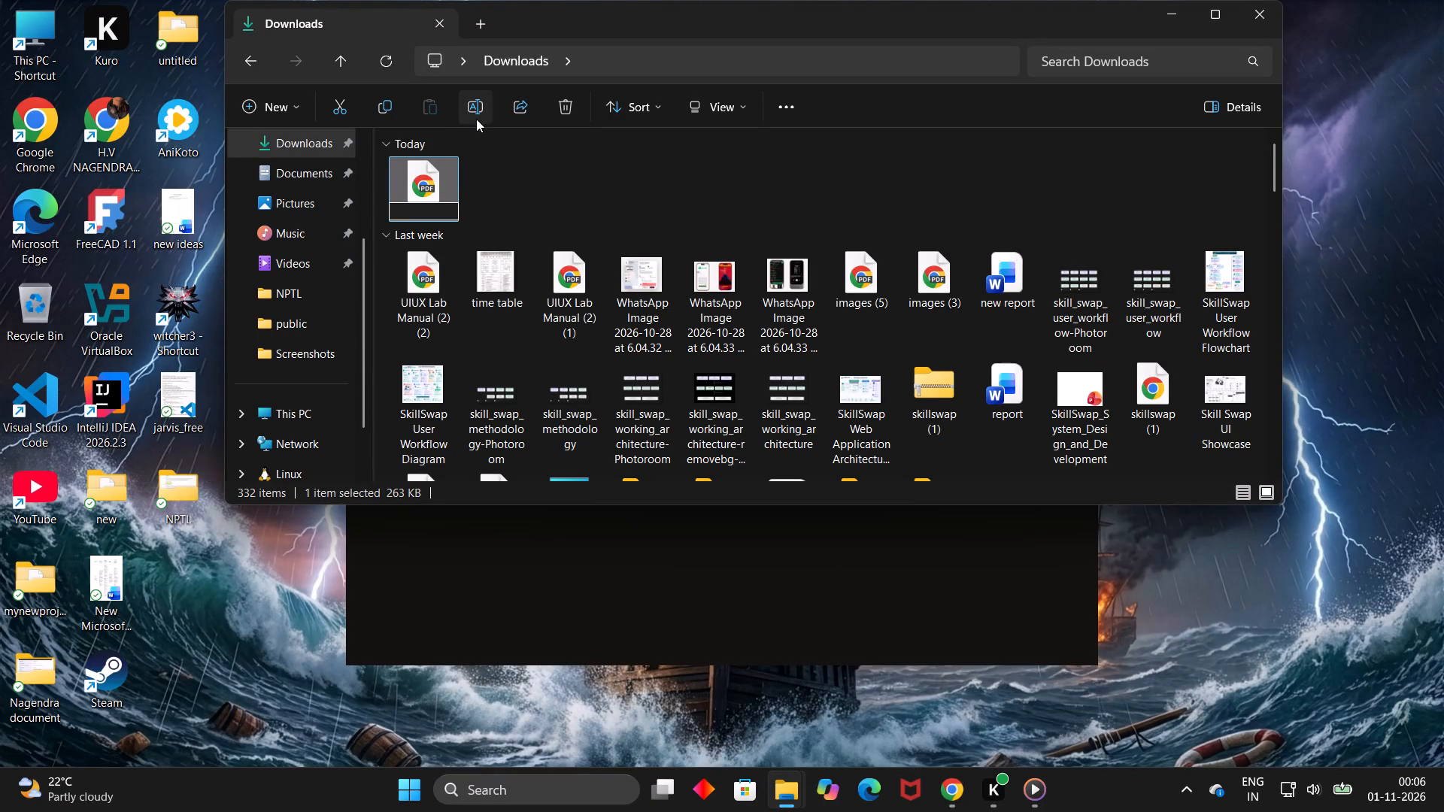
text(eij)
key(BackSpace)
key(BackSpace)
key(BackSpace)
key(BackSpace)
text(exp)
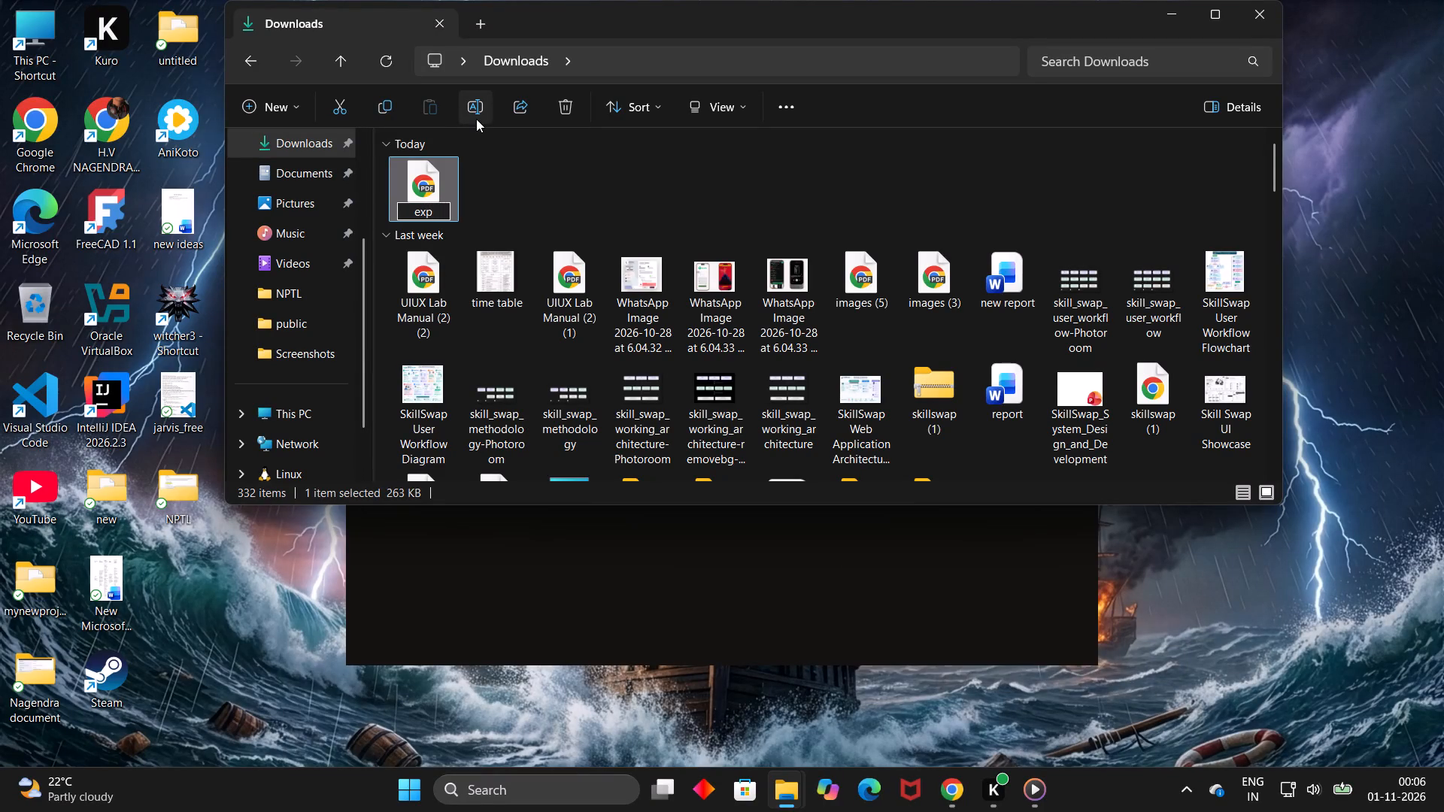
key(space)
key(8)
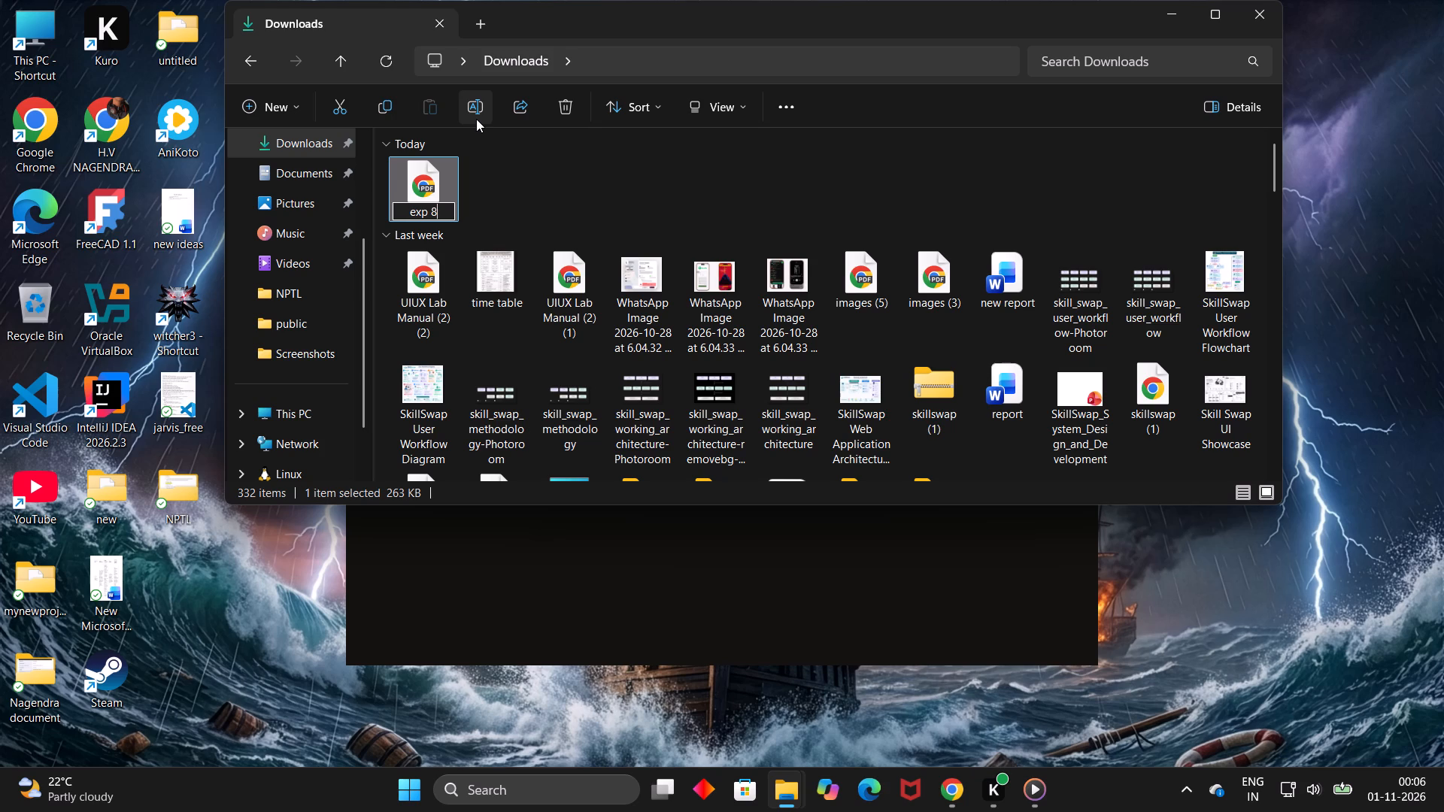
click(313, 552)
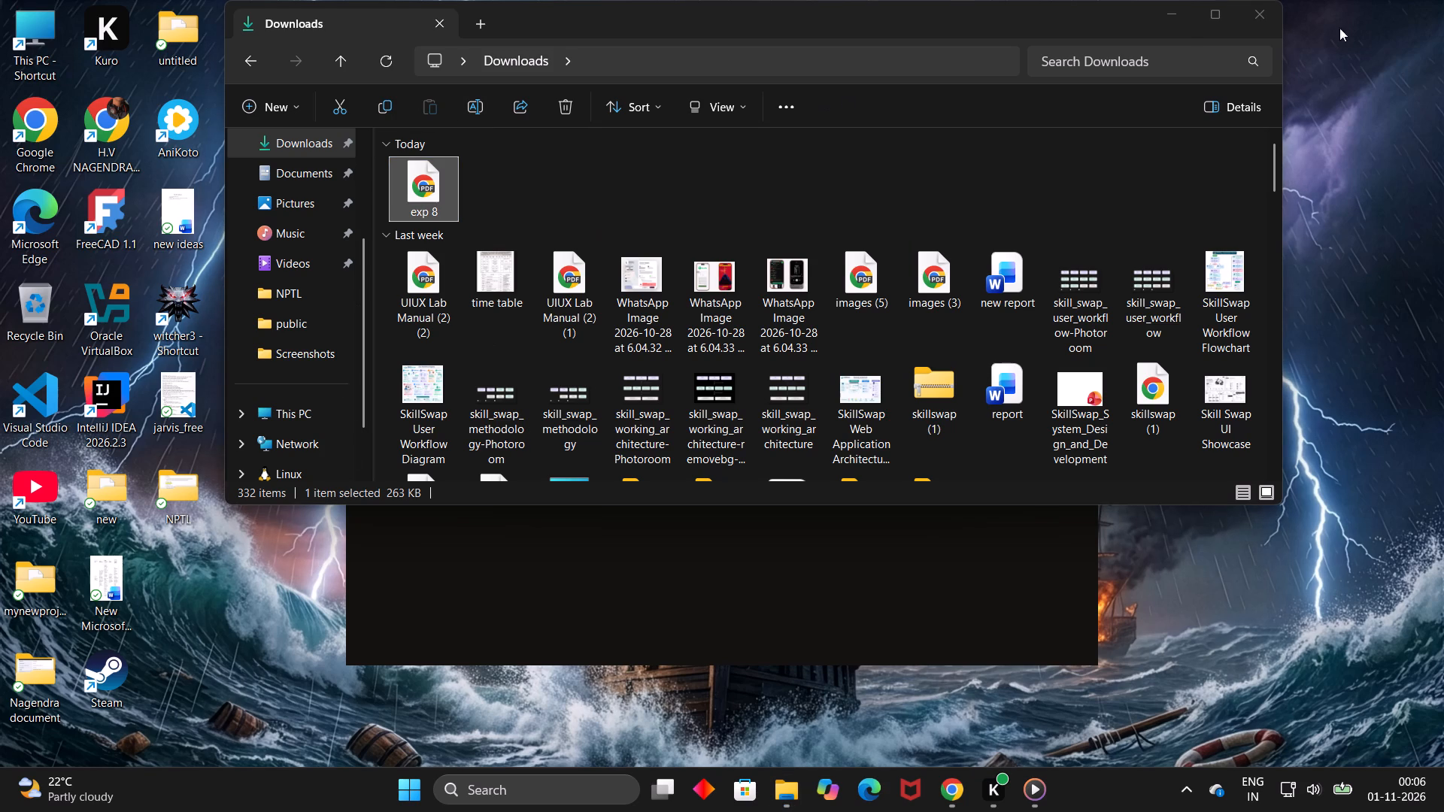
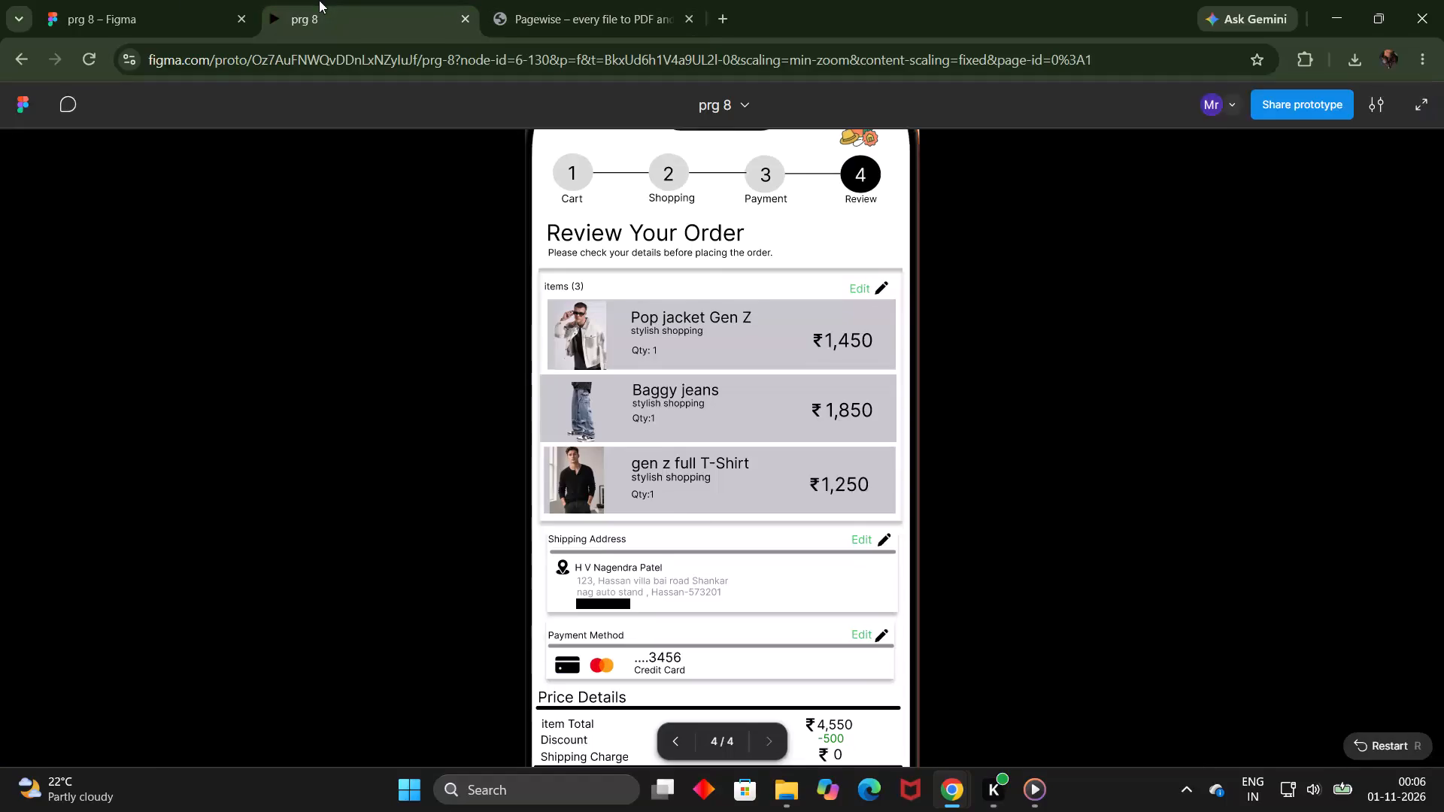
Leave the prg 8 design and return to the Figma file browser.
click(117, 0)
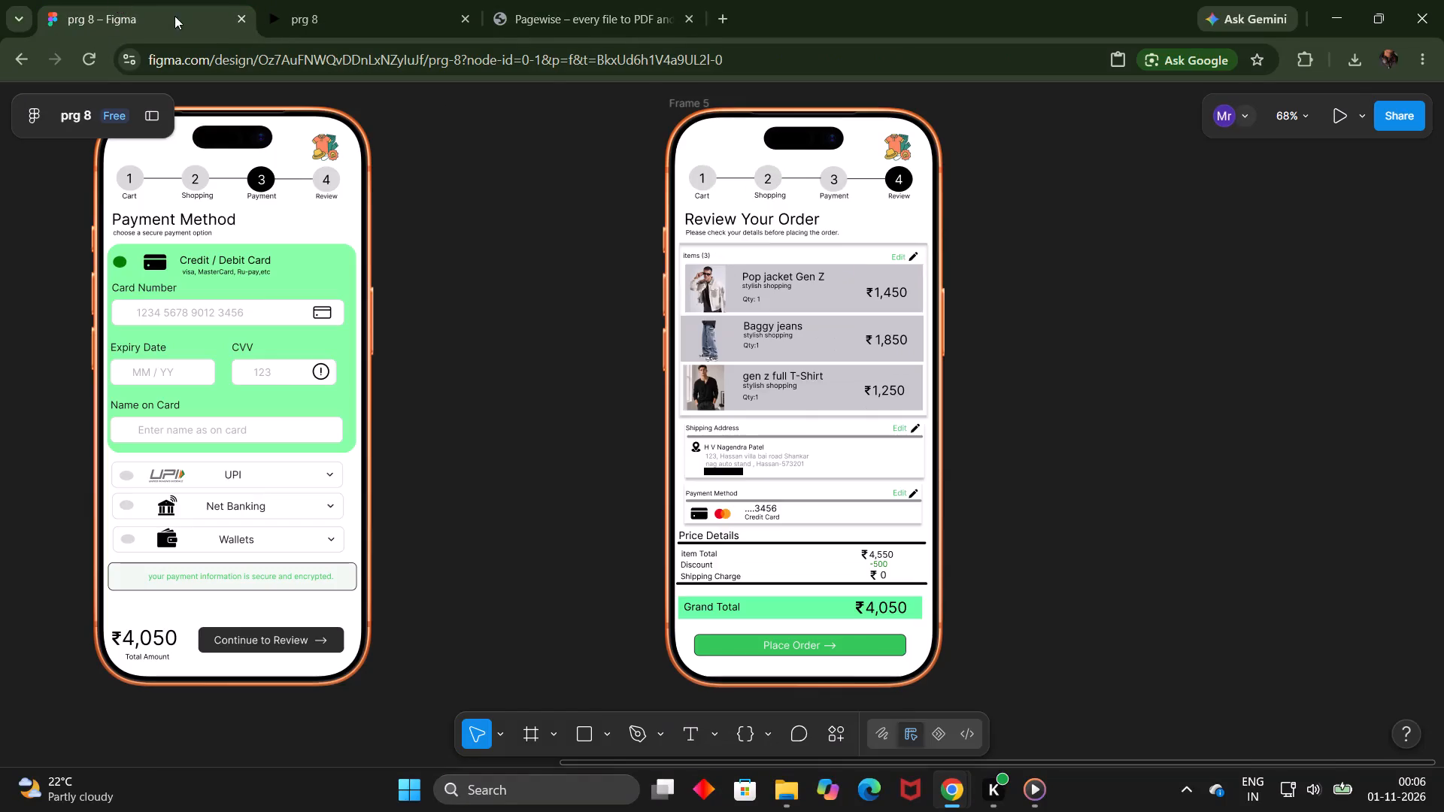
scroll(695, 245, right, 8)
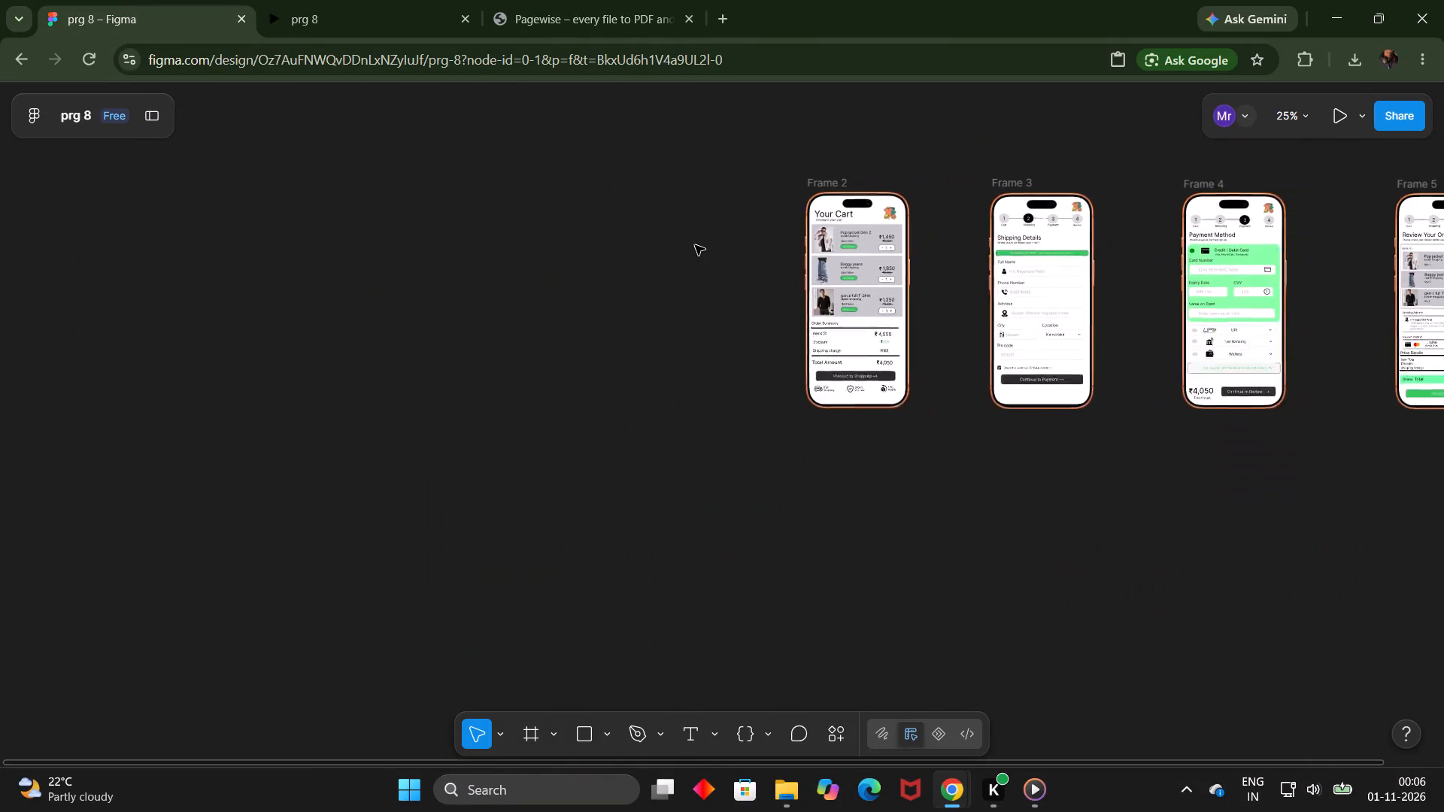
scroll(695, 245, left, 3)
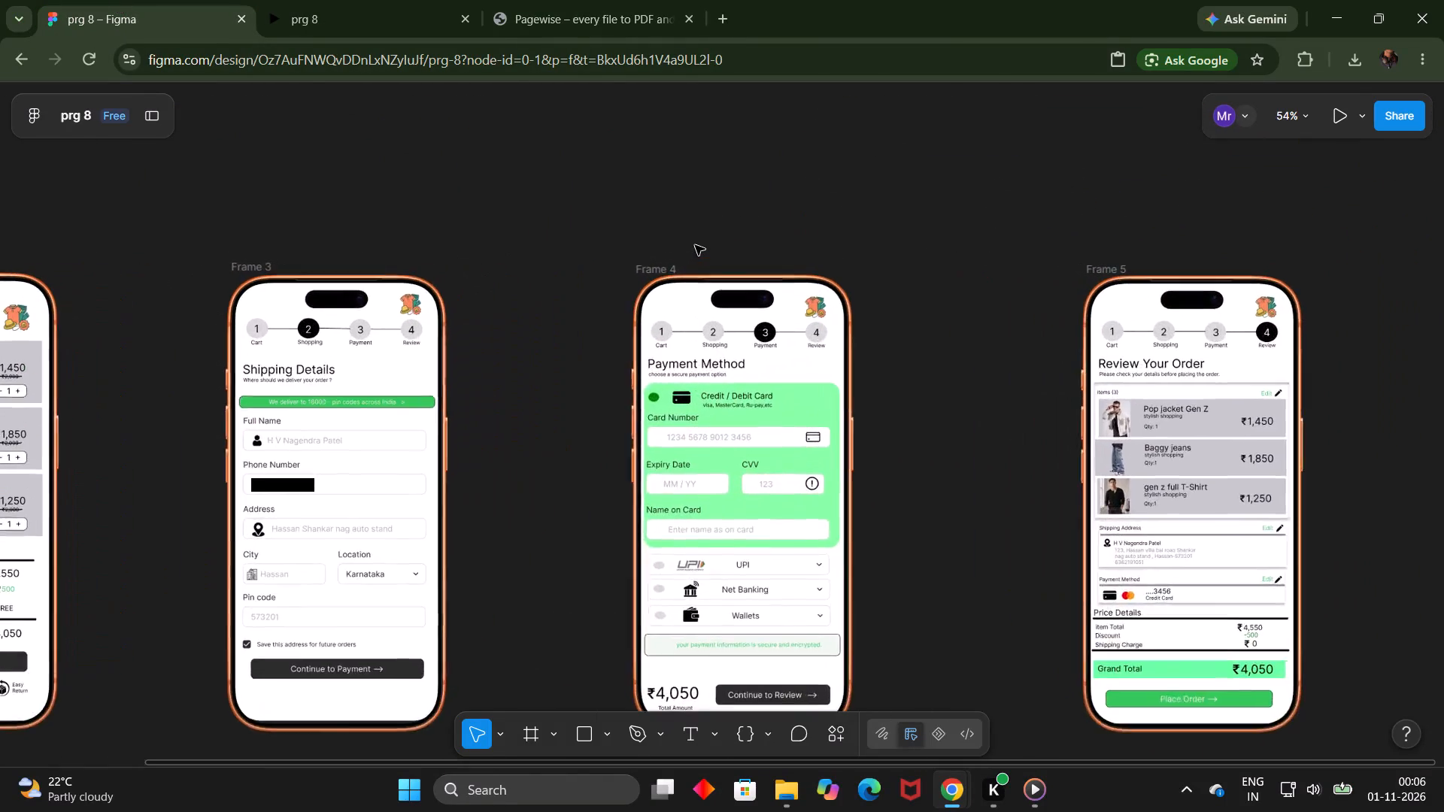
scroll(695, 245, right, 4)
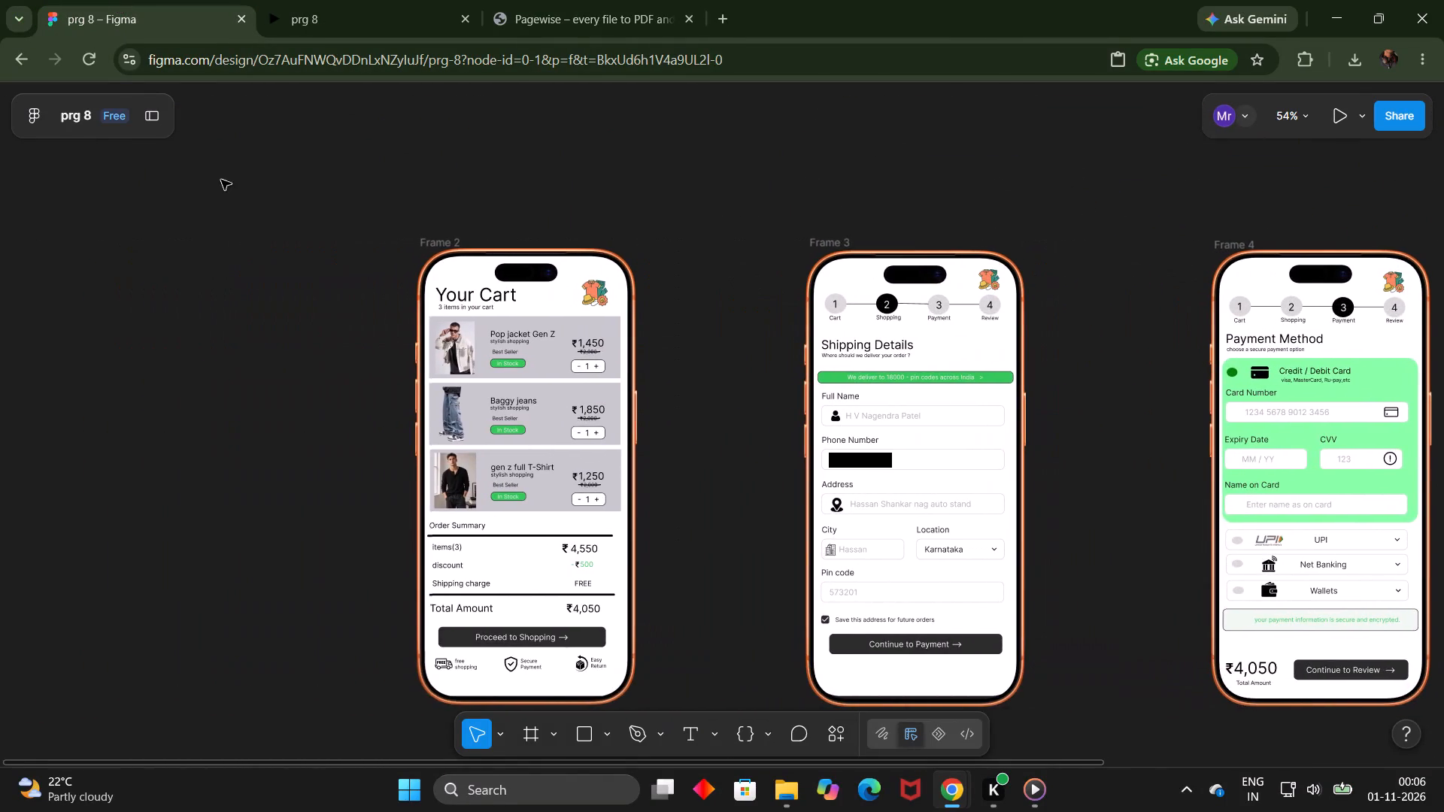
click(145, 114)
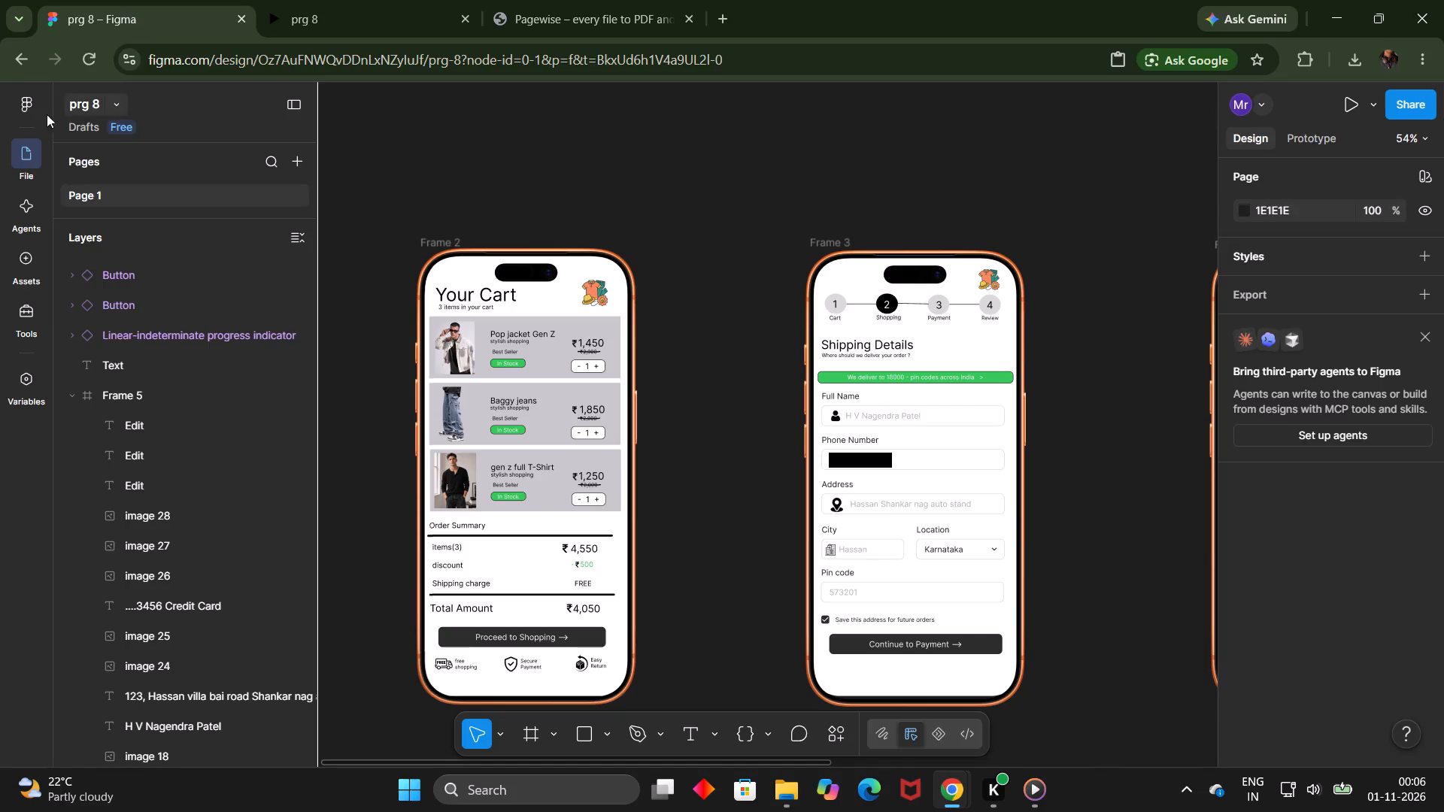
click(28, 109)
click(48, 138)
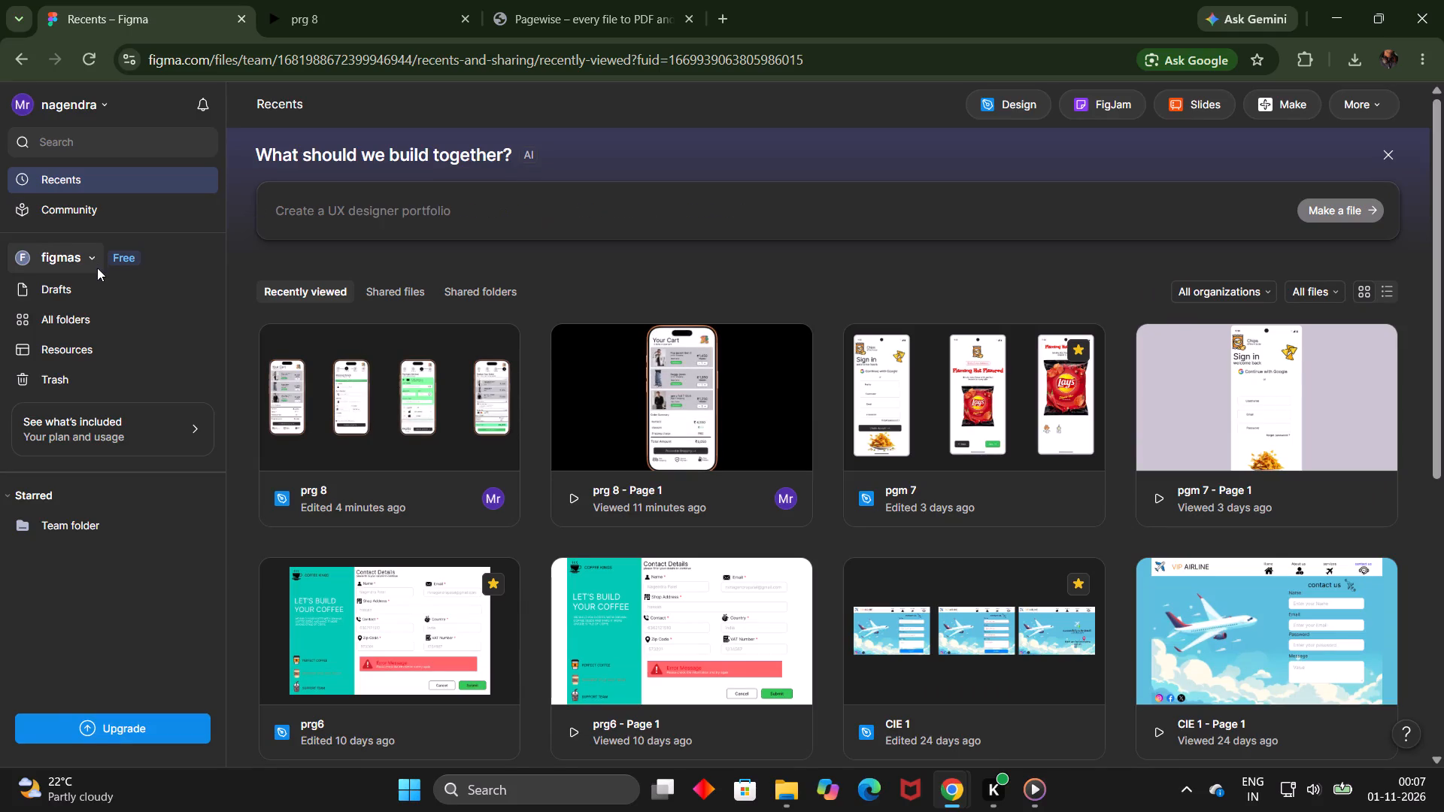
Create a new design file in Drafts.
click(98, 103)
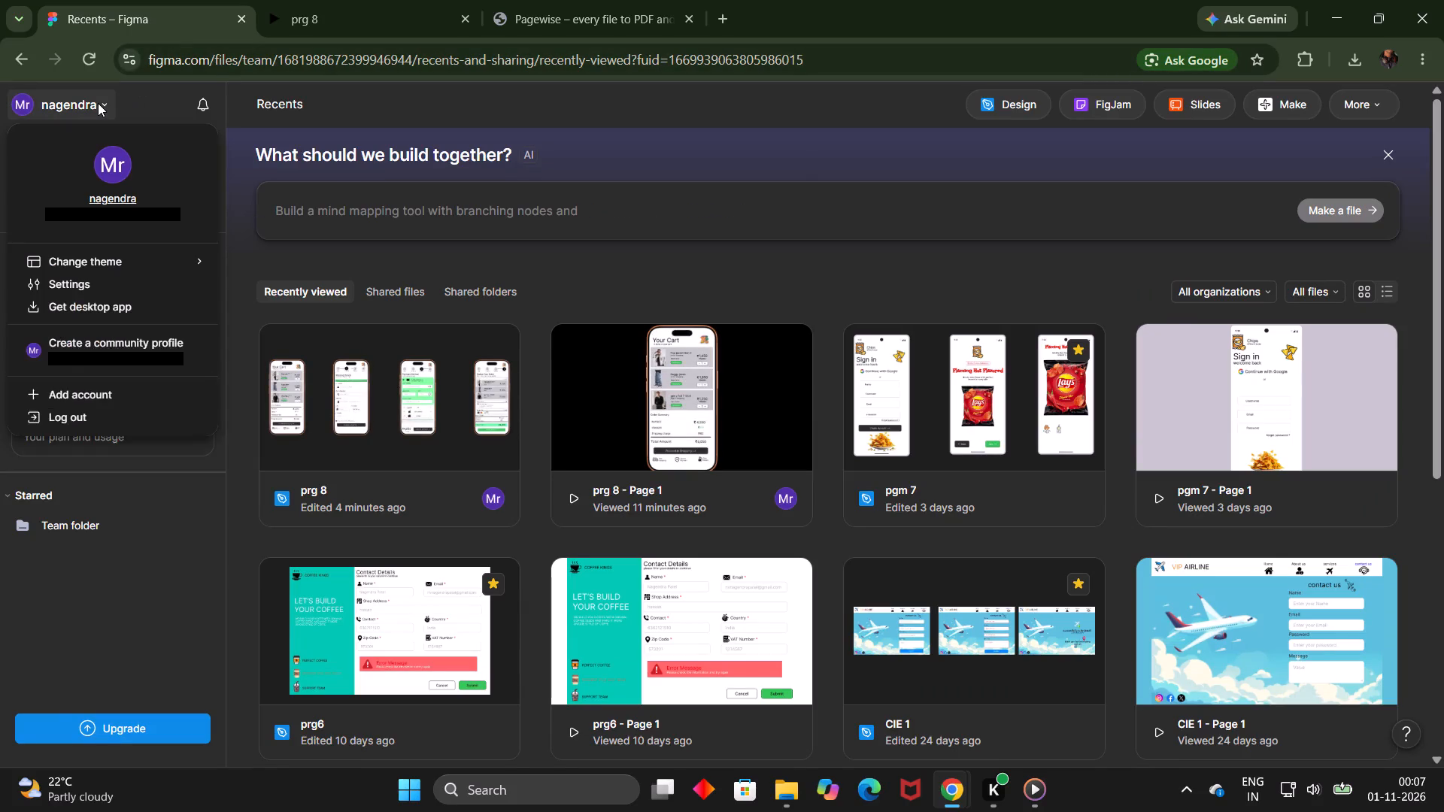
click(98, 103)
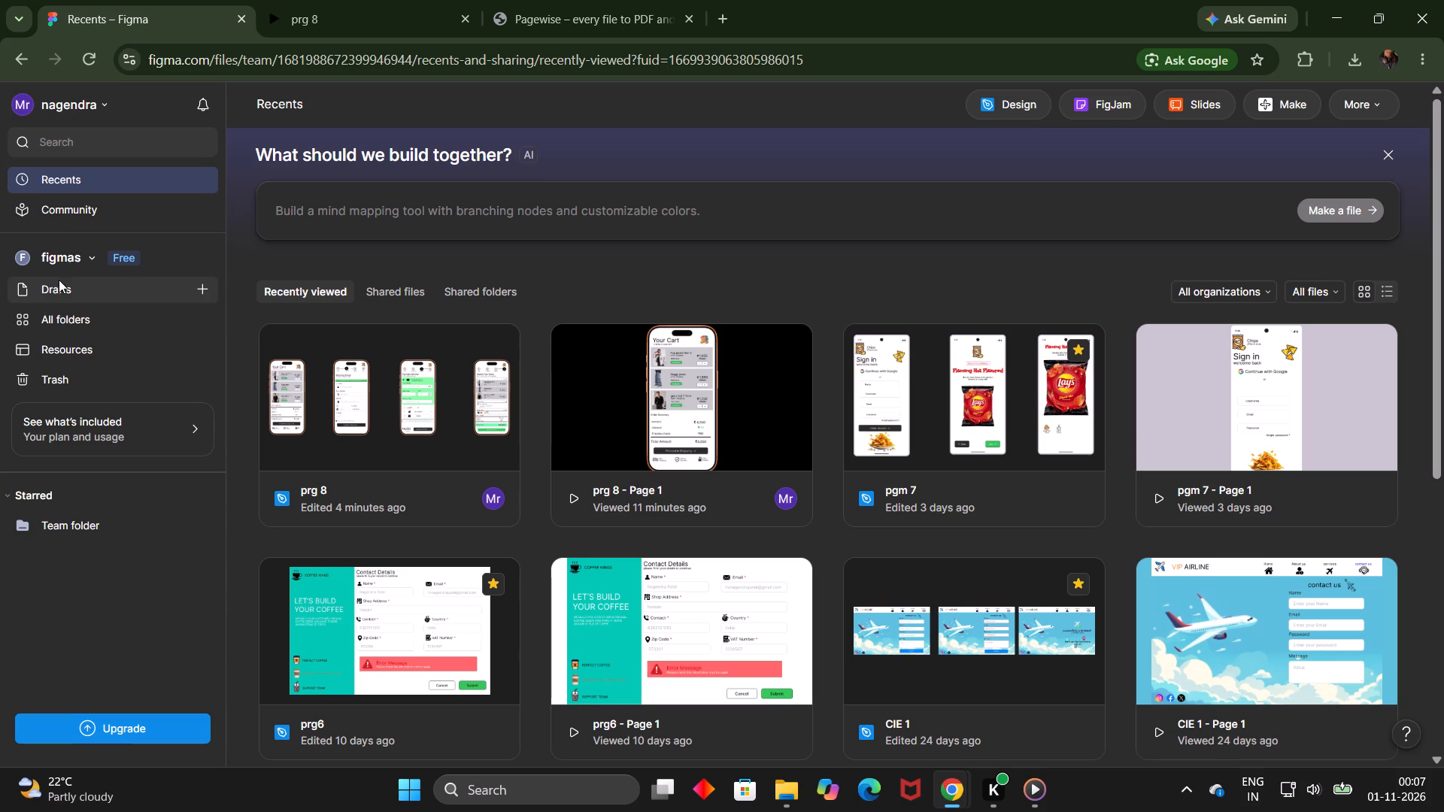
click(199, 290)
click(243, 338)
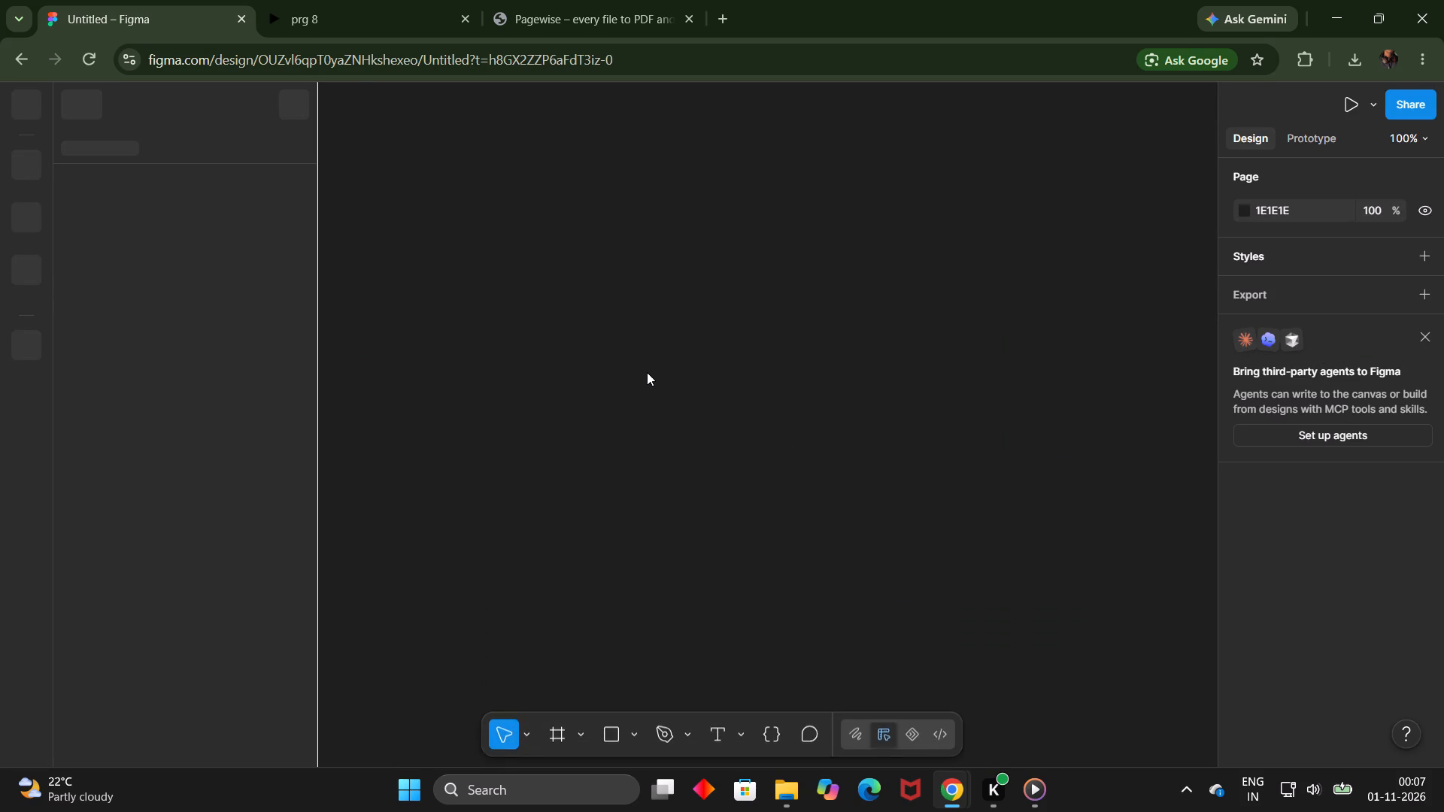
Rename the new untitled design file as "prg 9".
click(32, 140)
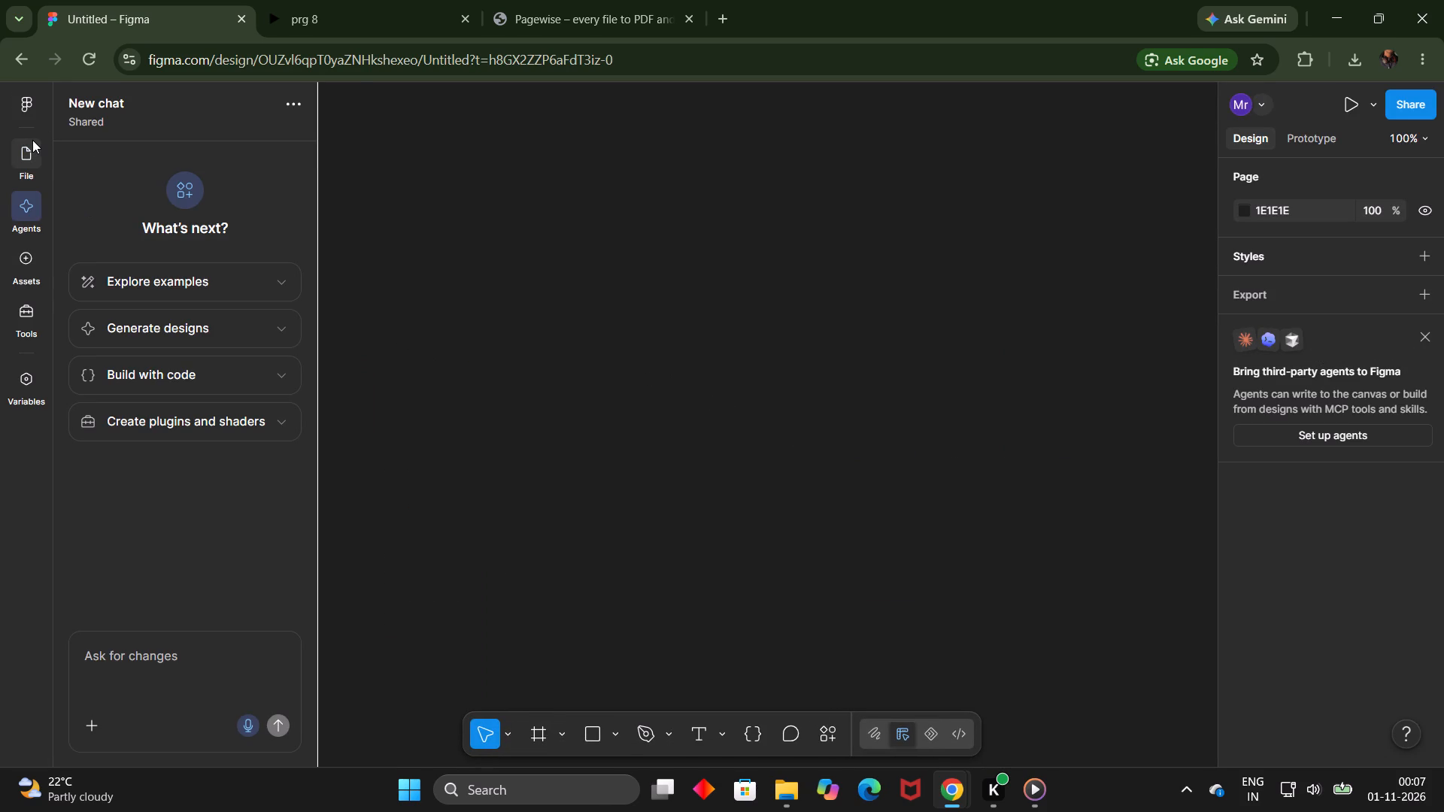
double_click(97, 100)
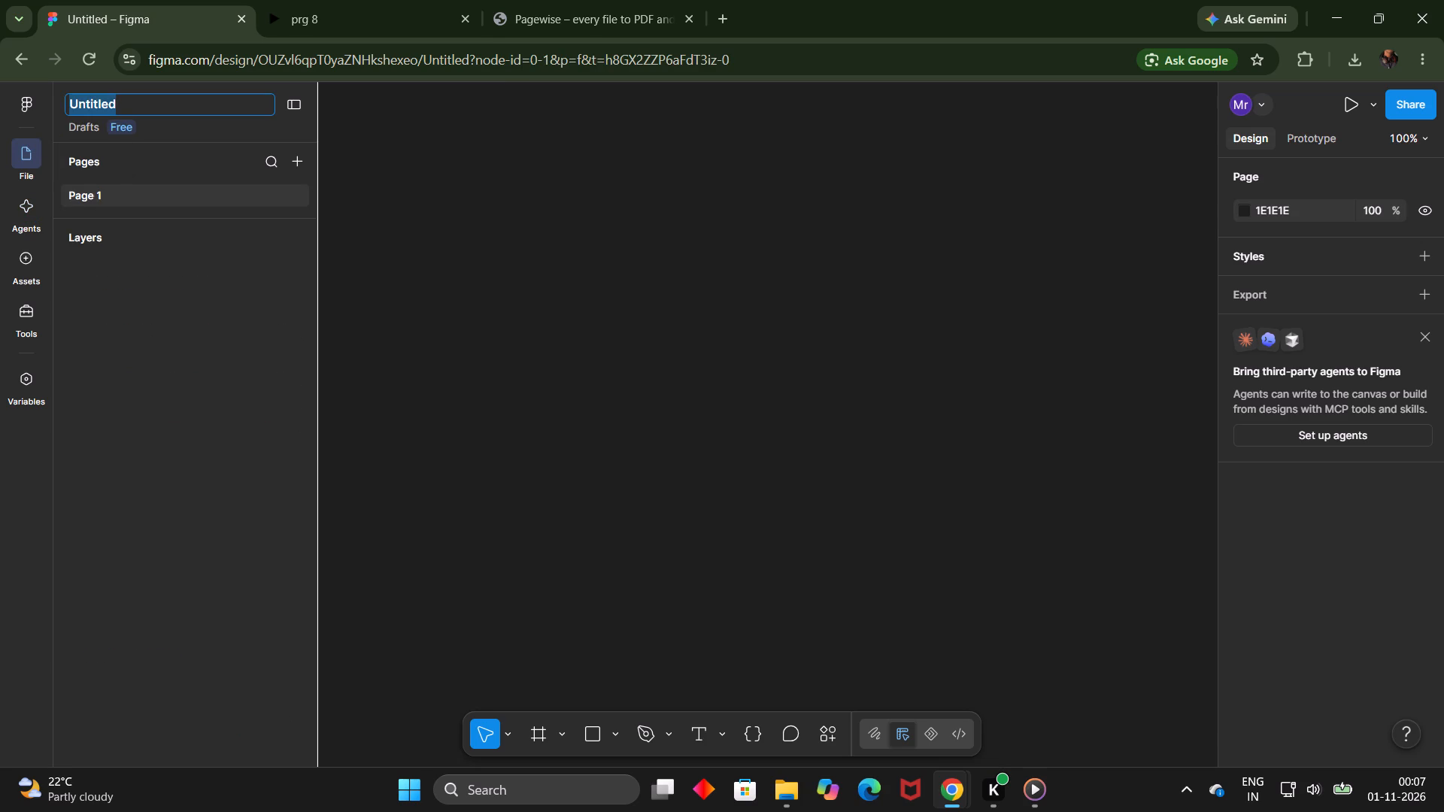
key(BackSpace)
text(prg 9)
click(427, 368)
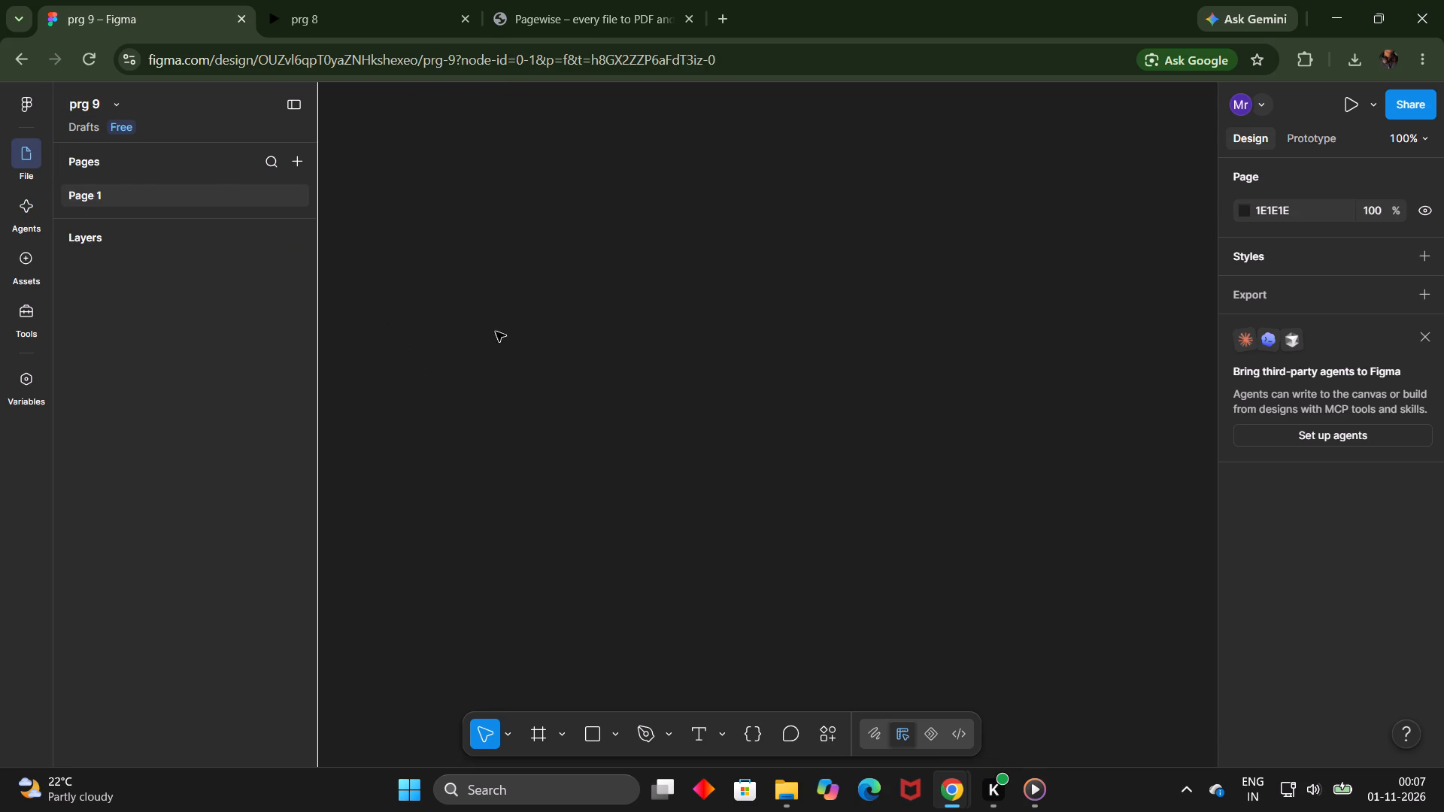
Close the prg 8 prototype and return to the prg 9 design.
scroll(535, 357, up, 2)
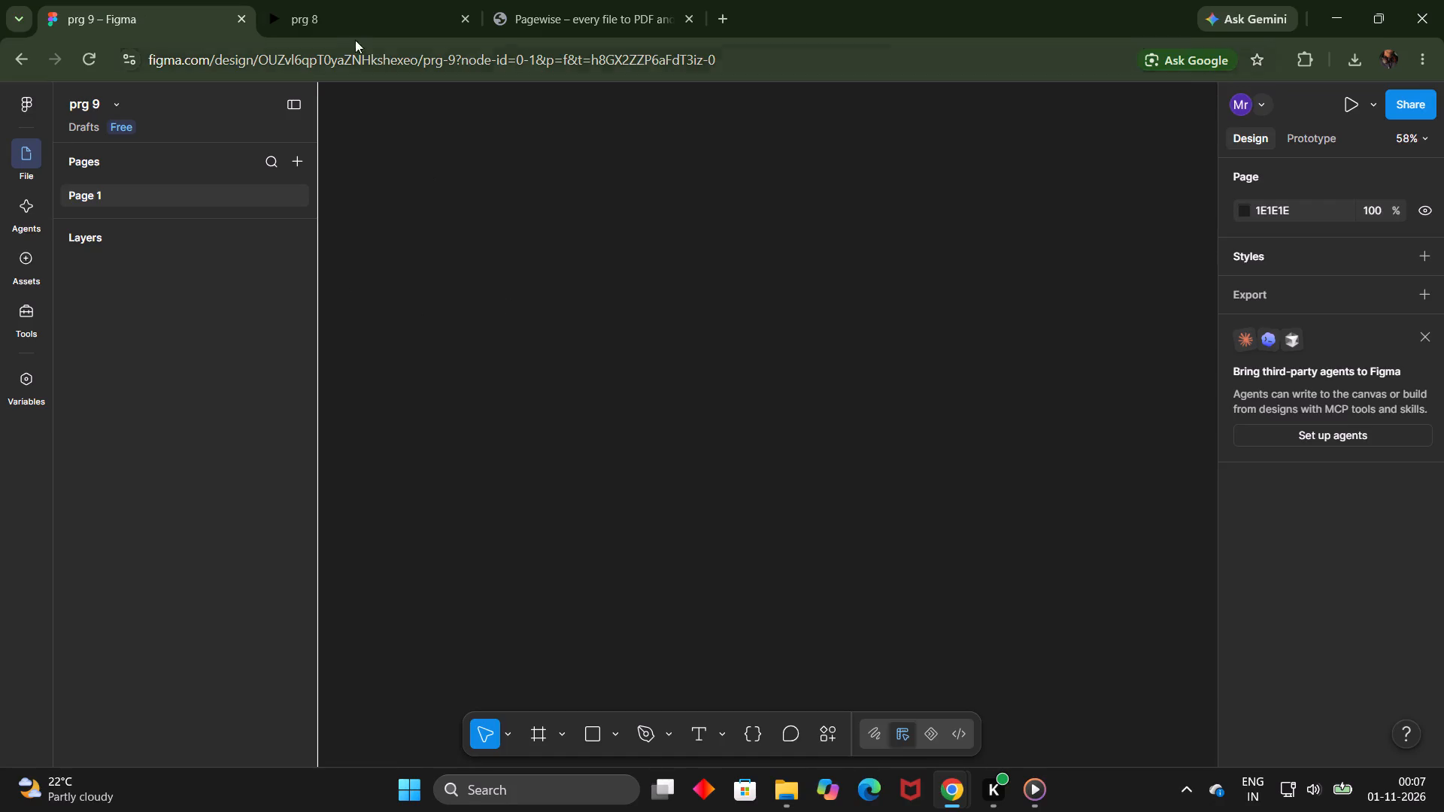
click(360, 19)
click(468, 23)
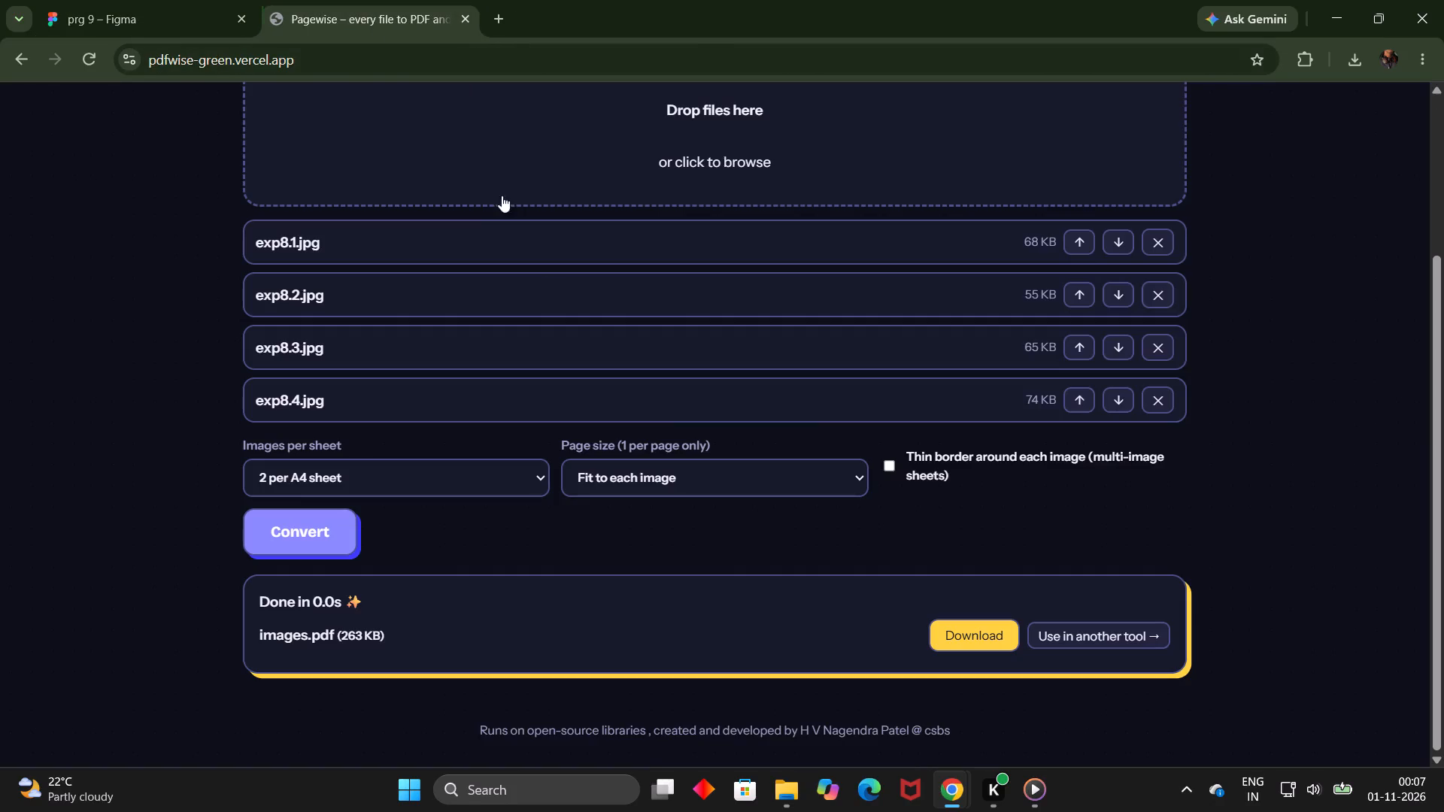
click(180, 5)
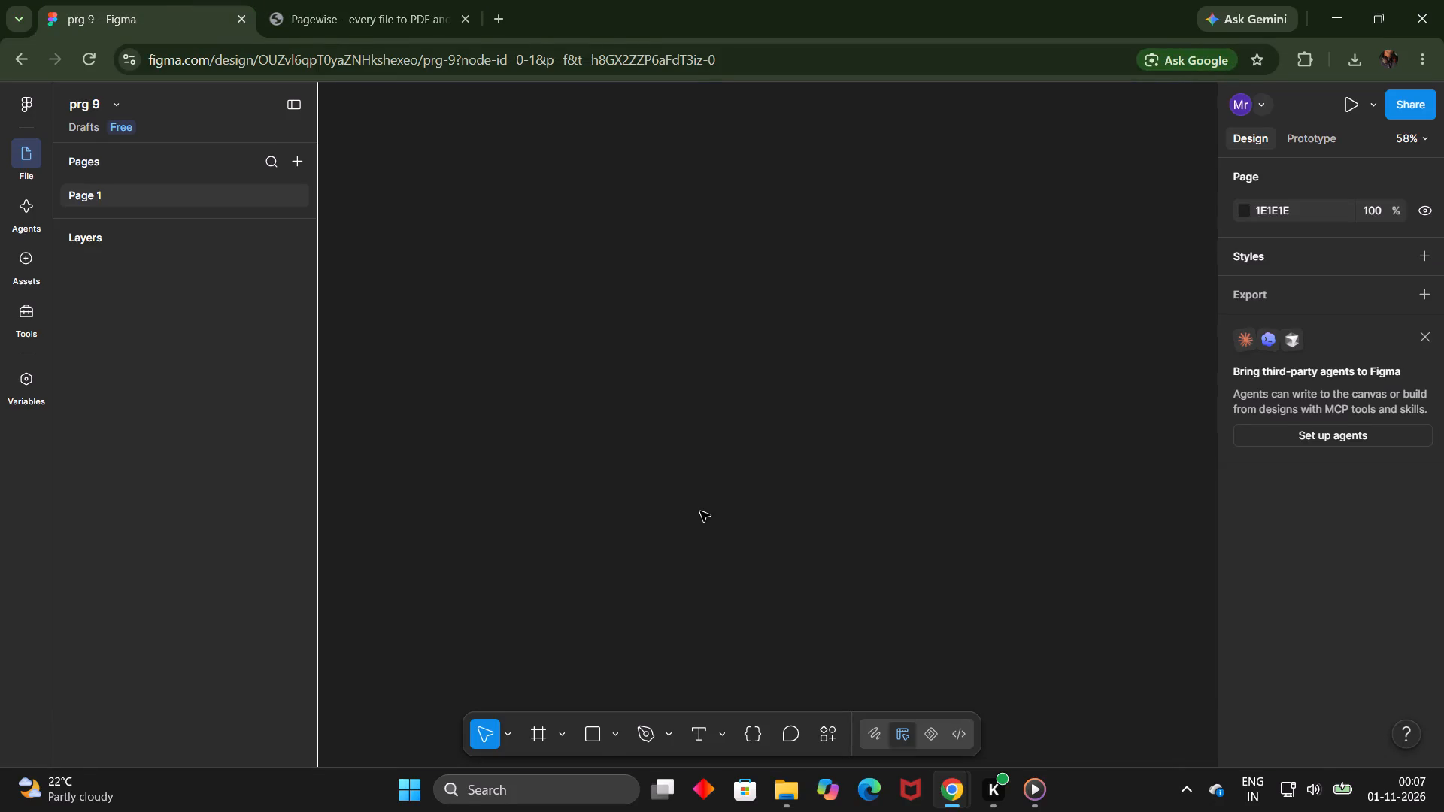
Draw a large rectangle on the empty canvas and extend its bottom edge, making it about 1418 × 1089.
click(596, 729)
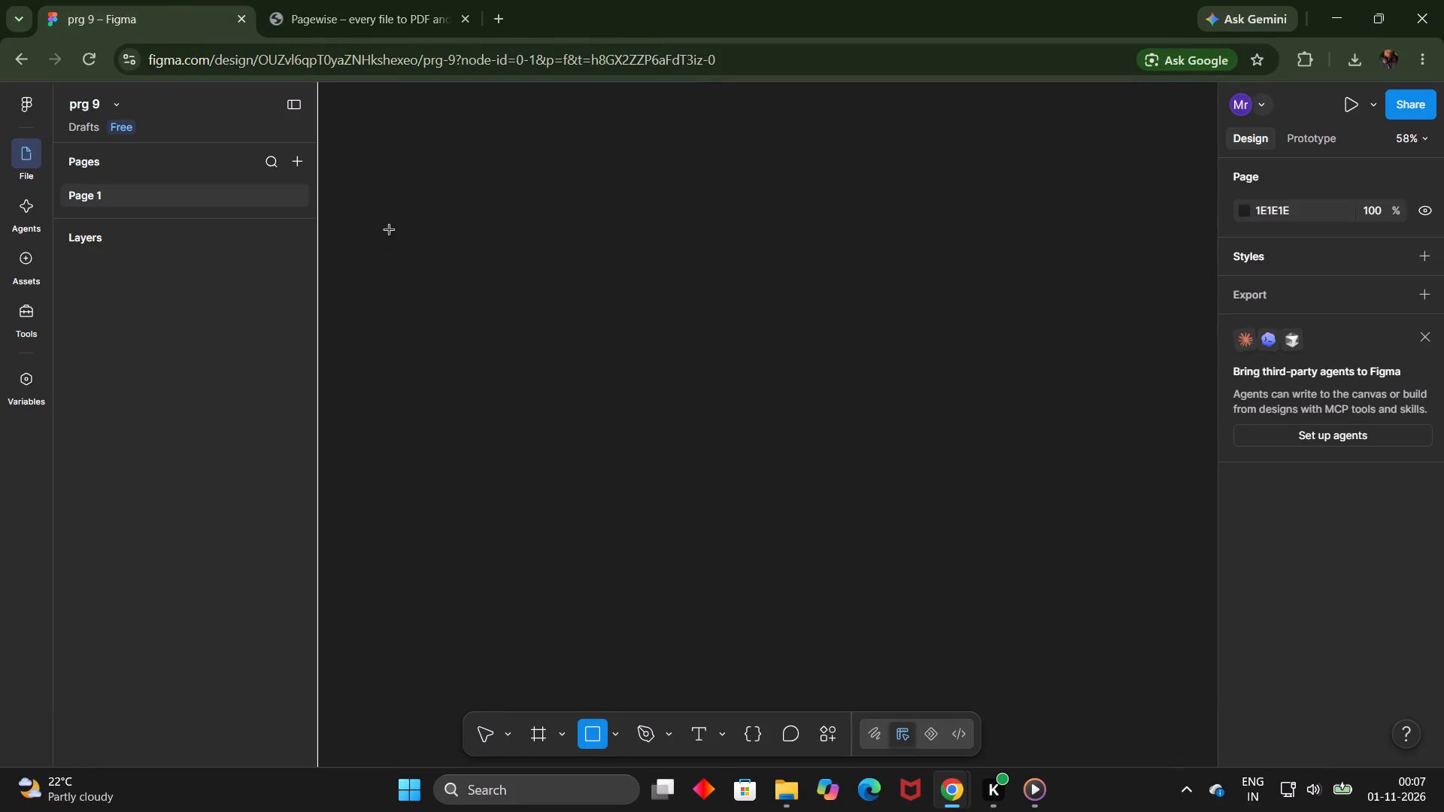
drag(381, 198, 1078, 599)
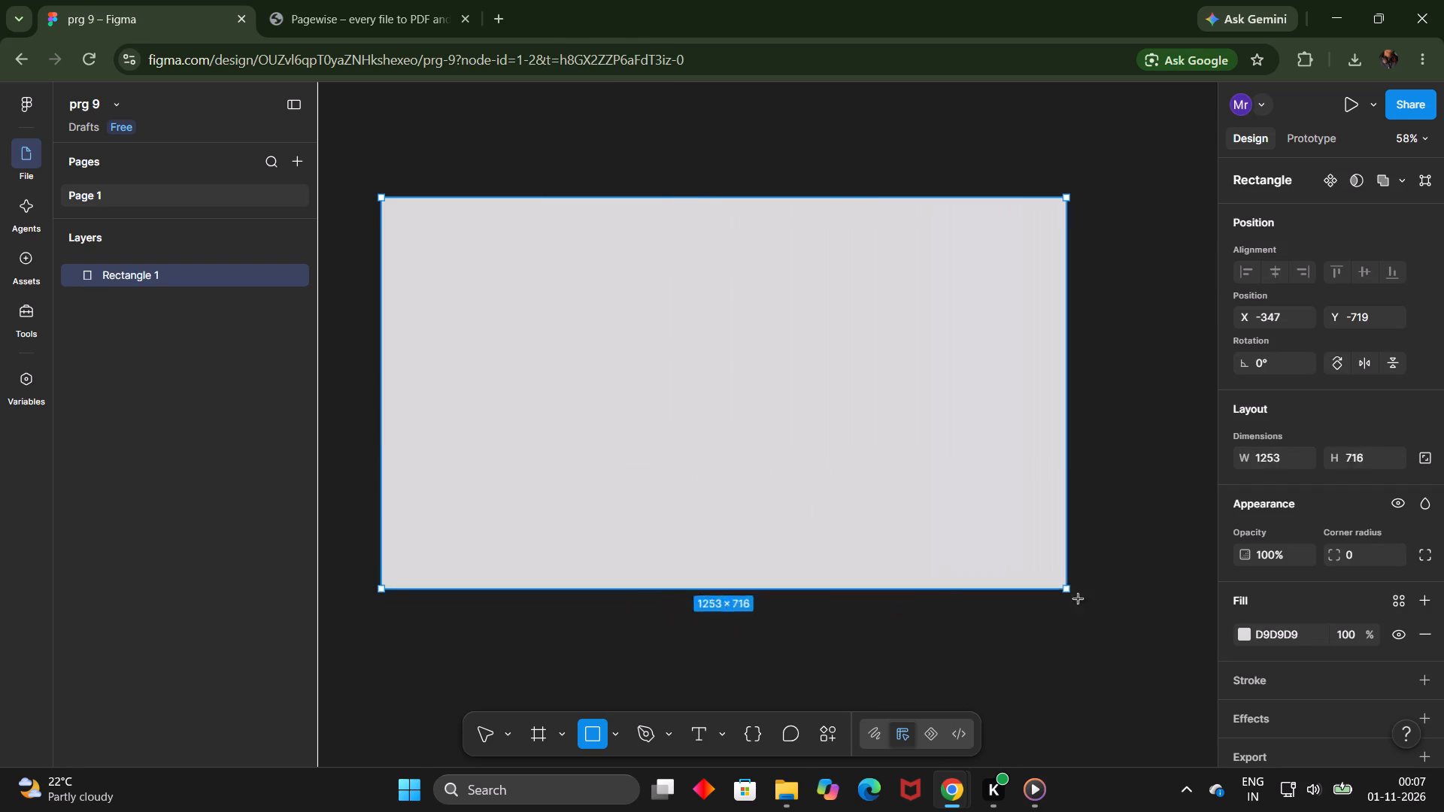
drag(1078, 599, 1156, 714)
scroll(1156, 714, down, 2)
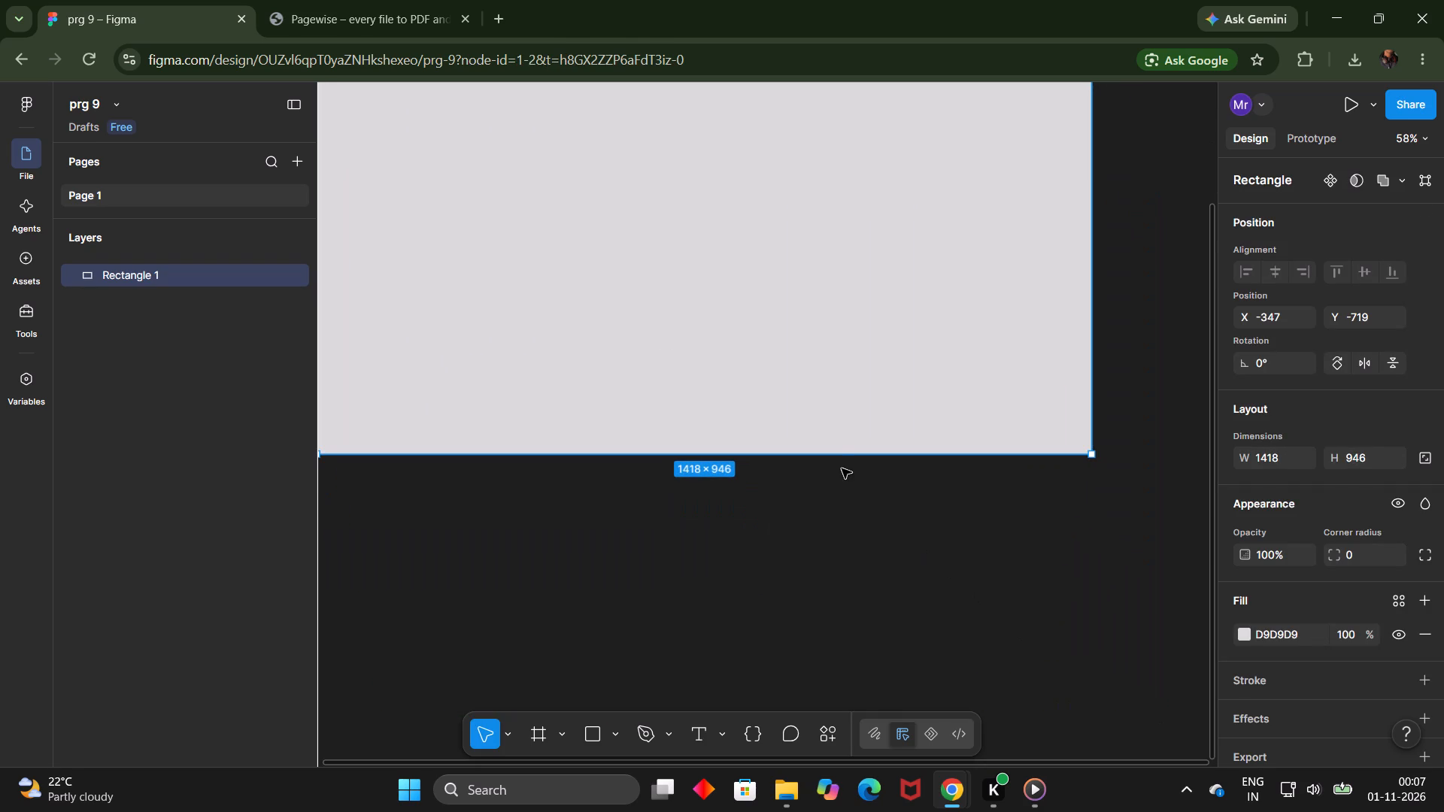
drag(836, 457, 850, 532)
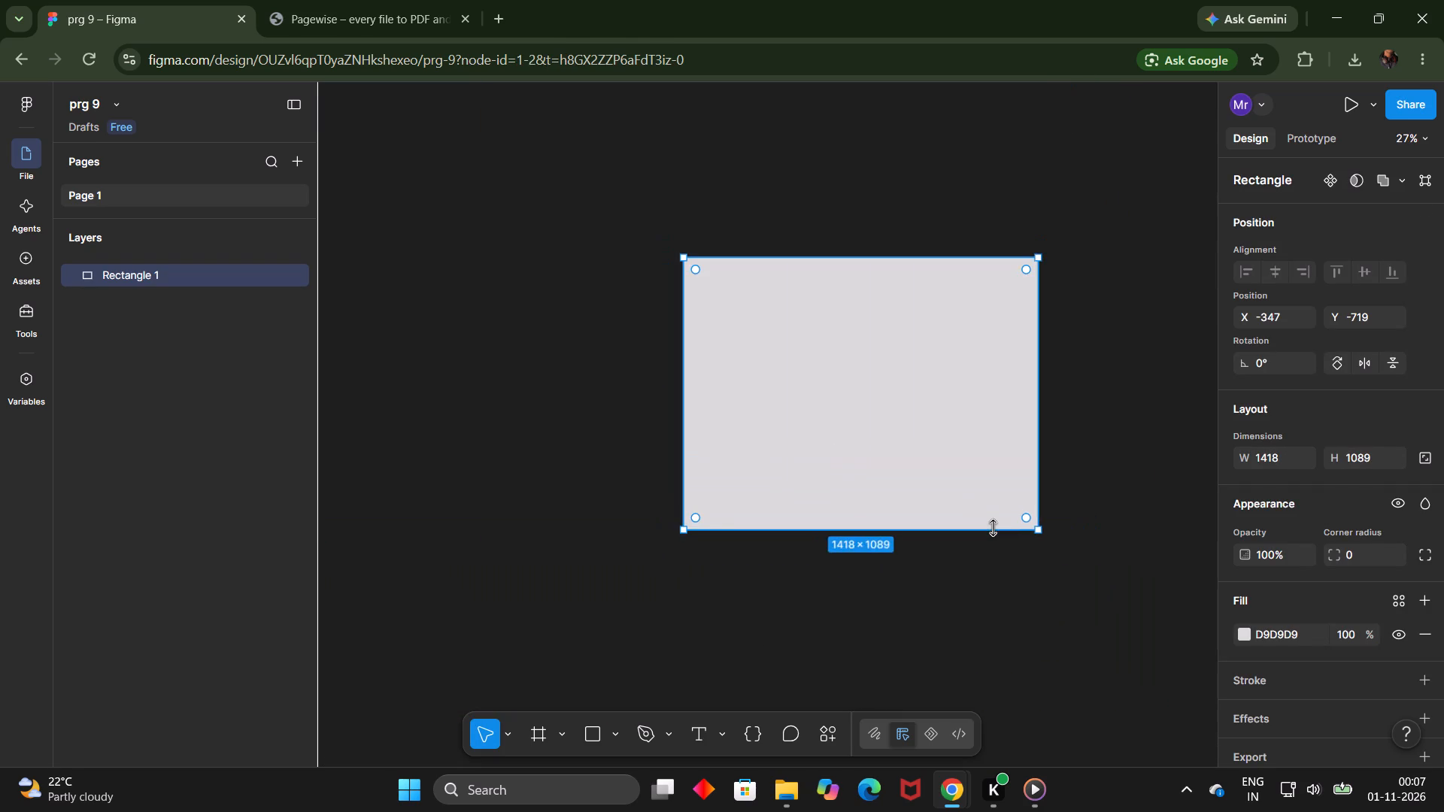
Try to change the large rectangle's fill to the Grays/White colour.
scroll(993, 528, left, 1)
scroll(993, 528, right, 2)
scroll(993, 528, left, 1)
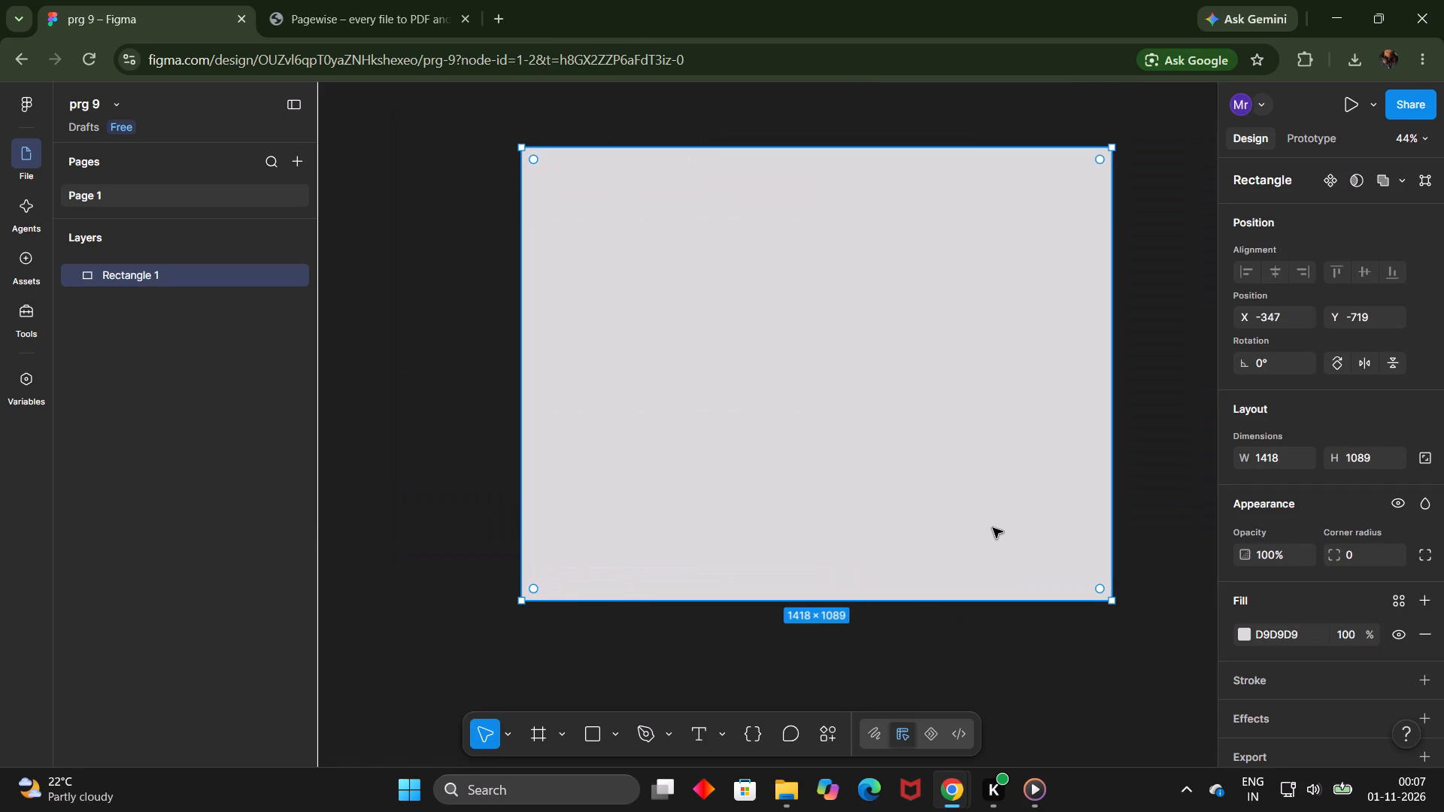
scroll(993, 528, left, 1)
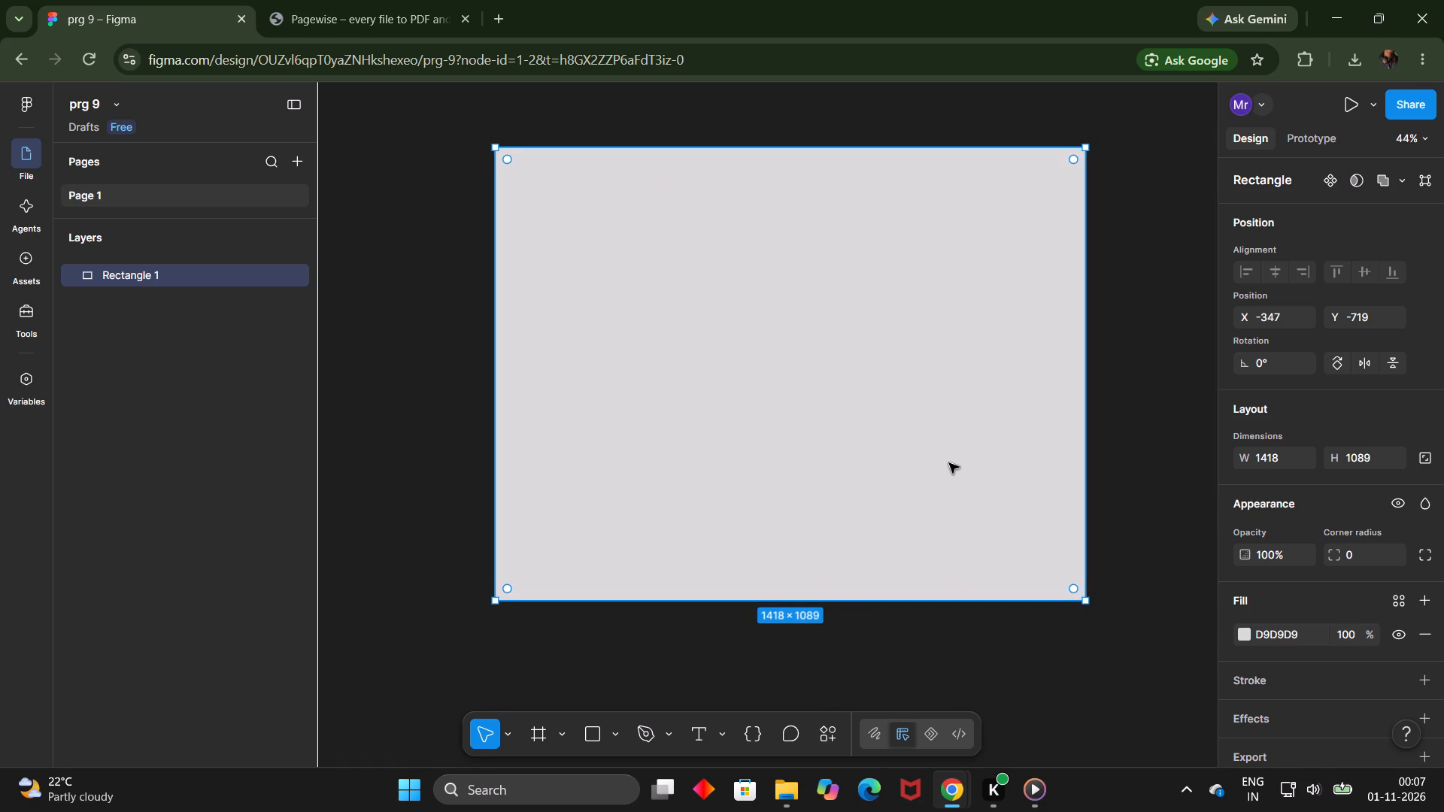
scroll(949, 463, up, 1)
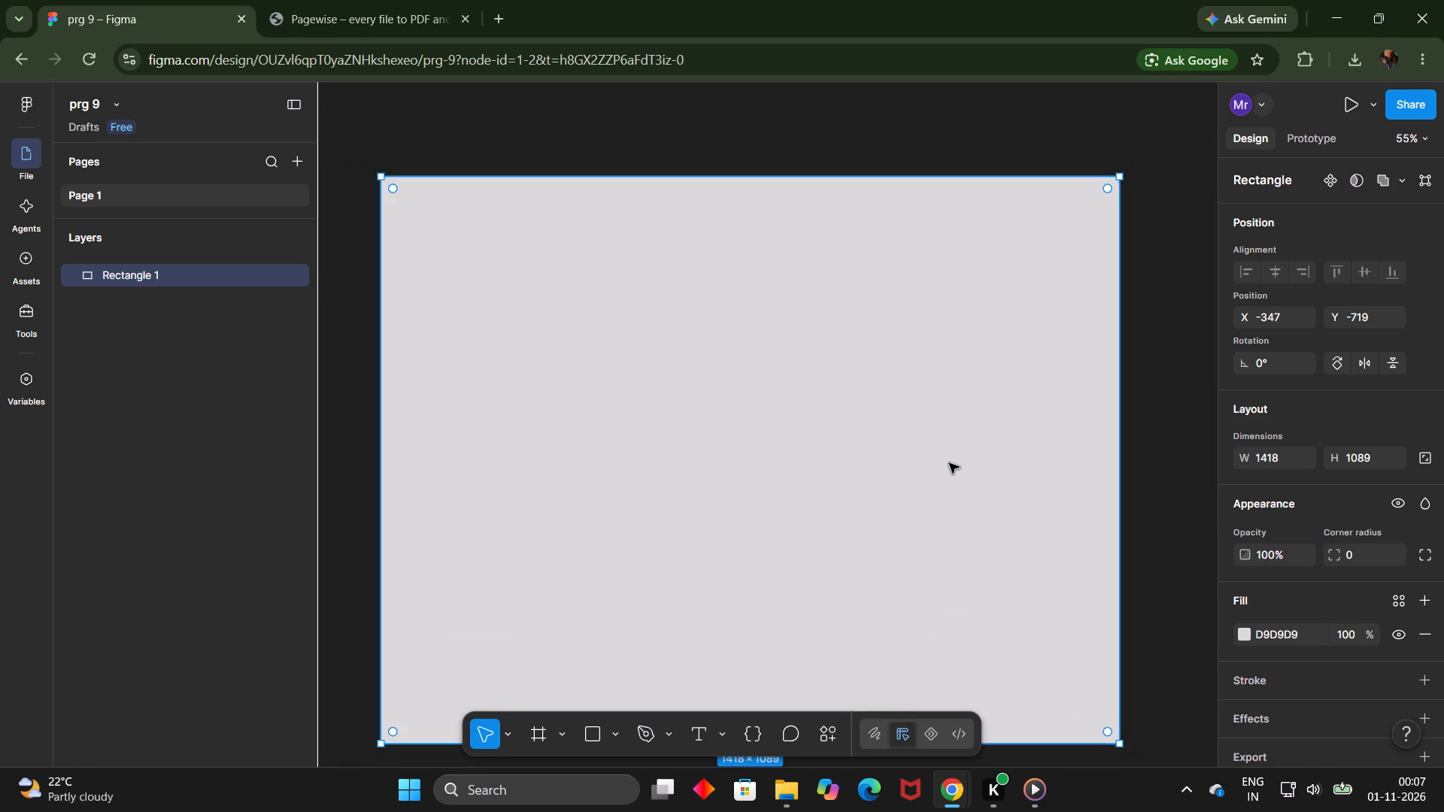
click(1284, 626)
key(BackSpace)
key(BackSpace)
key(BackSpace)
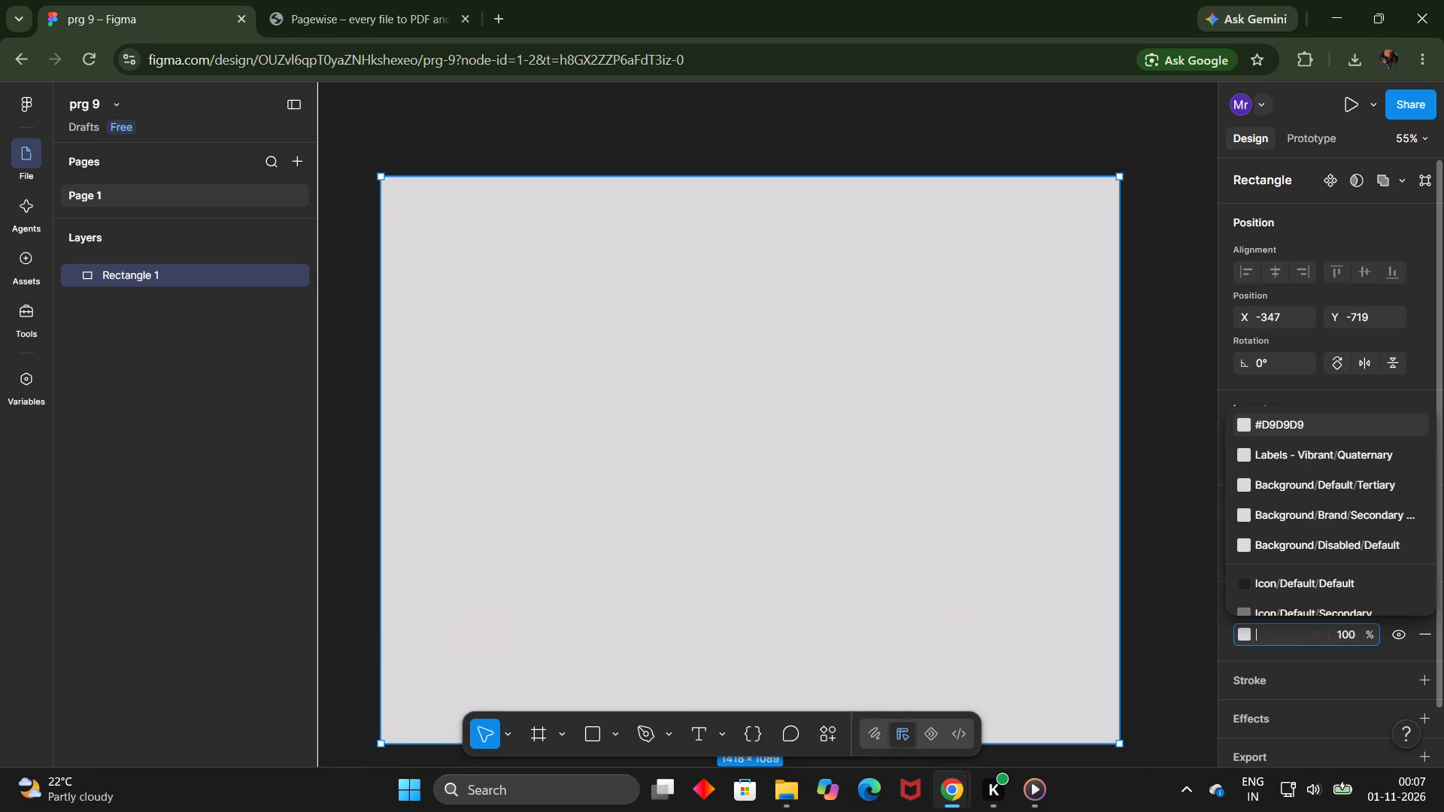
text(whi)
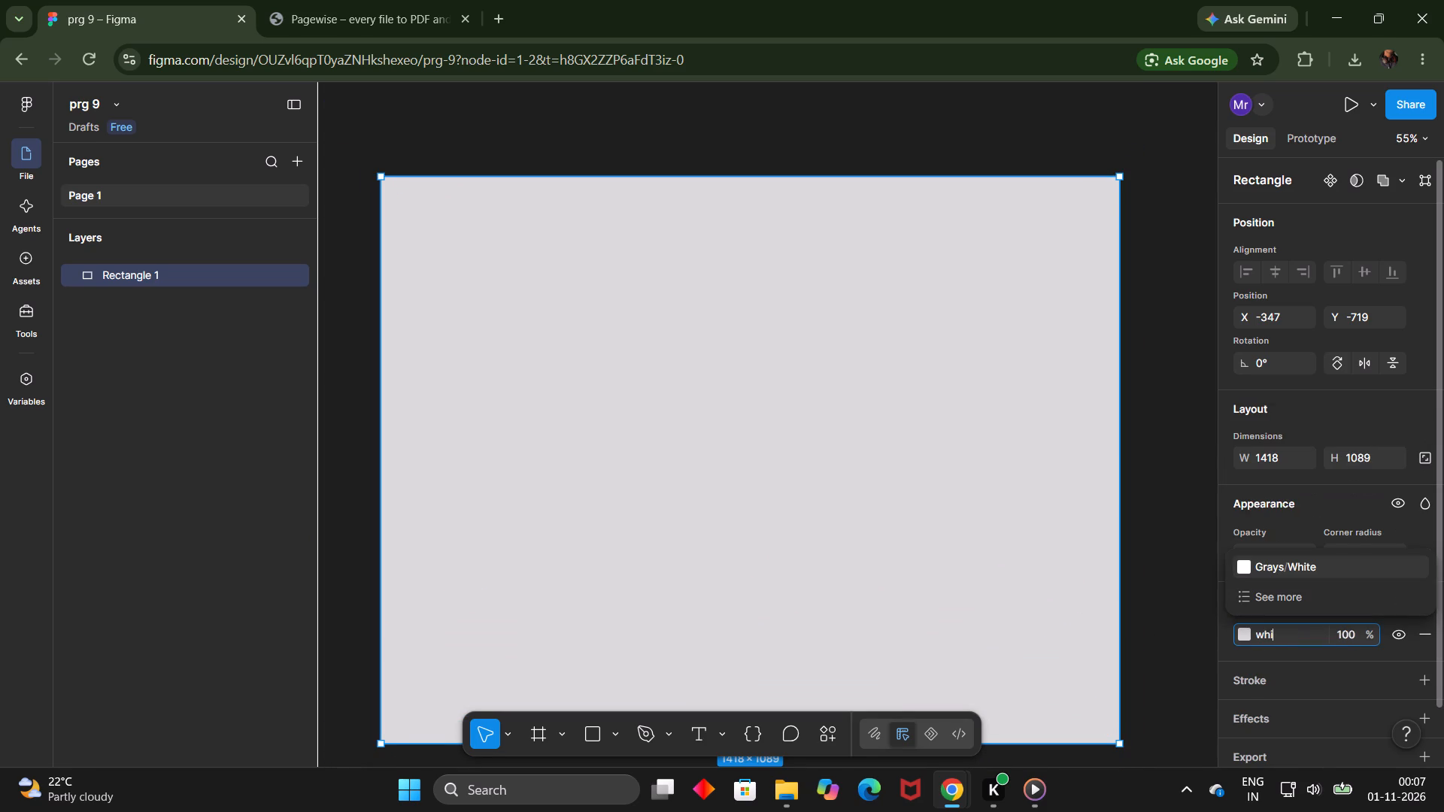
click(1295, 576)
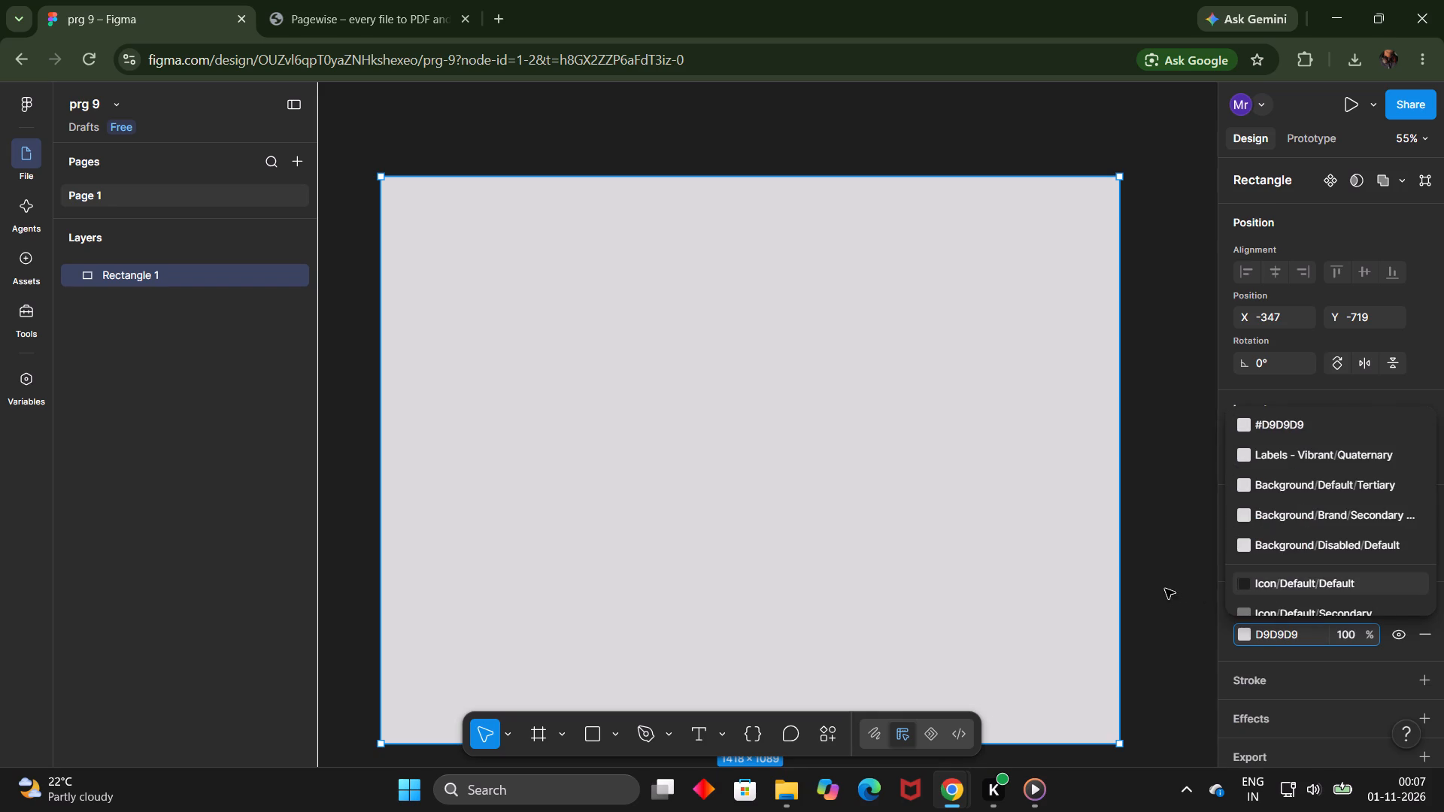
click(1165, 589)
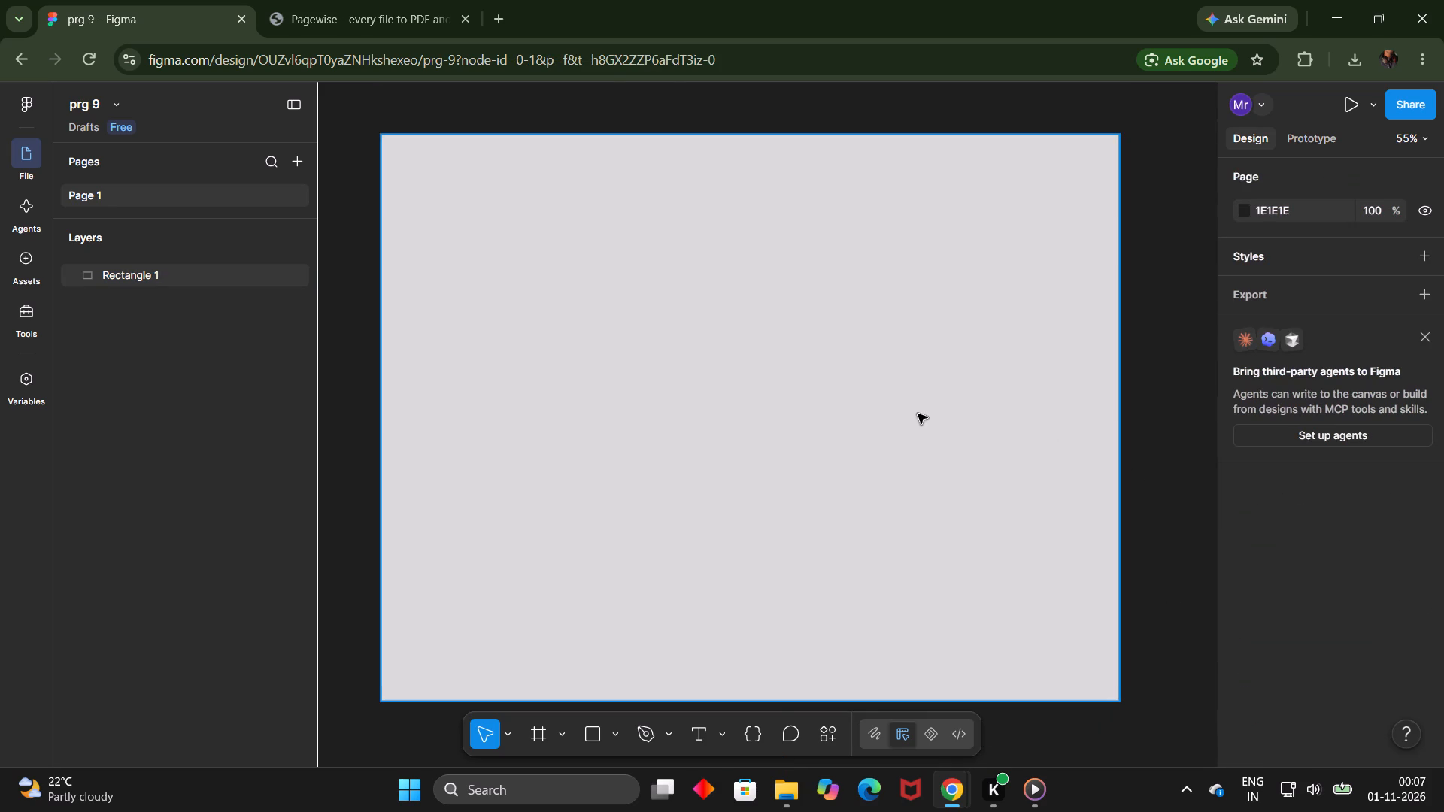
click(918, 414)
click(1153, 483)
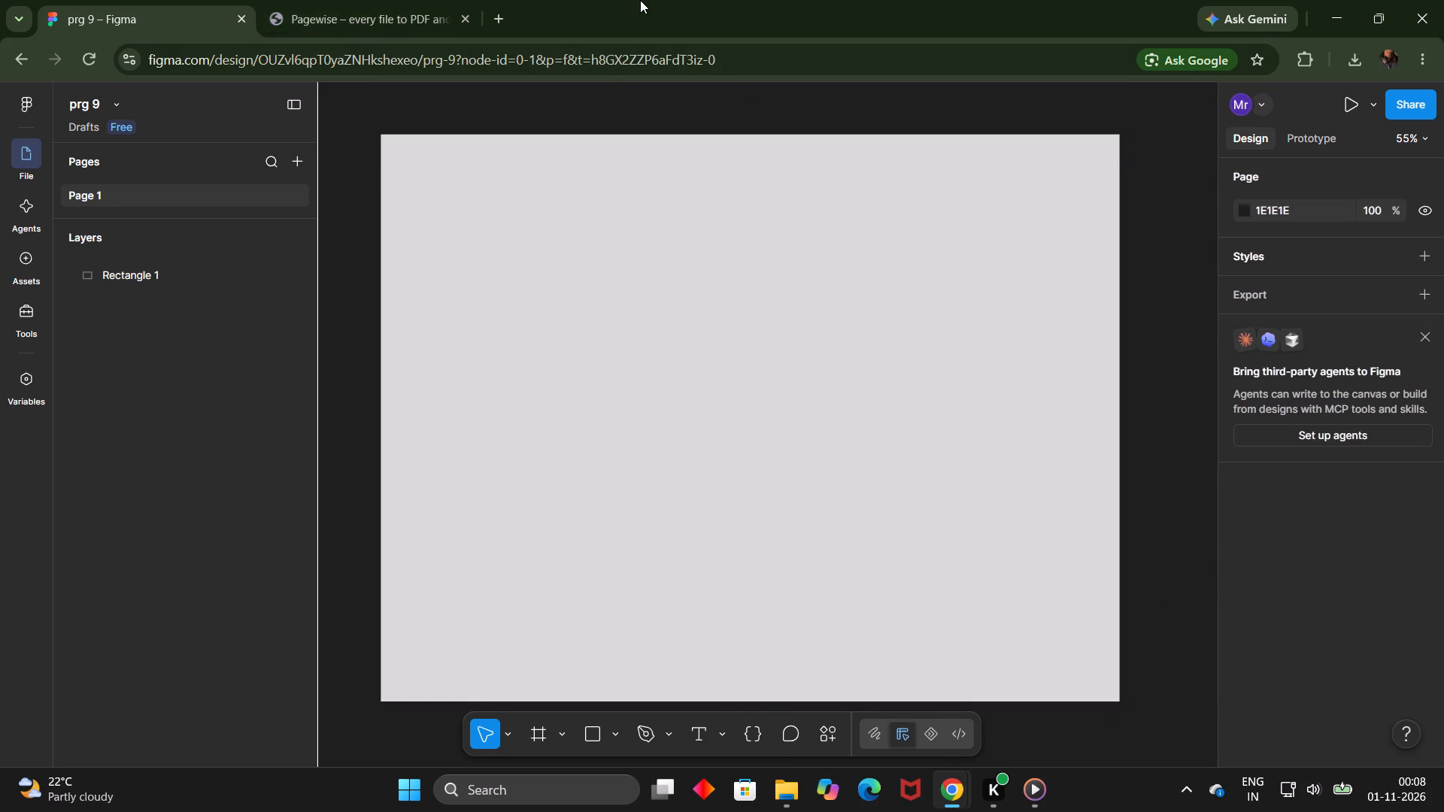
Snap the browser window with the prg 9 design to the left half of the screen.
drag(640, 0, 573, 95)
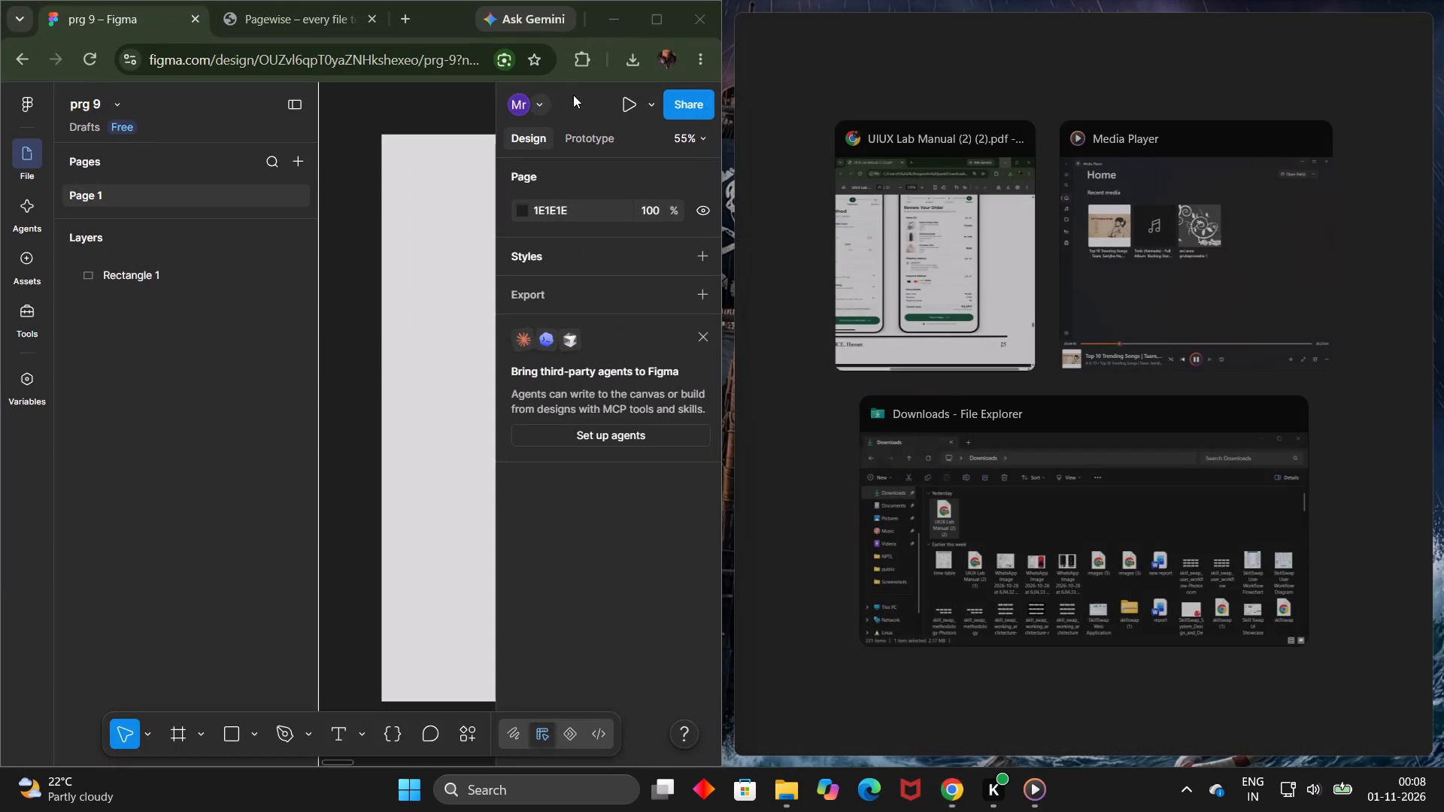
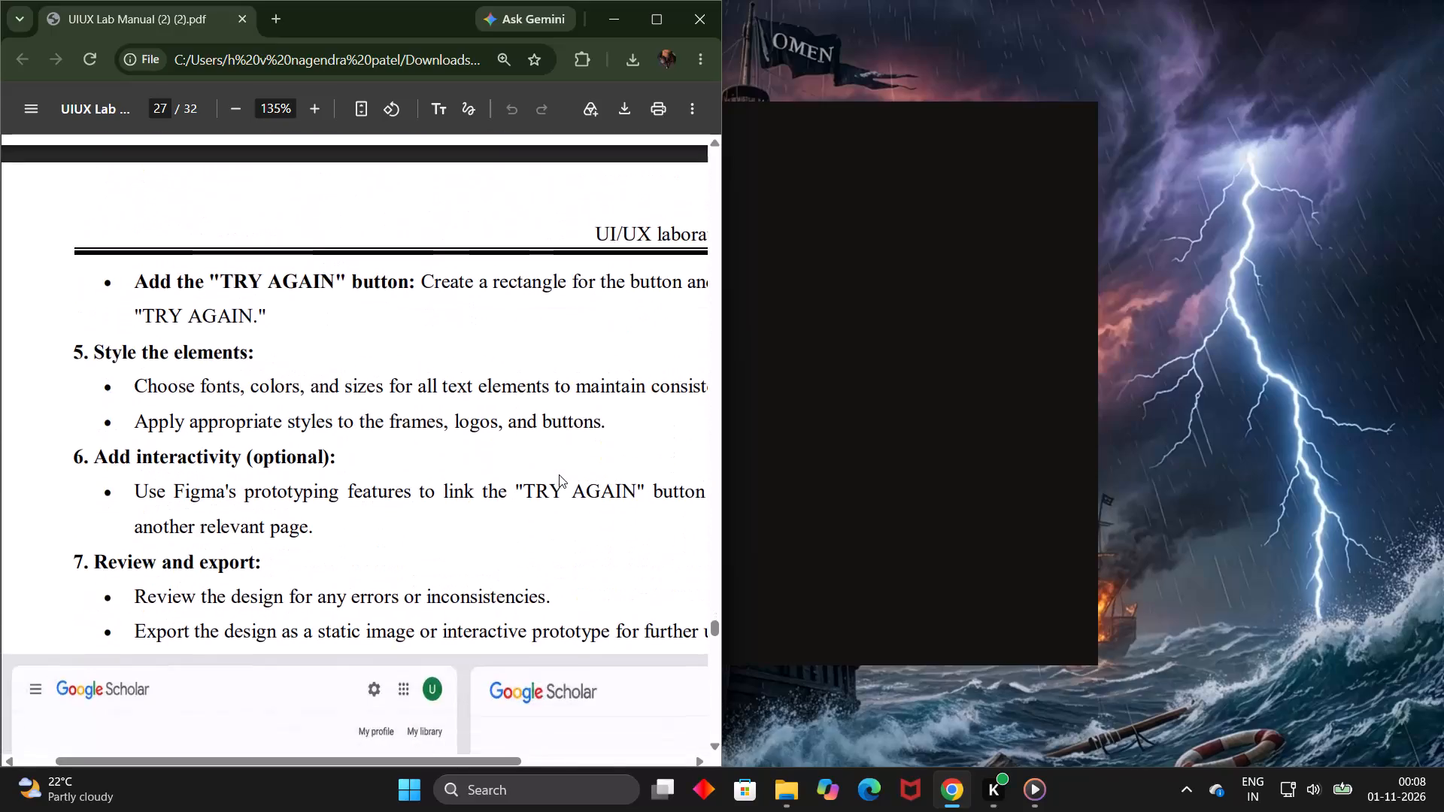
Examine the exercise's reference mockups on page 27 of the UIUX Lab Manual, covering the Google Scholar home page and the no-internet page.
scroll(559, 474, down, 1)
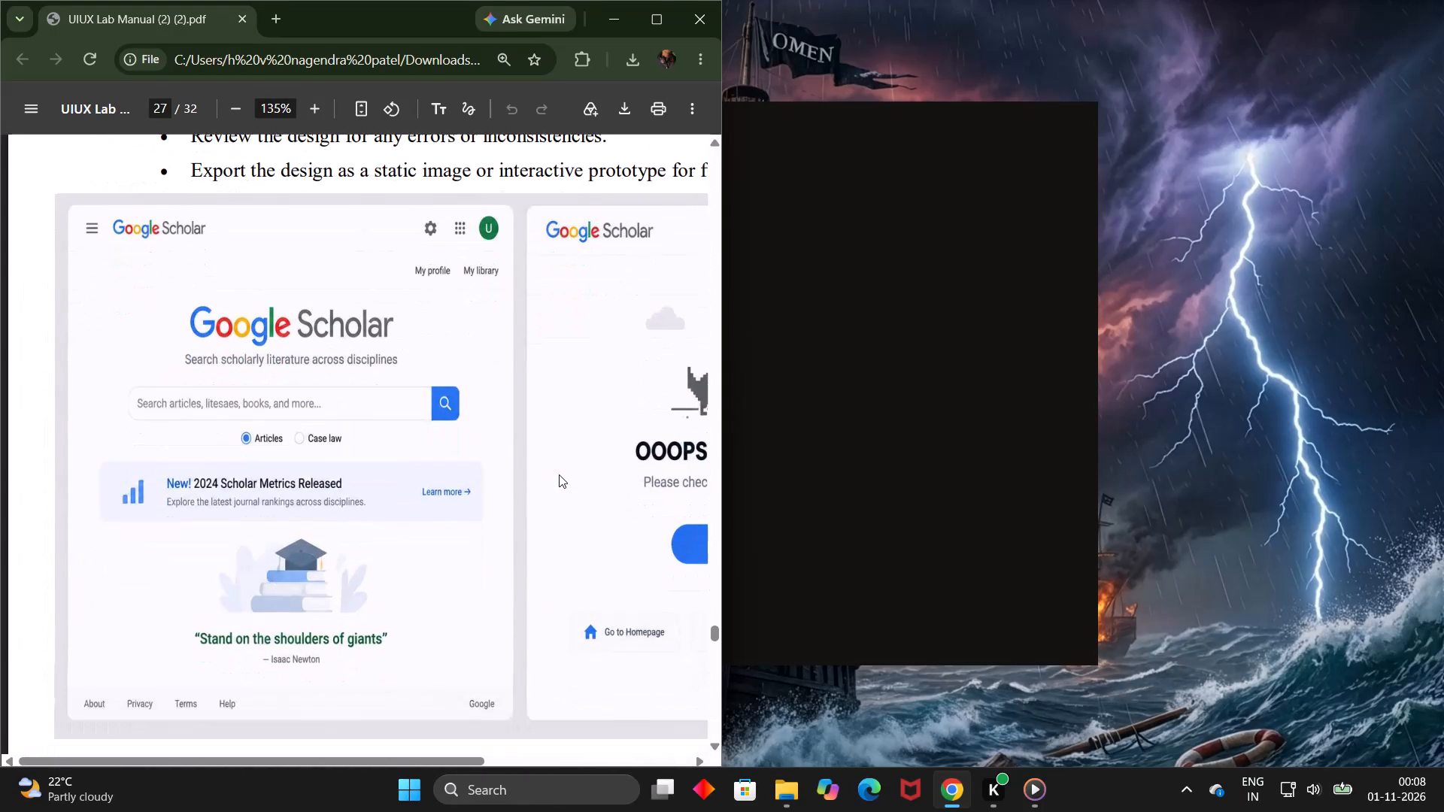
scroll(559, 474, down, 1)
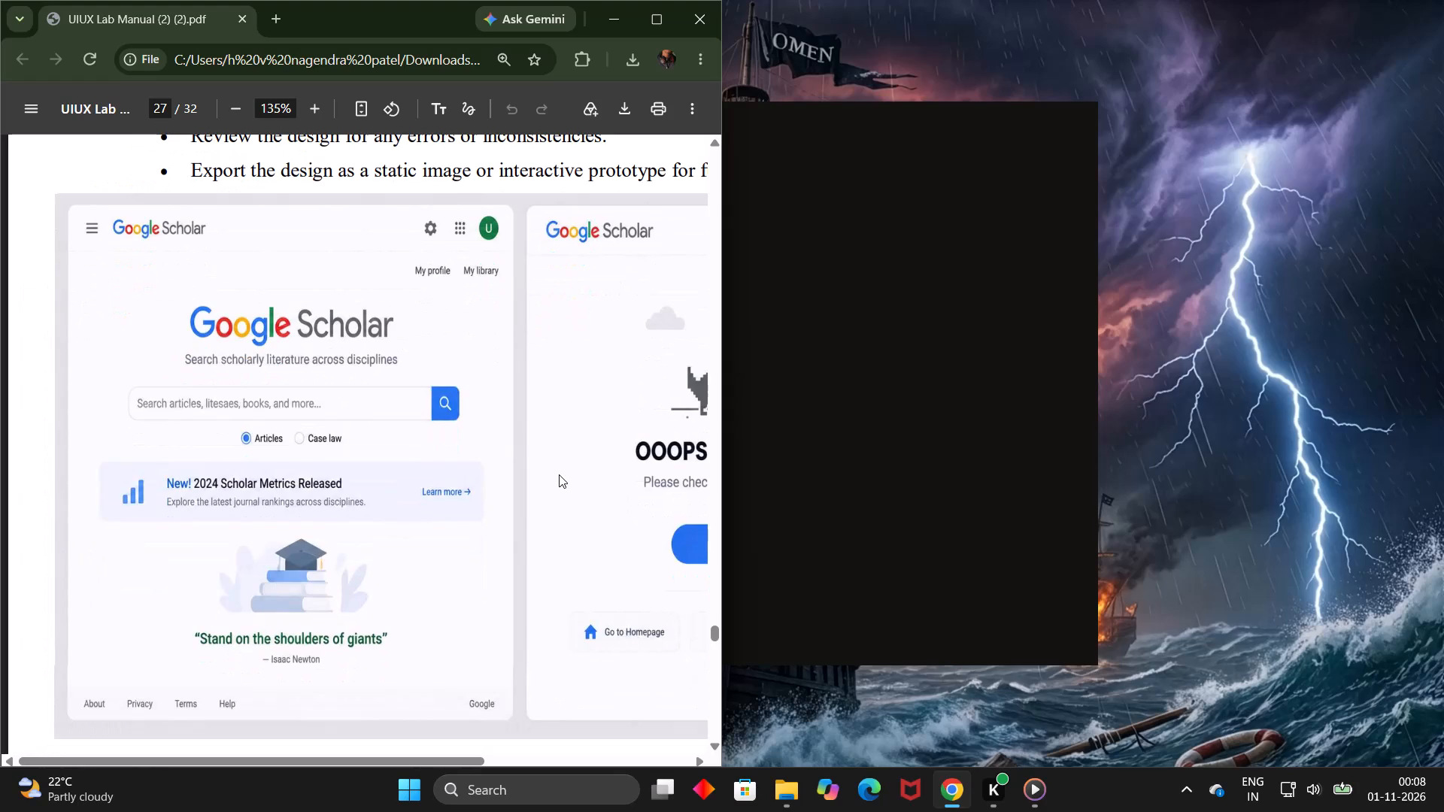
scroll(559, 474, left, 5)
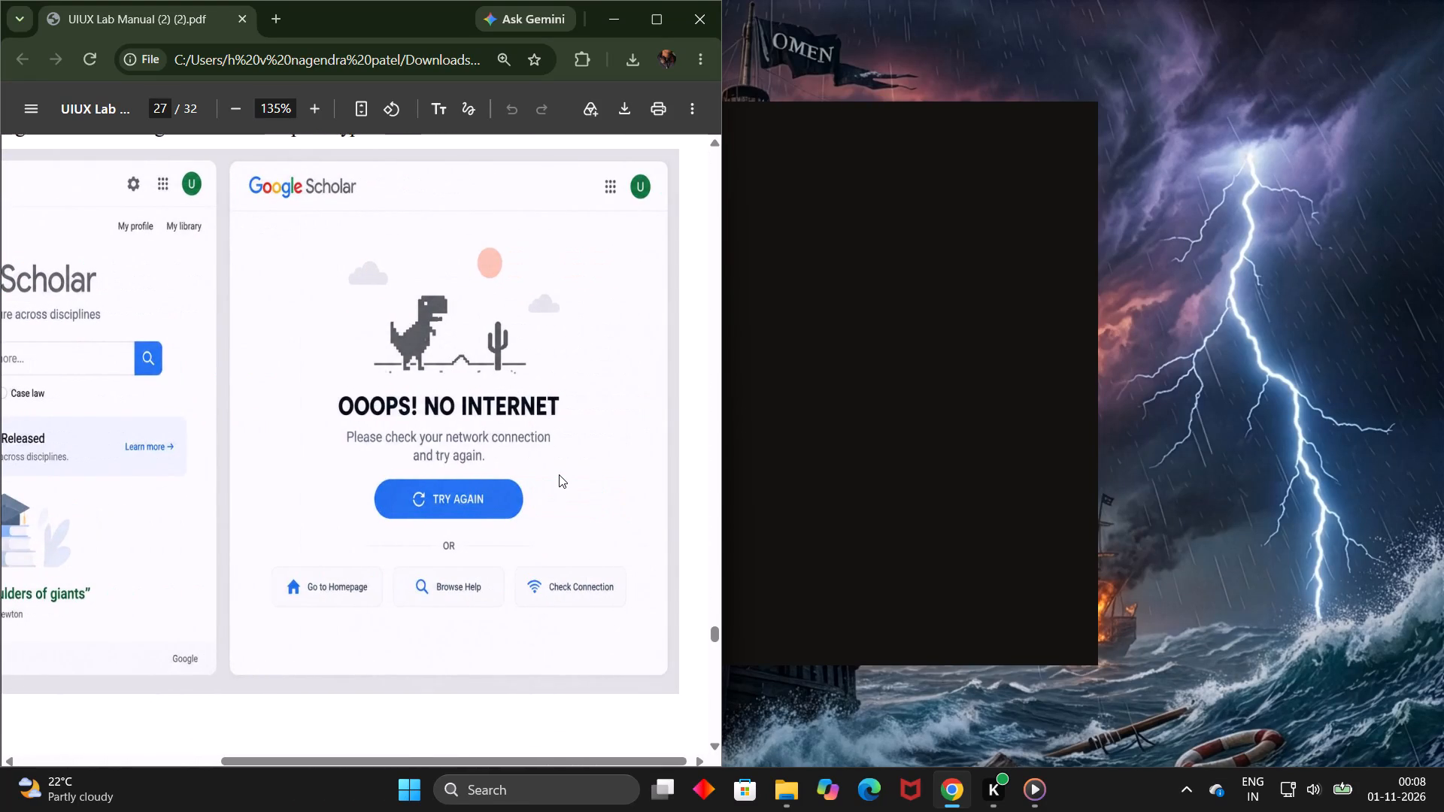
scroll(559, 474, left, 1)
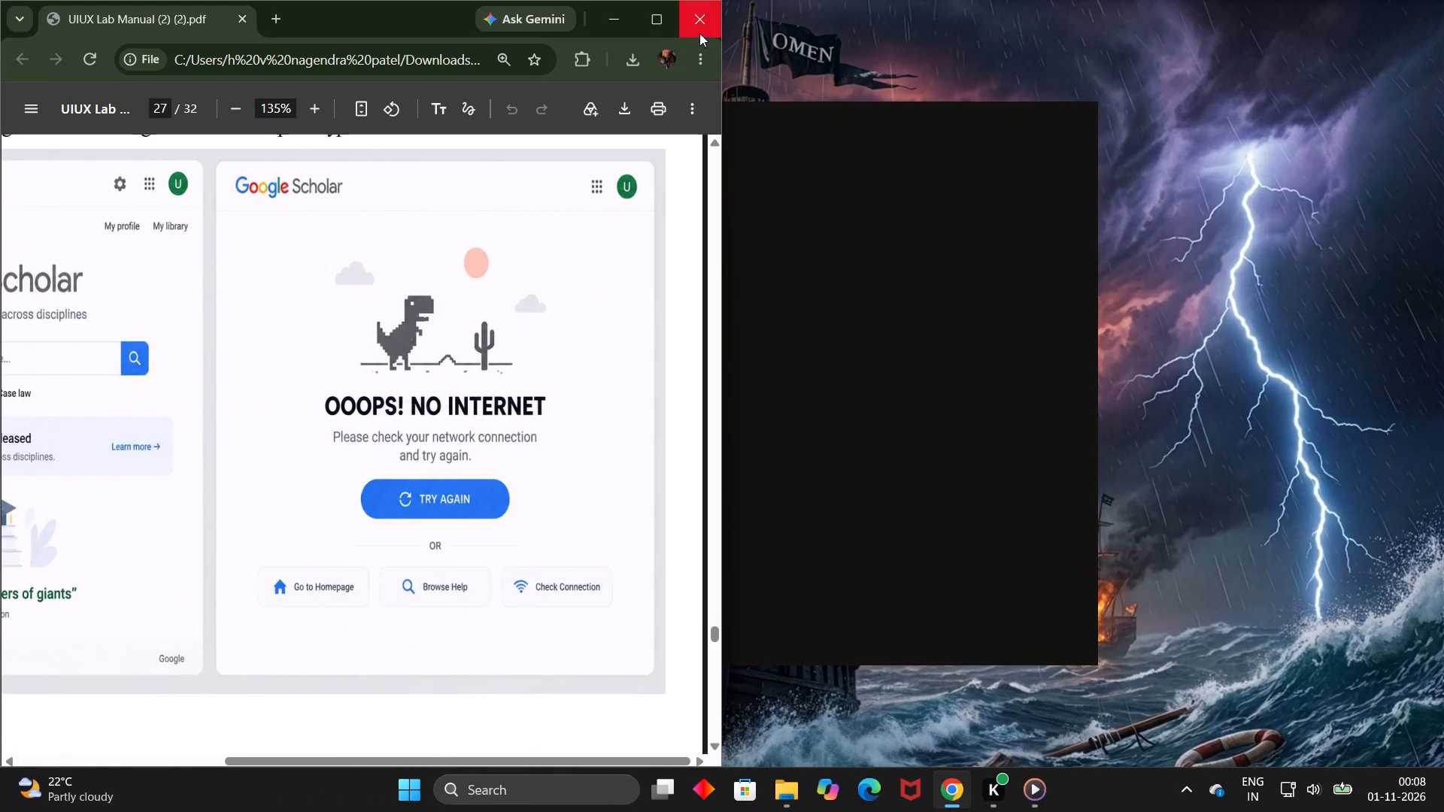